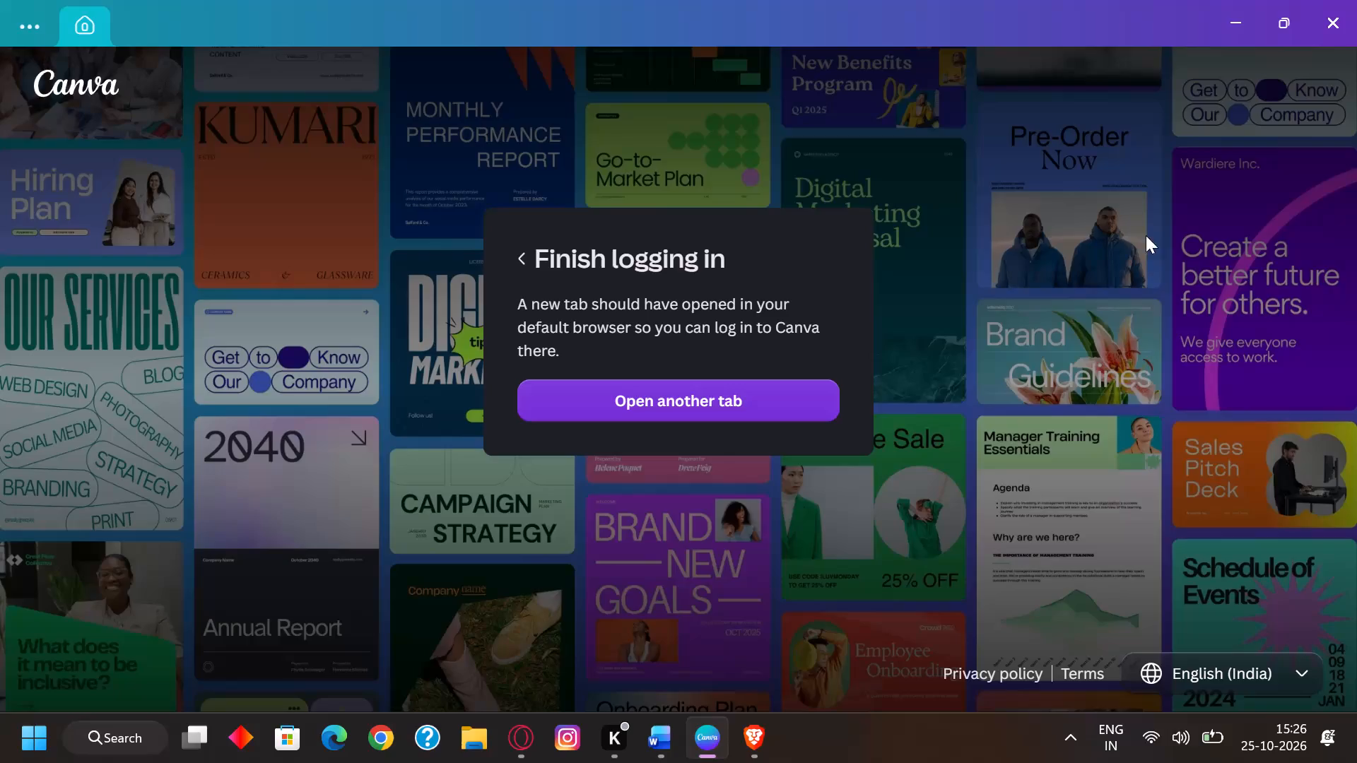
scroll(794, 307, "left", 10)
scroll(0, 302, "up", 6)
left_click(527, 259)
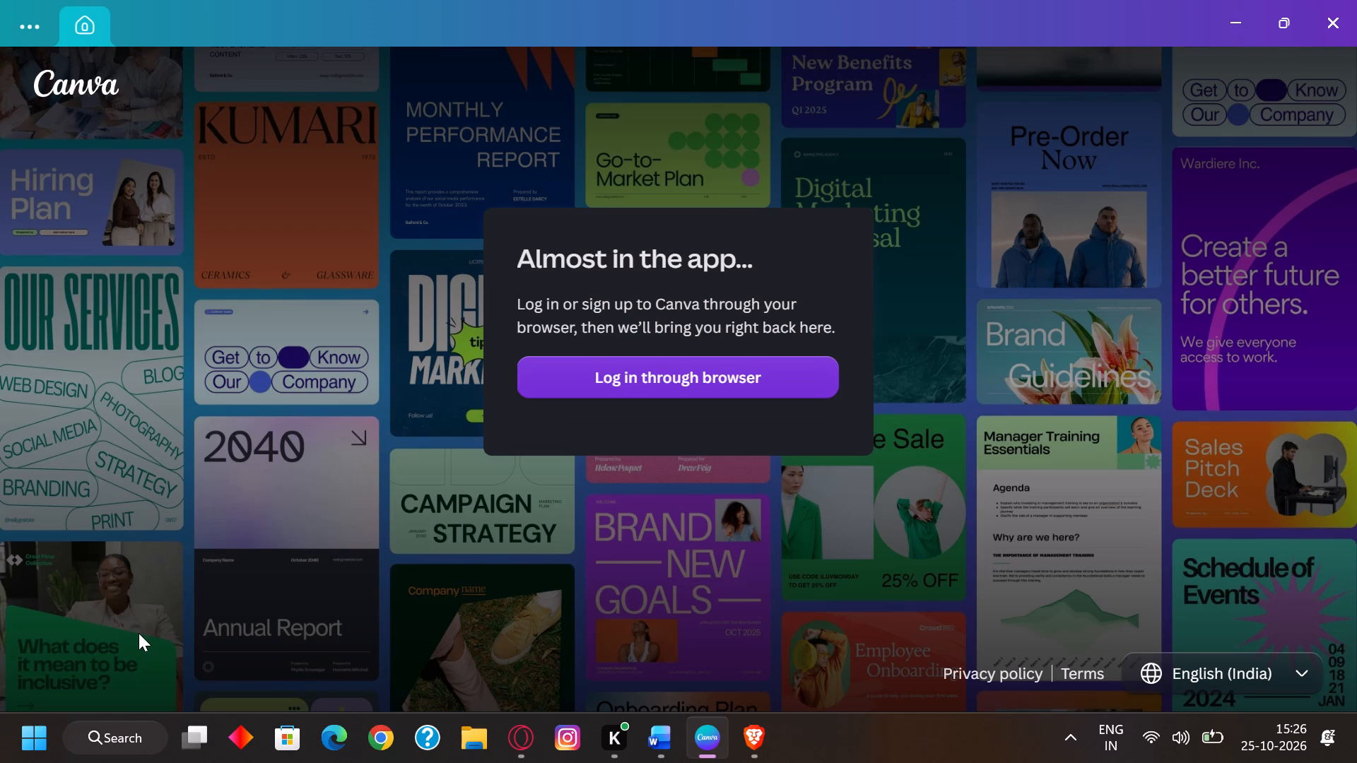
Switch to Word and open the recent document "cover c 1".
left_click(662, 733)
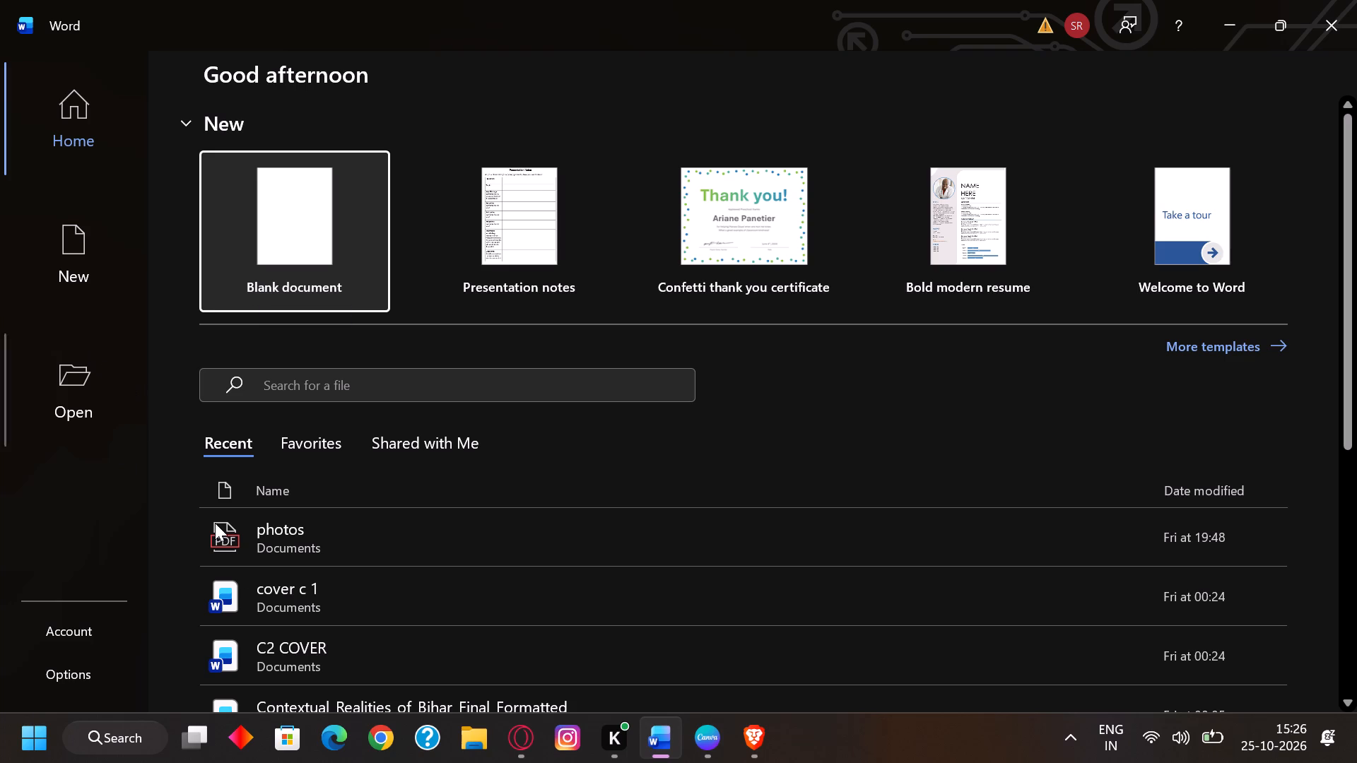
left_click(302, 603)
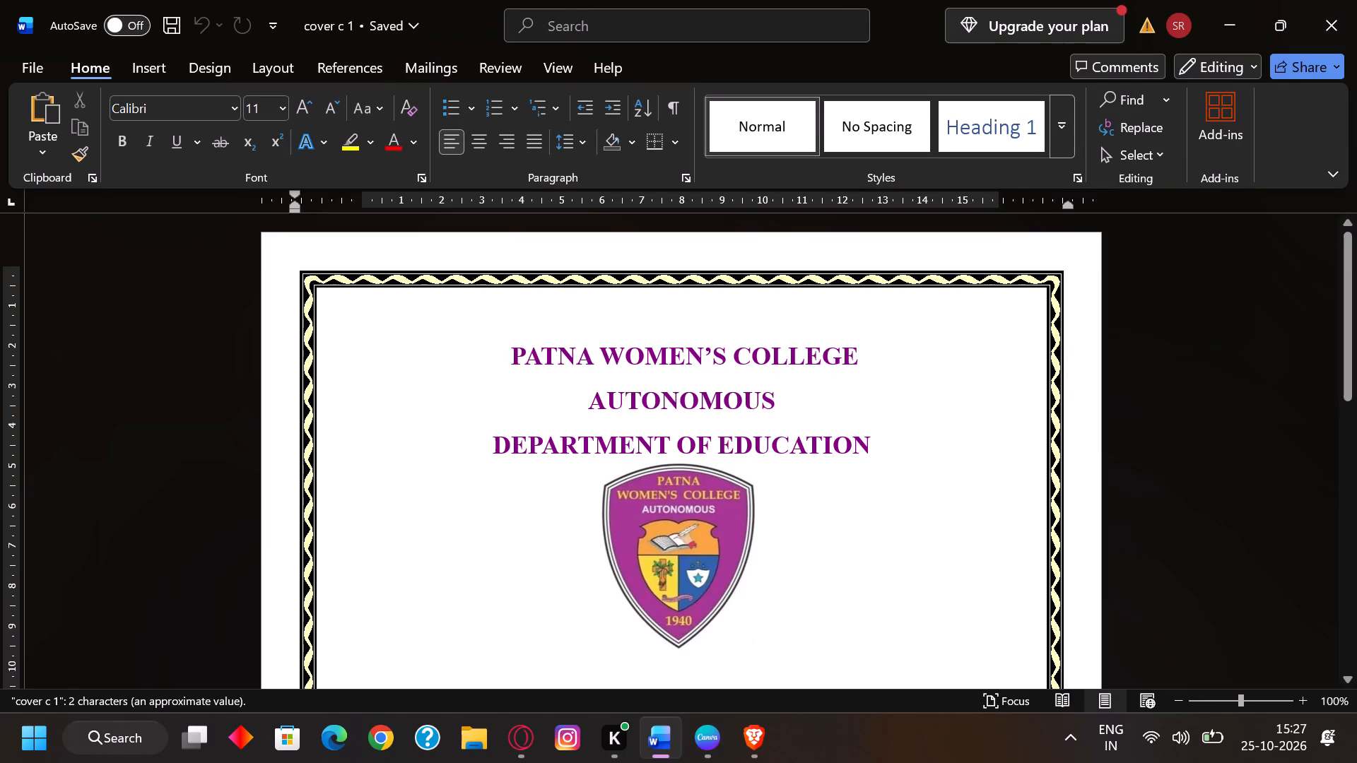
Delete the recipient's title and name from the text box below "Submitted To:" on the cover page.
scroll(629, 495, "up", 1)
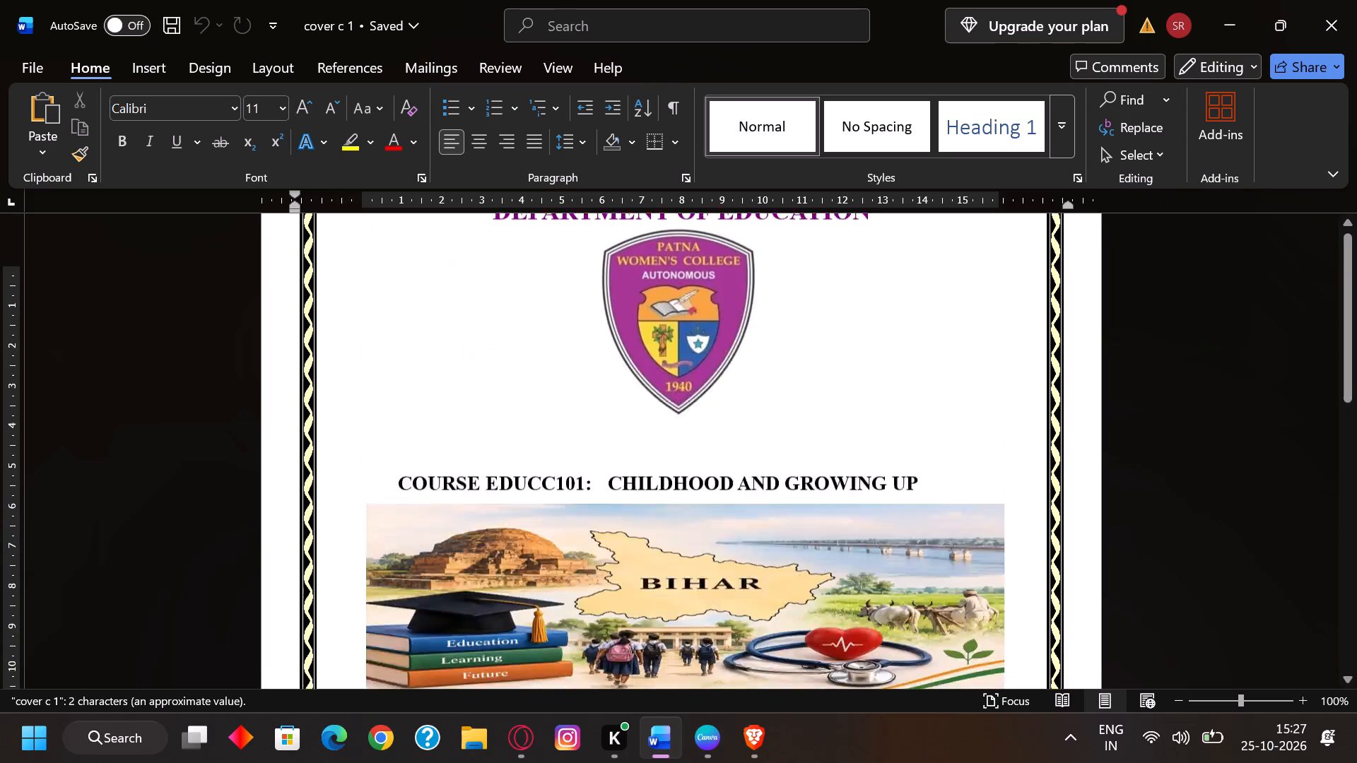
scroll(629, 495, "up", 1)
scroll(629, 495, "down", 1)
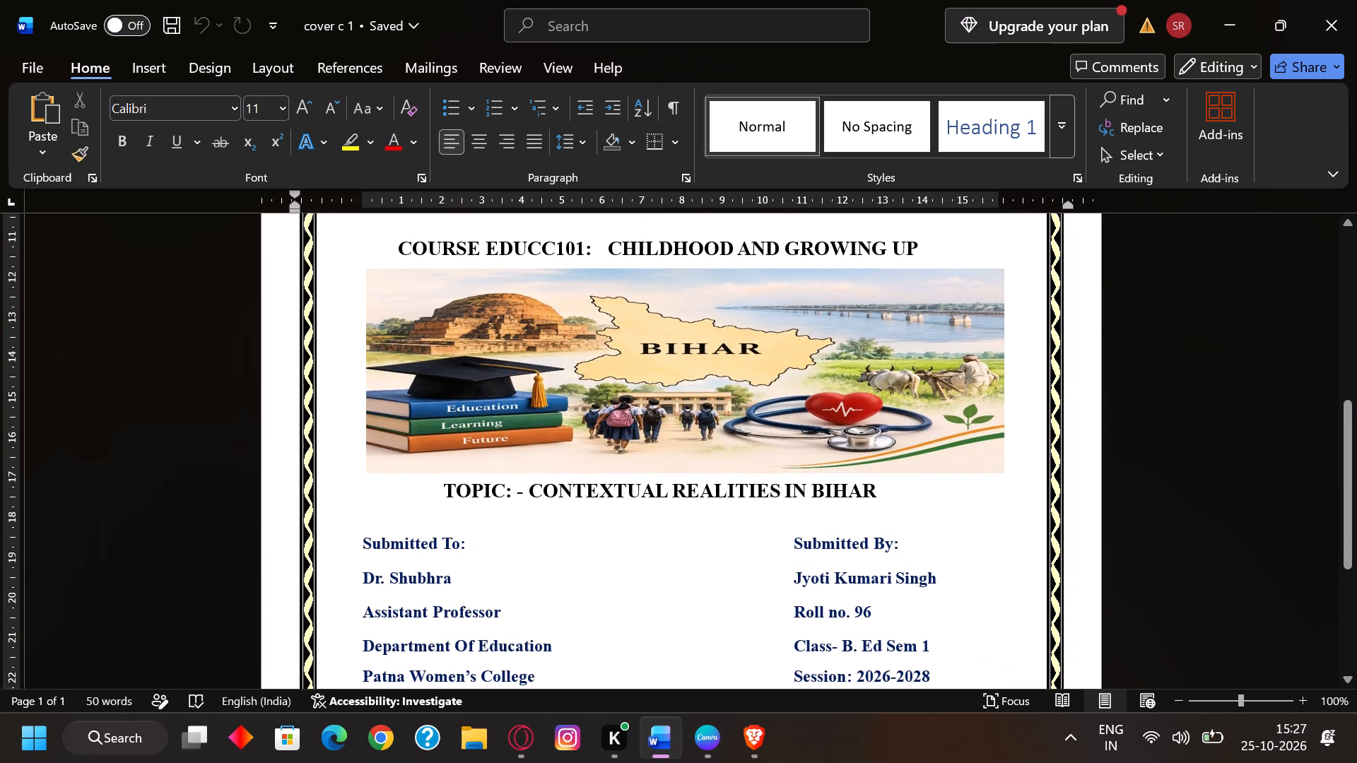
scroll(468, 514, "down", 1)
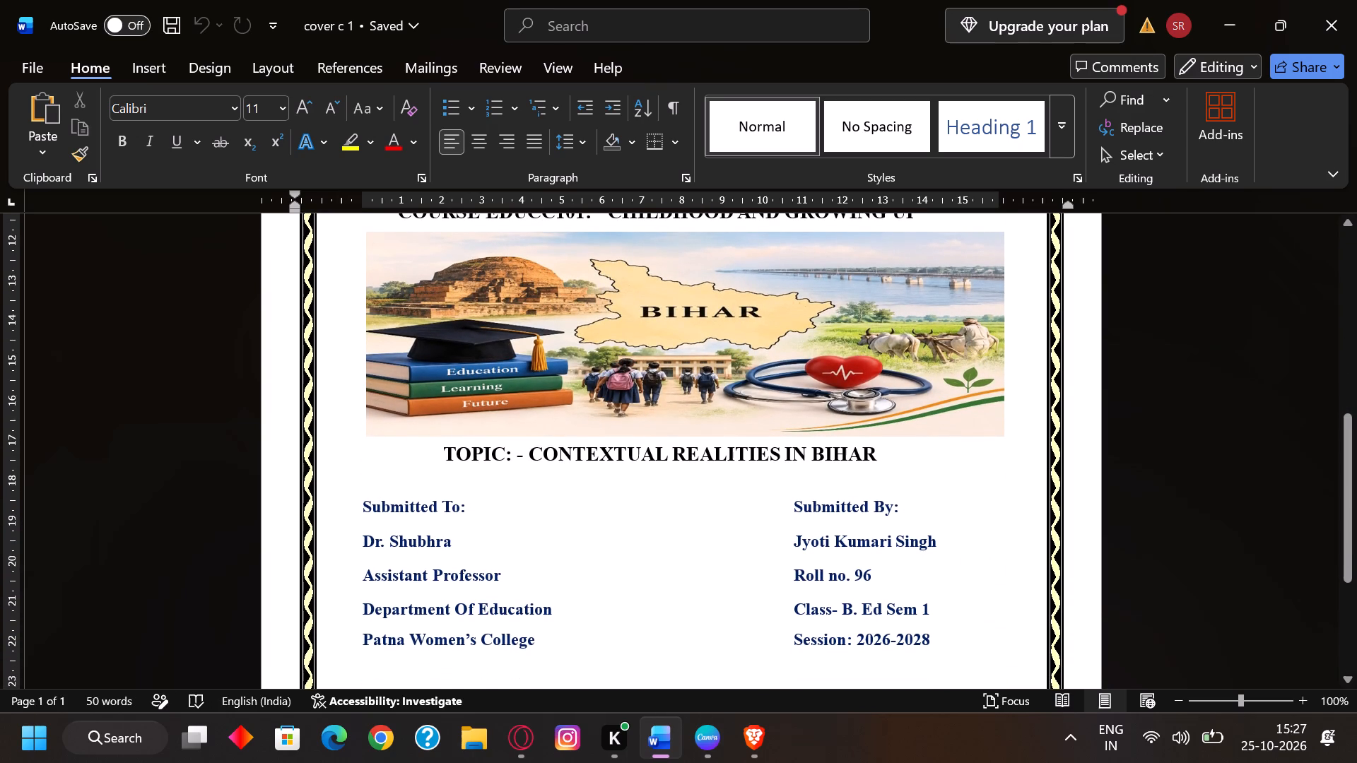
left_click(452, 543)
left_click(440, 542)
left_click(459, 545)
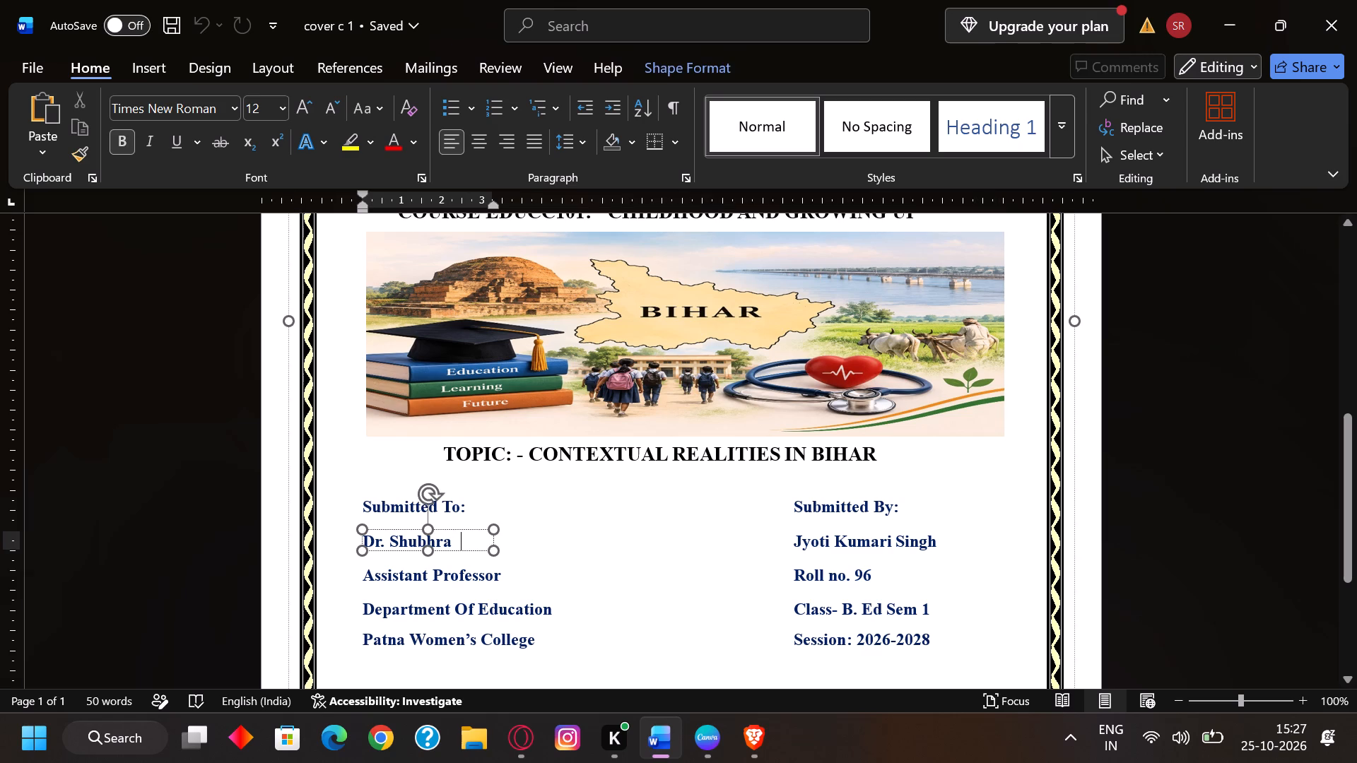
key("BackSpace")
key("BackSpace")
key("BackSpace")
key("BackSpace")
key("BackSpace")
key("BackSpace")
key("BackSpace")
key("BackSpace")
key("BackSpace")
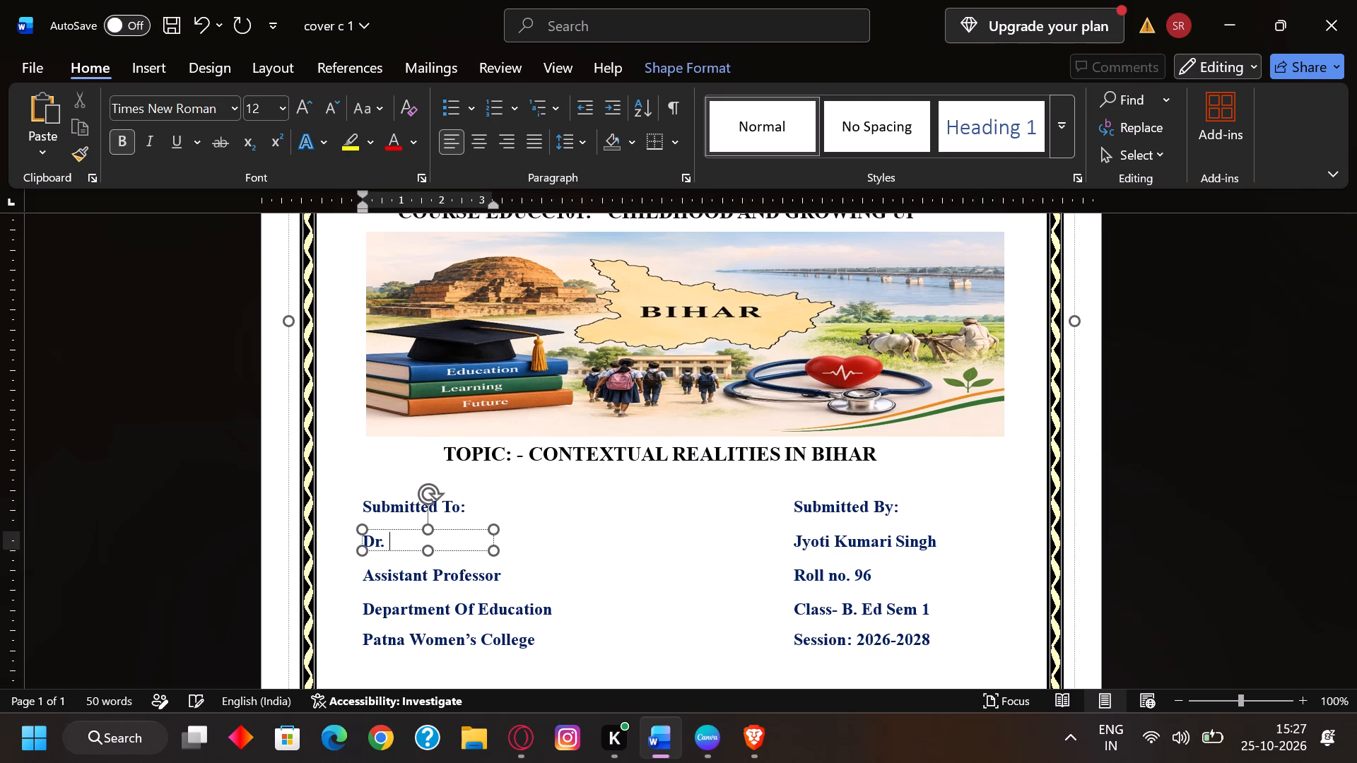
key("BackSpace")
key("BackSpace")
key("BackSpace")
key("BackSpace")
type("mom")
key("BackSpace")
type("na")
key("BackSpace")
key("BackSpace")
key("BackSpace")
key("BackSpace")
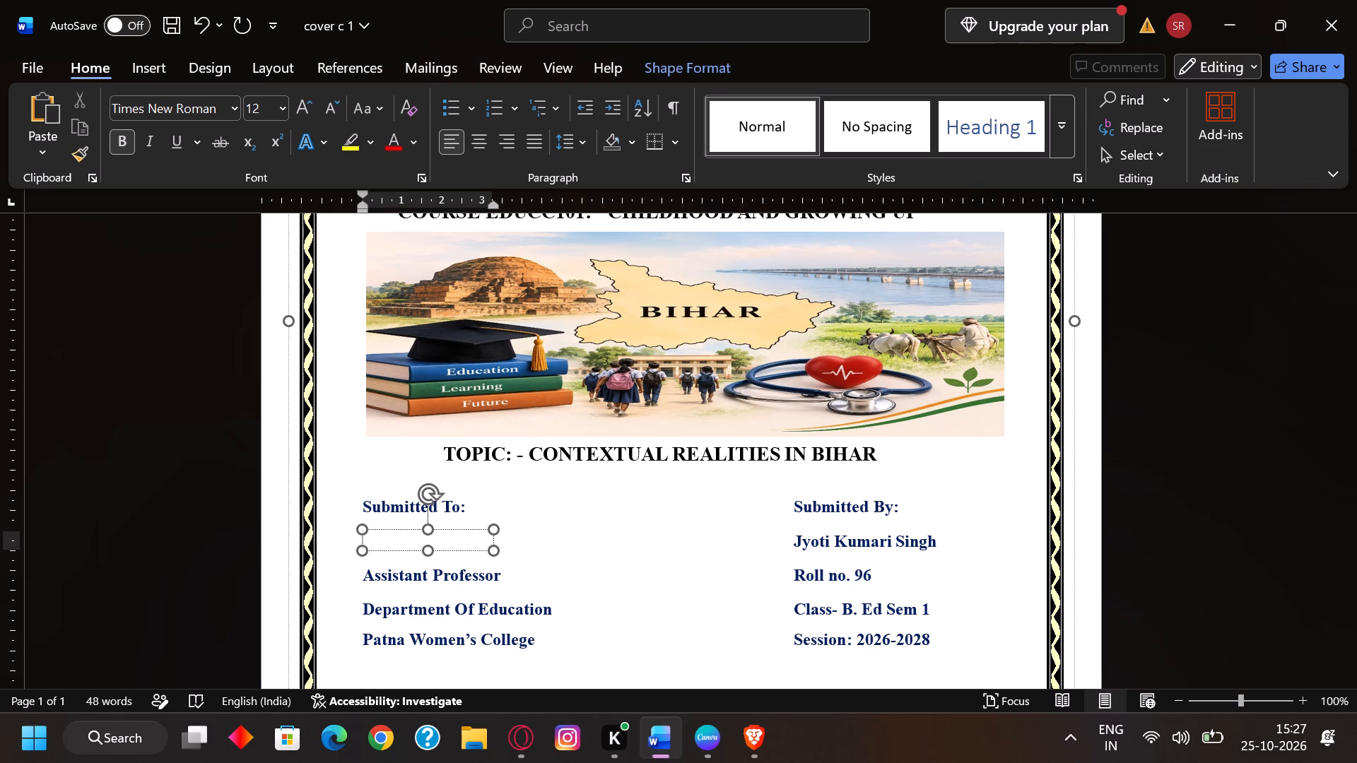
Enter "Mona" as the new recipient's name in the emptied text box below "Submitted To:".
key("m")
Complete the name line under "Submitted To:" on the cover page so it reads "Mona".
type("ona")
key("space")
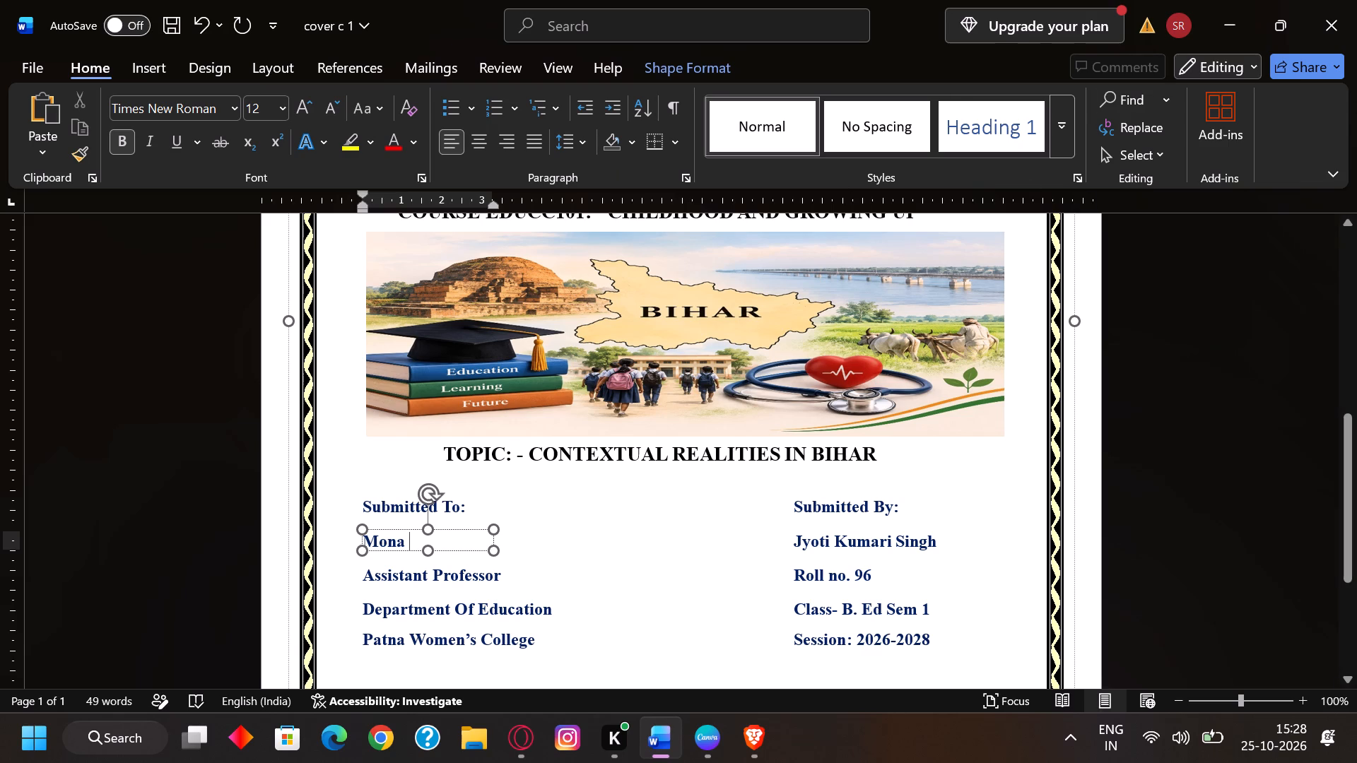
Delete the title "CONTEXTUAL REALITIES IN BIHAR" from the topic line, keeping only "TOPIC: -".
left_click(884, 453)
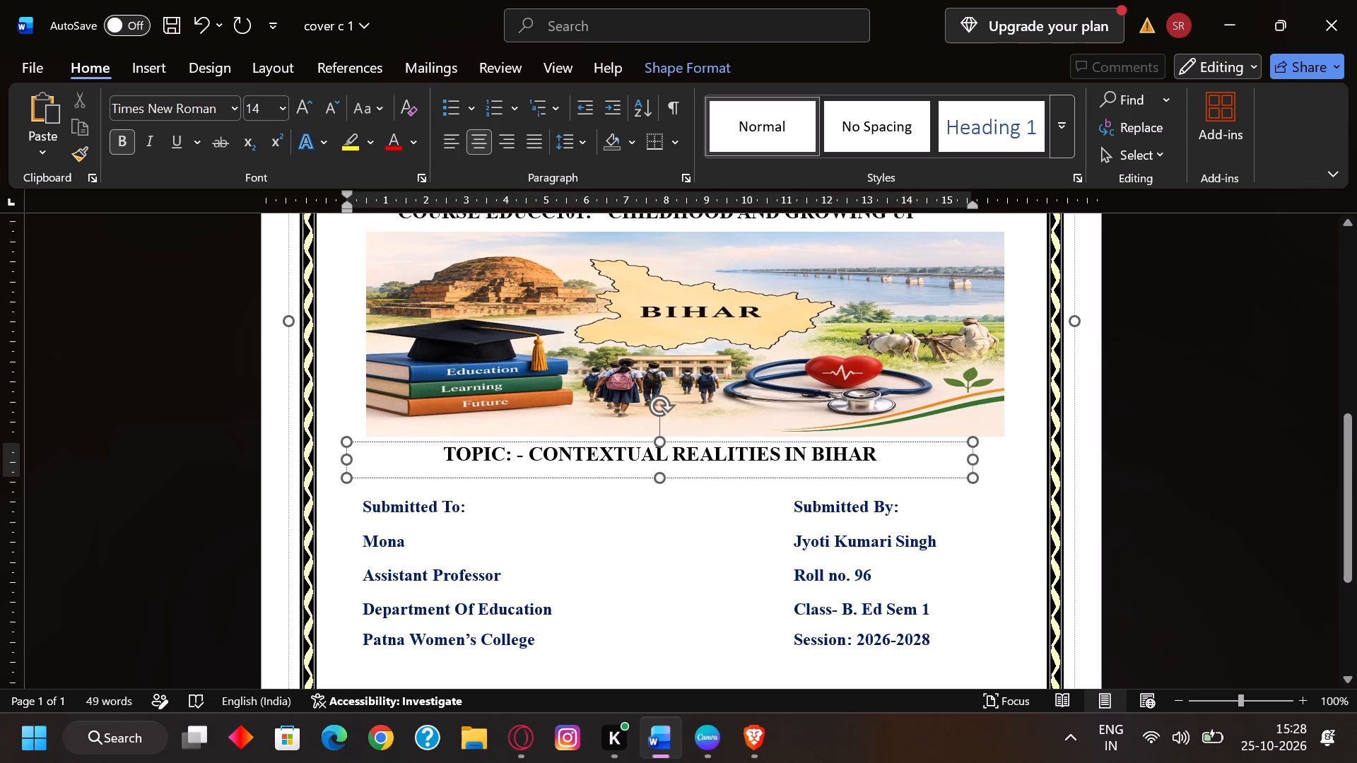
key("BackSpace")
key("BackSpace")
key("BackSpace")
key("BackSpace")
key("BackSpace")
key("BackSpace")
key("BackSpace")
key("BackSpace")
key("BackSpace")
key("BackSpace")
key("BackSpace")
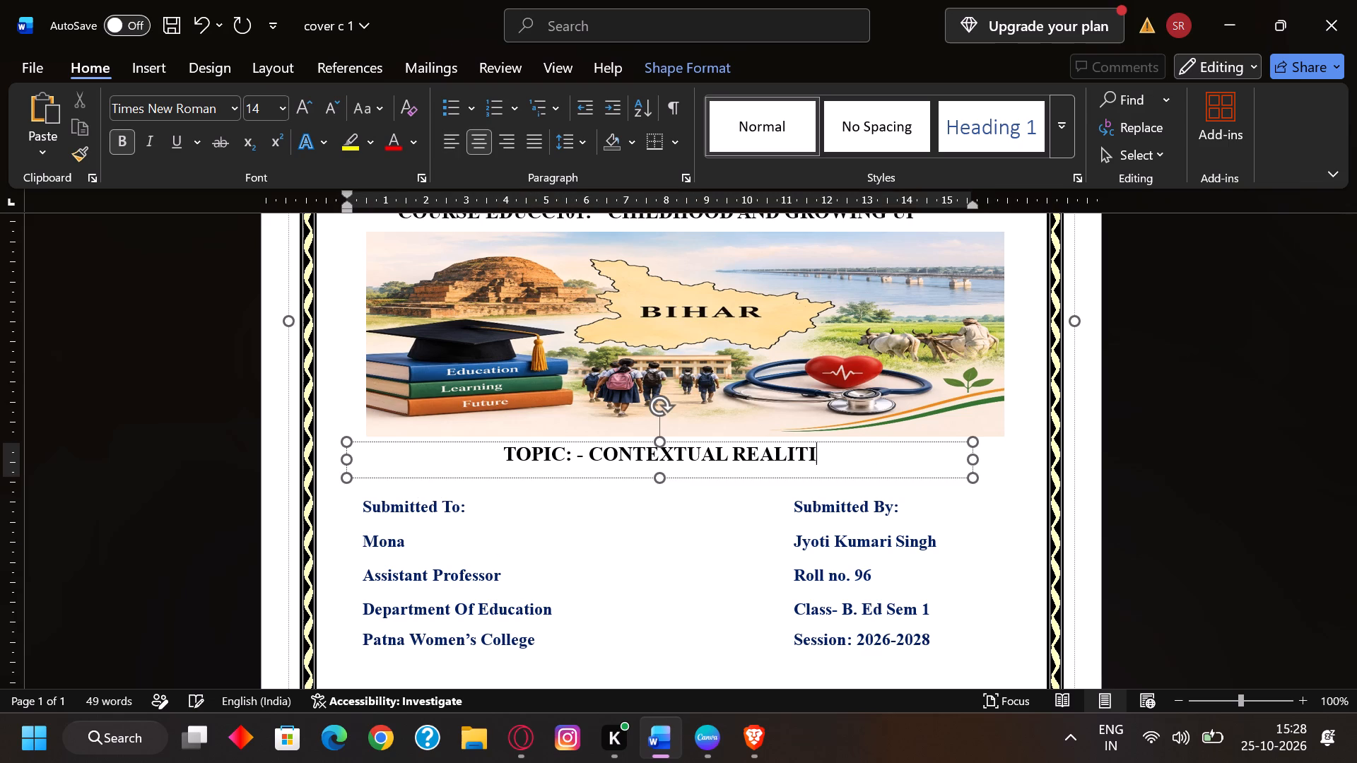
key("BackSpace")
key("BackSpace")
key("BackSpace")
key("BackSpace")
key("BackSpace")
key("BackSpace")
key("BackSpace")
key("BackSpace")
key("BackSpace")
key("BackSpace")
key("BackSpace")
key("BackSpace")
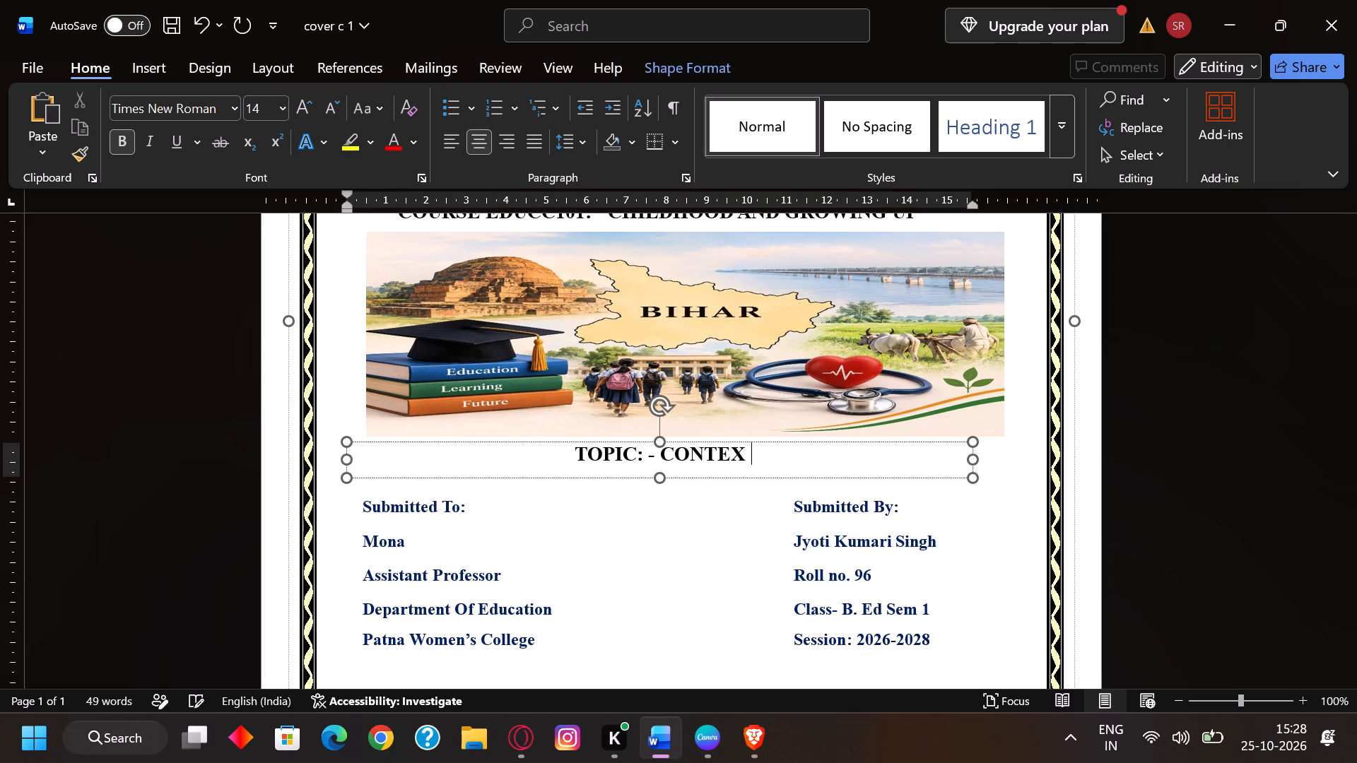
key("BackSpace")
key("BackSpace")
key("BackSpace")
key("BackSpace")
key("BackSpace")
key("BackSpace")
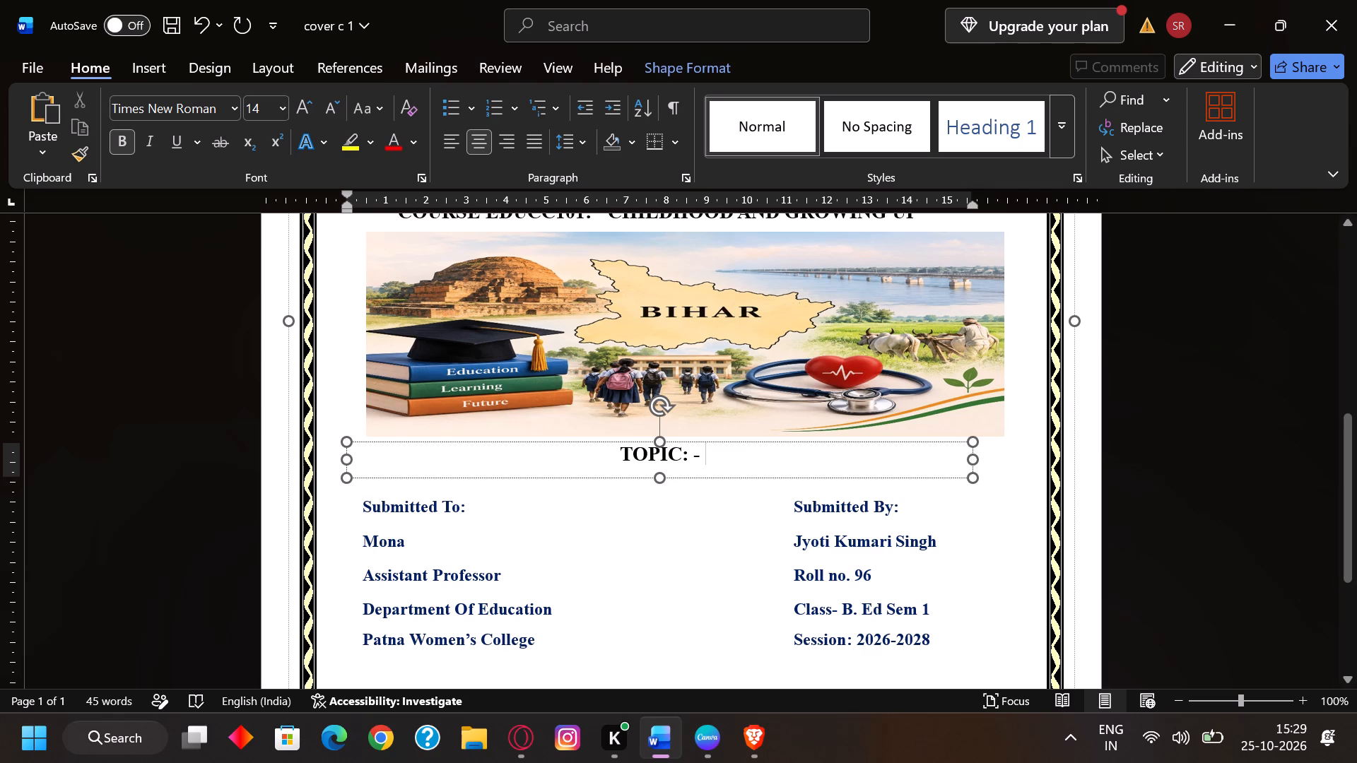
scroll(767, 415, "up", 1)
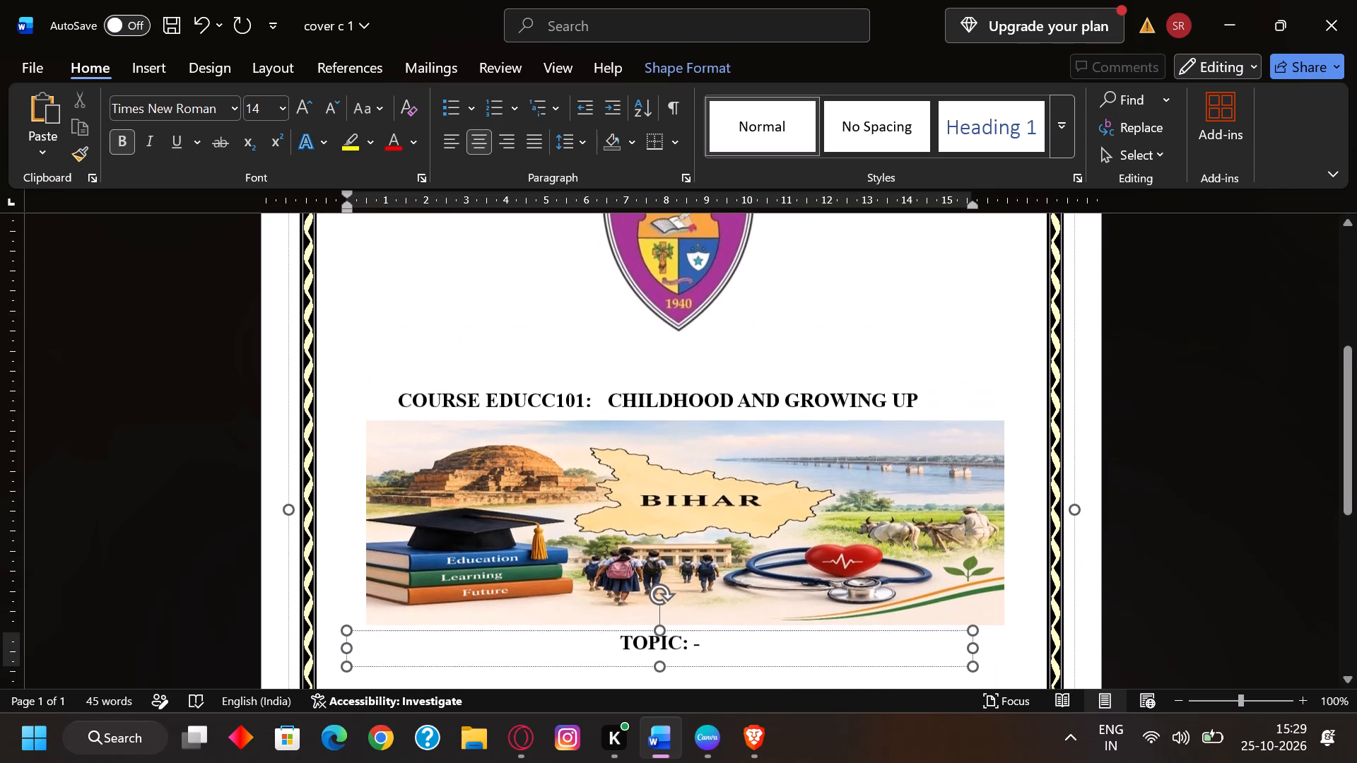
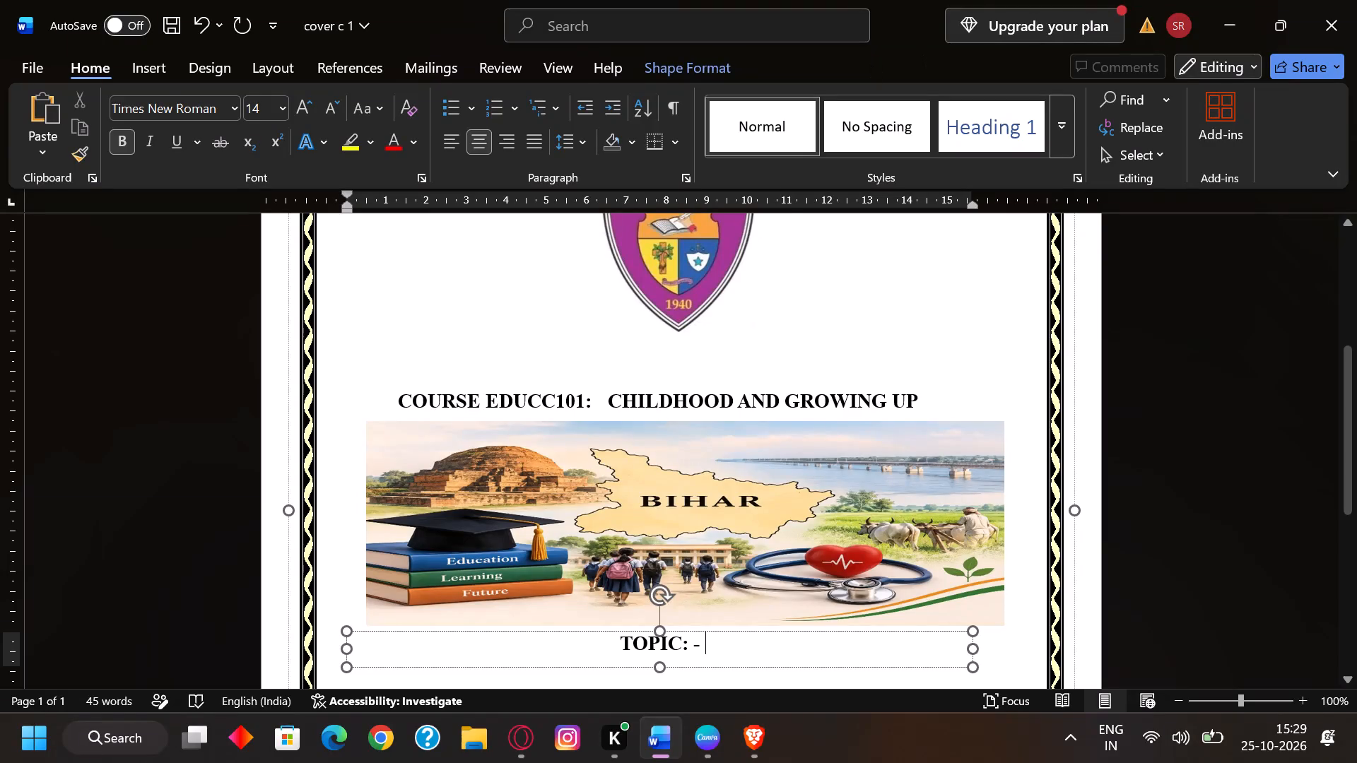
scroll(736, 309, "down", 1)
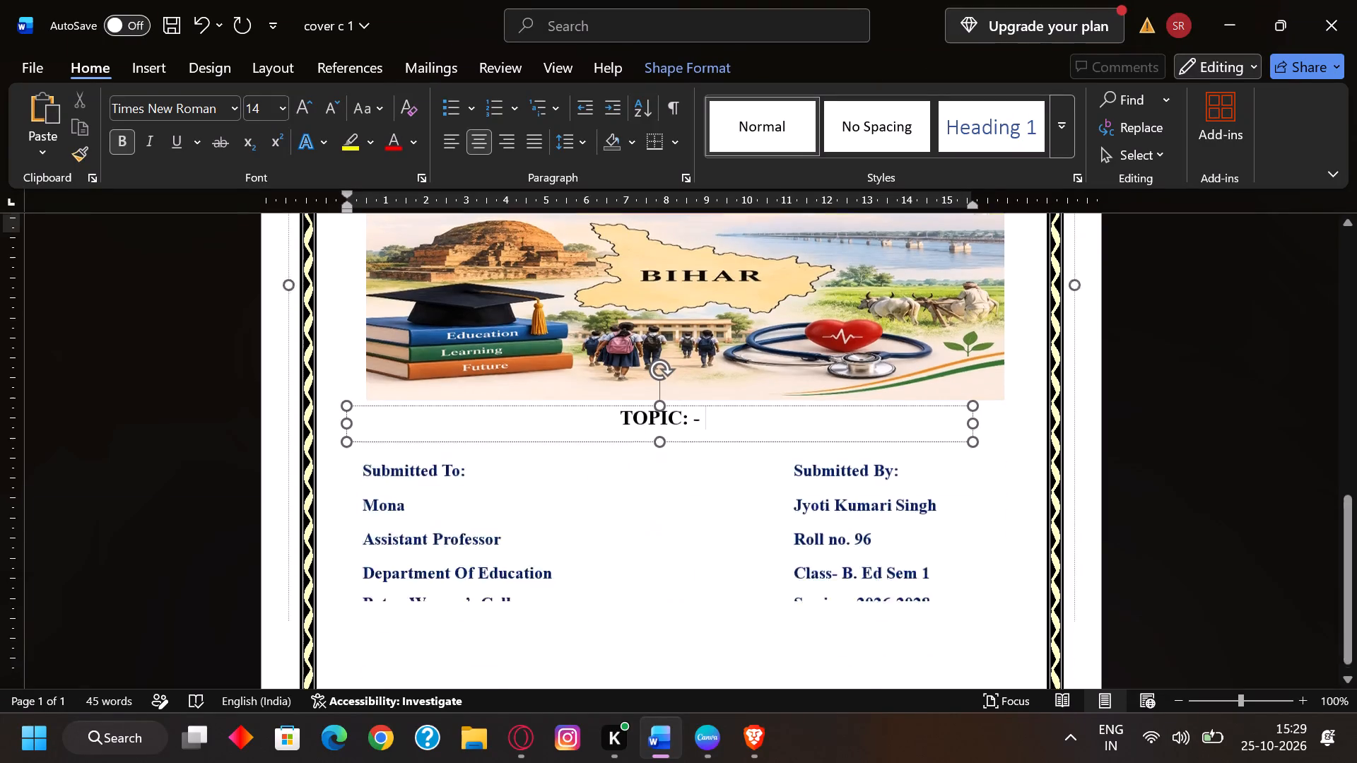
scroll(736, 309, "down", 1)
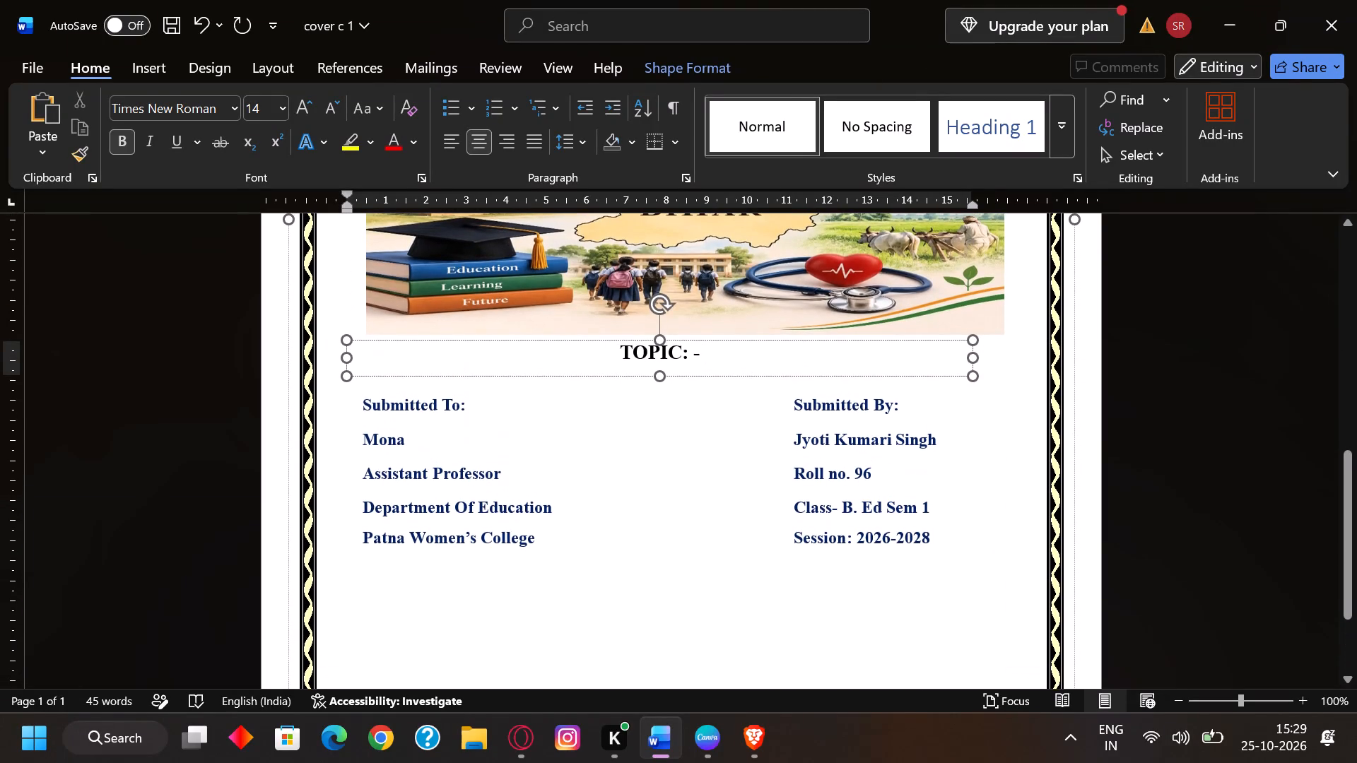
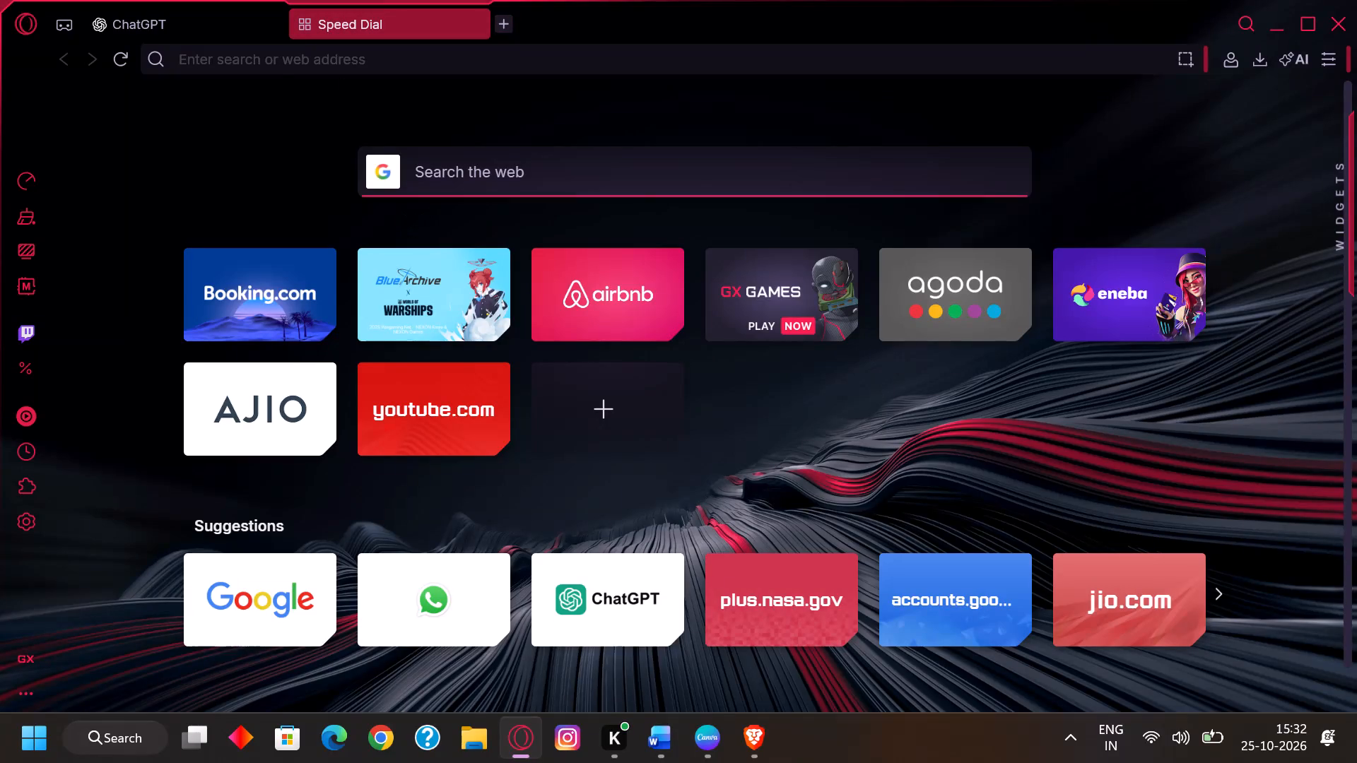
Search the web for "whatsapp web" from the Speed Dial page.
left_click(449, 180)
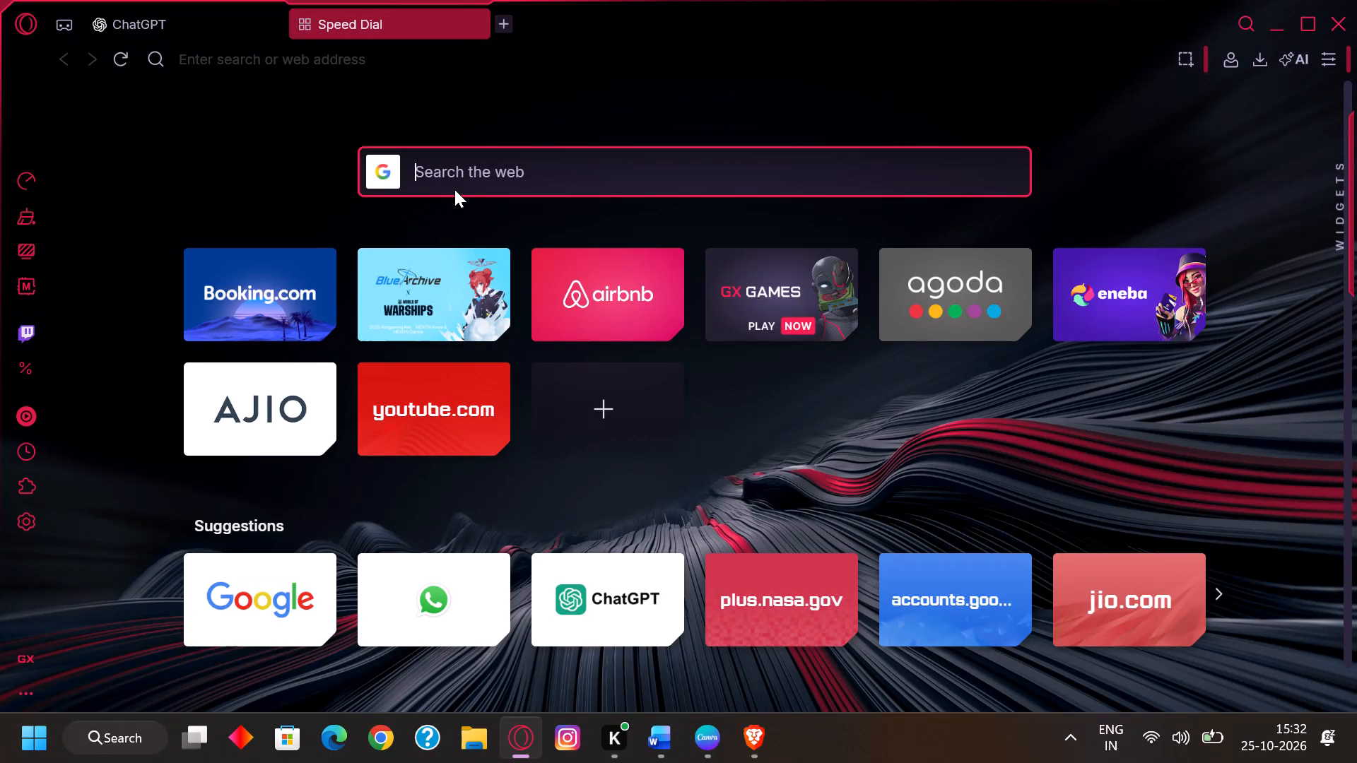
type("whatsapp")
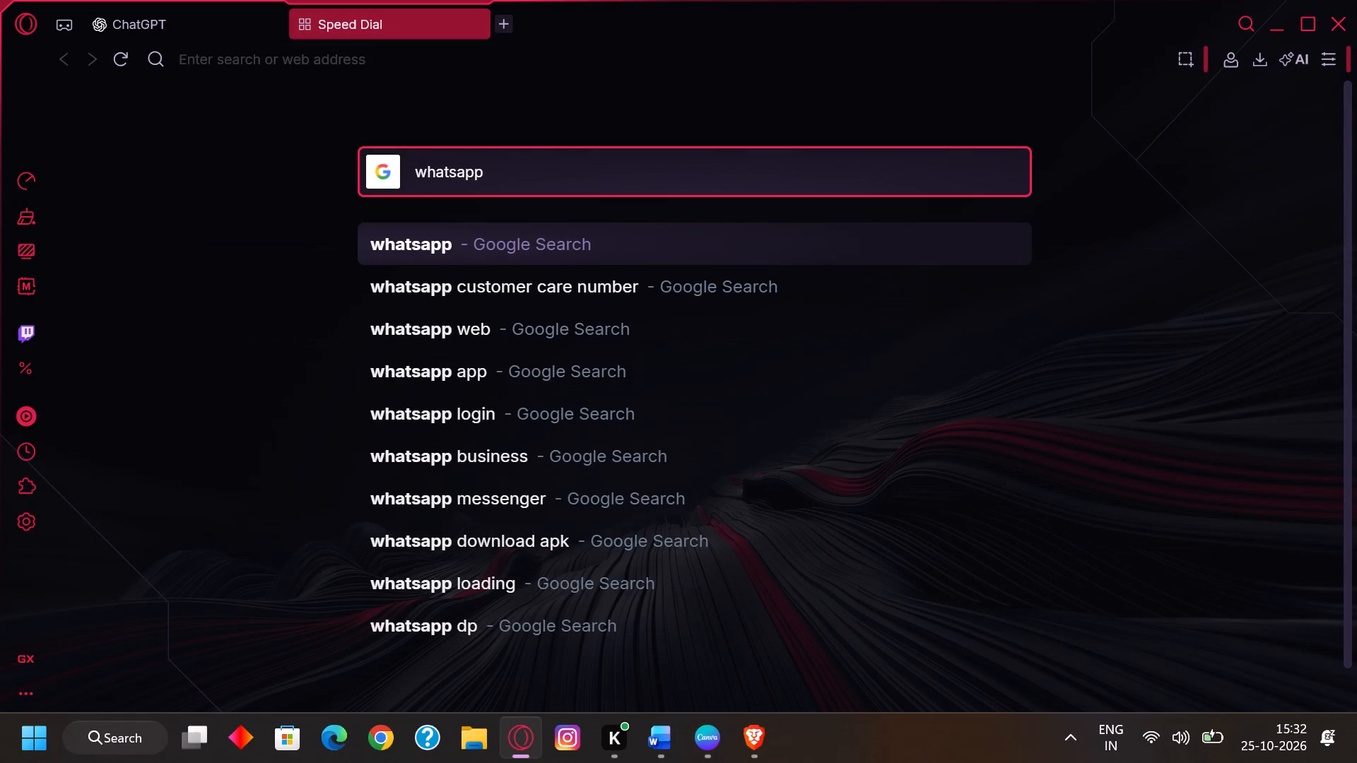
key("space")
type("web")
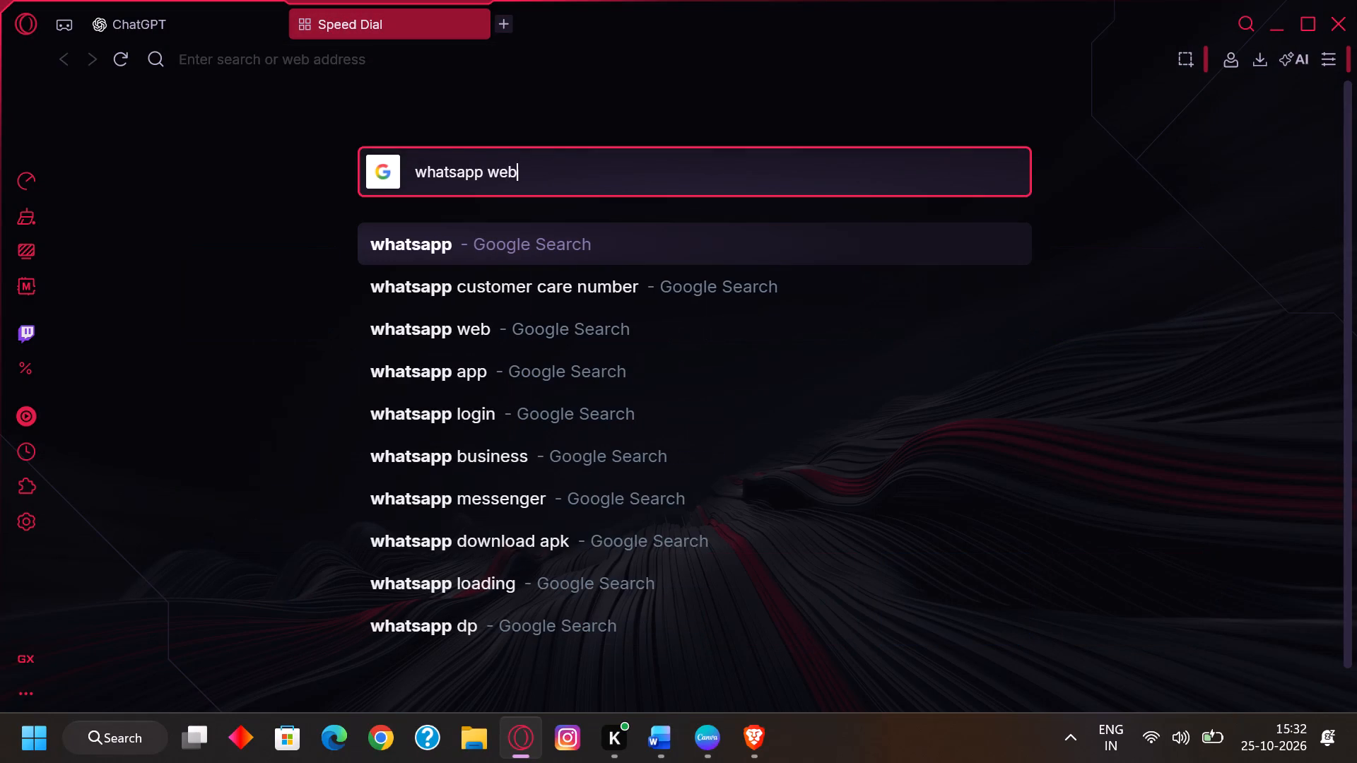
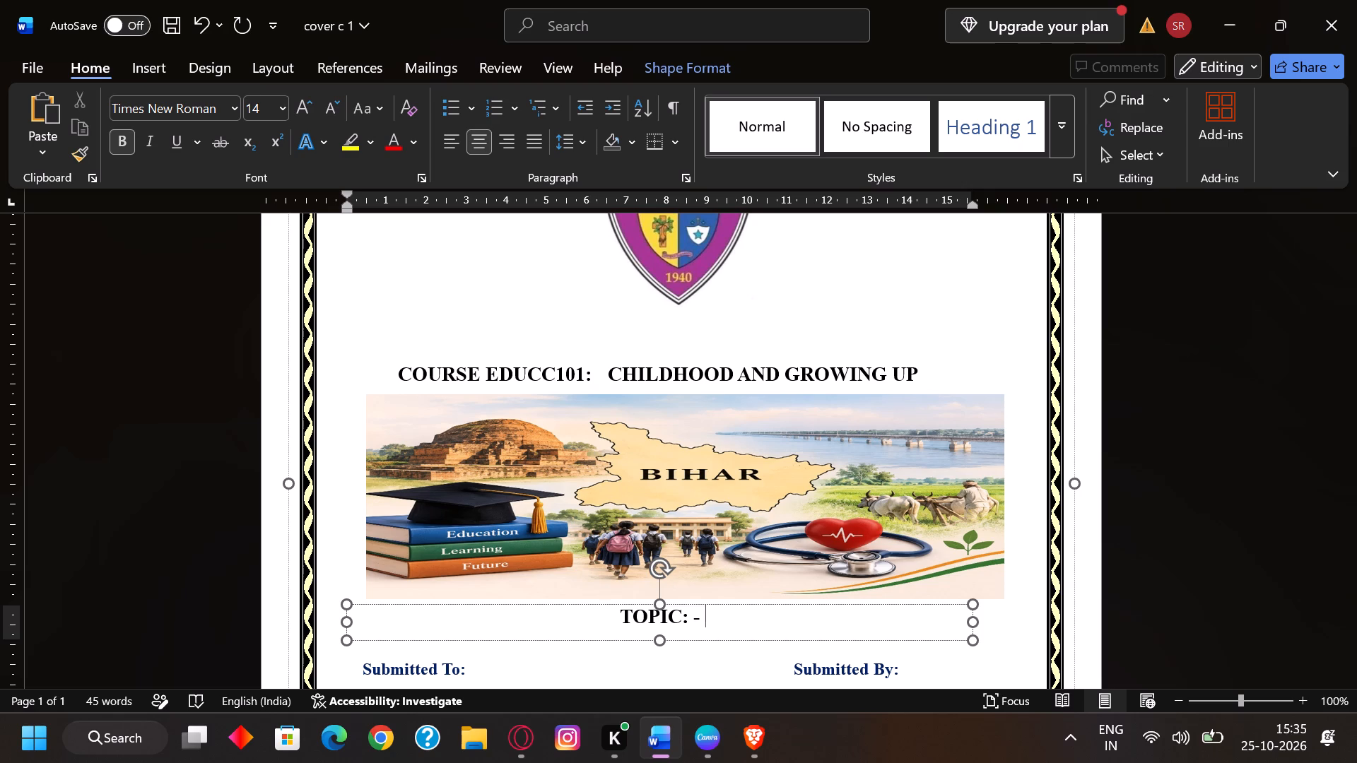
Enter the new assignment topic after the "TOPIC: -" label in capitals, starting with "SOCIALIZATION IN THE CONTEXT".
type("SI")
key("BackSpace")
type("OCIALIZATION")
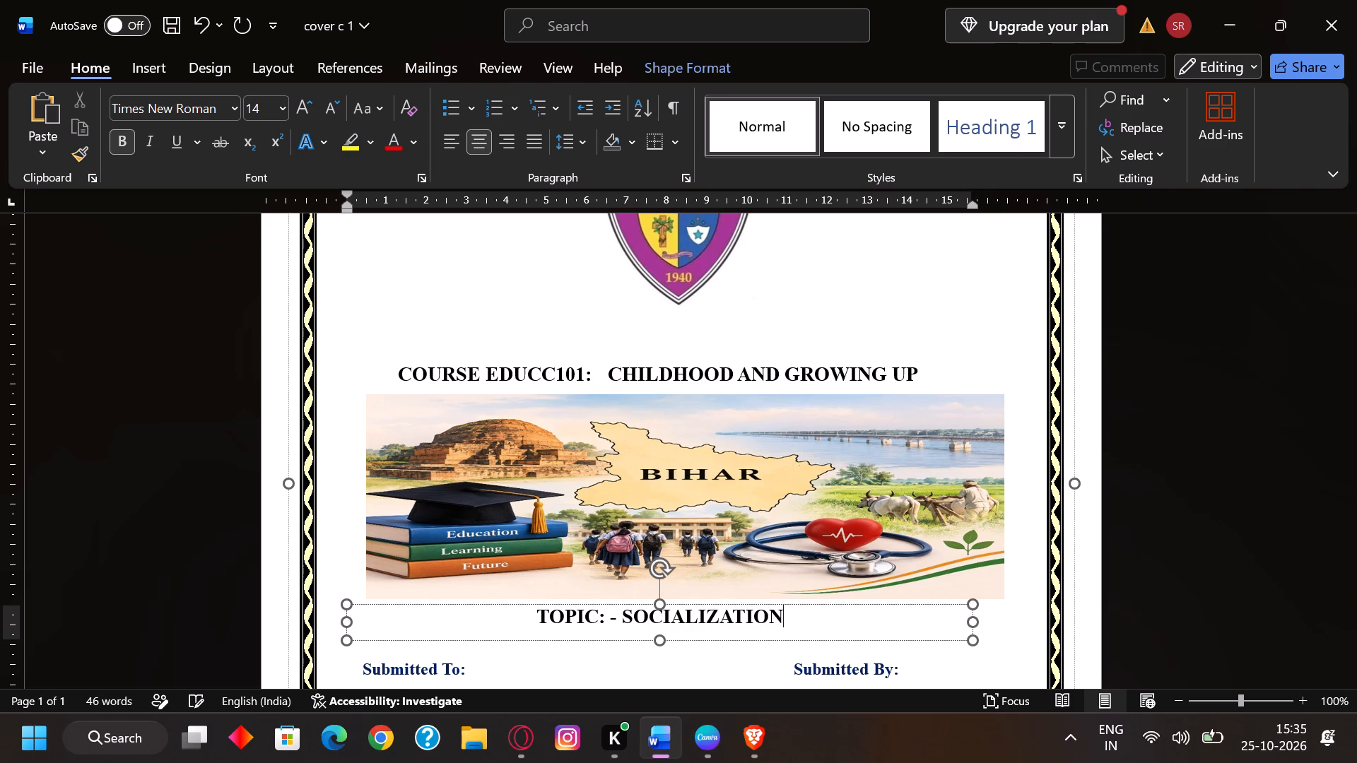
key("space")
type("IN THE")
key("space")
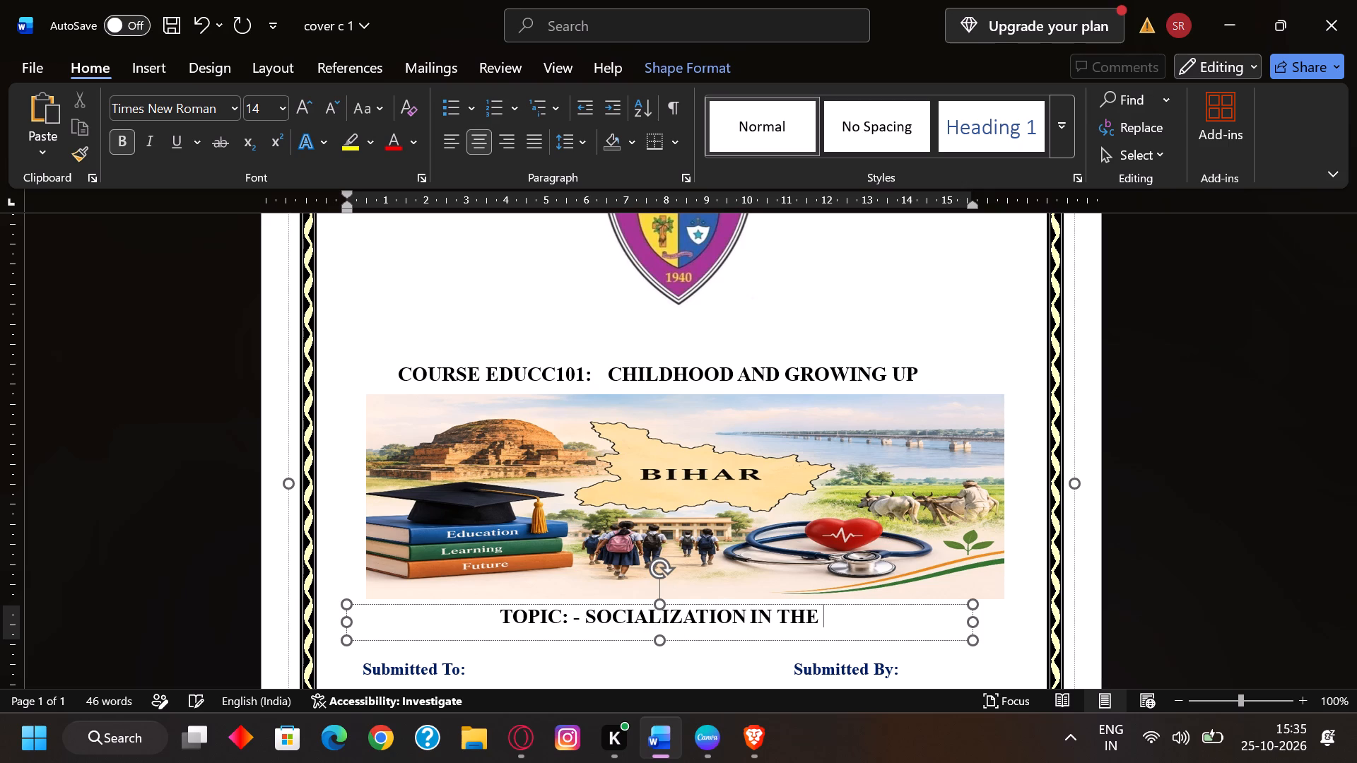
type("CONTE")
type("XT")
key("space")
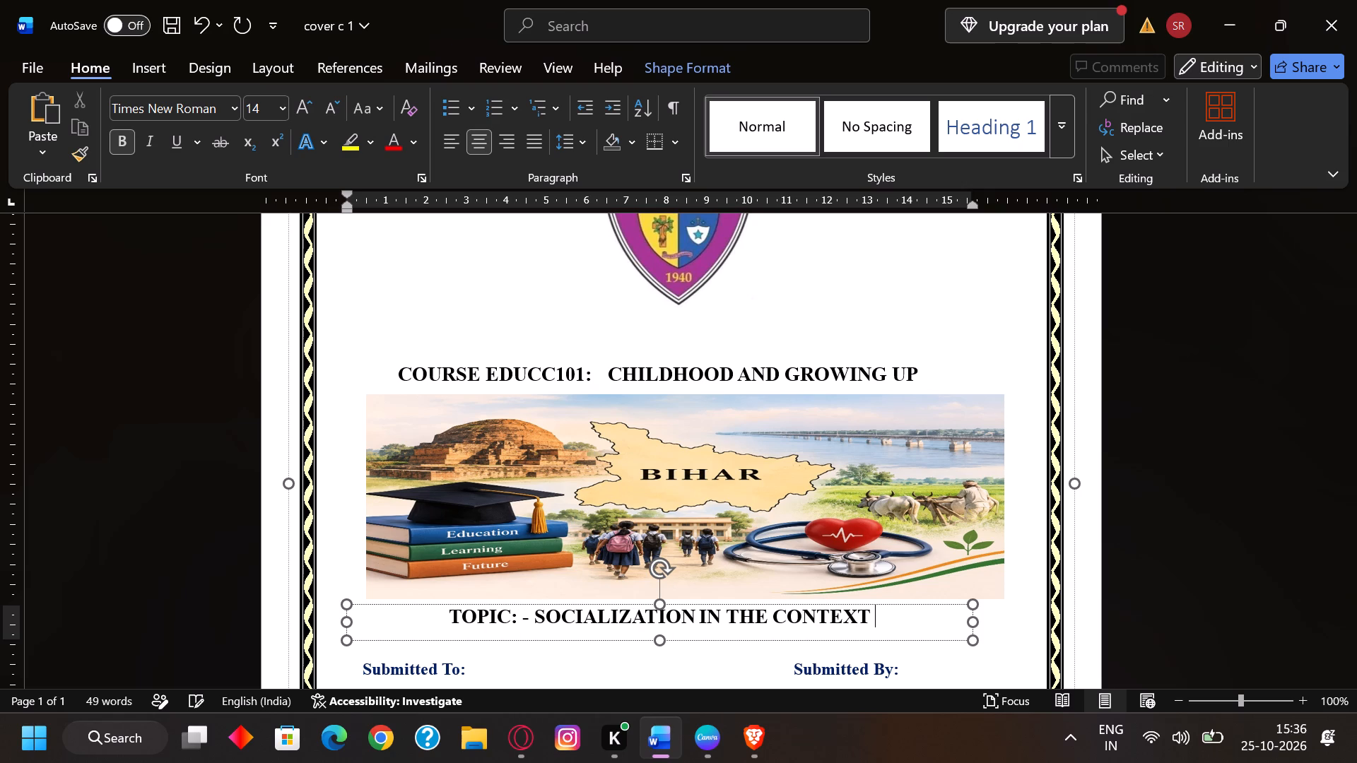
Complete the topic line's title with "OF SCHOOL" so it reads "SOCIALIZATION IN THE CONTEXT OF SCHOOL".
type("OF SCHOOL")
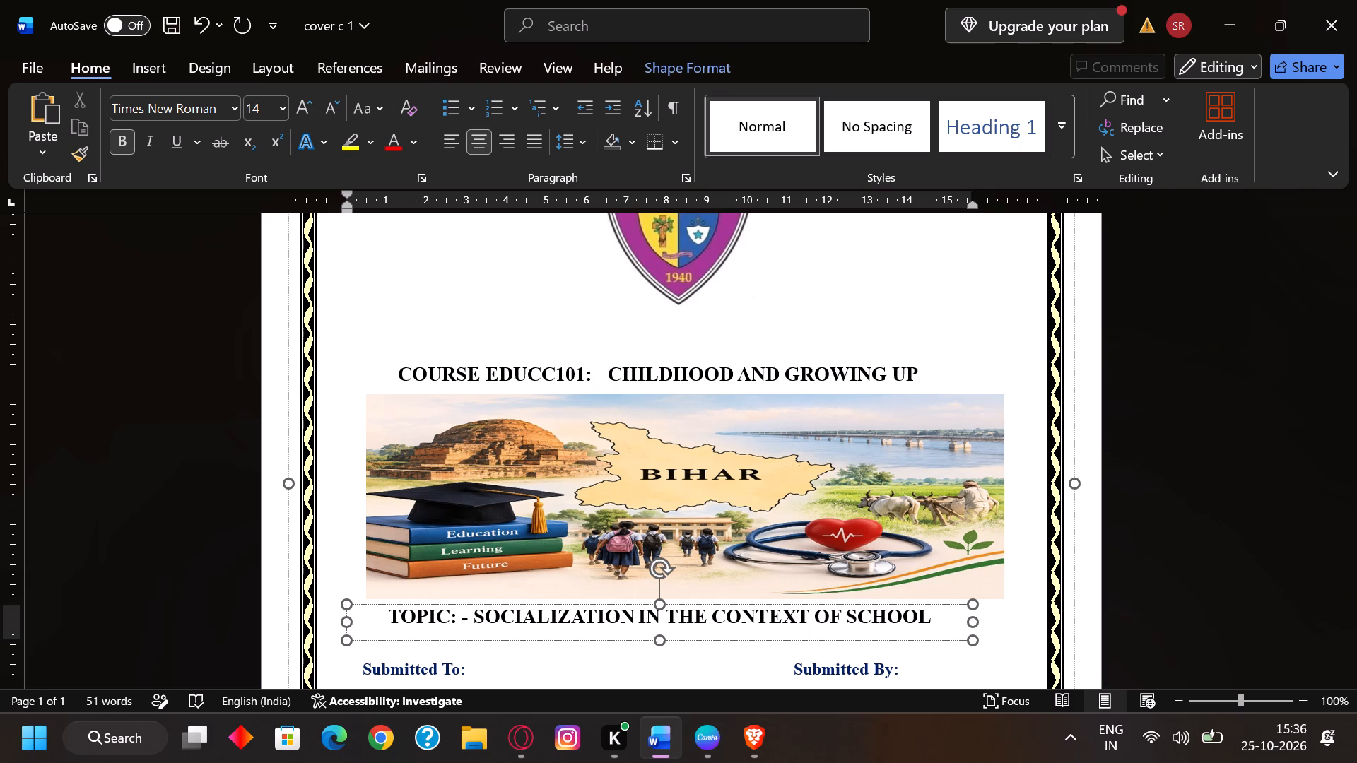
scroll(857, 498, "up", 2)
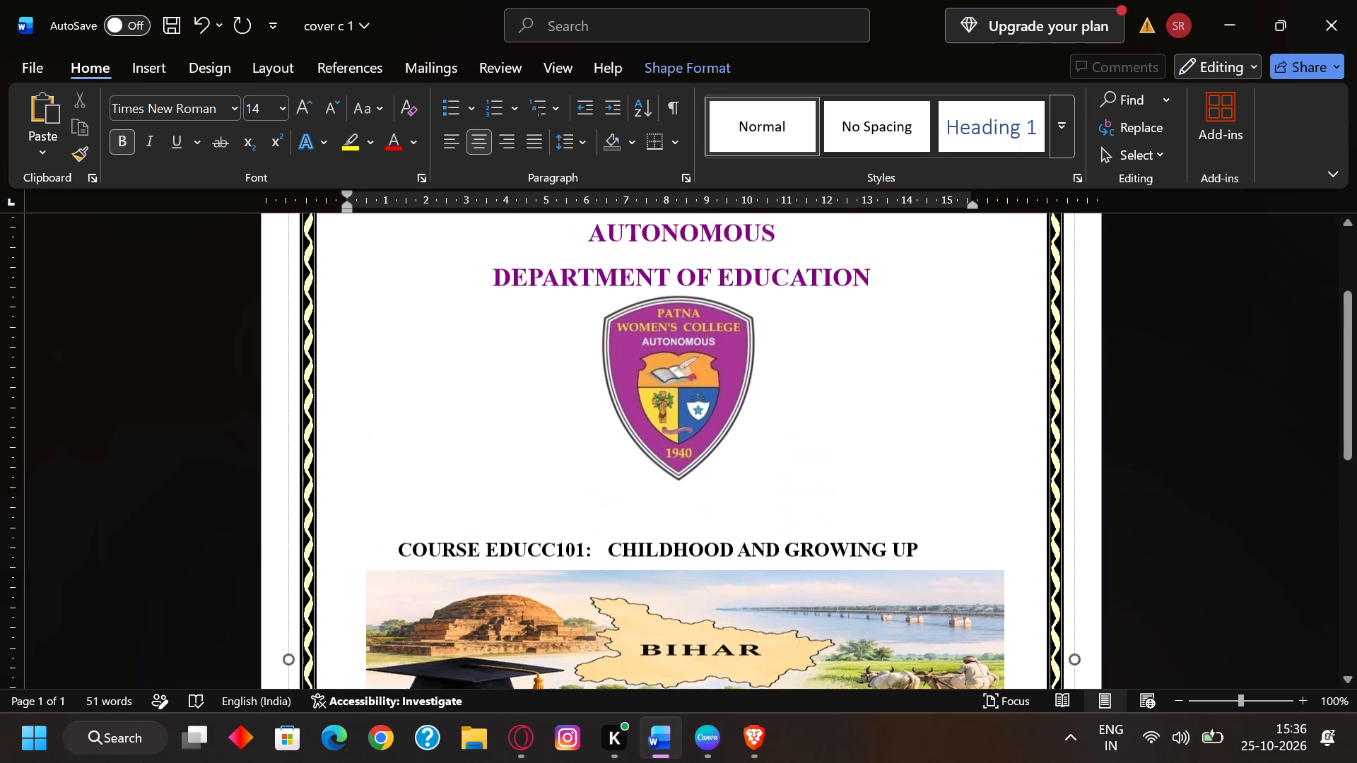
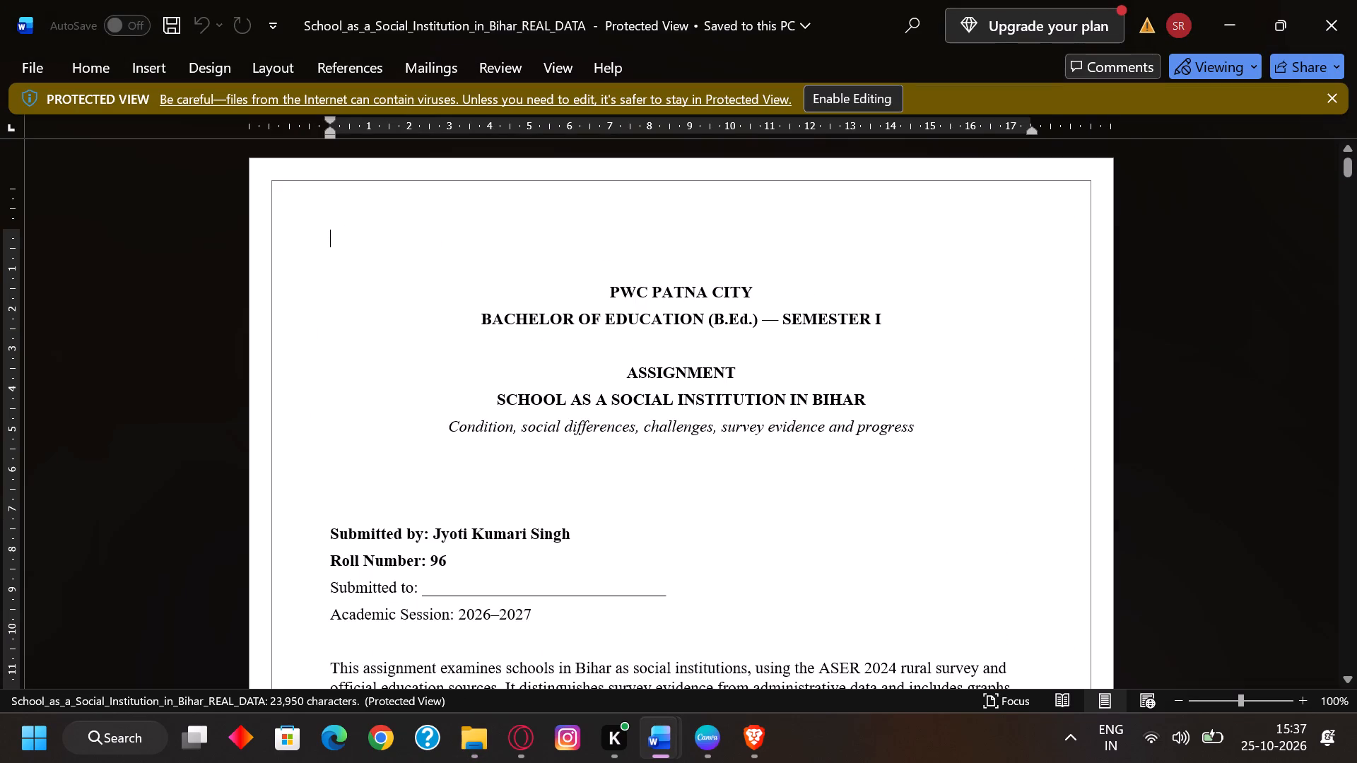
Review the cover page and acknowledgement of the School_as_a_Social_Institution_in_Bihar_REAL_DATA document.
scroll(736, 381, "down", 2)
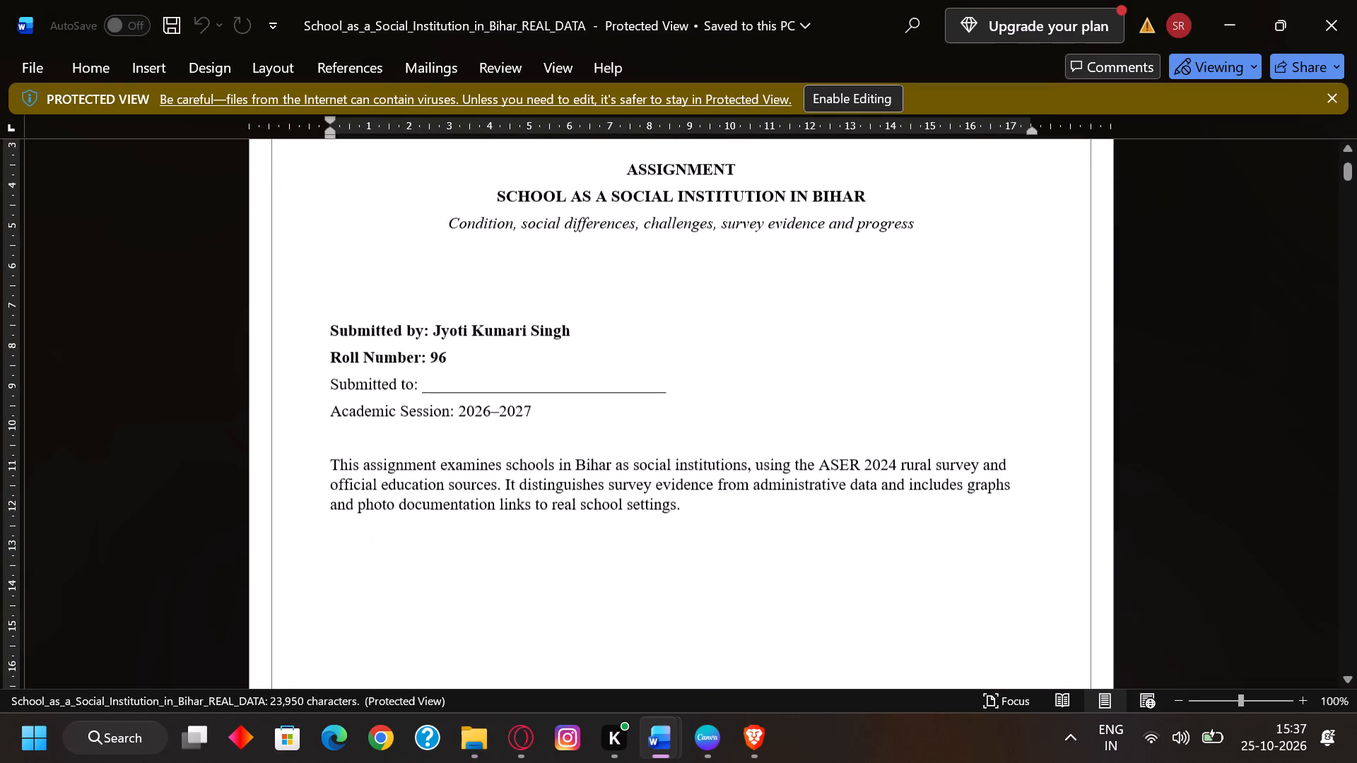
scroll(740, 372, "down", 2)
scroll(740, 372, "up", 5)
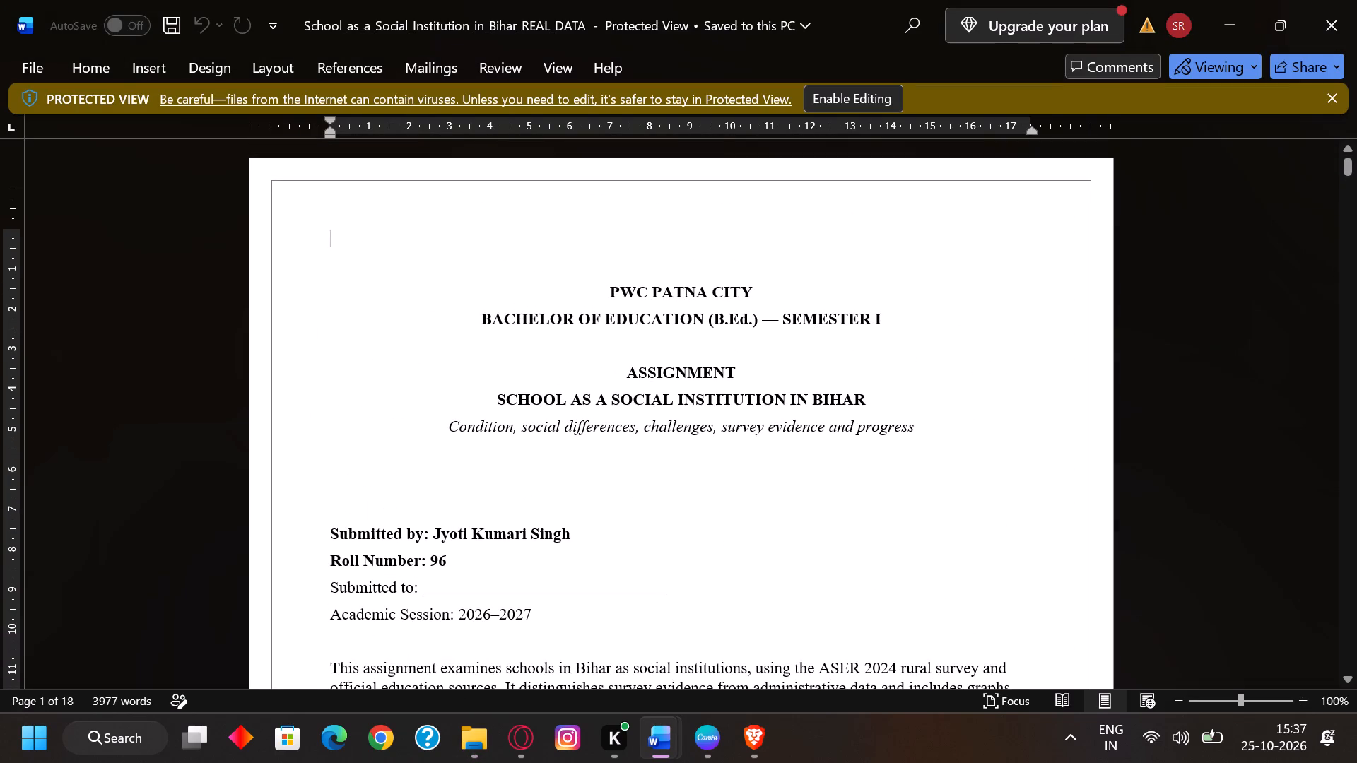
scroll(746, 337, "down", 10)
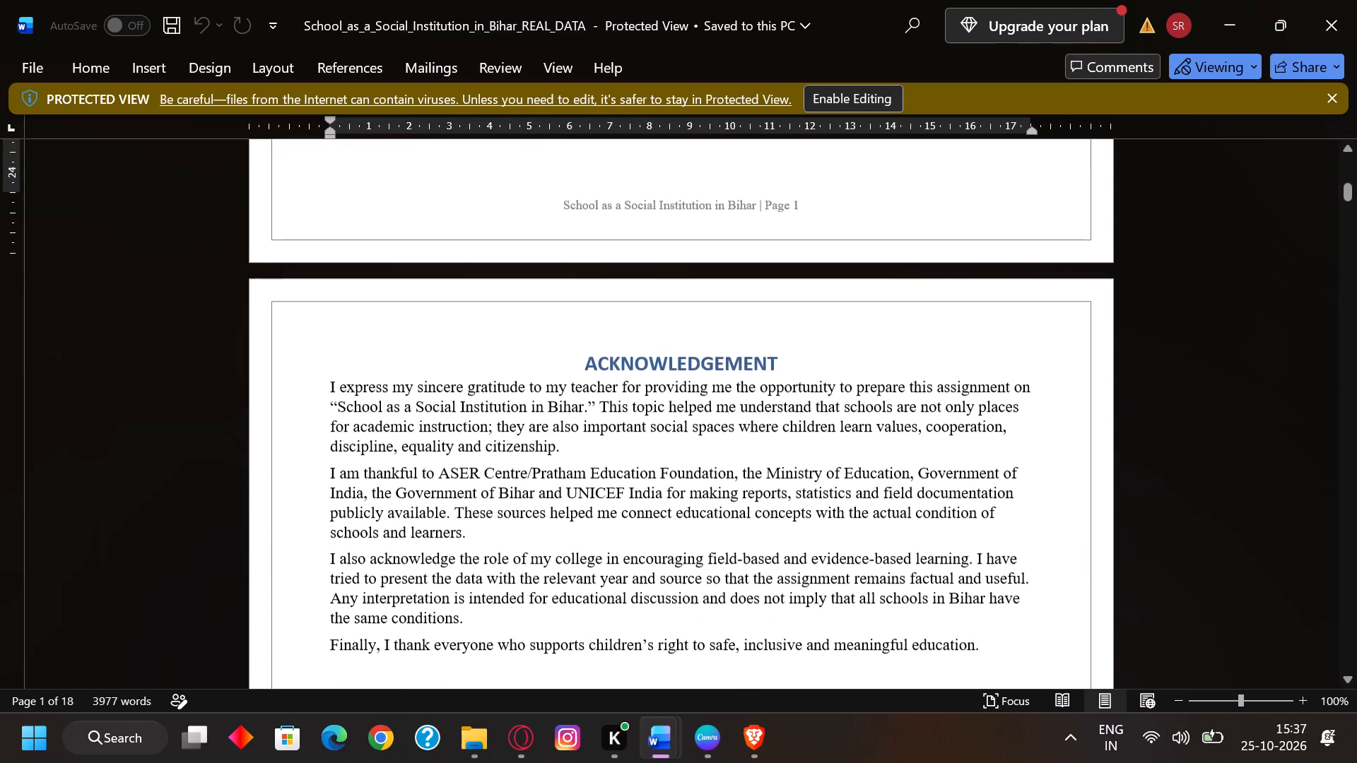
scroll(746, 337, "down", 4)
scroll(746, 337, "up", 4)
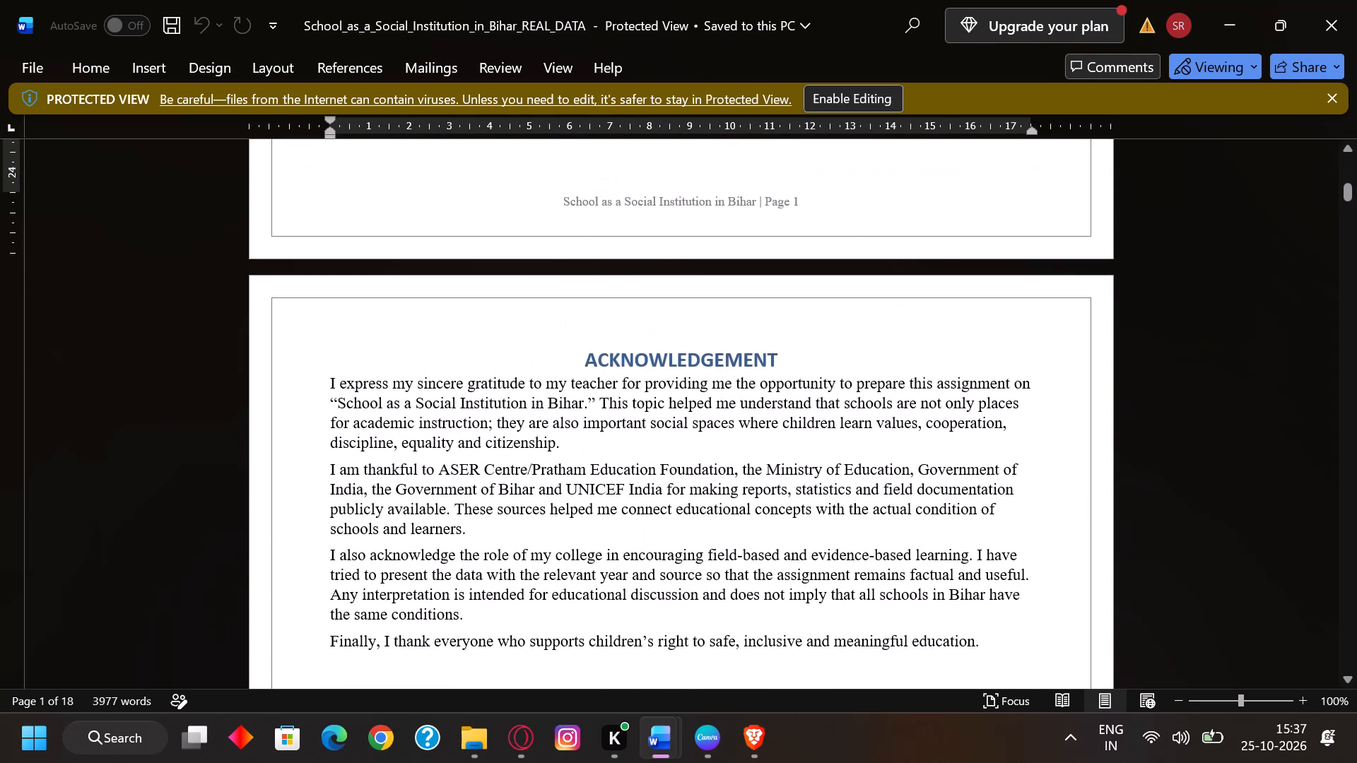
Read through the numbered Context / Contents list following the acknowledgement page.
scroll(747, 331, "down", 10)
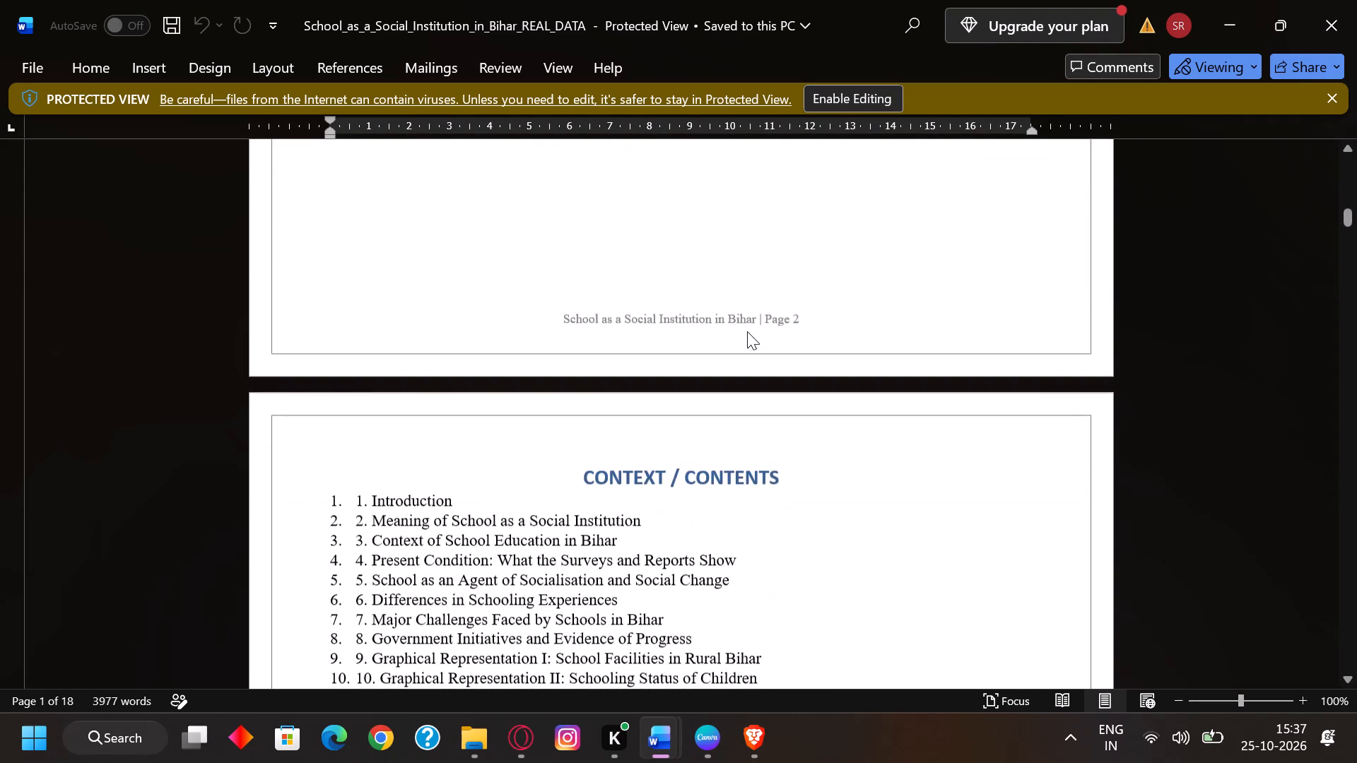
scroll(747, 331, "up", 9)
scroll(747, 328, "down", 3)
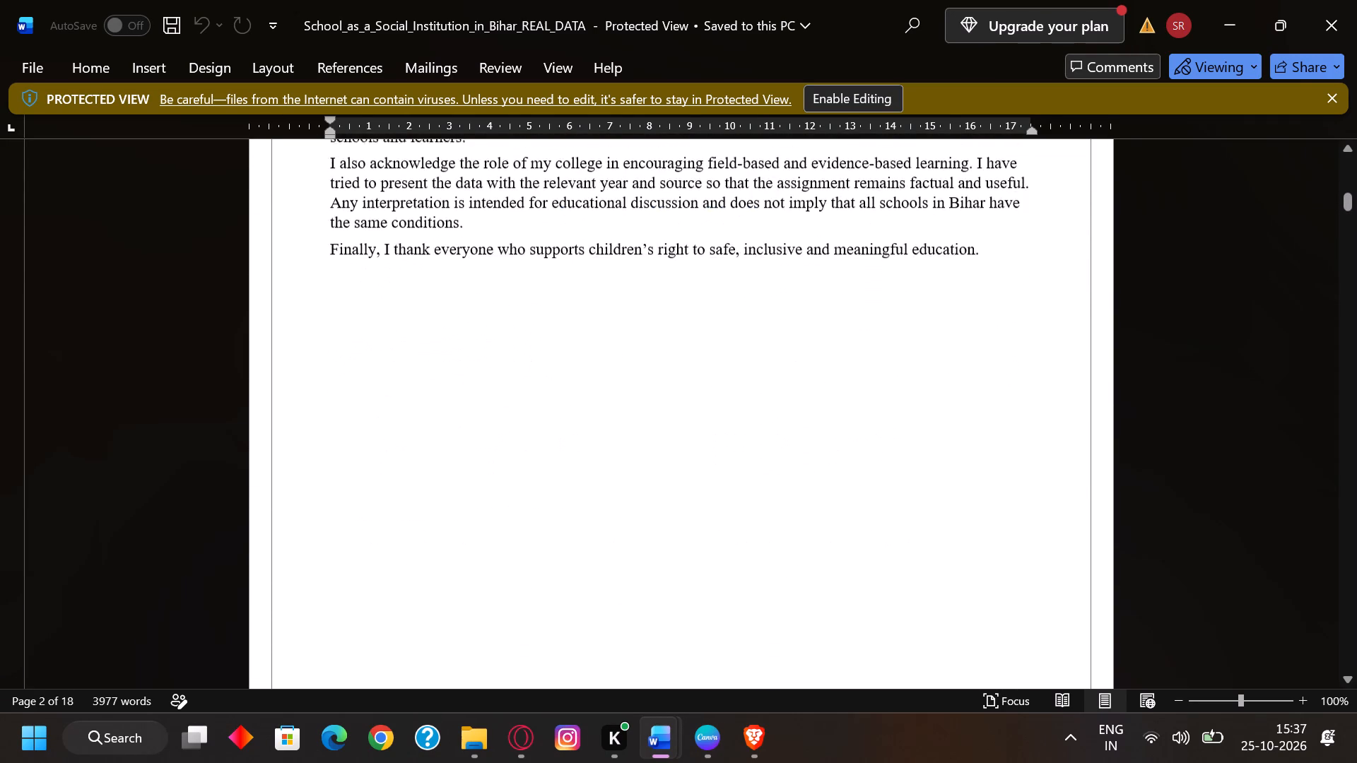
scroll(747, 327, "down", 11)
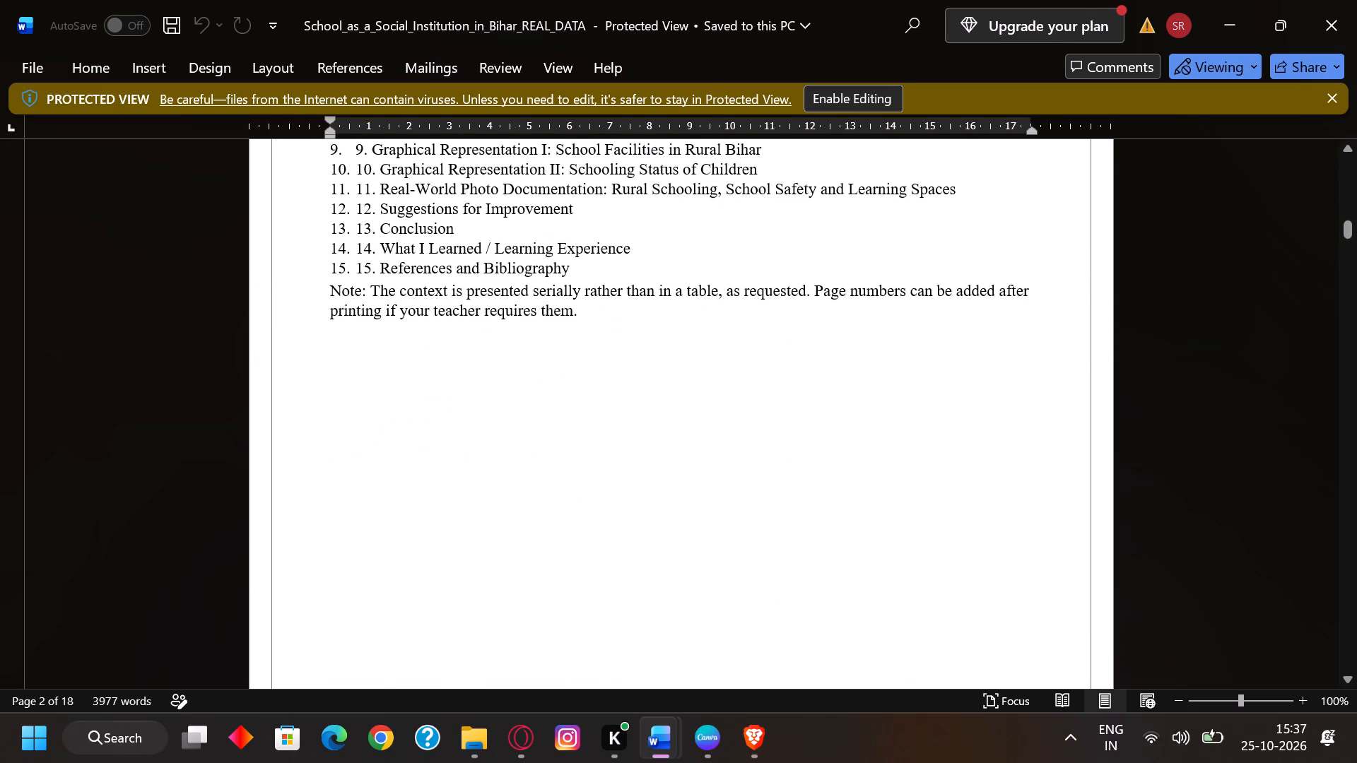
scroll(748, 324, "up", 3)
scroll(748, 324, "down", 1)
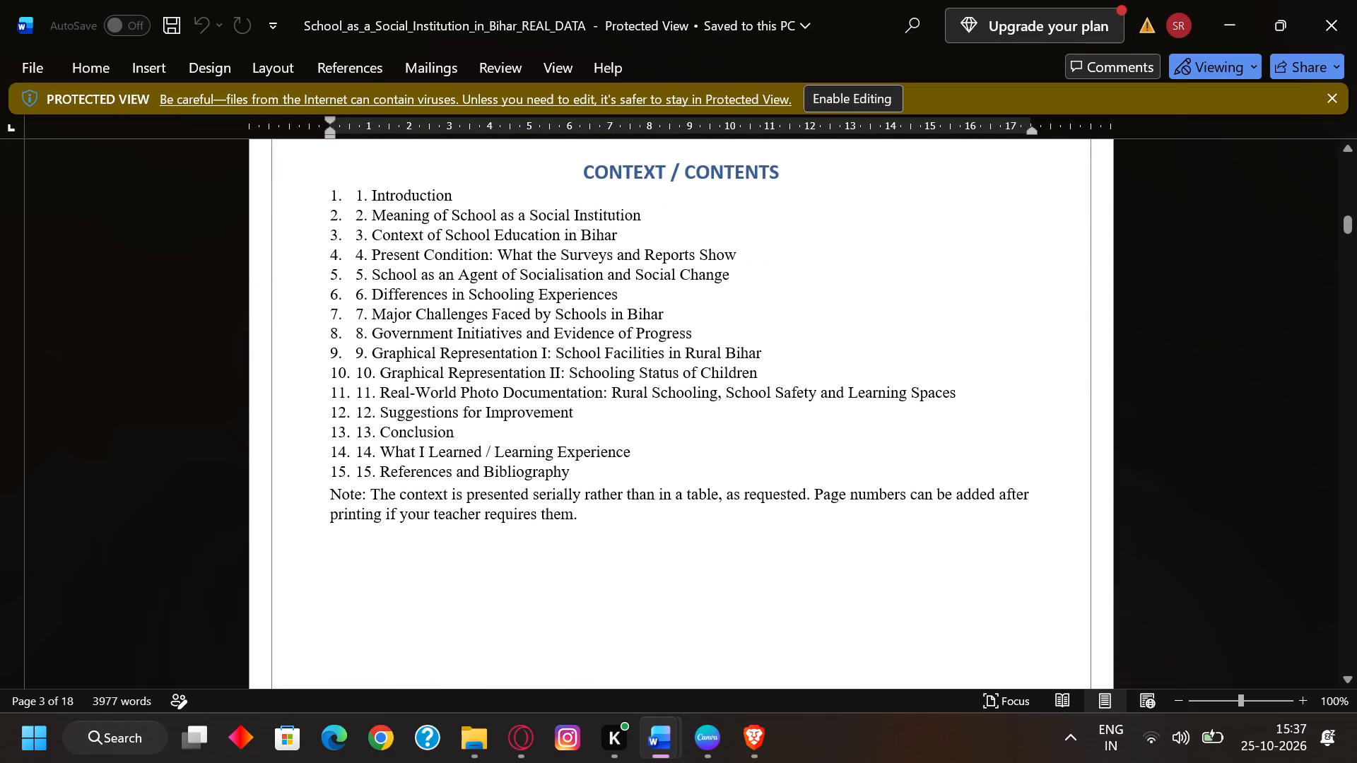
scroll(748, 324, "down", 1)
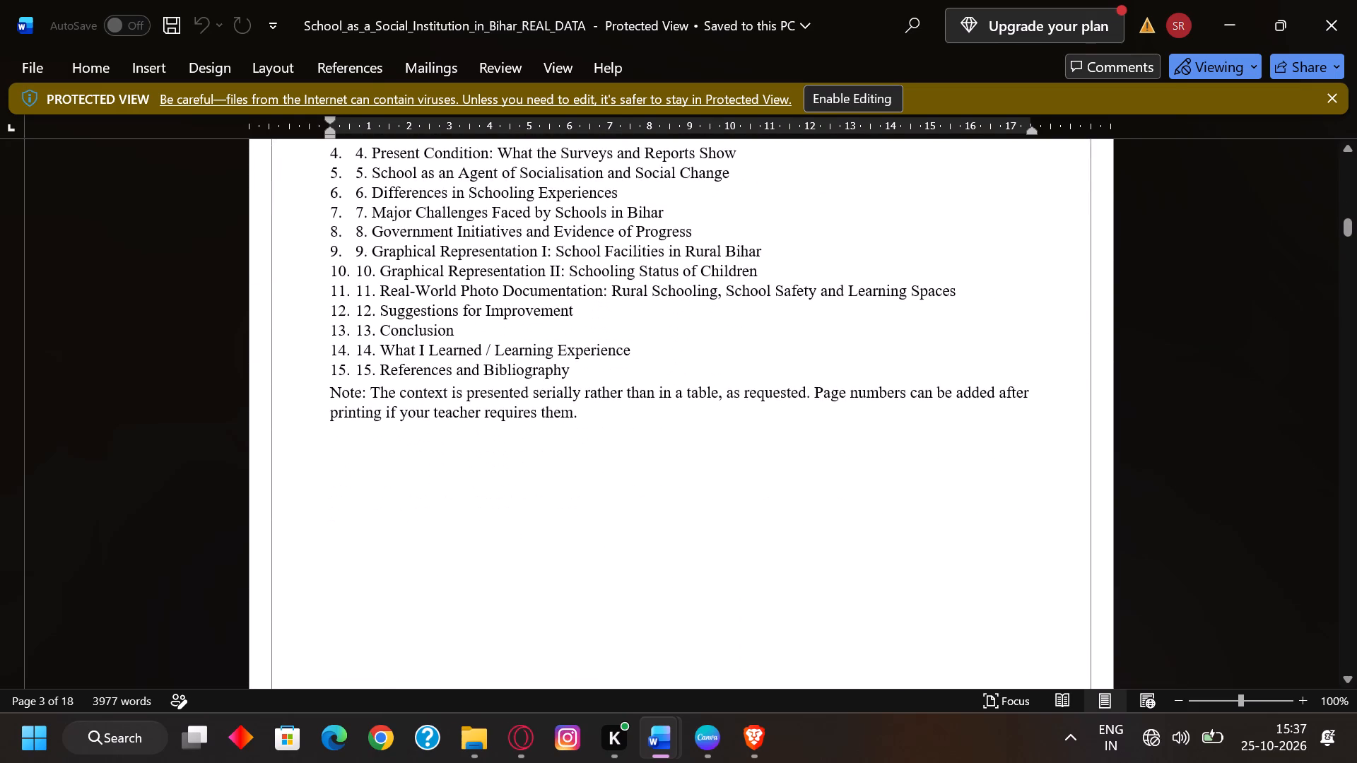
scroll(748, 323, "up", 2)
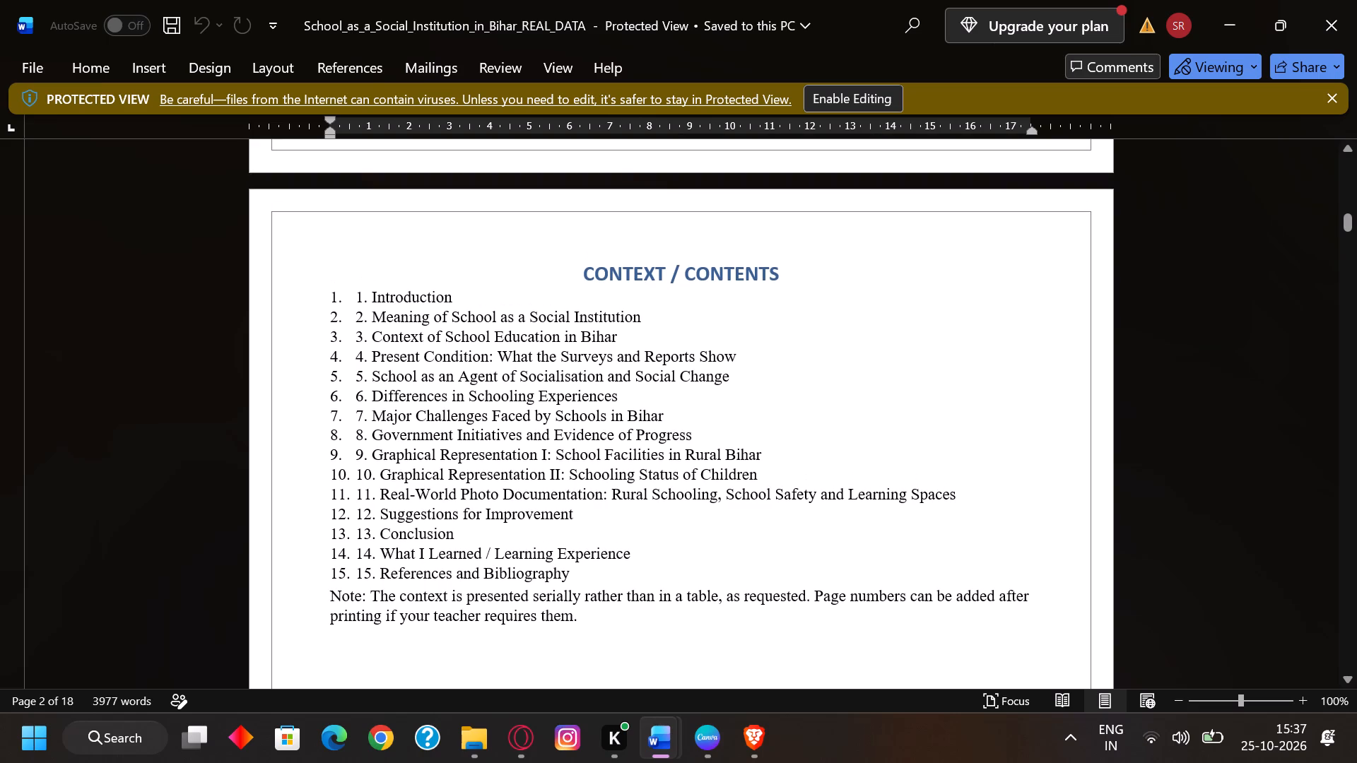
Read the Introduction with its objectives and the start of the section on the meaning of school as a social institution.
scroll(627, 360, "down", 14)
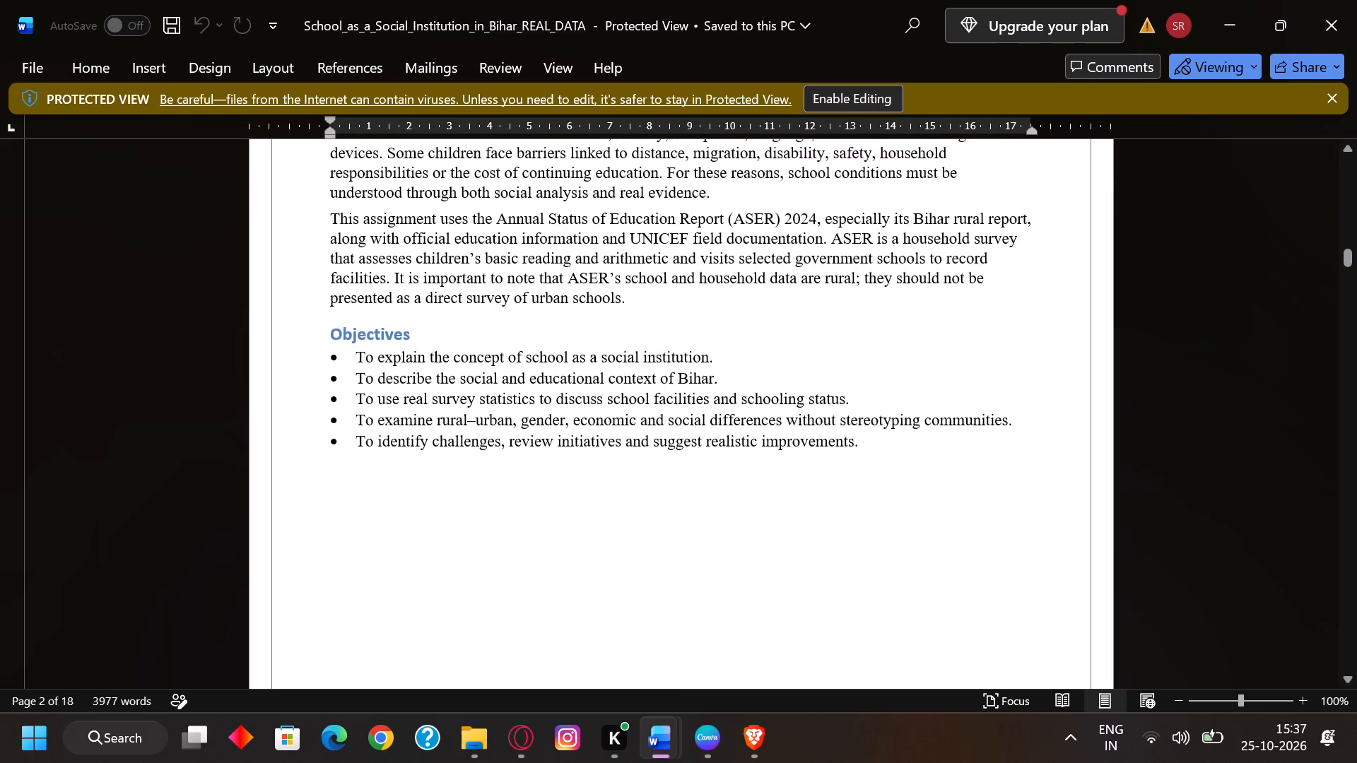
scroll(640, 338, "up", 3)
scroll(640, 338, "down", 3)
scroll(642, 332, "up", 3)
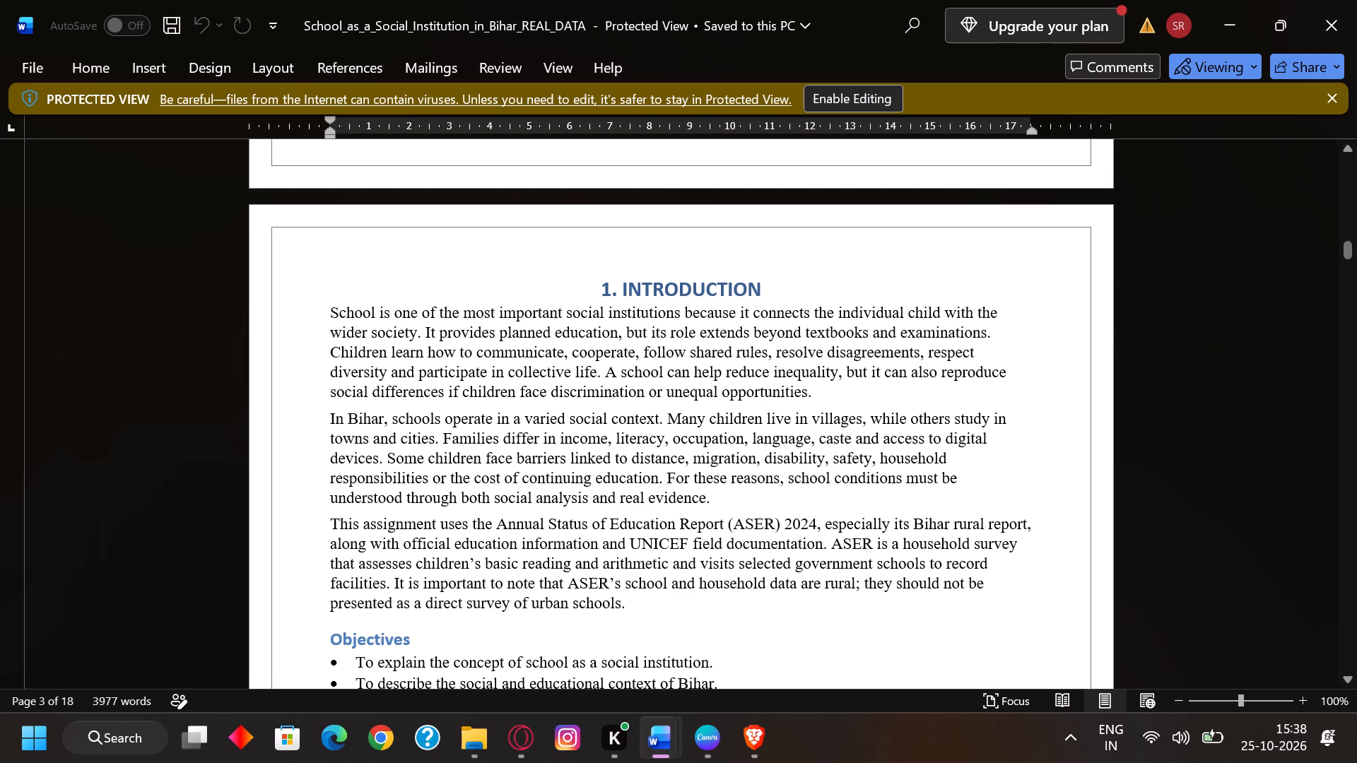
scroll(856, 379, "down", 1)
scroll(752, 495, "up", 2)
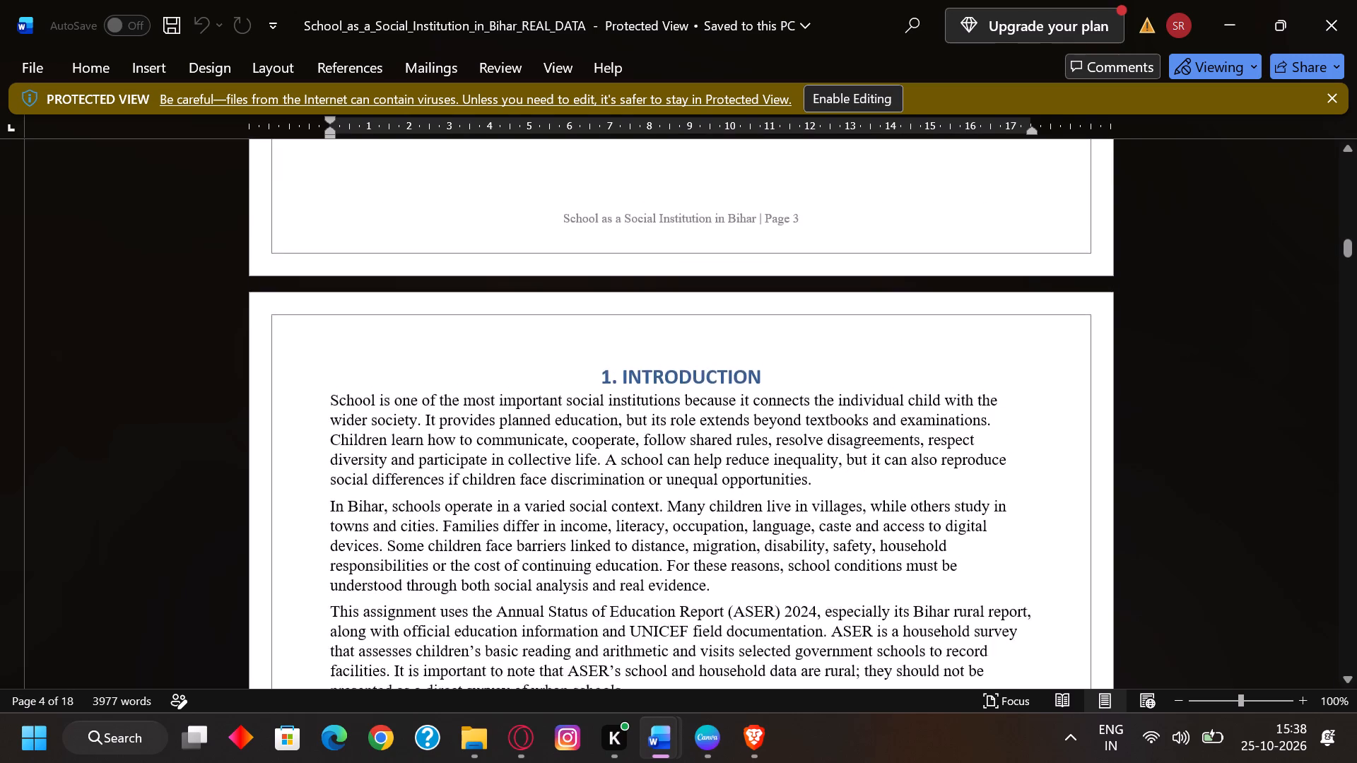
scroll(753, 494, "down", 11)
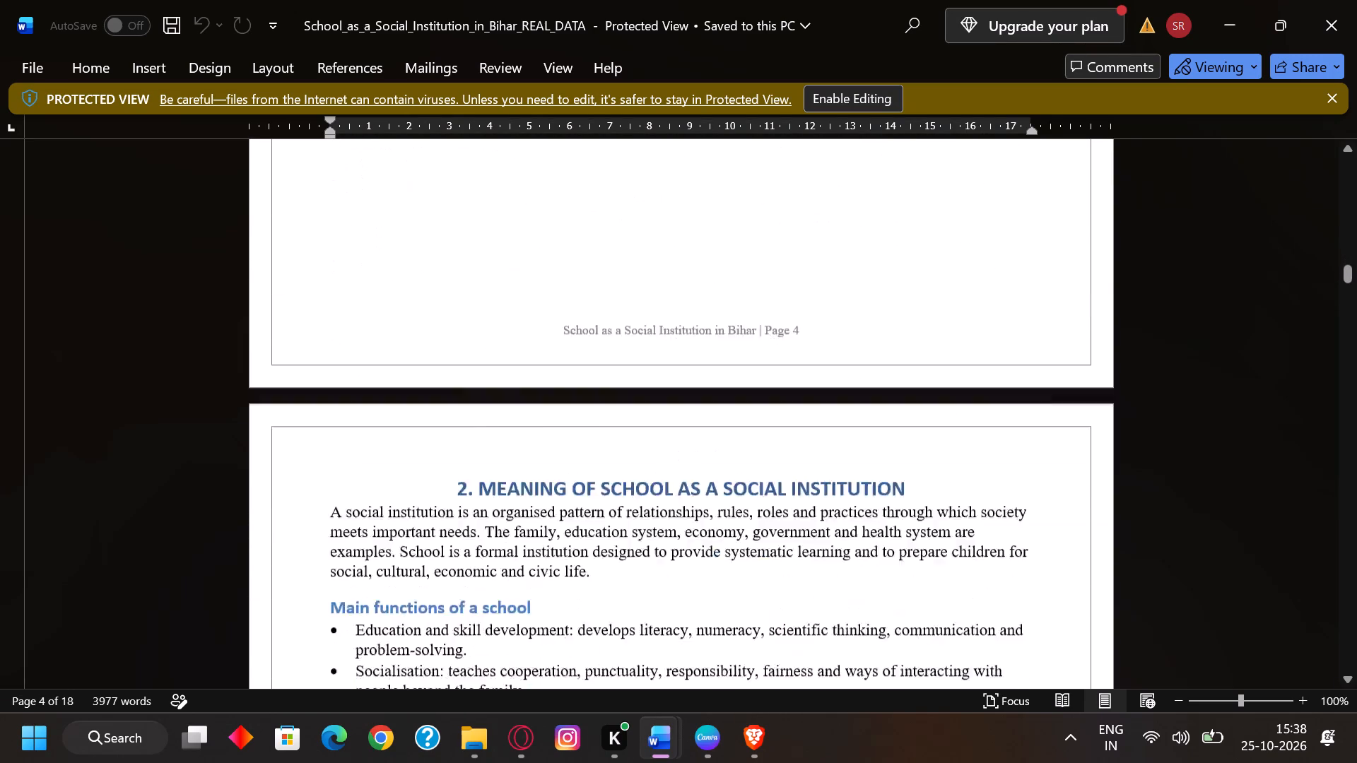
scroll(756, 463, "down", 1)
scroll(756, 463, "up", 2)
Enable editing for the protected School_as_a_Social_Institution_in_Bihar_REAL_DATA document.
left_click(795, 343)
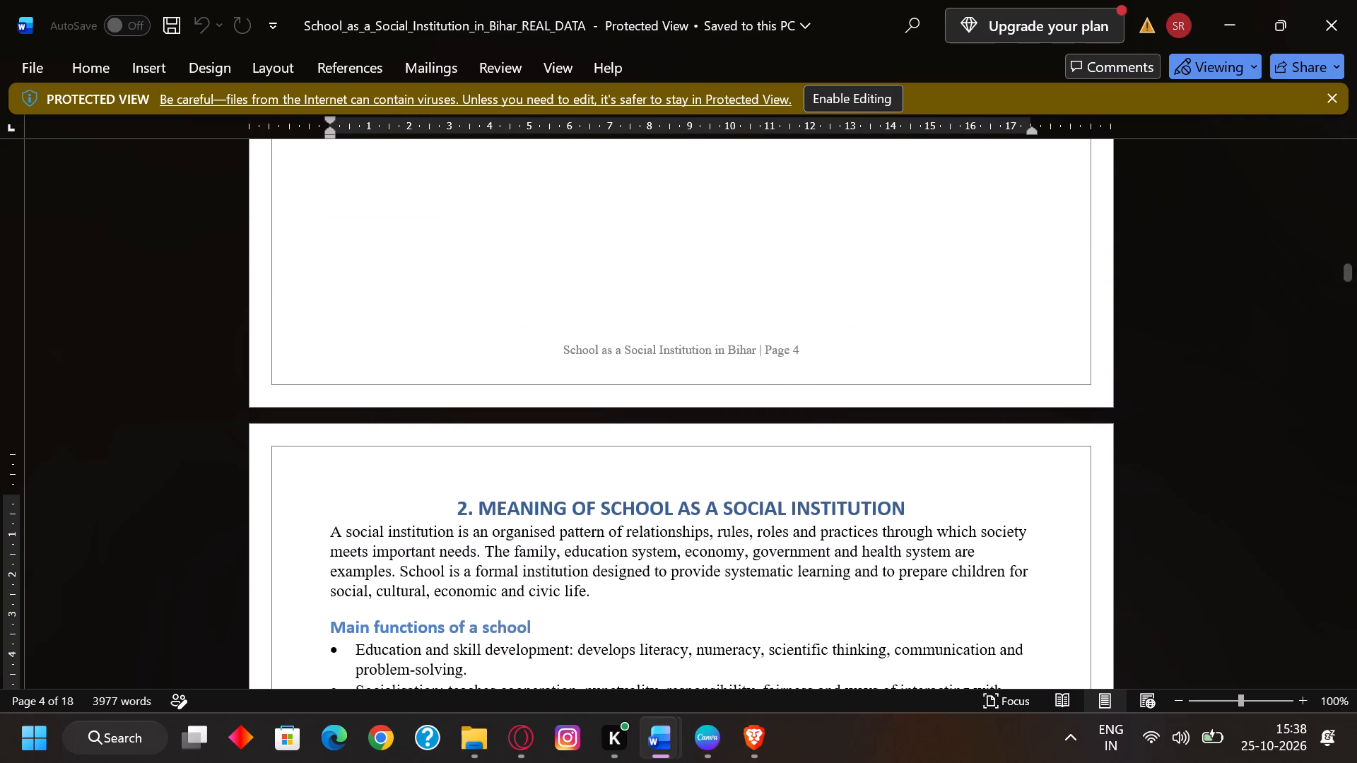
left_click(847, 95)
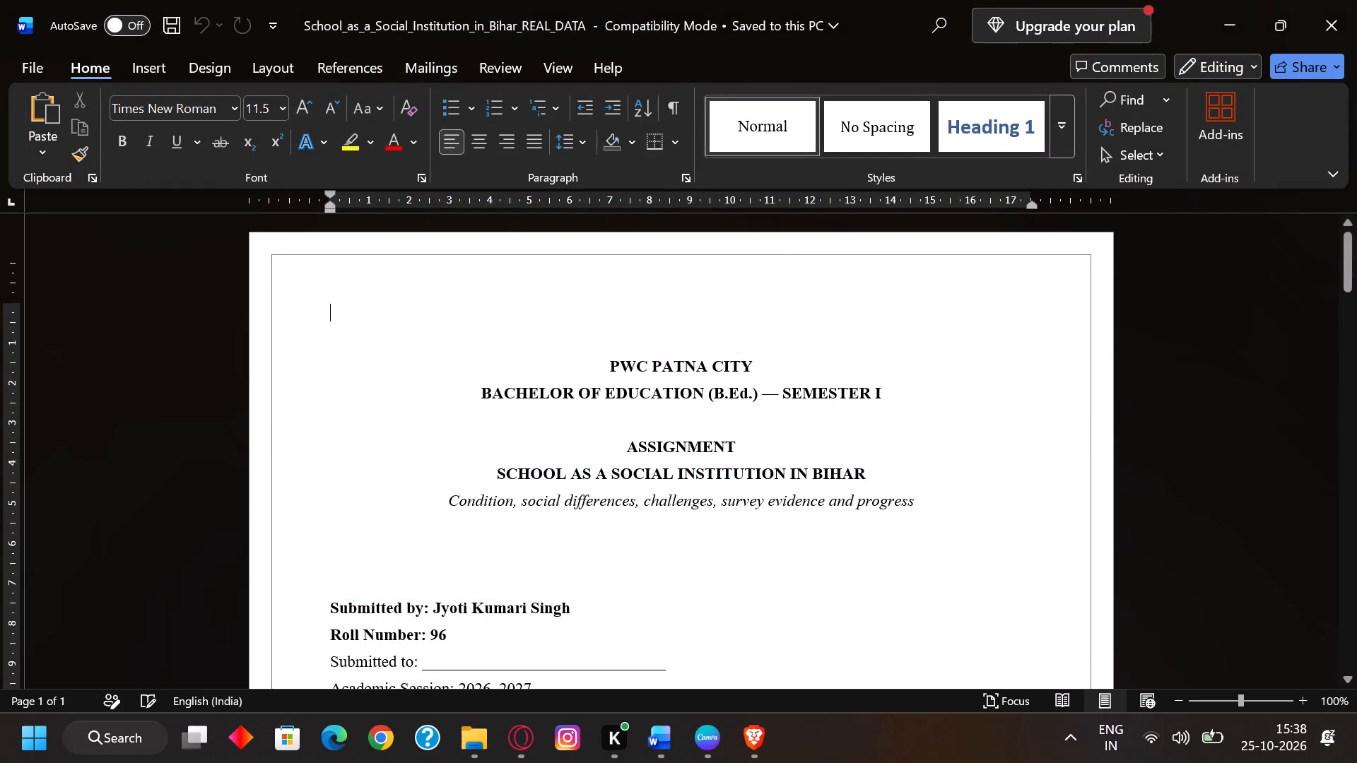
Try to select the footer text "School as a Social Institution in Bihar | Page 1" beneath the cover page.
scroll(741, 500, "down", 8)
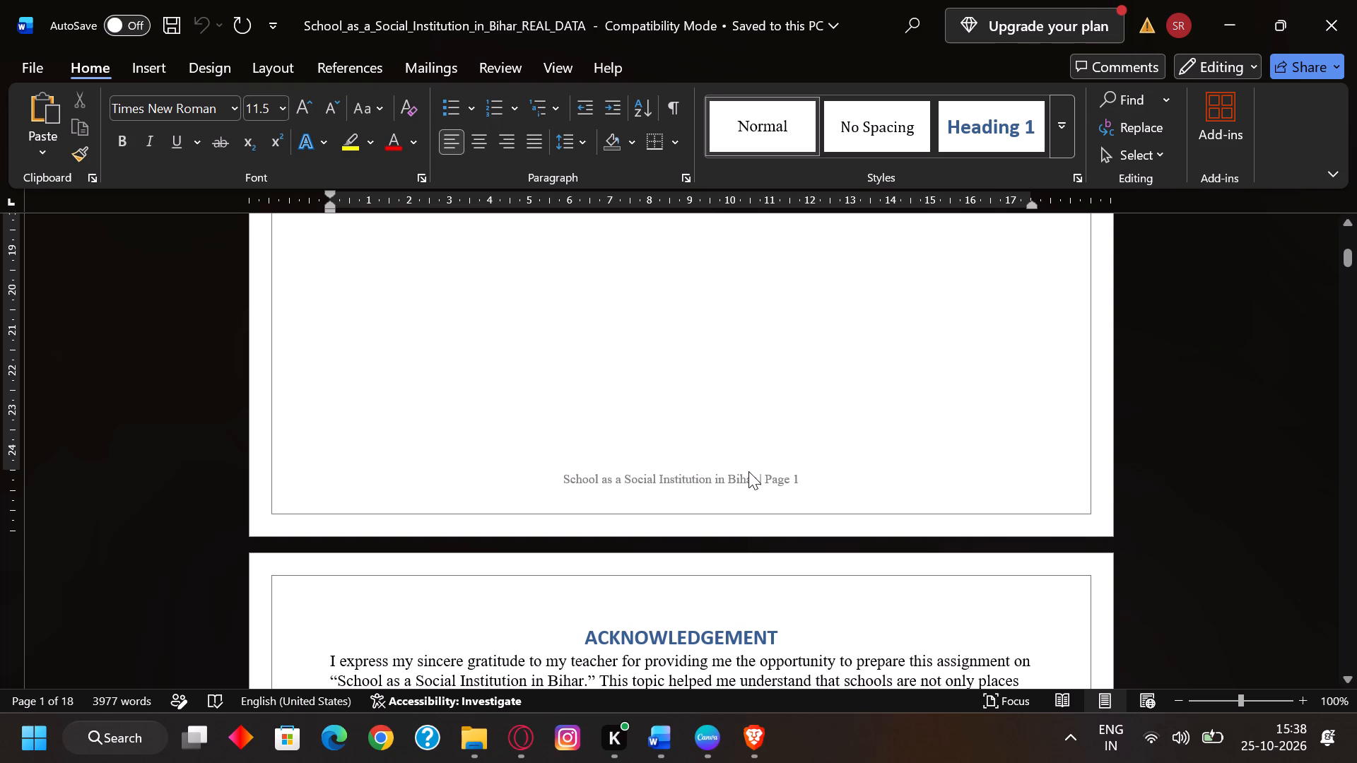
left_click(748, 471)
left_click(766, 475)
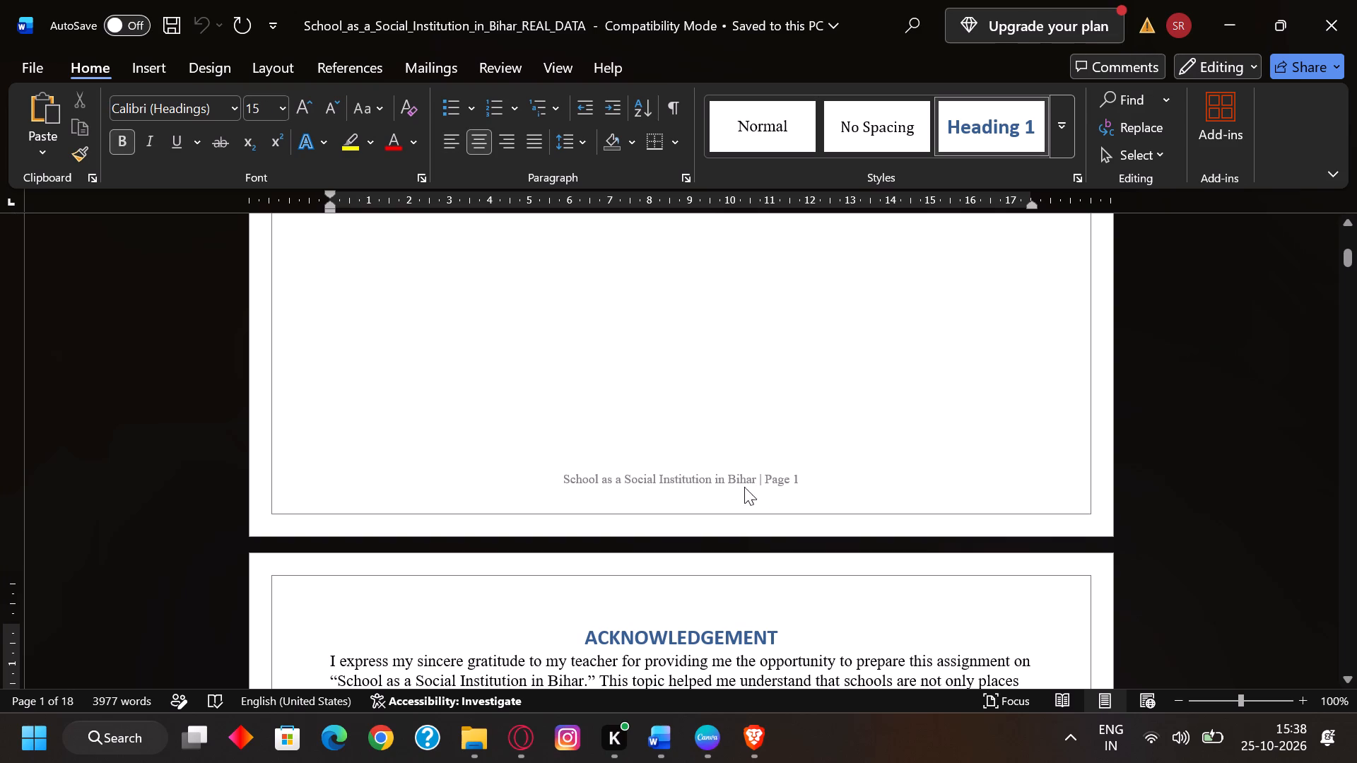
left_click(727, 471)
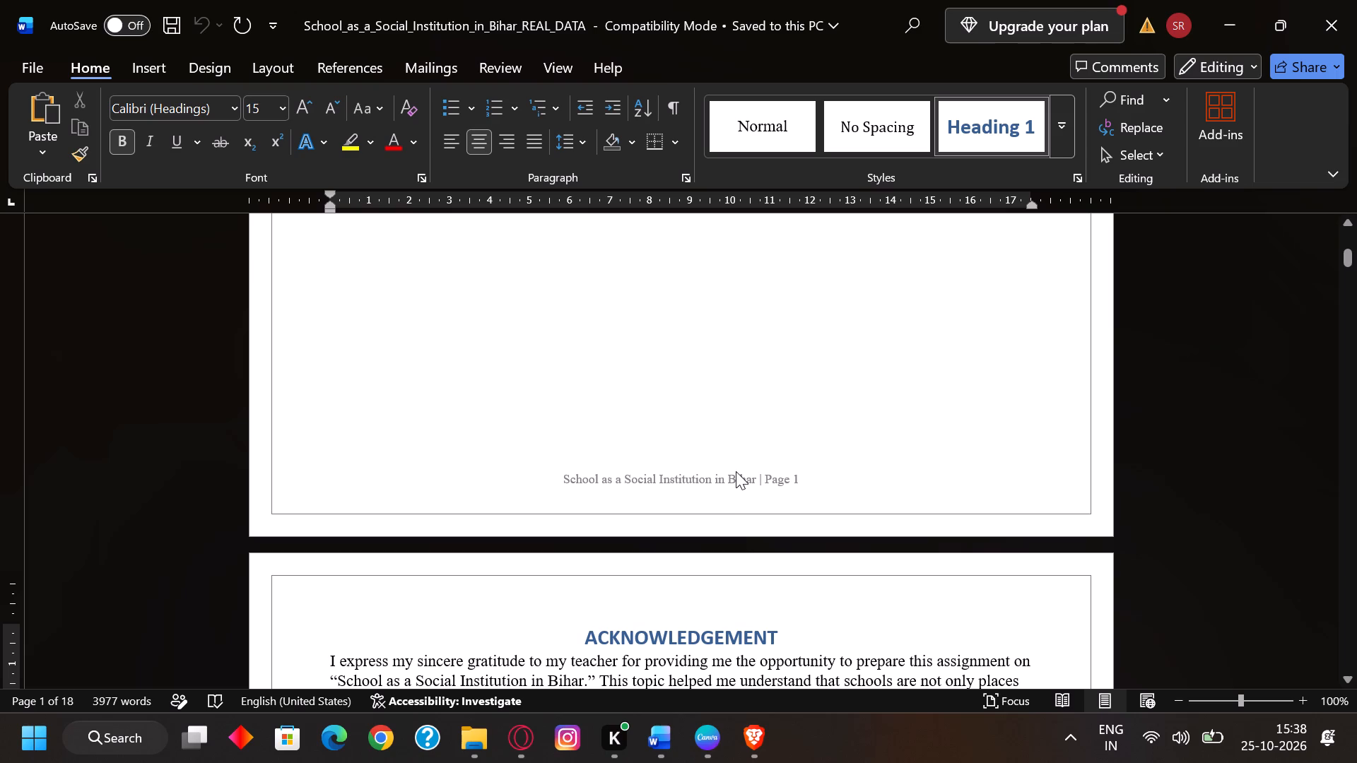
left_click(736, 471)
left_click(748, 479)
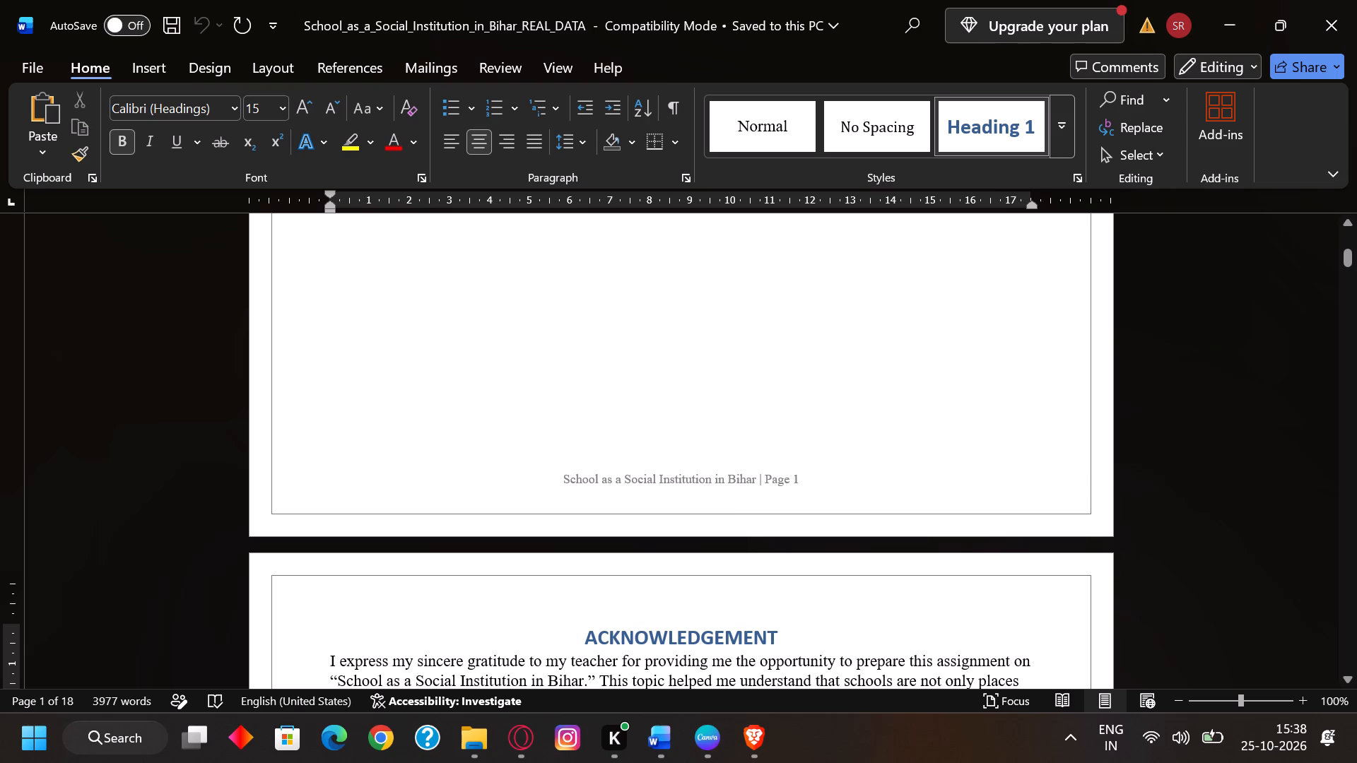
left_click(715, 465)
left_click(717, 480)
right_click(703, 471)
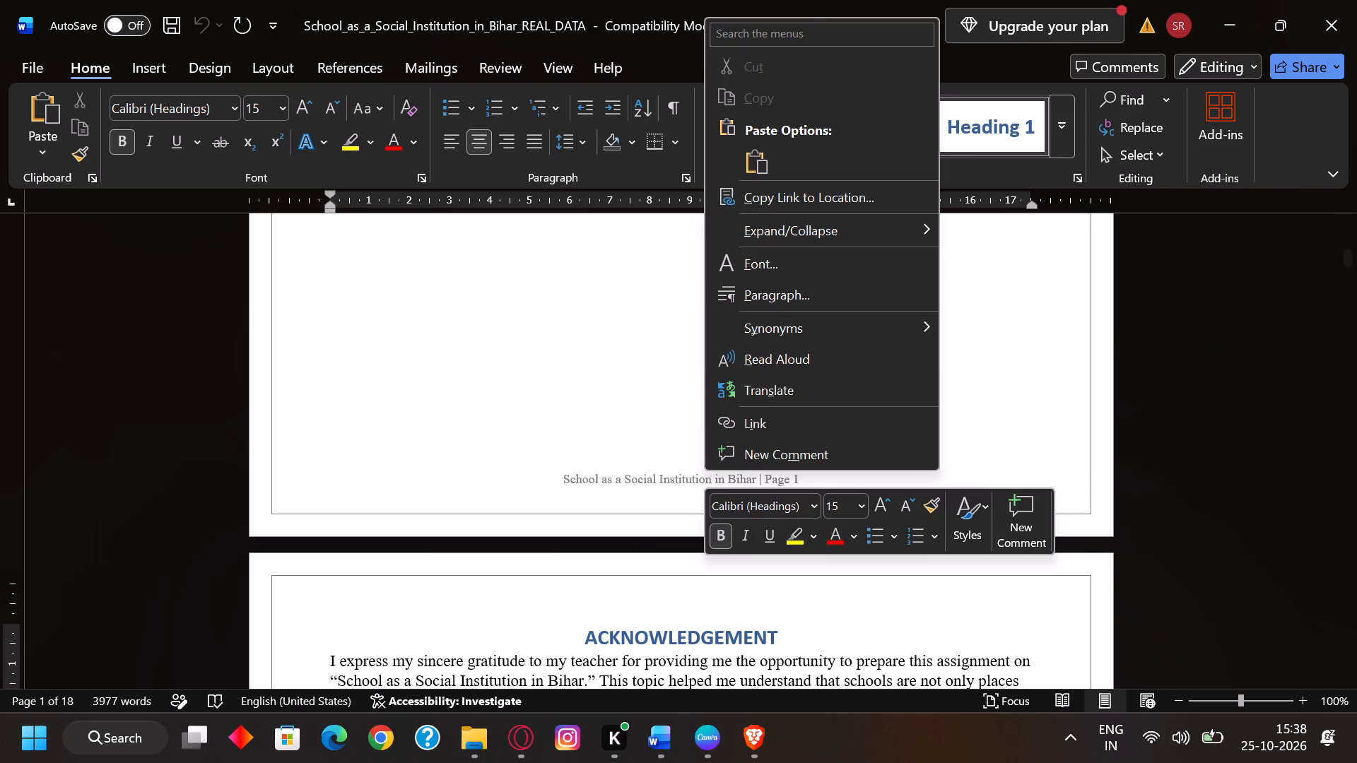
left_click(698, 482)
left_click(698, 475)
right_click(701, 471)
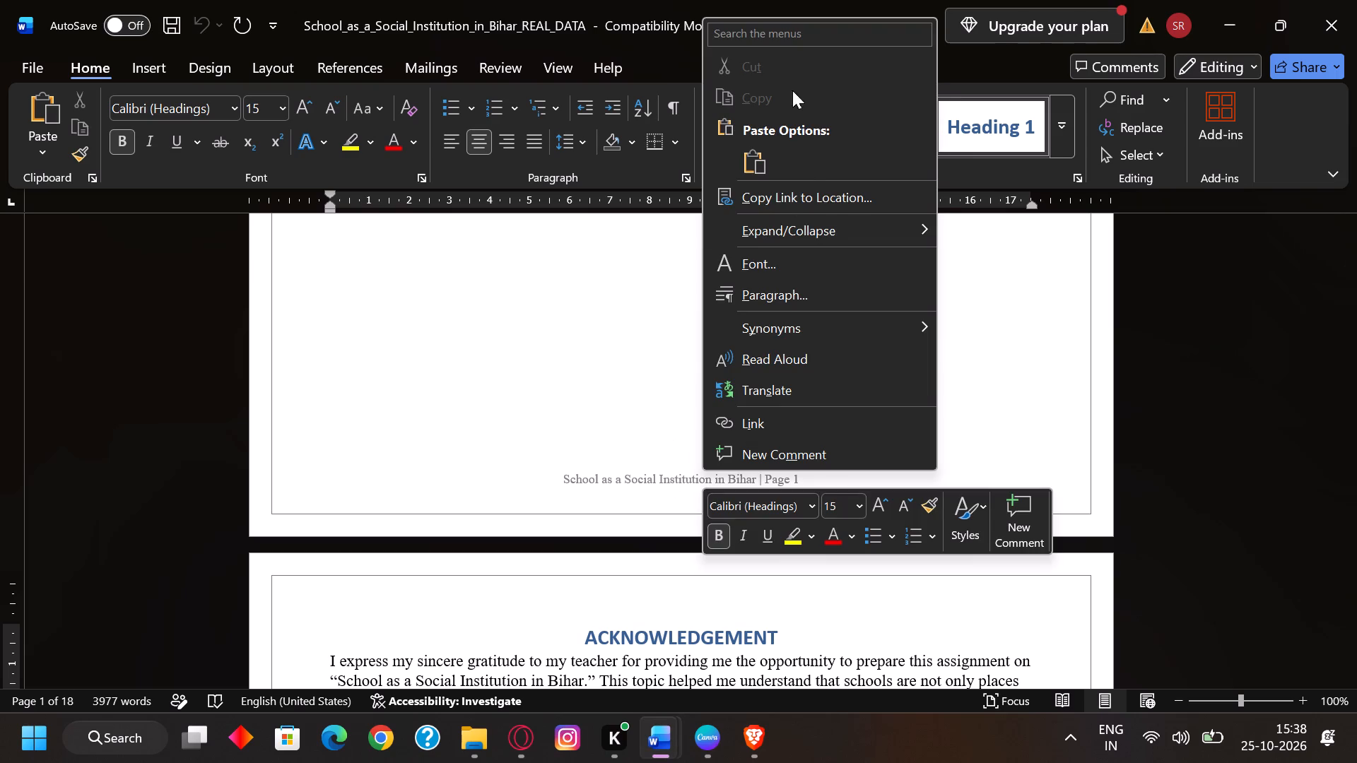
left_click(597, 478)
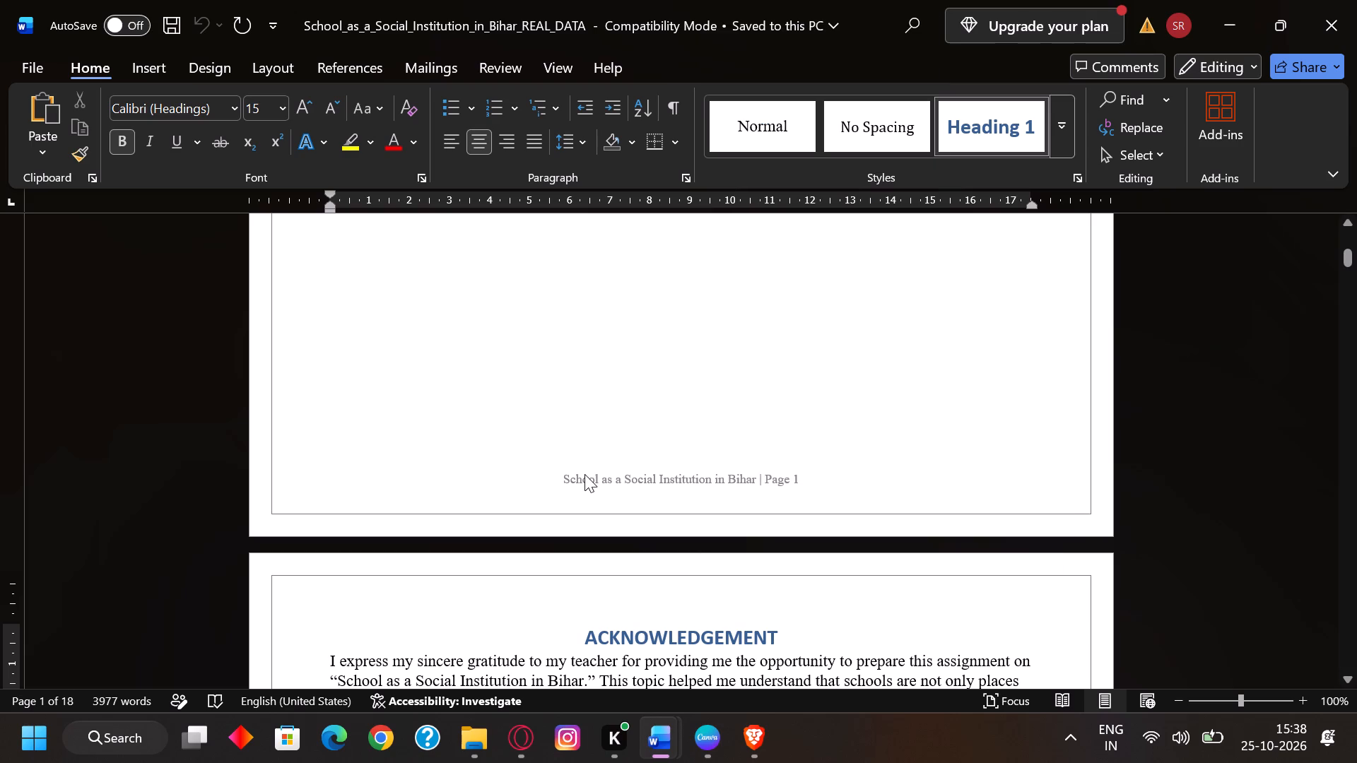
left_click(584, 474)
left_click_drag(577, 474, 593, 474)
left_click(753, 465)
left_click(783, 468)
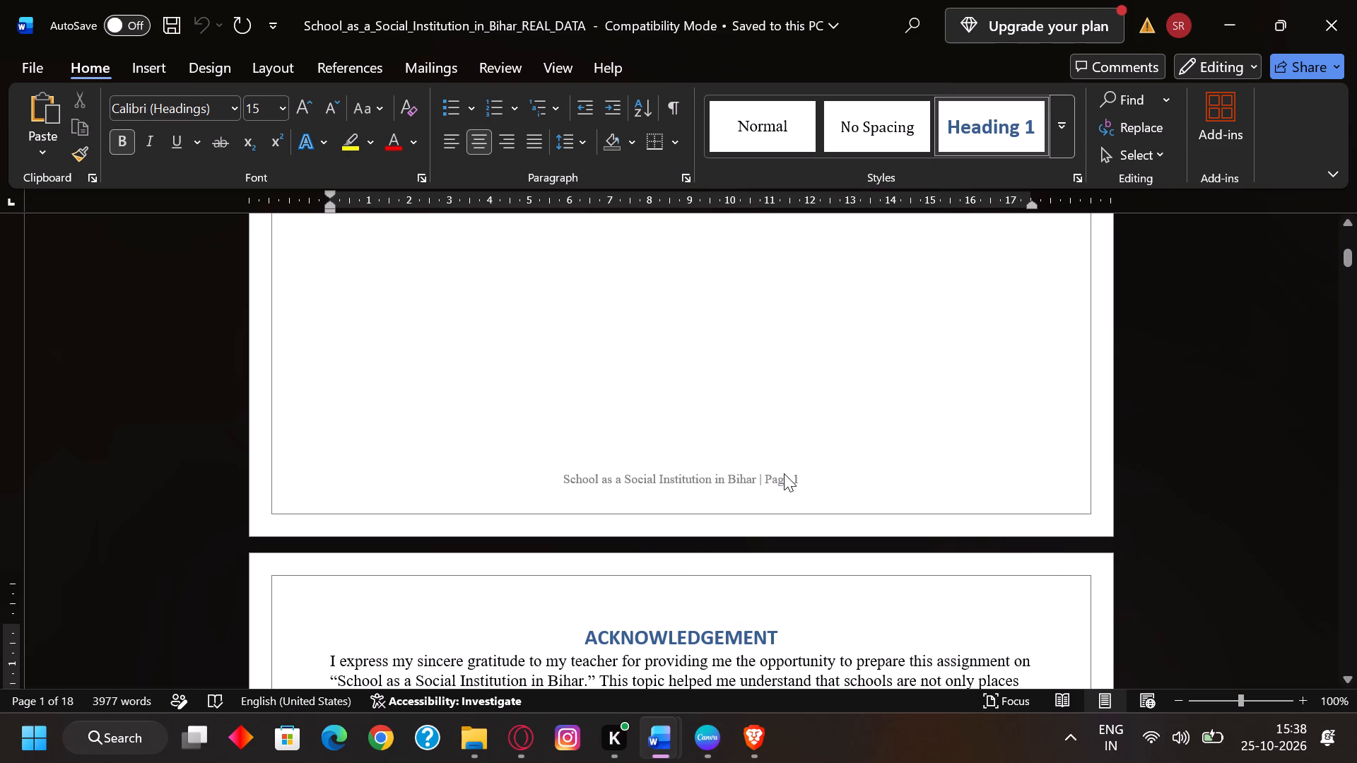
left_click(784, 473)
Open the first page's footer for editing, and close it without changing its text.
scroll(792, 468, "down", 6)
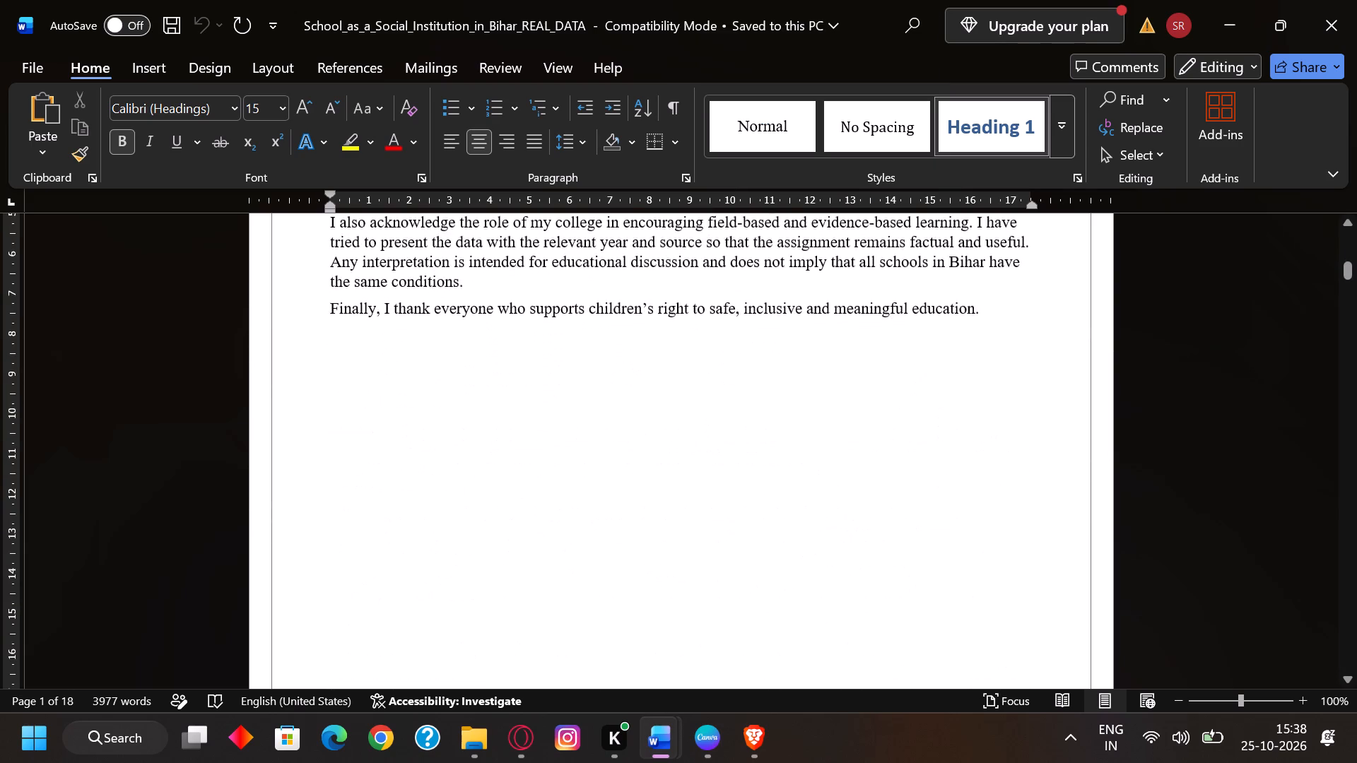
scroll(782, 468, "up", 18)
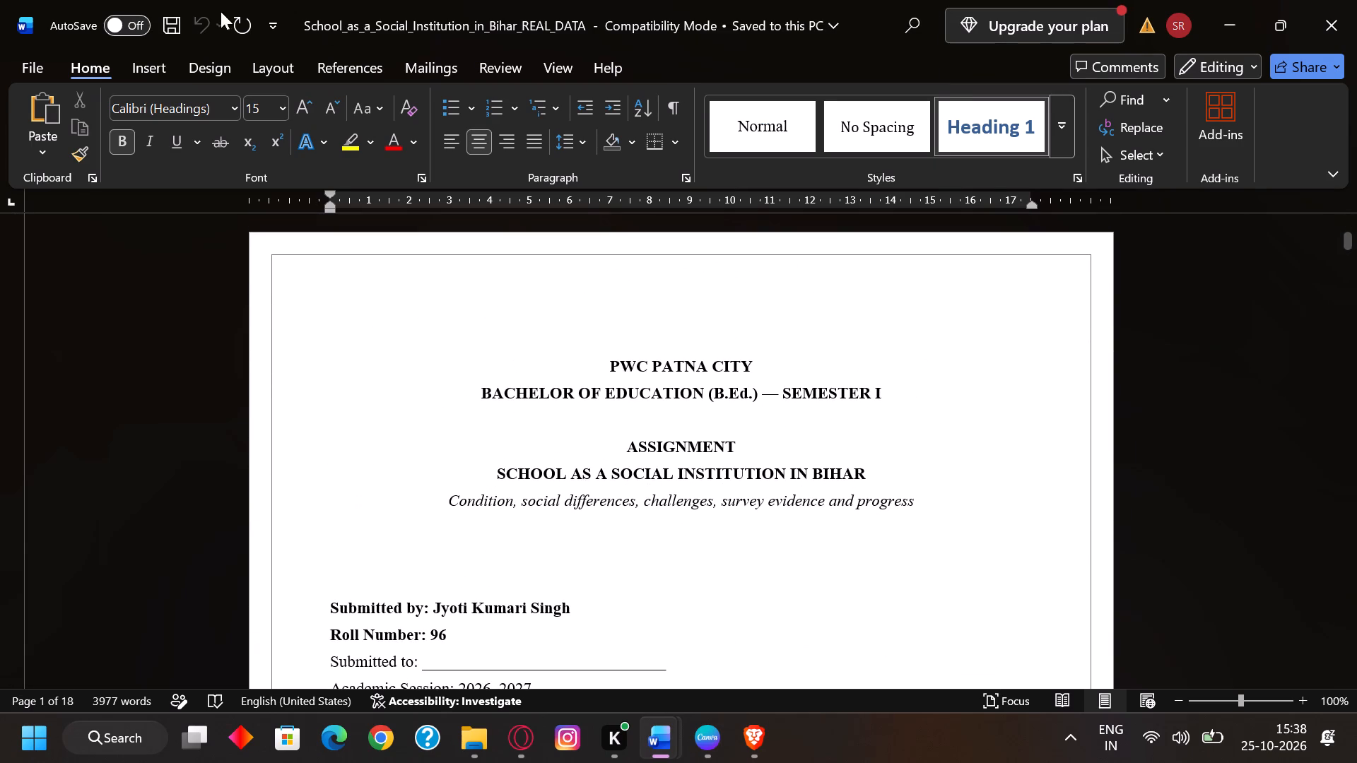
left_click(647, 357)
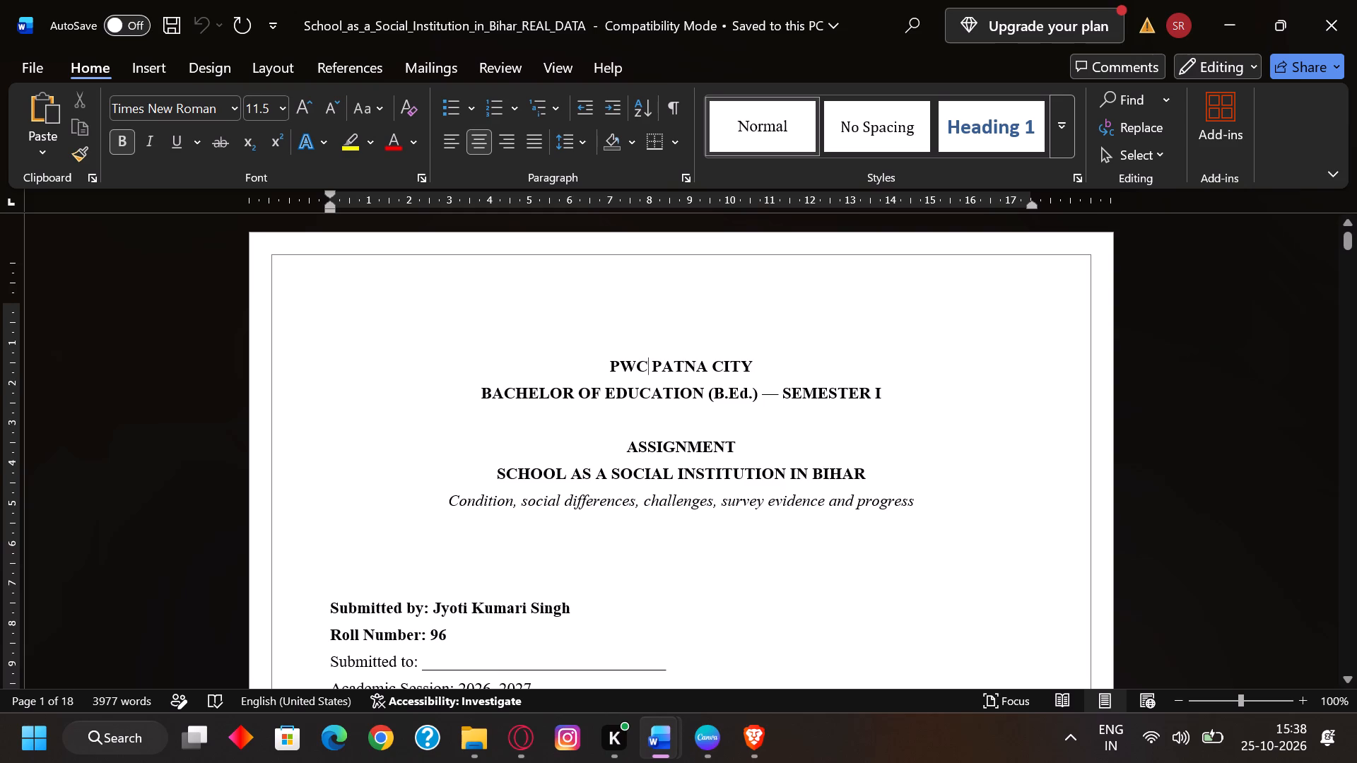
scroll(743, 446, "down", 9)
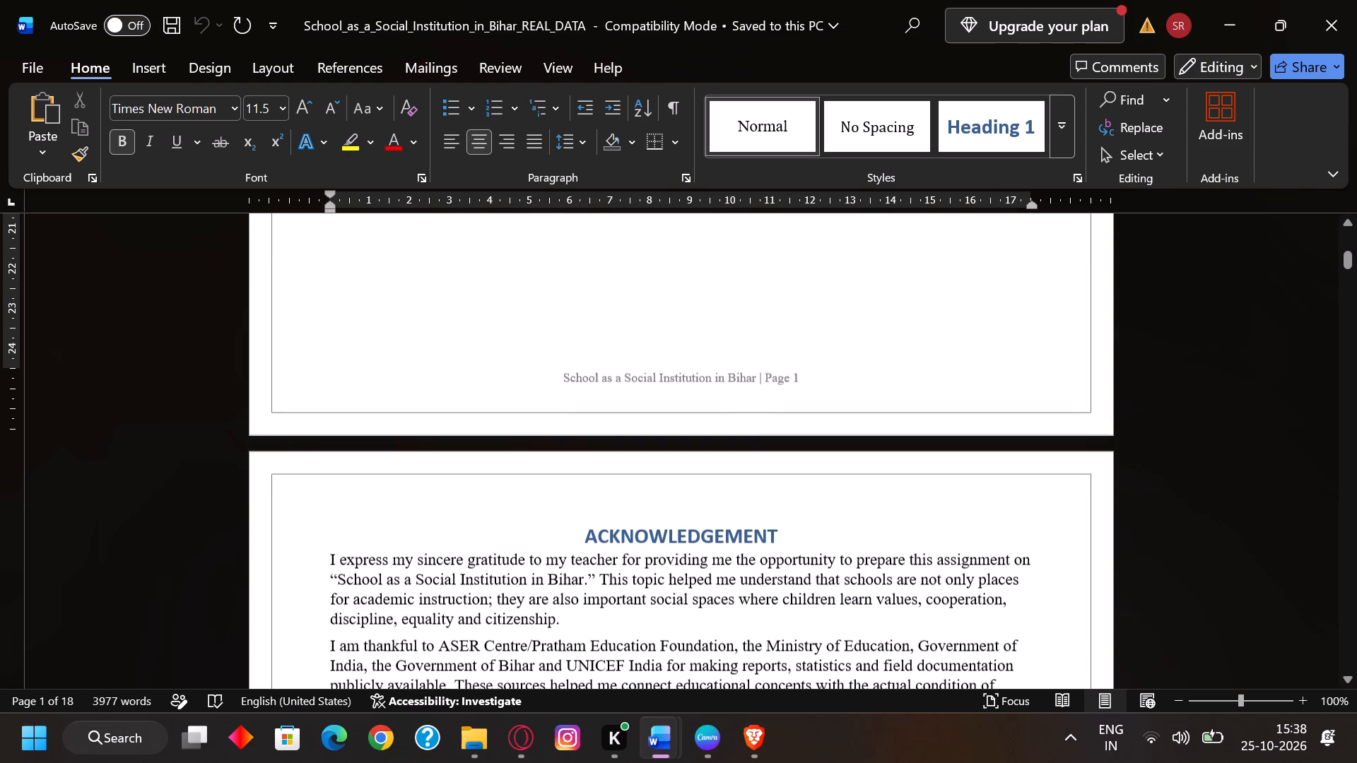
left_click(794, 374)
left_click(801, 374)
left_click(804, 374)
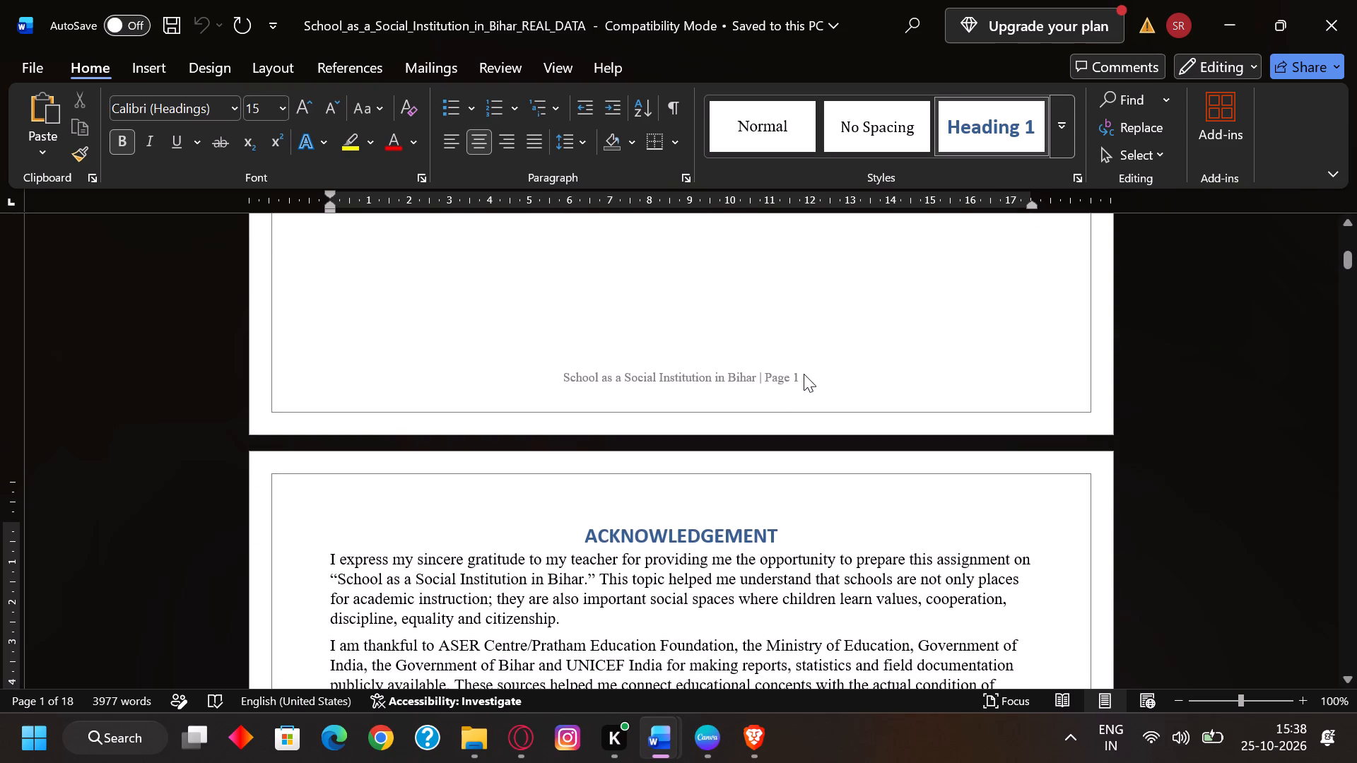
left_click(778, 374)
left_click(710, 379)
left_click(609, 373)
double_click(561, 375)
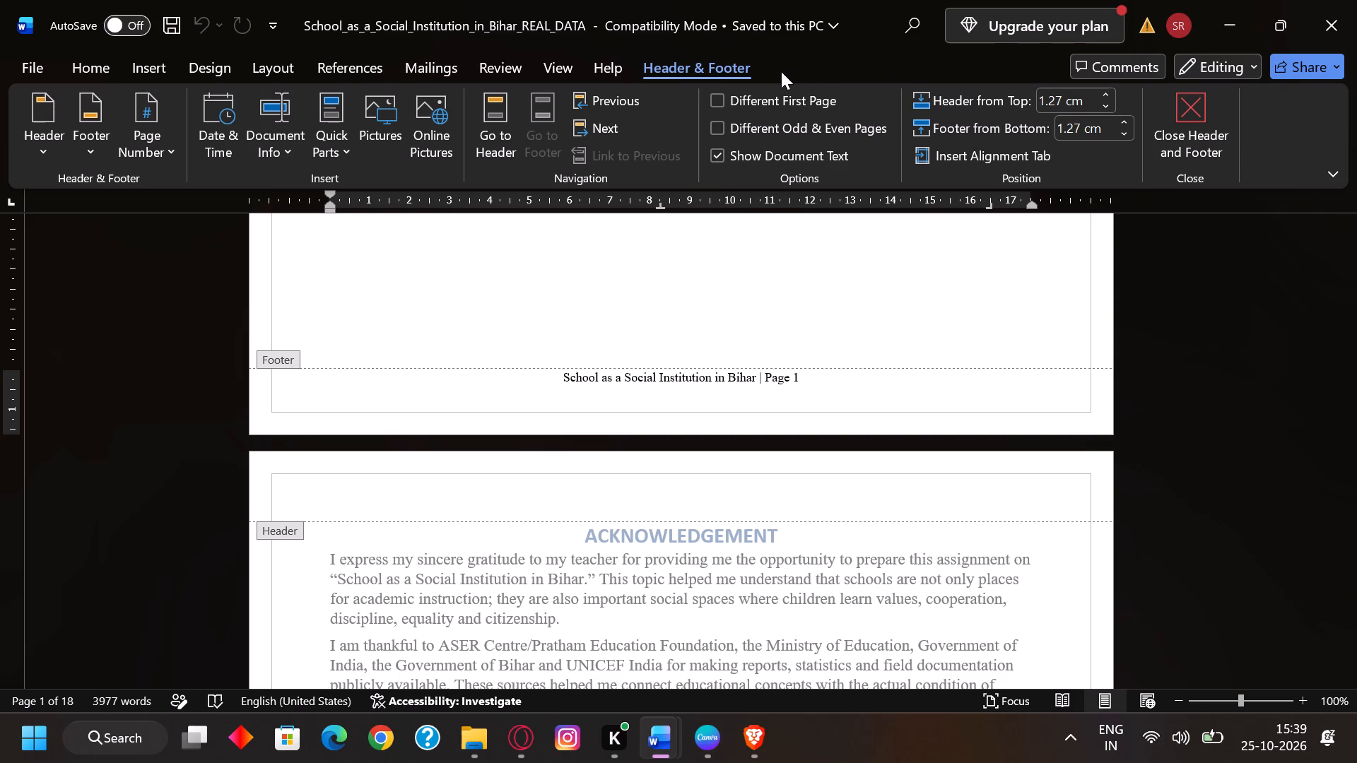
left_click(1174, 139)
Remove the footer "School as a Social Institution in Bihar | Page 1" from the document's pages.
scroll(828, 516, "up", 4)
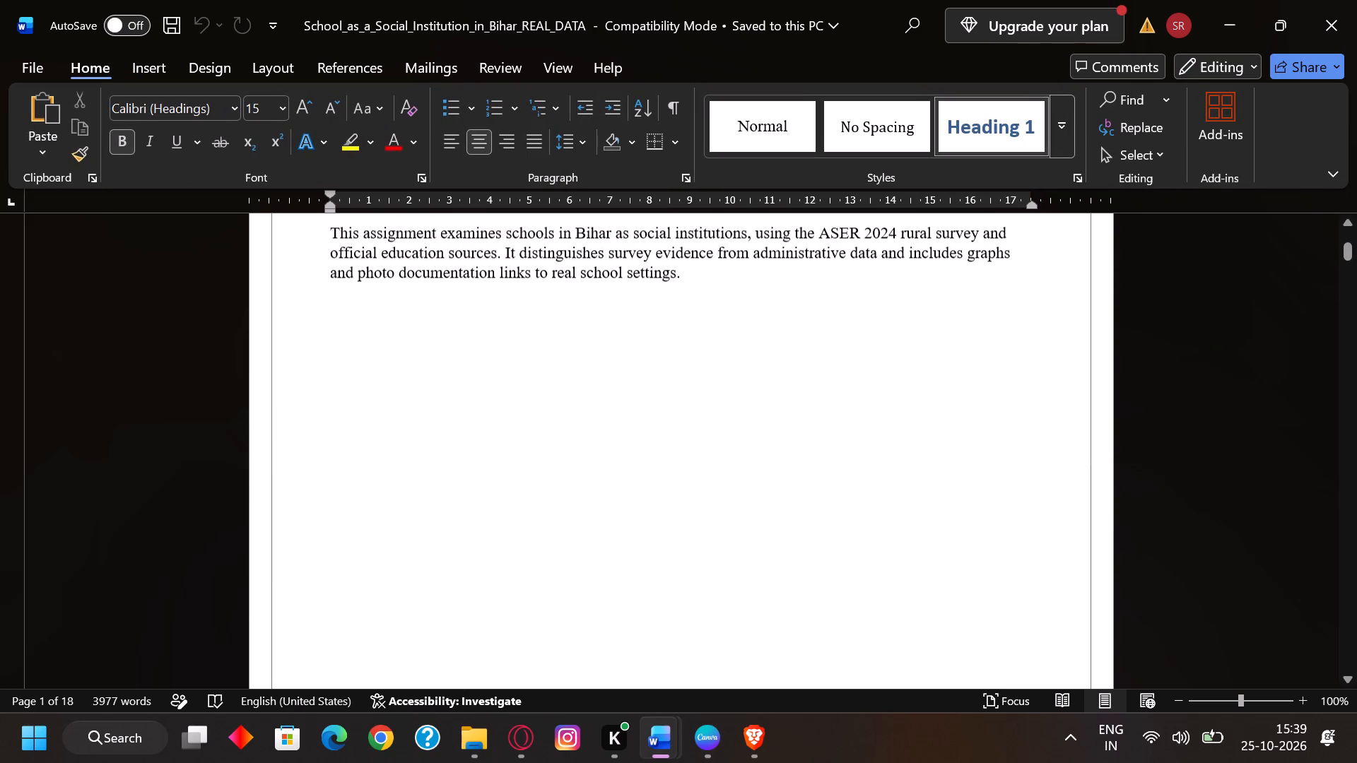
scroll(816, 509, "up", 11)
scroll(816, 503, "down", 4)
scroll(816, 502, "up", 1)
scroll(818, 500, "down", 1)
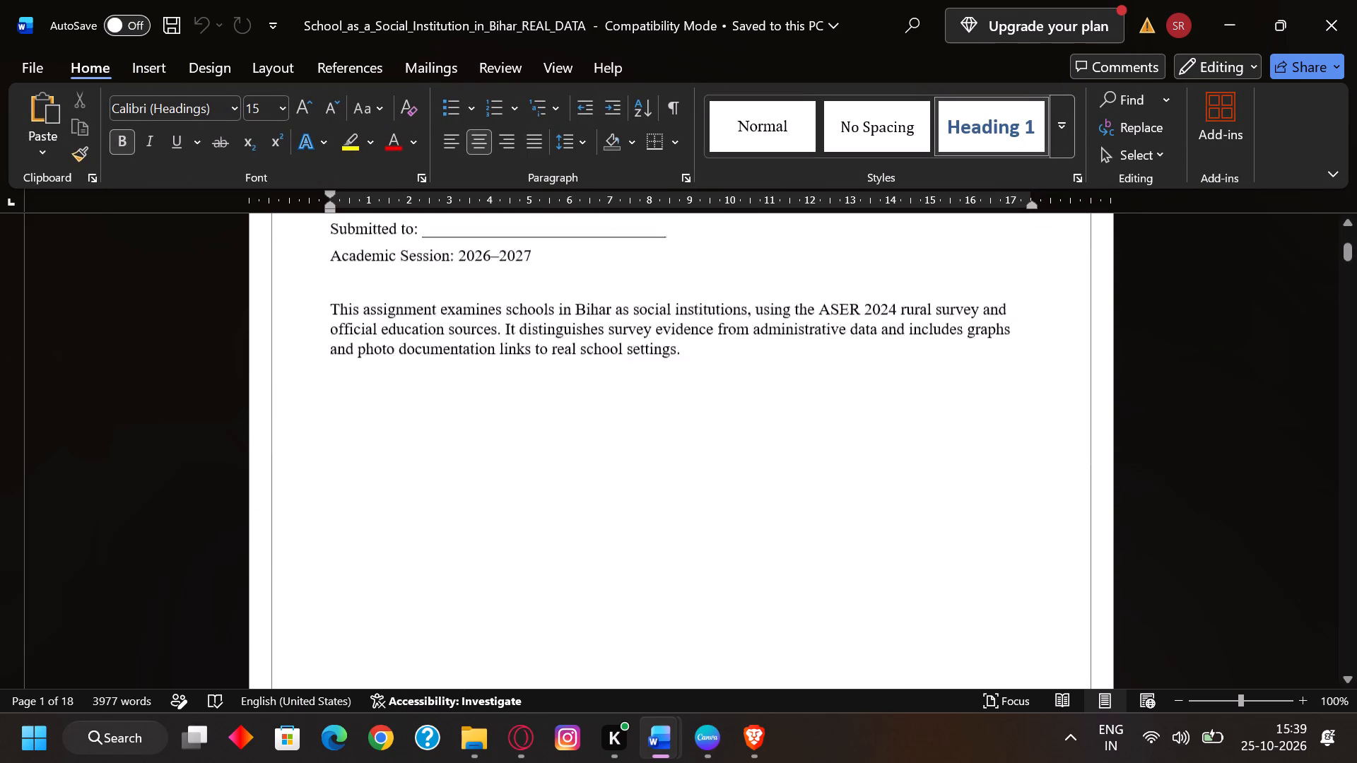
scroll(818, 500, "down", 4)
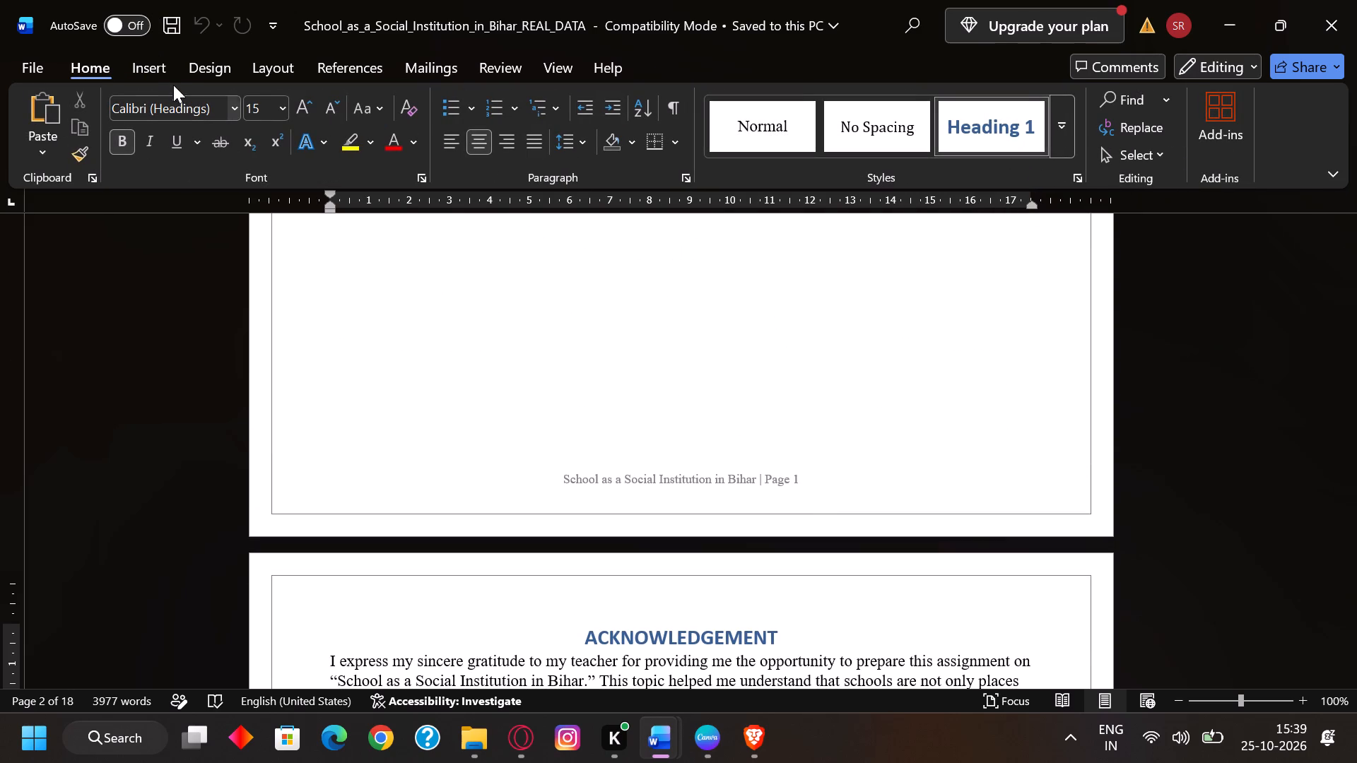
left_click(165, 71)
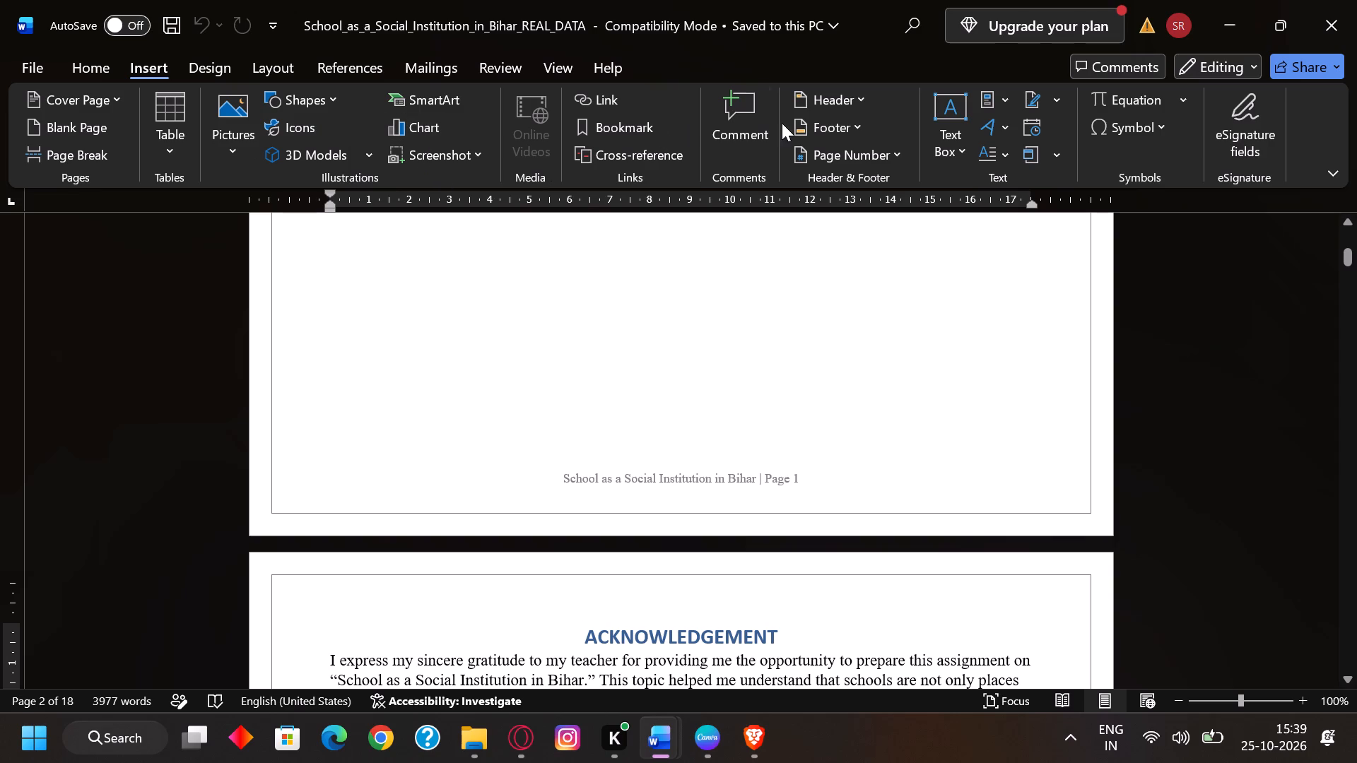
left_click(859, 124)
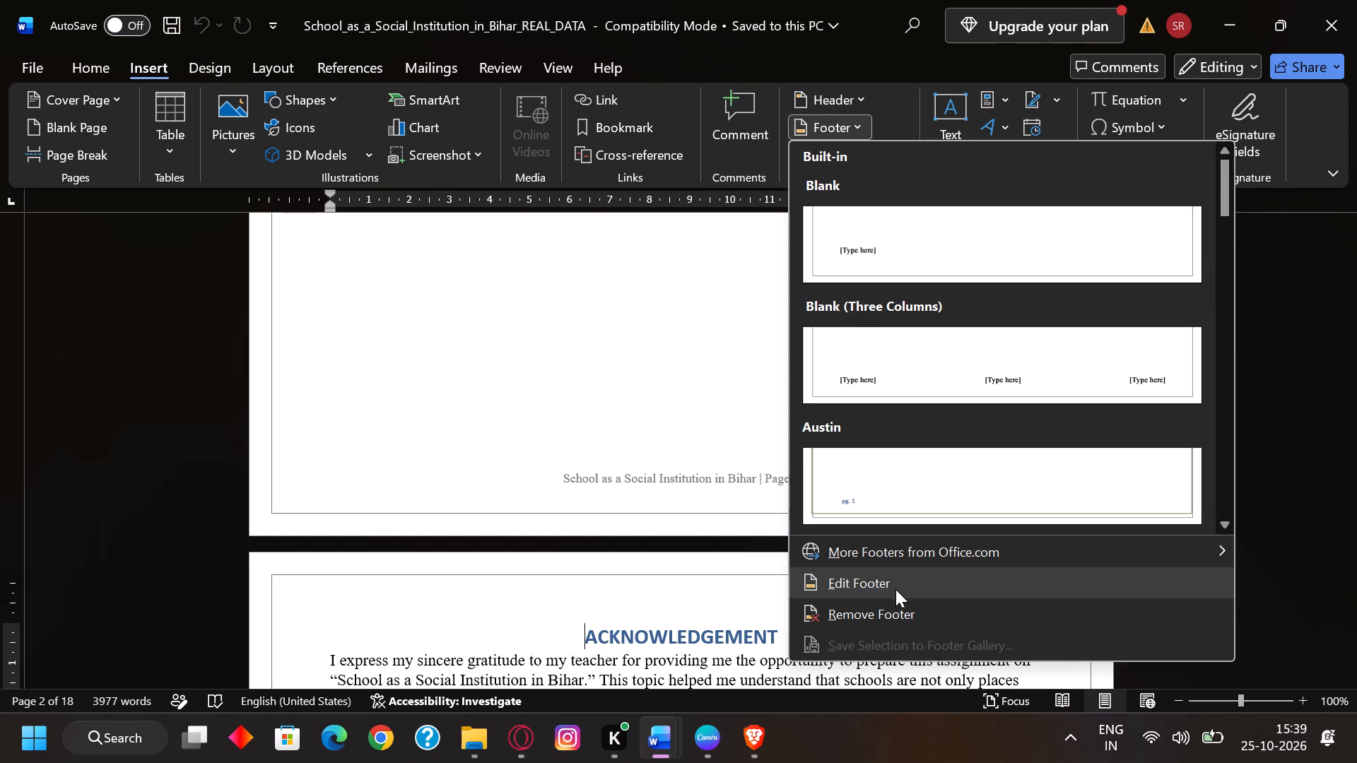
left_click(892, 604)
Check the page bottoms from the Acknowledgement through section 3, Context of School Education in Bihar.
scroll(880, 585, "up", 2)
scroll(874, 584, "down", 2)
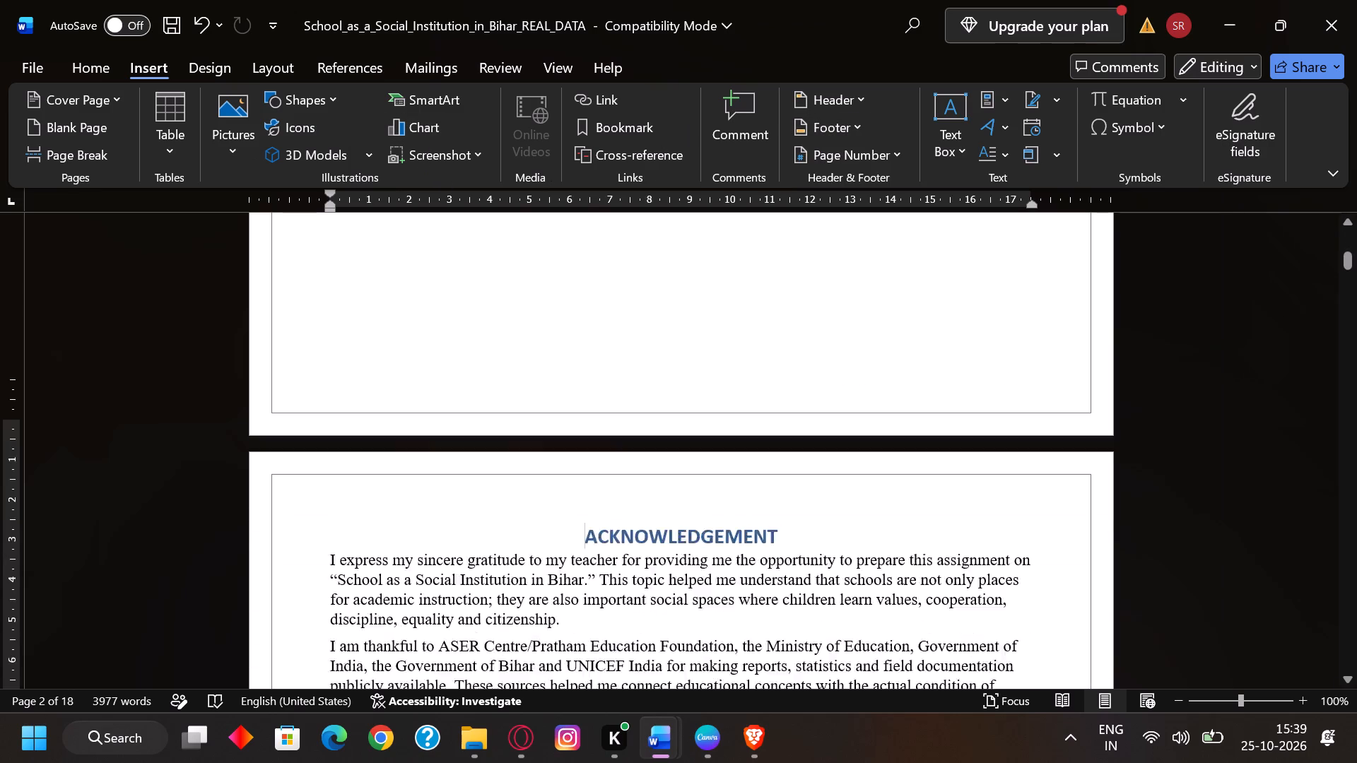
scroll(874, 584, "down", 20)
scroll(874, 584, "down", 2)
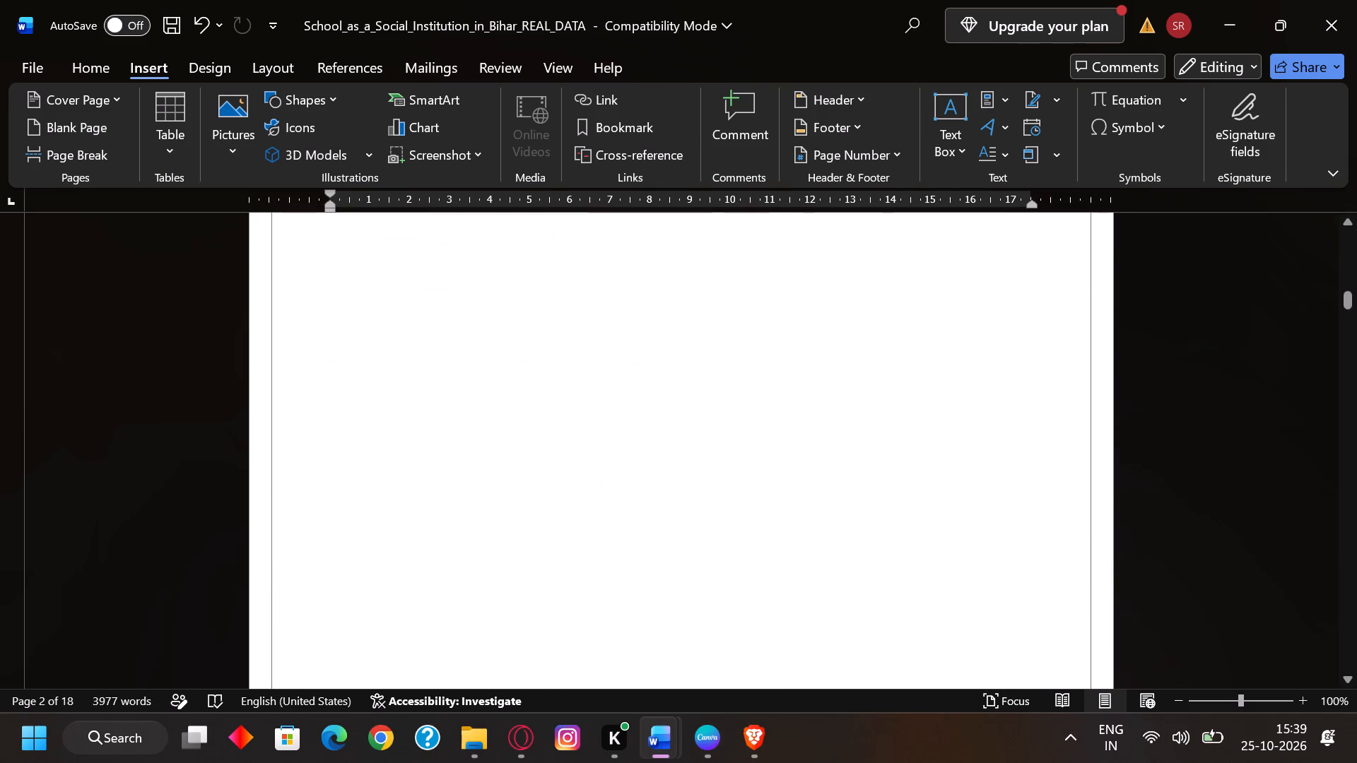
scroll(874, 584, "down", 12)
scroll(874, 583, "up", 6)
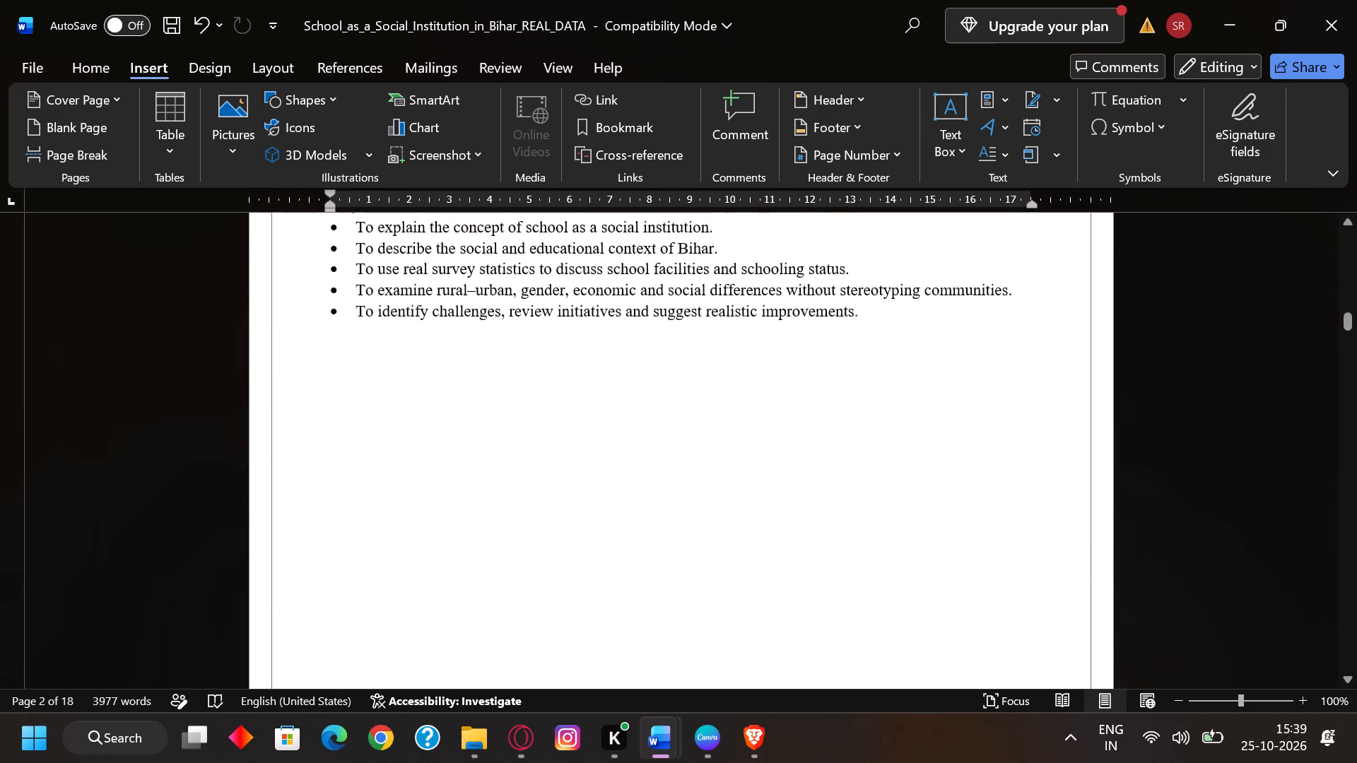
scroll(874, 581, "up", 8)
scroll(880, 569, "down", 4)
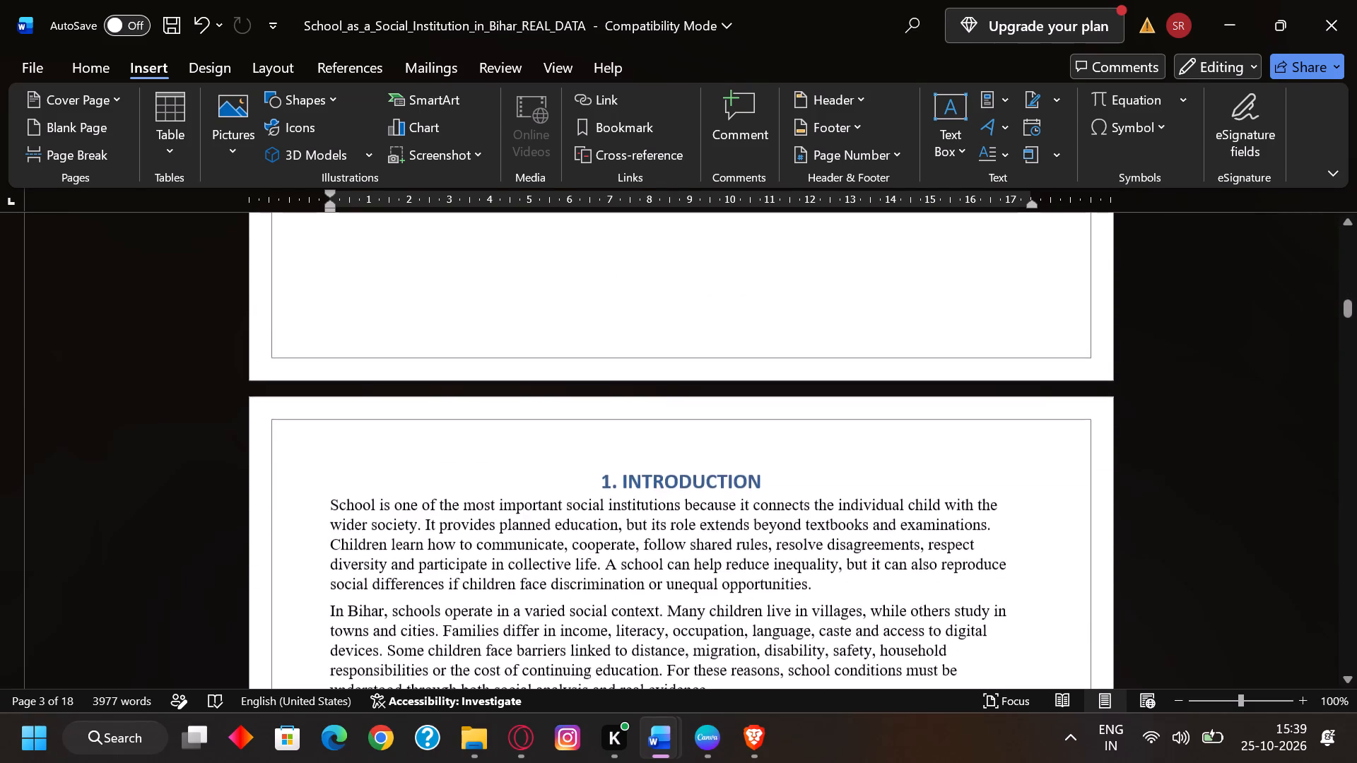
scroll(880, 568, "down", 3)
scroll(880, 568, "up", 2)
scroll(881, 567, "down", 3)
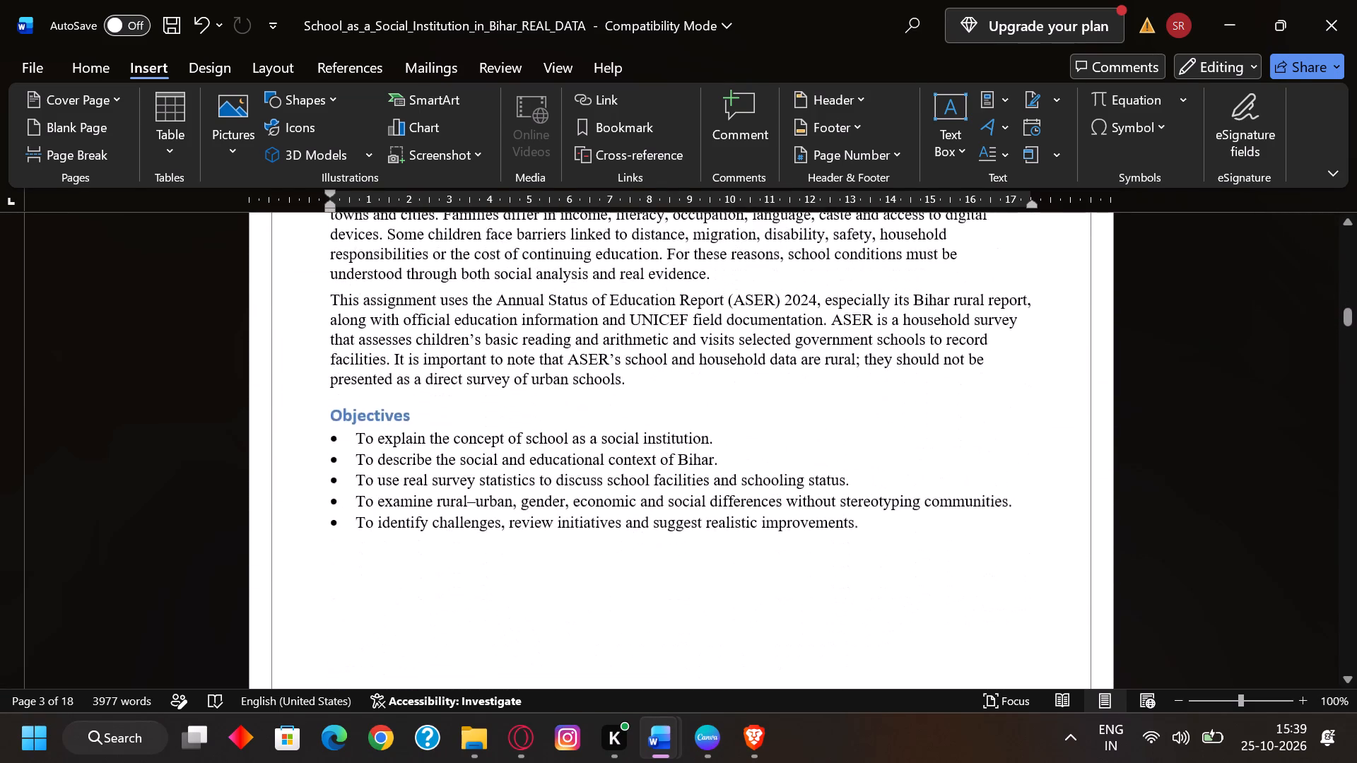
scroll(881, 566, "down", 16)
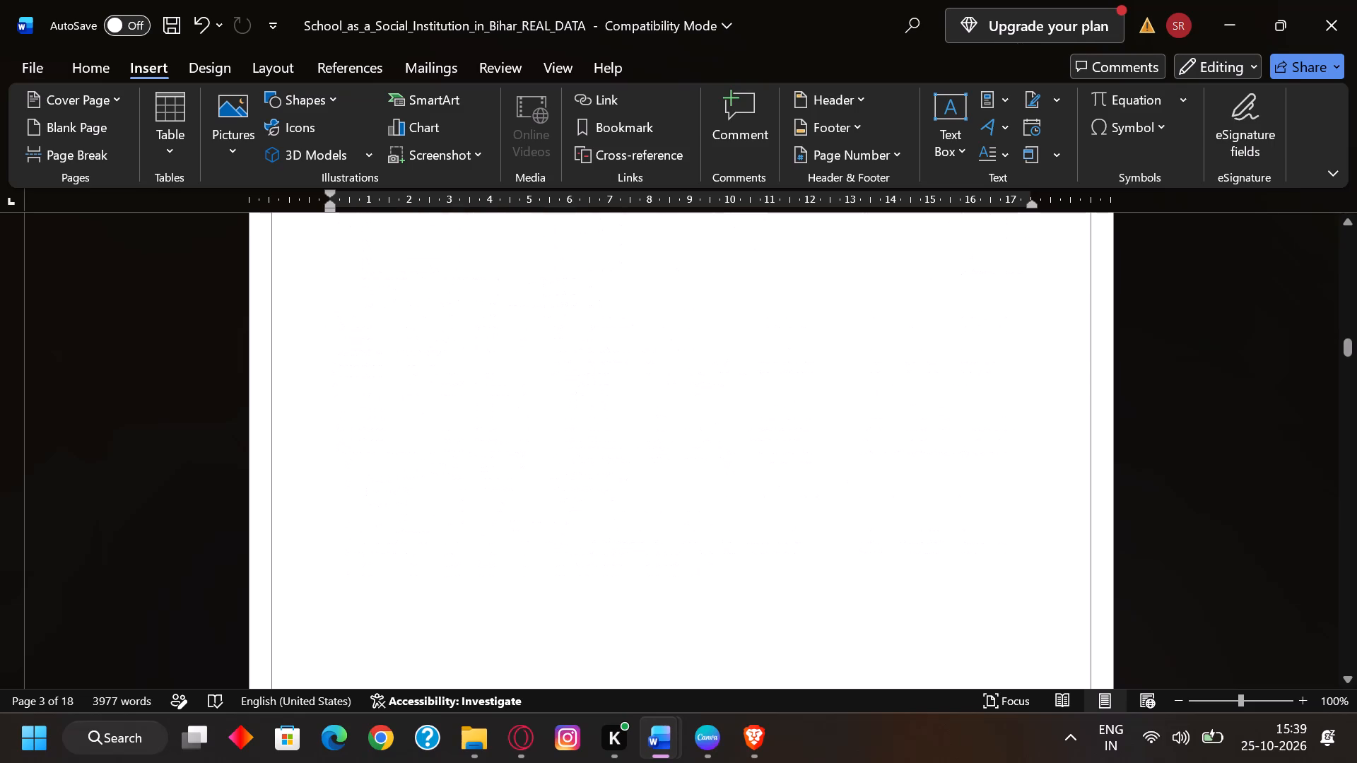
scroll(885, 556, "down", 4)
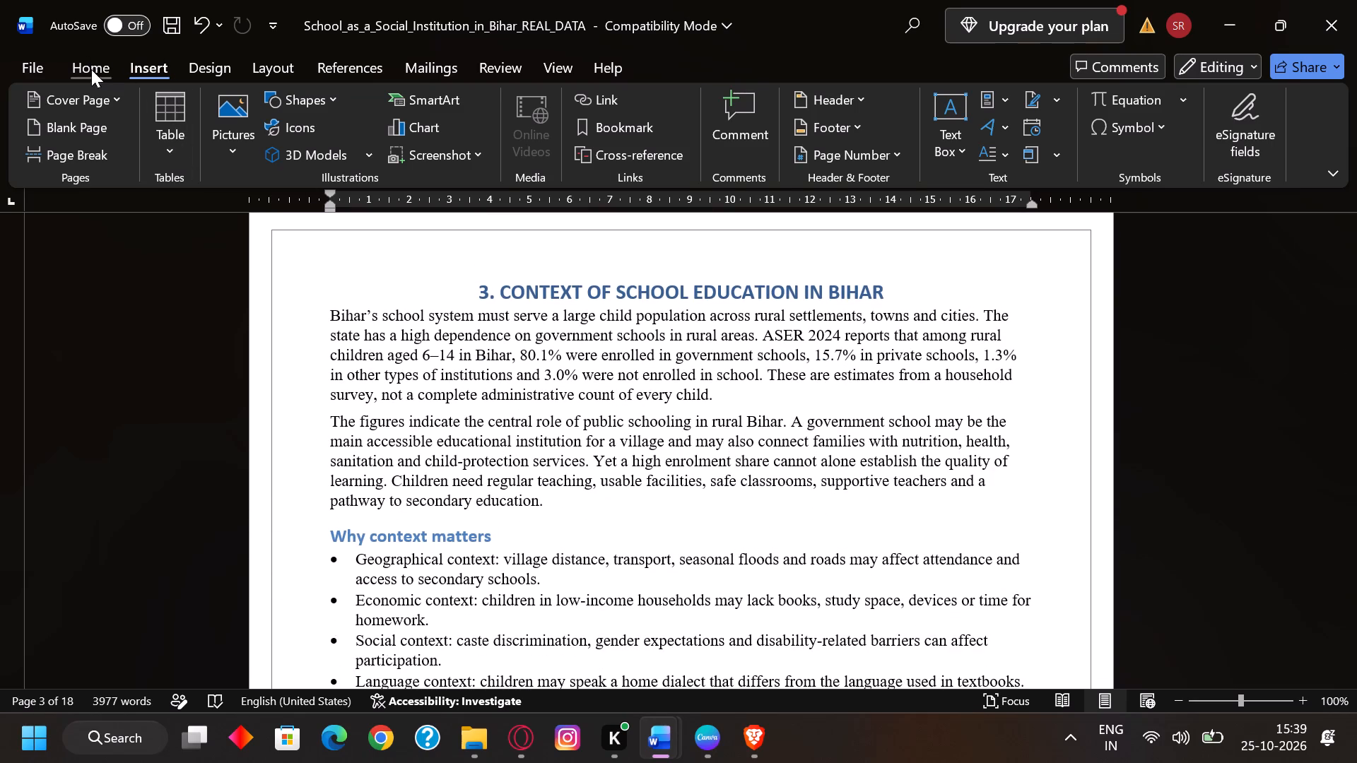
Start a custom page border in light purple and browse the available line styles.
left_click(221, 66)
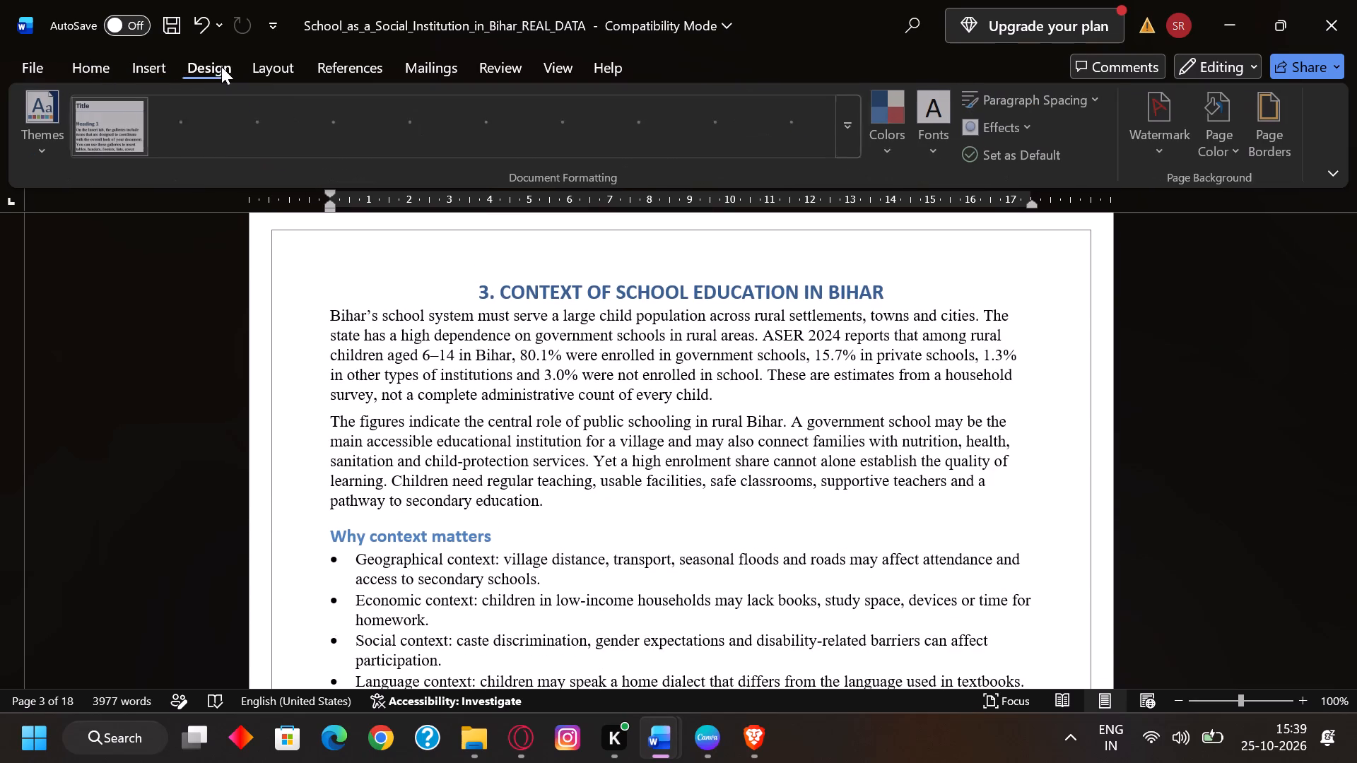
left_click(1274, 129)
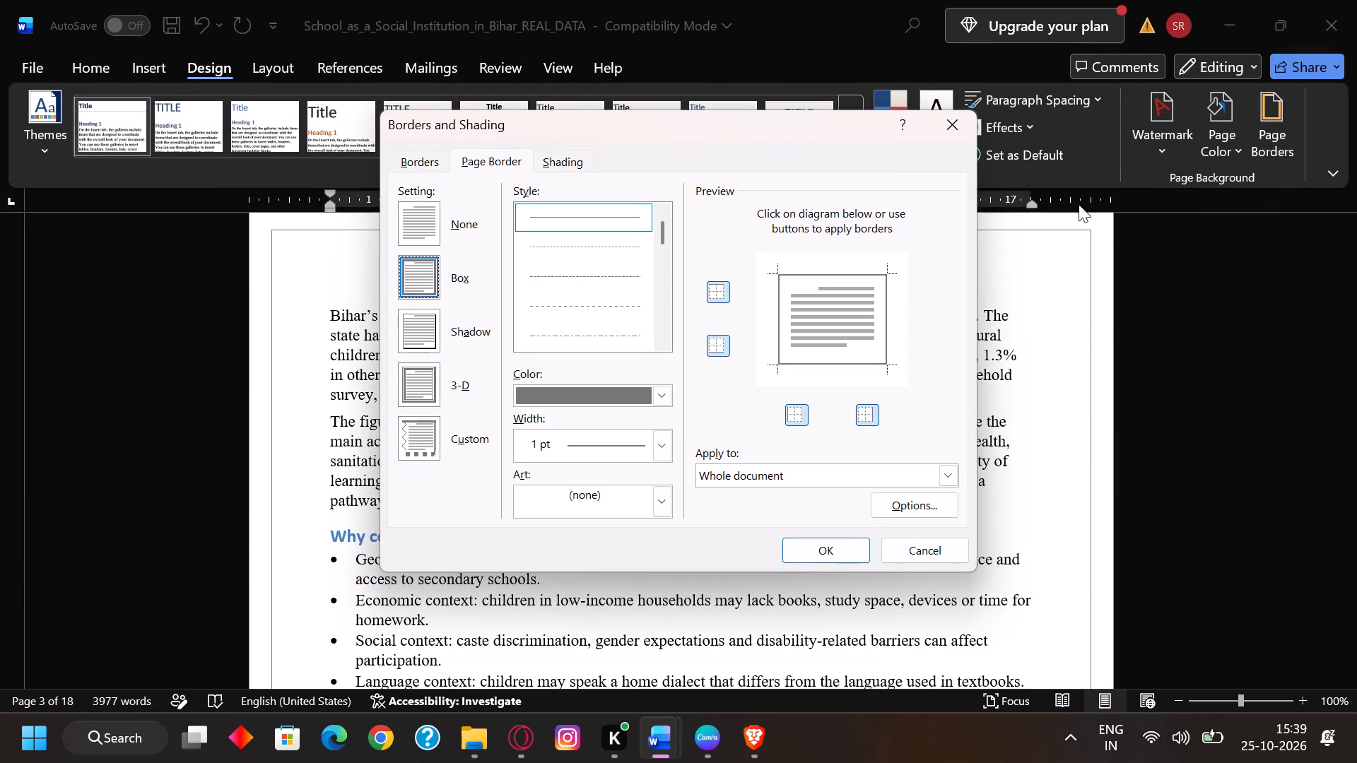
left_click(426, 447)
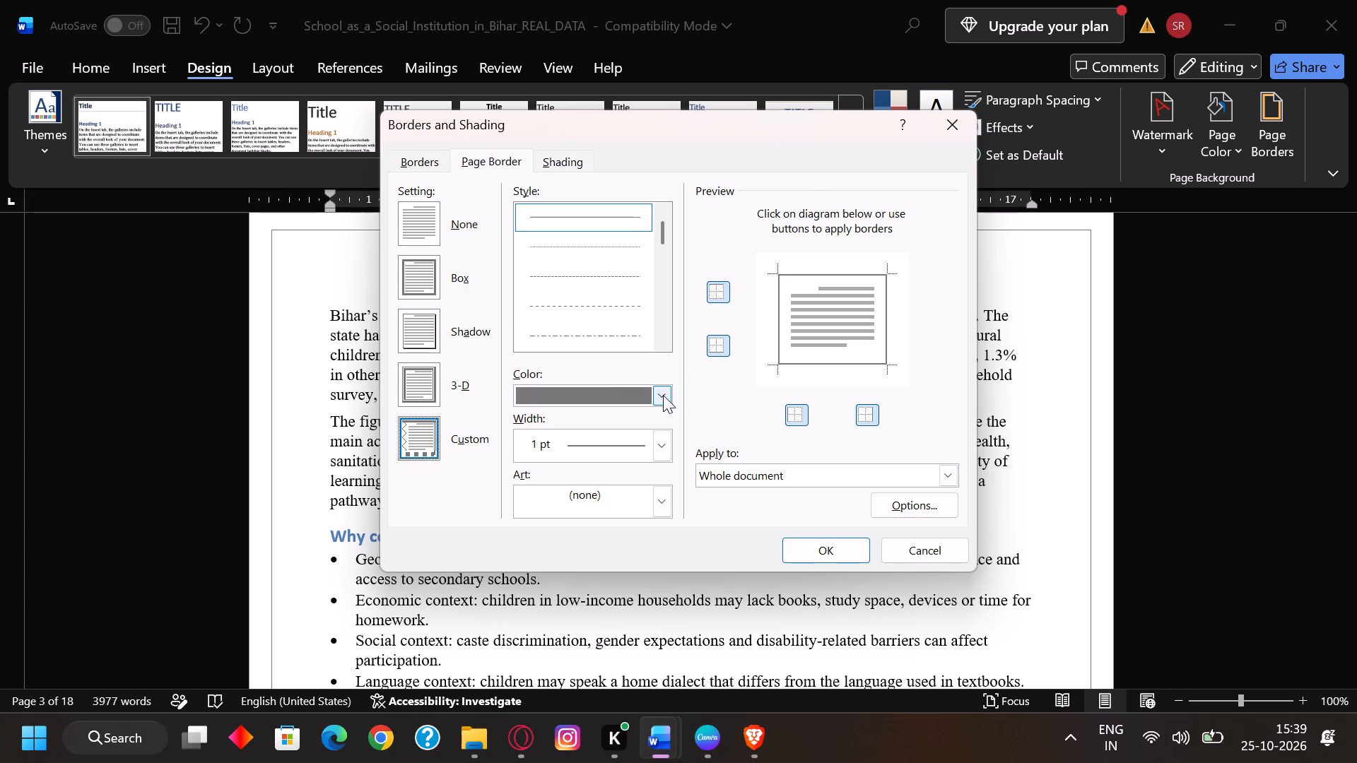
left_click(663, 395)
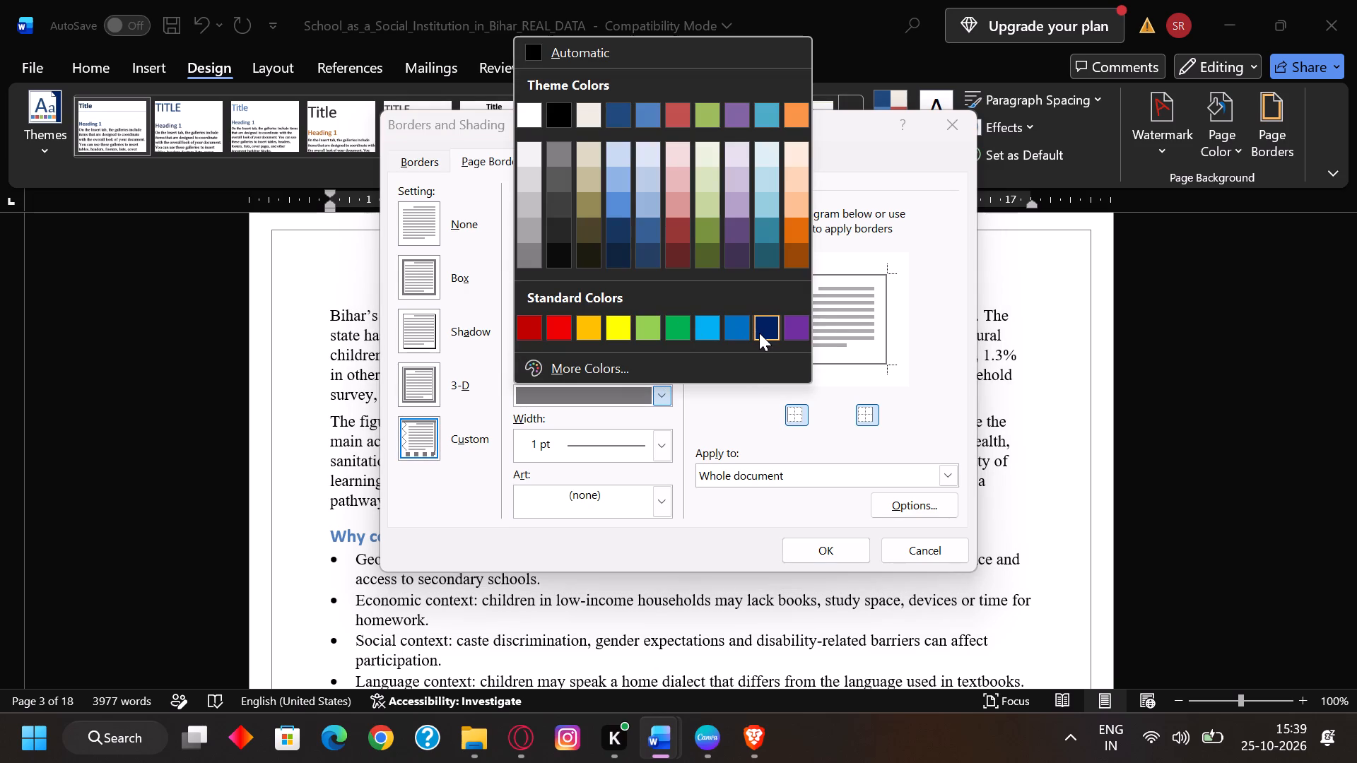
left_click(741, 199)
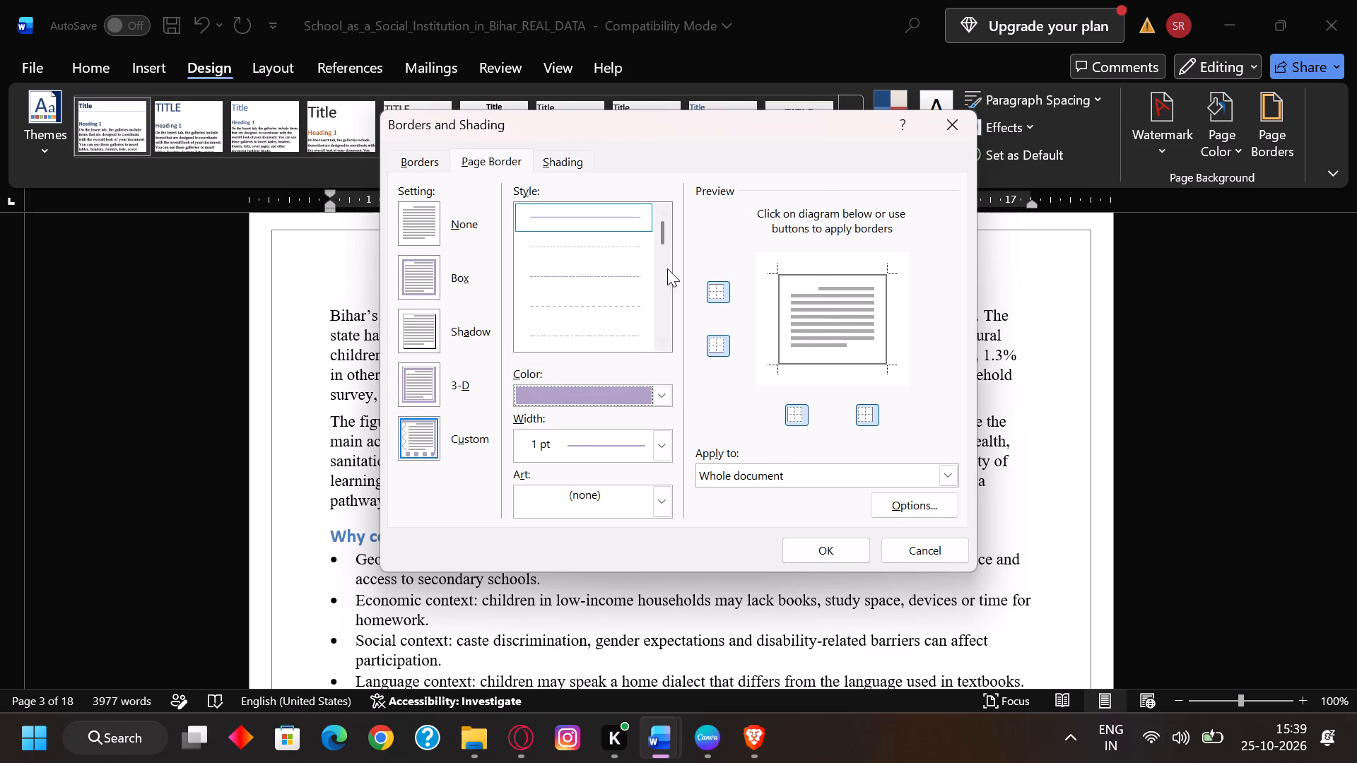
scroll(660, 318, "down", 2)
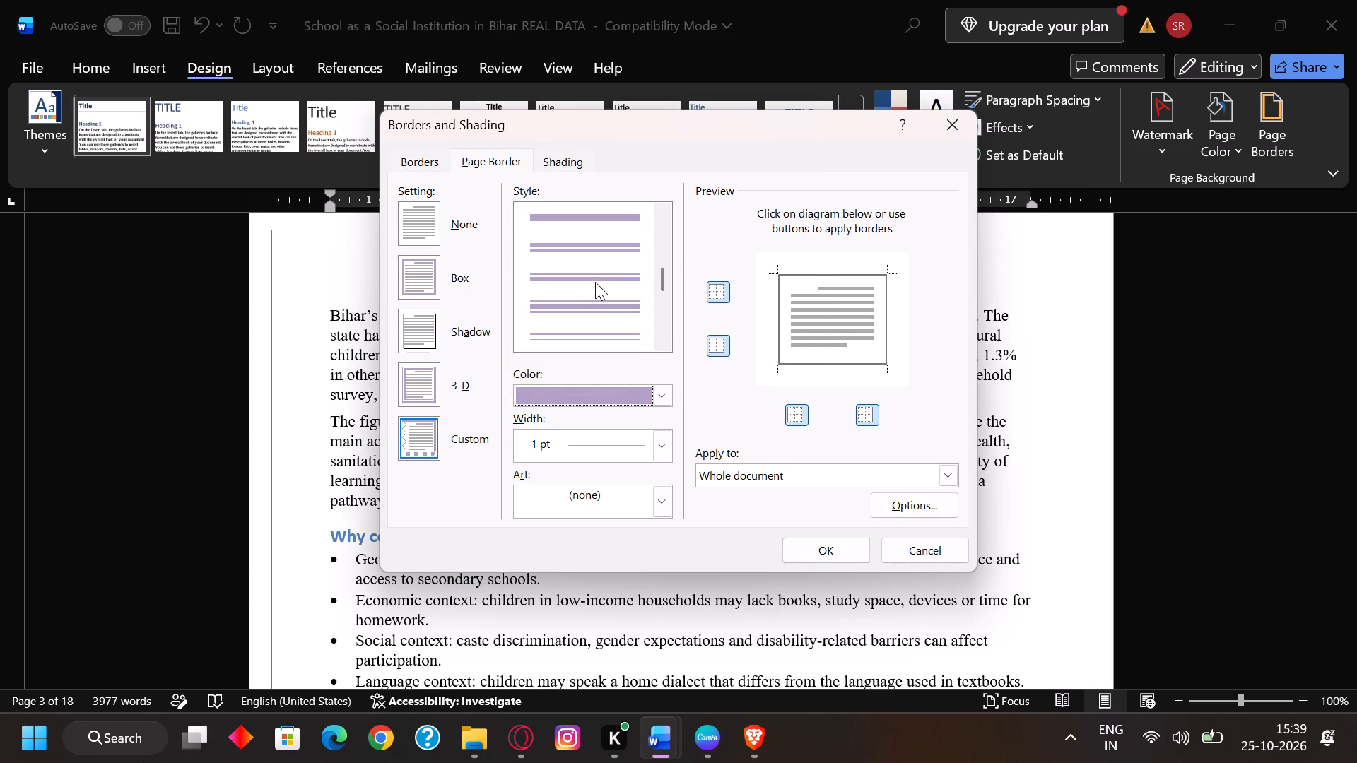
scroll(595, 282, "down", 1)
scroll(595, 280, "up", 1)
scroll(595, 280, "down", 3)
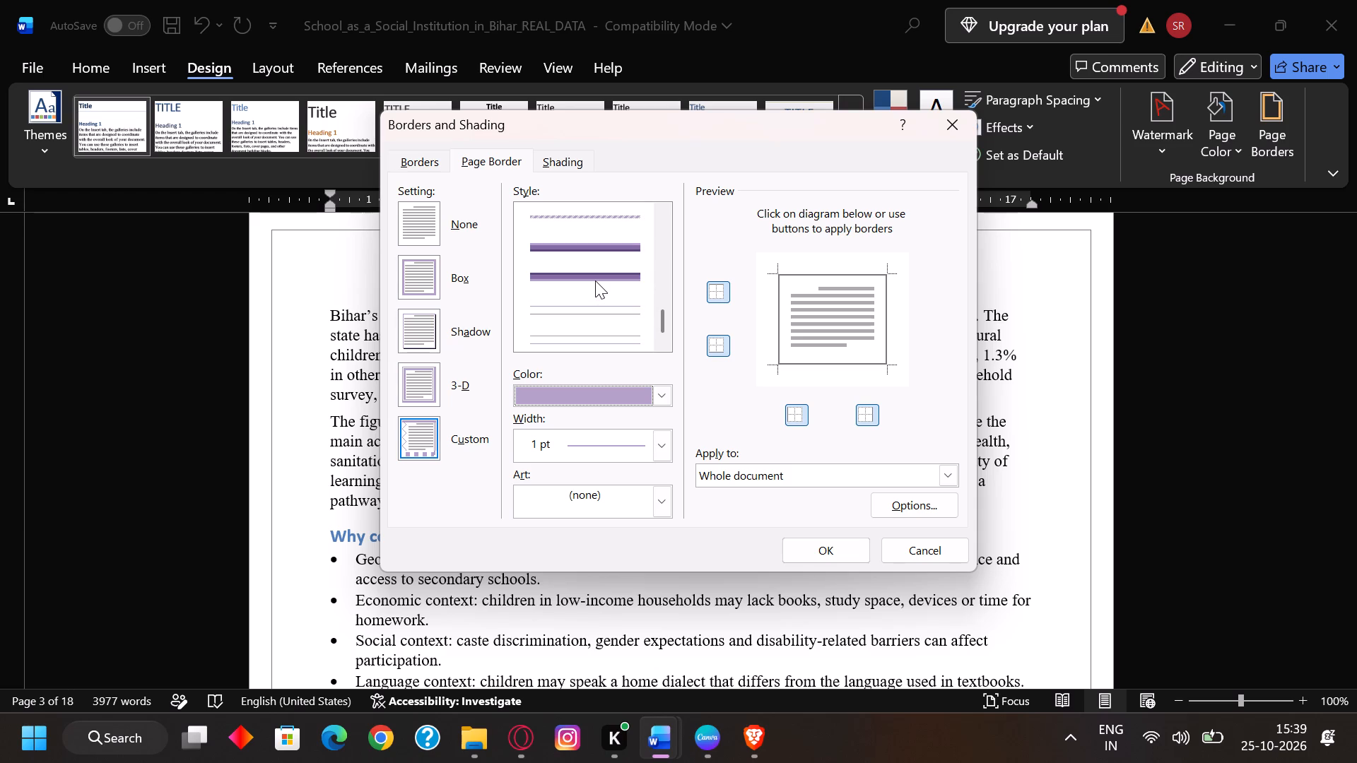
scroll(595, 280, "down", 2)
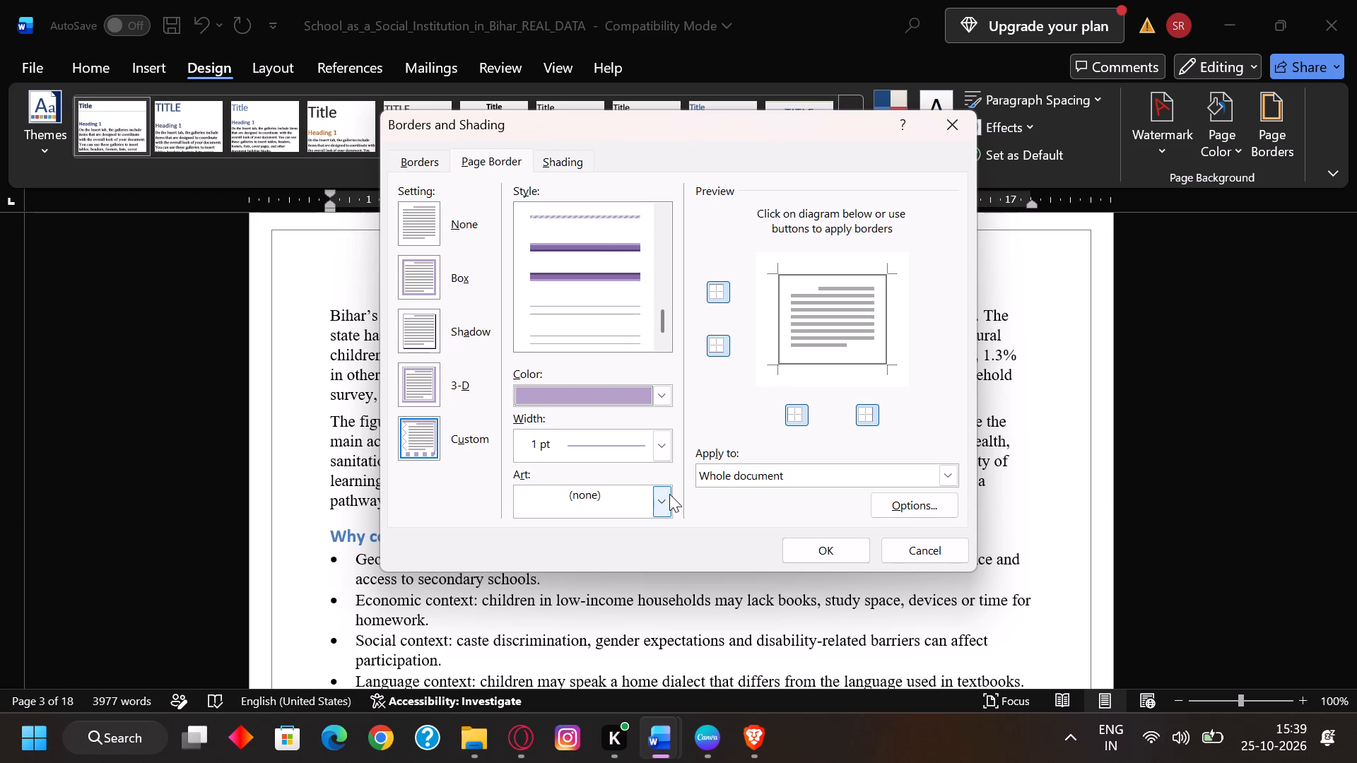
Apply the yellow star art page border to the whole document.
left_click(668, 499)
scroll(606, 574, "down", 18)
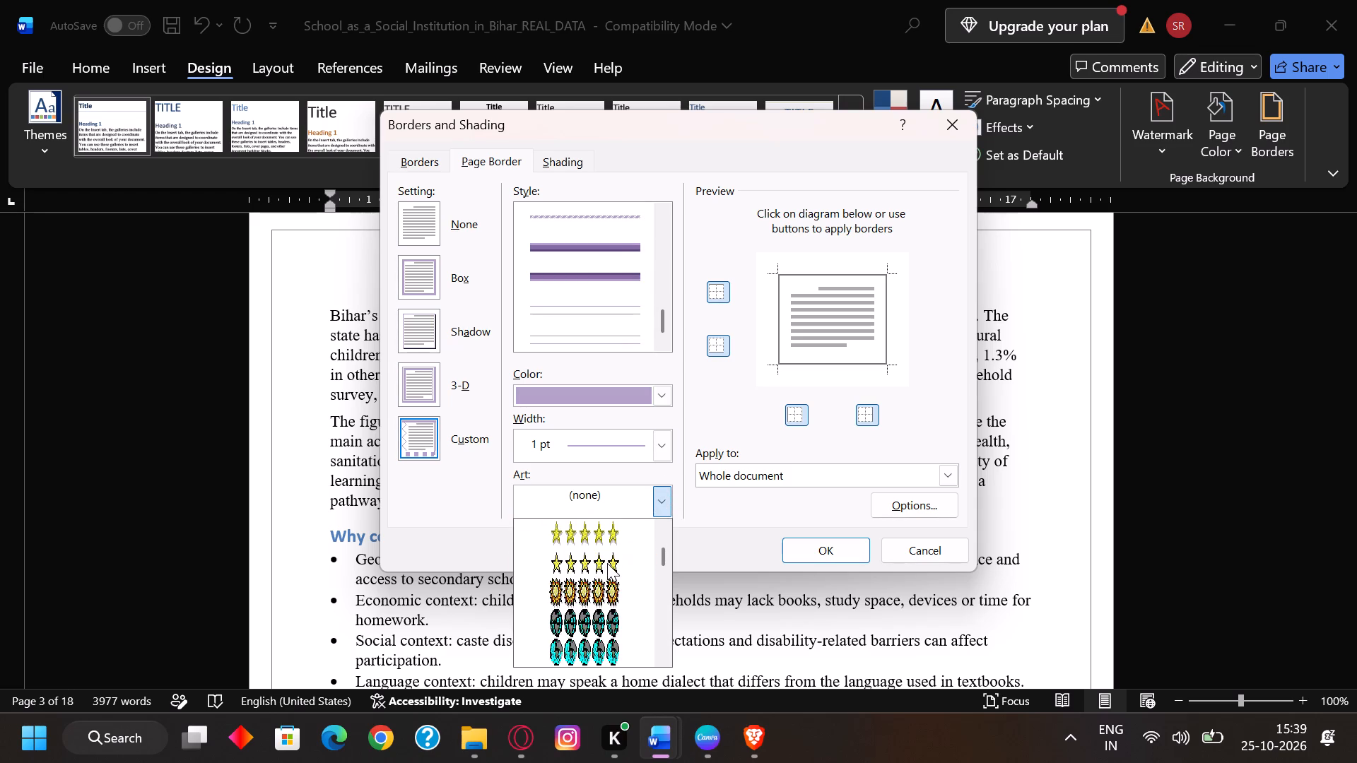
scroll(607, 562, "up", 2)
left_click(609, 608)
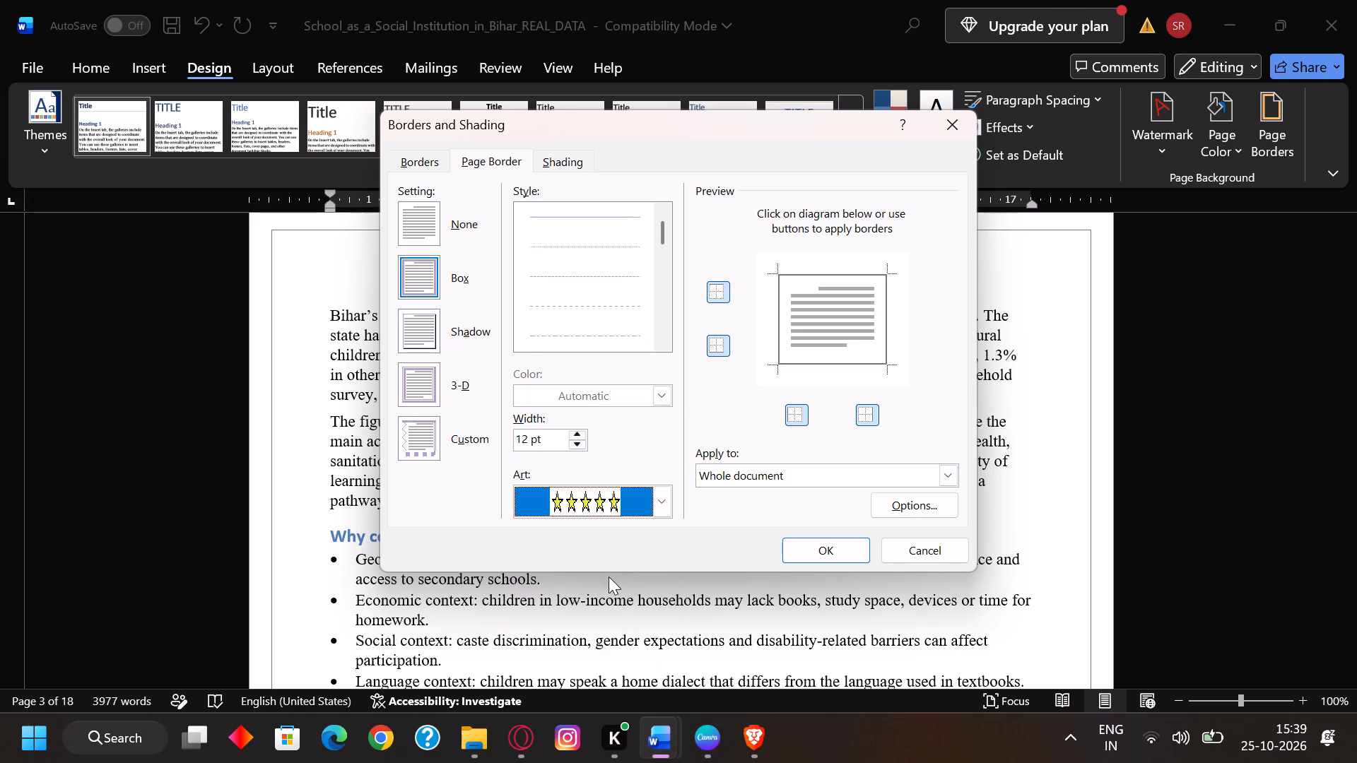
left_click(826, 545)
Examine how the star border looks on the pages around the Acknowledgement.
scroll(826, 546, "up", 4)
scroll(816, 540, "down", 9)
scroll(815, 540, "up", 6)
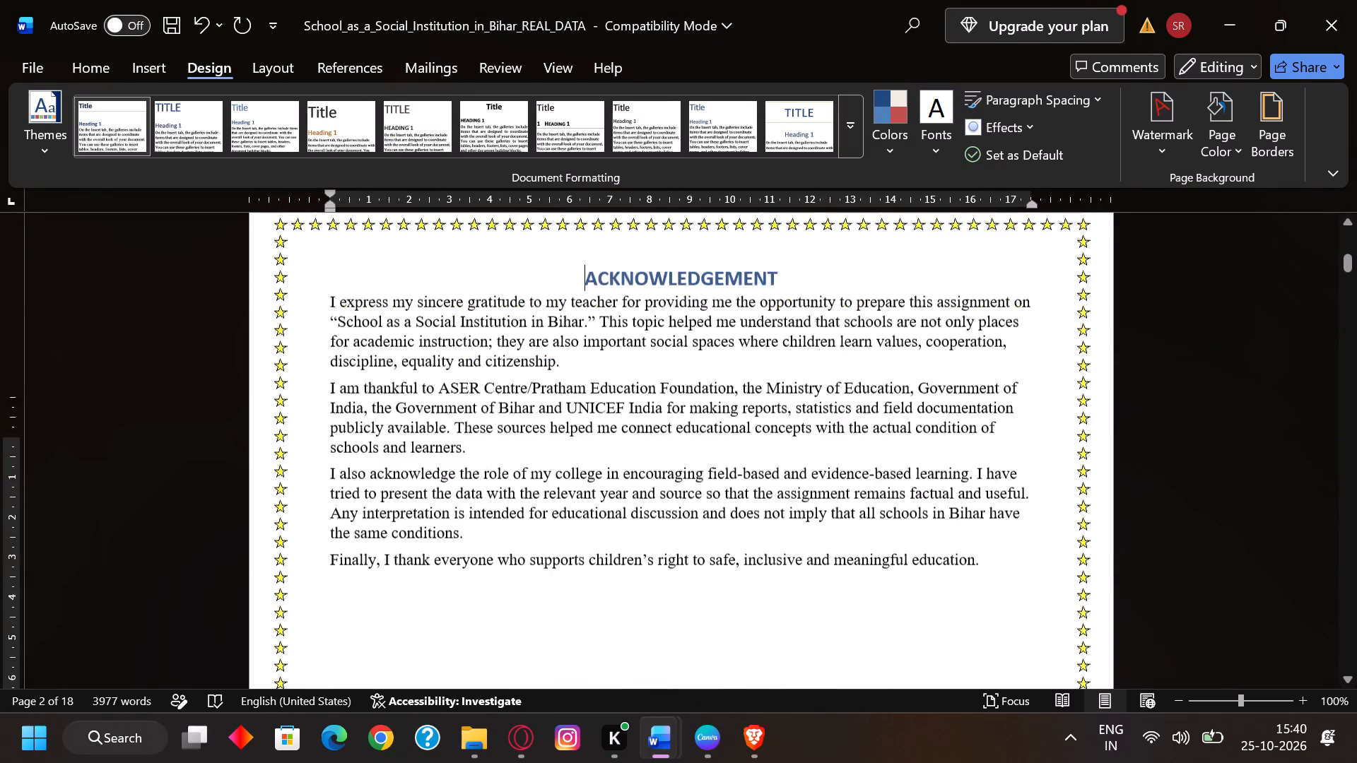
scroll(815, 540, "up", 4)
Replace the star page border with the red heart-balloon art border on the whole document.
left_click(1270, 134)
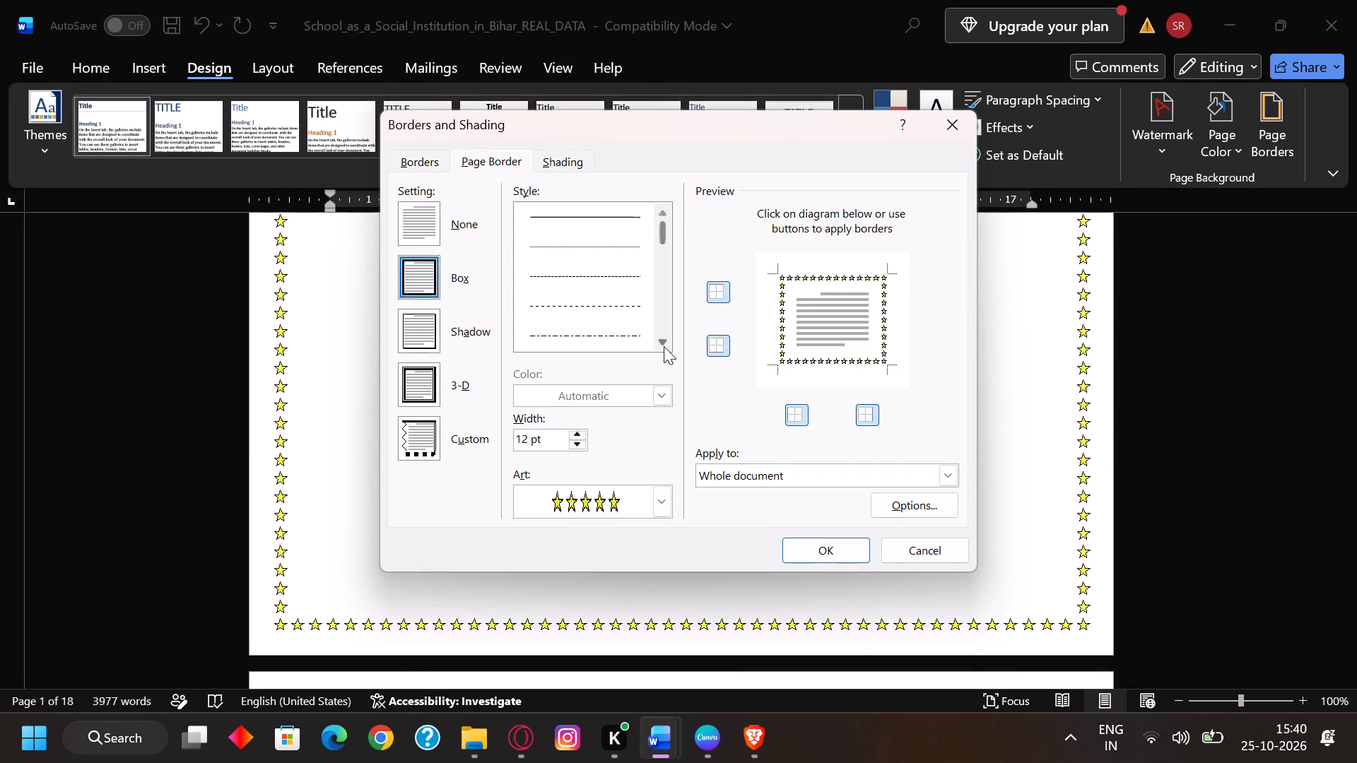
left_click(660, 400)
left_click(660, 400)
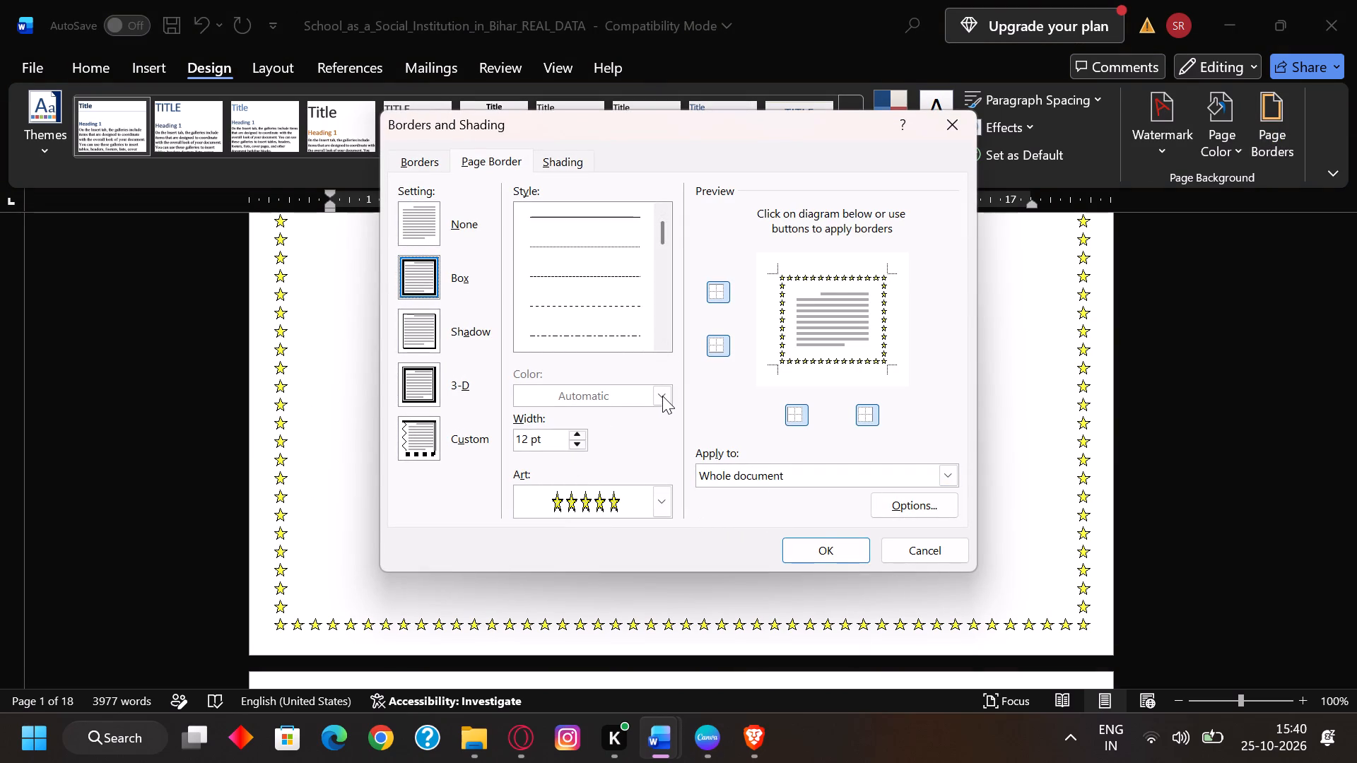
left_click(664, 394)
left_click(662, 399)
left_click(661, 400)
left_click(667, 394)
left_click(659, 503)
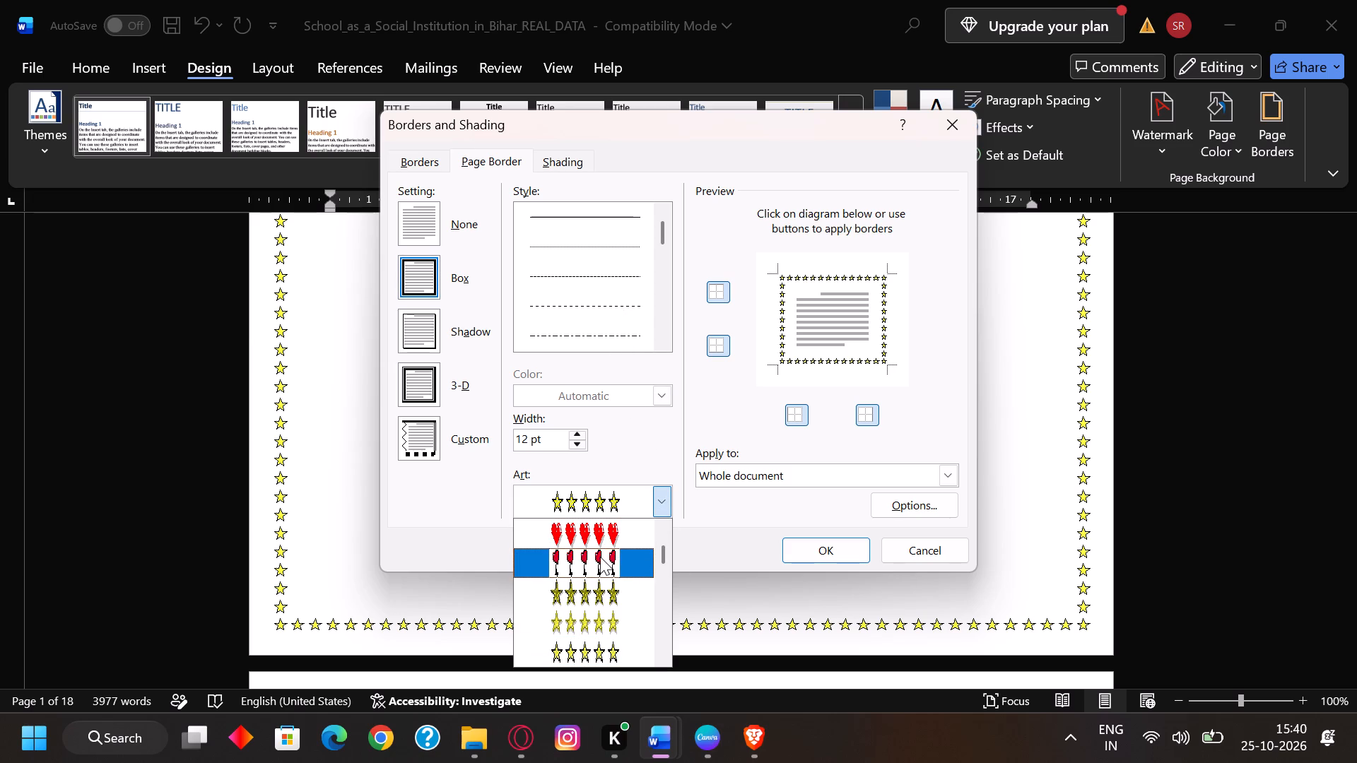
left_click(594, 525)
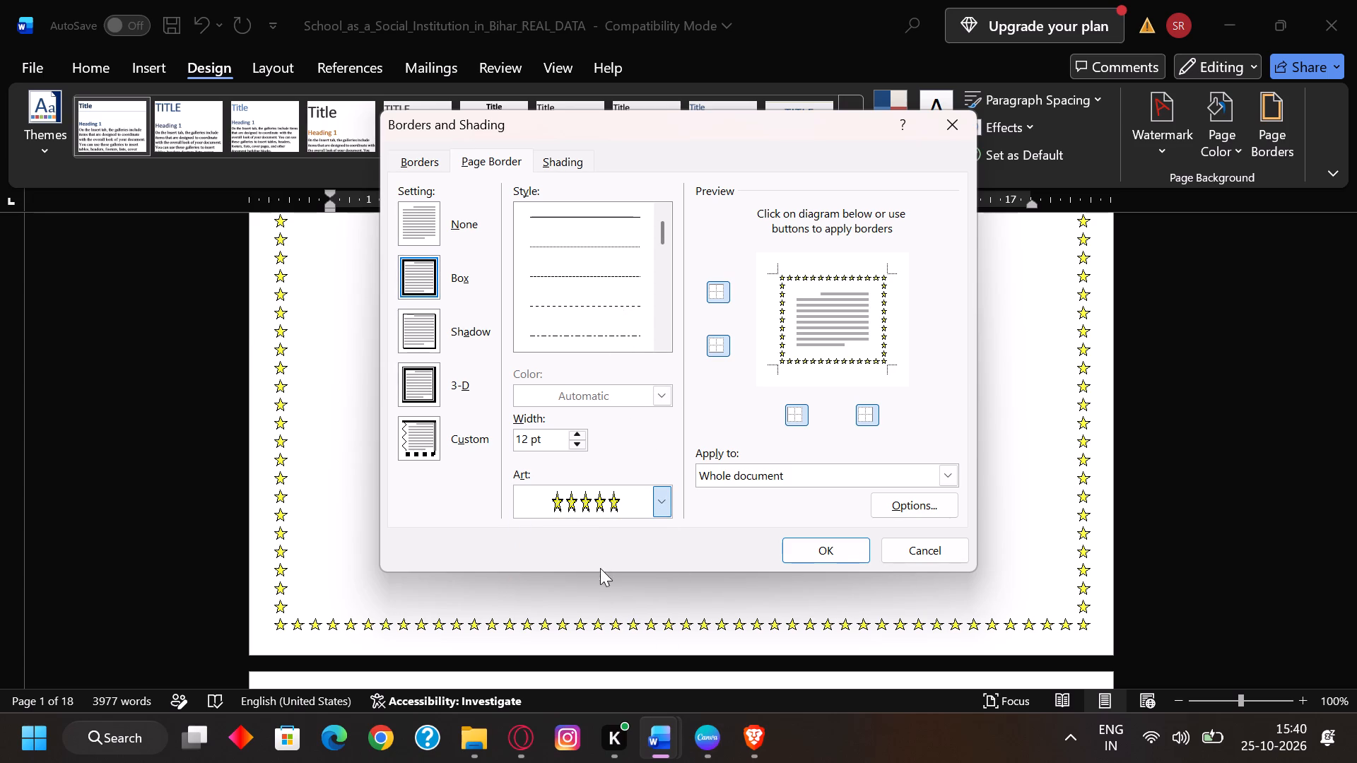
left_click(658, 501)
left_click(631, 558)
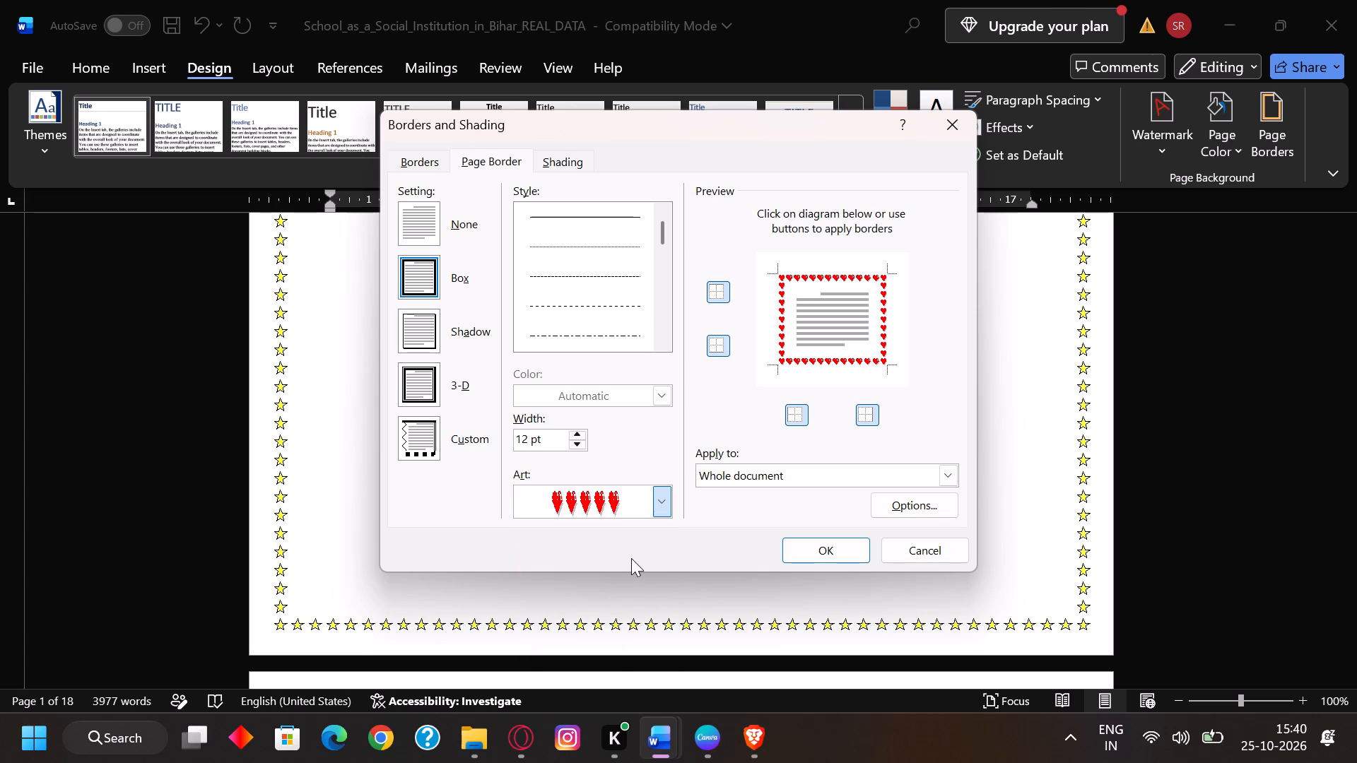
left_click(830, 542)
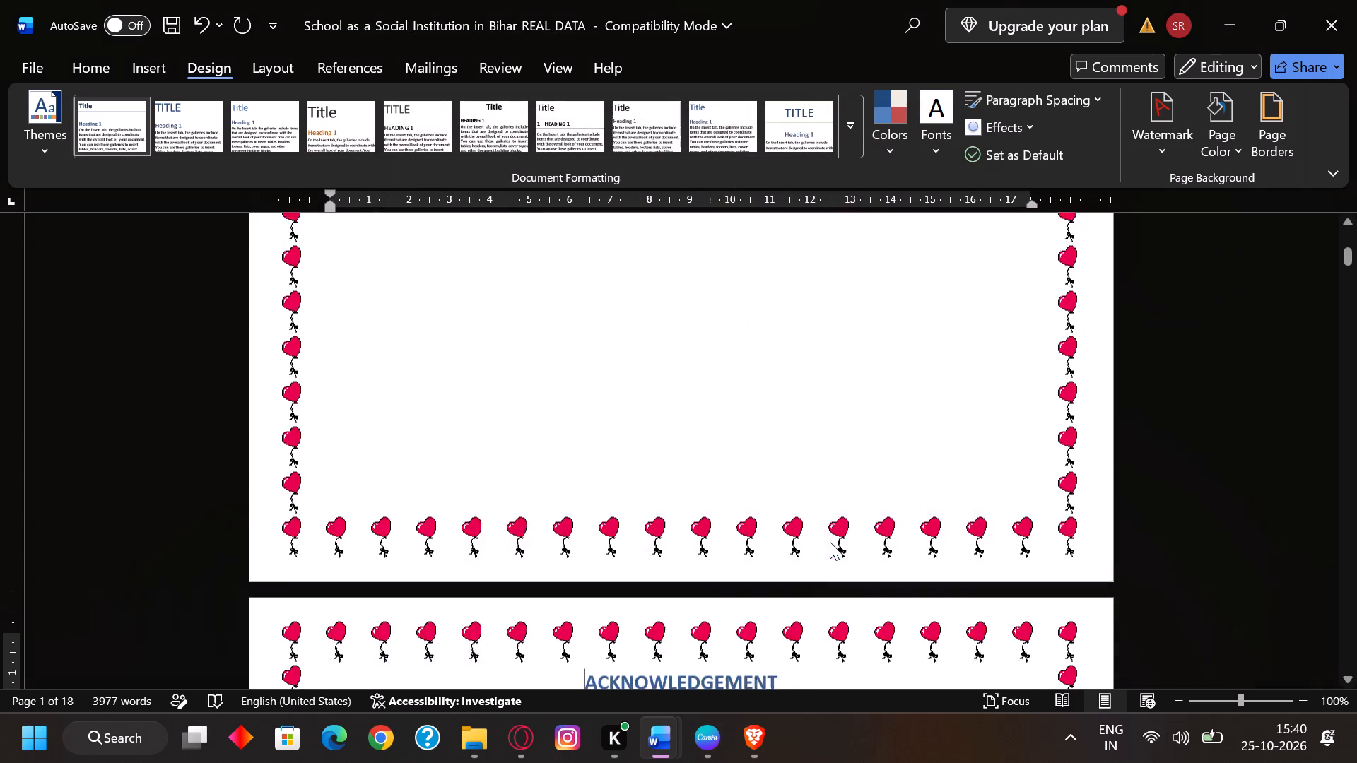
Check the heart-balloon border from the cover page to the contents page and save the document.
scroll(828, 544, "up", 8)
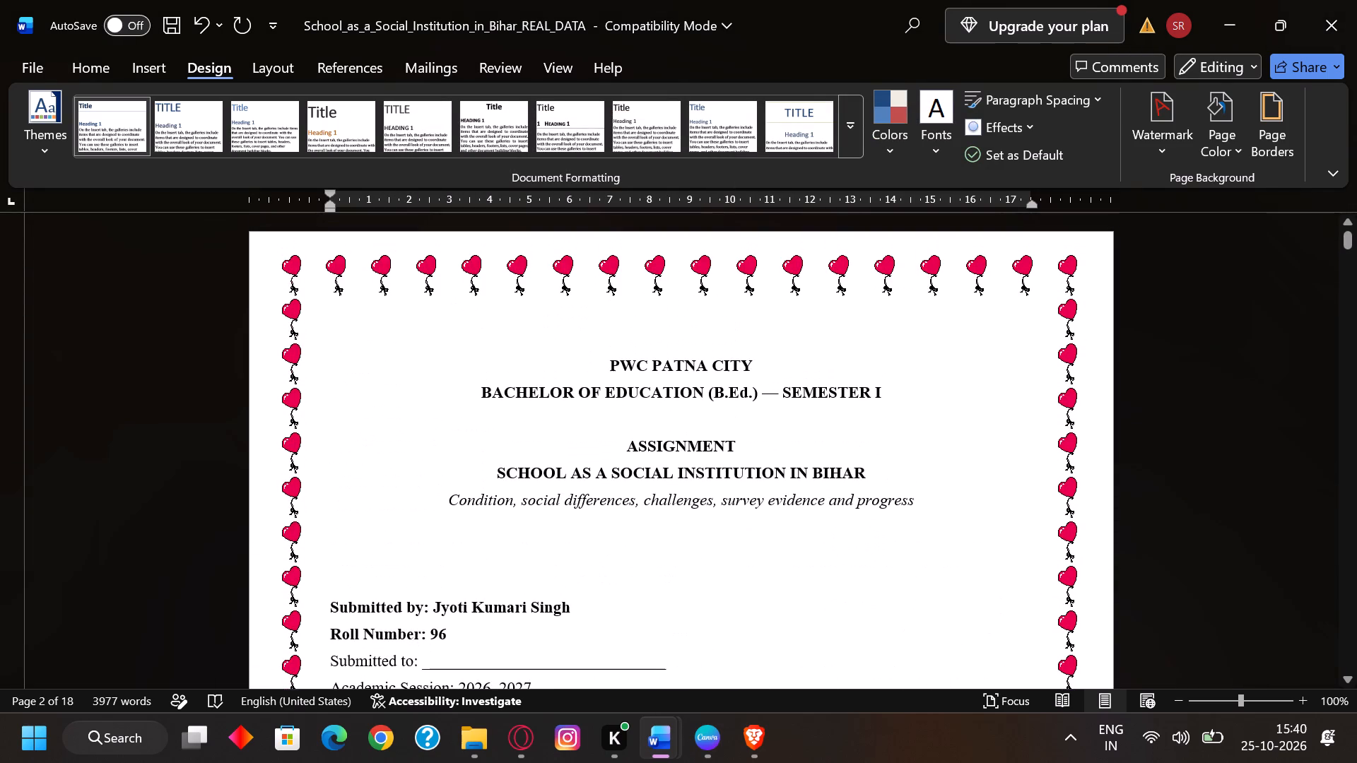
scroll(828, 518, "down", 15)
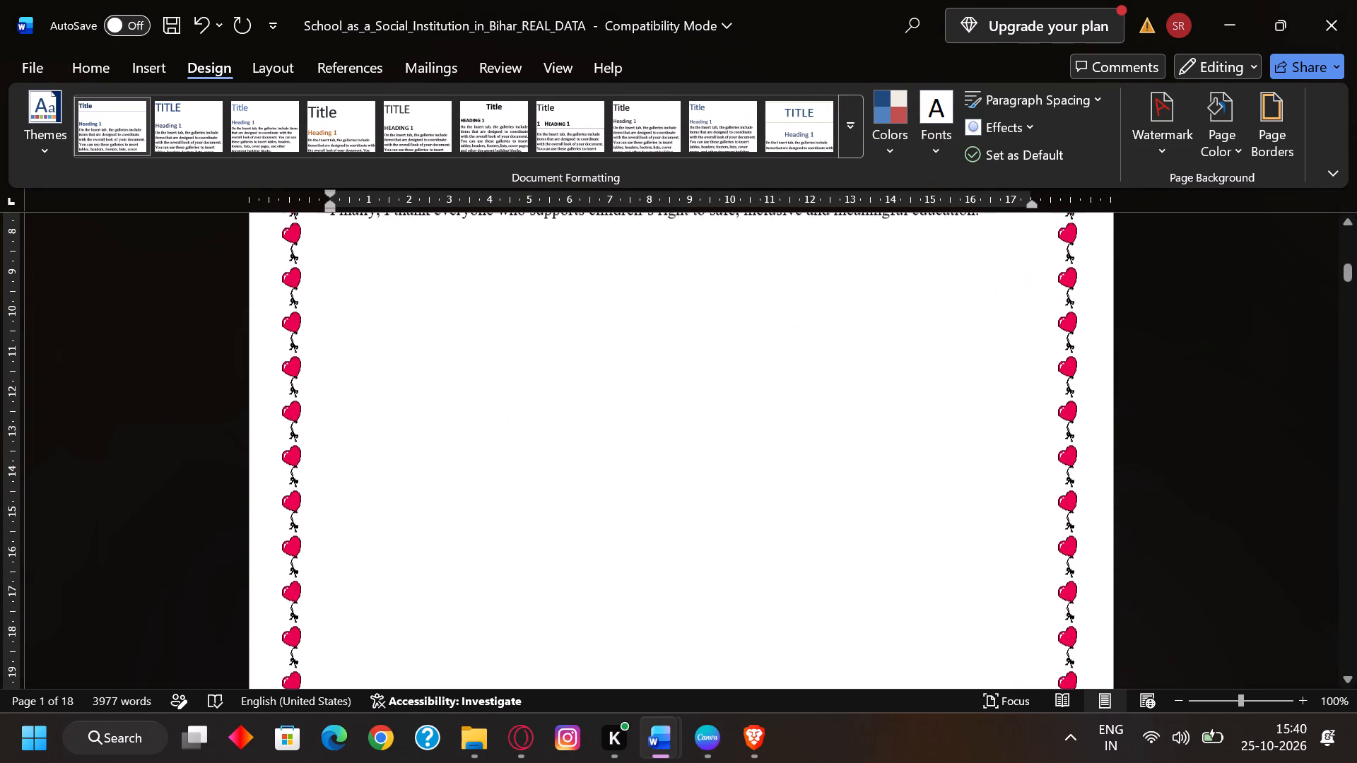
scroll(829, 504, "up", 3)
scroll(830, 499, "down", 7)
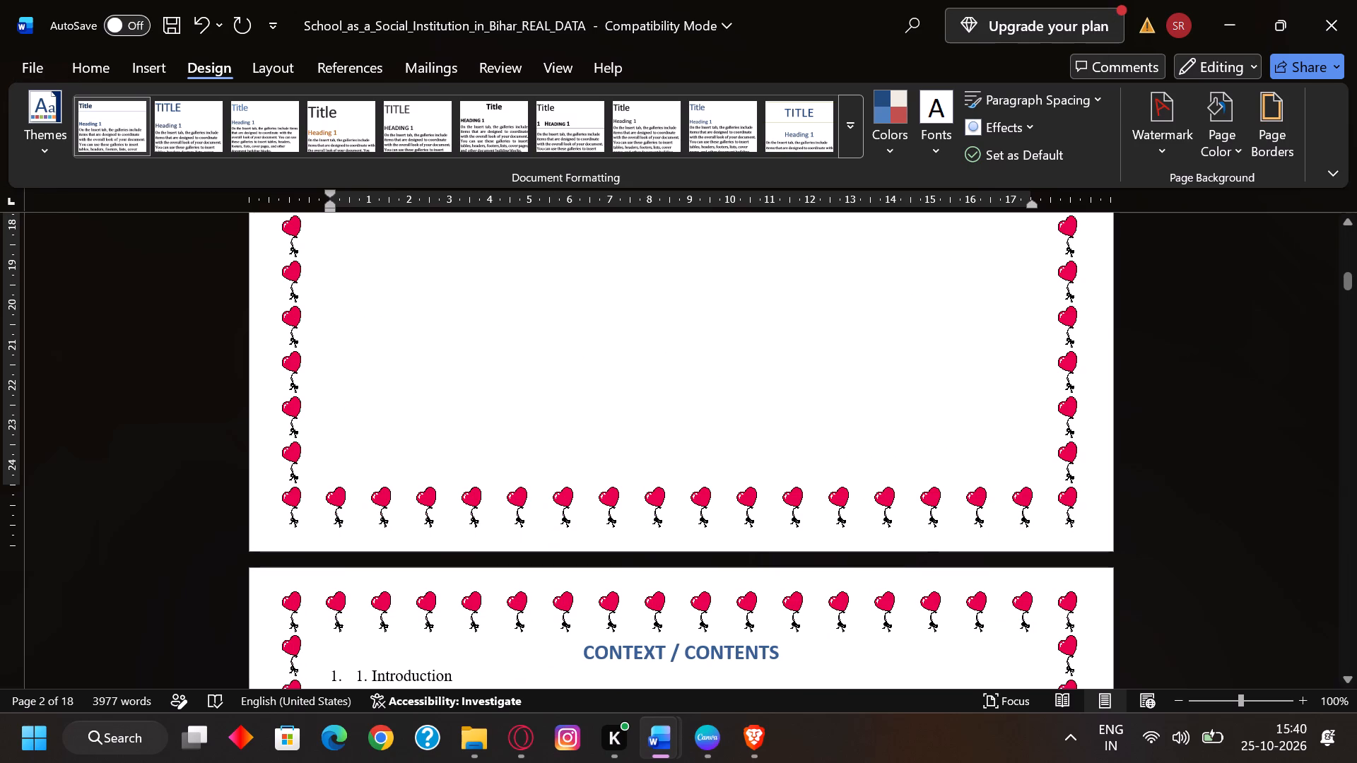
key("ctrl+s")
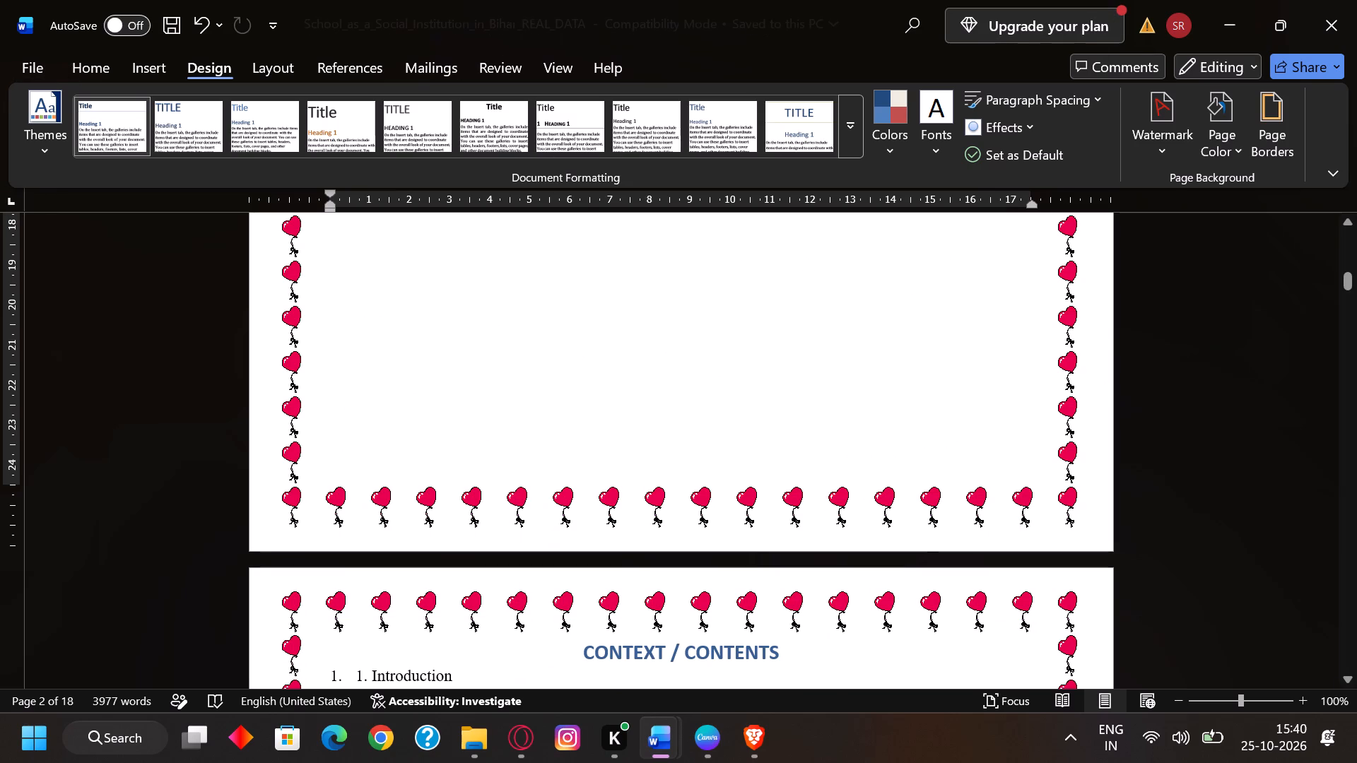
Check the heart-balloon border back up to the cover page and close the School as a Social Institution in Bihar document.
scroll(807, 724, "up", 14)
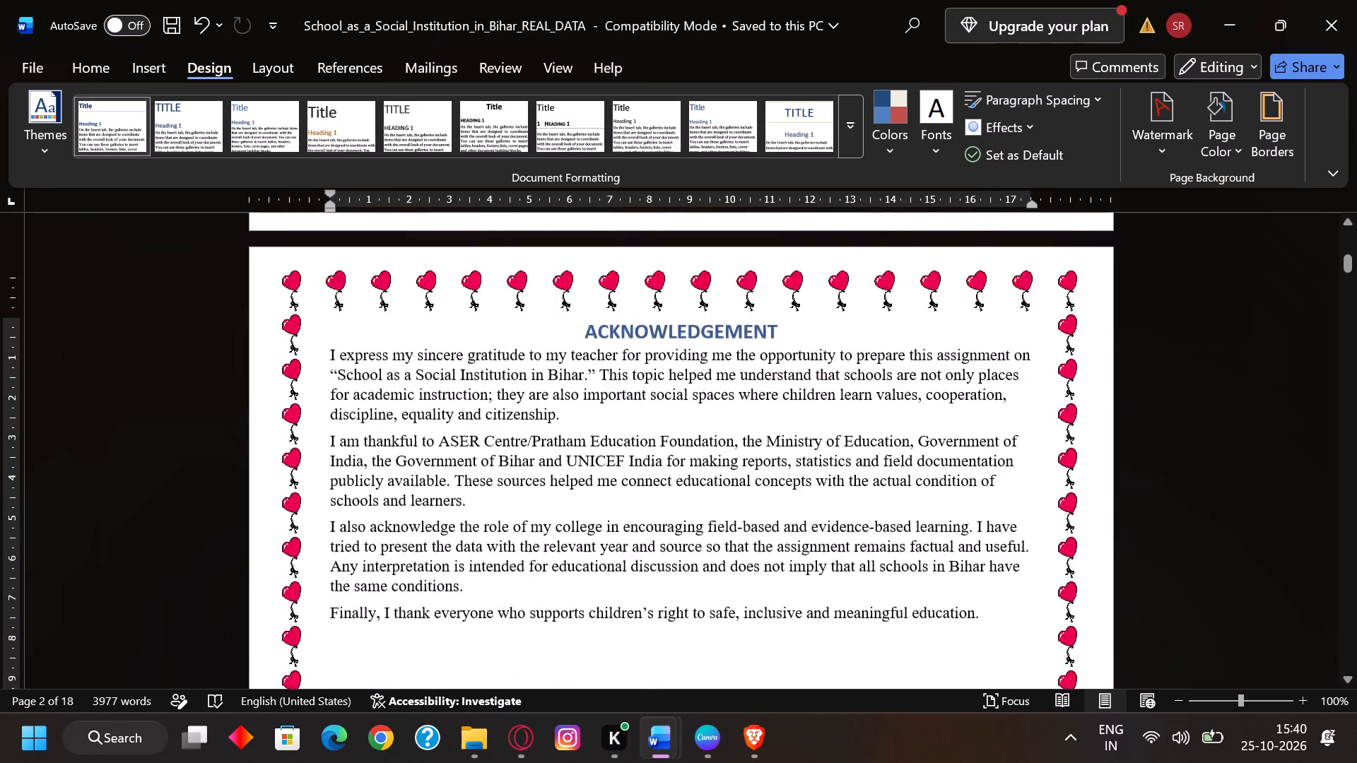
scroll(783, 652, "up", 7)
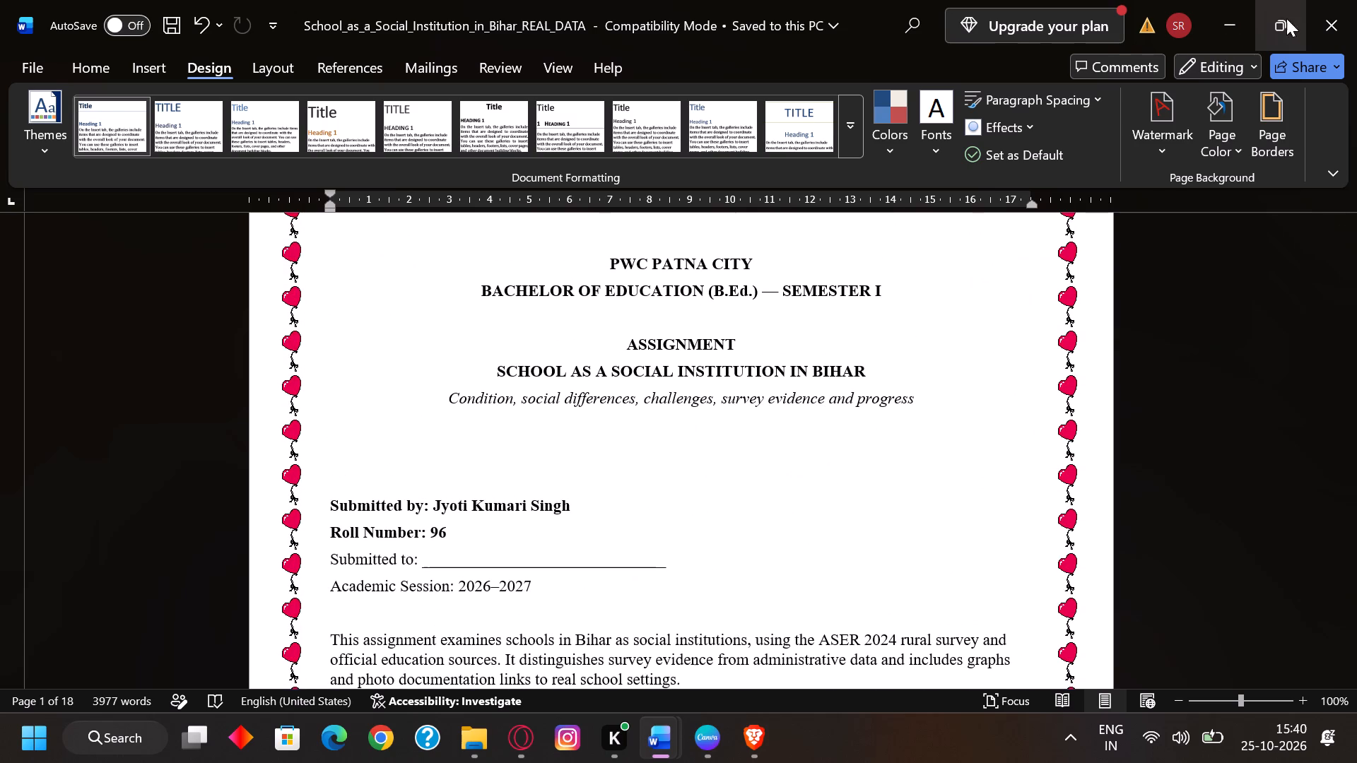
left_click(1324, 18)
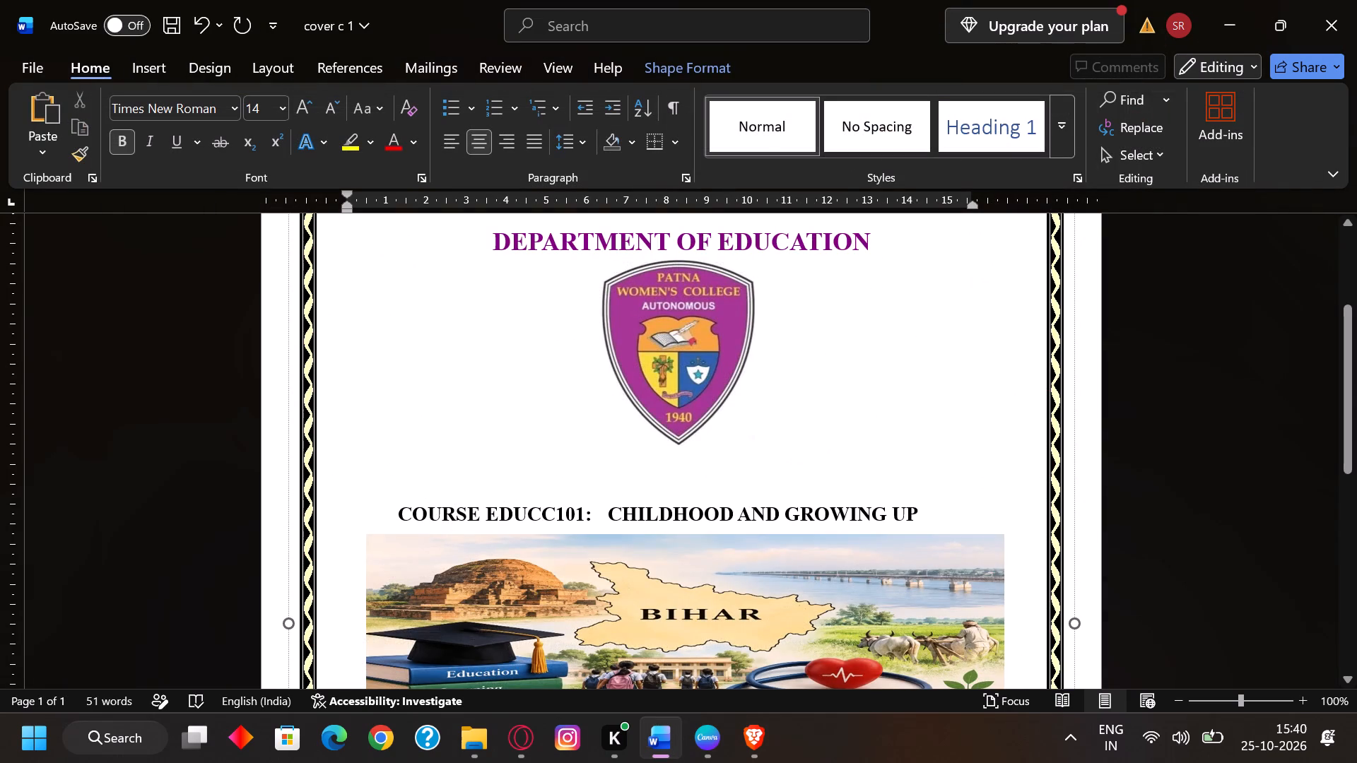
Review the cover c 1 page from the college heading and Bihar picture down to the submission details and its border.
scroll(640, 525, "up", 3)
scroll(640, 525, "down", 8)
scroll(640, 525, "up", 2)
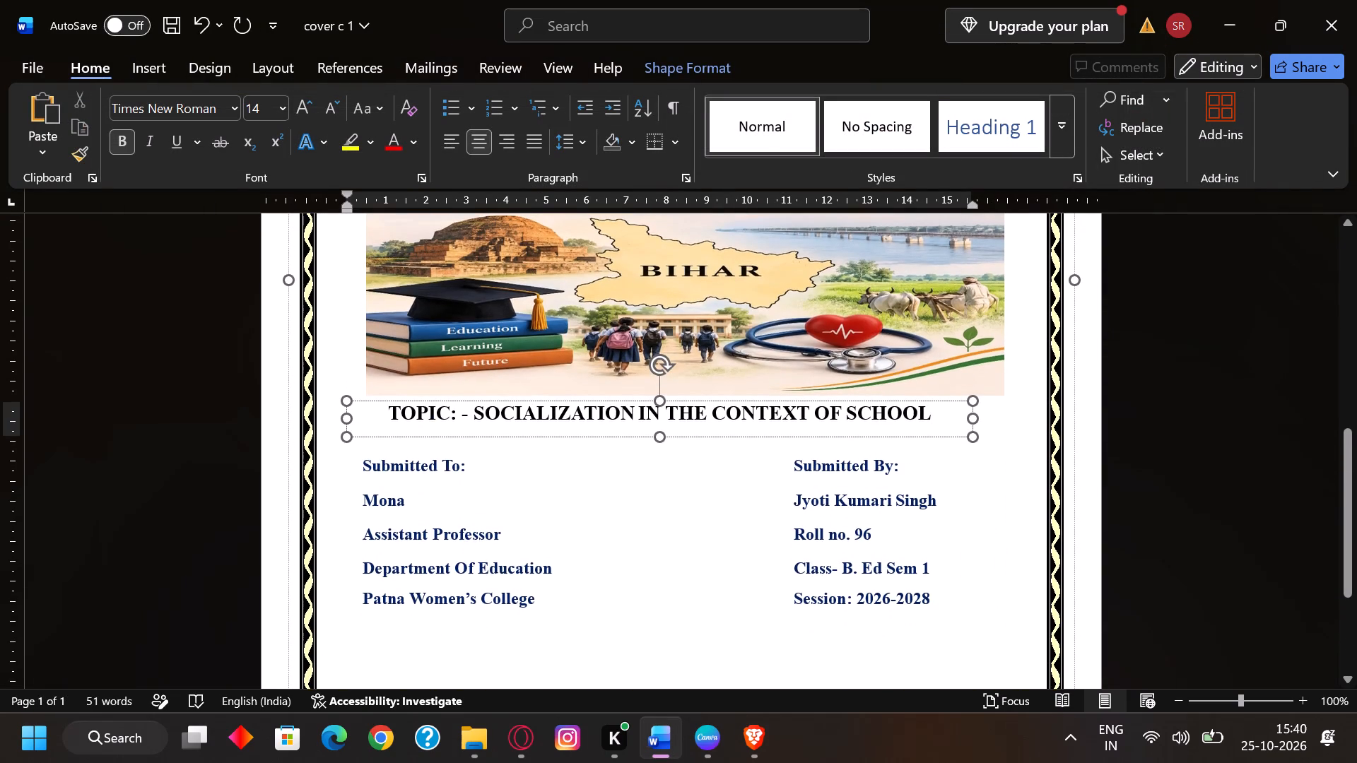
scroll(641, 507, "down", 1)
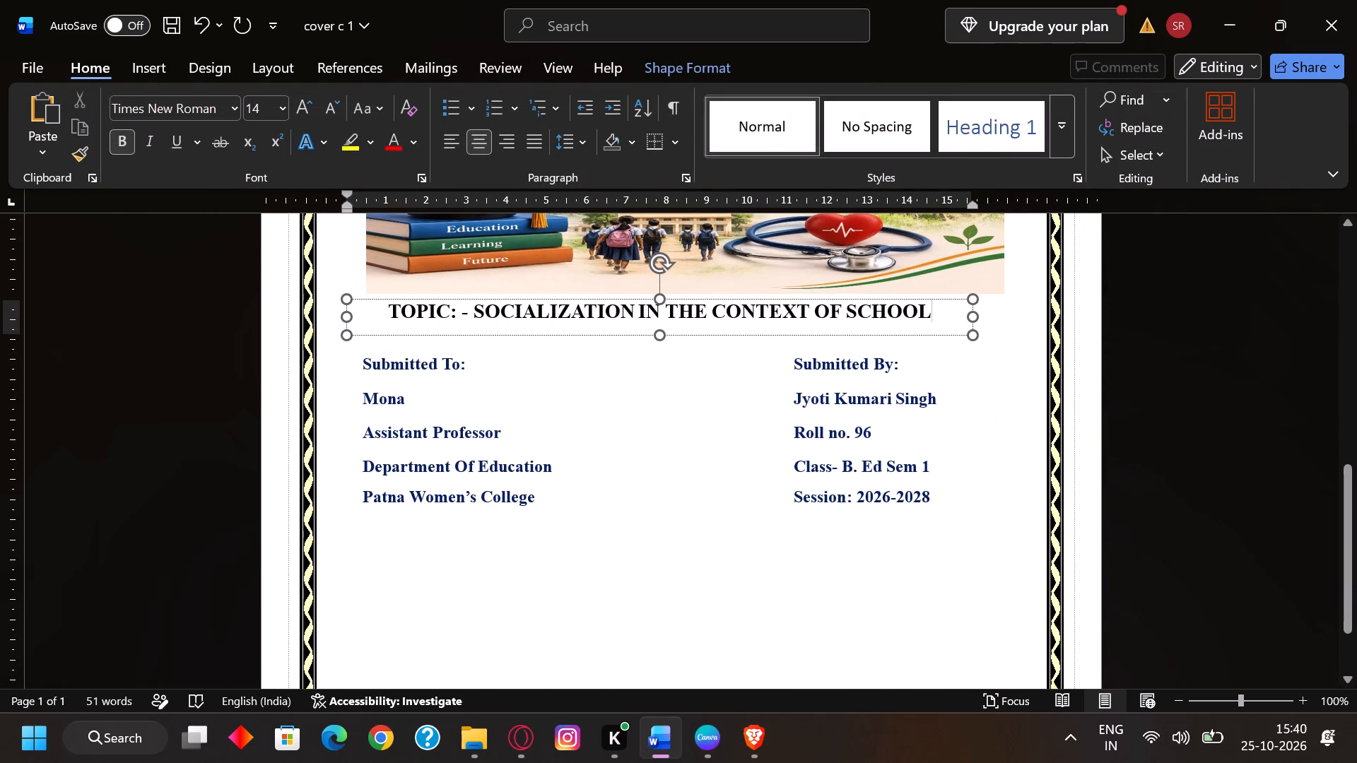
left_click(408, 396)
scroll(507, 567, "up", 3)
scroll(507, 567, "down", 3)
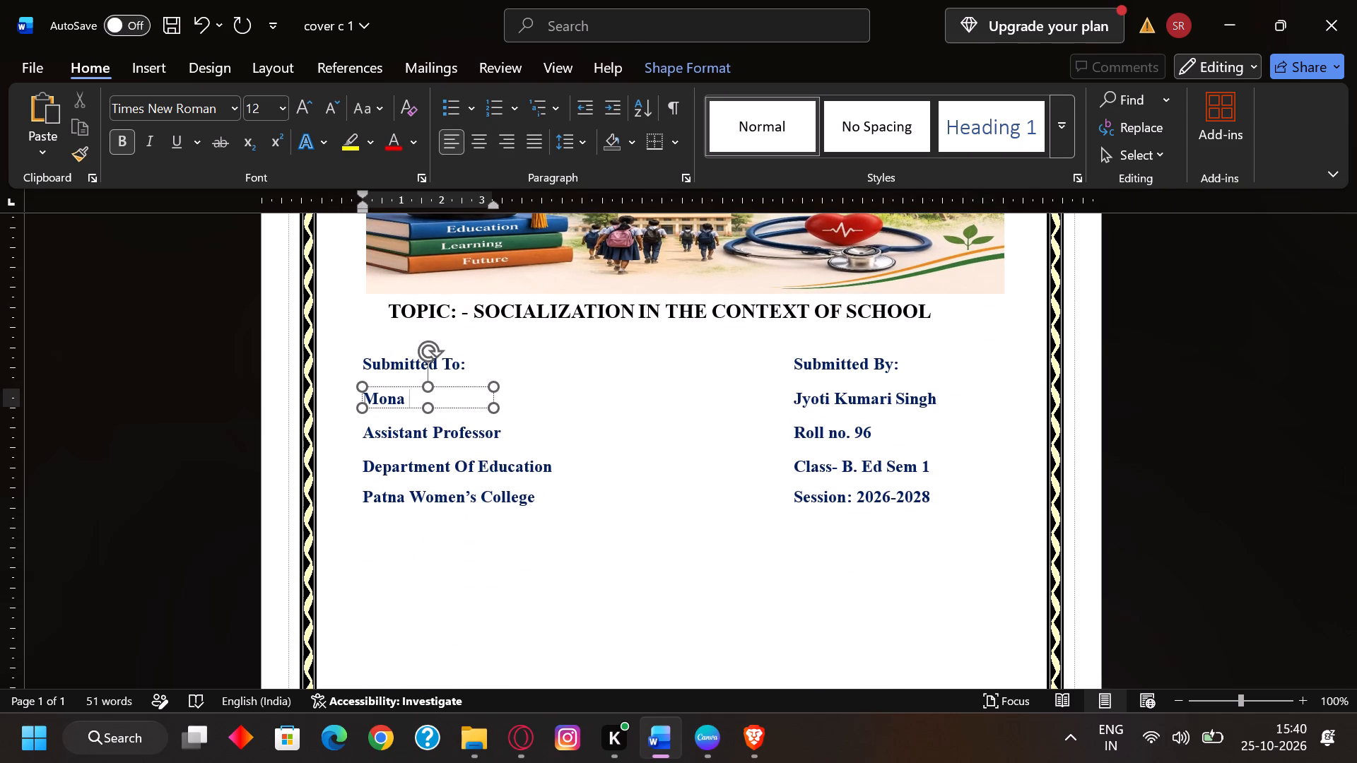
left_click(485, 598)
scroll(485, 598, "up", 1)
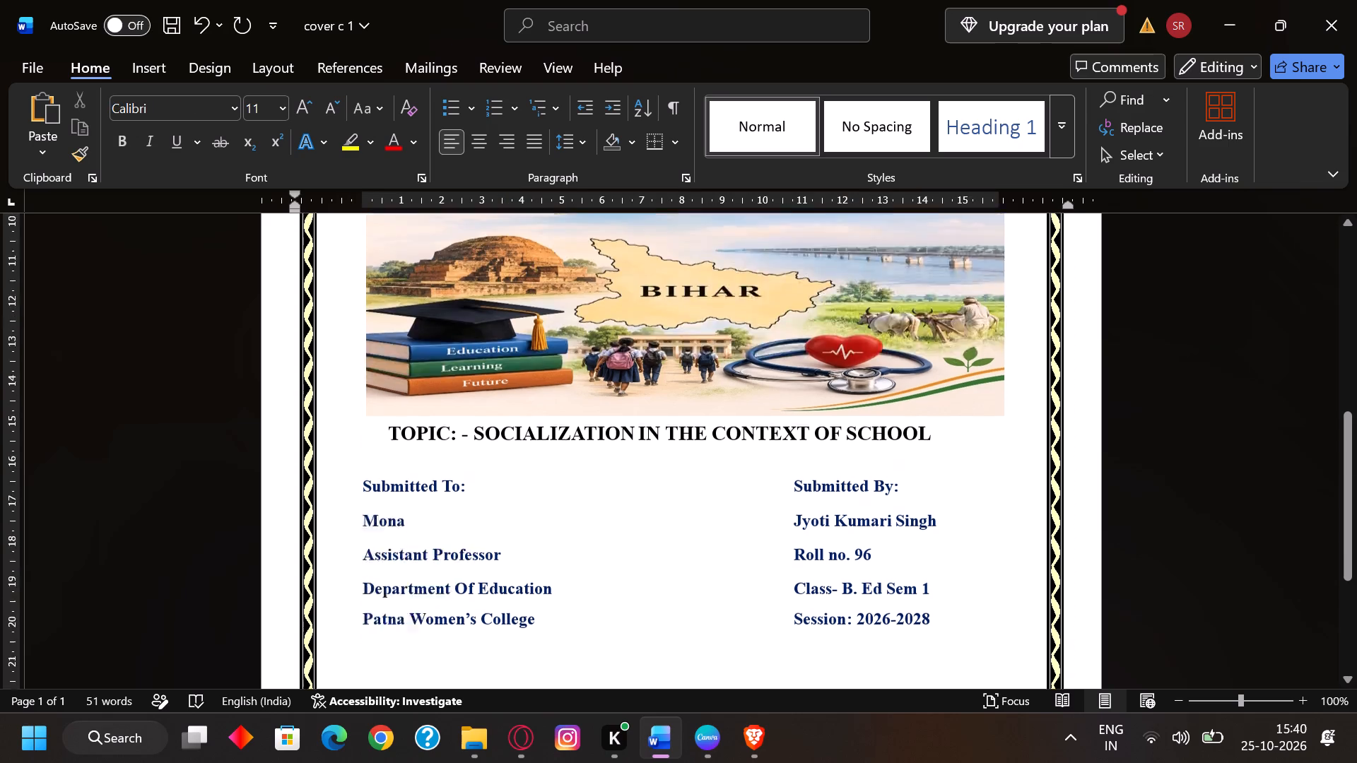
scroll(486, 598, "up", 2)
scroll(487, 596, "down", 4)
scroll(487, 596, "up", 4)
scroll(488, 593, "down", 1)
scroll(488, 593, "up", 1)
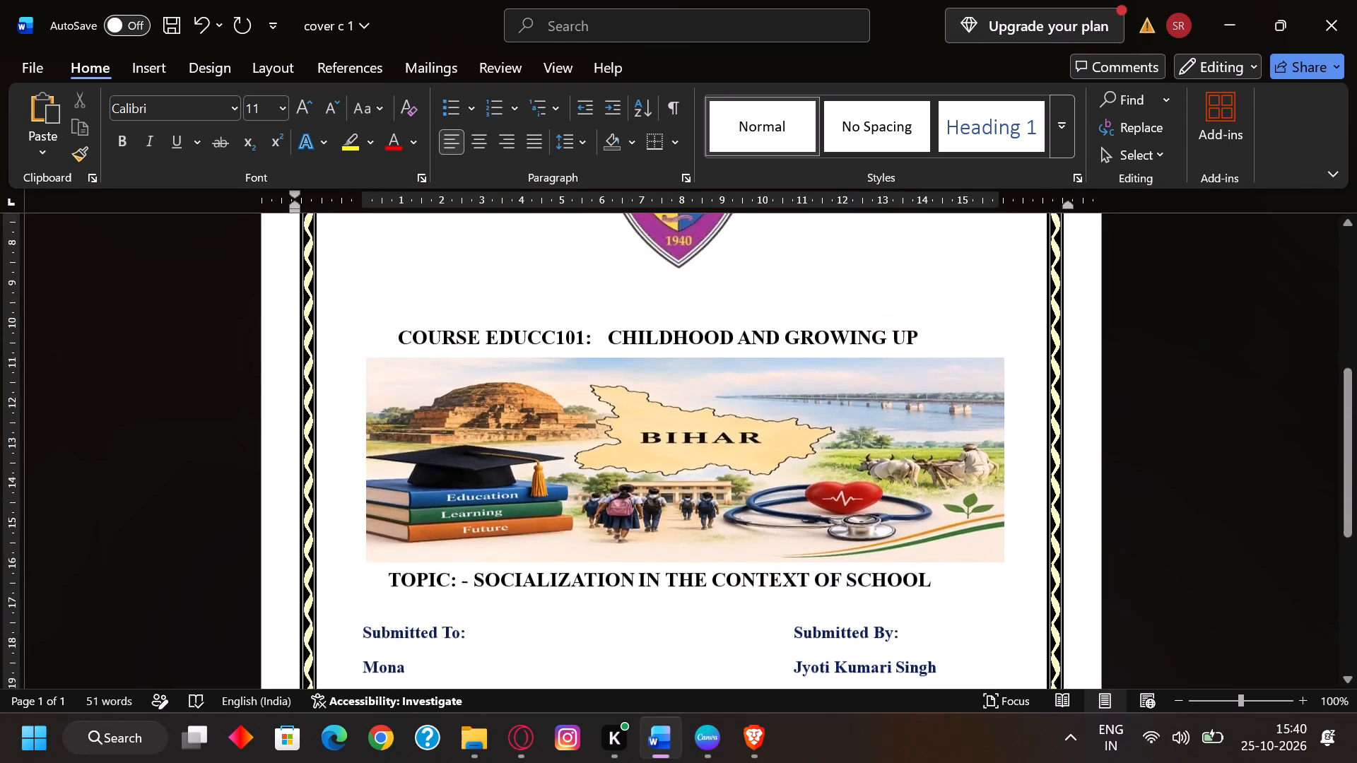
scroll(488, 593, "up", 6)
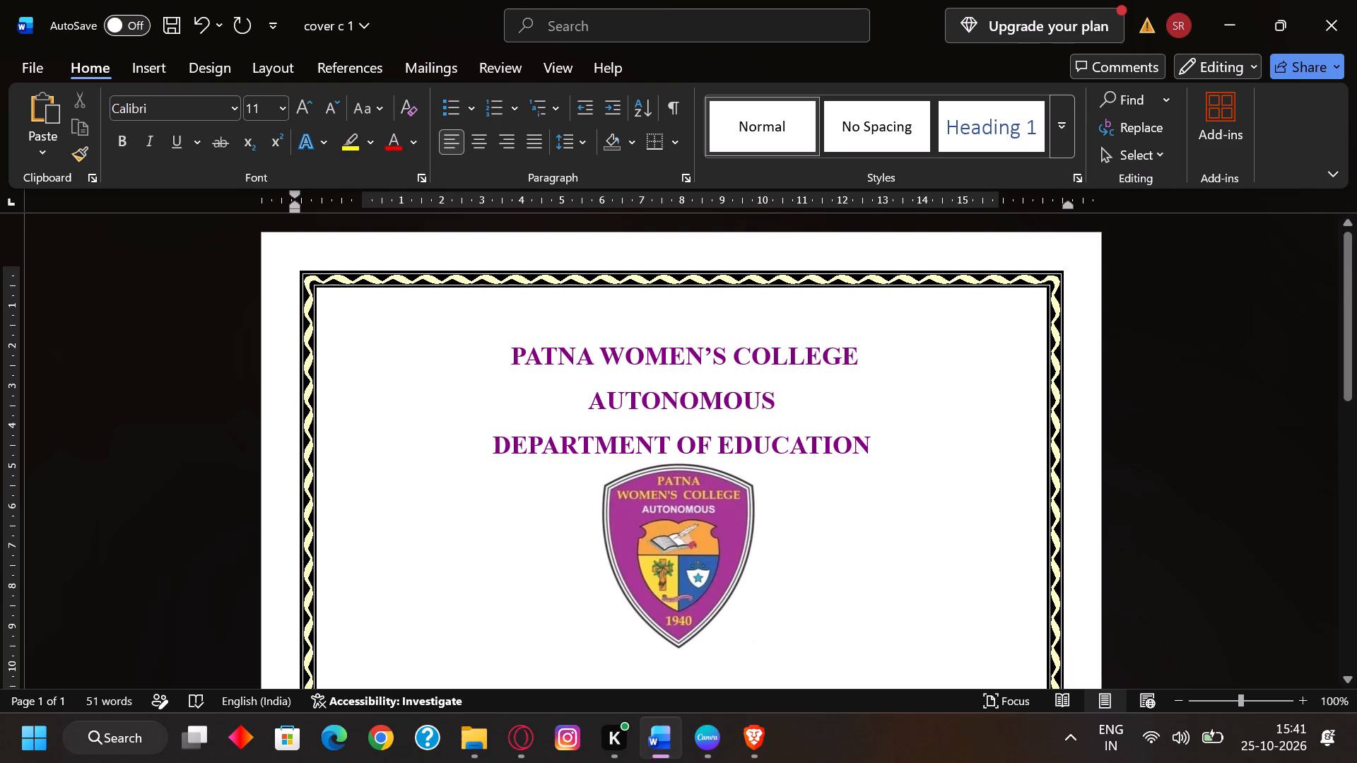
scroll(487, 596, "down", 6)
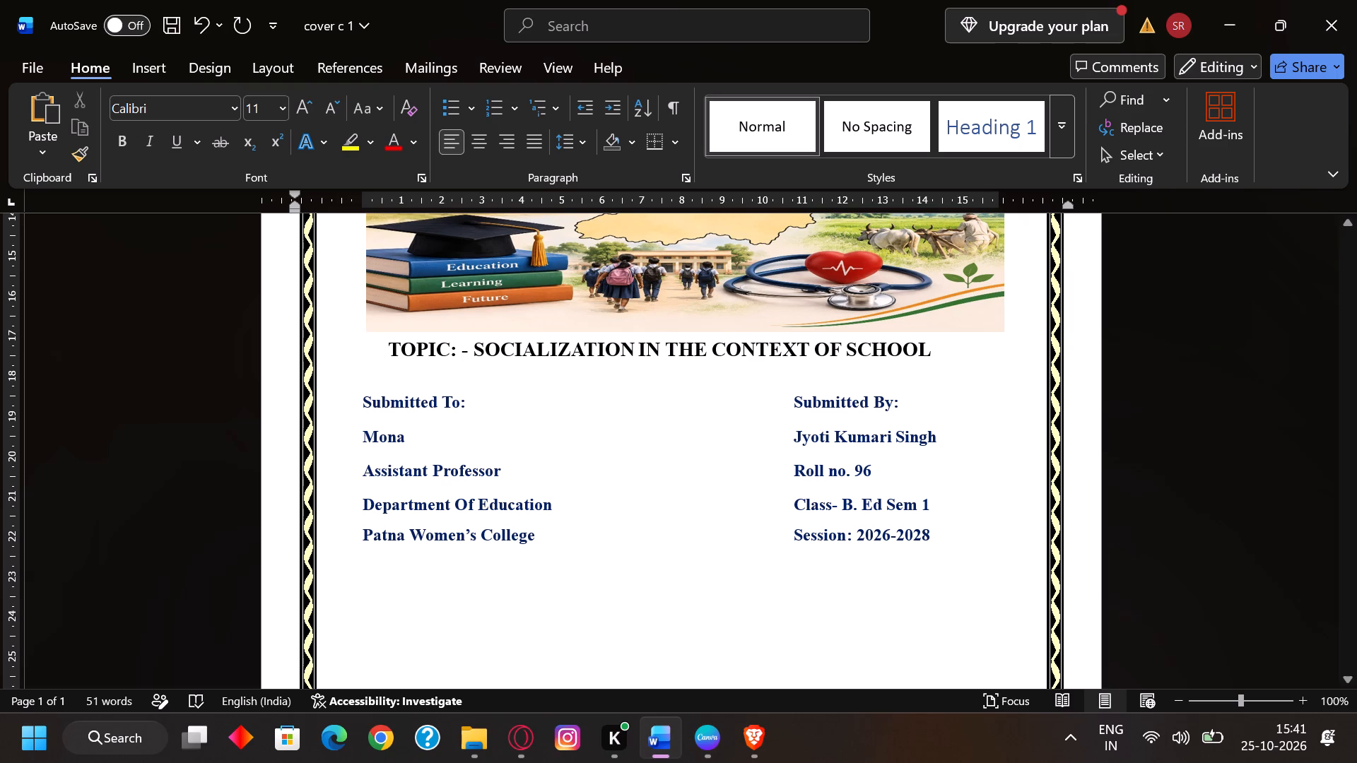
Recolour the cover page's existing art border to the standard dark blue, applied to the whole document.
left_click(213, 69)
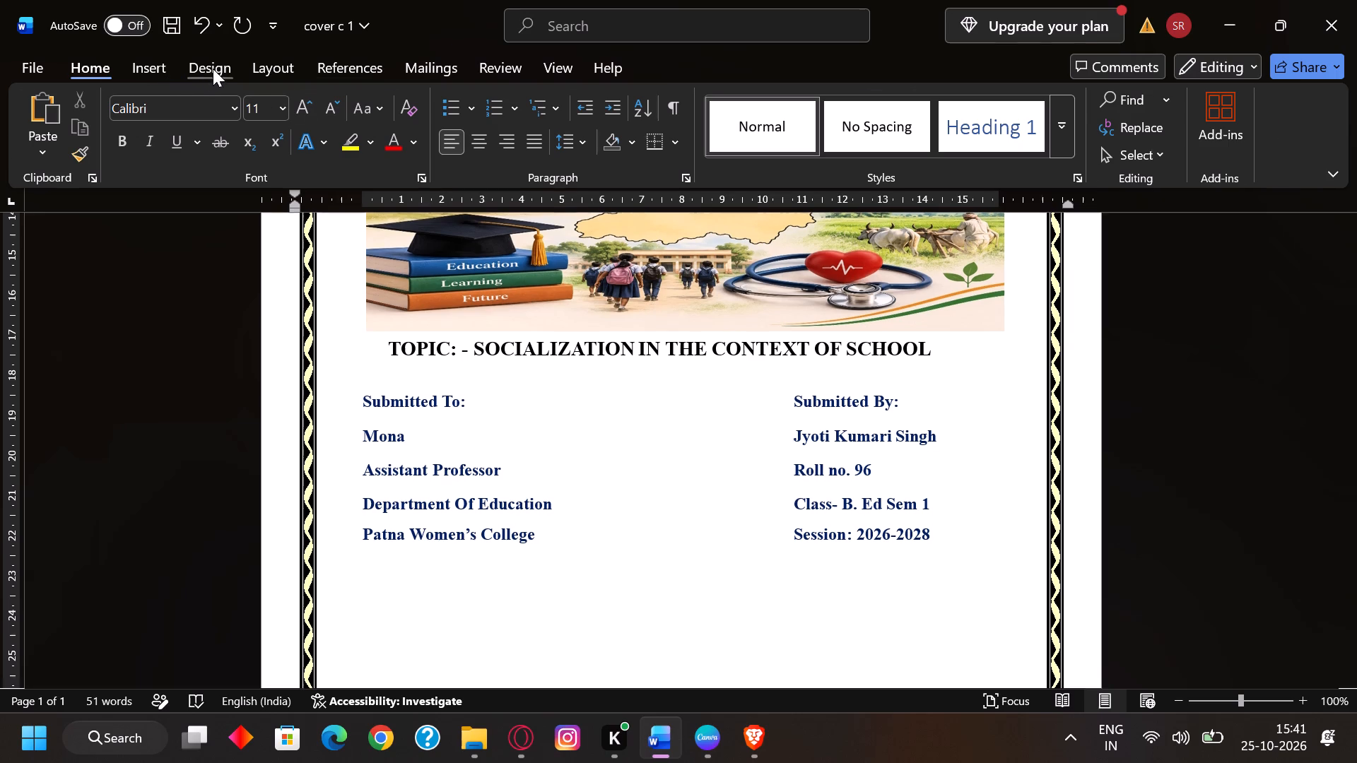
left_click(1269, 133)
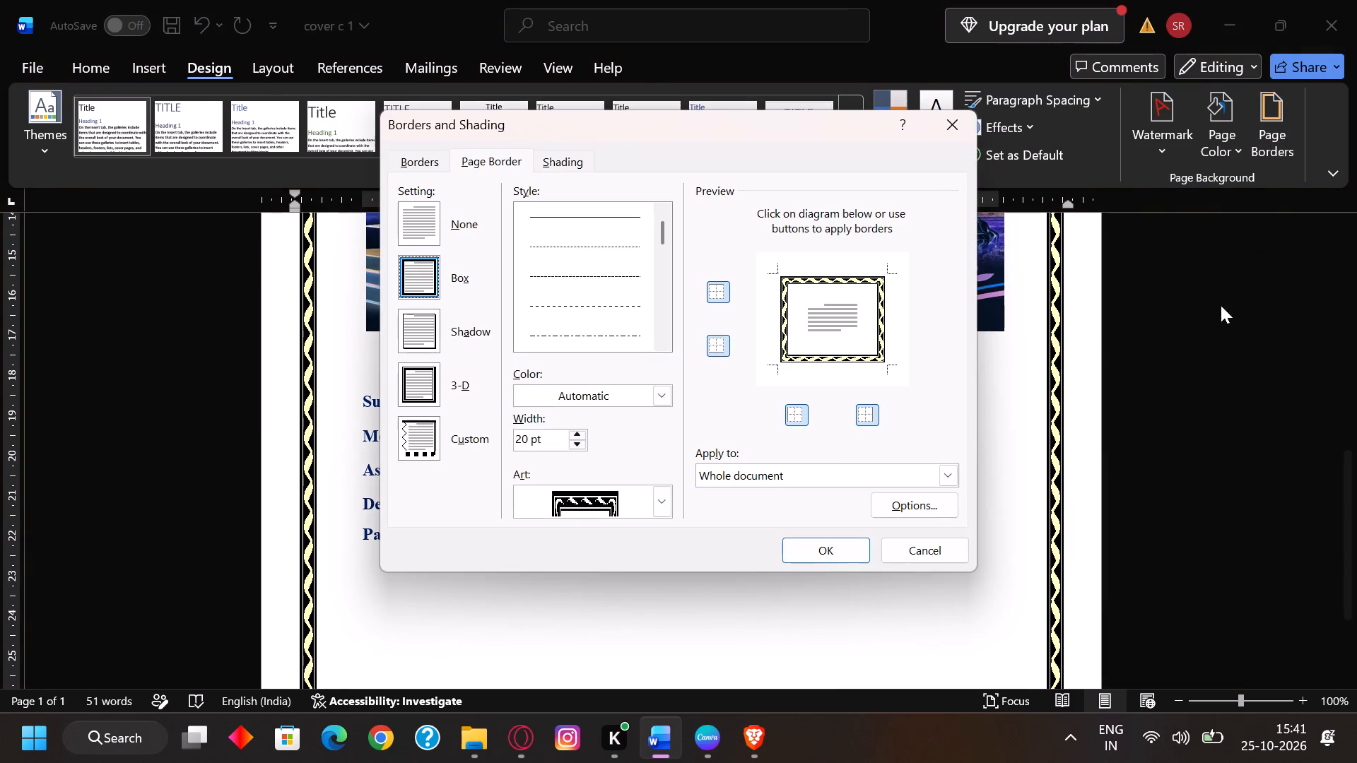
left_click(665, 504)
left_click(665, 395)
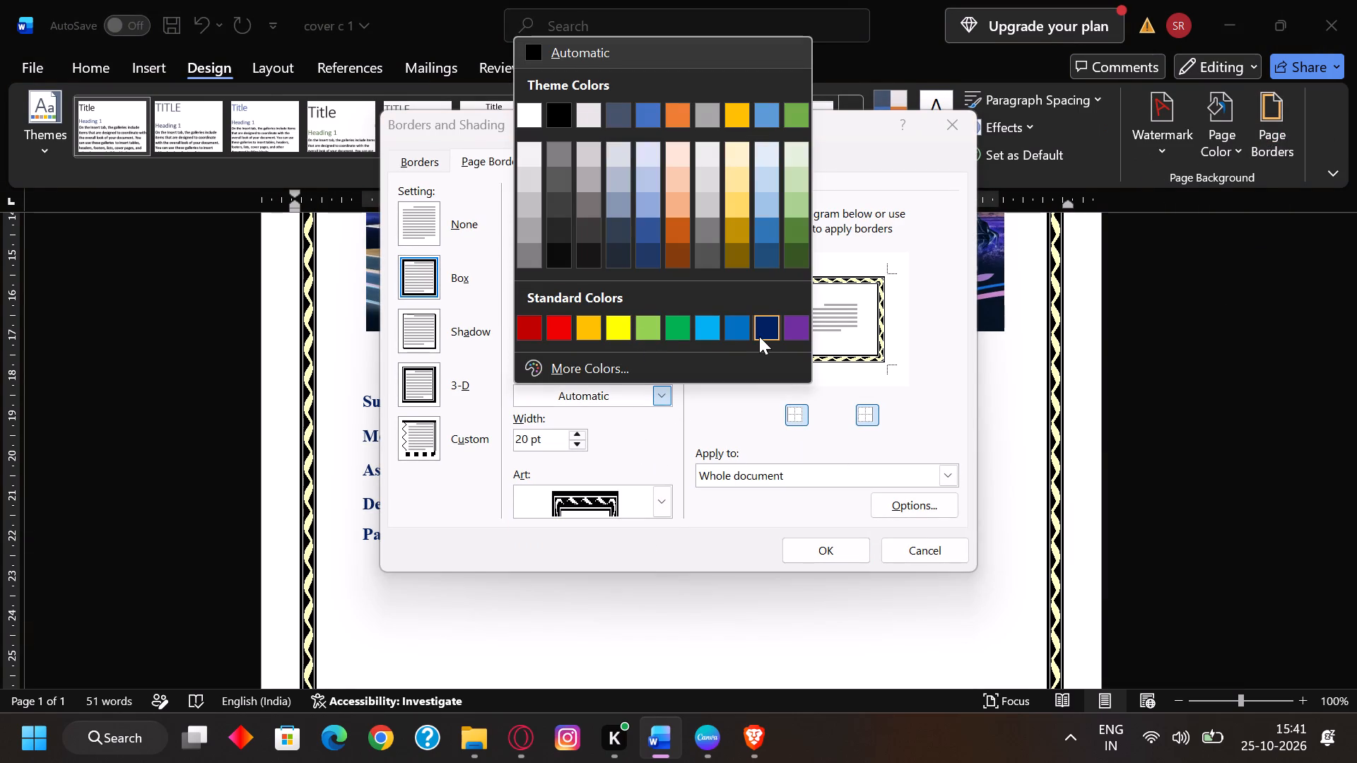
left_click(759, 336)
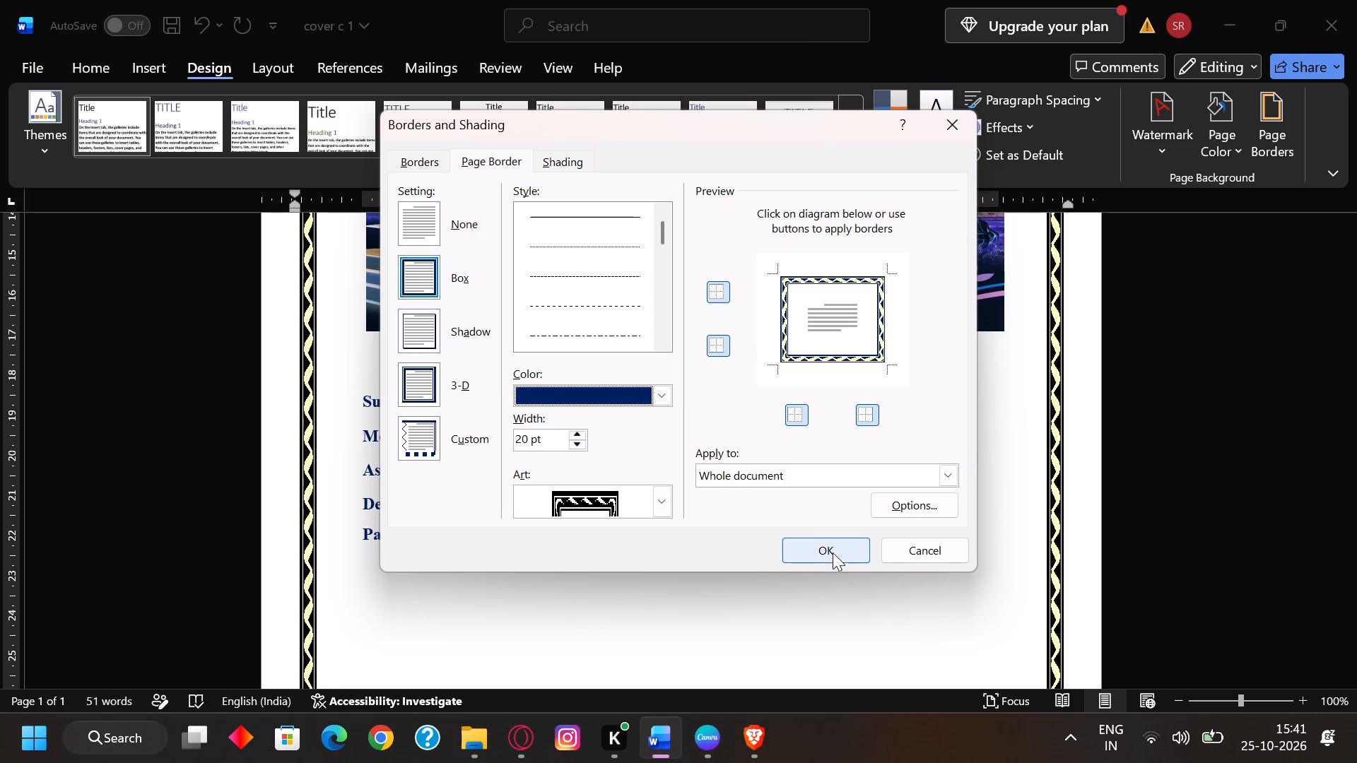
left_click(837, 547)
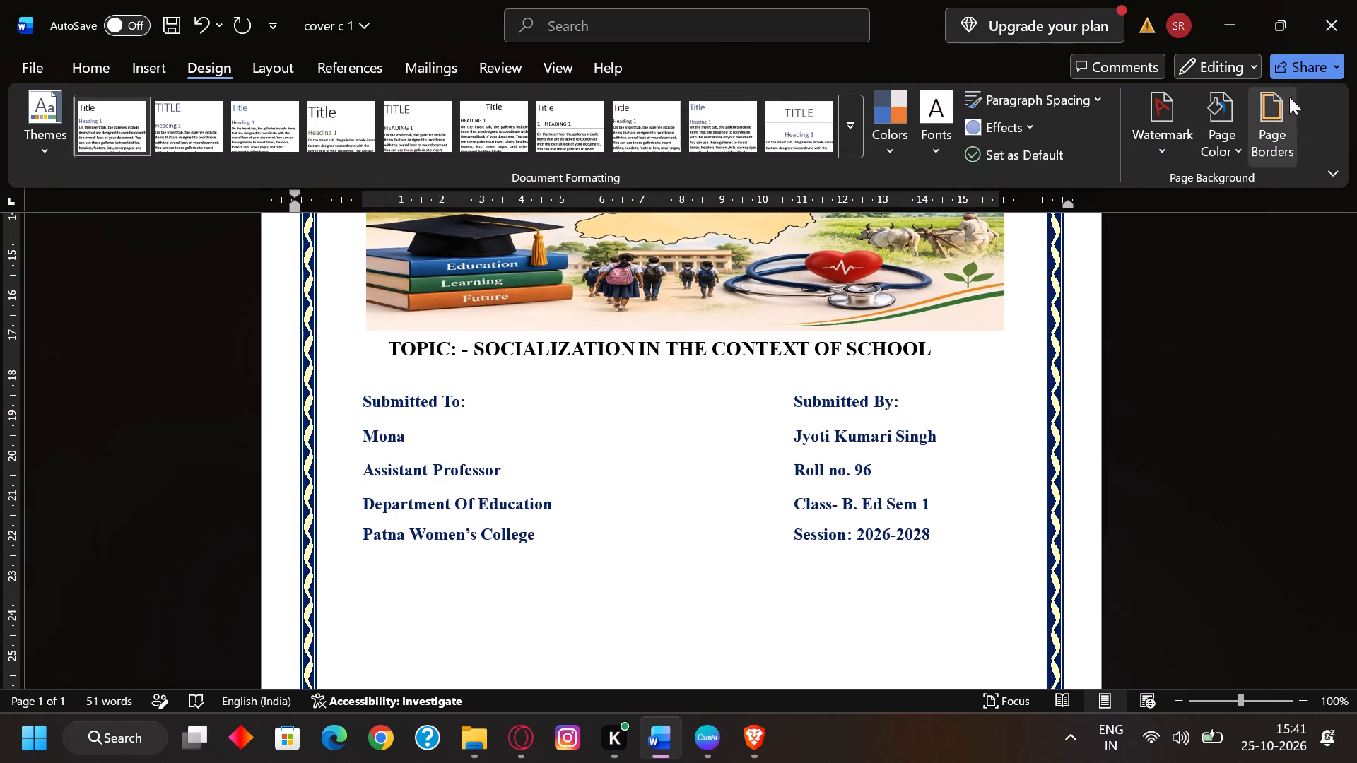
Try several art border designs for the cover page and apply the orange-and-teal block one to the whole document.
left_click(1286, 119)
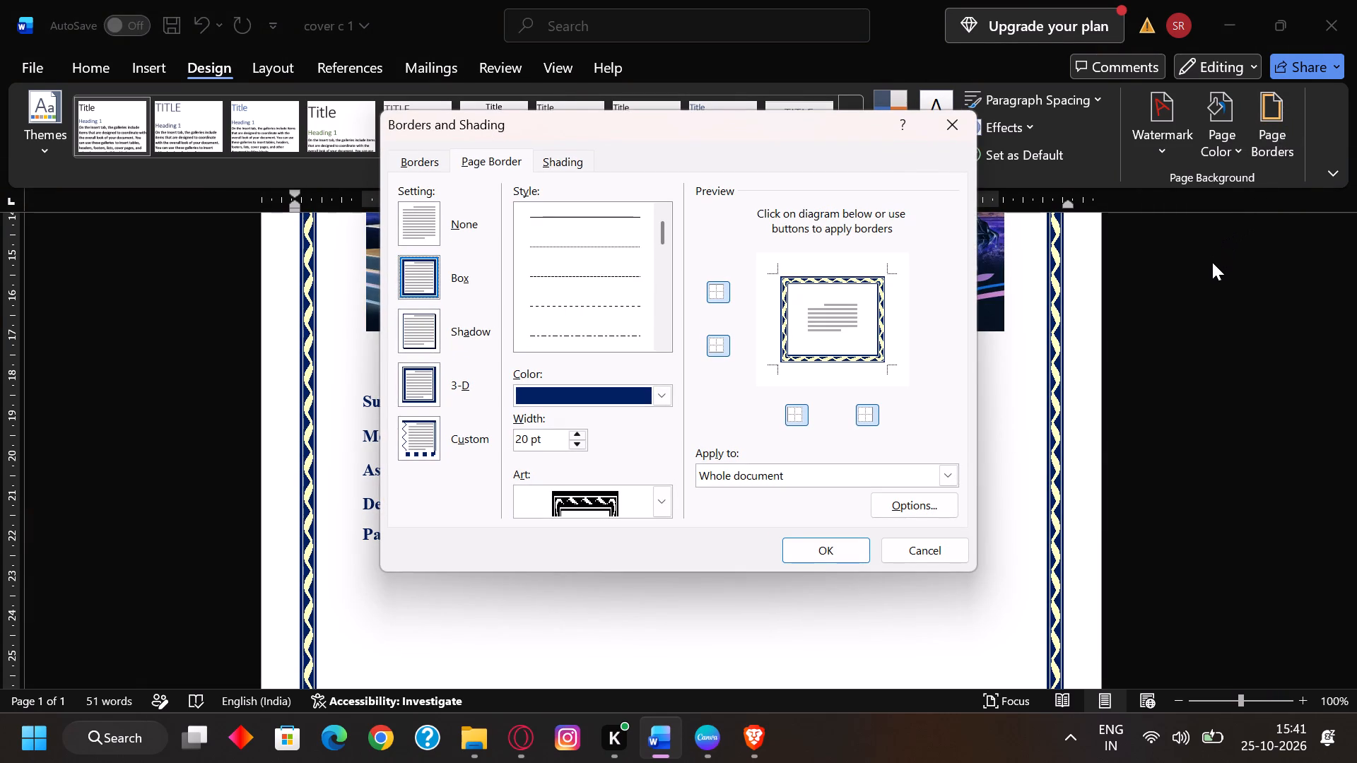
left_click(656, 501)
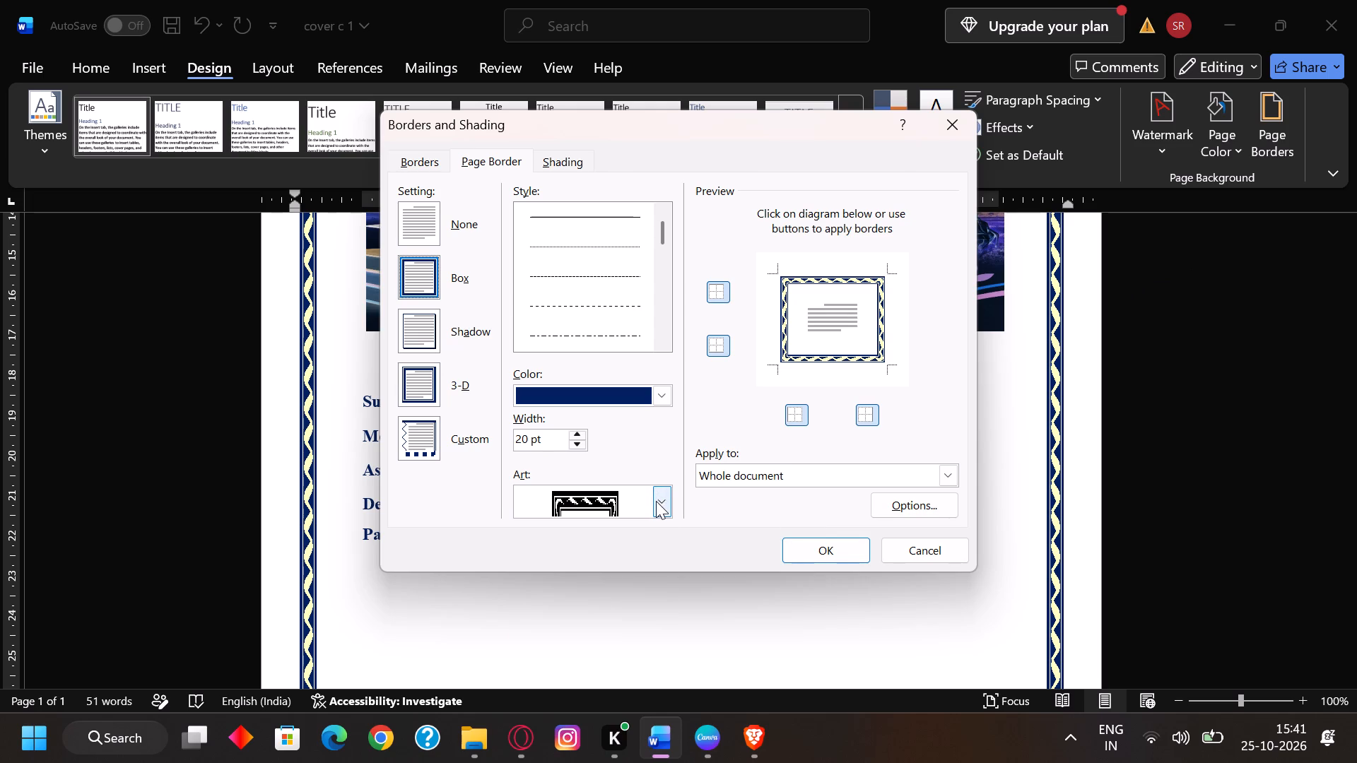
left_click(606, 592)
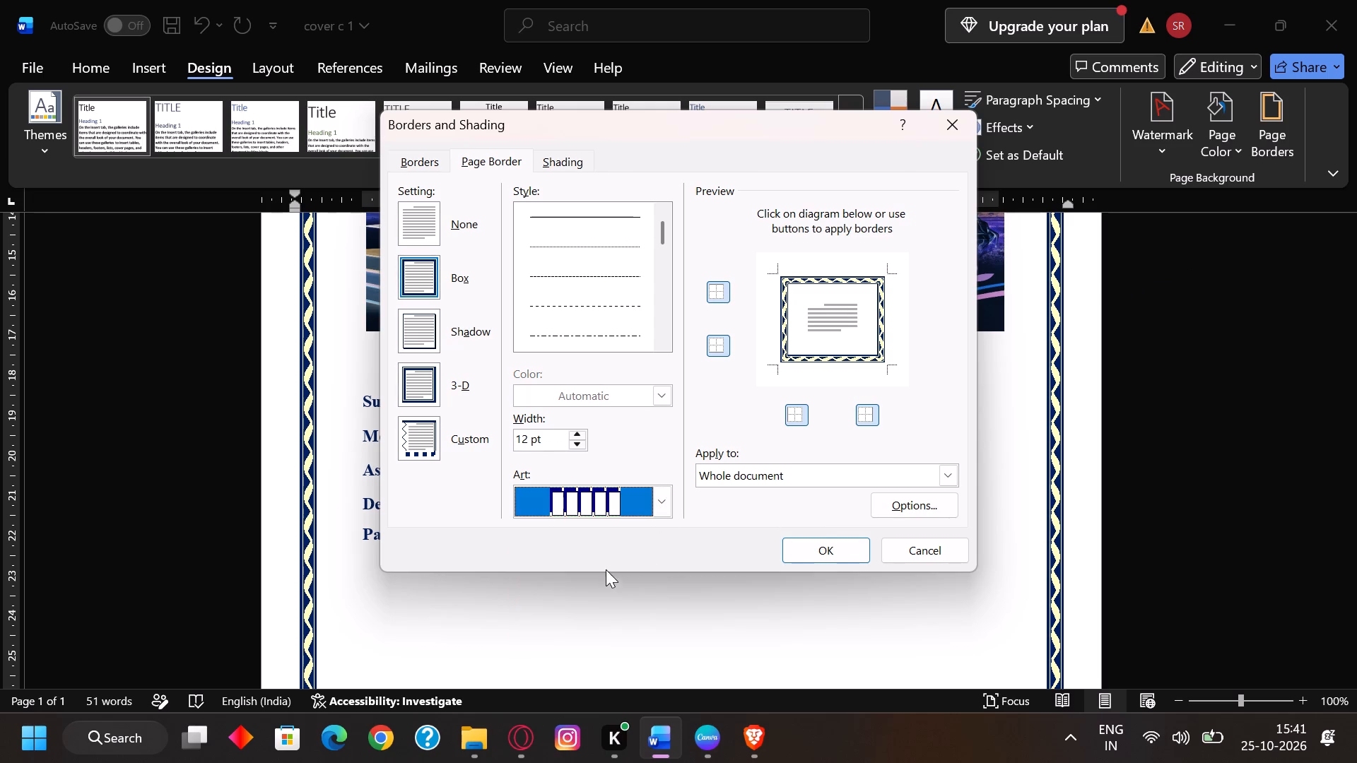
left_click(661, 507)
left_click(601, 562)
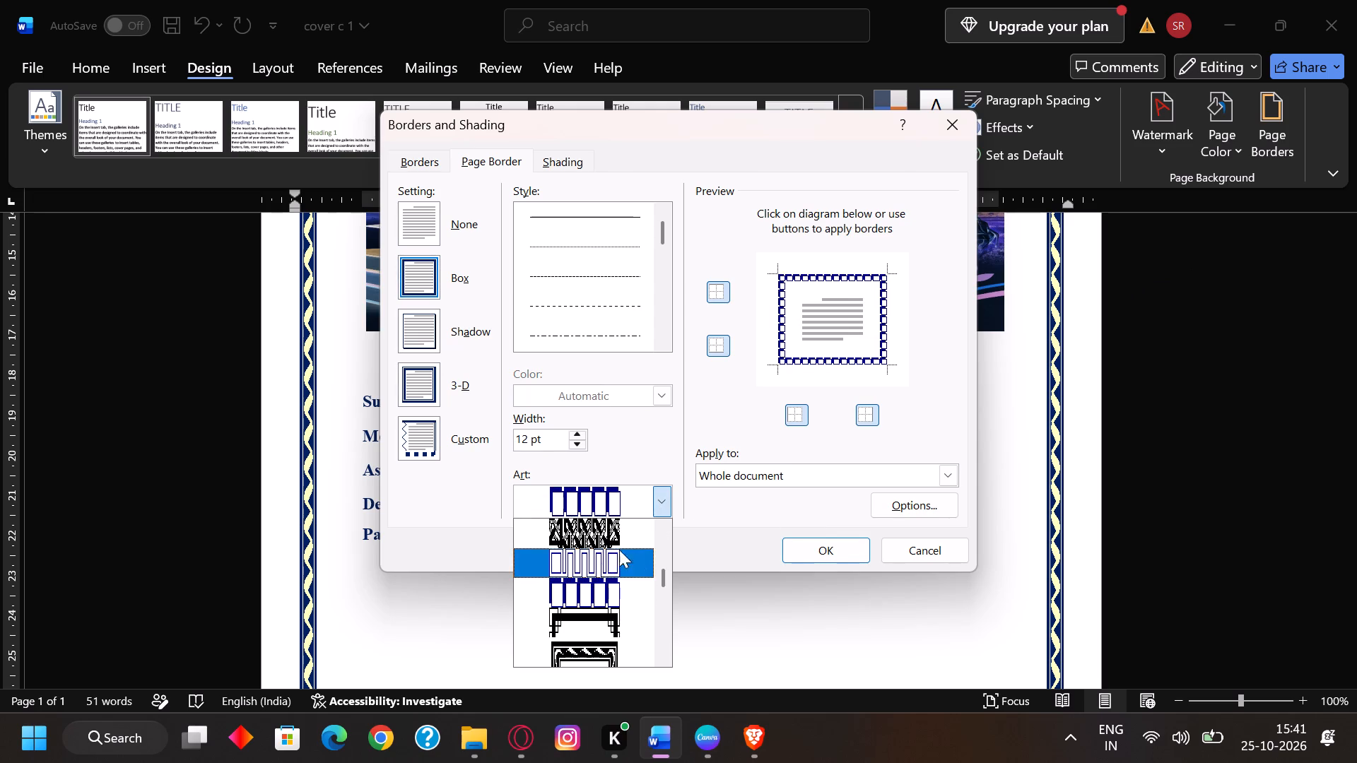
left_click(664, 501)
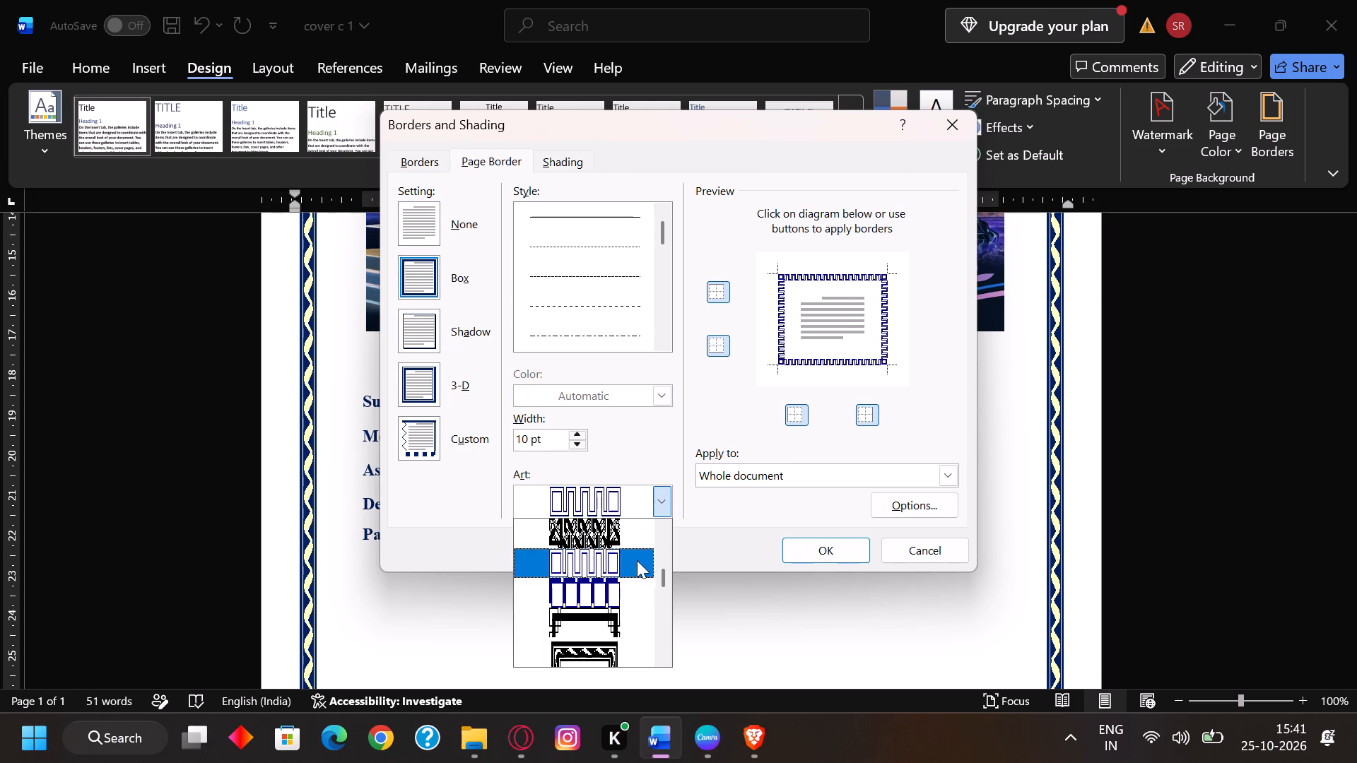
left_click(598, 625)
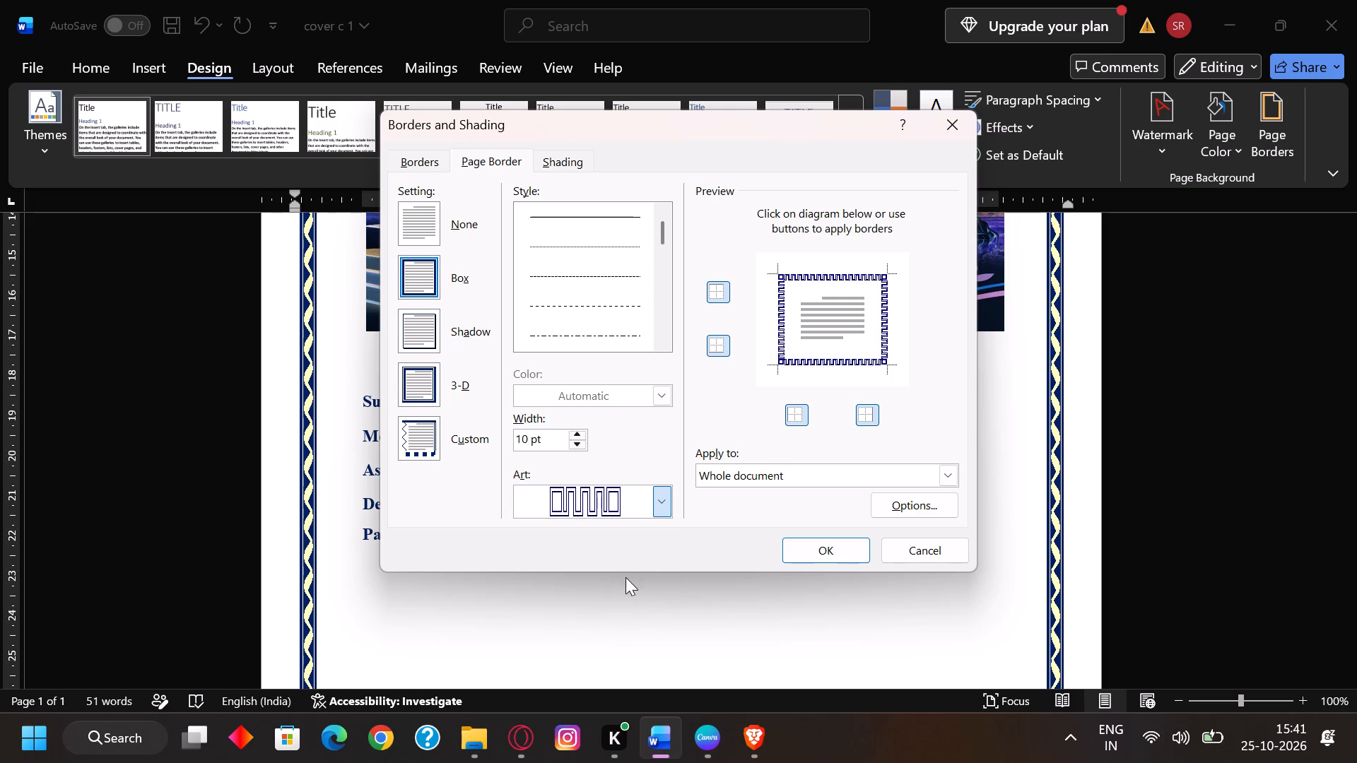
left_click(662, 514)
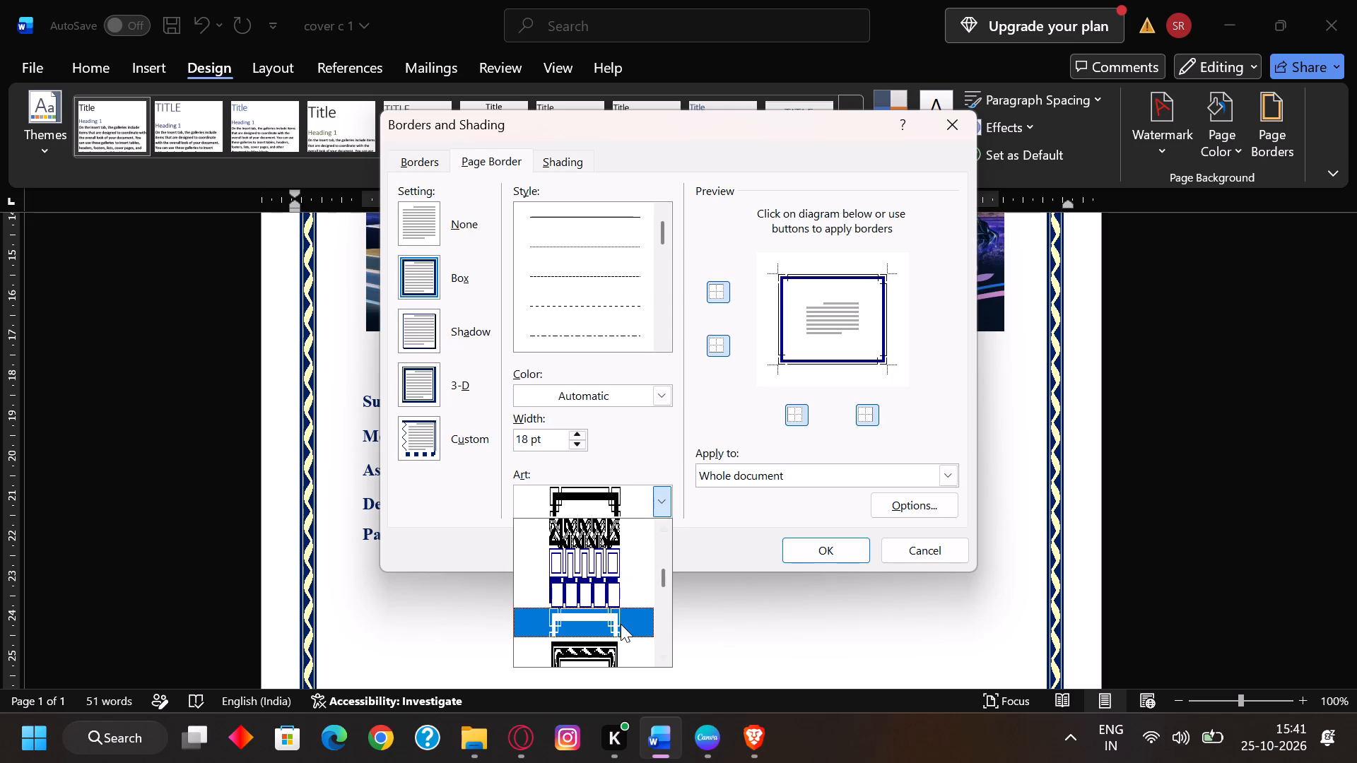
scroll(621, 624, "down", 2)
left_click(579, 624)
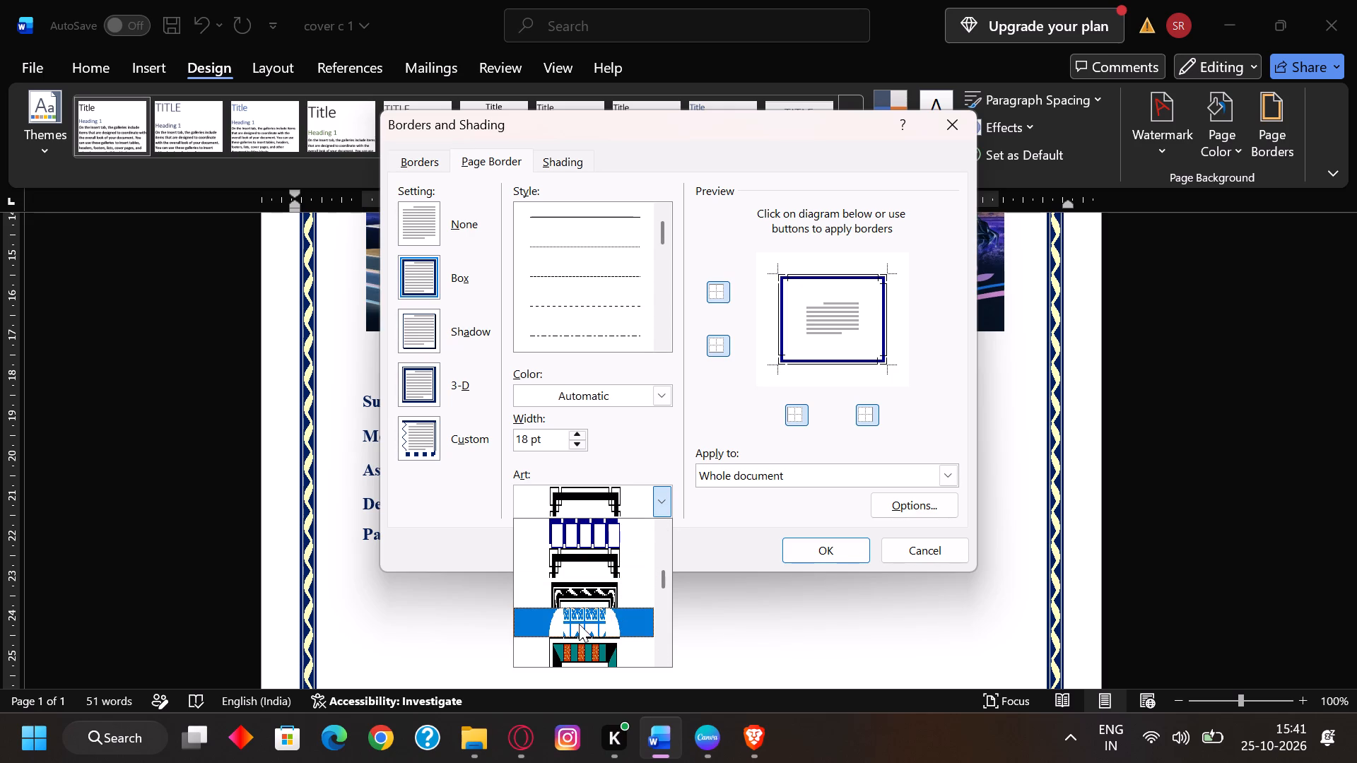
left_click(671, 506)
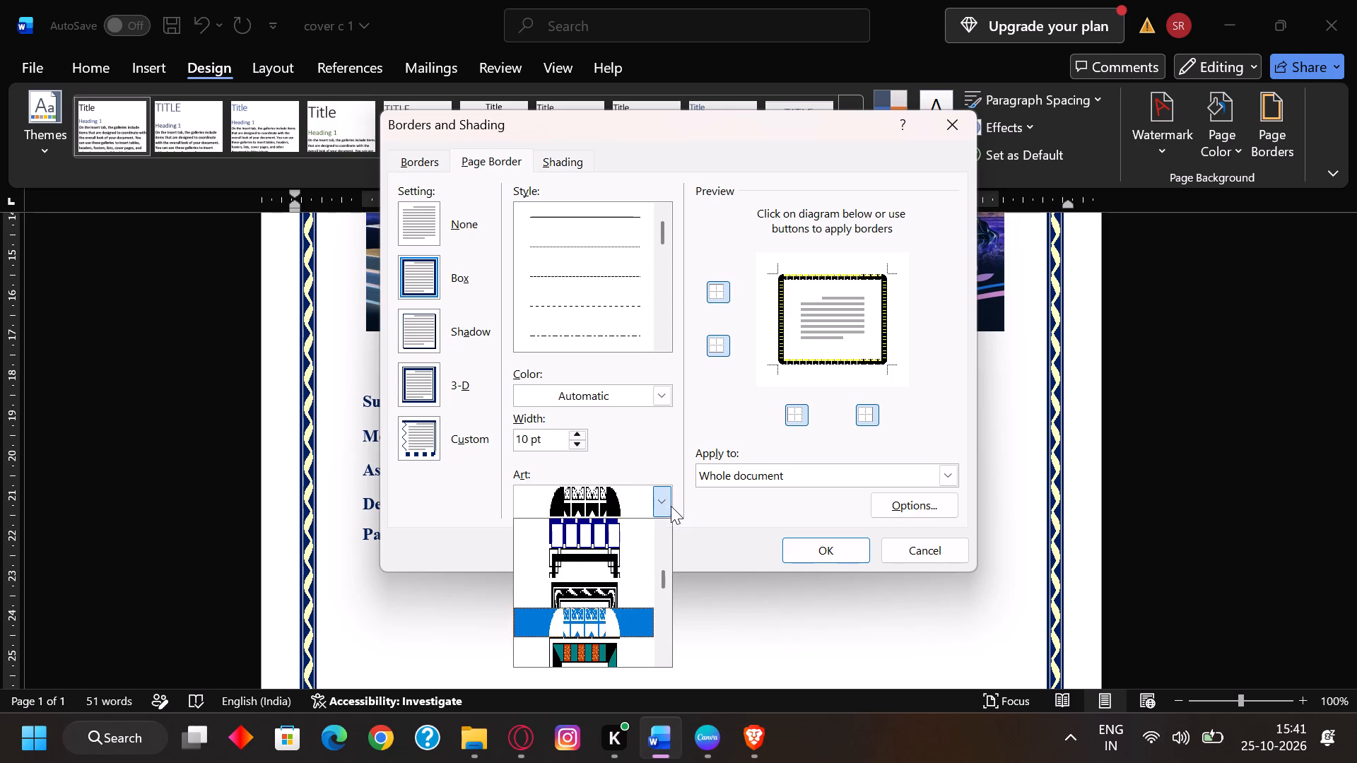
scroll(621, 612, "down", 1)
left_click(607, 617)
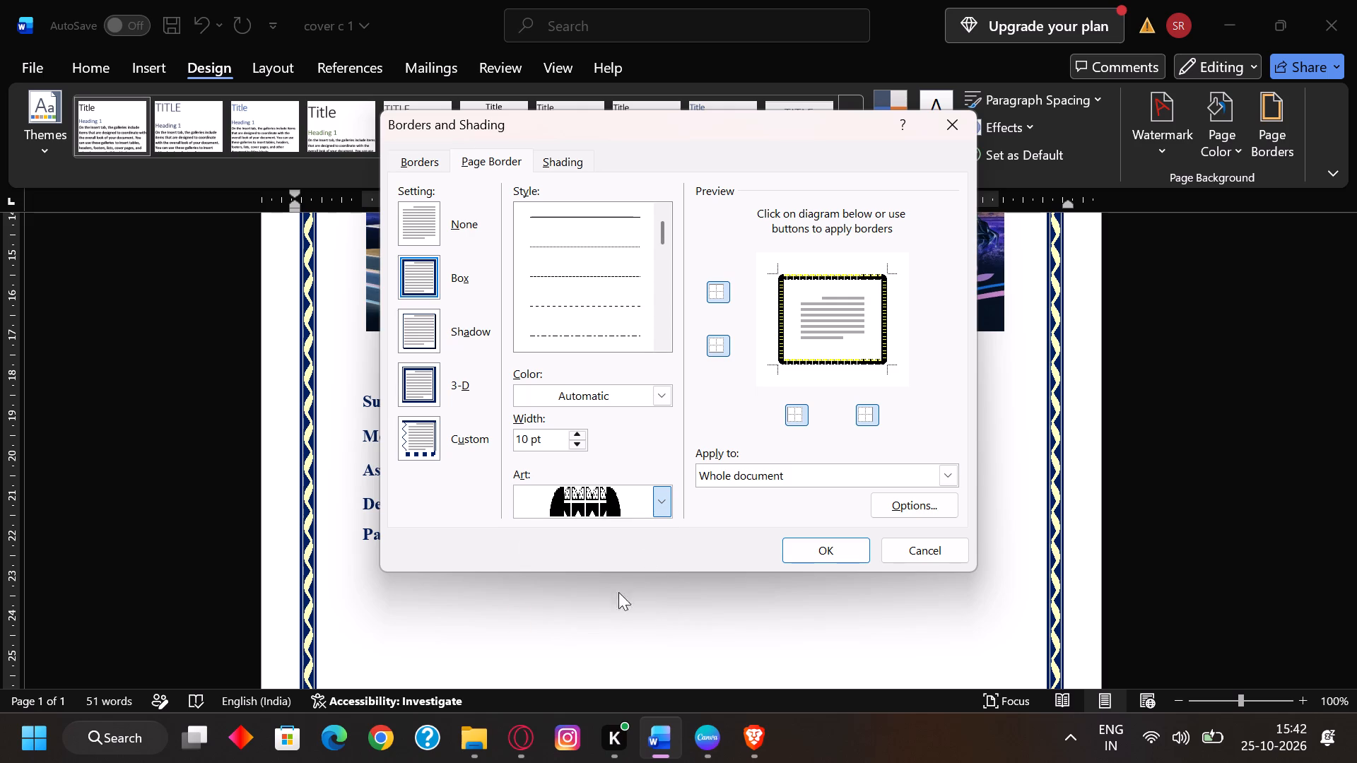
left_click(823, 547)
Look for a different art design to replace the cover page's orange-and-teal border.
scroll(852, 581, "up", 1)
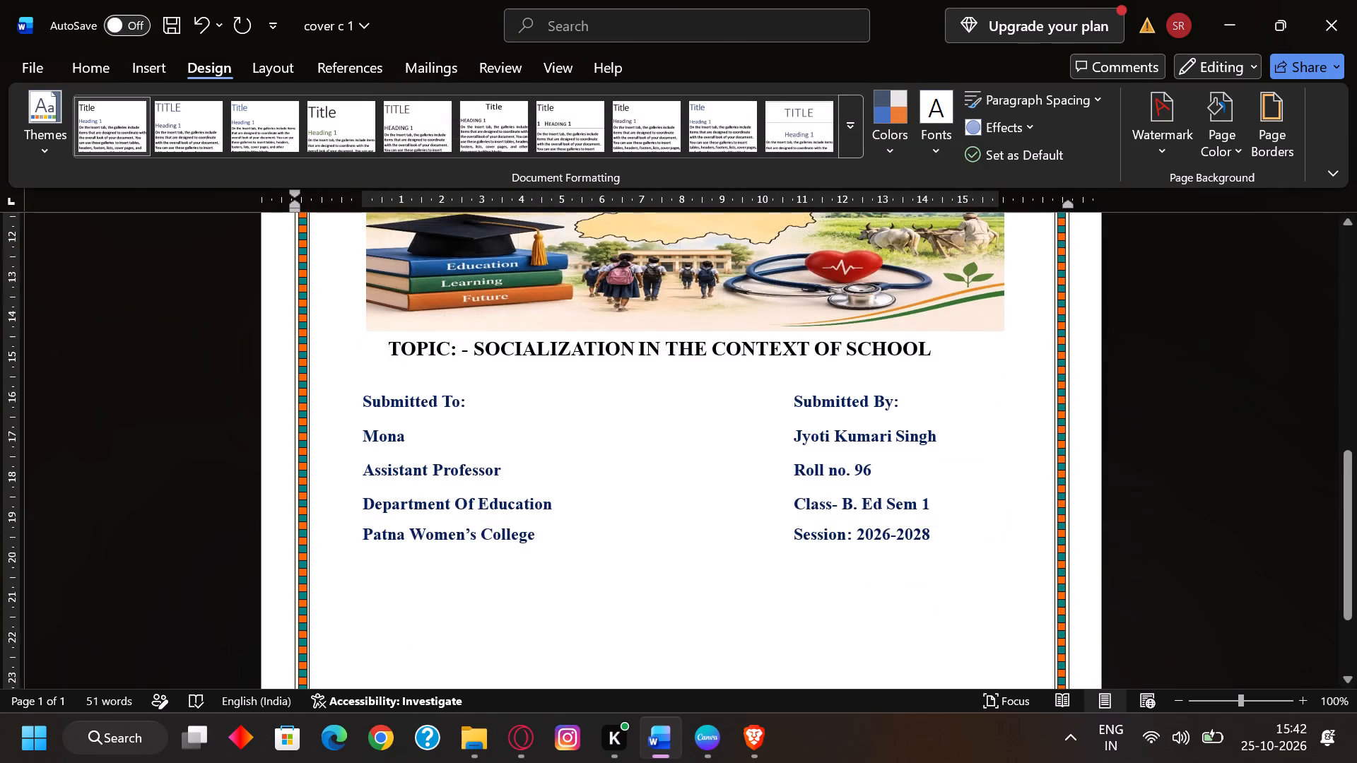
scroll(852, 581, "up", 5)
left_click(1287, 129)
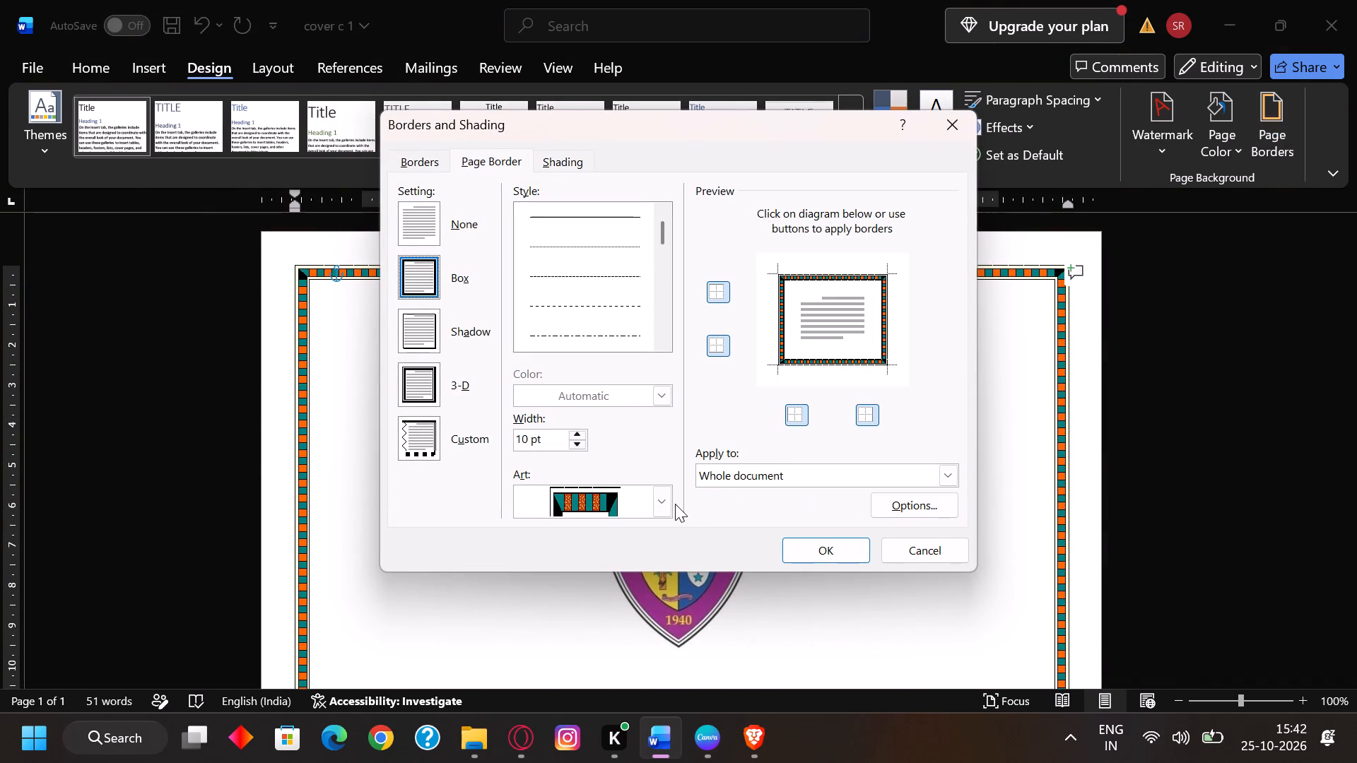
left_click(663, 500)
scroll(596, 538, "up", 6)
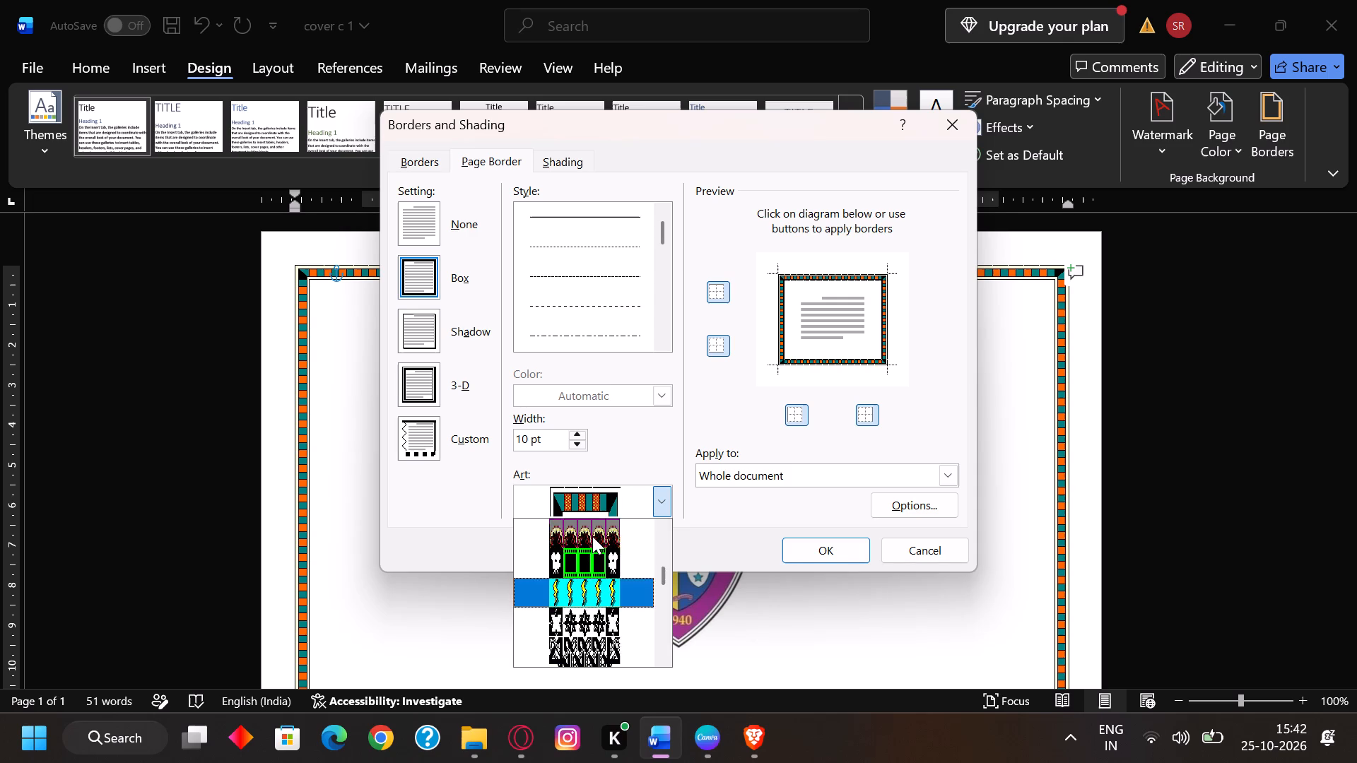
scroll(592, 536, "up", 3)
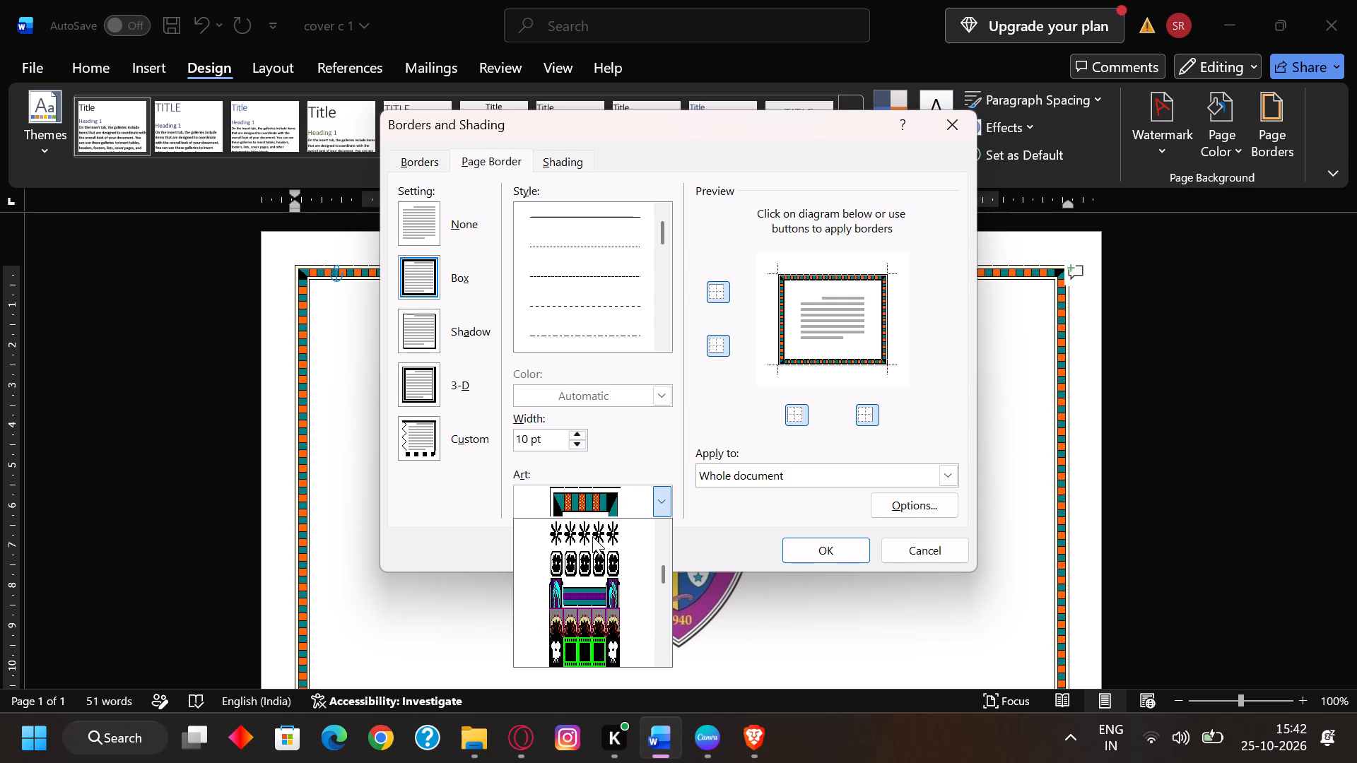
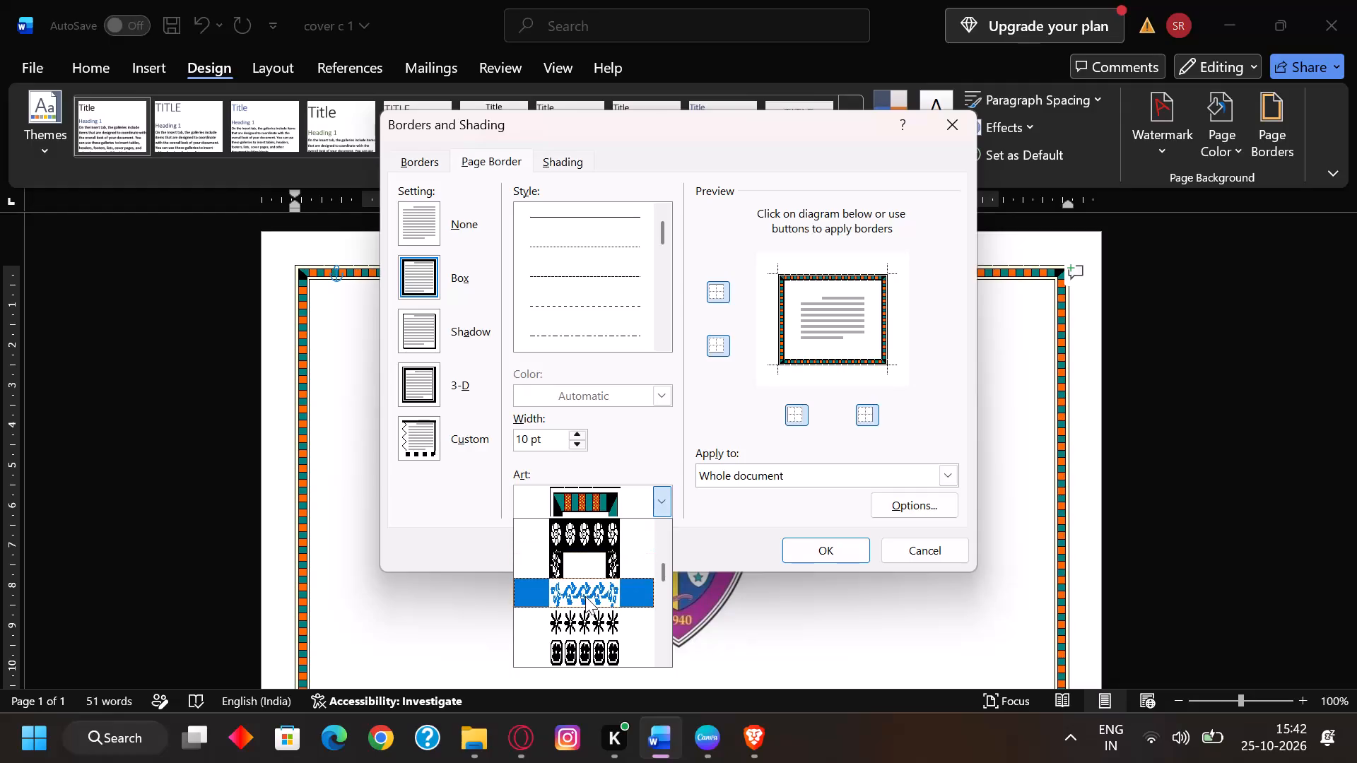
Replace the cover page's border with the 31 pt black flower art design, applied to the whole document.
left_click(601, 571)
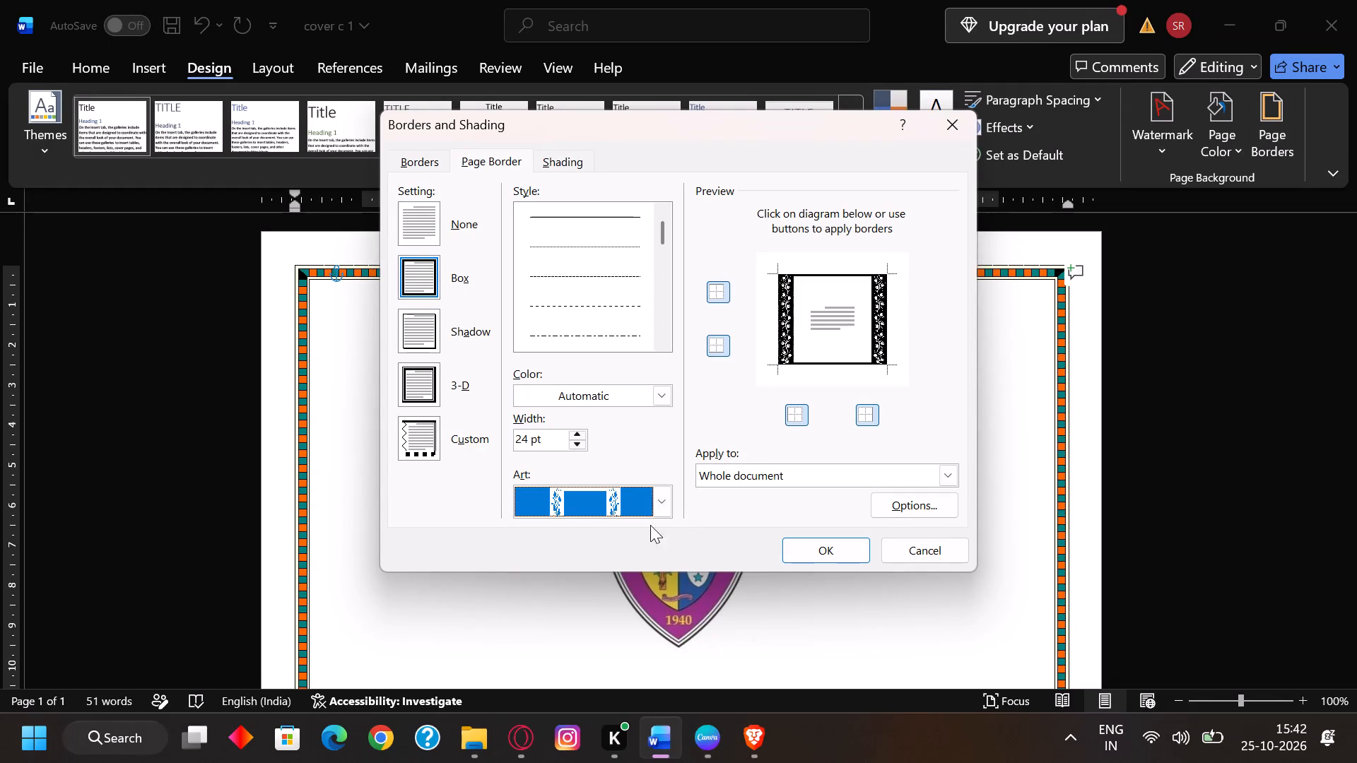
left_click(659, 496)
scroll(599, 508, "up", 2)
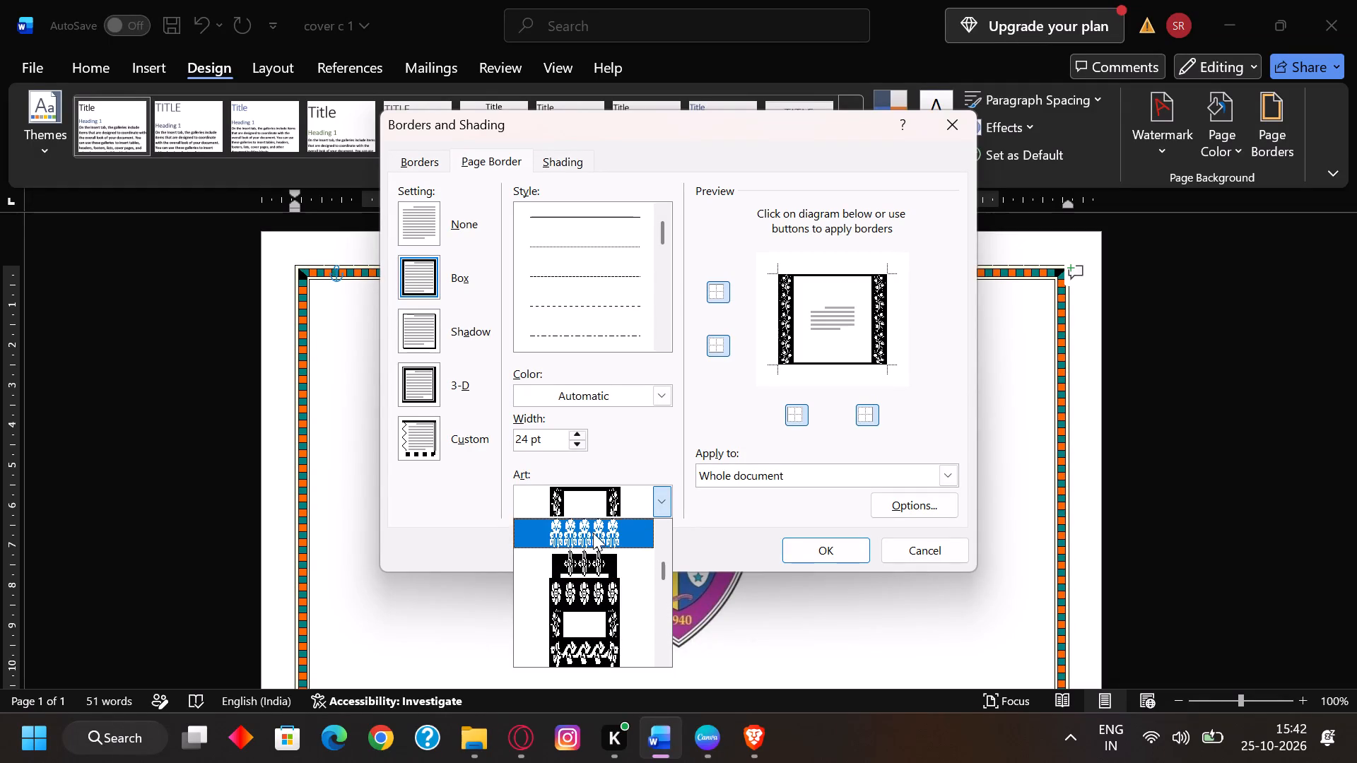
left_click(593, 533)
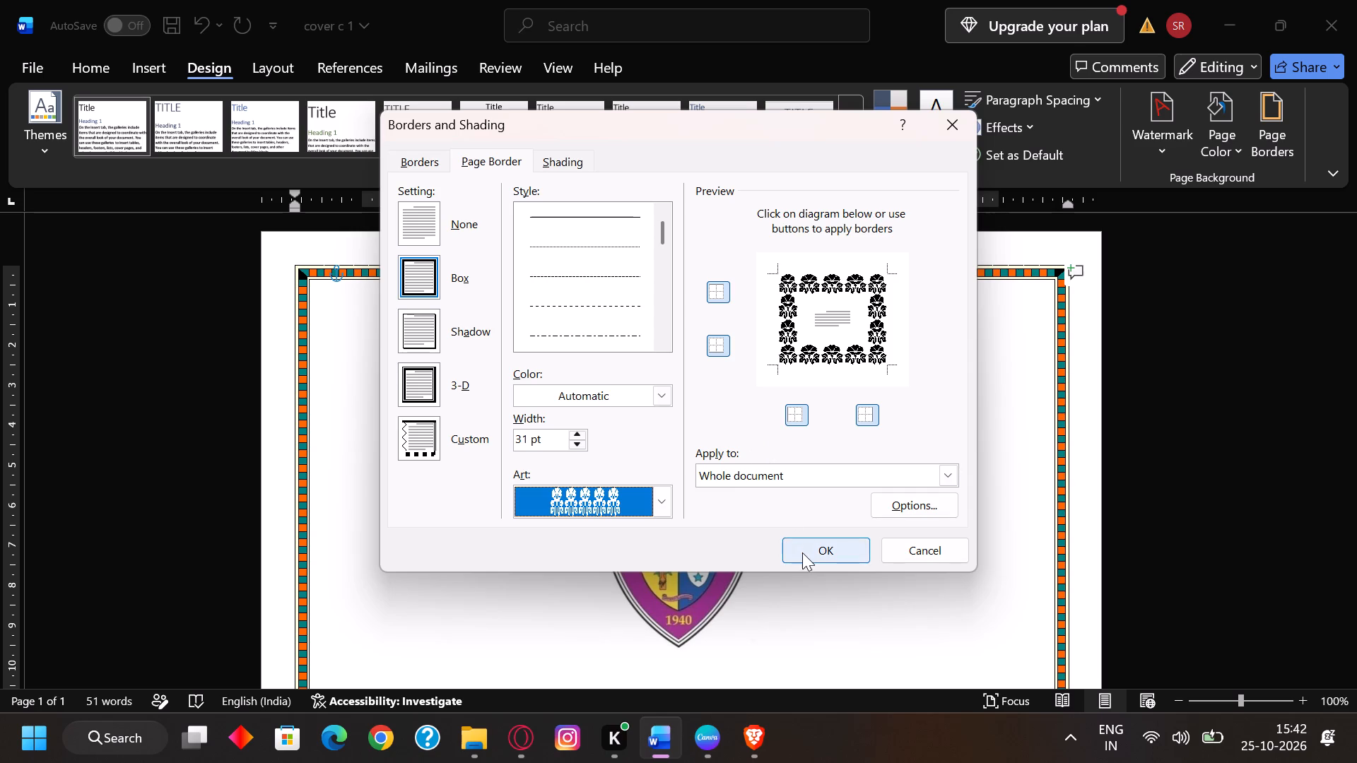
left_click(804, 554)
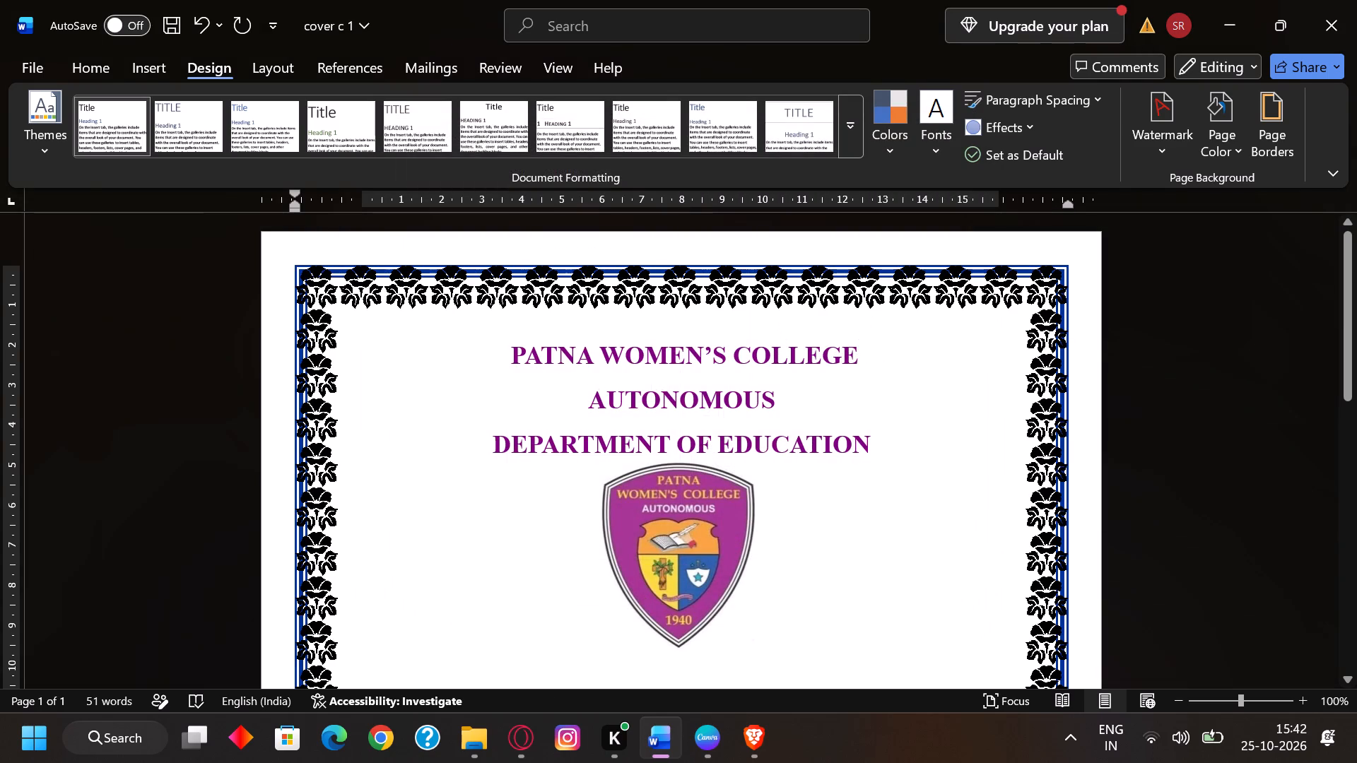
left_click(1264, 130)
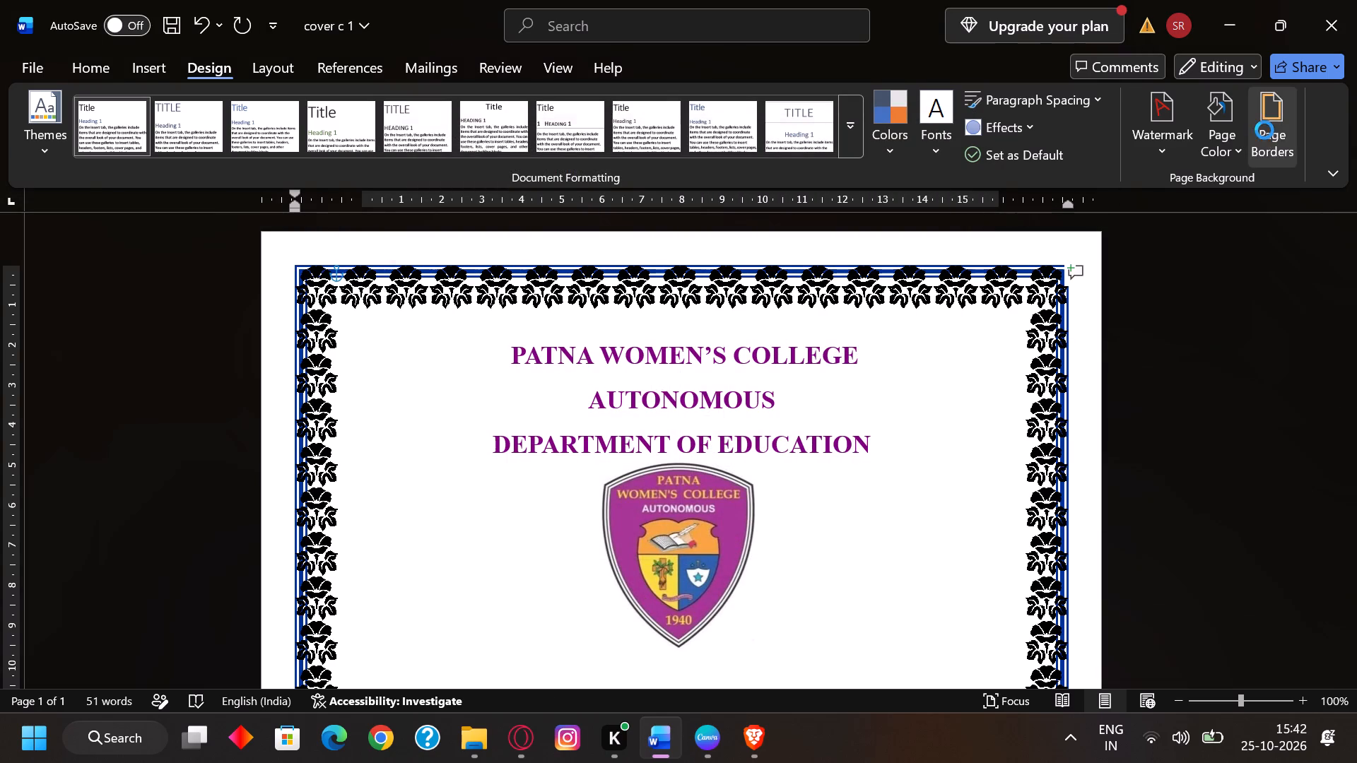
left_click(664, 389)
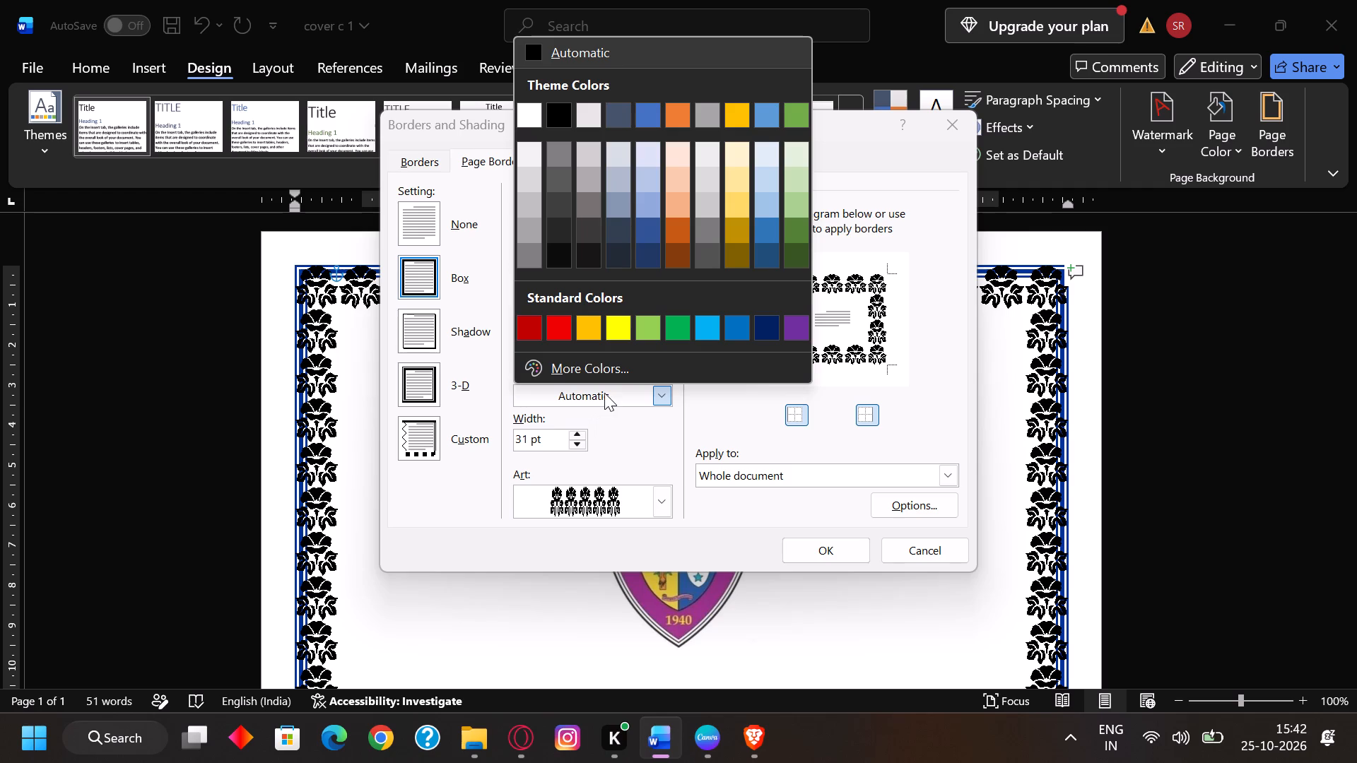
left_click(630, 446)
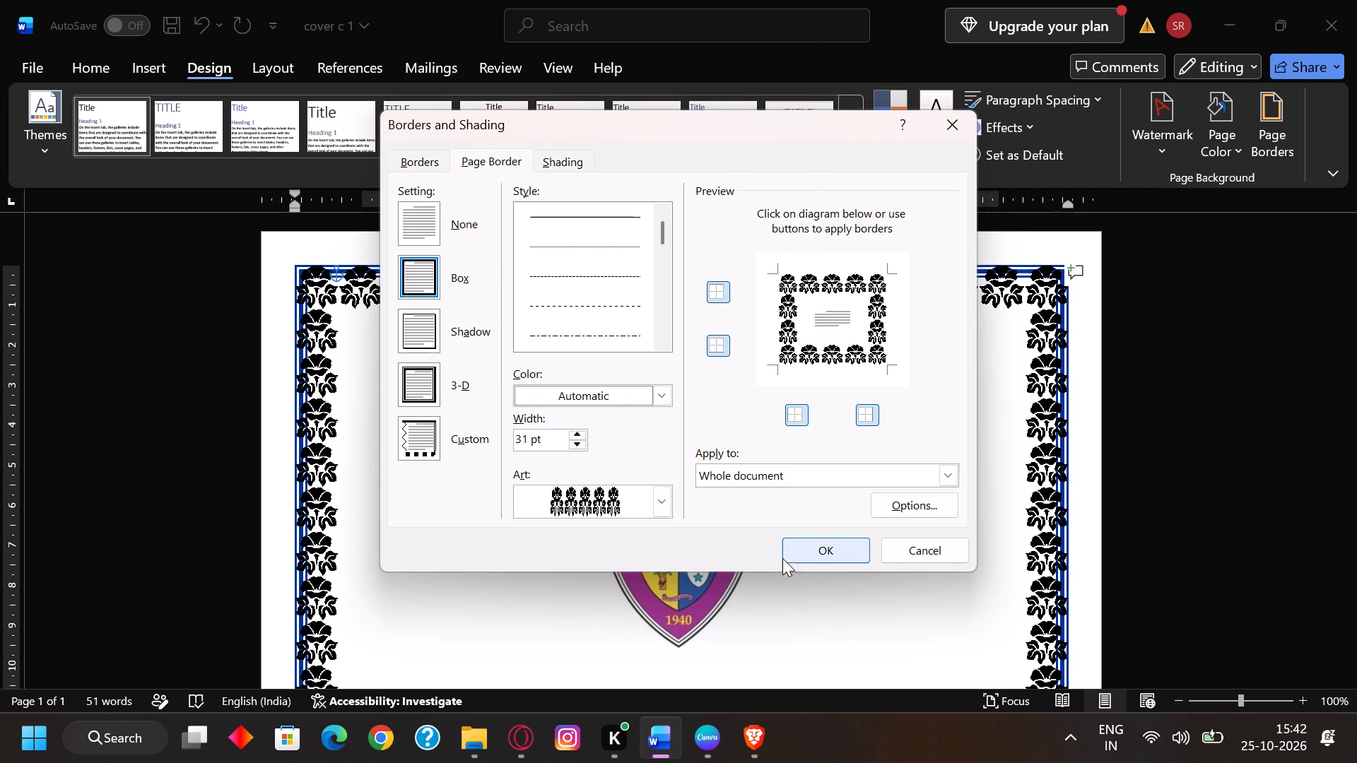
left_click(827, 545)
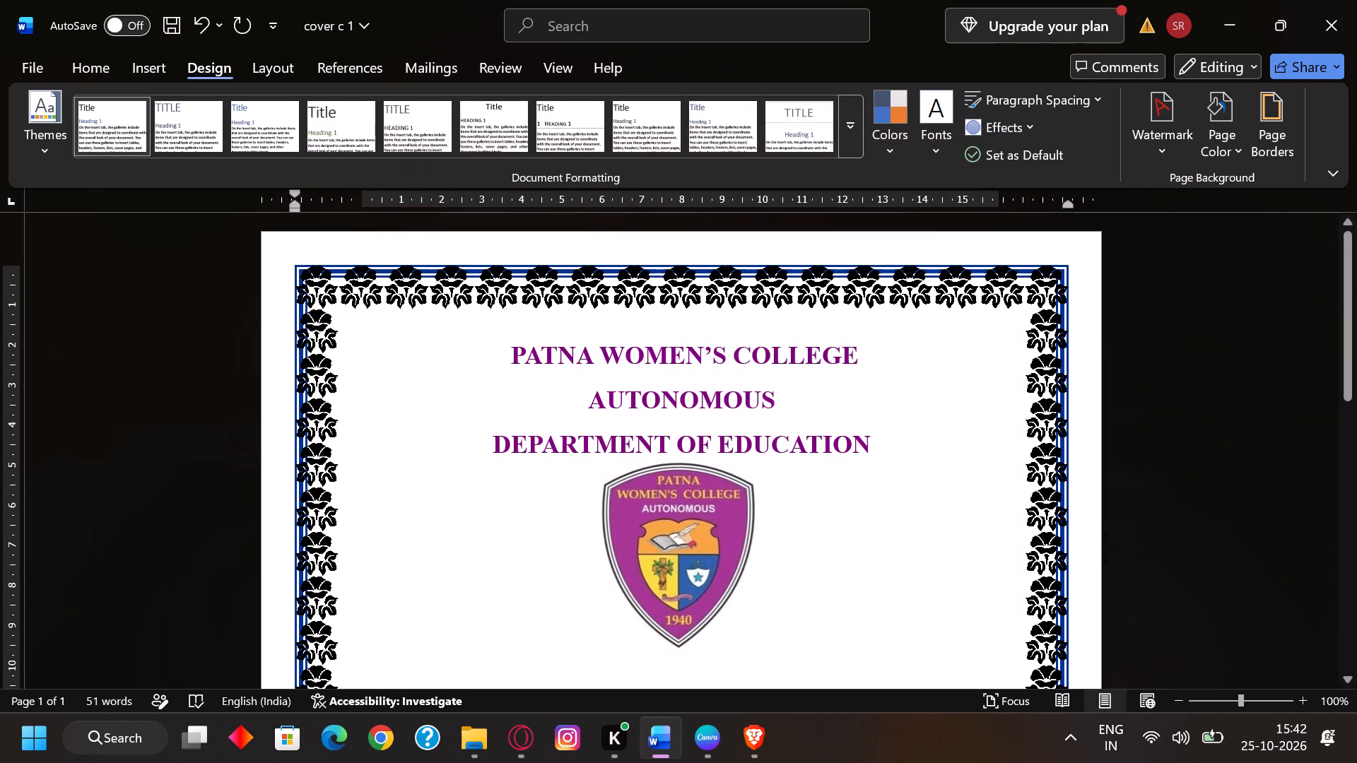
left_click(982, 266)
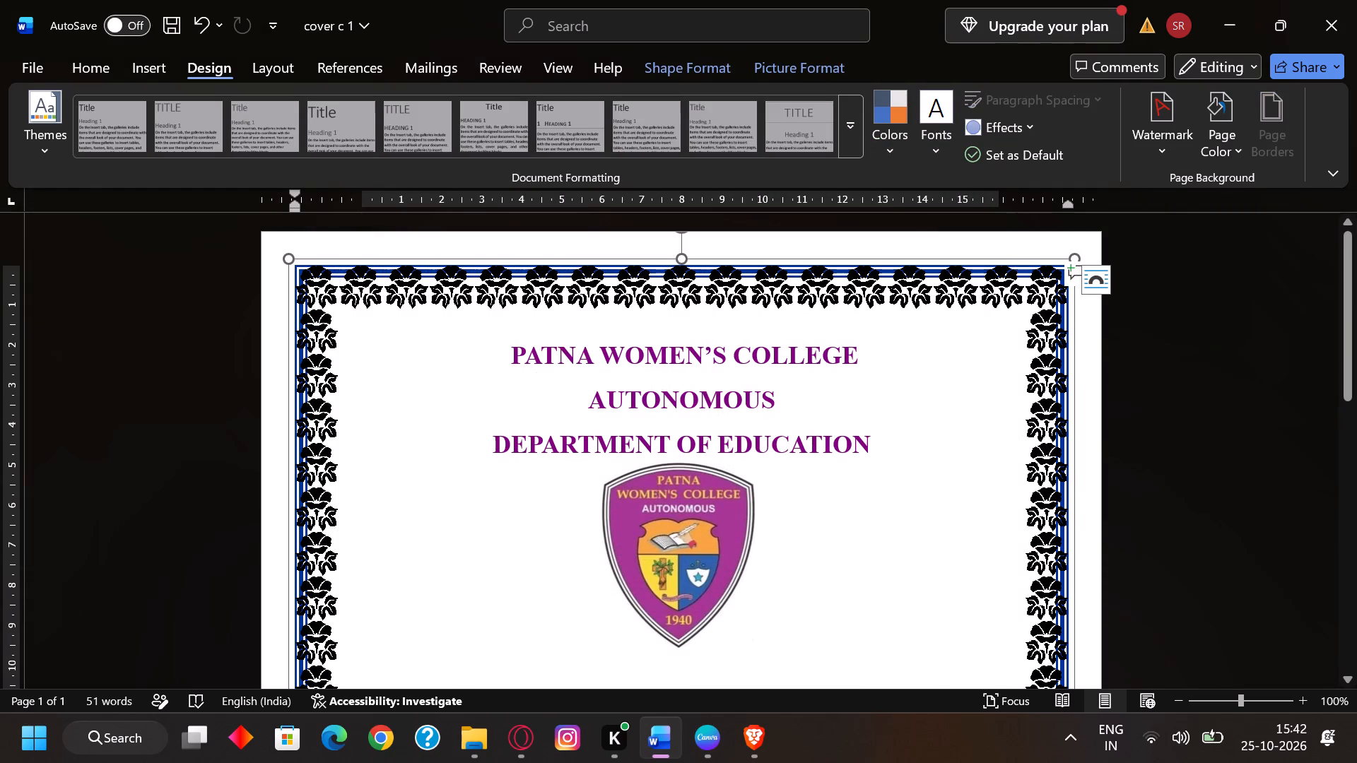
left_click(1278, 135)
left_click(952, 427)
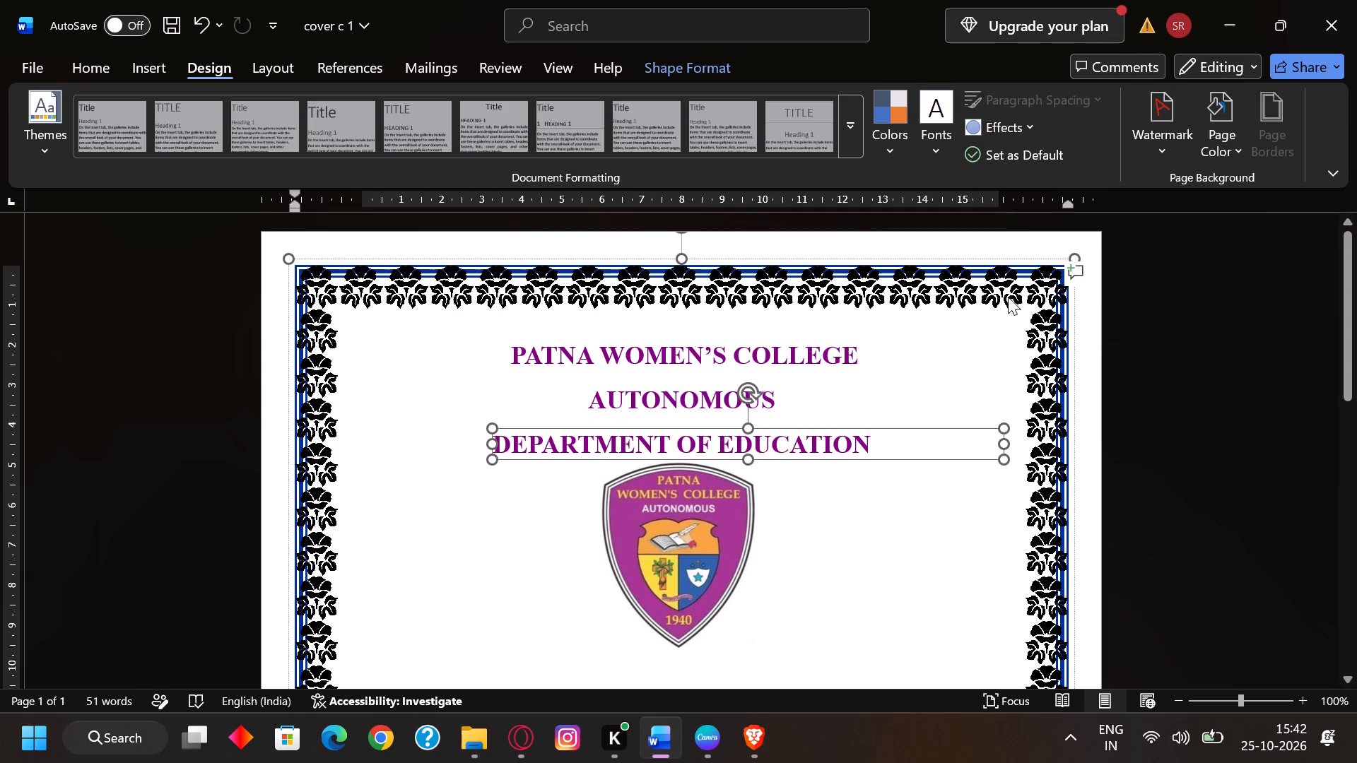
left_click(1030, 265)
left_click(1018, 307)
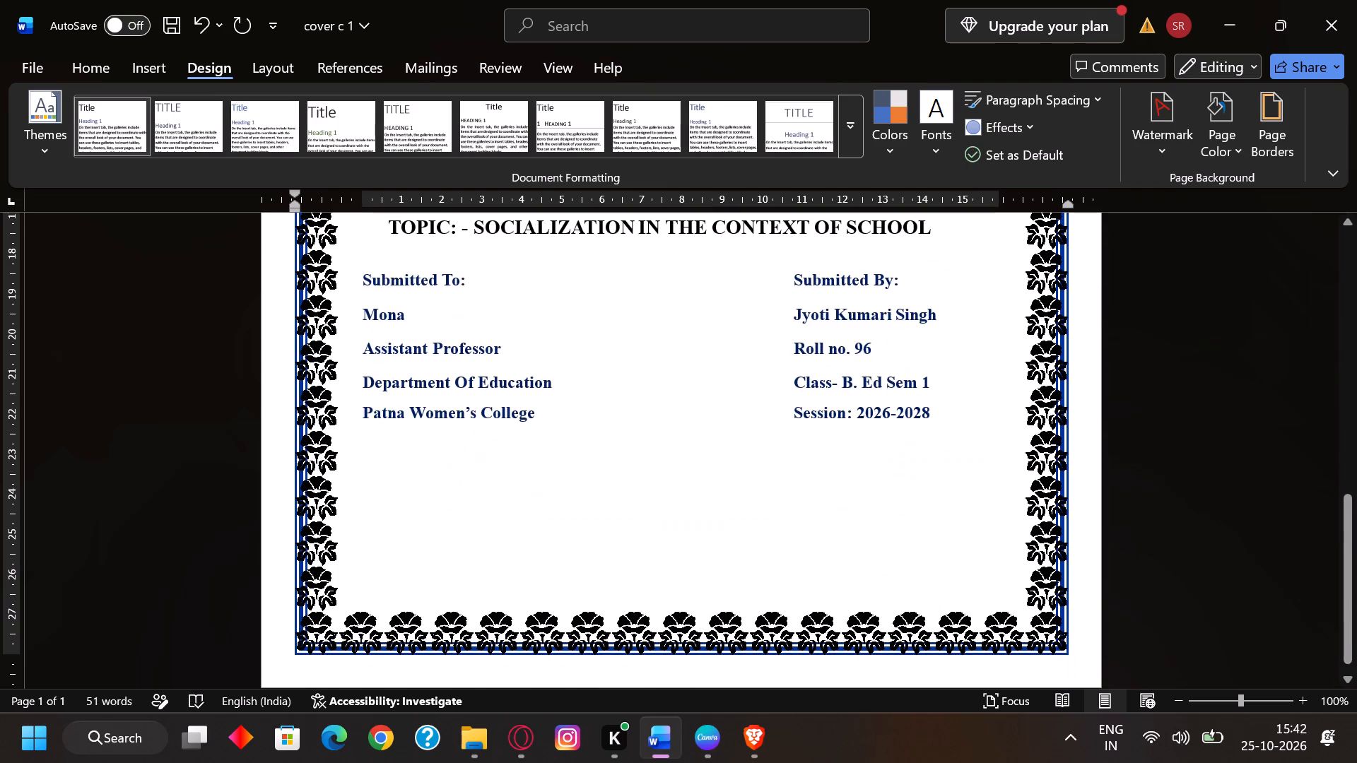
Review the cover page with its flower border from the college heading down to the submission details.
scroll(939, 514, "up", 8)
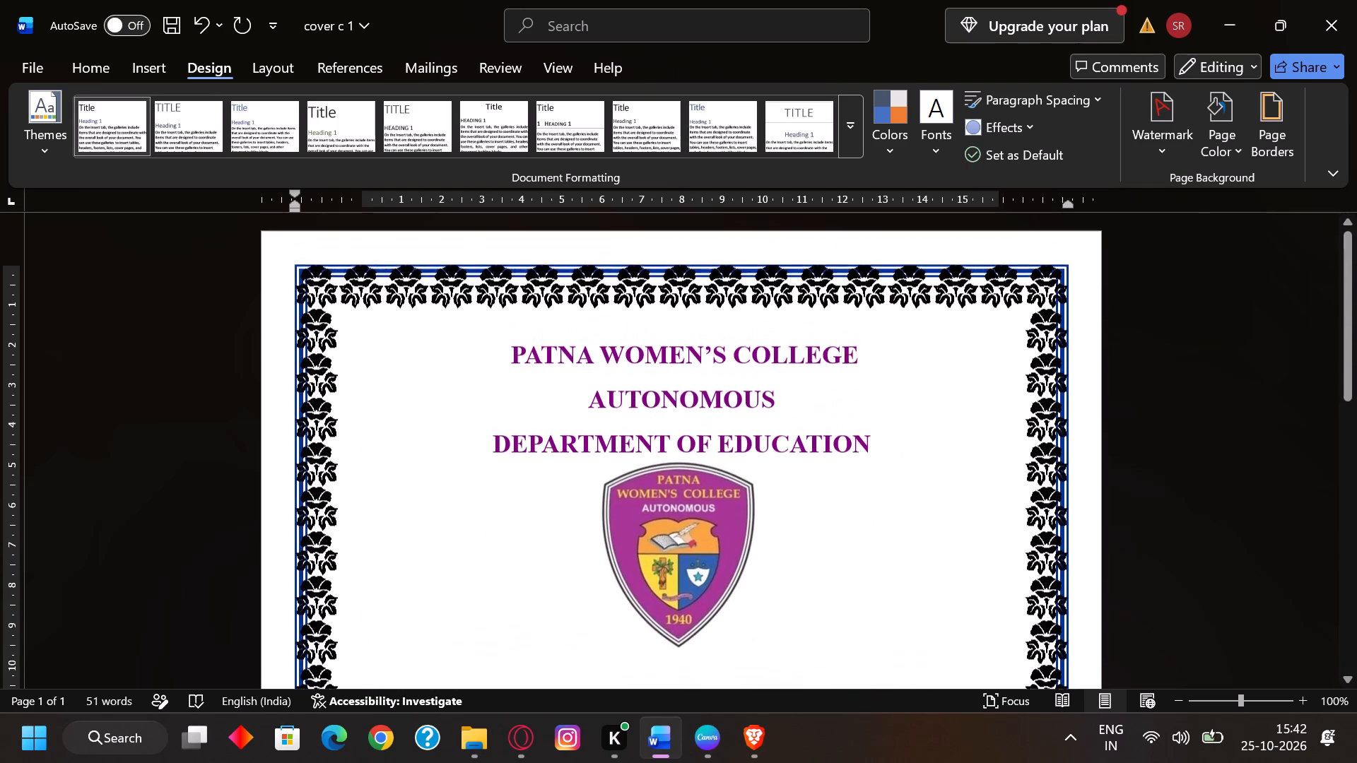
scroll(950, 475, "up", 2)
scroll(949, 478, "down", 3)
scroll(1072, 634, "down", 6)
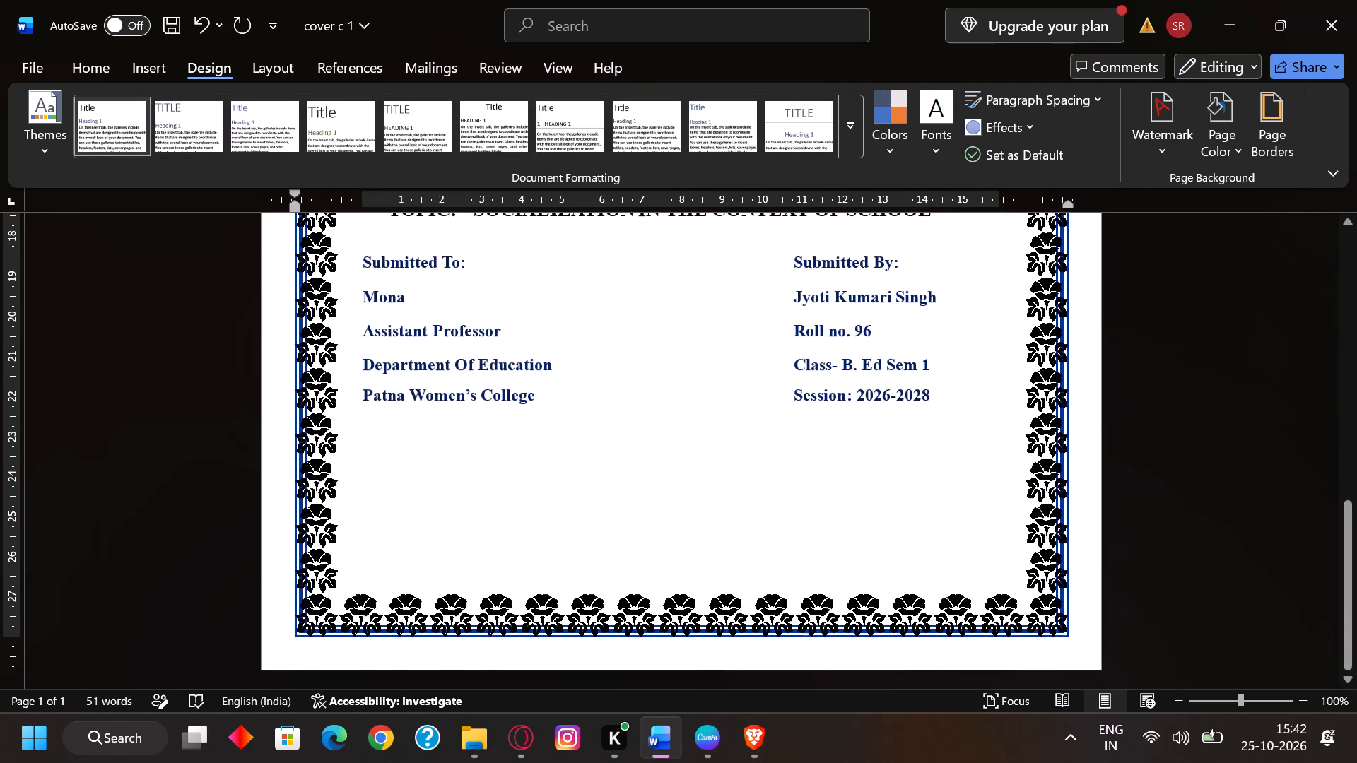
scroll(1069, 637, "up", 8)
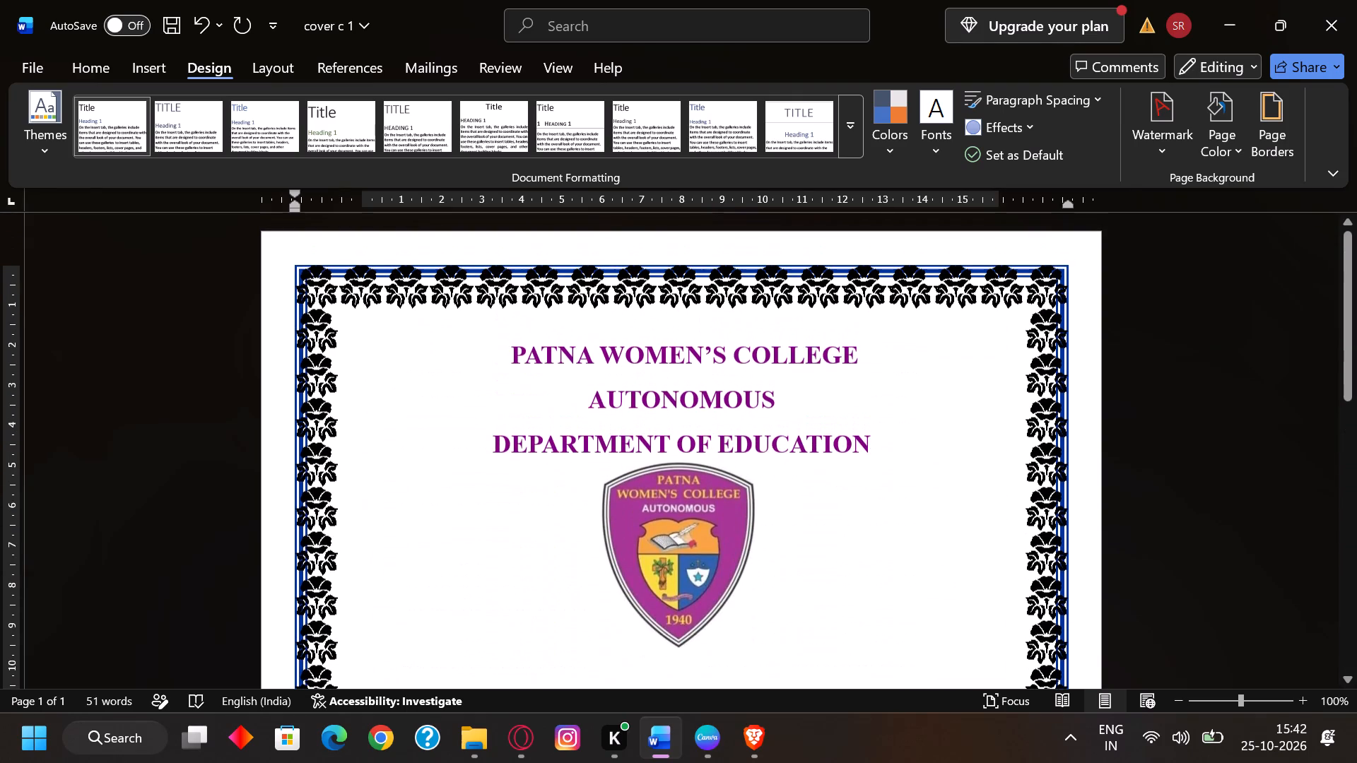
scroll(1070, 637, "up", 2)
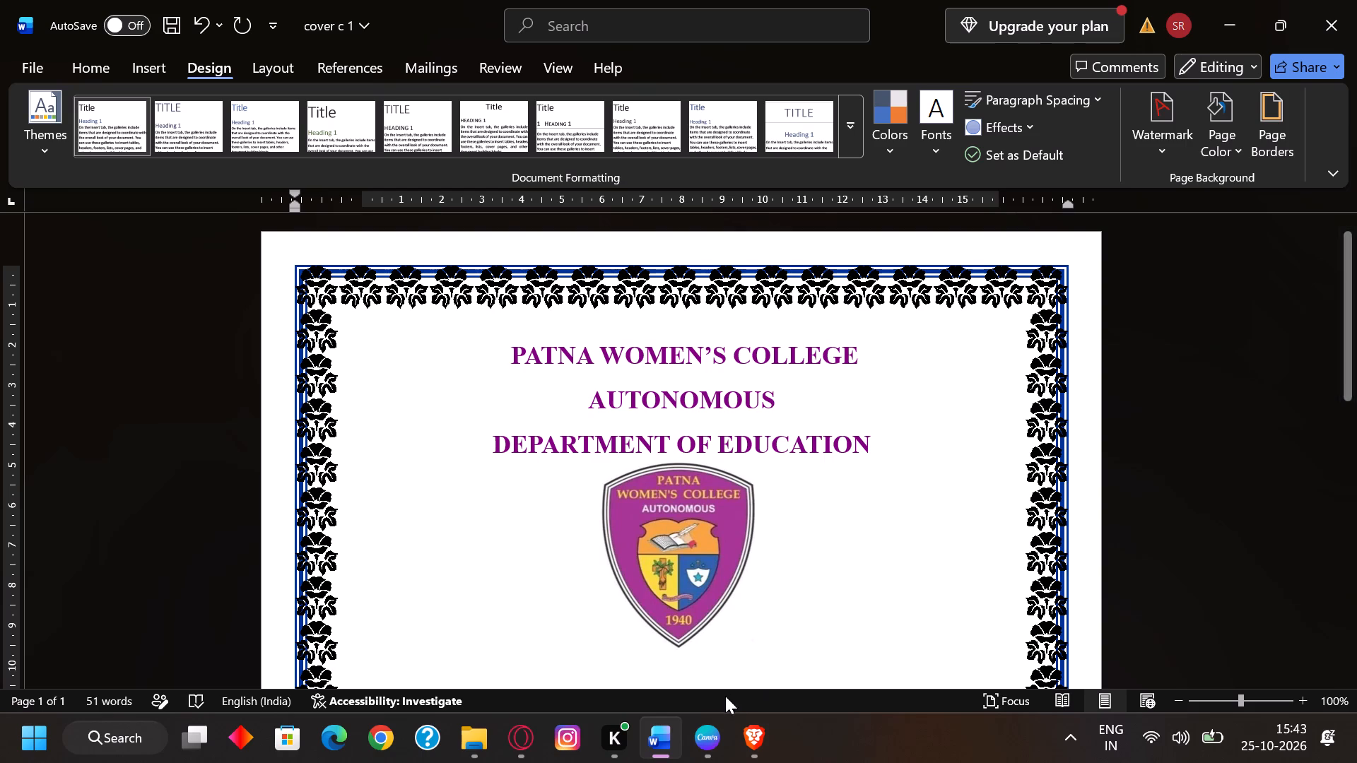
Delete the text box holding the assistant professor's name below "Submitted To:" on the cover page.
scroll(725, 696, "down", 2)
scroll(614, 528, "down", 6)
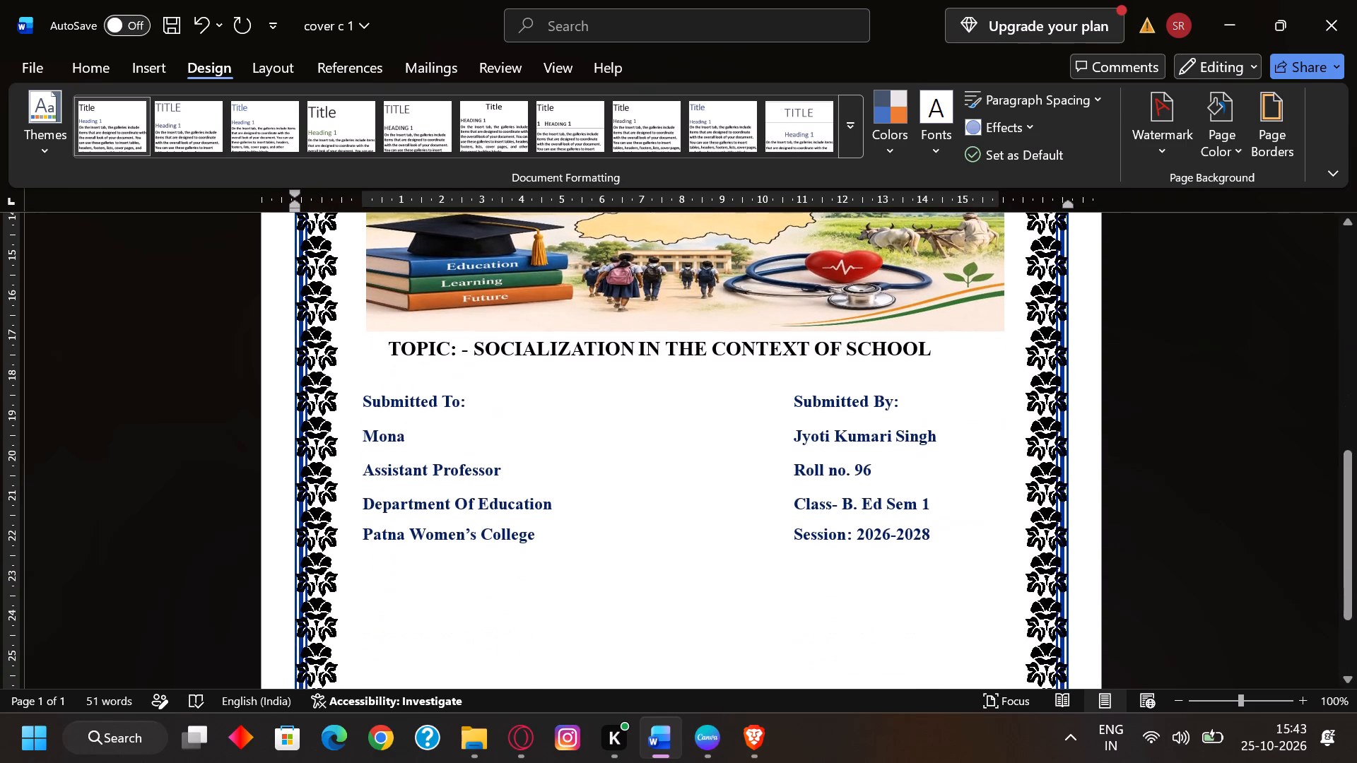
left_click(362, 432)
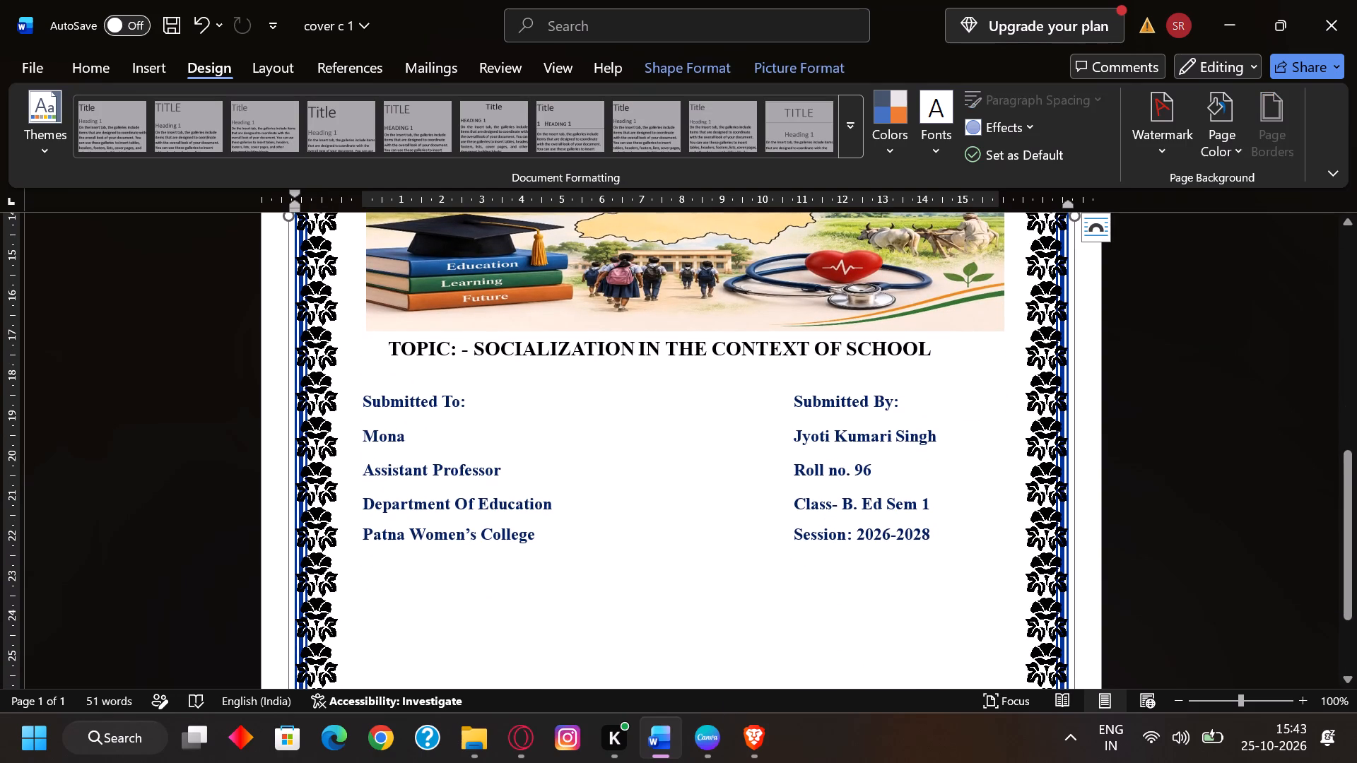
left_click(362, 436)
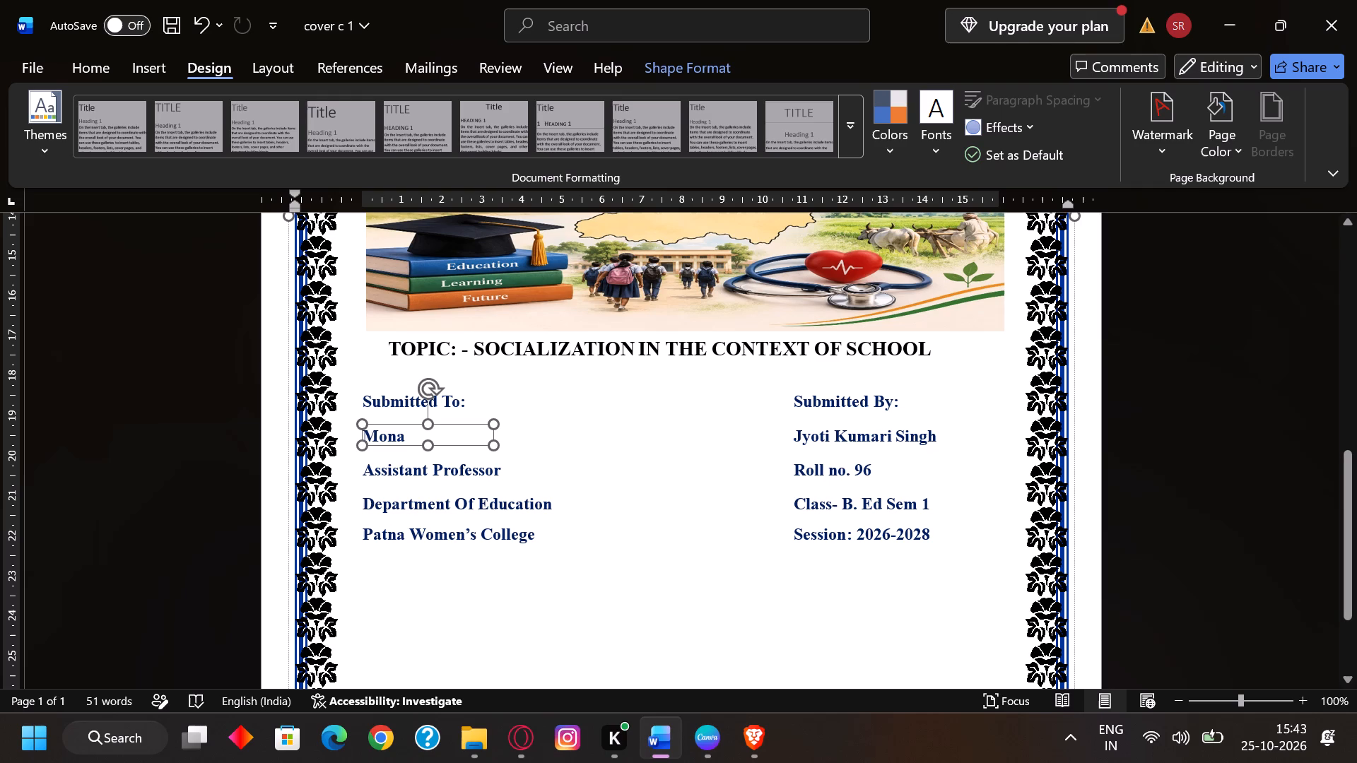
key("BackSpace")
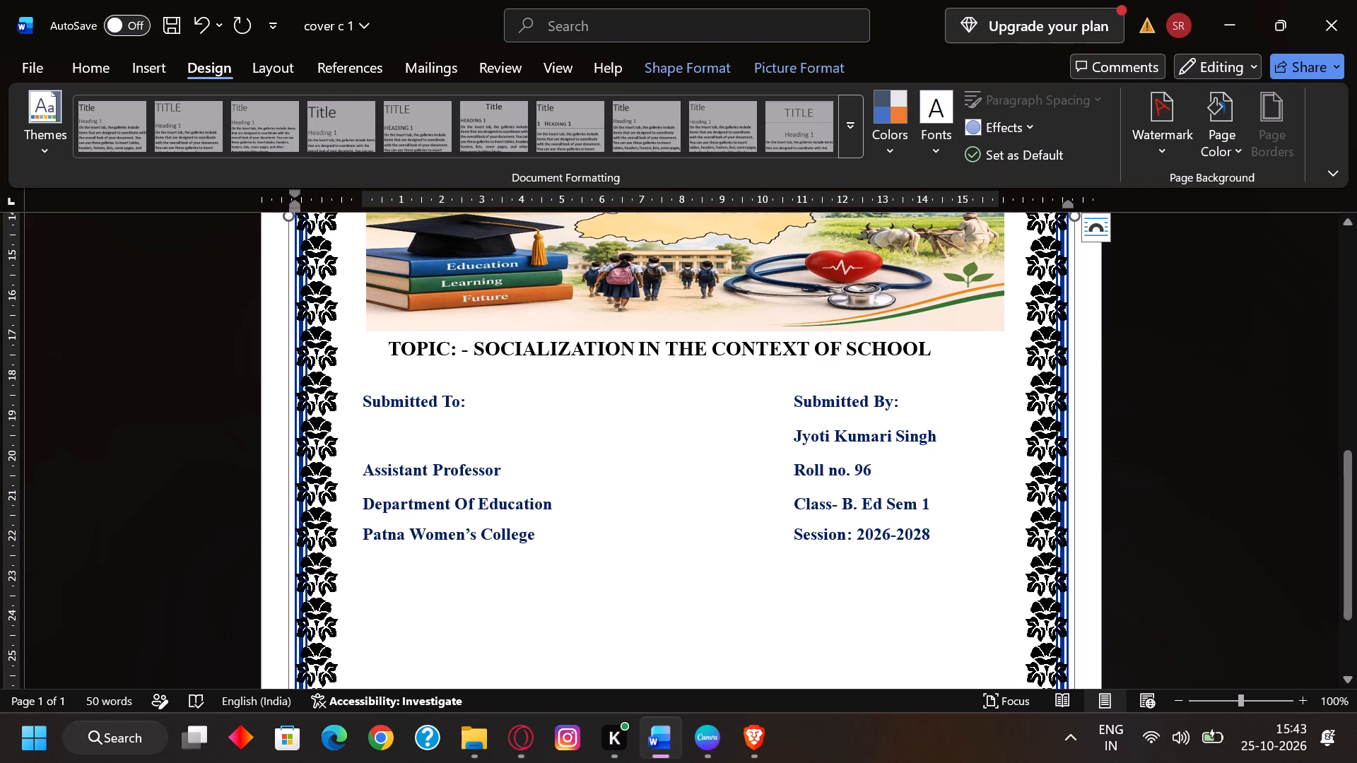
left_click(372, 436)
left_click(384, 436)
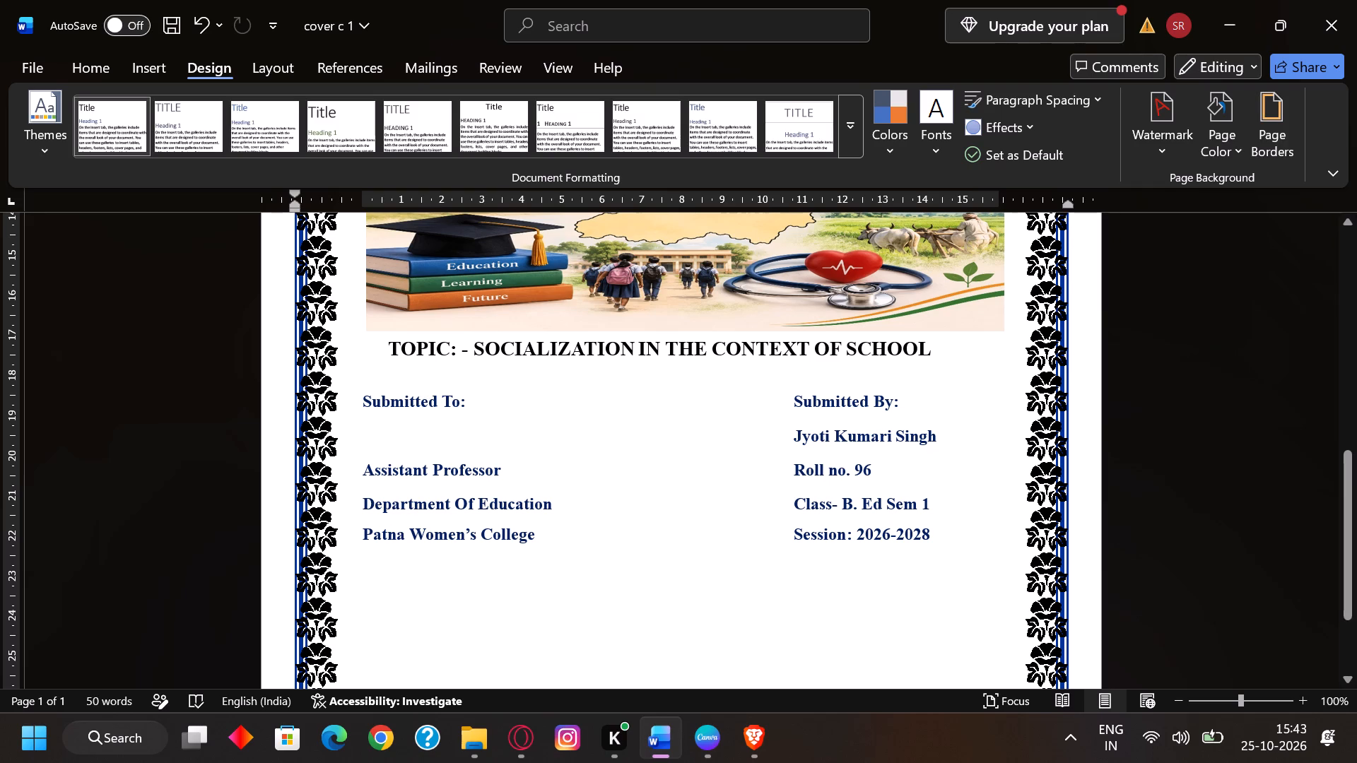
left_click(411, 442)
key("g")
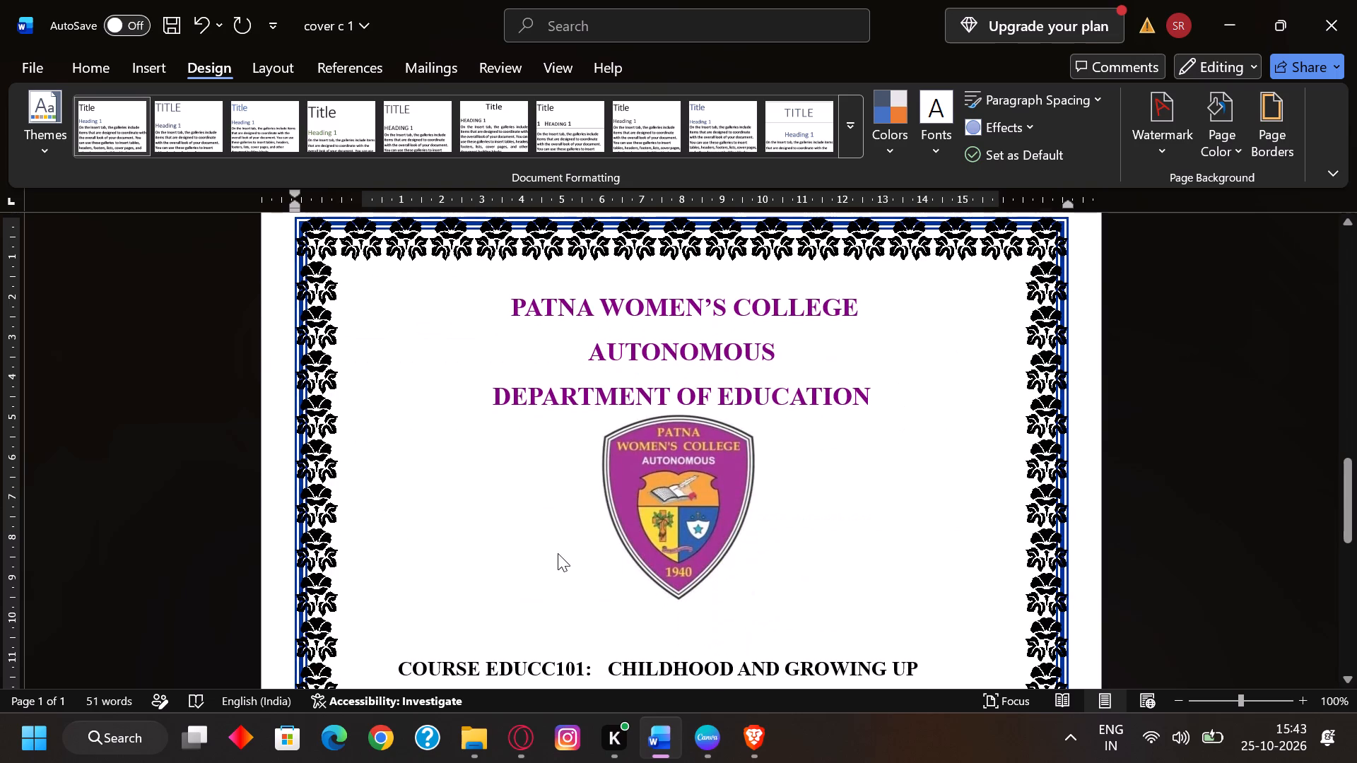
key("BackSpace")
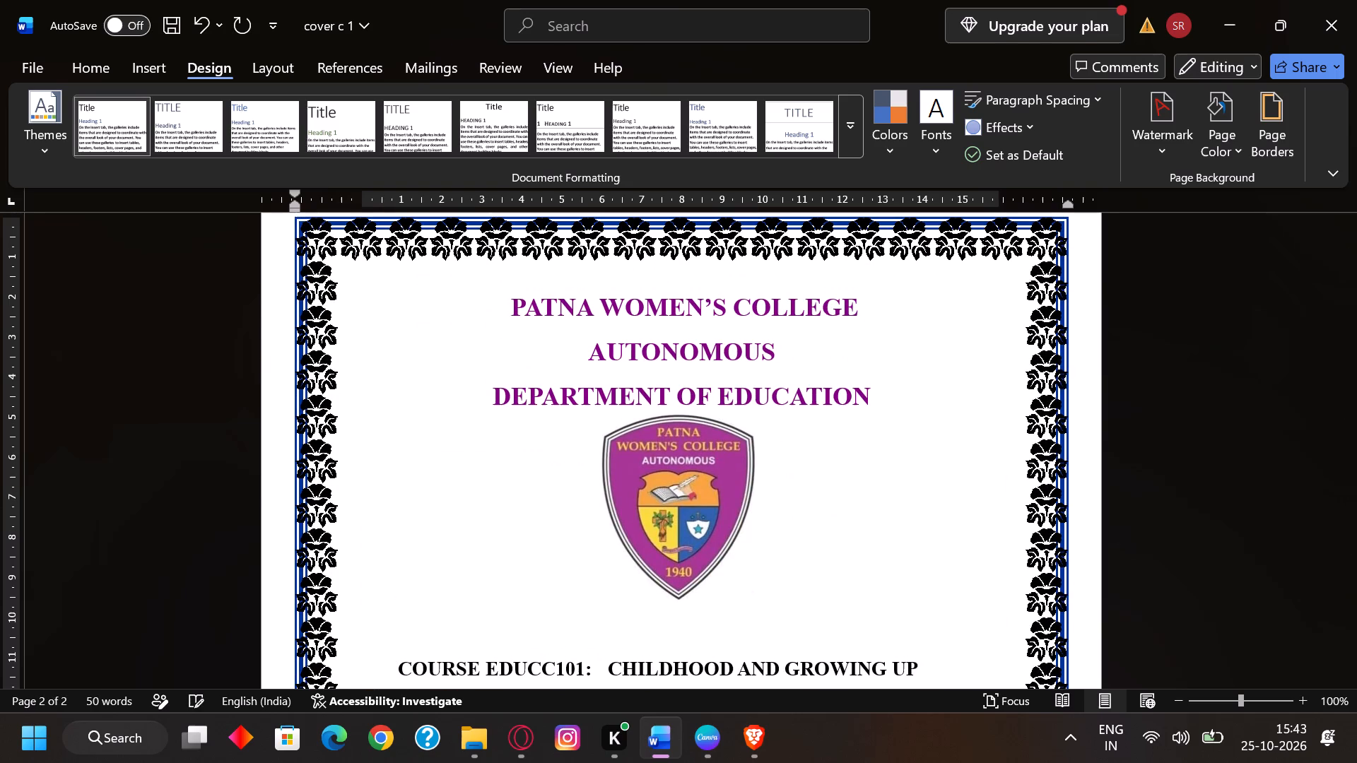
Place the text cursor in the blank name space between "Submitted To:" and "Assistant Professor".
scroll(416, 387, "down", 3)
scroll(461, 435, "down", 2)
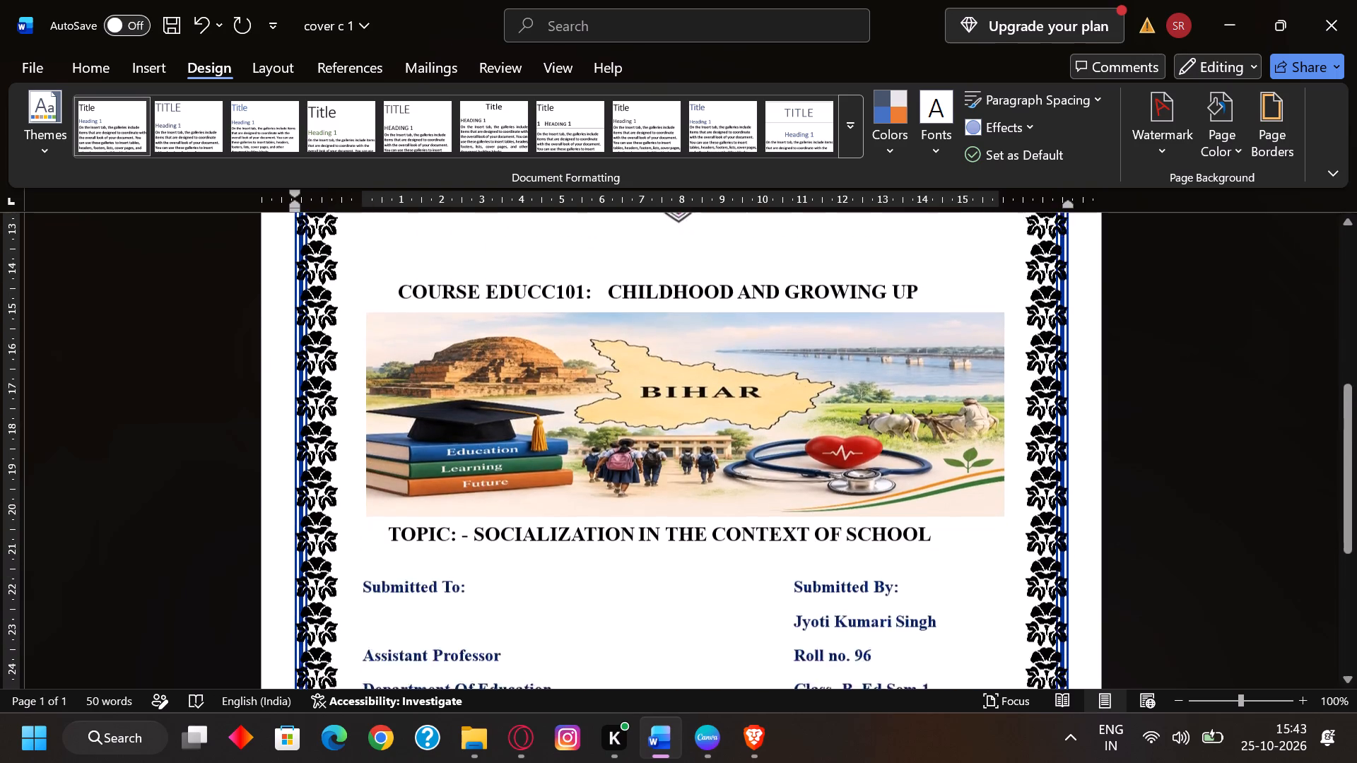
scroll(461, 435, "down", 8)
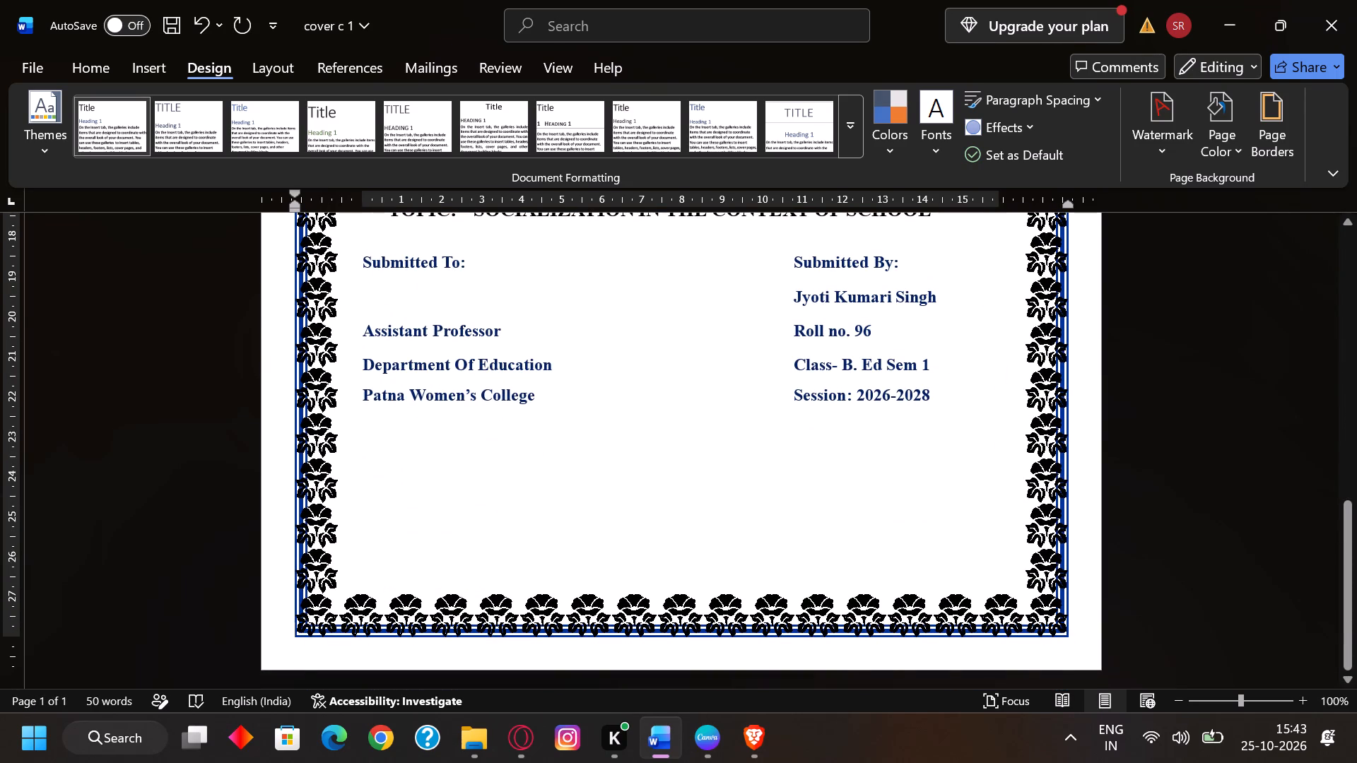
scroll(558, 344, "up", 10)
scroll(563, 314, "down", 7)
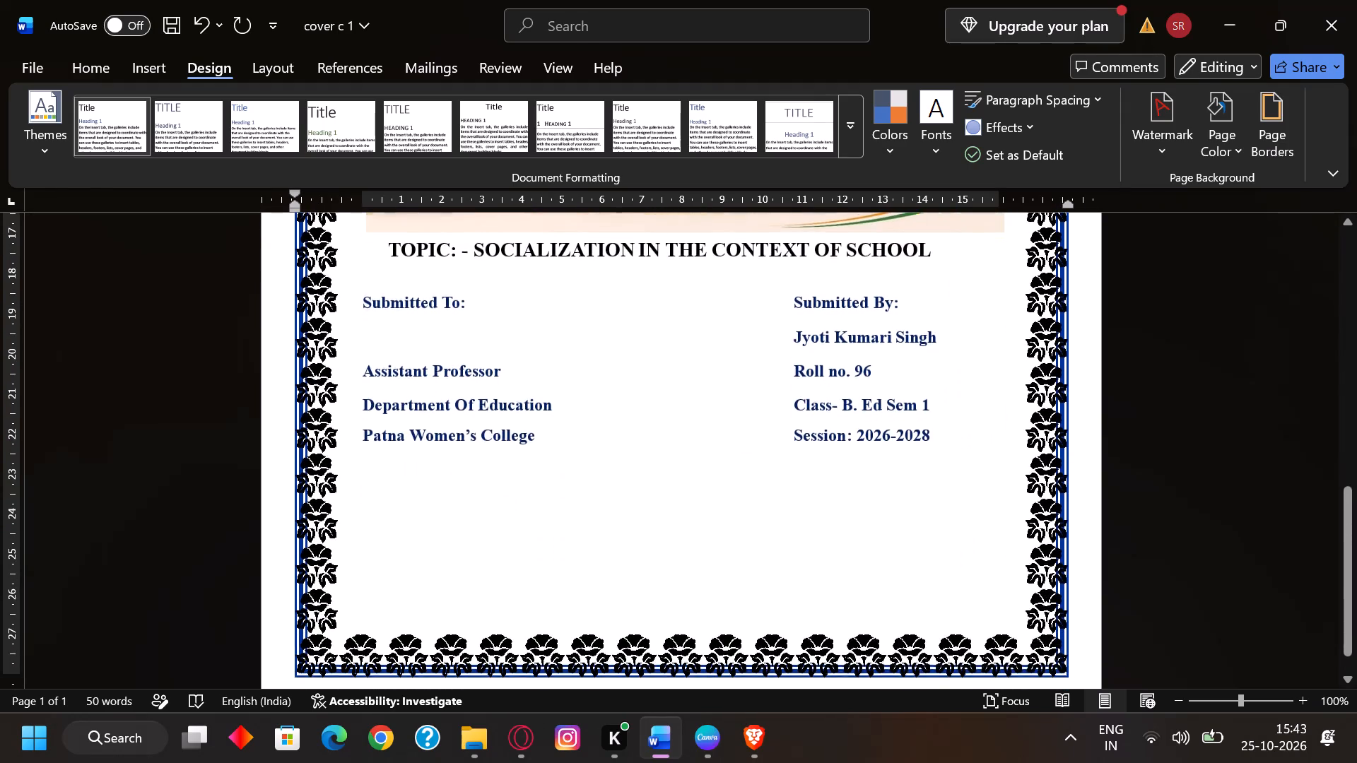
left_click(425, 338)
left_click(447, 342)
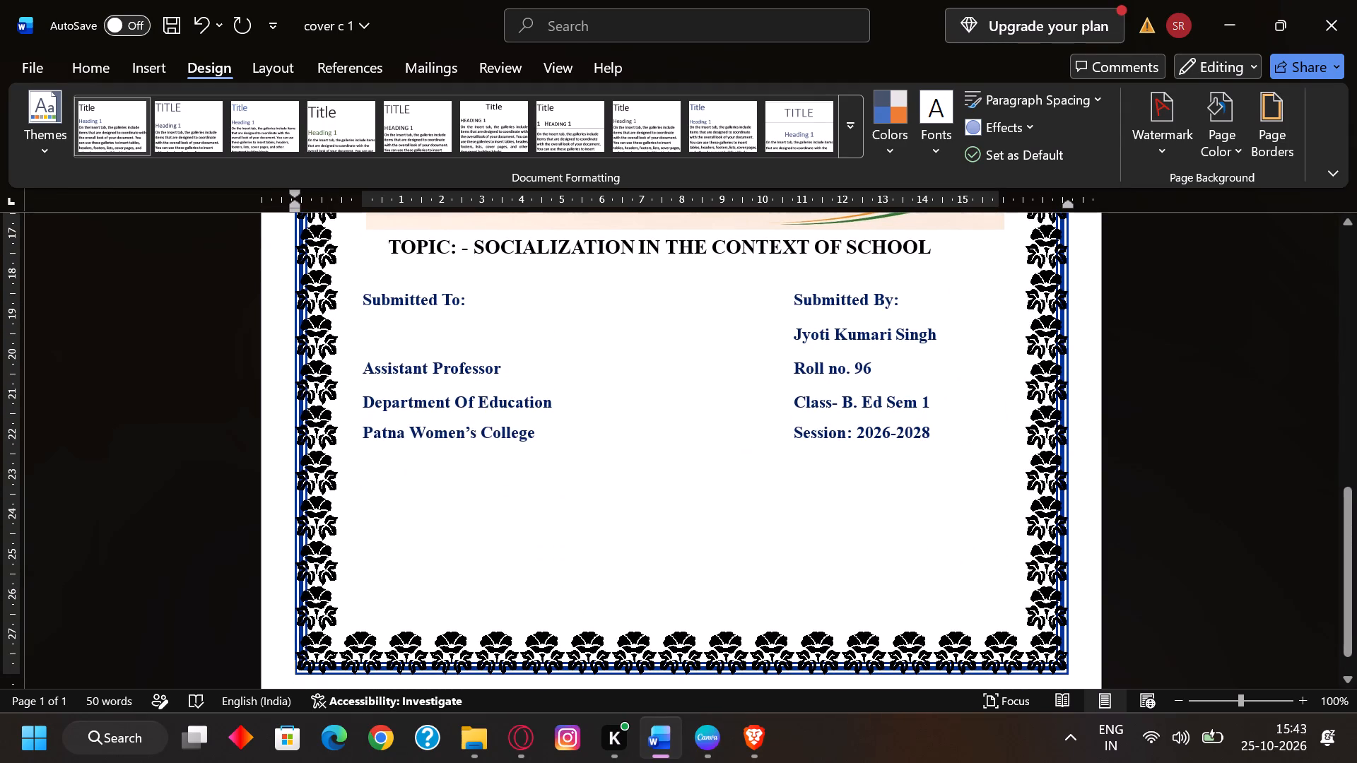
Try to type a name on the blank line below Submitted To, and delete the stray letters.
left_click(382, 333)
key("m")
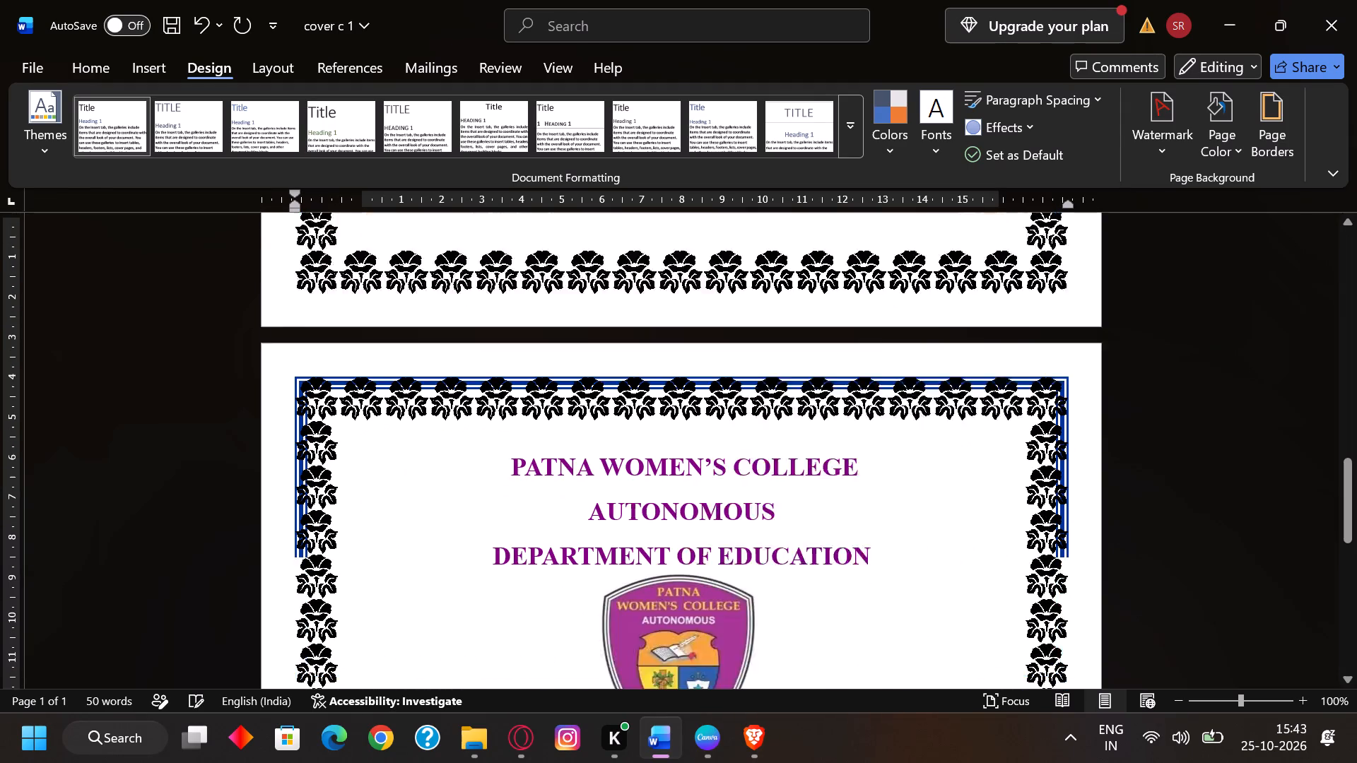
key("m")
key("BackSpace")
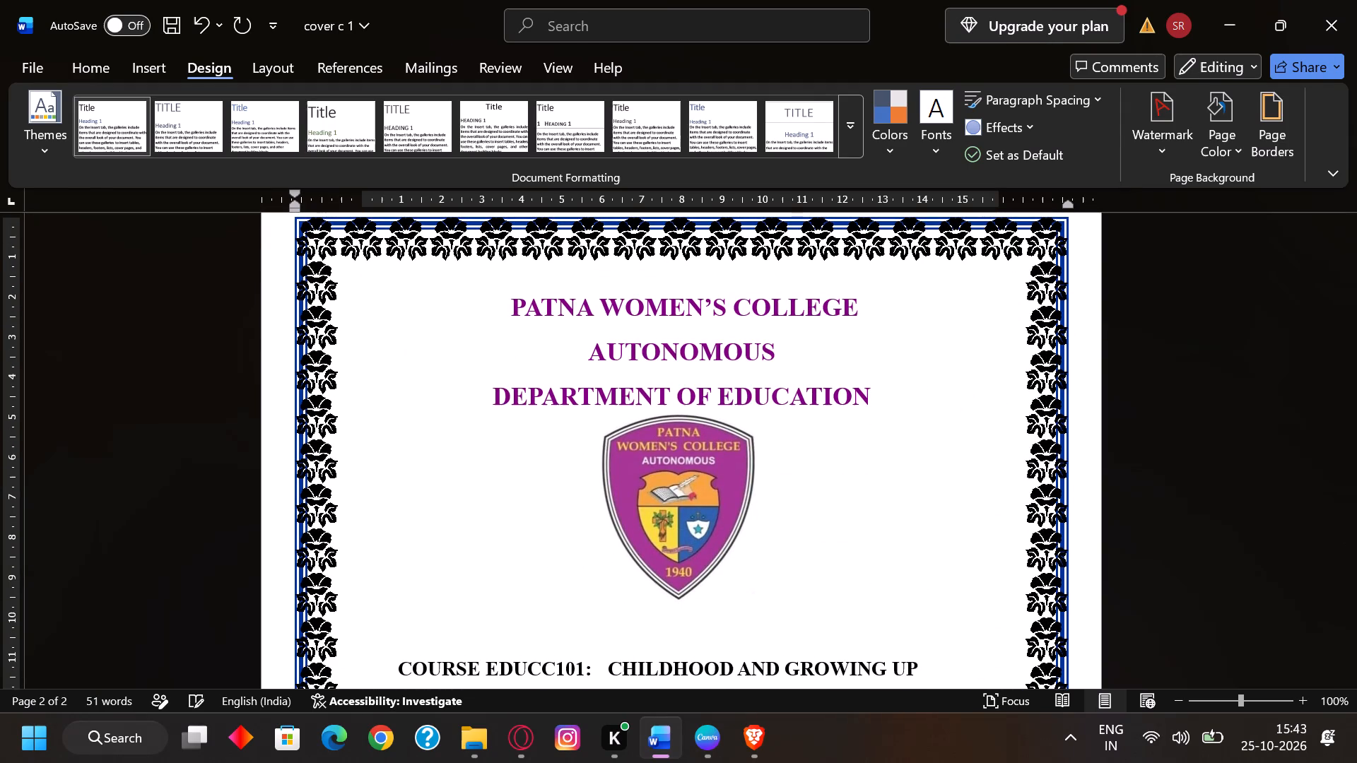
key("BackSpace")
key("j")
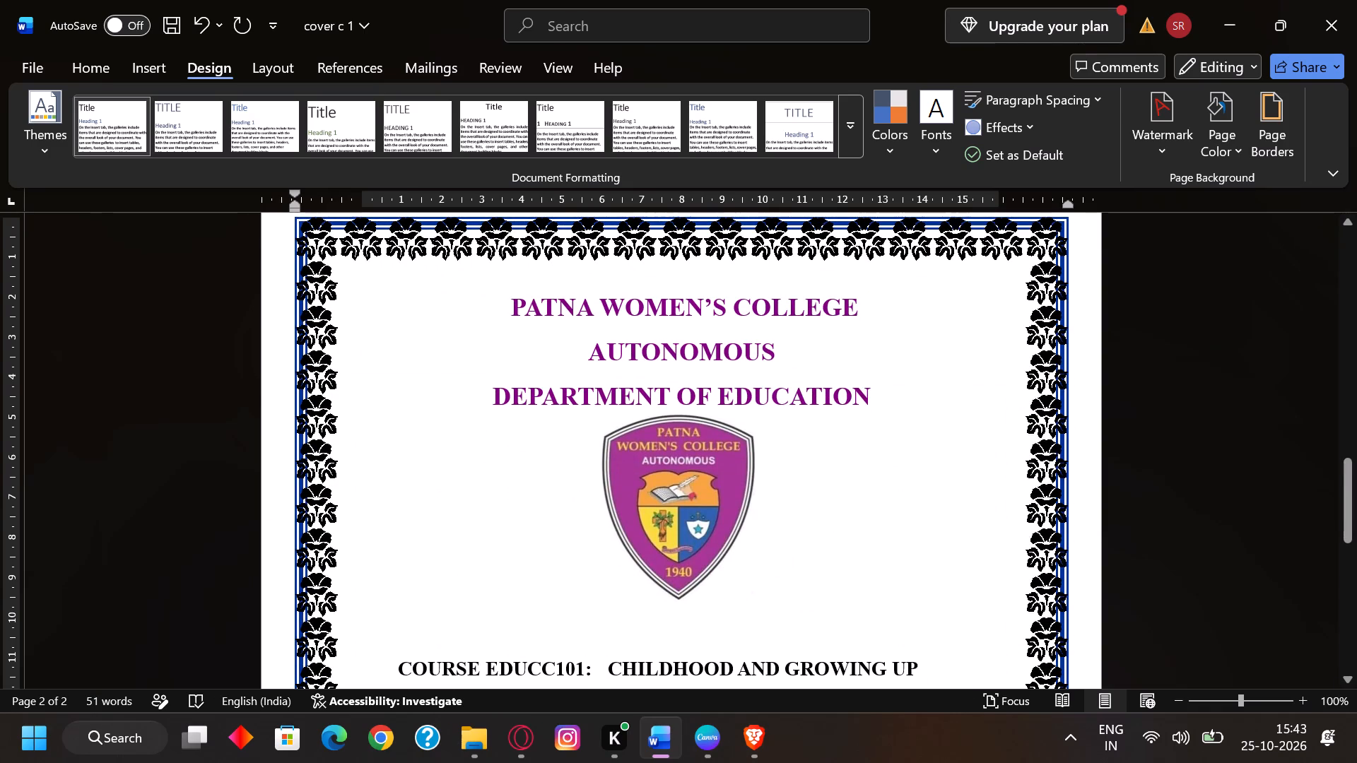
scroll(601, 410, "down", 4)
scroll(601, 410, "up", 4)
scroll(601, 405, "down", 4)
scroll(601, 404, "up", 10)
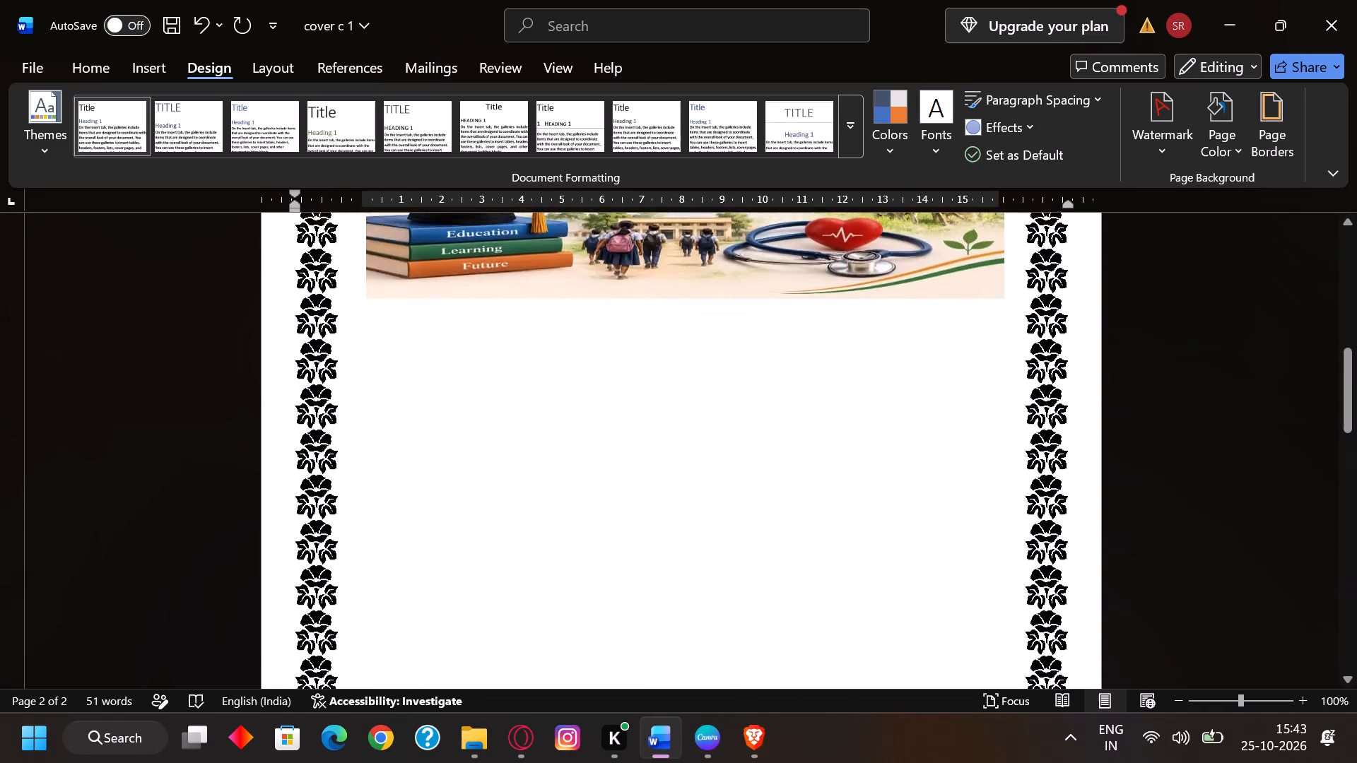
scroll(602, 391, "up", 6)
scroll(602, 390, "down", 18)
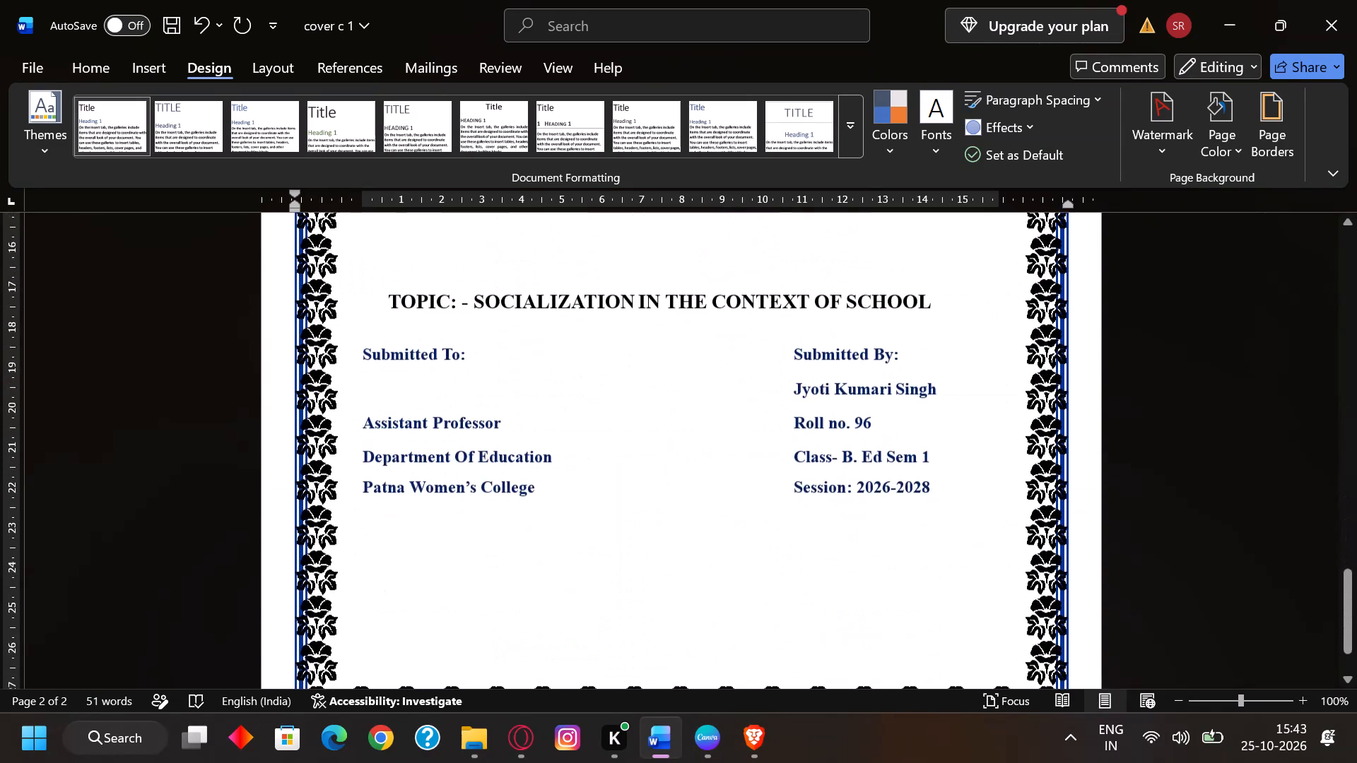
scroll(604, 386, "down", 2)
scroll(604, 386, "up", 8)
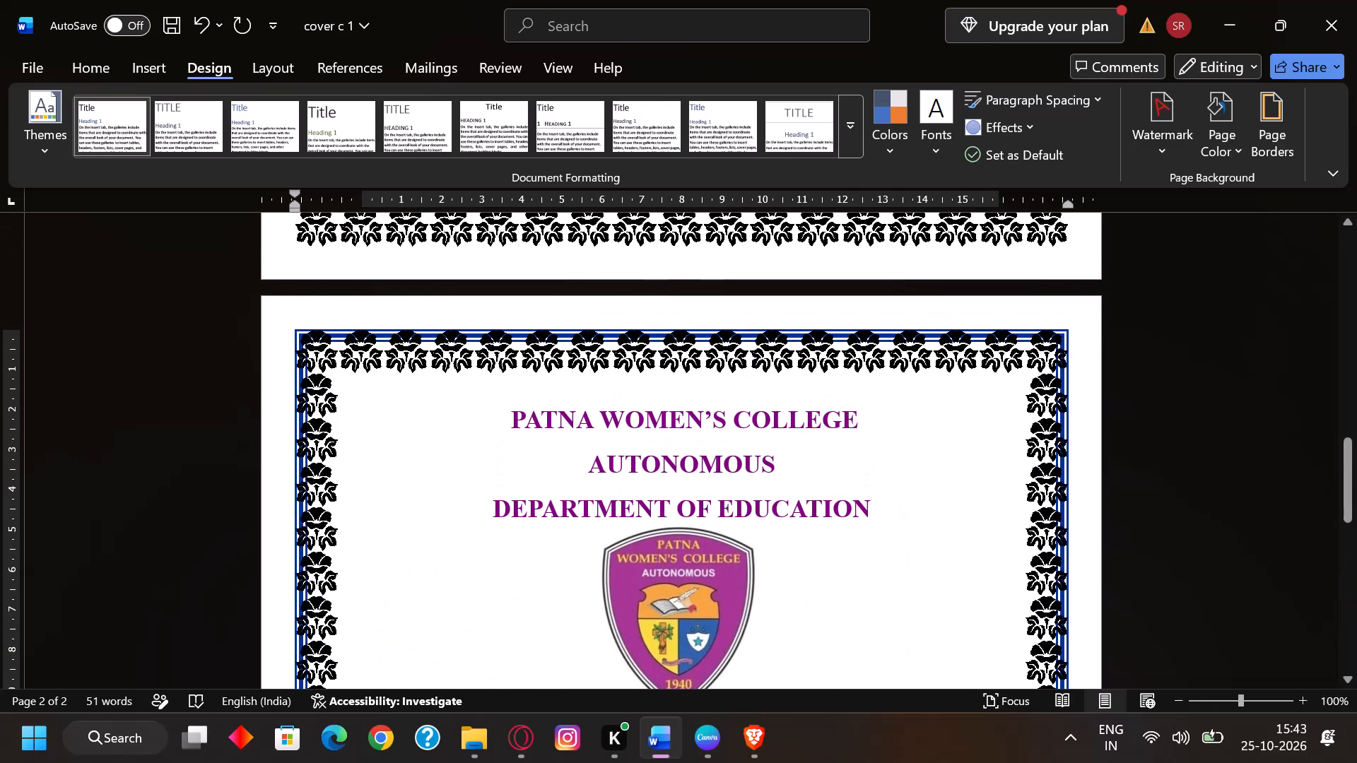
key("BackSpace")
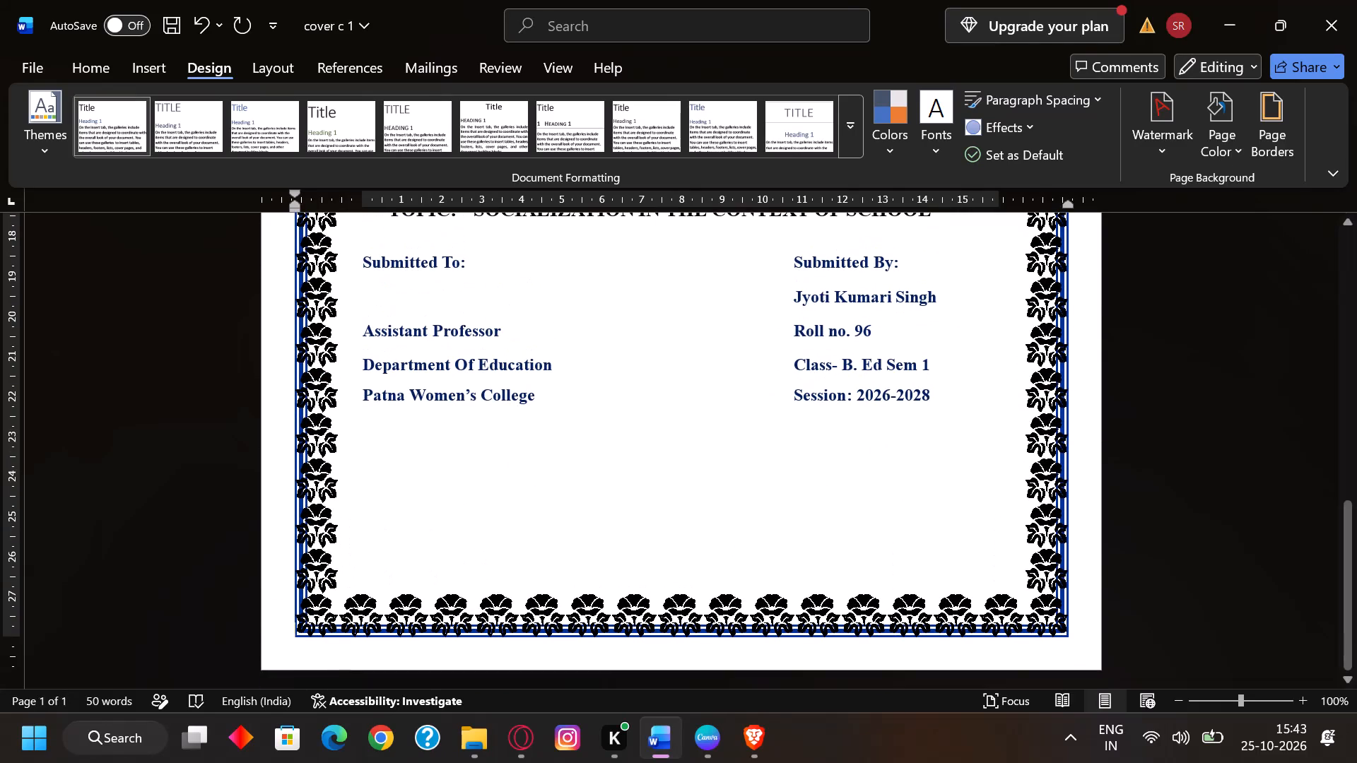
Cut the Bihar picture placed between the course title and the topic line.
scroll(554, 369, "up", 7)
scroll(555, 389, "down", 4)
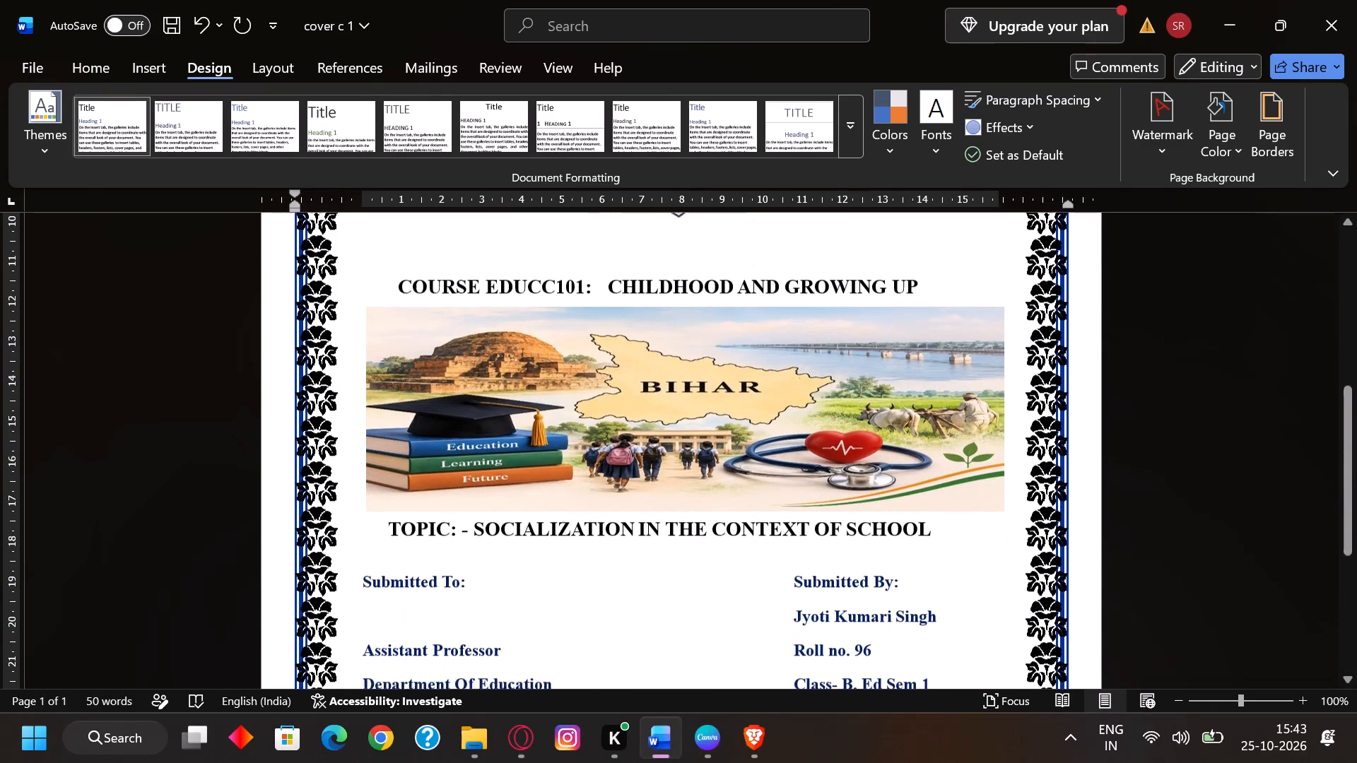
scroll(676, 387, "down", 1)
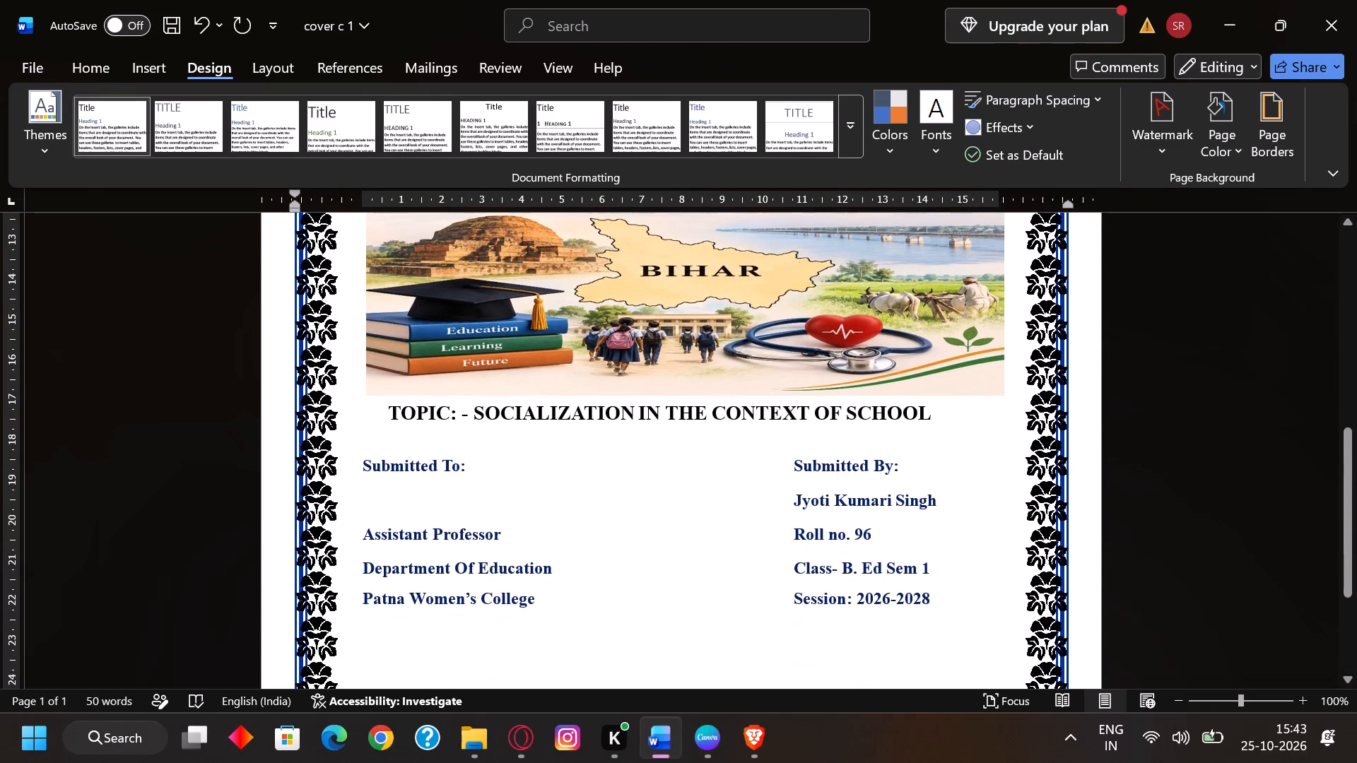
scroll(676, 387, "up", 1)
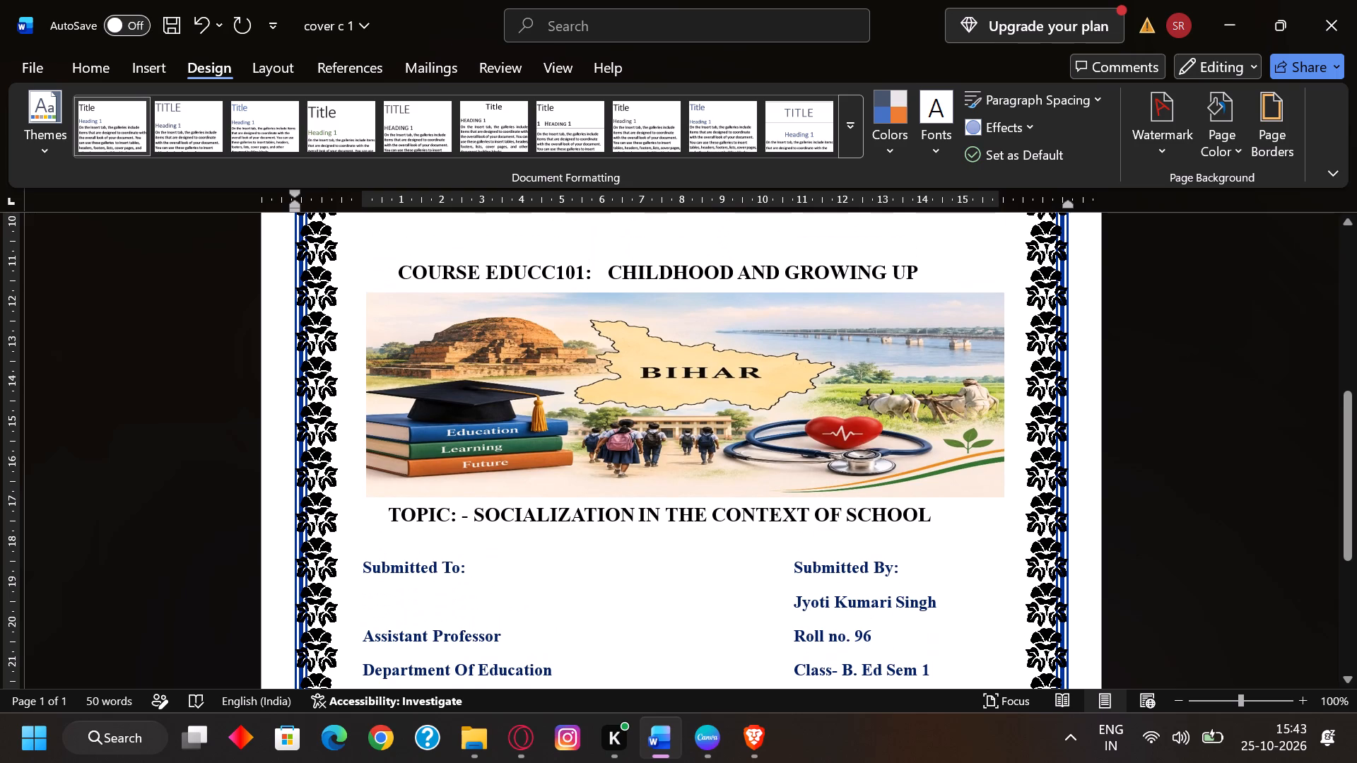
right_click(676, 386)
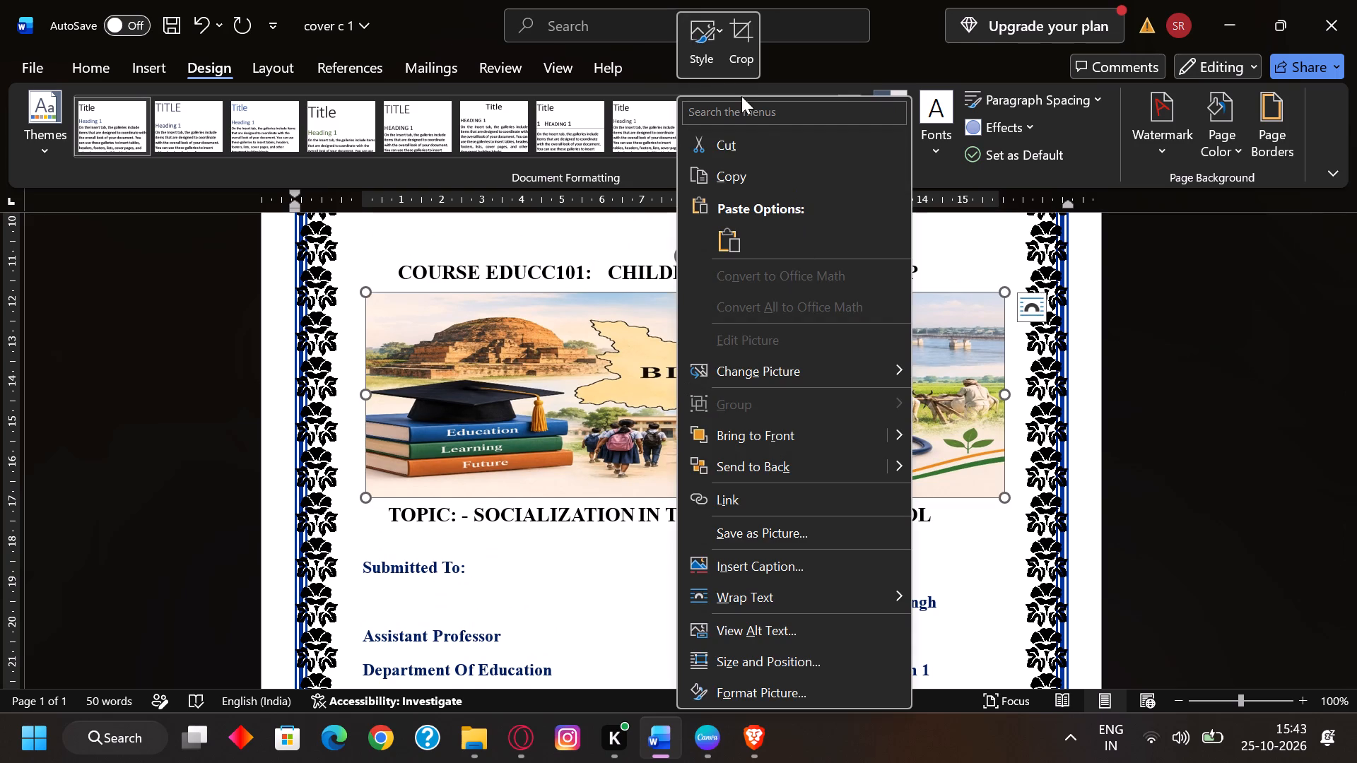
left_click(748, 142)
Insert a Simple Text Box from the built-in designs on the cover page.
scroll(667, 432, "up", 3)
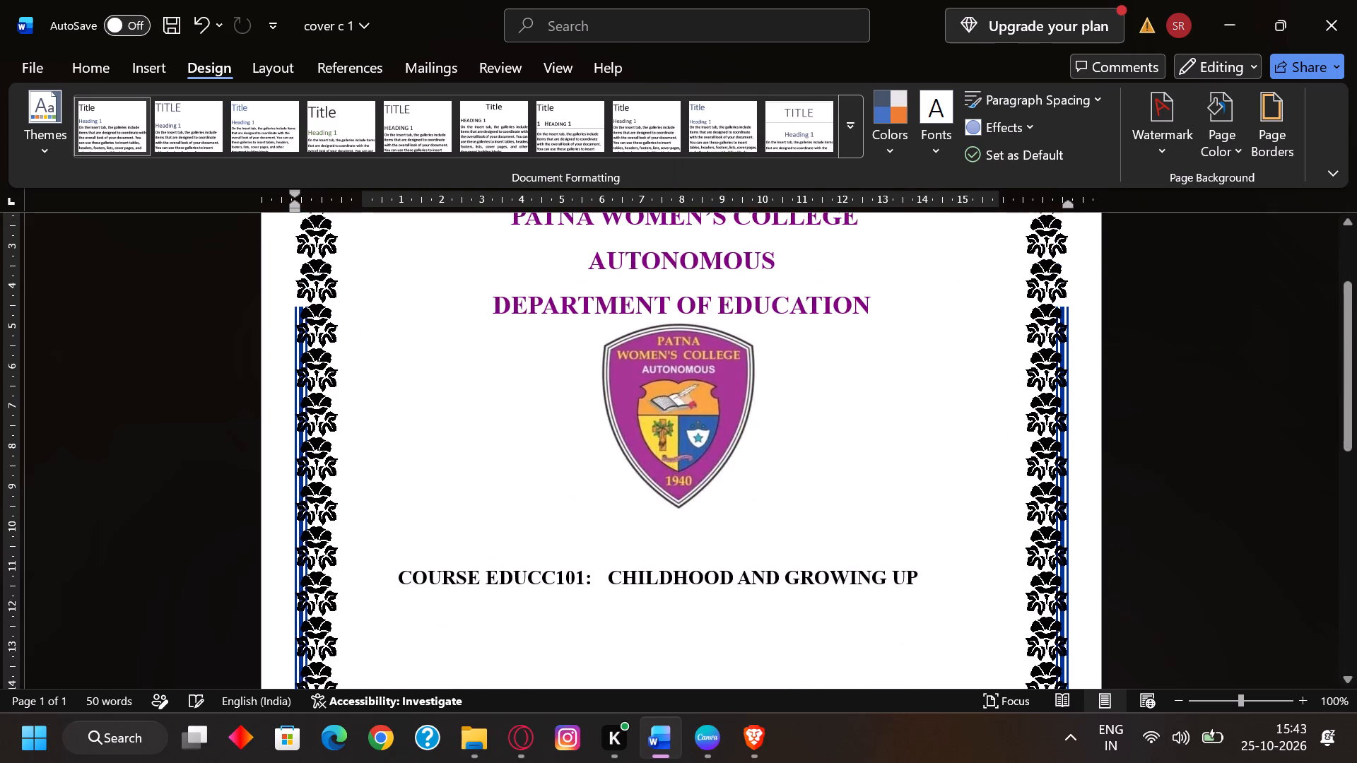
scroll(667, 432, "up", 2)
scroll(667, 432, "down", 7)
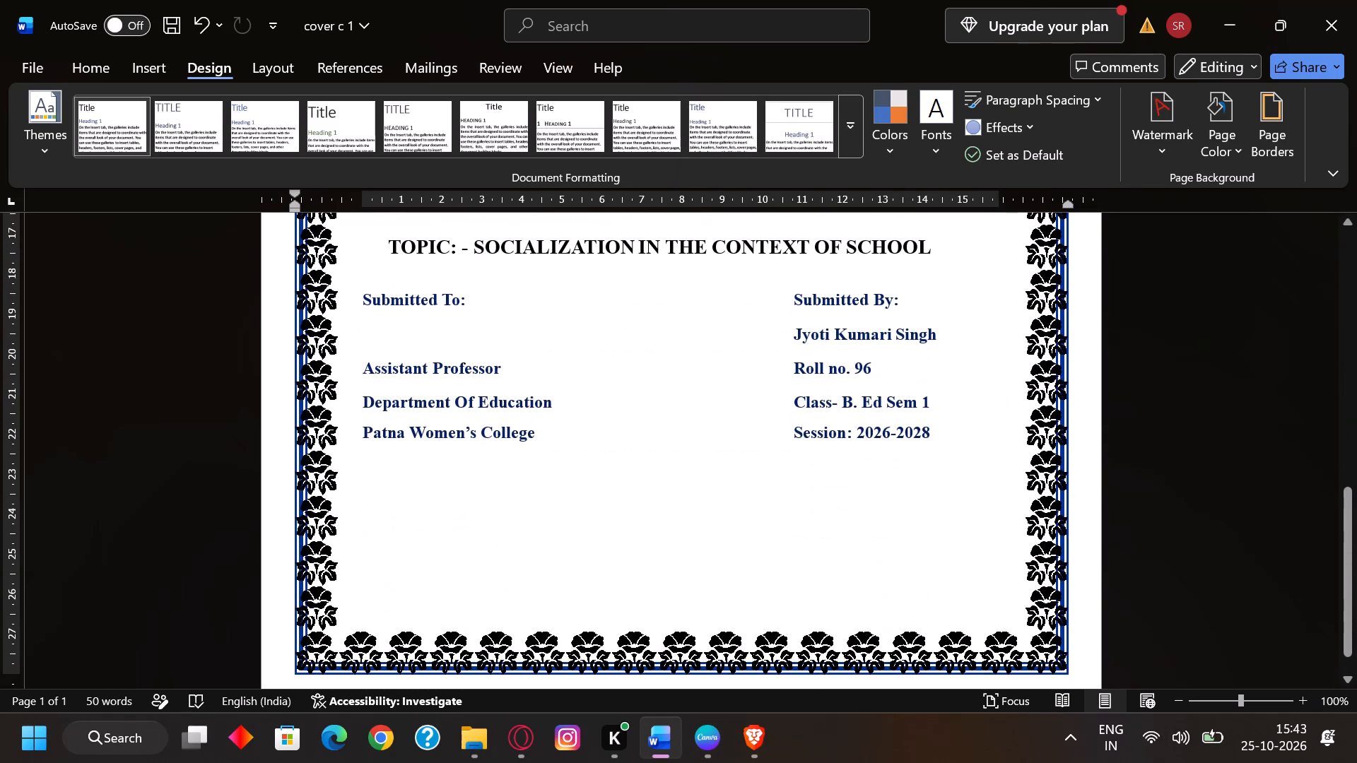
left_click(469, 298)
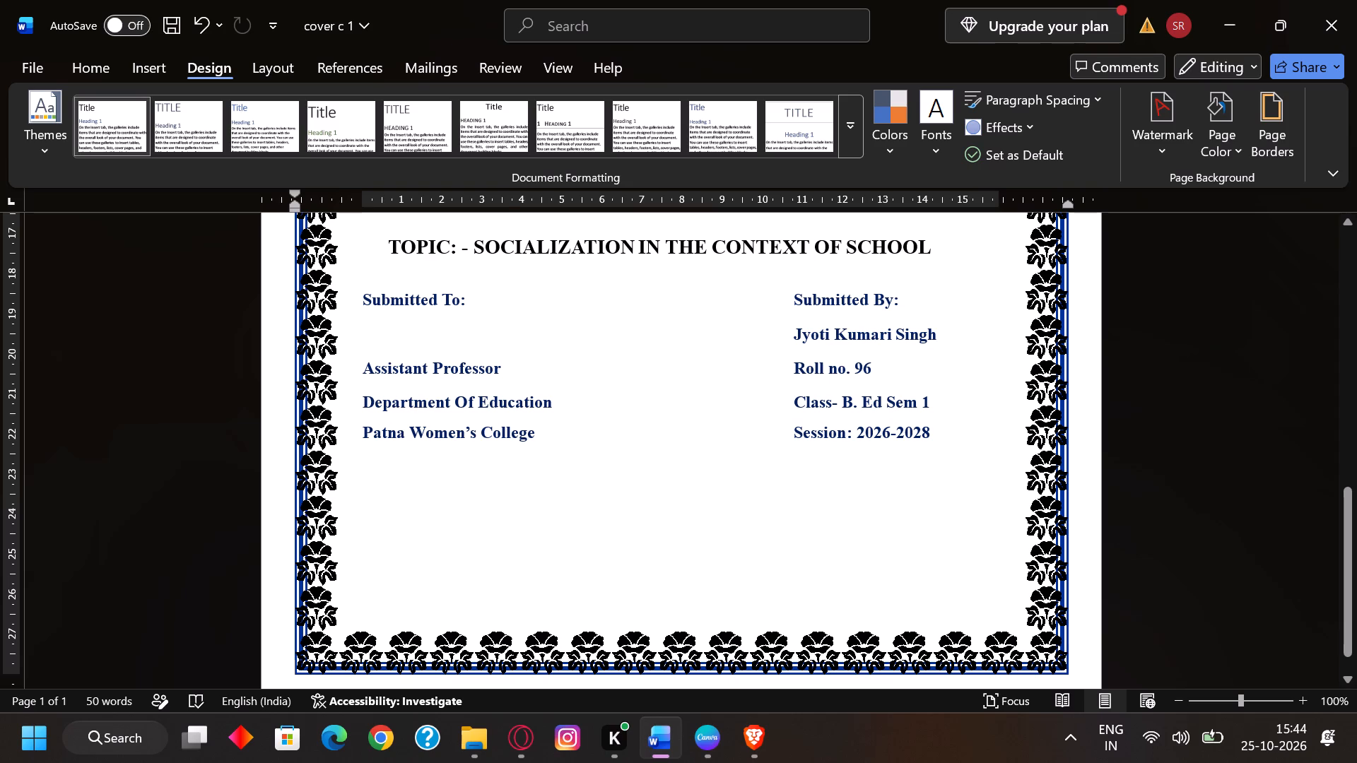
left_click(450, 319)
left_click(143, 68)
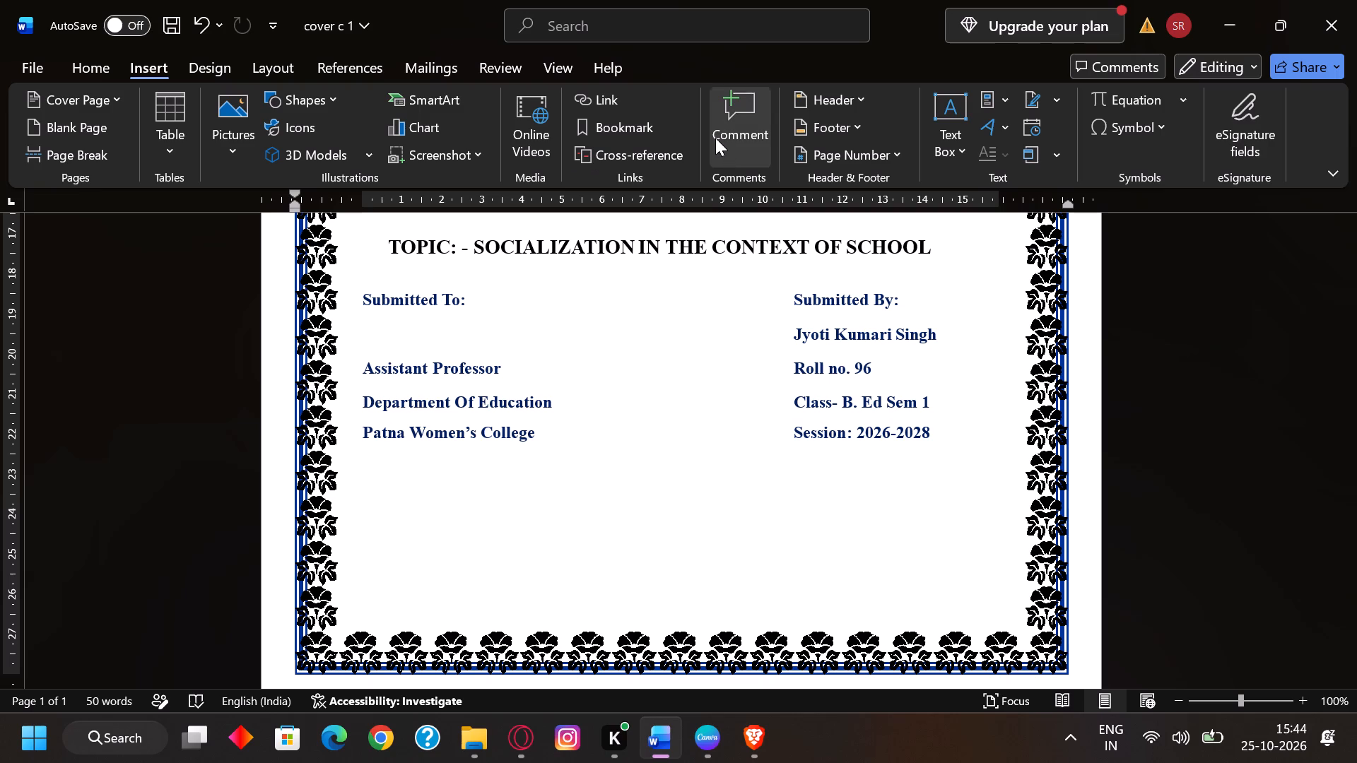
left_click(949, 141)
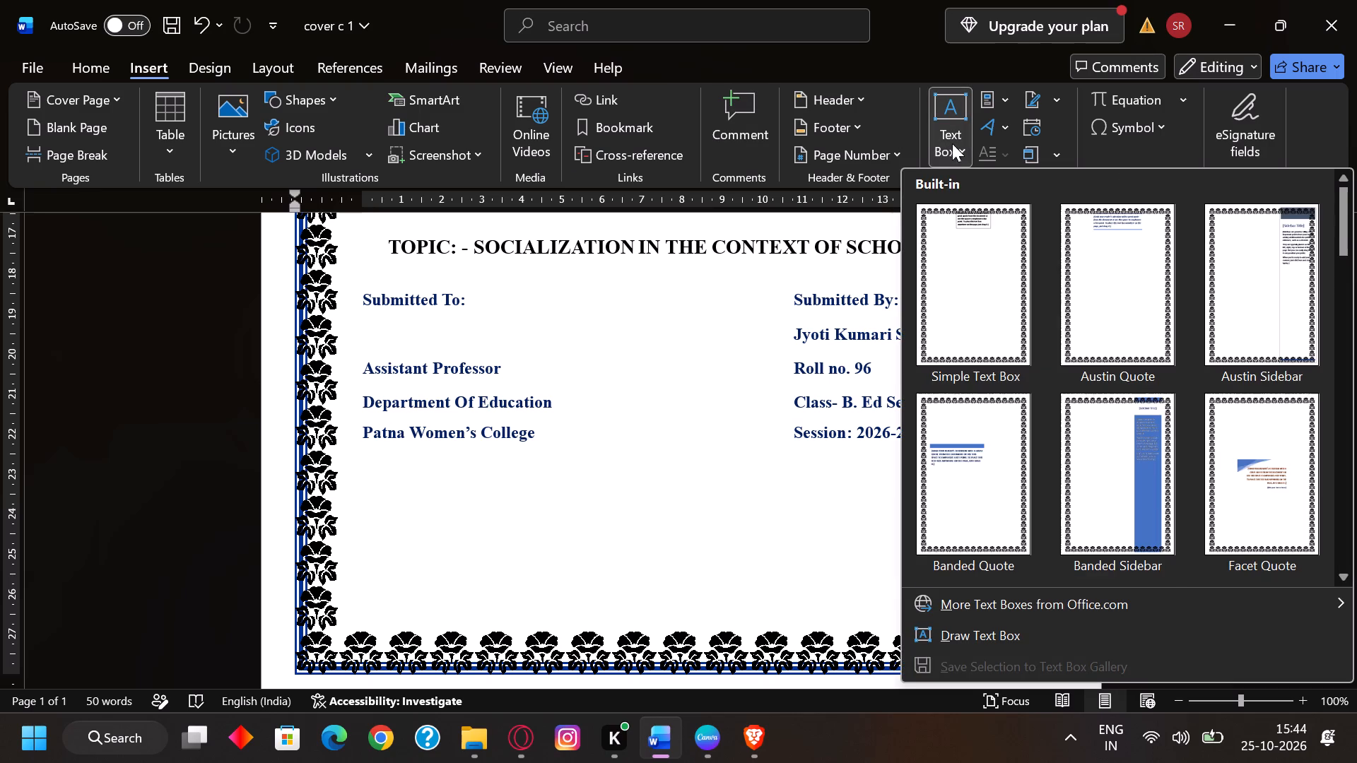
left_click(986, 325)
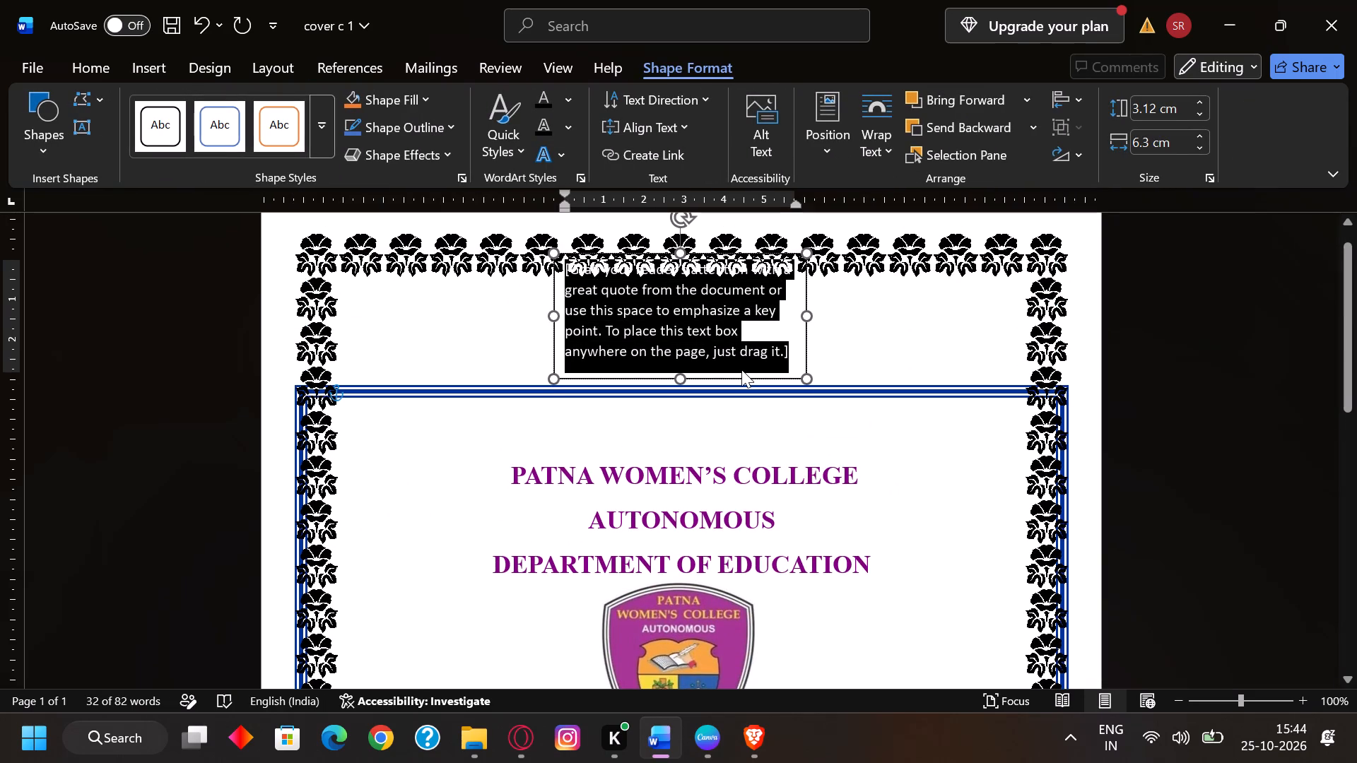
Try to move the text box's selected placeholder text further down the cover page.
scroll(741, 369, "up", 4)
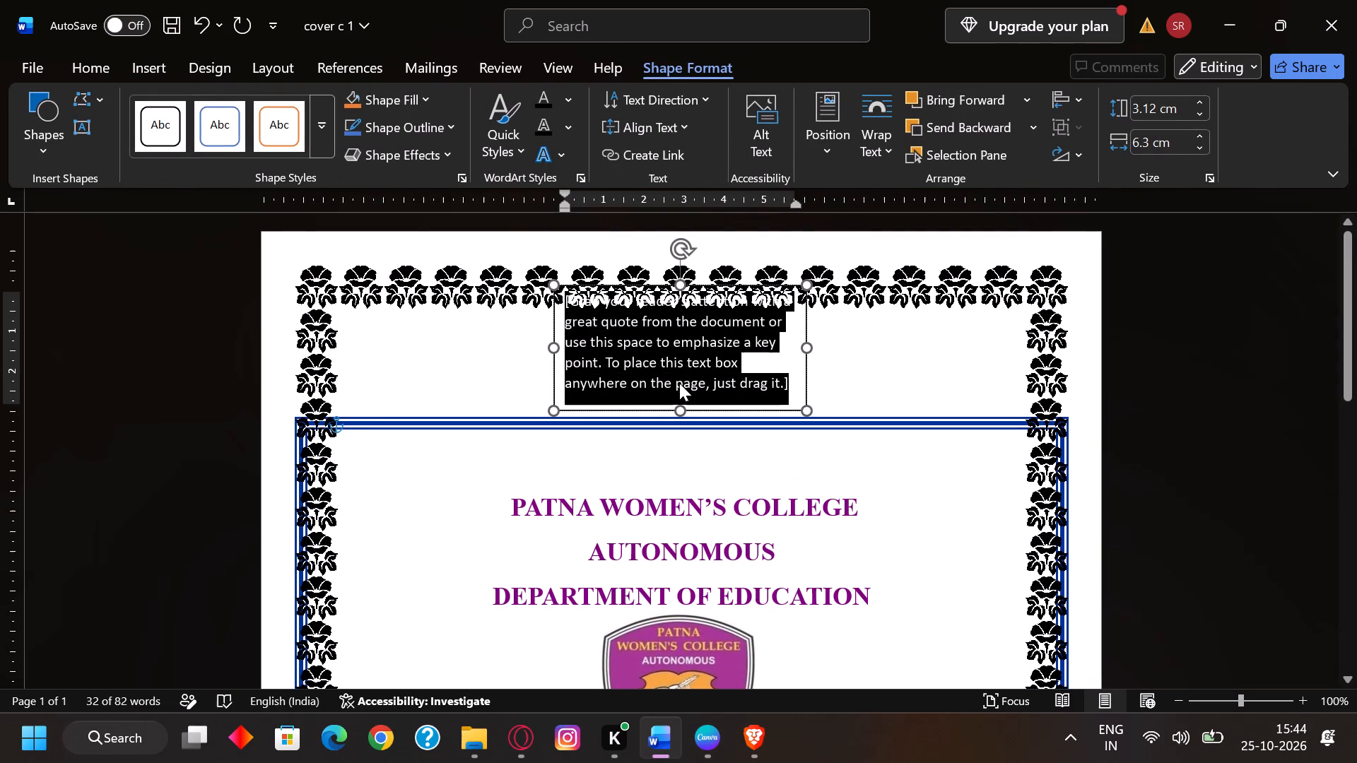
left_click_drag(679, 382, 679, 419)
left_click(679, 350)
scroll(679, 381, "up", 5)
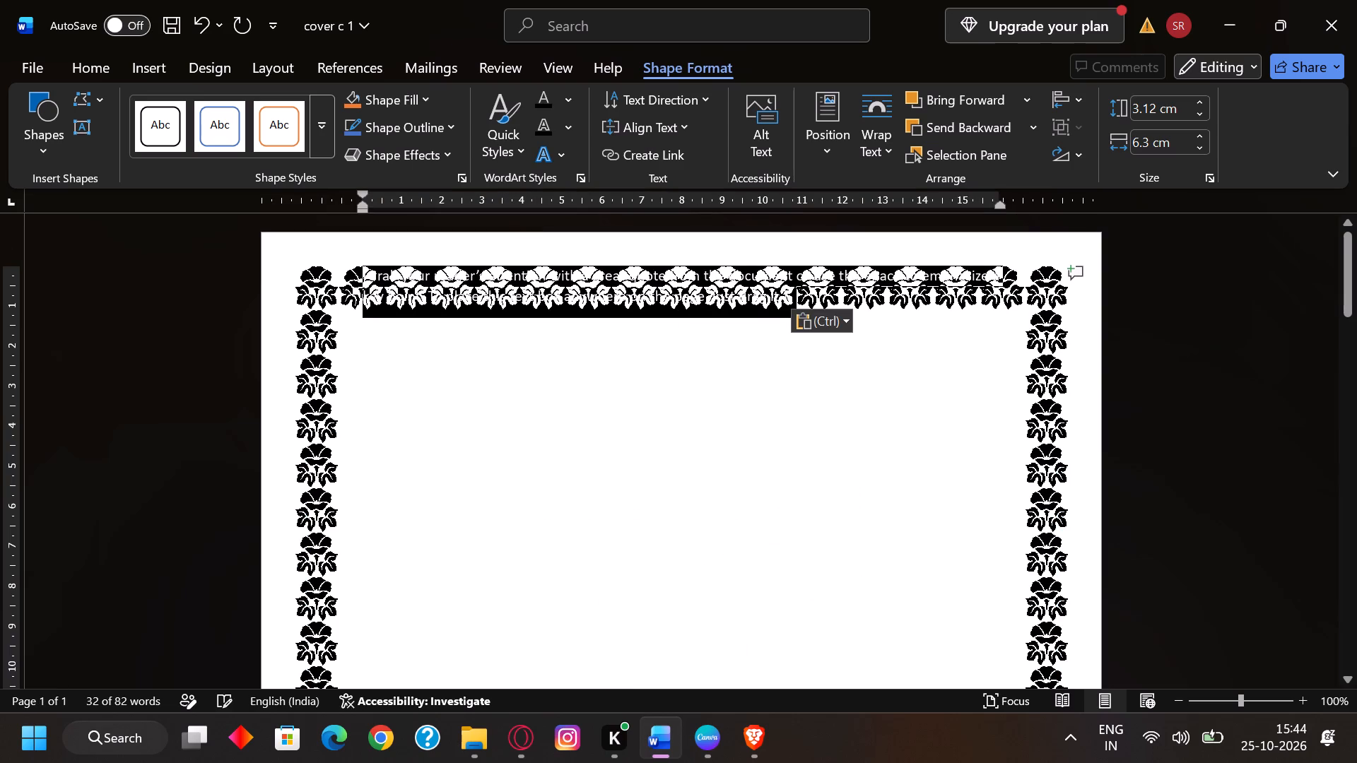
Examine the page layout from the top border through the college heading and topic to the submission details.
scroll(673, 380, "up", 4)
scroll(614, 454, "down", 4)
scroll(604, 468, "up", 2)
scroll(603, 456, "down", 13)
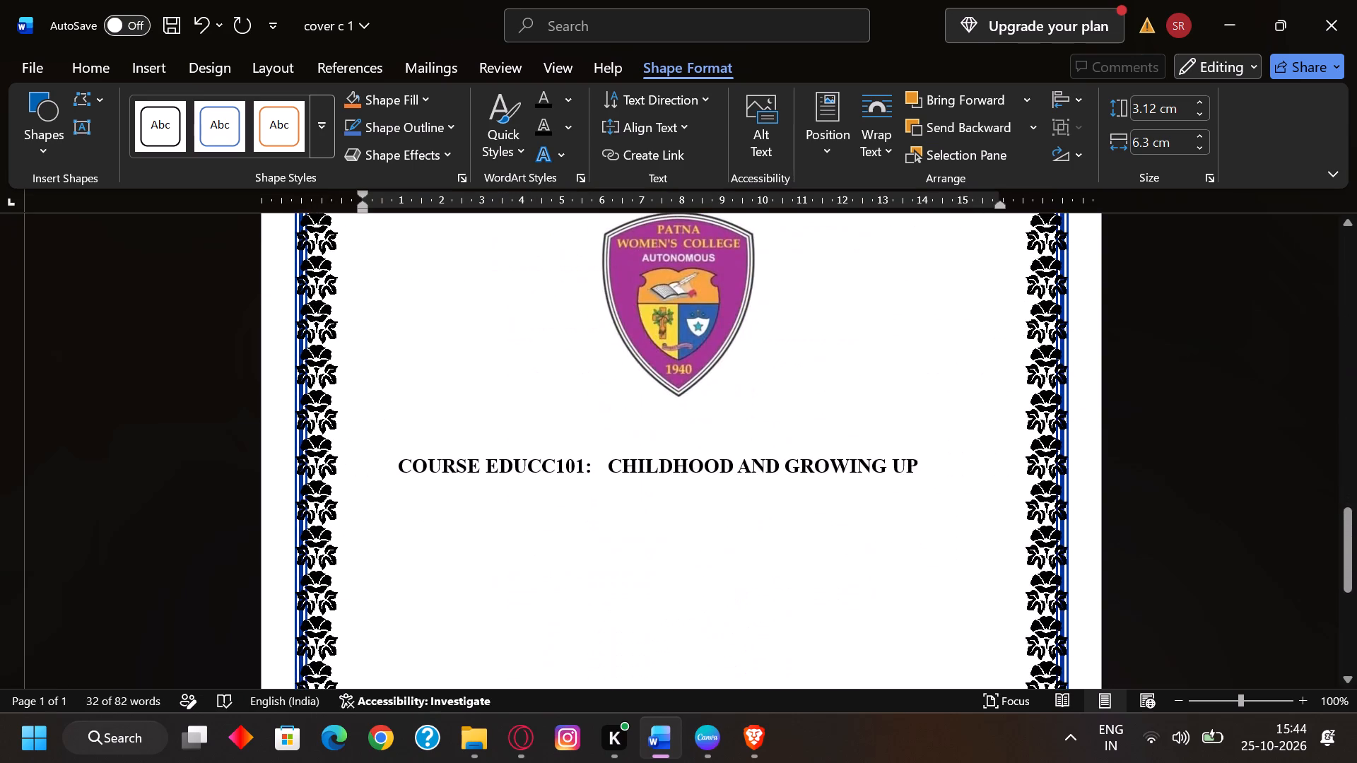
scroll(603, 444, "up", 4)
scroll(603, 444, "down", 9)
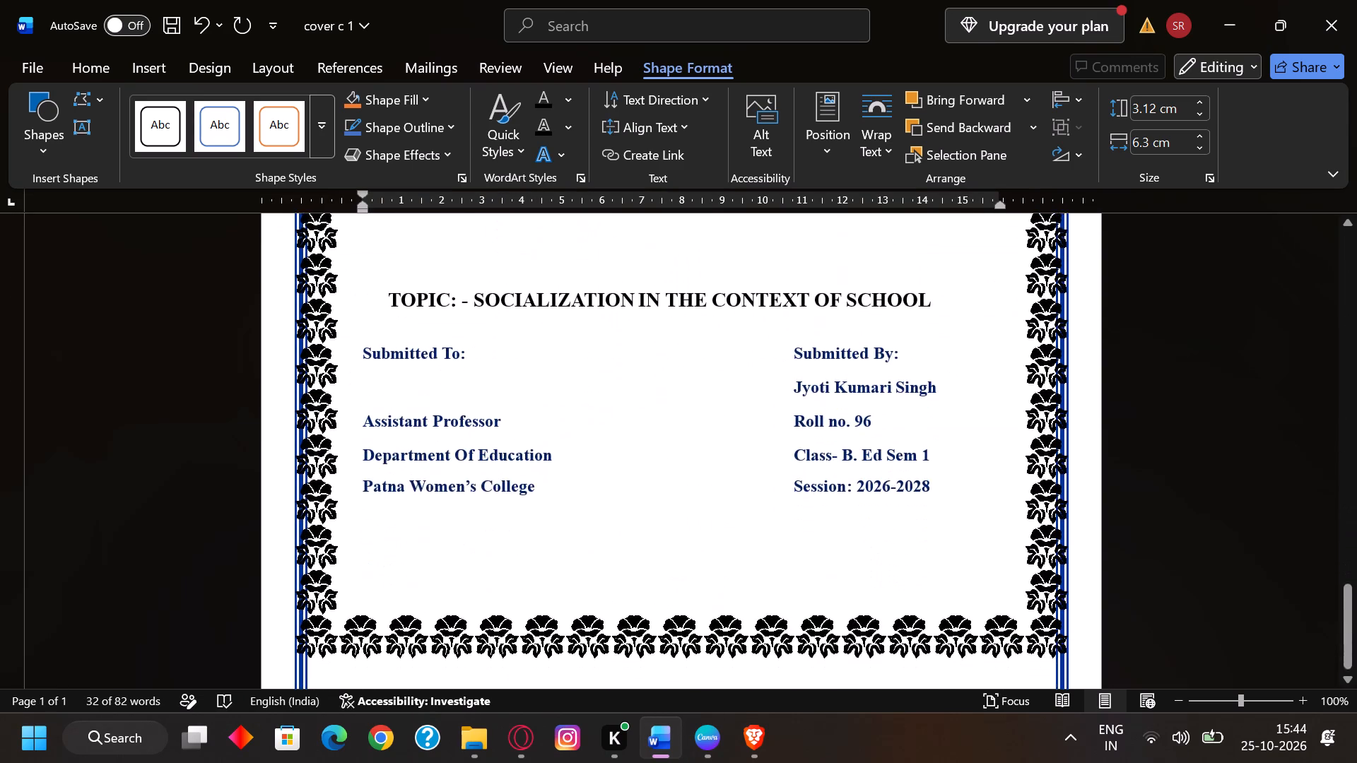
scroll(603, 442, "up", 8)
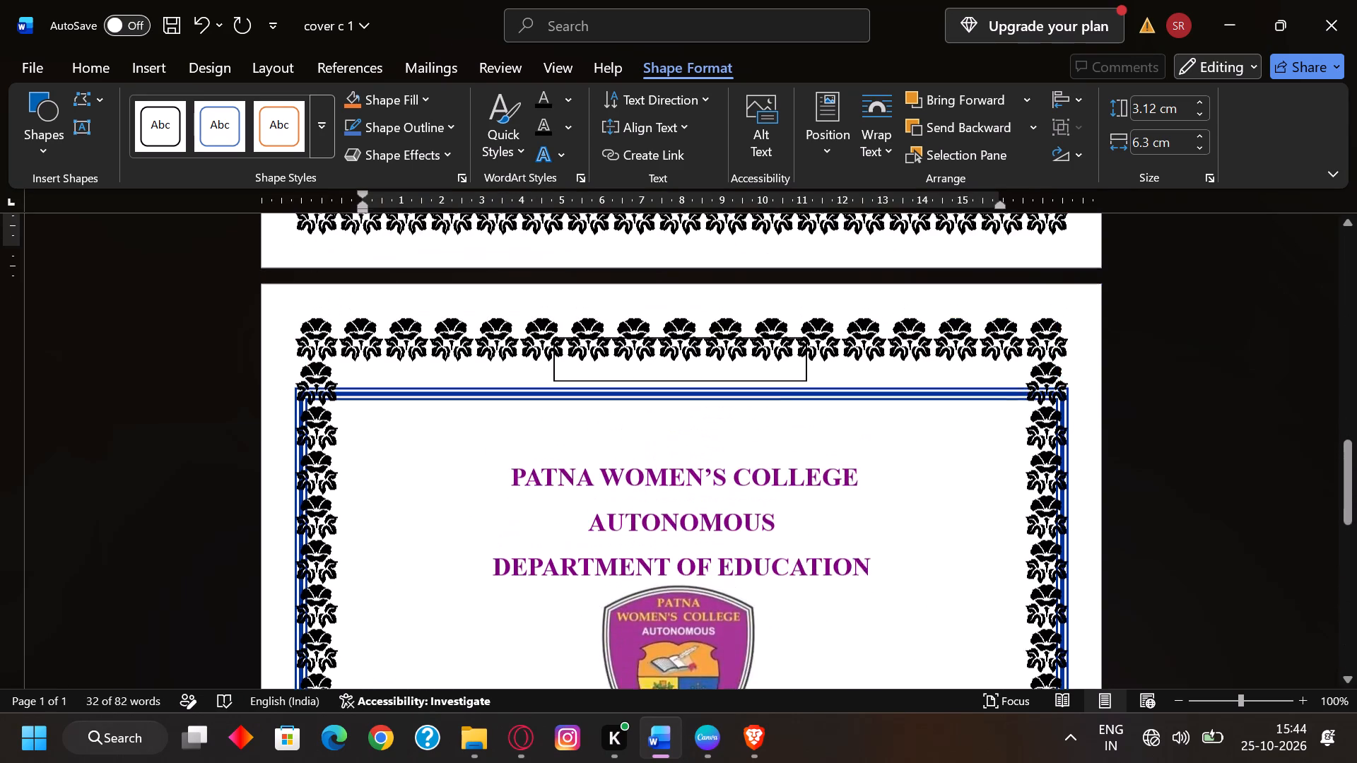
scroll(603, 432, "down", 6)
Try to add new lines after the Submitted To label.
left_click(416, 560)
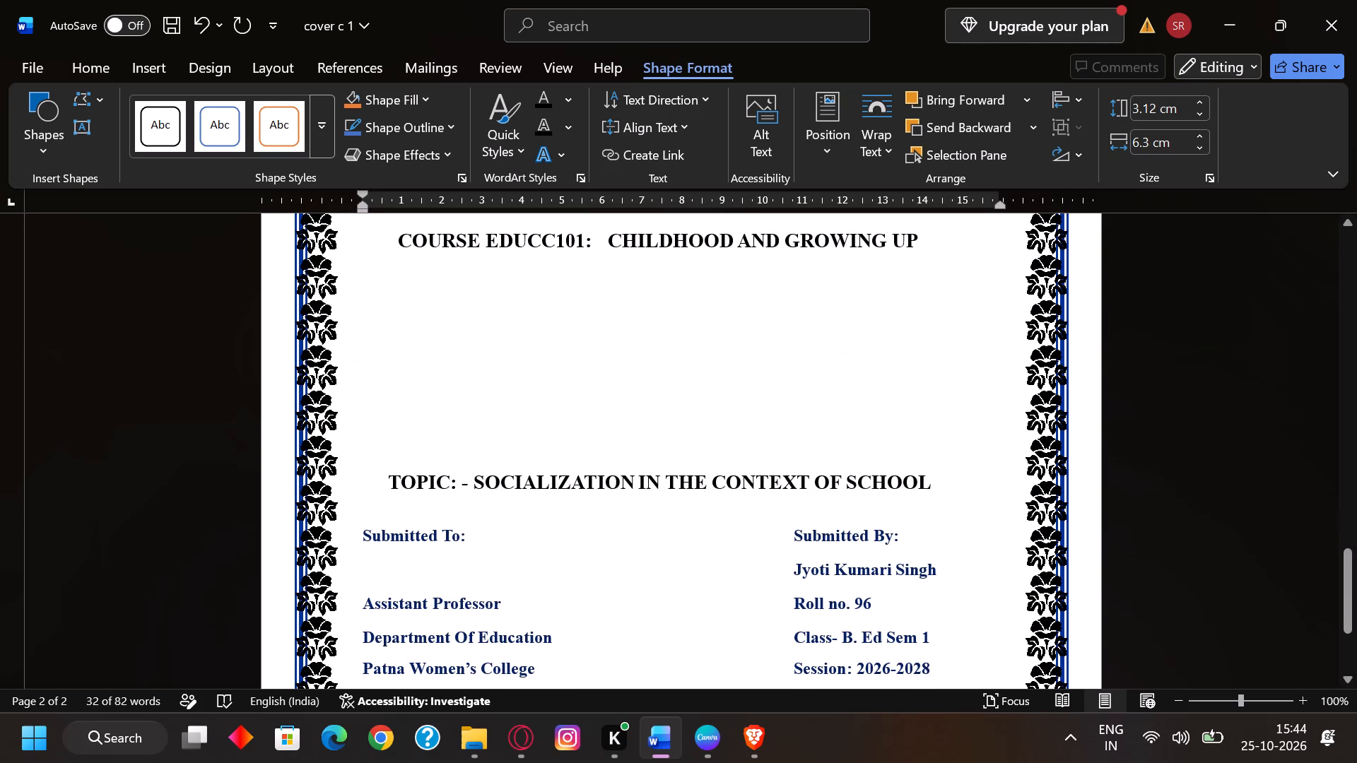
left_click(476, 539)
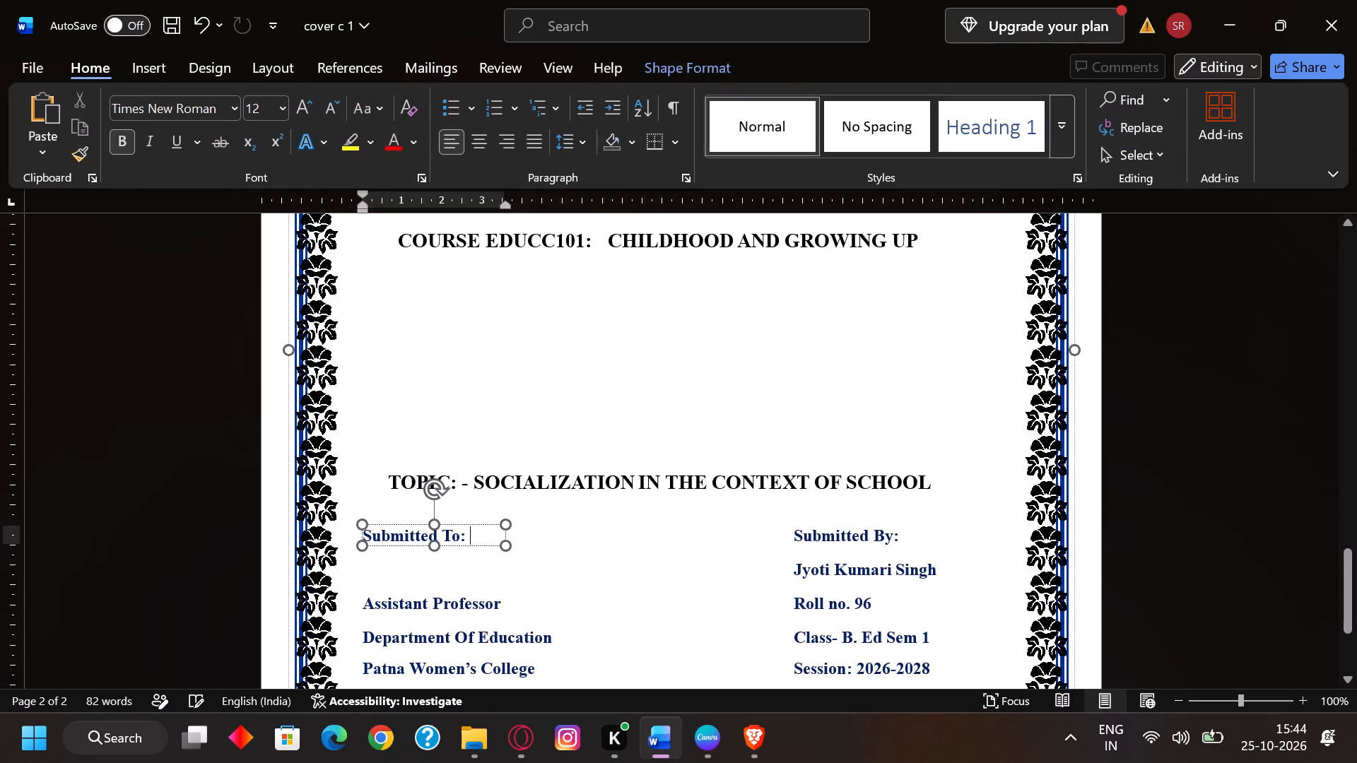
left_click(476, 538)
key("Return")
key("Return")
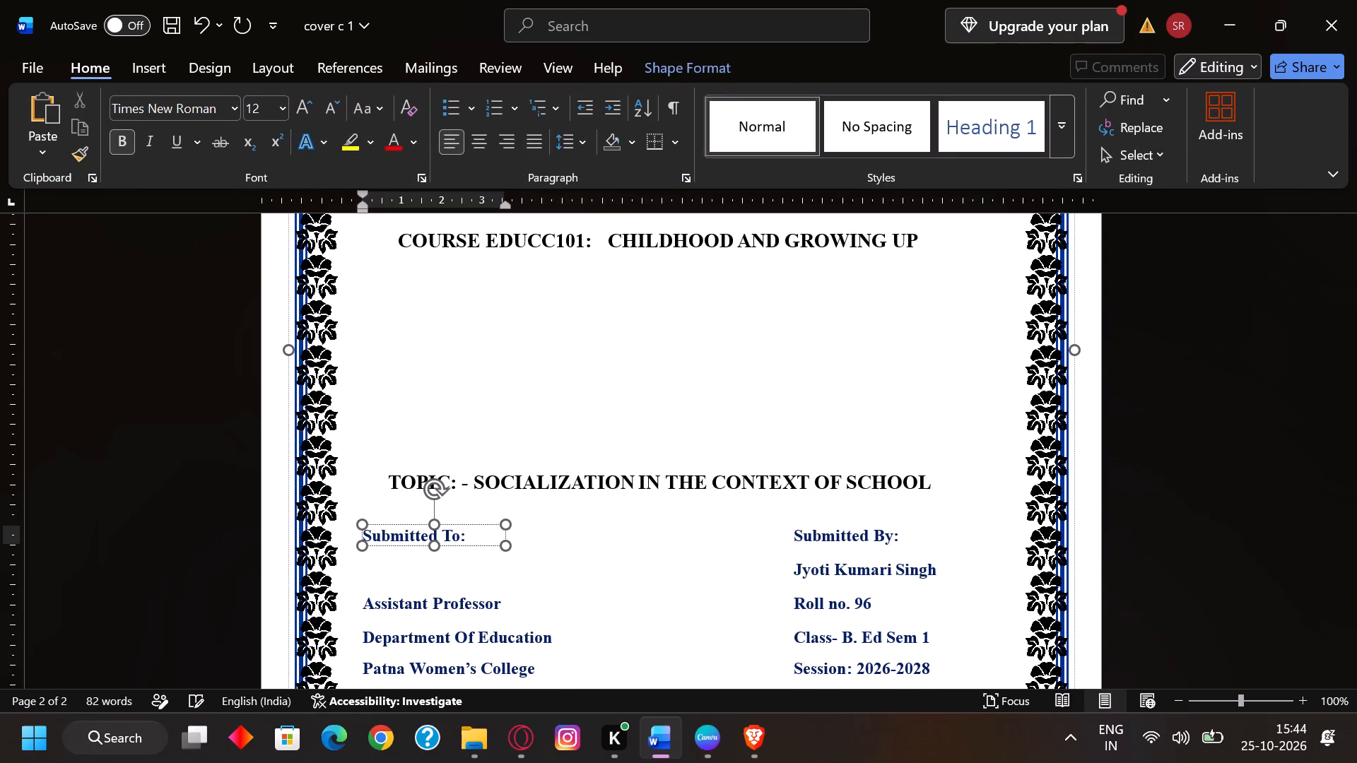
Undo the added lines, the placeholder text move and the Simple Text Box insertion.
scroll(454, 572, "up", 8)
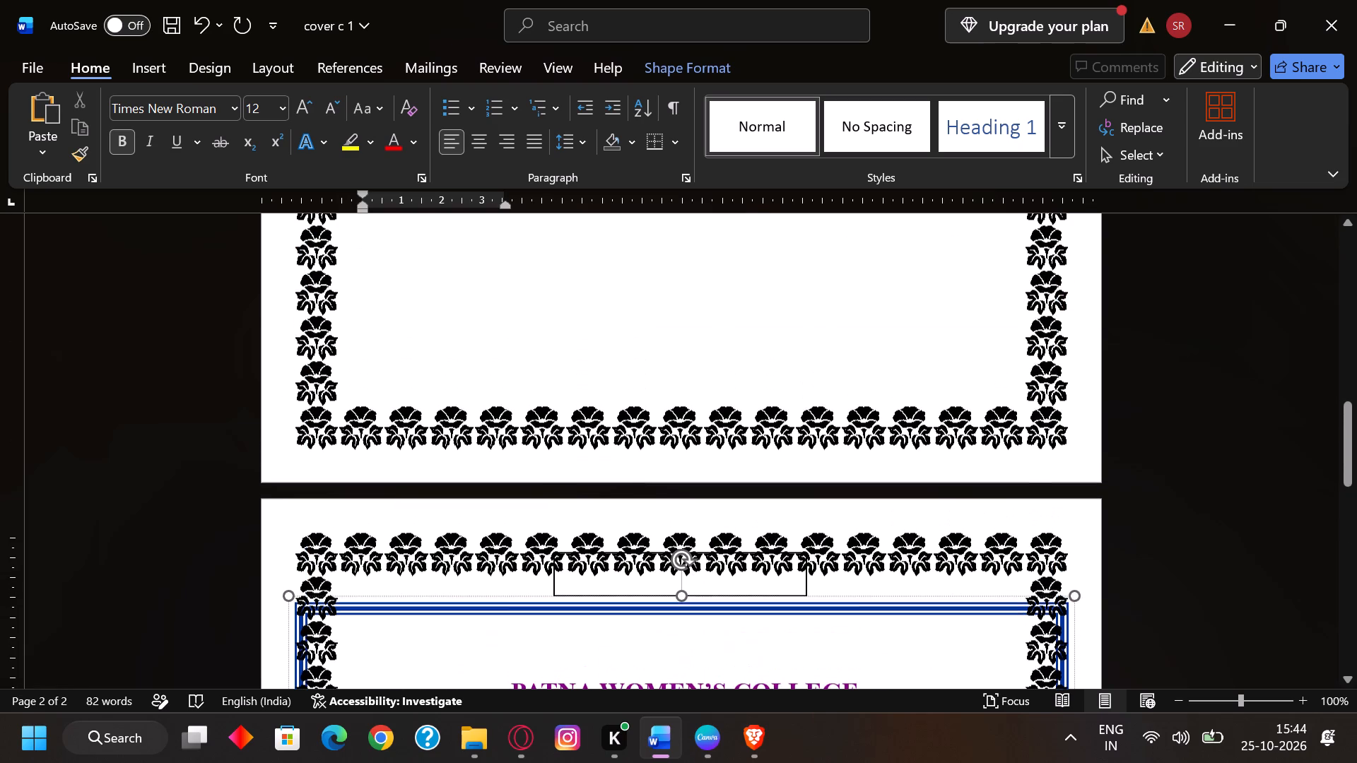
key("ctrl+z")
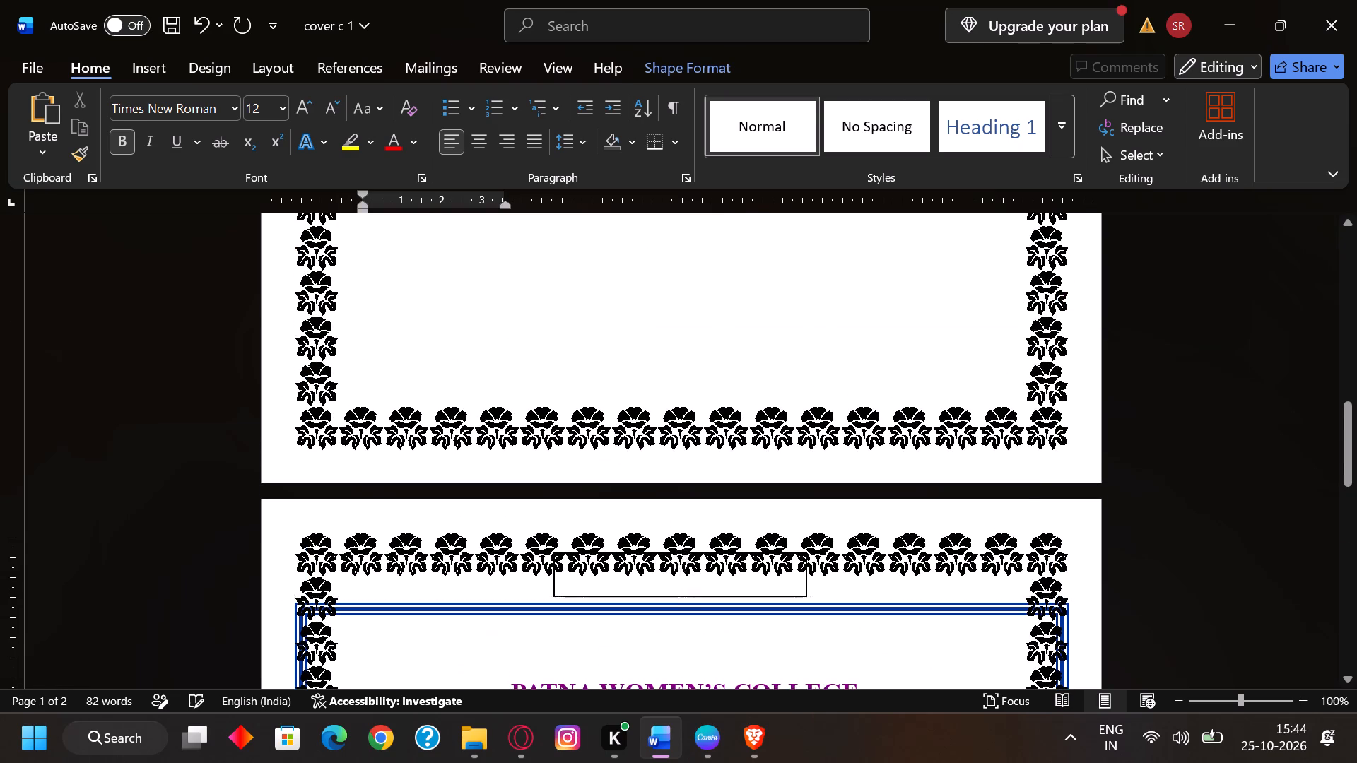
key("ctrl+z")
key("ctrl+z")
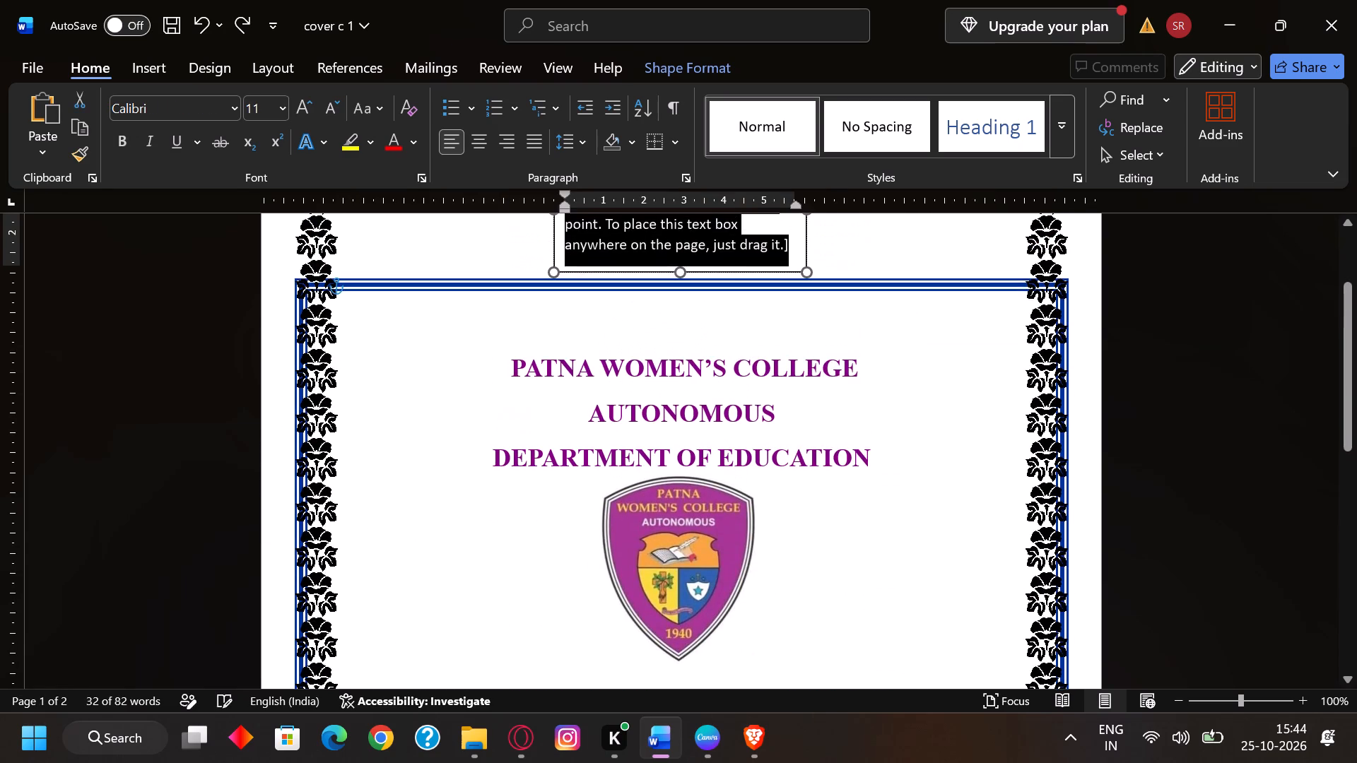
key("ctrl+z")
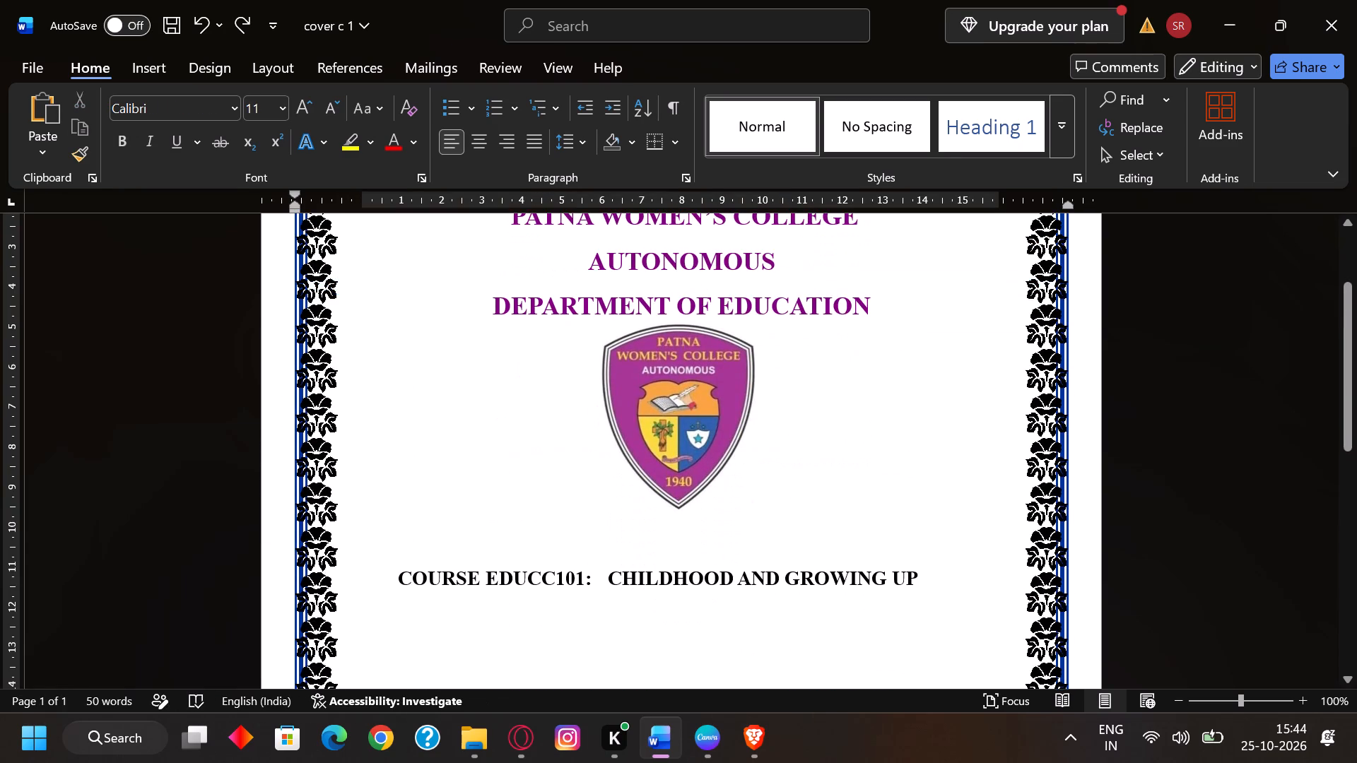
Check the cover page from the college heading down to the bottom border.
scroll(706, 538, "down", 4)
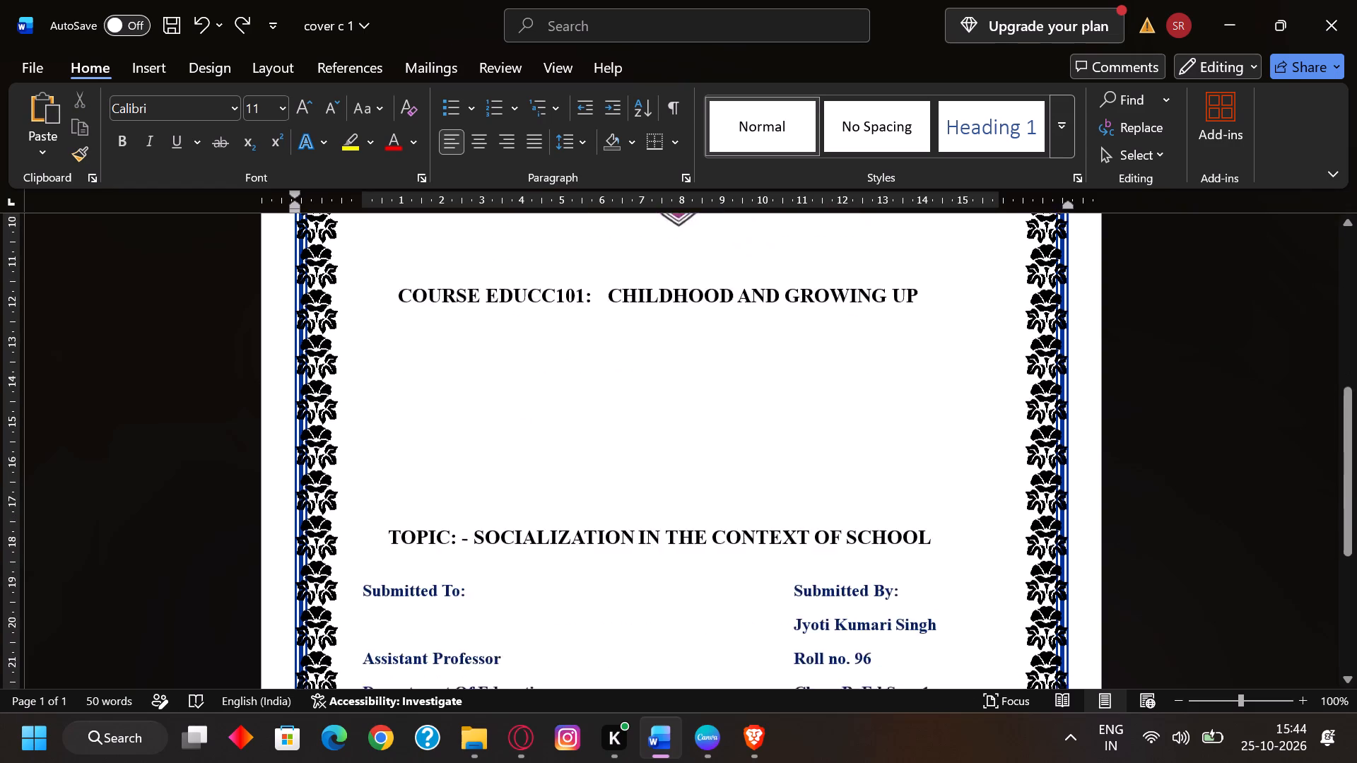
scroll(706, 537, "down", 3)
scroll(708, 533, "up", 4)
scroll(712, 519, "down", 8)
scroll(716, 490, "up", 17)
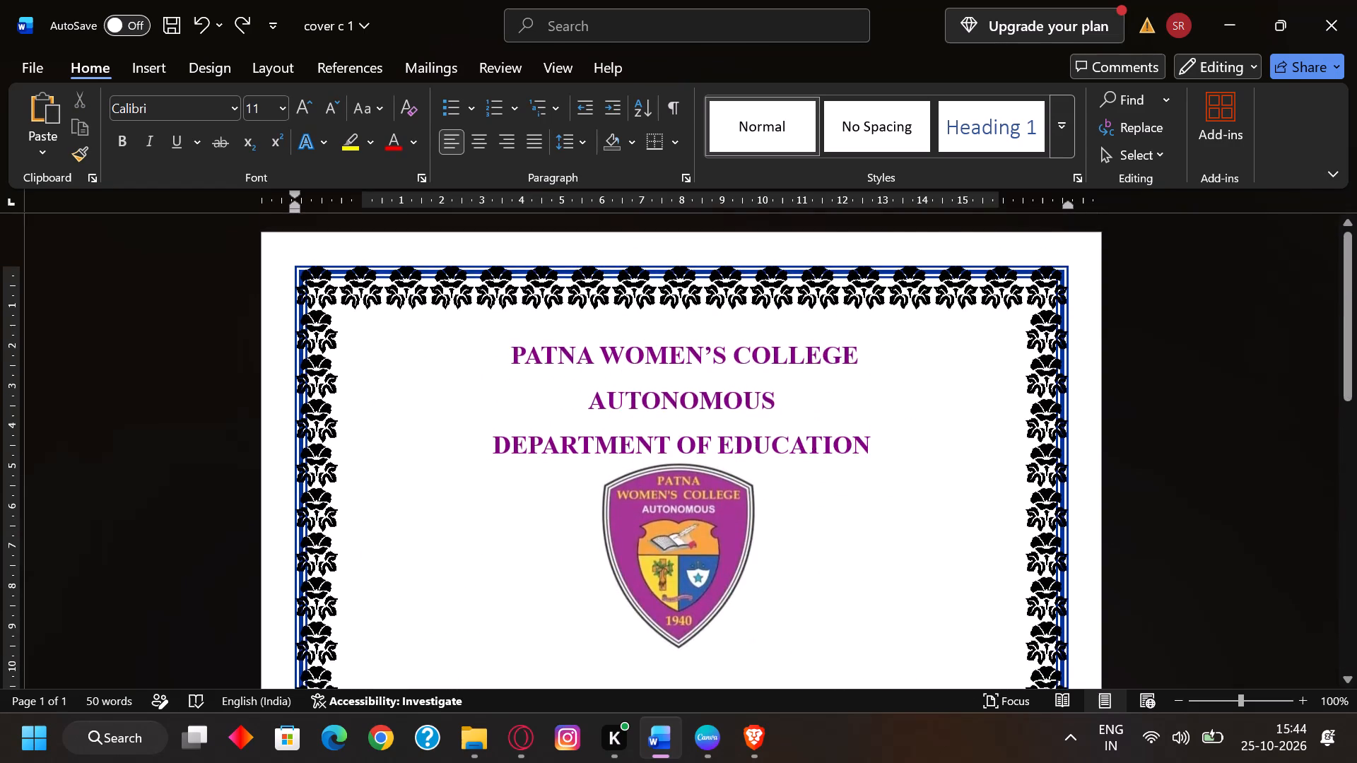
scroll(719, 478, "down", 10)
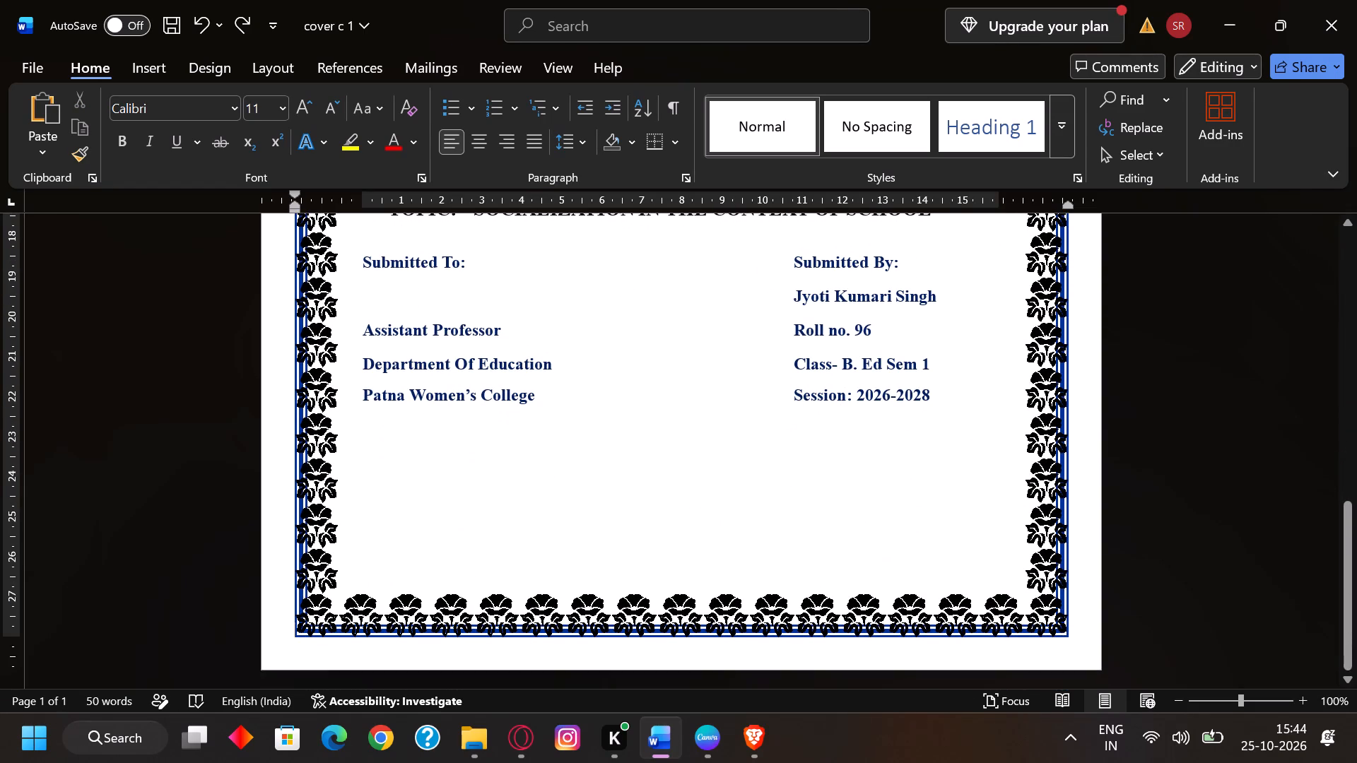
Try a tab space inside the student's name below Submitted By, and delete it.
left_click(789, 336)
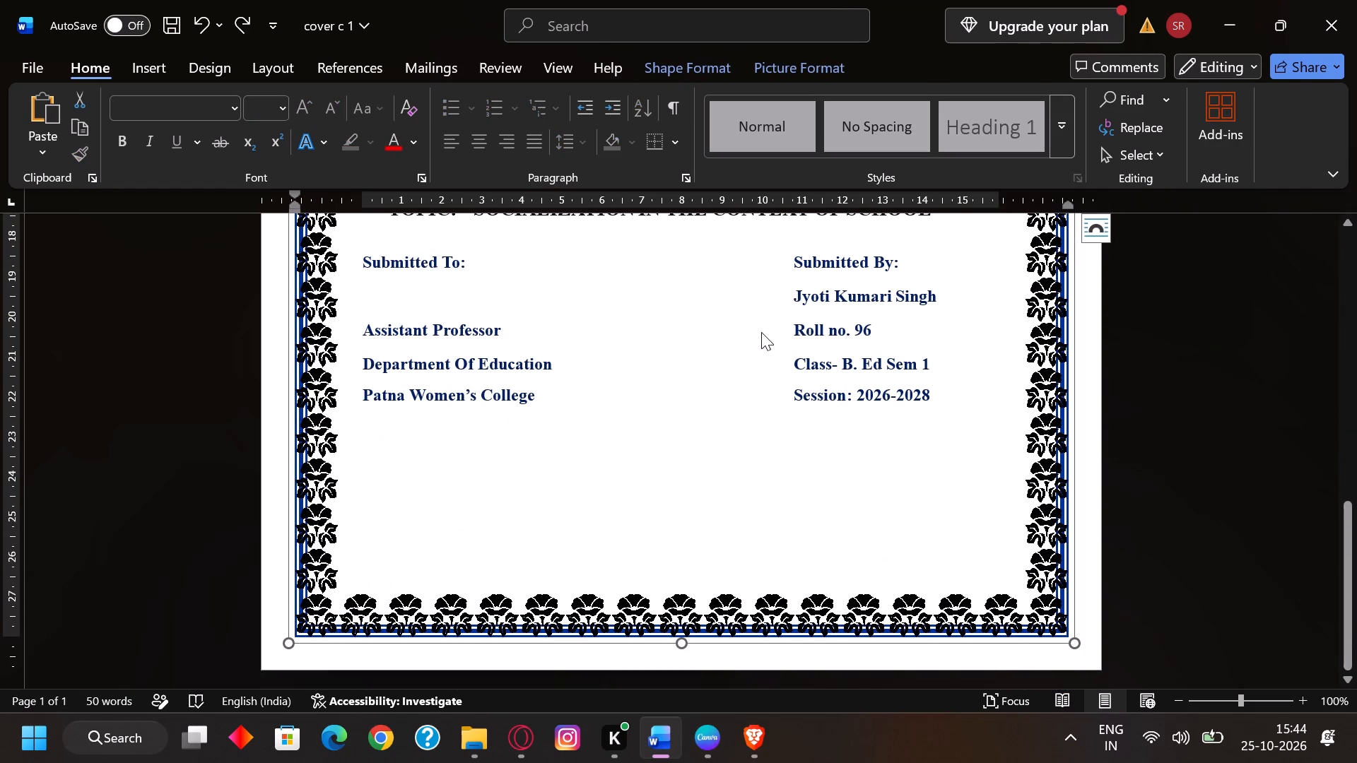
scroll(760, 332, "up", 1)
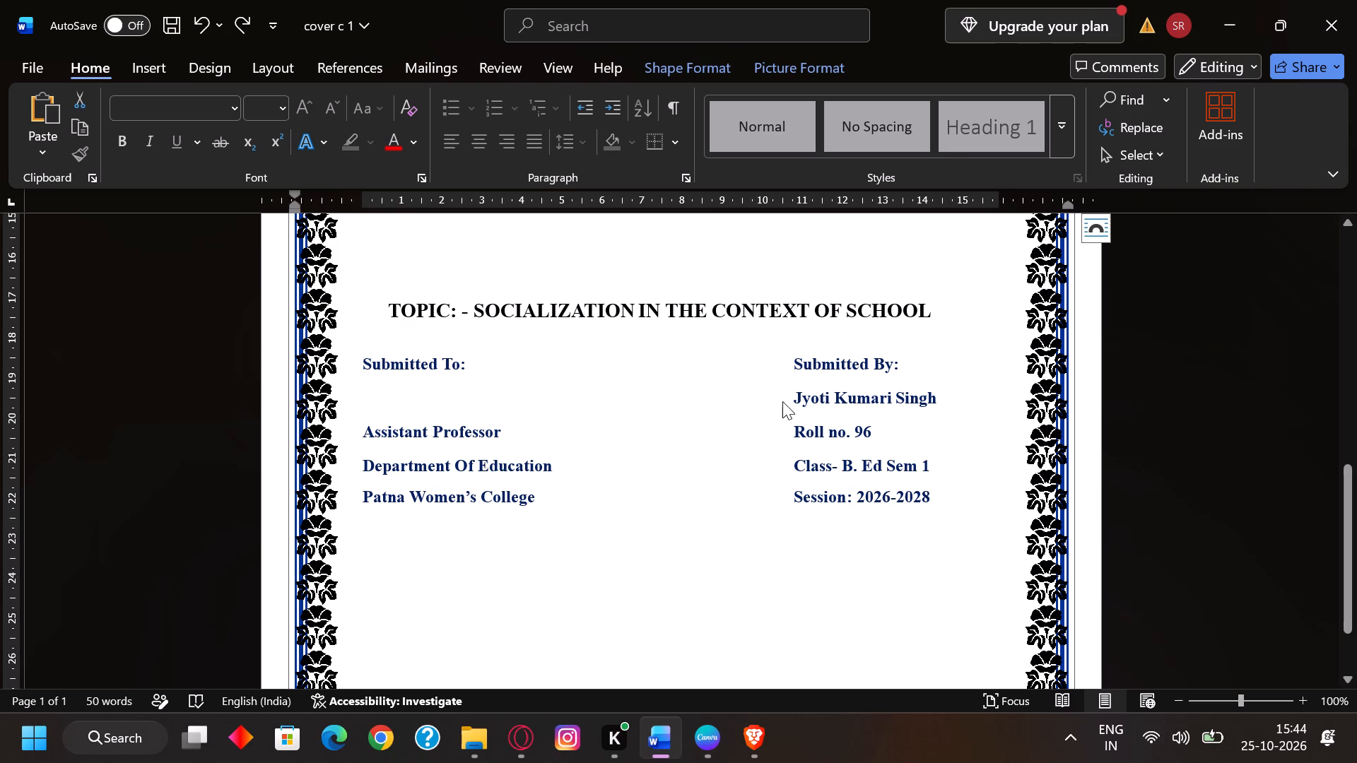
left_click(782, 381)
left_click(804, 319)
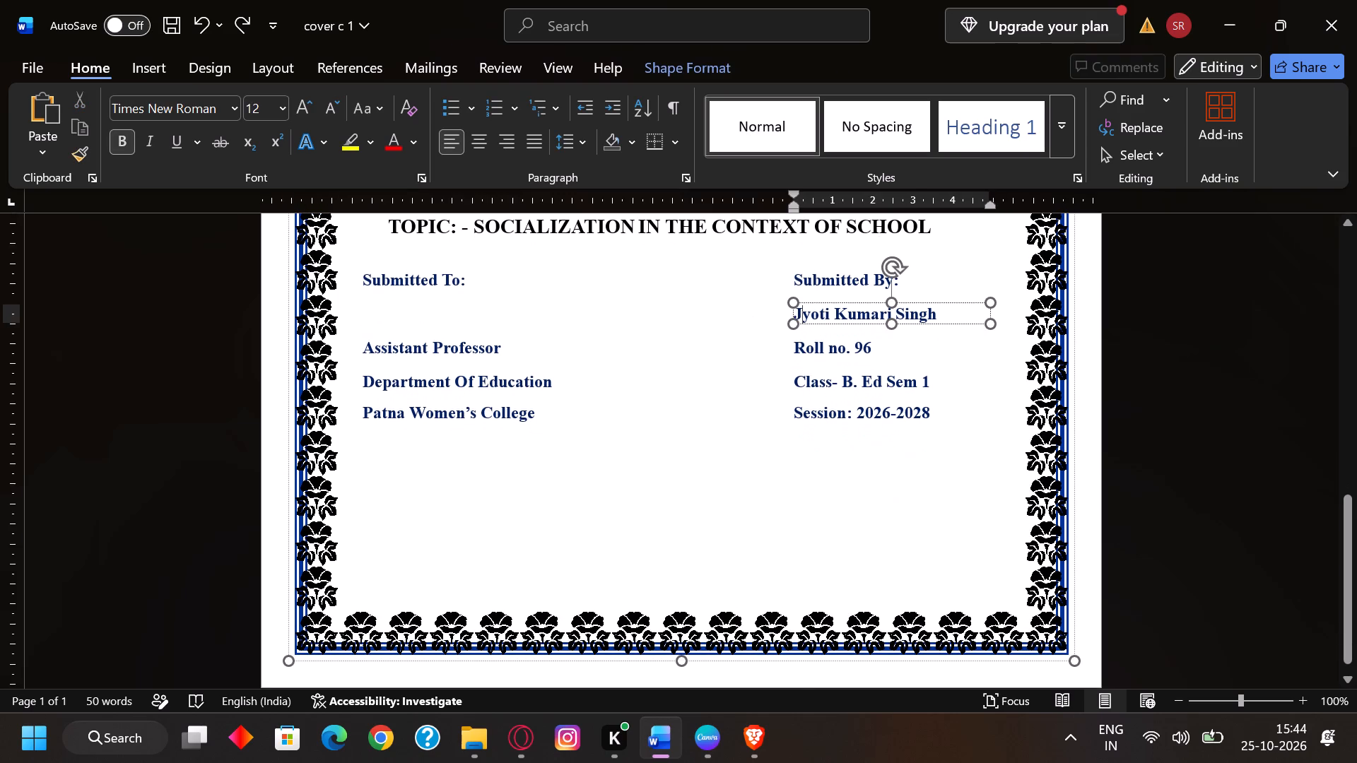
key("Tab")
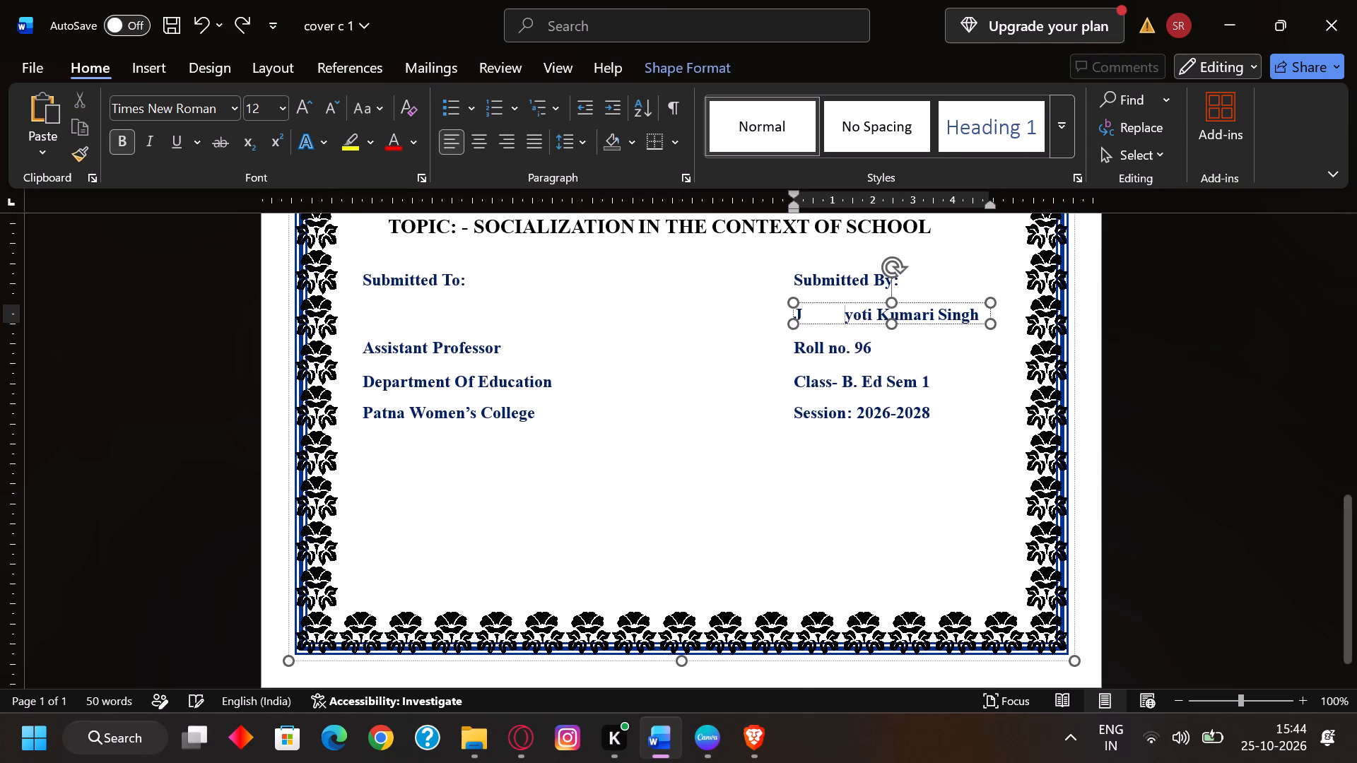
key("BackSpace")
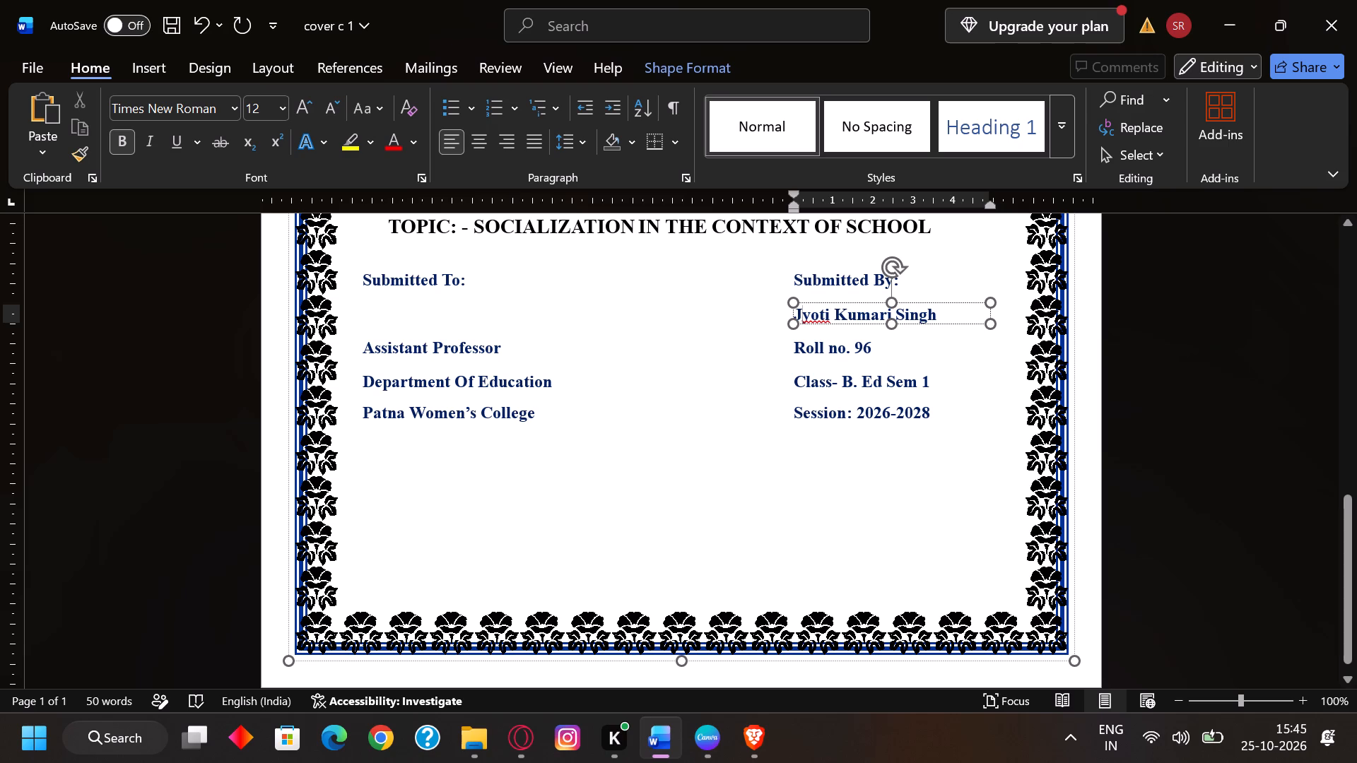
Widen the narrow empty text box below Submitted To to about 3.4 cm, starting roughly level with the label.
left_click(457, 317)
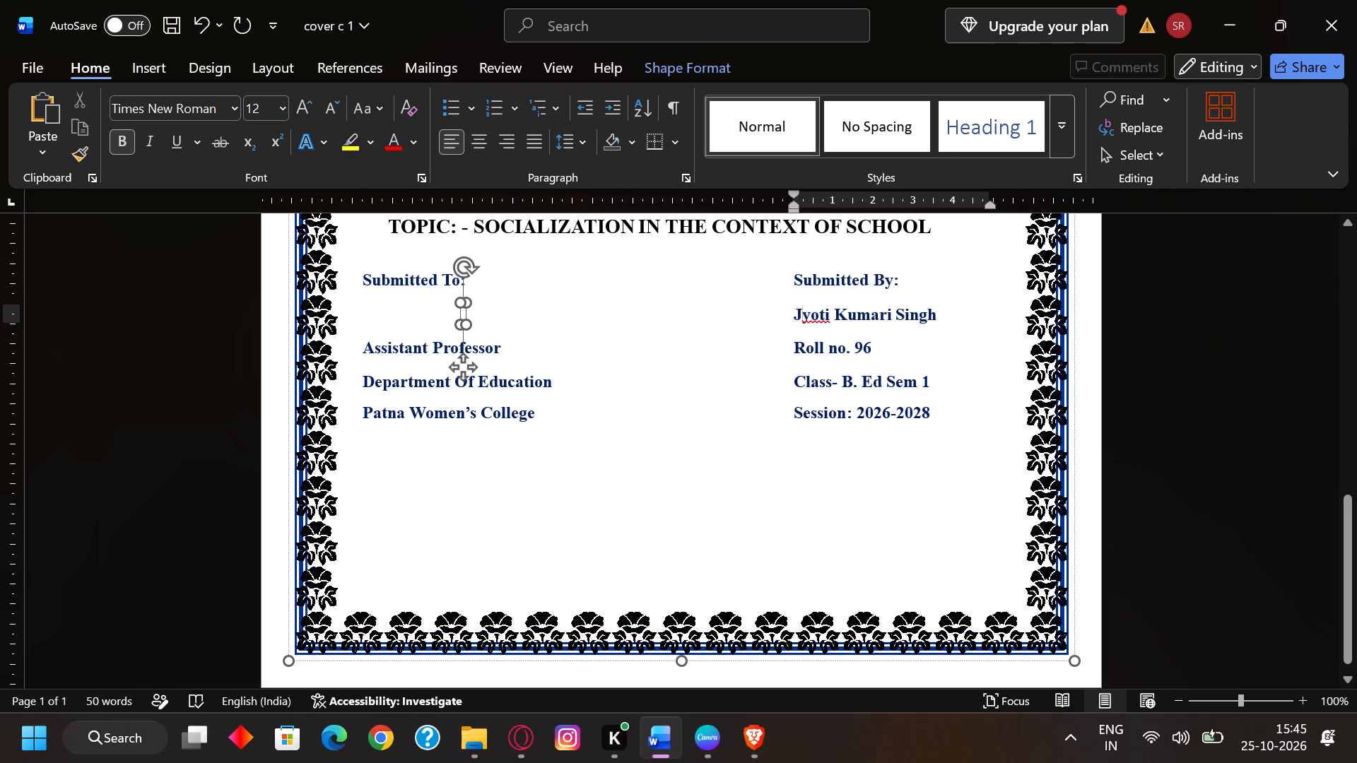
left_click_drag(461, 327, 412, 329)
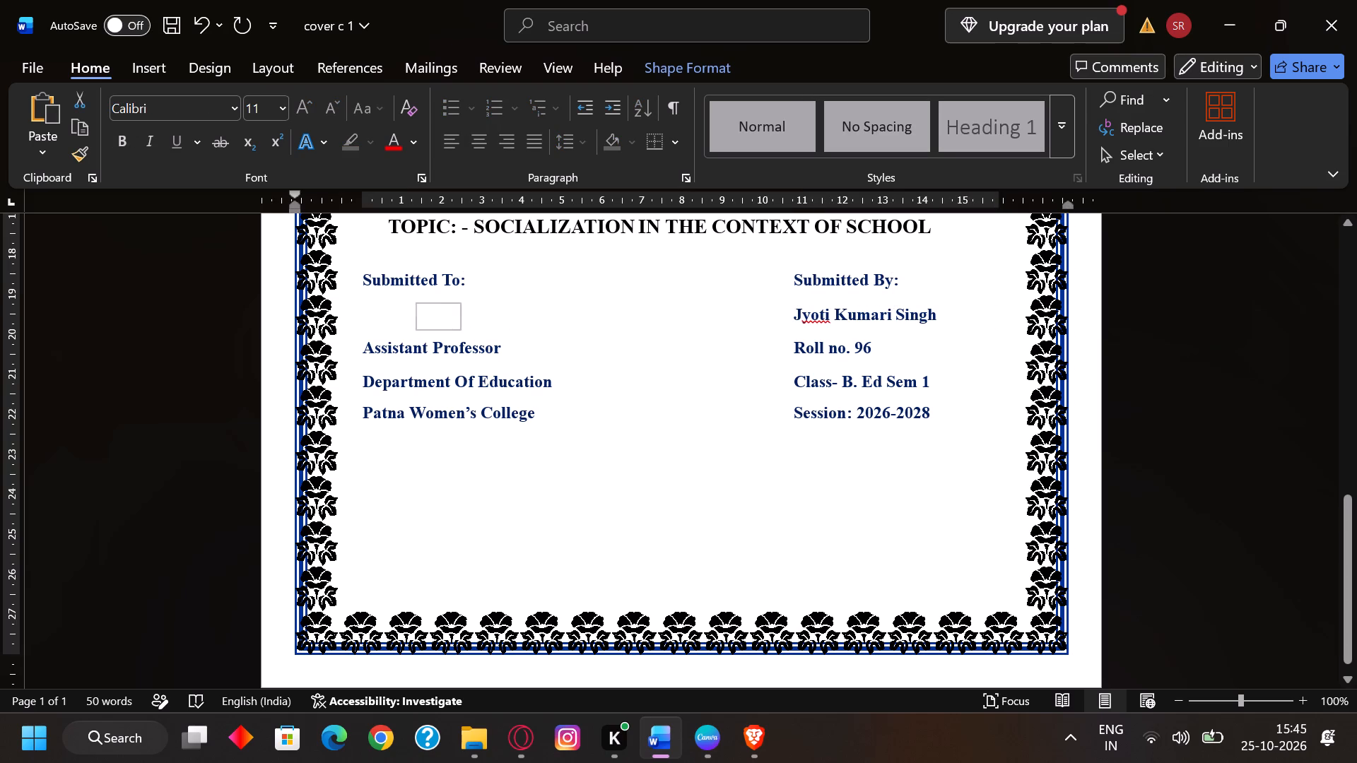
left_click_drag(412, 329, 360, 324)
left_click_drag(360, 324, 365, 324)
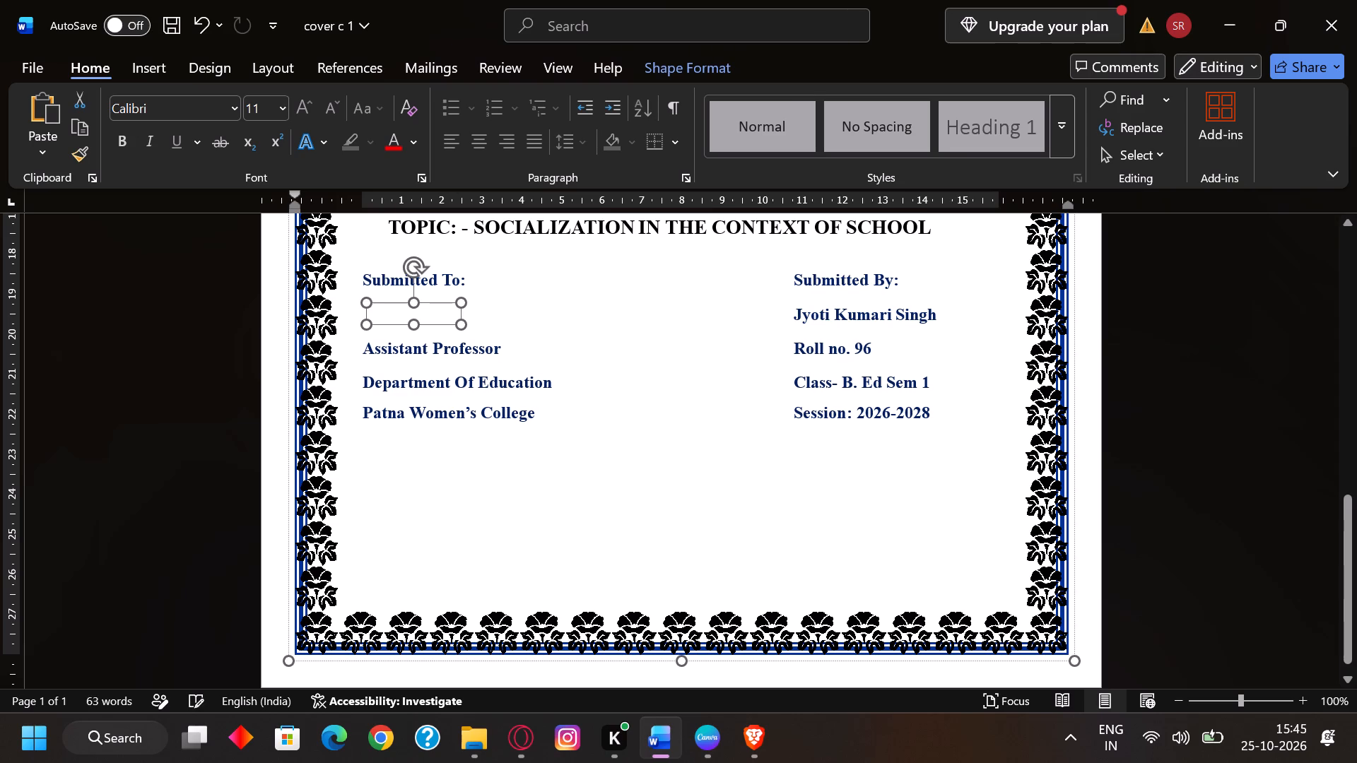
left_click_drag(459, 324, 503, 329)
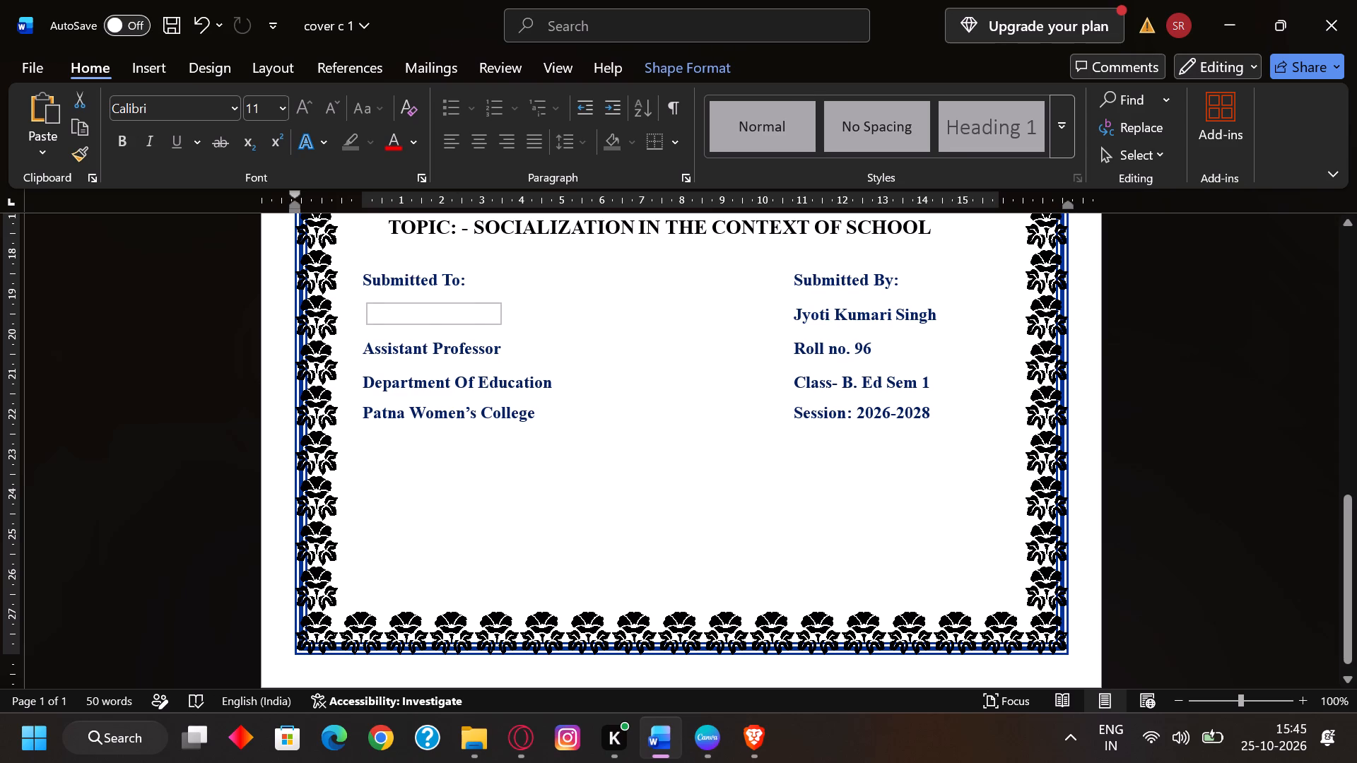
left_click_drag(503, 329, 507, 329)
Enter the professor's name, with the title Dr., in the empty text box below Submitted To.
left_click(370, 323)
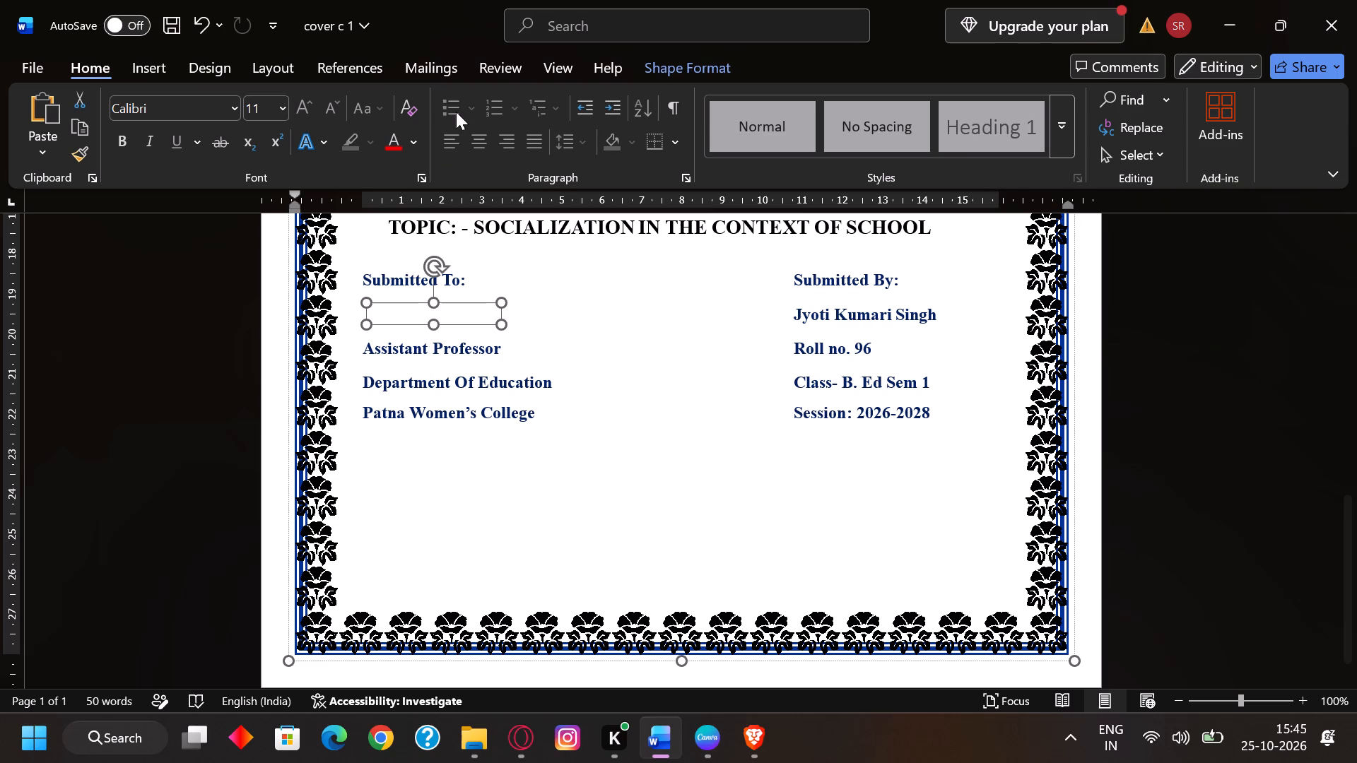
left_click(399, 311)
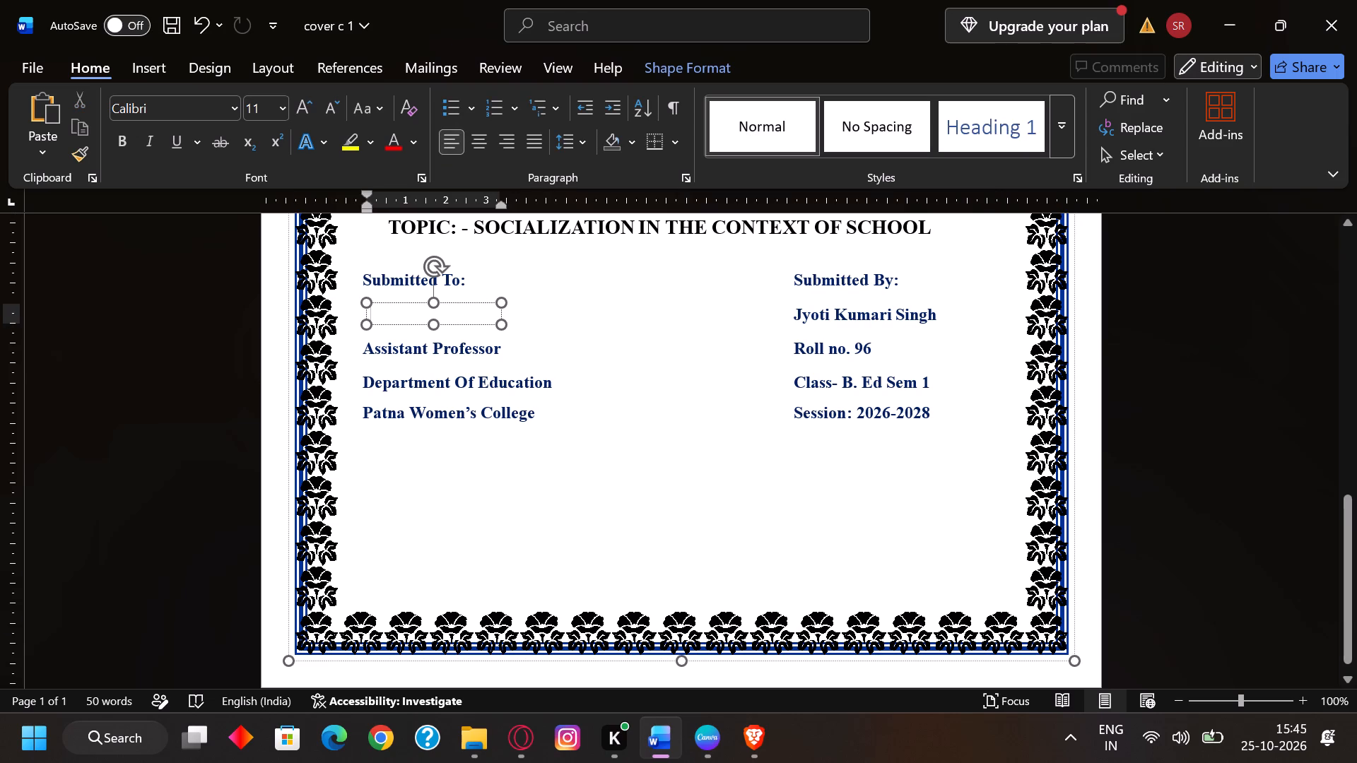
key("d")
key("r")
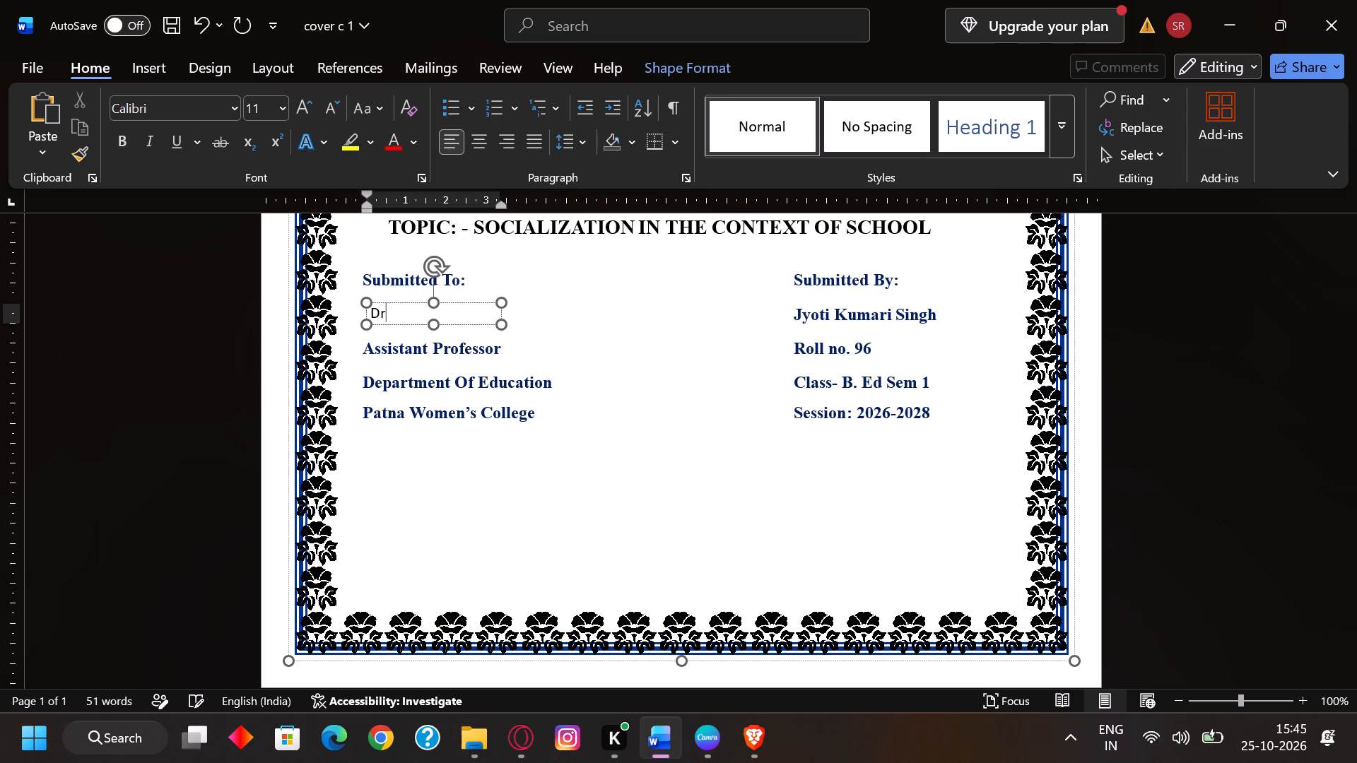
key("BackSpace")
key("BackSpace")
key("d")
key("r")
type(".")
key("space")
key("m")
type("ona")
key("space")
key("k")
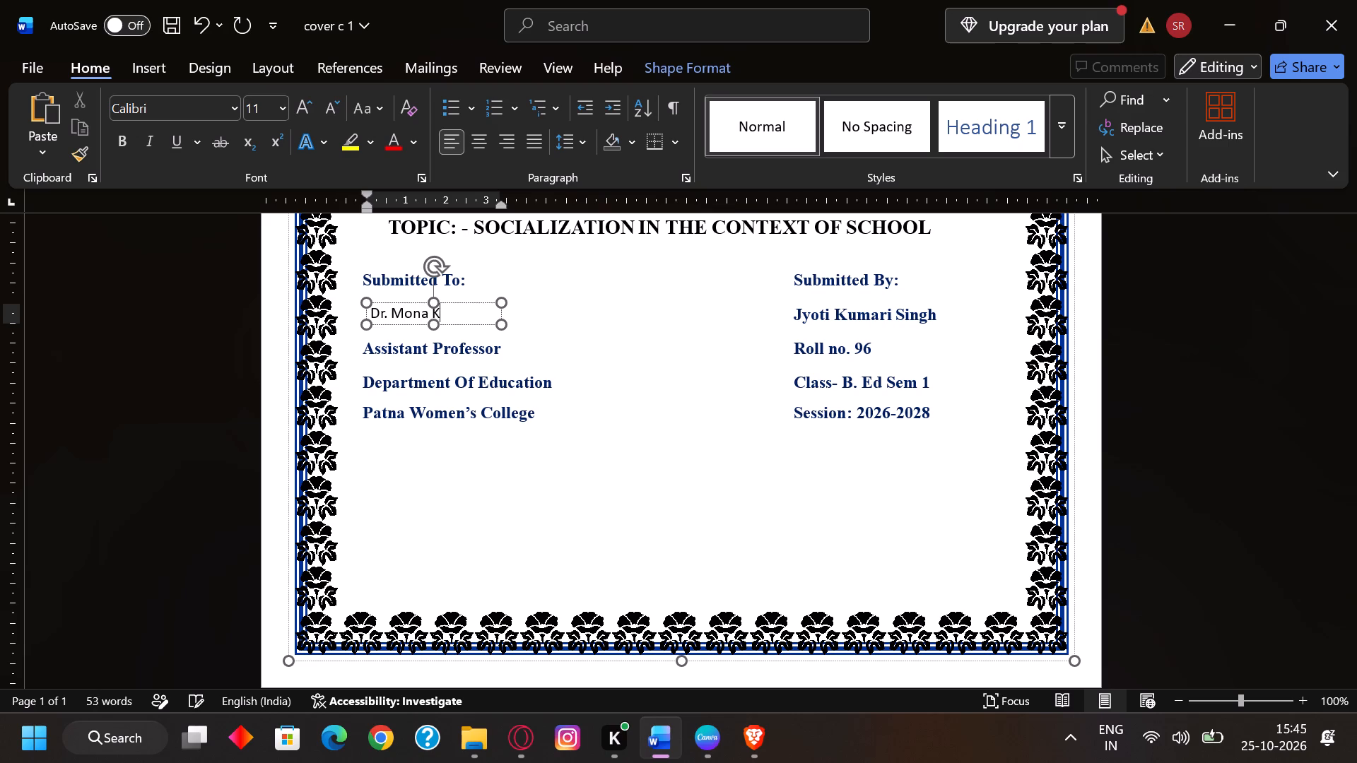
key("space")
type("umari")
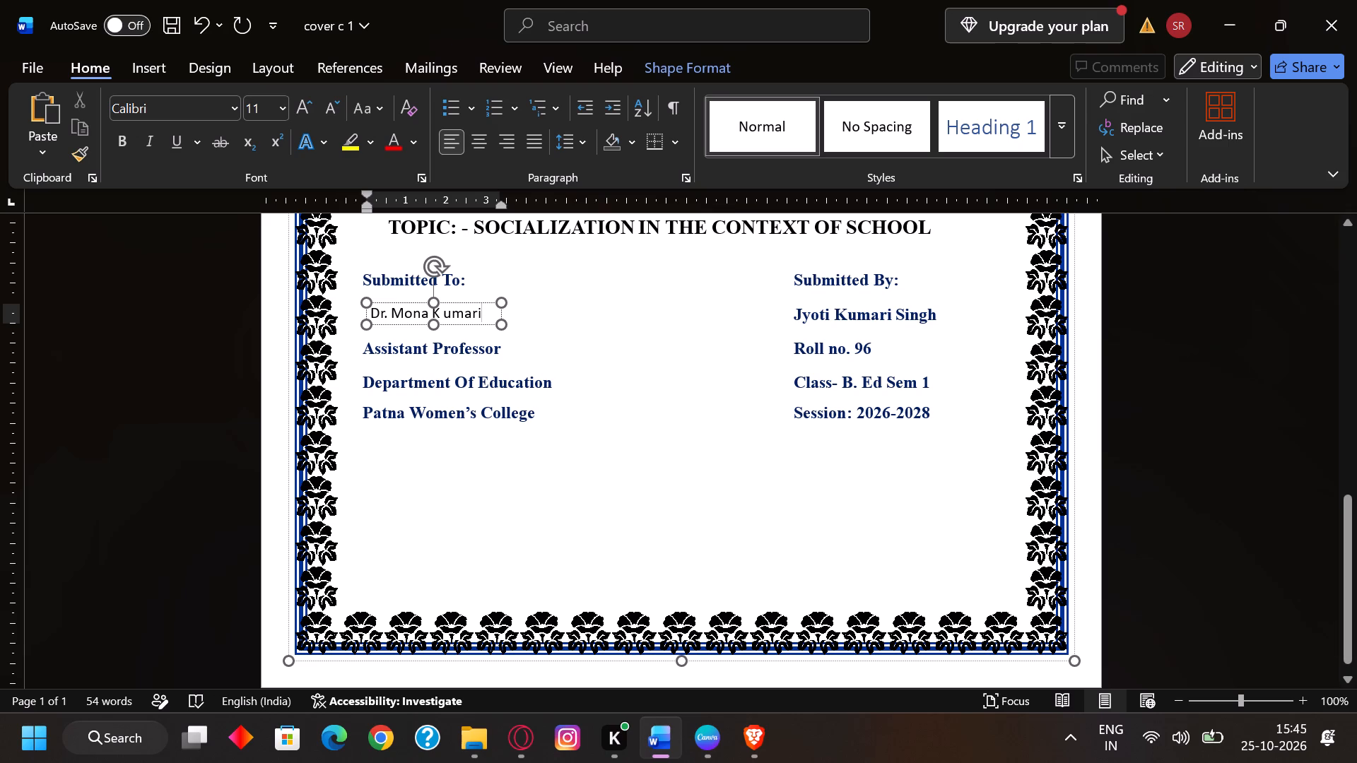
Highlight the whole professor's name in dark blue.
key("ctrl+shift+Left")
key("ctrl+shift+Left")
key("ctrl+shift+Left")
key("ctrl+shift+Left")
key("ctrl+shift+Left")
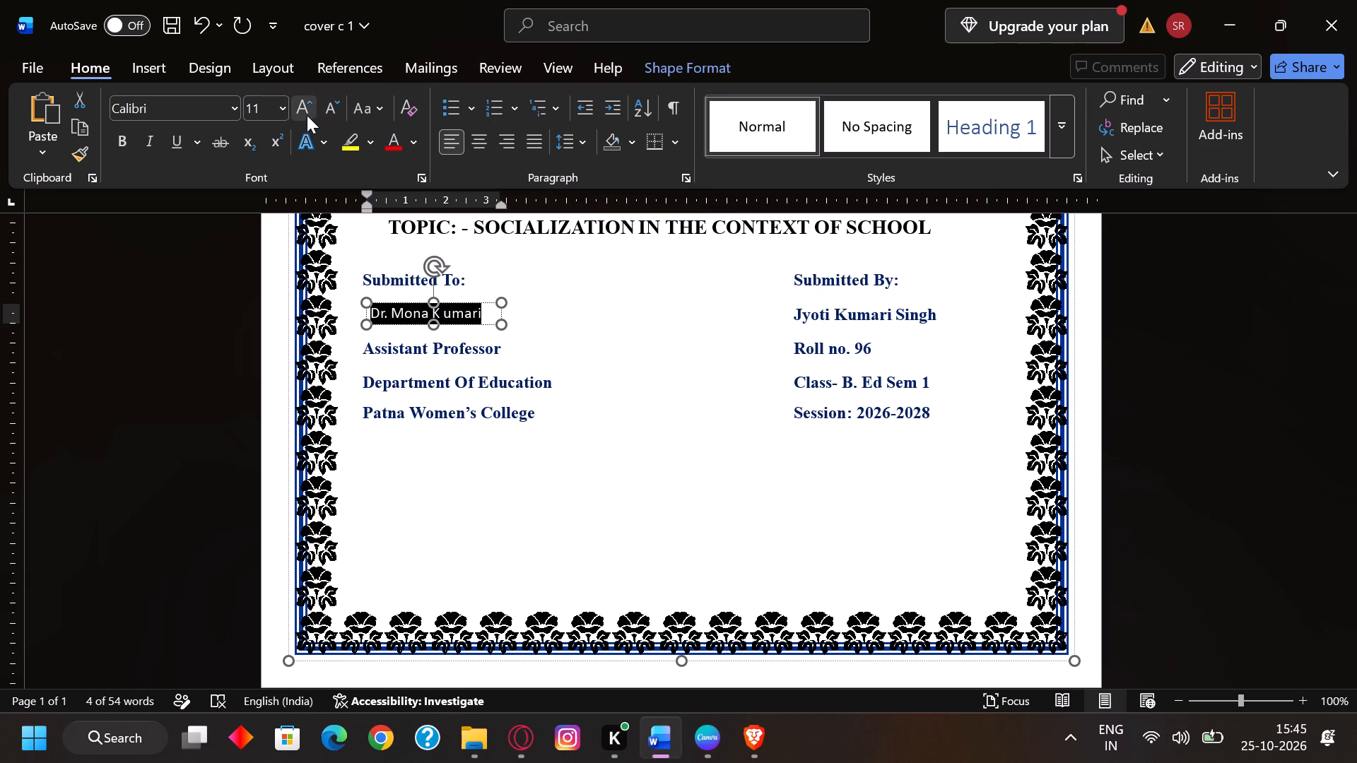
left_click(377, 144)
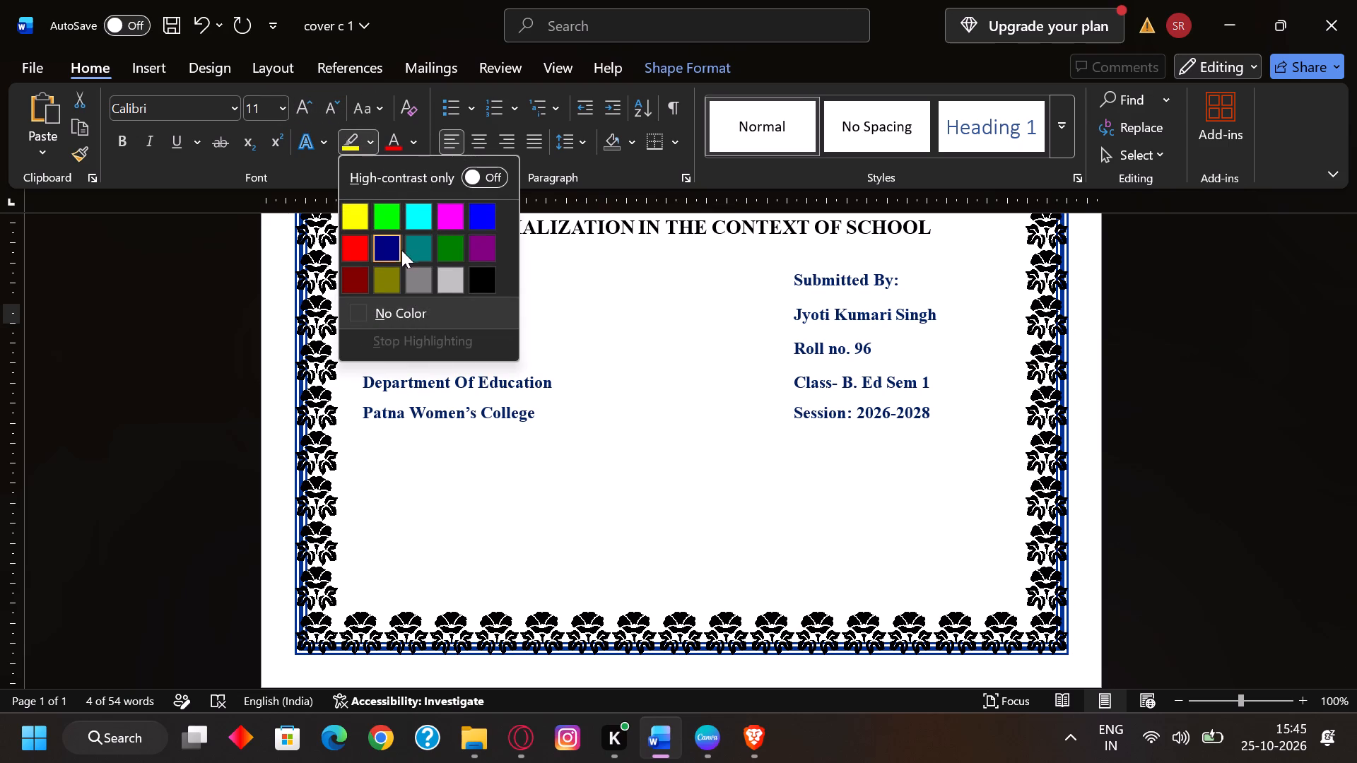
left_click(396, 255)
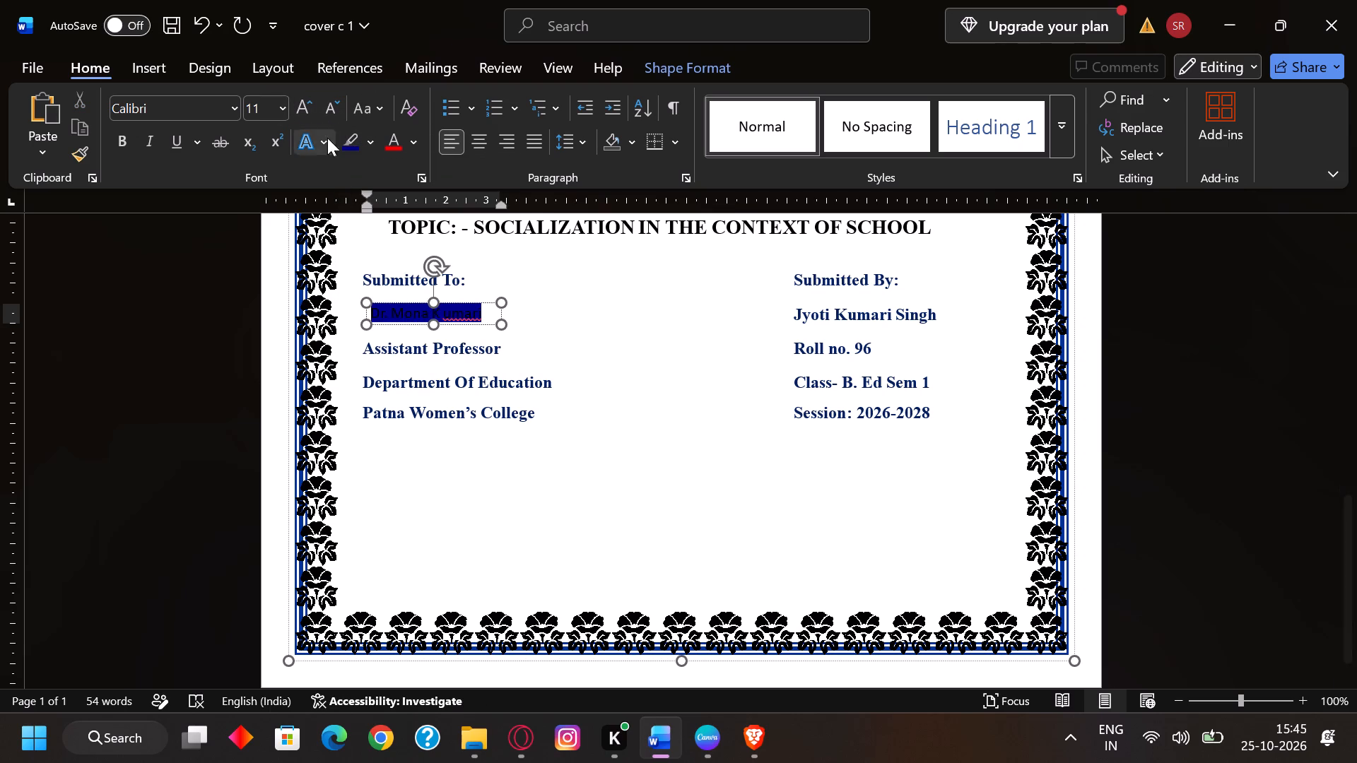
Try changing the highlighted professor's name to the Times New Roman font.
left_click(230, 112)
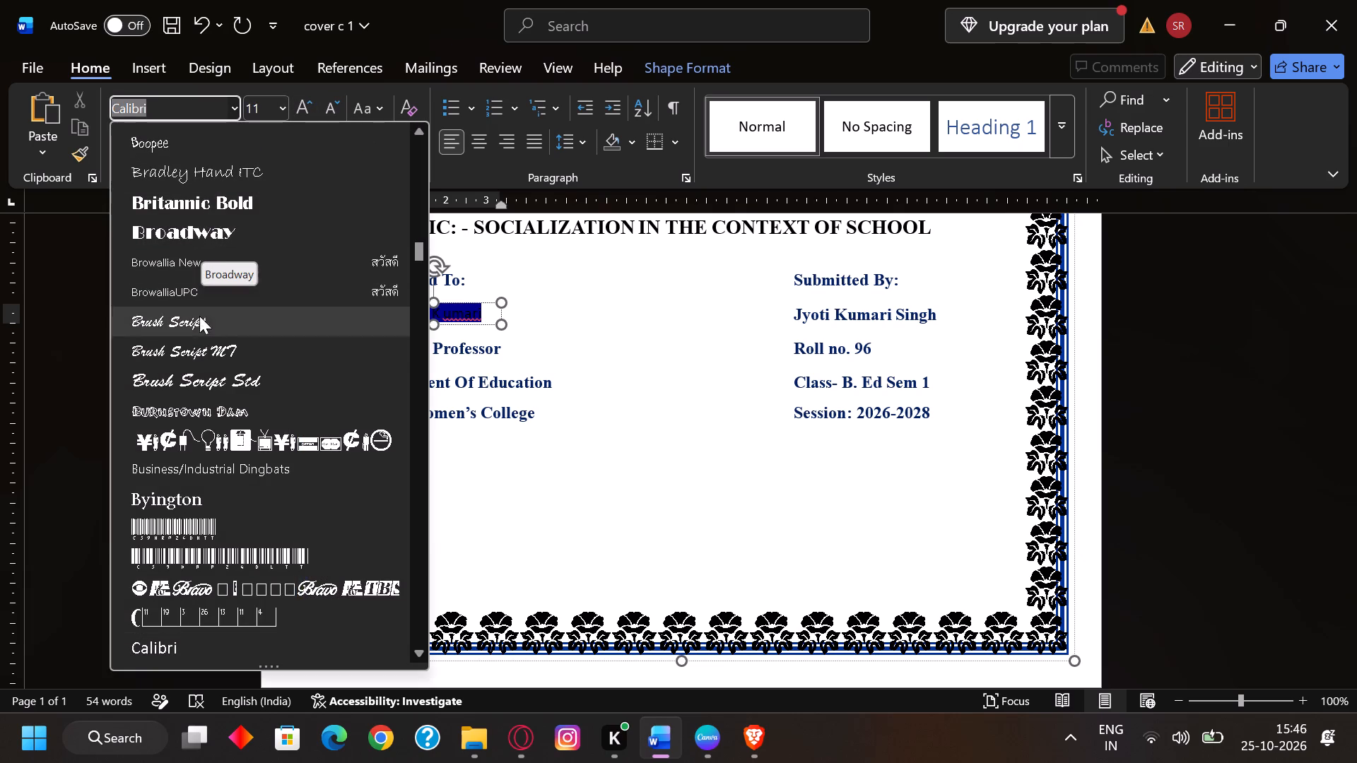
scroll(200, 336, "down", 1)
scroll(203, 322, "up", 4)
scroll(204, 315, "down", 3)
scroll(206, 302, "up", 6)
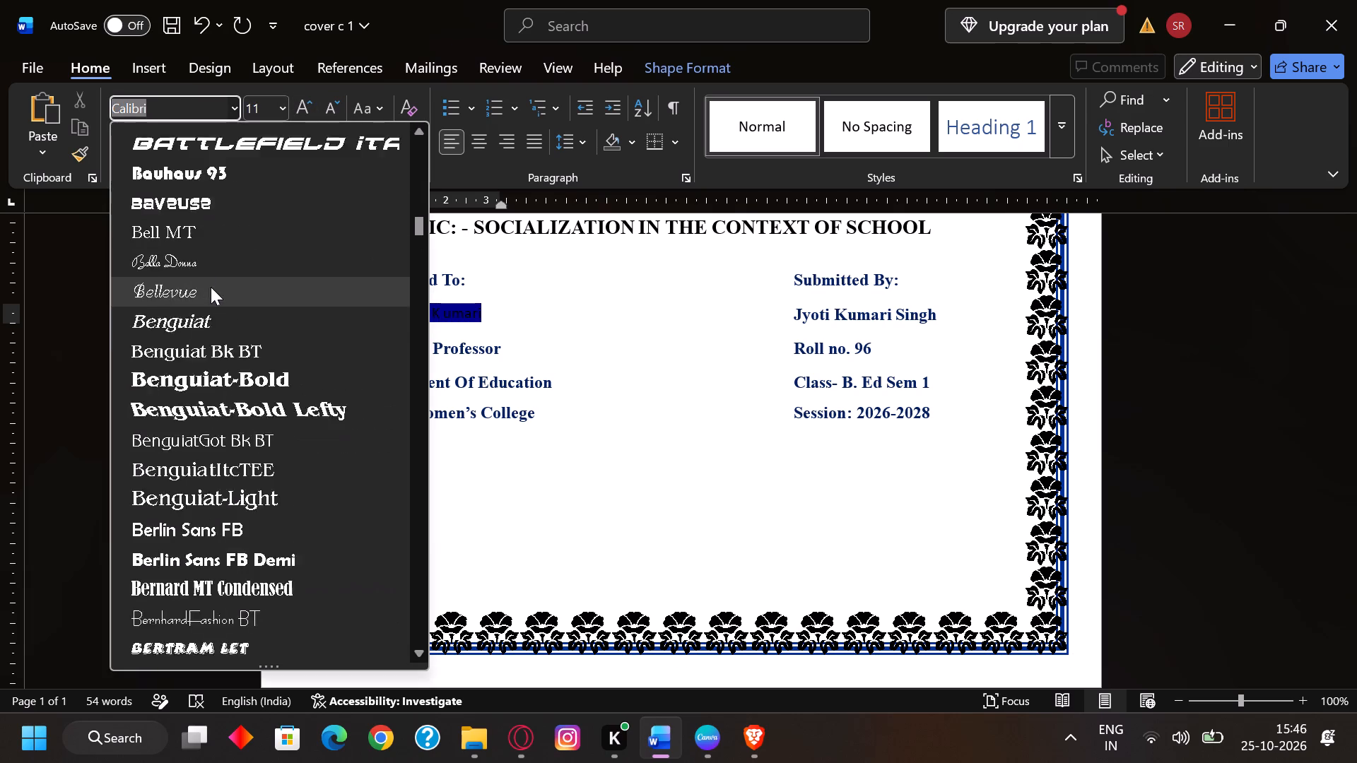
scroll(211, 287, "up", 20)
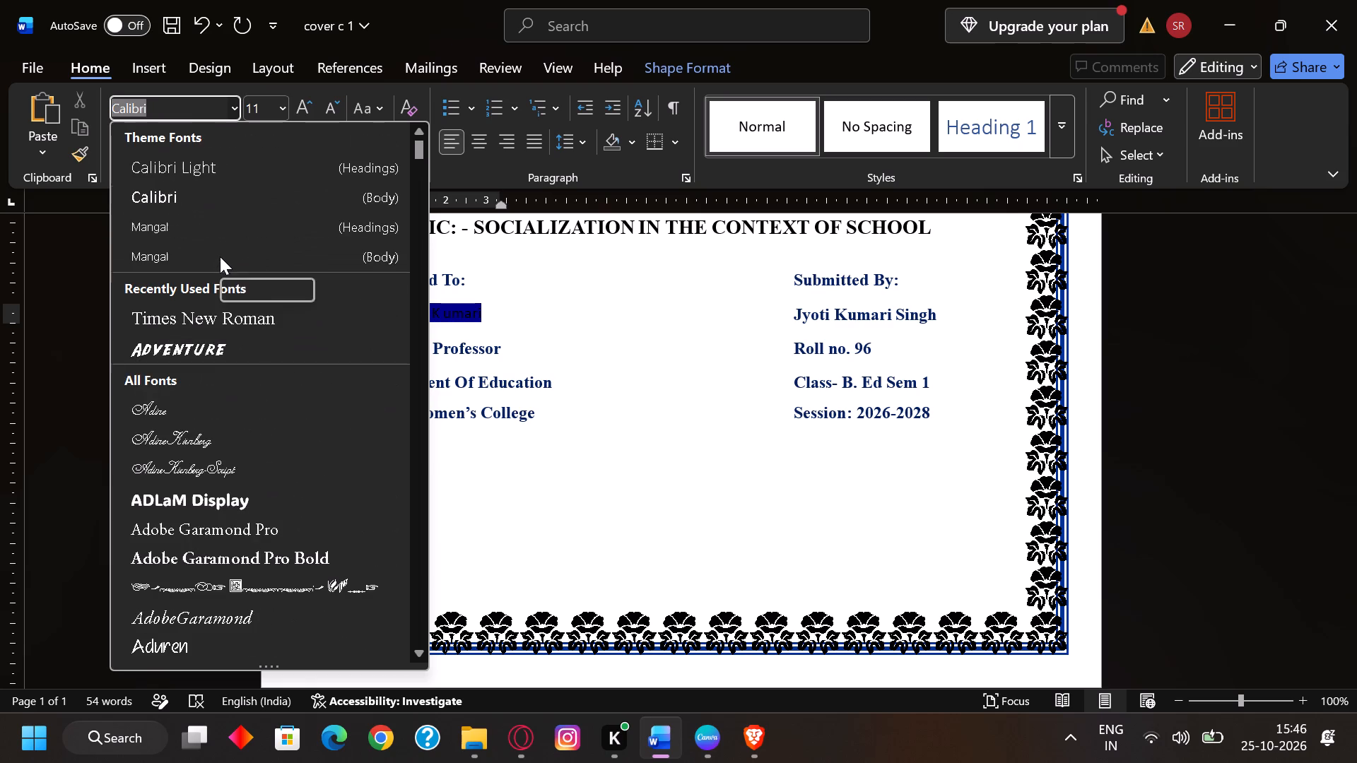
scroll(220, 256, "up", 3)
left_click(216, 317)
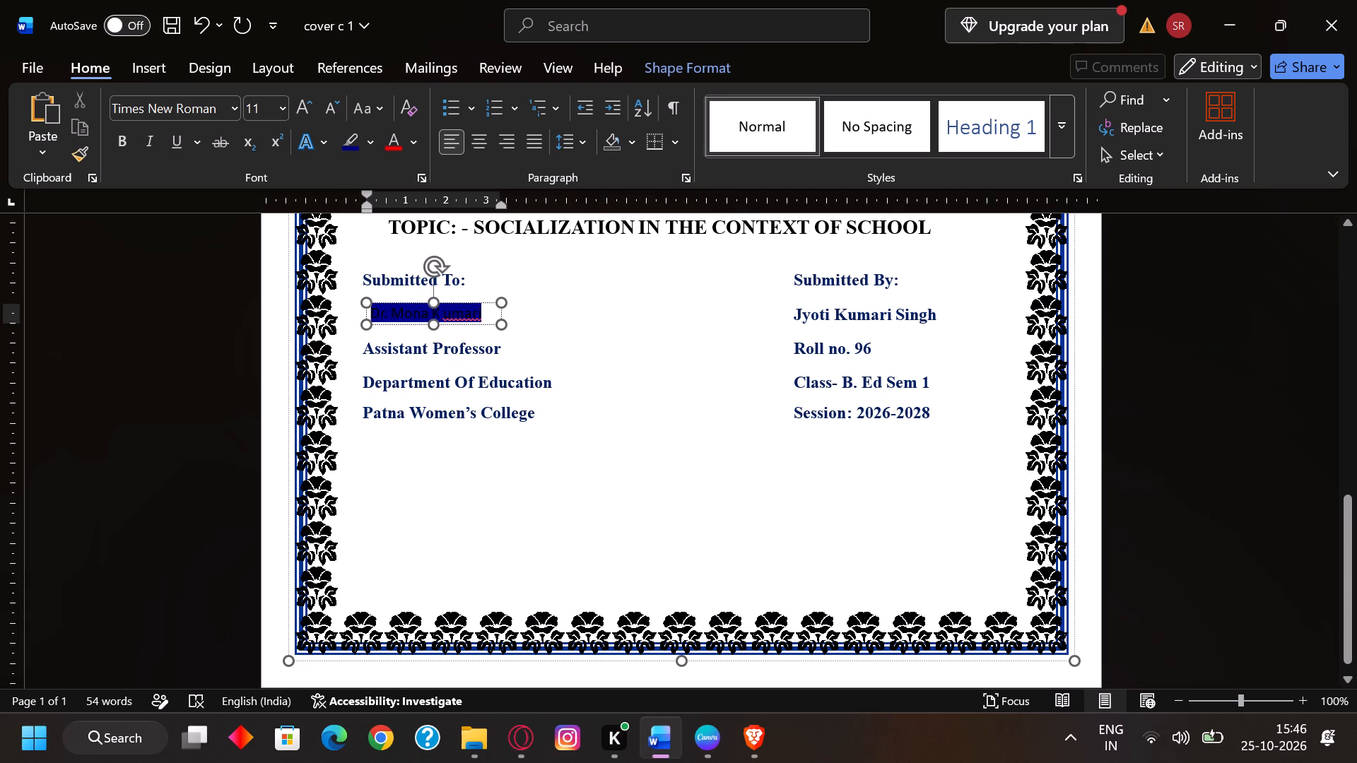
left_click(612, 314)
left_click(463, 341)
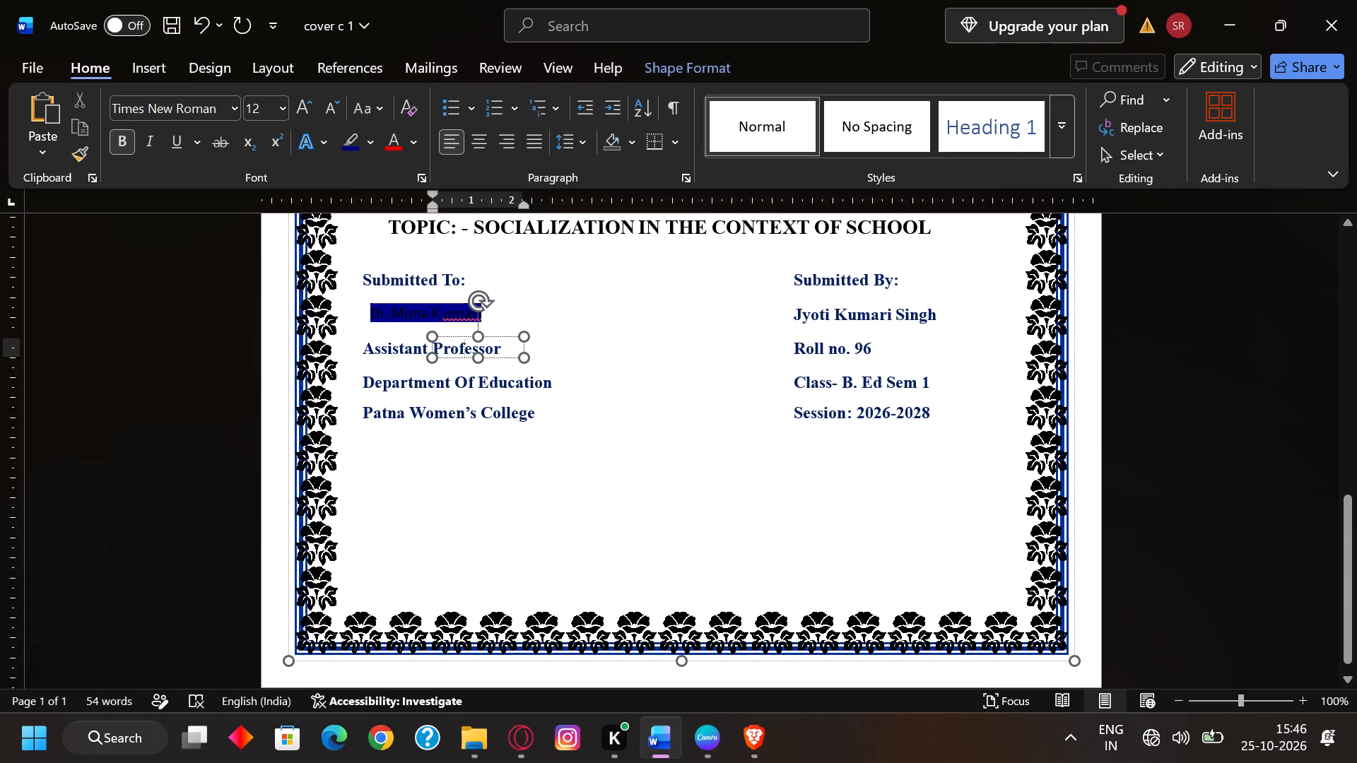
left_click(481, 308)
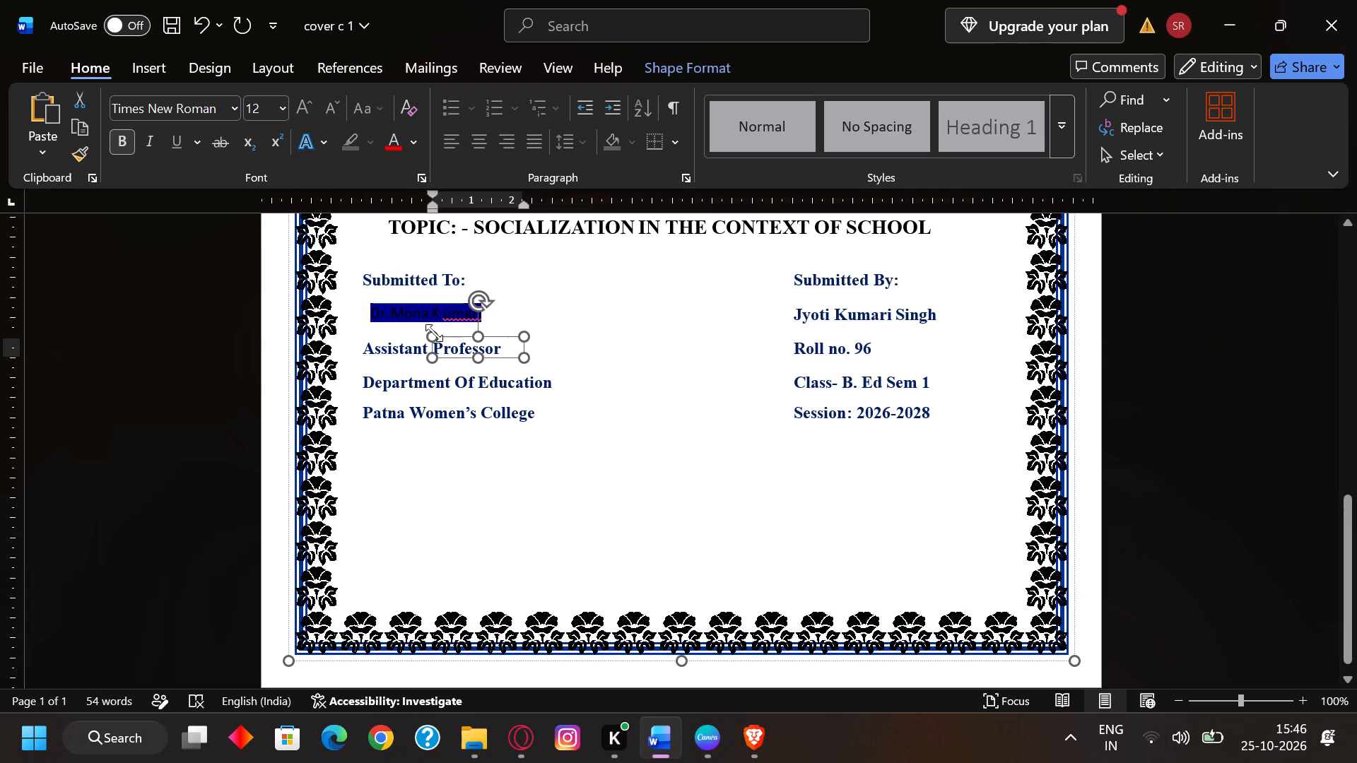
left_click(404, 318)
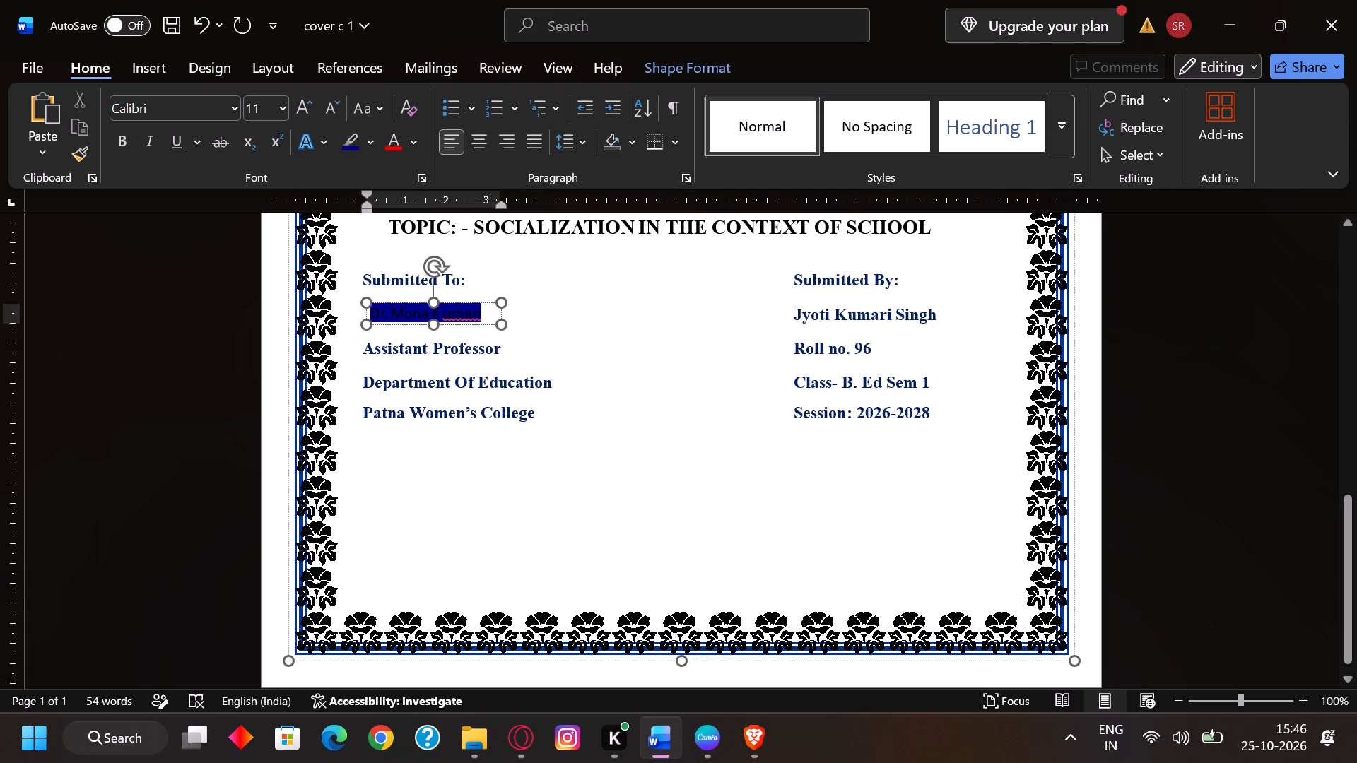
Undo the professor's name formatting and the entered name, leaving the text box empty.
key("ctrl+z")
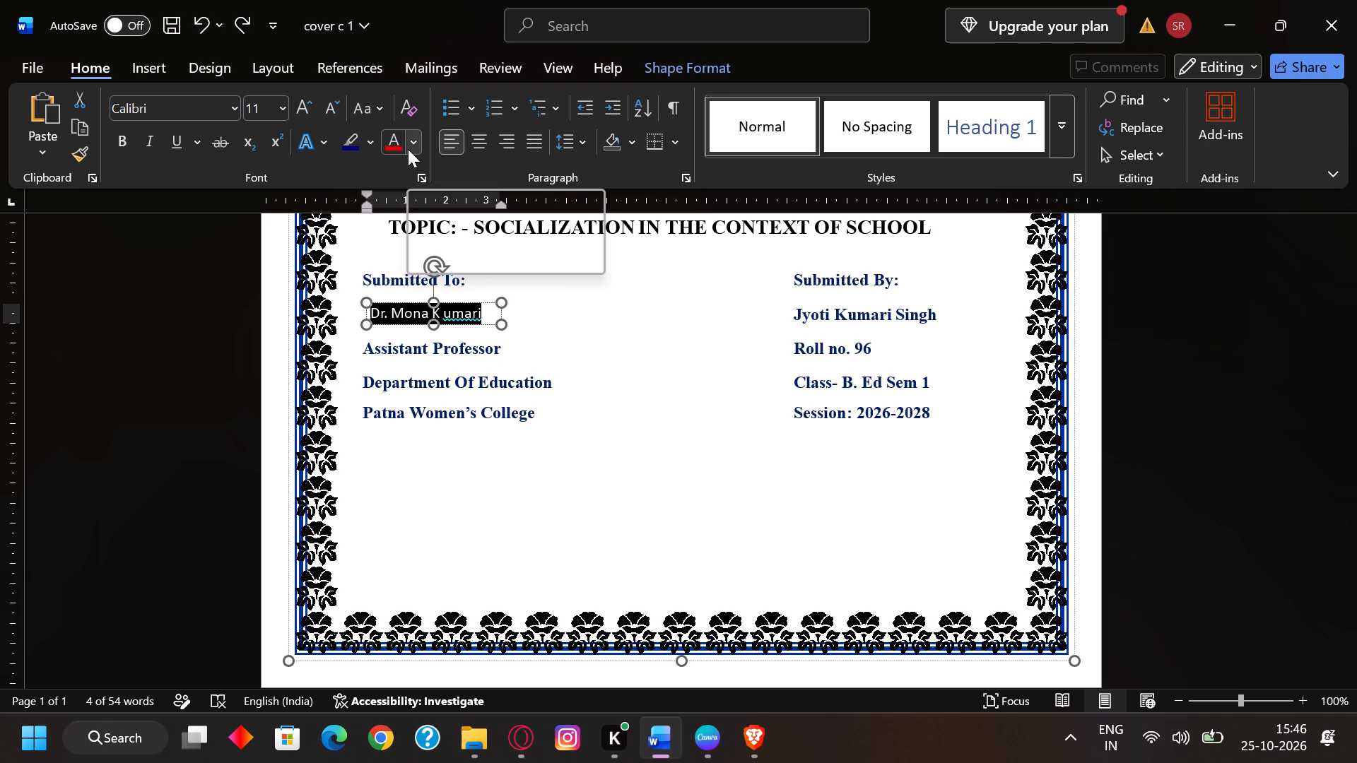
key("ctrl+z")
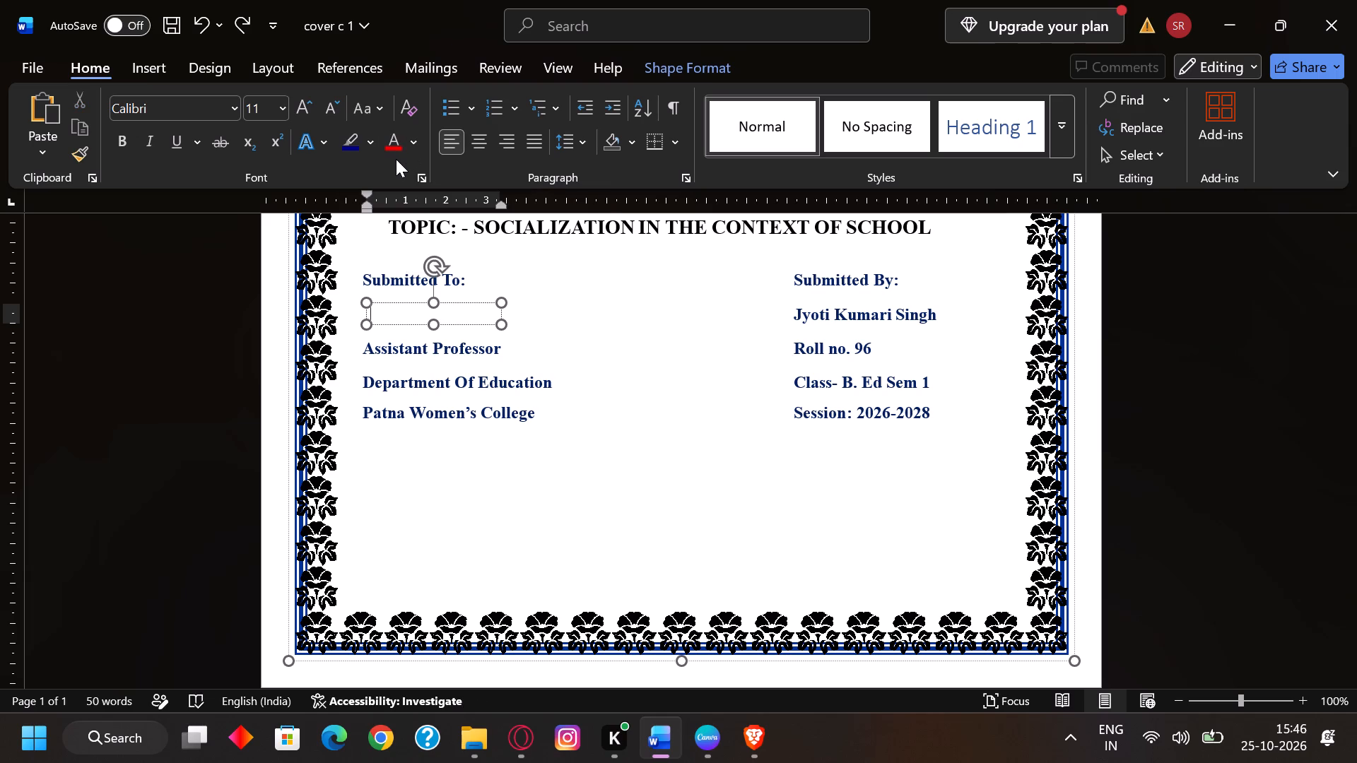
Enter the professor's name again, with the title Dr., in the text box below Submitted To.
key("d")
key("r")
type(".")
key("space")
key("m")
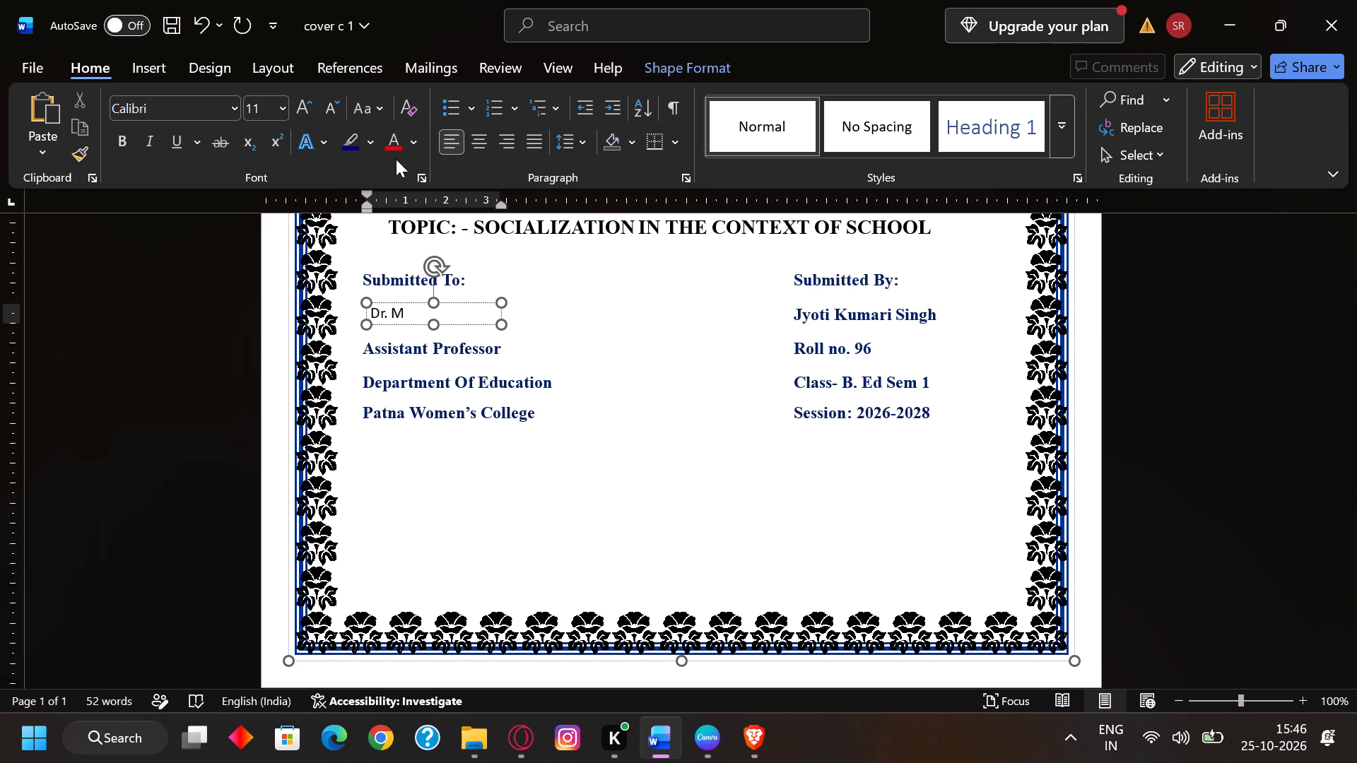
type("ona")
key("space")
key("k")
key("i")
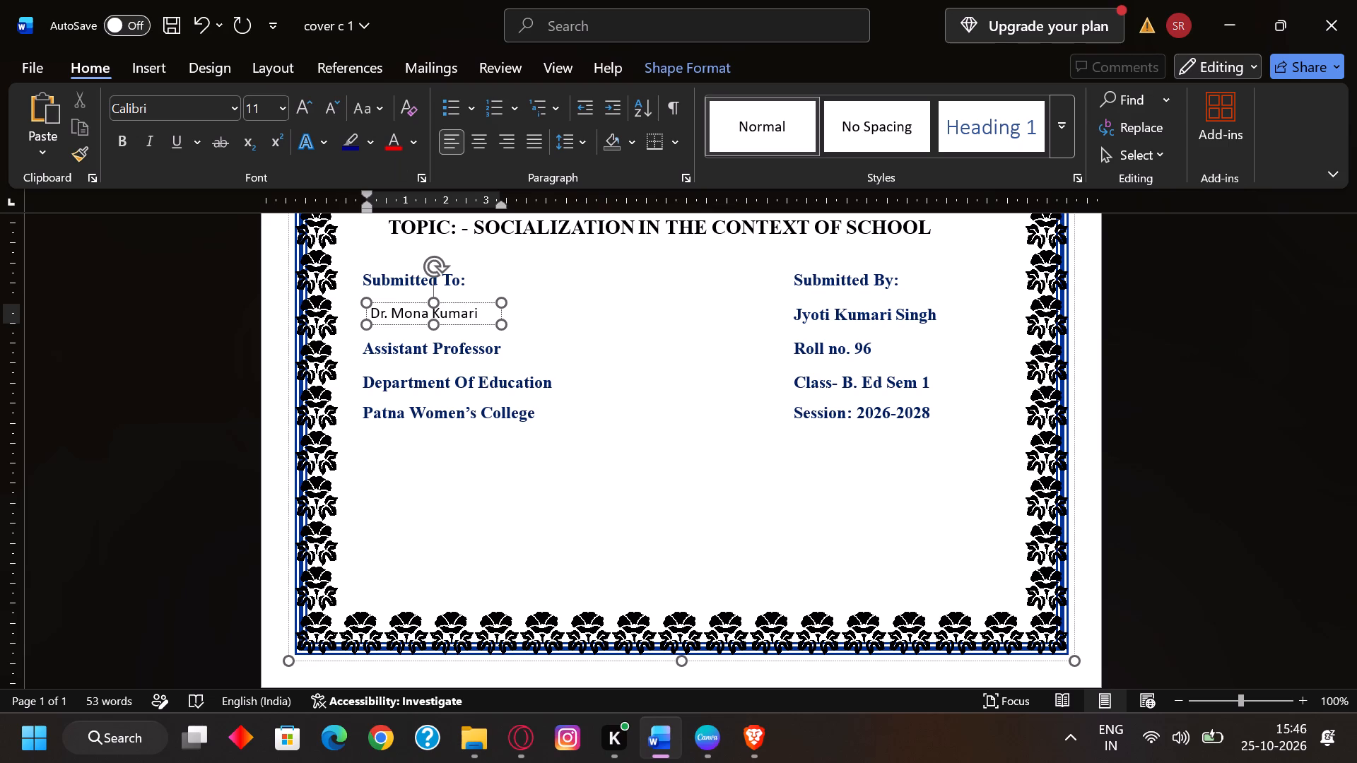
Set the font color of the whole professor's name to the standard dark blue.
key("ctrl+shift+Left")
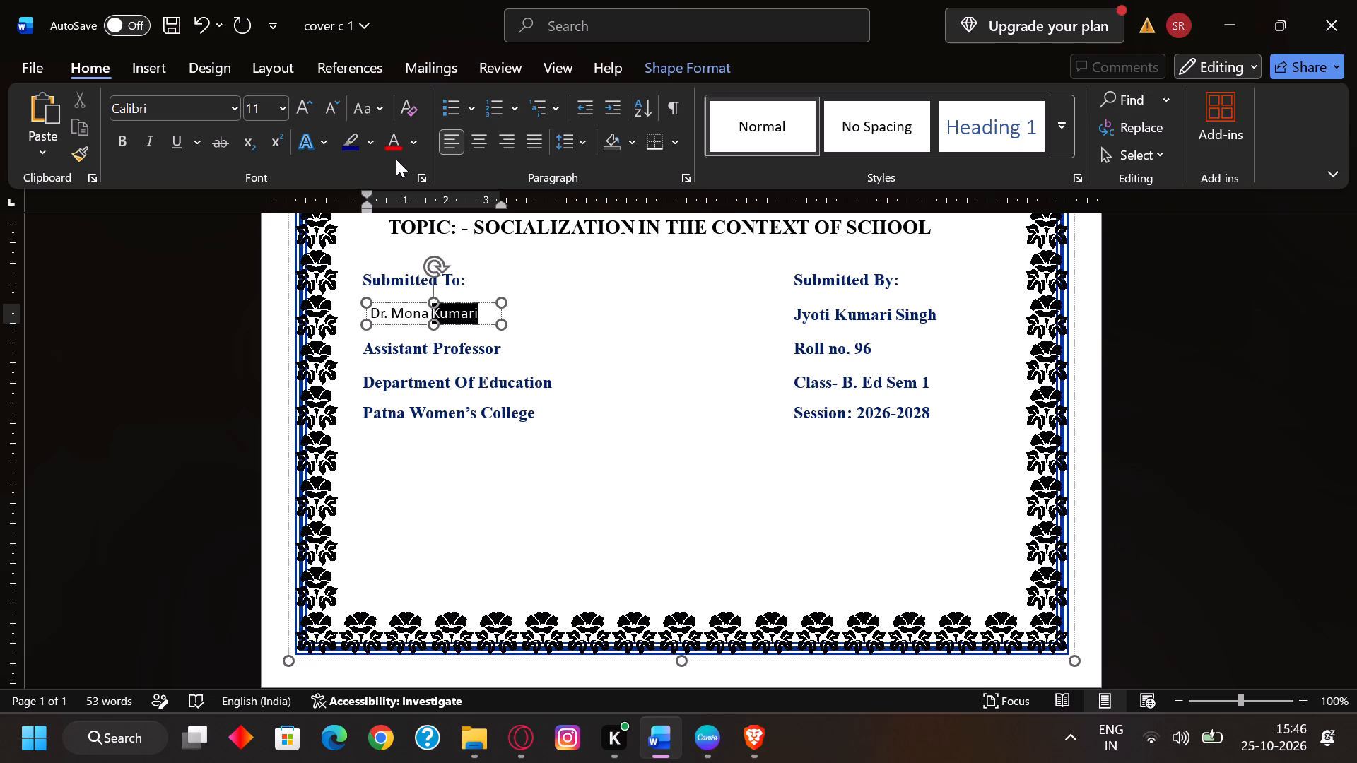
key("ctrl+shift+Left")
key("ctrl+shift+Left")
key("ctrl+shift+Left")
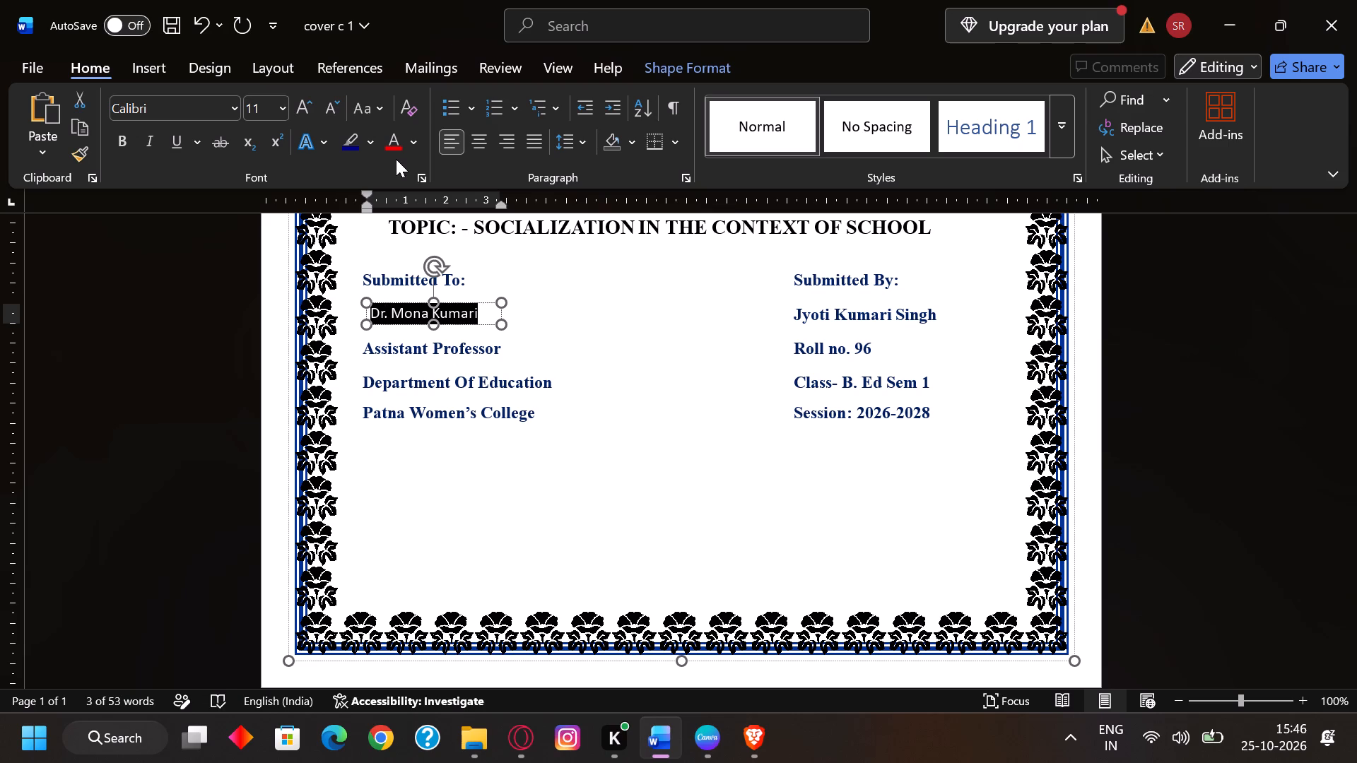
left_click(419, 139)
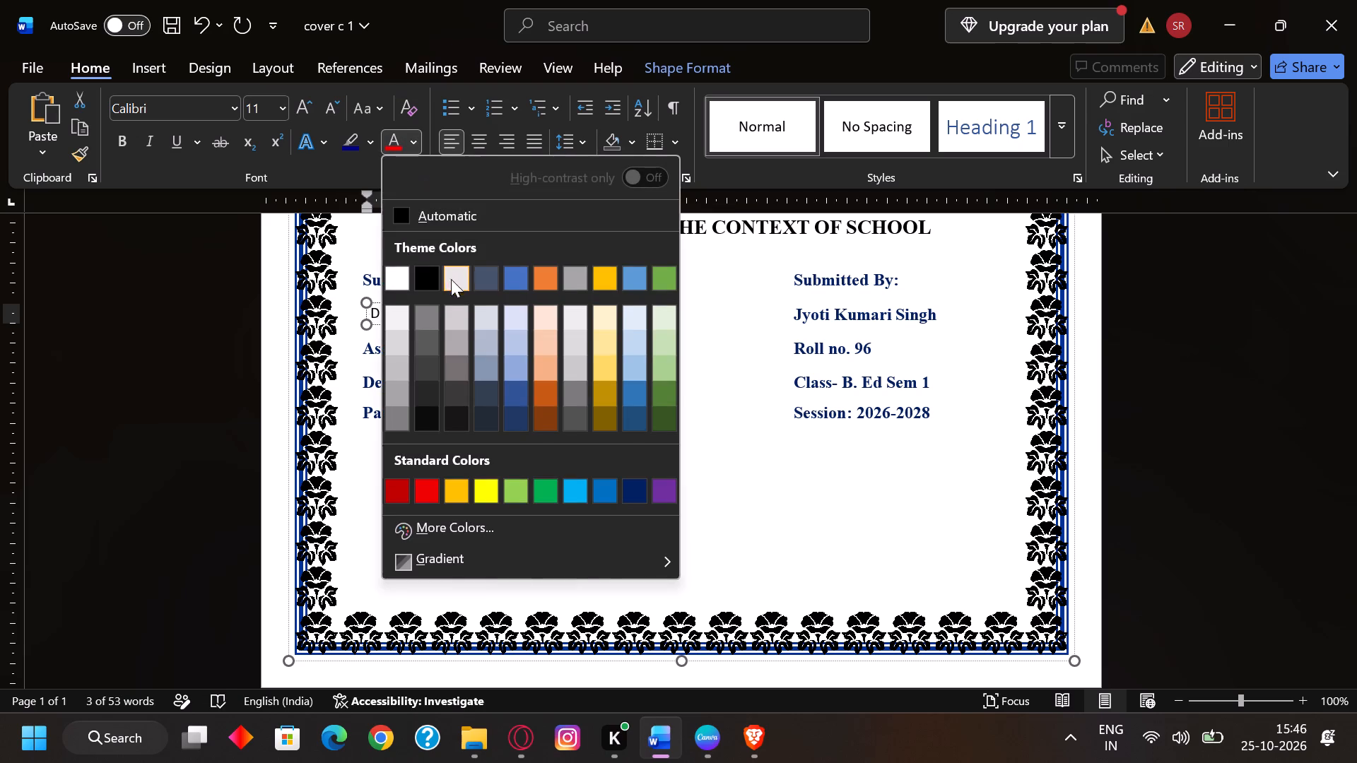
left_click(628, 483)
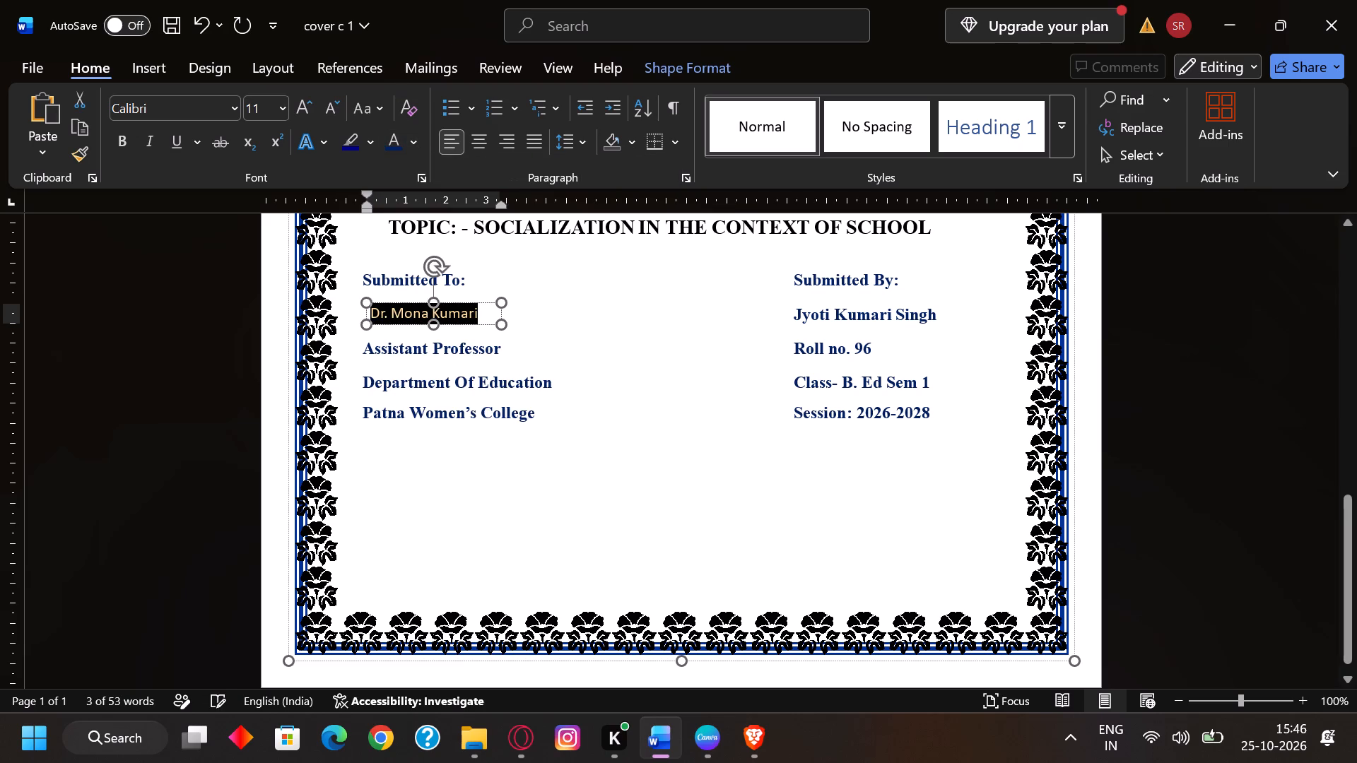
left_click(582, 406)
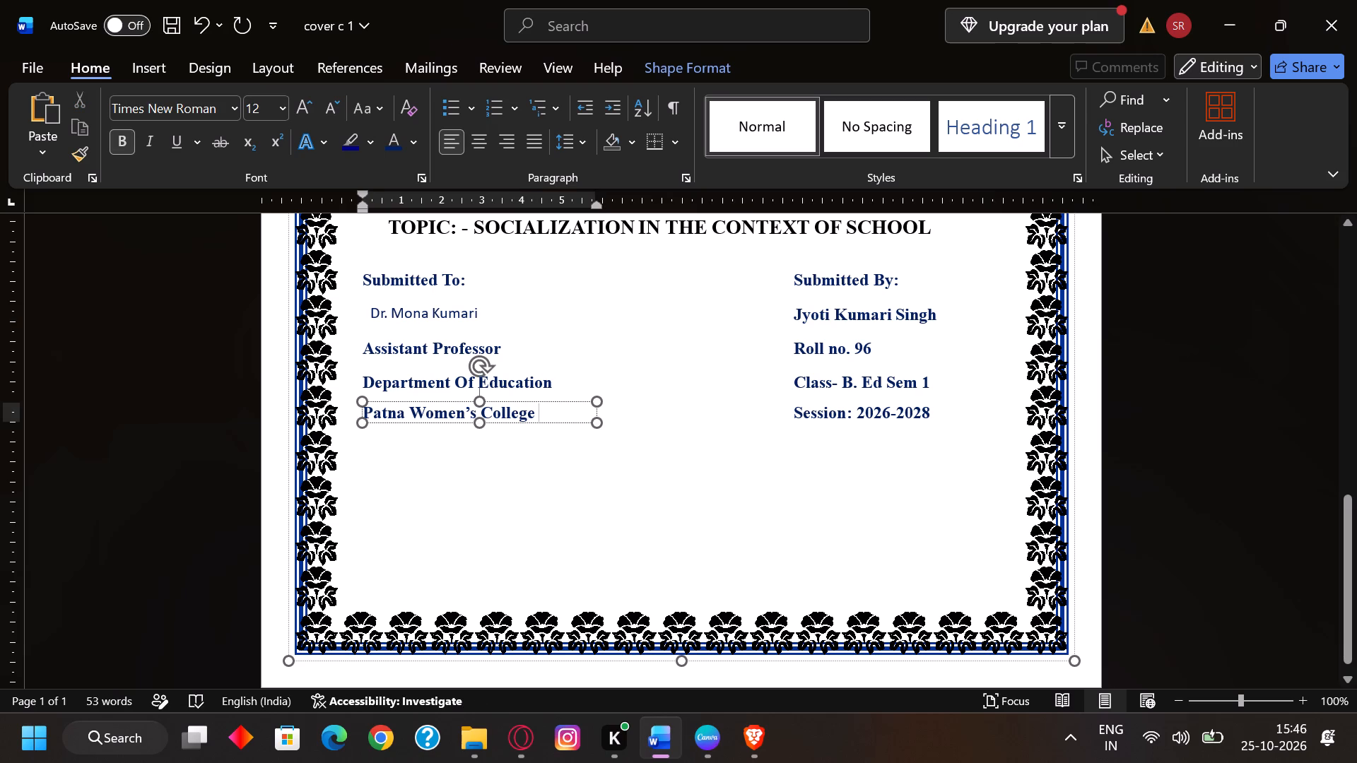
Format the whole professor's name in Times New Roman at size 12.
left_click(400, 309)
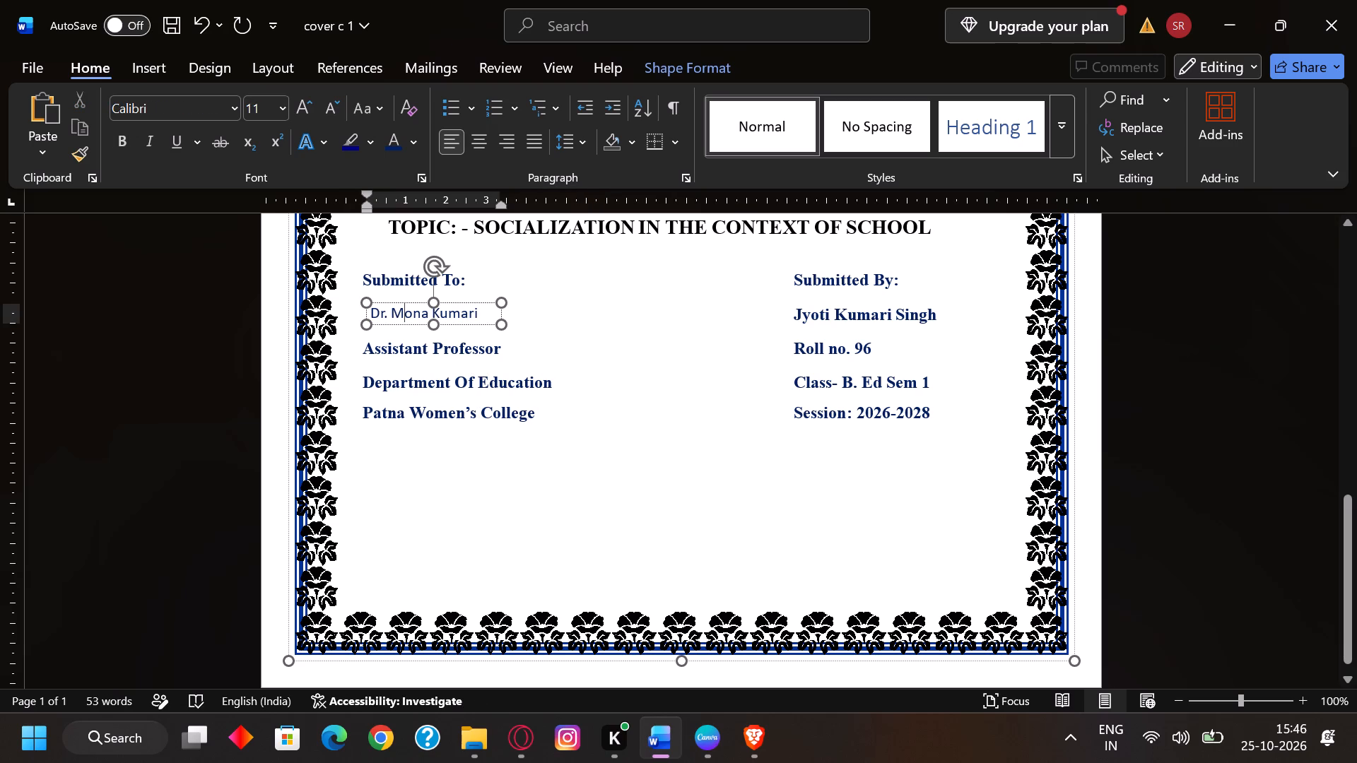
left_click(481, 317)
key("ctrl+shift+Left")
key("ctrl+shift+Left")
key("ctrl+shift+Left")
key("ctrl+shift+Left")
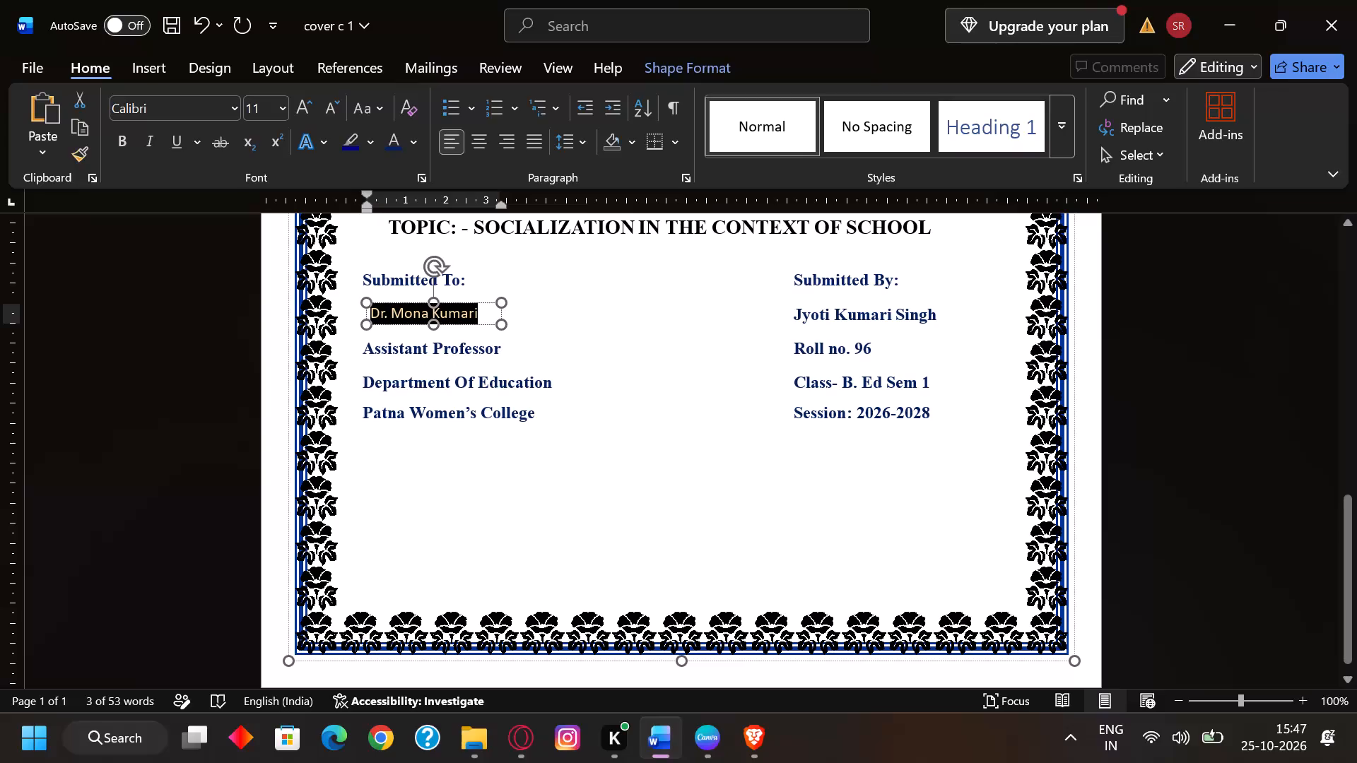
left_click(234, 109)
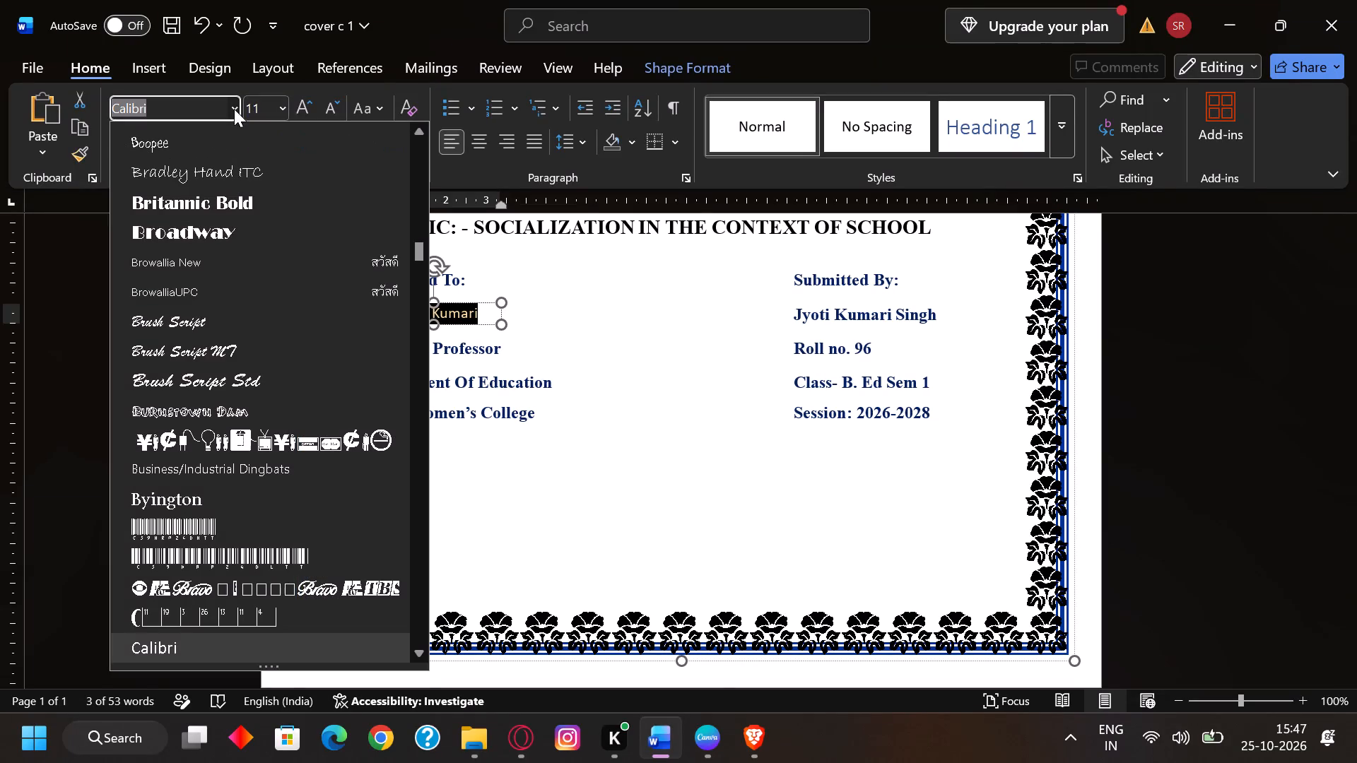
scroll(194, 261, "up", 11)
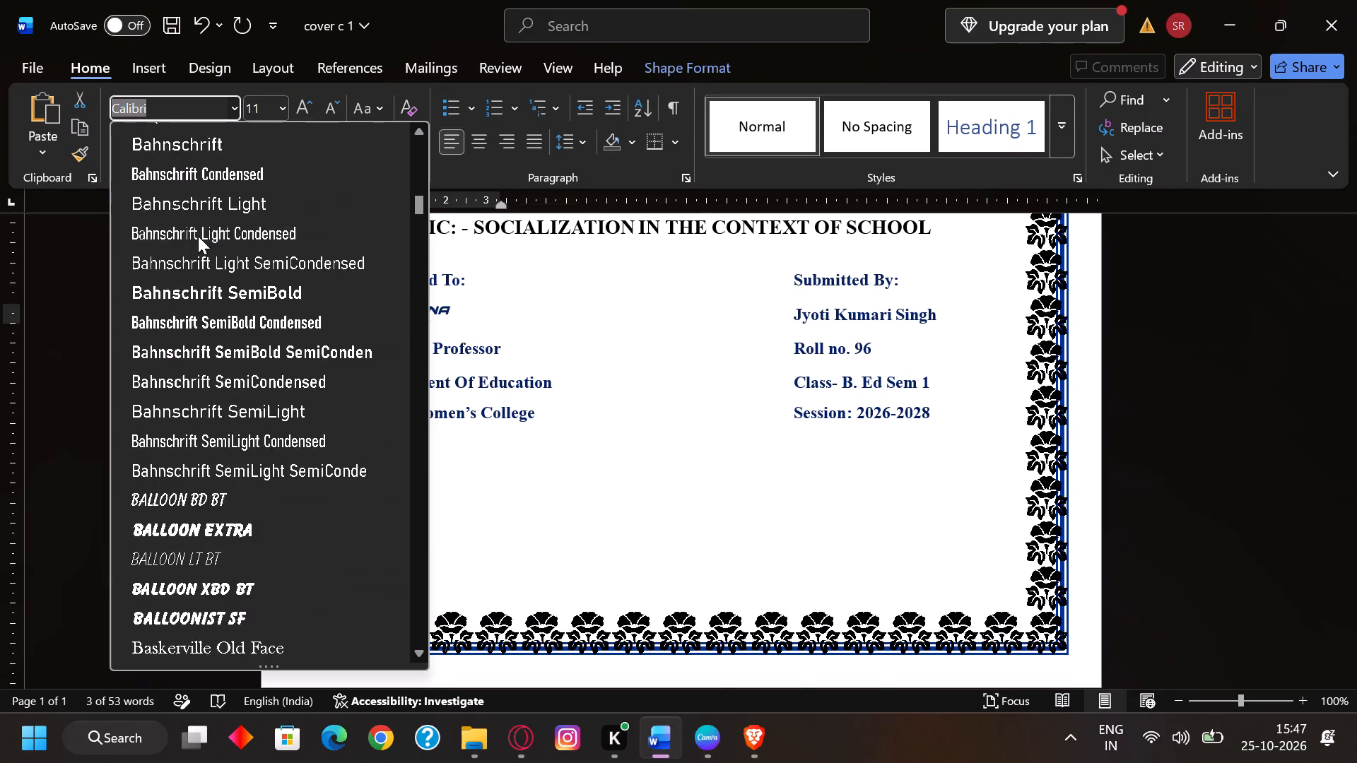
scroll(199, 235, "up", 19)
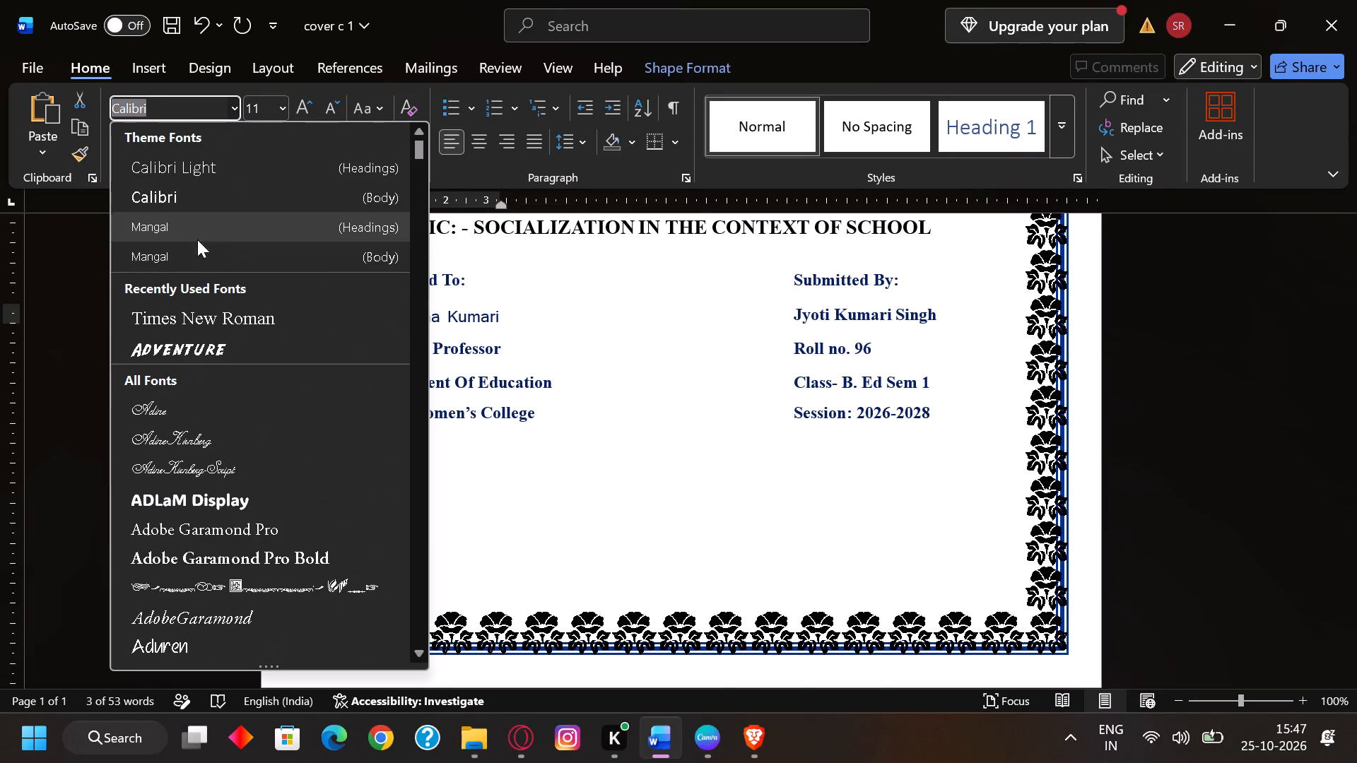
left_click(195, 318)
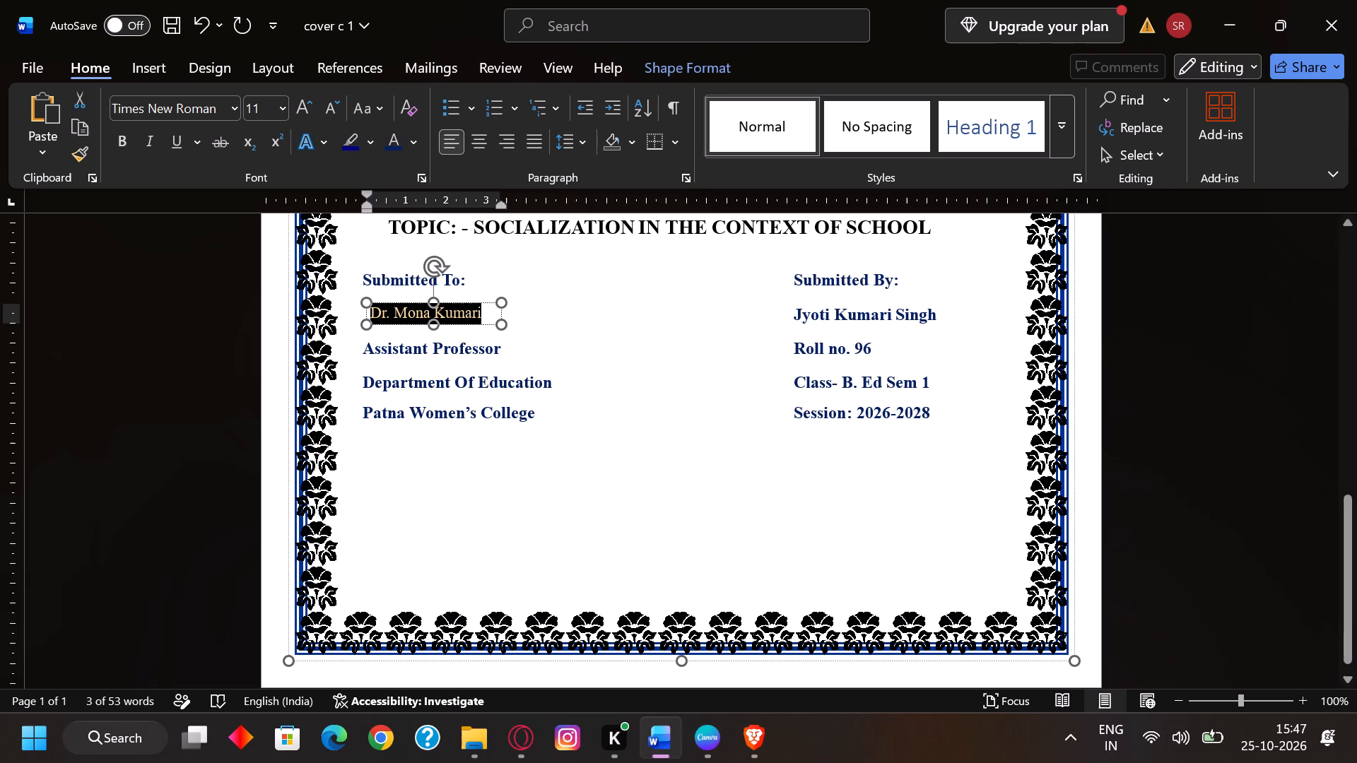
left_click(312, 110)
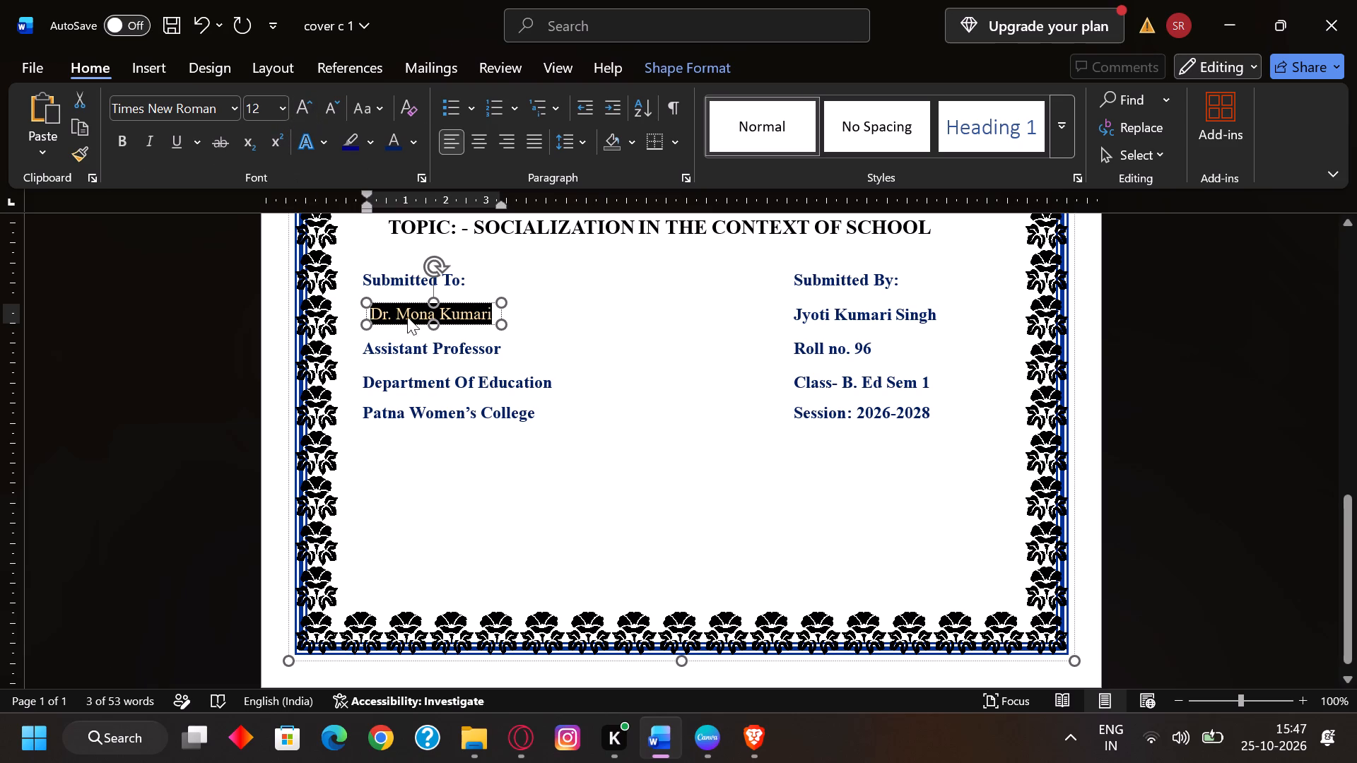
Extend the professor's name text box leftward to about 3.6 cm wide, roughly aligning the name with the lines around it.
left_click_drag(368, 327, 367, 327)
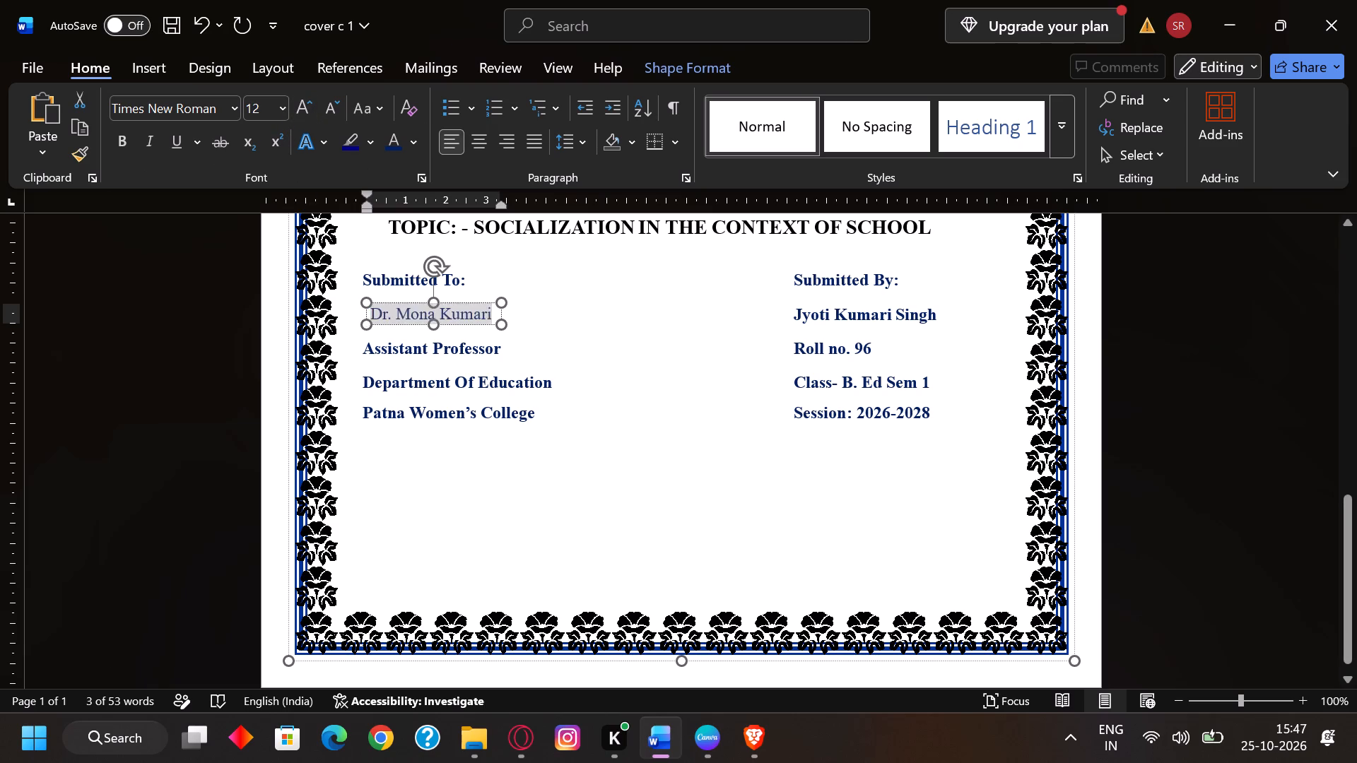
left_click_drag(367, 327, 357, 326)
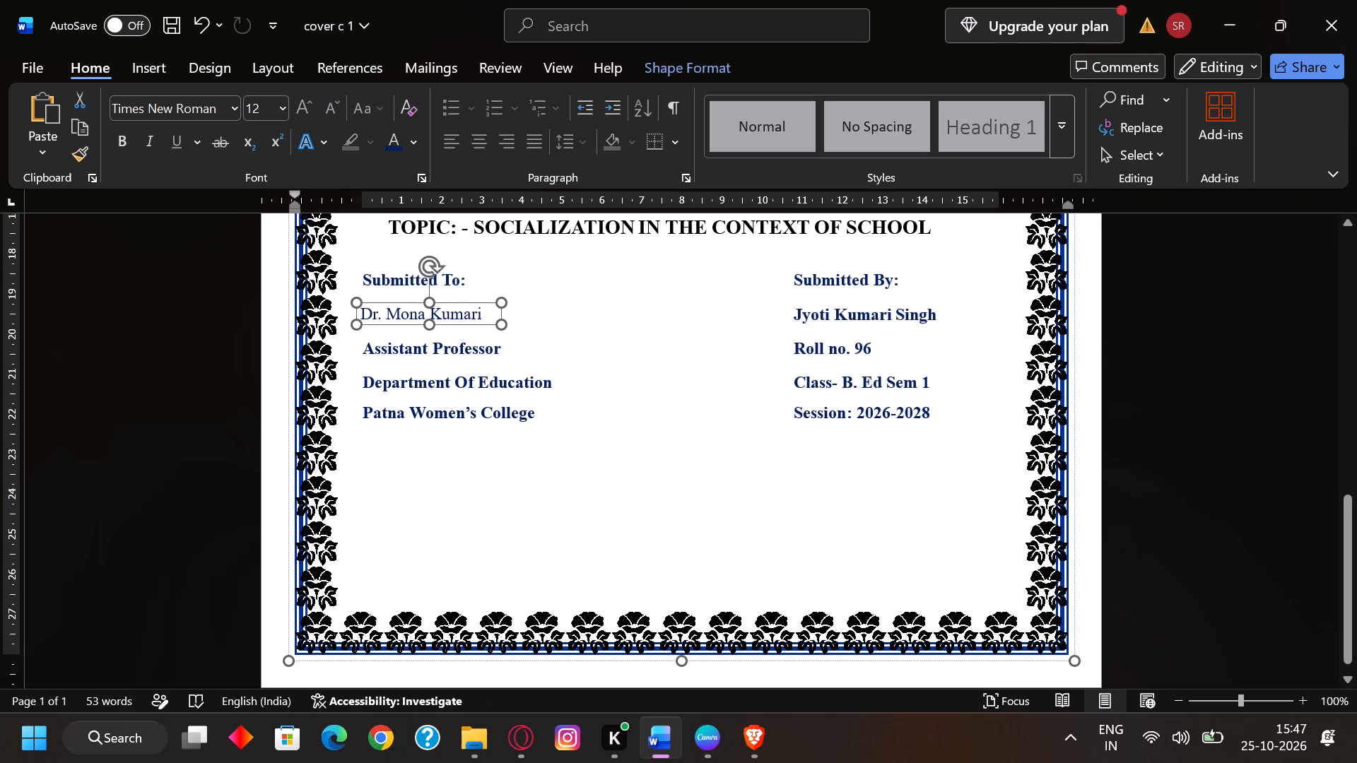
Make the whole professor's name below Submitted To bold.
left_click(478, 309)
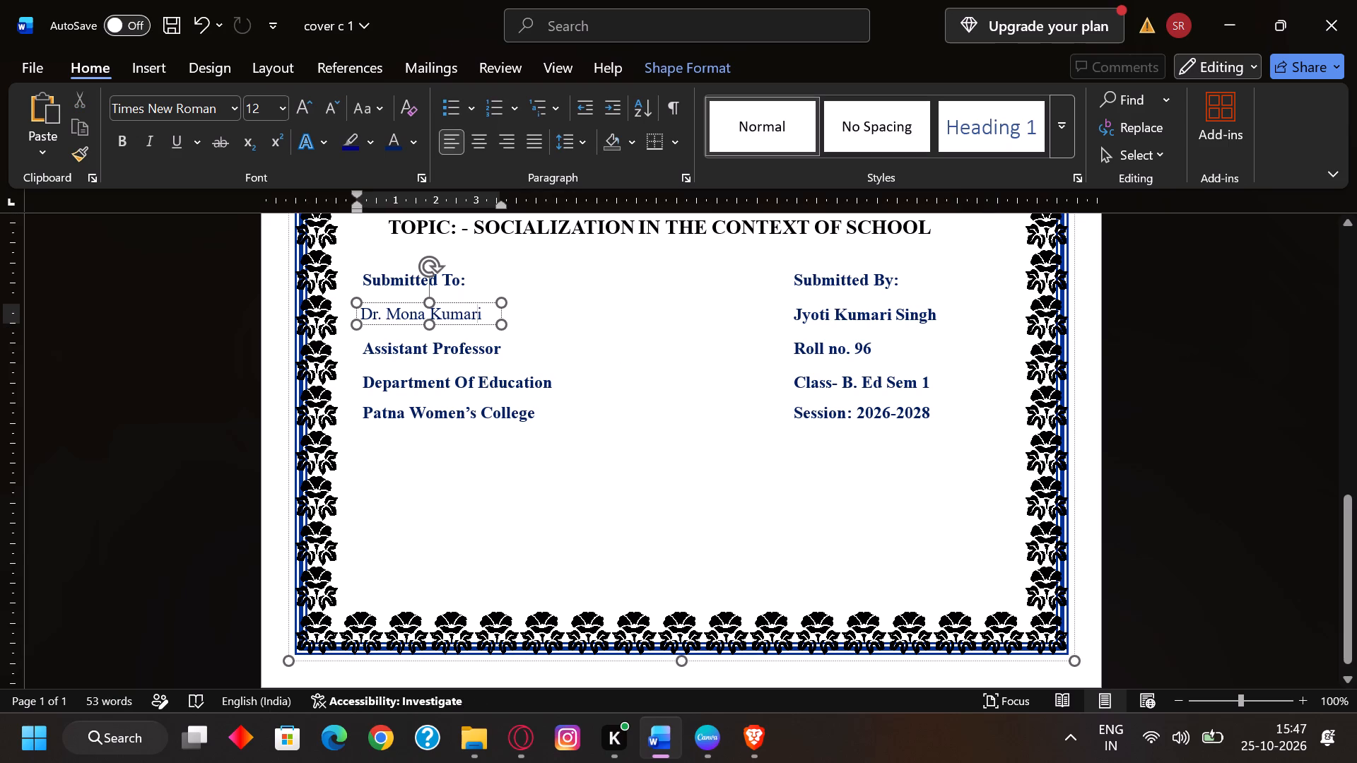
left_click(488, 317)
key("ctrl+shift+Left")
key("ctrl+shift+Left")
key("ctrl+shift+Left")
key("ctrl+shift+Left")
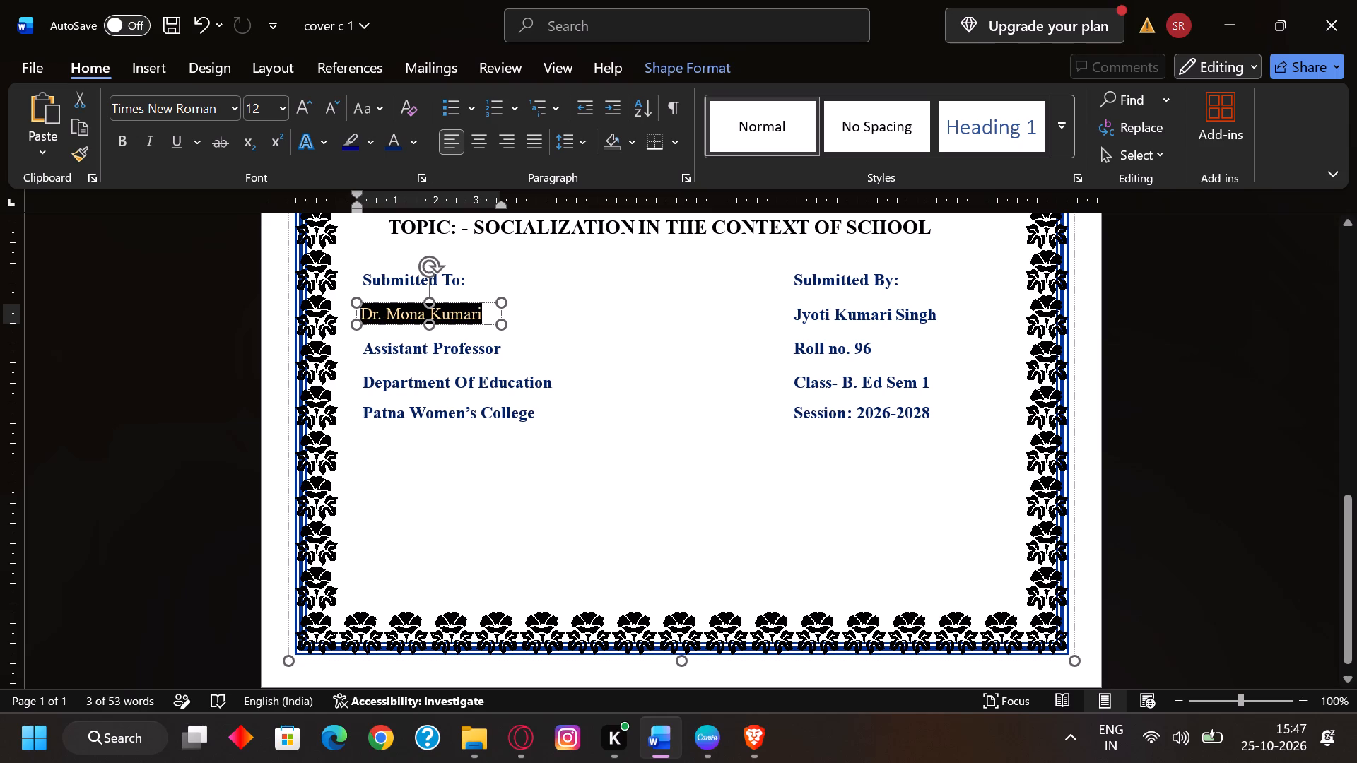
left_click(124, 141)
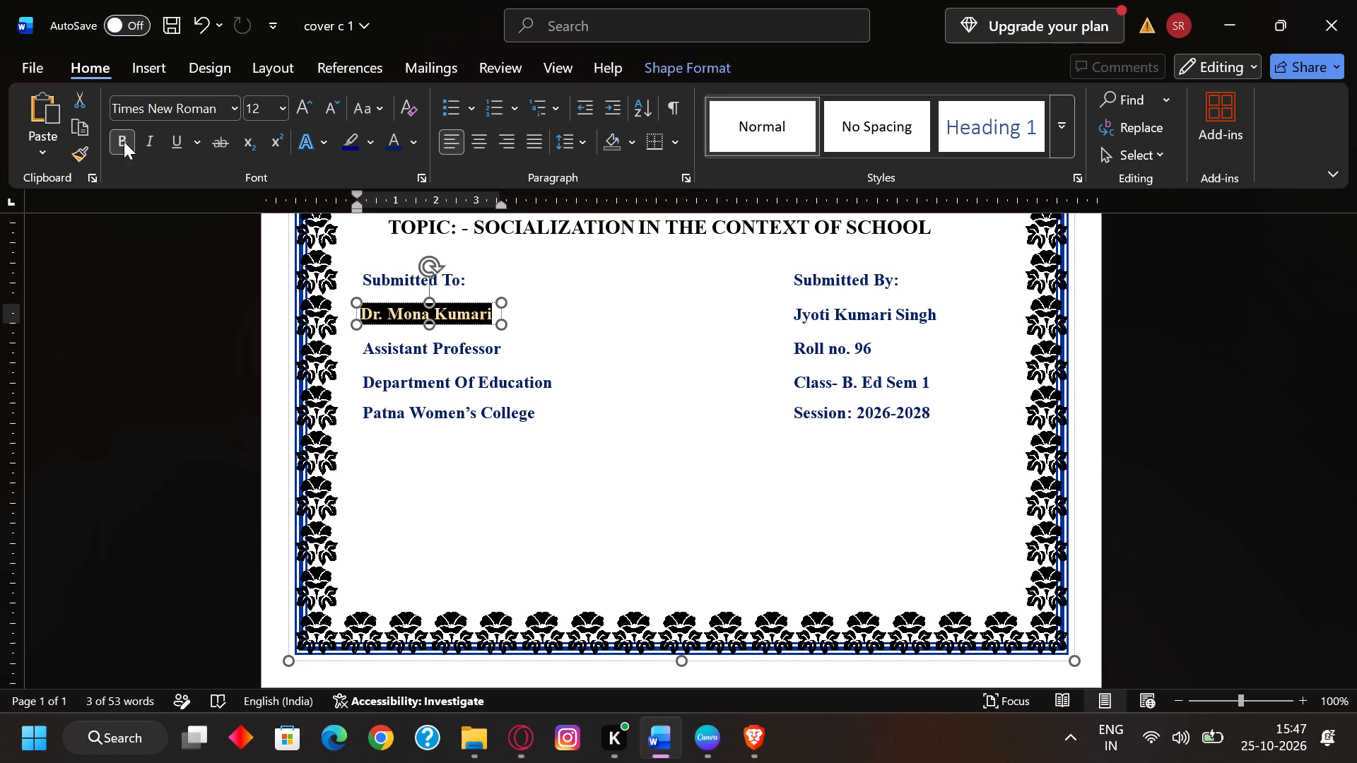
left_click(589, 430)
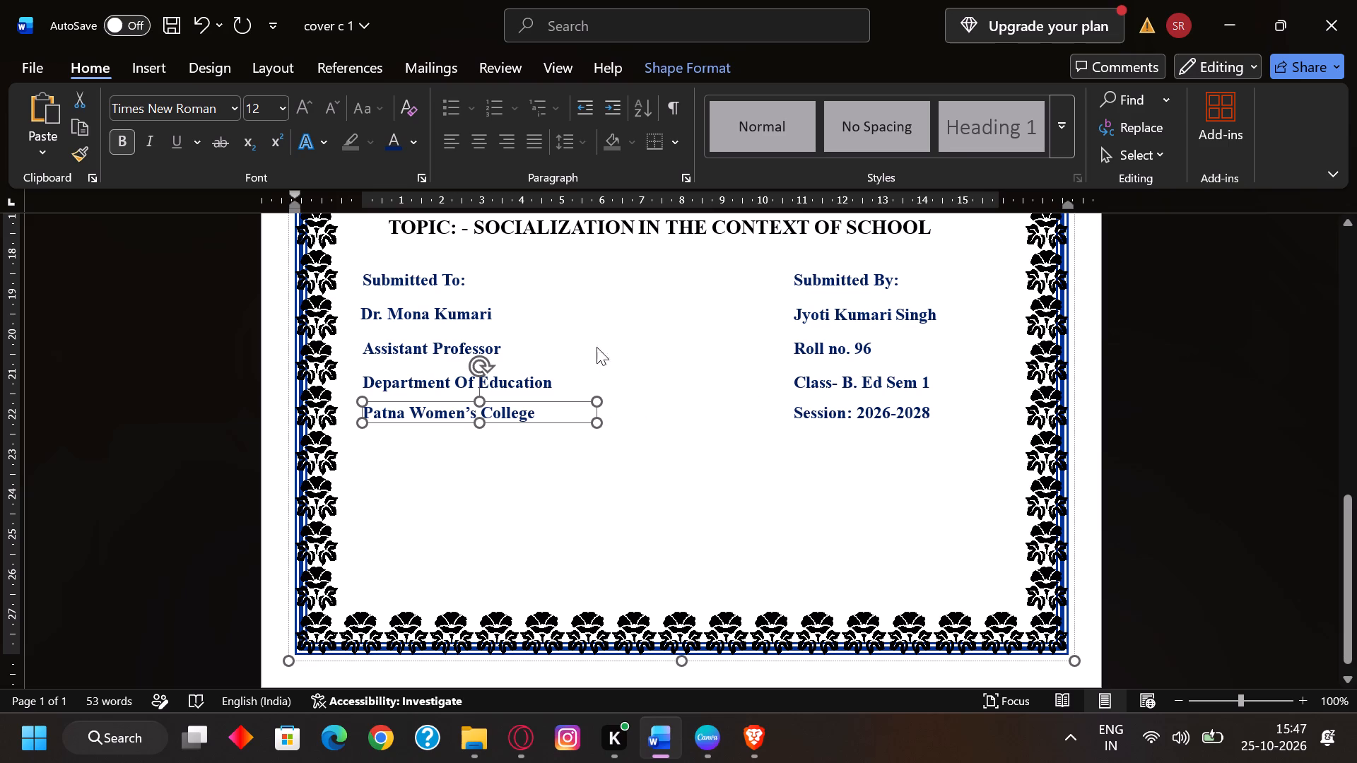
Open the page border settings for the cover page.
scroll(581, 353, "up", 5)
left_click(532, 559)
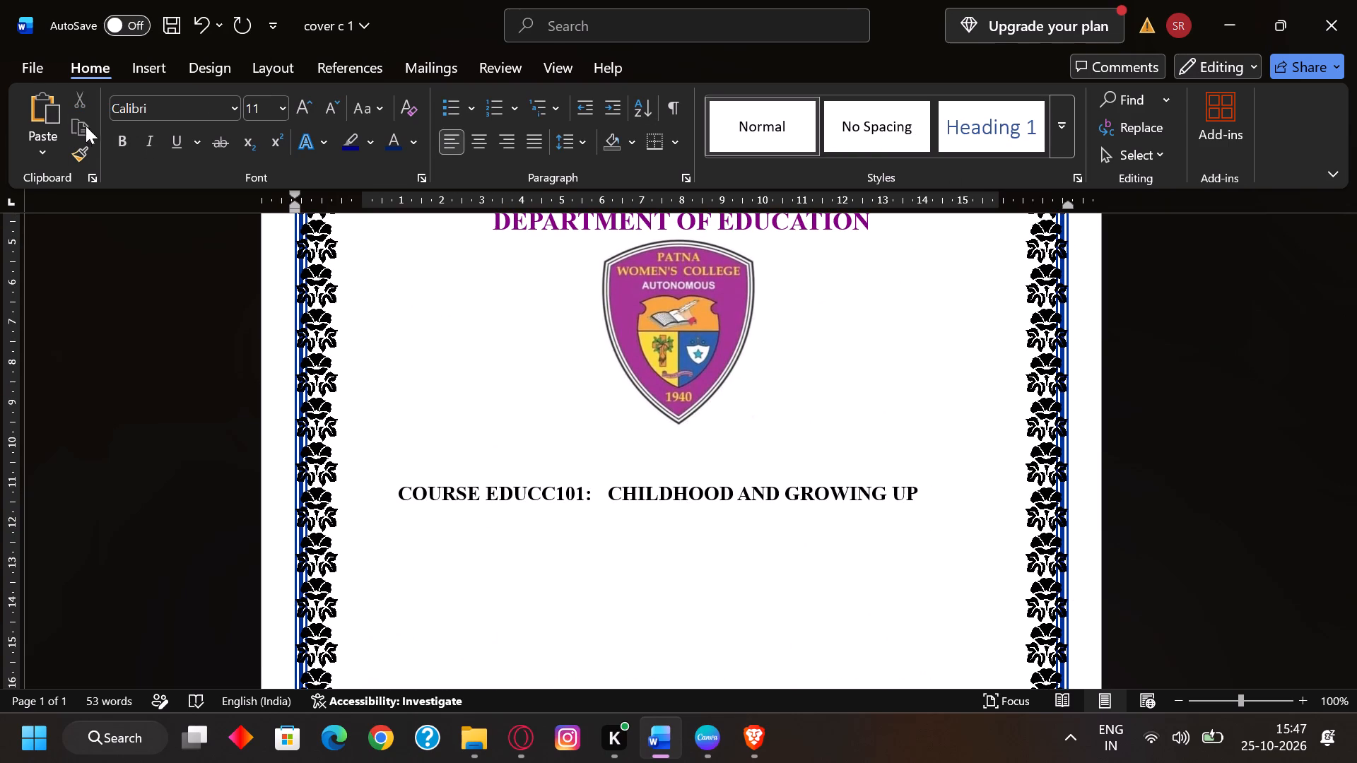
left_click(216, 67)
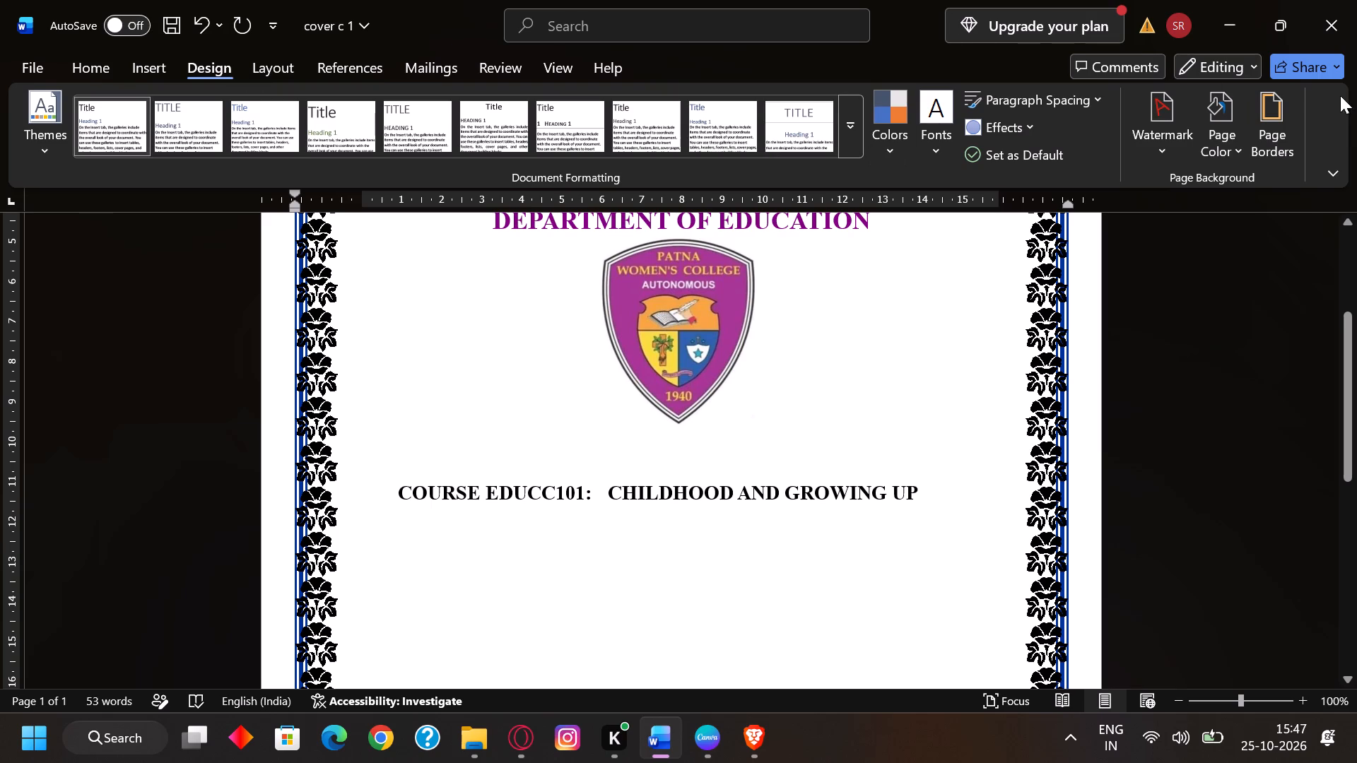
left_click(1262, 129)
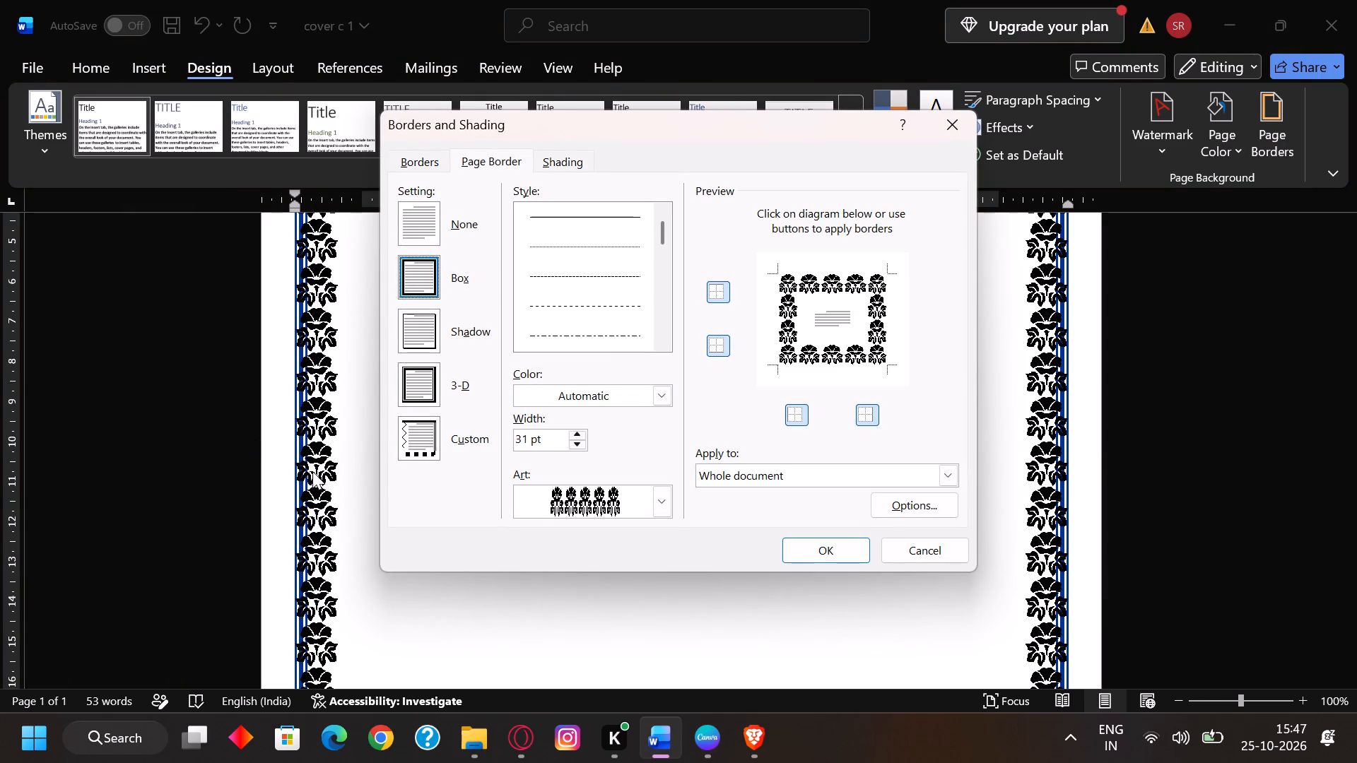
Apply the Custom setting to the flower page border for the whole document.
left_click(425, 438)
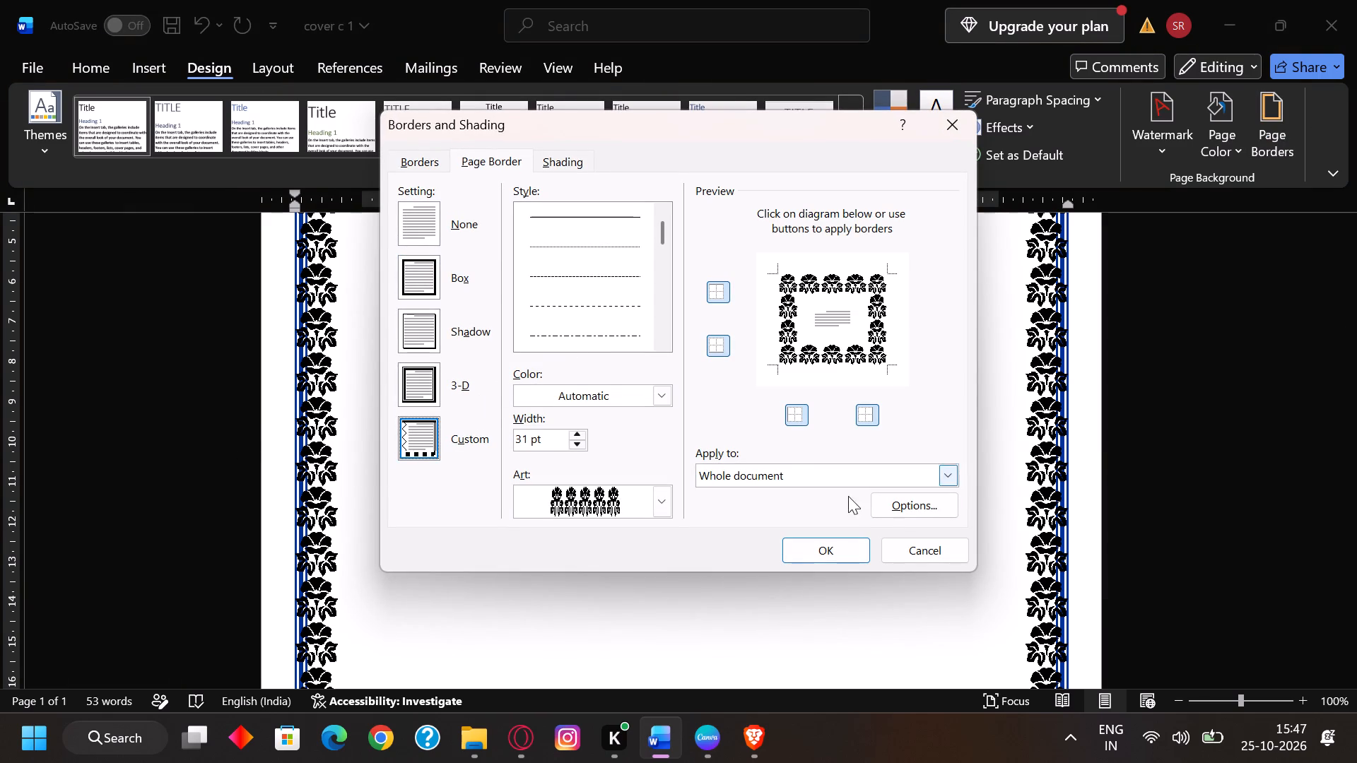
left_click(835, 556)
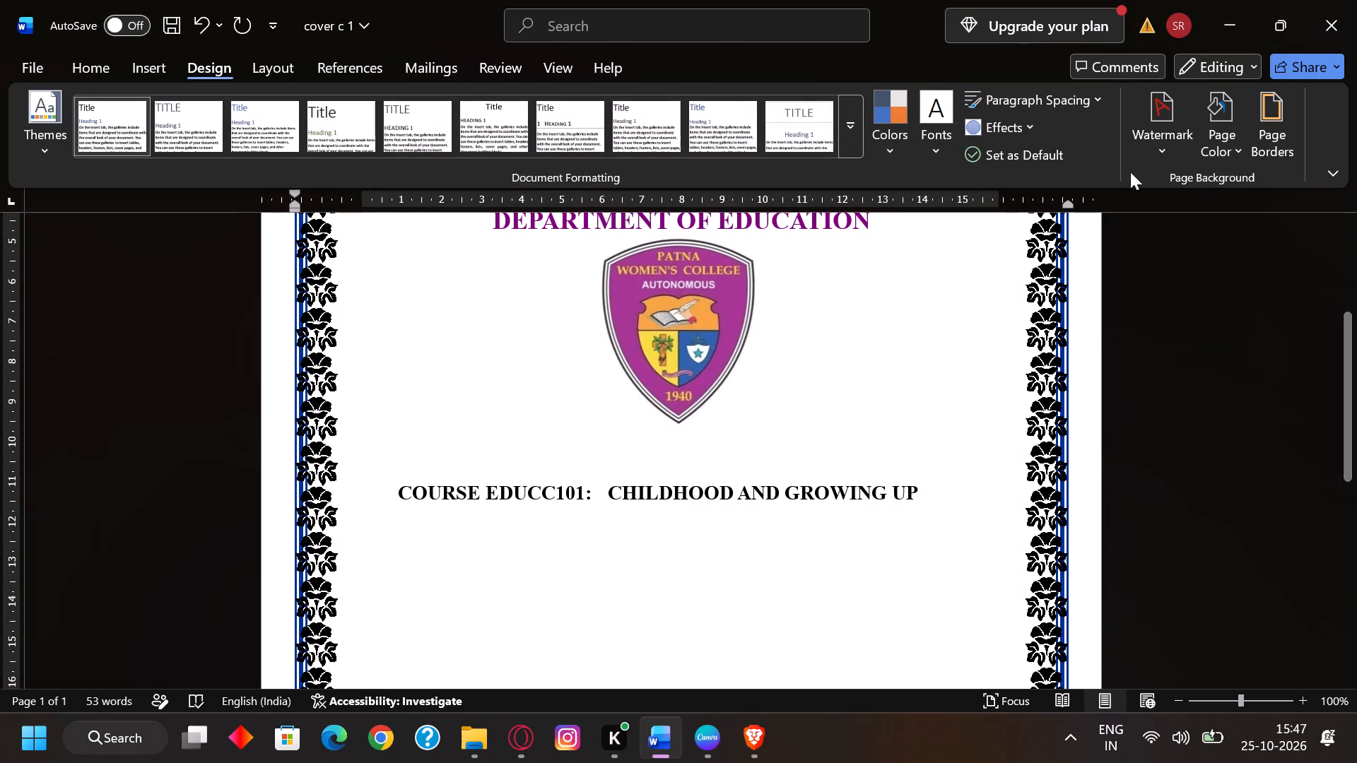
Remove the flower art from the page border by setting its art to none for the whole document.
left_click(1286, 118)
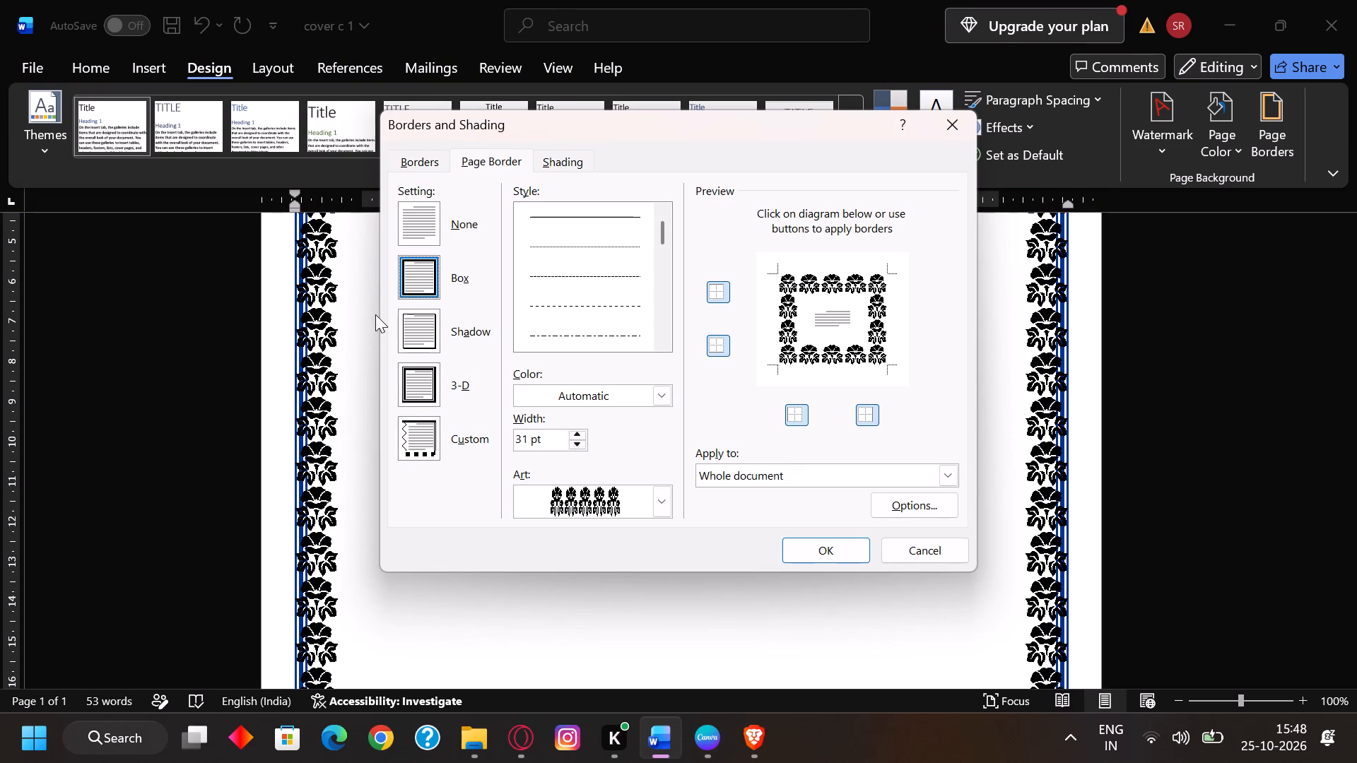
left_click(403, 437)
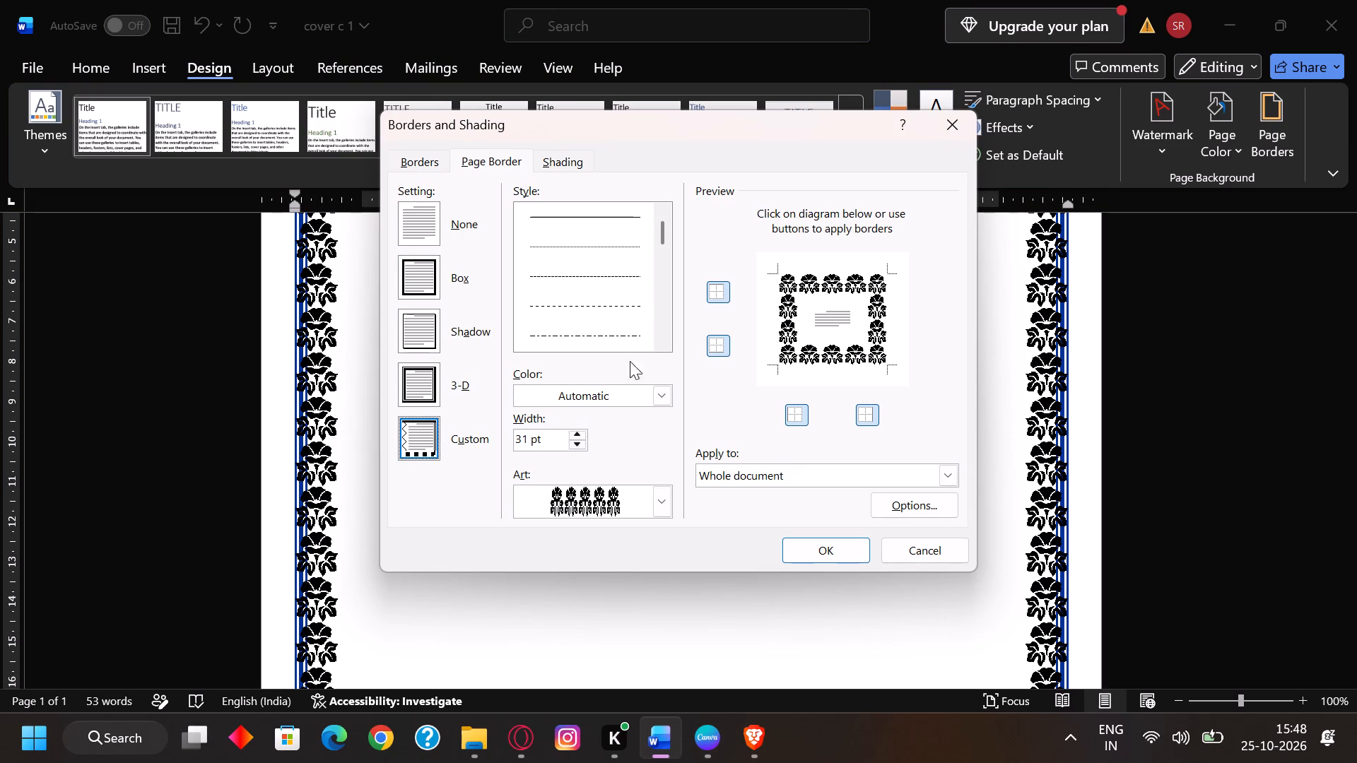
scroll(613, 254, "down", 6)
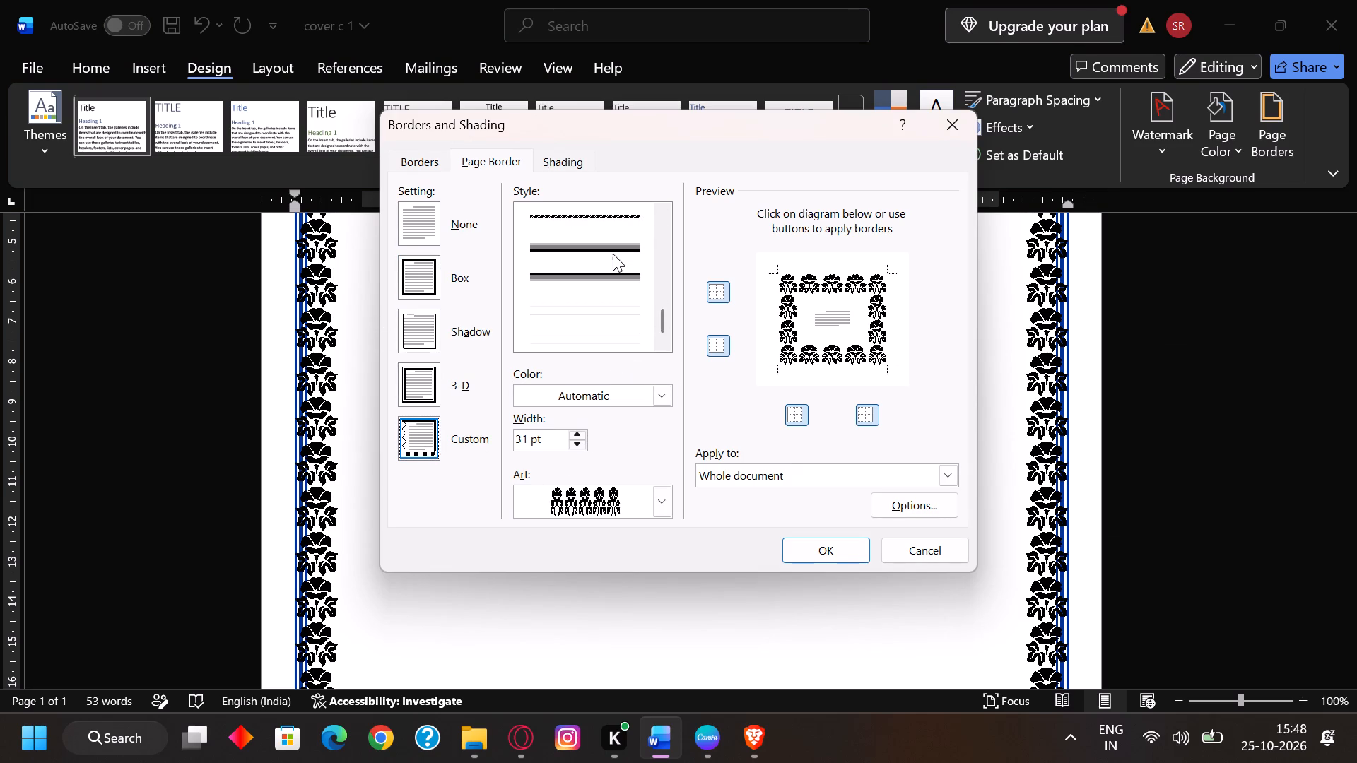
scroll(613, 254, "up", 1)
scroll(613, 254, "down", 5)
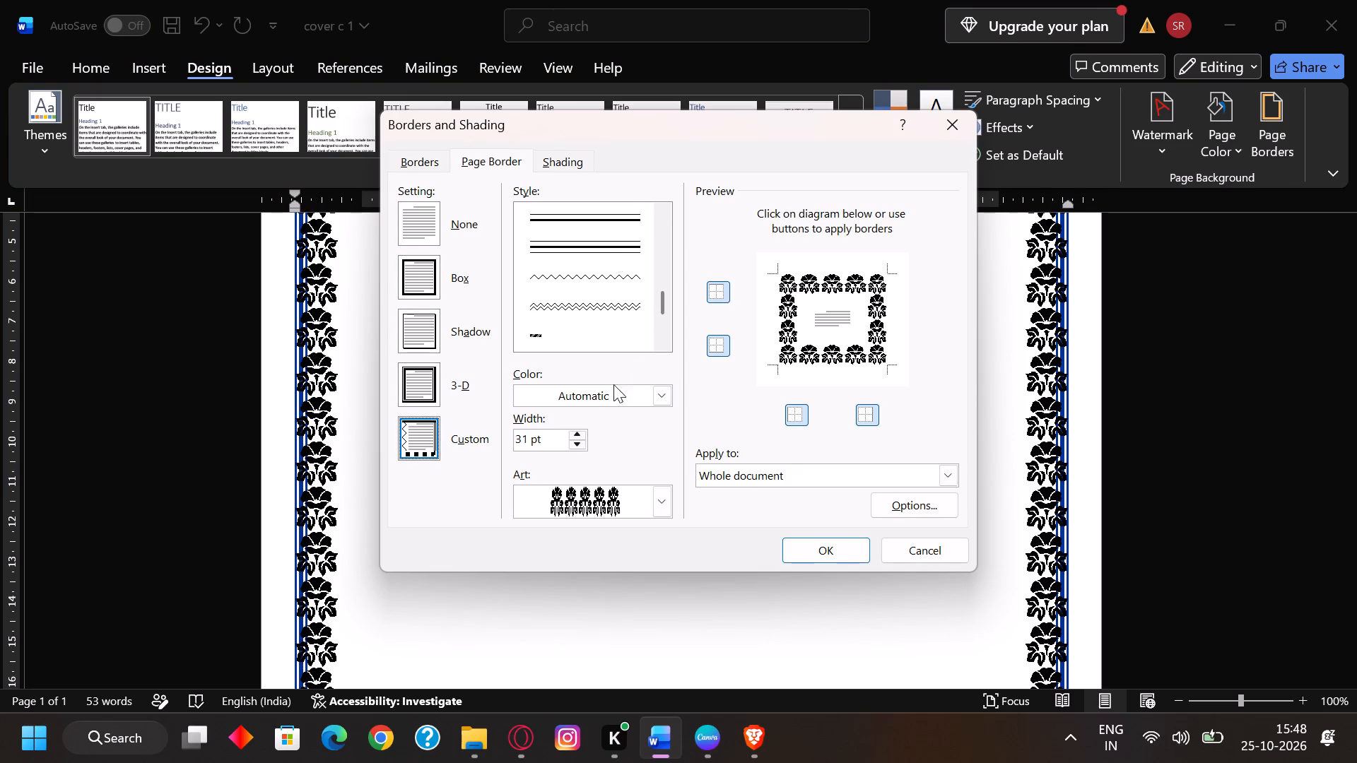
left_click(659, 510)
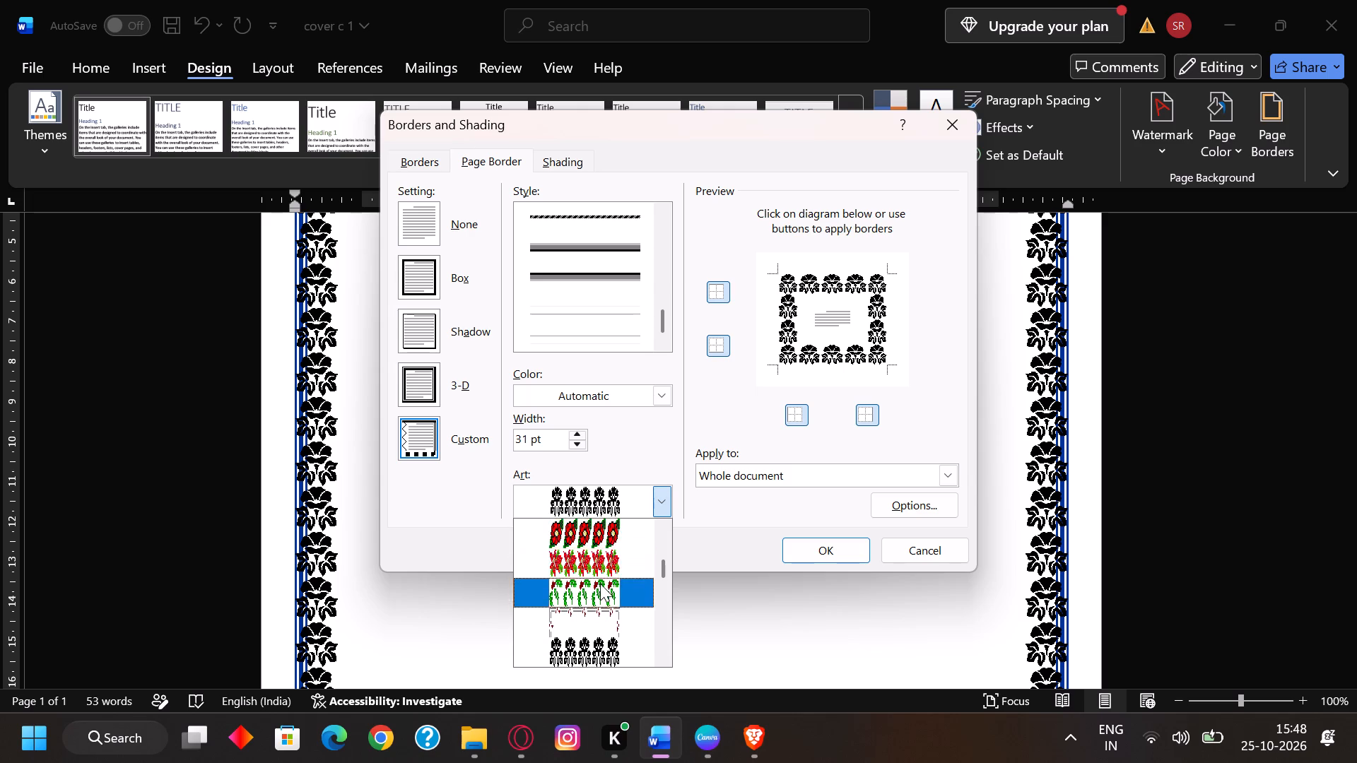
scroll(599, 584, "up", 12)
scroll(581, 569, "up", 14)
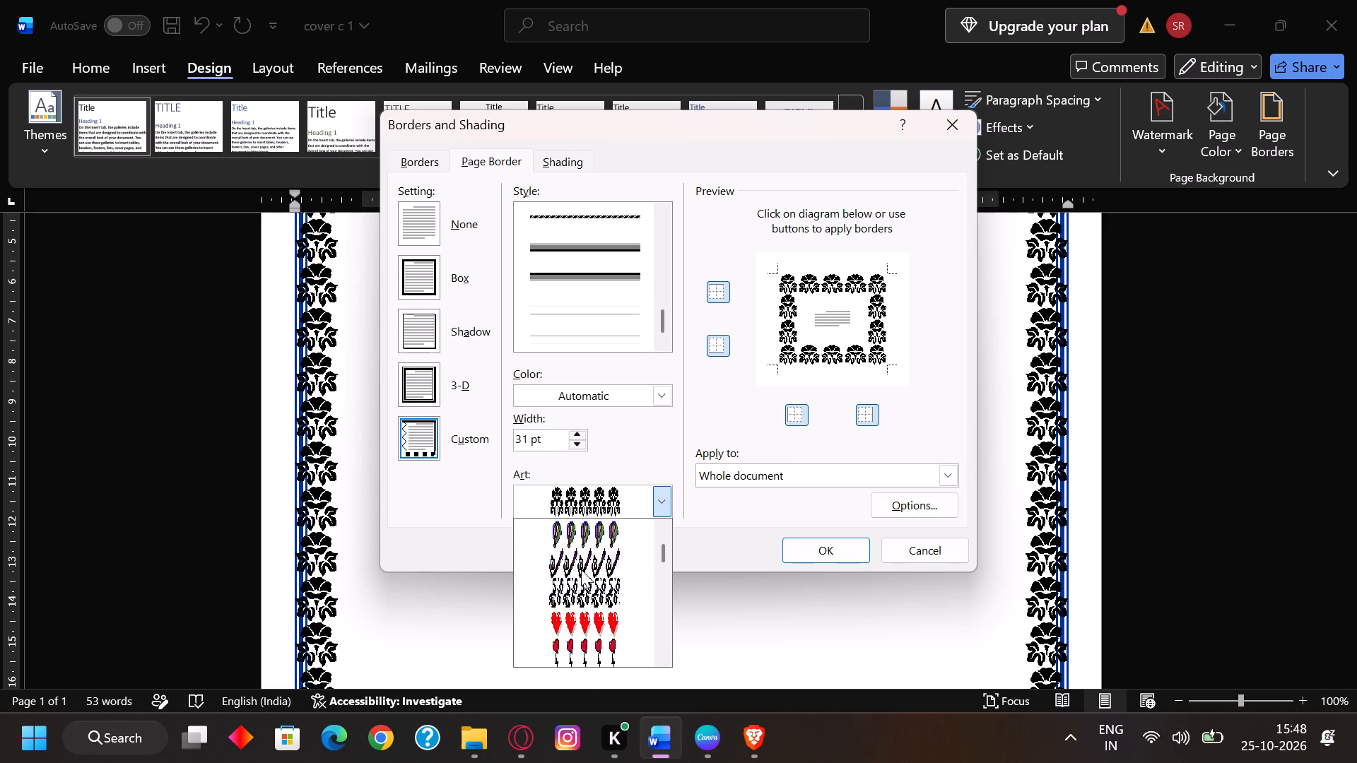
scroll(581, 569, "up", 15)
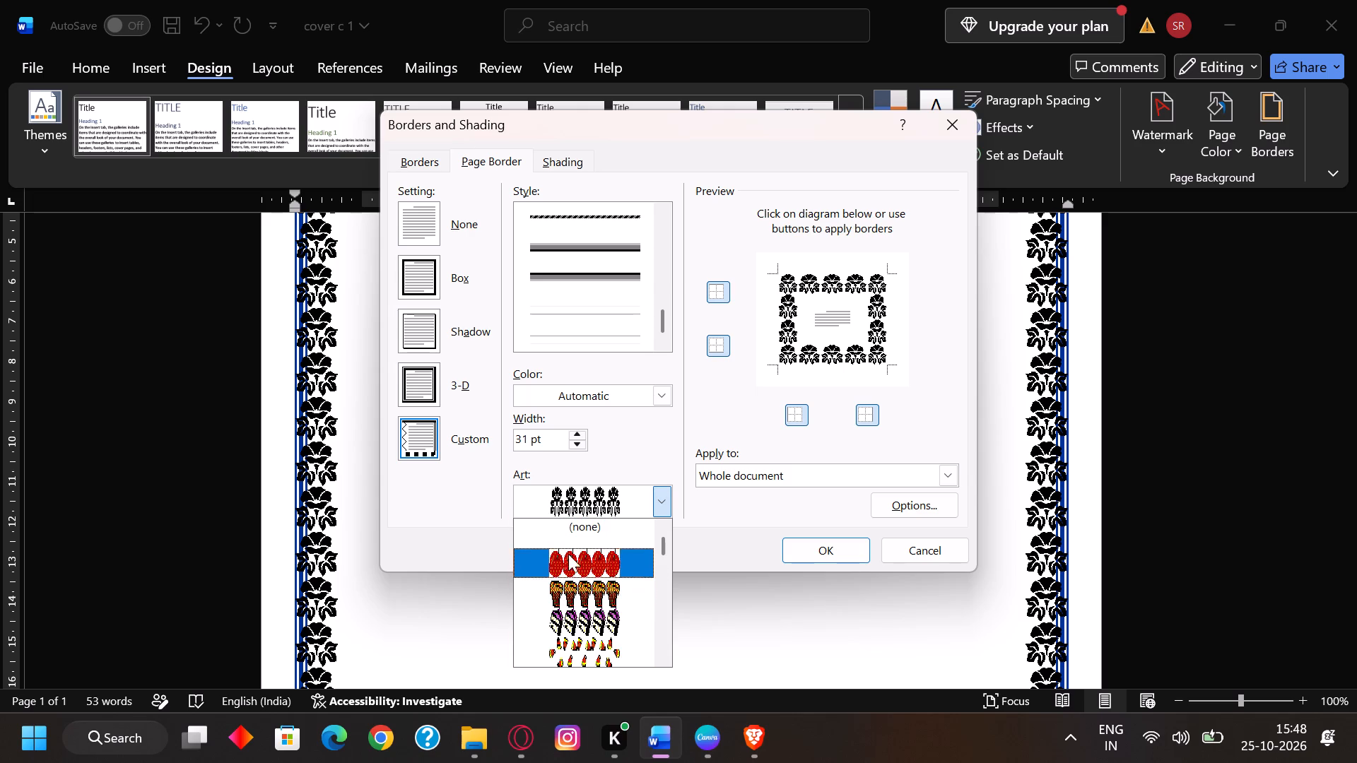
left_click(577, 528)
left_click(834, 543)
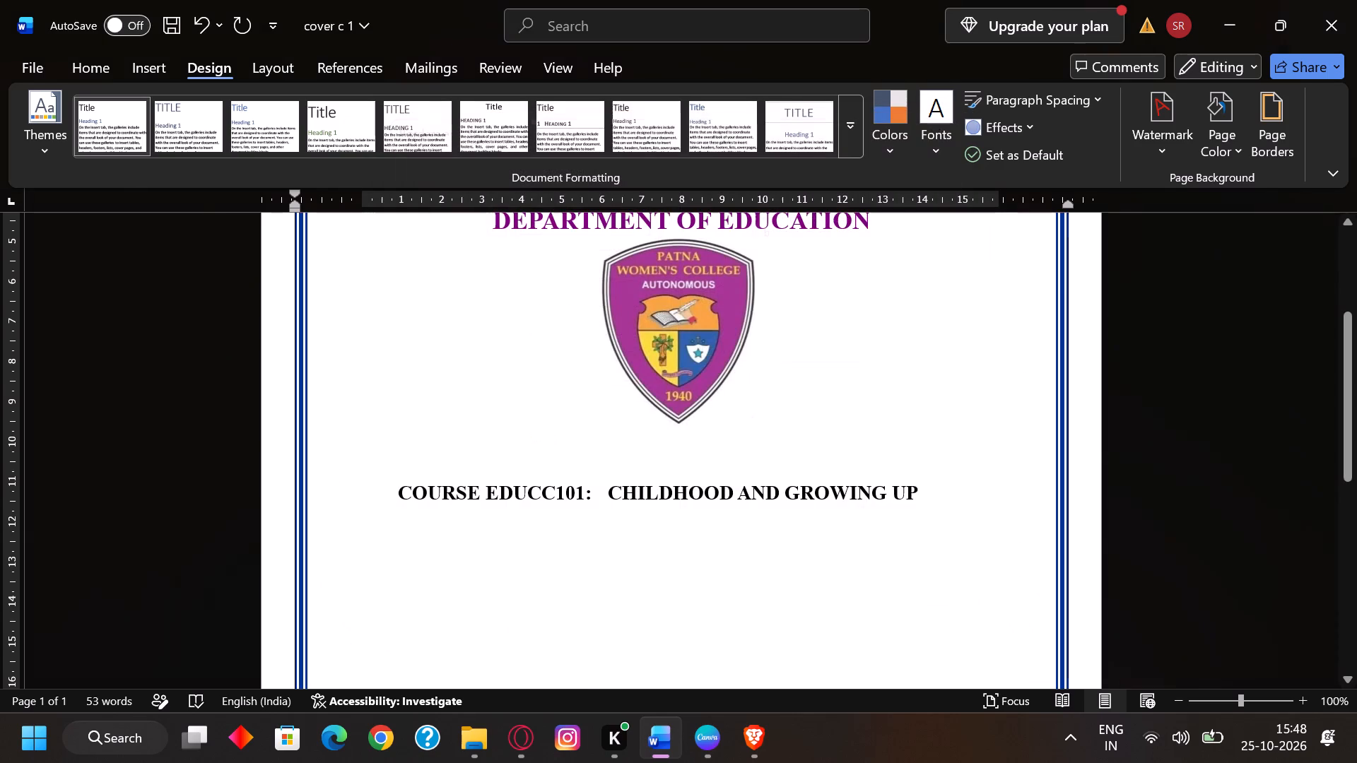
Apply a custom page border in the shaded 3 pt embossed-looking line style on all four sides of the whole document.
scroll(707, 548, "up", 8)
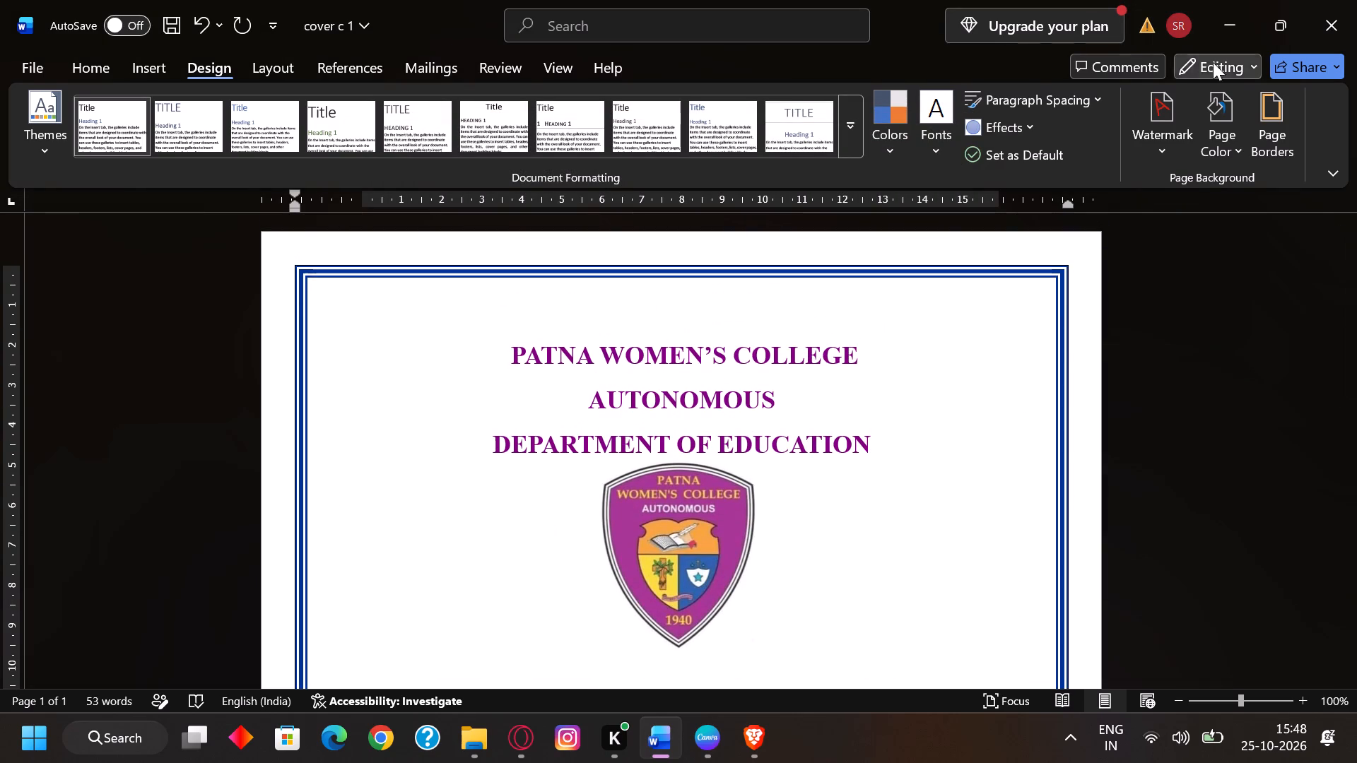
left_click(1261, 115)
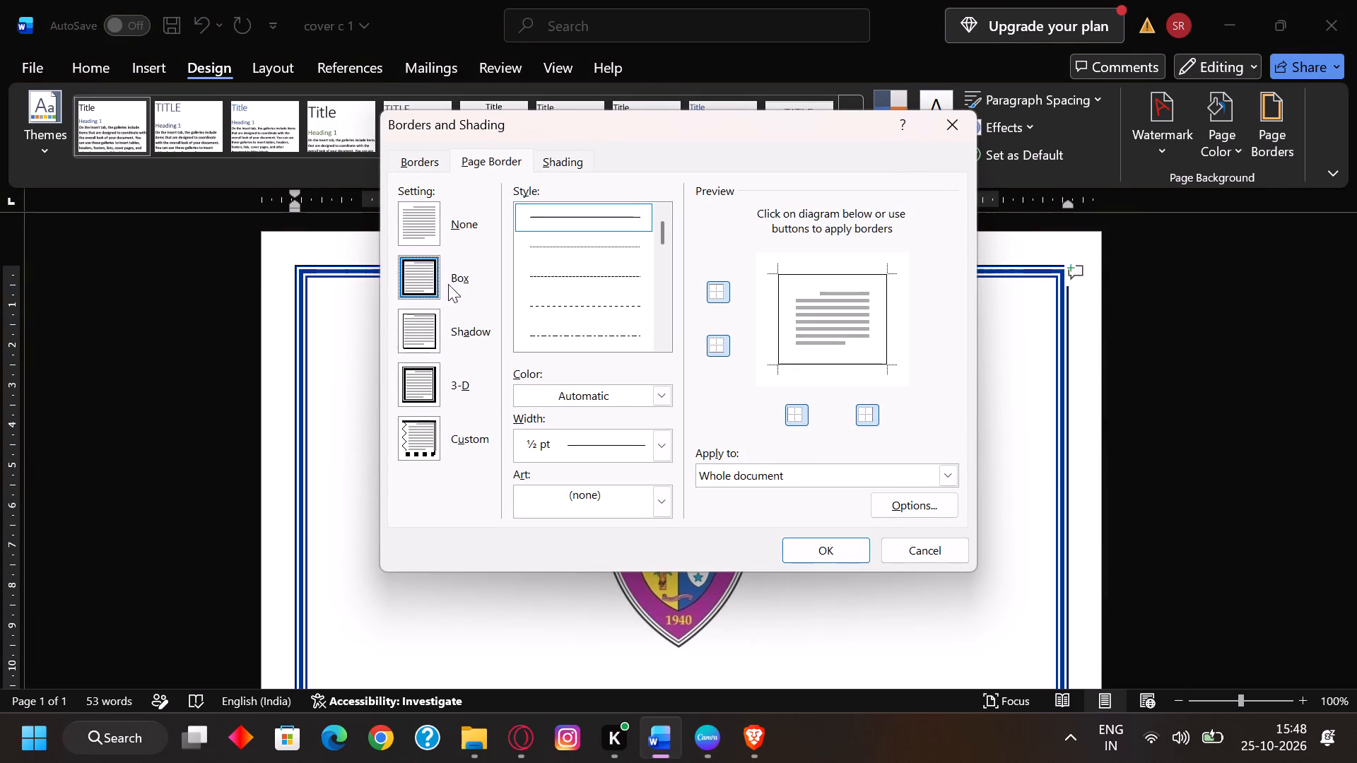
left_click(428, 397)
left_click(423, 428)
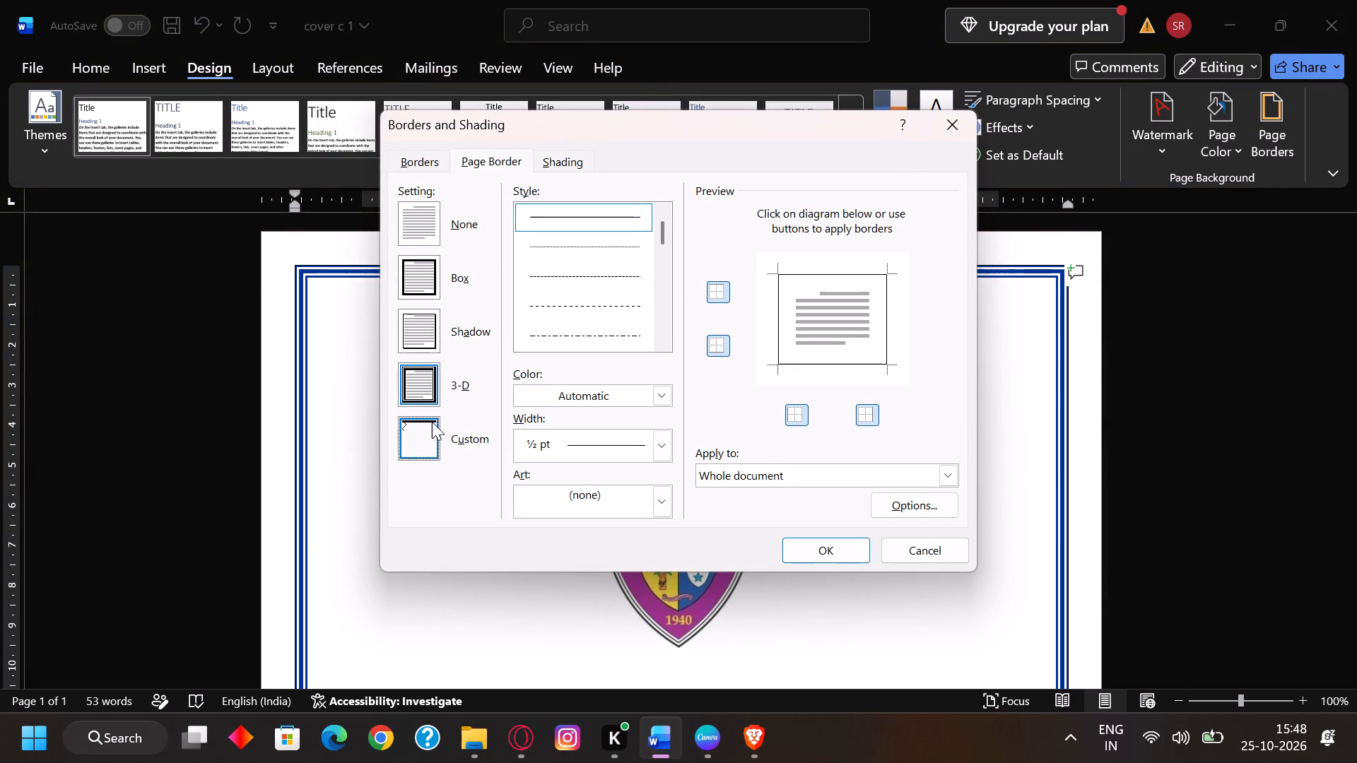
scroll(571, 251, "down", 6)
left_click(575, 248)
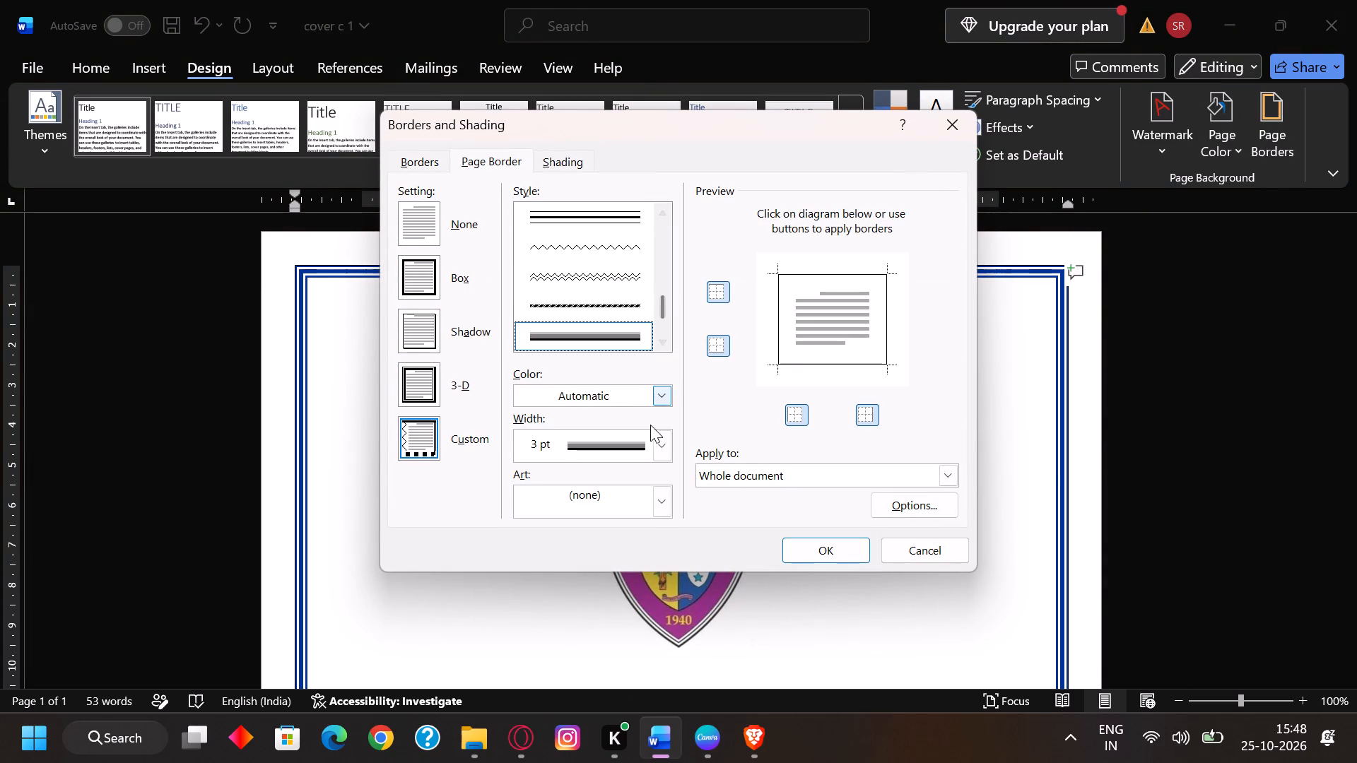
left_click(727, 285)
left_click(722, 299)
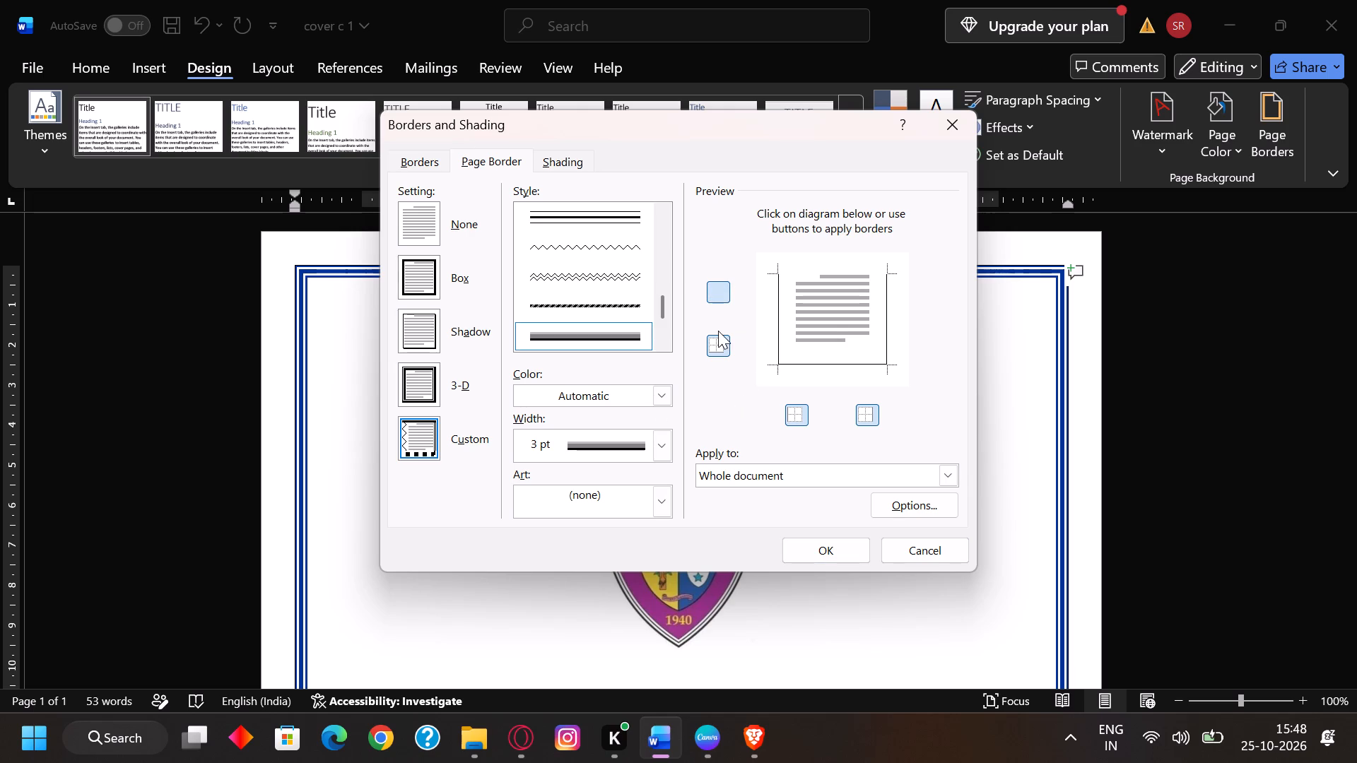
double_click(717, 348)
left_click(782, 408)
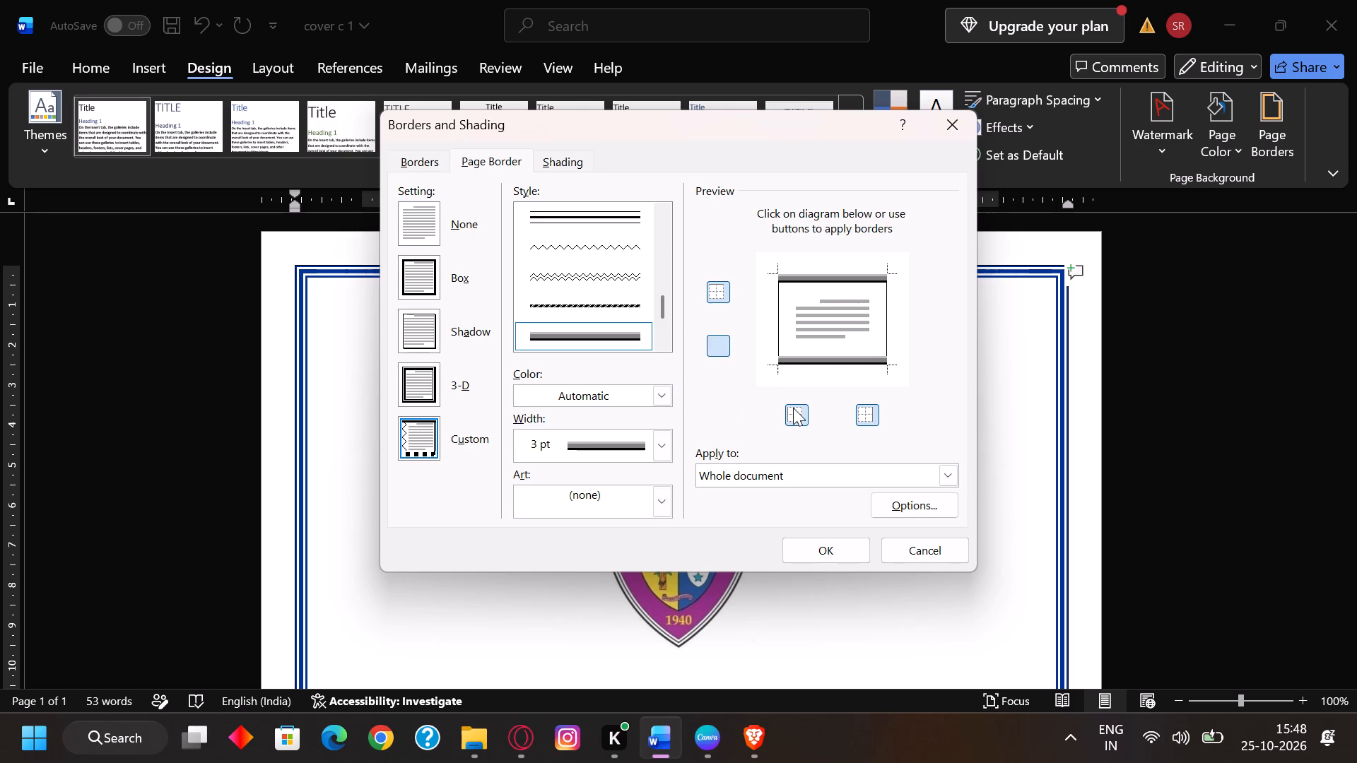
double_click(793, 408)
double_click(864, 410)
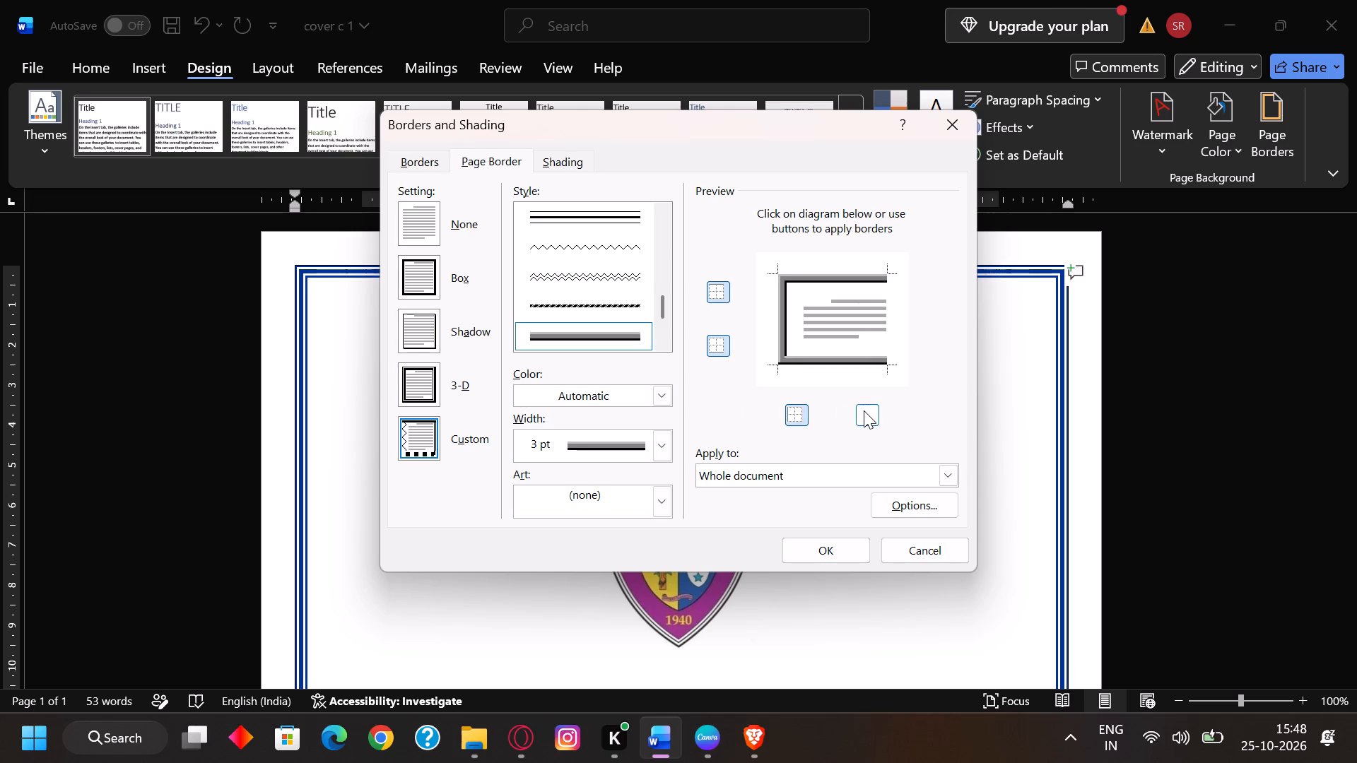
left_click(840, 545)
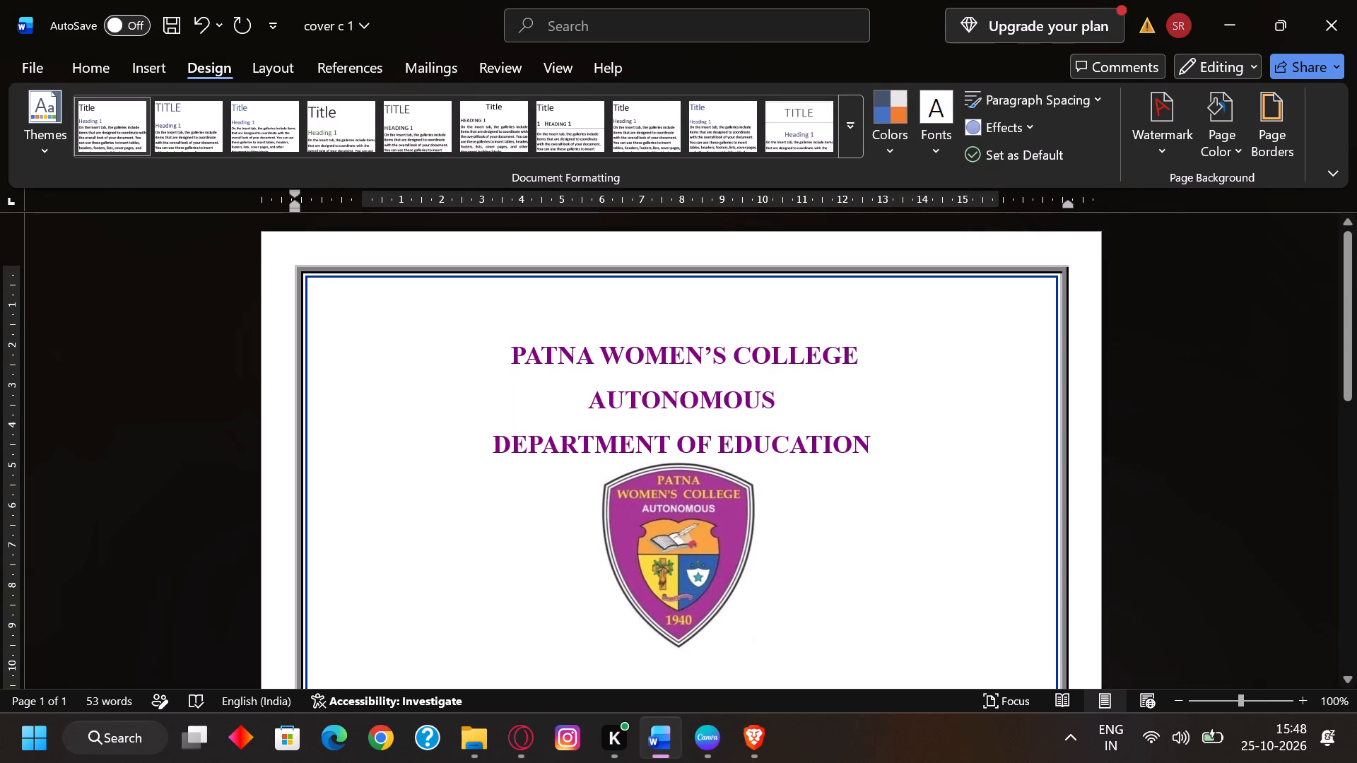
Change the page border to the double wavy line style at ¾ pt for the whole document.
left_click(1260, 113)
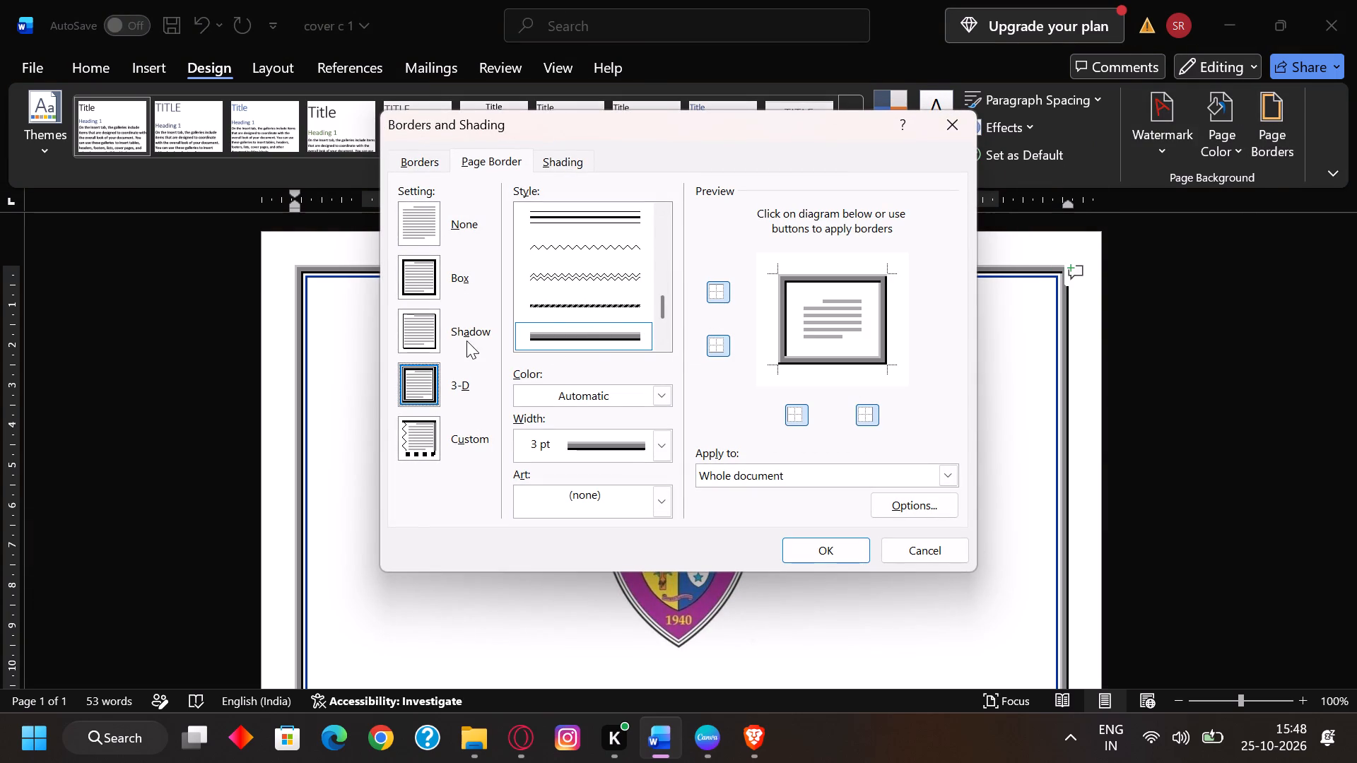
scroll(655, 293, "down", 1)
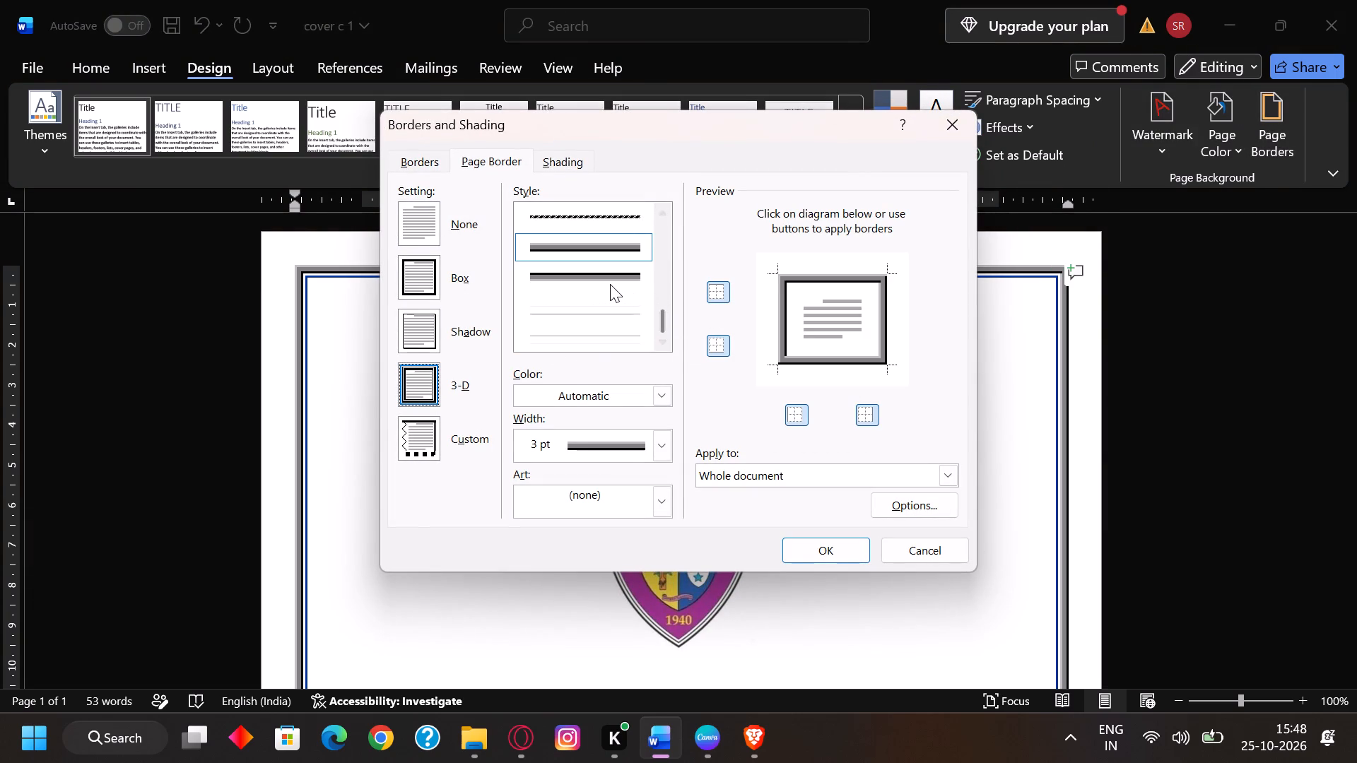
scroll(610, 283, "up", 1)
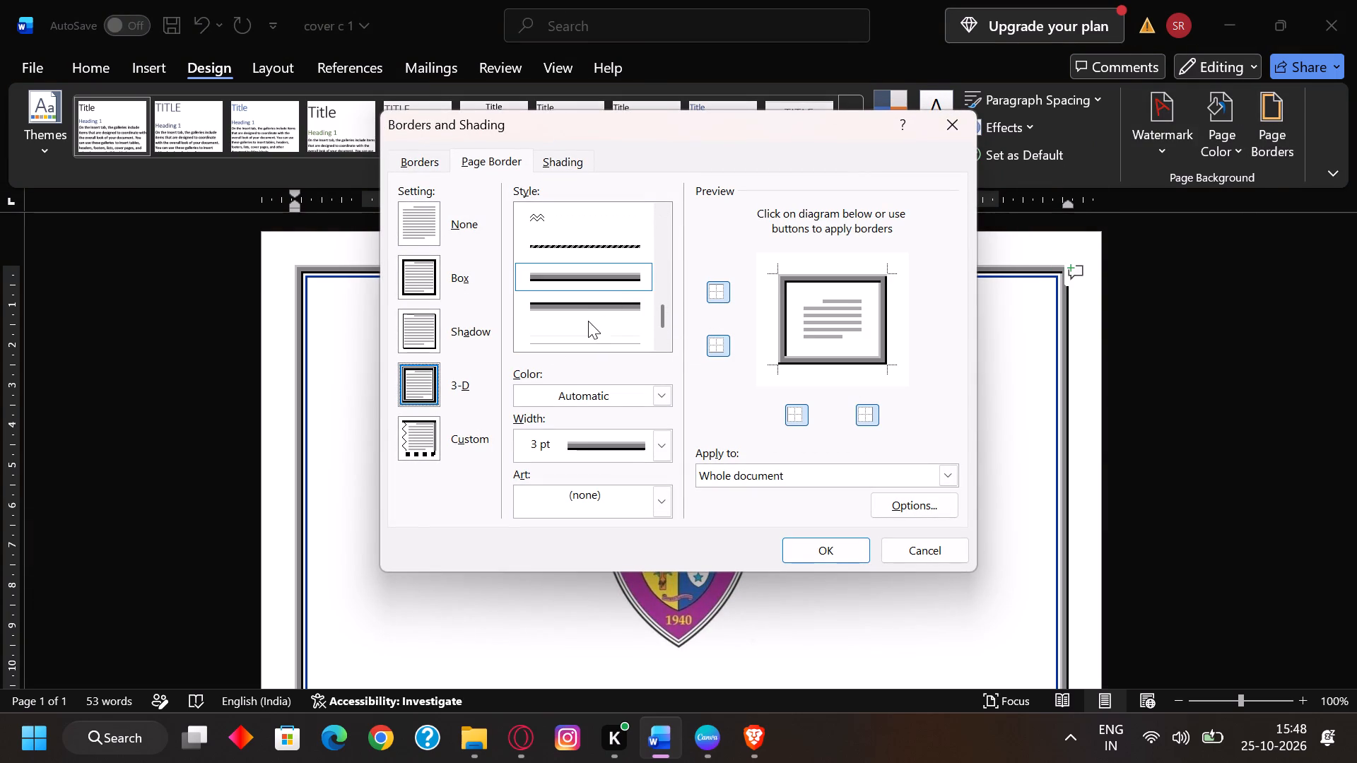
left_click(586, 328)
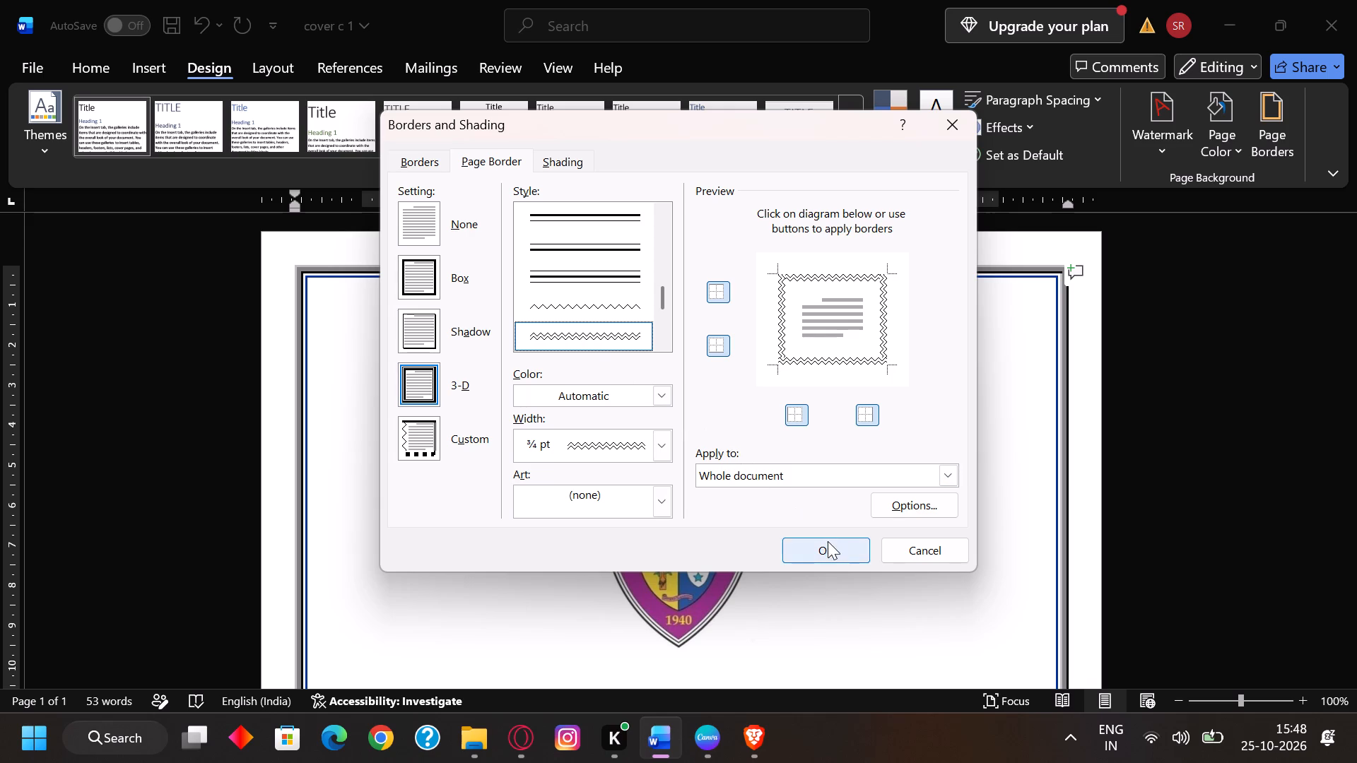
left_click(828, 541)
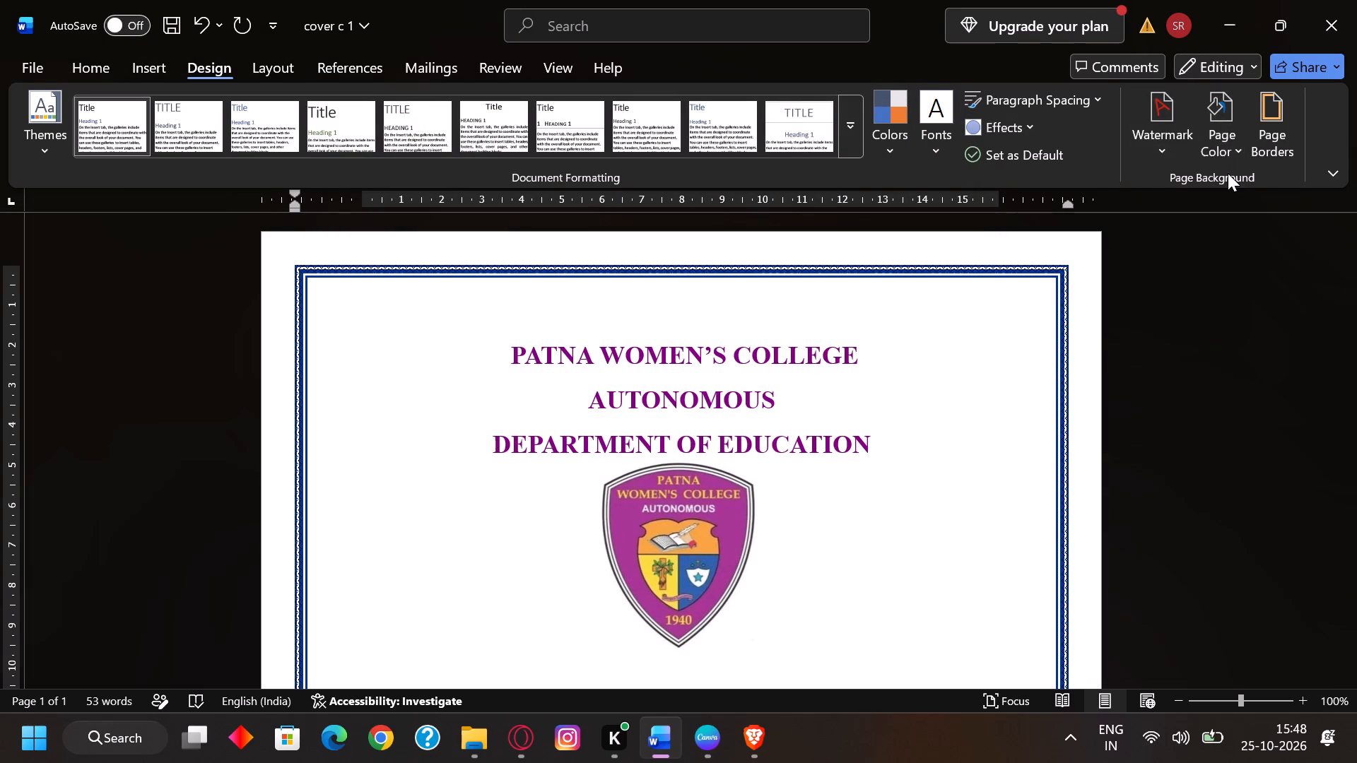
Change the page border to the plain single solid line style at ½ pt, with the Box setting.
scroll(1227, 174, "down", 1)
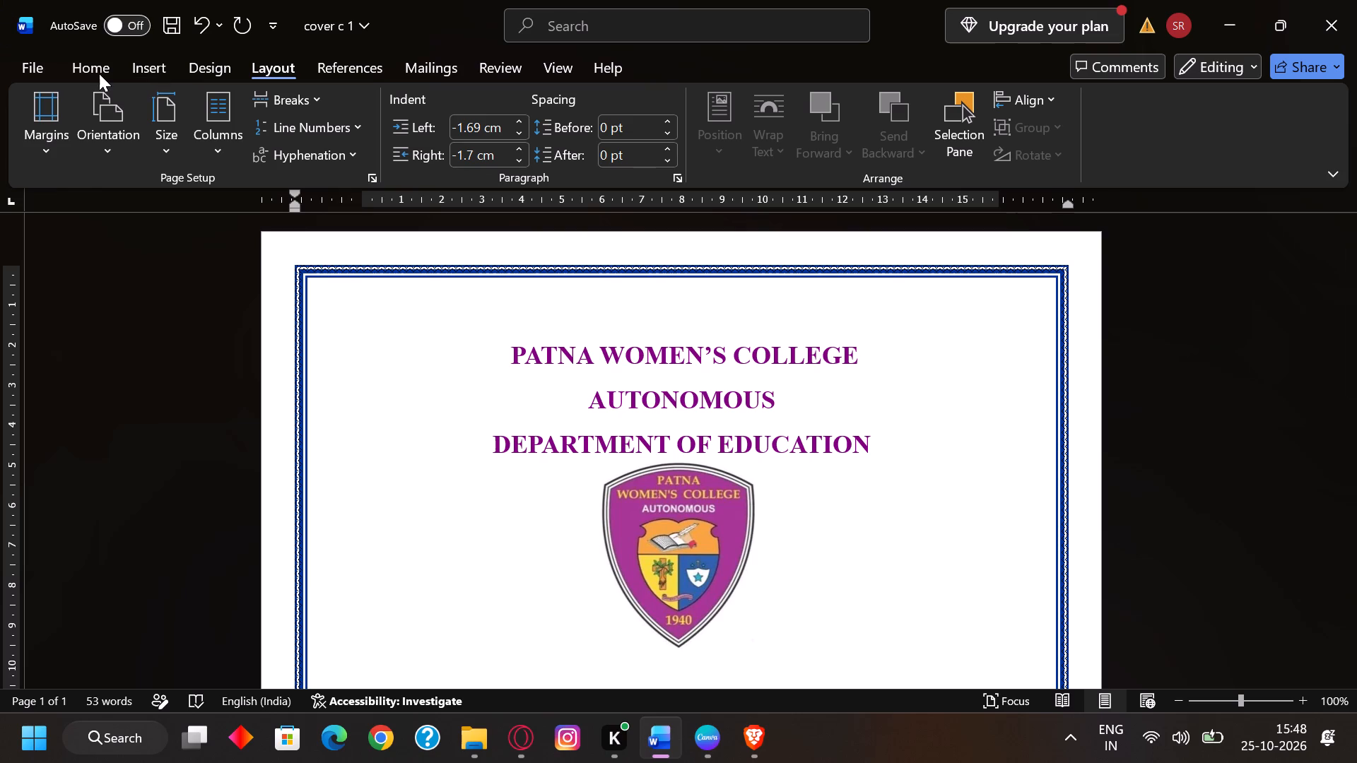
left_click(210, 73)
scroll(385, 297, "down", 3)
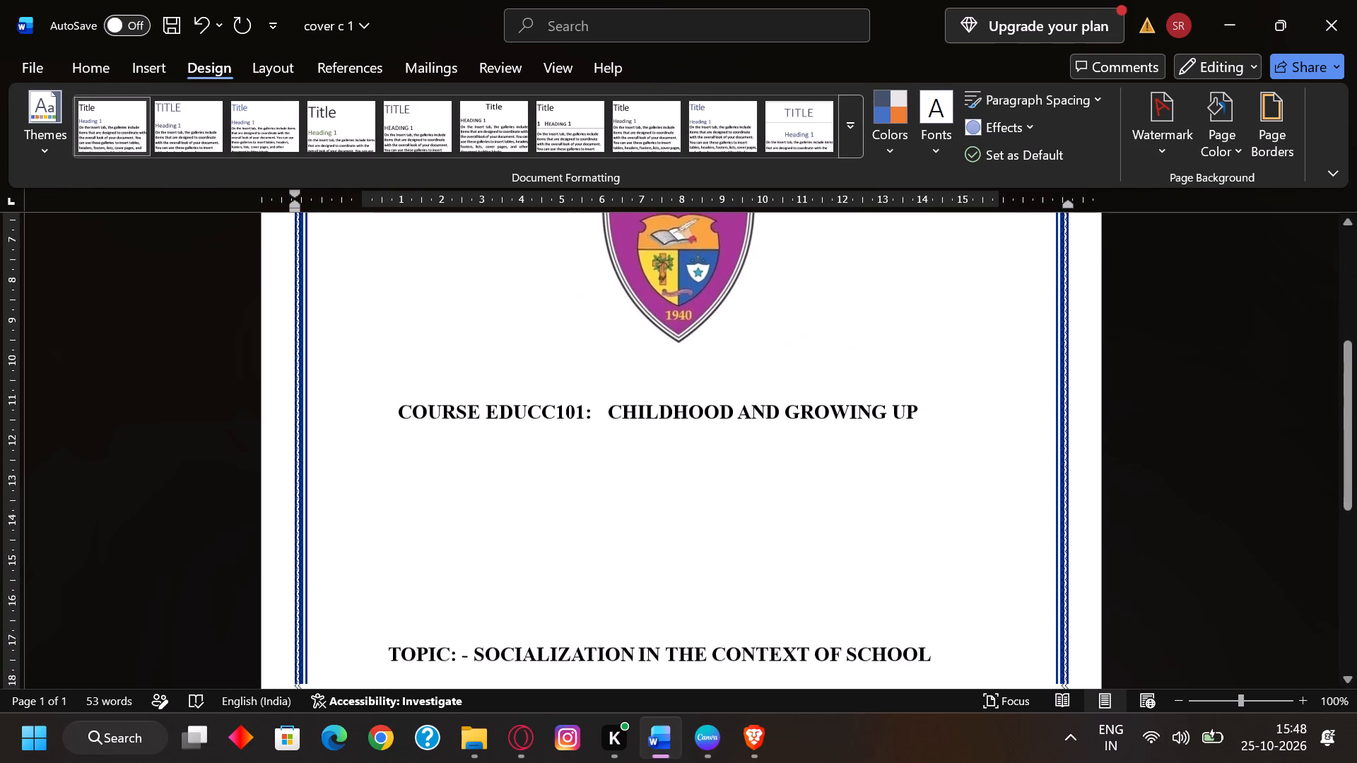
scroll(449, 272, "up", 4)
left_click(1269, 124)
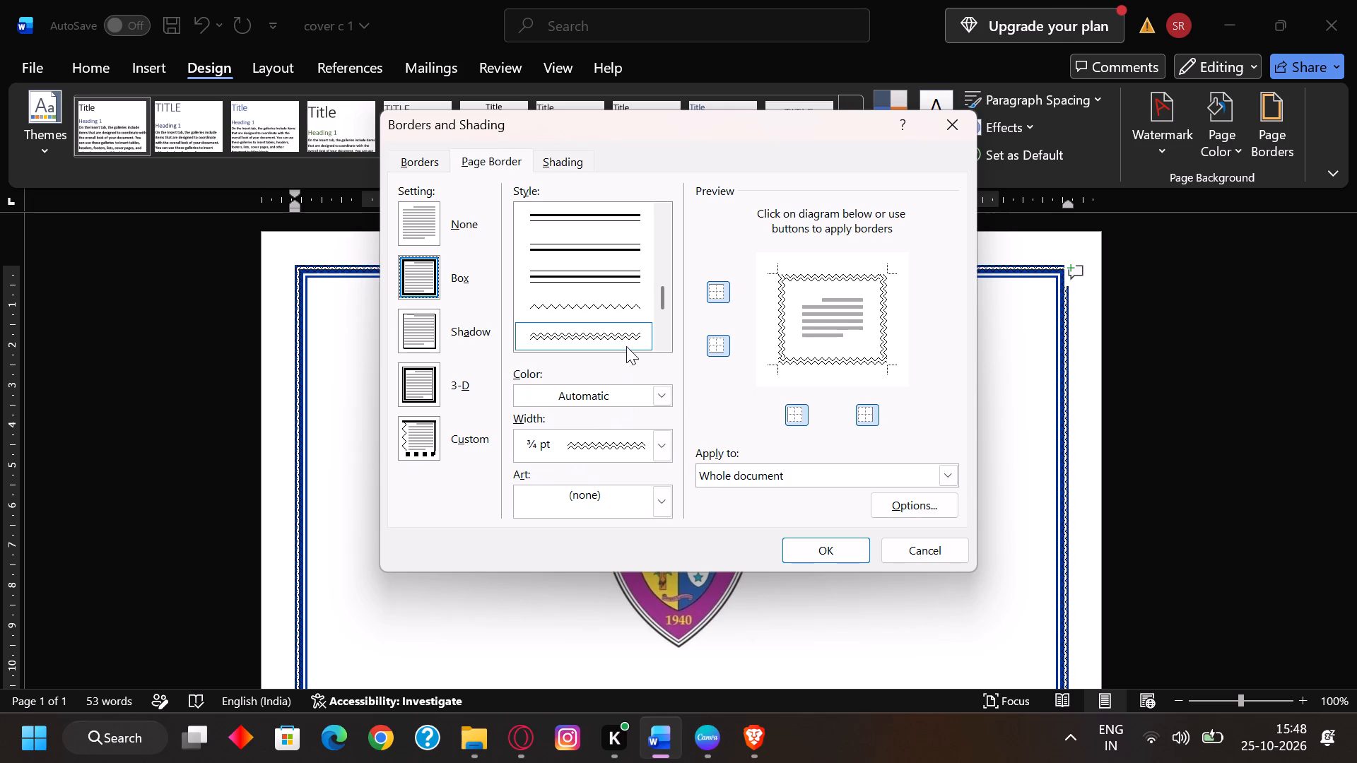
scroll(647, 295, "up", 14)
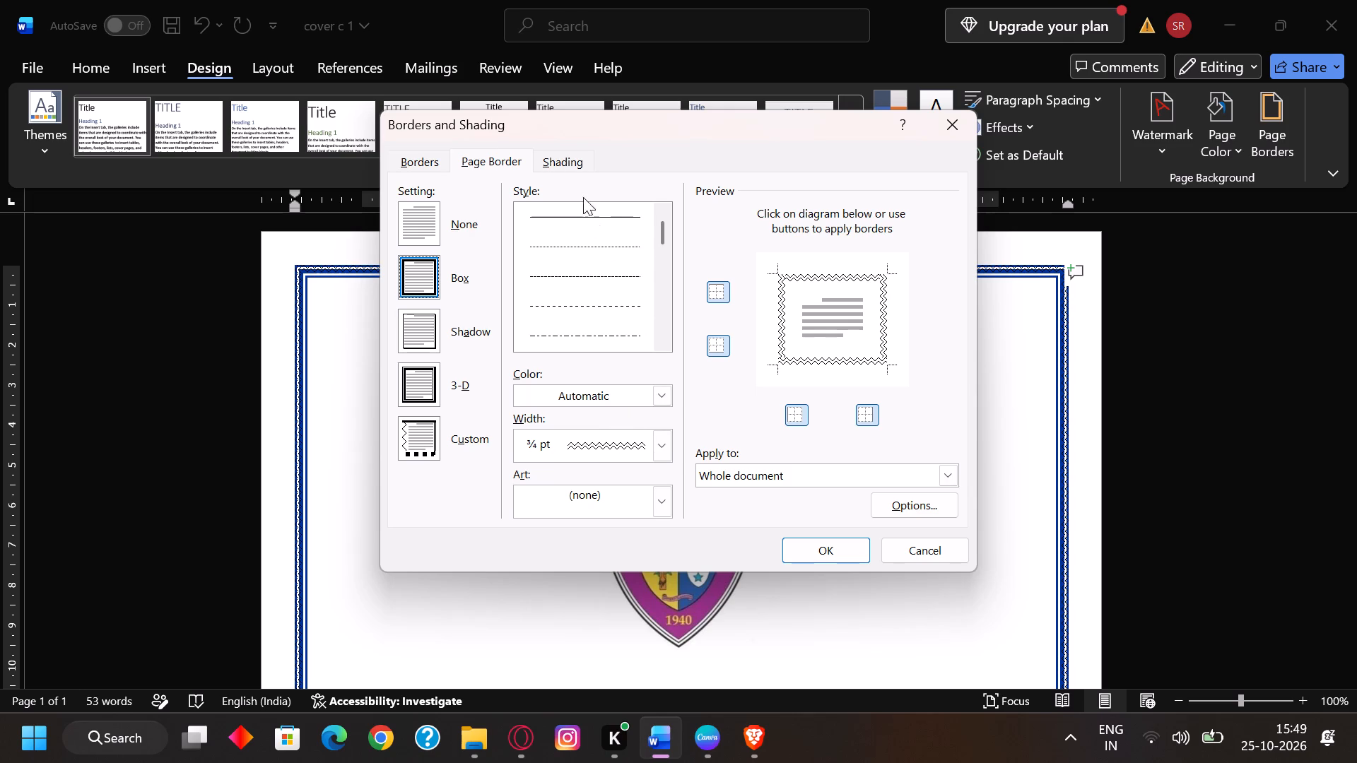
left_click(592, 214)
left_click(592, 214)
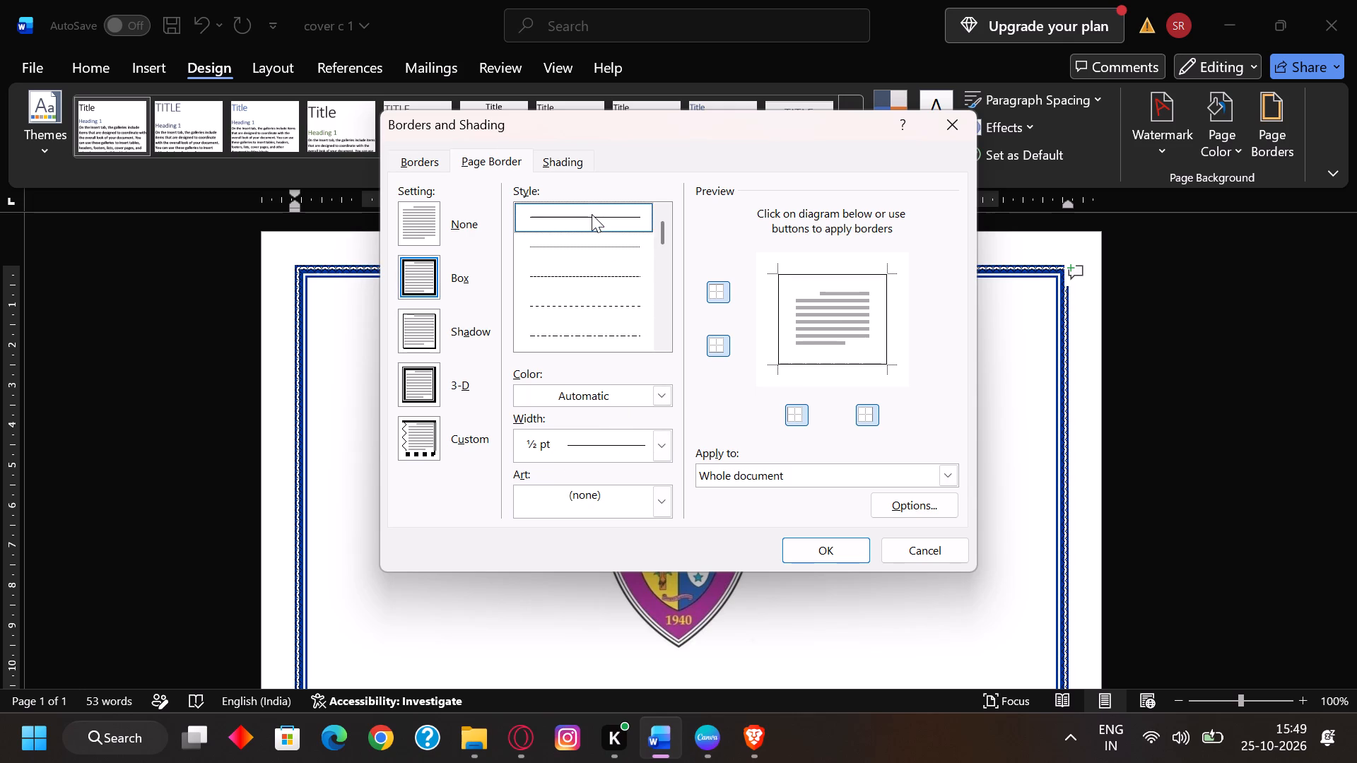
left_click(846, 553)
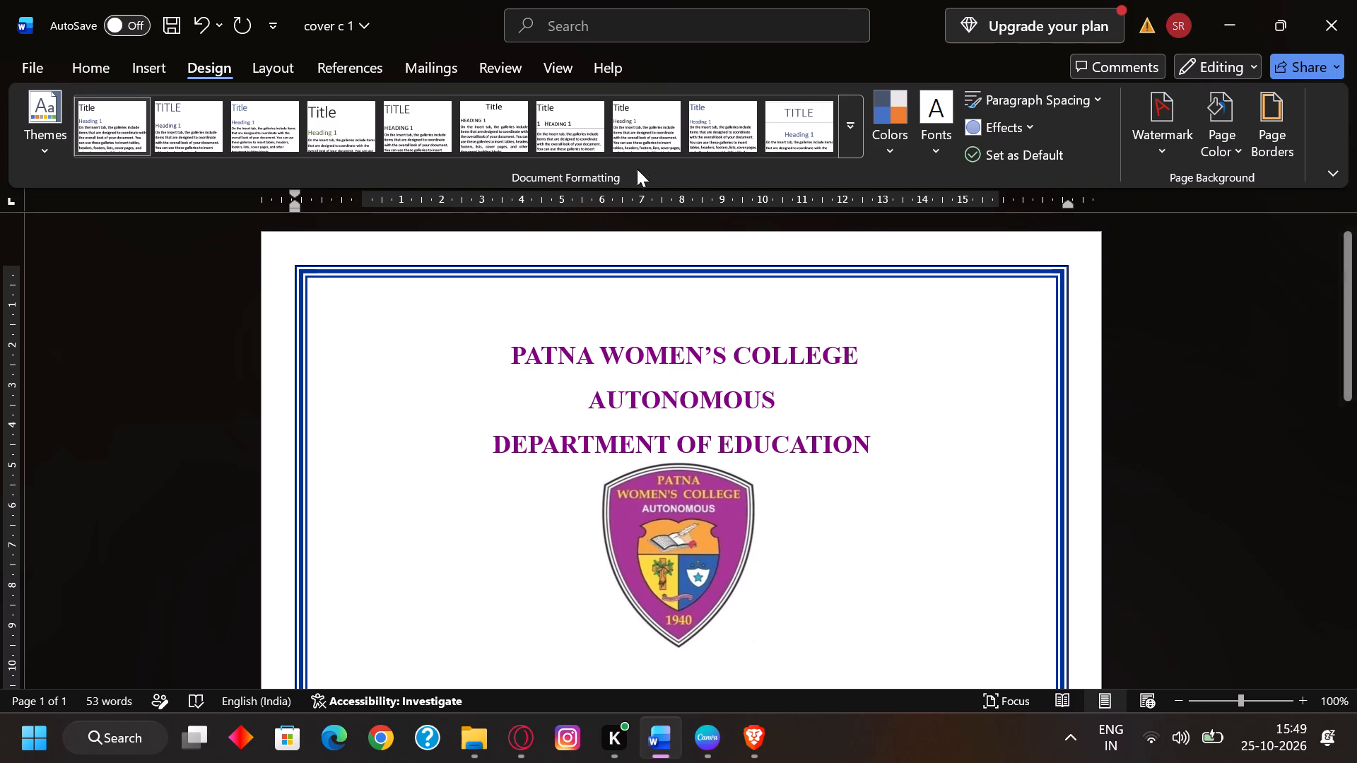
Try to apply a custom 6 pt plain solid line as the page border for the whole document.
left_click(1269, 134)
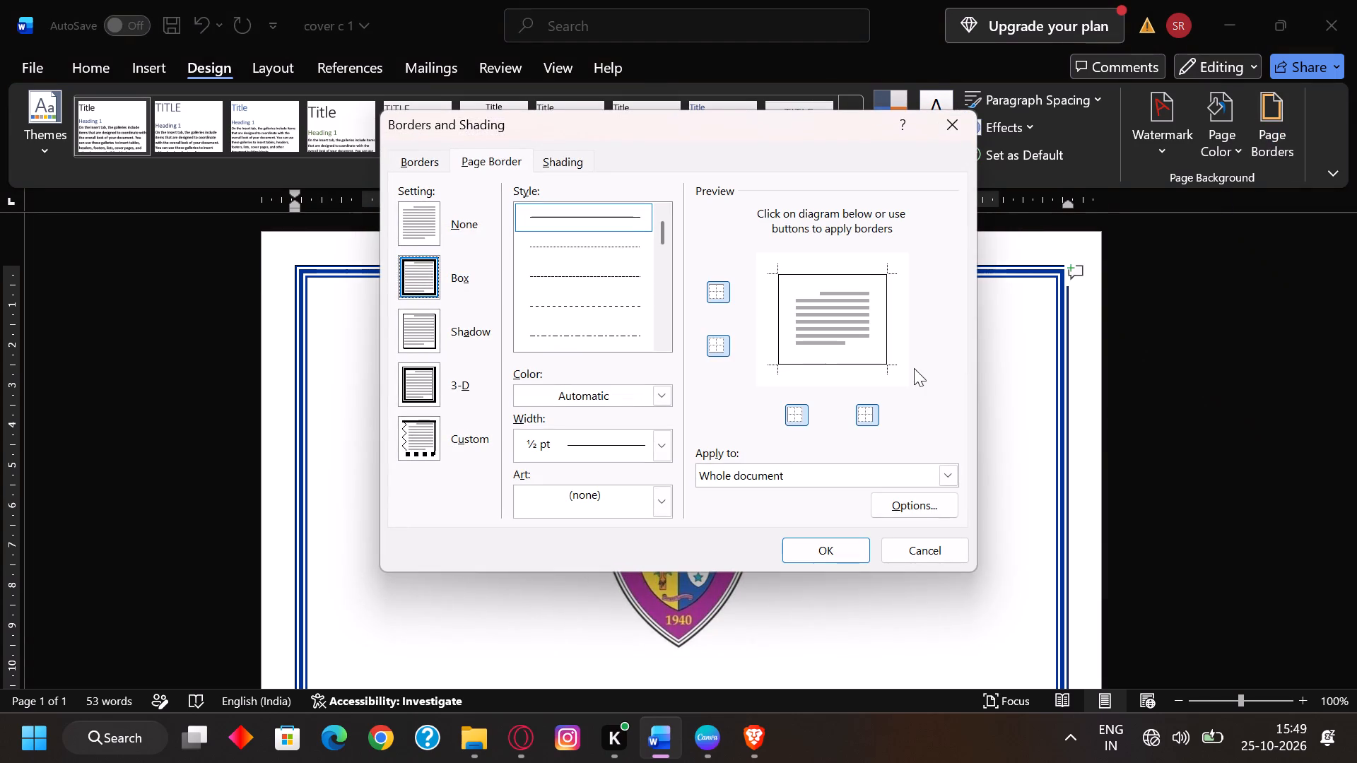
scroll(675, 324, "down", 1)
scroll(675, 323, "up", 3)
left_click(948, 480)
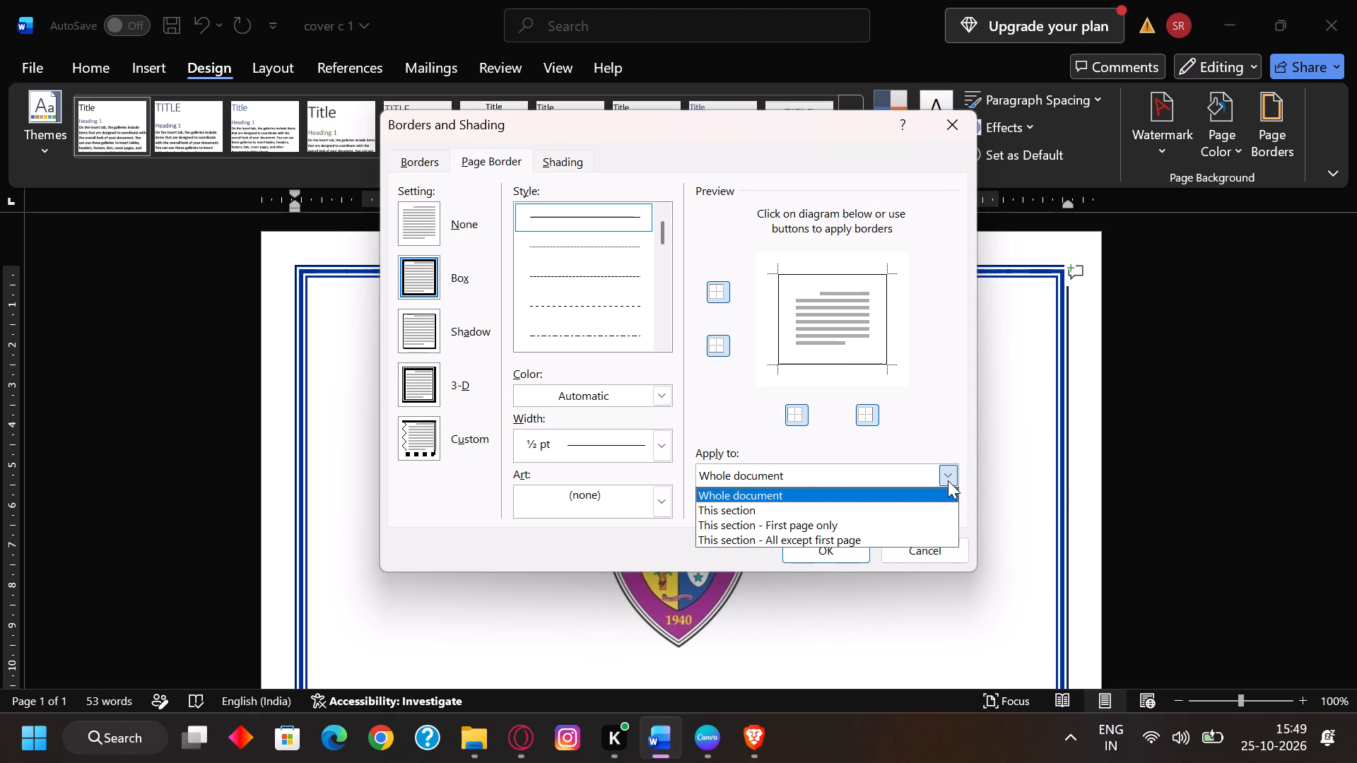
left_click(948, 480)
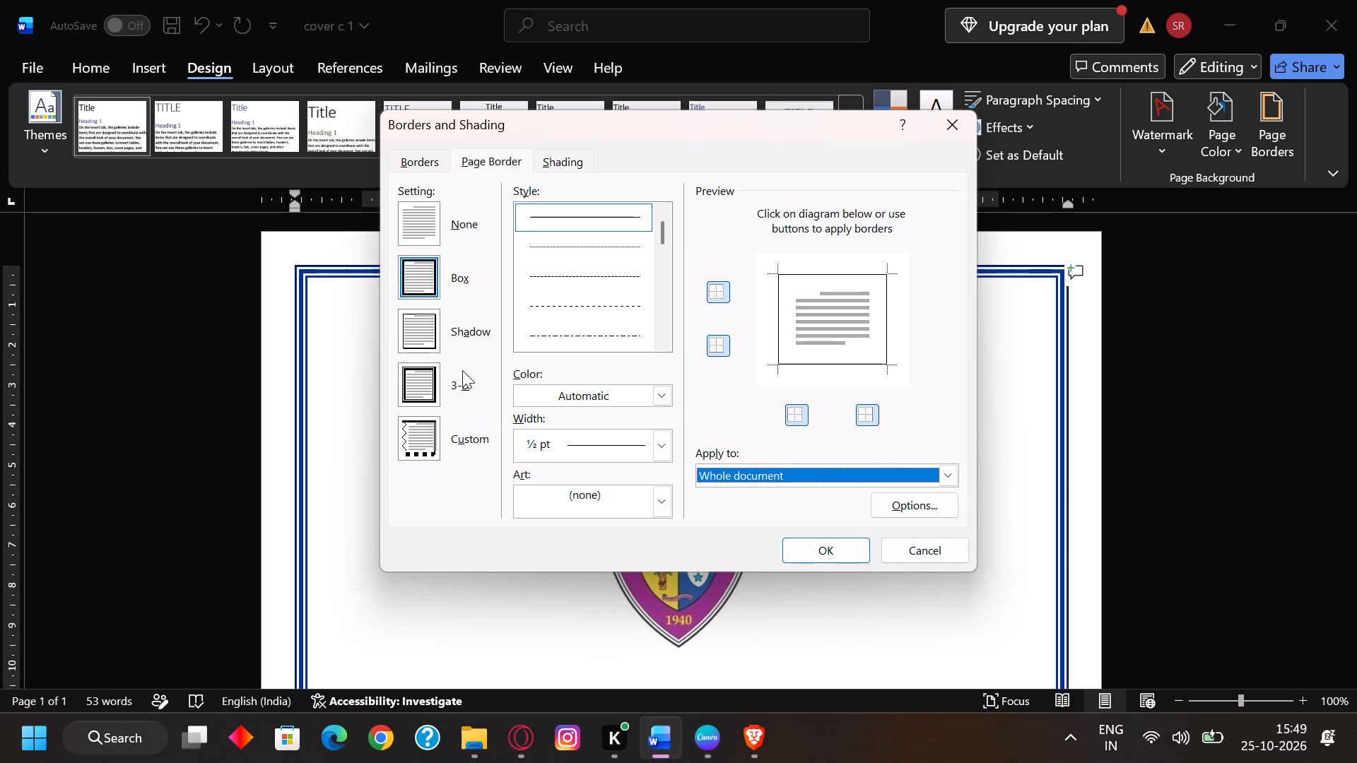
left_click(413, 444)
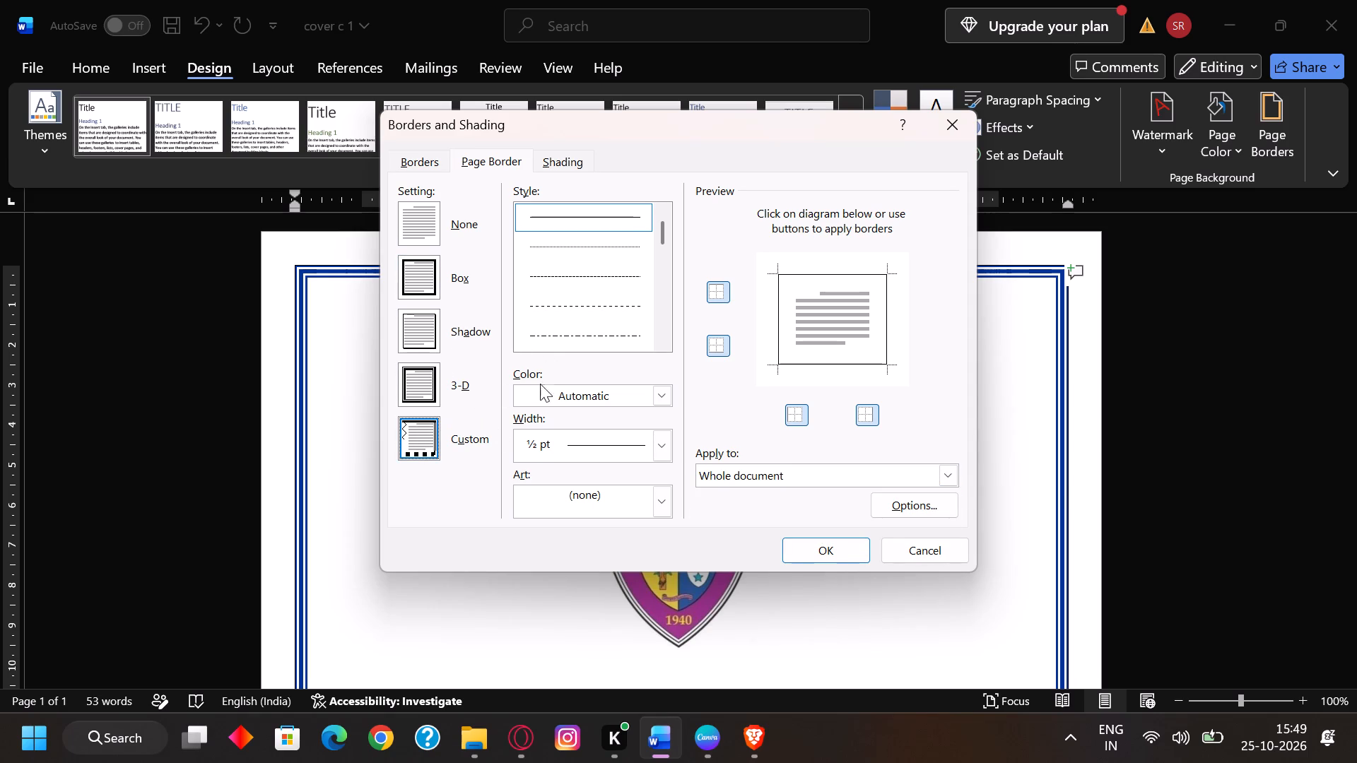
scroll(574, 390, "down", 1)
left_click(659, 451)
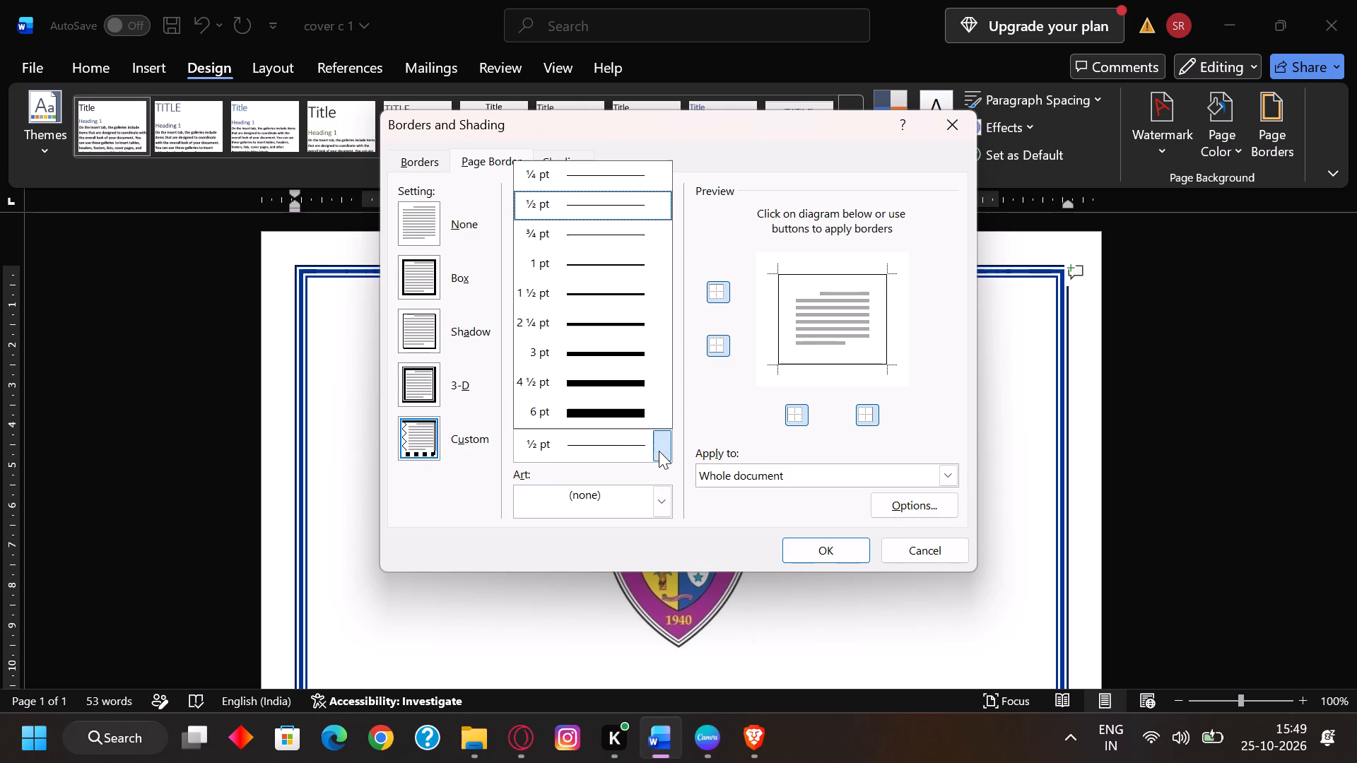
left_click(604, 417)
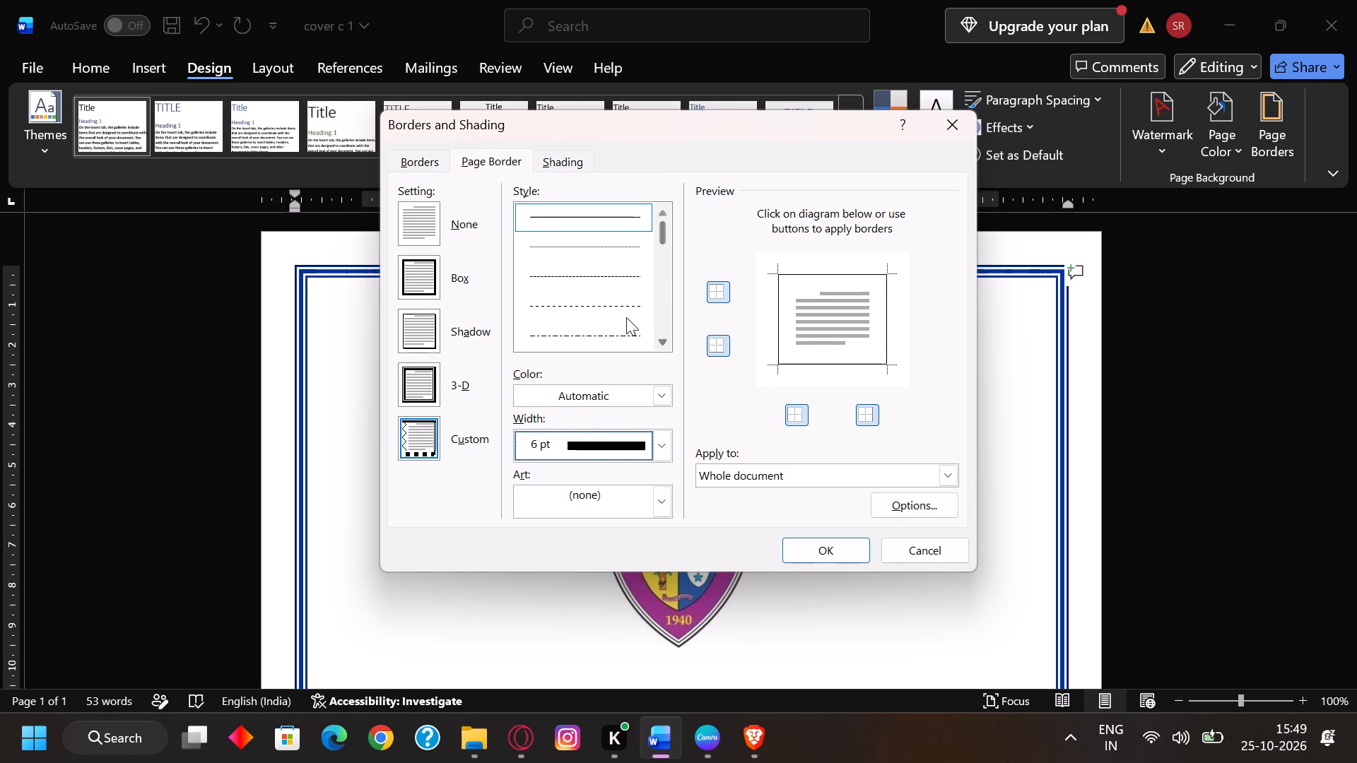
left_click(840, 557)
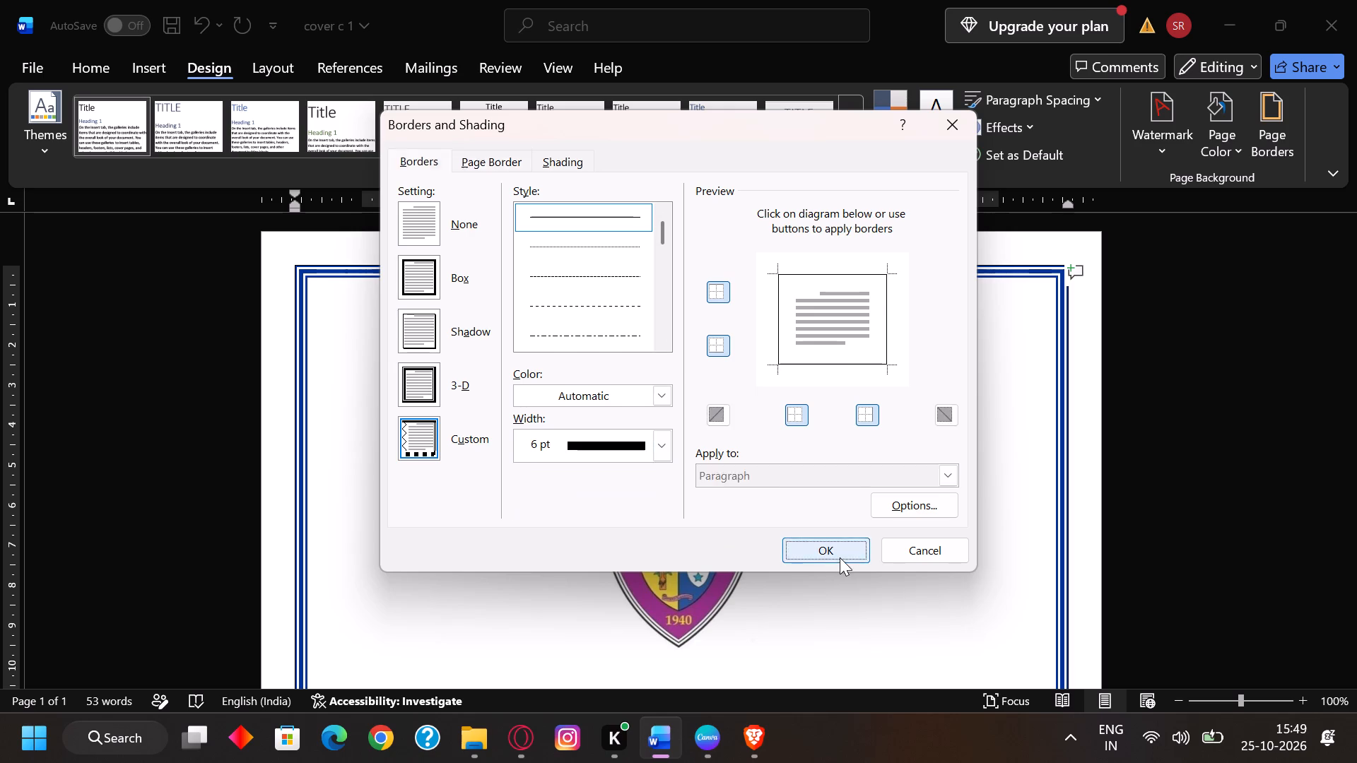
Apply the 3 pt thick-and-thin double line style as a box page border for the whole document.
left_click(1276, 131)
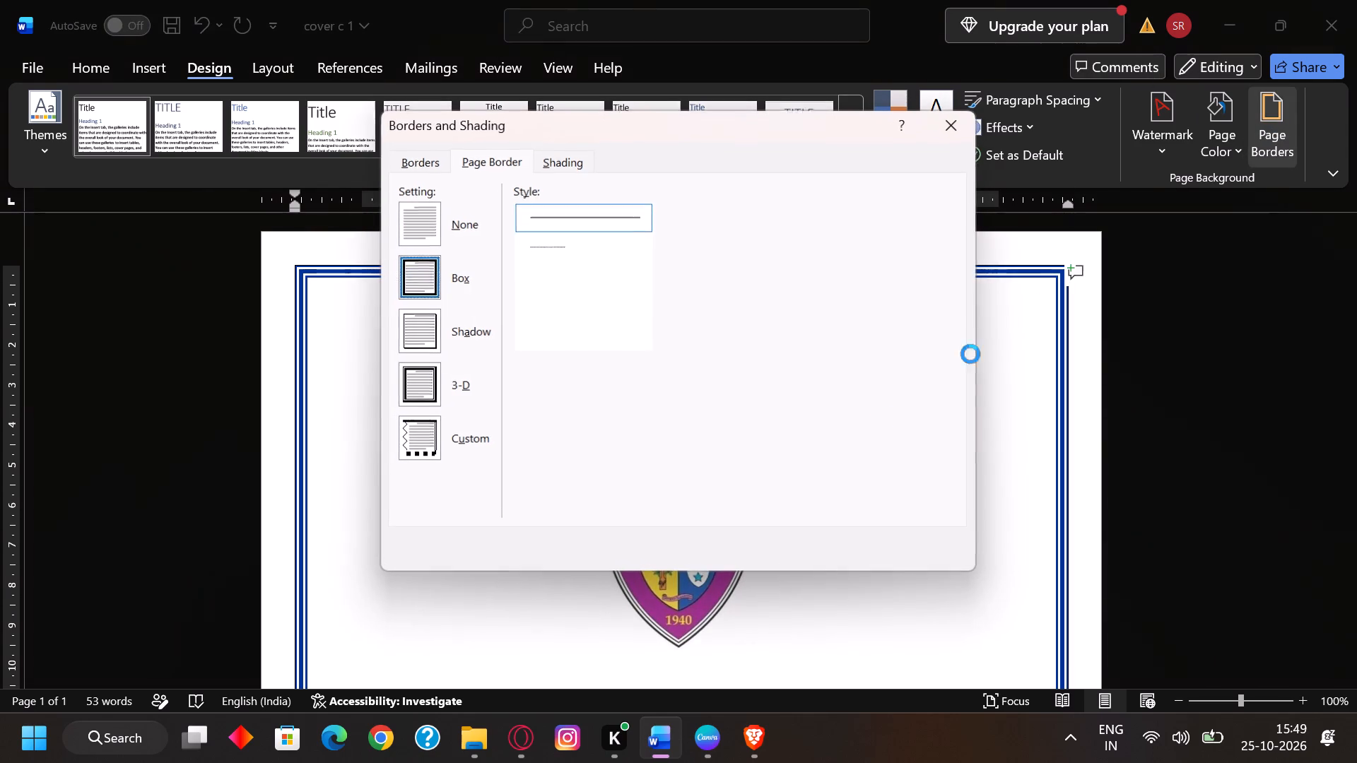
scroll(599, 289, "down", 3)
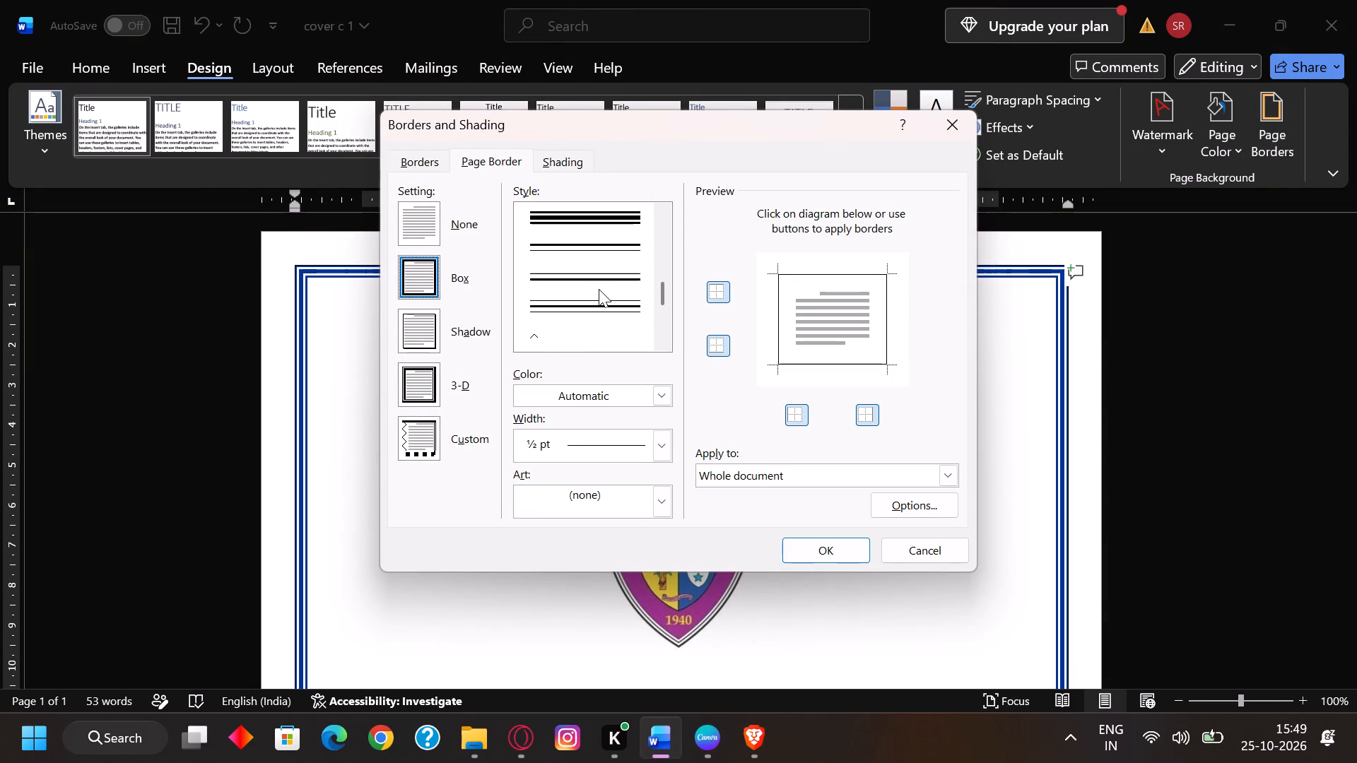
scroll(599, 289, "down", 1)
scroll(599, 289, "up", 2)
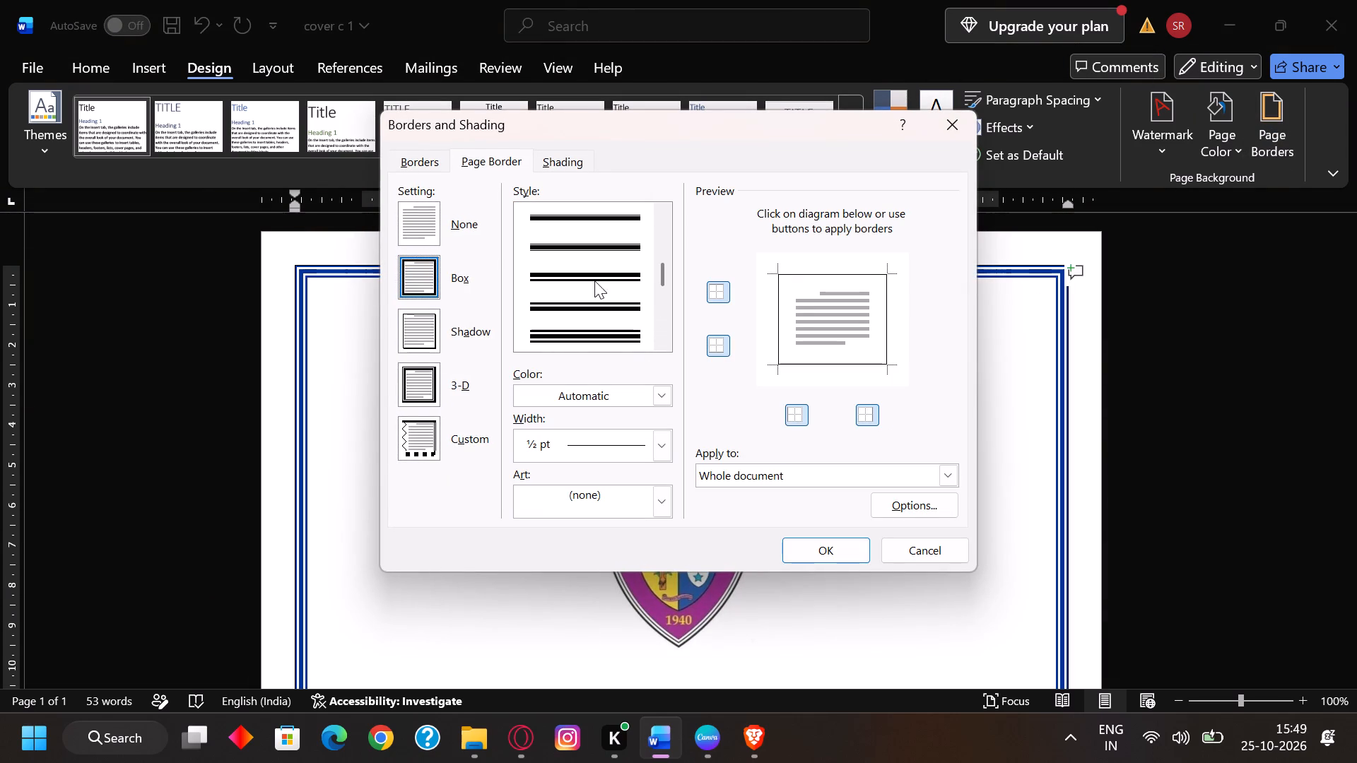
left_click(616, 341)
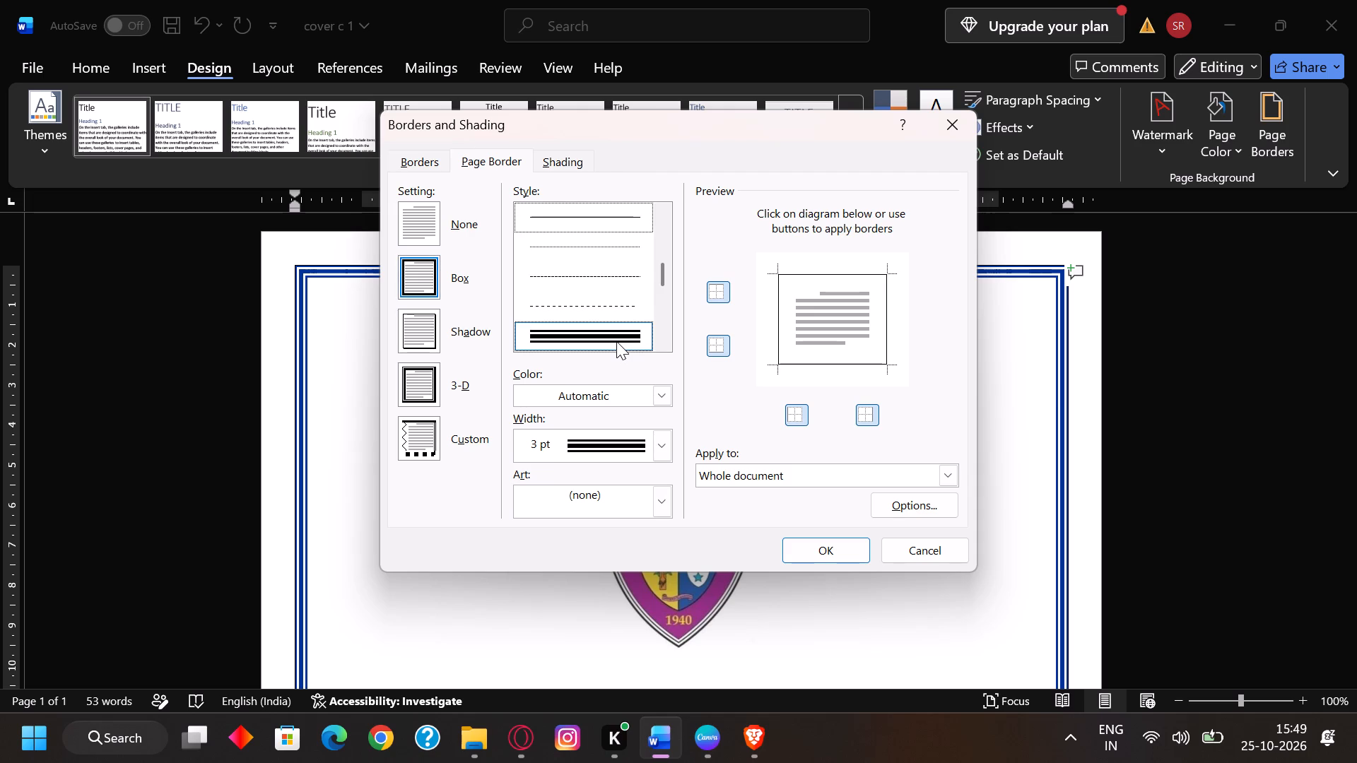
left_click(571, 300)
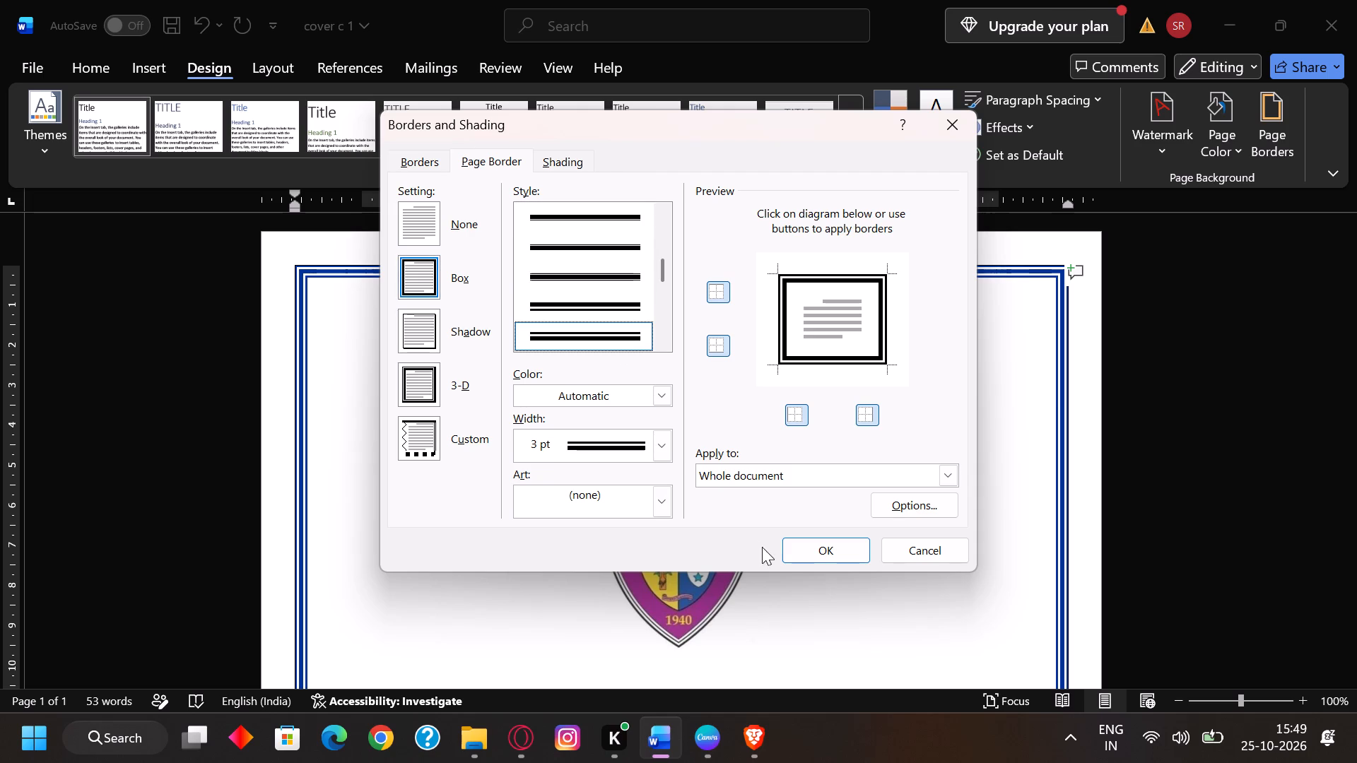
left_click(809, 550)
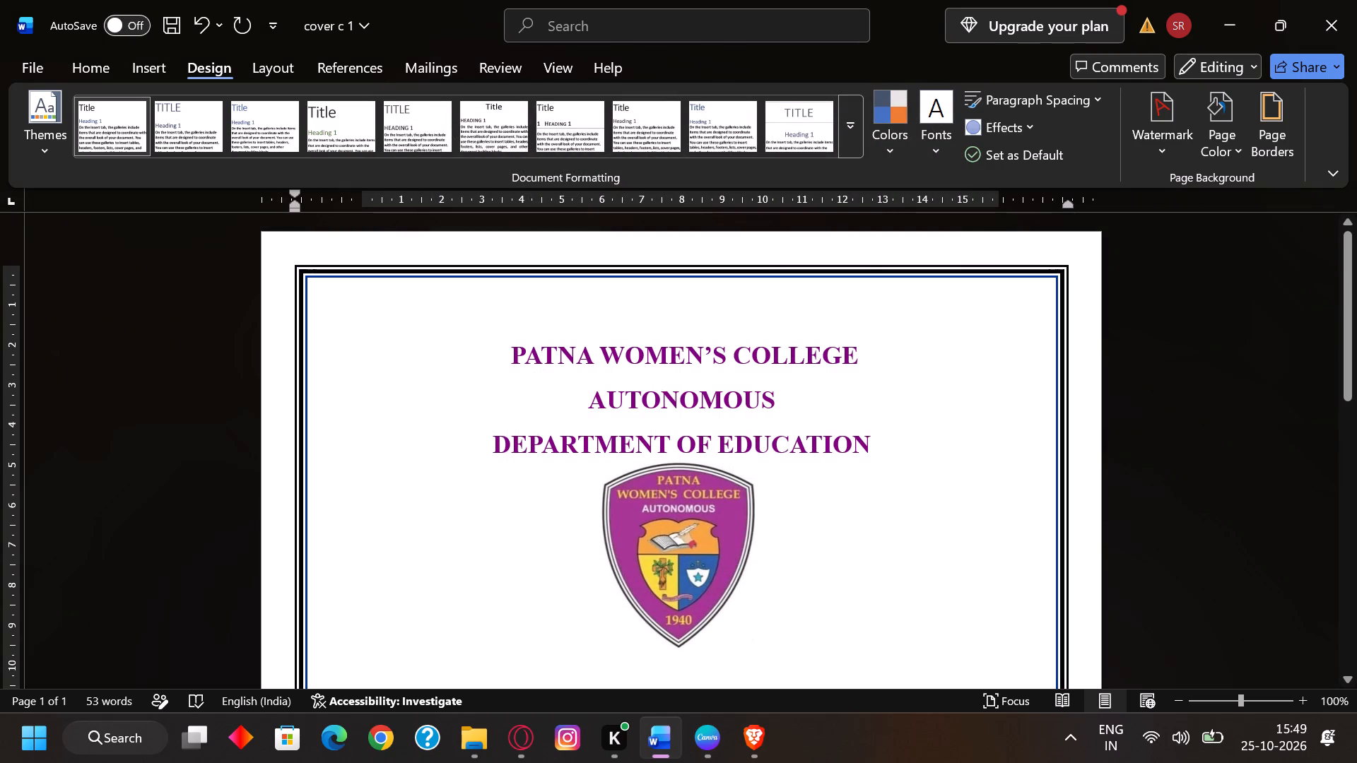
Change the page border to the white leafy vine art on a black band at 24 pt for the whole document.
left_click(1278, 134)
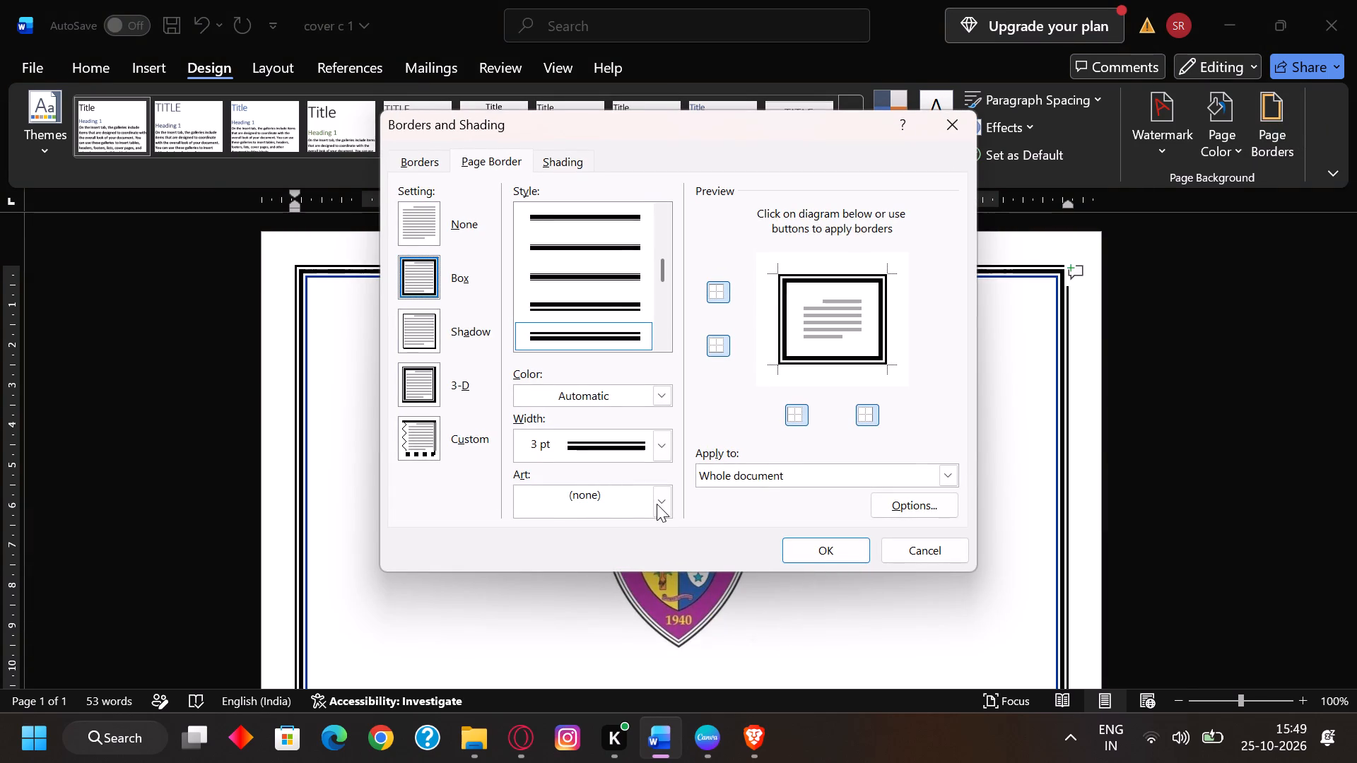
left_click(657, 504)
scroll(601, 540, "down", 10)
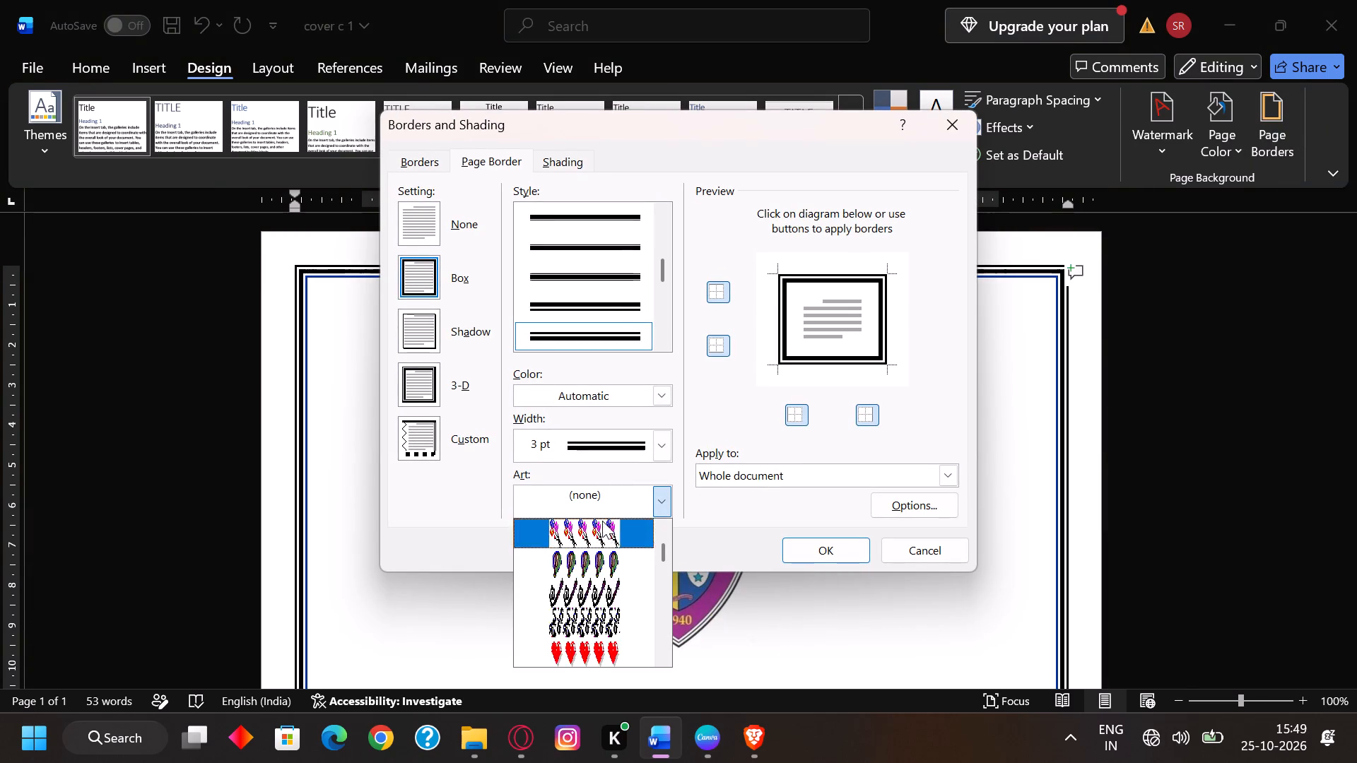
scroll(602, 521, "down", 20)
scroll(602, 521, "down", 4)
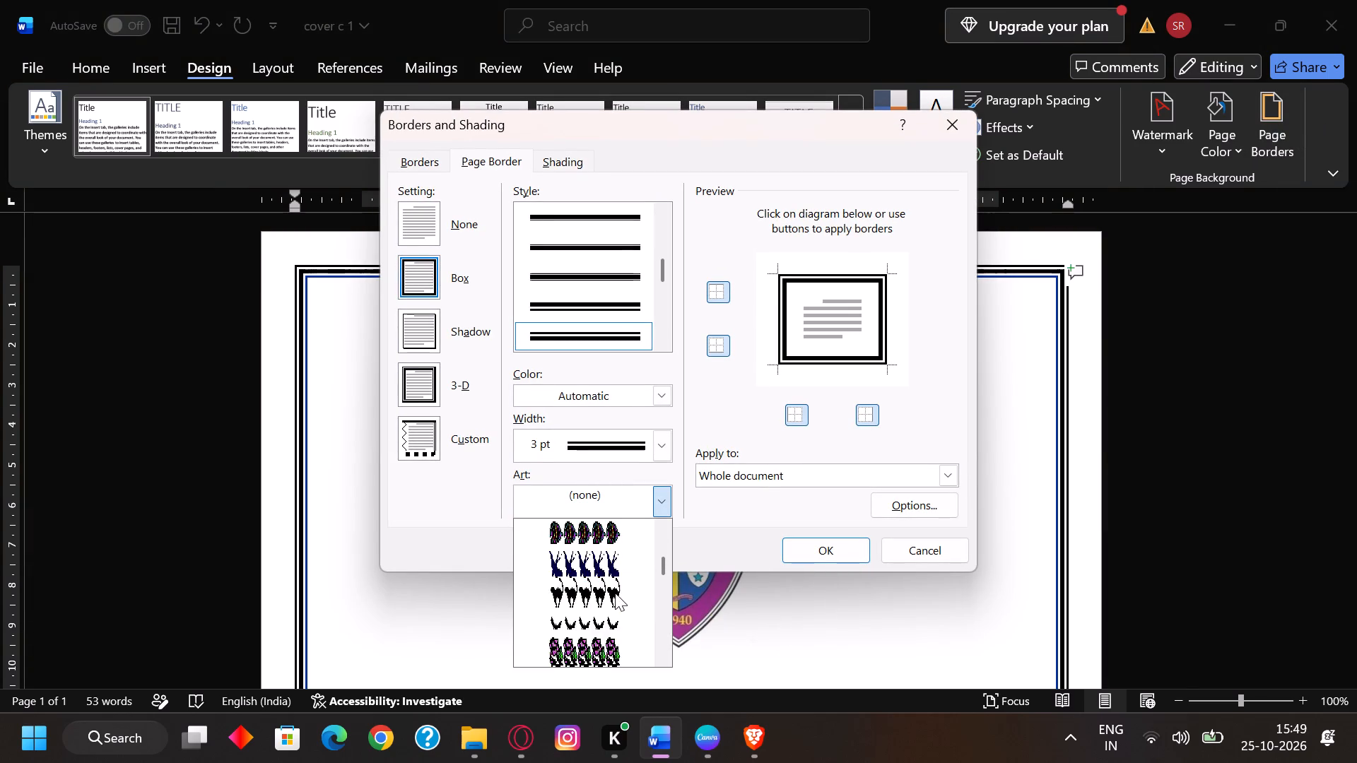
scroll(615, 593, "down", 13)
scroll(615, 593, "up", 2)
scroll(615, 593, "down", 1)
left_click(589, 568)
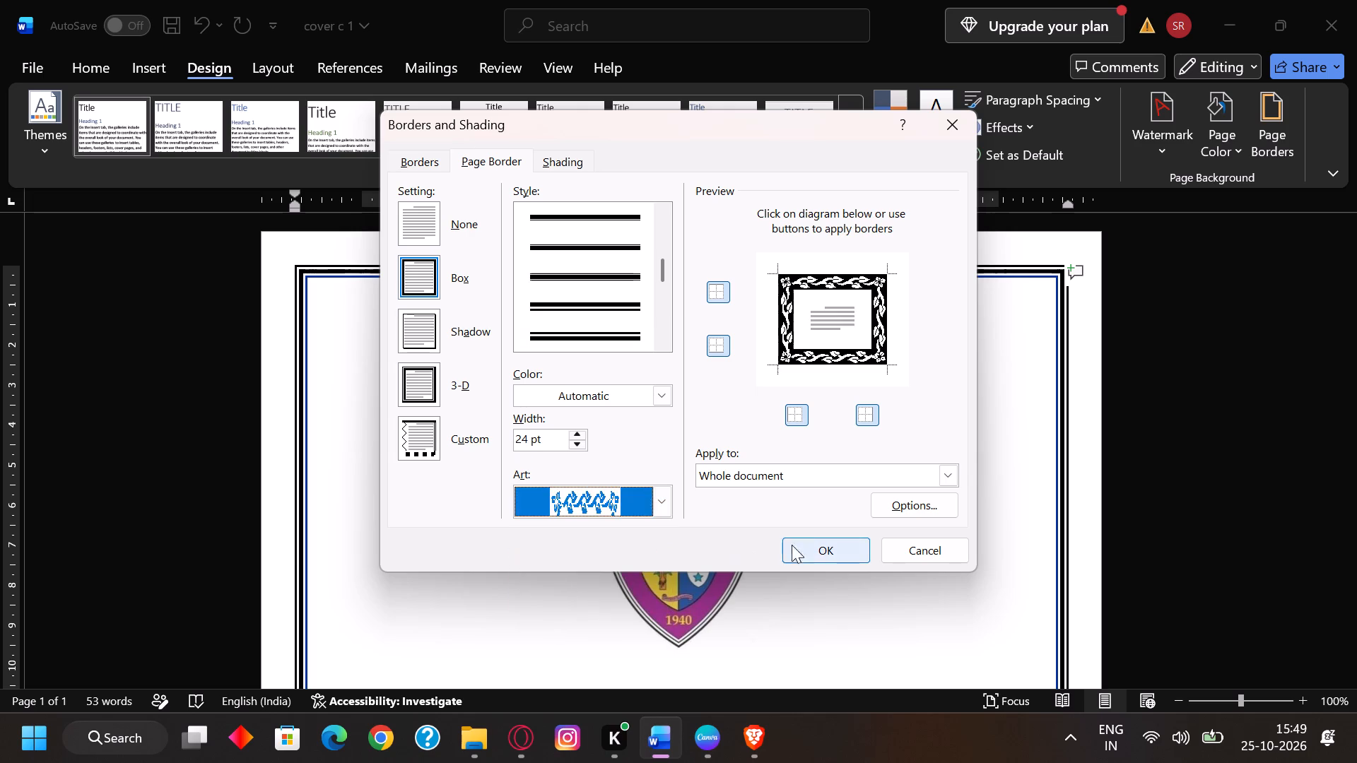
left_click(826, 540)
Examine how the vine border looks around the cover page's headings, logo, course title and submission details.
scroll(590, 526, "up", 3)
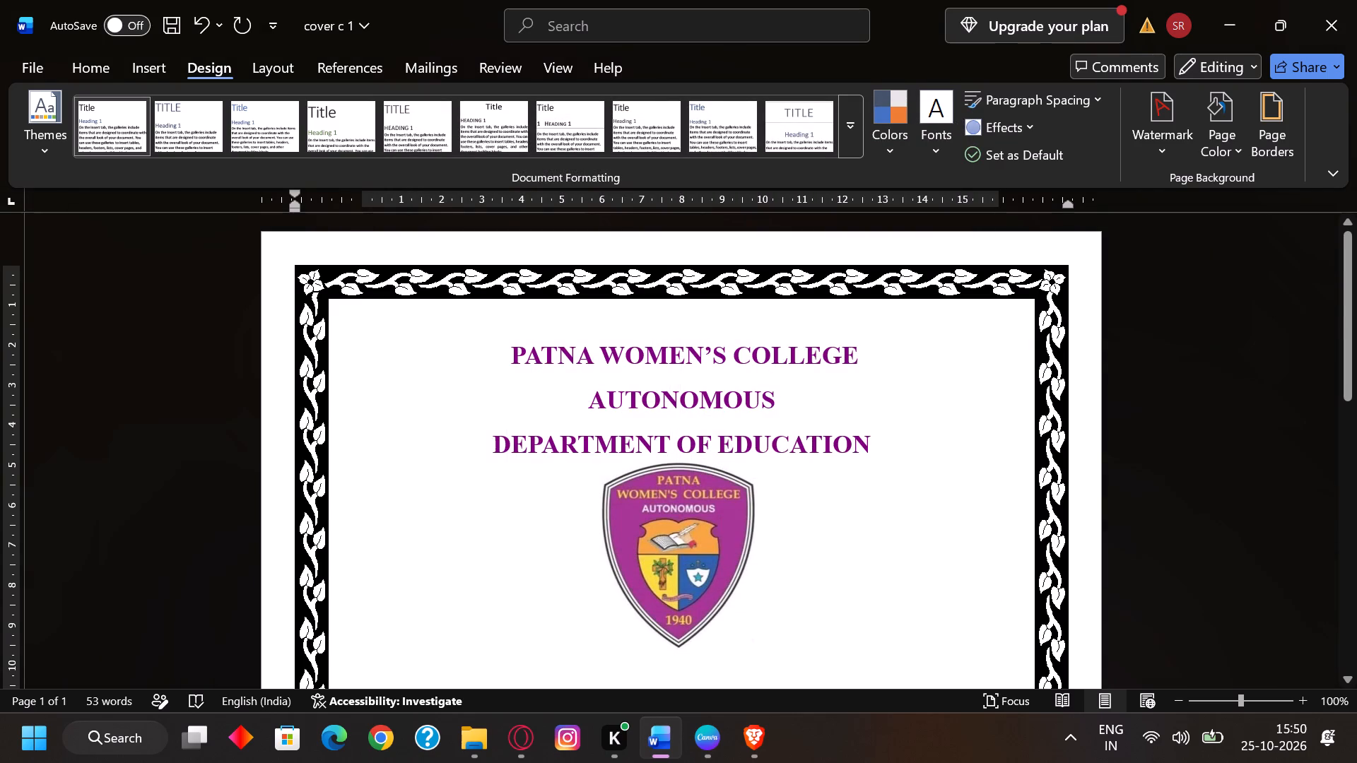
scroll(590, 526, "down", 9)
scroll(590, 522, "up", 12)
scroll(589, 514, "down", 2)
scroll(599, 510, "up", 4)
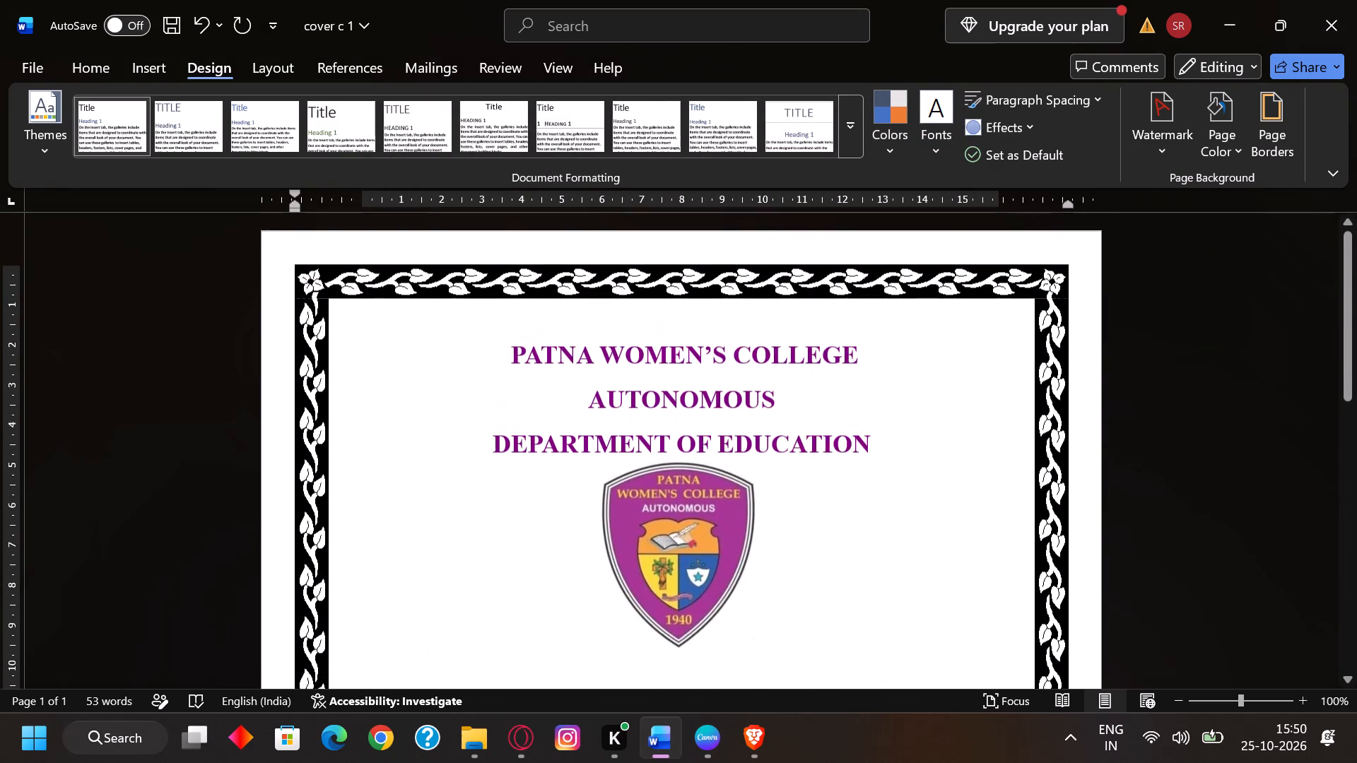
scroll(599, 510, "down", 4)
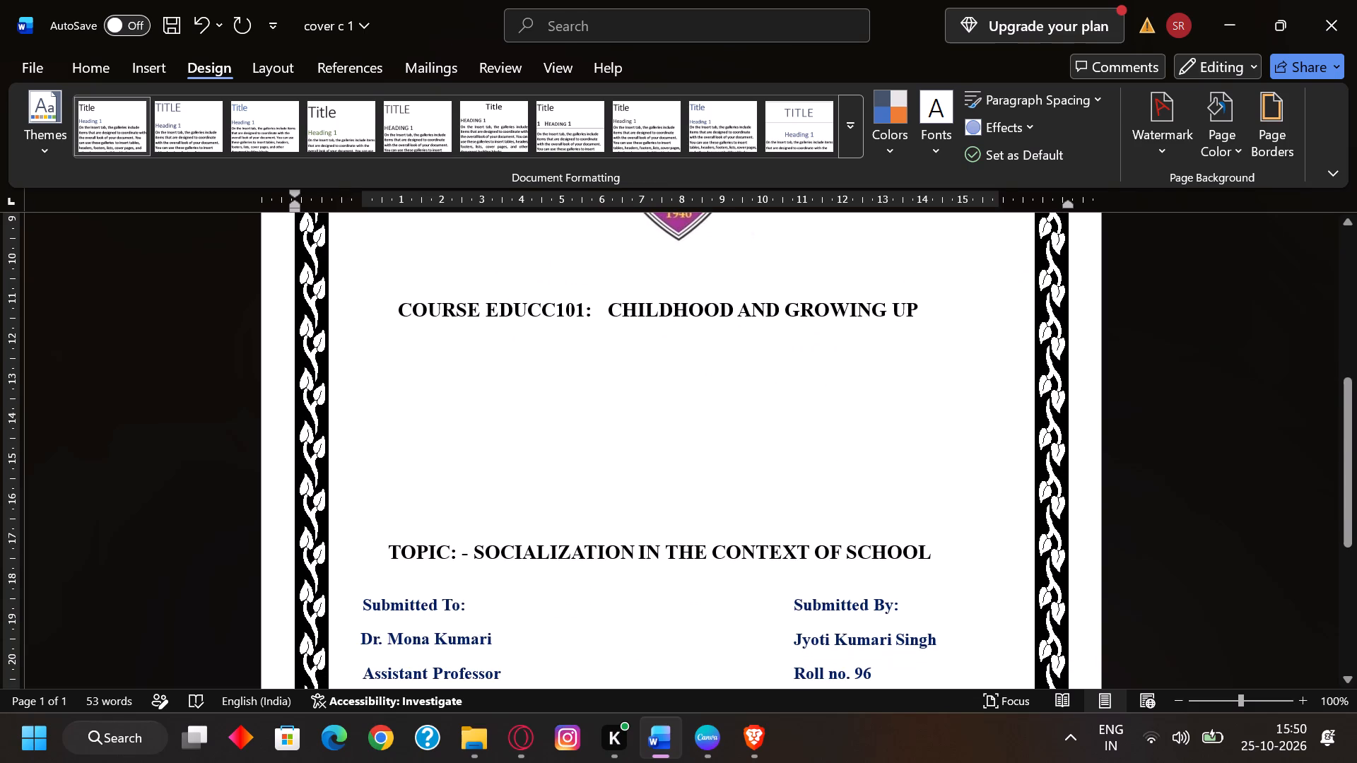
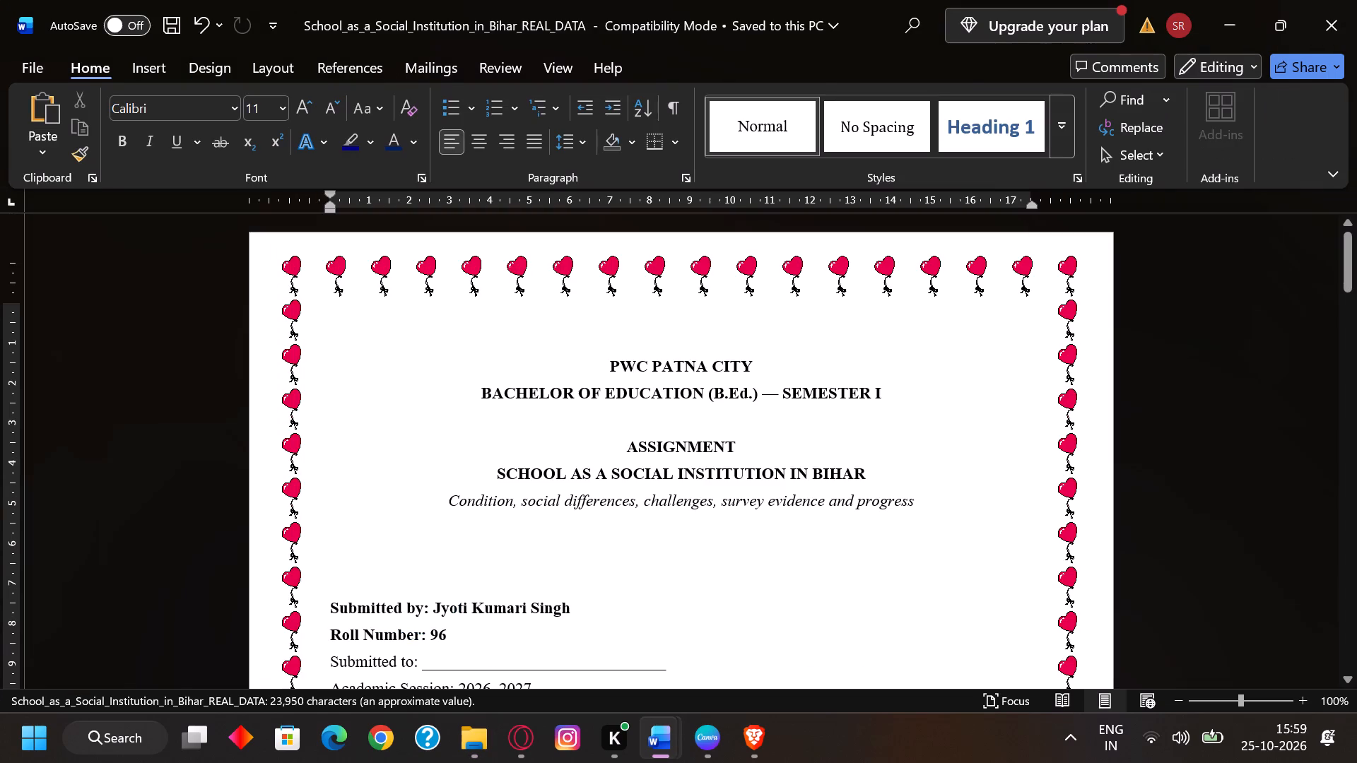
Review the assignment's cover page, acknowledgement and contents pages, examining their text layout and page border.
scroll(803, 354, "down", 2)
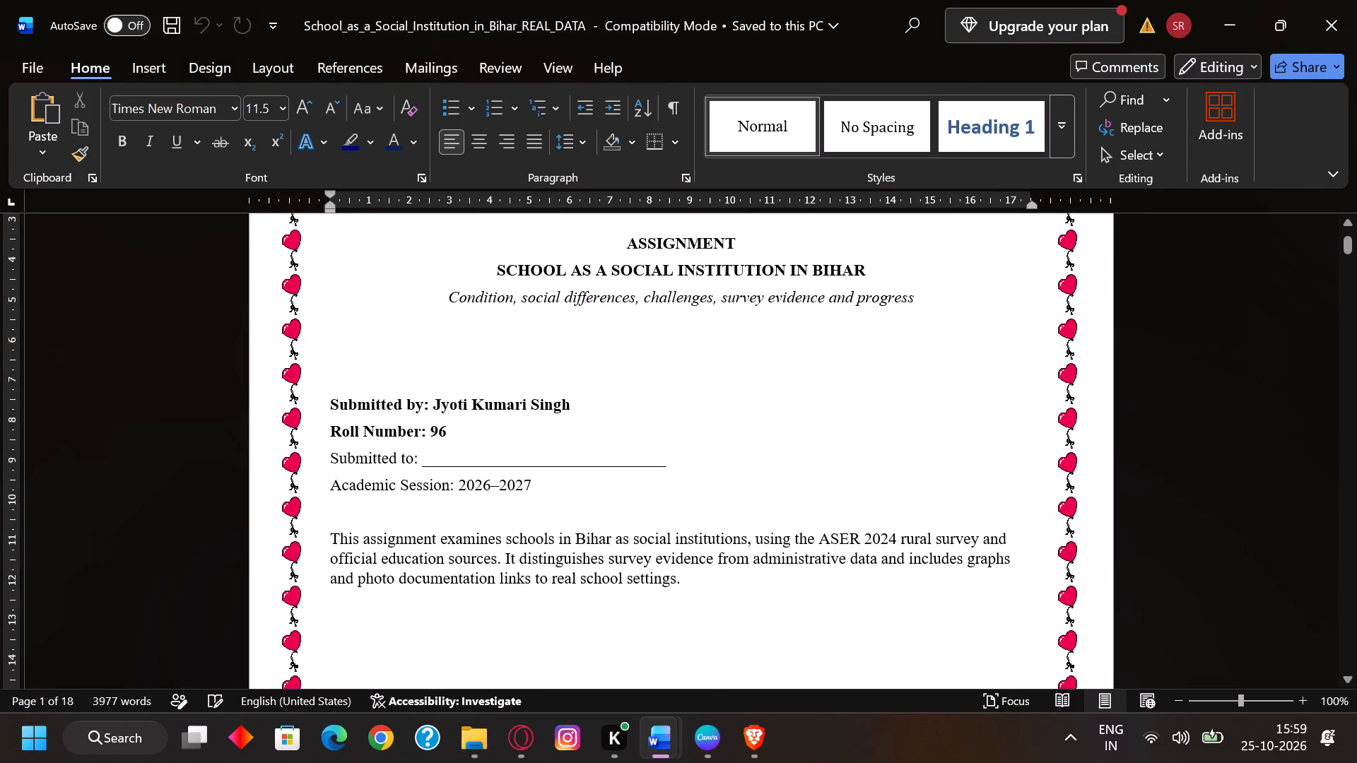
scroll(803, 354, "up", 3)
scroll(803, 353, "down", 4)
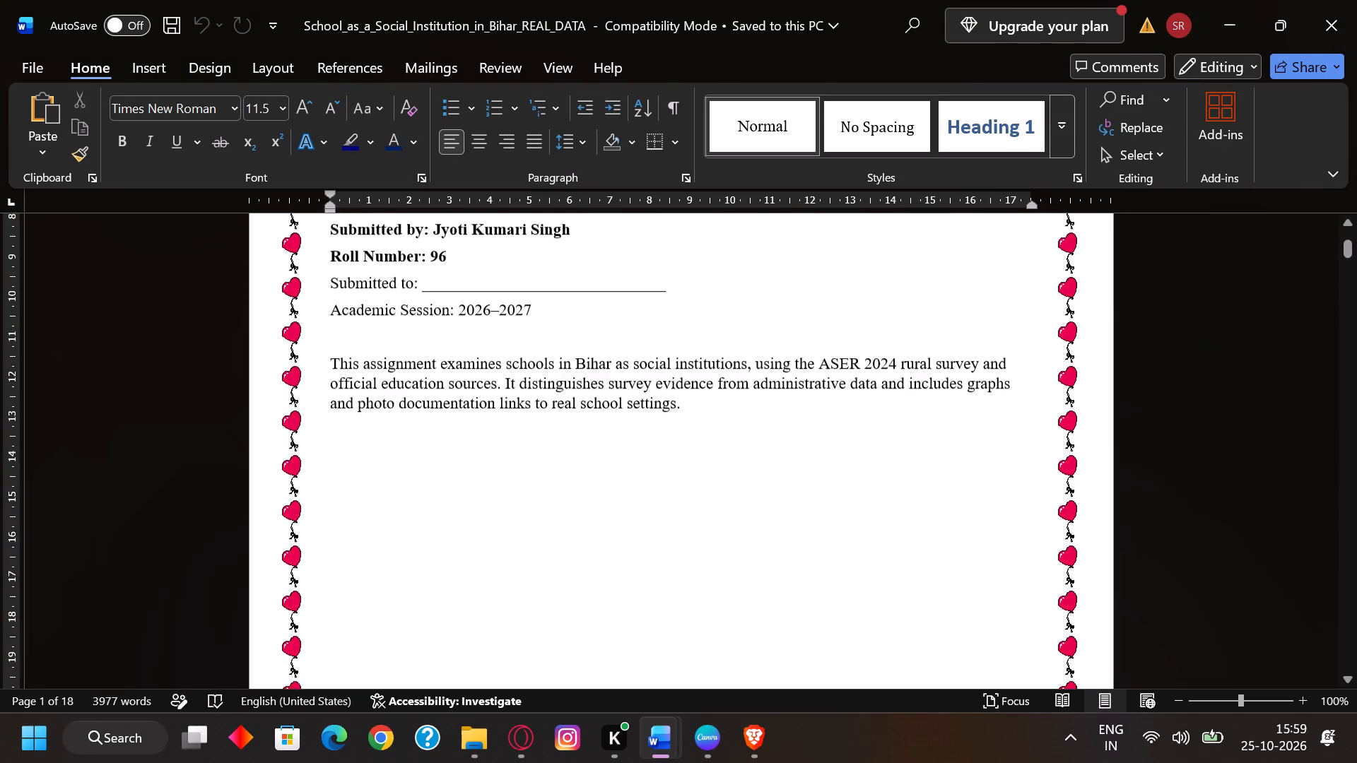
scroll(803, 353, "down", 8)
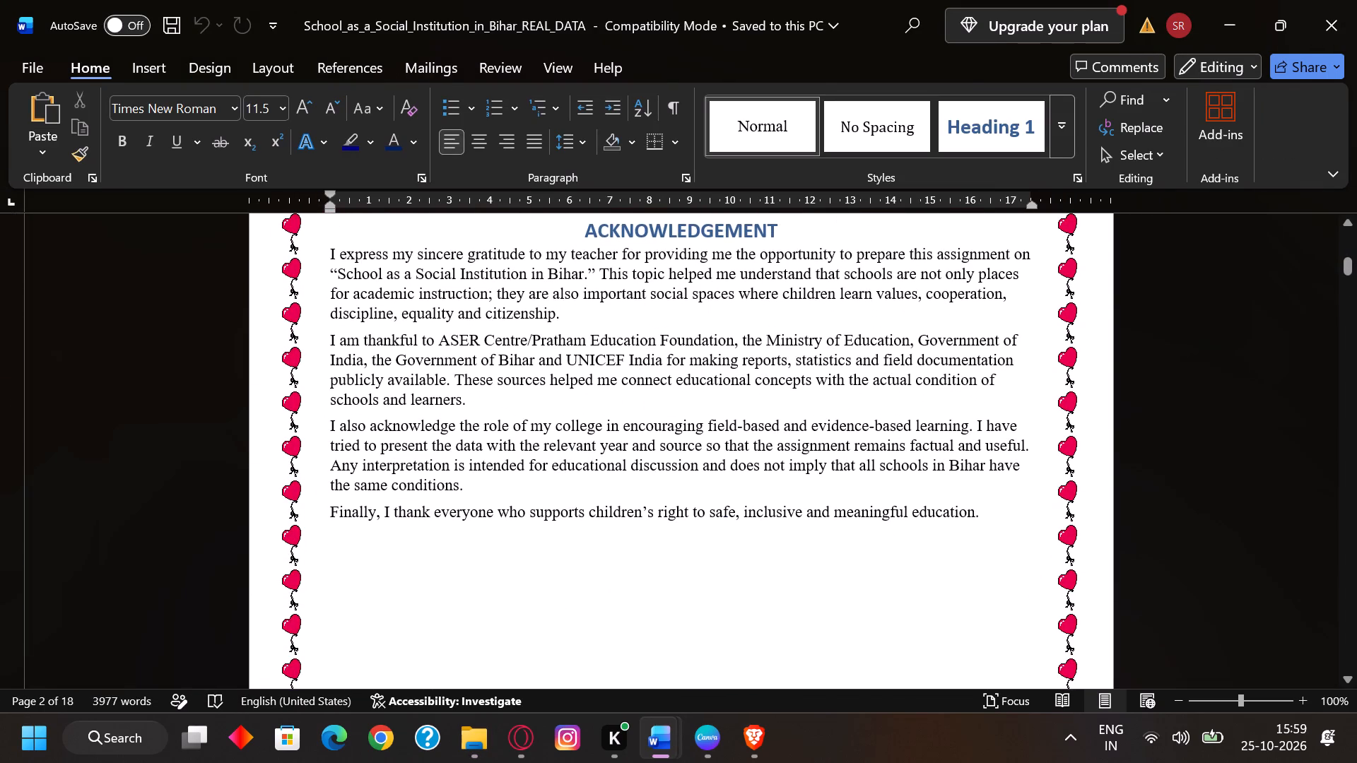
scroll(803, 353, "down", 6)
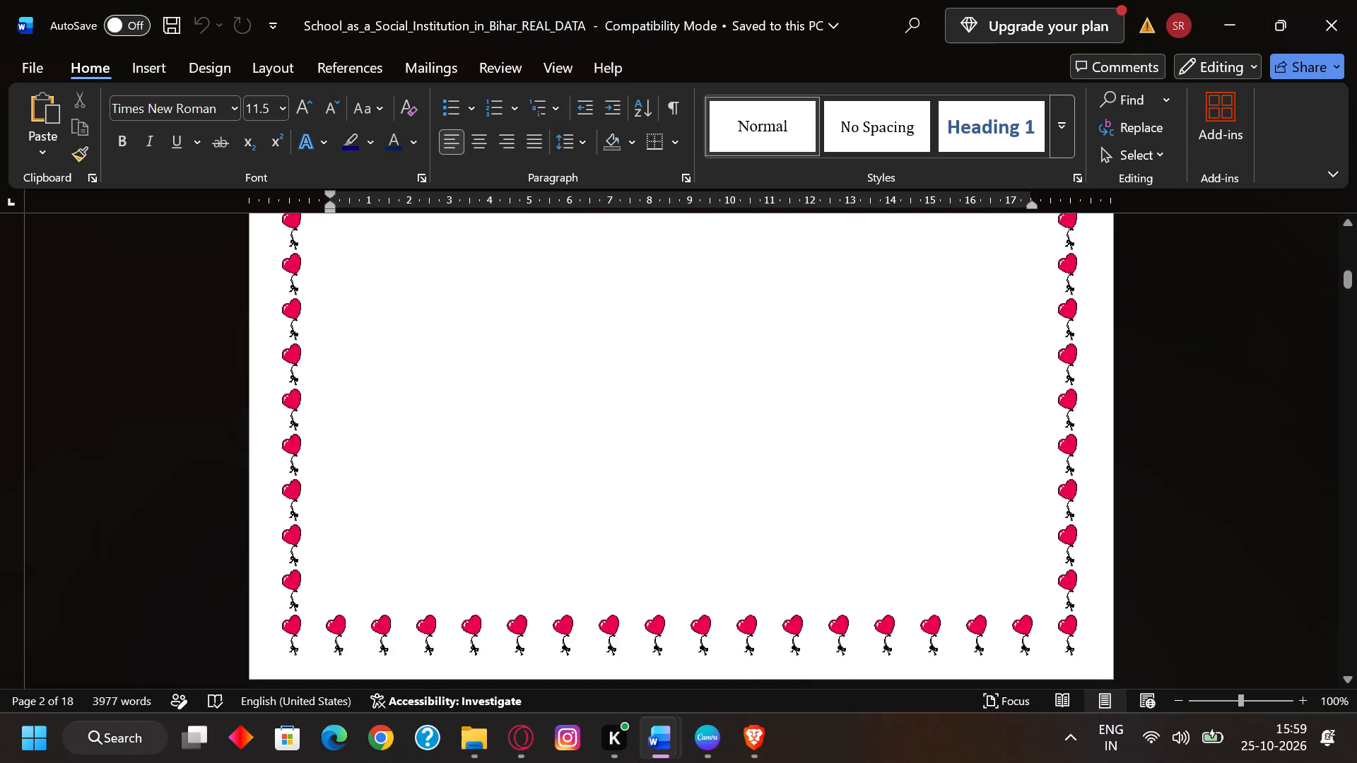
scroll(804, 353, "down", 6)
scroll(804, 353, "up", 2)
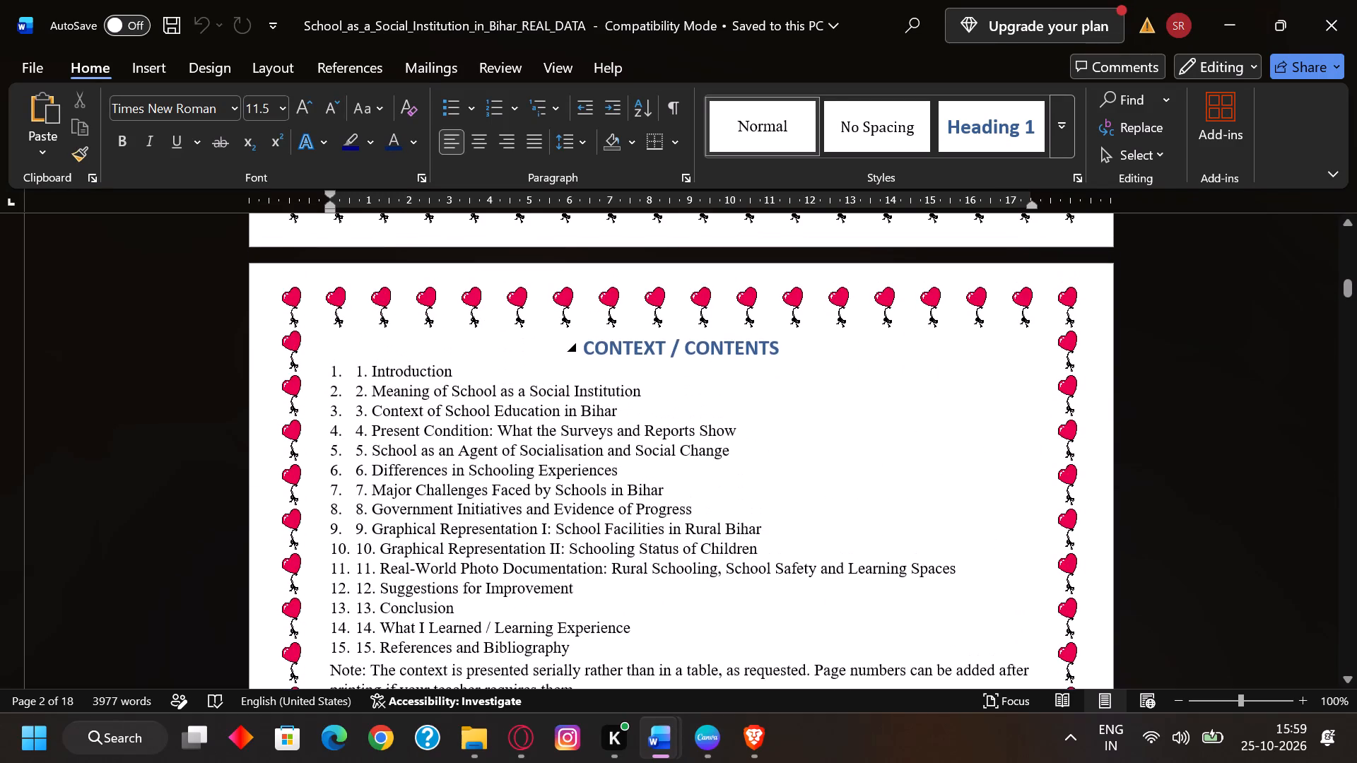
Review the introduction with its objectives and section 2 on the meaning of school as a social institution.
scroll(804, 348, "down", 13)
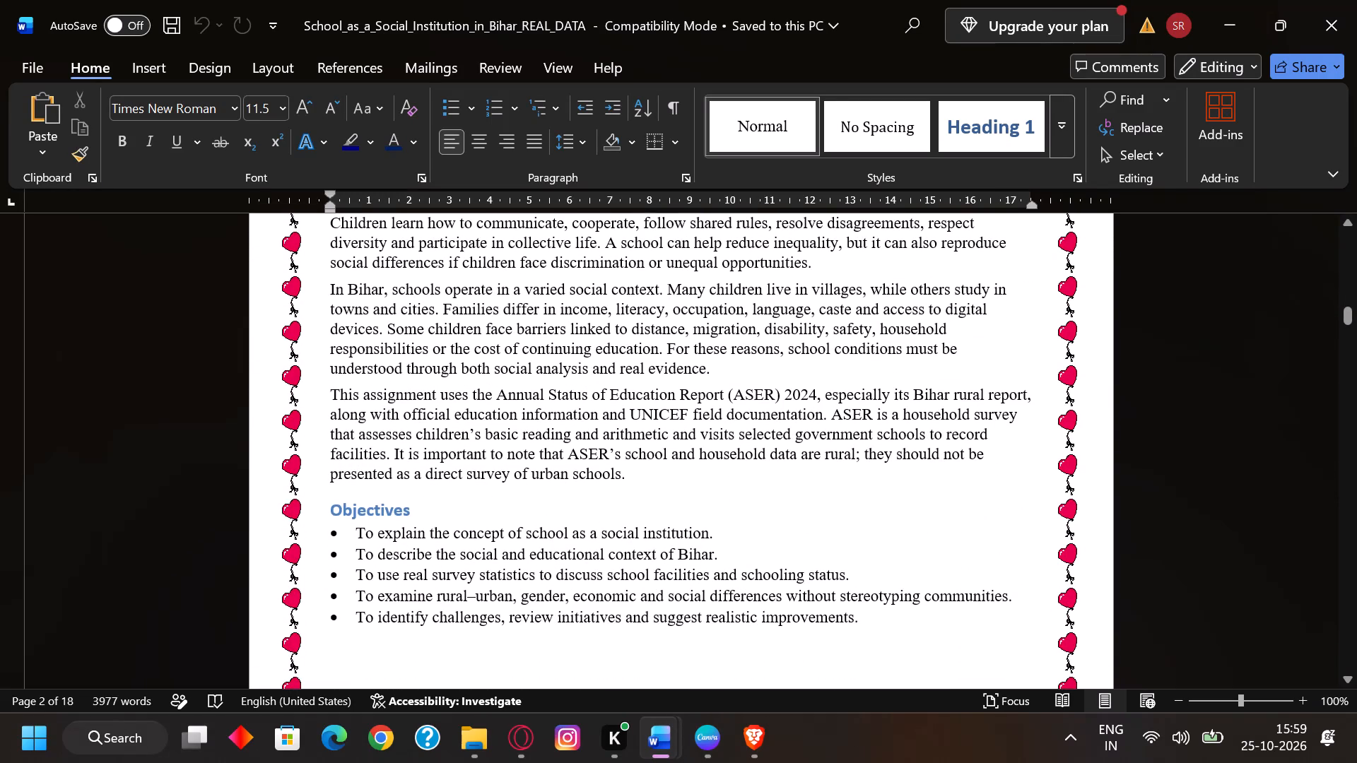
scroll(806, 342, "down", 4)
scroll(806, 342, "up", 3)
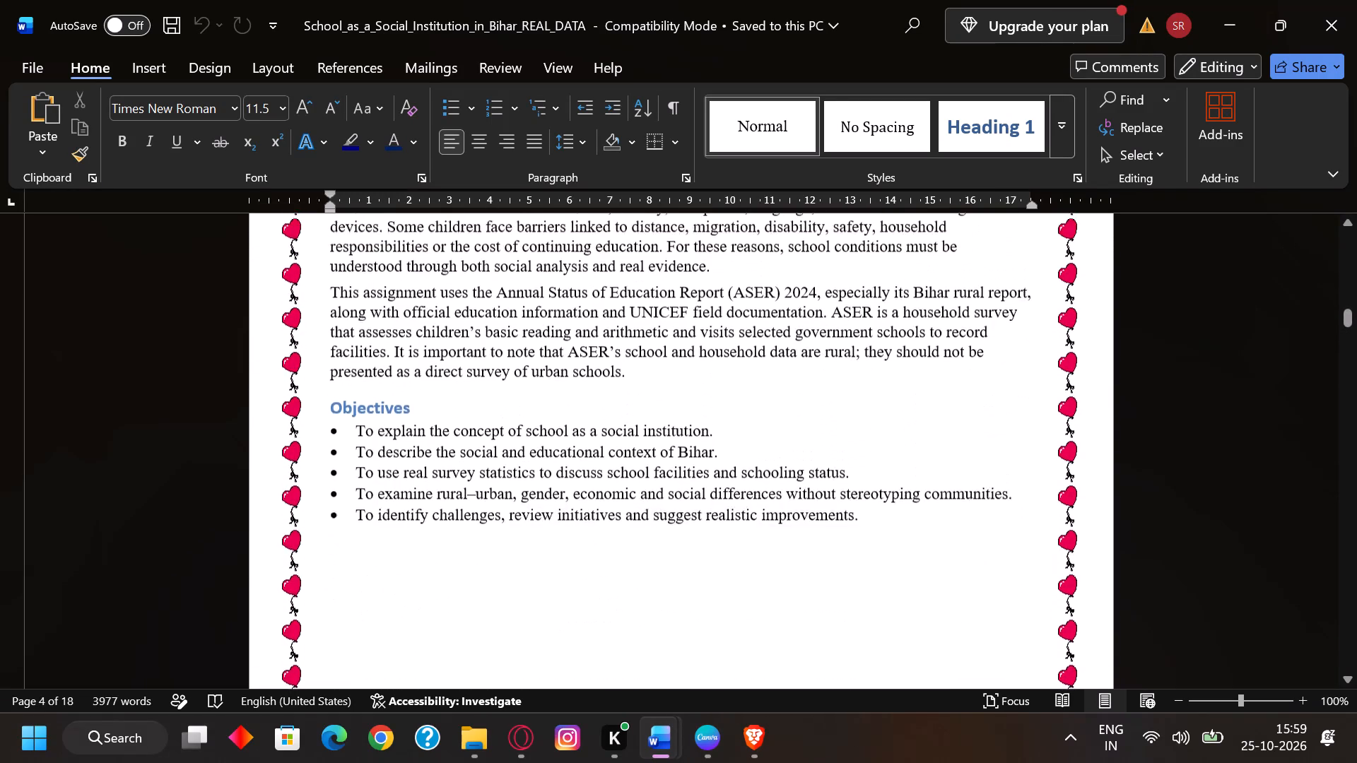
scroll(806, 341, "down", 9)
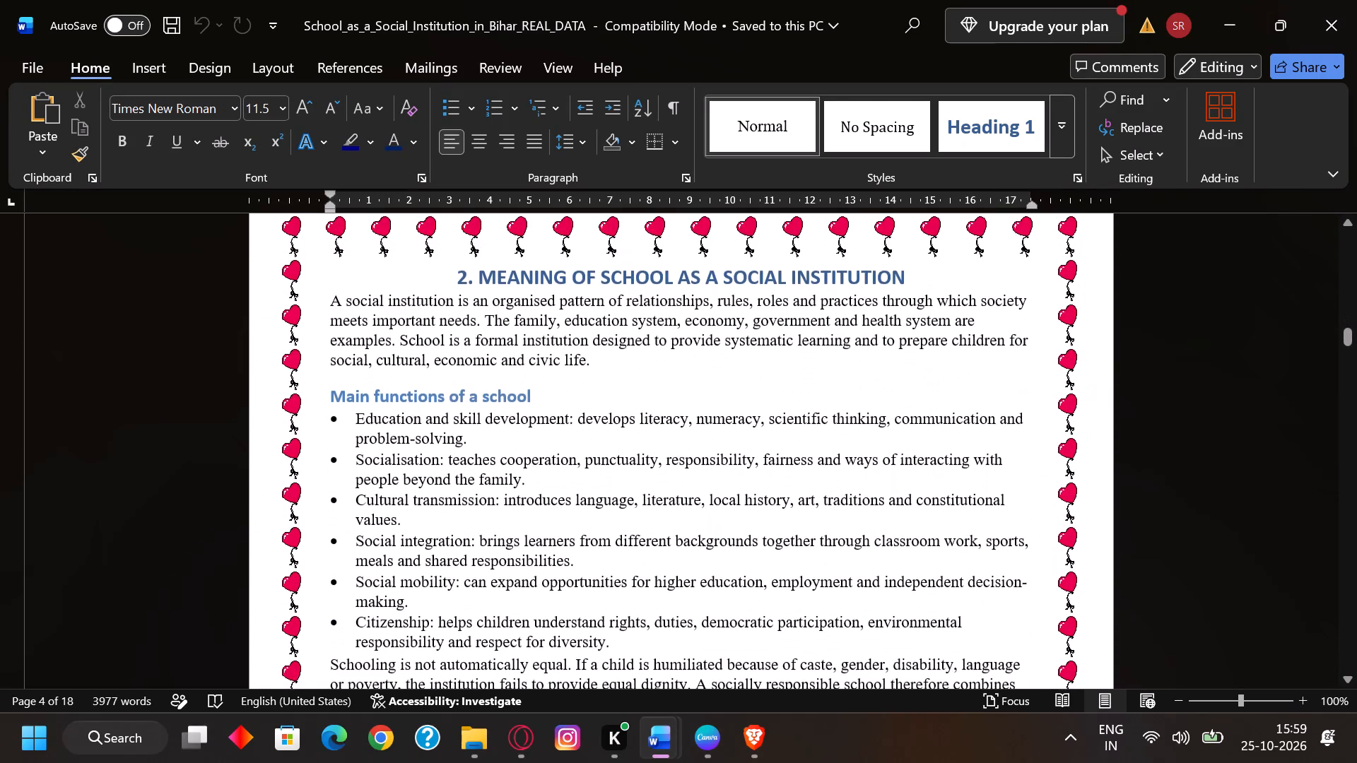
scroll(806, 341, "down", 3)
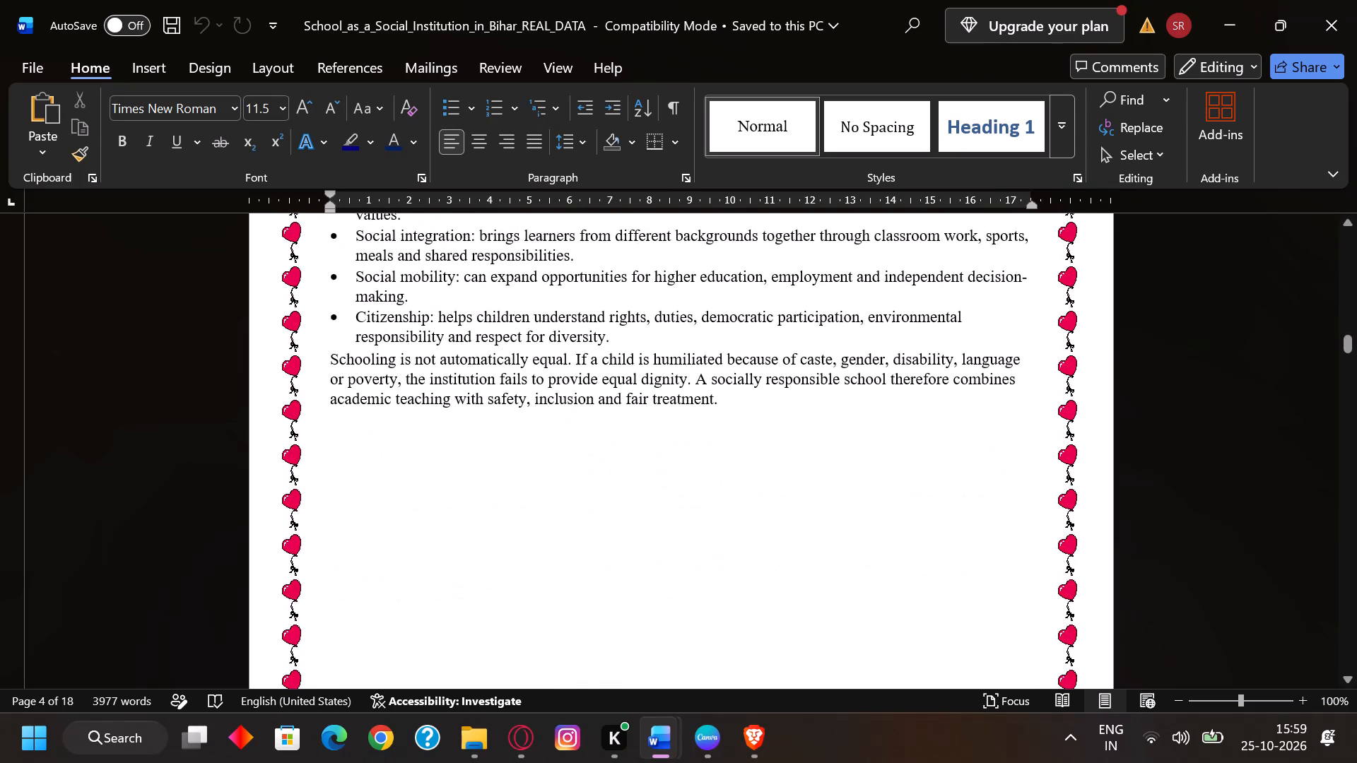
scroll(806, 338, "up", 3)
scroll(806, 335, "down", 5)
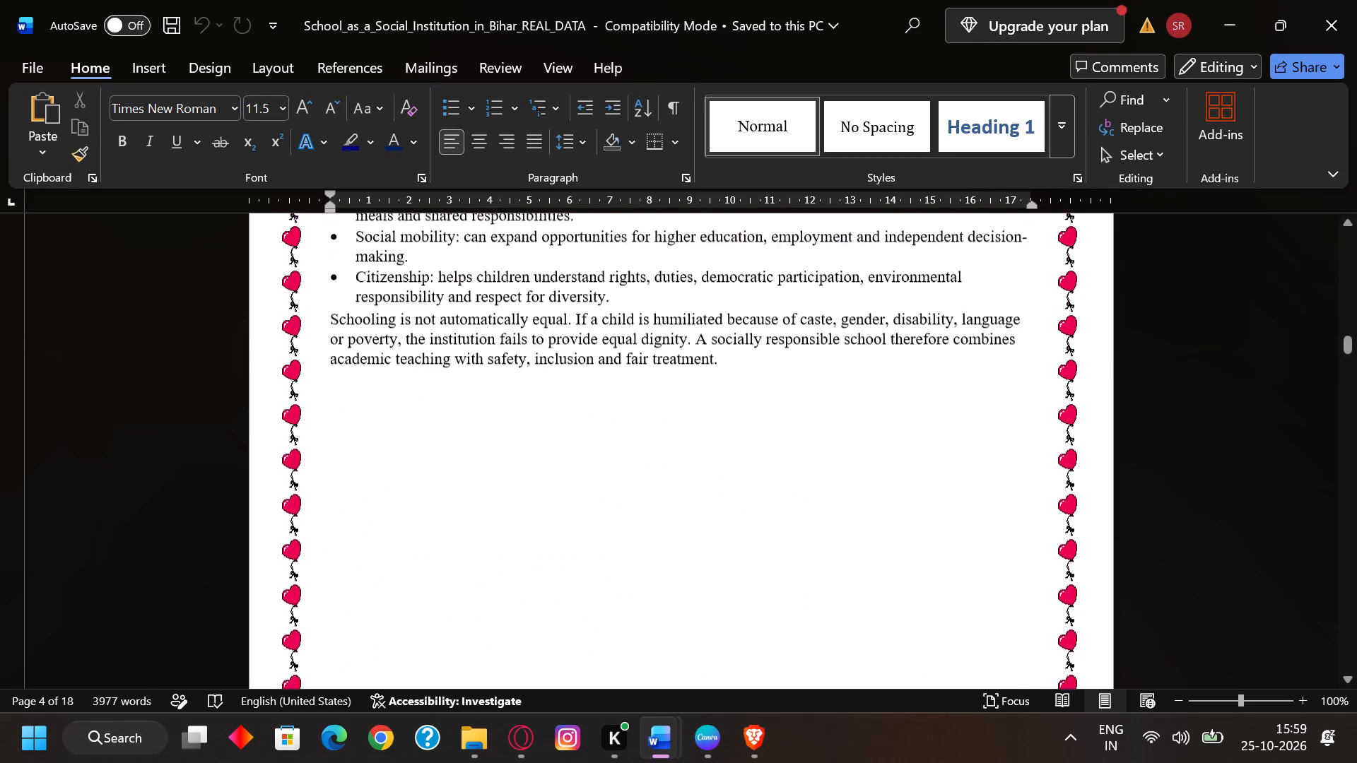
Review section 3's context points and section 4 on the present condition, checking headings and page layout.
scroll(806, 335, "down", 8)
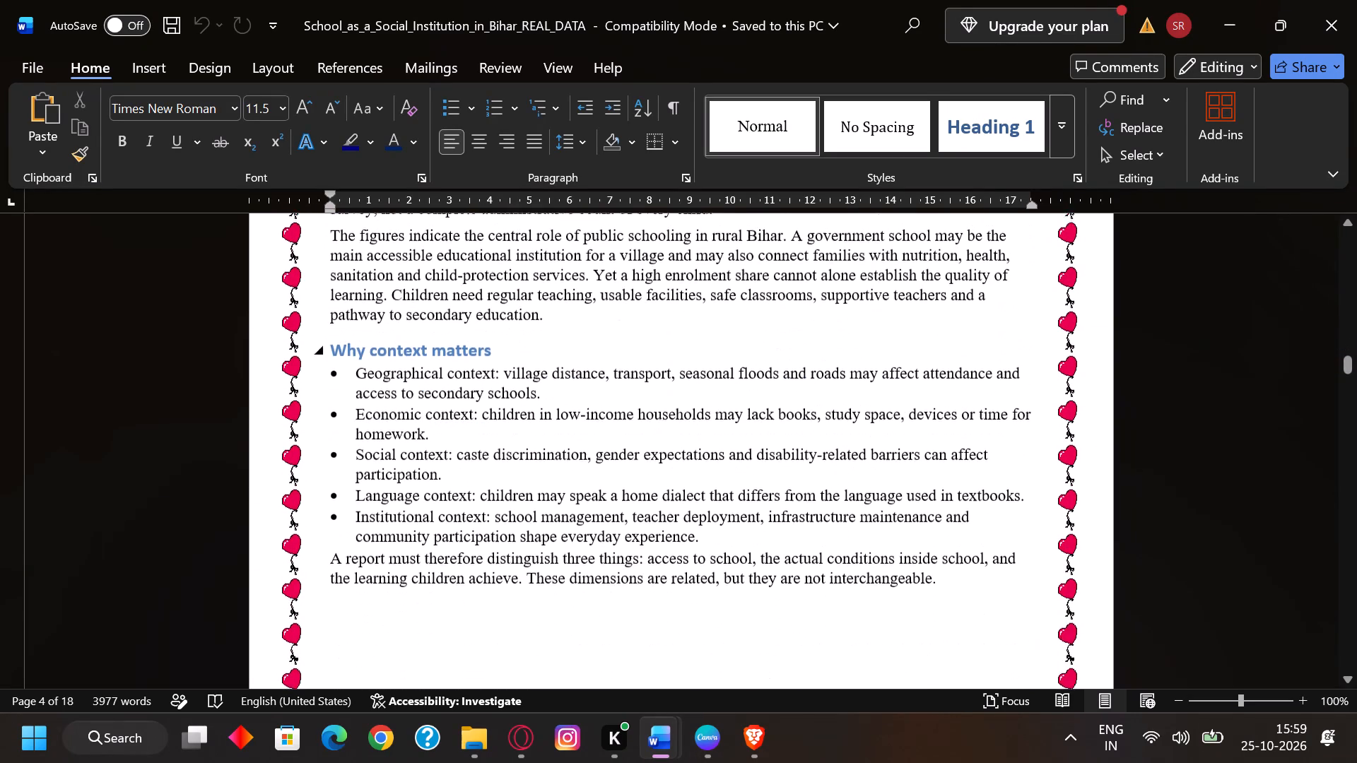
scroll(808, 326, "down", 1)
scroll(808, 326, "up", 1)
scroll(808, 326, "down", 7)
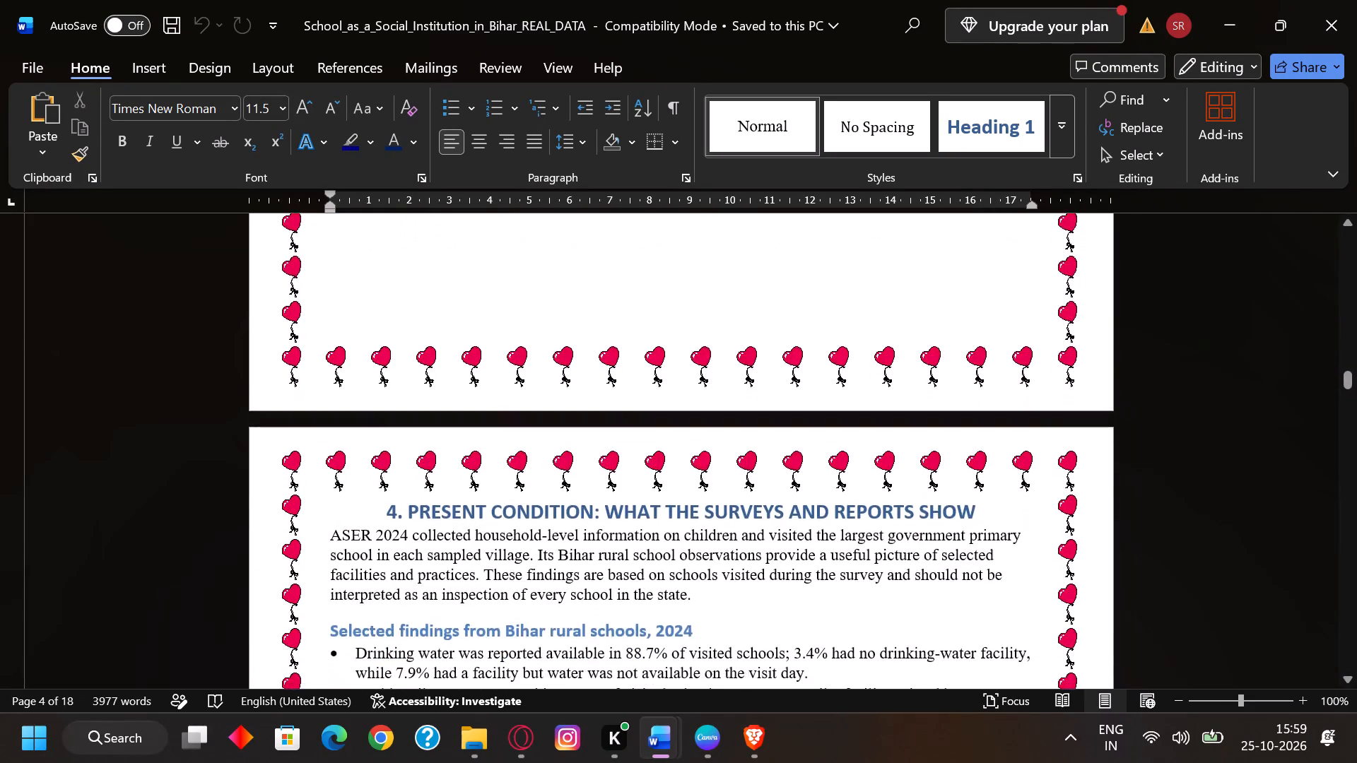
scroll(808, 326, "down", 3)
scroll(808, 326, "up", 3)
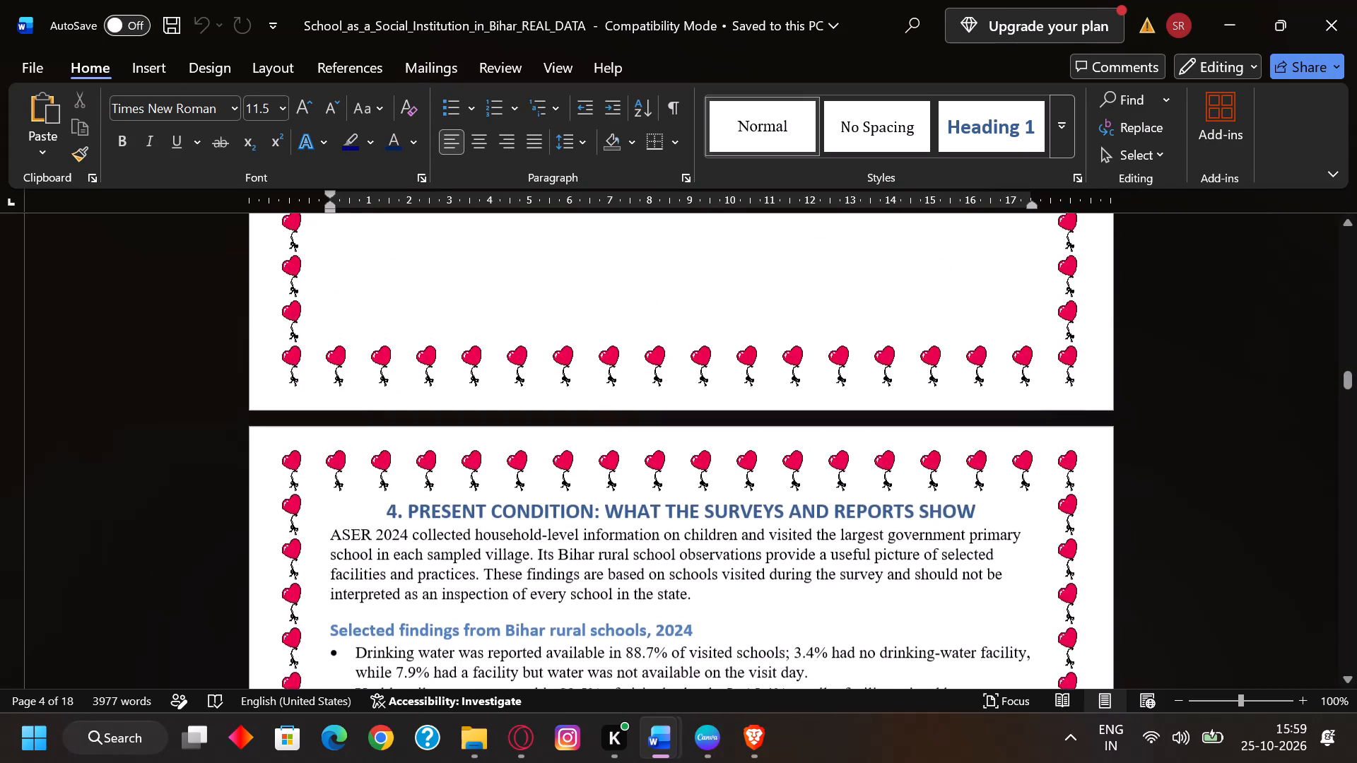
scroll(808, 326, "up", 2)
scroll(808, 326, "down", 9)
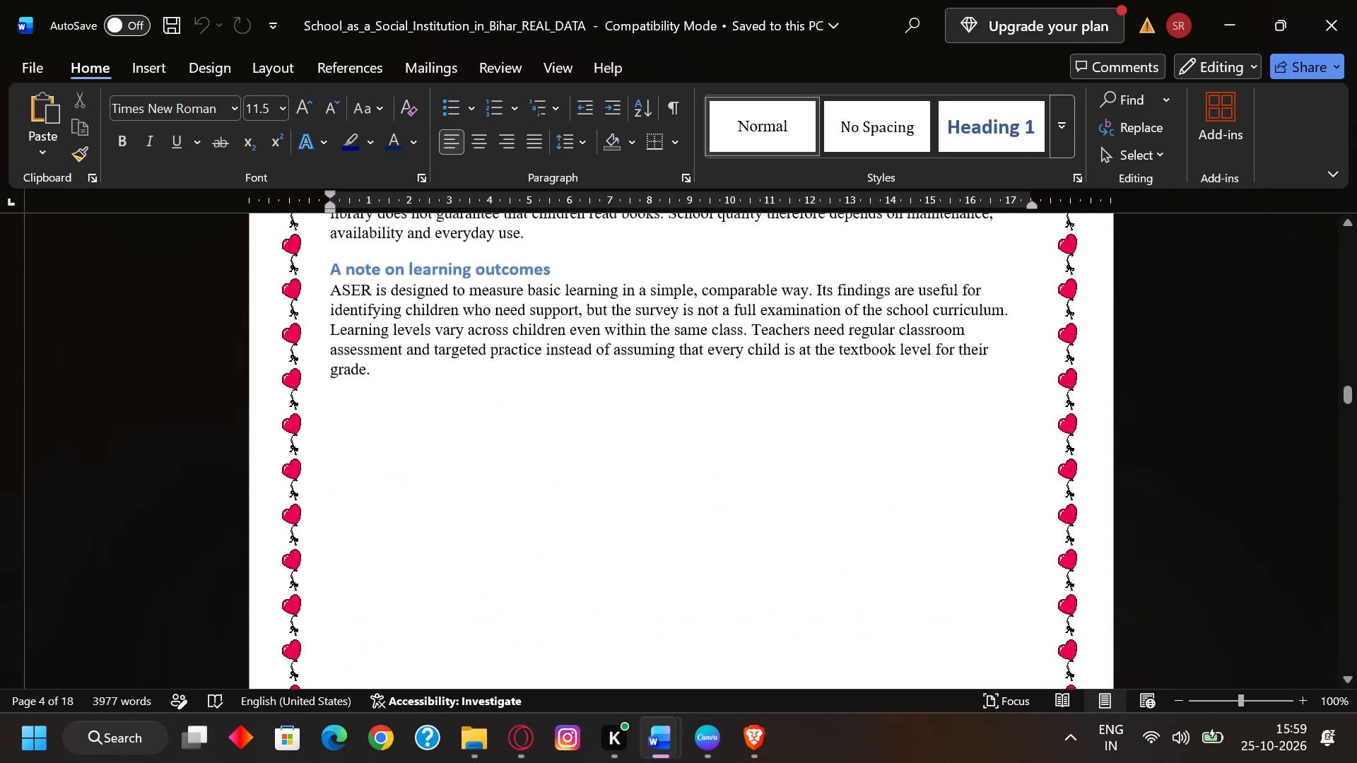
Change the font of the entire document's text to Times New Roman.
key("ctrl+a")
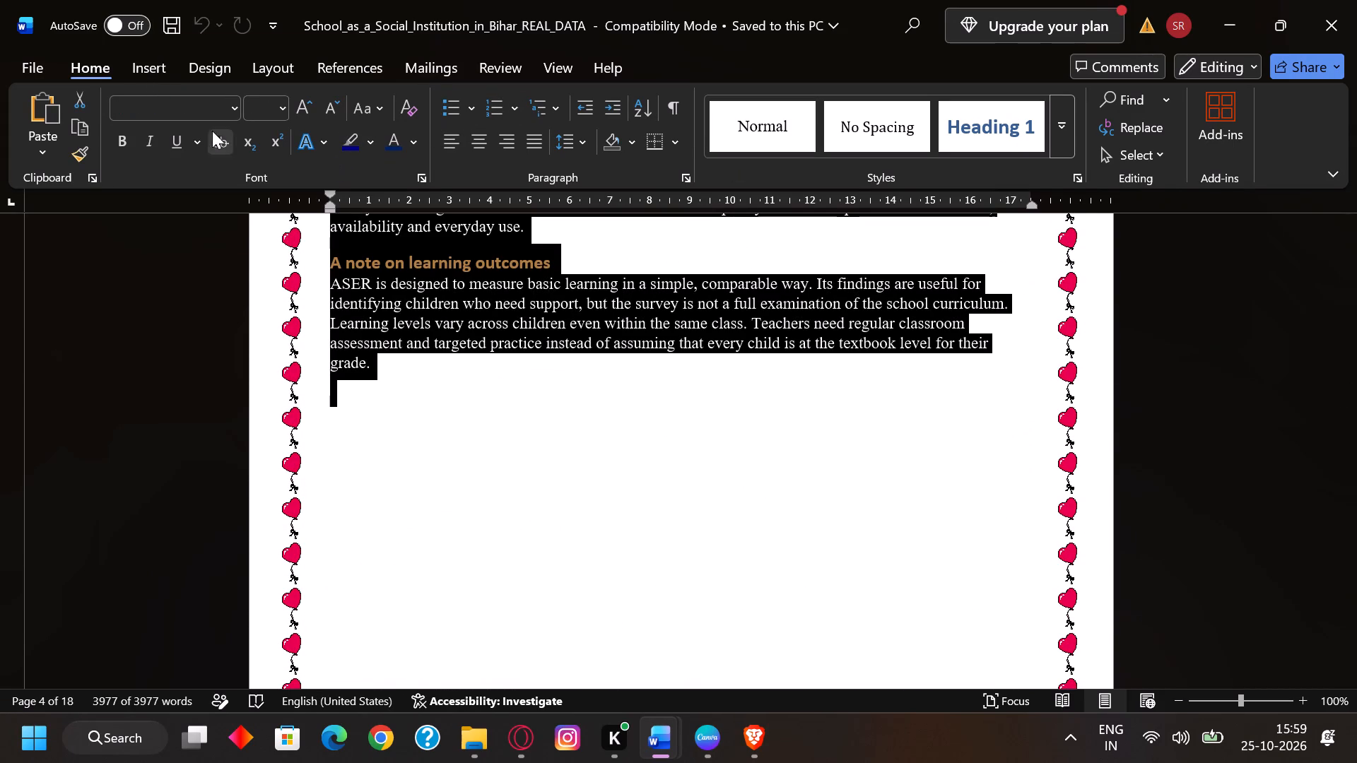
left_click(232, 111)
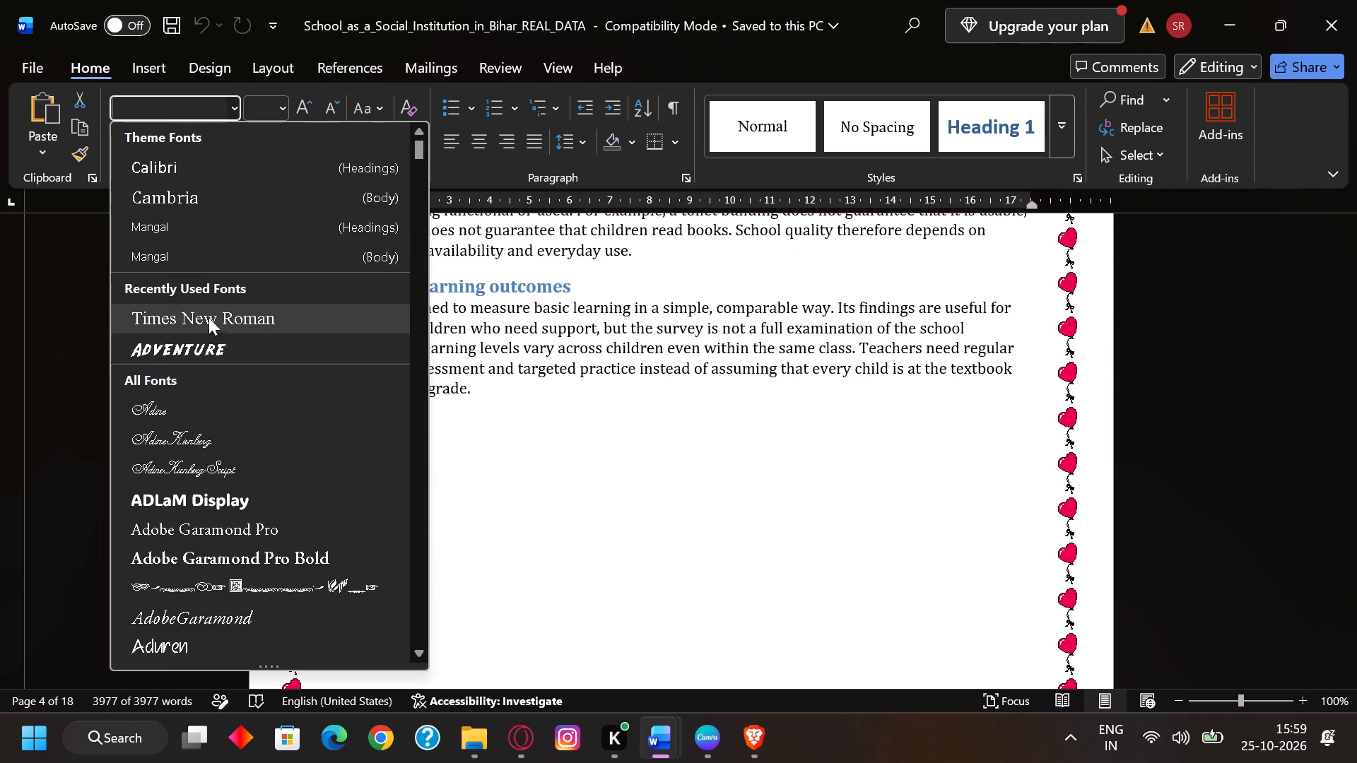
left_click(211, 318)
left_click(445, 448)
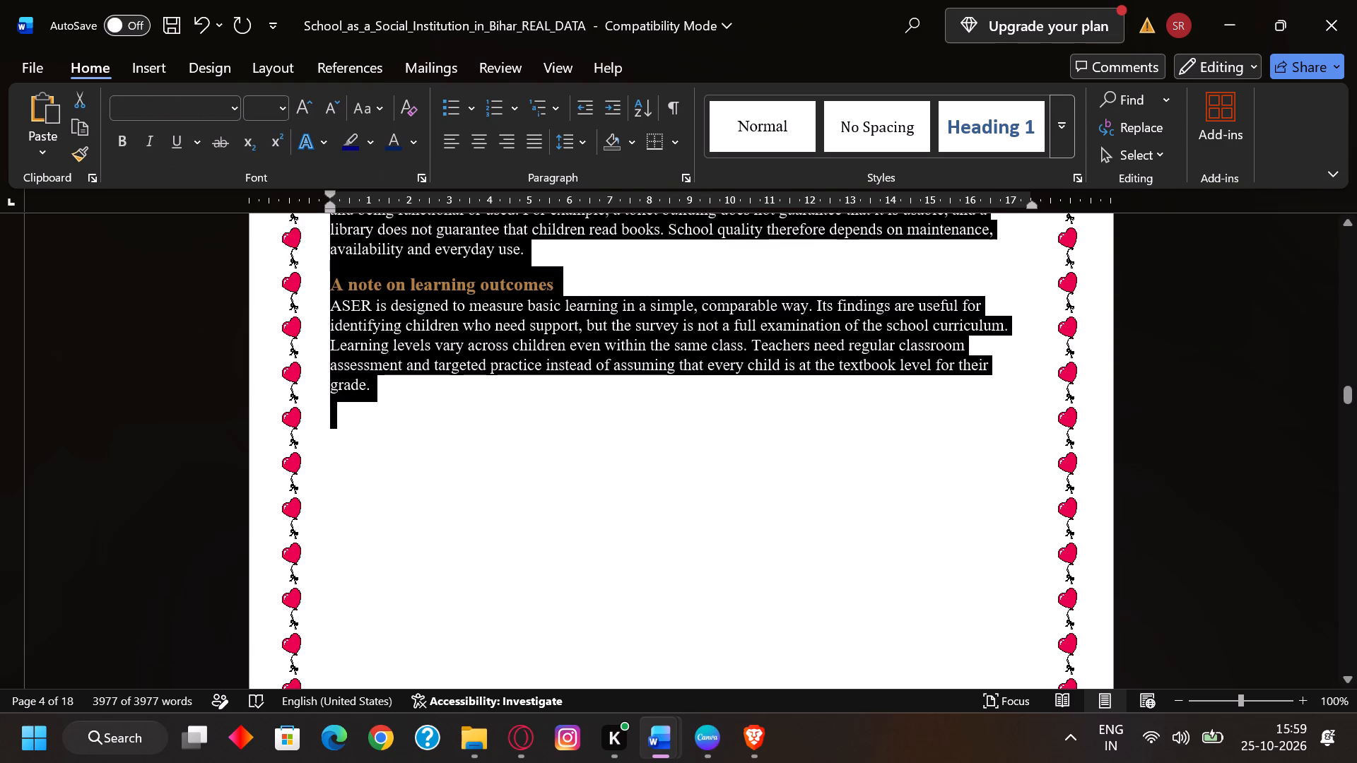
Insert one blank line above the heading "4. Present Condition: What the Surveys and Reports Show".
scroll(427, 474, "up", 7)
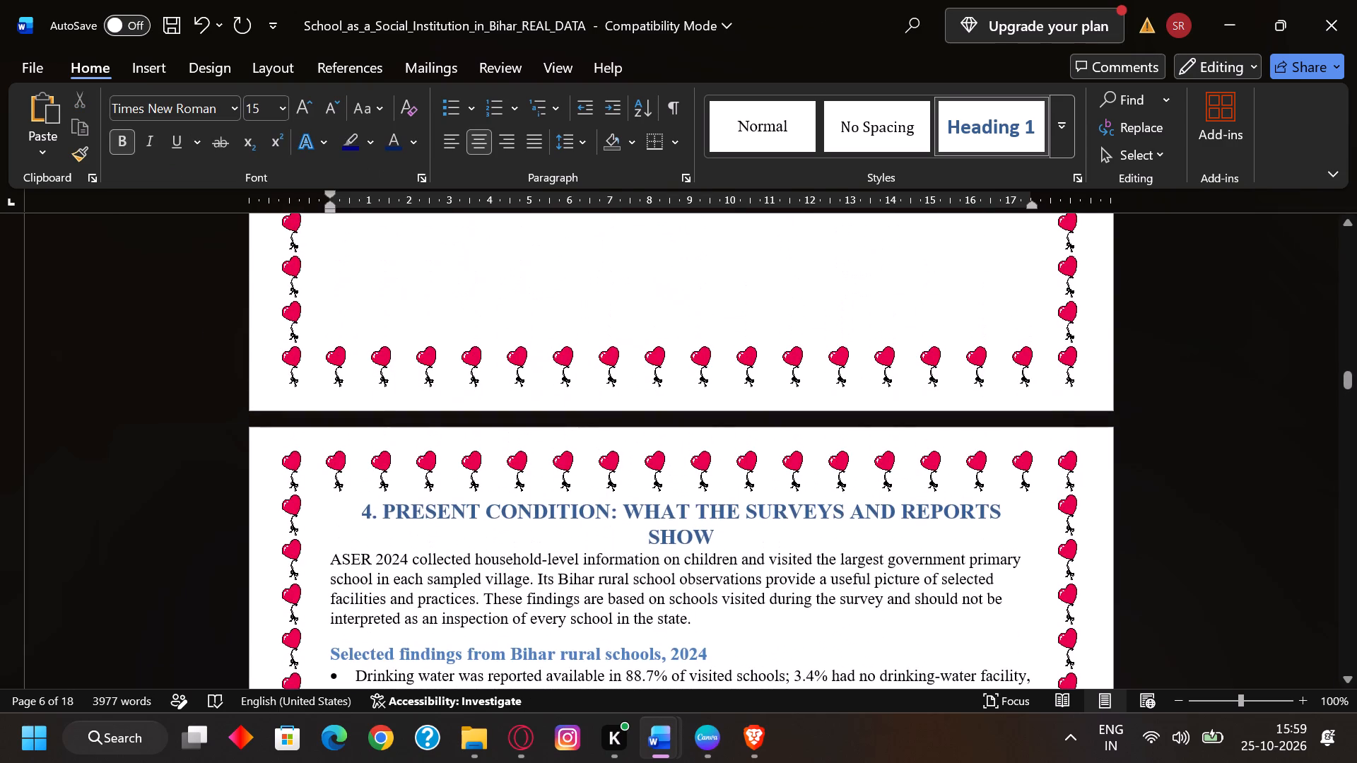
scroll(426, 473, "down", 1)
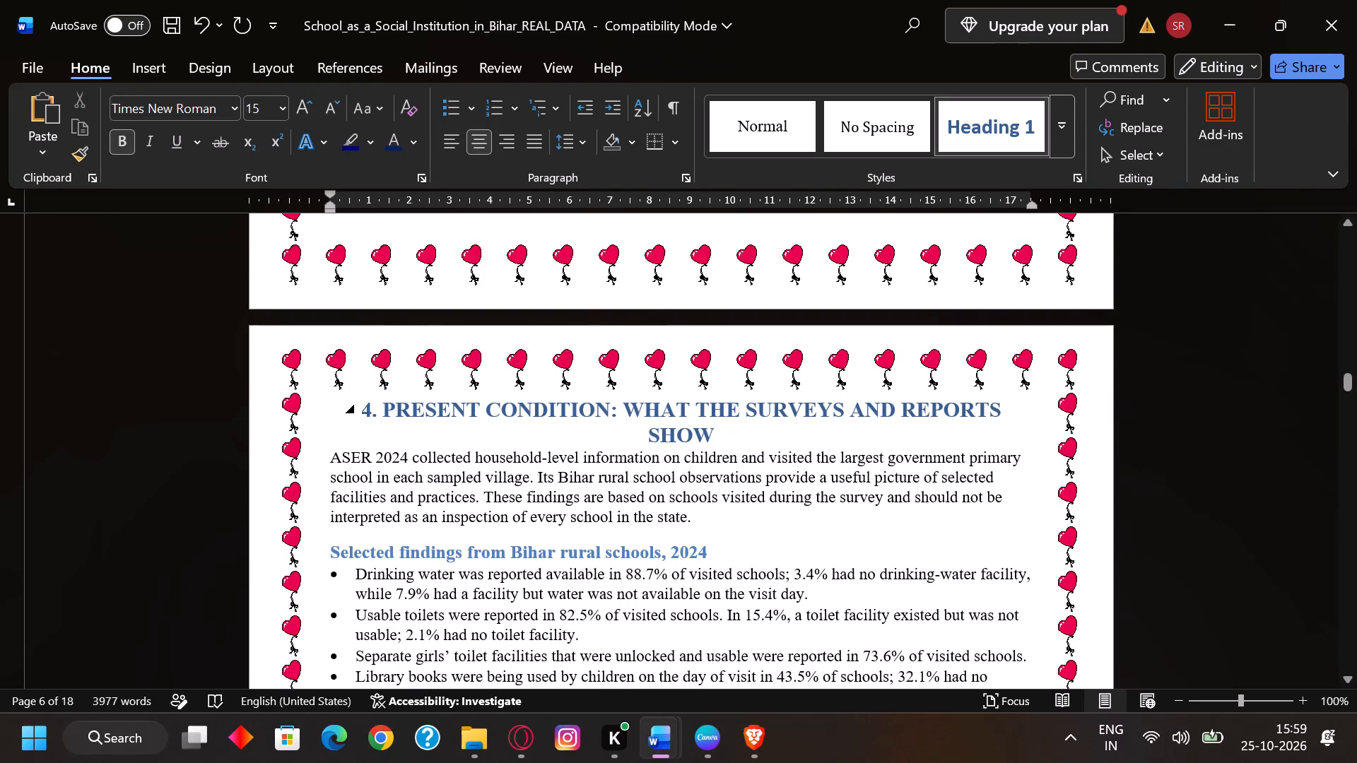
left_click(361, 410)
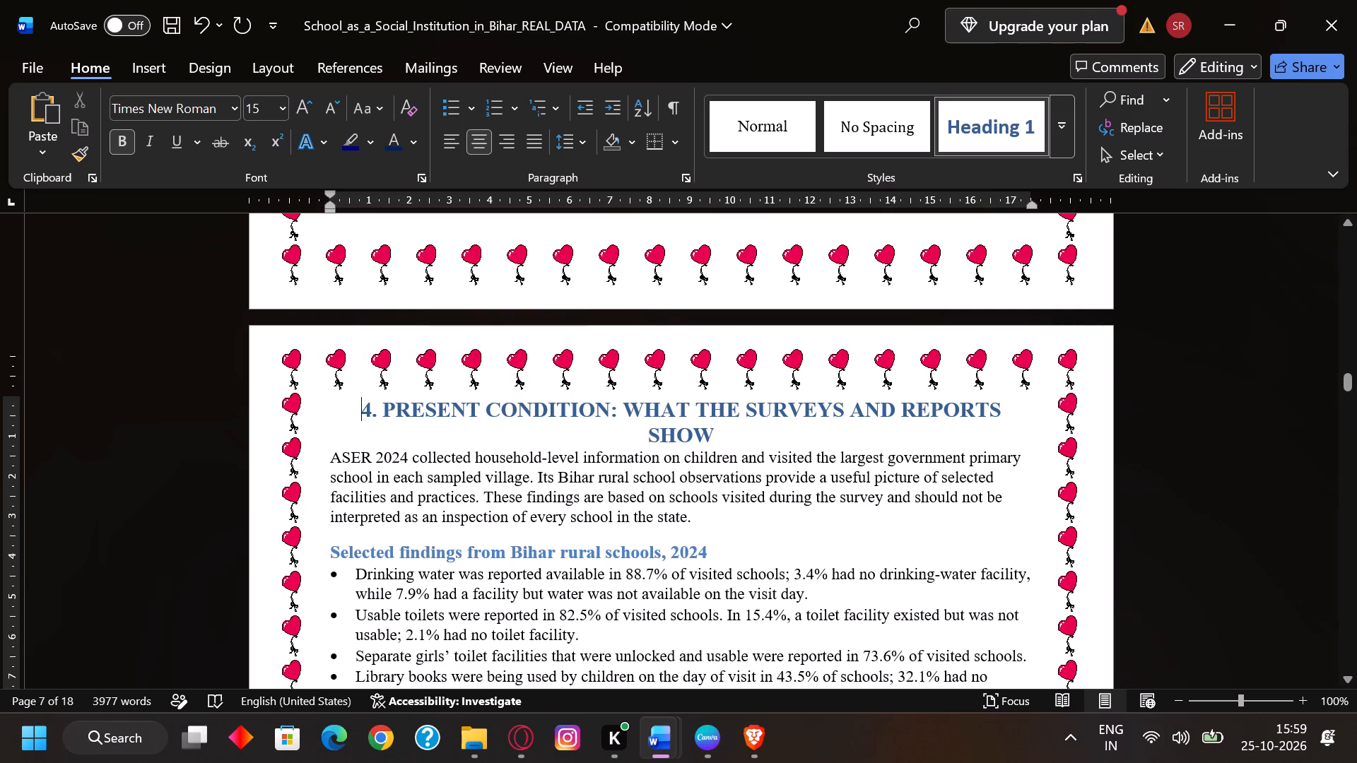
key("Return")
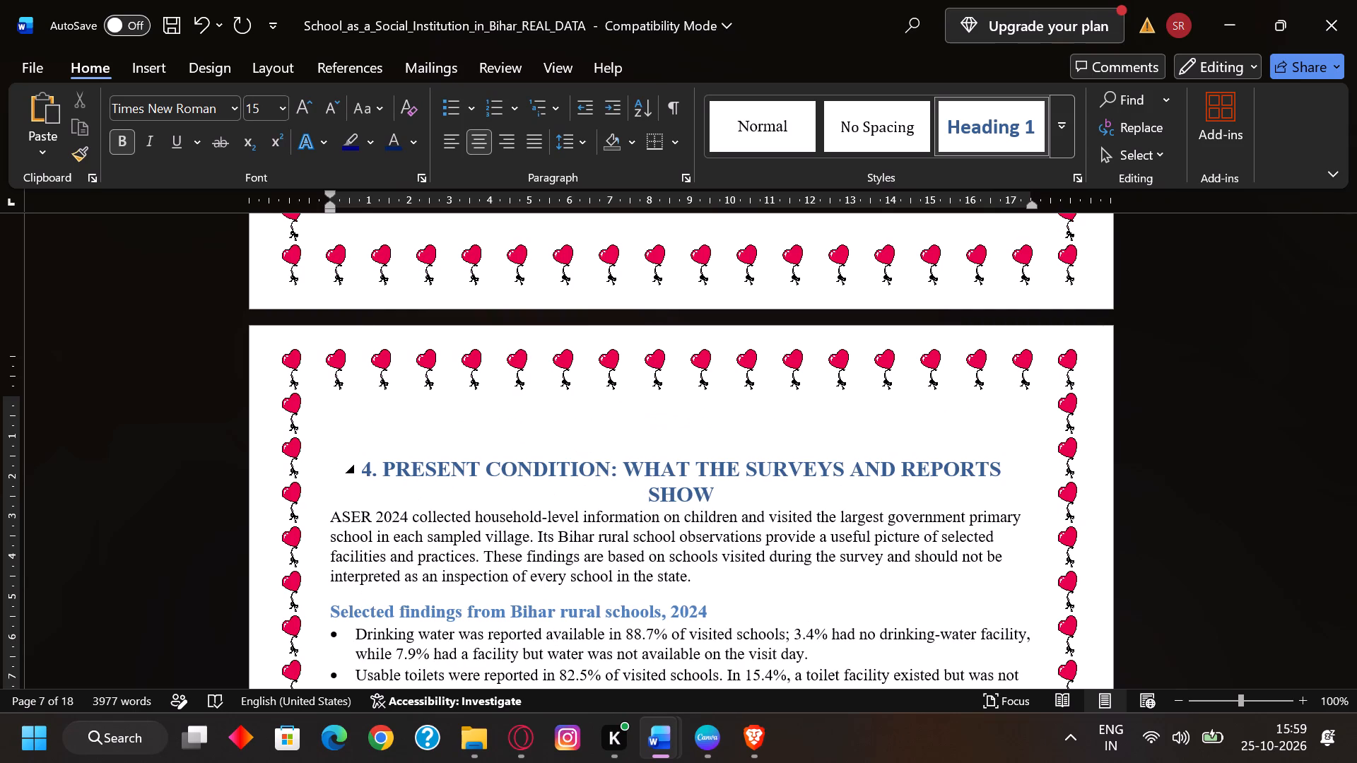
key("Return")
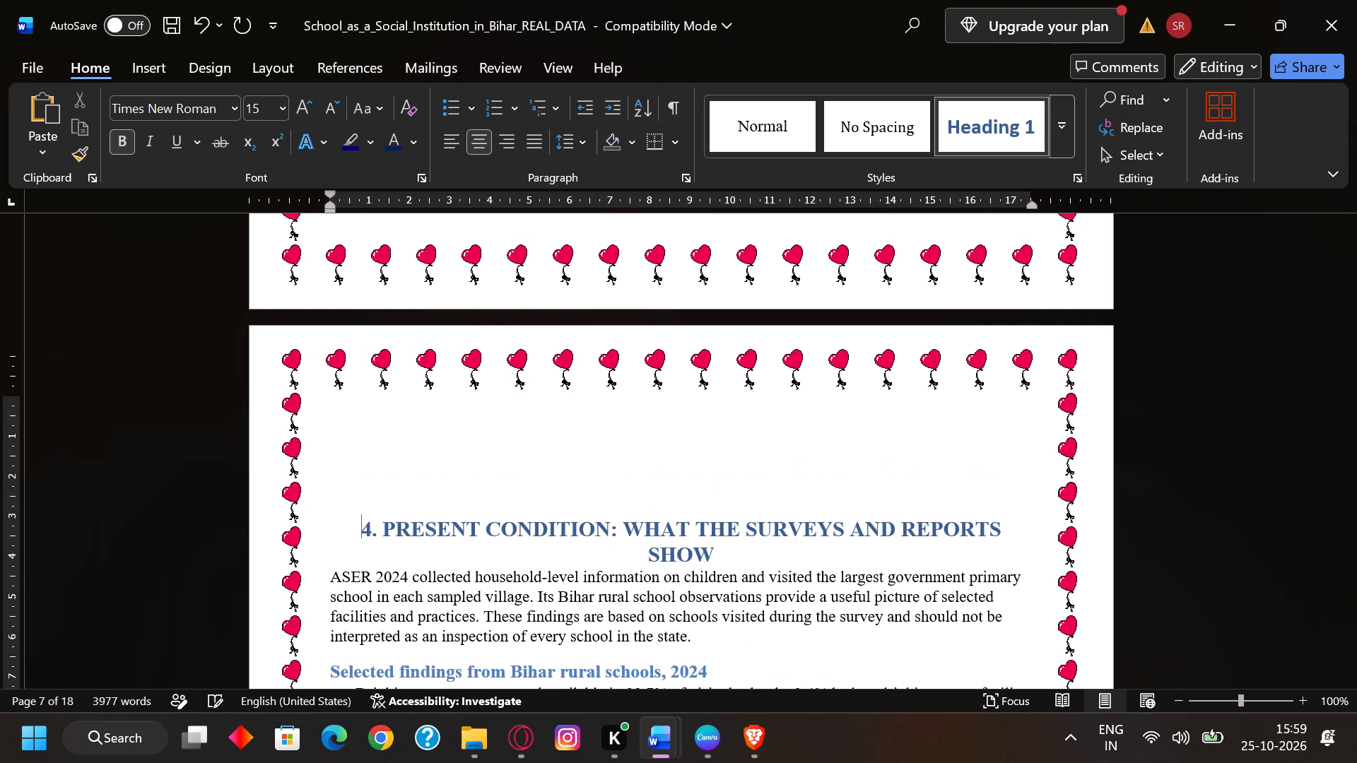
key("BackSpace")
Check the page layout and heading spacing of section 4 and section 5 on socialisation and social change.
scroll(527, 460, "up", 1)
scroll(464, 381, "down", 6)
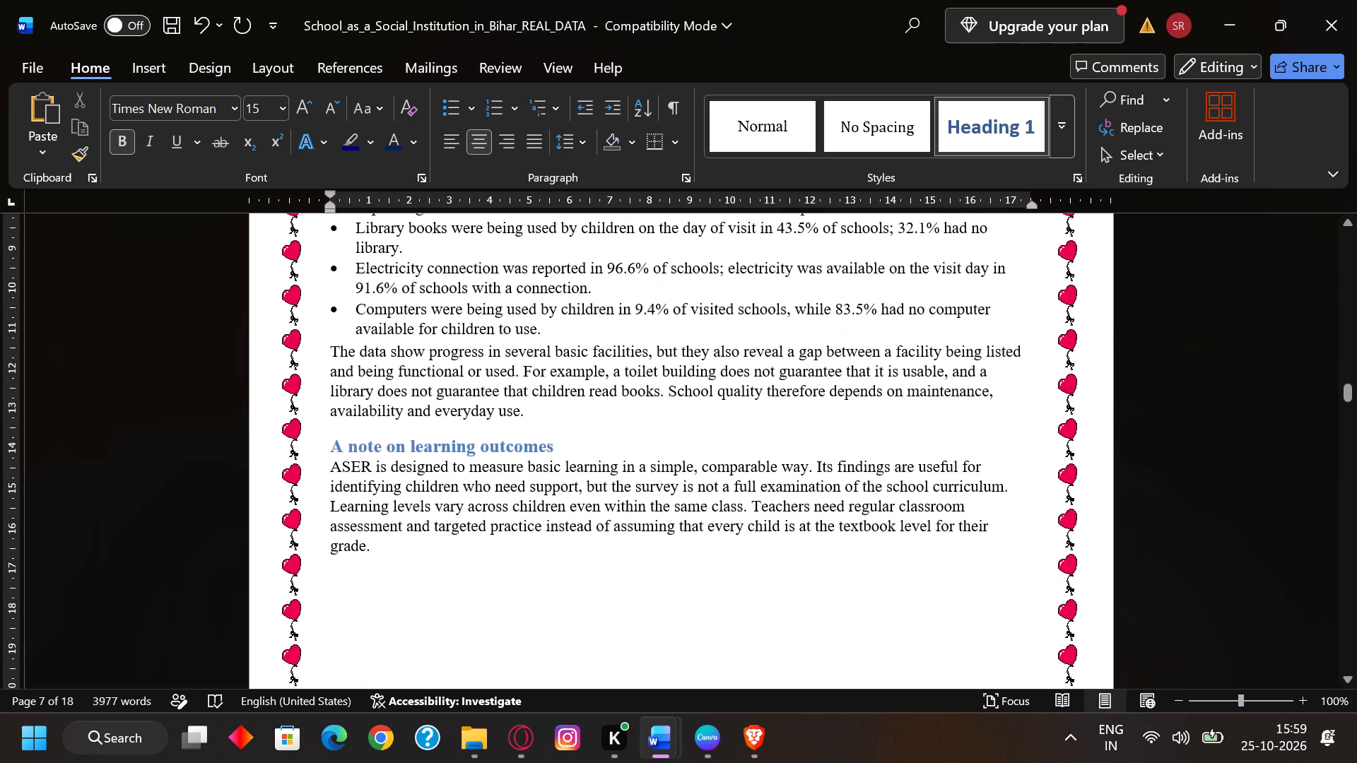
scroll(496, 348, "down", 2)
scroll(496, 347, "up", 6)
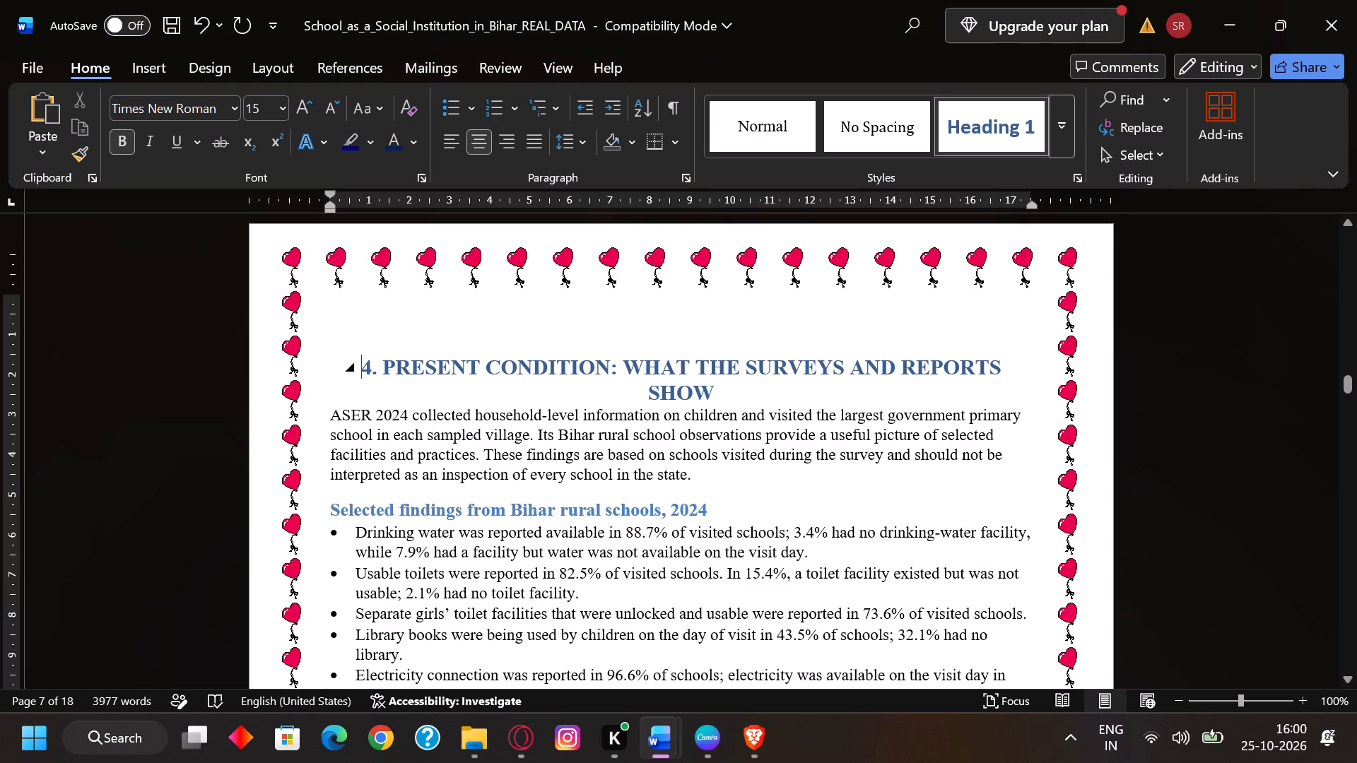
scroll(486, 385, "down", 10)
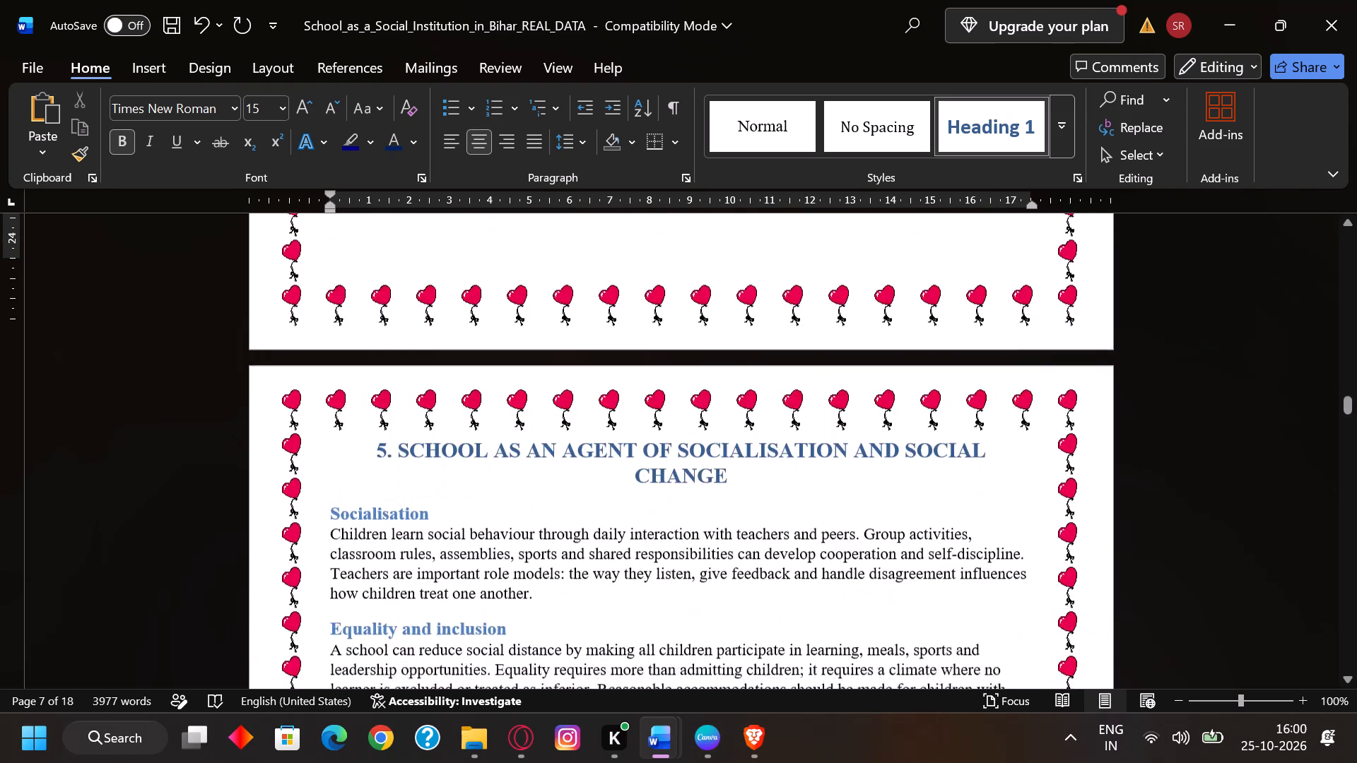
scroll(489, 372, "down", 3)
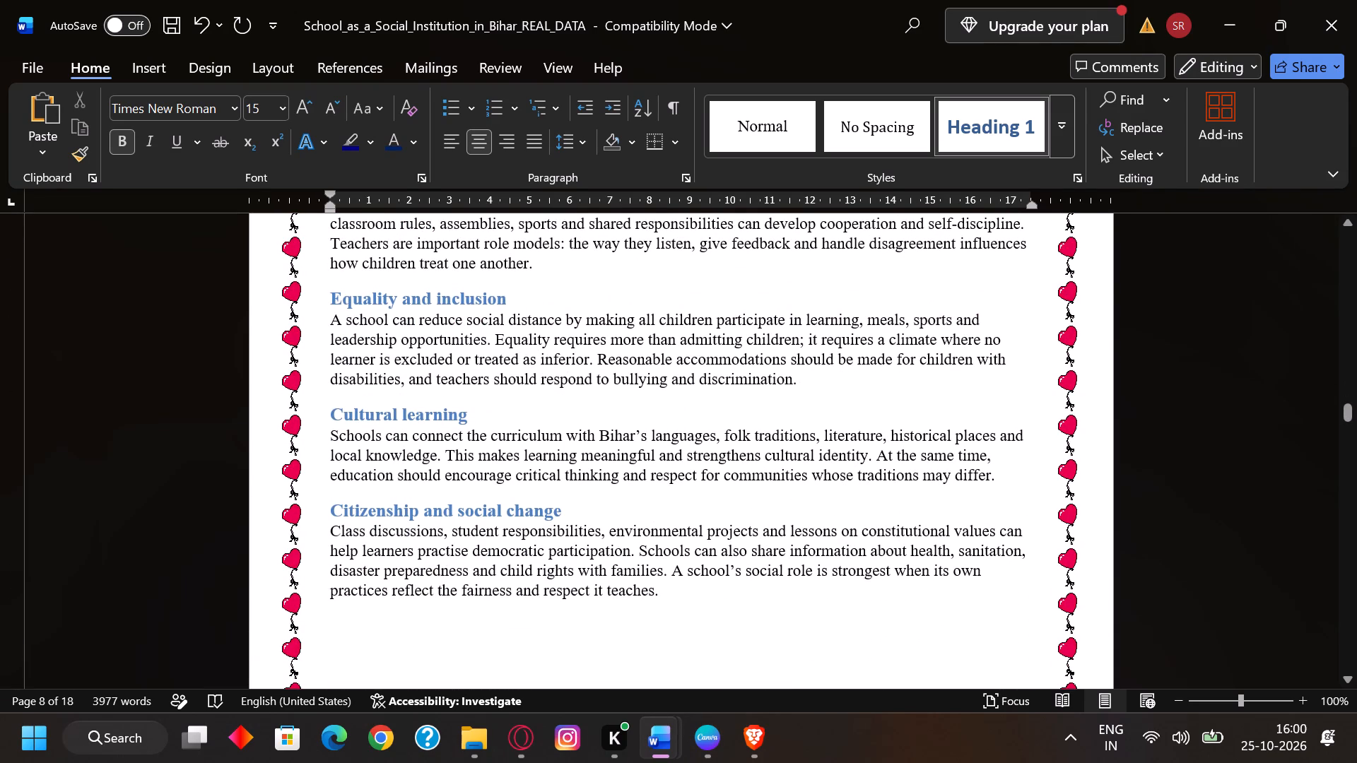
scroll(492, 355, "up", 2)
scroll(493, 353, "down", 3)
scroll(495, 347, "up", 3)
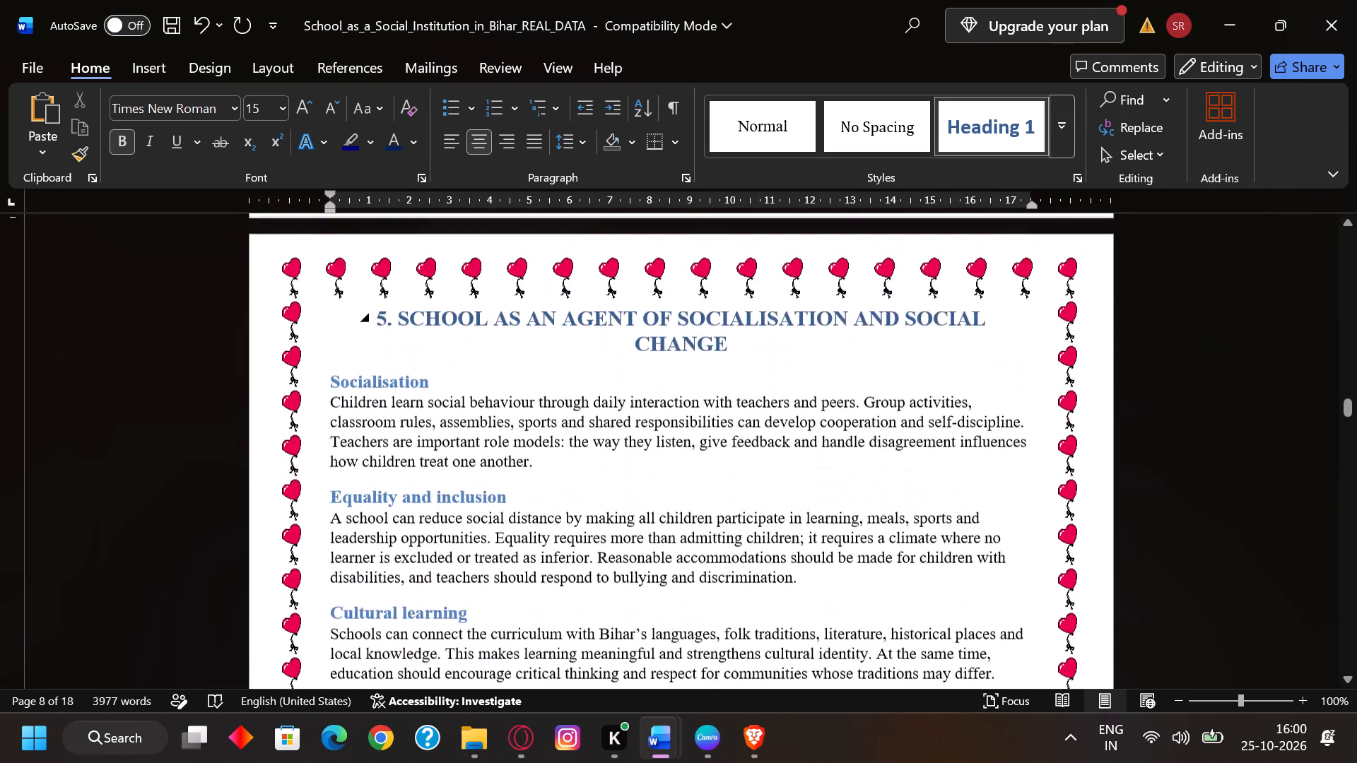
Insert one blank line above the heading "5. School as an Agent of Socialisation and Social Change".
scroll(476, 316, "up", 1)
left_click(377, 421)
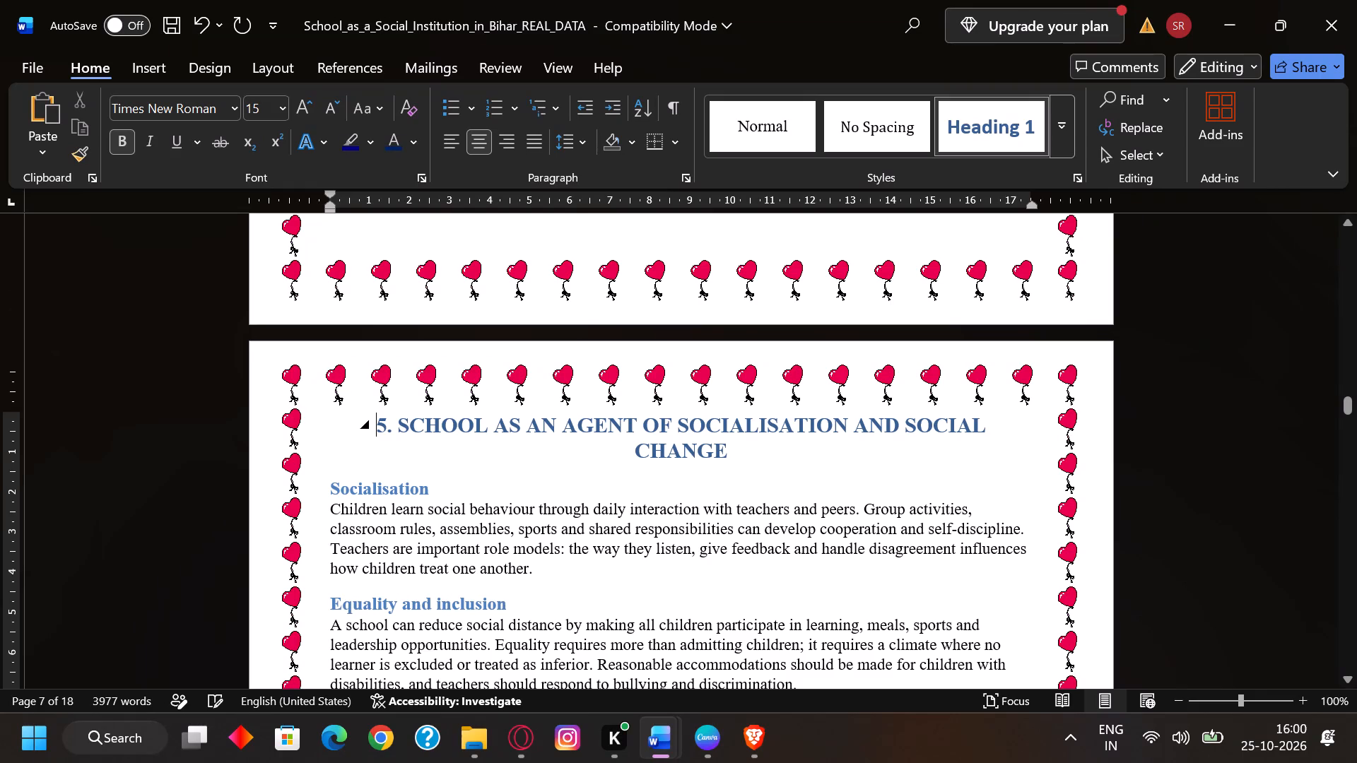
key("Return")
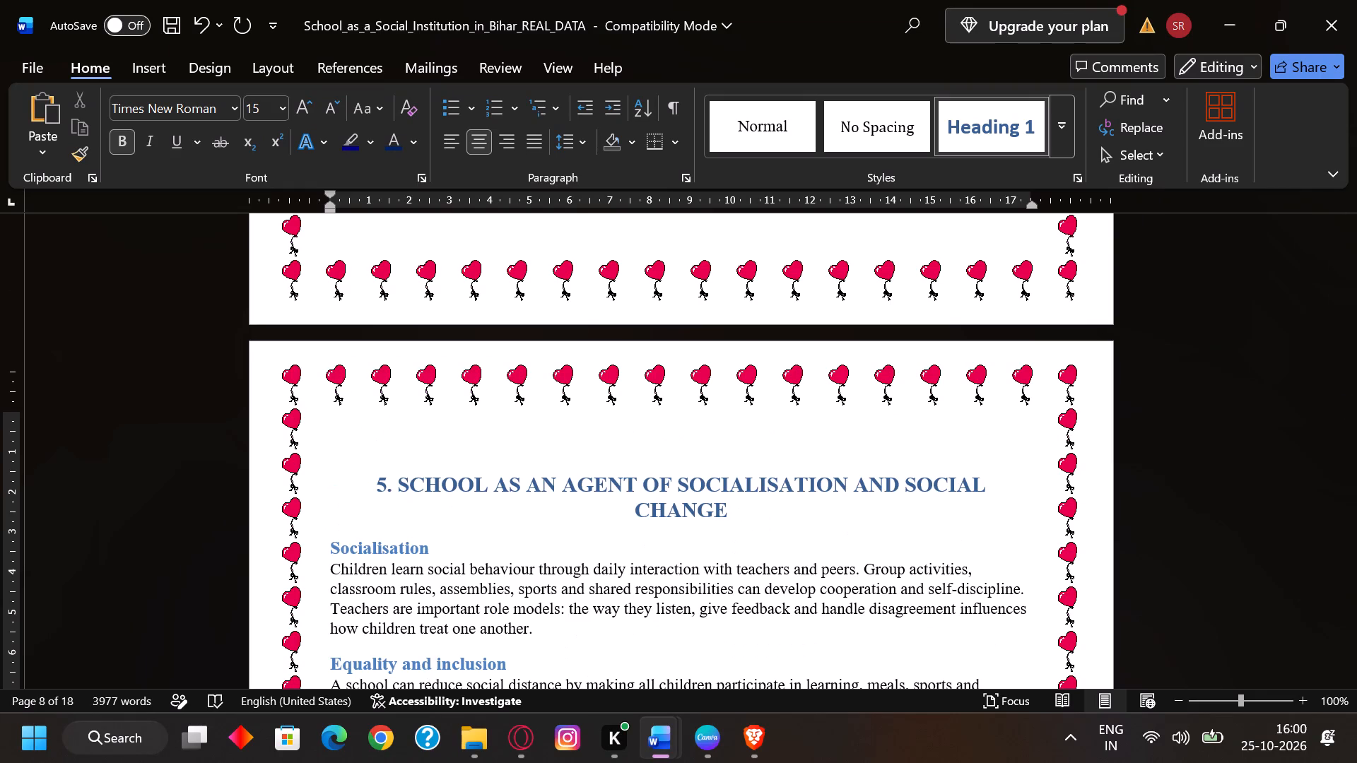
Insert one blank line above the heading "6. Differences in Schooling Experiences", keeping the section's text expanded.
scroll(638, 396, "down", 7)
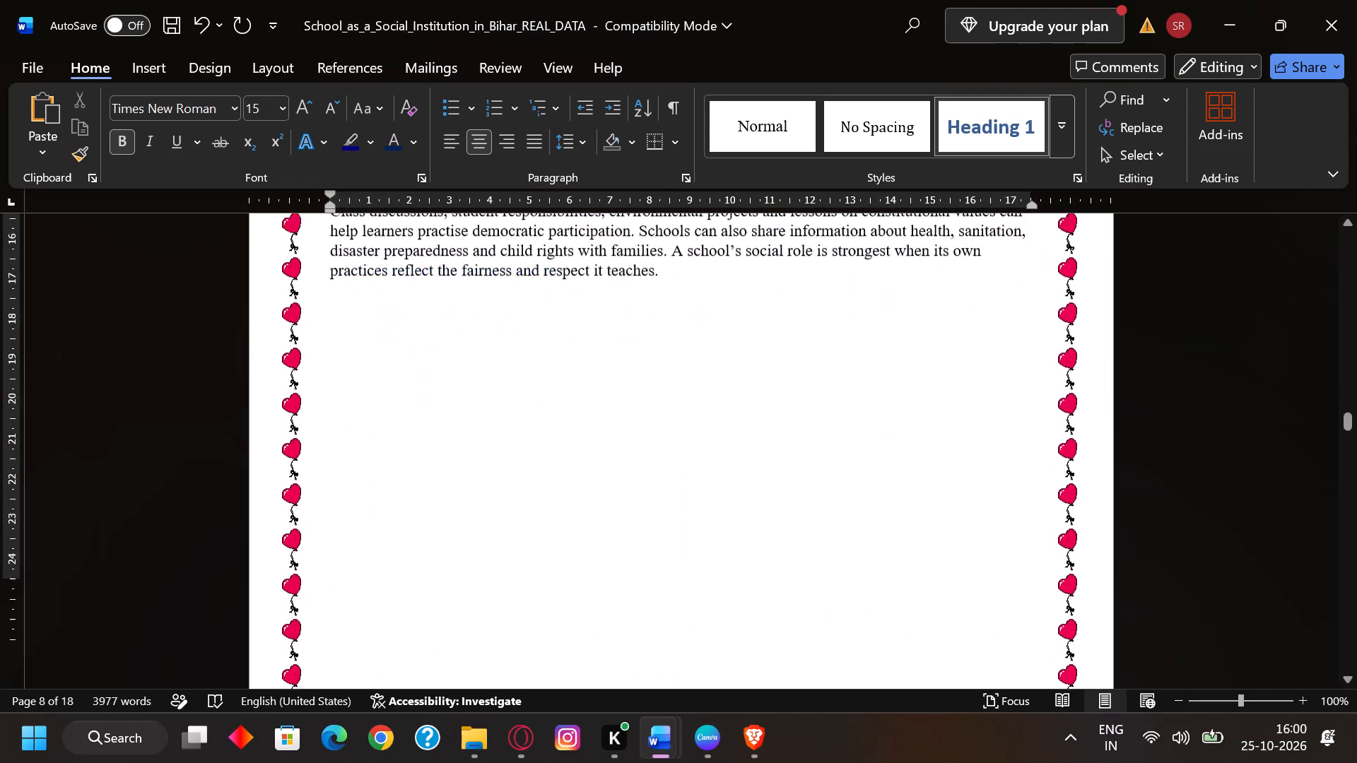
scroll(638, 396, "down", 6)
left_click(429, 231)
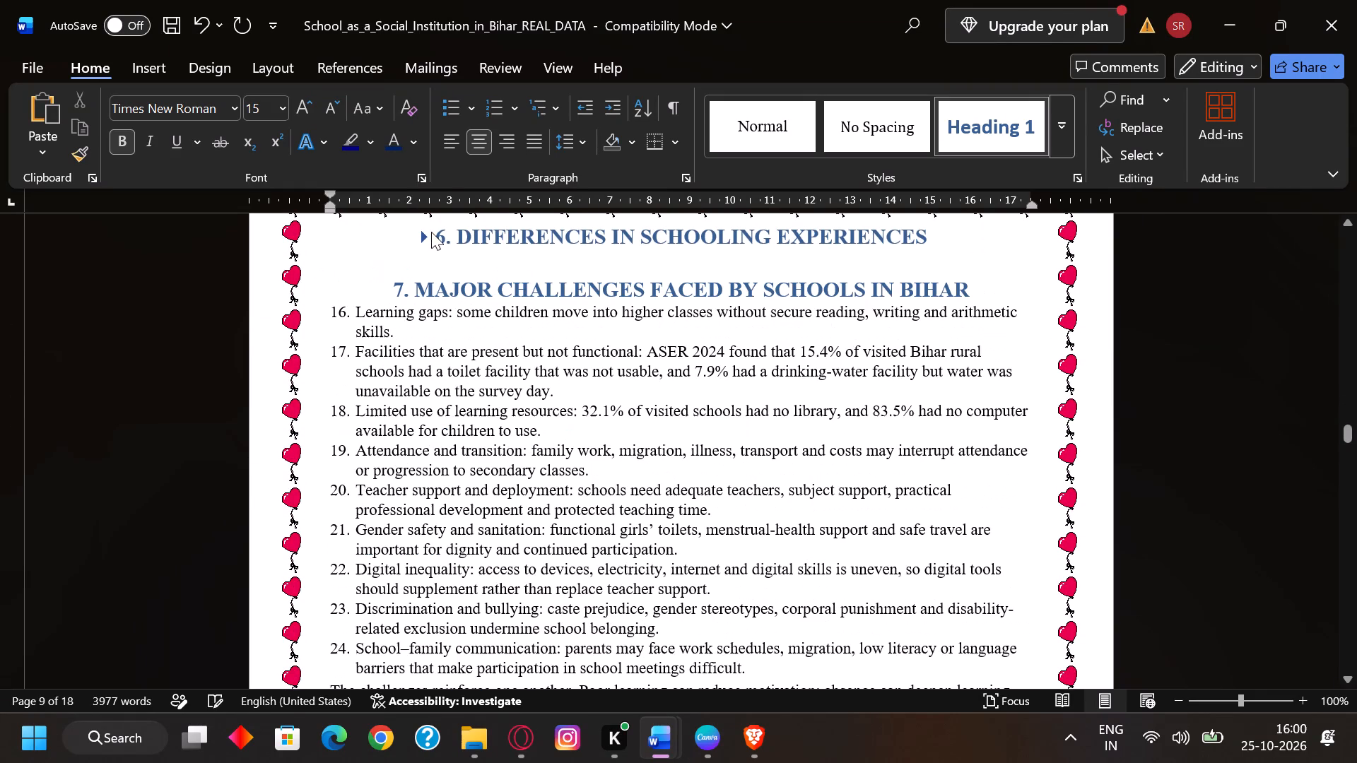
left_click(424, 237)
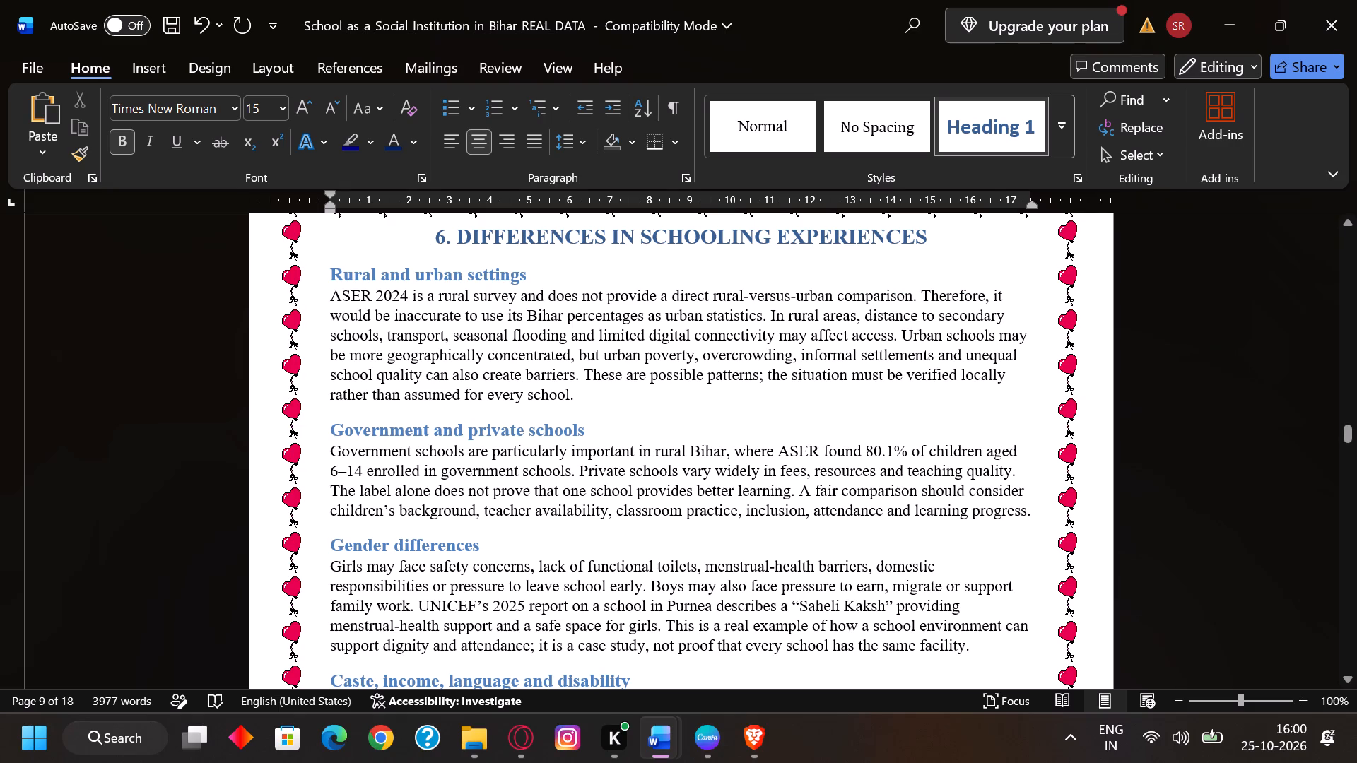
left_click(408, 237)
key("Return")
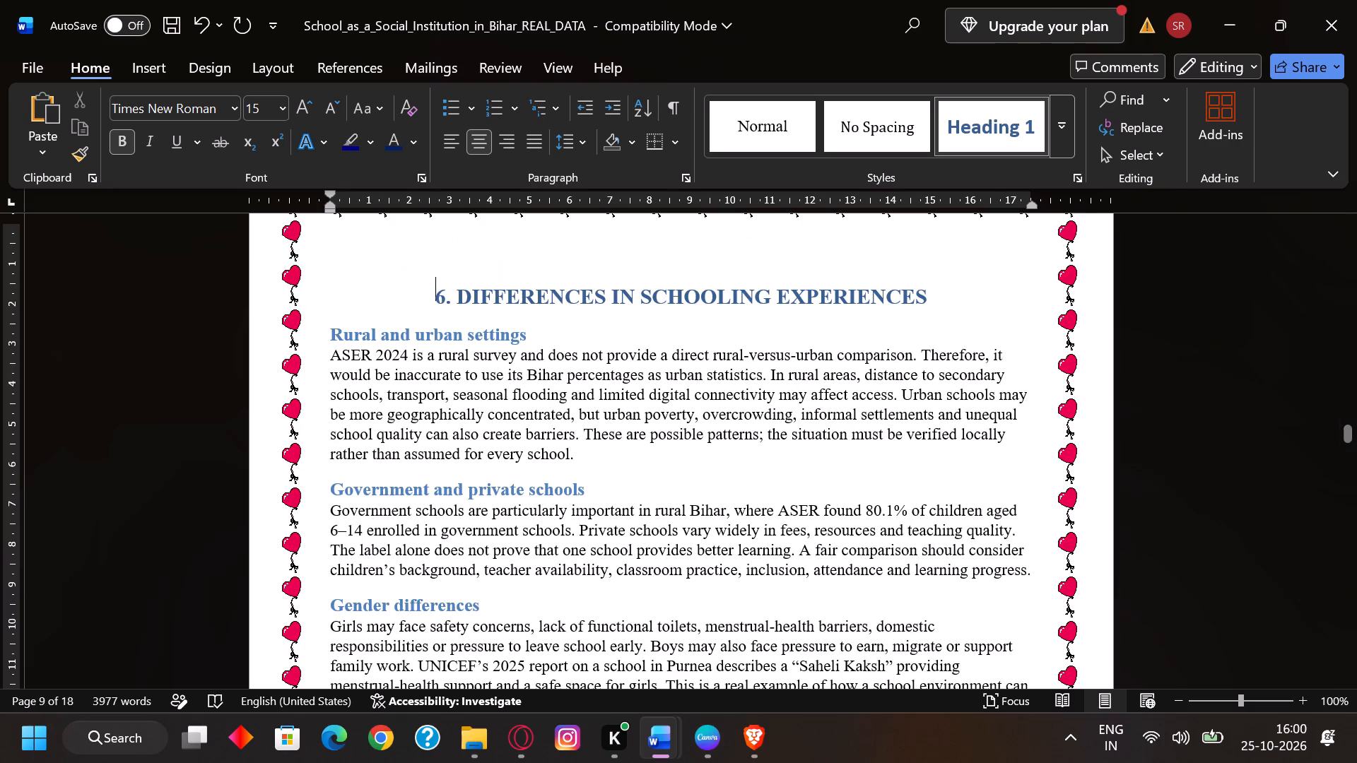
Insert one blank line above the heading "7. Major Challenges Faced by Schools in Bihar".
scroll(612, 278, "down", 3)
scroll(527, 260, "down", 7)
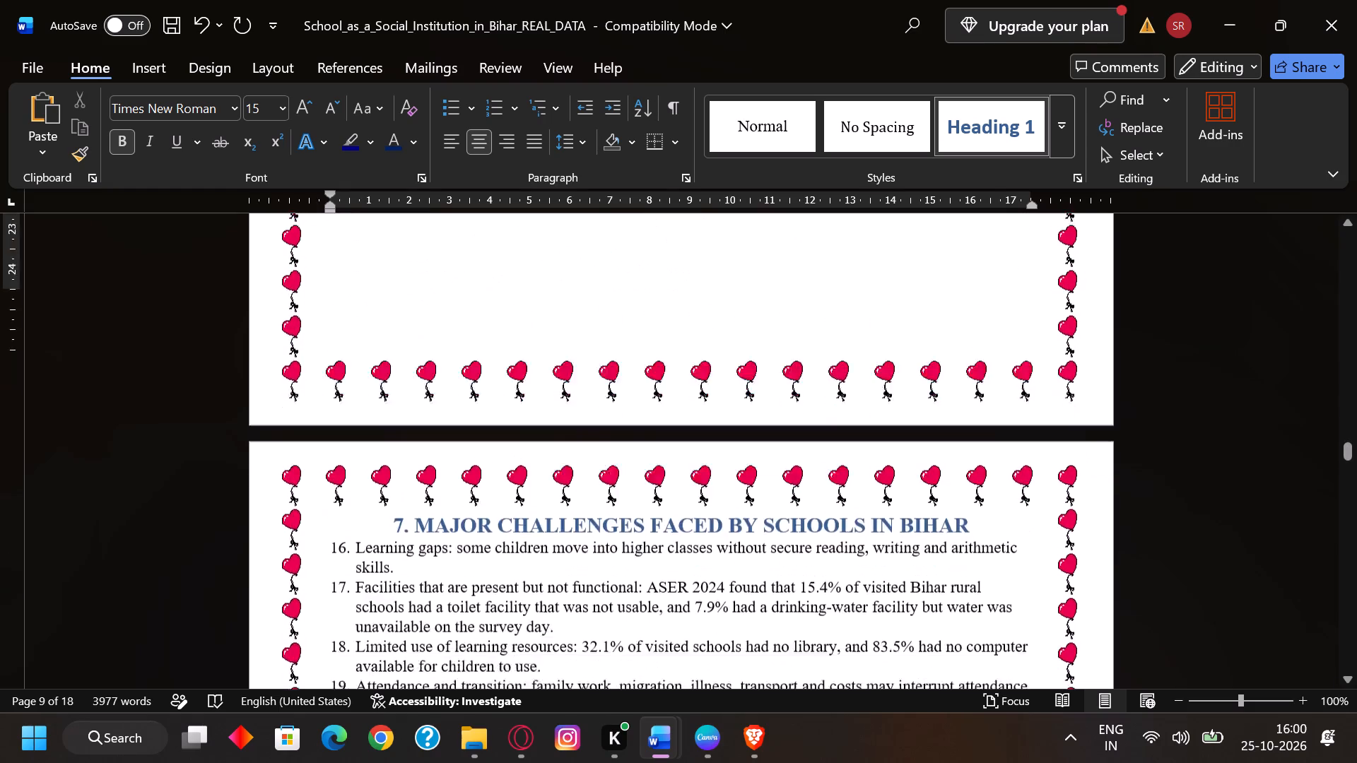
scroll(522, 258, "down", 1)
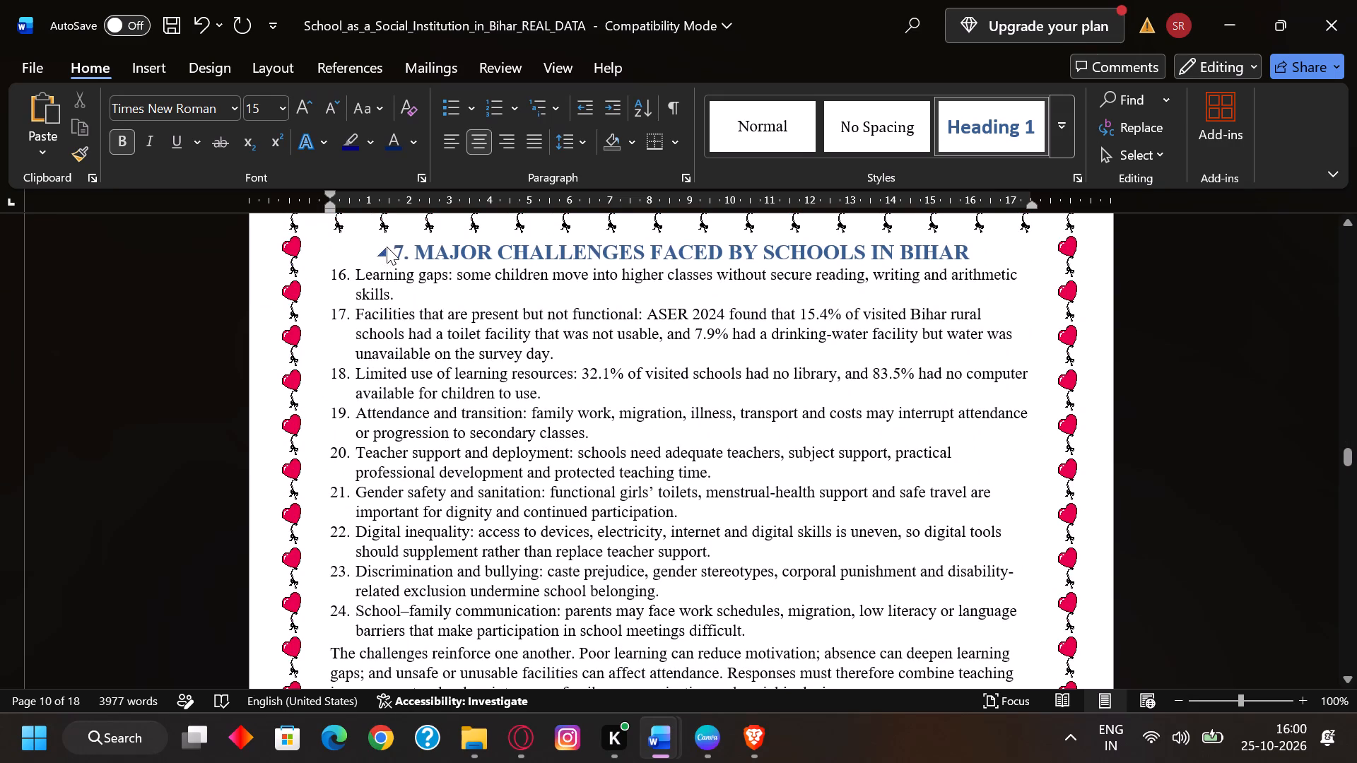
left_click(373, 254)
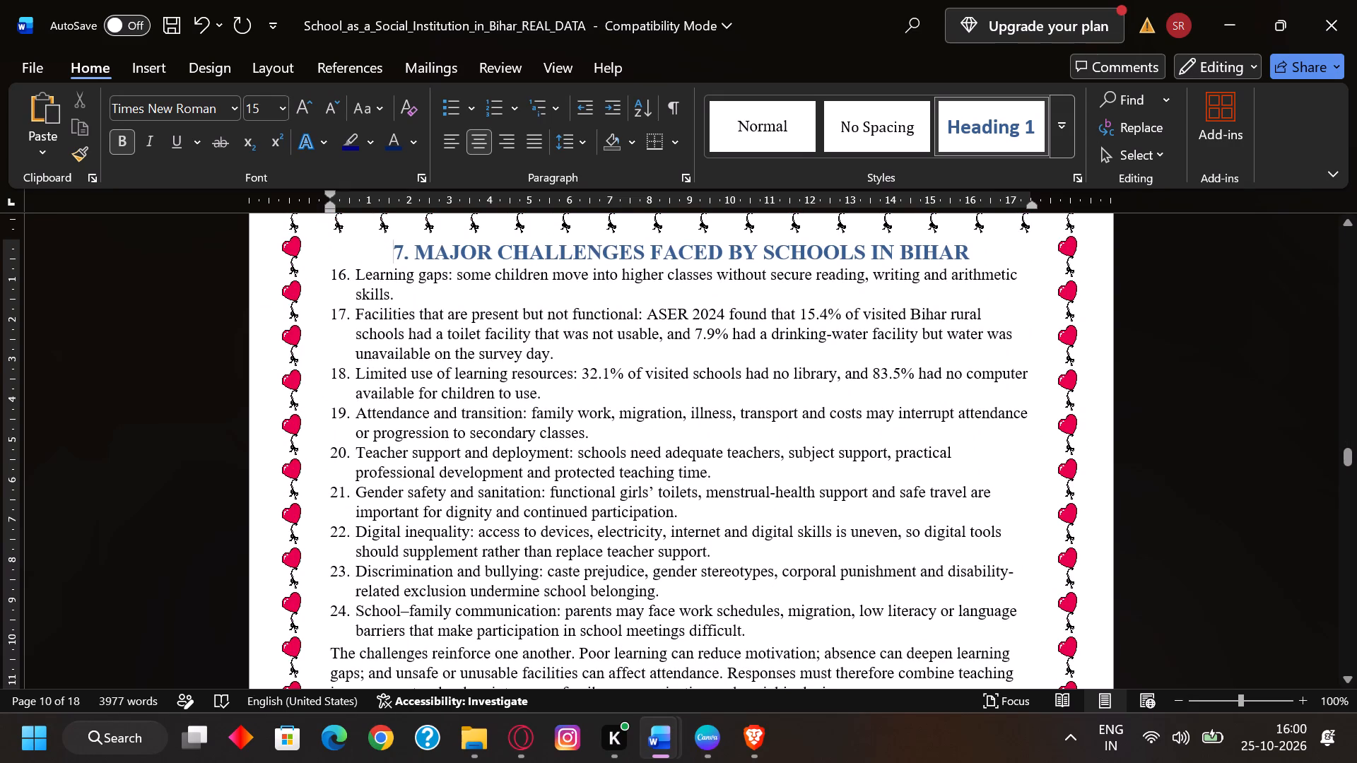
key("Return")
Check section 7's layout and the heading spacing on the earlier pages, going back to the Context / Contents page.
scroll(456, 285, "down", 1)
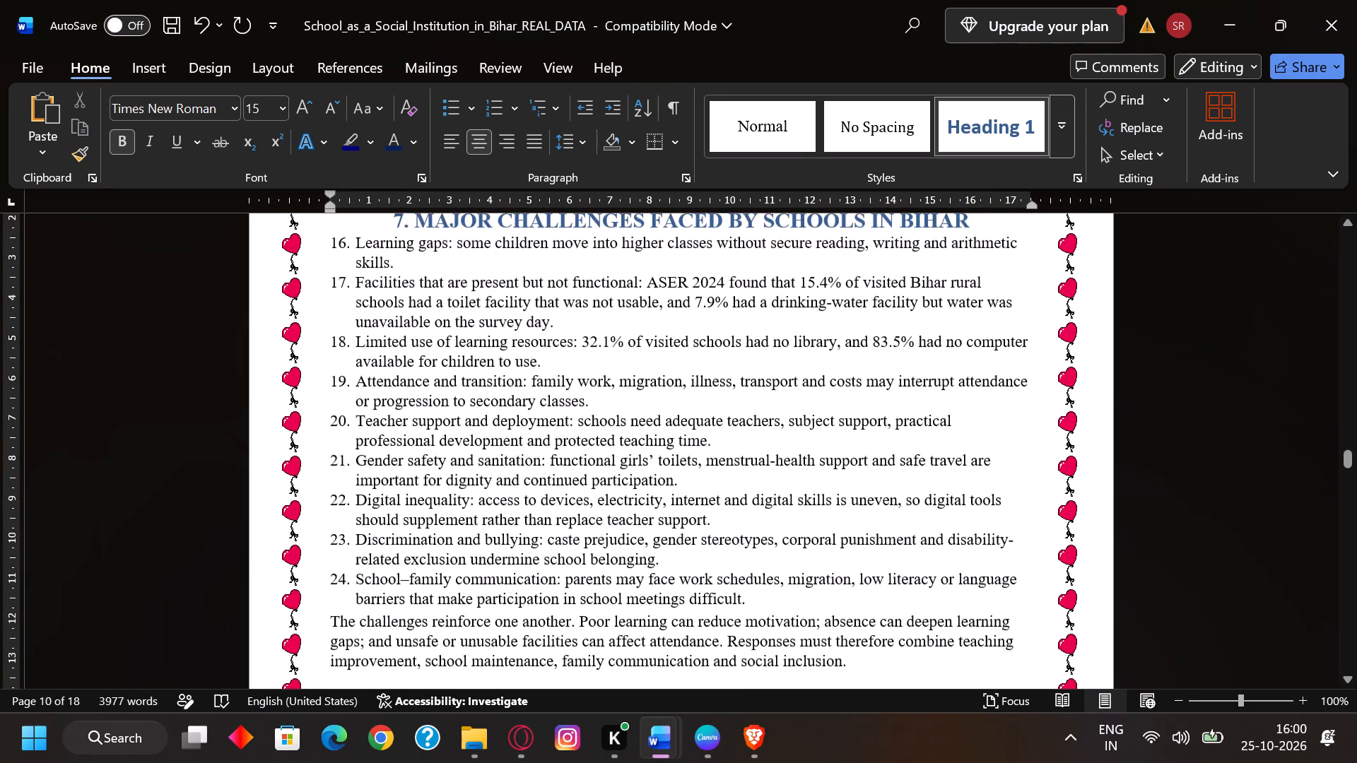
scroll(456, 285, "up", 11)
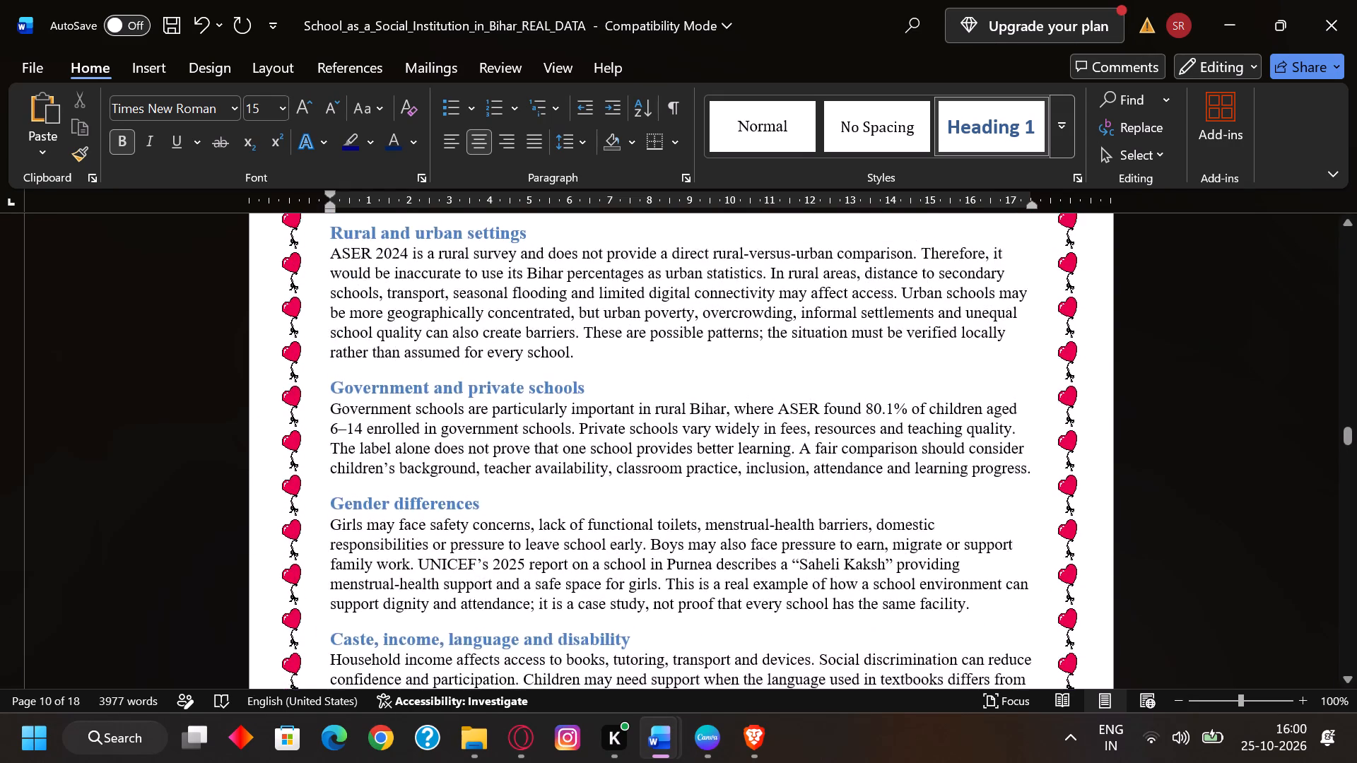
scroll(467, 248, "down", 10)
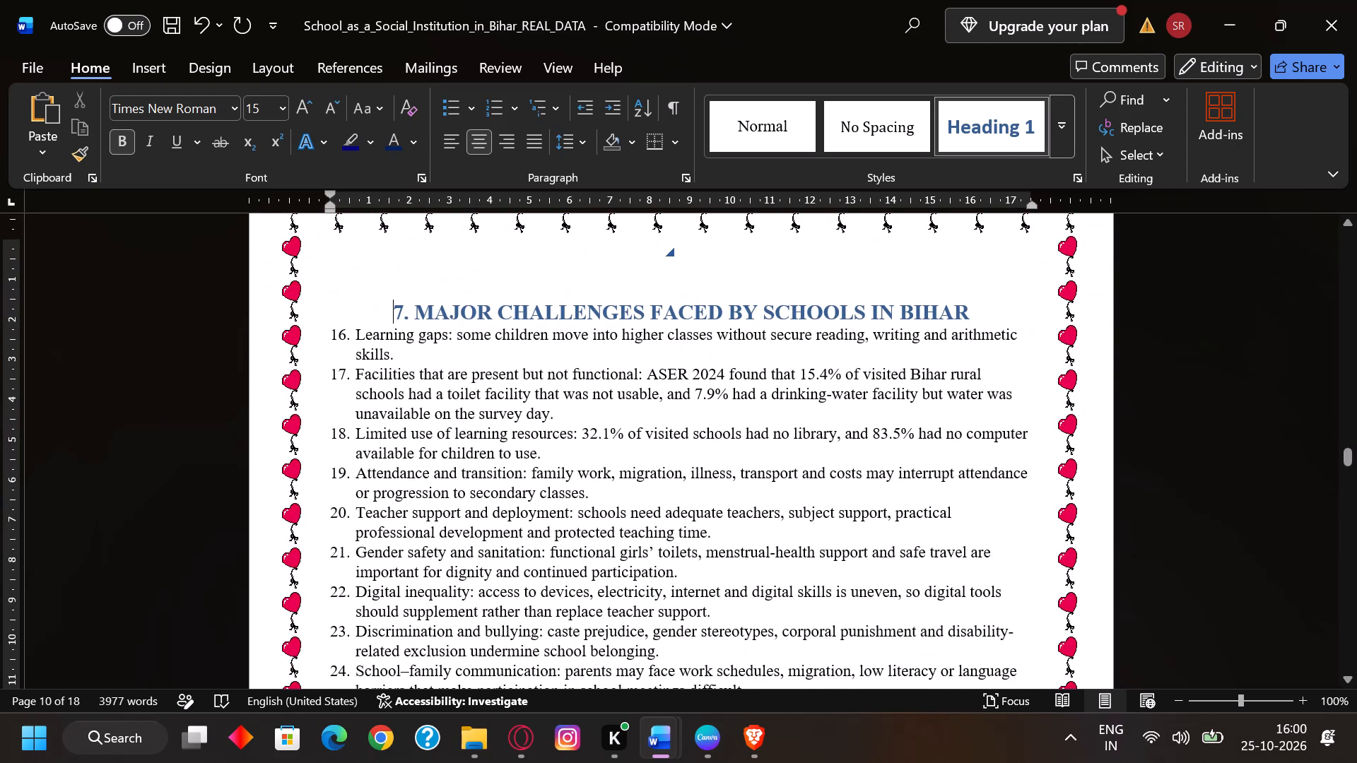
scroll(419, 239, "down", 3)
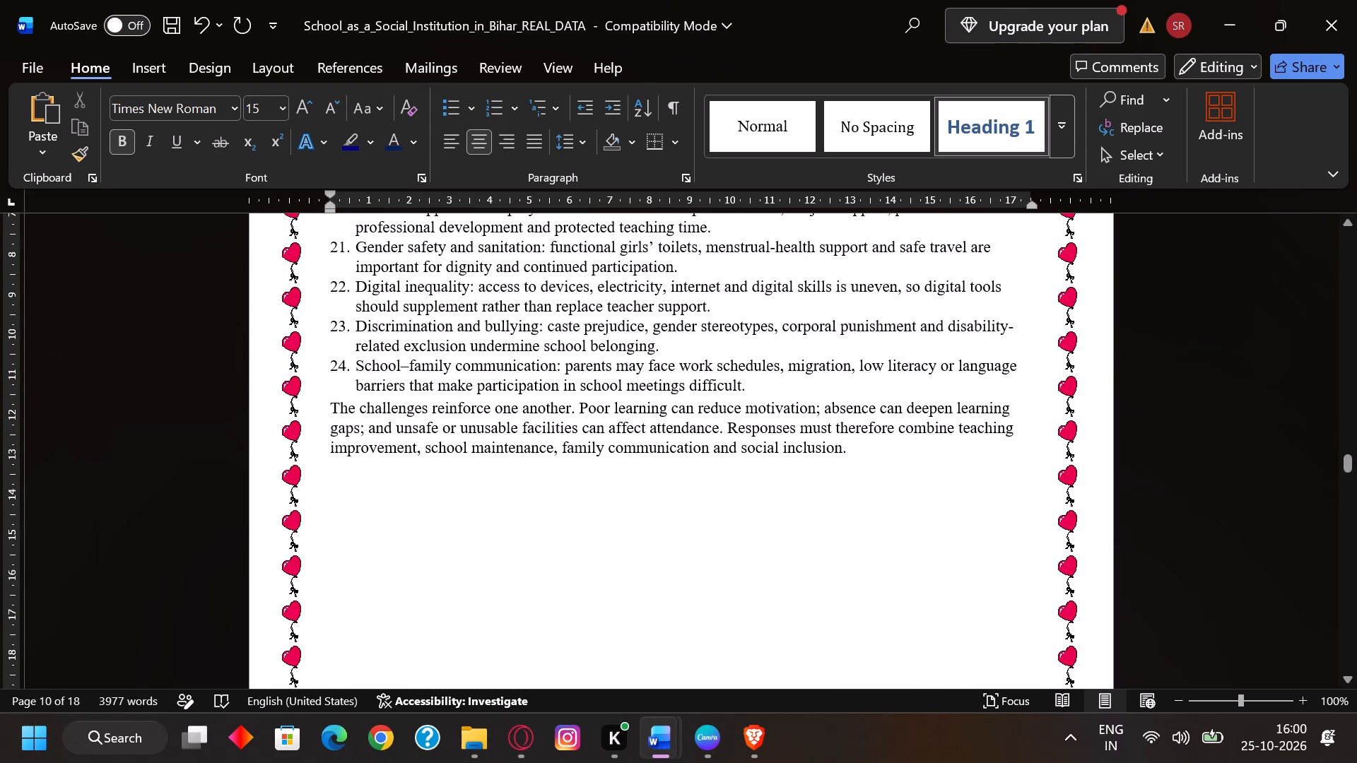
scroll(407, 261, "up", 5)
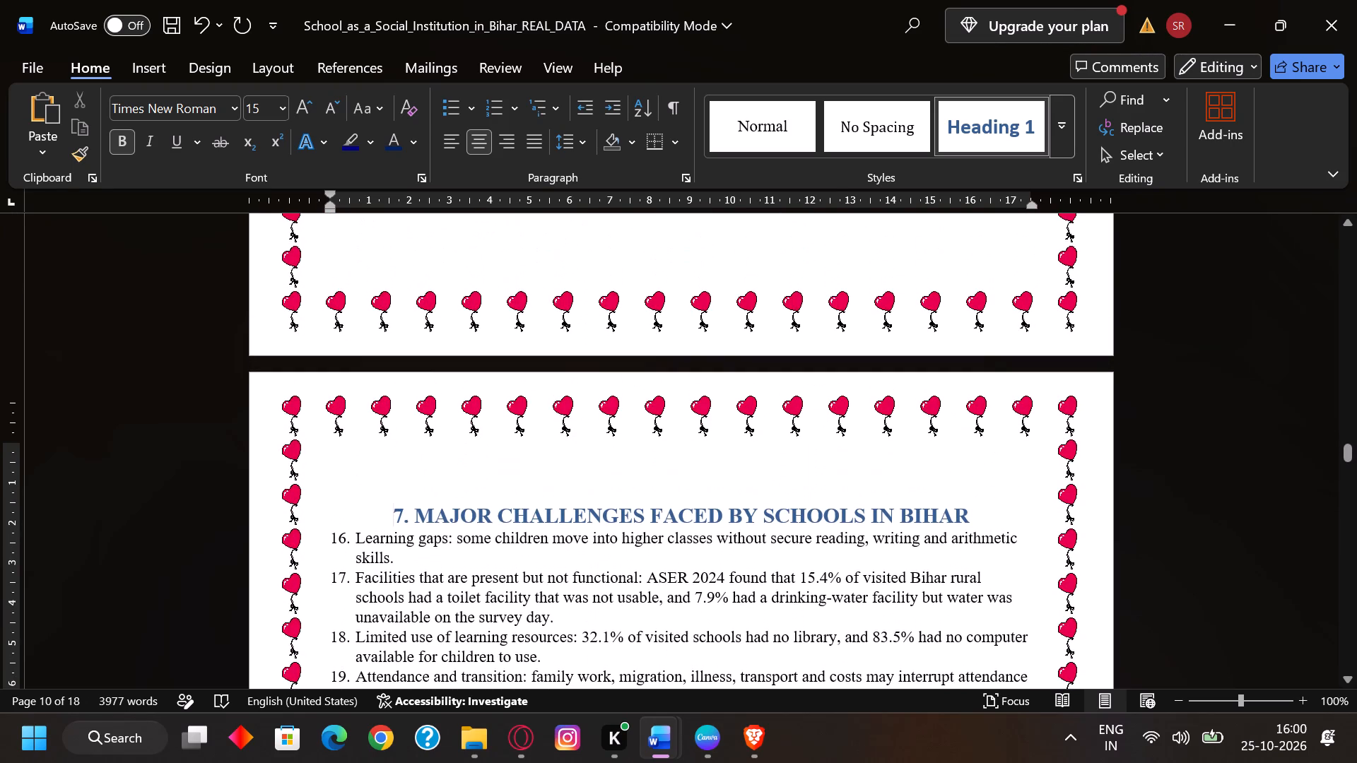
scroll(410, 274, "up", 4)
scroll(450, 425, "up", 10)
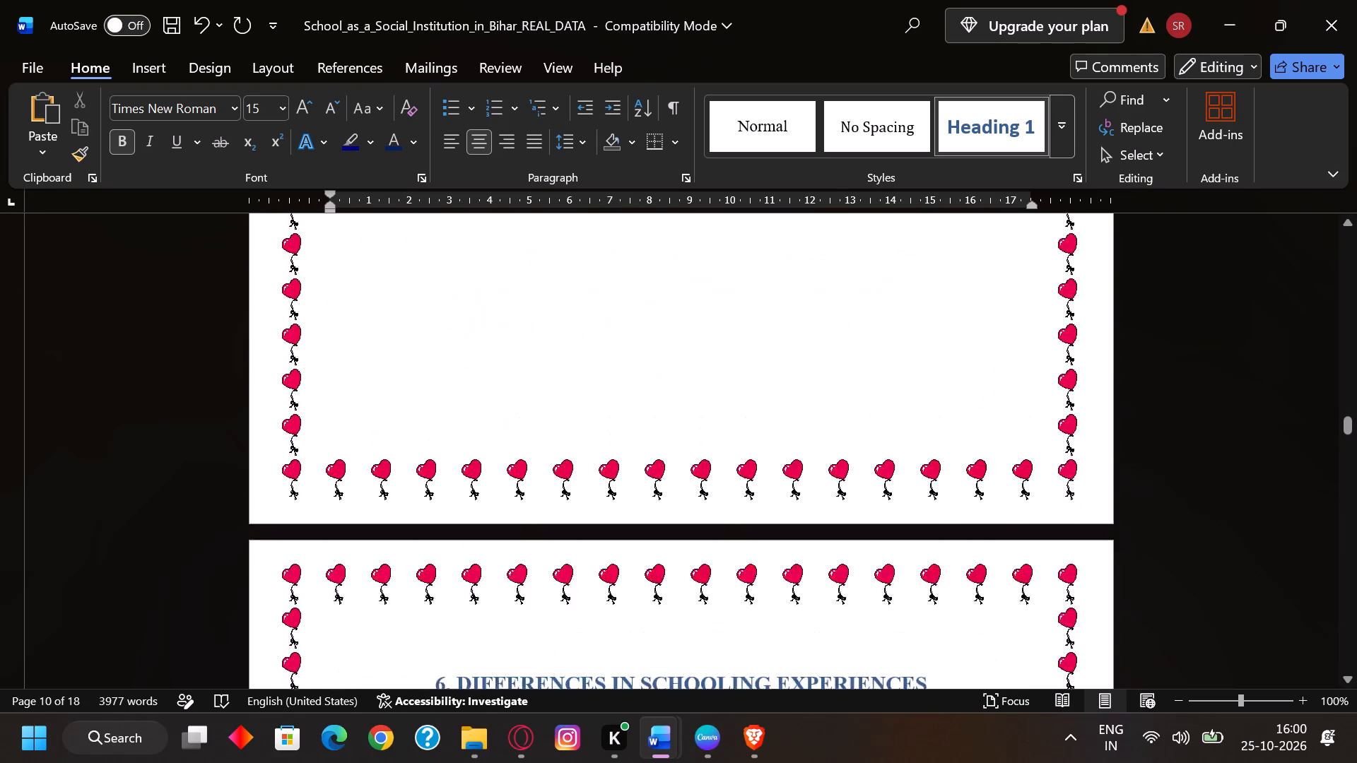
scroll(451, 425, "up", 17)
scroll(452, 419, "up", 6)
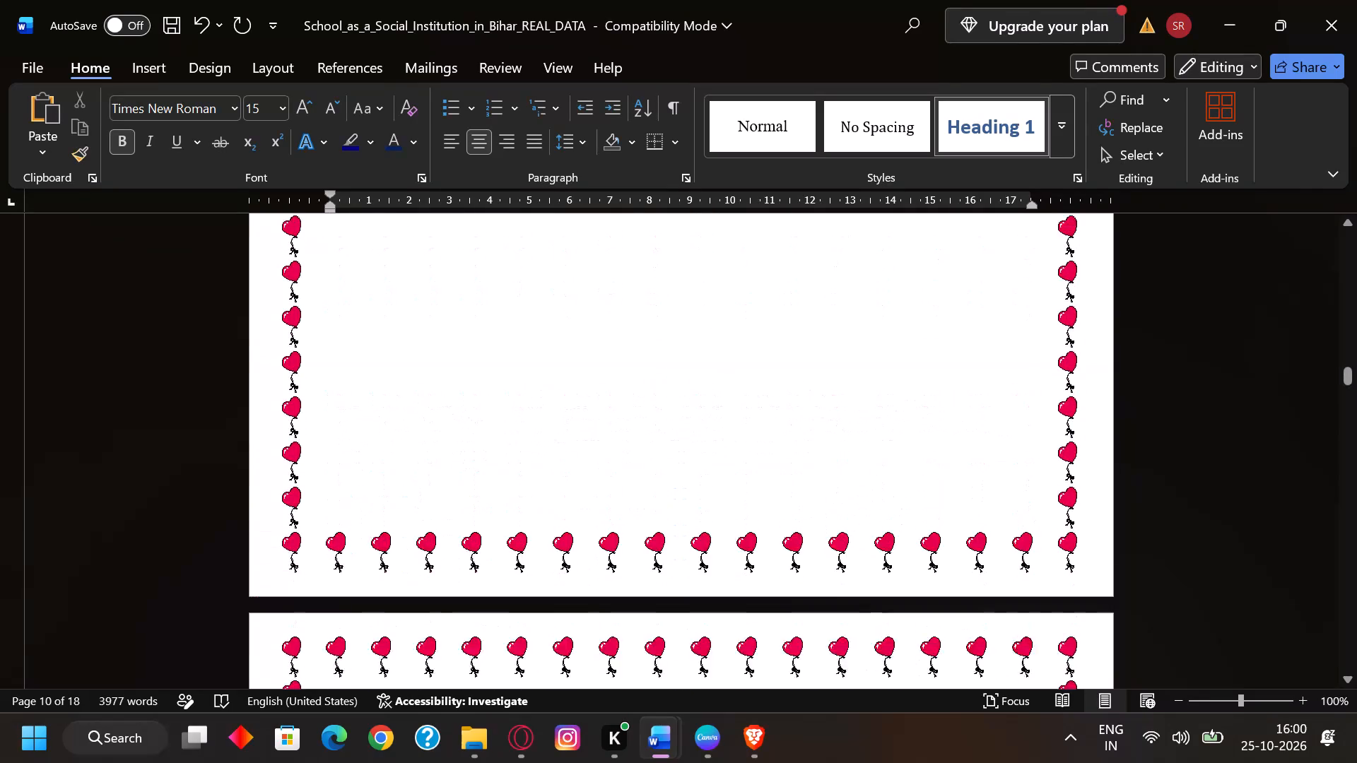
scroll(453, 416, "up", 3)
scroll(453, 415, "up", 18)
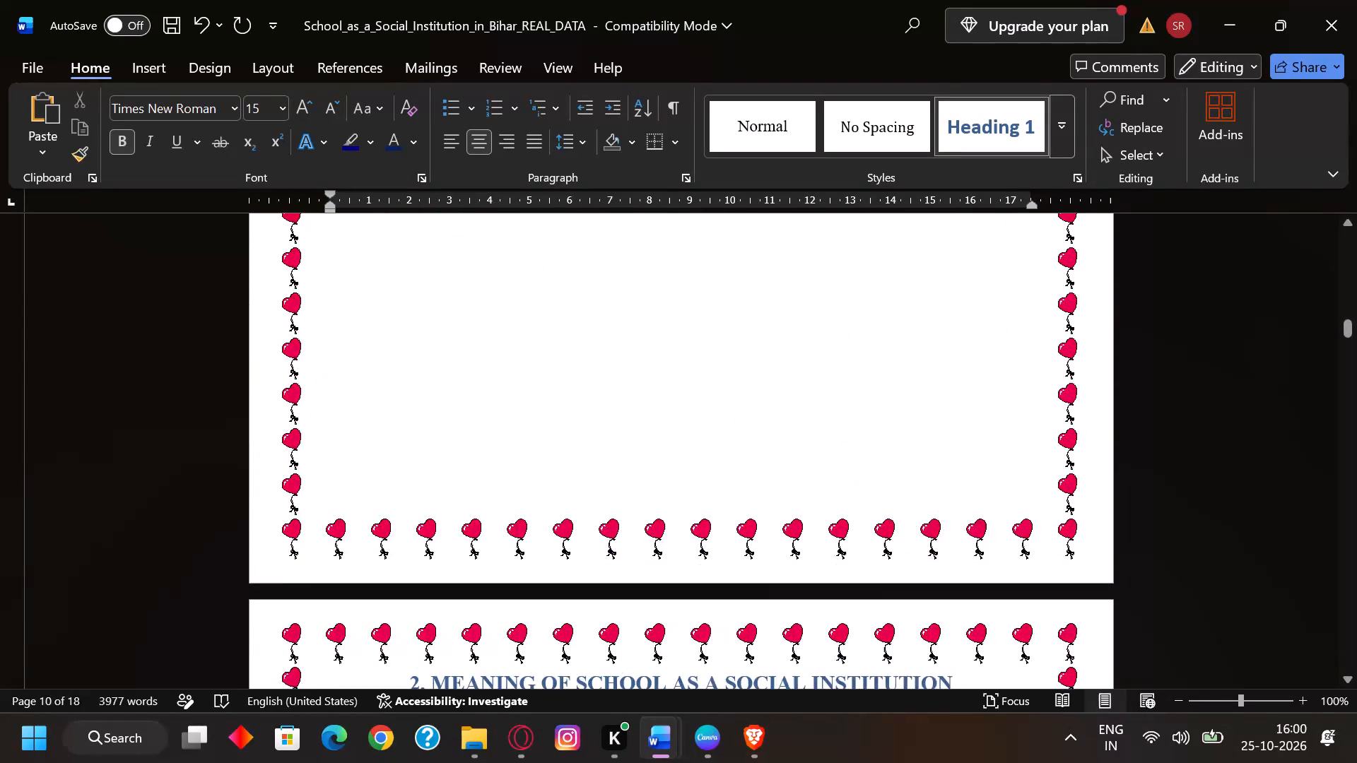
scroll(453, 415, "up", 13)
scroll(453, 414, "up", 9)
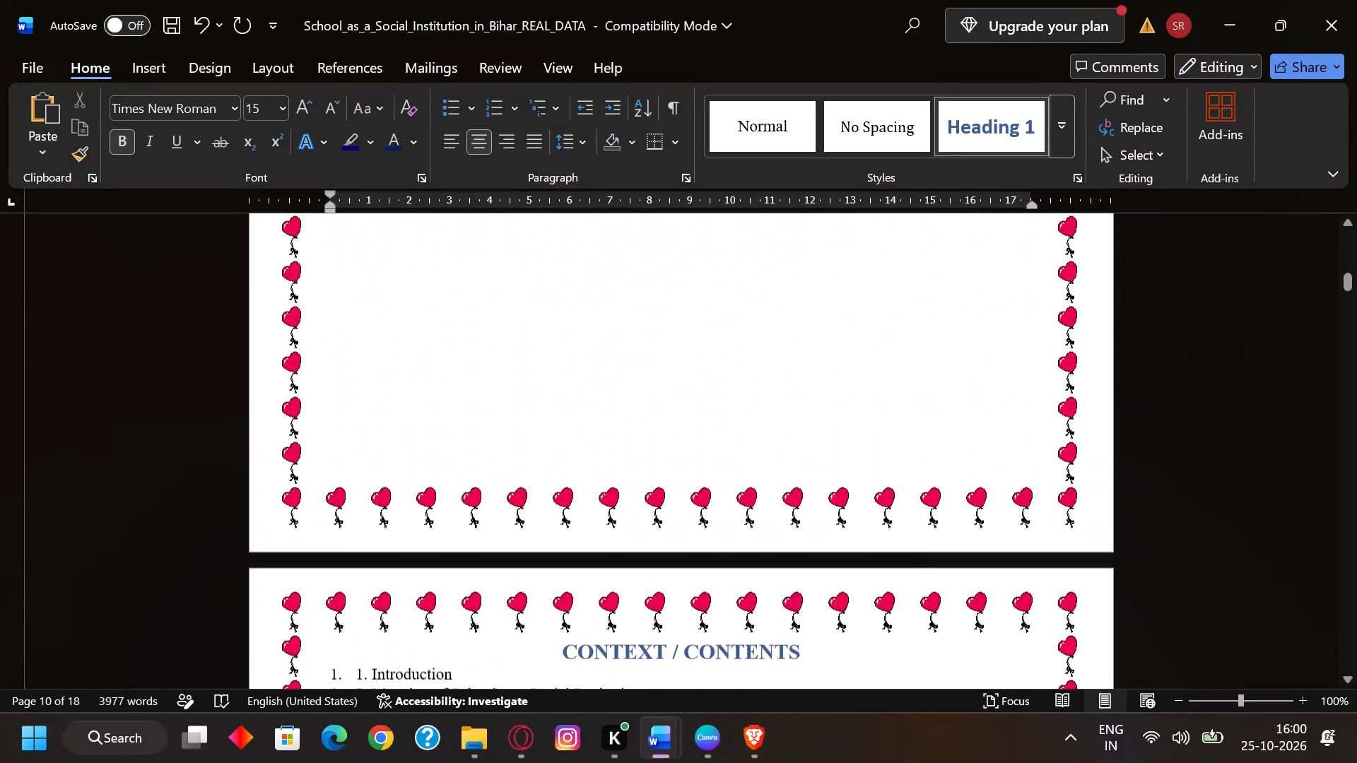
Delete the duplicate typed number "15." from the "References and Bibliography" entry in the contents list.
scroll(453, 414, "down", 6)
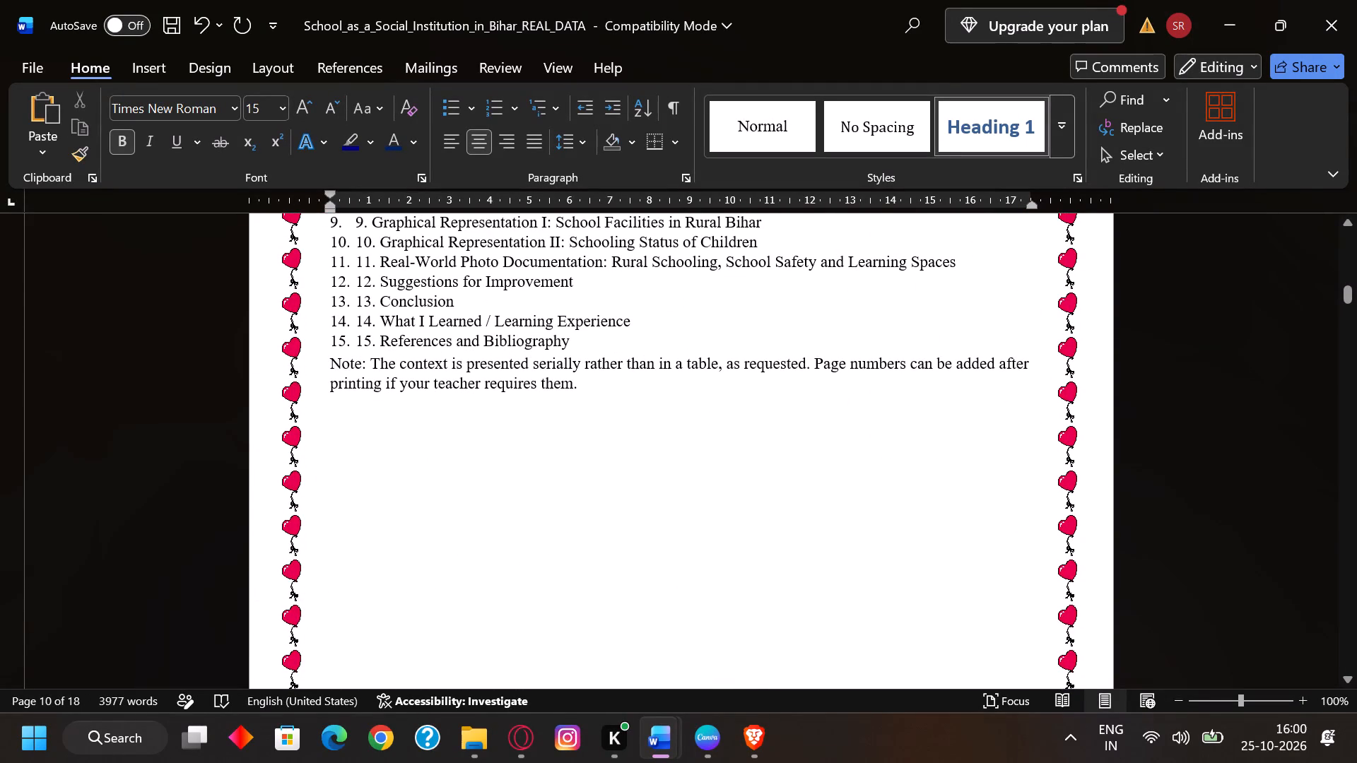
left_click(375, 338)
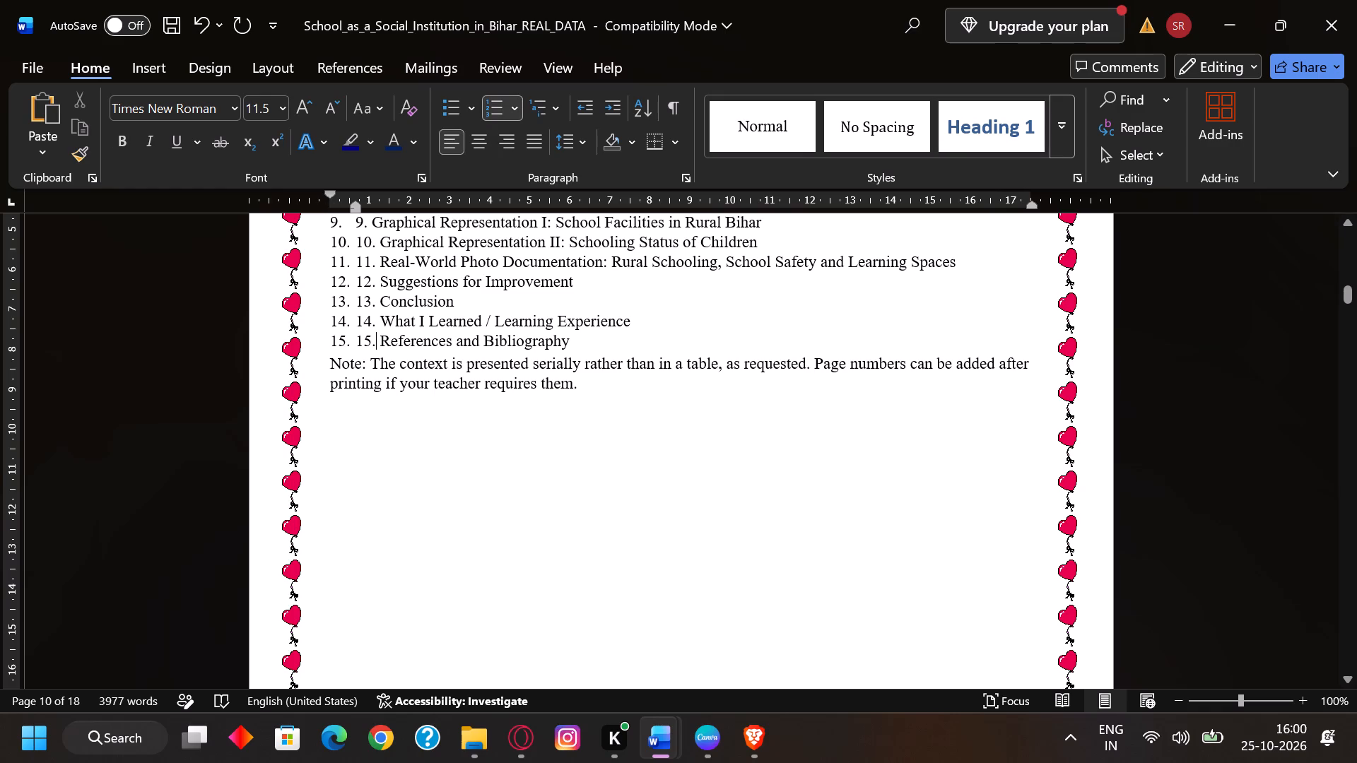
key("BackSpace")
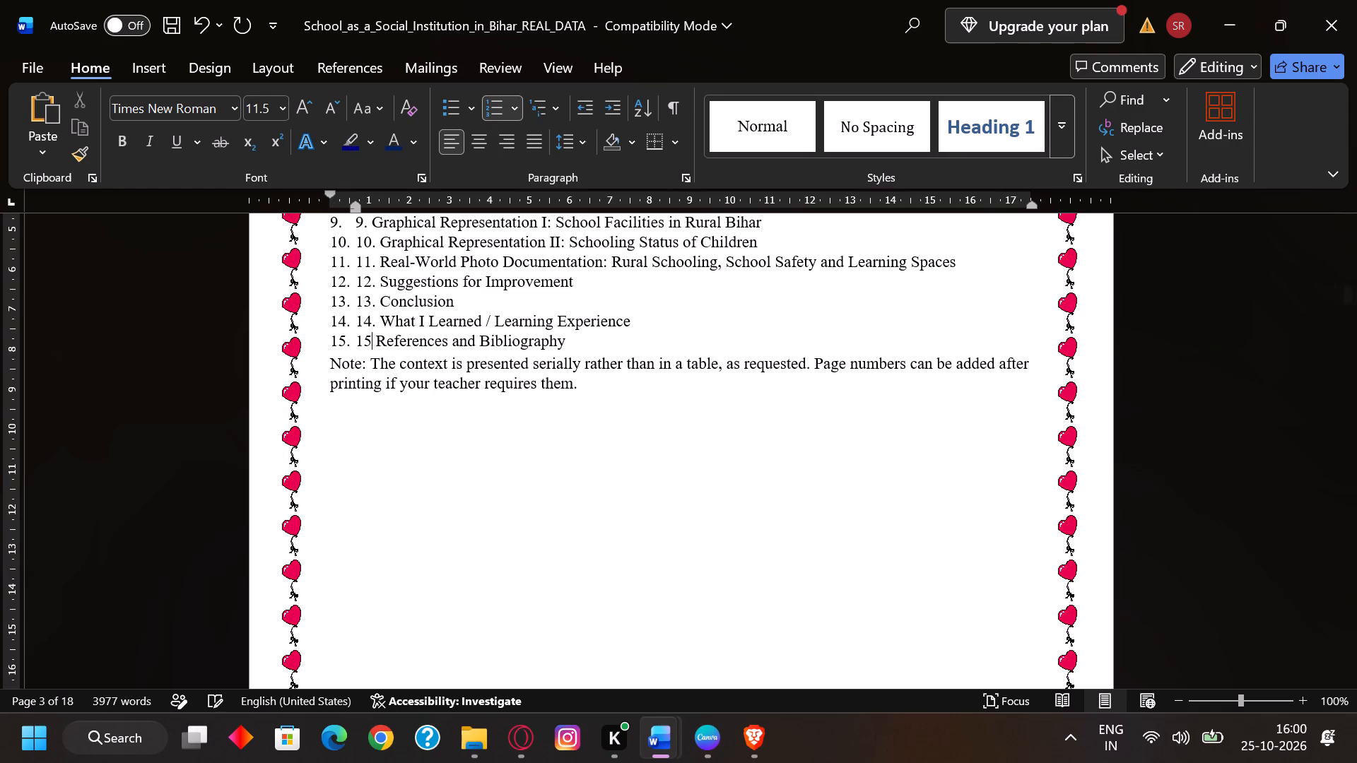
key("BackSpace")
key("BackSpace")
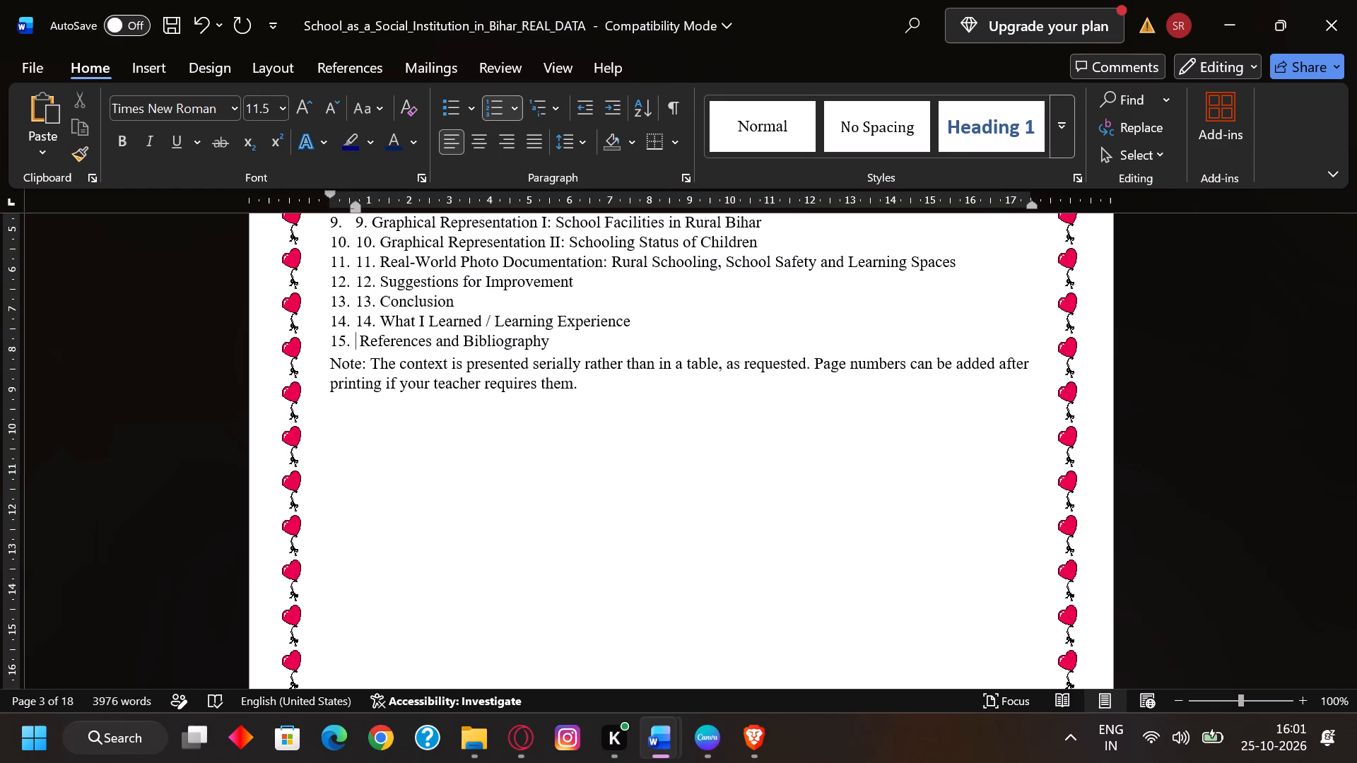
Remove the automatic list number and indent from the "What I Learned / Learning Experience" contents entry, keeping its typed "14.".
key("Up")
key("BackSpace")
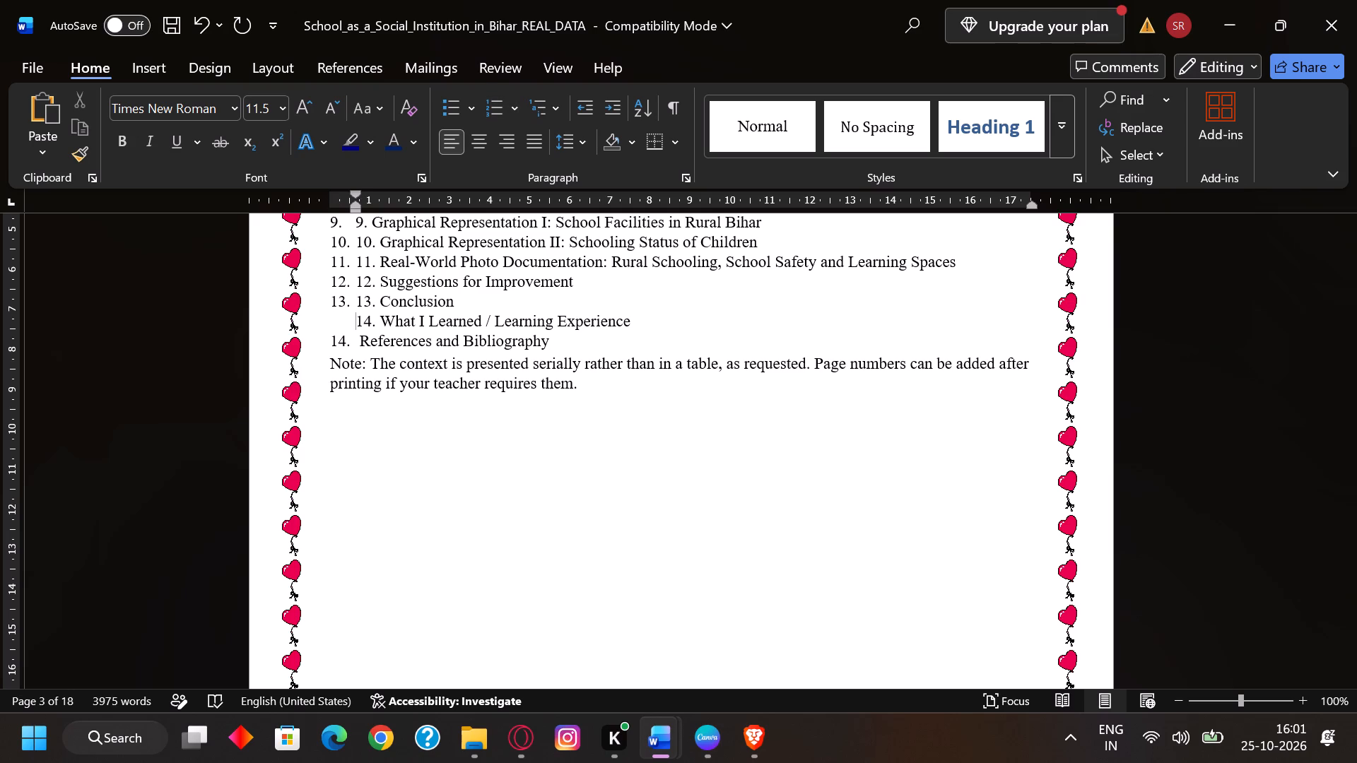
key("BackSpace")
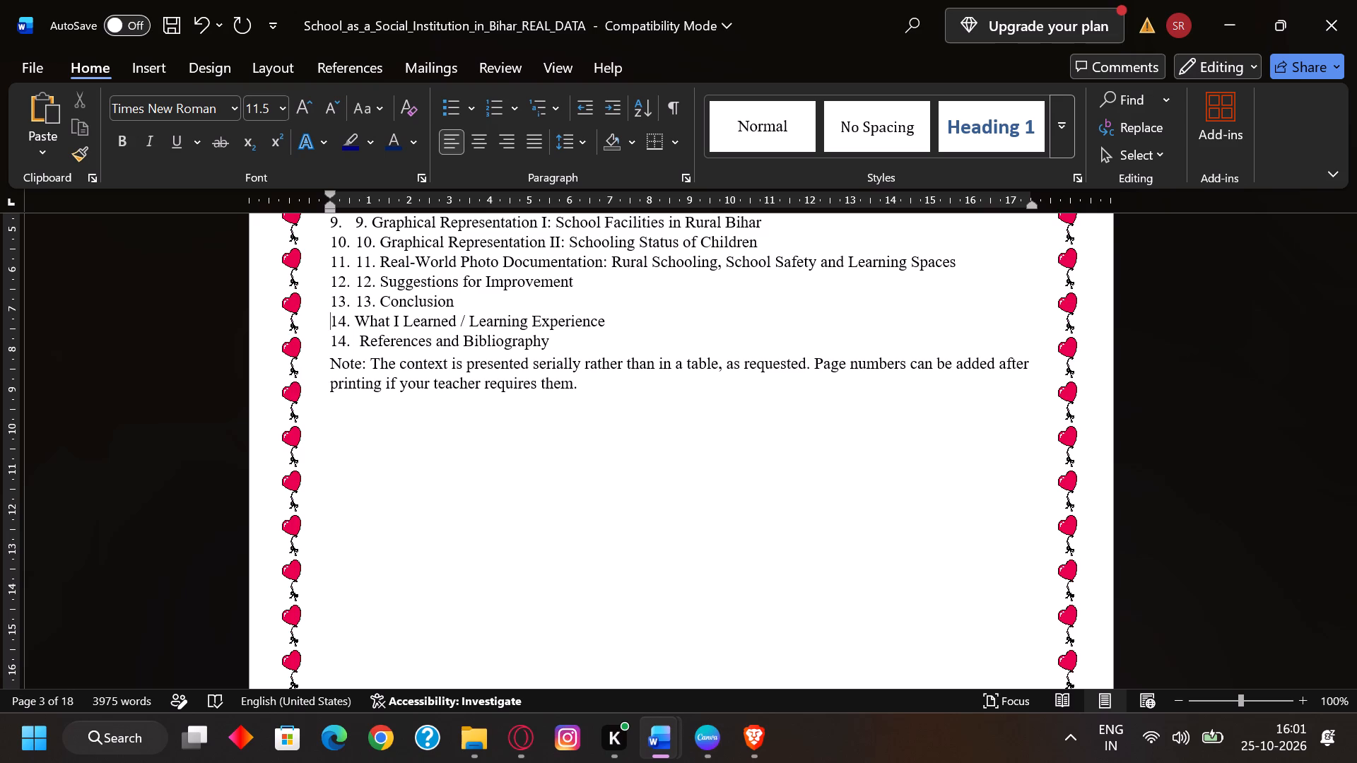
Remove both the typed "13." and the automatic list number from the "Conclusion" entry in the contents list.
key("Up")
key("Right")
key("Right")
key("Right")
key("BackSpace")
key("BackSpace")
key("BackSpace")
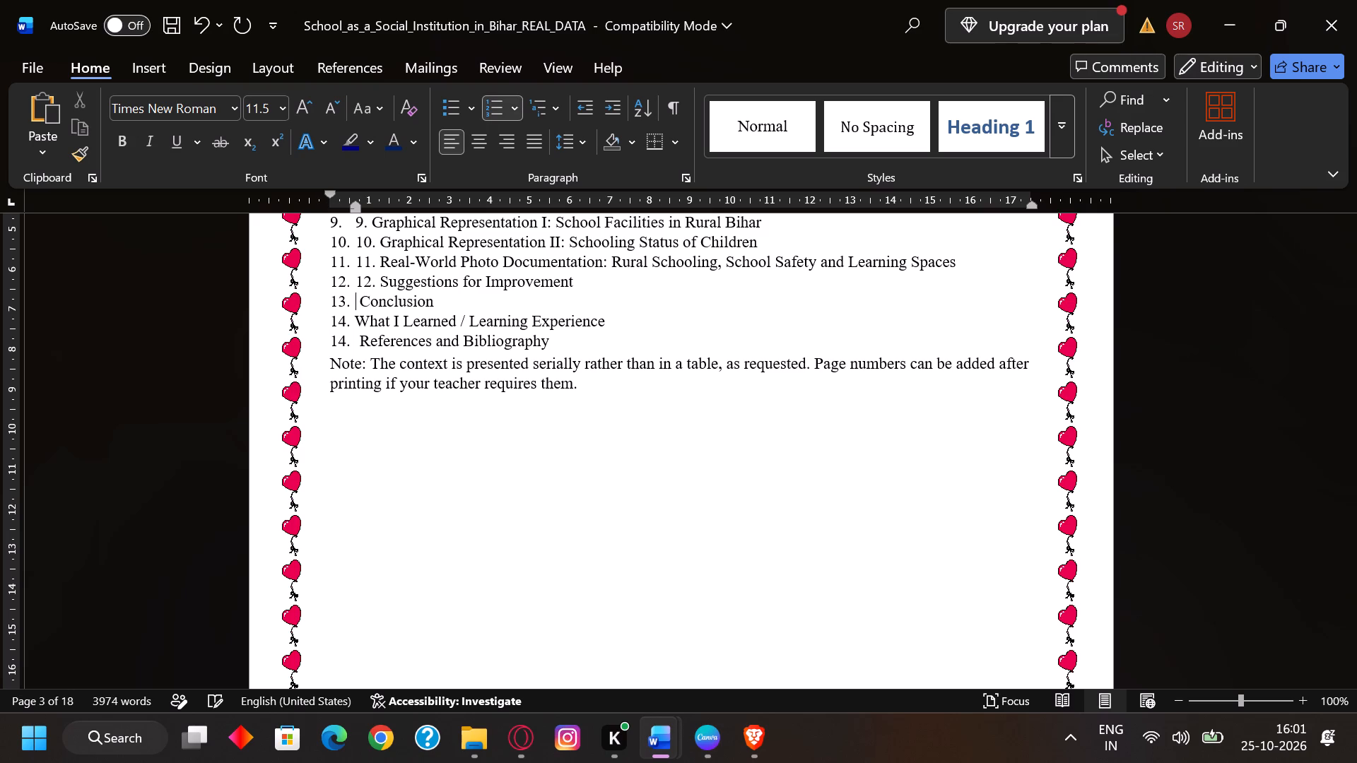
key("BackSpace")
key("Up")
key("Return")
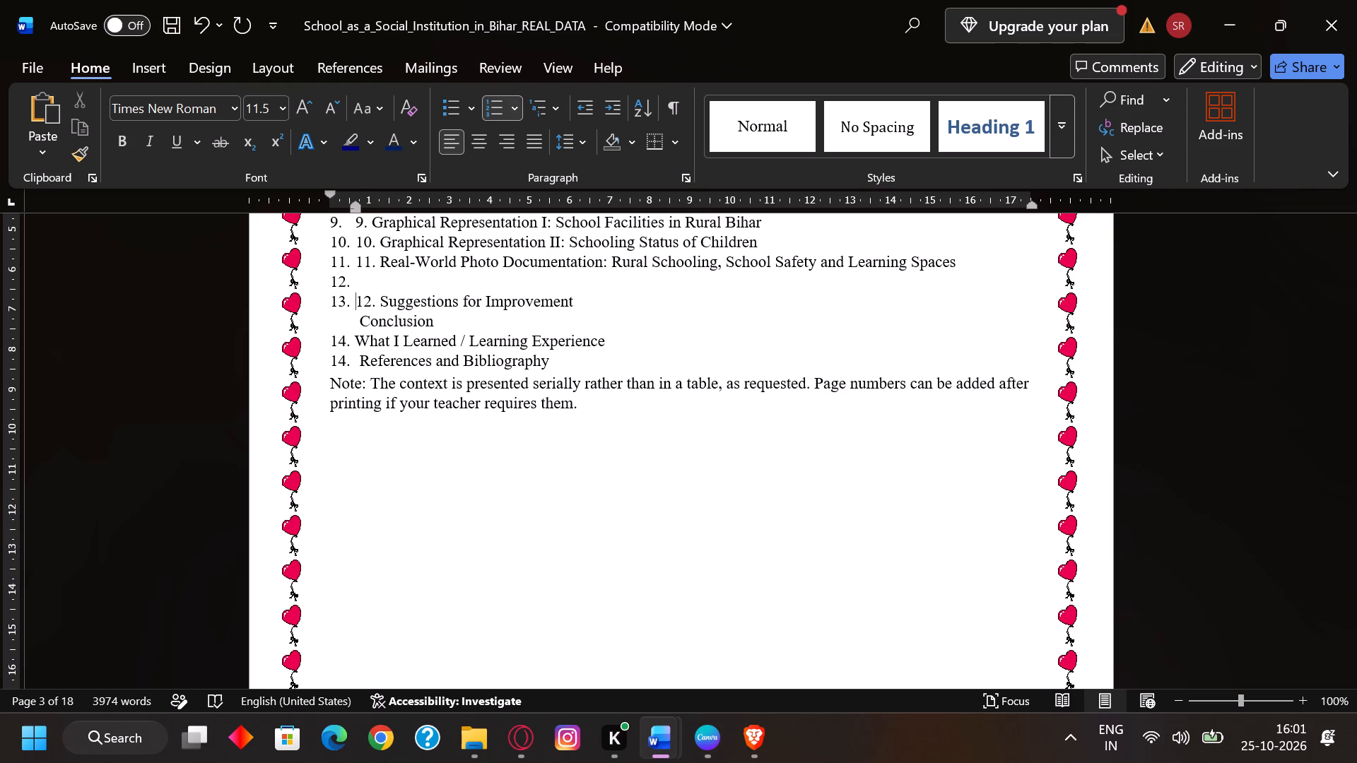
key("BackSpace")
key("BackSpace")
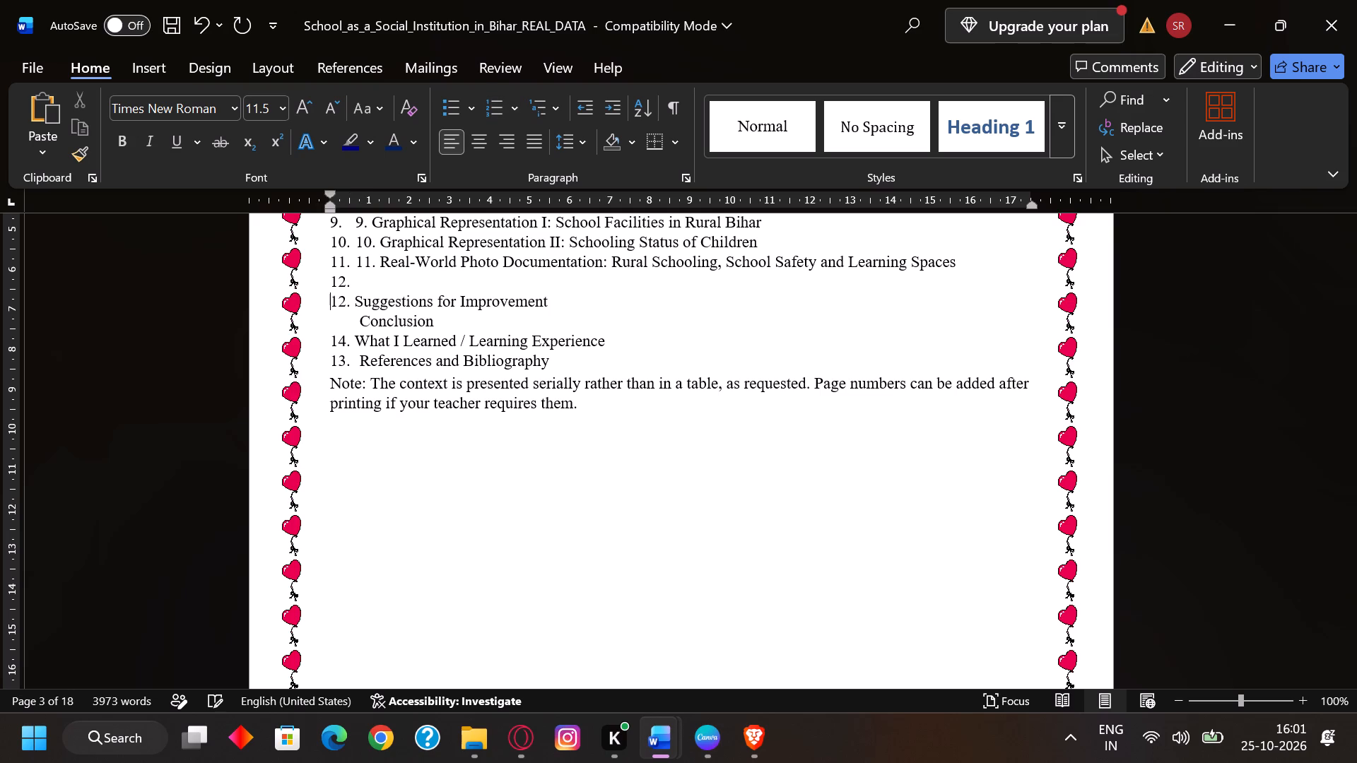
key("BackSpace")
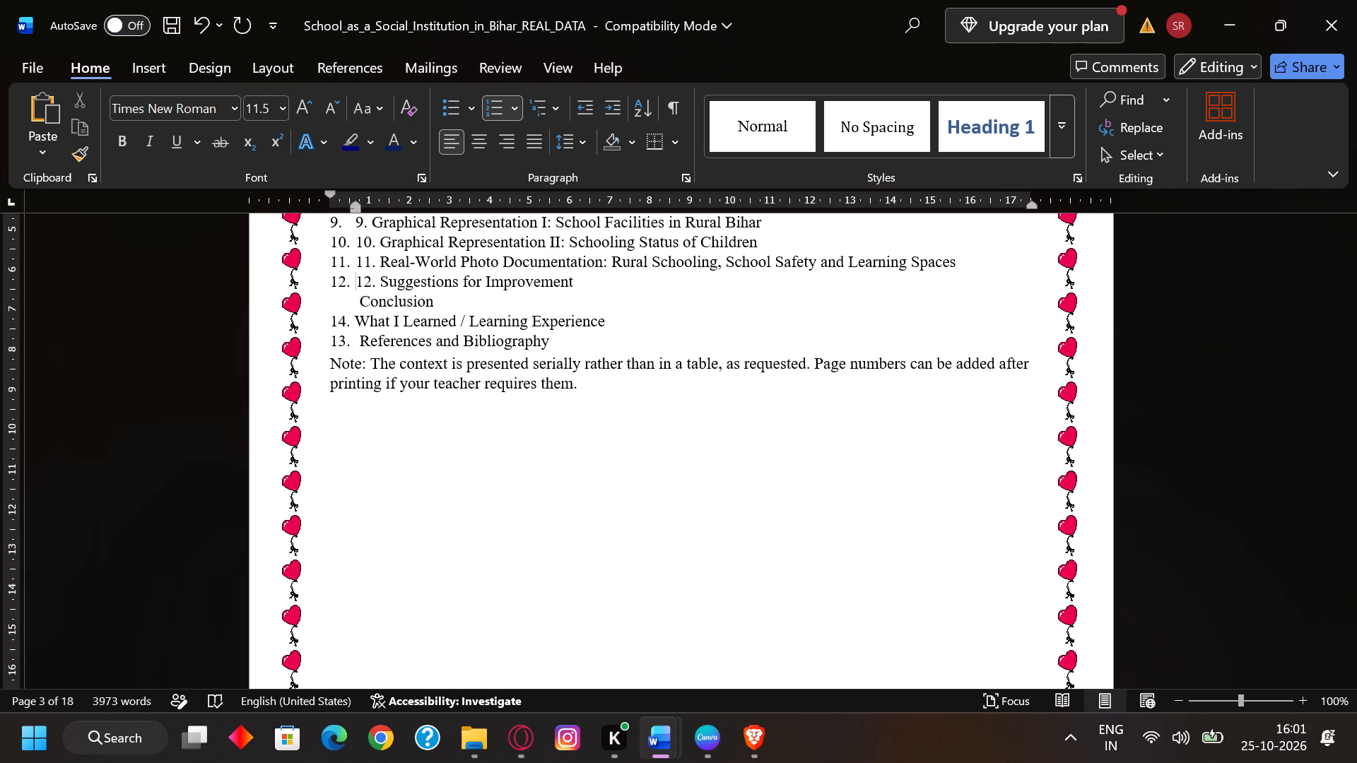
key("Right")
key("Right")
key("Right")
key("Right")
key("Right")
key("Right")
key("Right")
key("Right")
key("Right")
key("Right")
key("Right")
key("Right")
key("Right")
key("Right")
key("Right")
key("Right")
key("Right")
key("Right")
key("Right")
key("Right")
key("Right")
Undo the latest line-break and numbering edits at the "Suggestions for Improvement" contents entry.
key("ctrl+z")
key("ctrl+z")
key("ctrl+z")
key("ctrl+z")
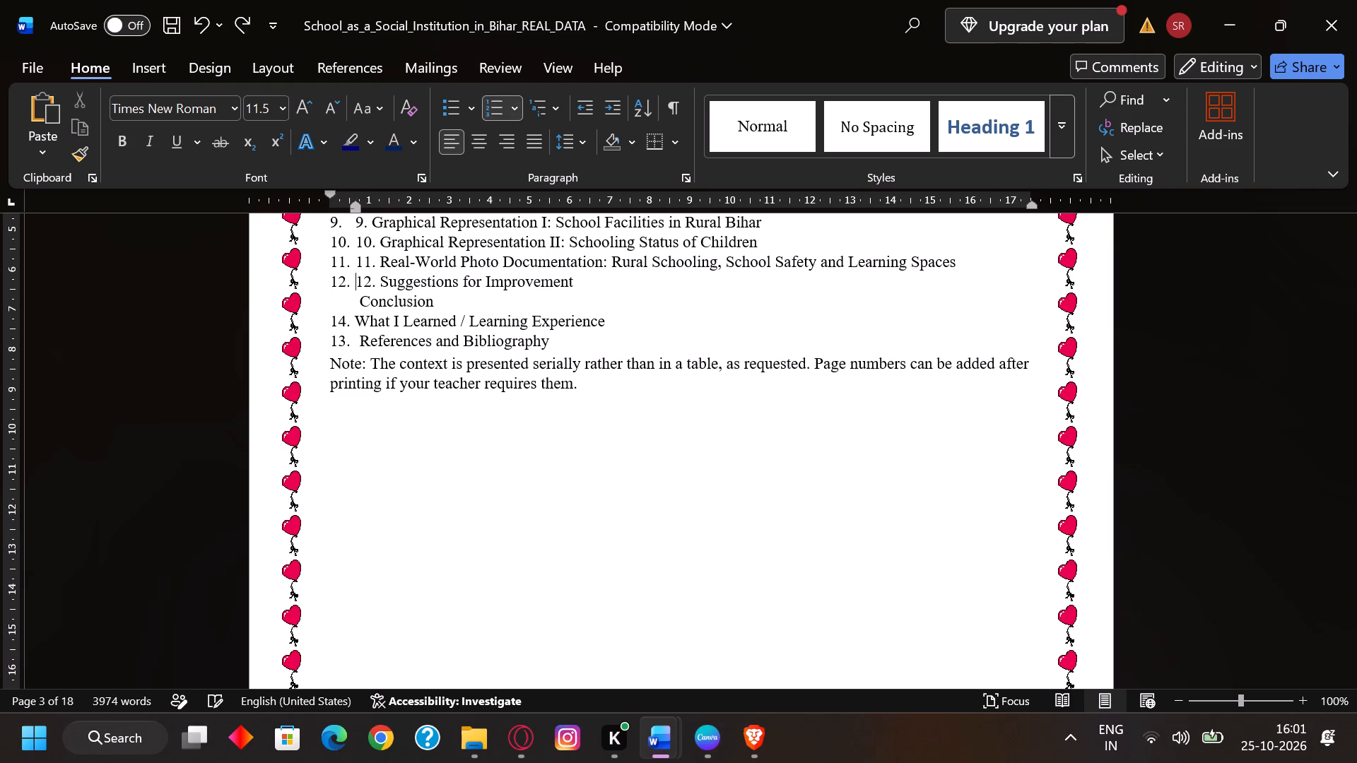
Undo the earlier edits to the "Conclusion", "What I Learned / Learning Experience" and "References and Bibliography" contents entries, restoring their typed numbers 13., 14. and 15.
key("ctrl+z")
key("ctrl+z")
key("ctrl+z")
key("ctrl+z")
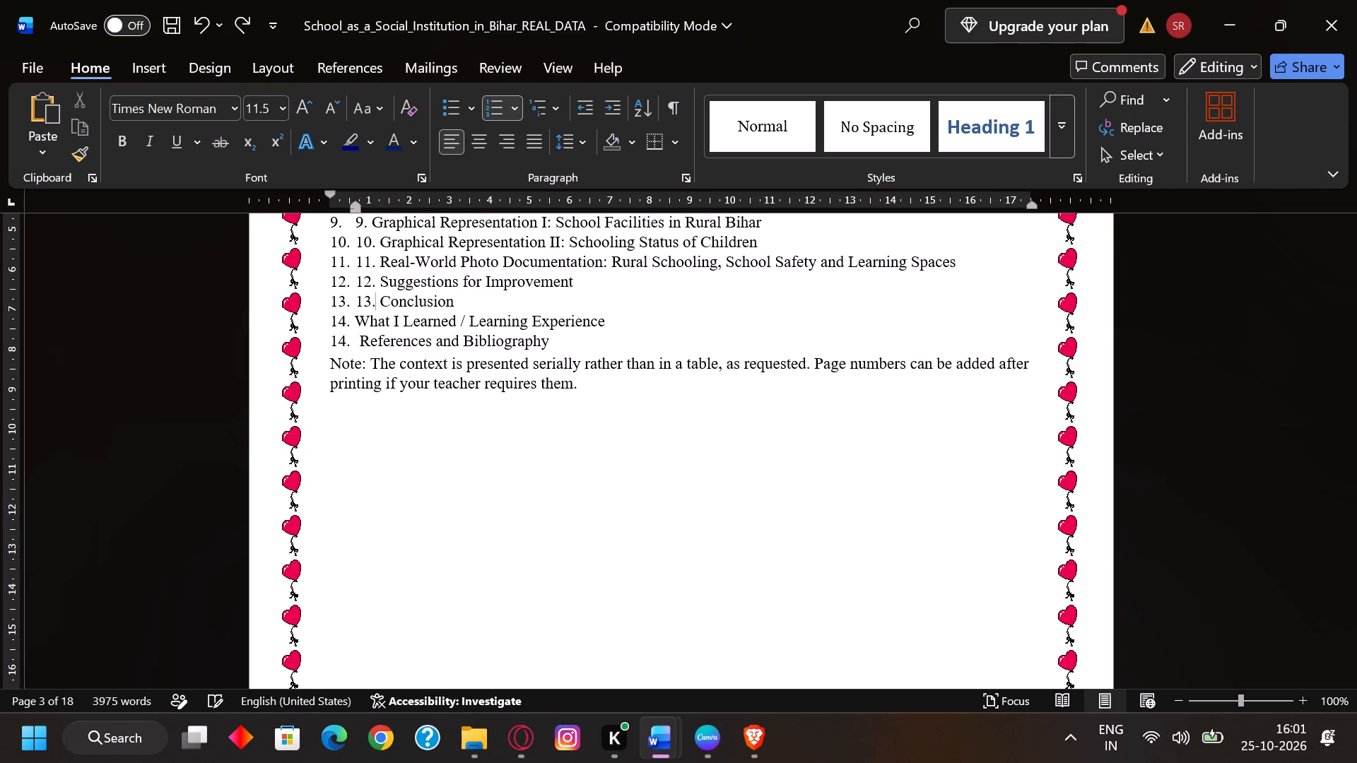
key("ctrl+z")
key("ctrl+z")
key("ctrl+z")
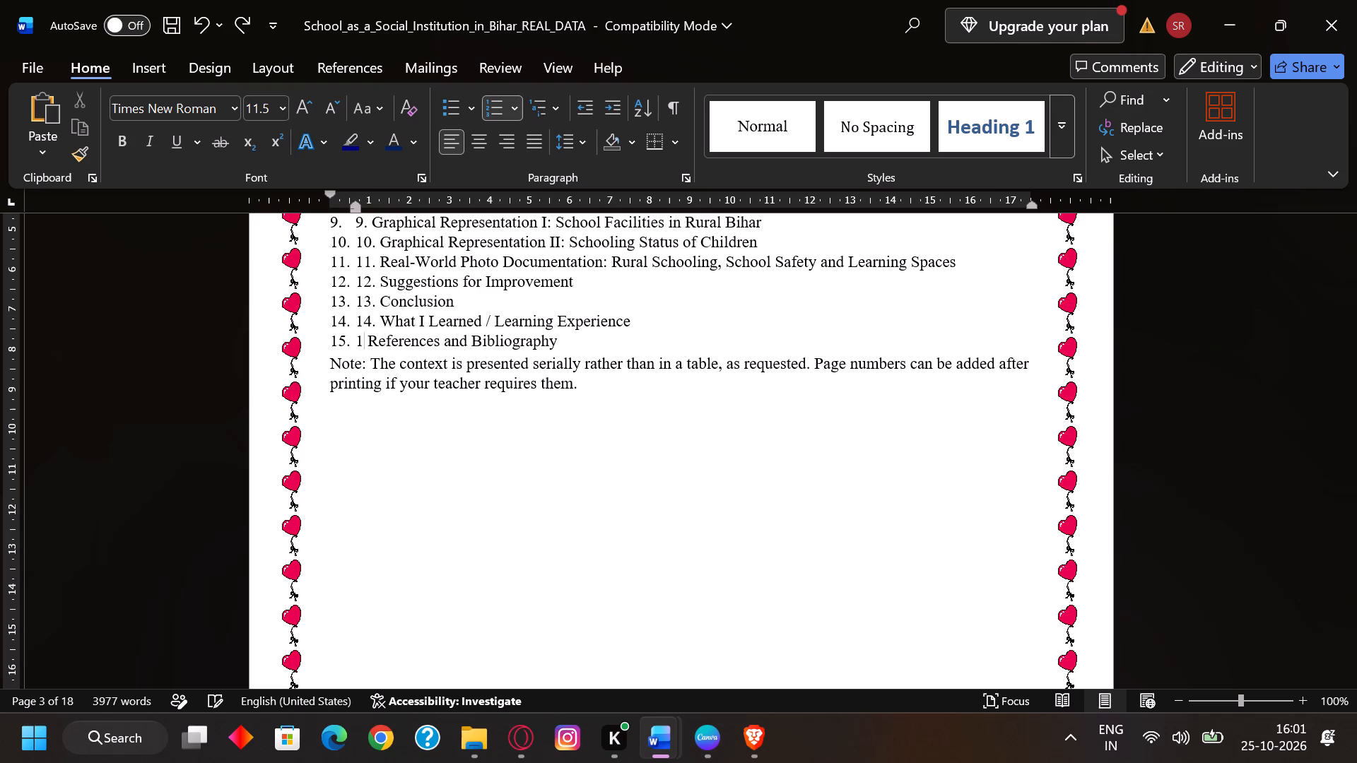
key("ctrl+z")
key("ctrl+z")
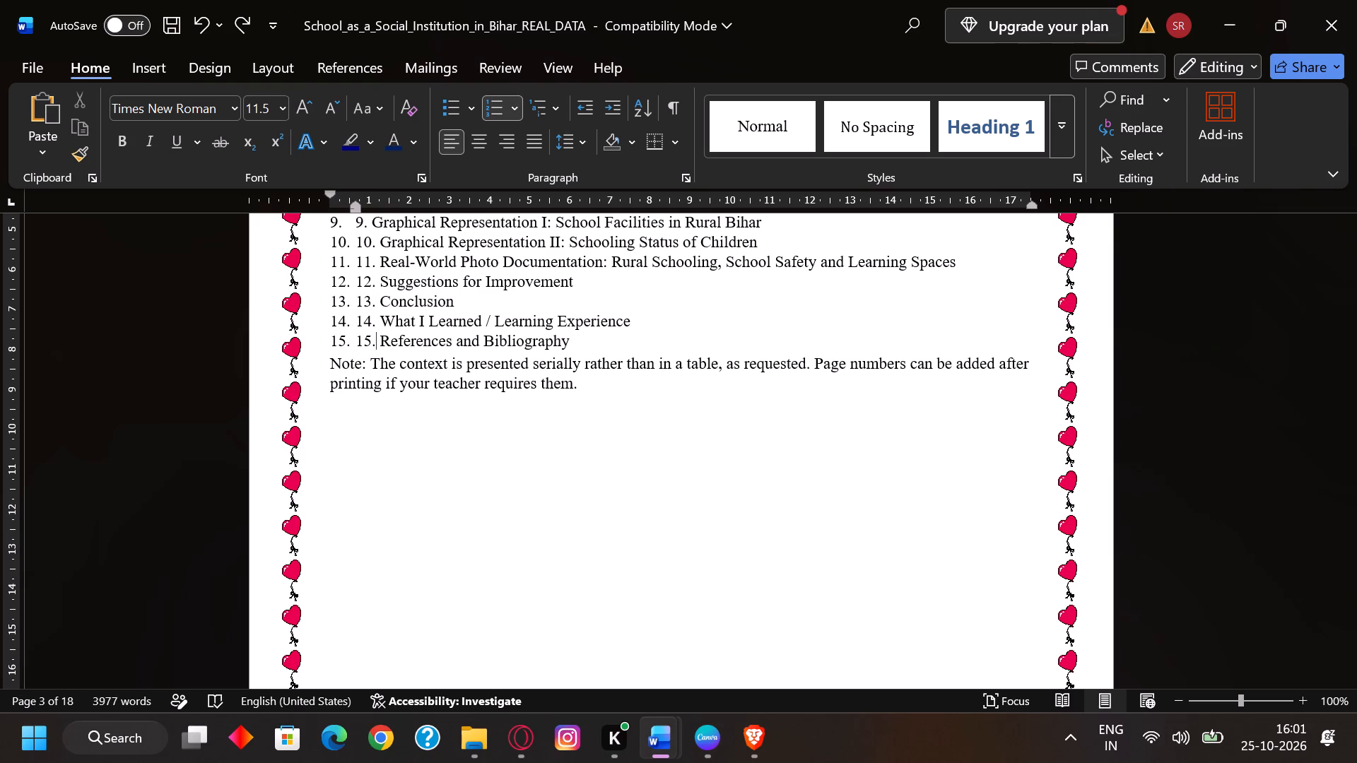
Remove the automatic list numbering from all fifteen contents entries, Introduction through References and Bibliography, keeping their typed numbers.
scroll(501, 396, "up", 3)
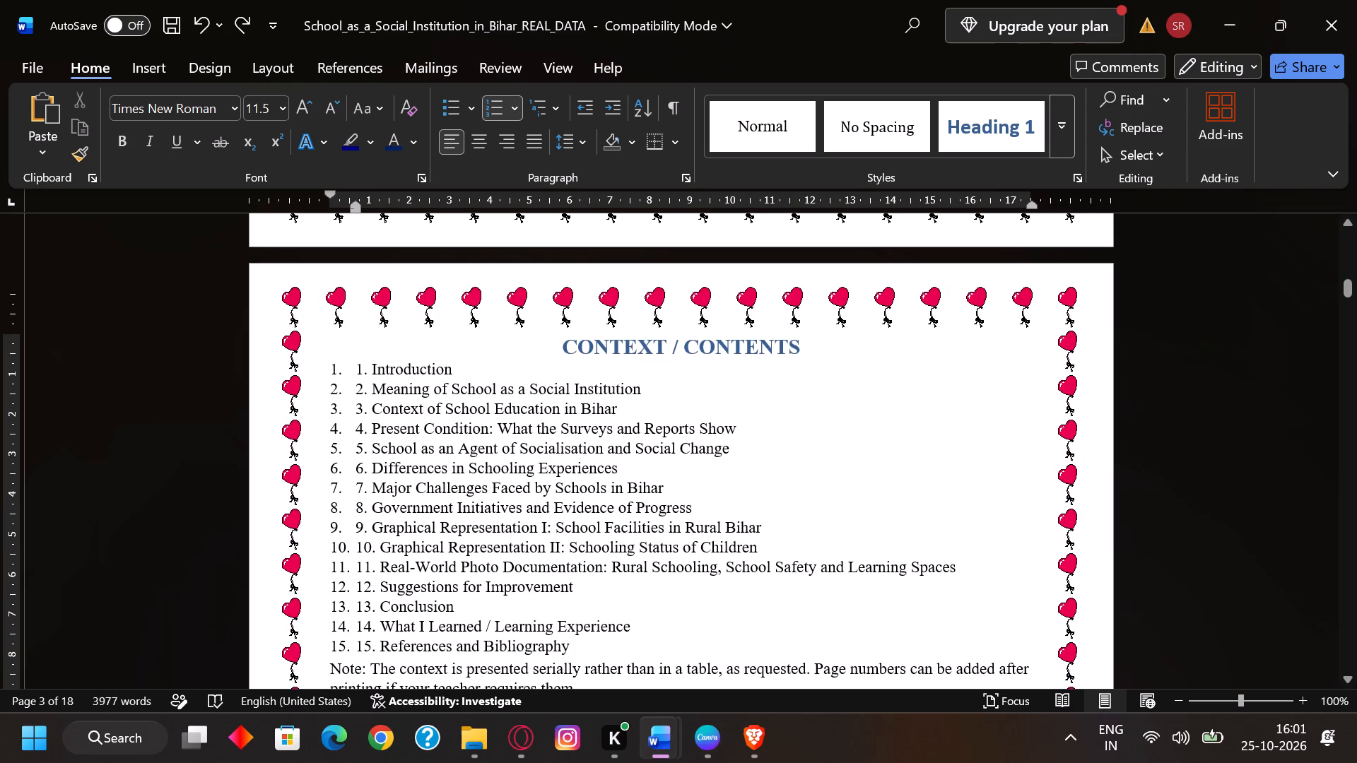
left_click_drag(353, 369, 367, 374)
left_click_drag(367, 374, 548, 678)
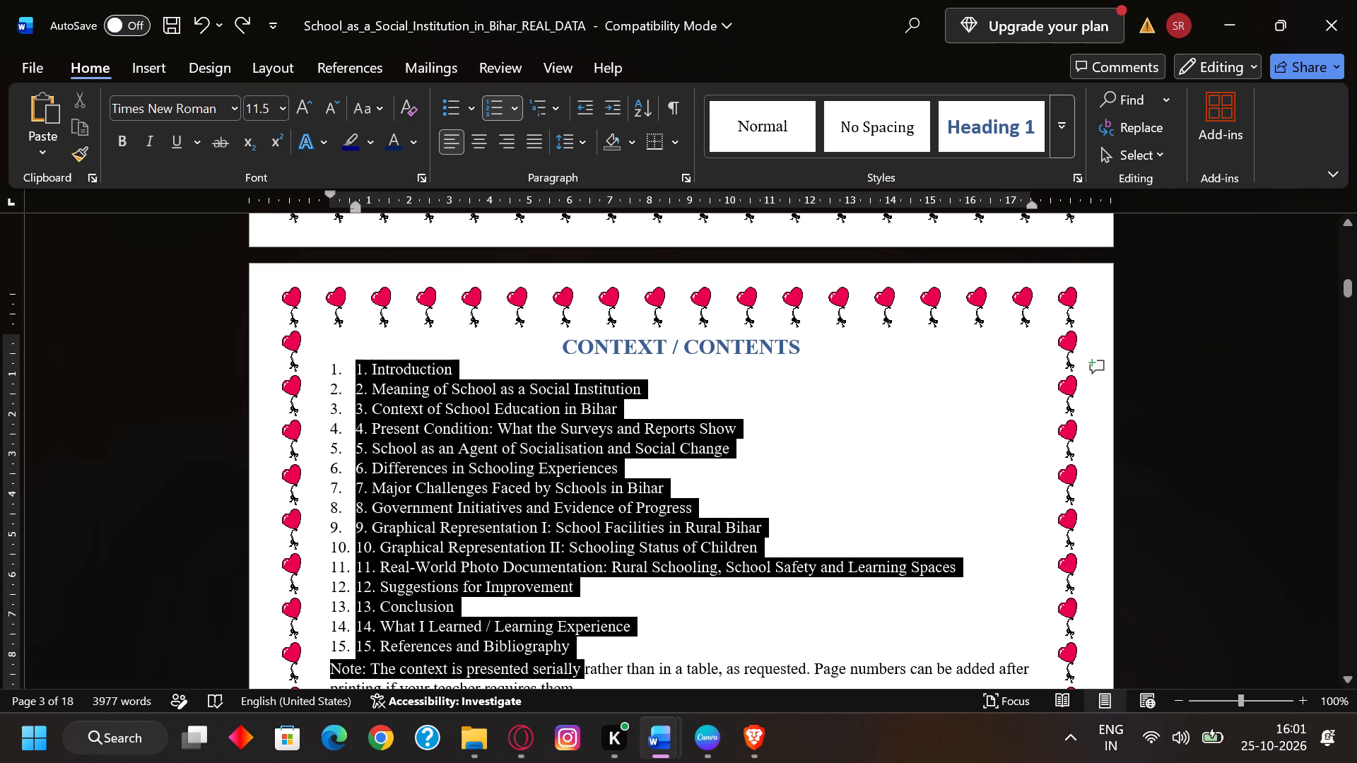
left_click_drag(548, 678, 587, 620)
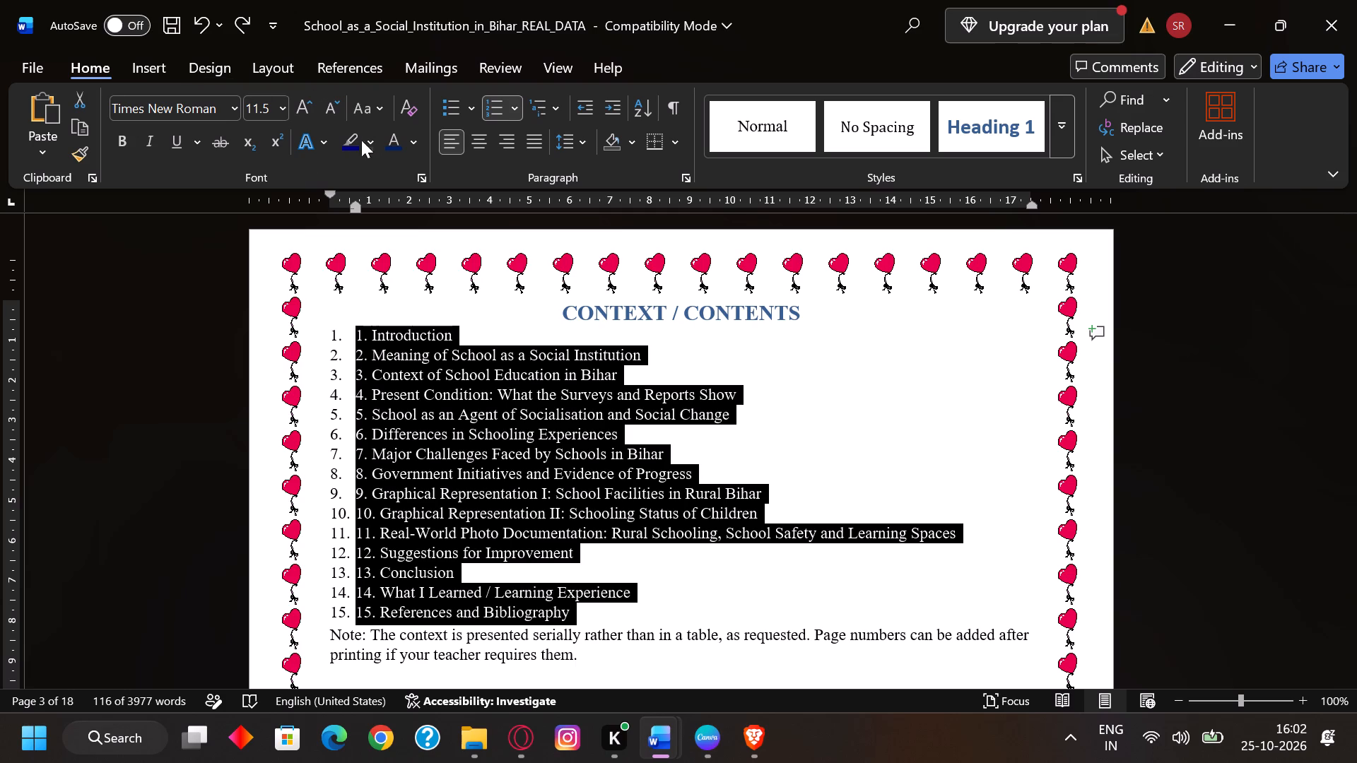
left_click(493, 114)
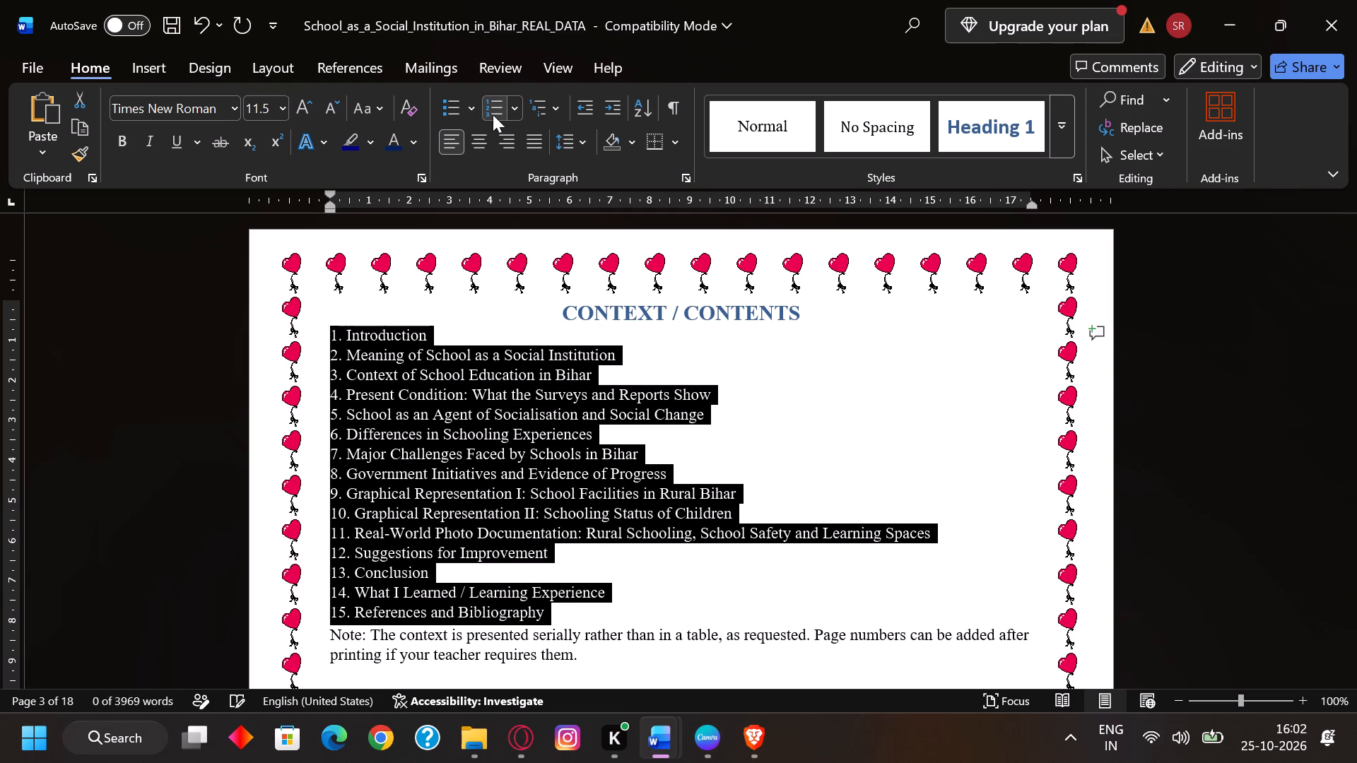
left_click(749, 390)
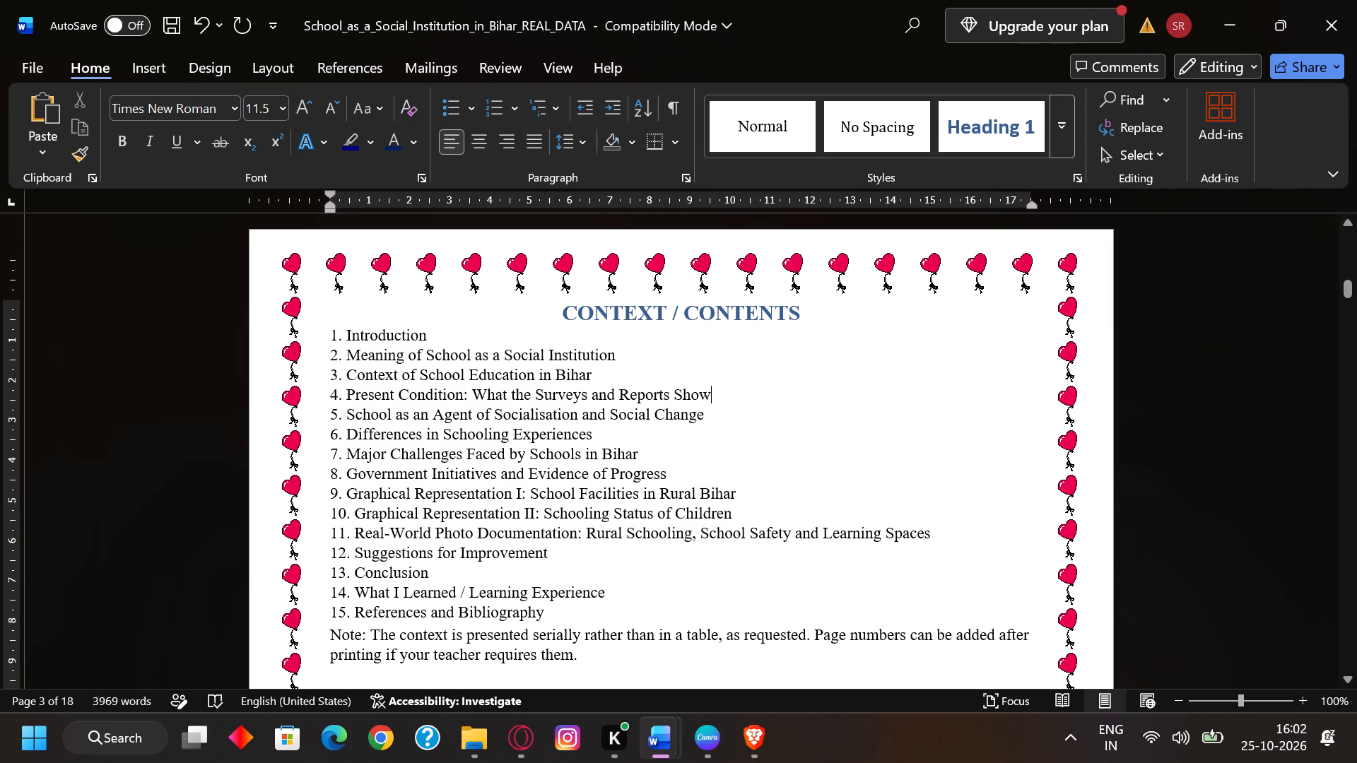
Add one blank line above and one below the heading "3. CONTEXT OF SCHOOL EDUCATION IN BIHAR".
scroll(443, 452, "down", 1)
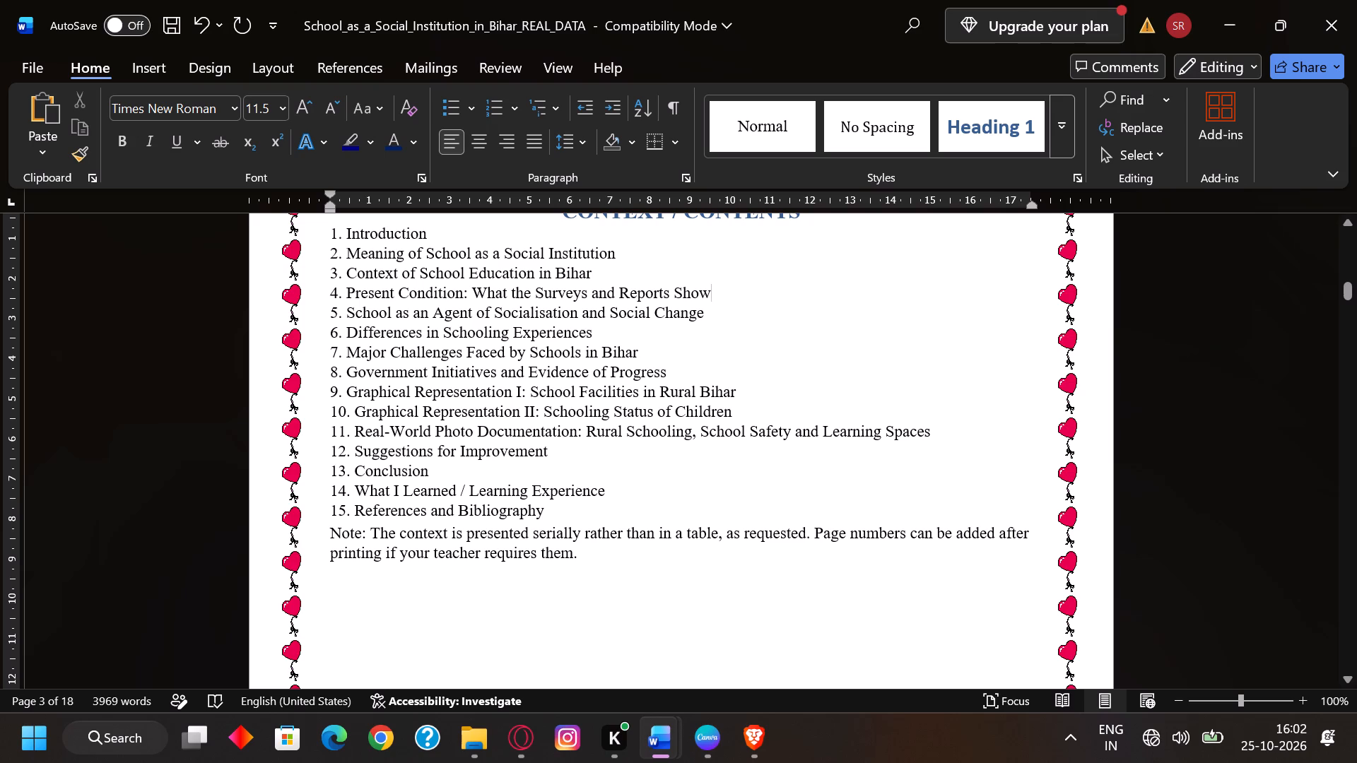
scroll(402, 395, "down", 12)
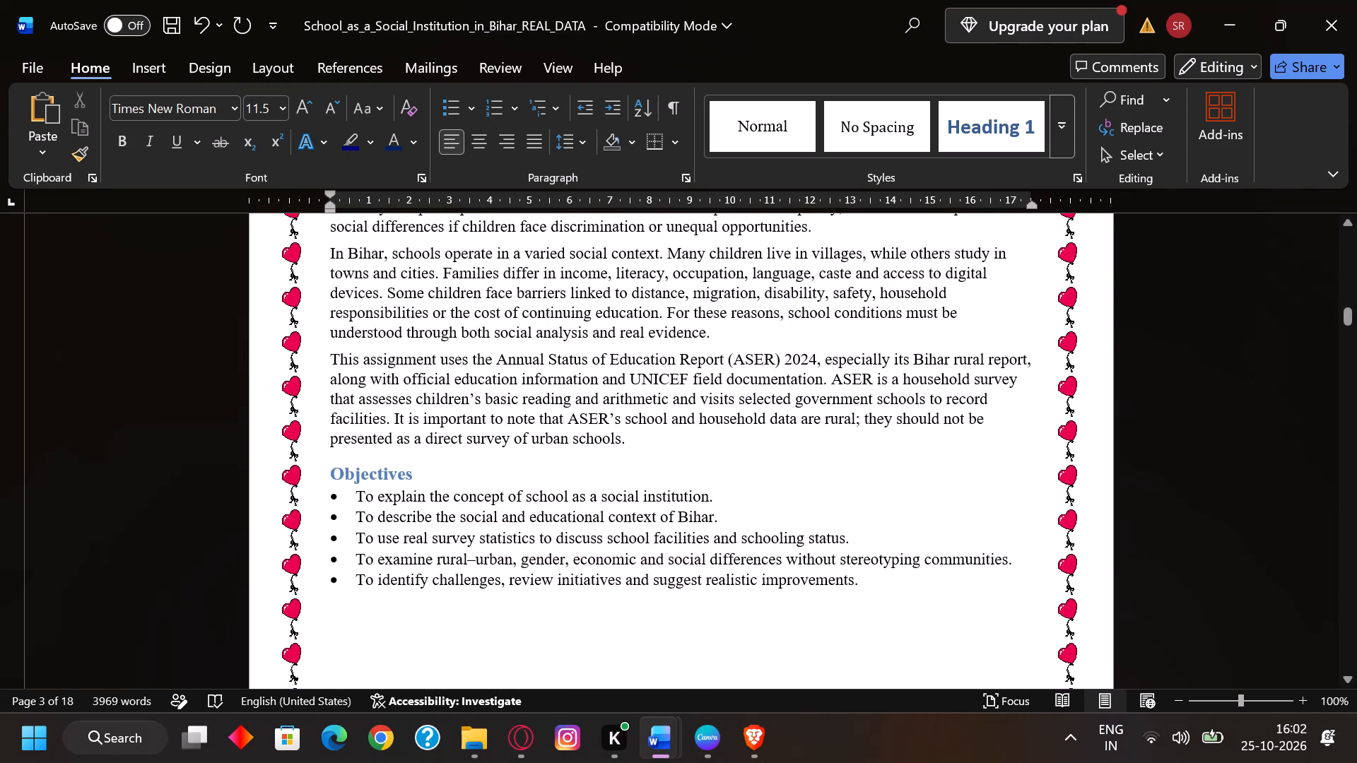
scroll(409, 357, "down", 11)
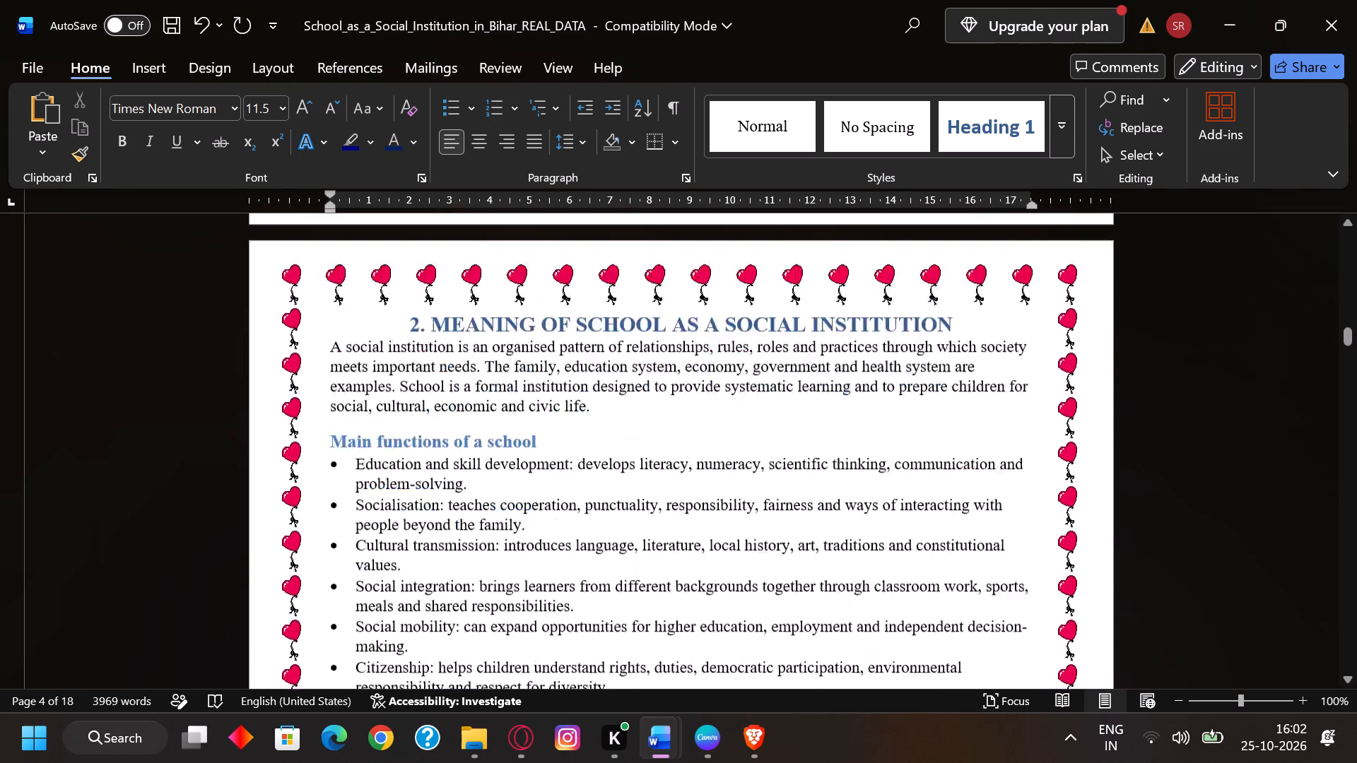
scroll(412, 339, "down", 10)
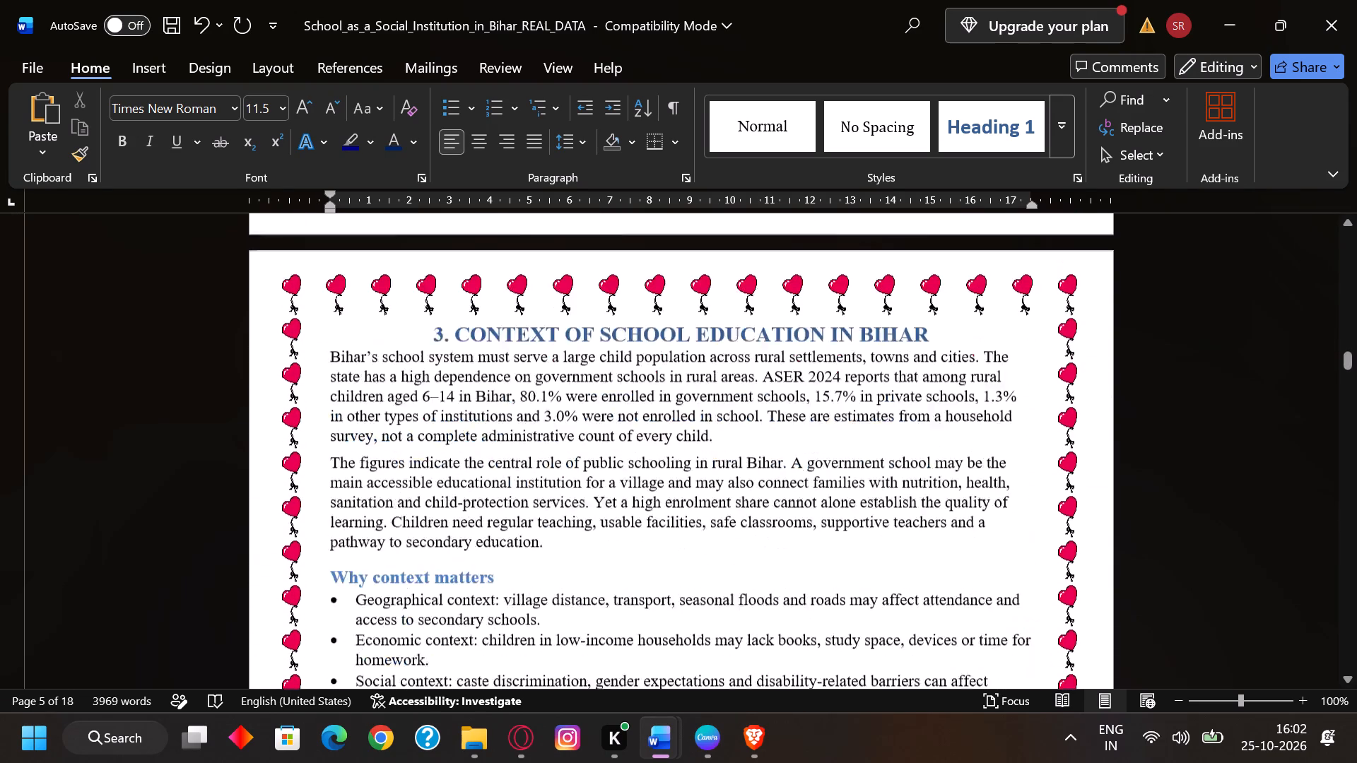
scroll(412, 339, "down", 3)
scroll(412, 339, "up", 5)
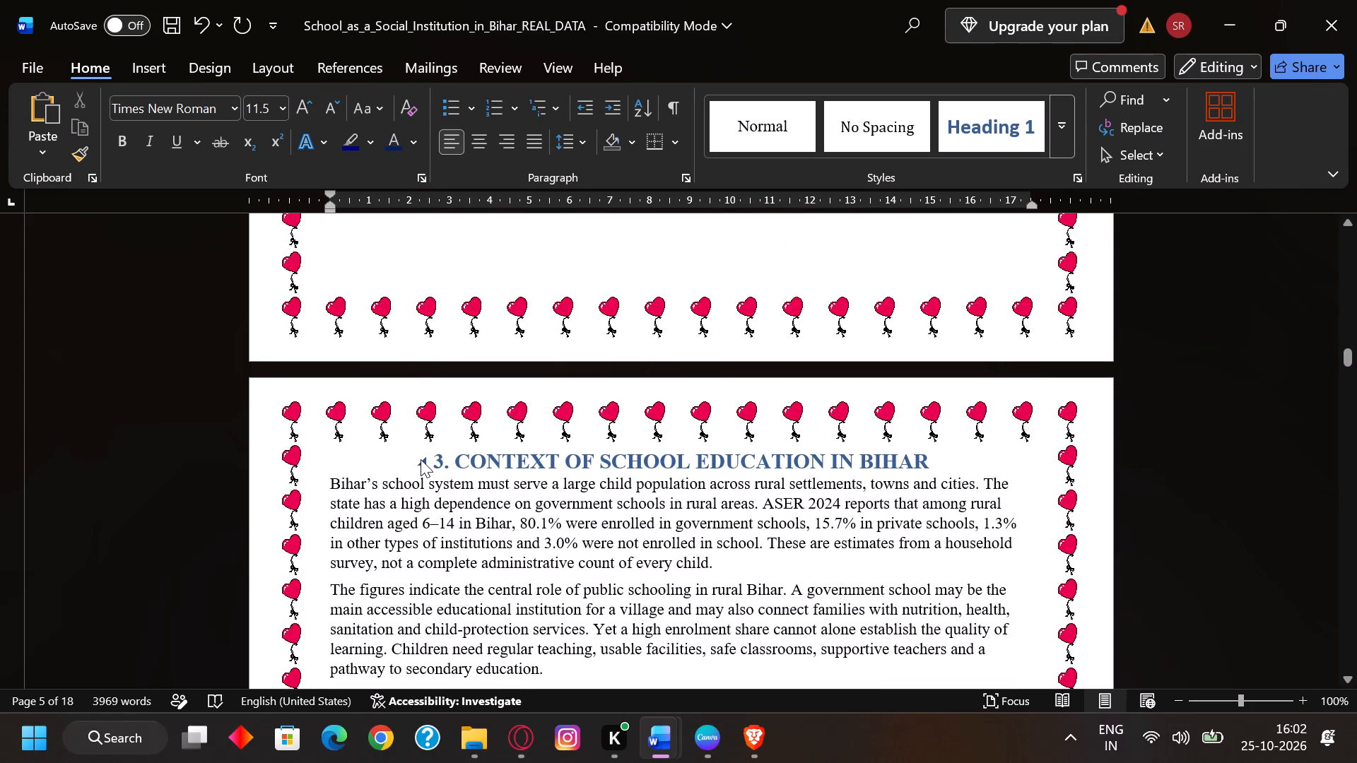
left_click(411, 461)
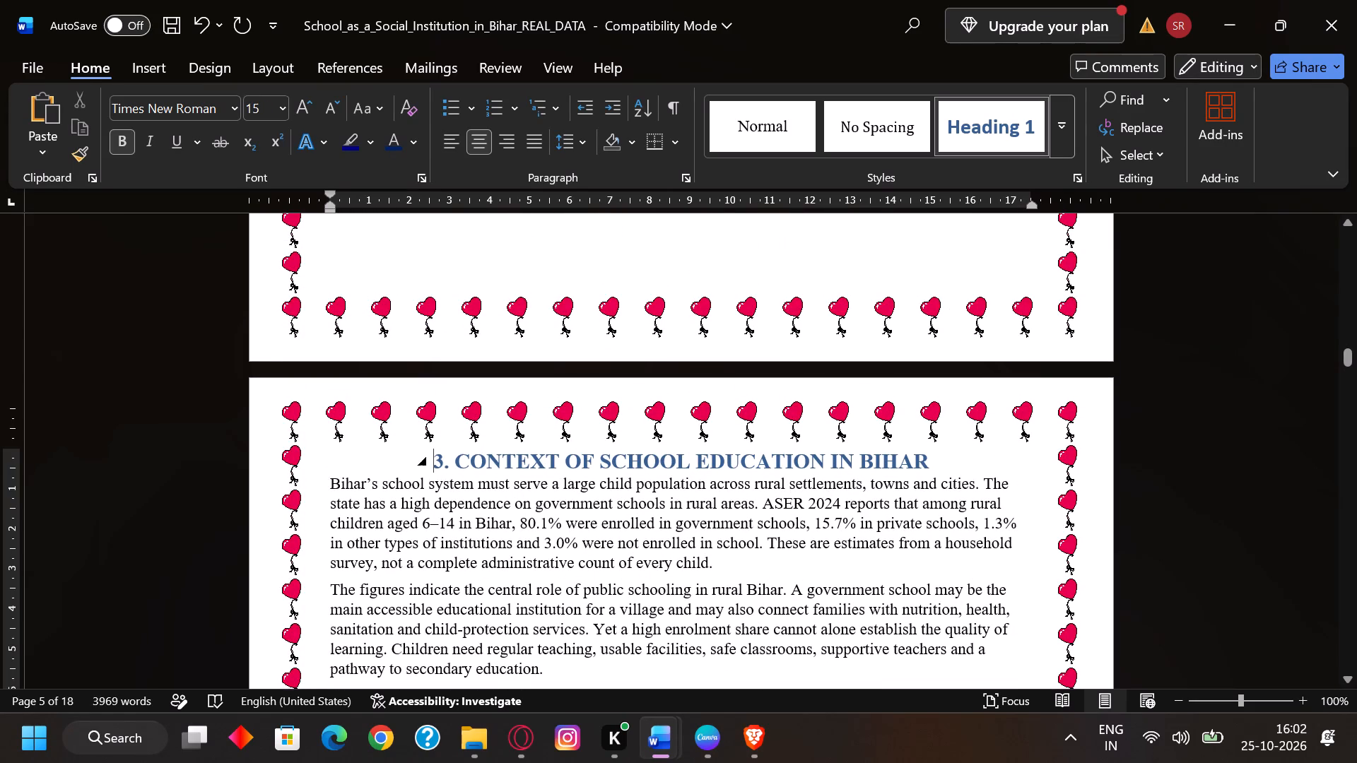
key("Return")
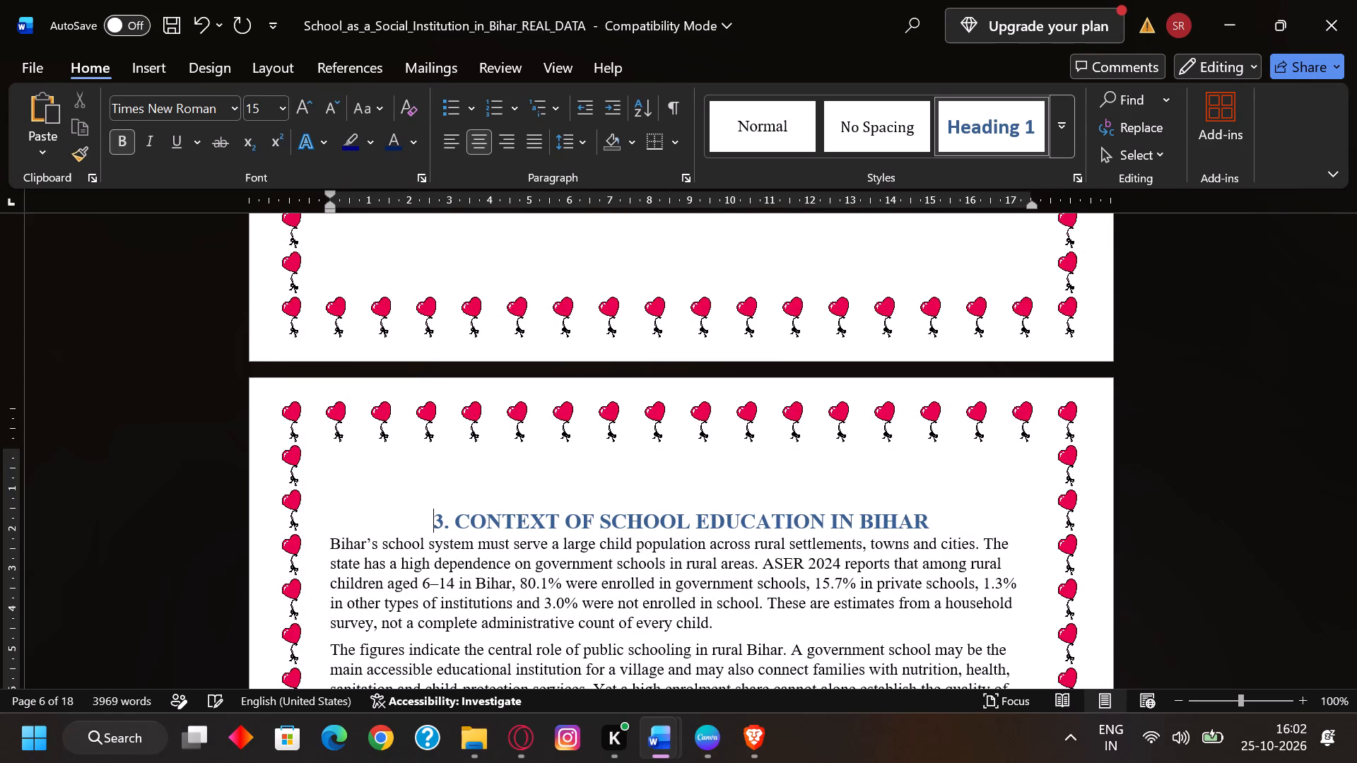
key("Return")
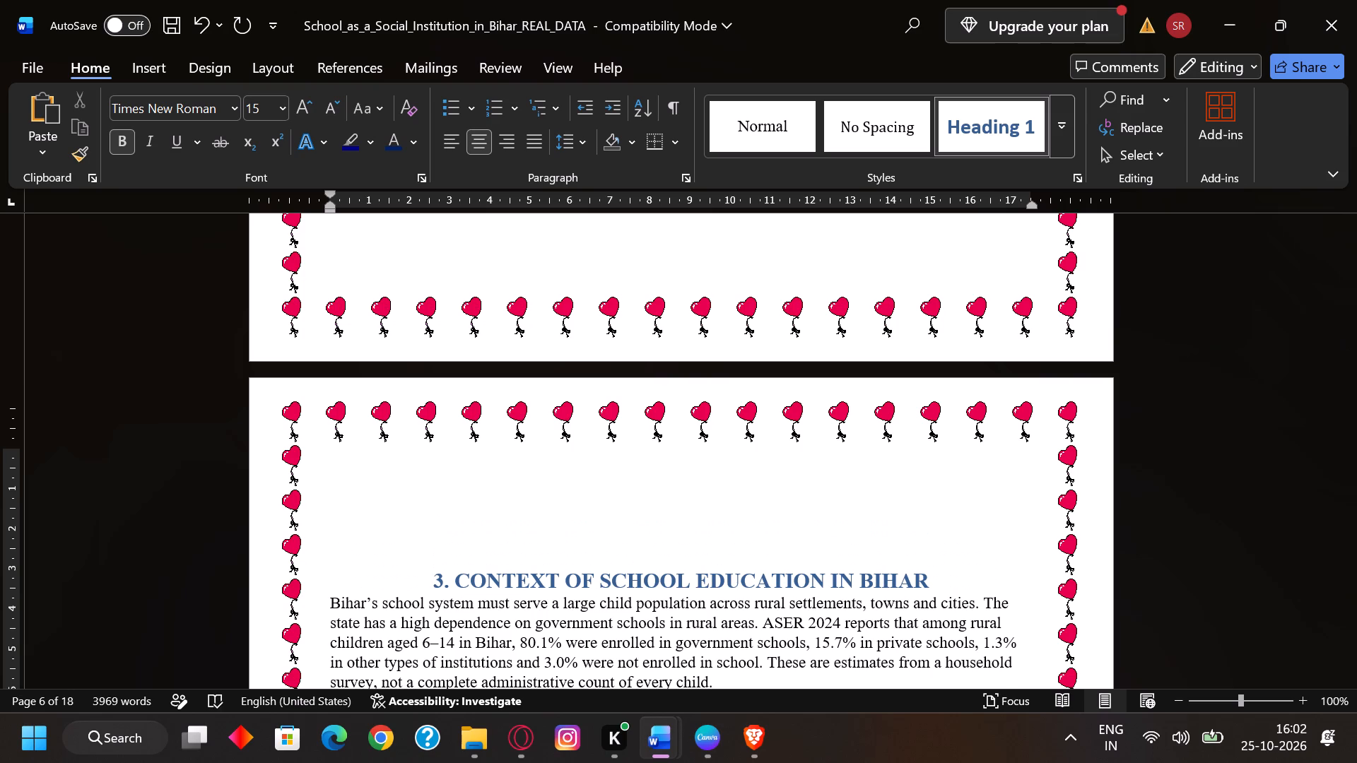
key("BackSpace")
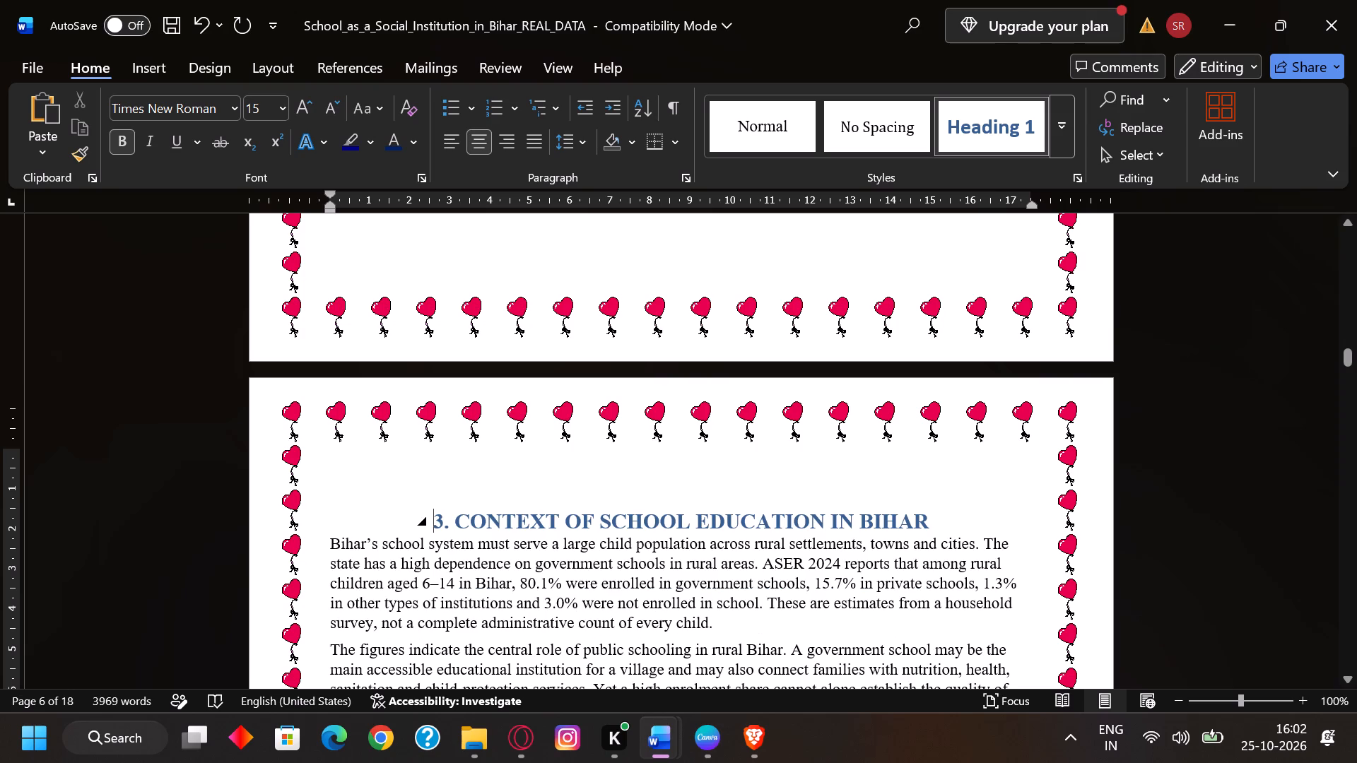
left_click(934, 521)
key("Return")
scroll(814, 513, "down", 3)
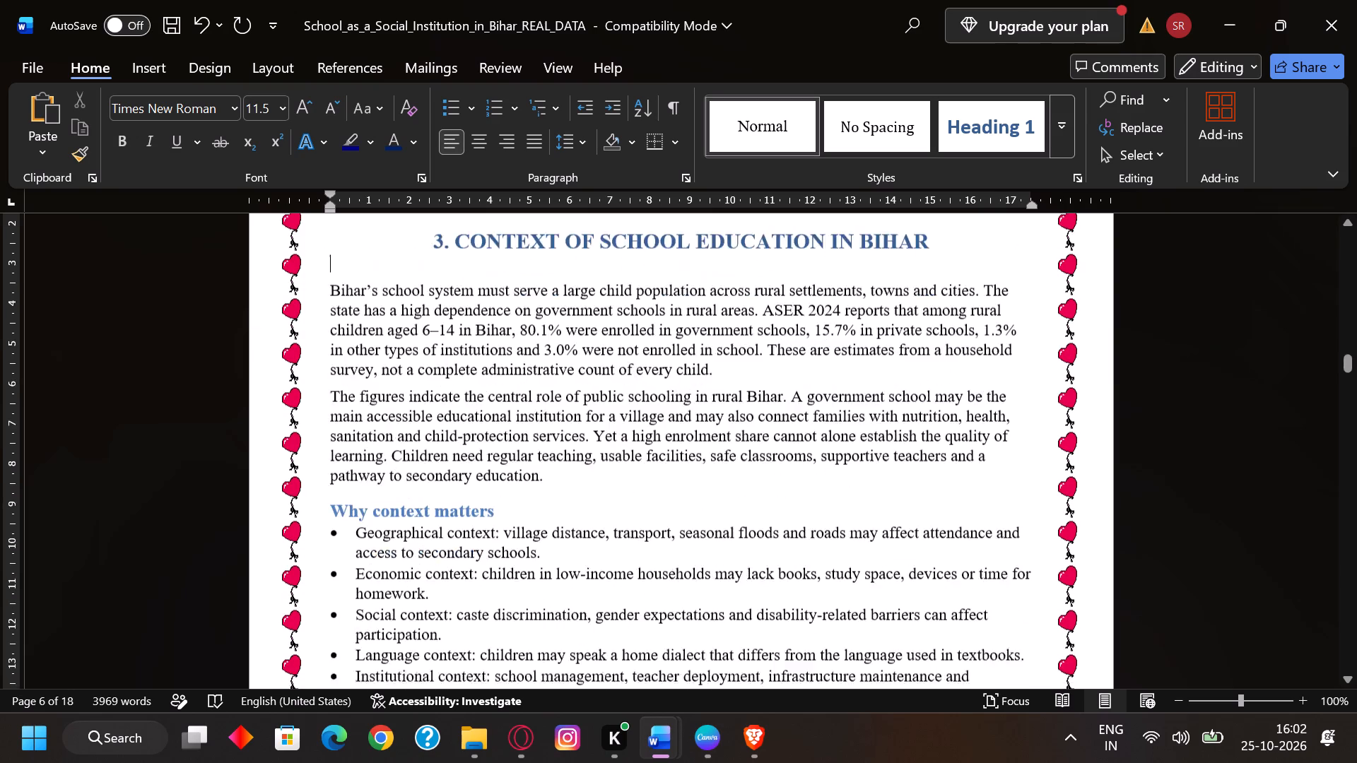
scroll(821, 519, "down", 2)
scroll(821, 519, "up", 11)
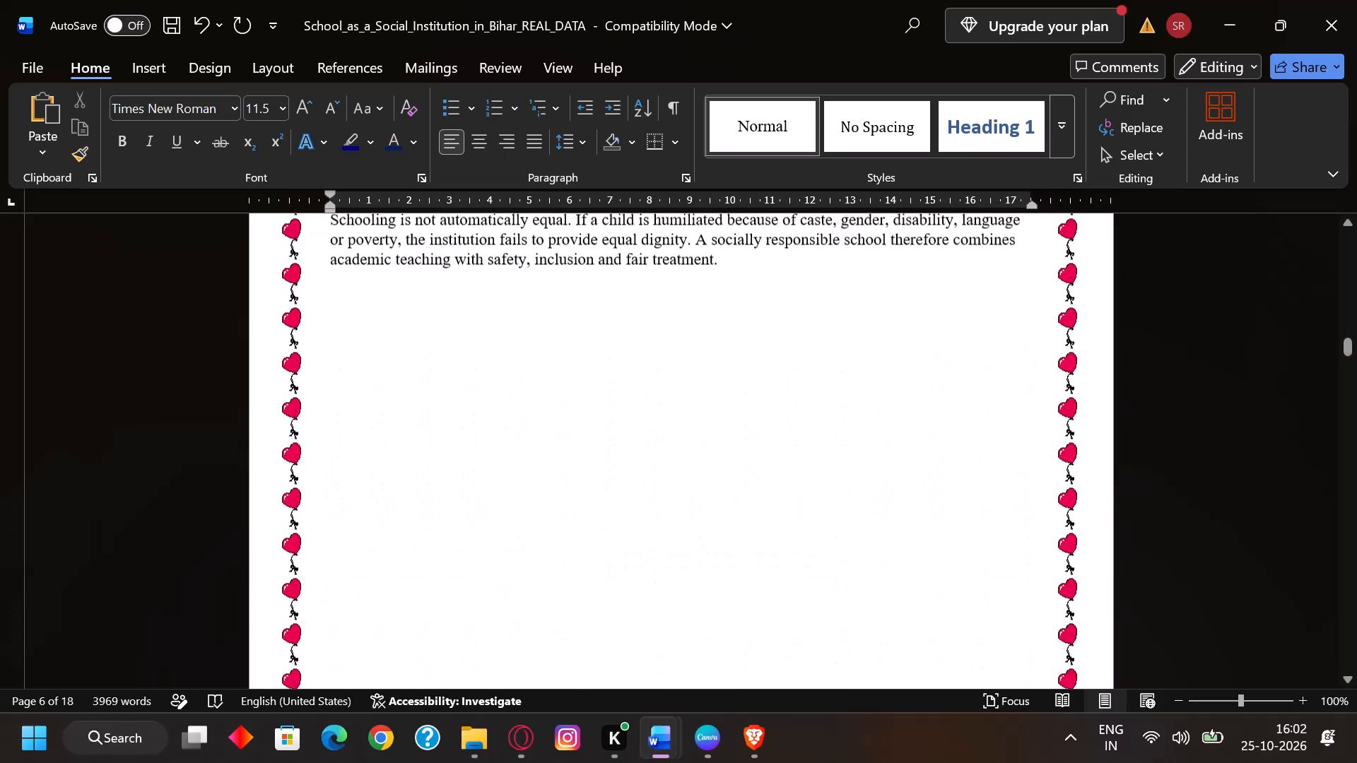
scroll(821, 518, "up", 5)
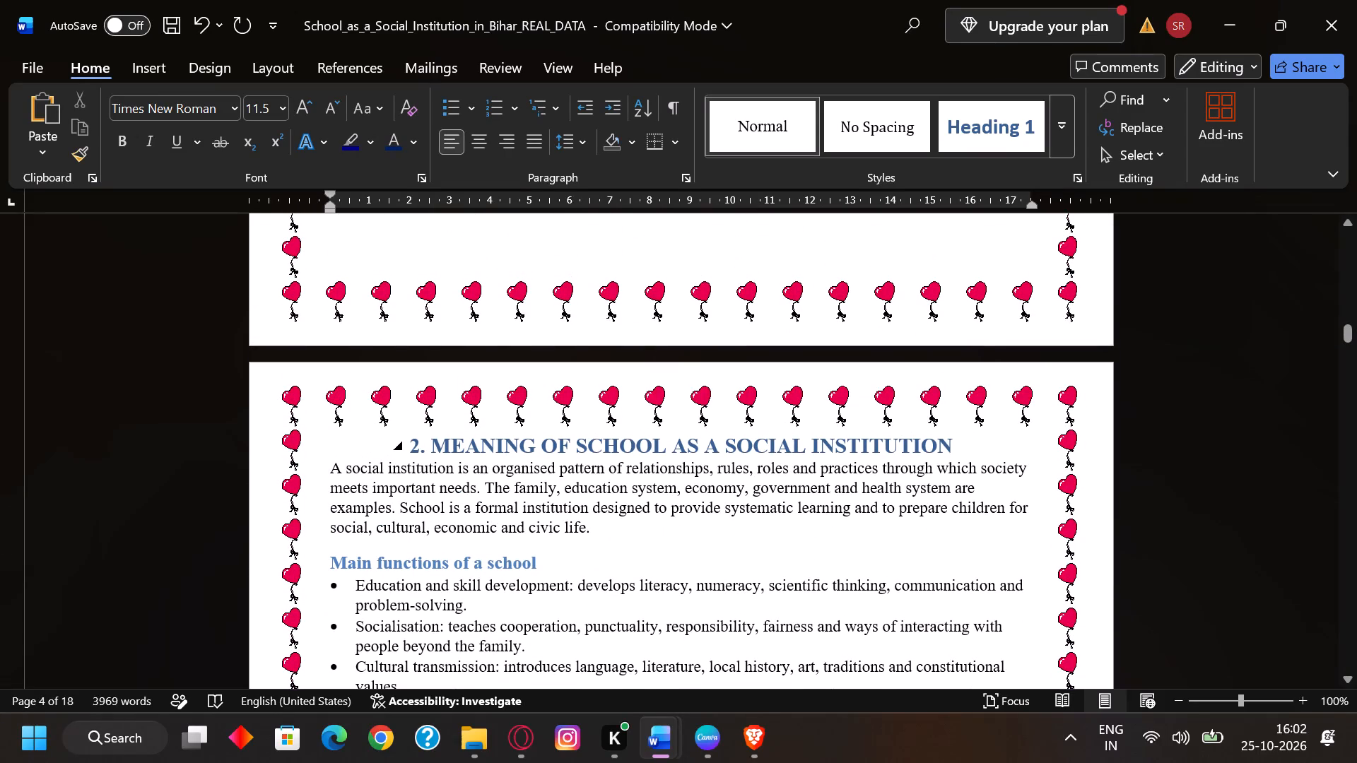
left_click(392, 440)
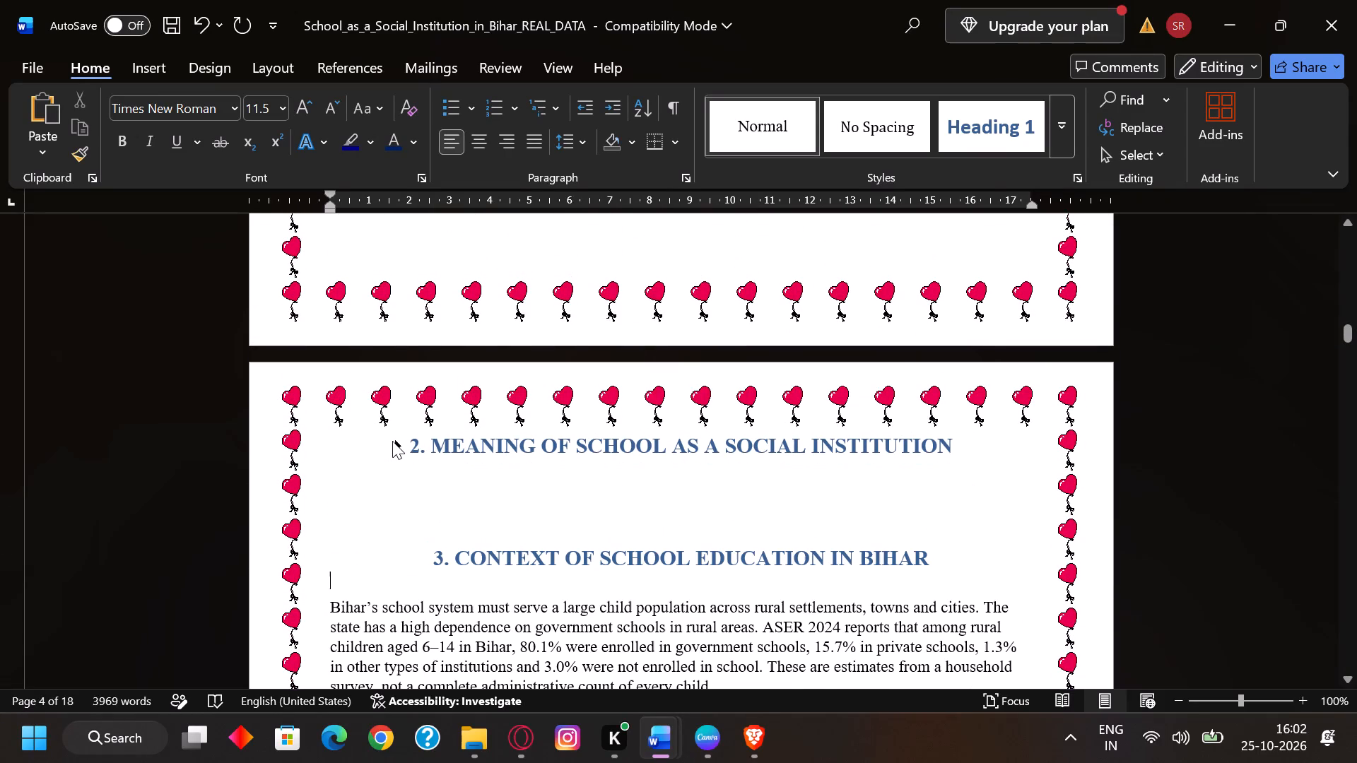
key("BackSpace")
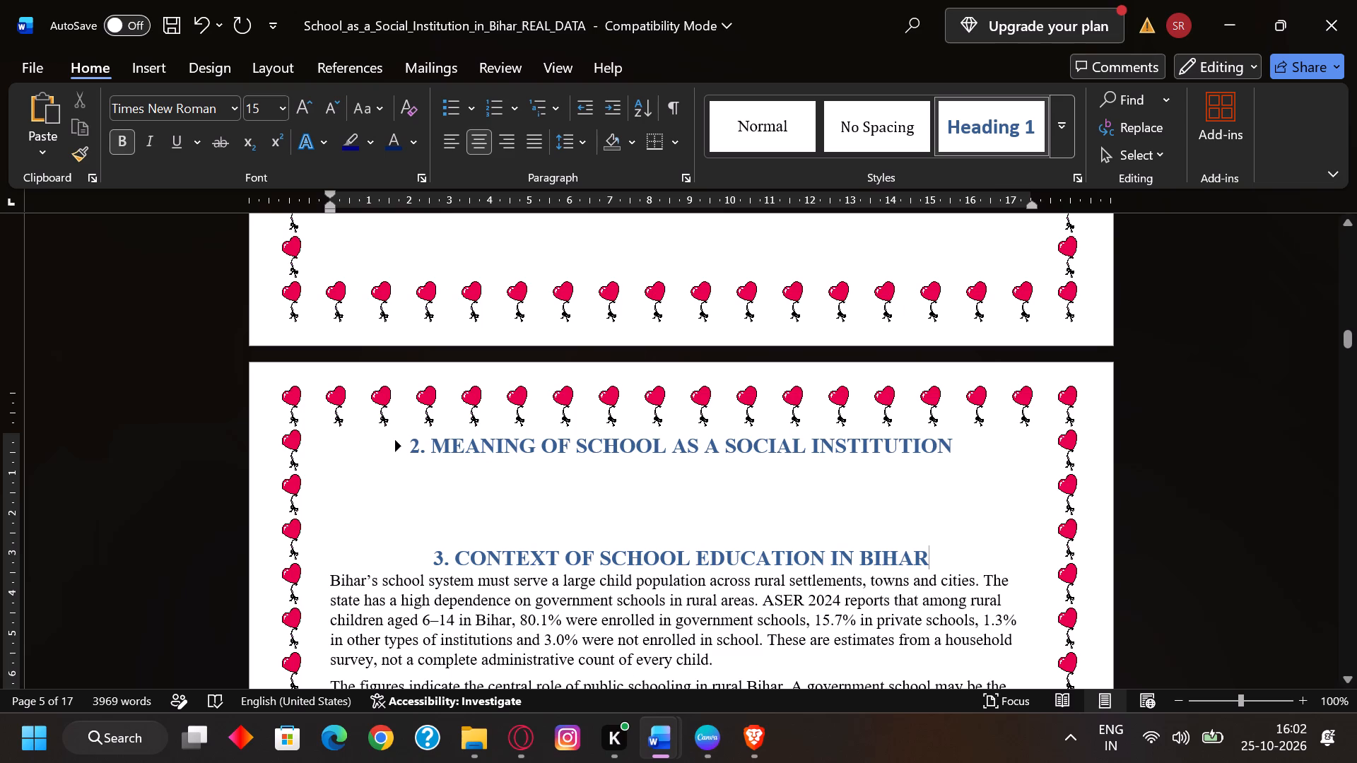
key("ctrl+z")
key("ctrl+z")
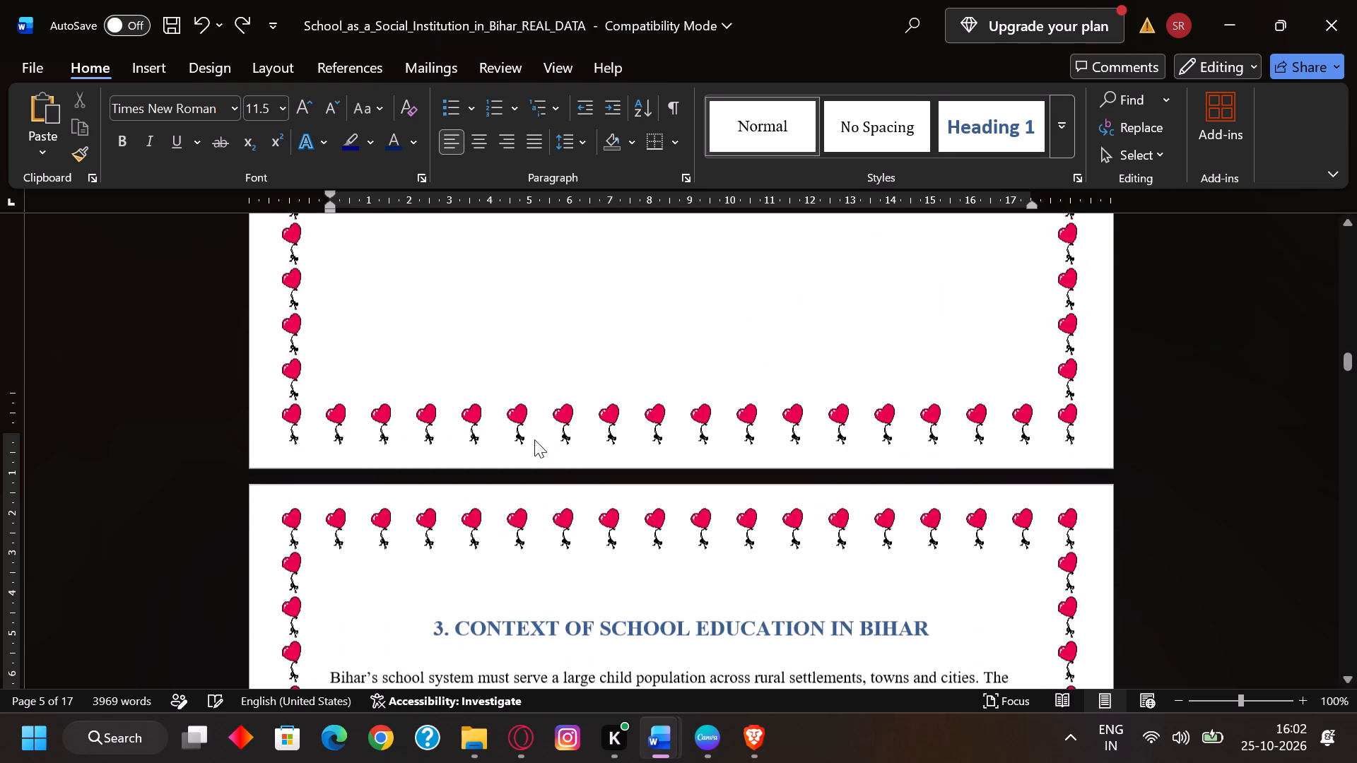
Add one blank line above and one below the heading "2. MEANING OF SCHOOL AS A SOCIAL INSTITUTION".
scroll(498, 512, "up", 9)
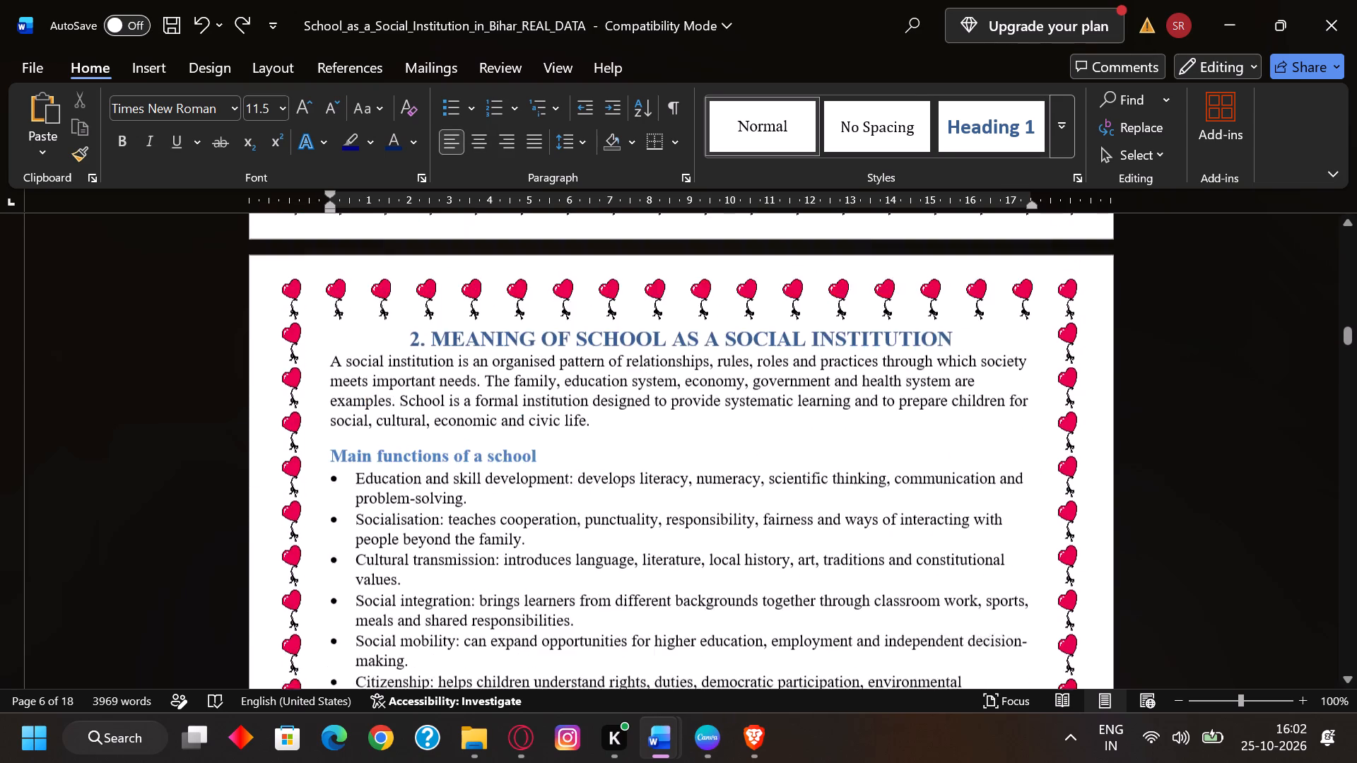
scroll(498, 512, "up", 2)
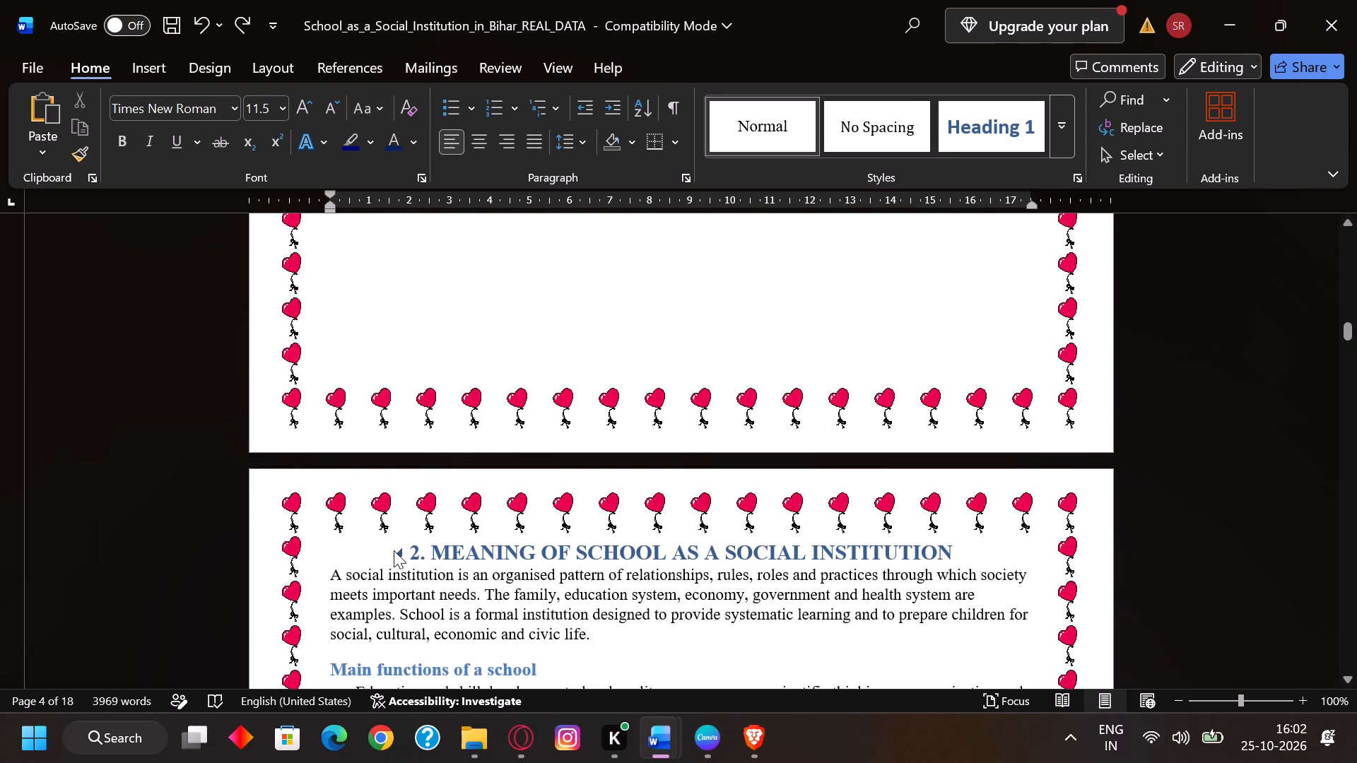
left_click(380, 551)
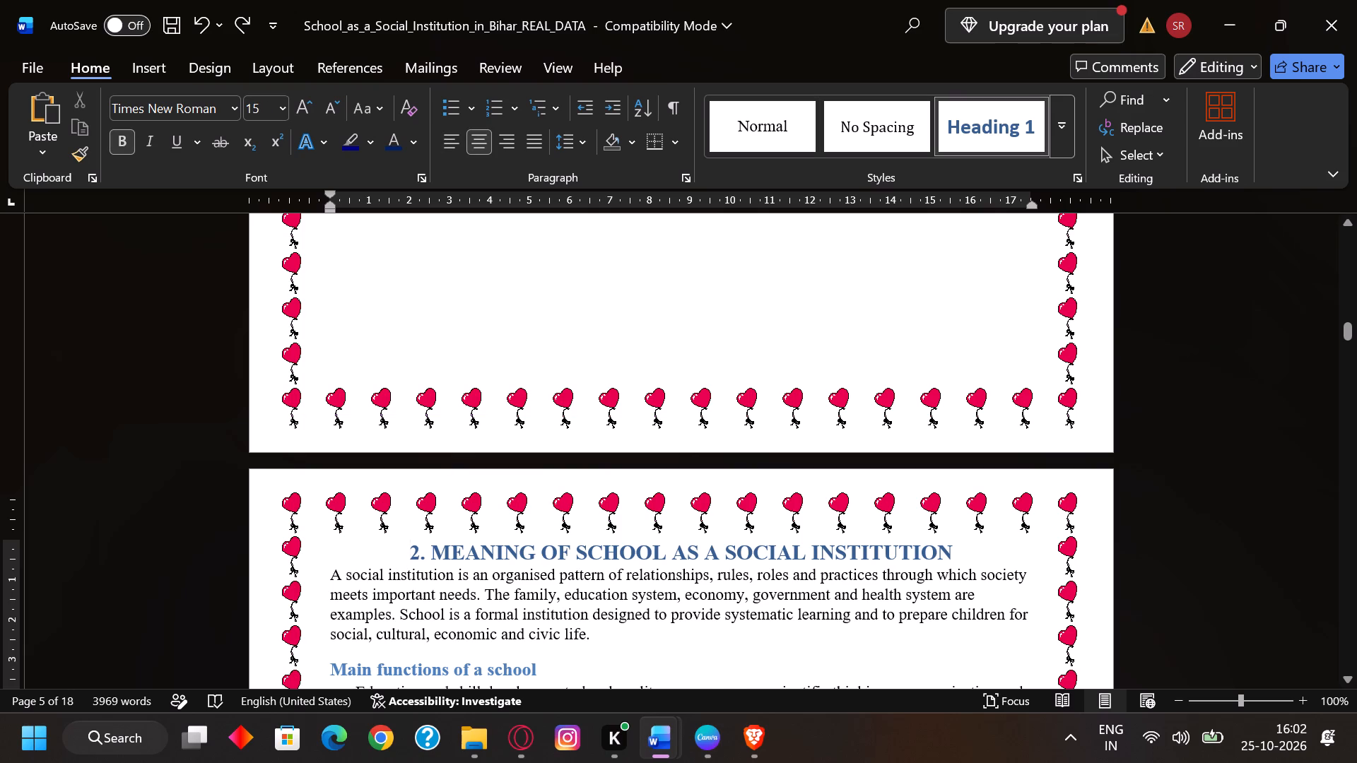
key("Return")
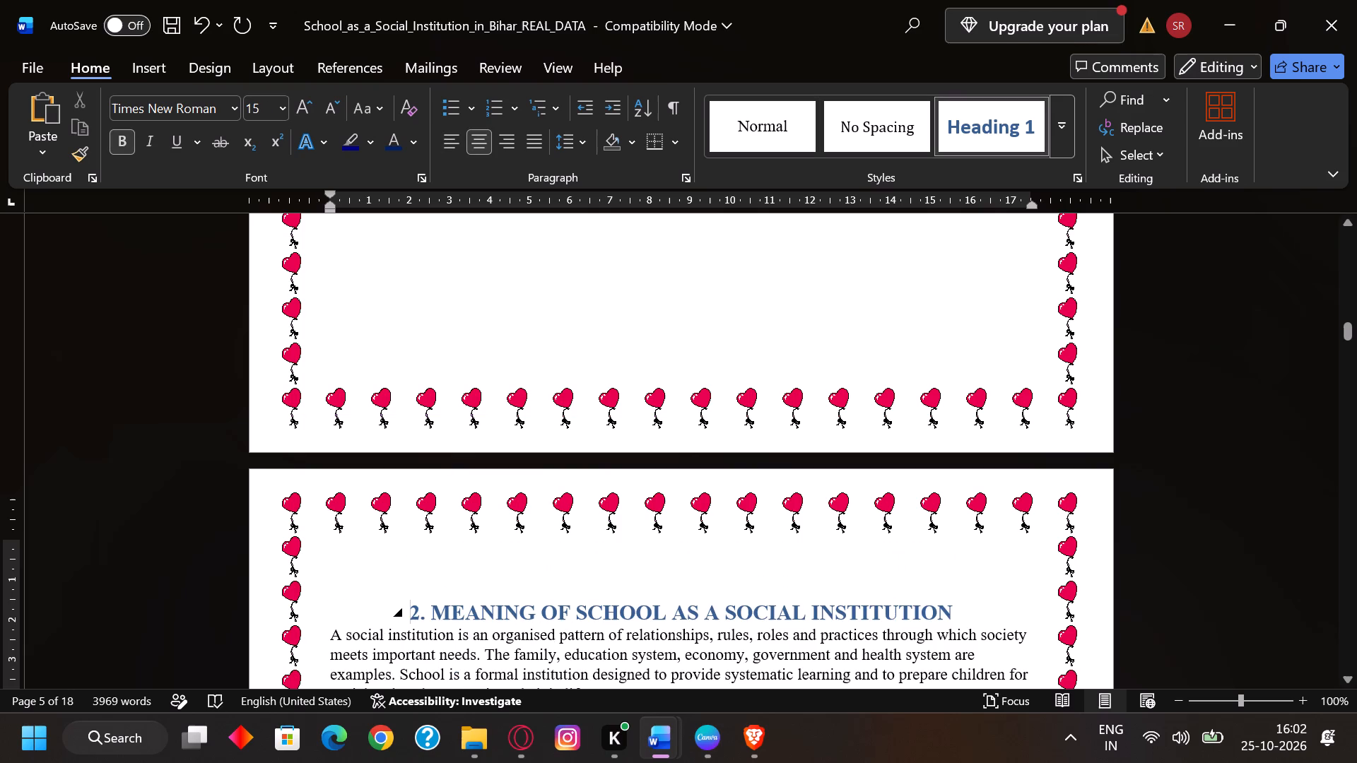
left_click(956, 610)
key("Return")
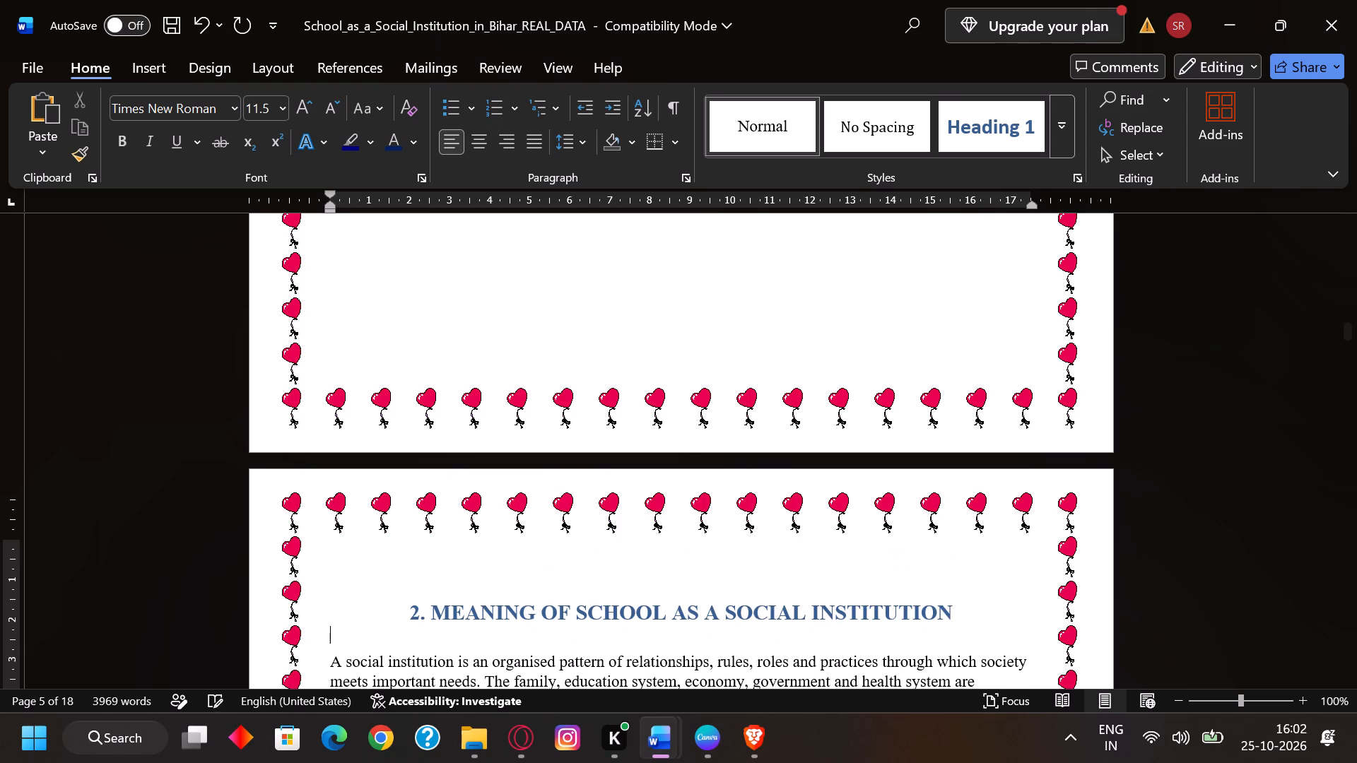
Check the heading spacing and text layout on the page of section 2, Meaning of School as a Social Institution.
scroll(712, 576, "down", 8)
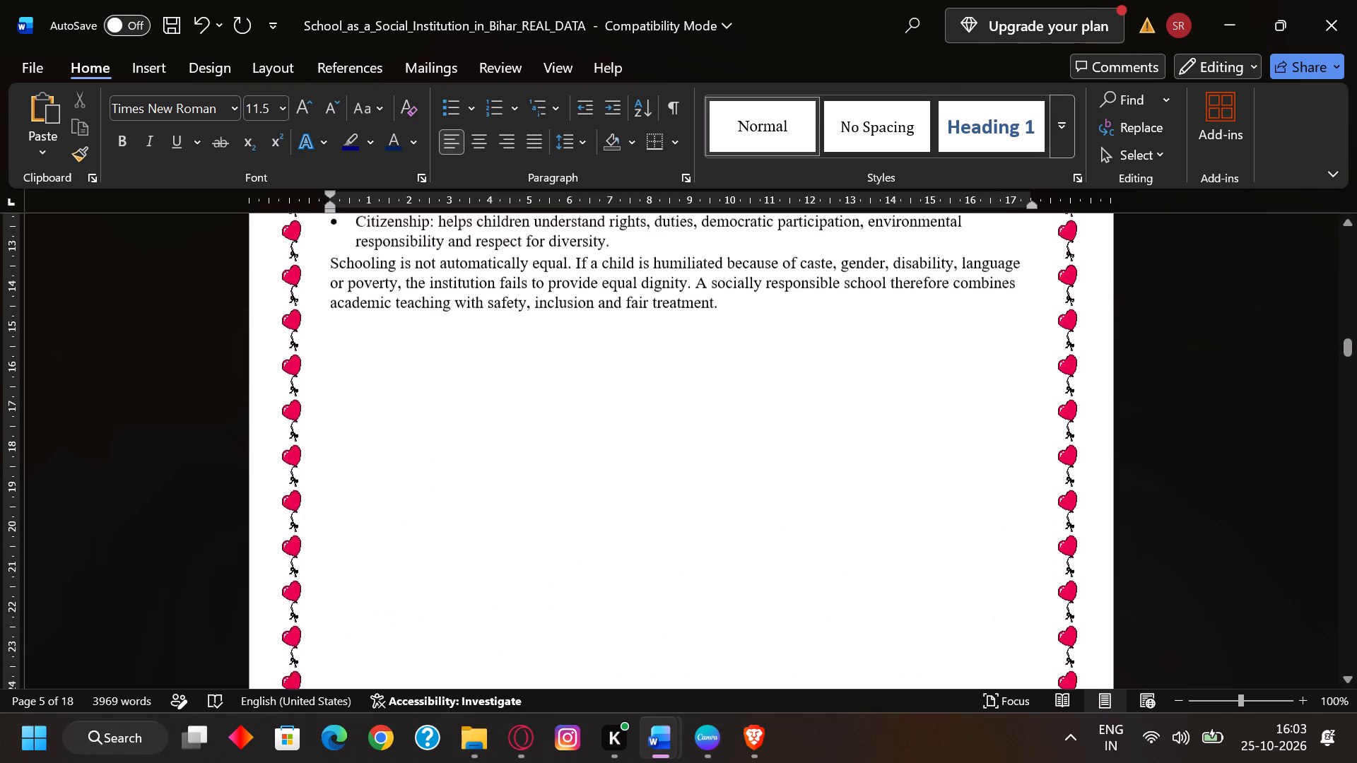
scroll(708, 576, "up", 8)
scroll(703, 569, "down", 4)
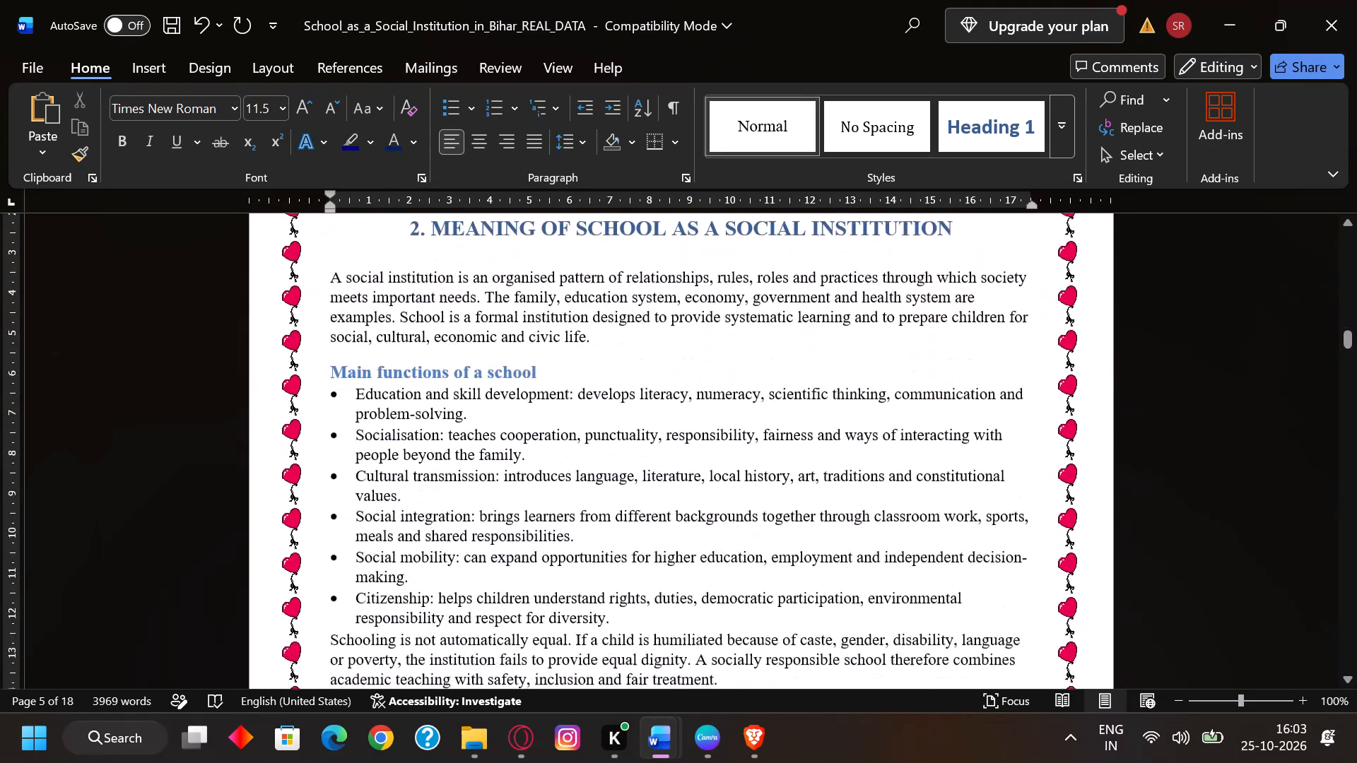
scroll(703, 568, "up", 4)
scroll(703, 562, "down", 2)
scroll(703, 560, "up", 2)
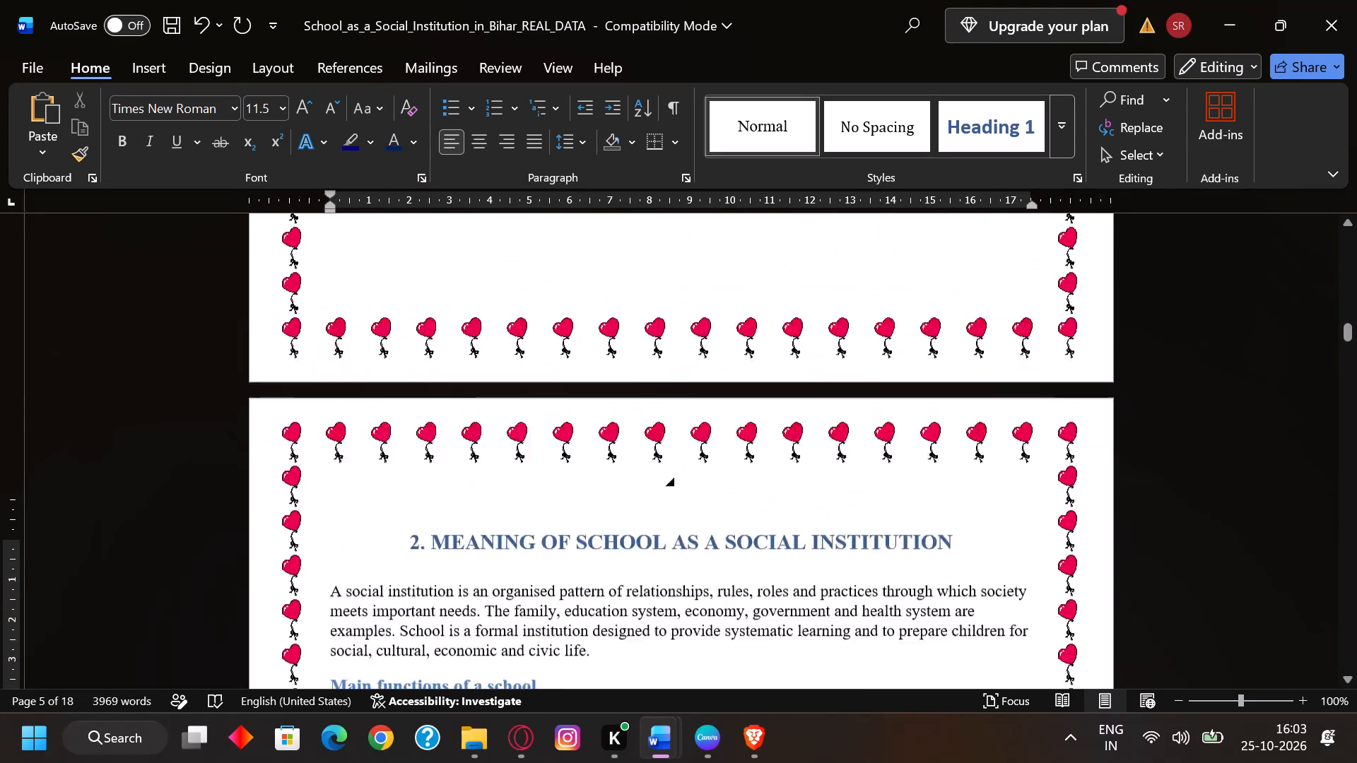
Add one blank line above and one below the heading "1. INTRODUCTION".
scroll(703, 542, "up", 10)
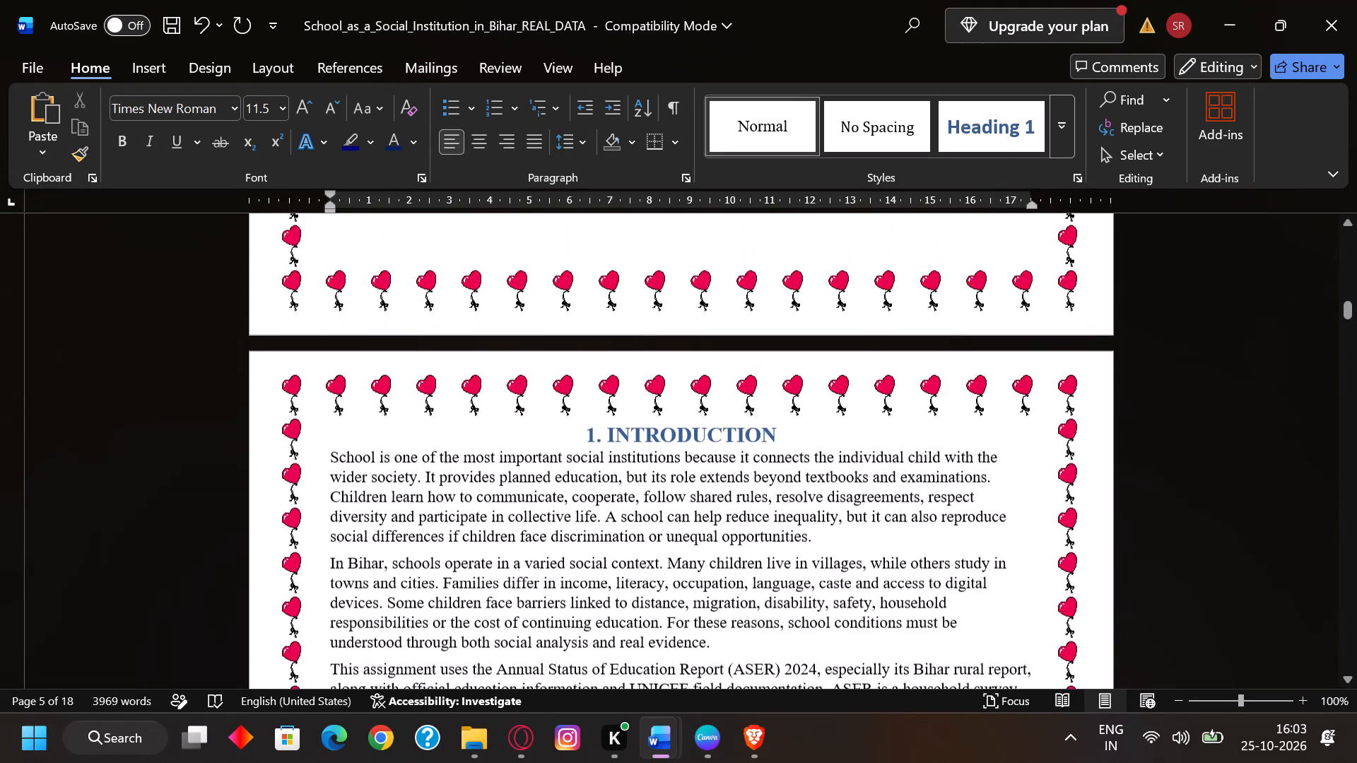
left_click(557, 435)
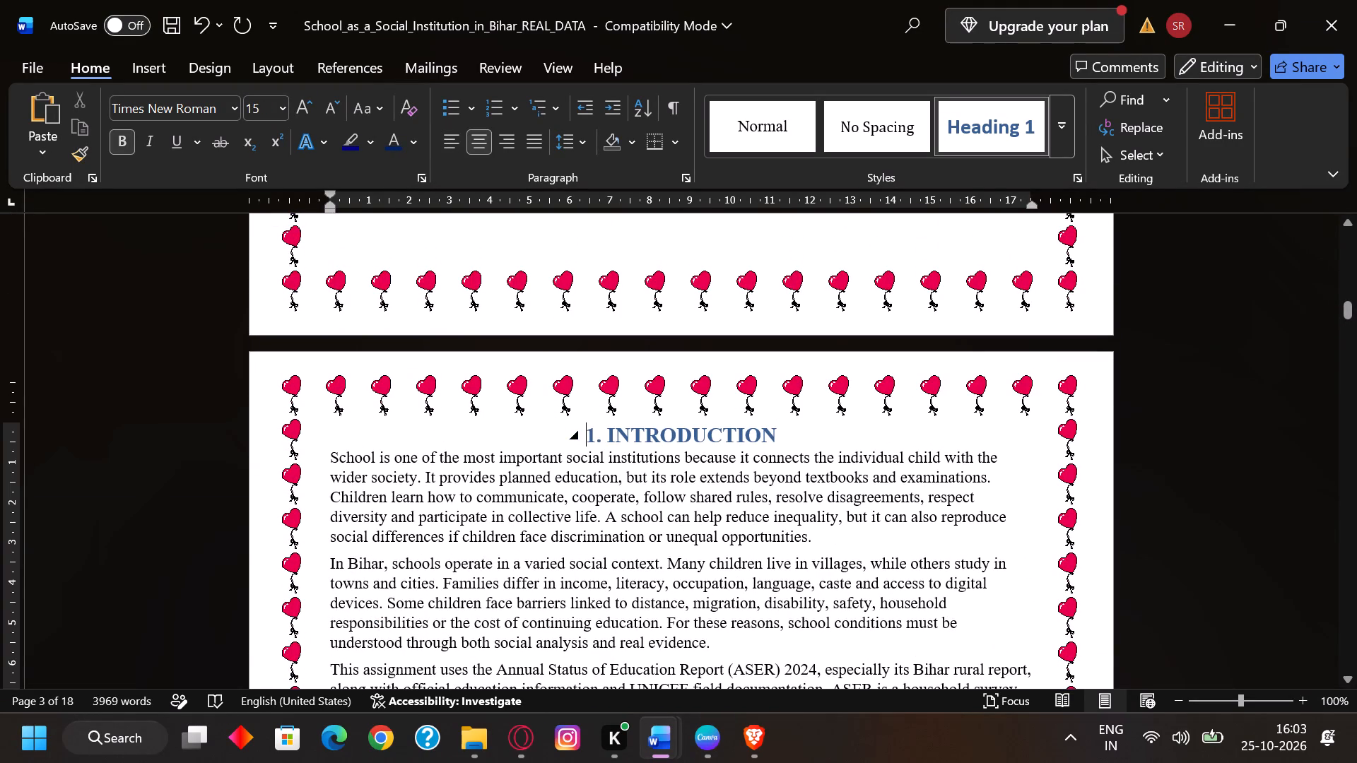
key("Return")
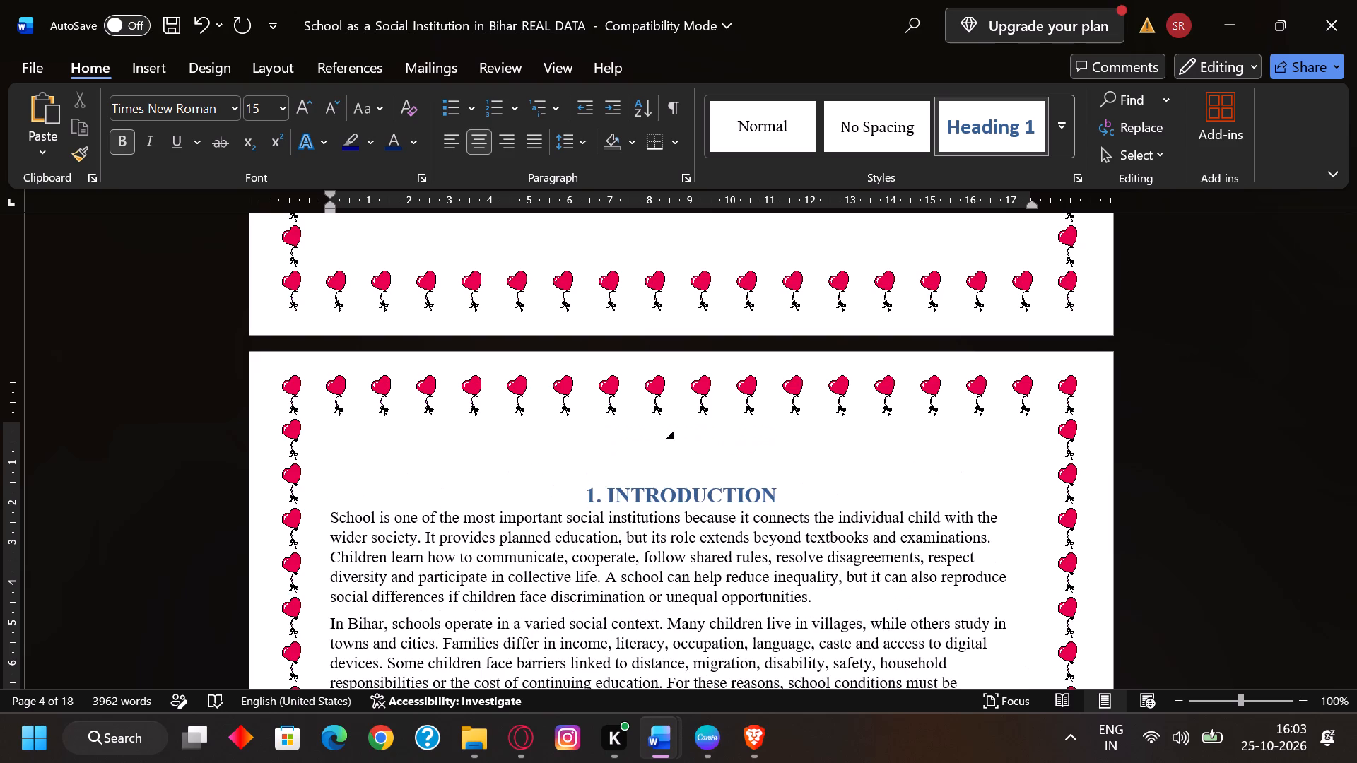
key("Right")
key("Right")
key("Right")
key("Right")
key("Right")
key("Right")
key("Right")
key("Right")
key("Right")
key("Right")
key("Right")
key("Right")
key("Right")
key("Right")
key("Right")
key("Right")
key("Right")
key("Right")
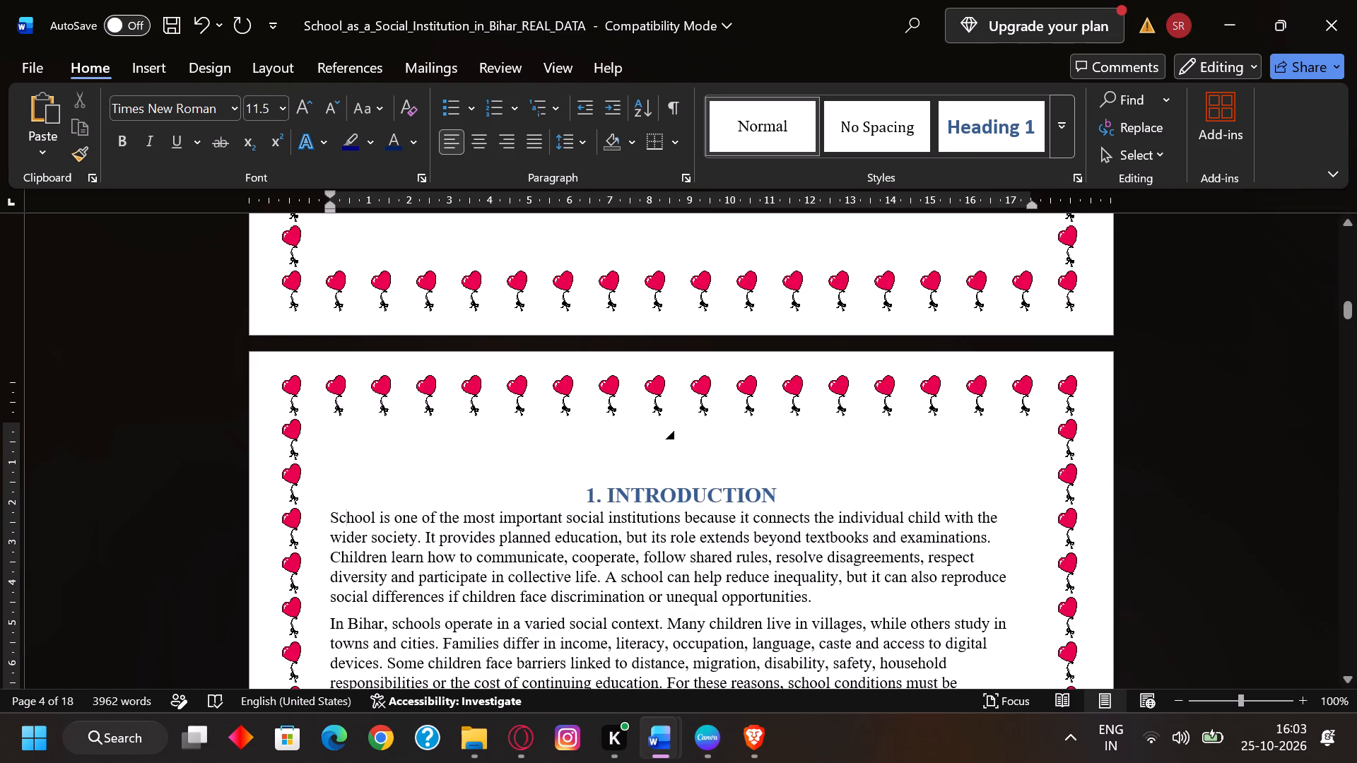
key("Left")
key("Left")
key("Left")
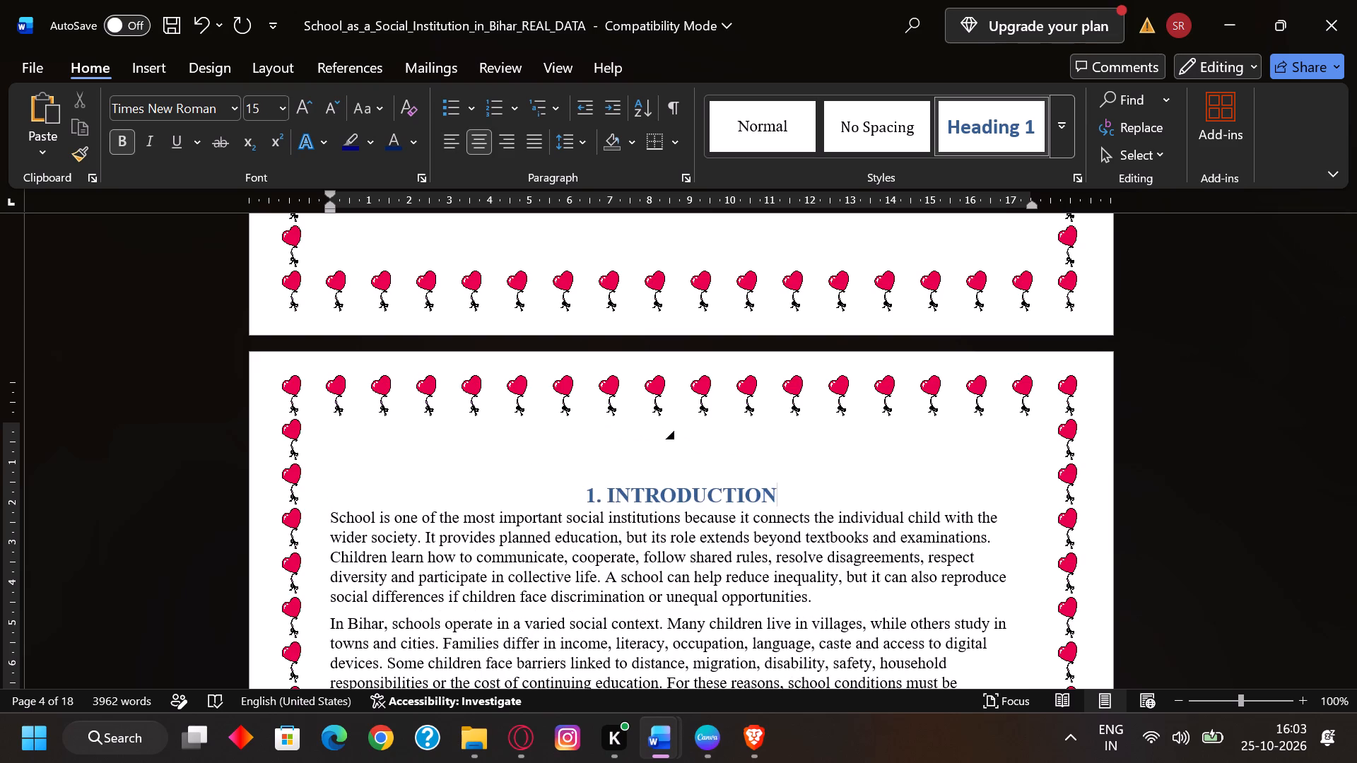
key("Return")
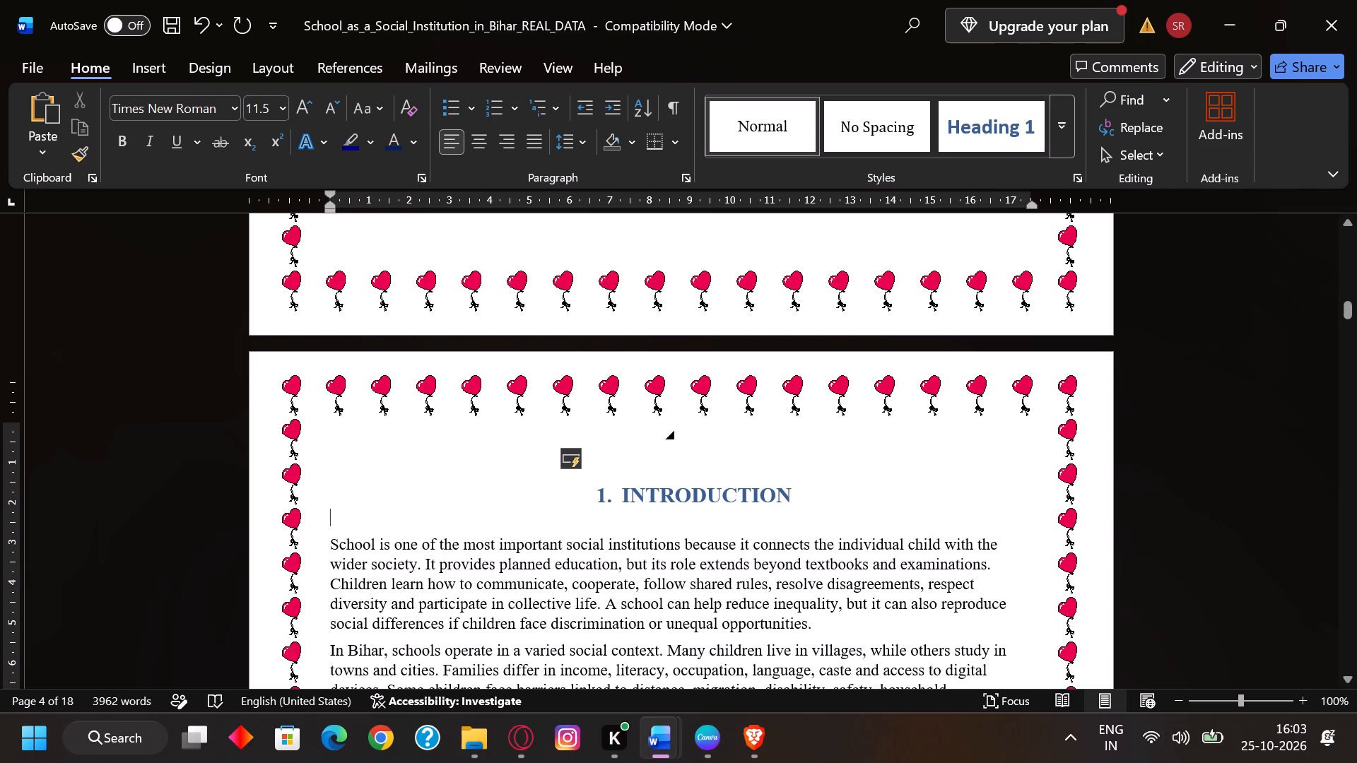
Add one blank line above and two below the heading "CONTEXT / CONTENTS" on the contents page.
scroll(517, 495, "down", 1)
scroll(517, 492, "up", 2)
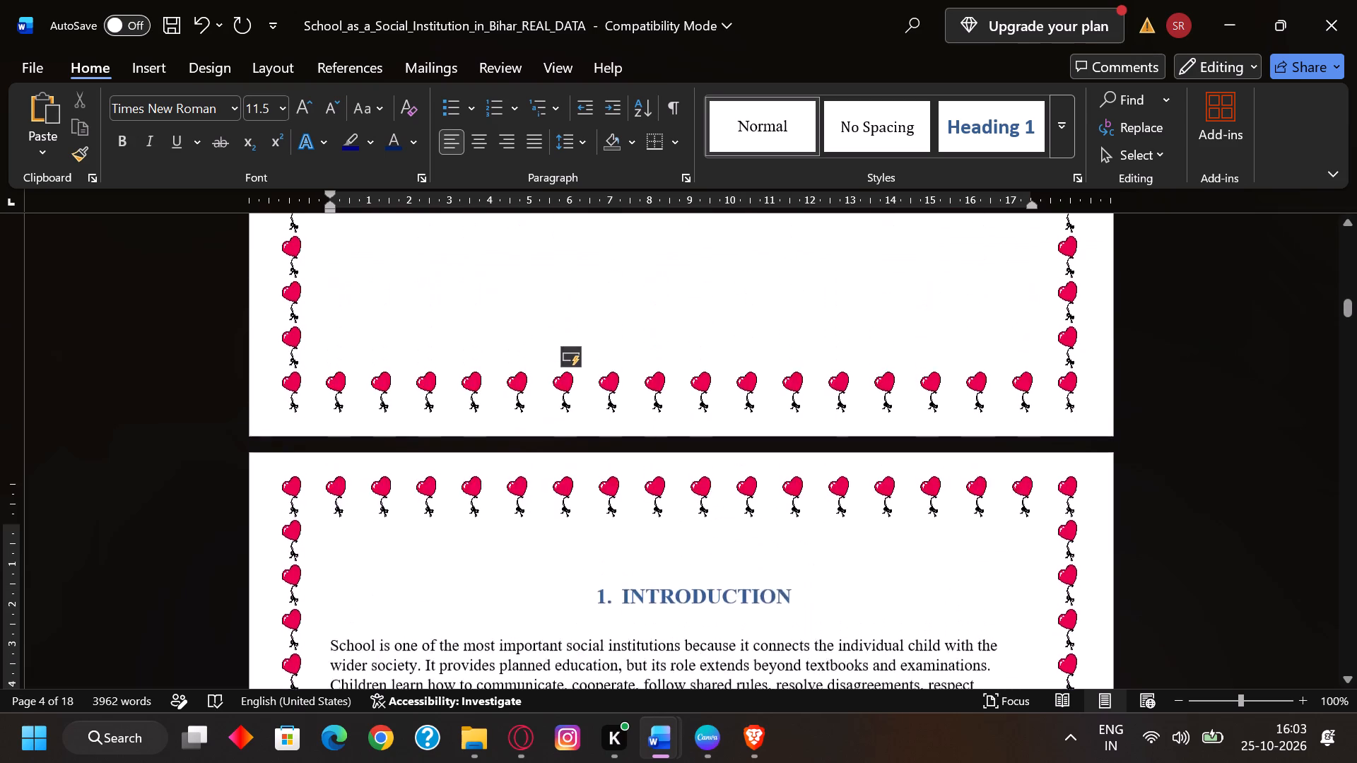
scroll(517, 492, "up", 11)
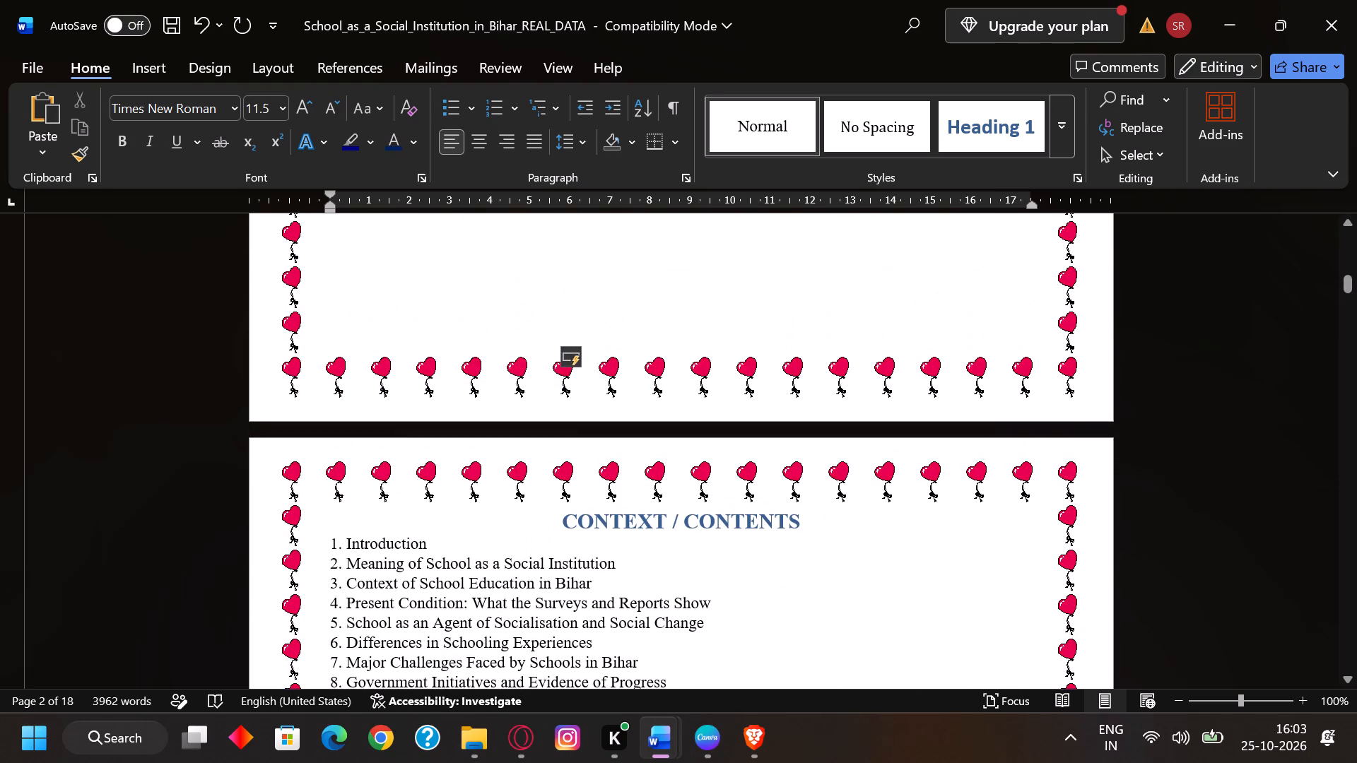
left_click(534, 519)
key("Return")
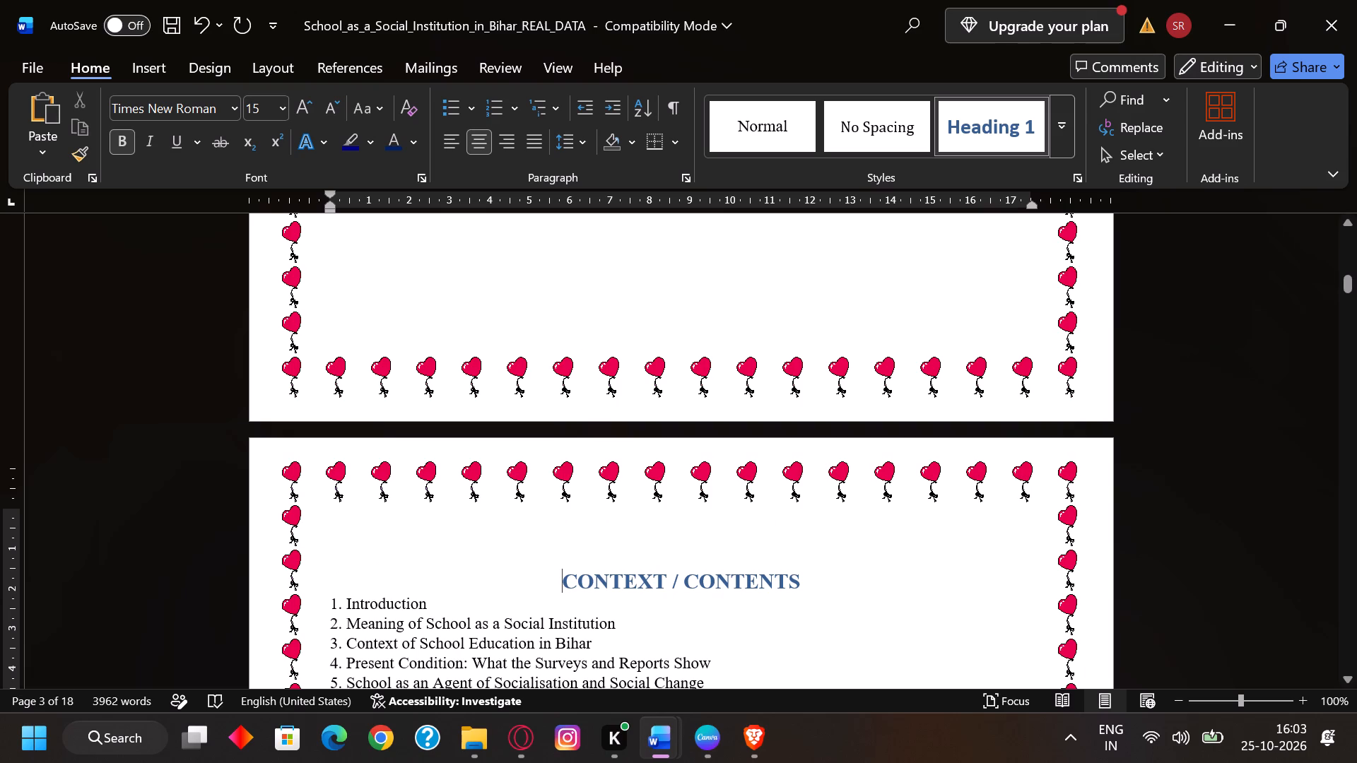
key("Right")
key("Right")
key("Right")
key("Right")
key("Right")
key("Right")
key("Right")
key("Right")
key("Right")
key("Right")
key("Right")
key("Right")
key("Right")
key("Right")
key("Right")
key("Right")
key("Right")
key("Right")
key("Return")
key("Return")
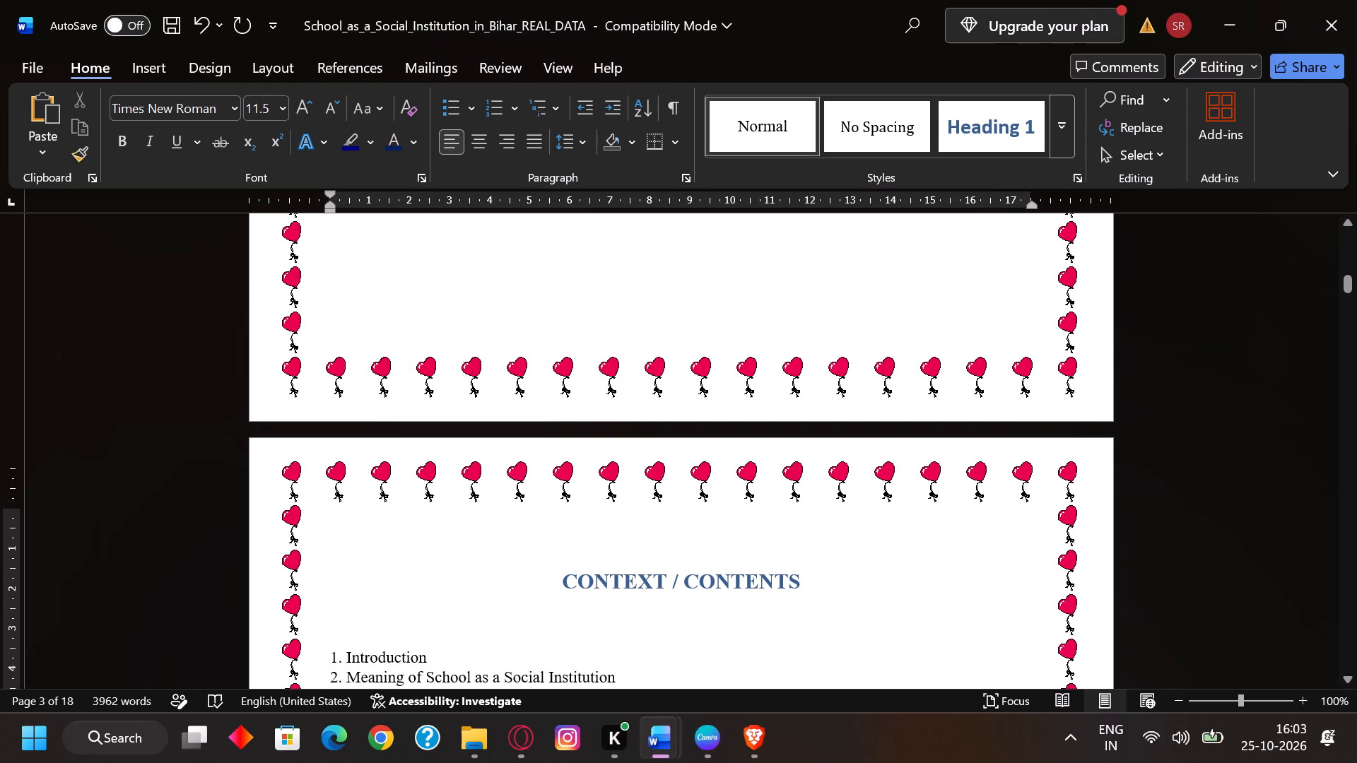
scroll(556, 501, "down", 5)
scroll(453, 411, "up", 2)
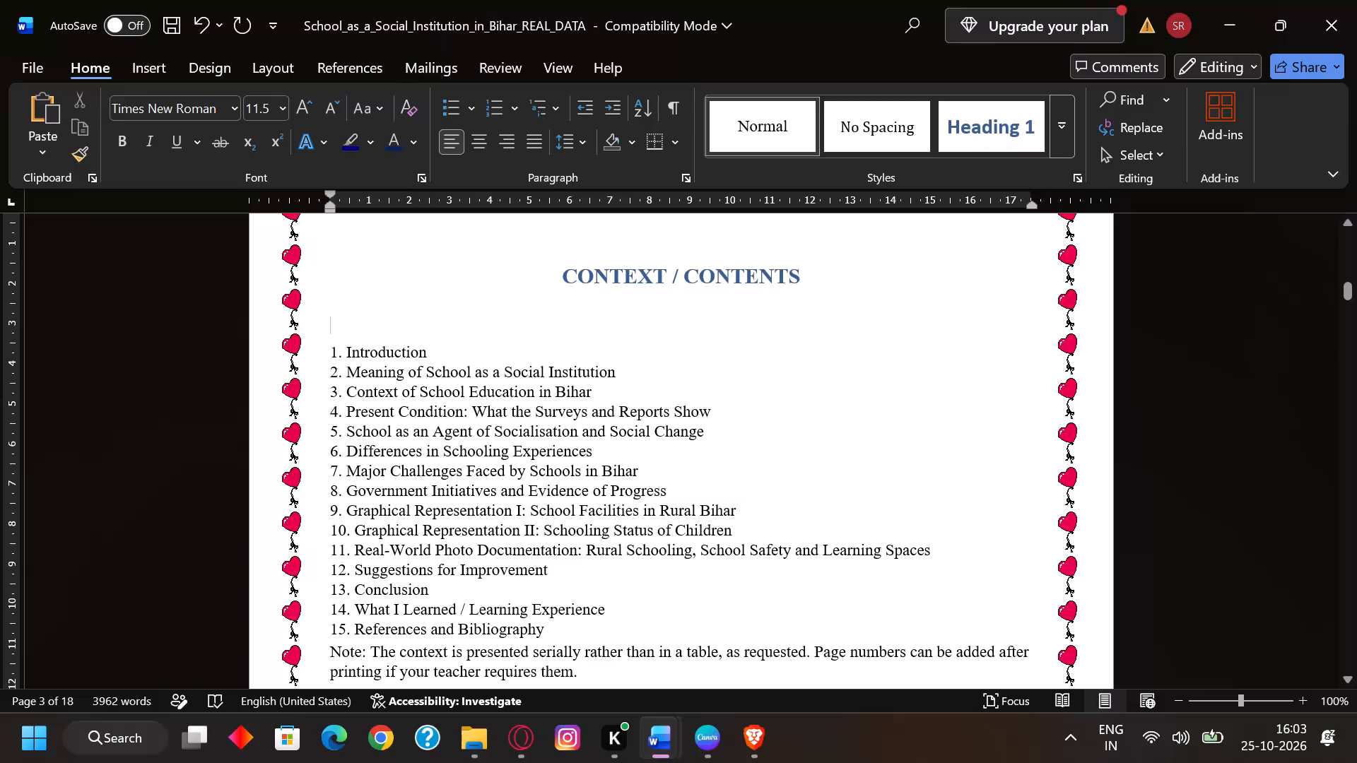
left_click(367, 349)
left_click(643, 272)
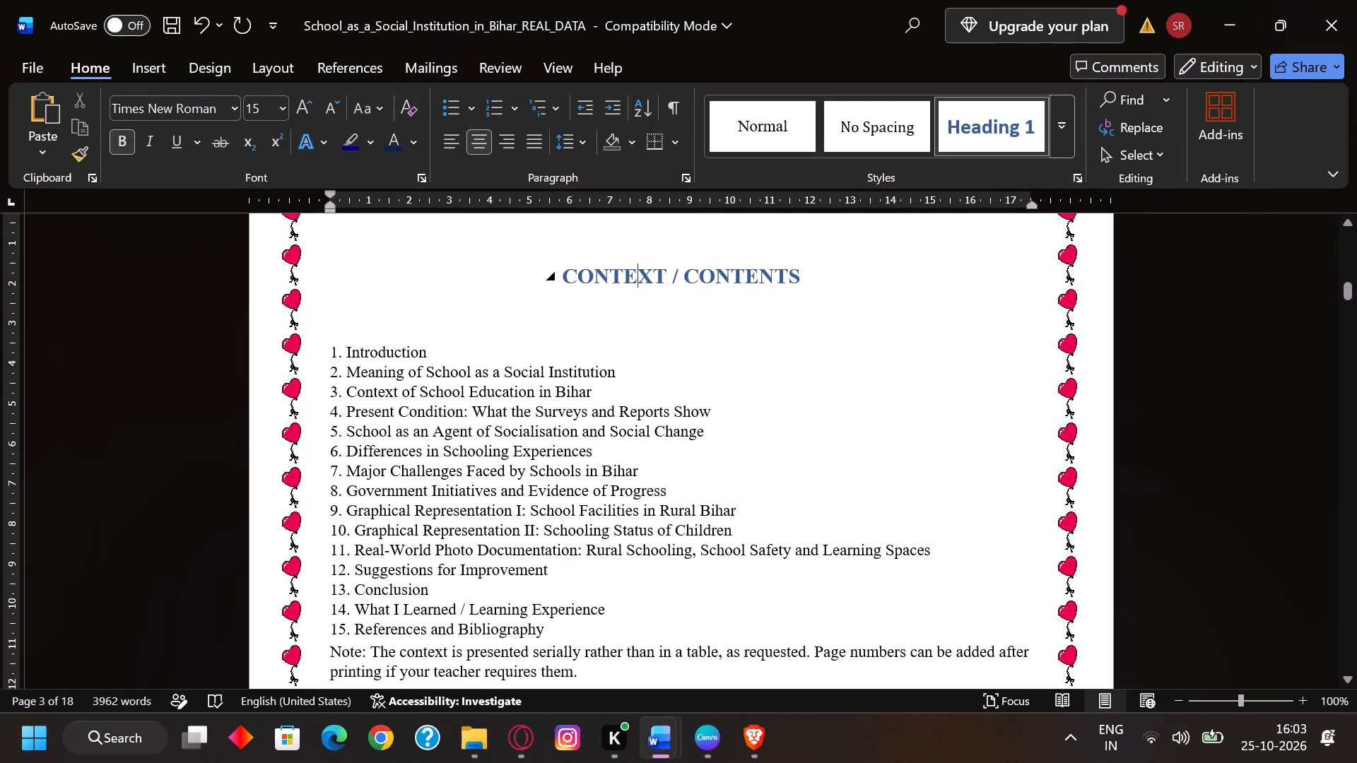
Add one blank line above and two below the heading "ACKNOWLEDGEMENT".
scroll(609, 348, "up", 8)
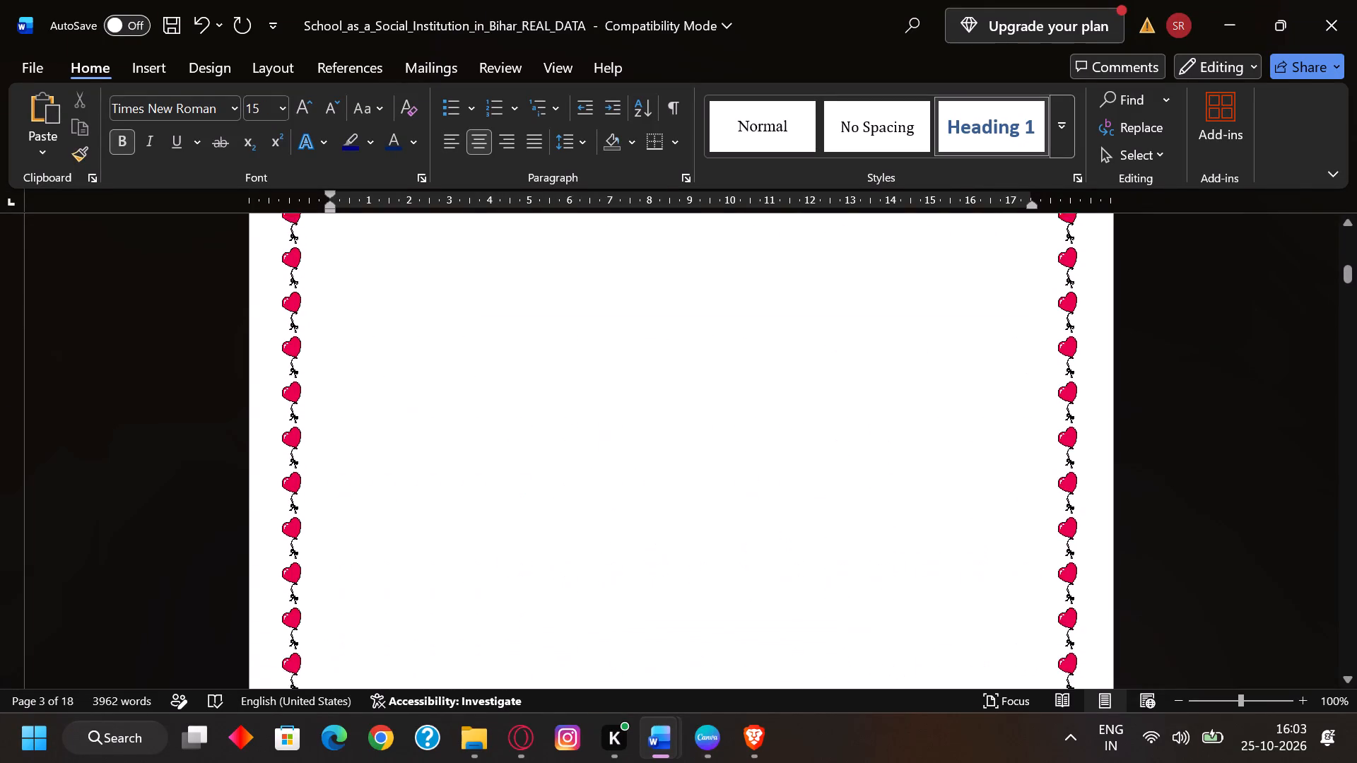
scroll(609, 348, "up", 5)
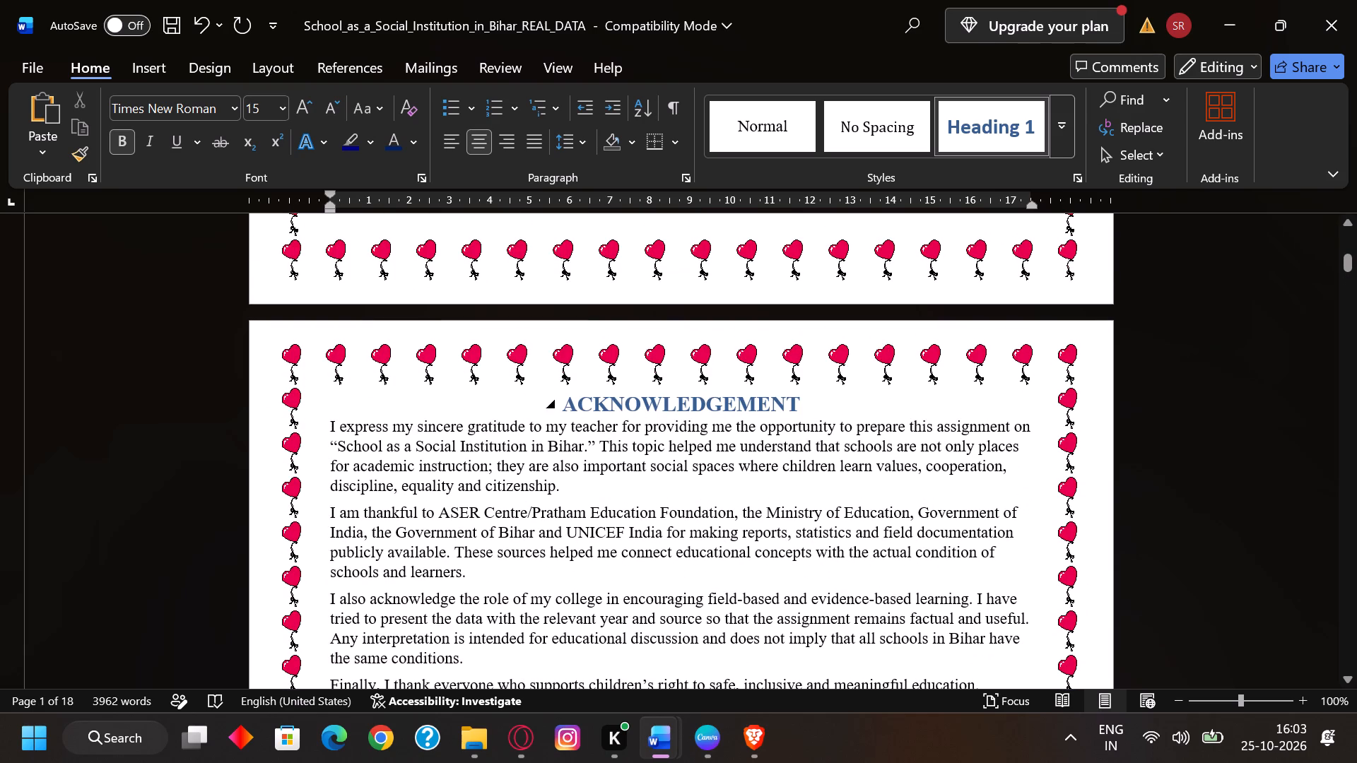
left_click(531, 401)
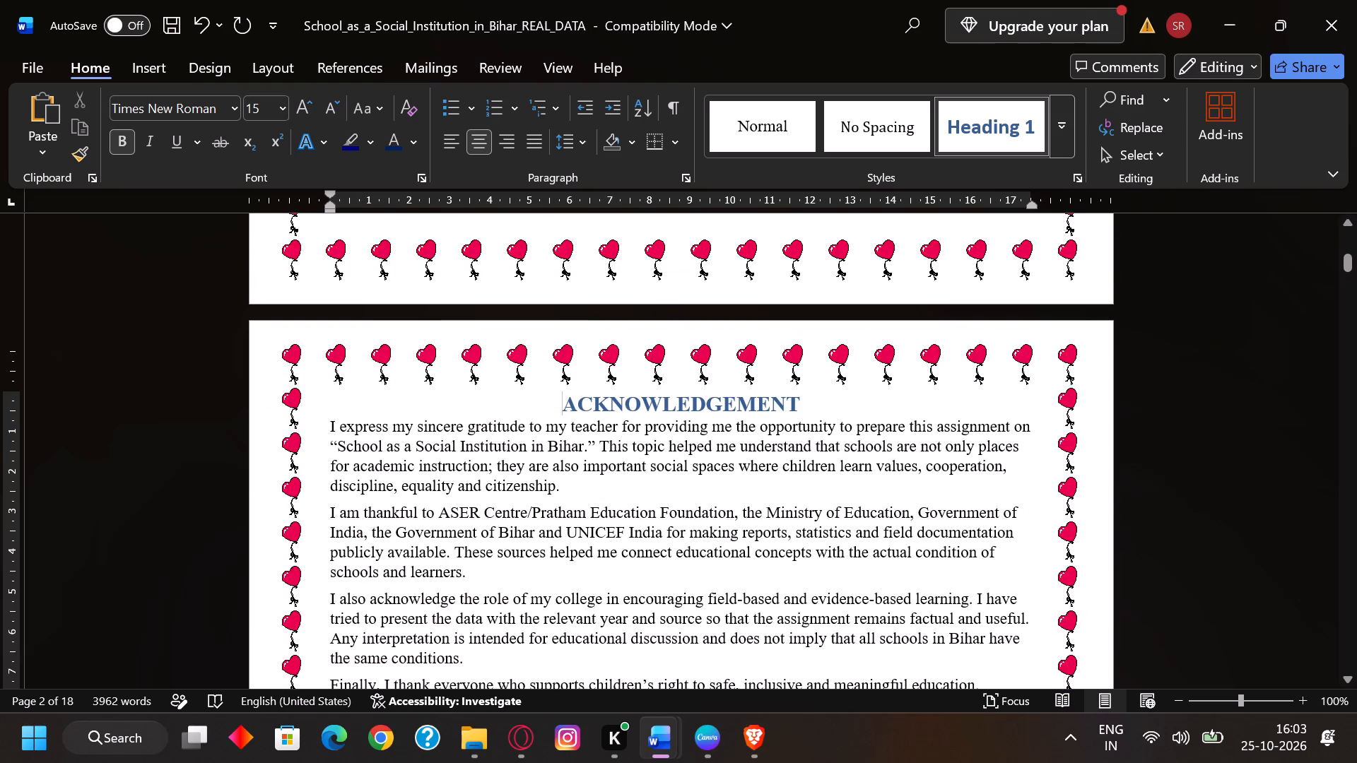
key("Return")
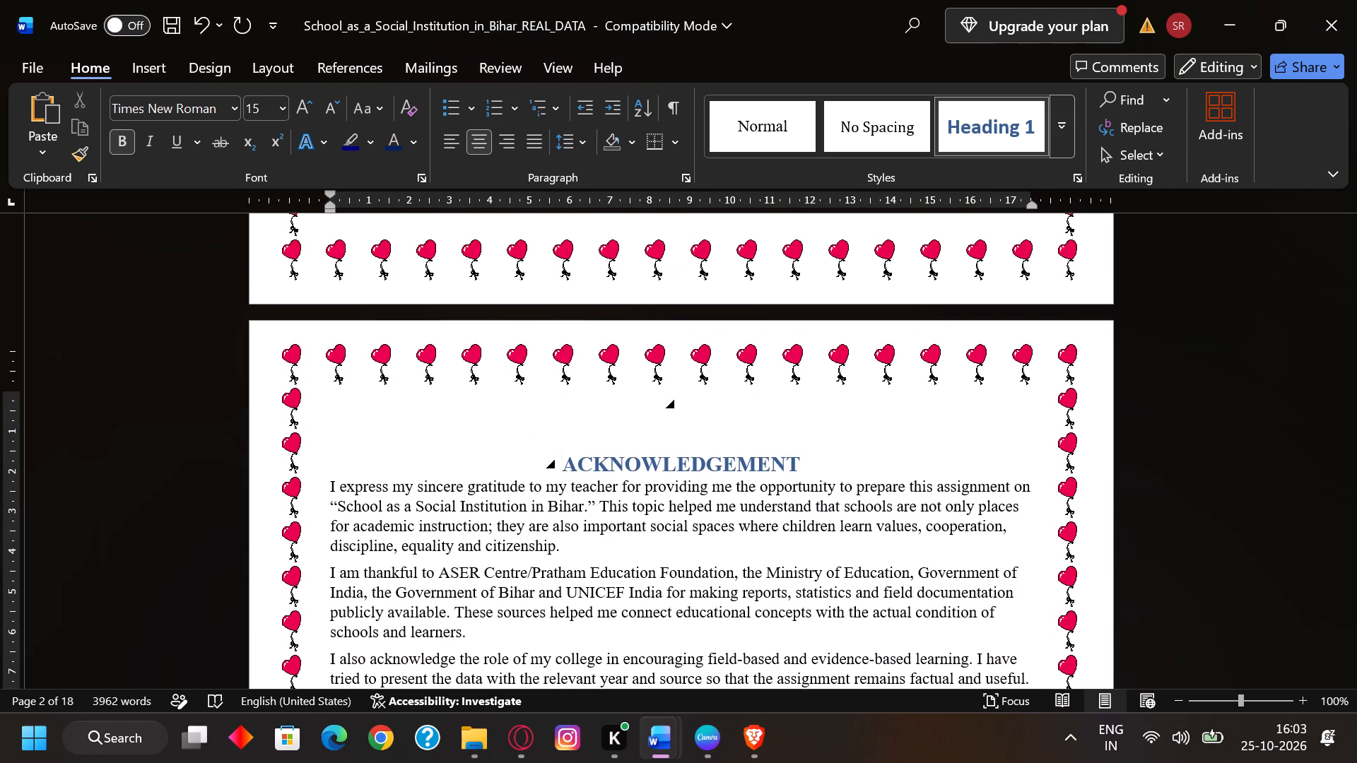
key("Right")
key("Right")
key("Right")
key("Right")
key("Right")
key("Right")
key("Right")
key("Right")
key("Right")
key("Right")
key("Right")
key("Right")
key("Right")
key("Right")
key("Right")
key("Return")
key("Return")
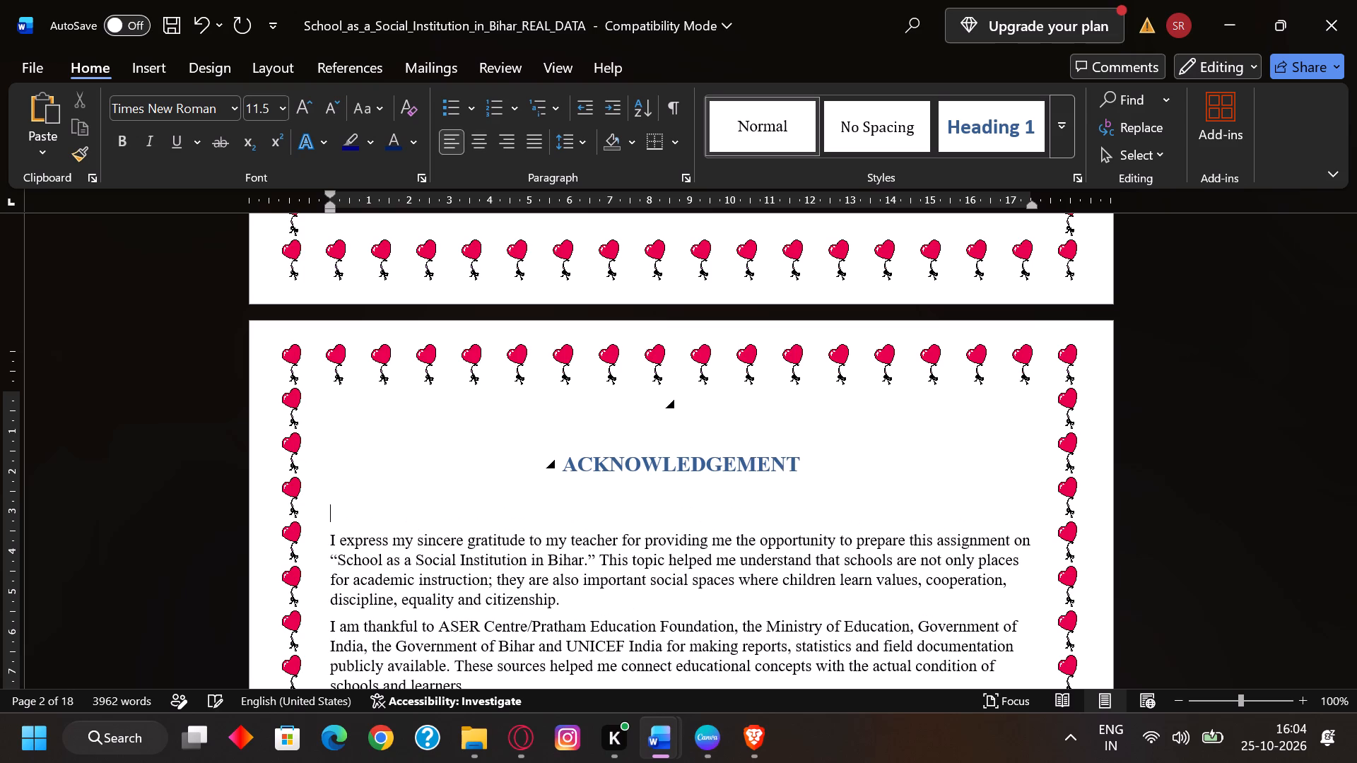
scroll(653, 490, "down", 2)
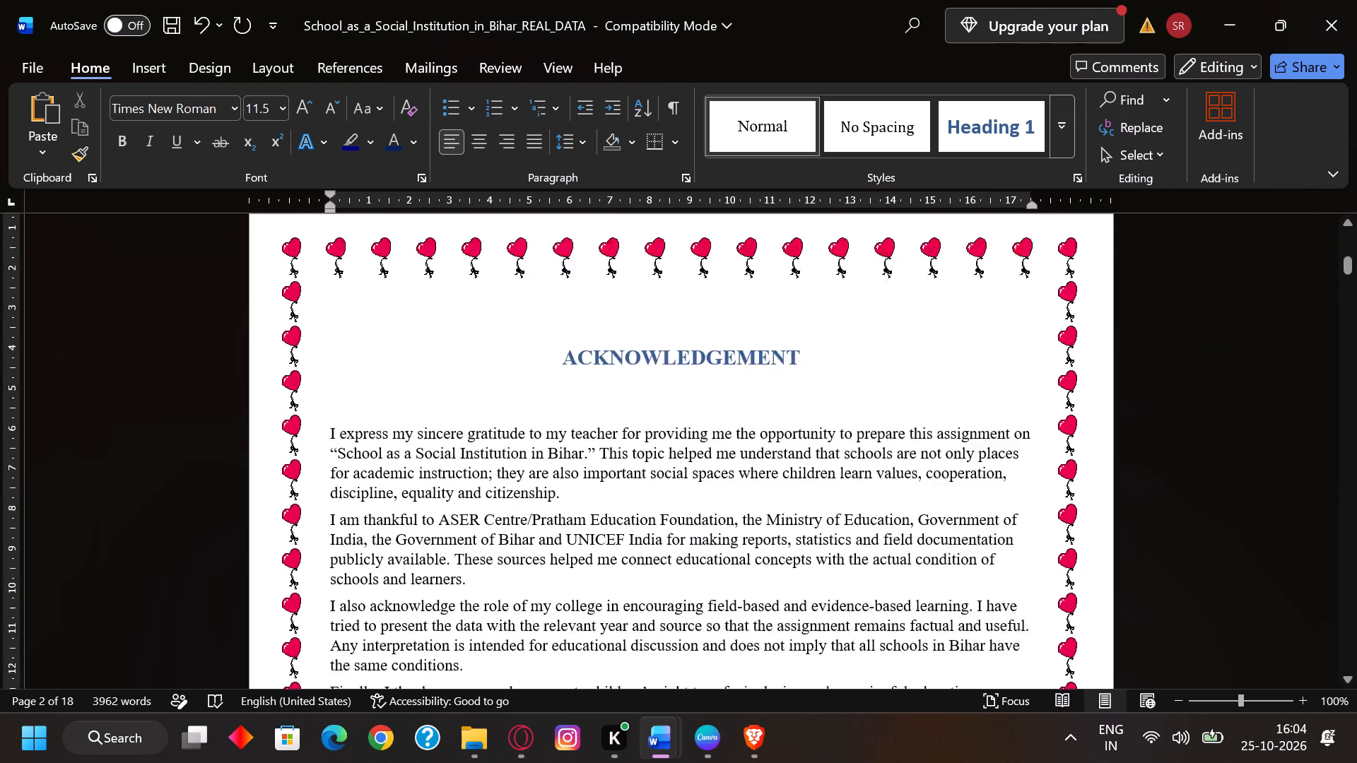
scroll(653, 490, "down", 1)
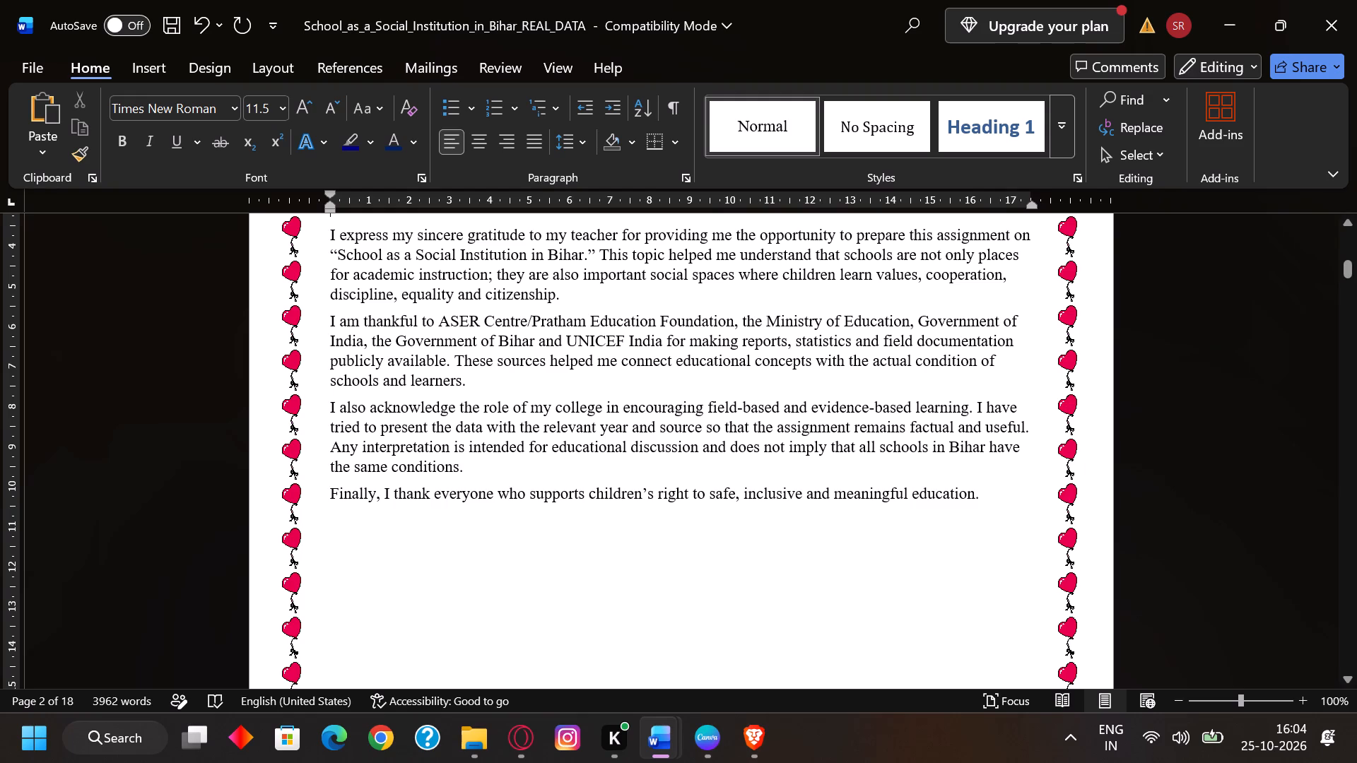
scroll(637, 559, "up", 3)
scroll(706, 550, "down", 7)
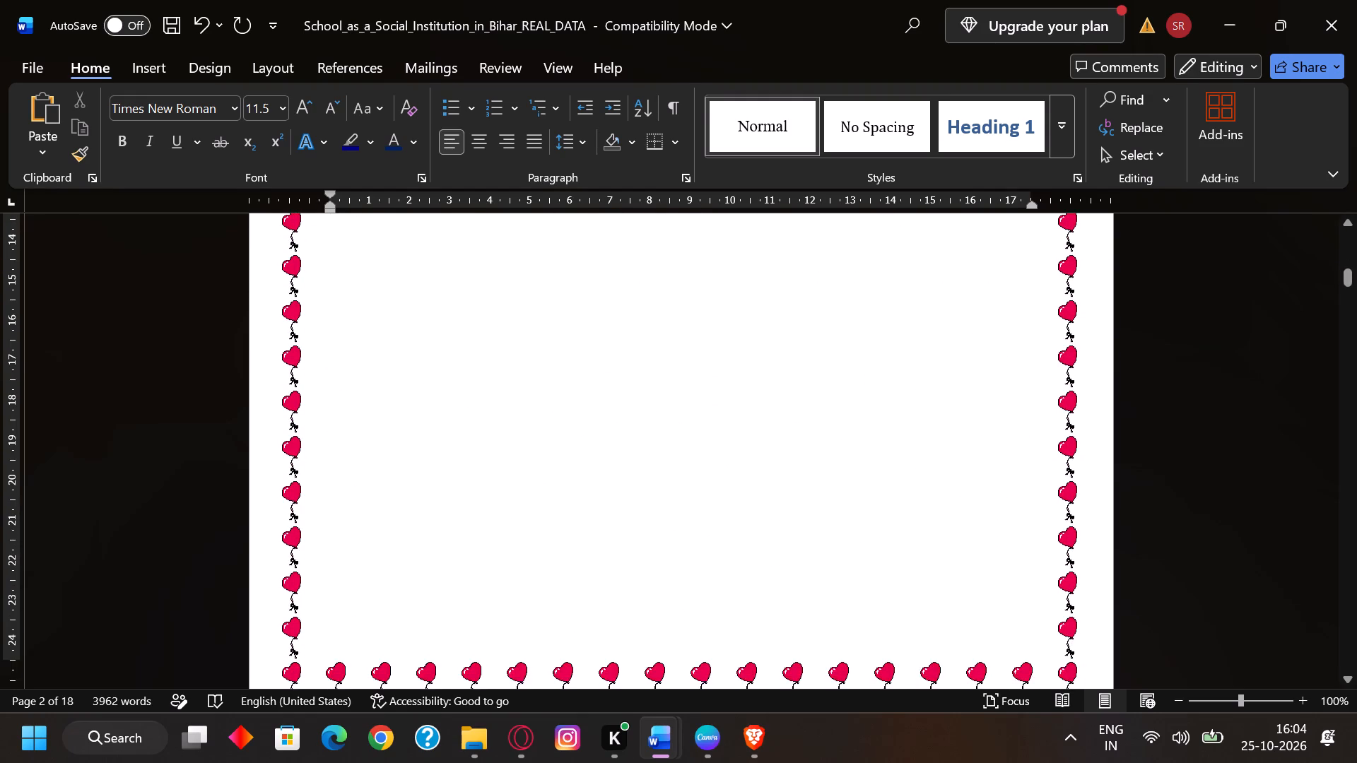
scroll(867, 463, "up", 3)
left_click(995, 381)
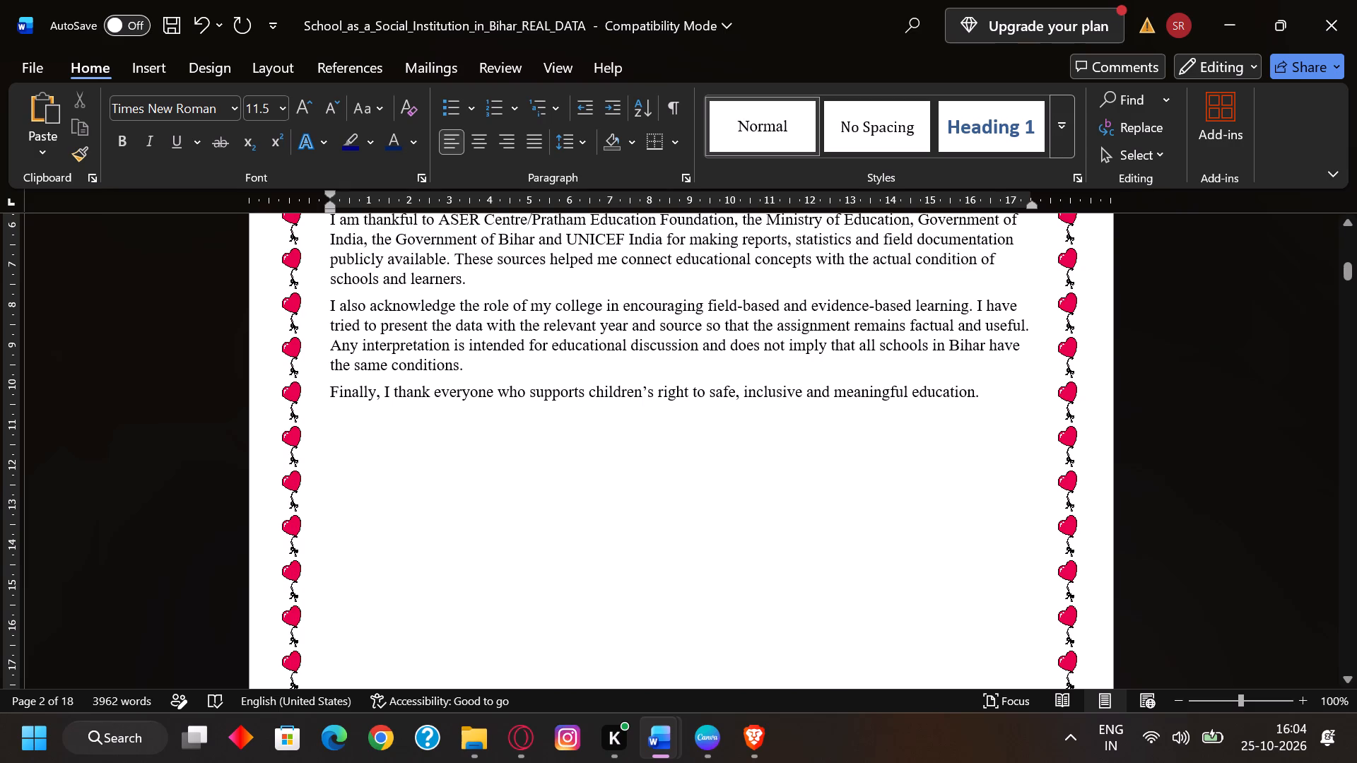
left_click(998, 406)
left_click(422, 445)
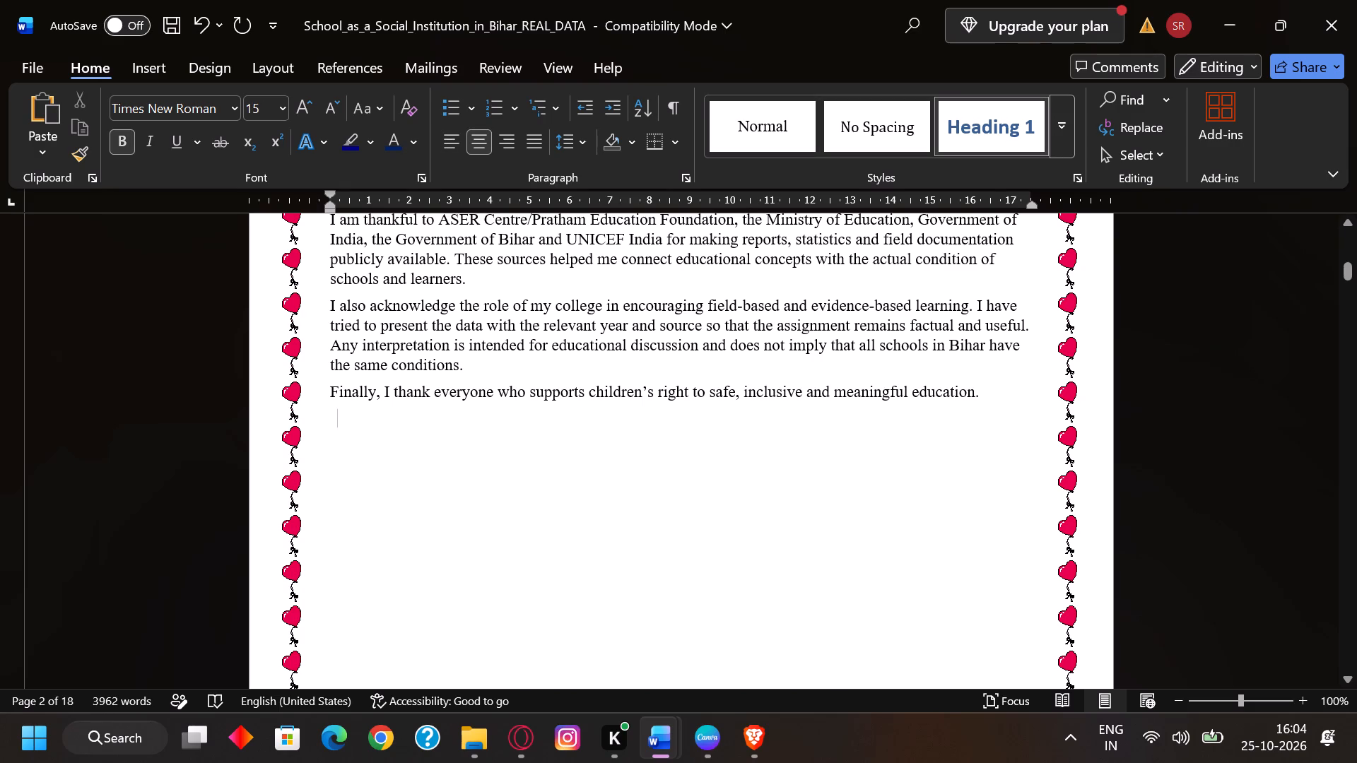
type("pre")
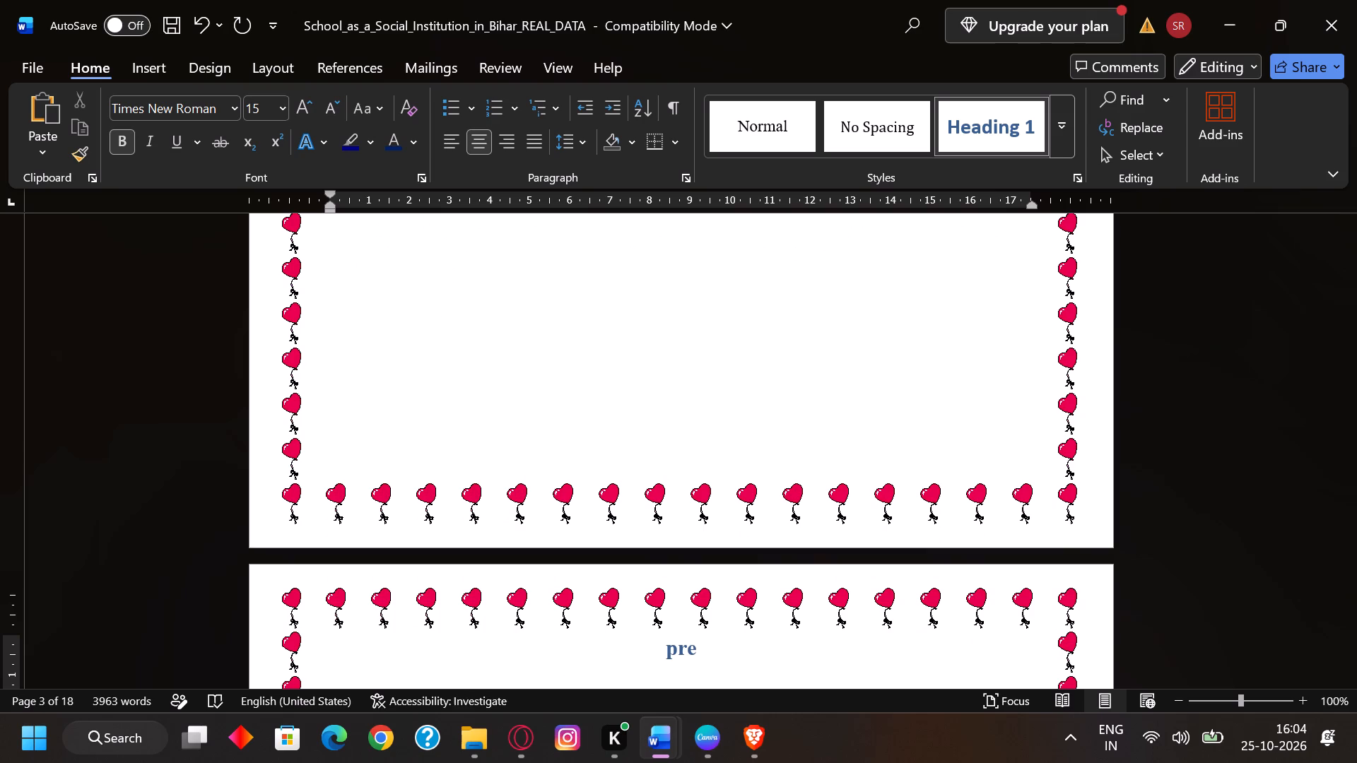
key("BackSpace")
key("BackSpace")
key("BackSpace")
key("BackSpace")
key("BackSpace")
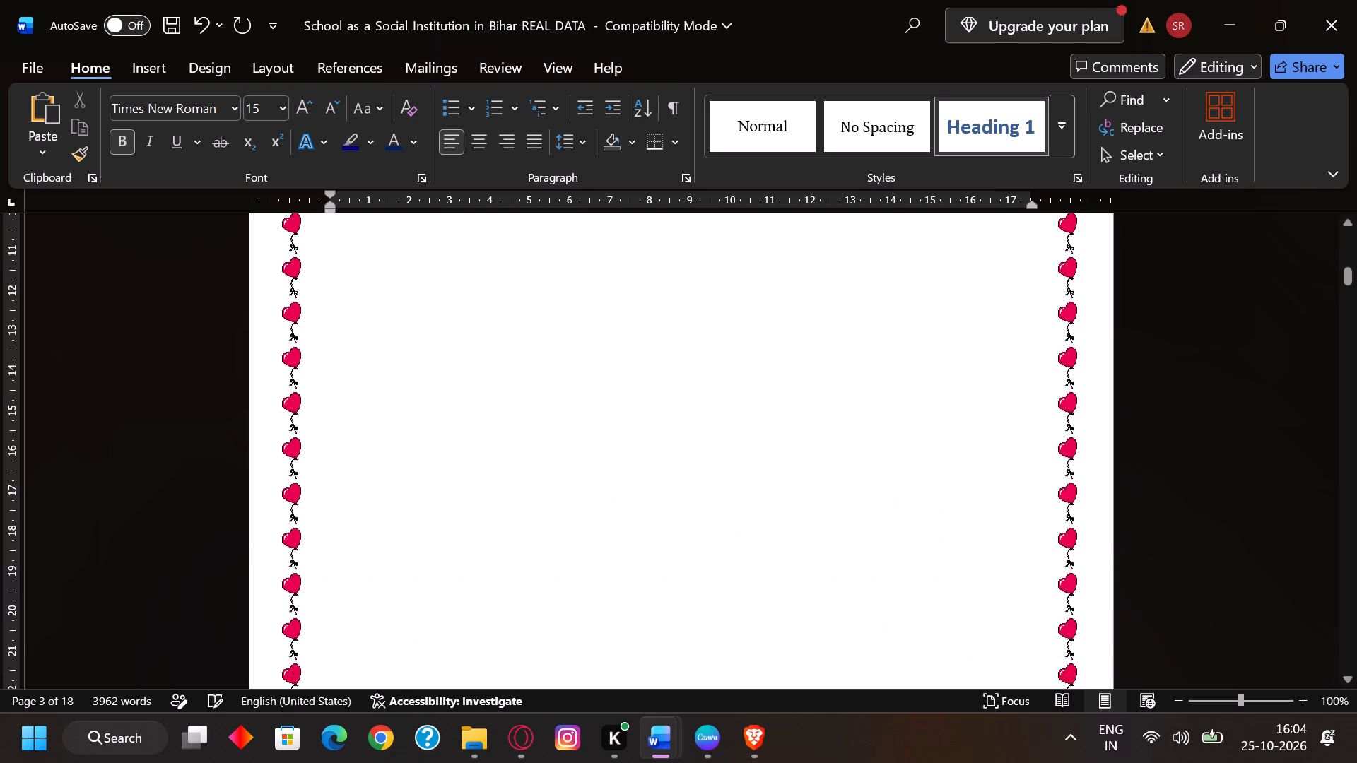
Add a right-aligned sign-off below the last Acknowledgement paragraph: "Prepared By:" with the student's name, "B. Ed Sem 1" and the roll number.
key("p")
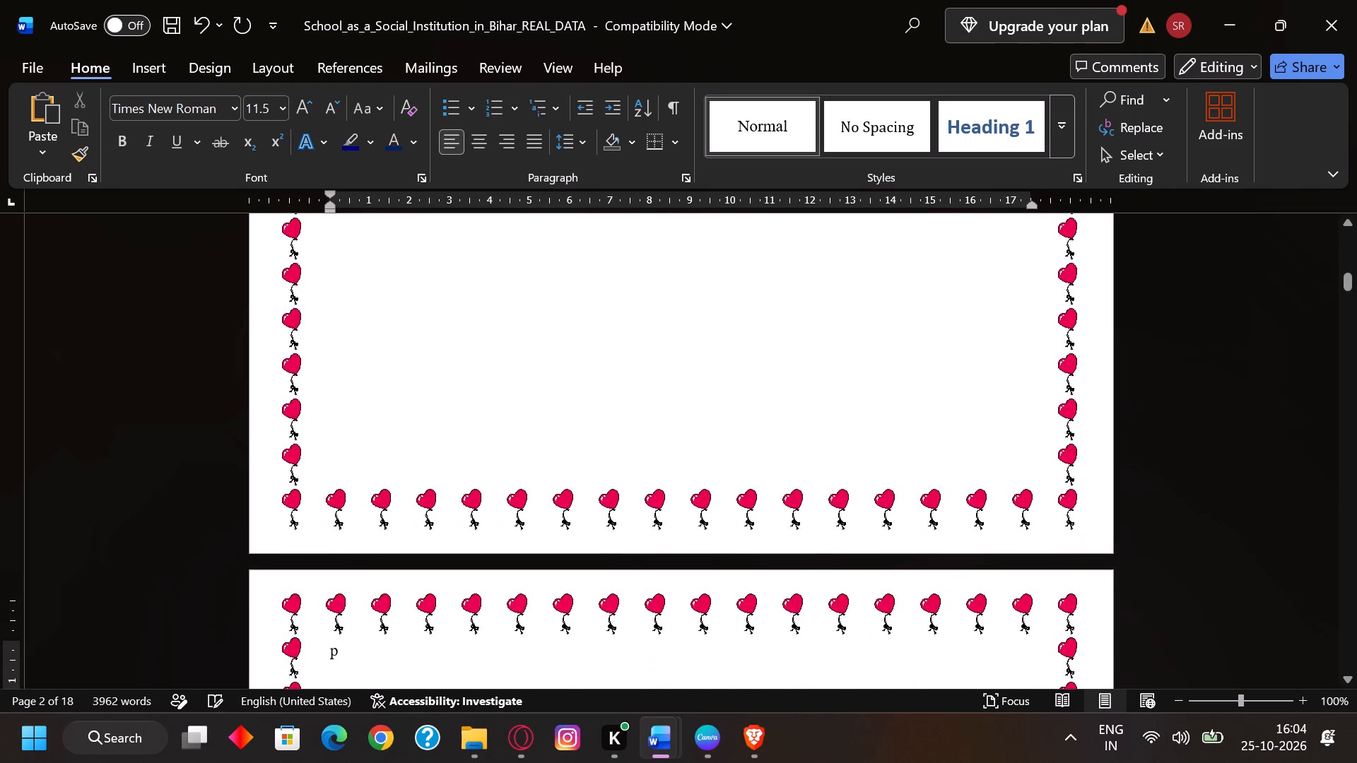
Remove the stray "p" and add a line below the last Acknowledgement paragraph reading "PREPARED BY:" followed by the student's name in capitals.
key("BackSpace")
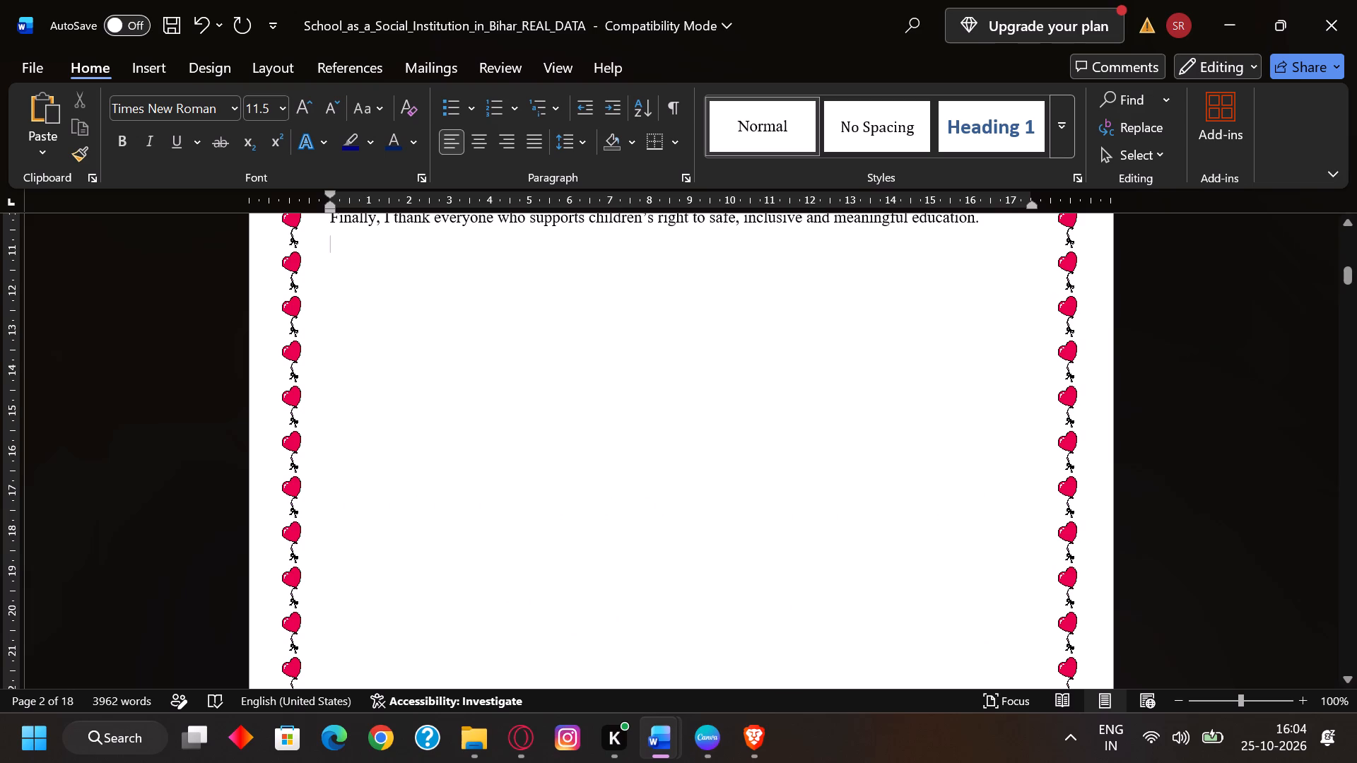
left_click(991, 219)
key("Return")
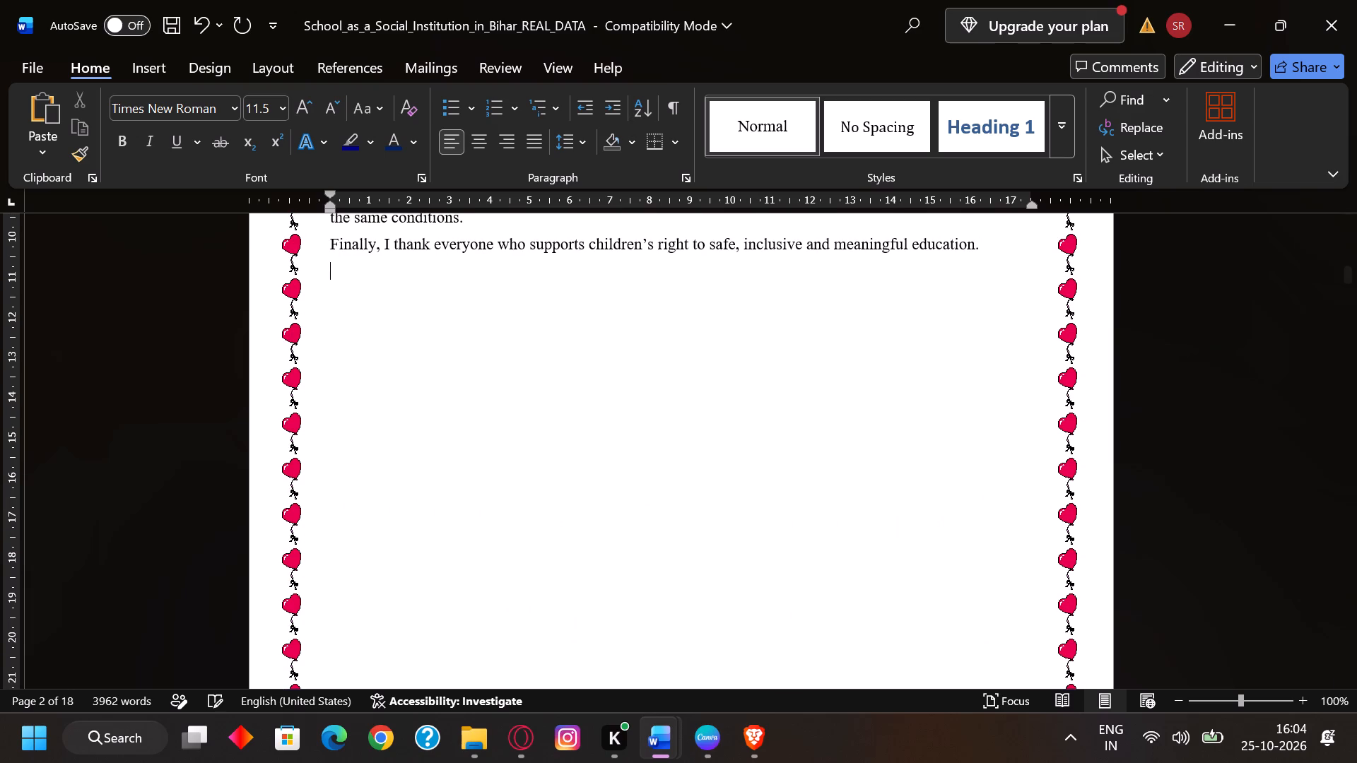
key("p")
key("BackSpace")
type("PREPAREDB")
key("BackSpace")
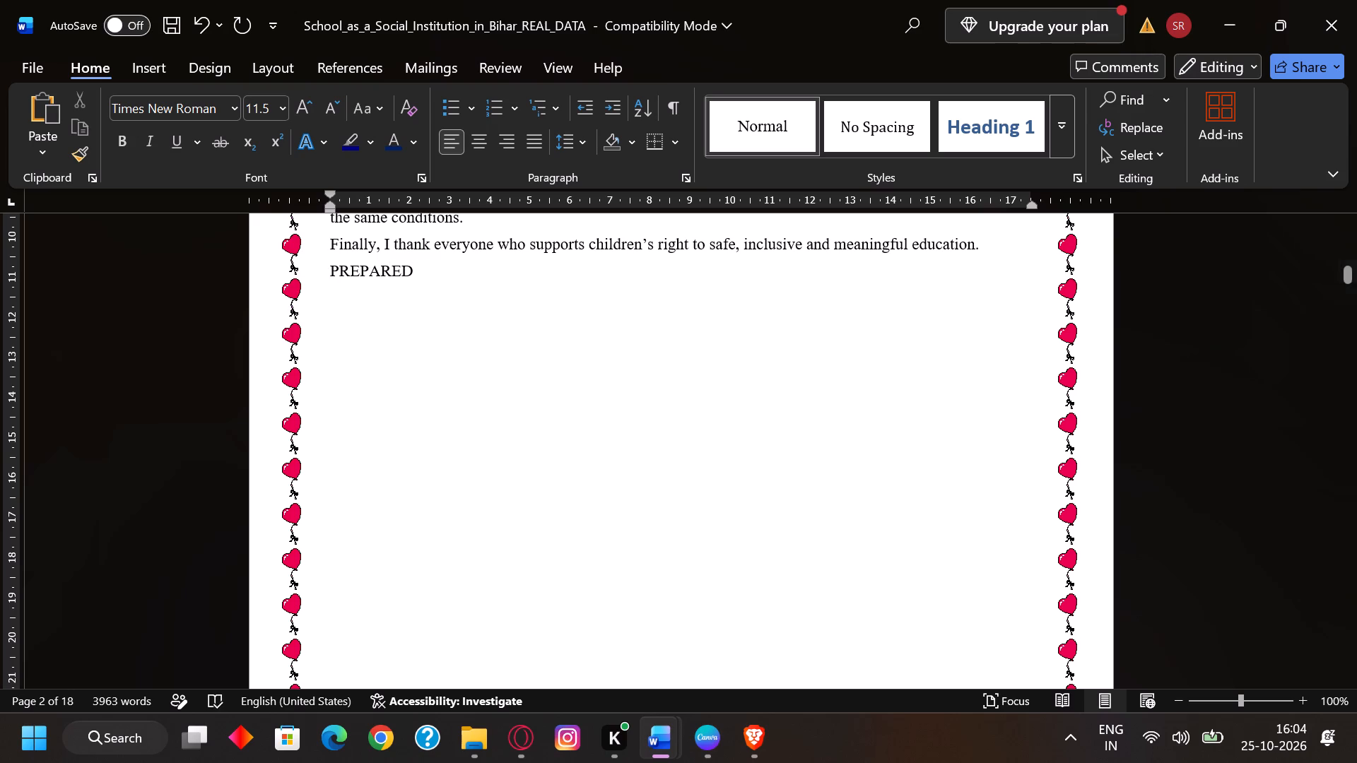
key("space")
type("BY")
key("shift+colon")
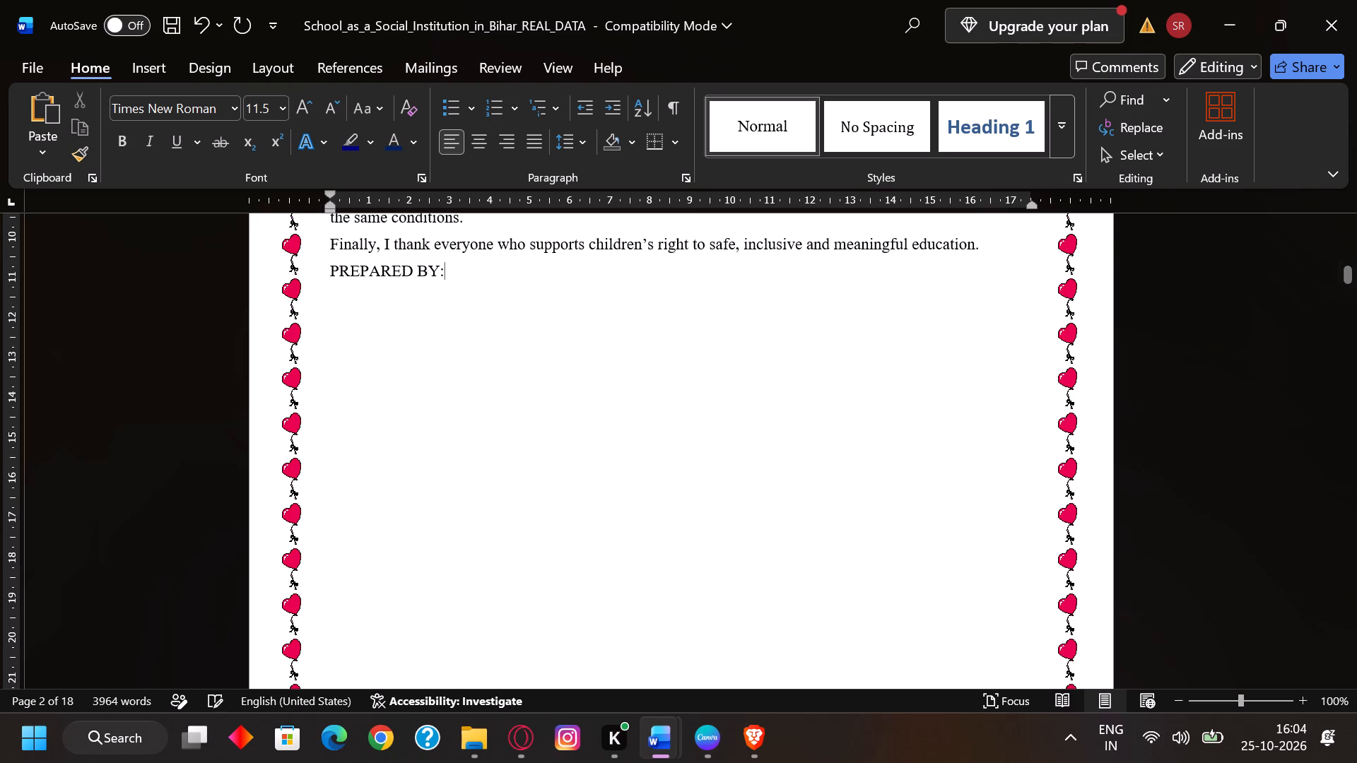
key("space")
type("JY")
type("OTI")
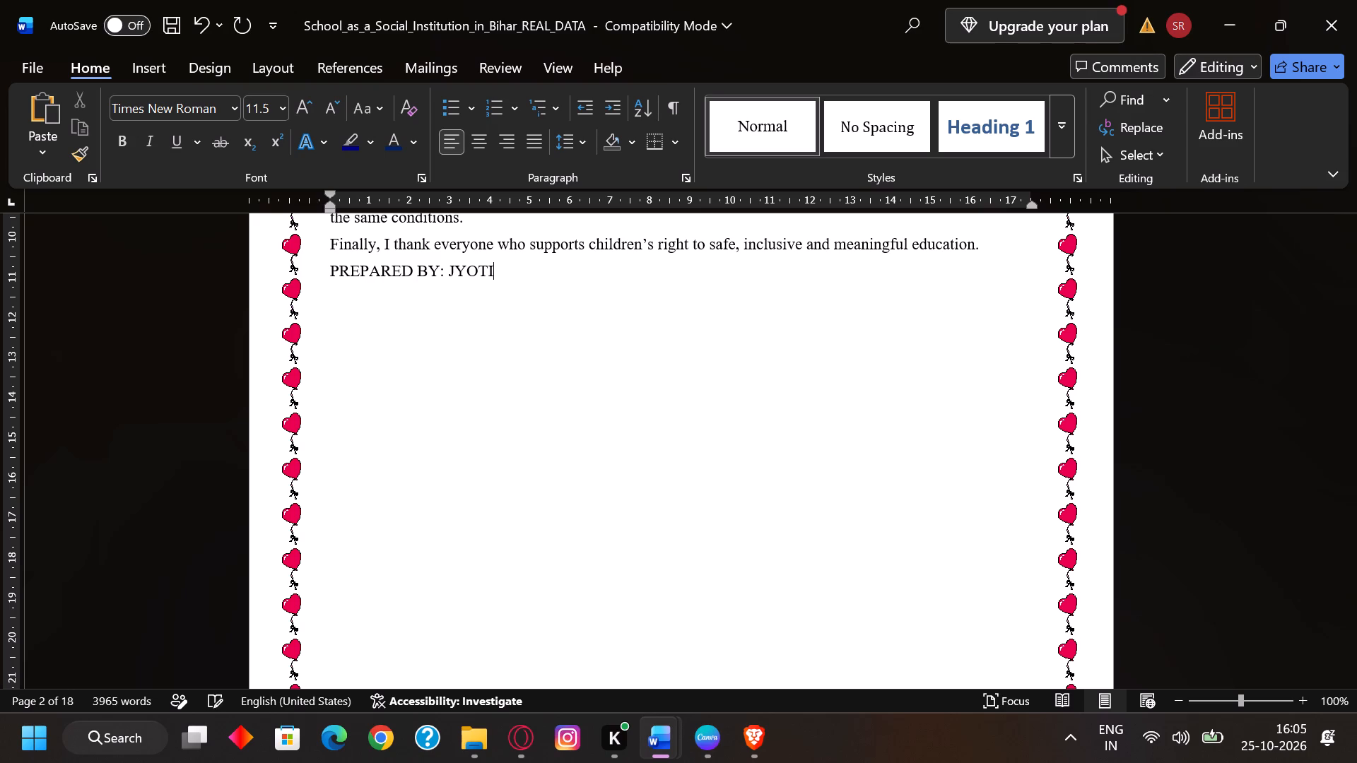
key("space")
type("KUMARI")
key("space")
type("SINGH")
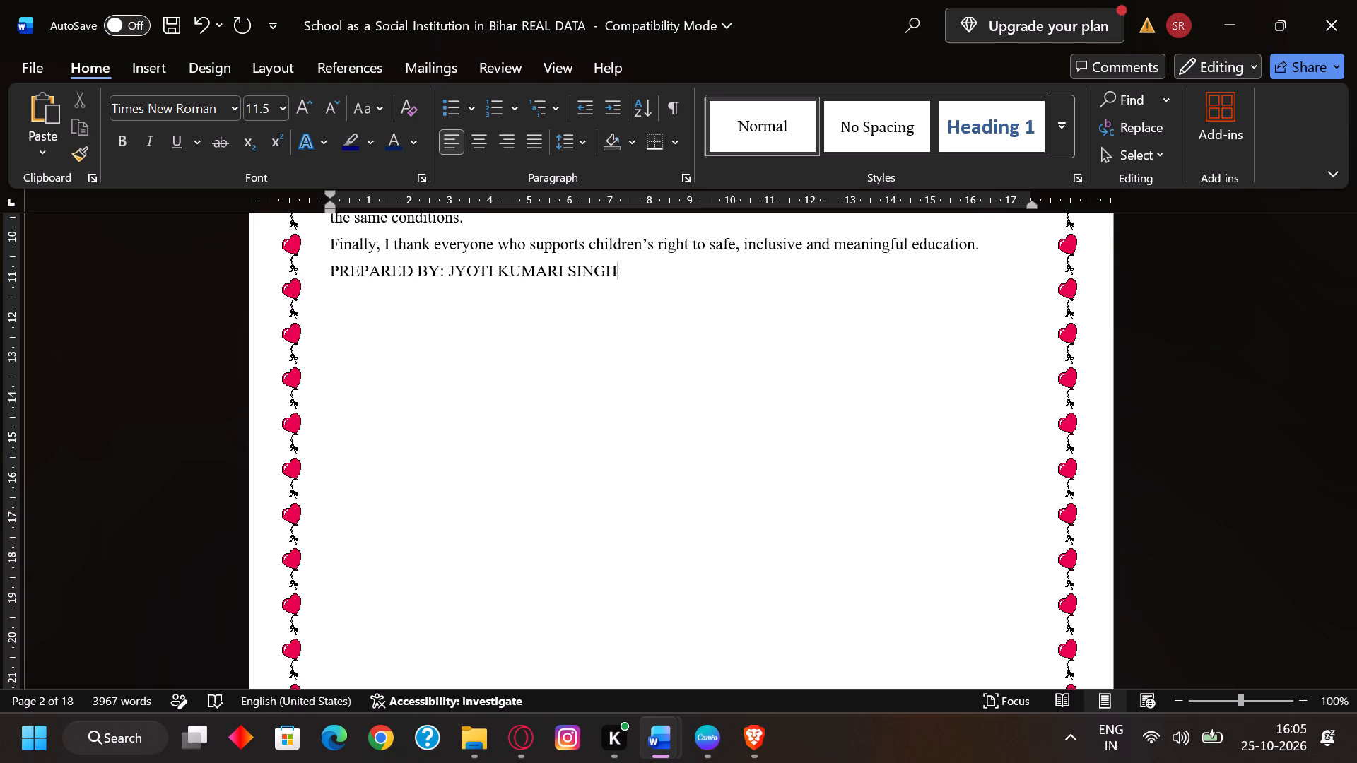
Add two lines below the student's name: "B.ED SEM 1" and "ROLL NO." followed by the roll number.
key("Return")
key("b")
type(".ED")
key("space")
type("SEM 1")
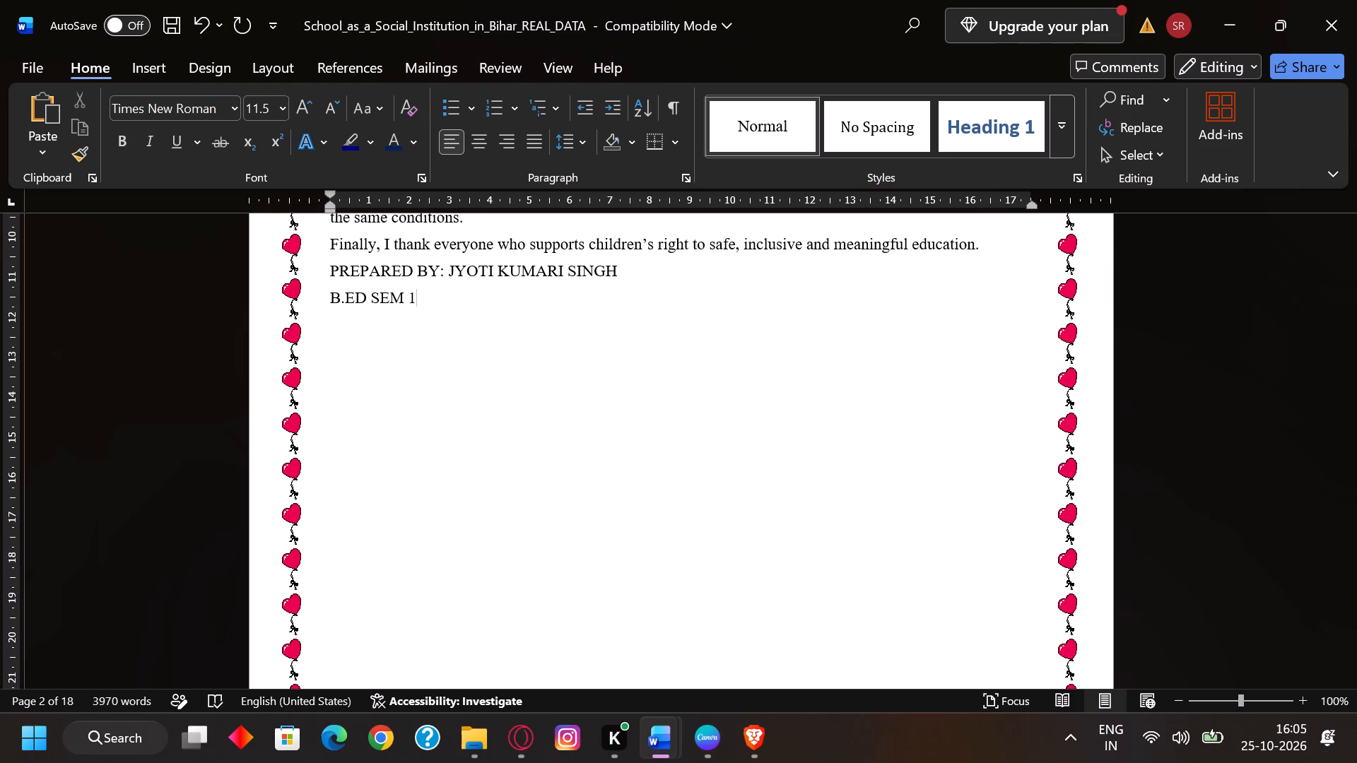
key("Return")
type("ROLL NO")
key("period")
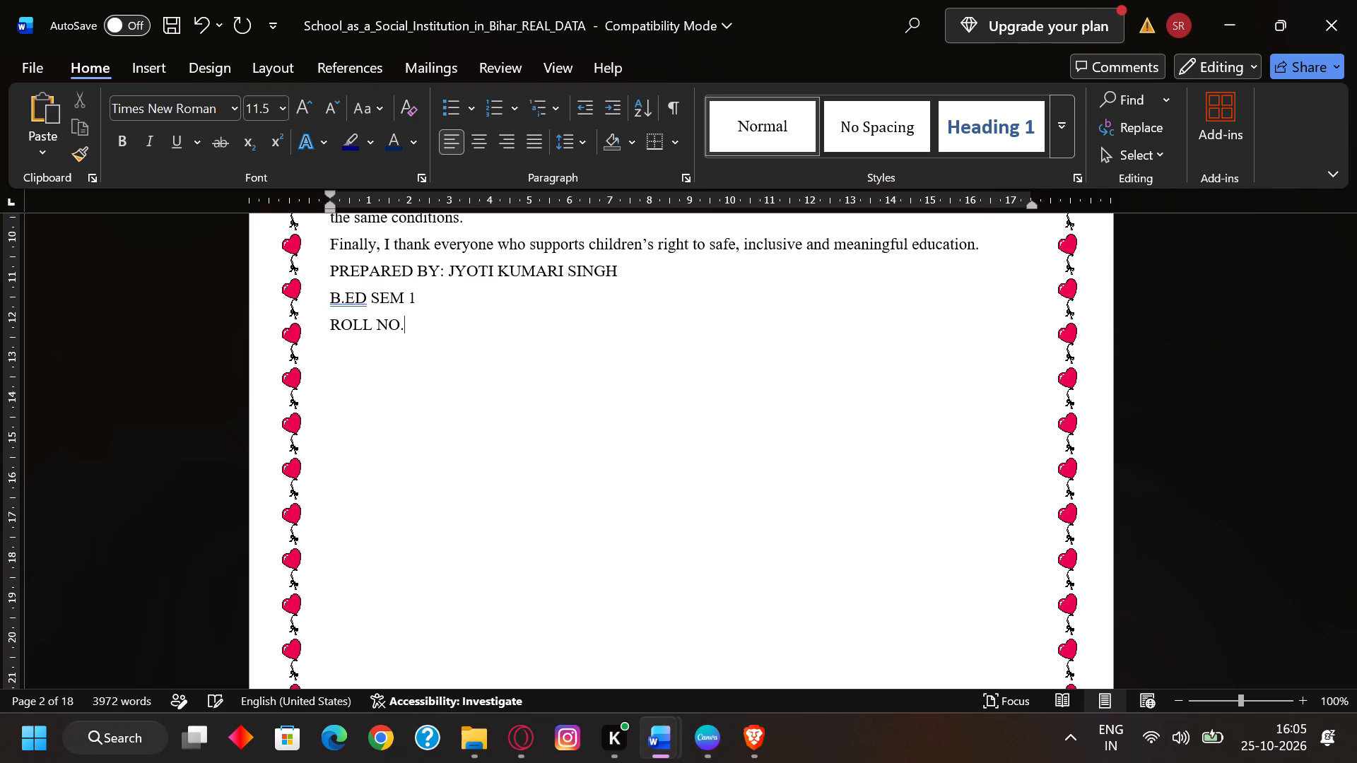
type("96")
Change the case of the three sign-off lines to Capitalize Each Word.
left_click_drag(329, 268, 331, 267)
left_click_drag(331, 267, 428, 324)
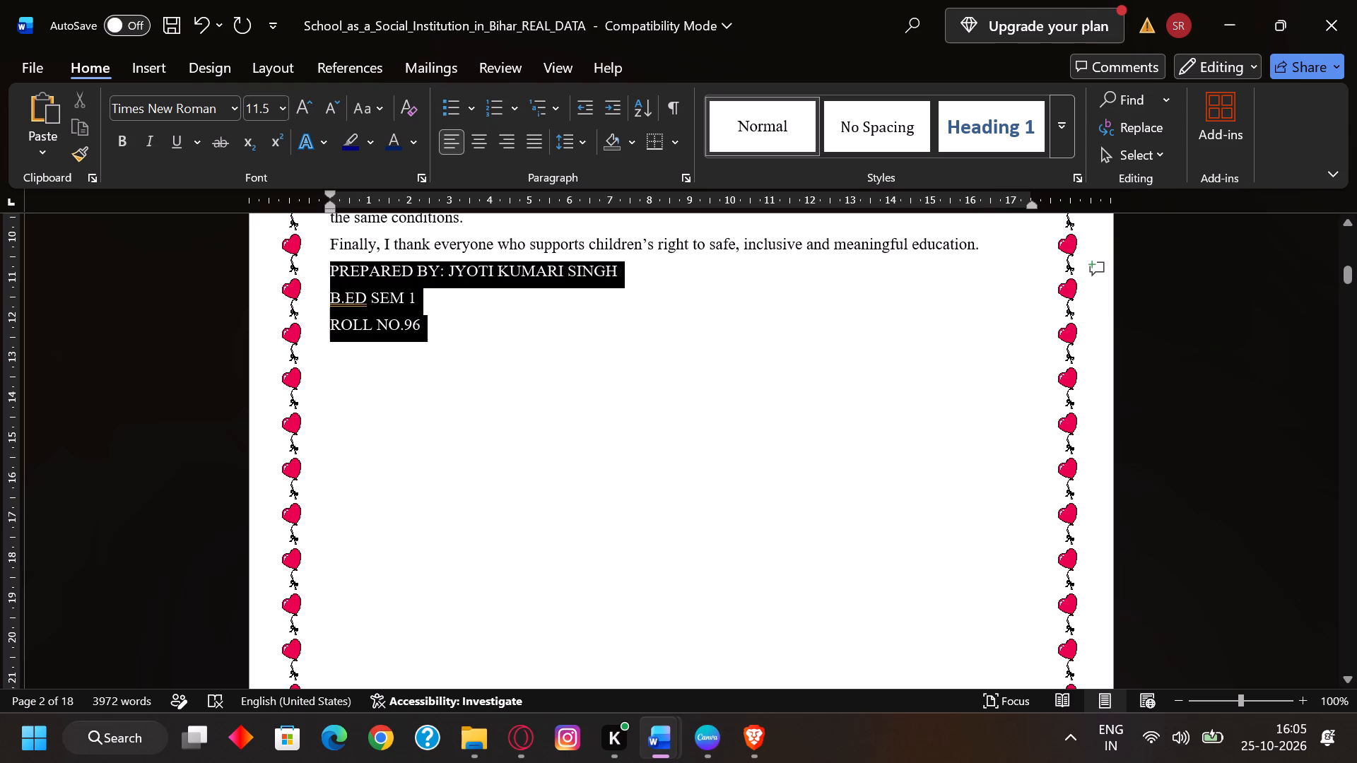
left_click_drag(428, 324, 427, 325)
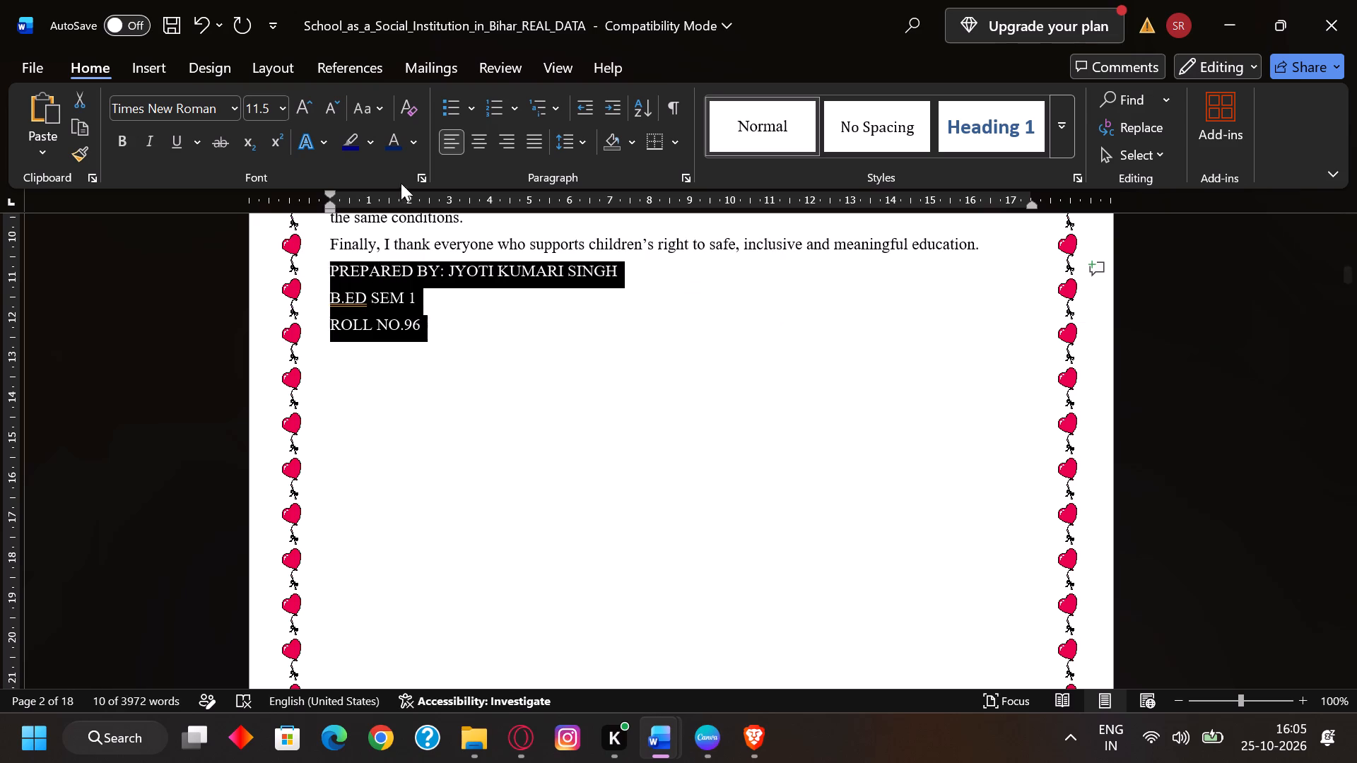
left_click(379, 109)
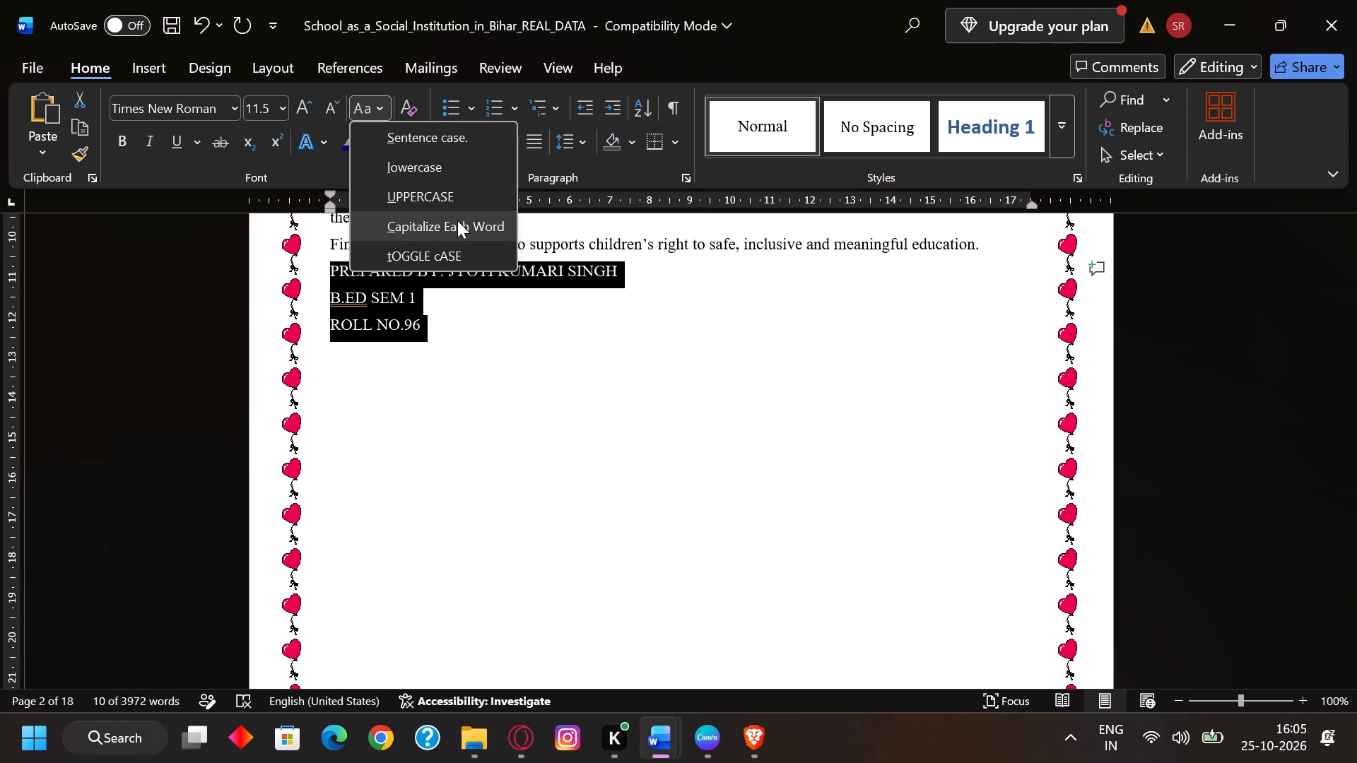
double_click(457, 220)
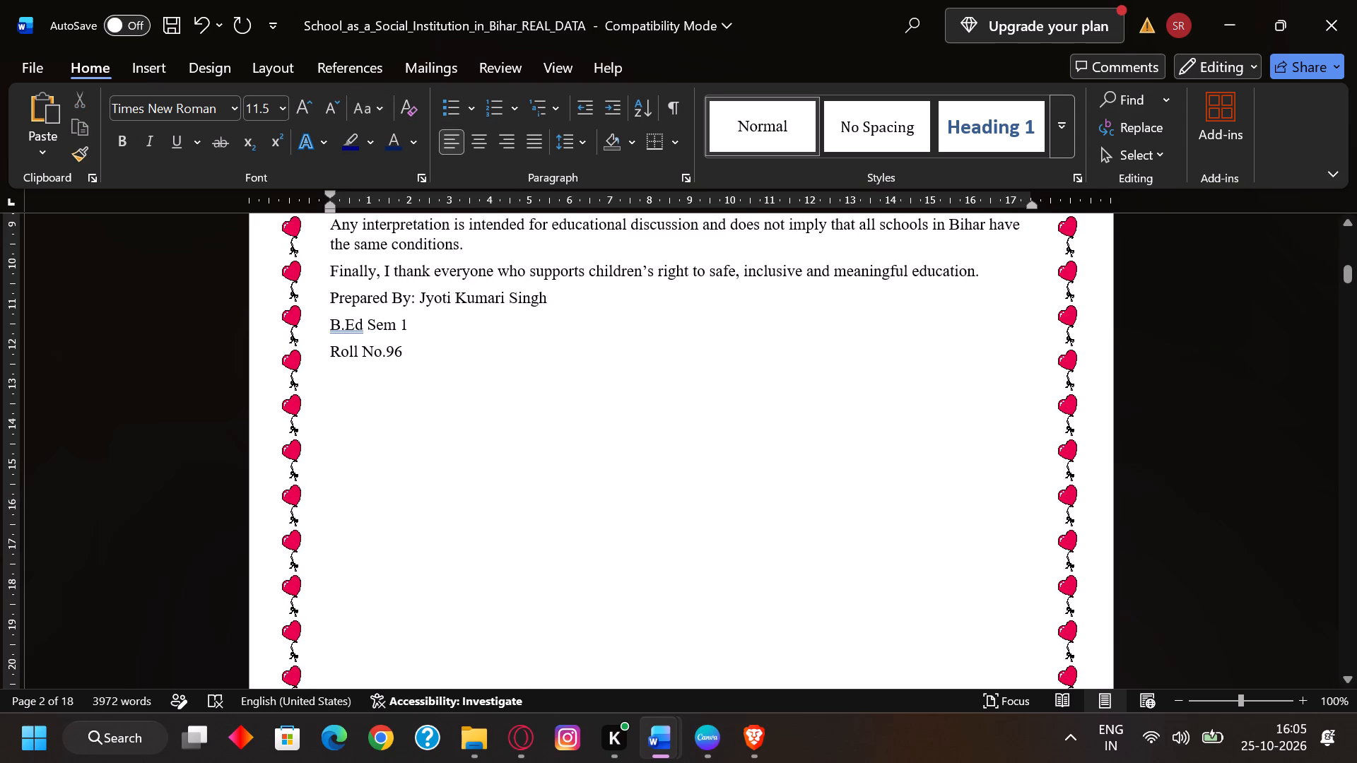
Right-align the three sign-off lines below the Acknowledgement text.
left_click_drag(331, 296, 509, 313)
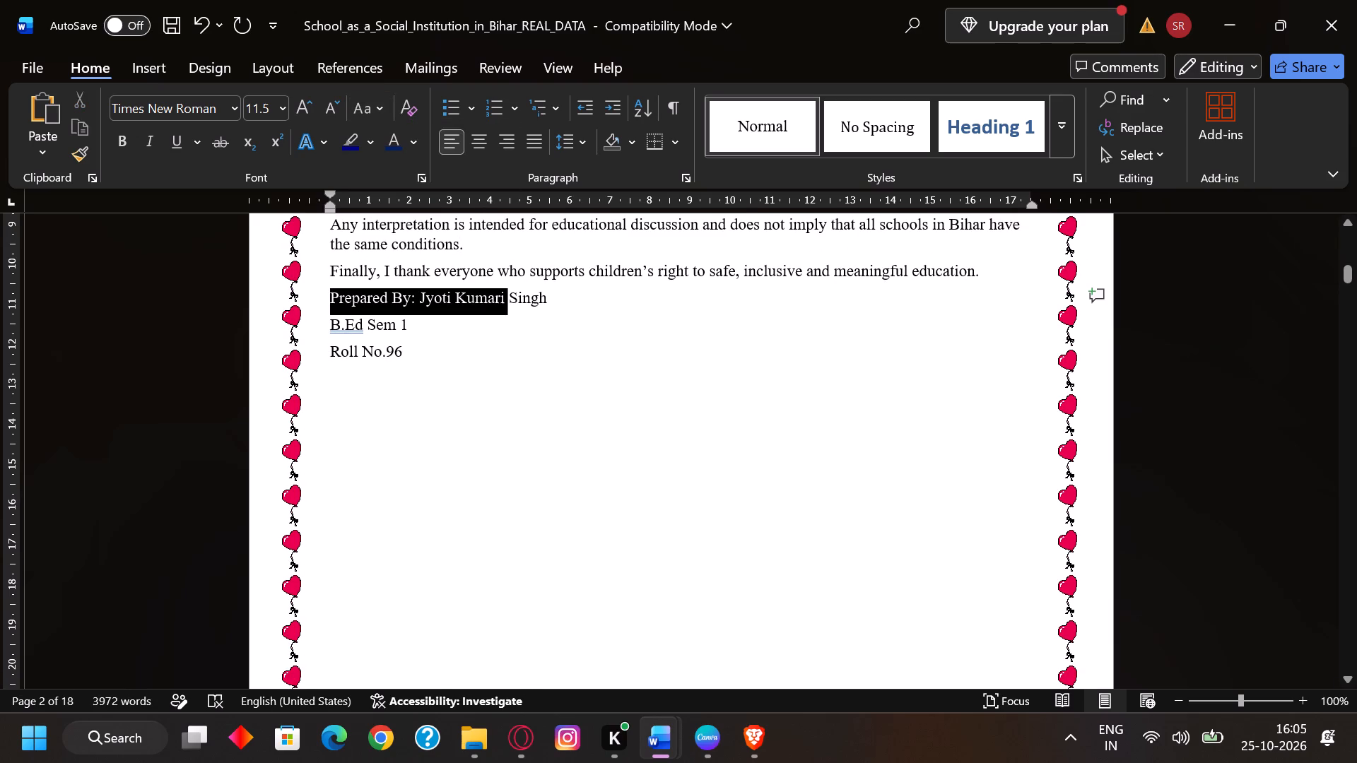
left_click_drag(509, 313, 510, 349)
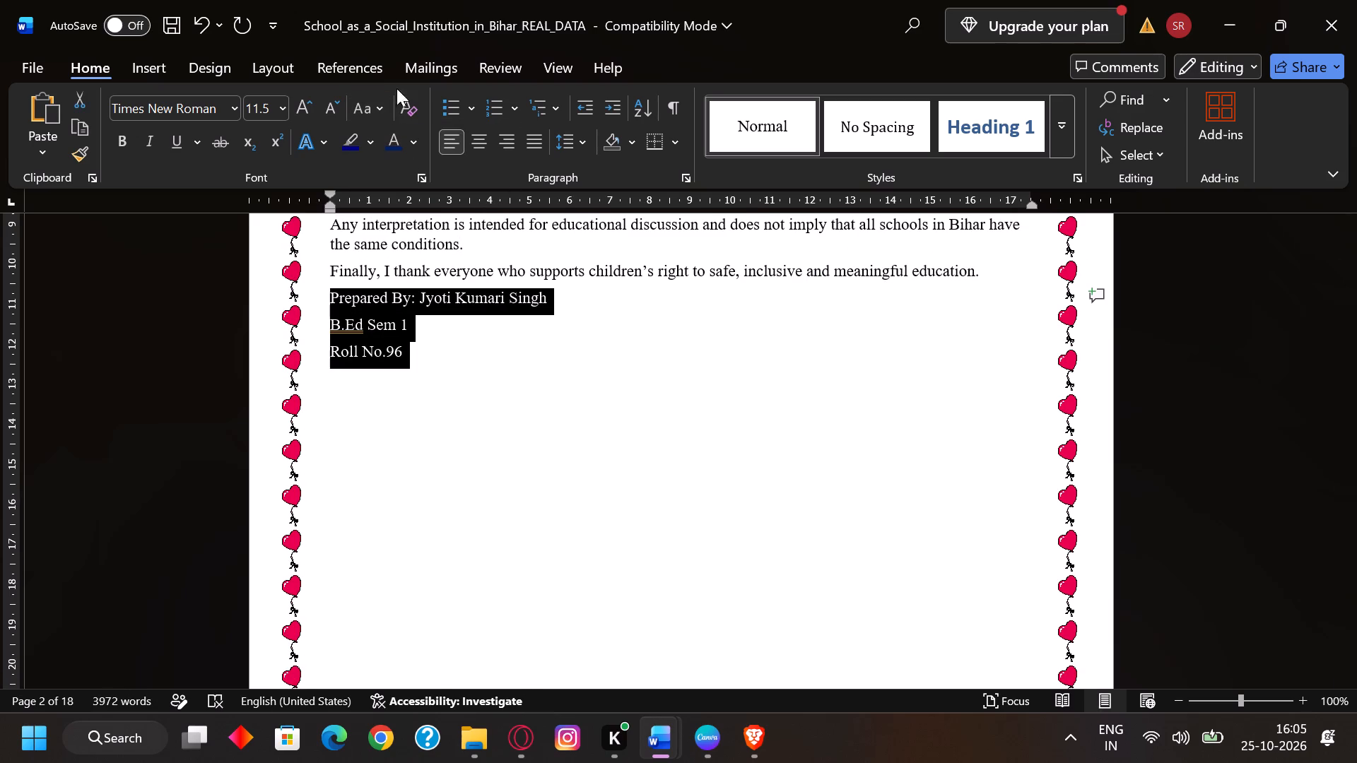
left_click(503, 141)
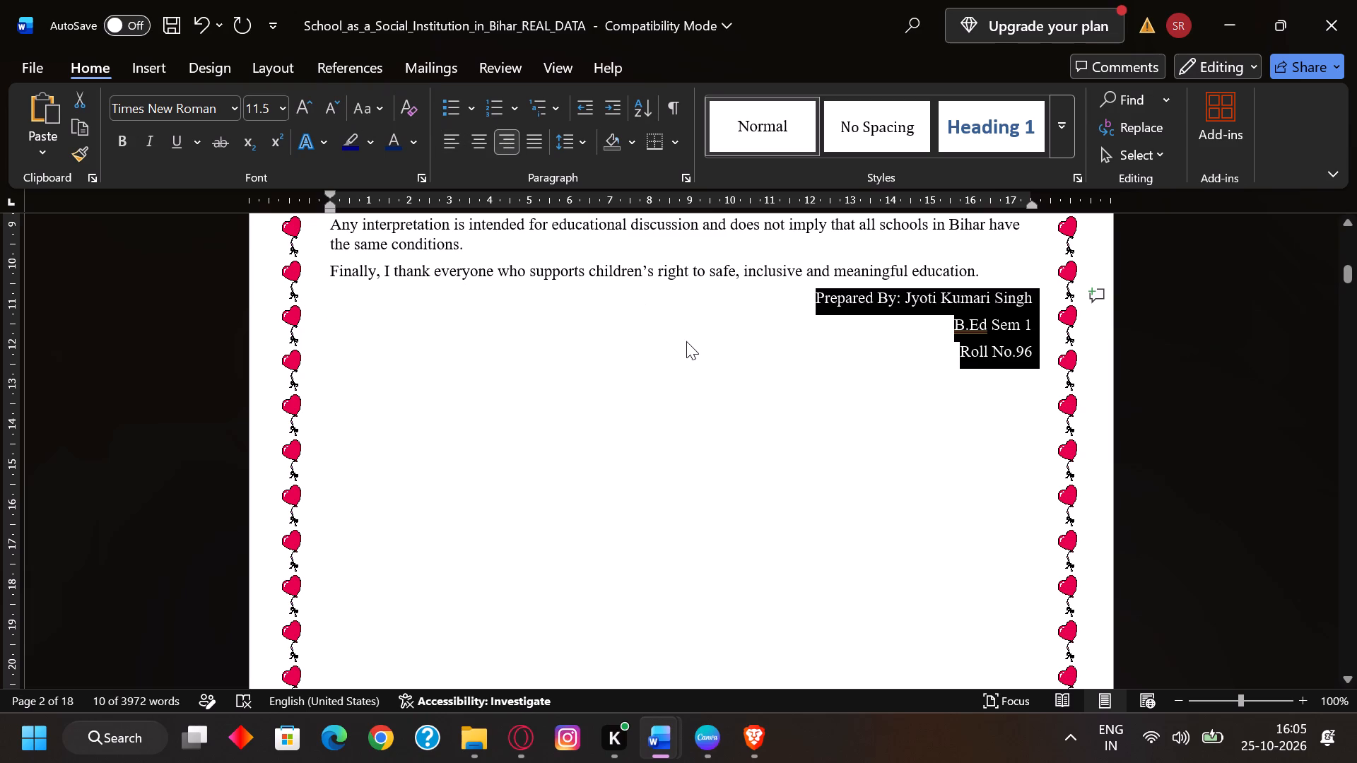
Insert a space in the sign-off's course name so that it reads "B. Ed Sem 1".
left_click(828, 300)
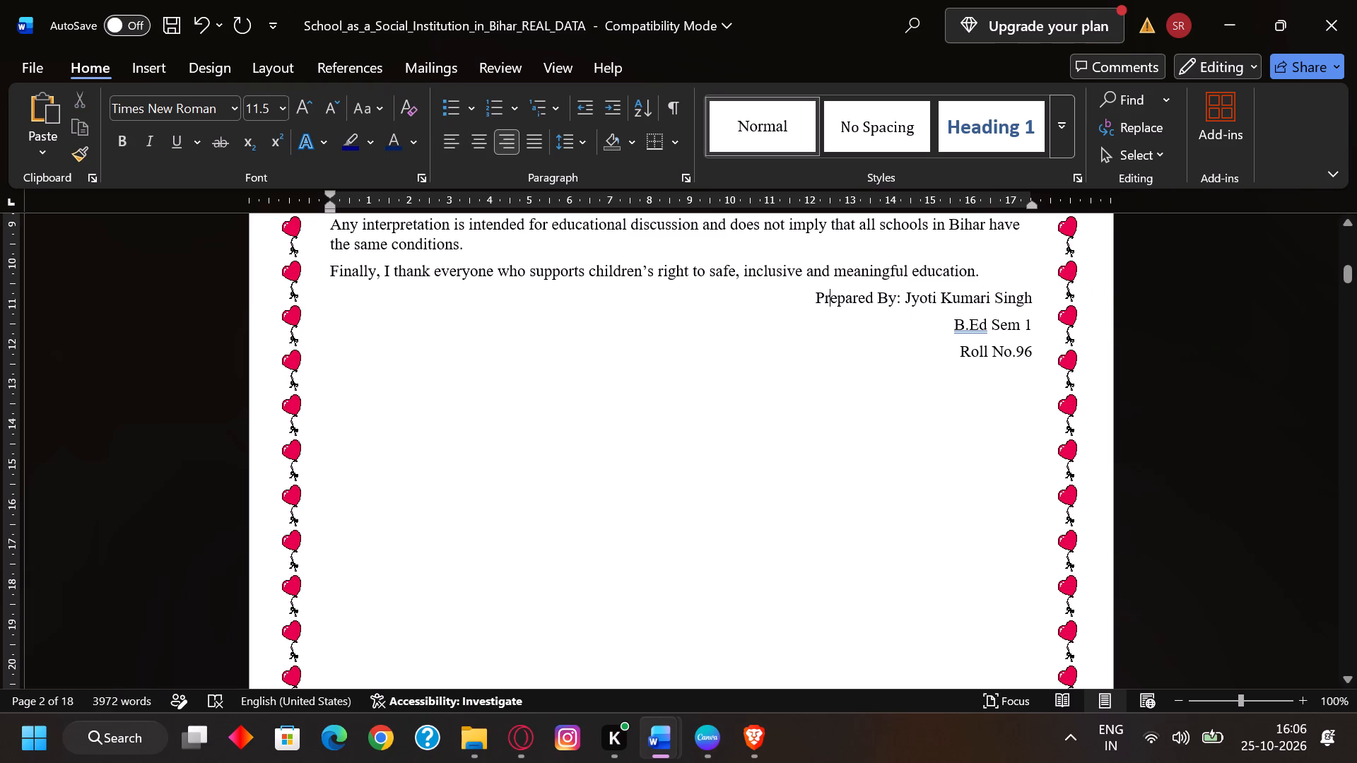
left_click(969, 329)
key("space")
Change the student's name in the "Prepared By:" line to UPPERCASE.
left_click_drag(903, 298, 1018, 300)
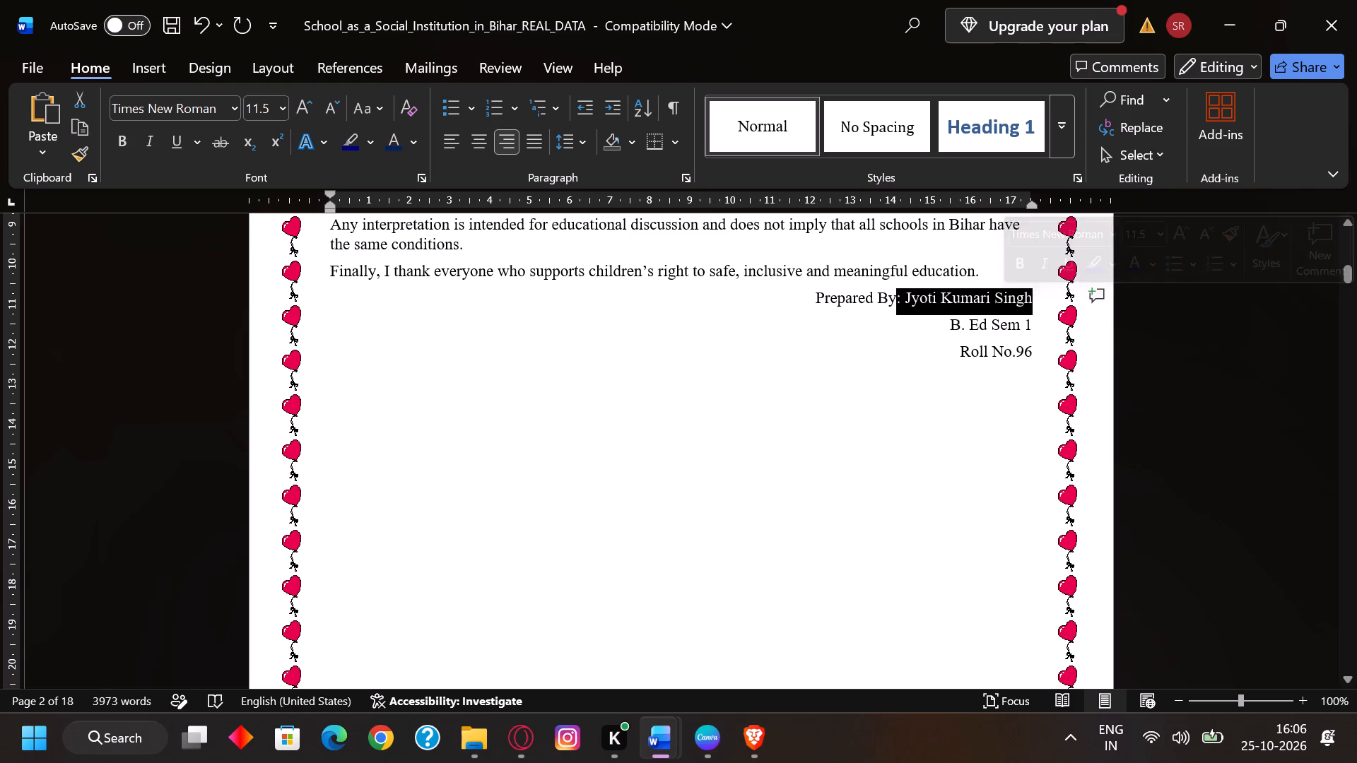
left_click(901, 302)
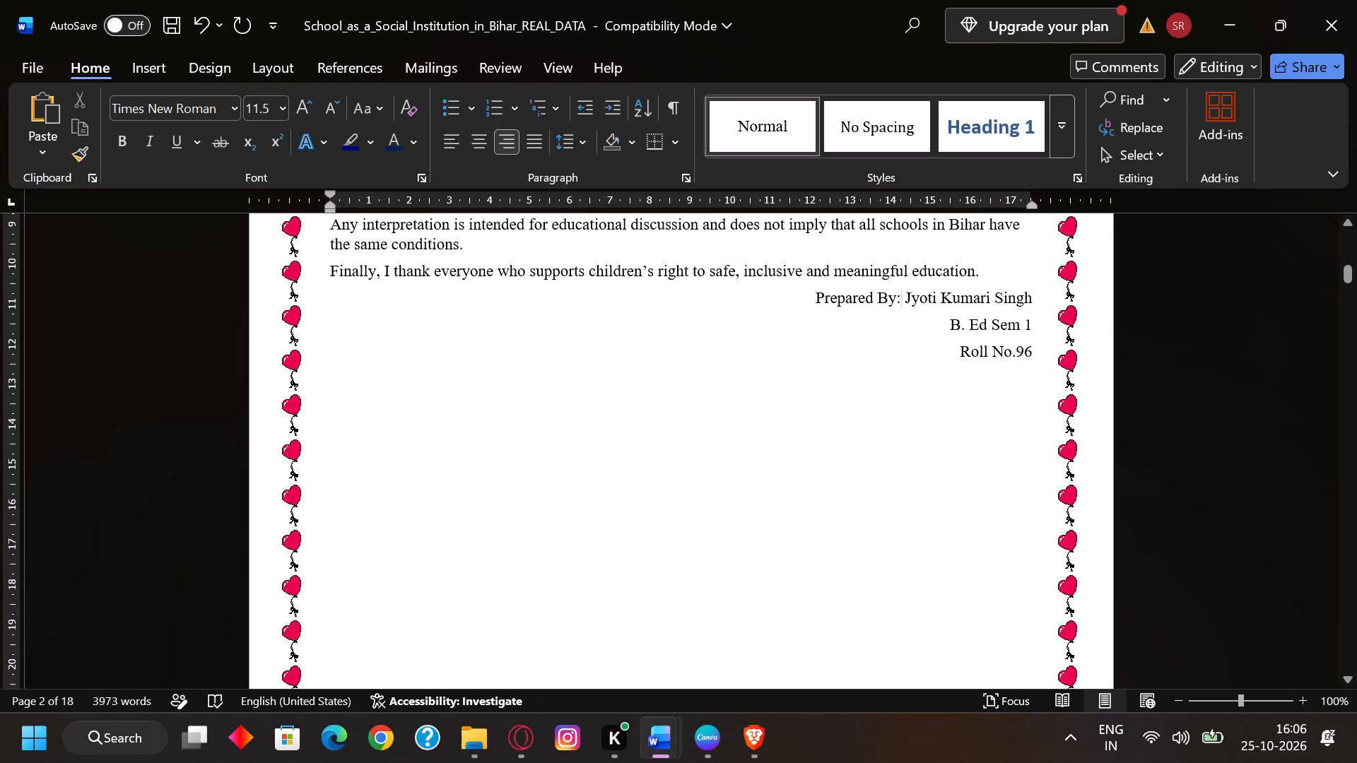
left_click_drag(905, 295, 1002, 296)
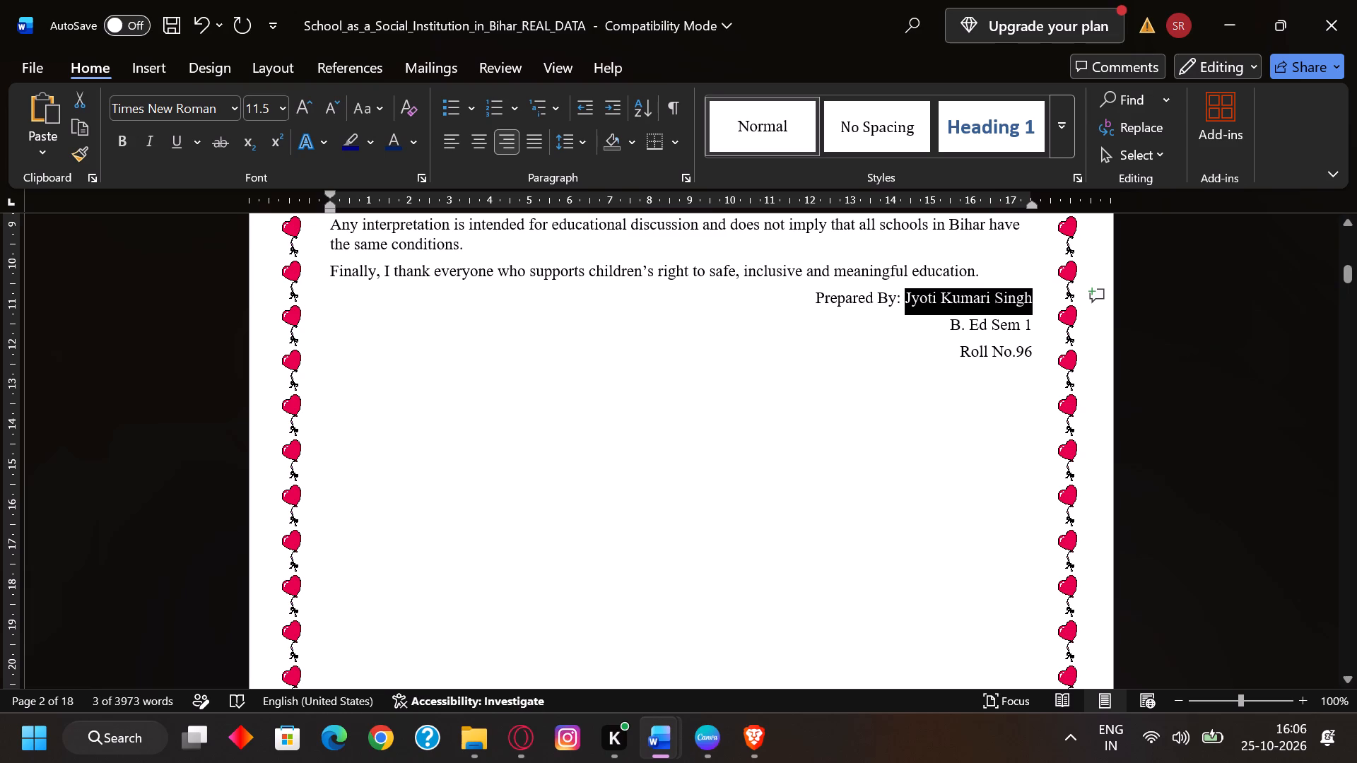
left_click(385, 113)
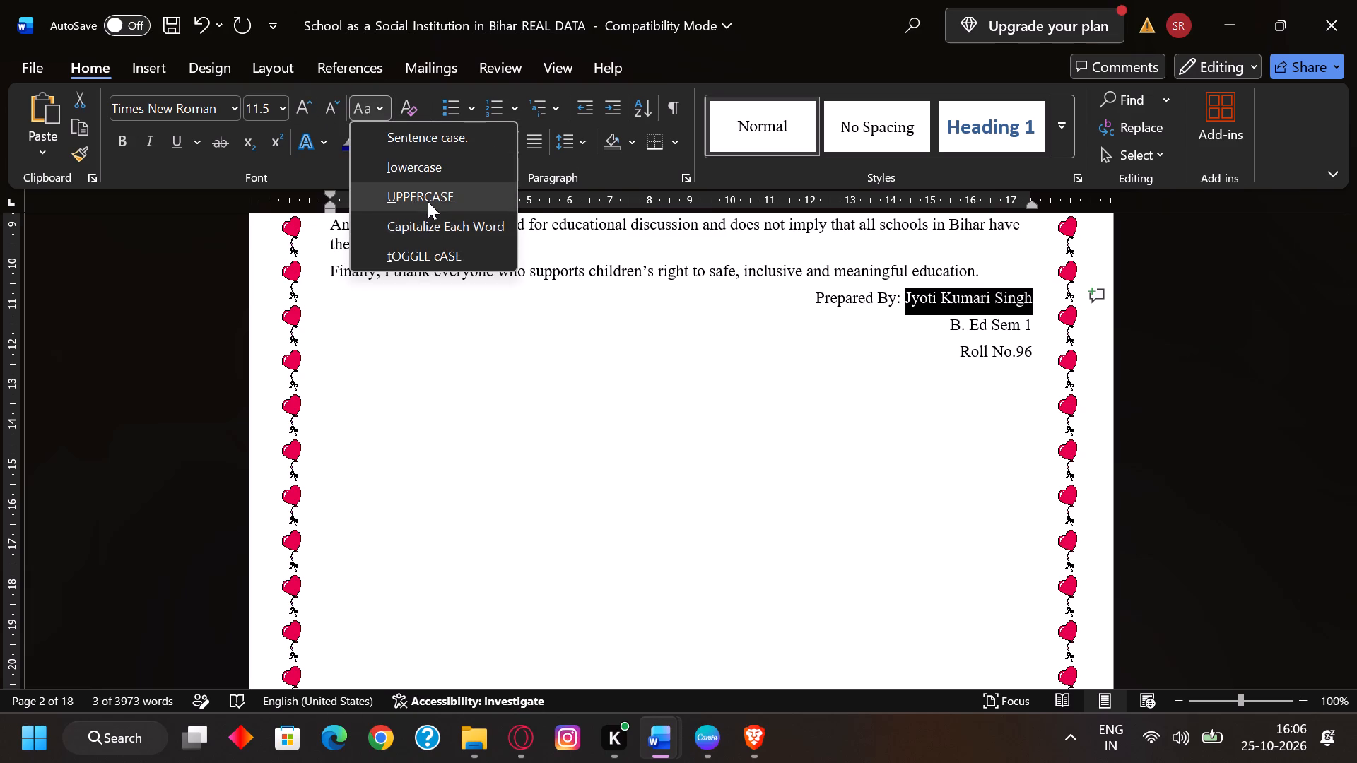
Change the student's name after "Prepared By:" in the Acknowledgement sign-off to uppercase.
left_click(428, 201)
scroll(830, 294, "up", 1)
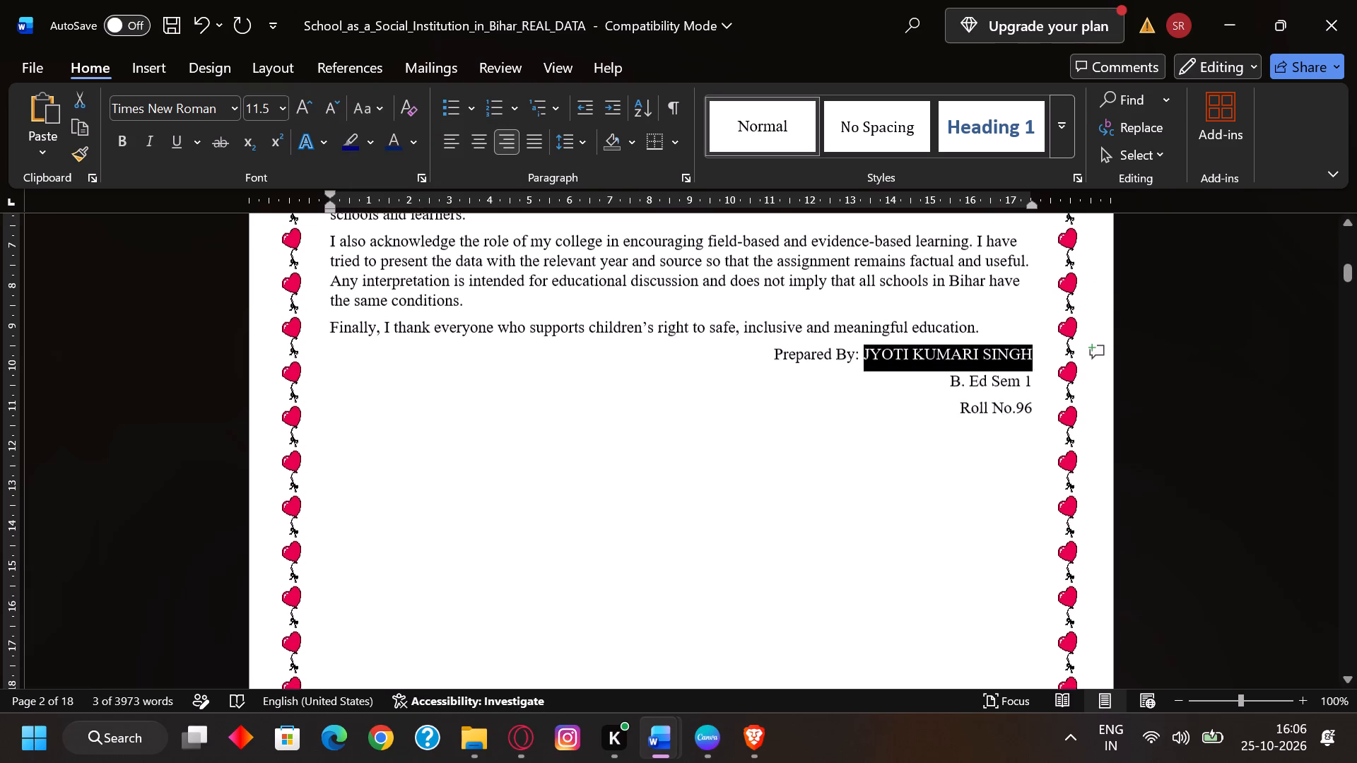
left_click(844, 434)
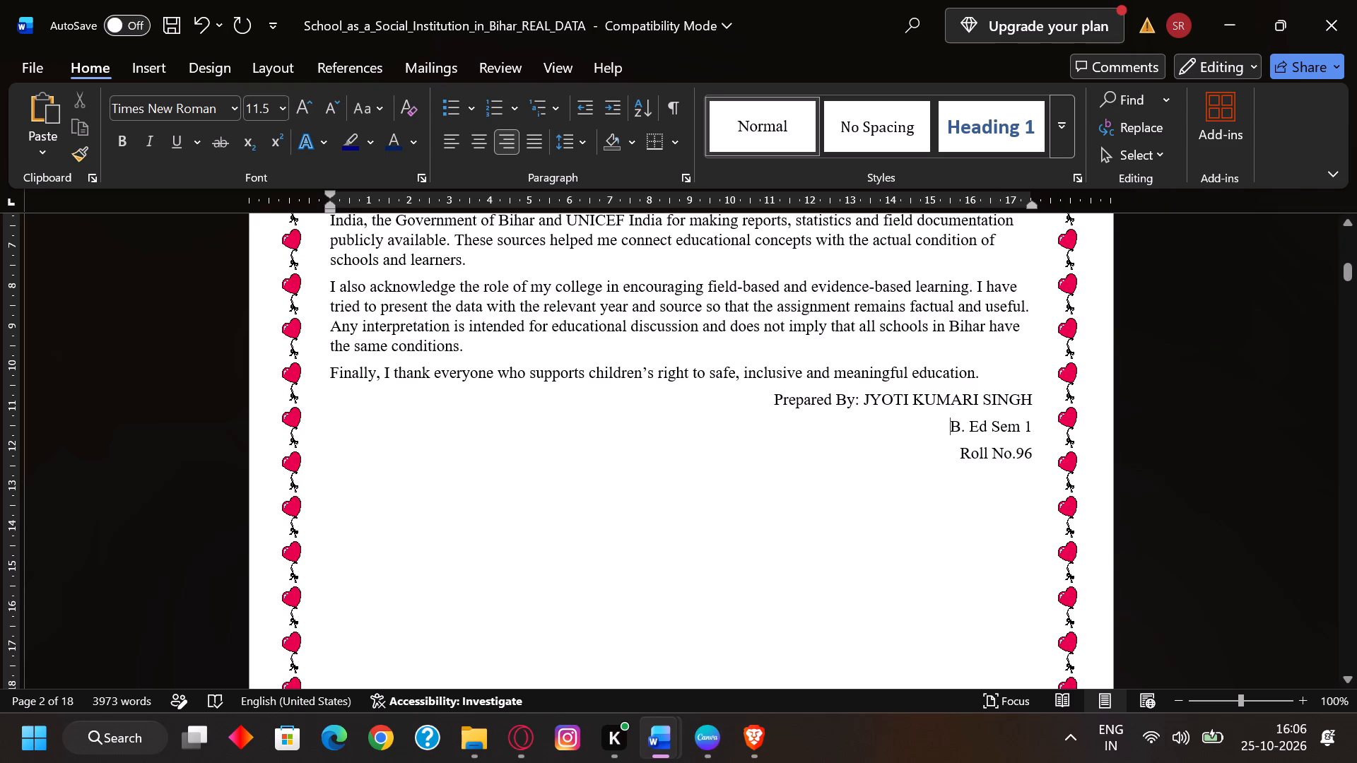
Move the roll number in the Acknowledgement sign-off onto the "B. Ed Sem 1" line, separated by a tab.
left_click_drag(773, 401, 1029, 449)
left_click(946, 456)
key("BackSpace")
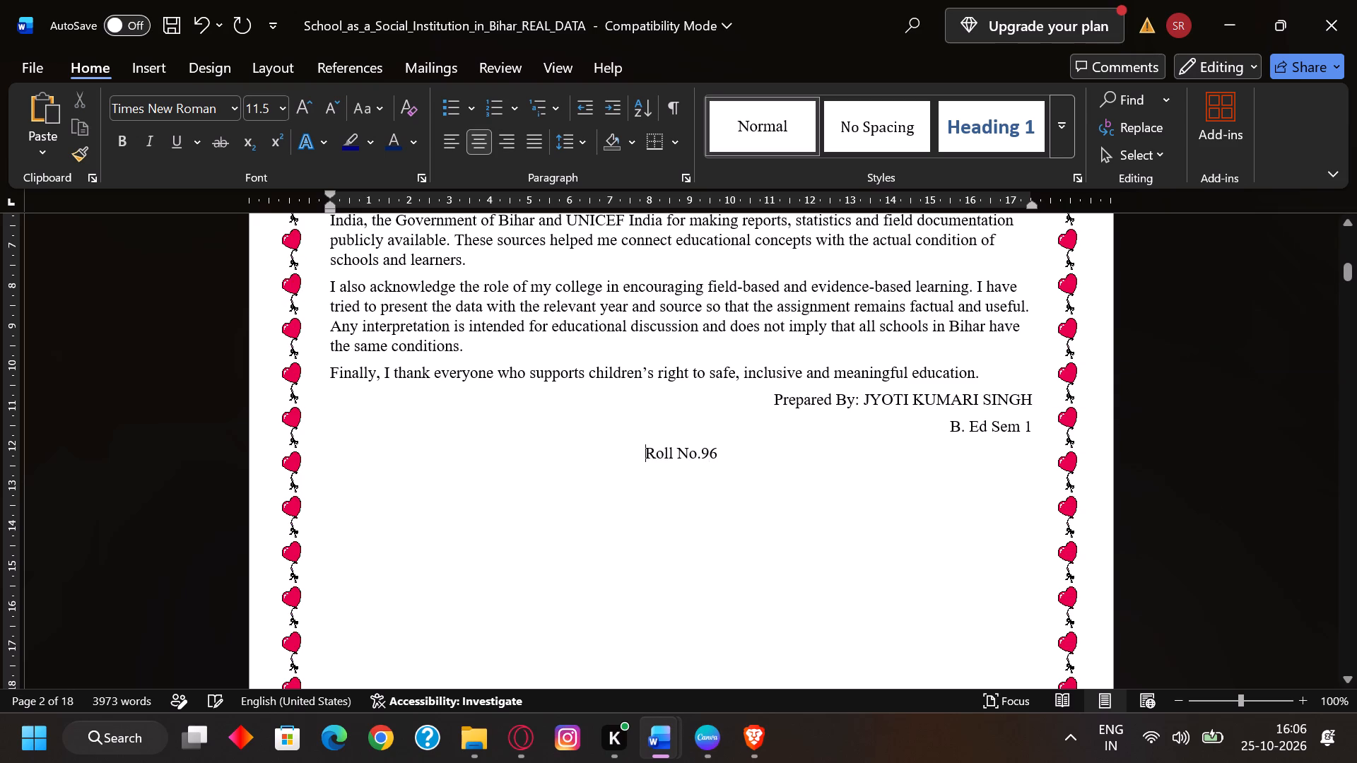
key("BackSpace")
key("BackSpace")
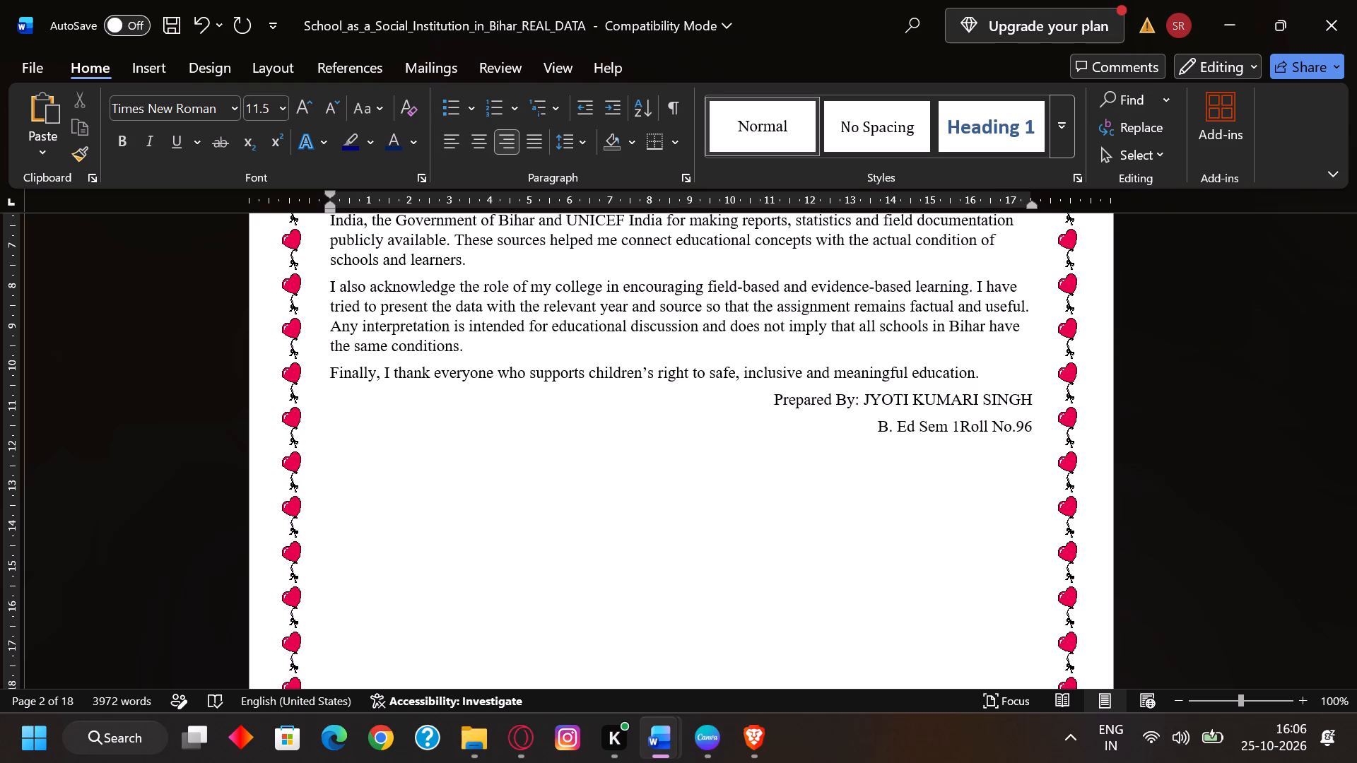
key("space")
key("space")
key("BackSpace")
key("BackSpace")
key("Tab")
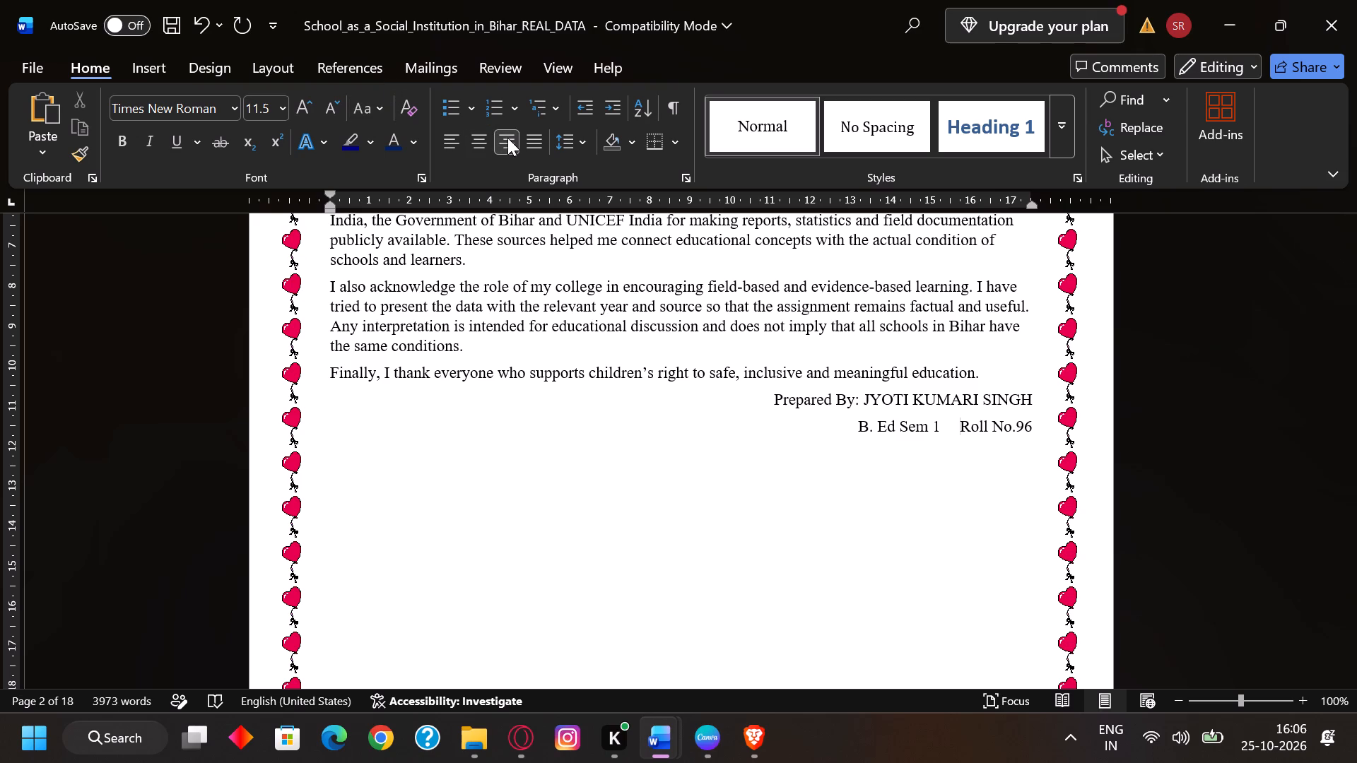
left_click_drag(854, 427, 957, 434)
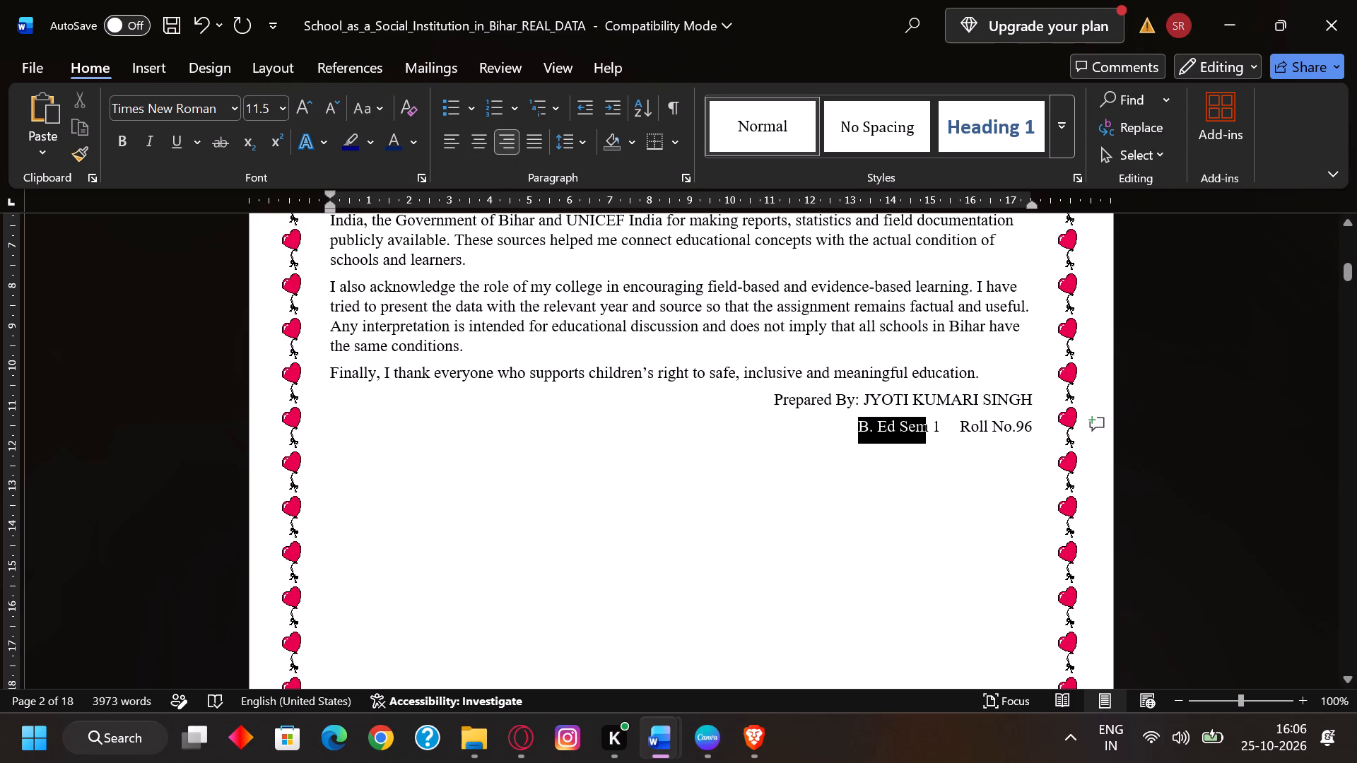
left_click_drag(957, 434, 1041, 437)
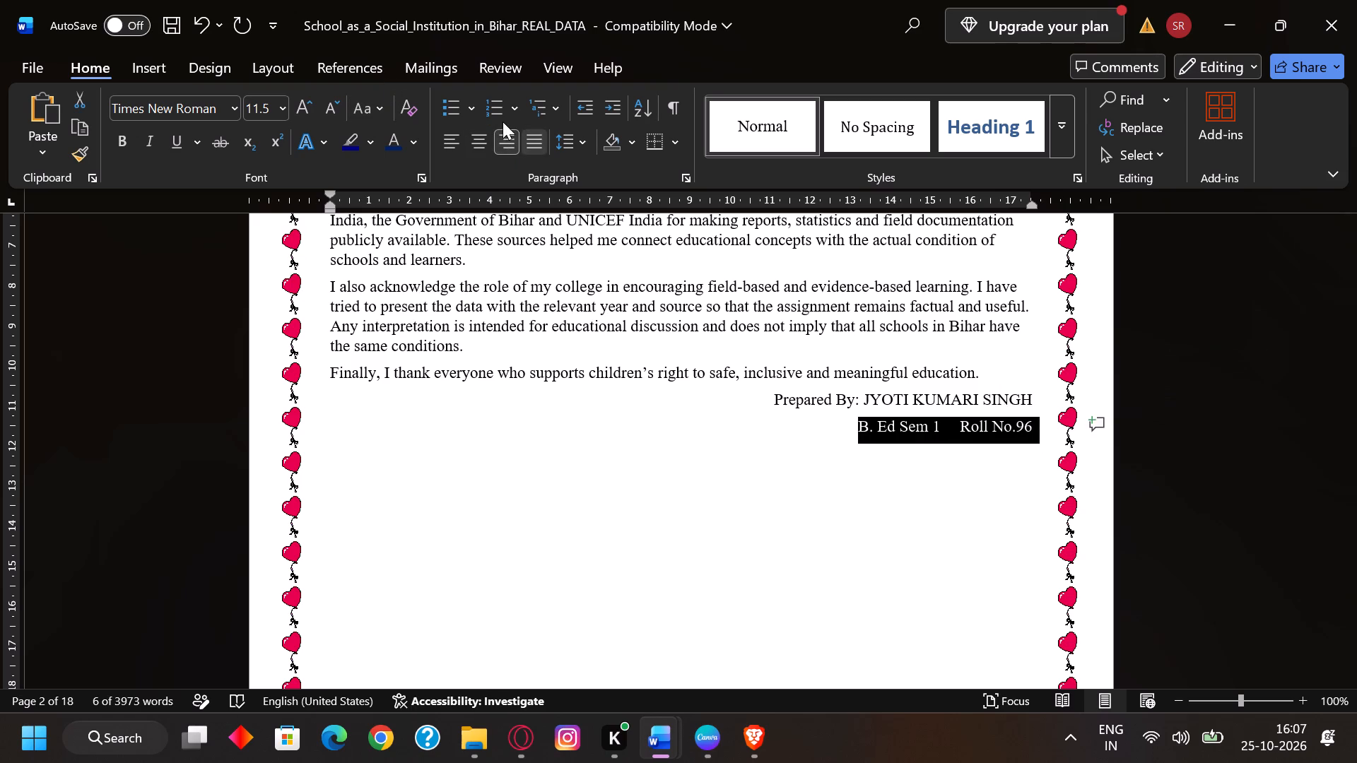
Insert one blank line between the last Acknowledgement paragraph and the right-aligned "Prepared By:" sign-off.
left_click(502, 141)
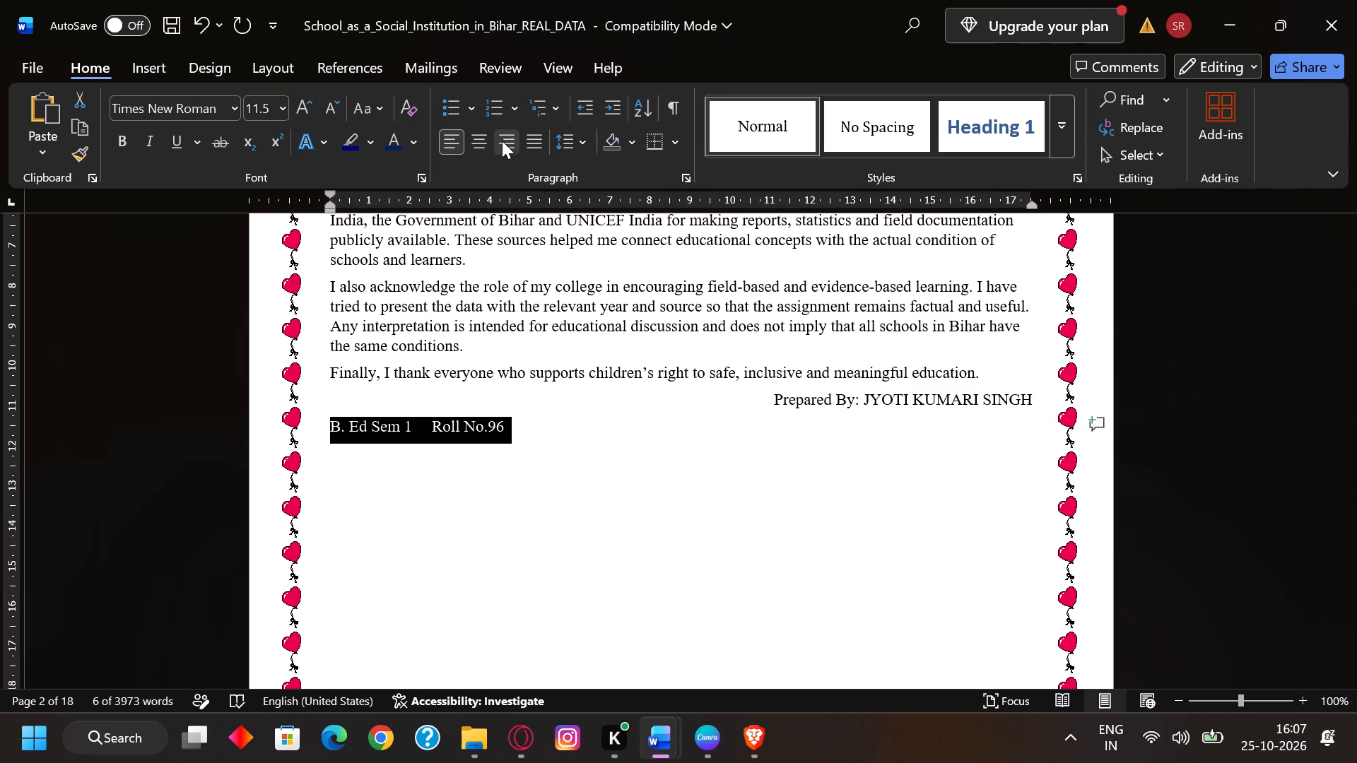
left_click(502, 141)
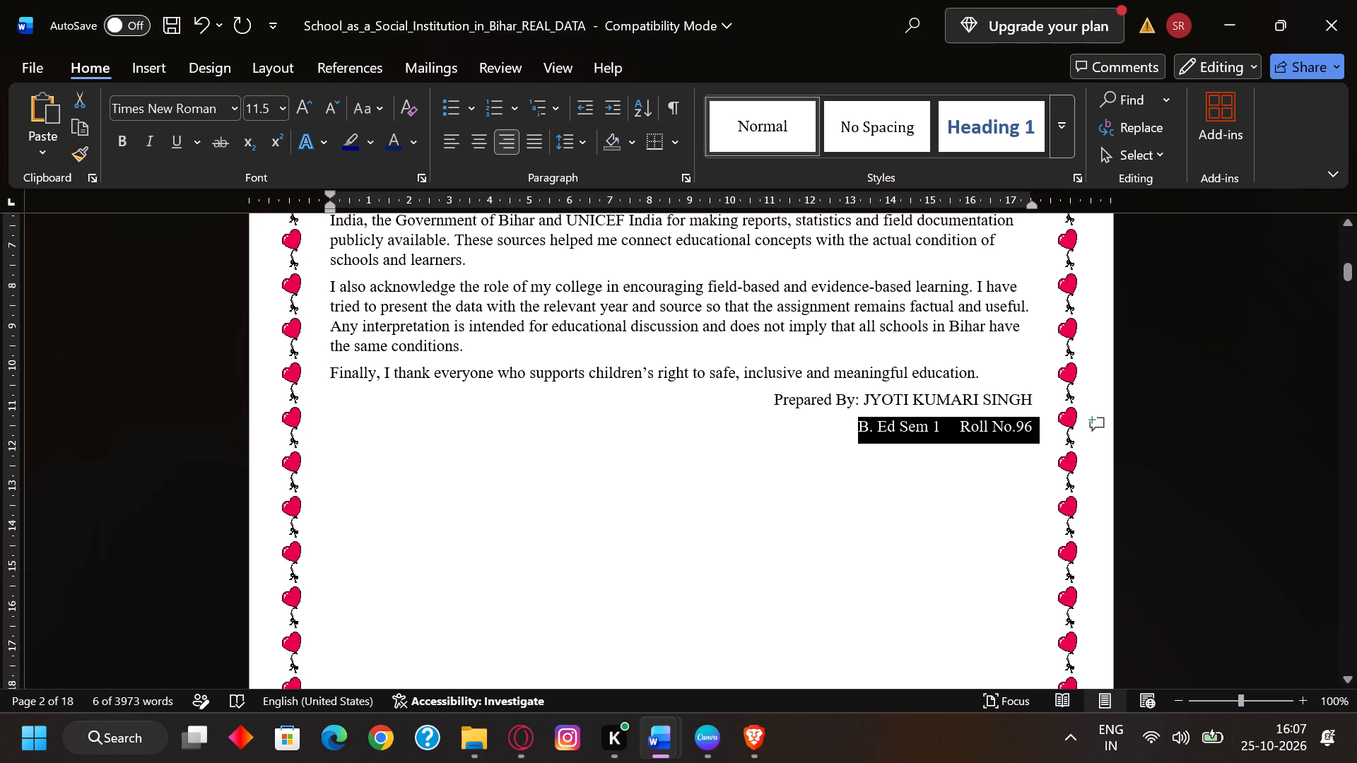
left_click(770, 398)
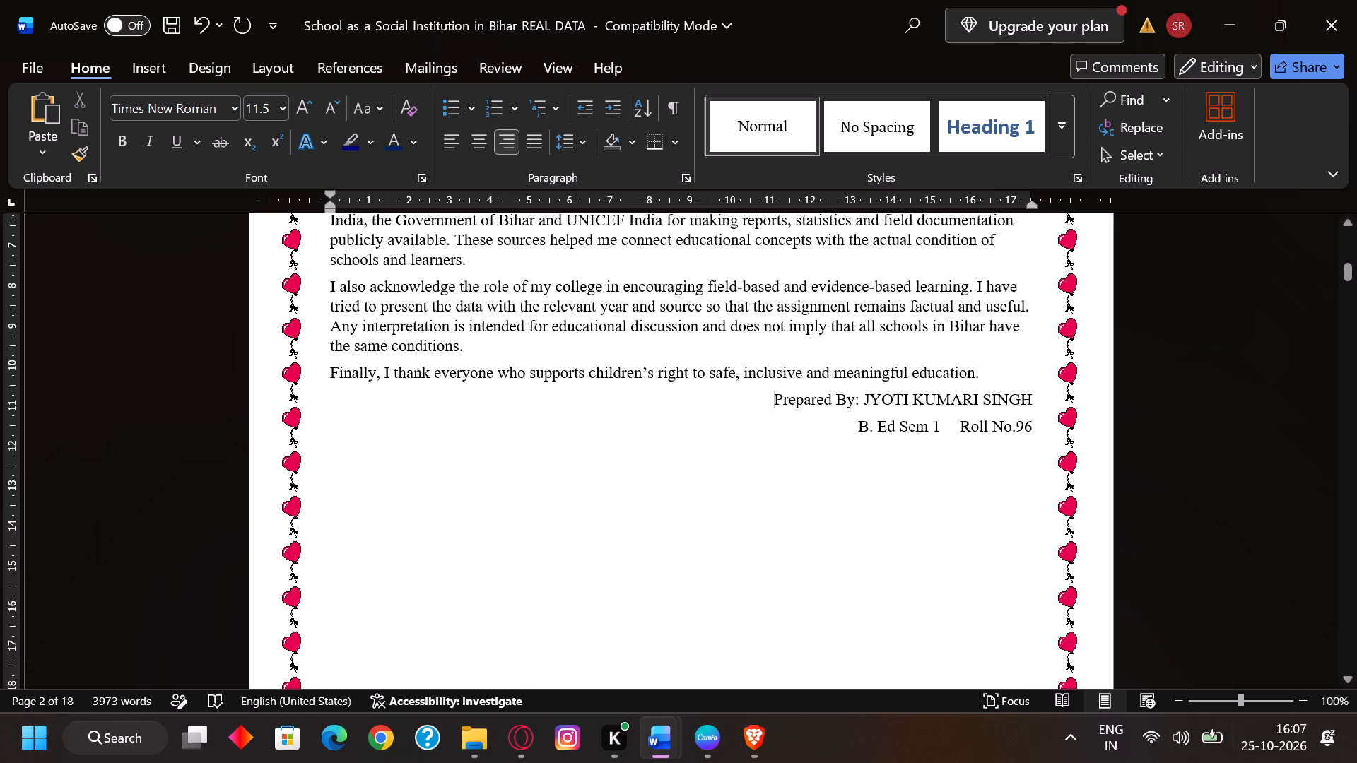
key("Return")
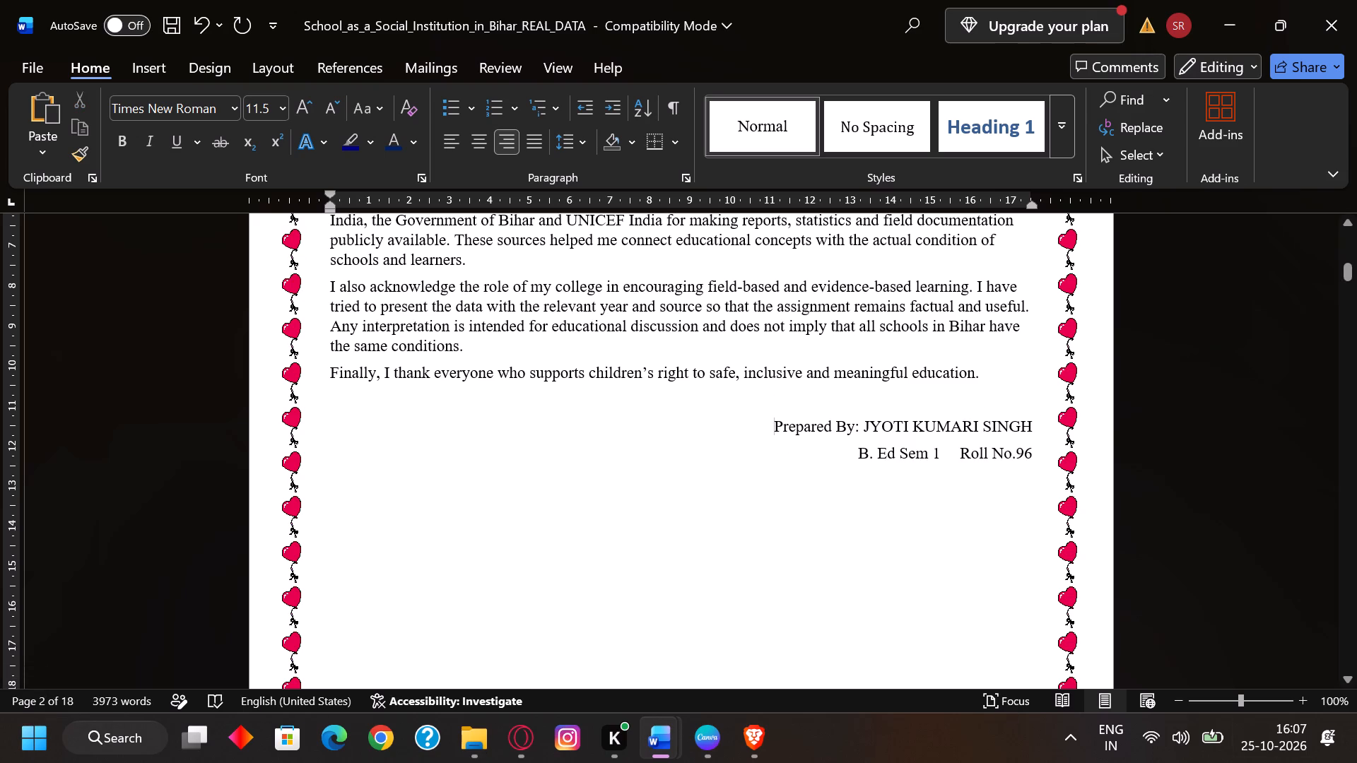
Make both lines of the Acknowledgement sign-off bold, from "Prepared By:" through the roll number.
left_click_drag(774, 425, 1064, 471)
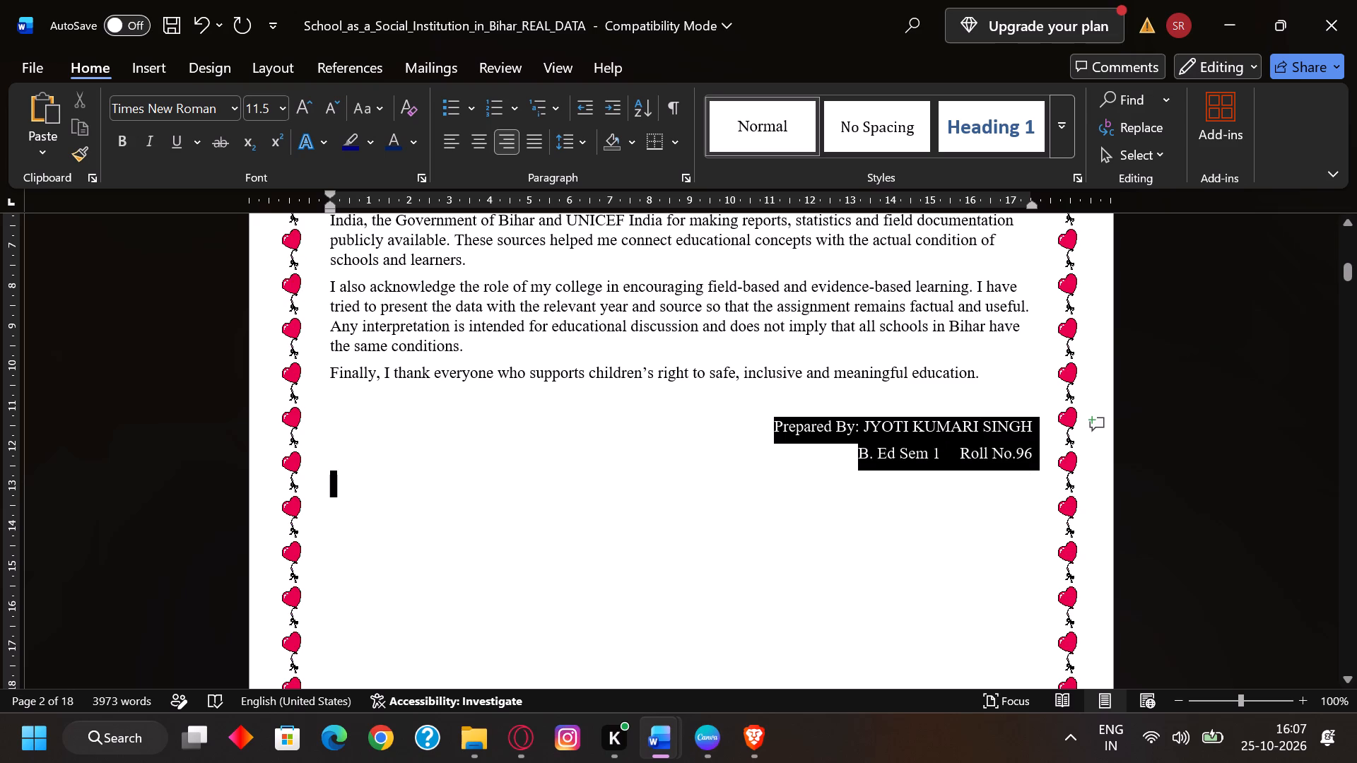
left_click_drag(1064, 471, 1062, 460)
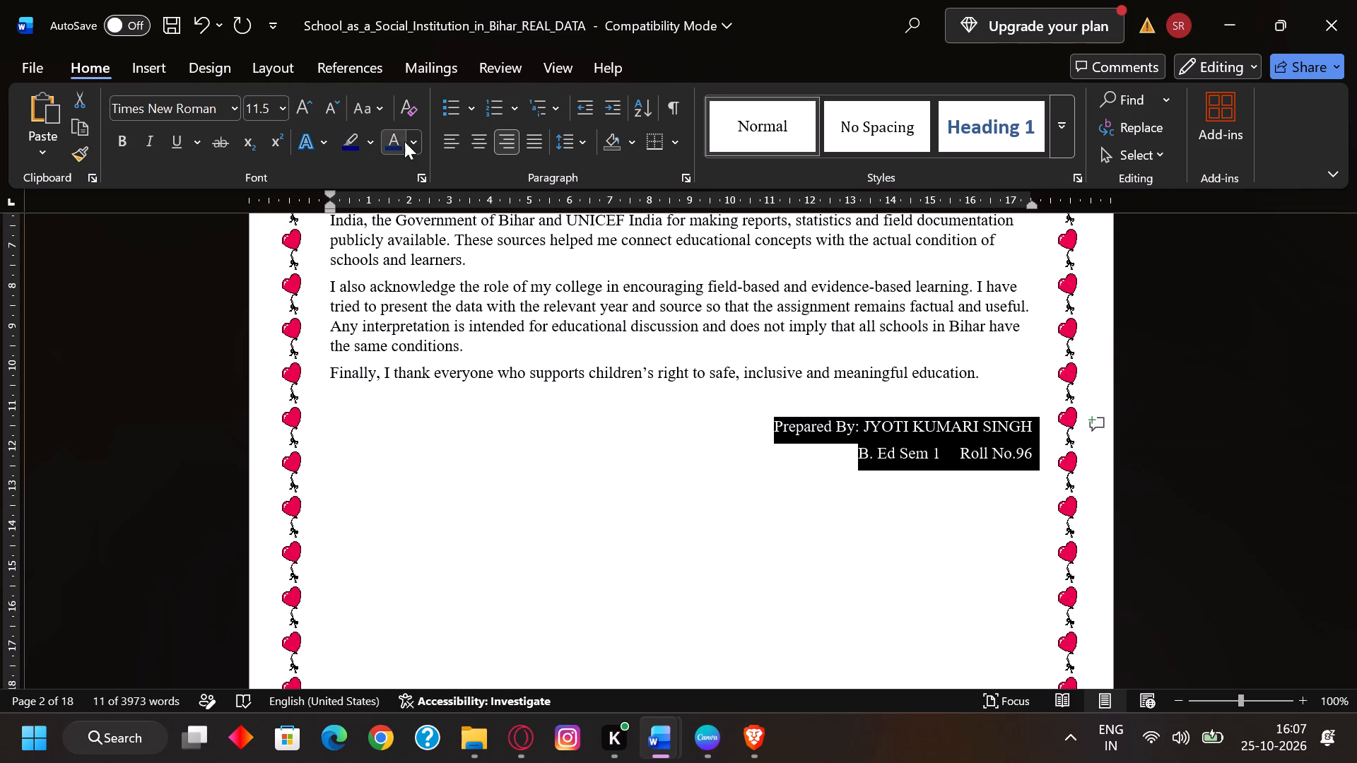
left_click(112, 142)
left_click(781, 530)
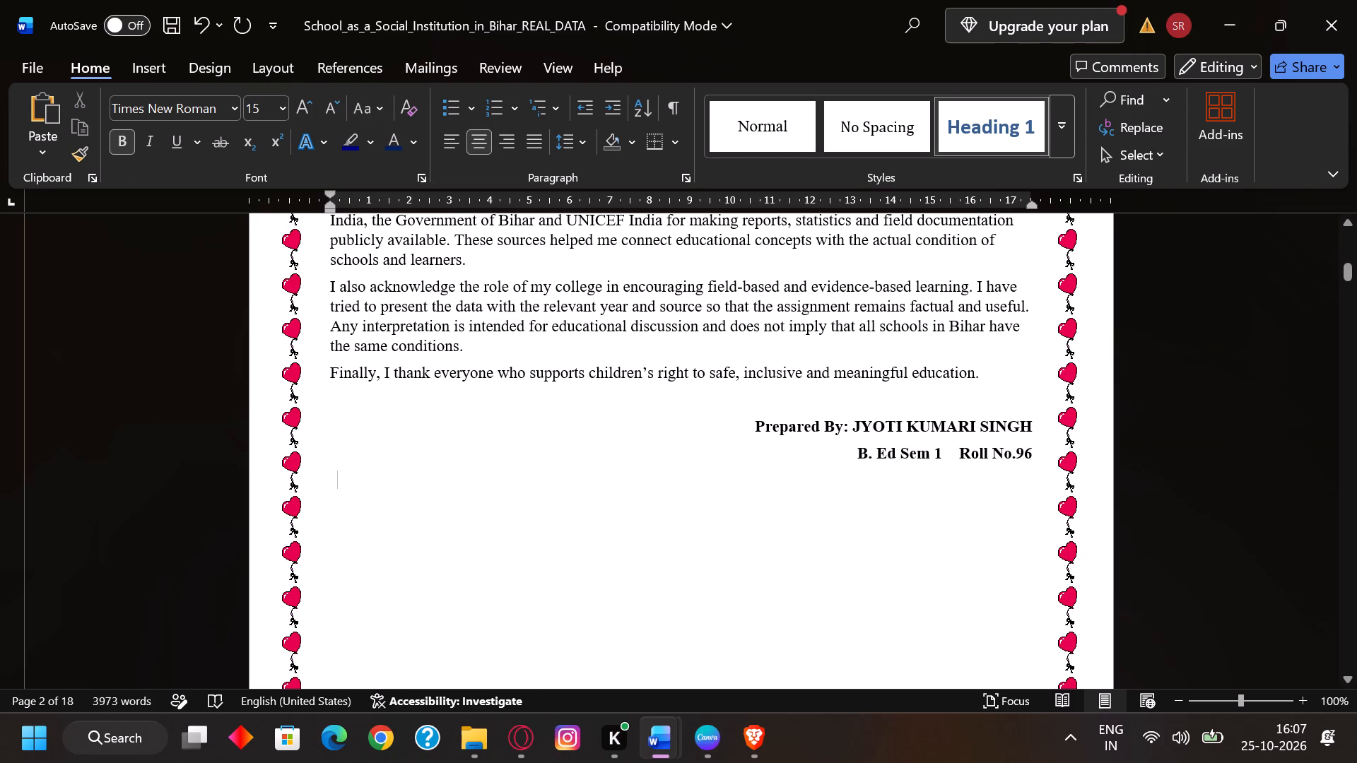
Review the layout of the Acknowledgement page and the cover page with its title and submission details.
scroll(770, 466, "up", 1)
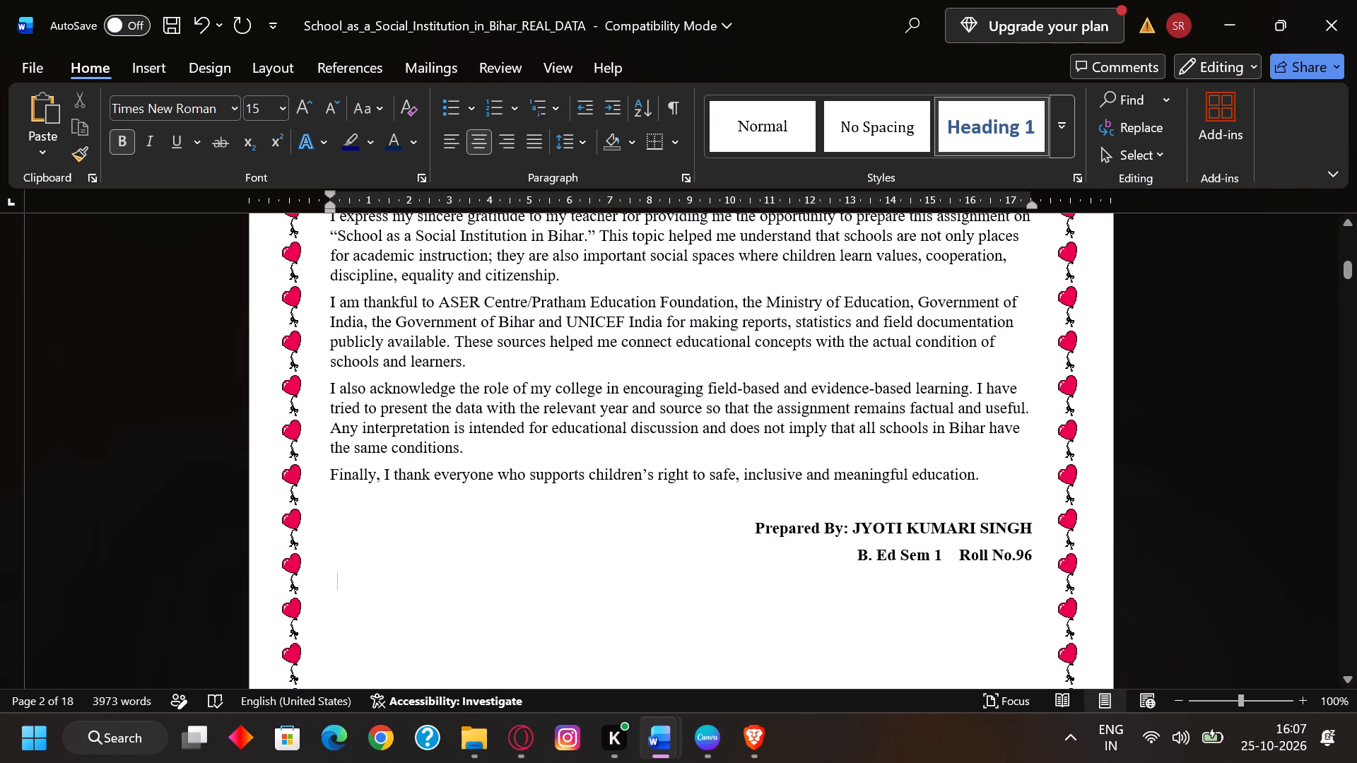
scroll(823, 528, "up", 2)
scroll(828, 499, "down", 1)
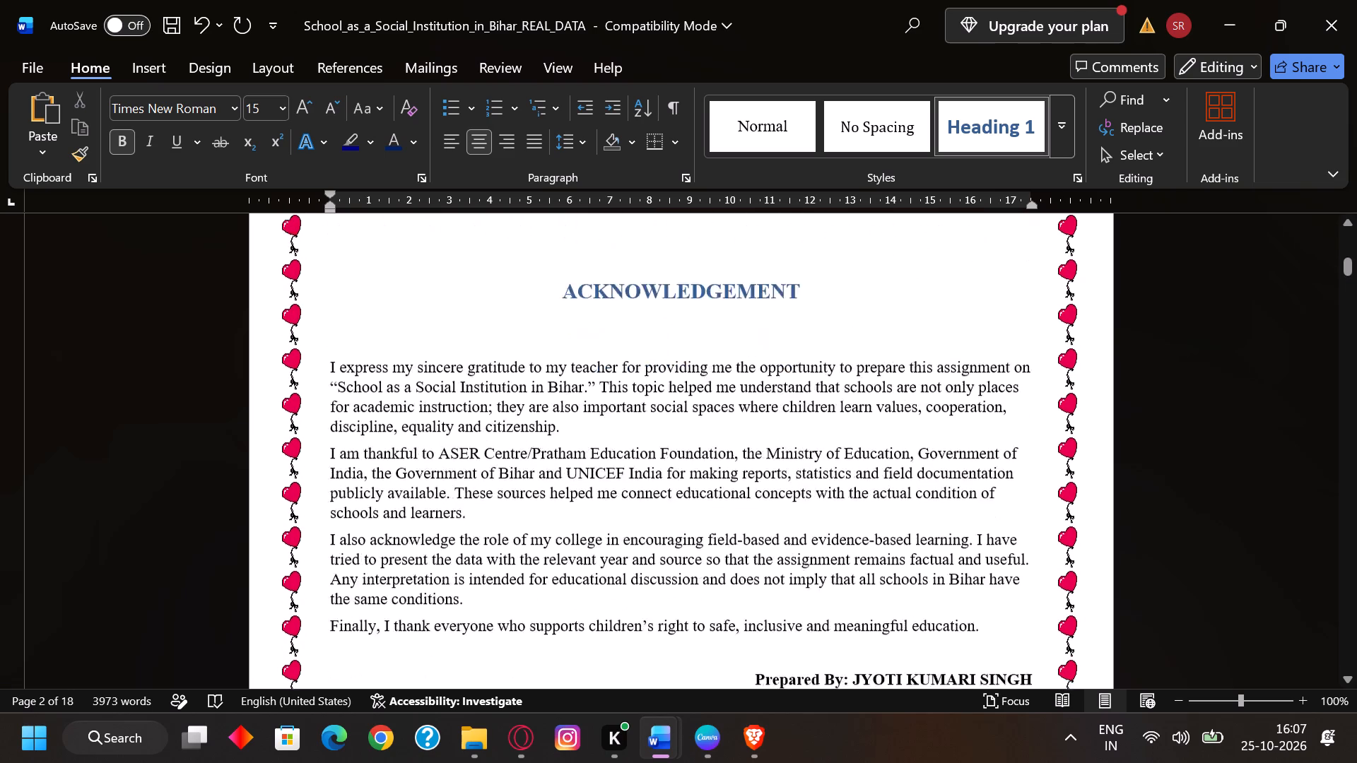
scroll(828, 499, "down", 3)
scroll(833, 485, "up", 15)
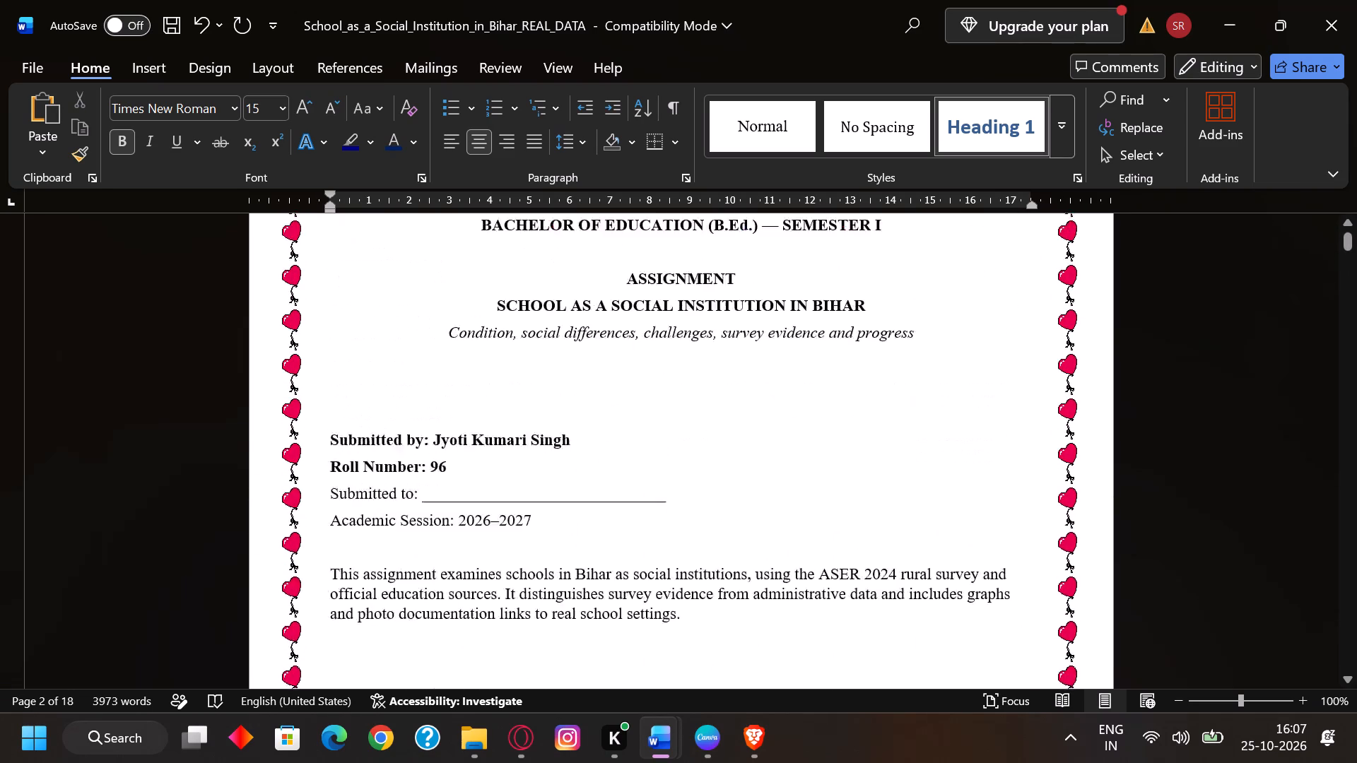
scroll(828, 489, "up", 2)
scroll(826, 512, "down", 1)
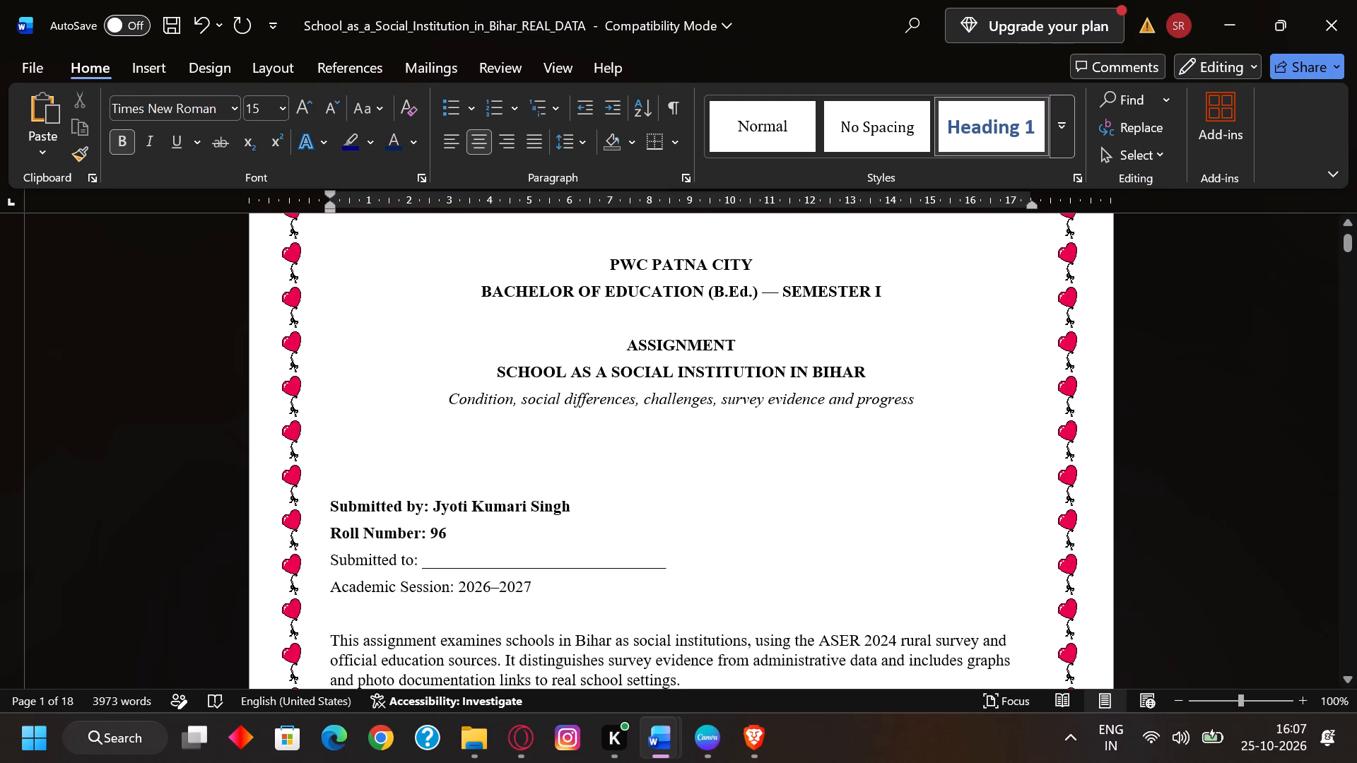
Add a blank line above the heading "CONTEXT / CONTENTS" on the contents page.
scroll(755, 370, "down", 4)
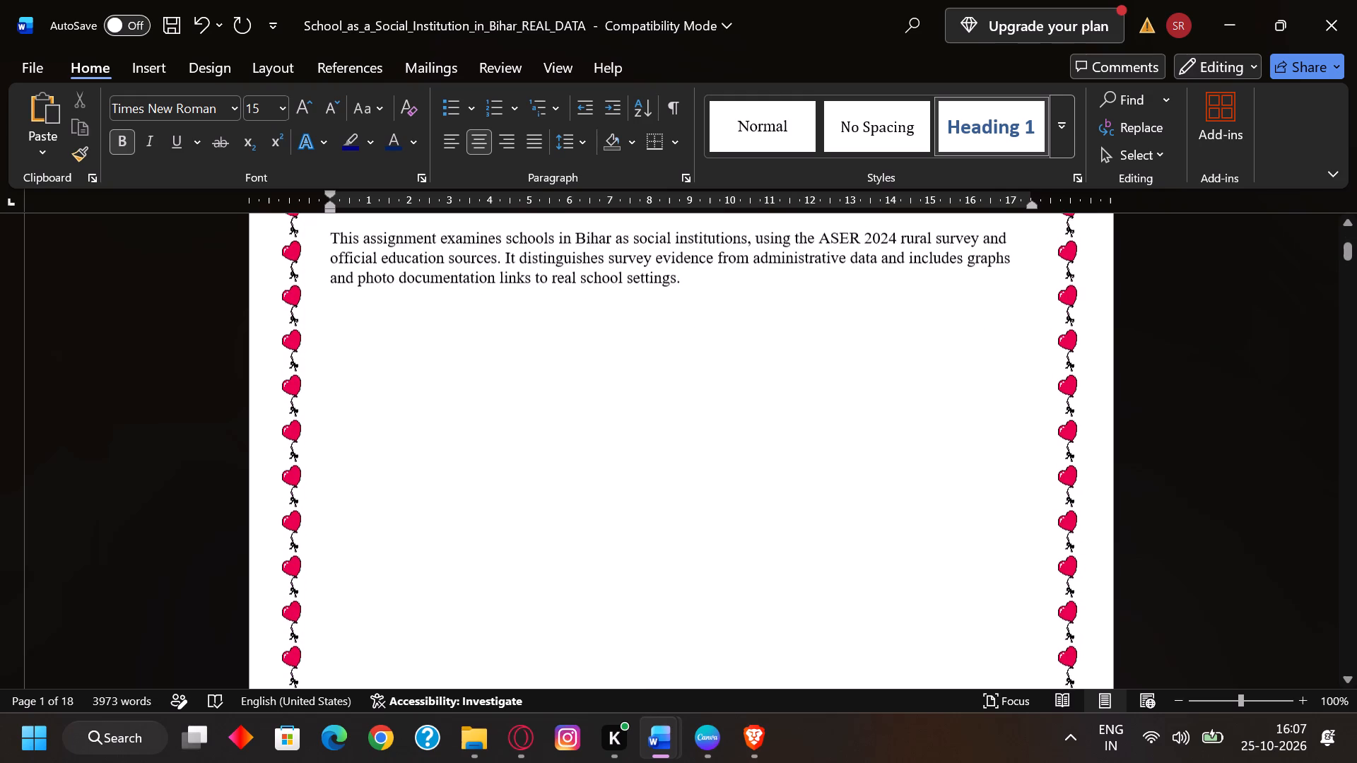
scroll(755, 372, "up", 3)
scroll(755, 372, "down", 10)
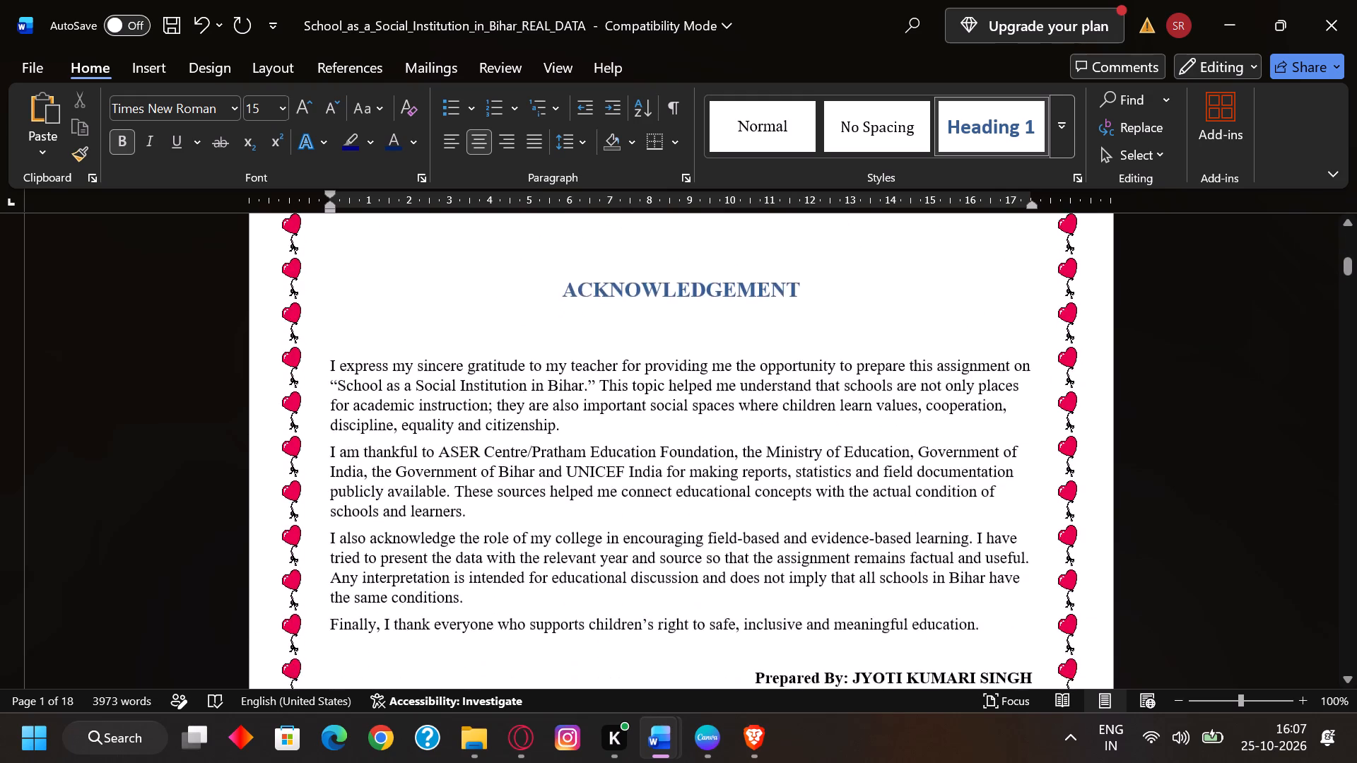
scroll(755, 372, "down", 11)
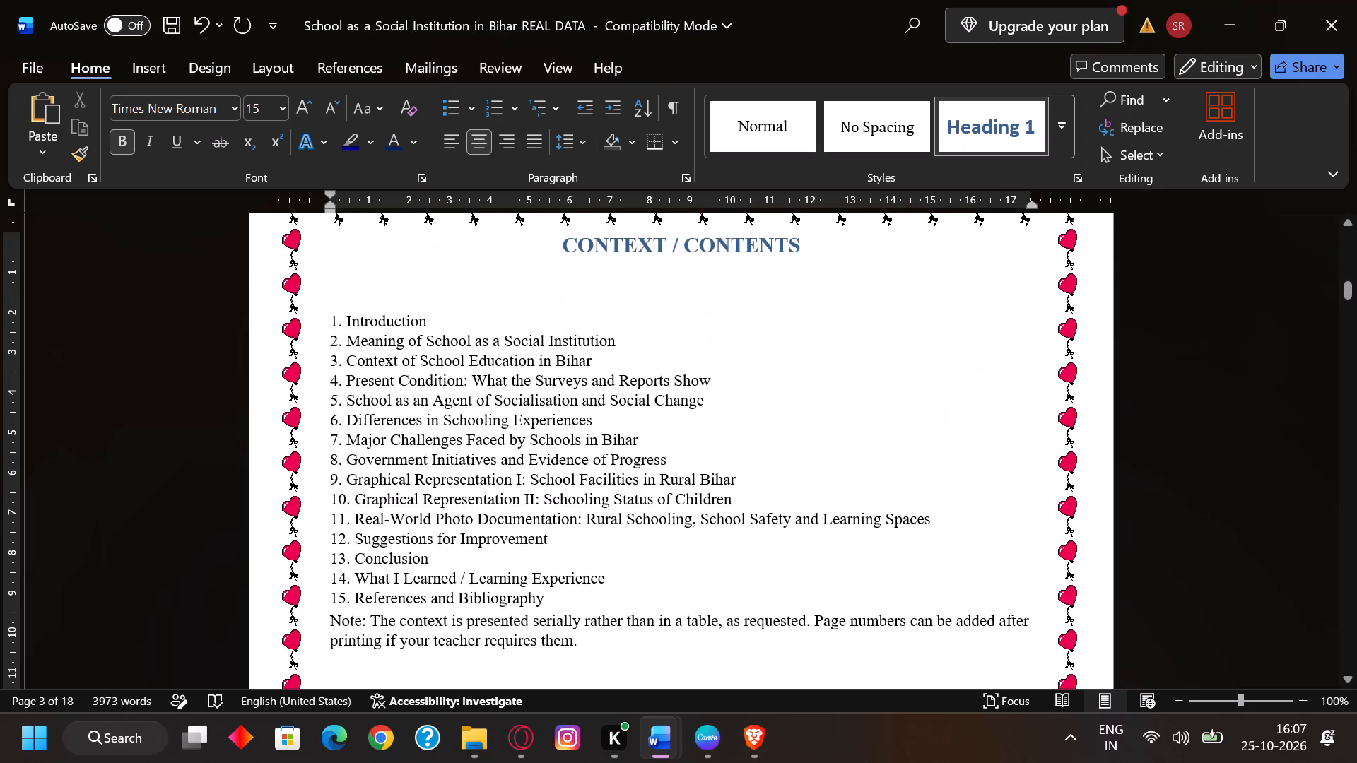
left_click(535, 244)
key("Return")
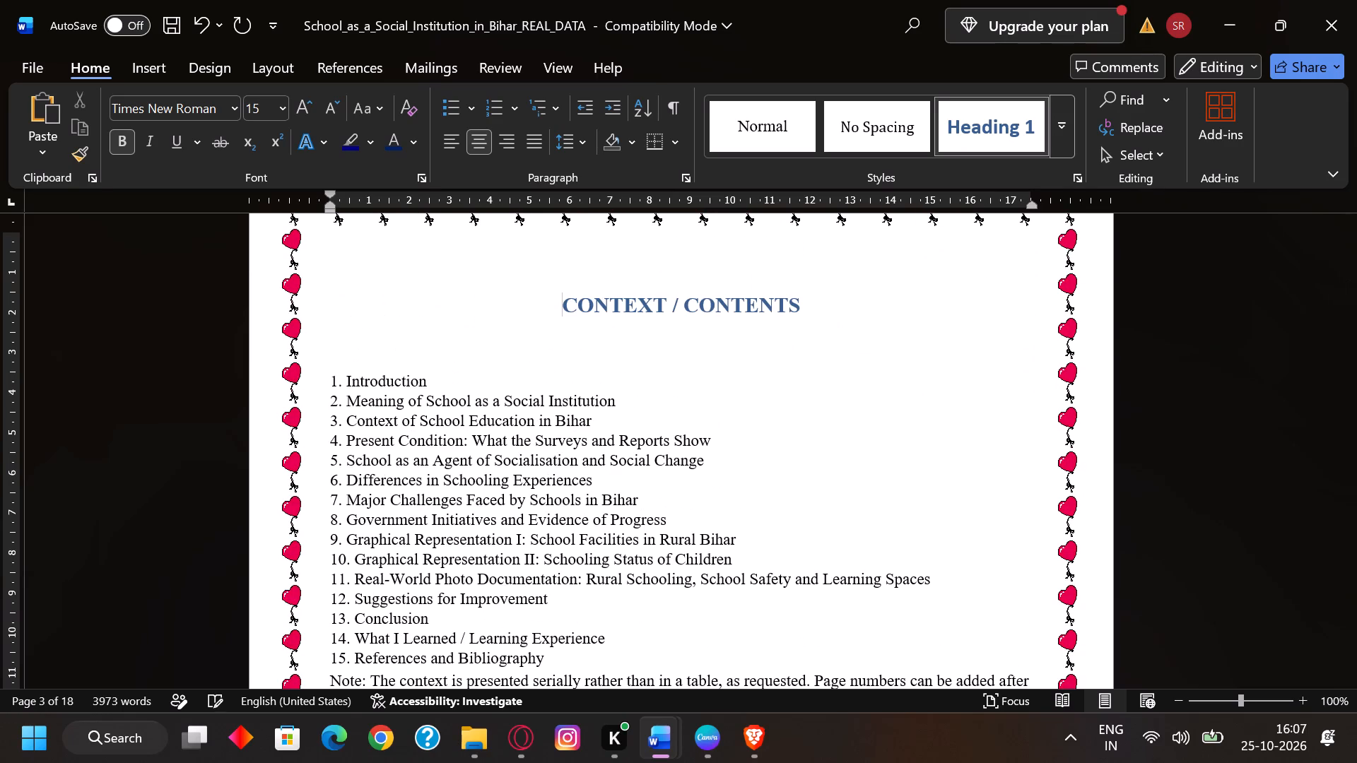
Add a blank line below the heading "4. PRESENT CONDITION: WHAT THE SURVEYS AND REPORTS SHOW".
scroll(817, 448, "down", 2)
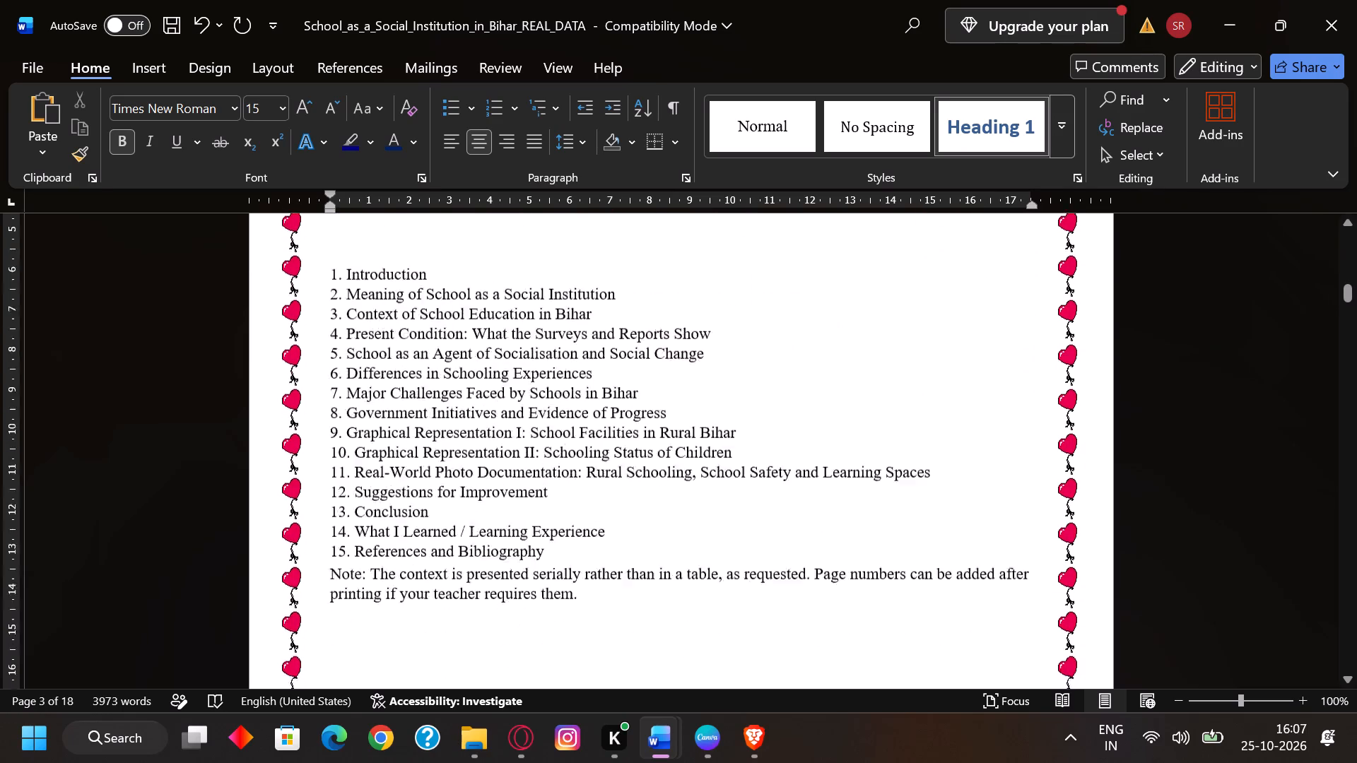
scroll(817, 448, "down", 10)
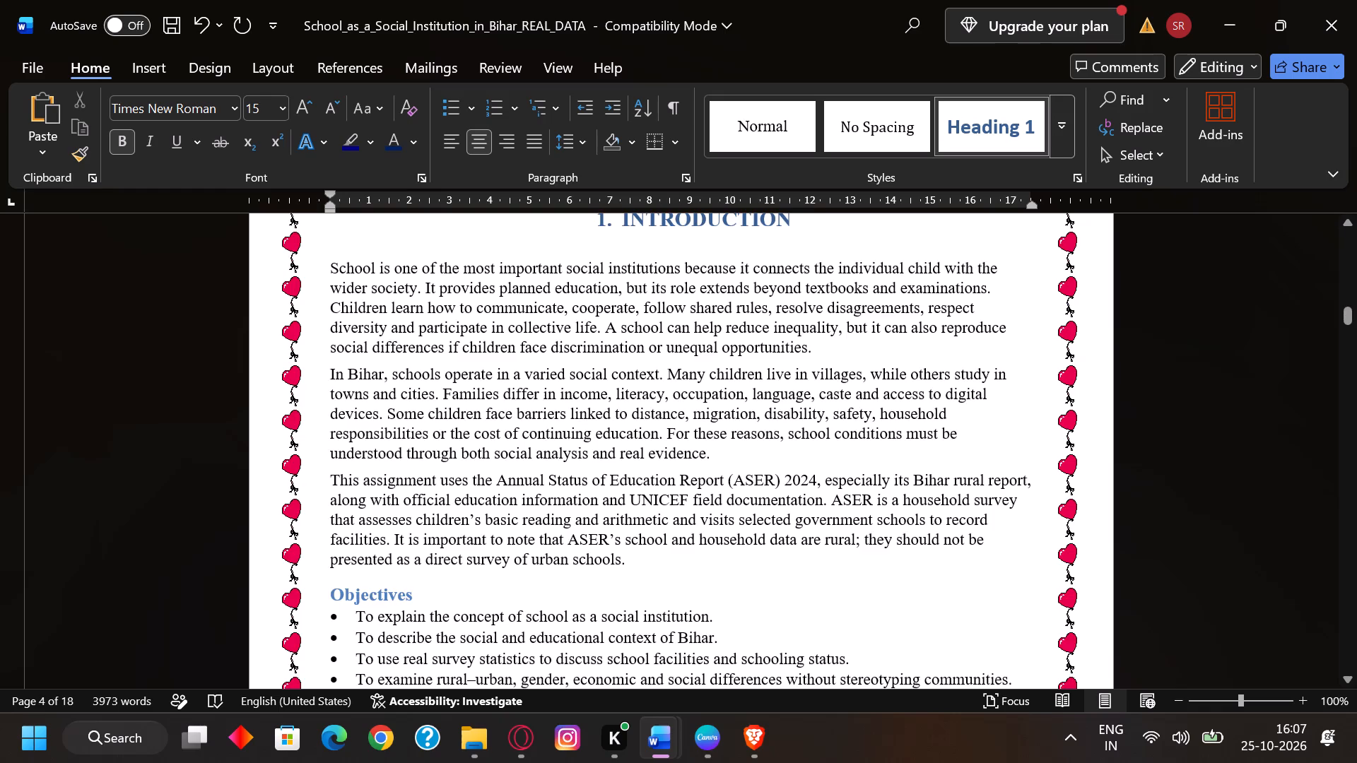
scroll(819, 448, "down", 10)
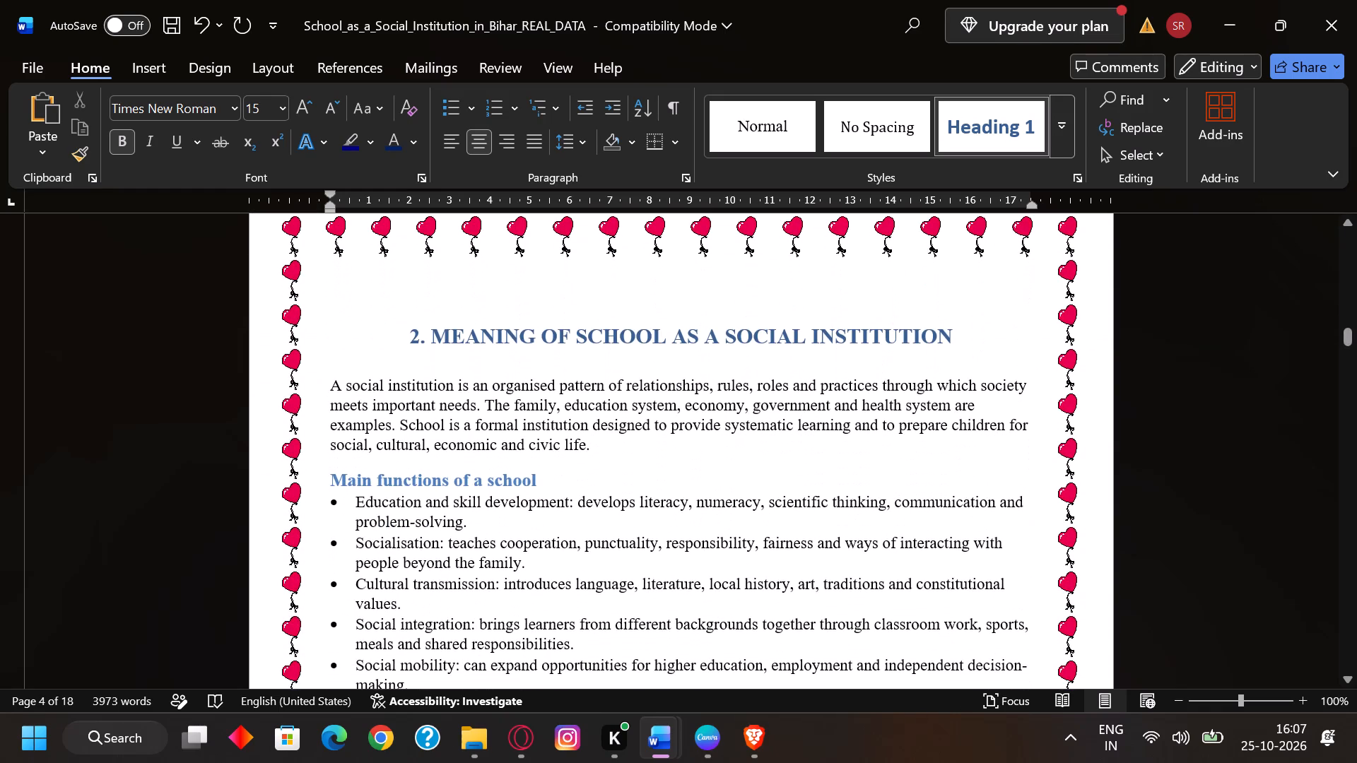
scroll(719, 414, "down", 3)
scroll(720, 414, "up", 1)
scroll(723, 403, "down", 15)
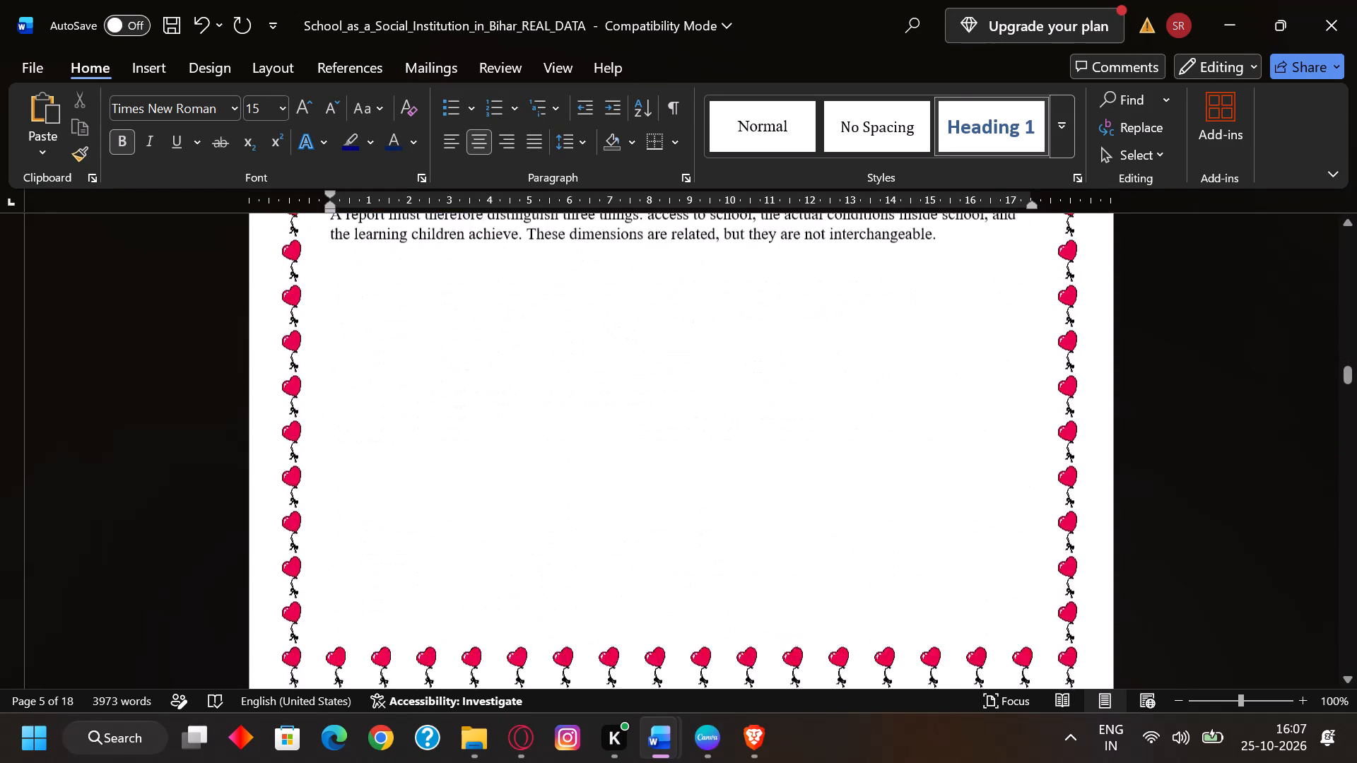
scroll(724, 400, "down", 6)
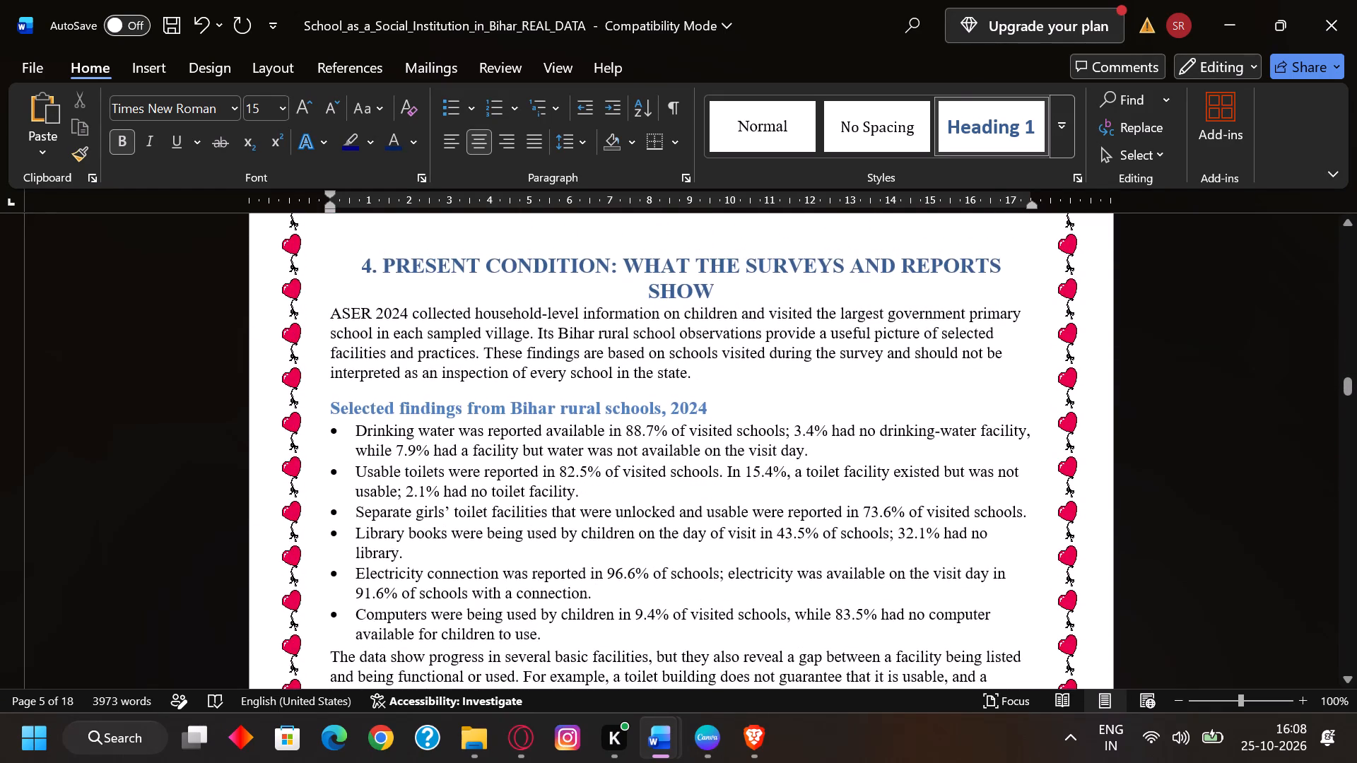
scroll(616, 350, "up", 1)
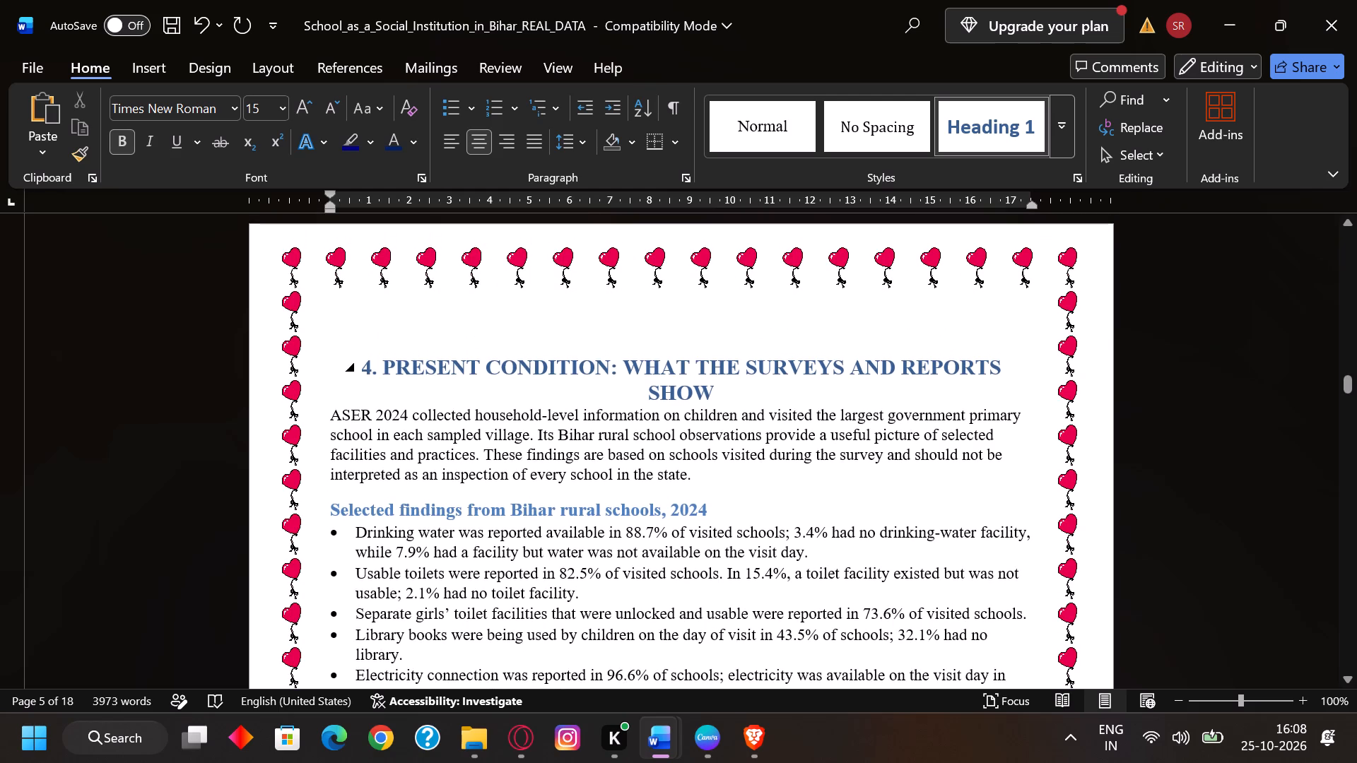
left_click_drag(719, 395, 725, 394)
key("Return")
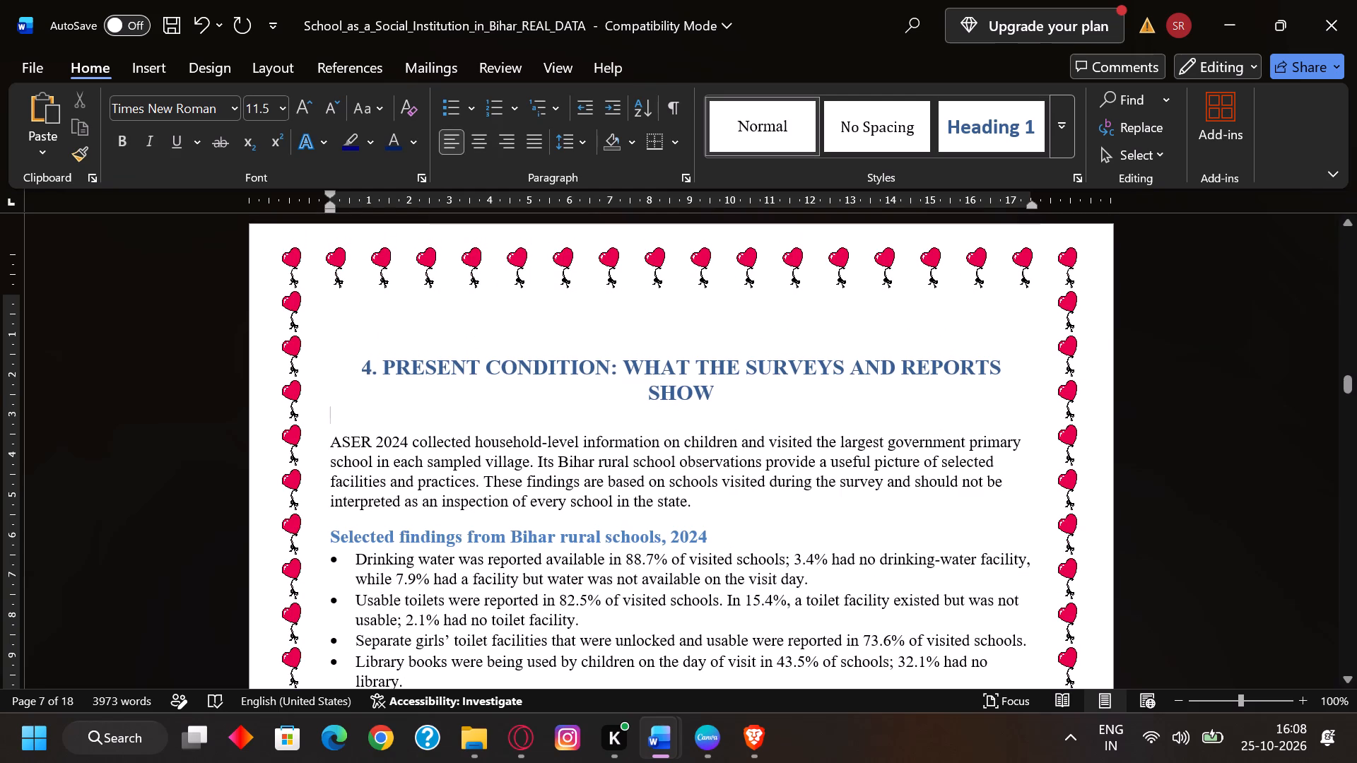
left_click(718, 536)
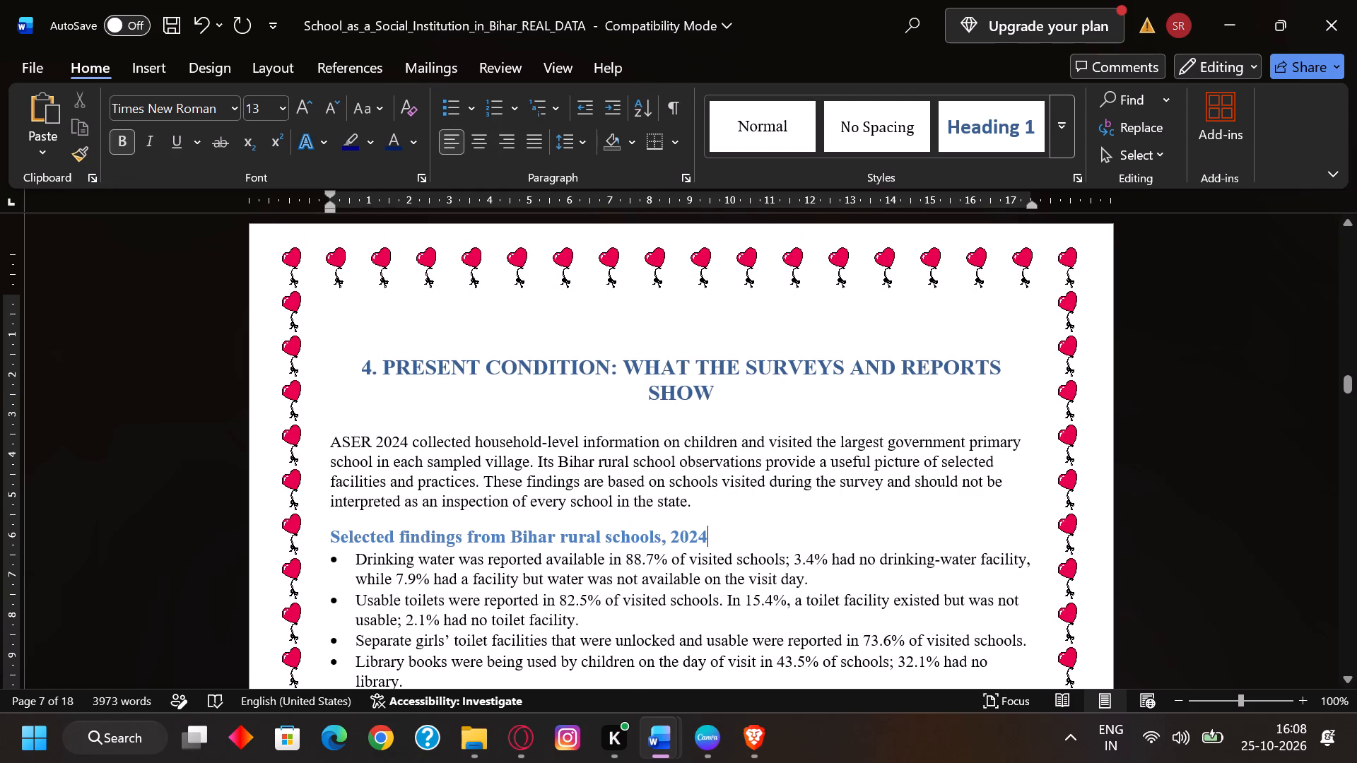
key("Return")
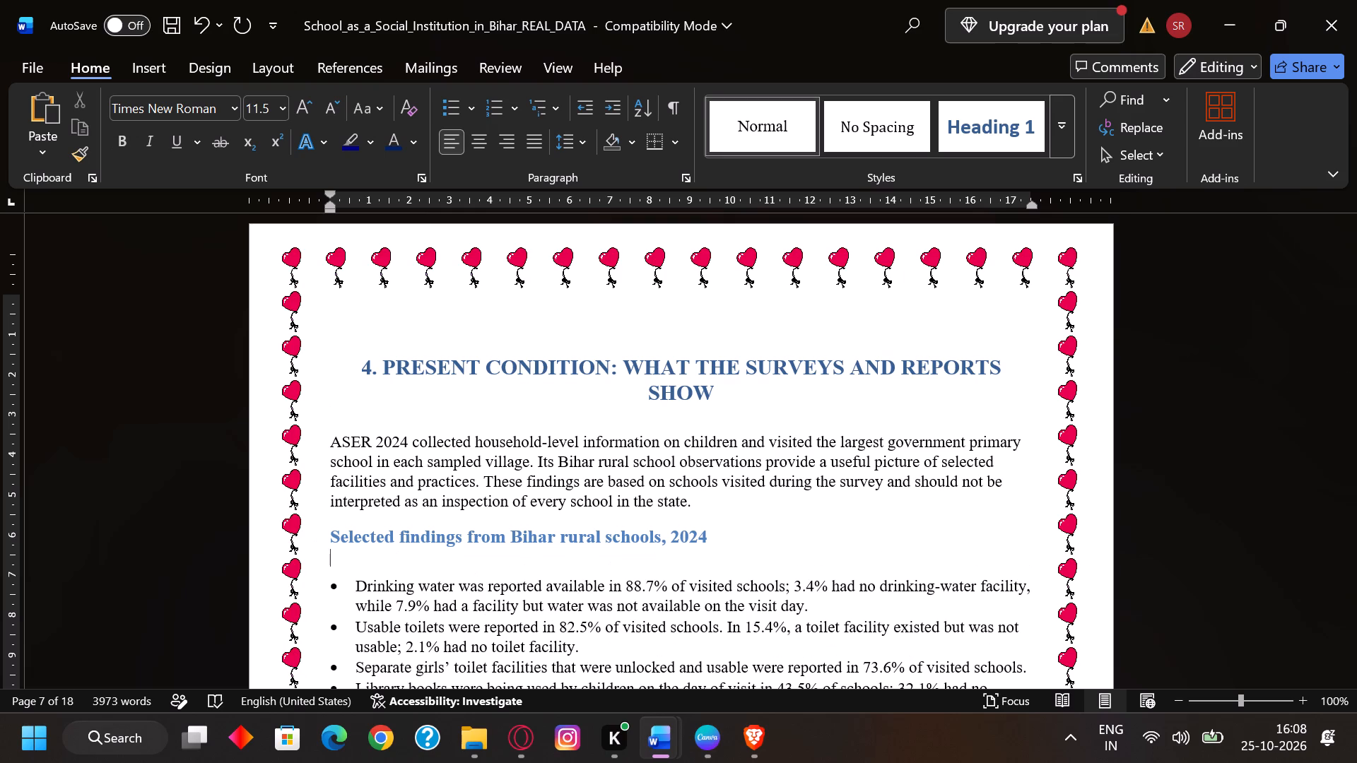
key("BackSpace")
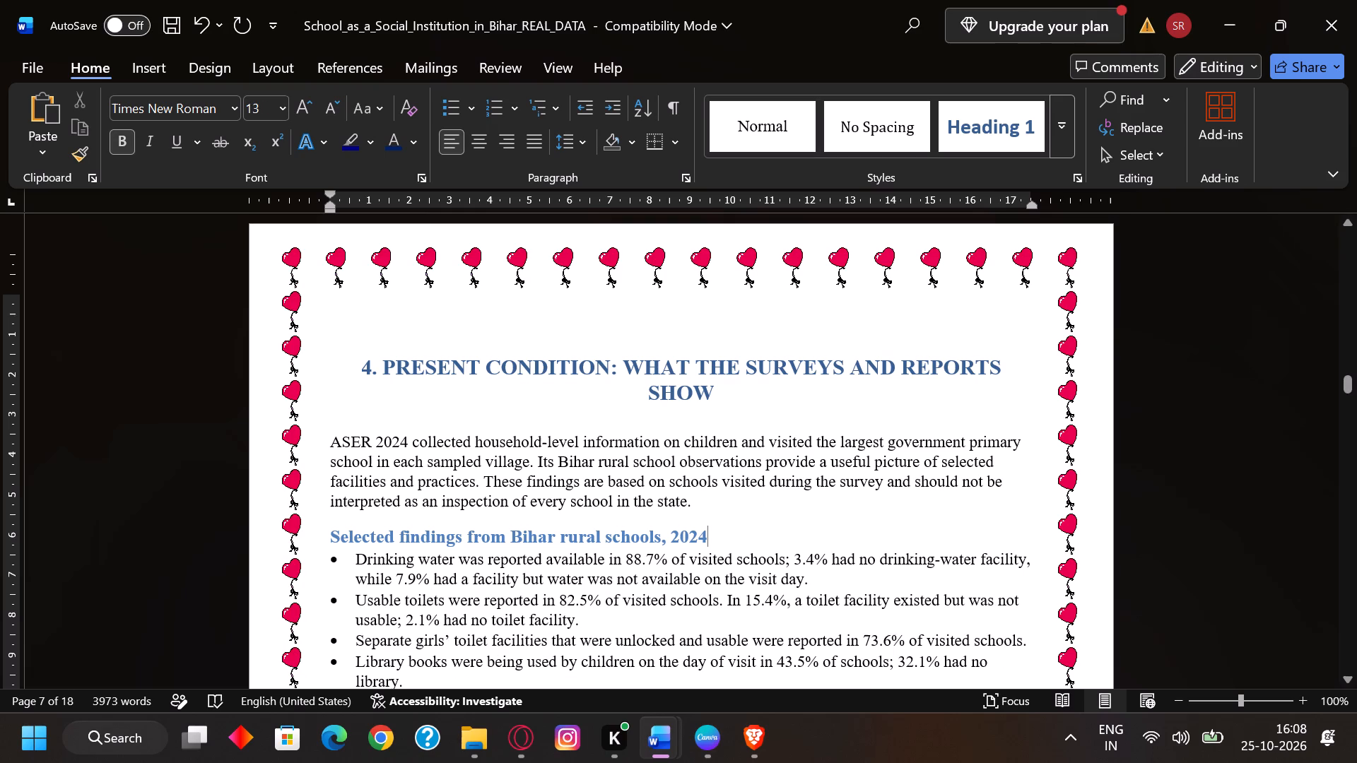
Add a blank line above the section 4 subheadings "Selected findings from Bihar rural schools, 2024" and "A note on learning outcomes".
left_click(696, 502)
key("Return")
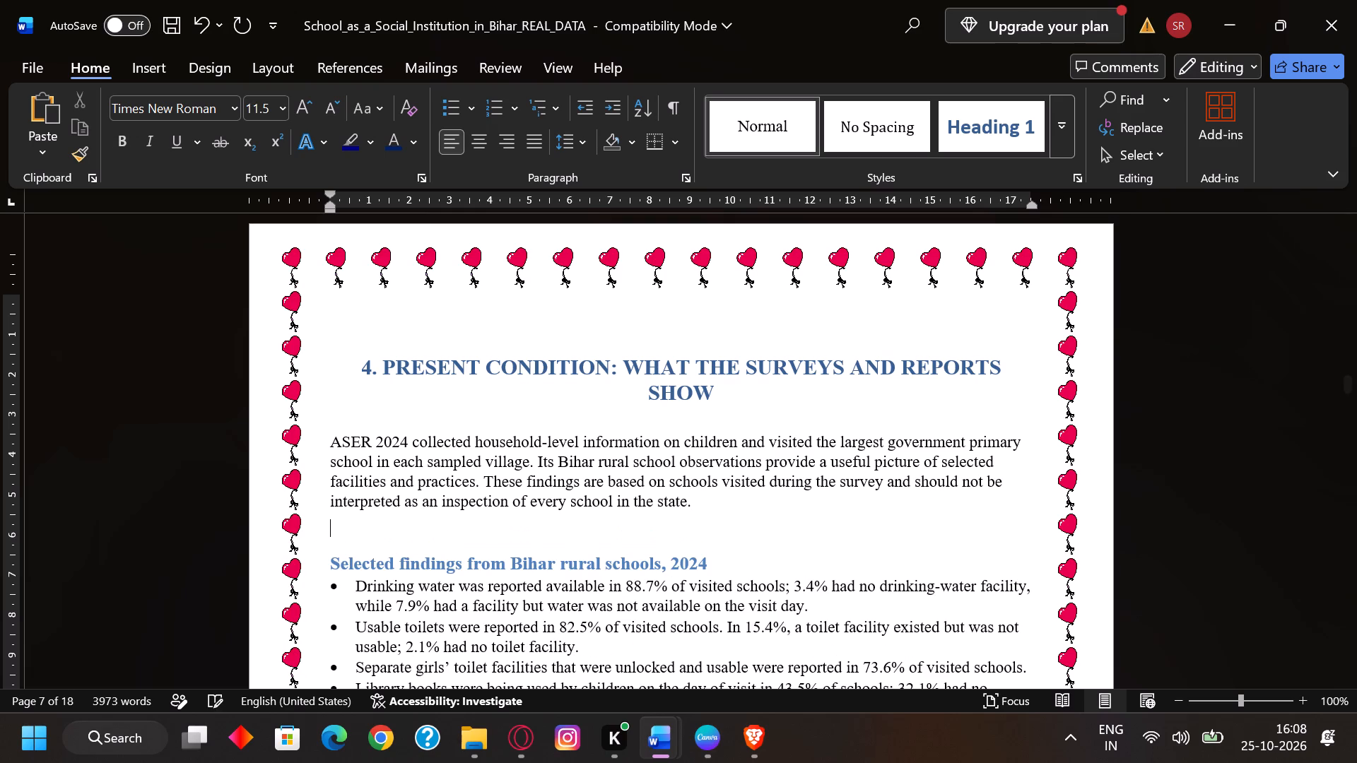
scroll(835, 617, "down", 4)
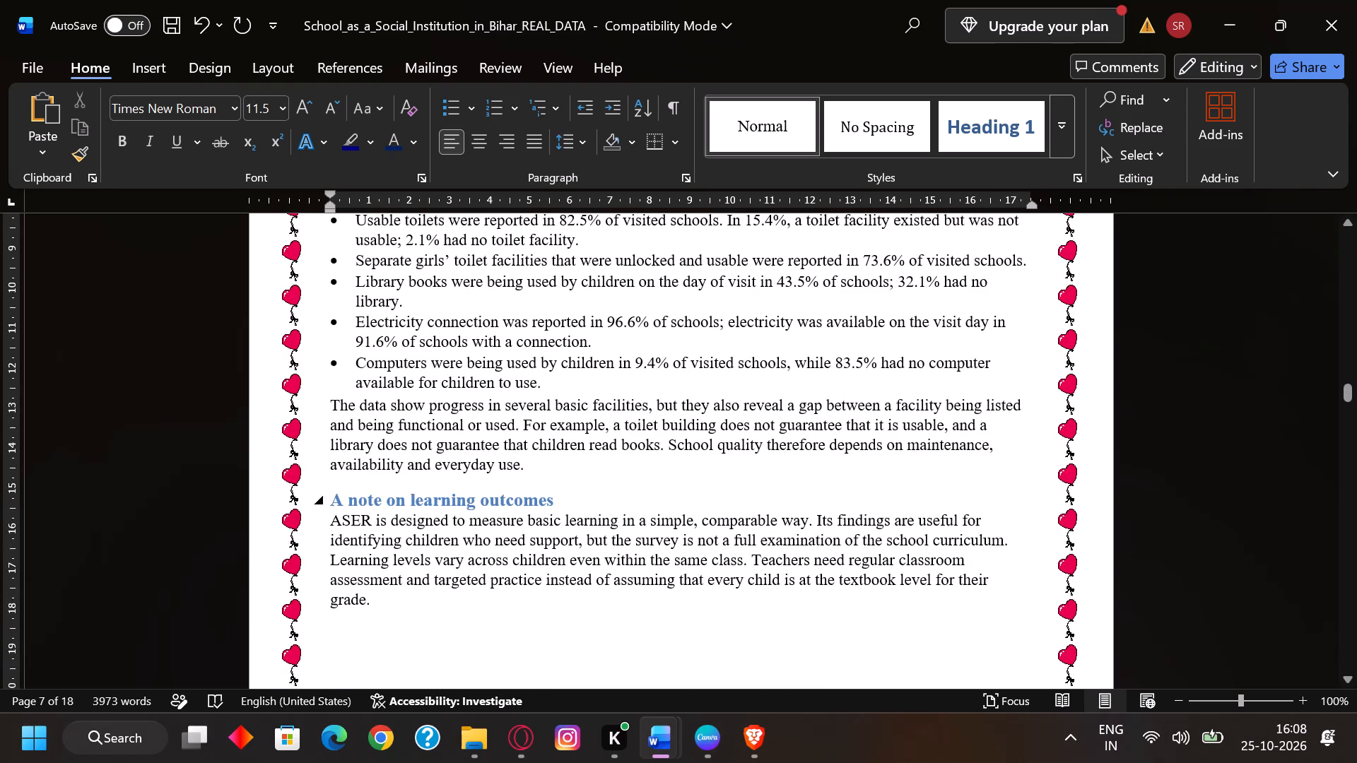
left_click(537, 463)
key("Return")
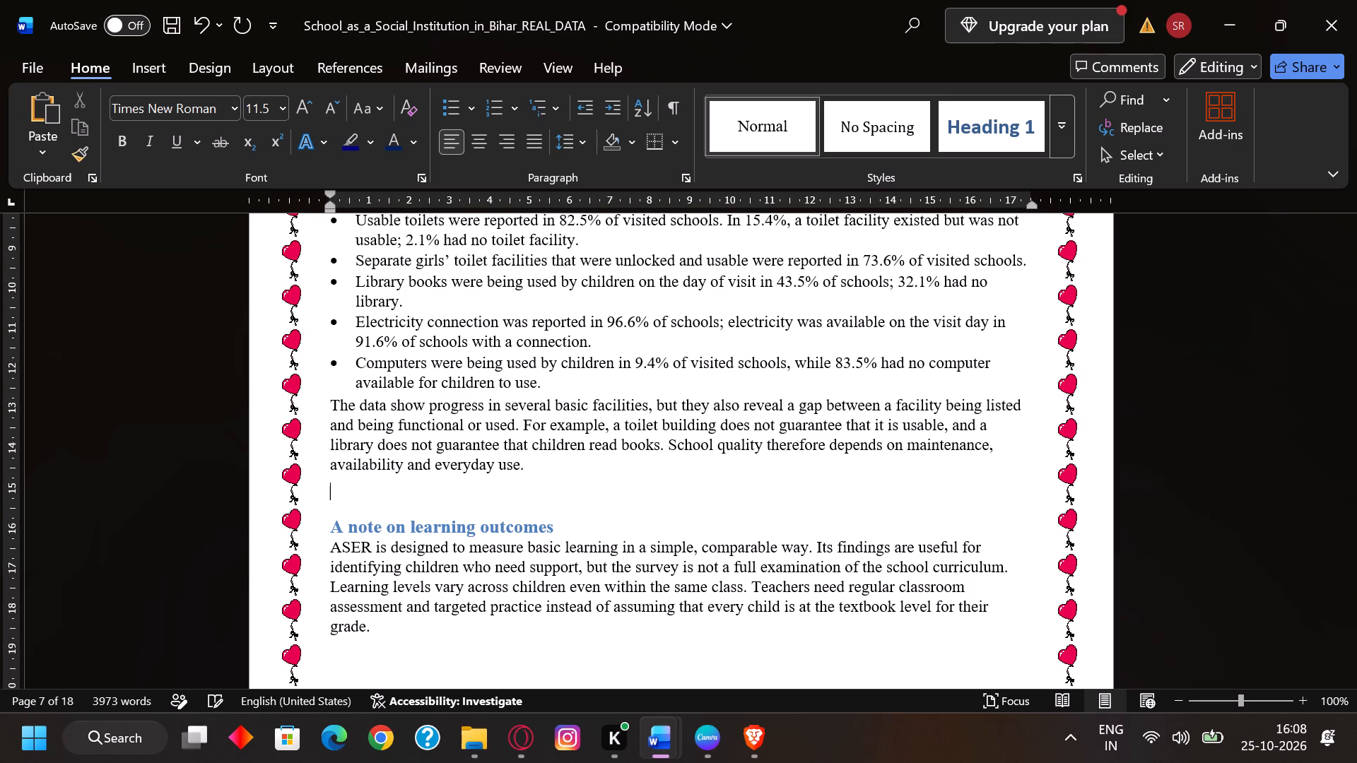
Add a blank line below the heading "5. SCHOOL AS AN AGENT OF SOCIALISATION AND SOCIAL CHANGE".
scroll(769, 648, "down", 6)
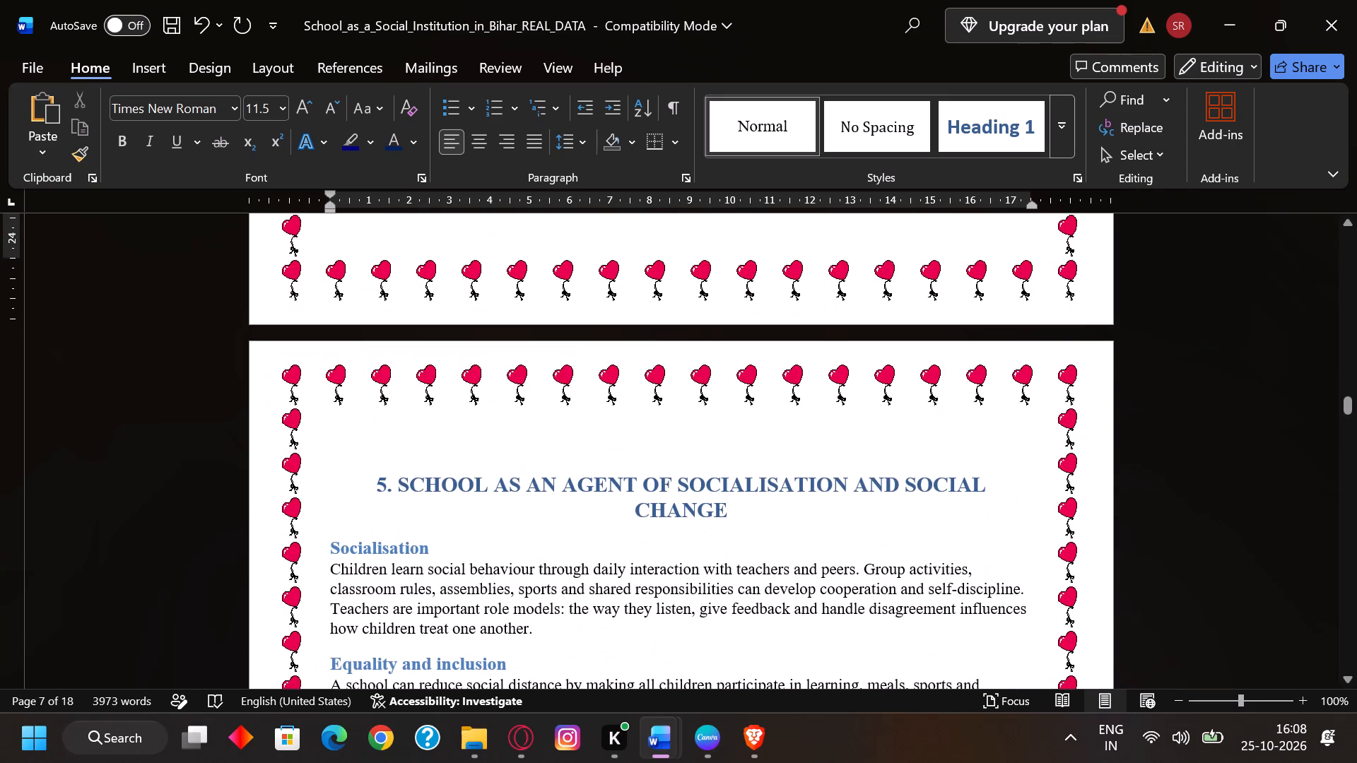
scroll(503, 545, "down", 1)
left_click(740, 407)
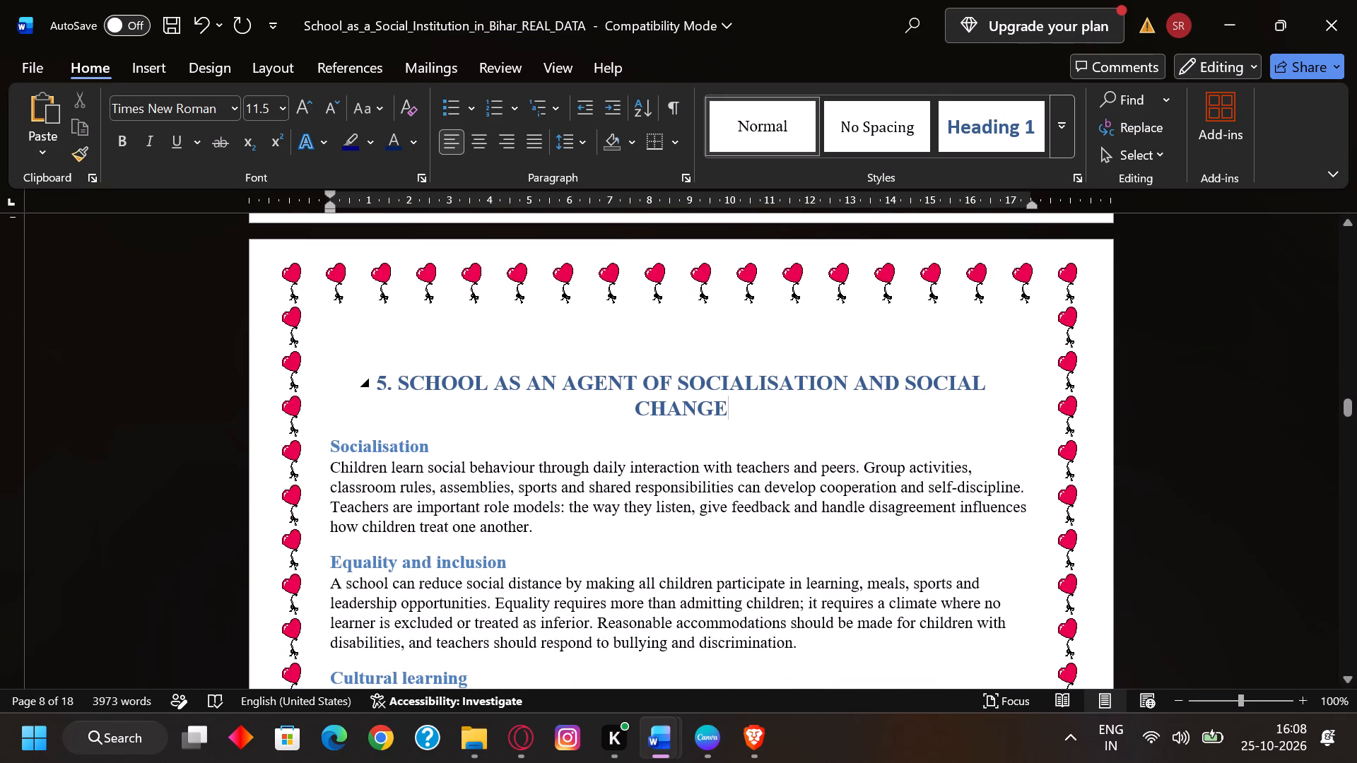
key("Return")
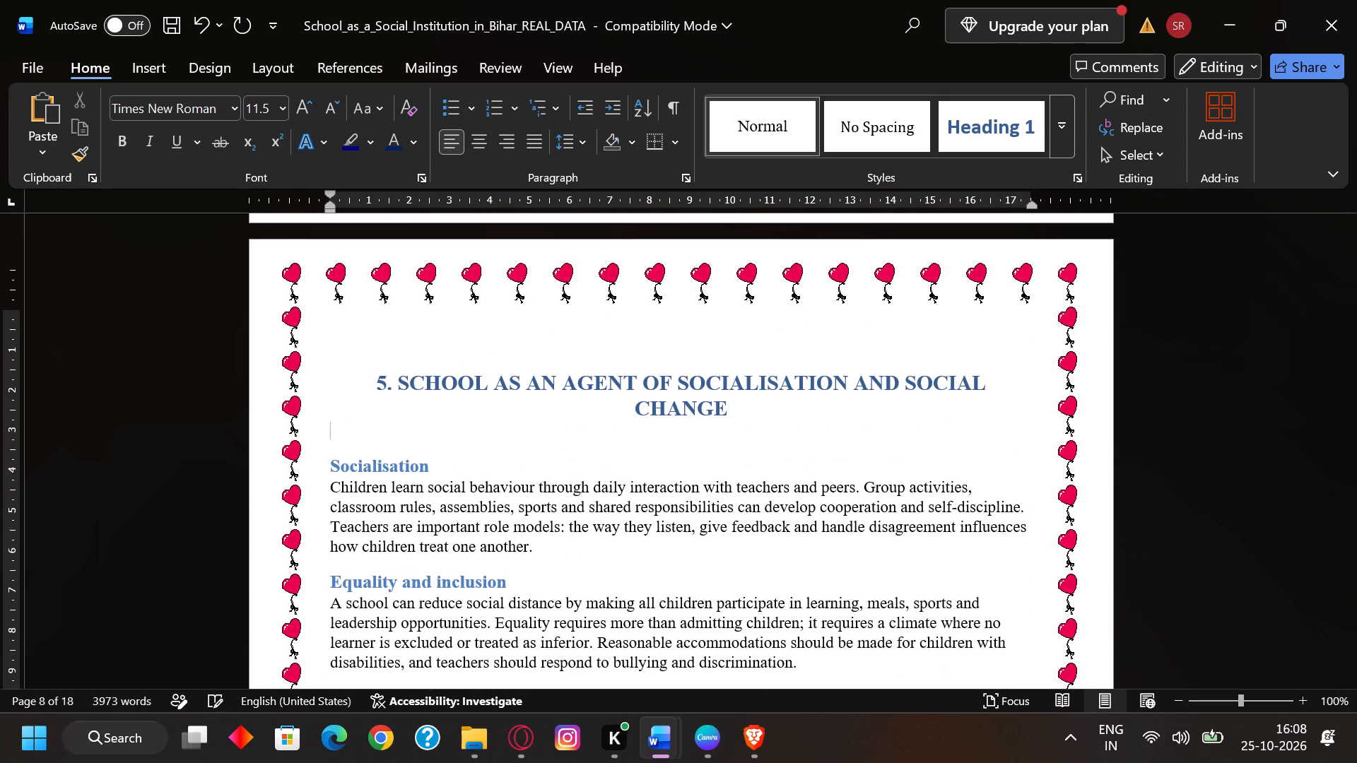
Add a blank line above the section 5 subheadings "Equality and inclusion", "Cultural learning" and "Citizenship and social change".
scroll(785, 474, "down", 4)
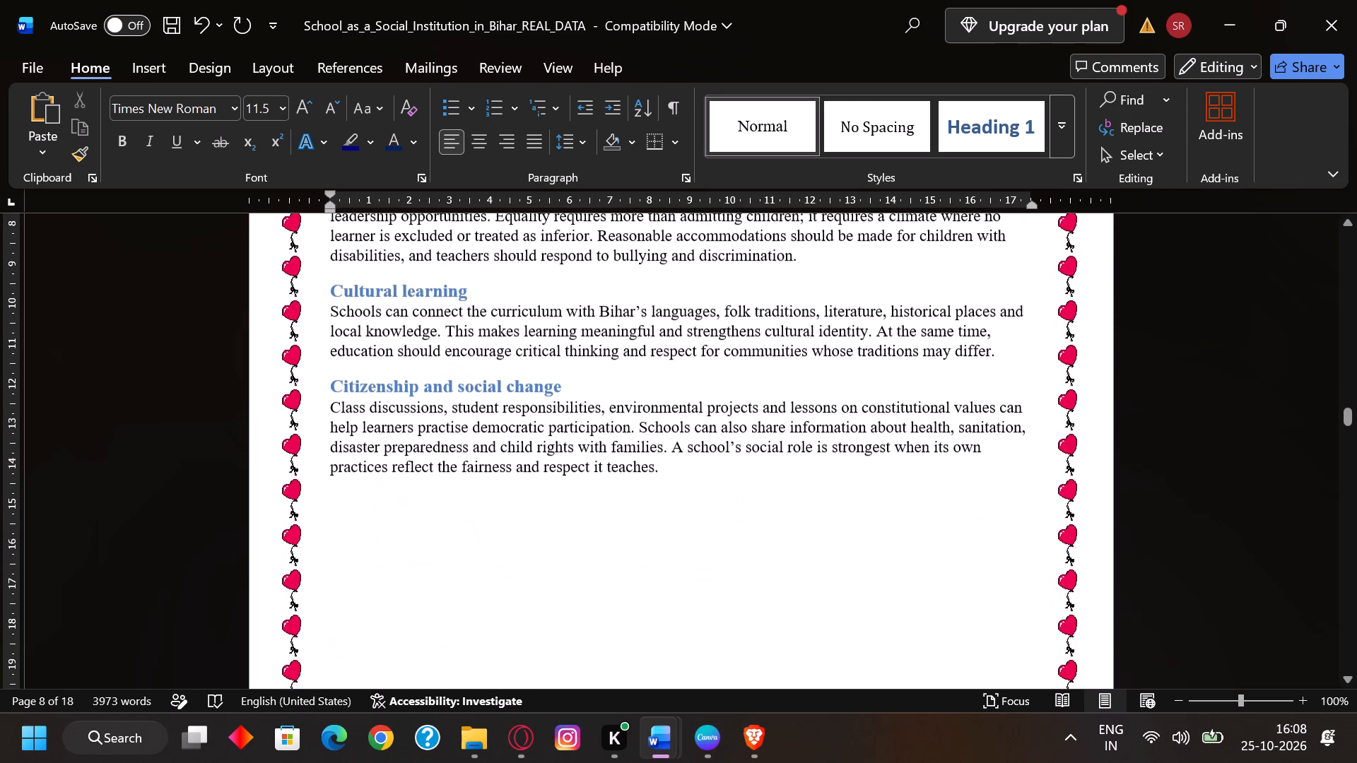
scroll(648, 414, "down", 1)
scroll(648, 413, "up", 1)
scroll(648, 413, "down", 2)
scroll(648, 413, "up", 2)
scroll(648, 413, "down", 1)
scroll(648, 412, "up", 2)
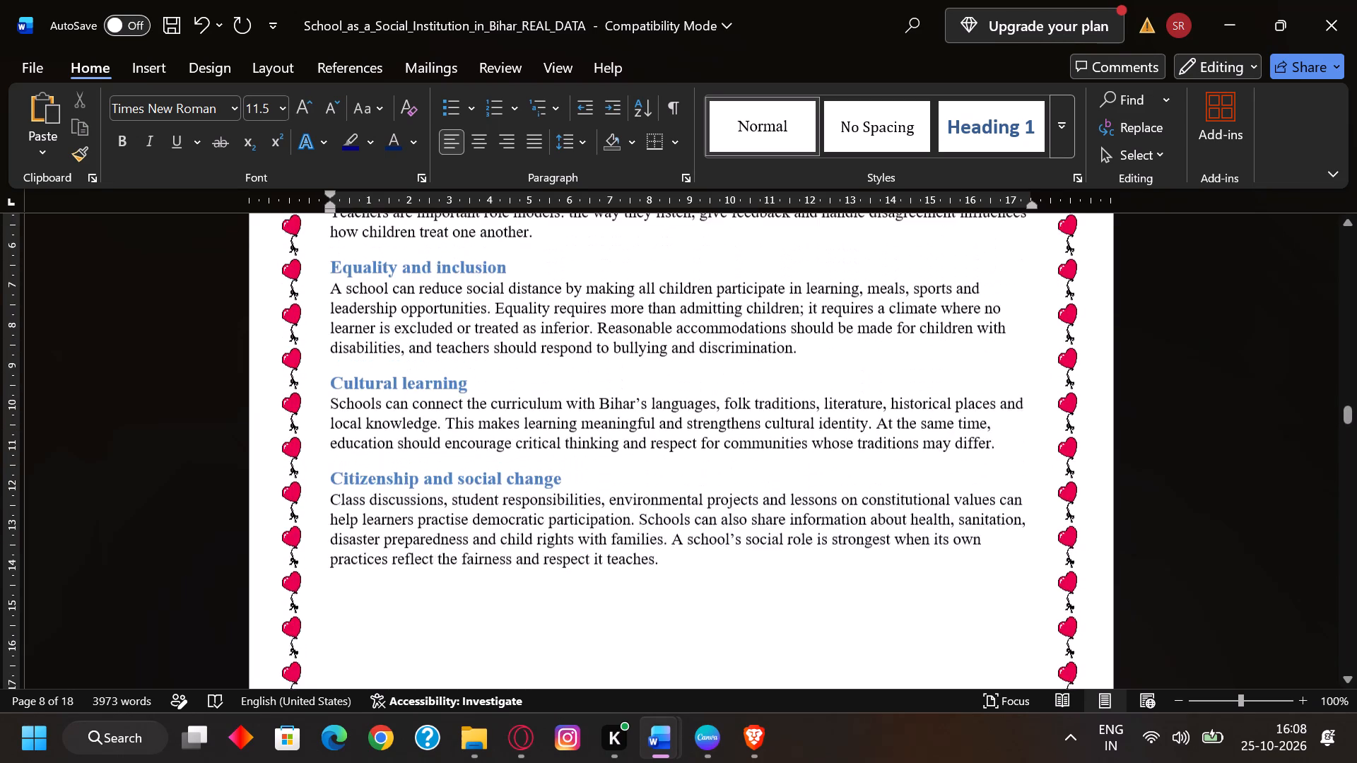
scroll(718, 376, "up", 2)
left_click(543, 445)
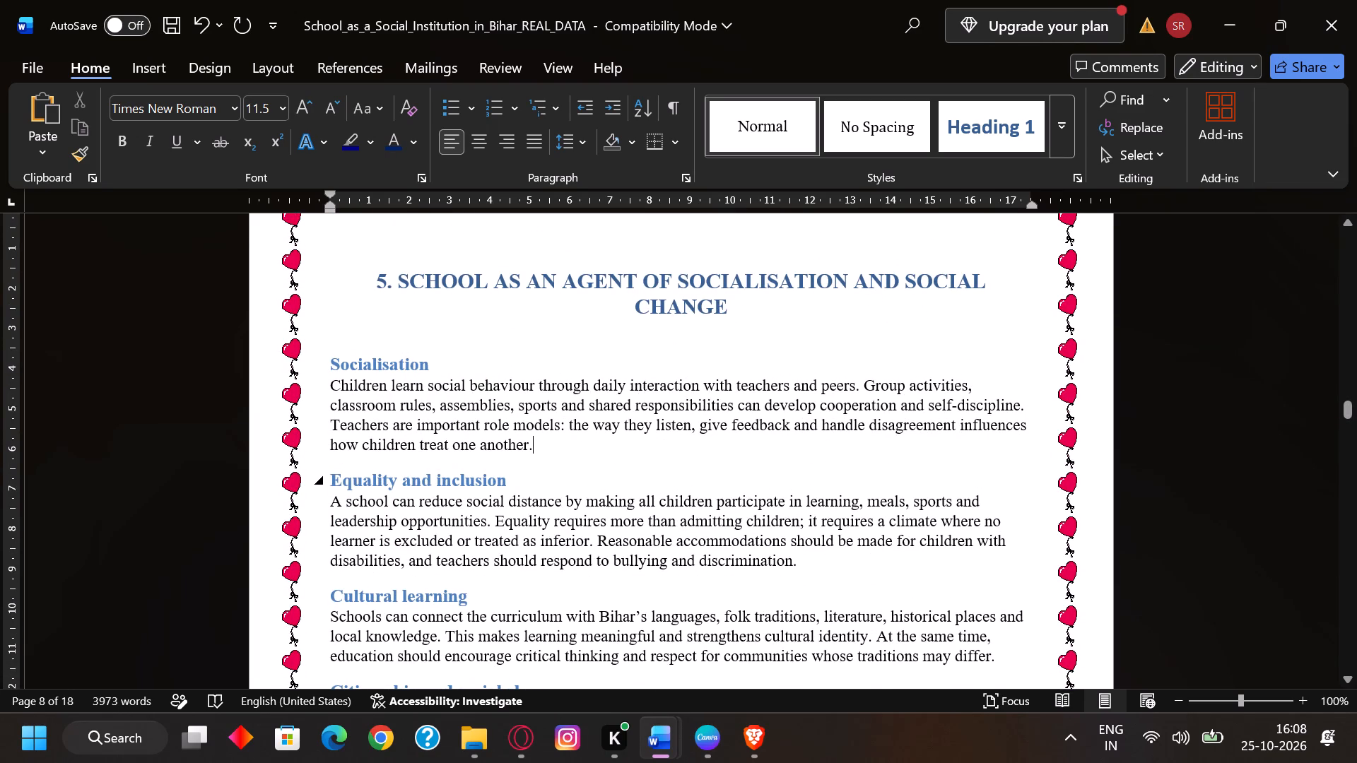
key("Return")
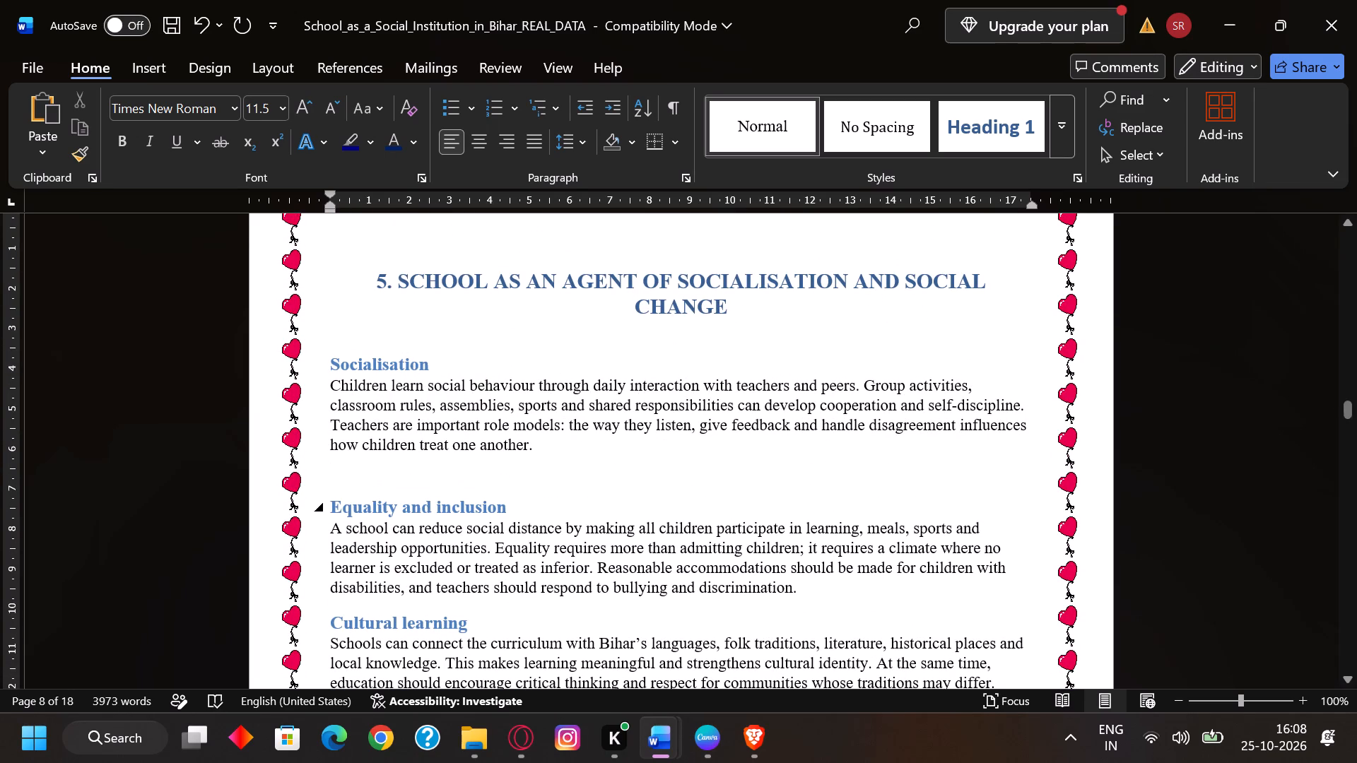
left_click(812, 596)
key("Return")
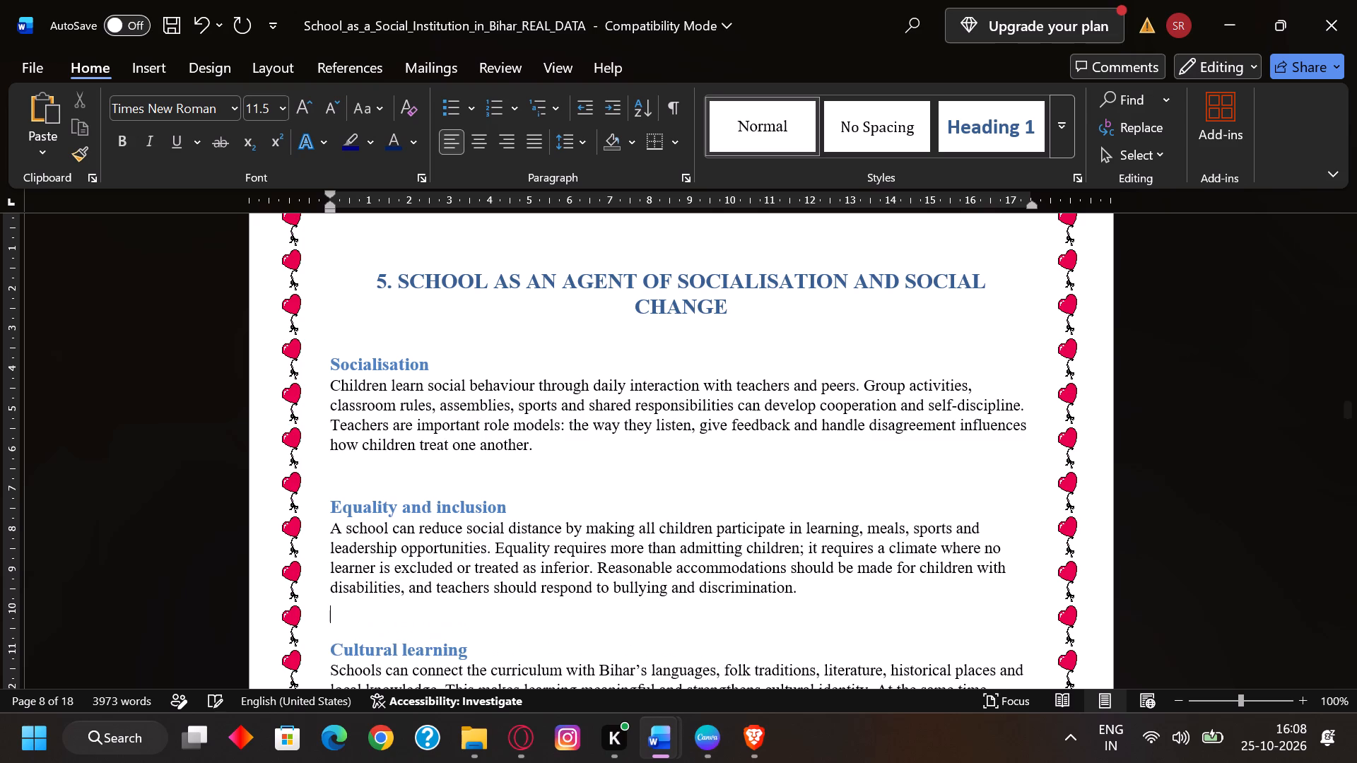
scroll(638, 583, "down", 1)
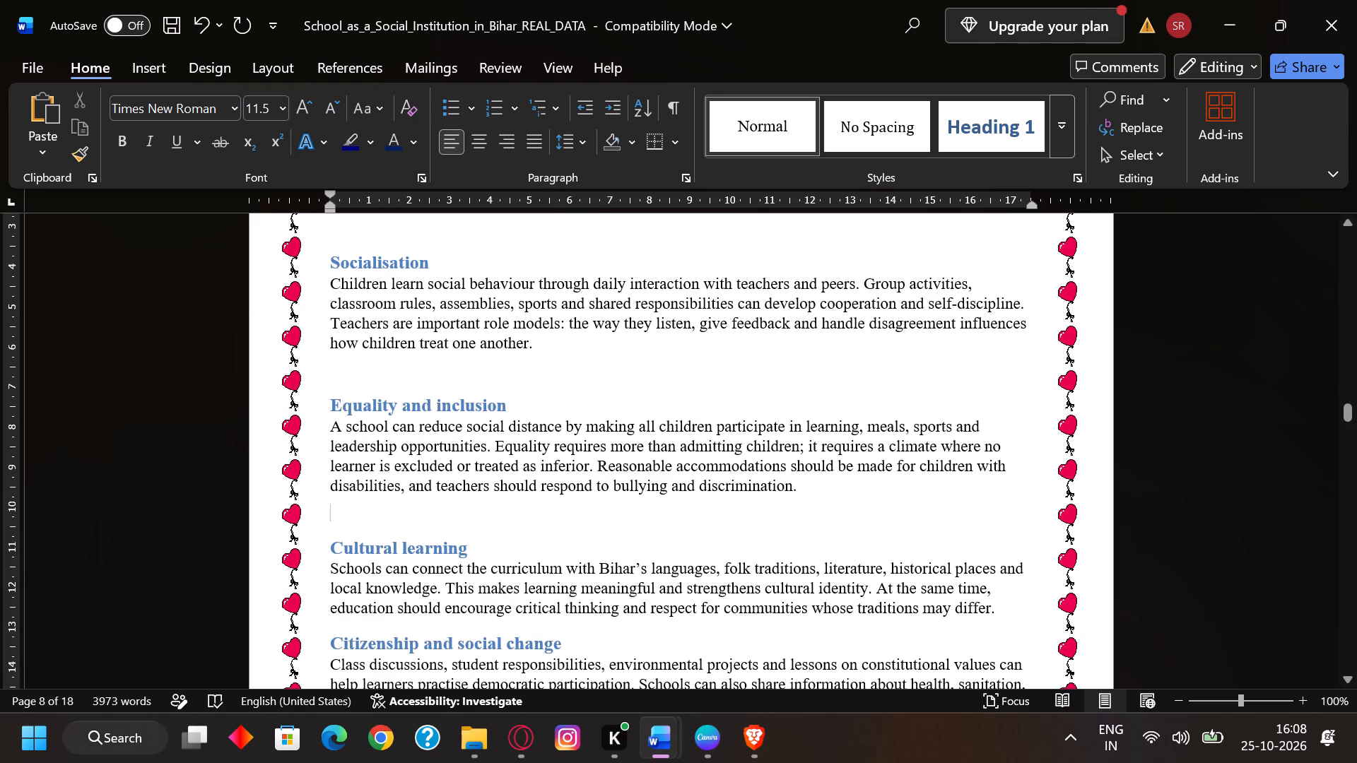
scroll(534, 418, "down", 1)
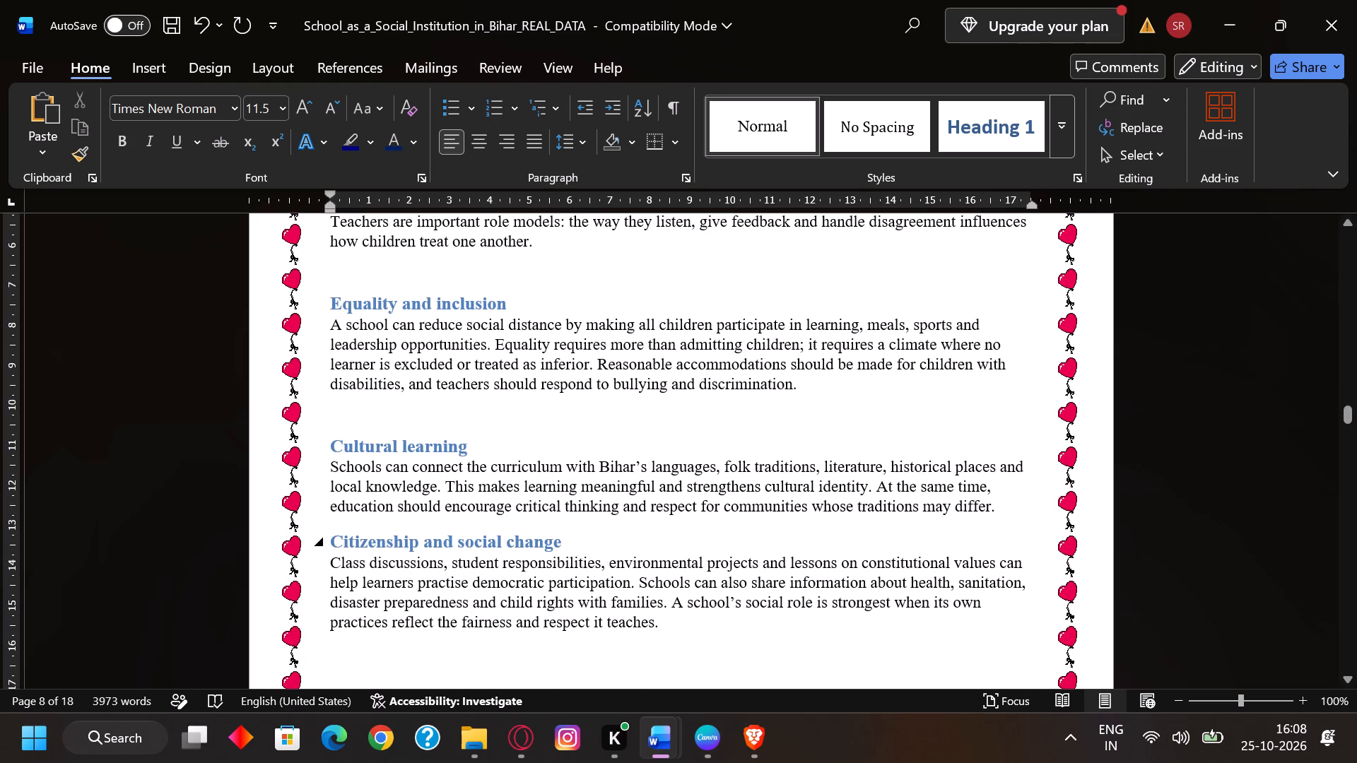
left_click(995, 504)
key("Return")
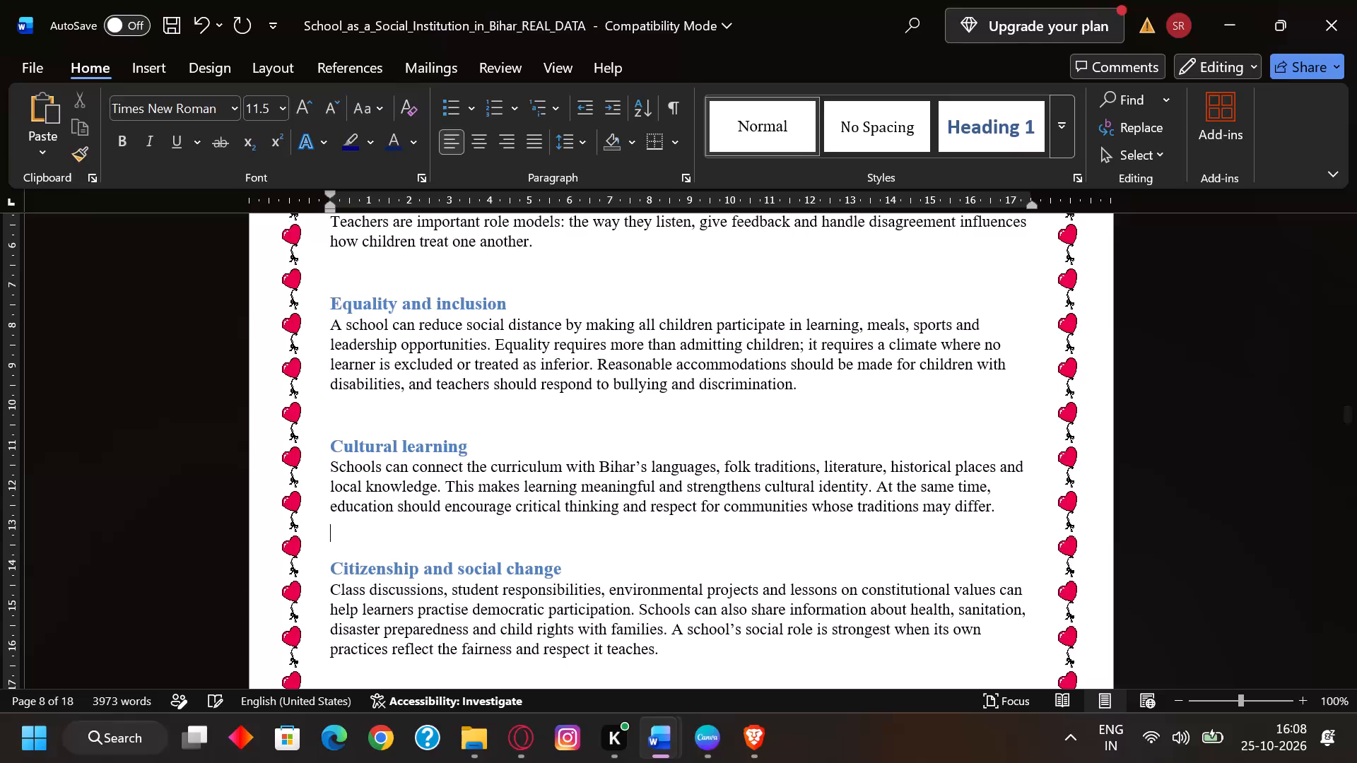
Add a blank line below the heading "6. DIFFERENCES IN SCHOOLING EXPERIENCES".
scroll(698, 541, "down", 3)
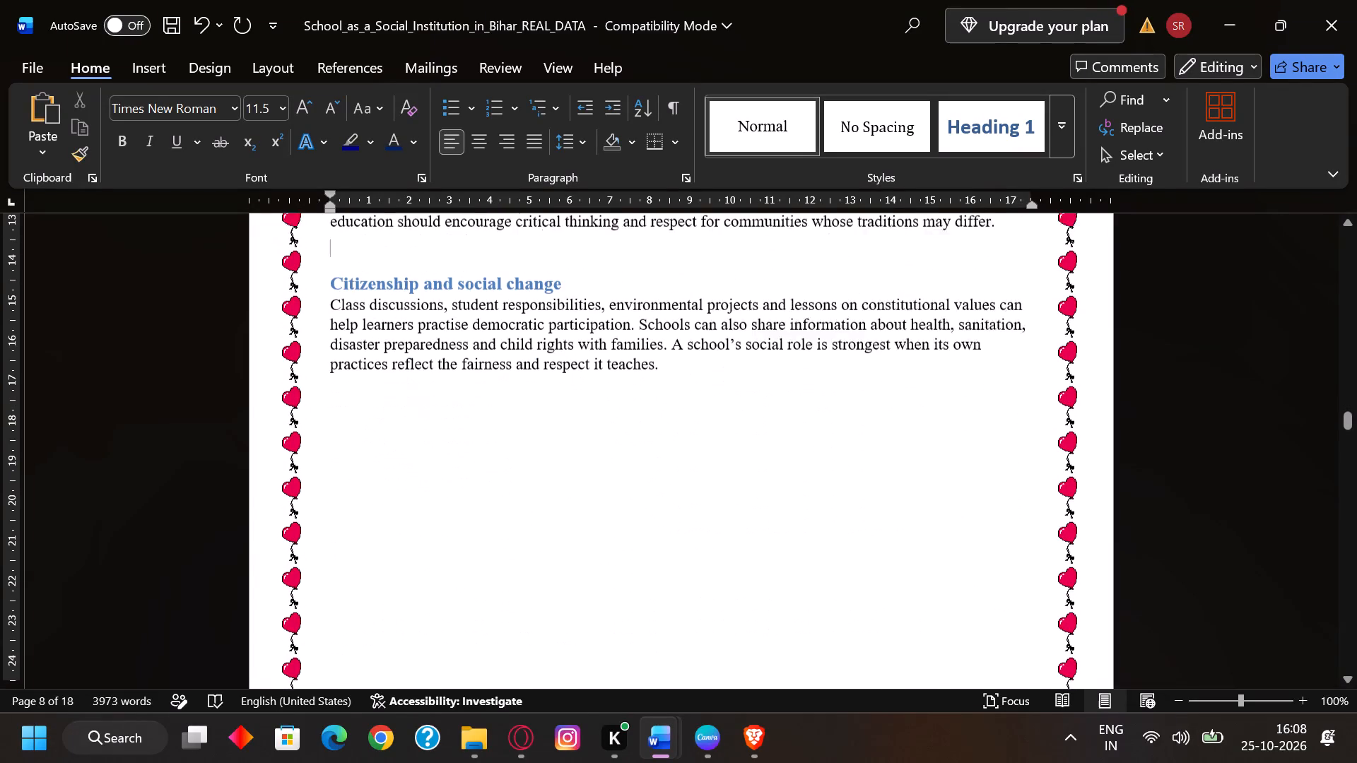
scroll(698, 525, "down", 6)
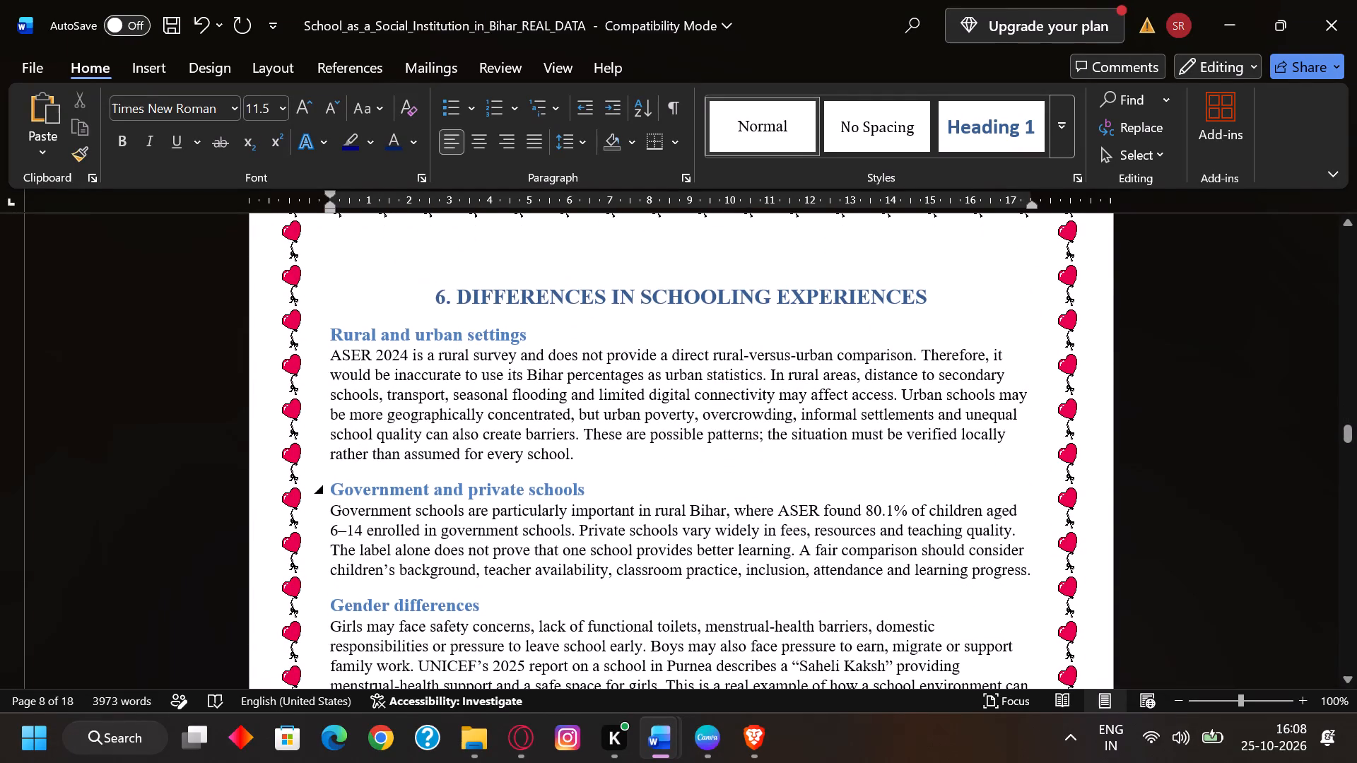
left_click(935, 303)
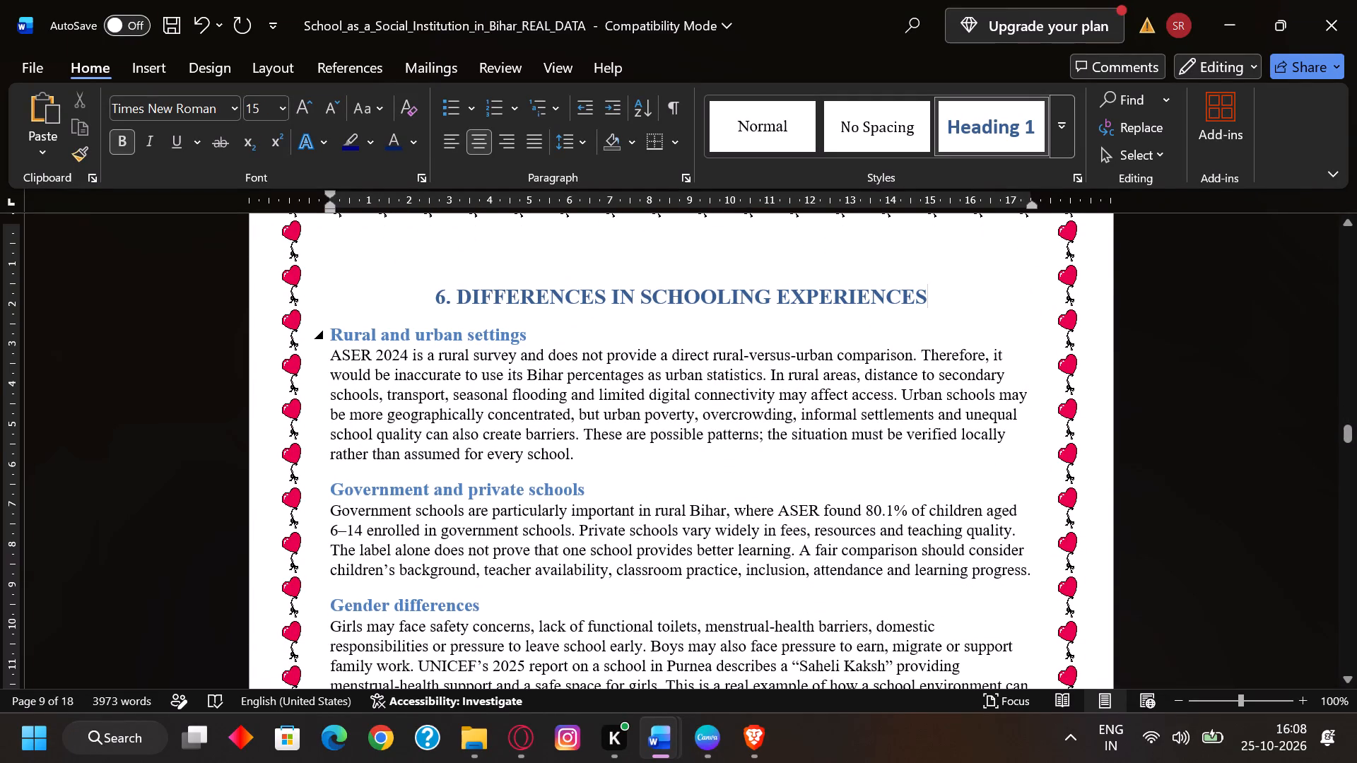
key("Return")
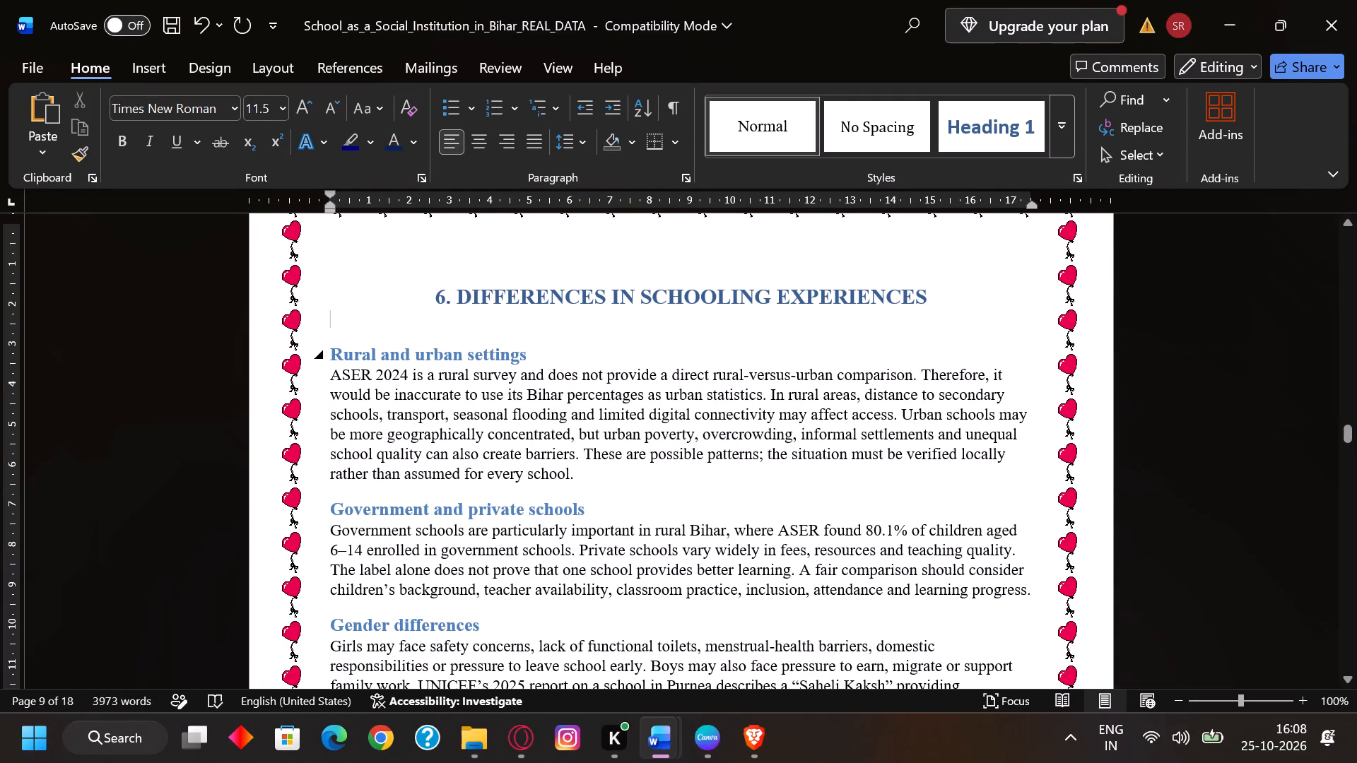
Add a blank line above the section 6 subheadings "Government and private schools", "Gender differences" and "Caste, income, language and disability".
scroll(637, 400, "down", 6)
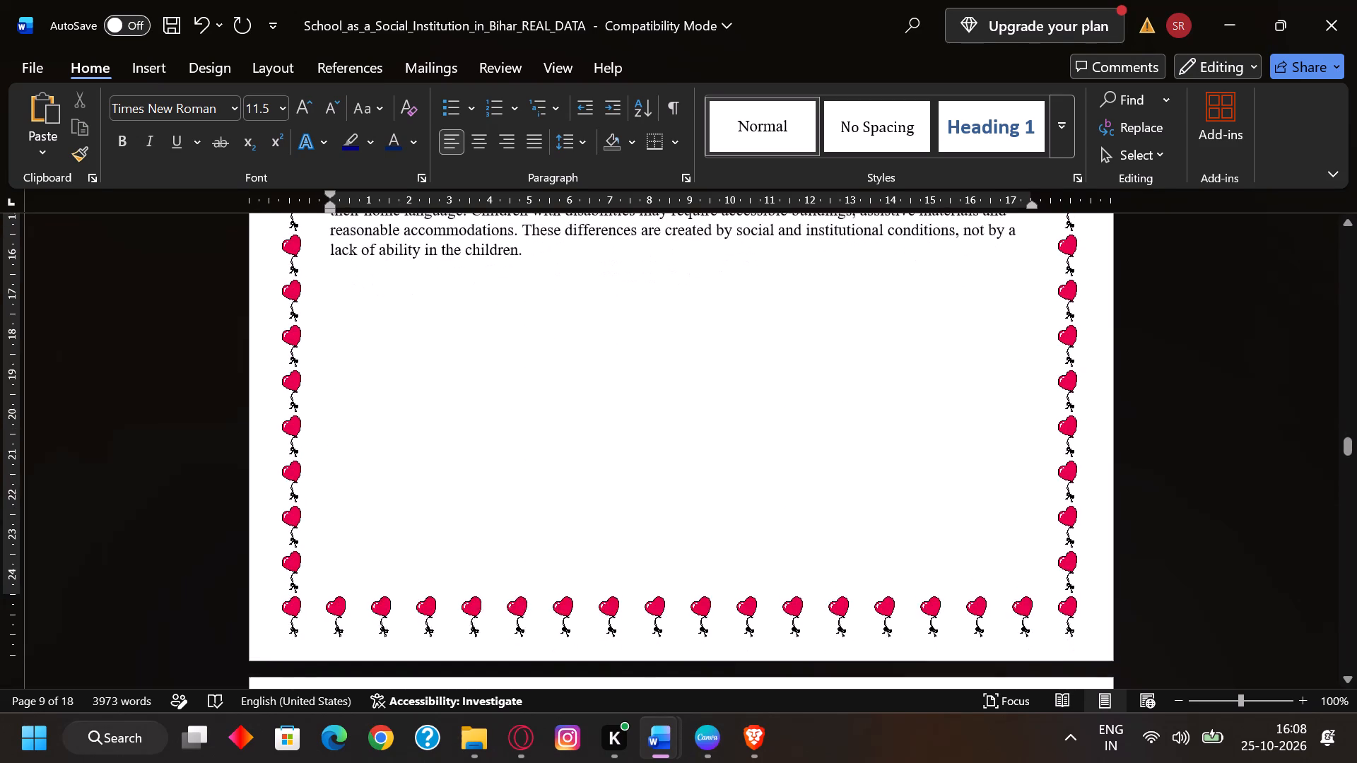
scroll(642, 390, "up", 6)
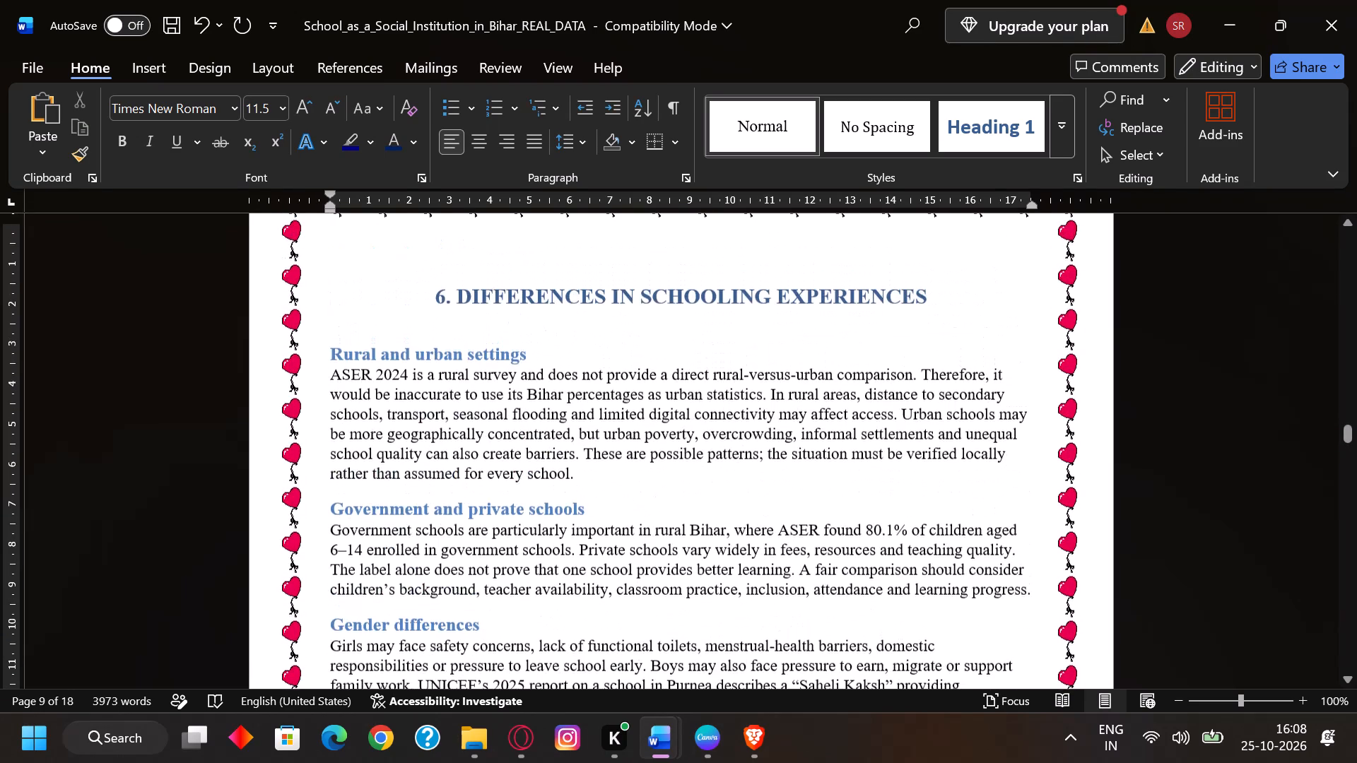
left_click(580, 473)
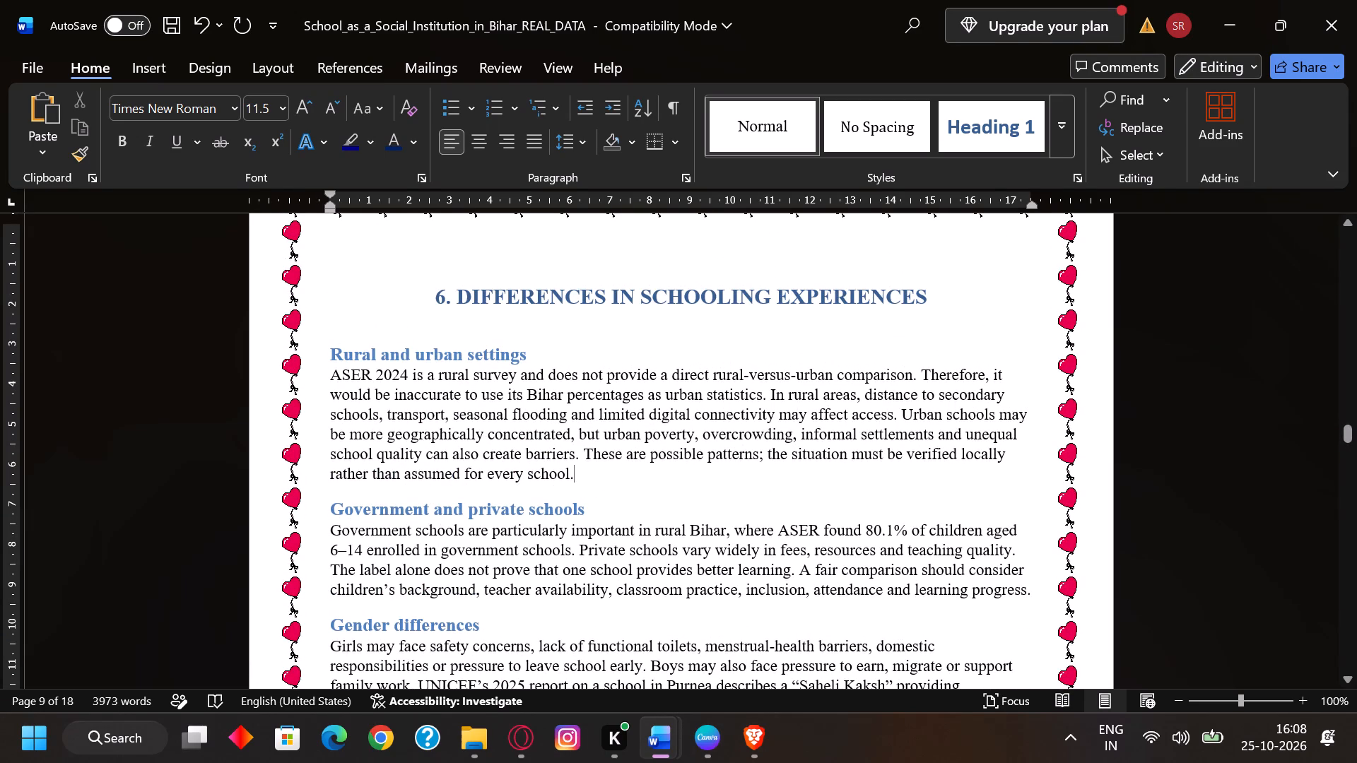
key("Return")
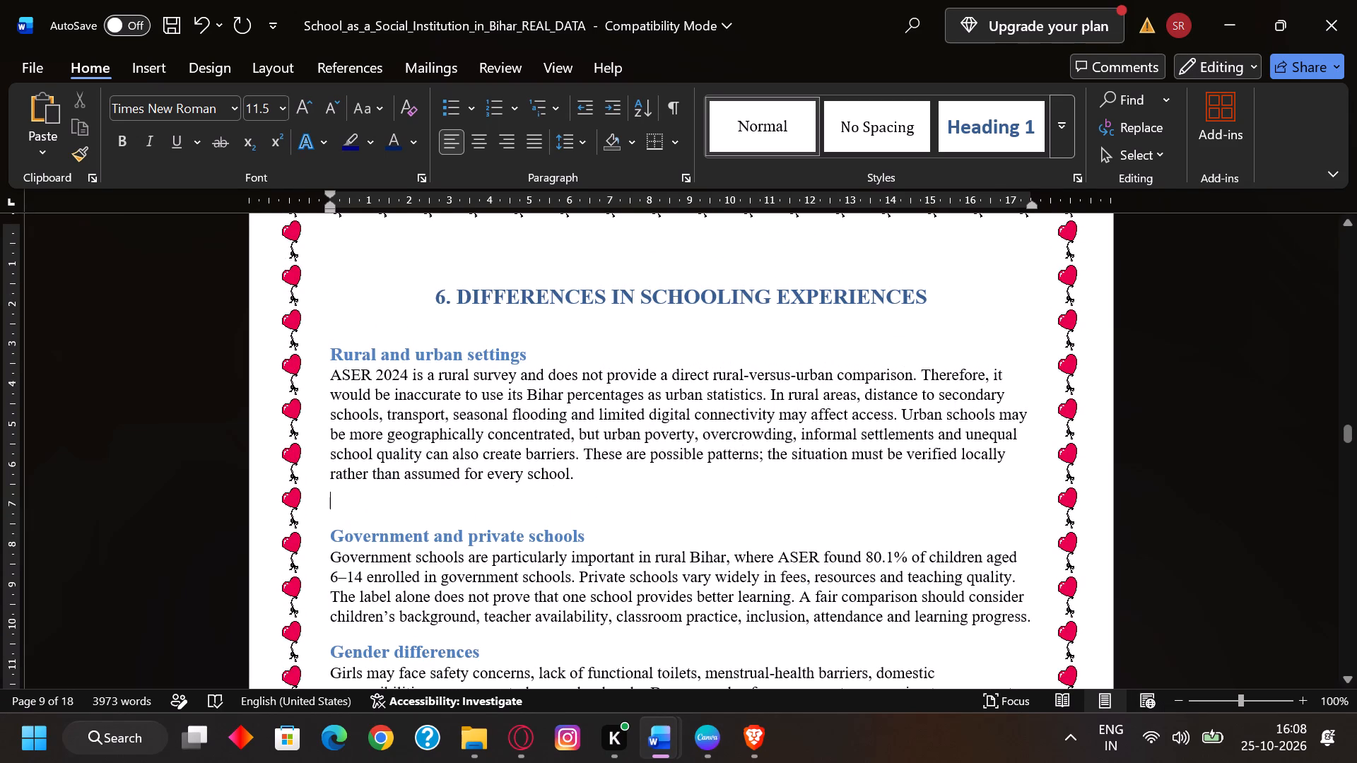
left_click(1043, 614)
key("Return")
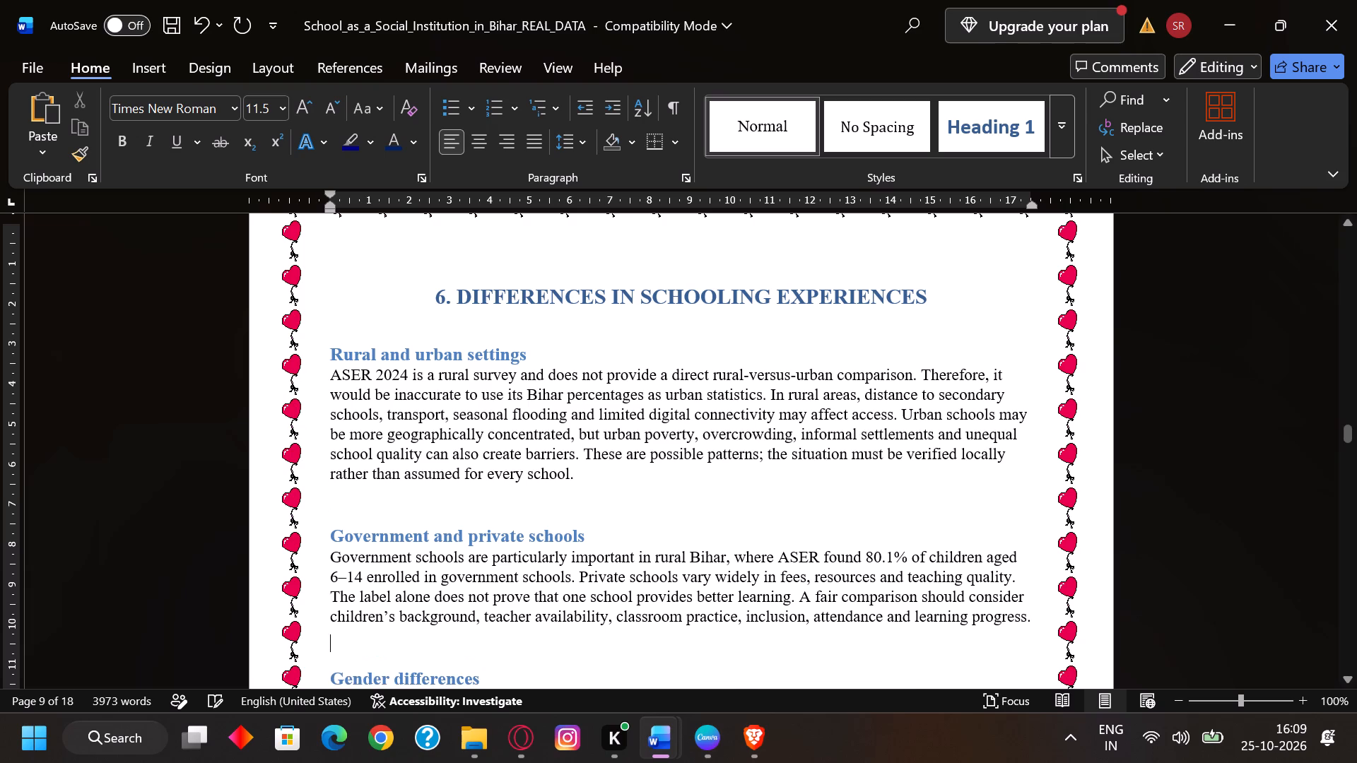
scroll(1006, 636, "down", 2)
left_click(984, 577)
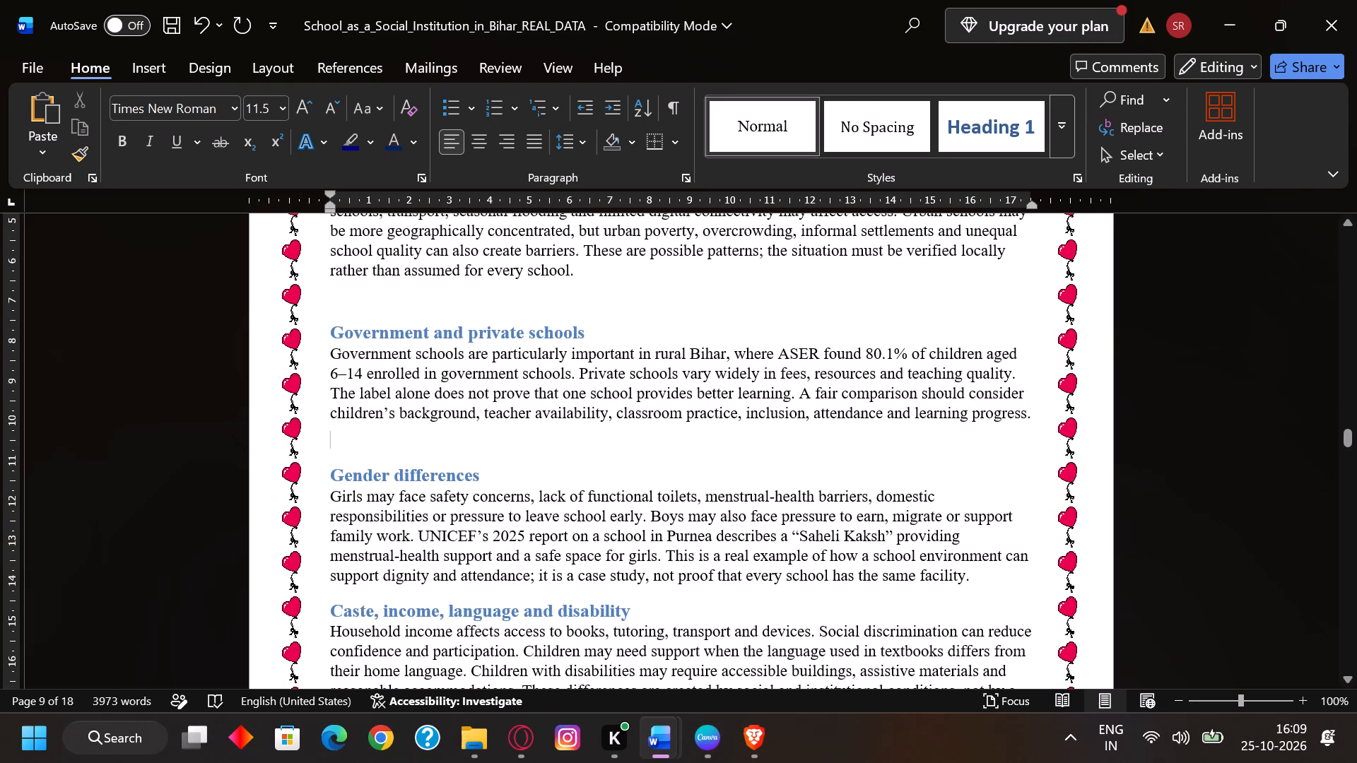
key("Return")
Add a blank line above and below the heading "7. MAJOR CHALLENGES FACED BY SCHOOLS IN BIHAR".
scroll(850, 632, "down", 2)
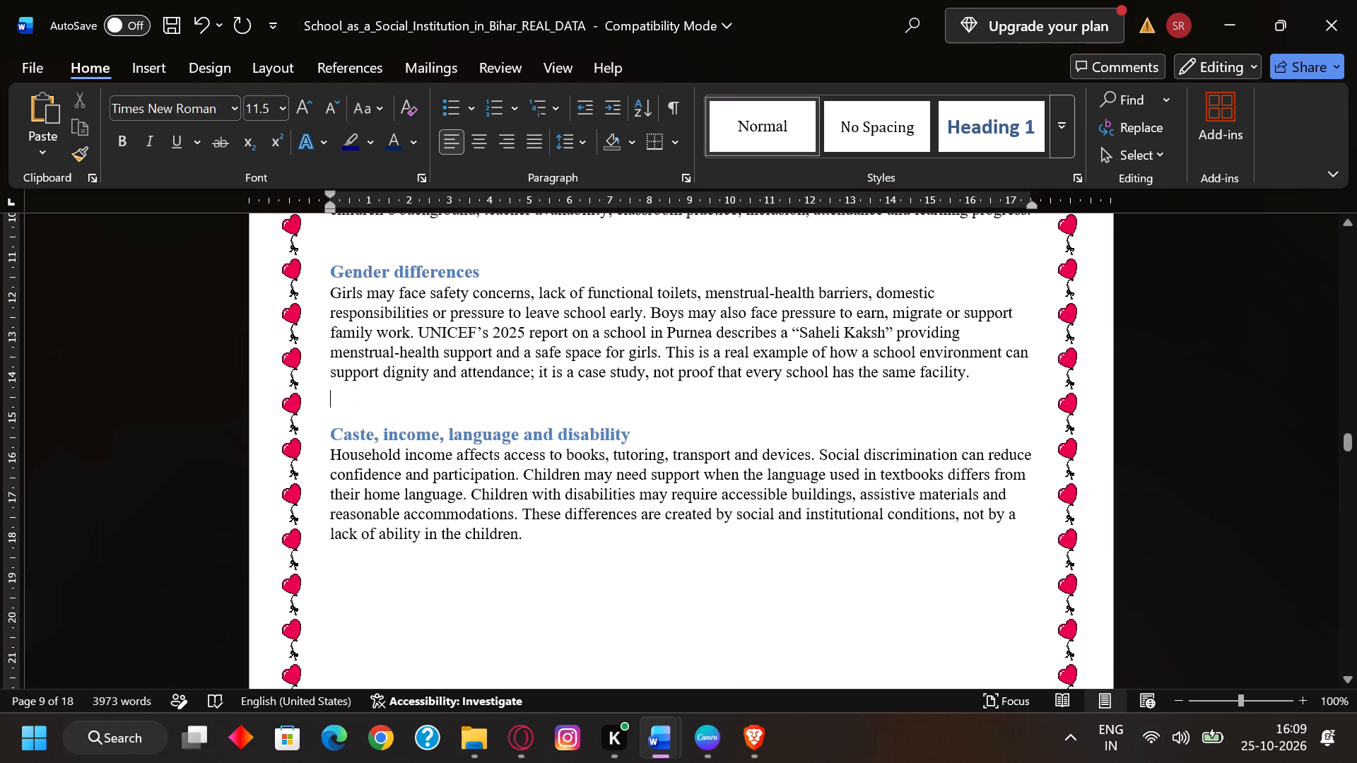
scroll(695, 521, "up", 3)
scroll(688, 527, "down", 7)
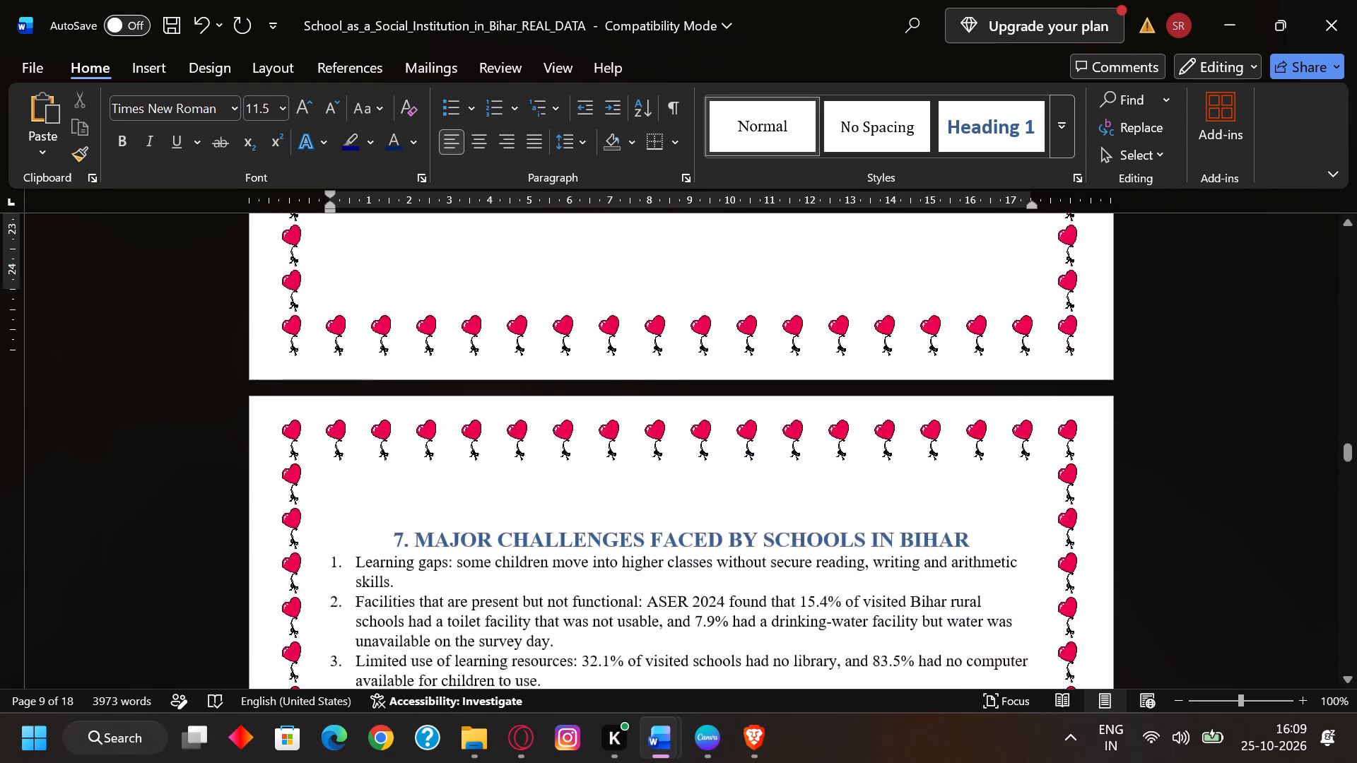
scroll(686, 533, "down", 3)
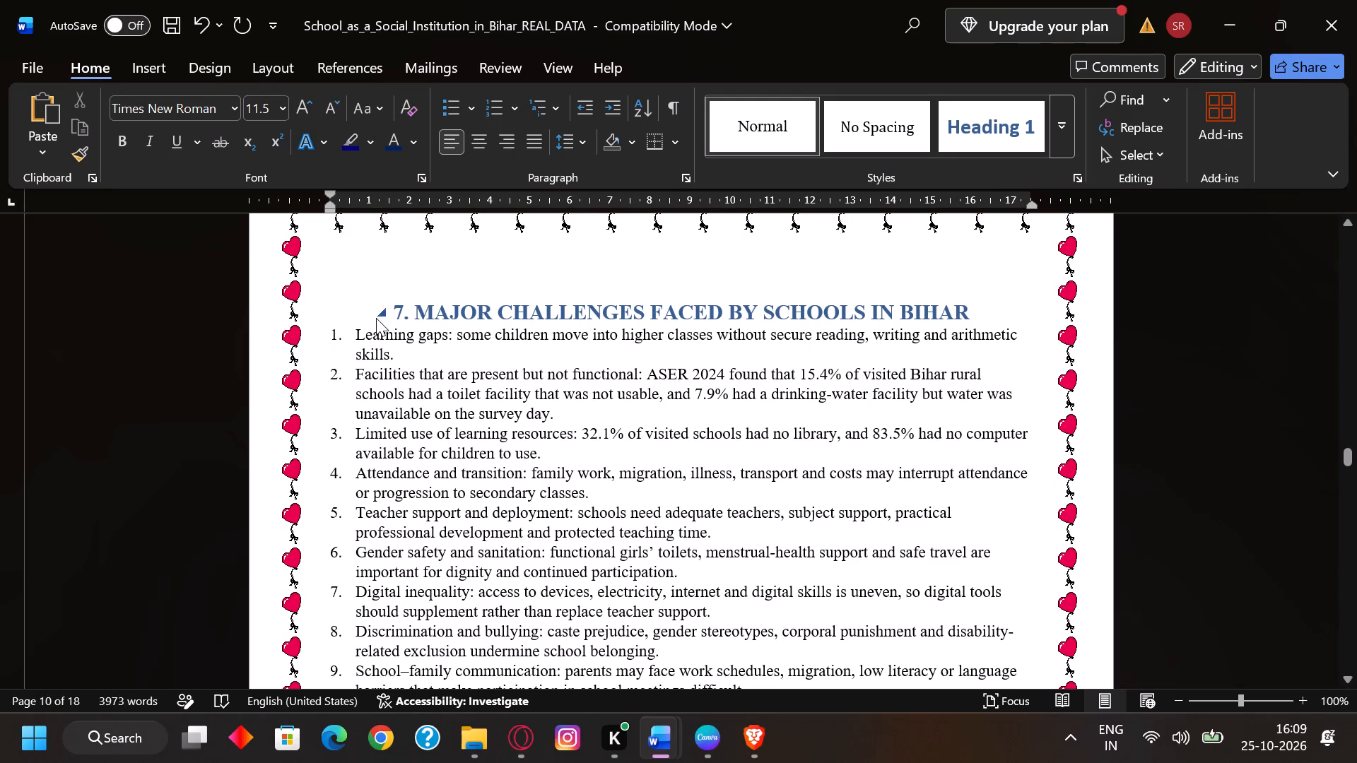
left_click(366, 312)
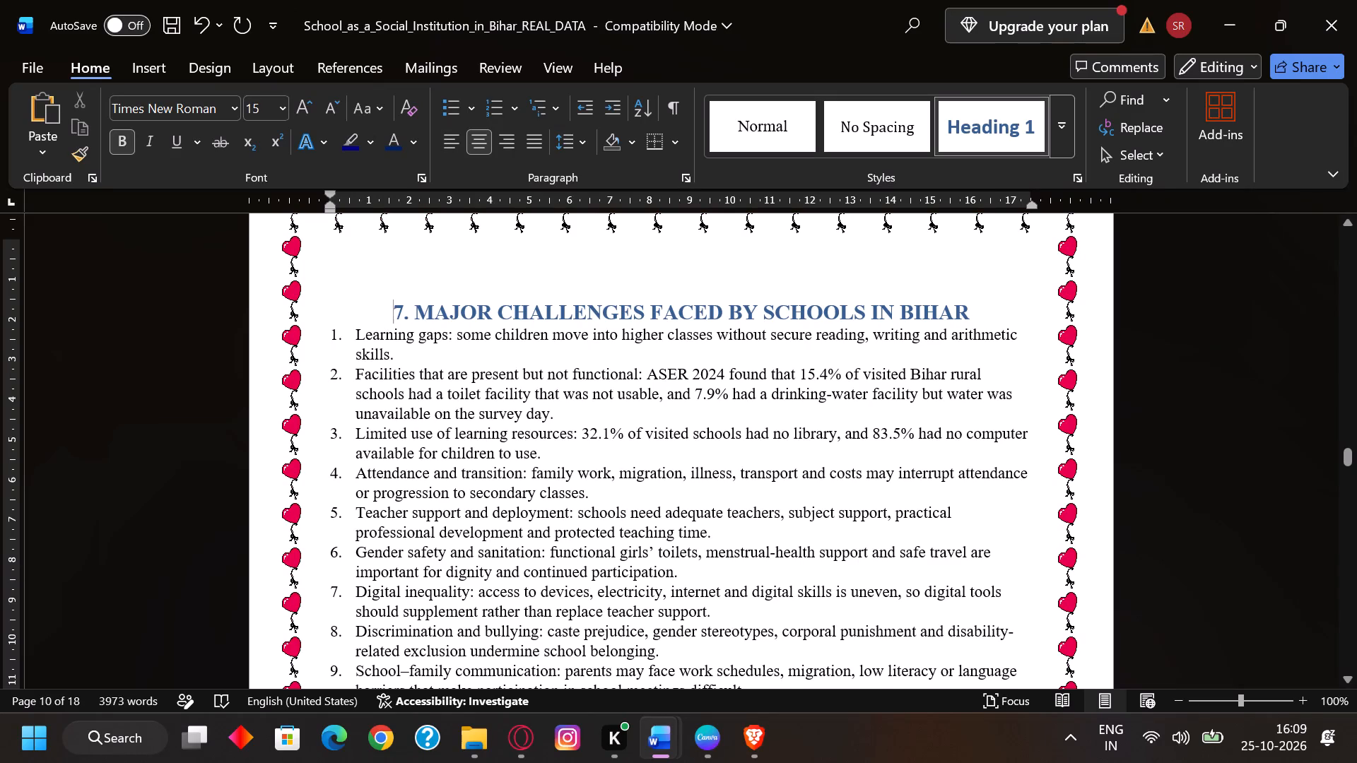
key("Return")
left_click(980, 373)
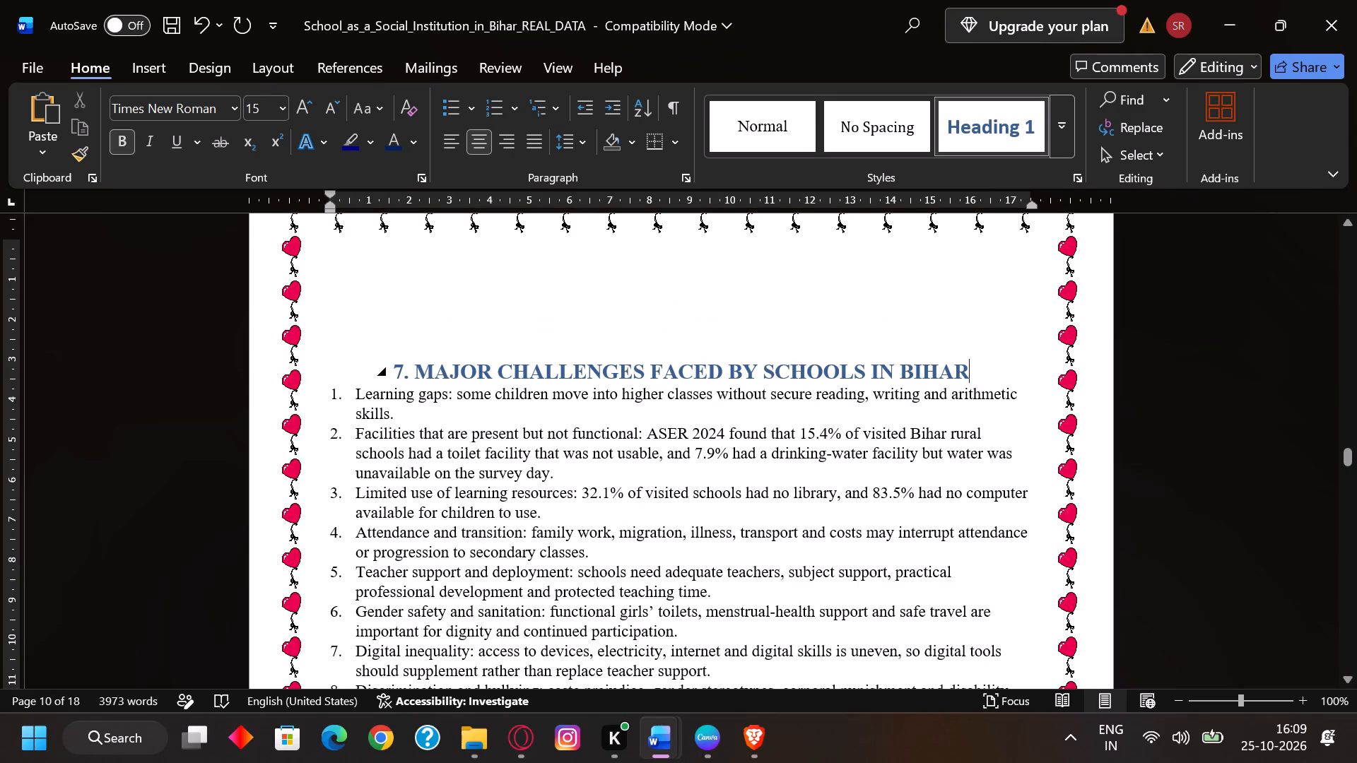
key("Return")
Set the line spacing of section 7's numbered list and its closing paragraph to 1.15.
scroll(1016, 386, "down", 1)
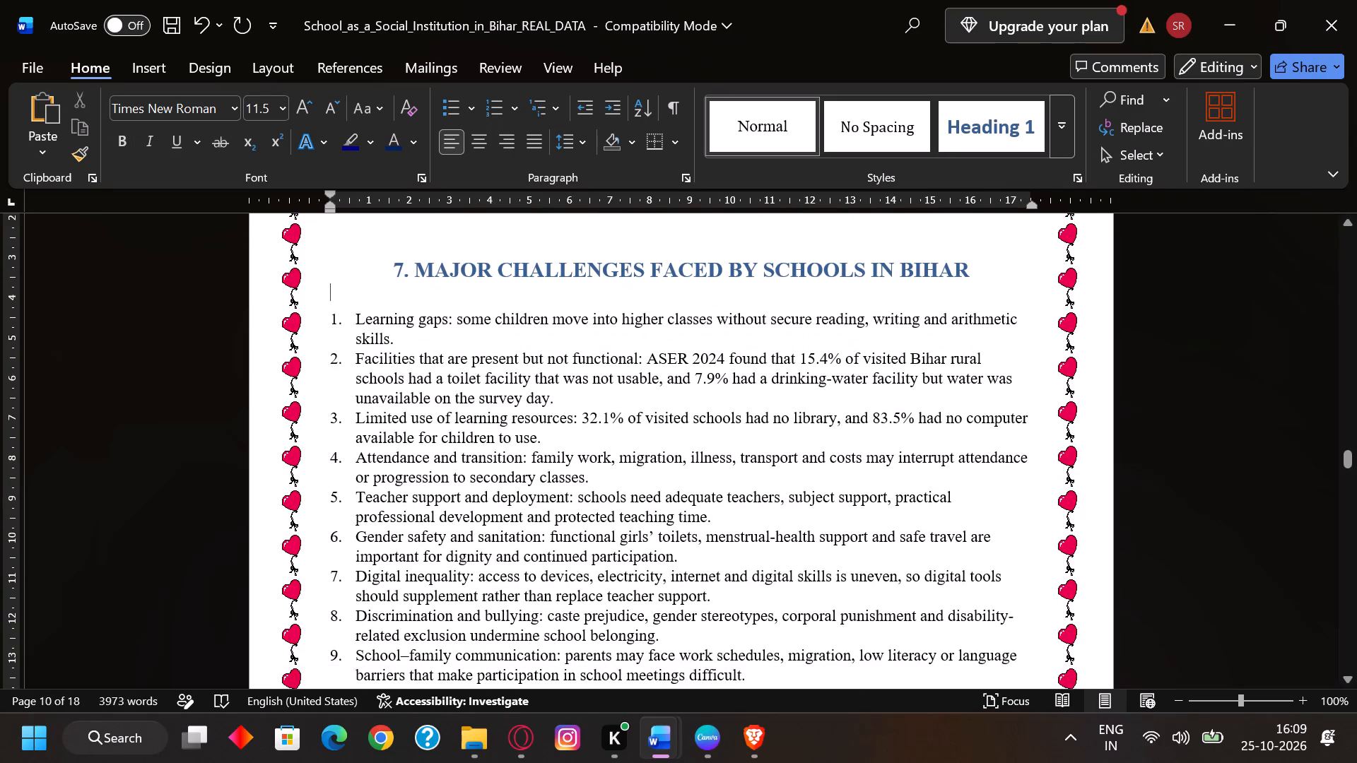
scroll(859, 414, "down", 4)
scroll(861, 407, "up", 3)
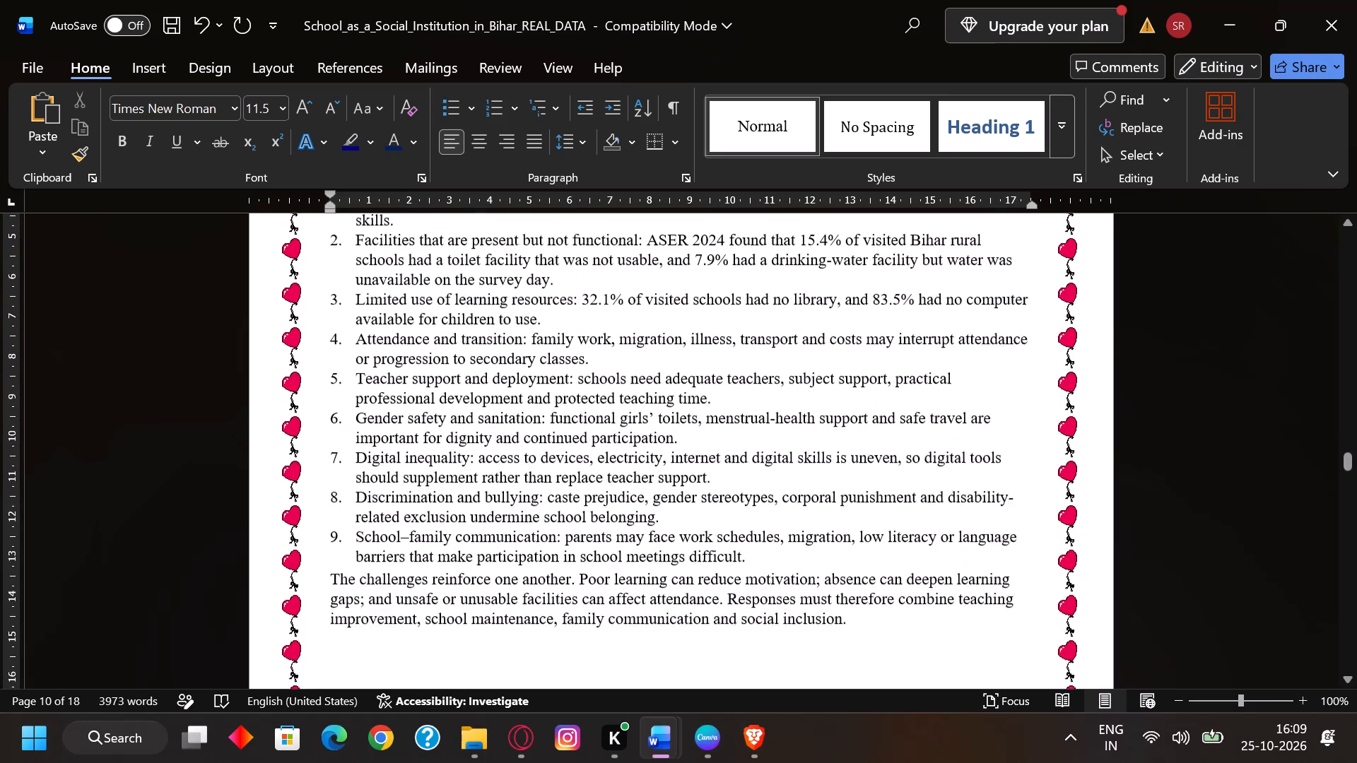
scroll(866, 391, "up", 2)
scroll(866, 390, "down", 1)
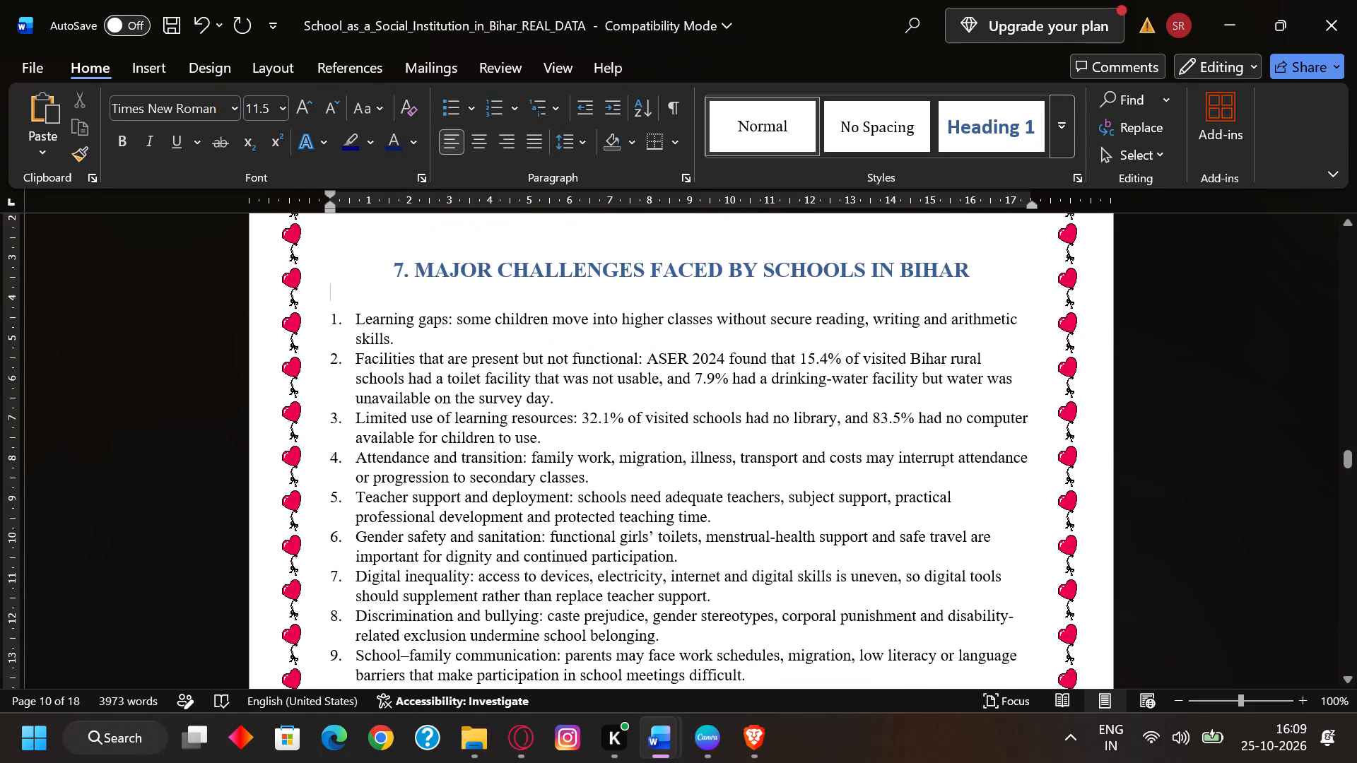
left_click_drag(354, 318, 548, 377)
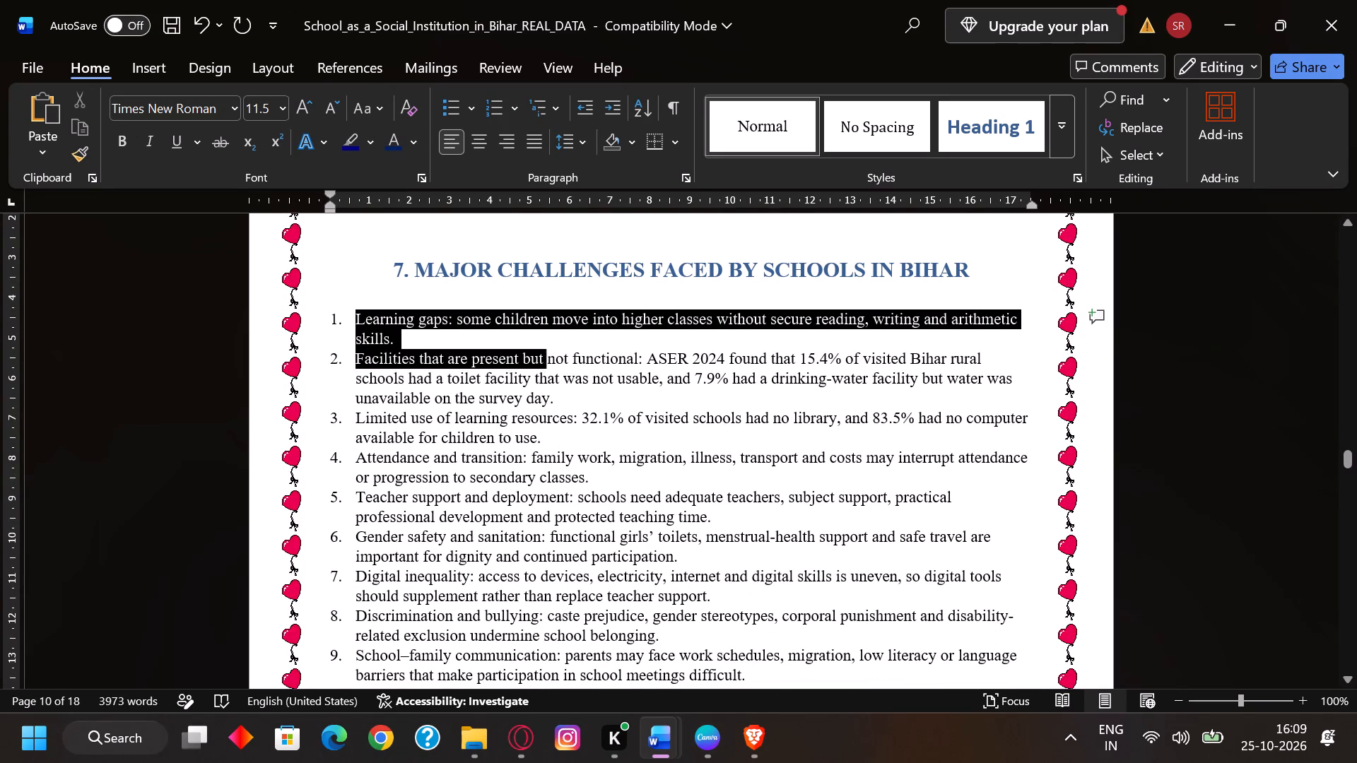
left_click_drag(548, 377, 772, 639)
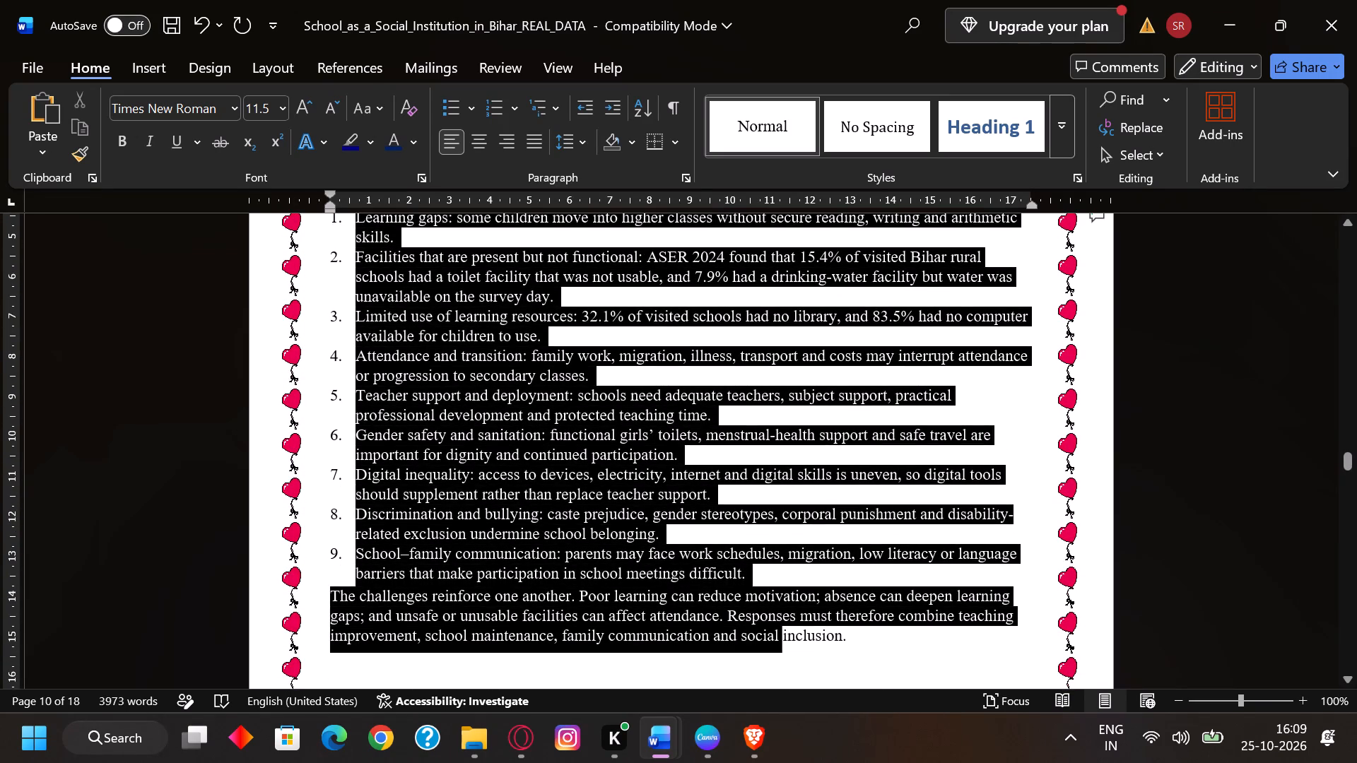
left_click_drag(772, 639, 844, 617)
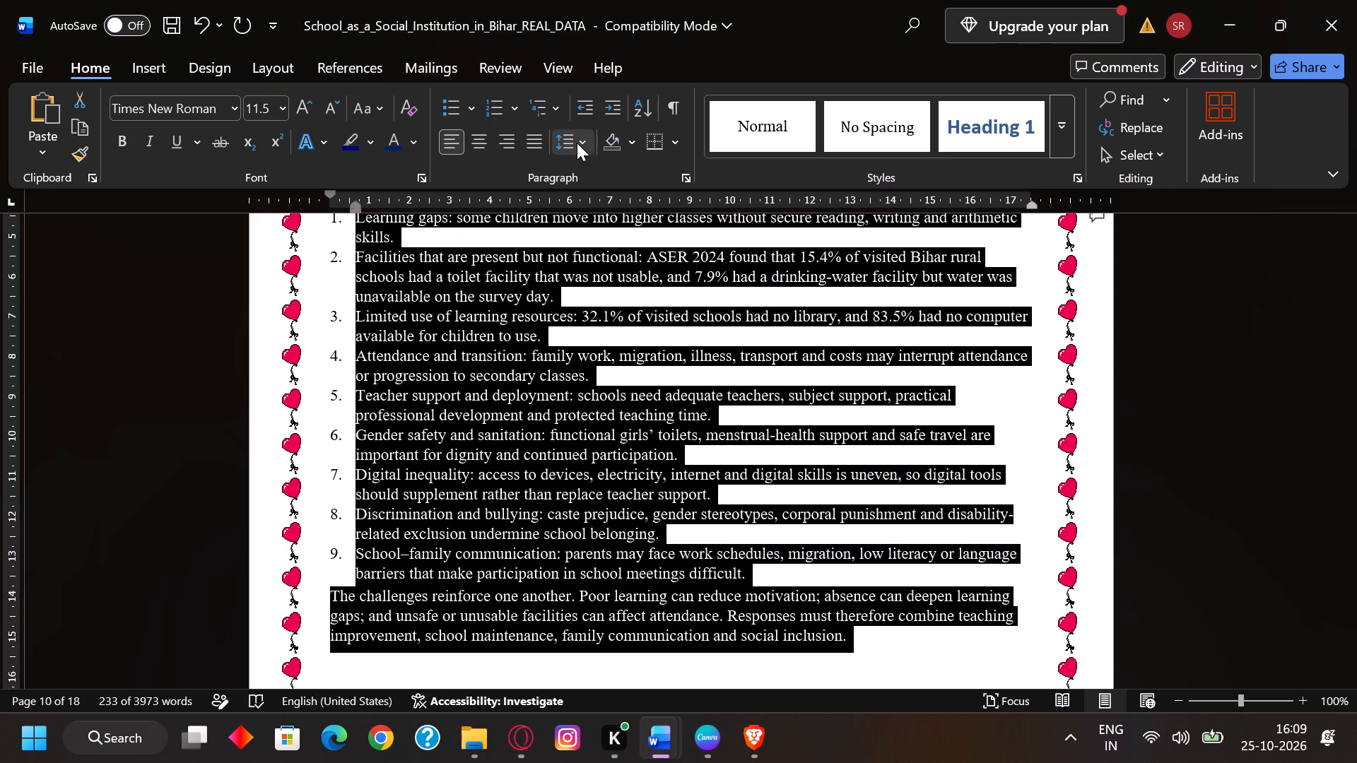
left_click(584, 143)
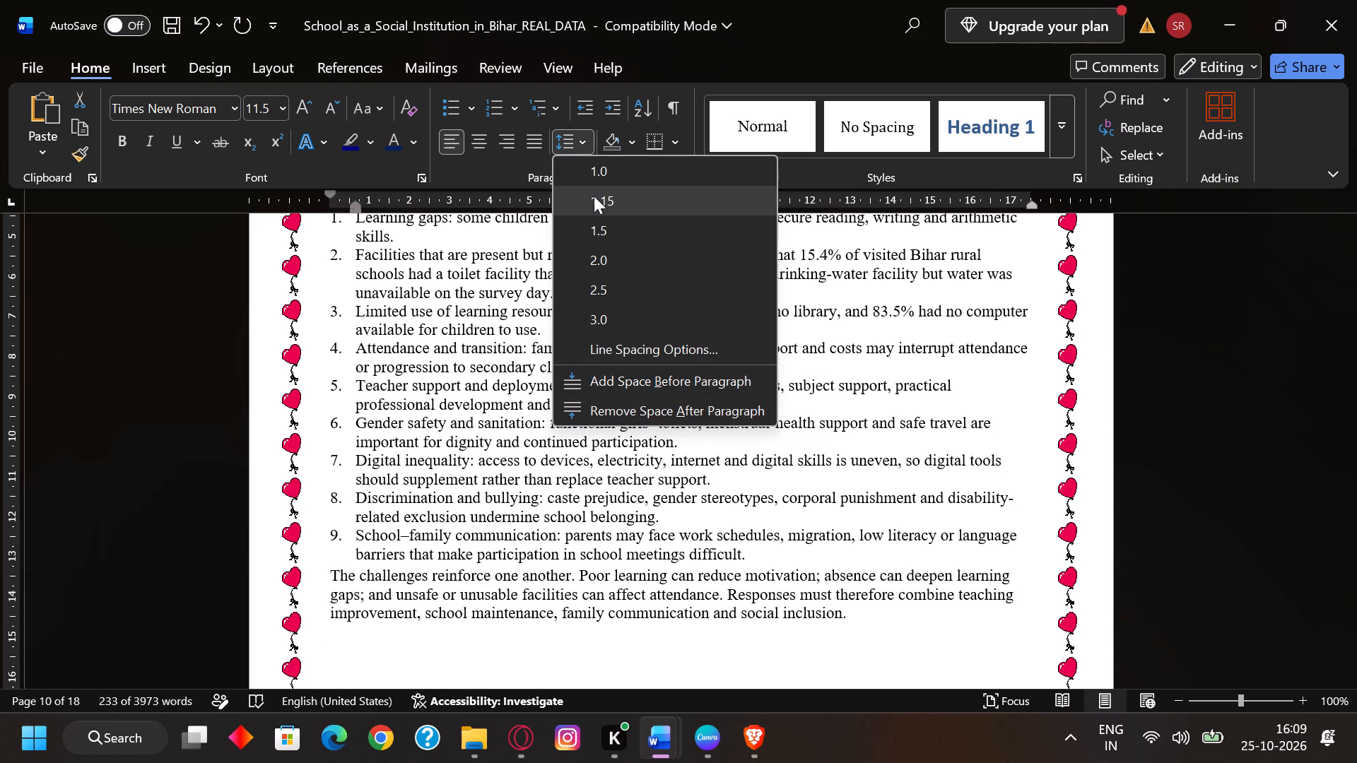
left_click(594, 196)
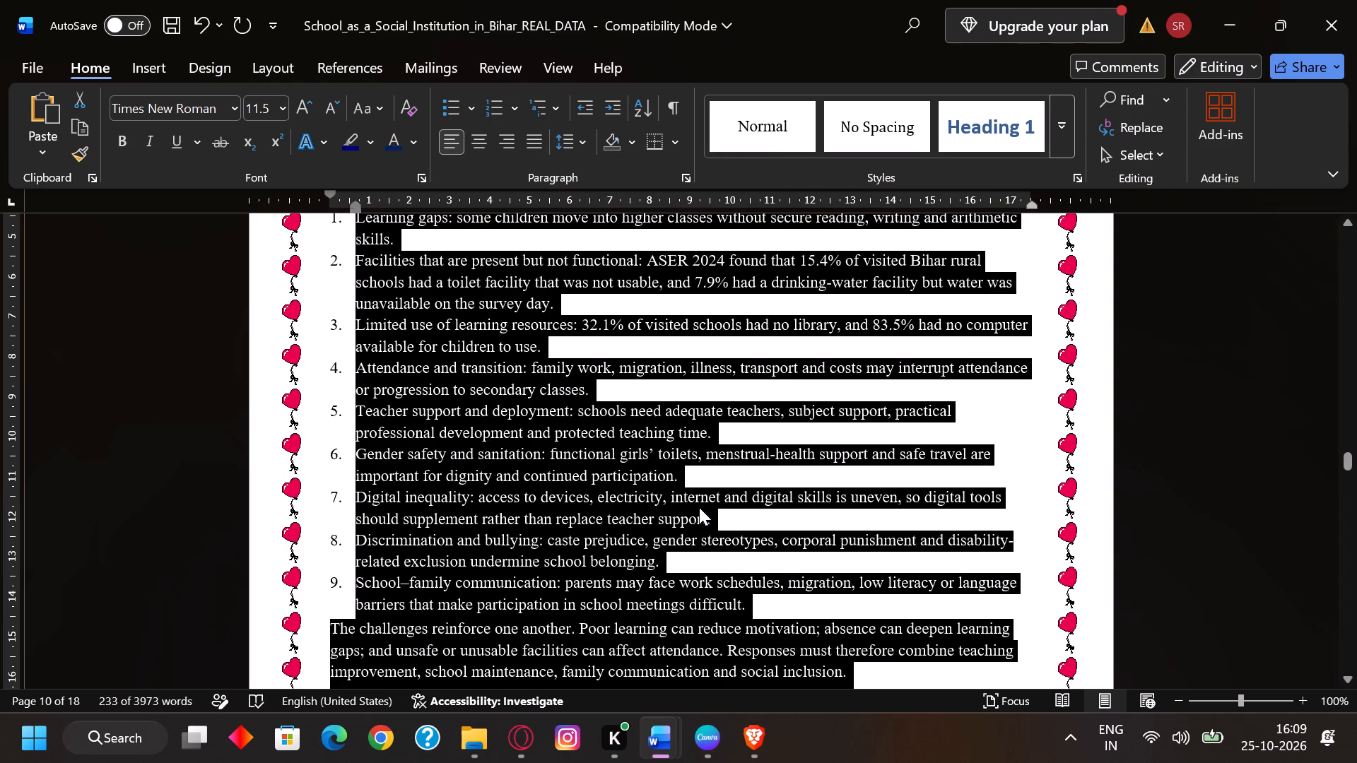
scroll(699, 507, "up", 1)
left_click(1007, 278)
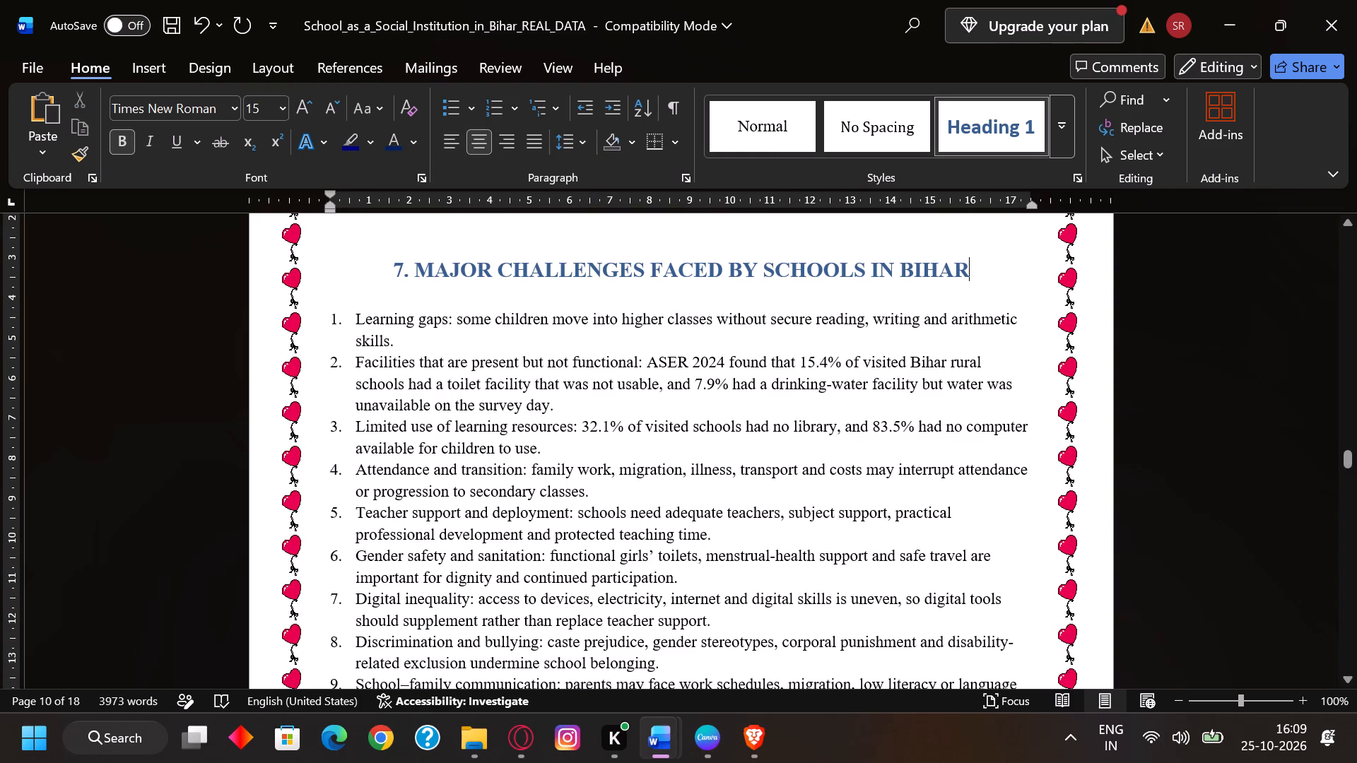
Add a blank line above the heading "8. GOVERNMENT INITIATIVES AND EVIDENCE OF PROGRESS".
scroll(724, 395, "down", 7)
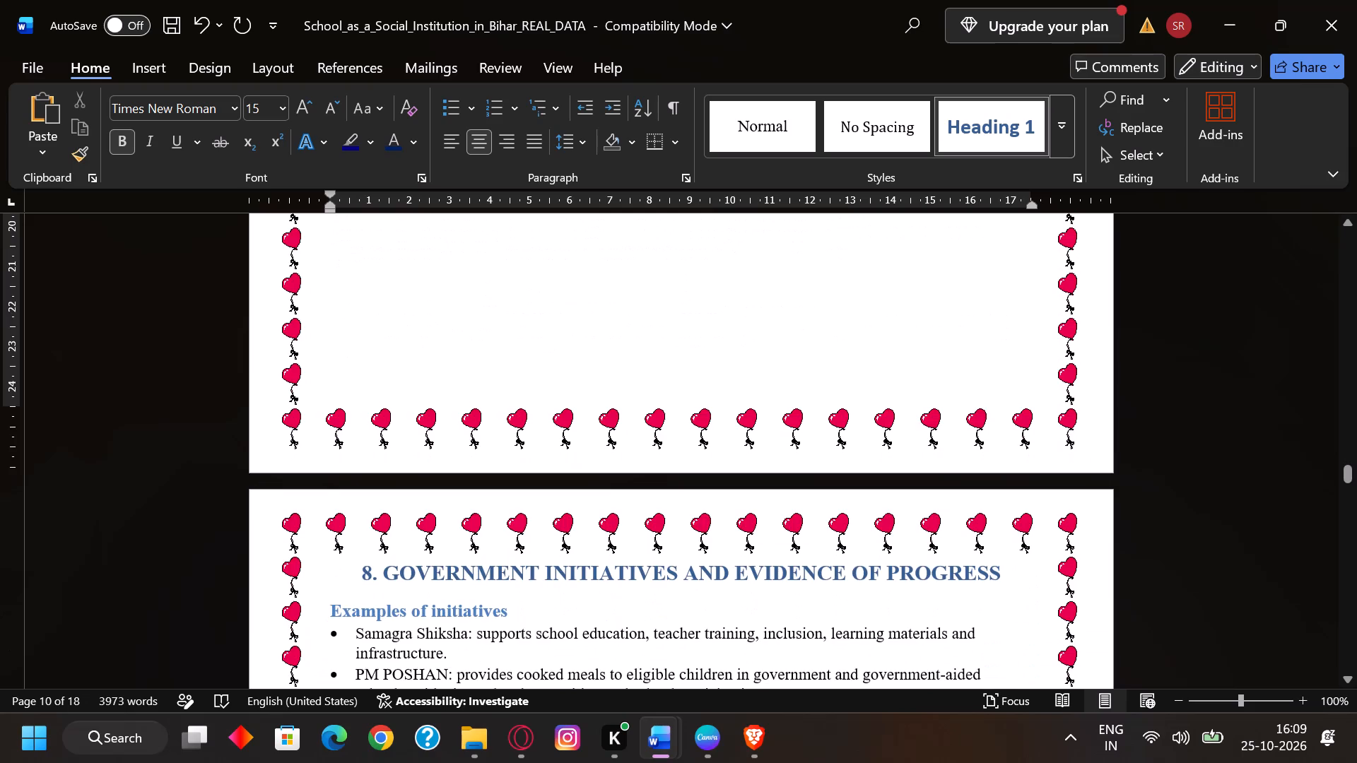
scroll(724, 394, "down", 3)
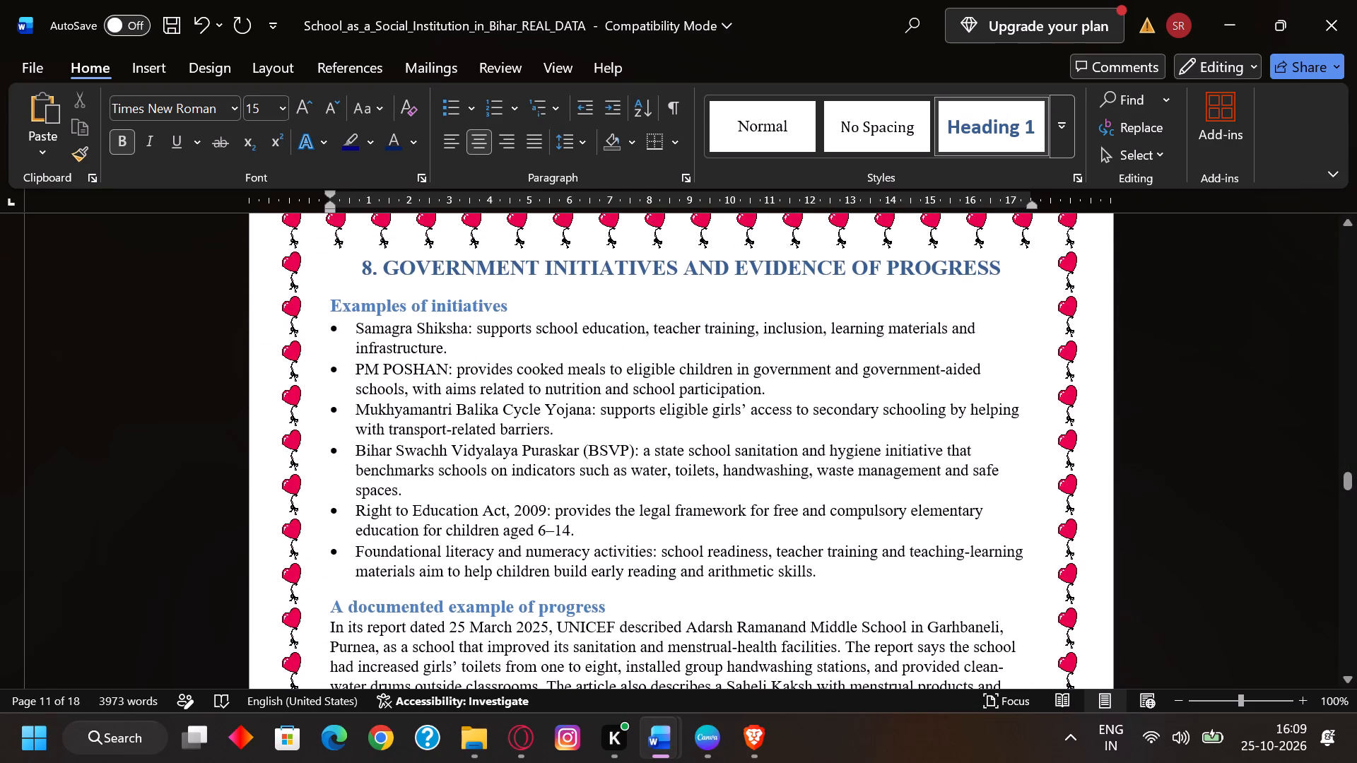
left_click(336, 264)
key("Return")
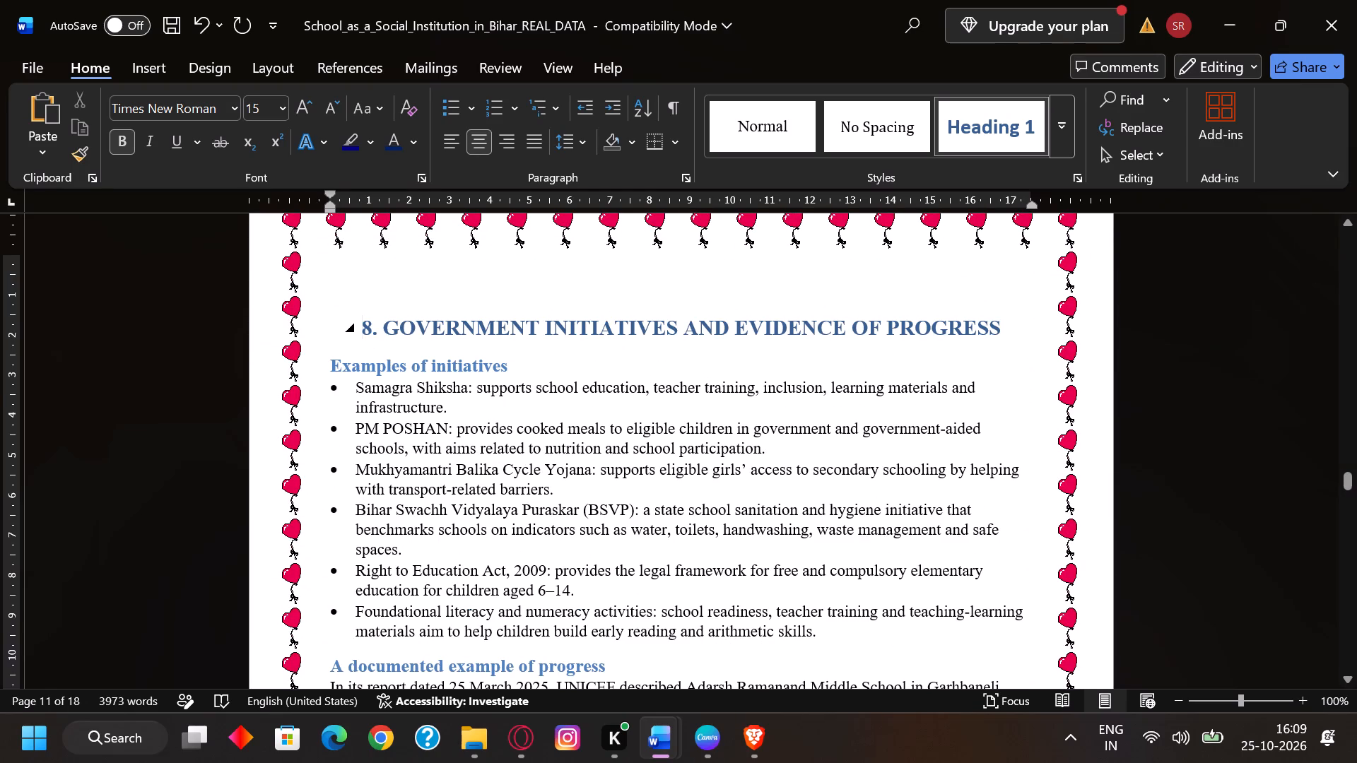
Review the spacing of section 7's heading, numbered list and closing paragraph up to the start of section 8.
scroll(676, 462, "up", 2)
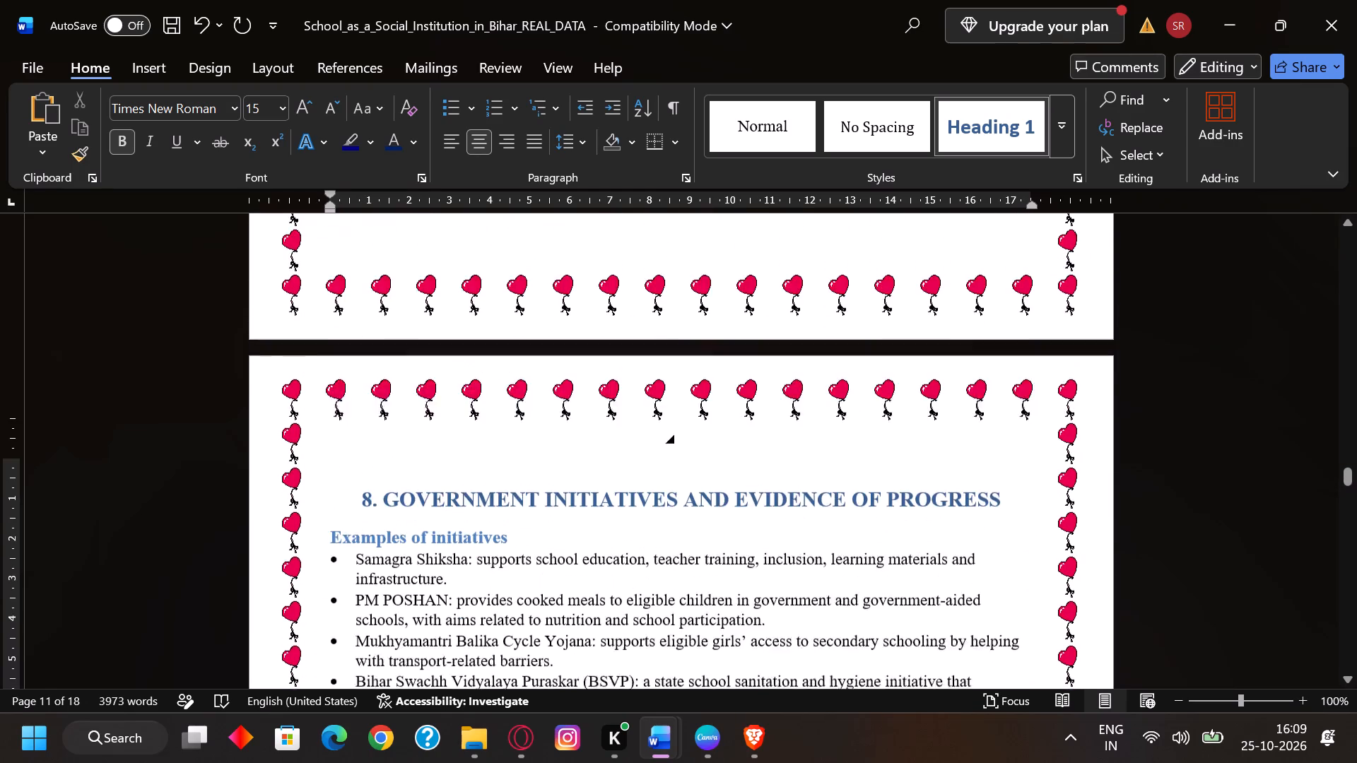
scroll(671, 462, "up", 10)
scroll(671, 463, "down", 1)
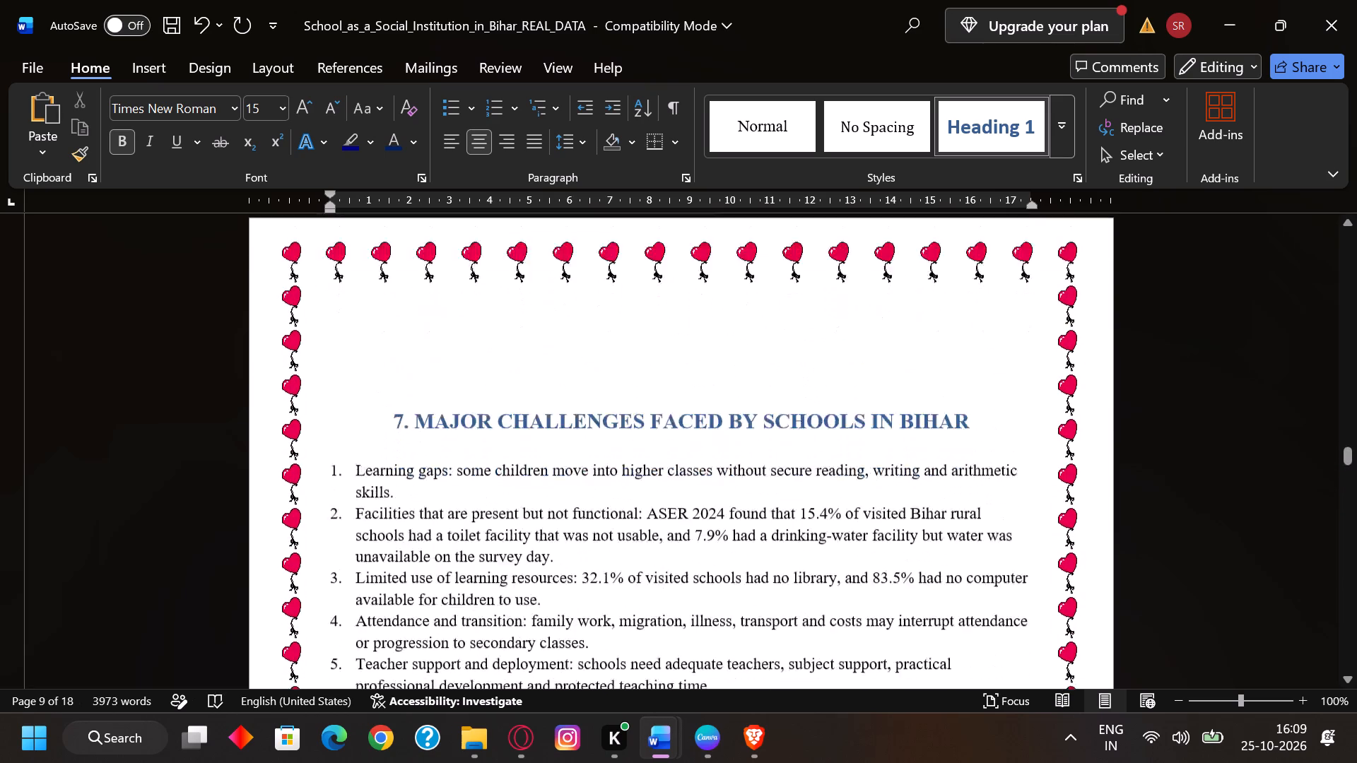
scroll(671, 463, "down", 1)
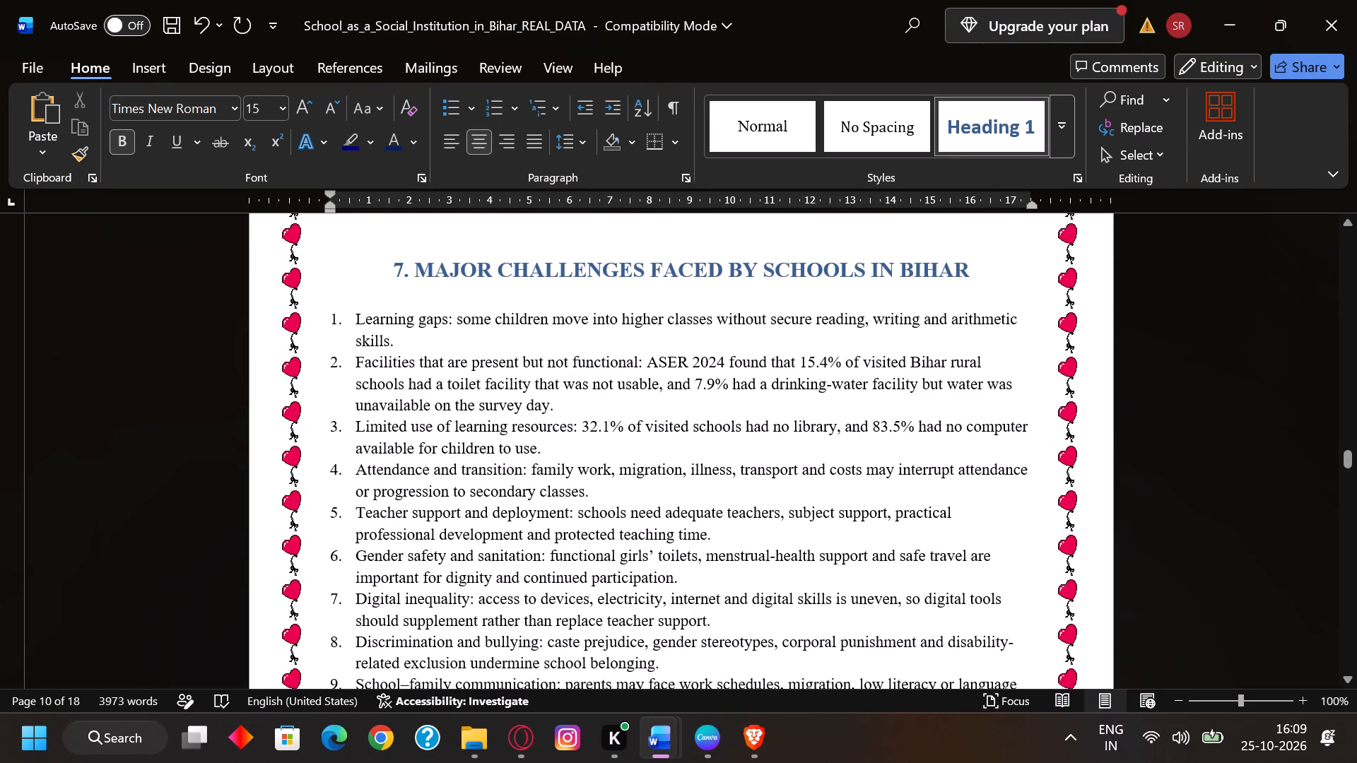
scroll(733, 475, "down", 1)
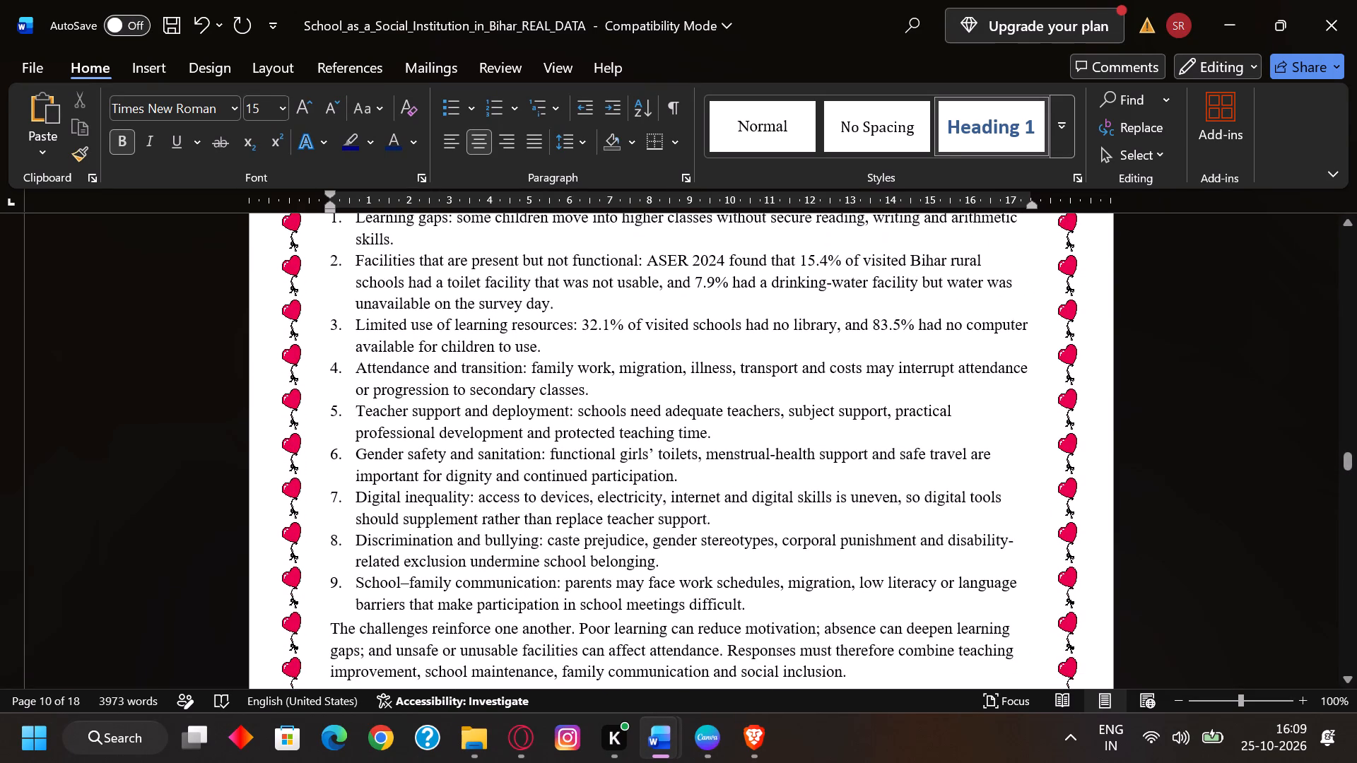
scroll(733, 475, "down", 7)
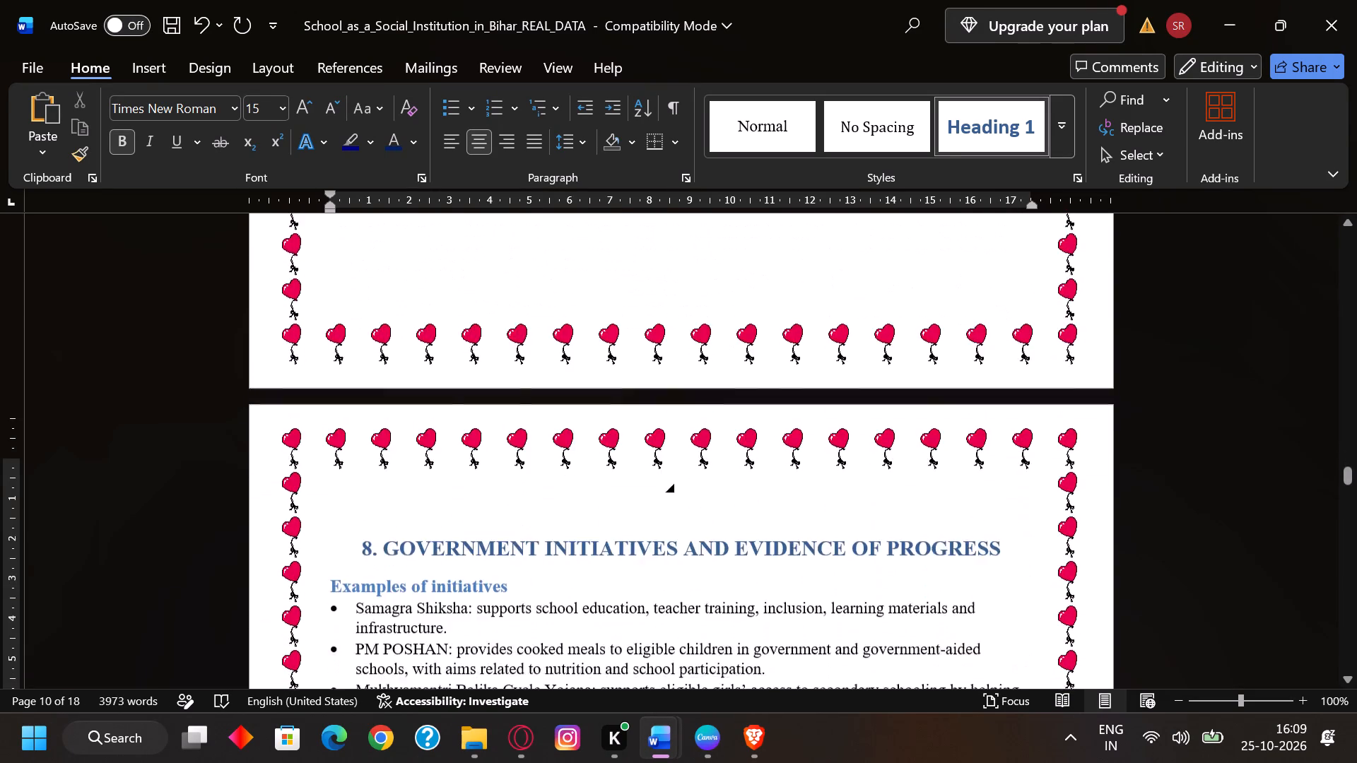
Add a blank line below the heading "8. GOVERNMENT INITIATIVES AND EVIDENCE OF PROGRESS".
scroll(734, 467, "down", 3)
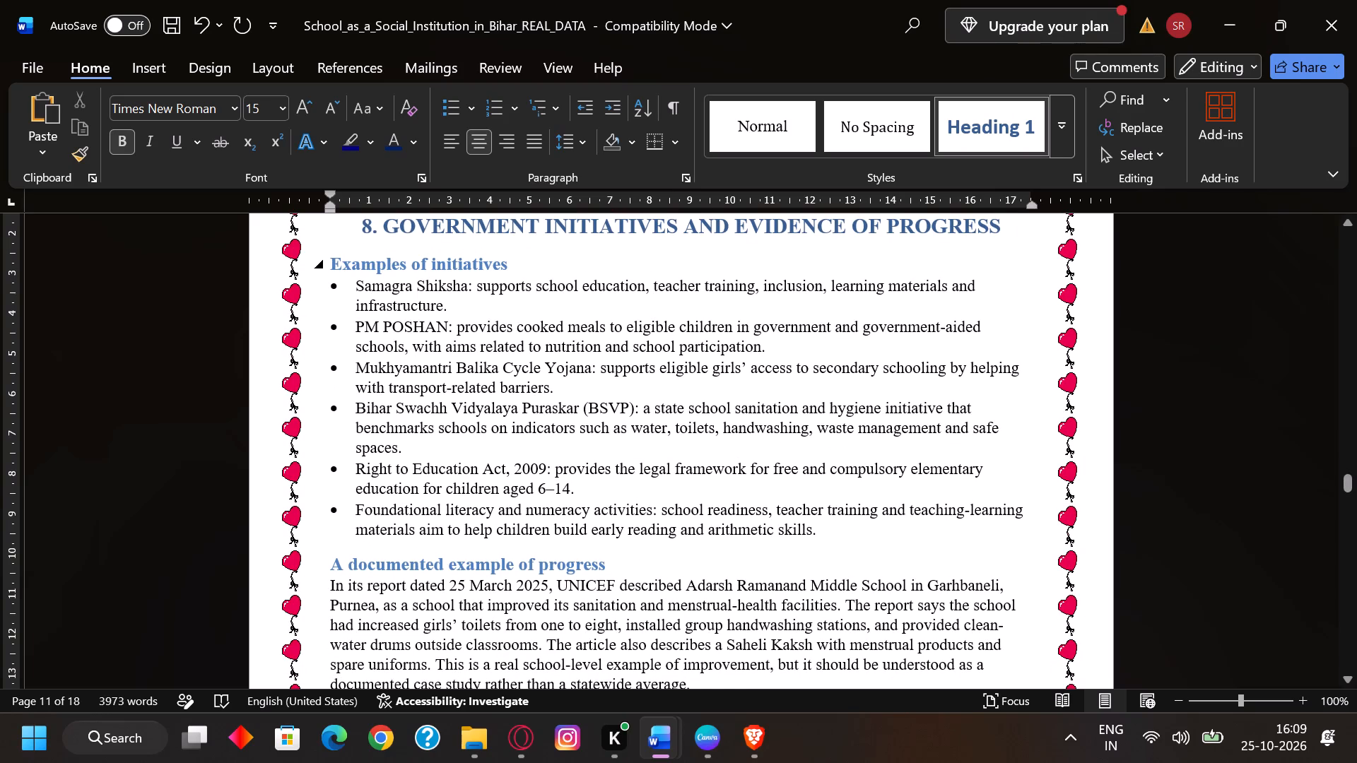
left_click(1002, 228)
key("Return")
Add a blank line above and below the heading "9. GRAPHICAL REPRESENTATION I: SCHOOL FACILITIES IN RURAL BIHAR", undoing the automatic list numbering.
scroll(654, 362, "up", 2)
scroll(651, 363, "down", 6)
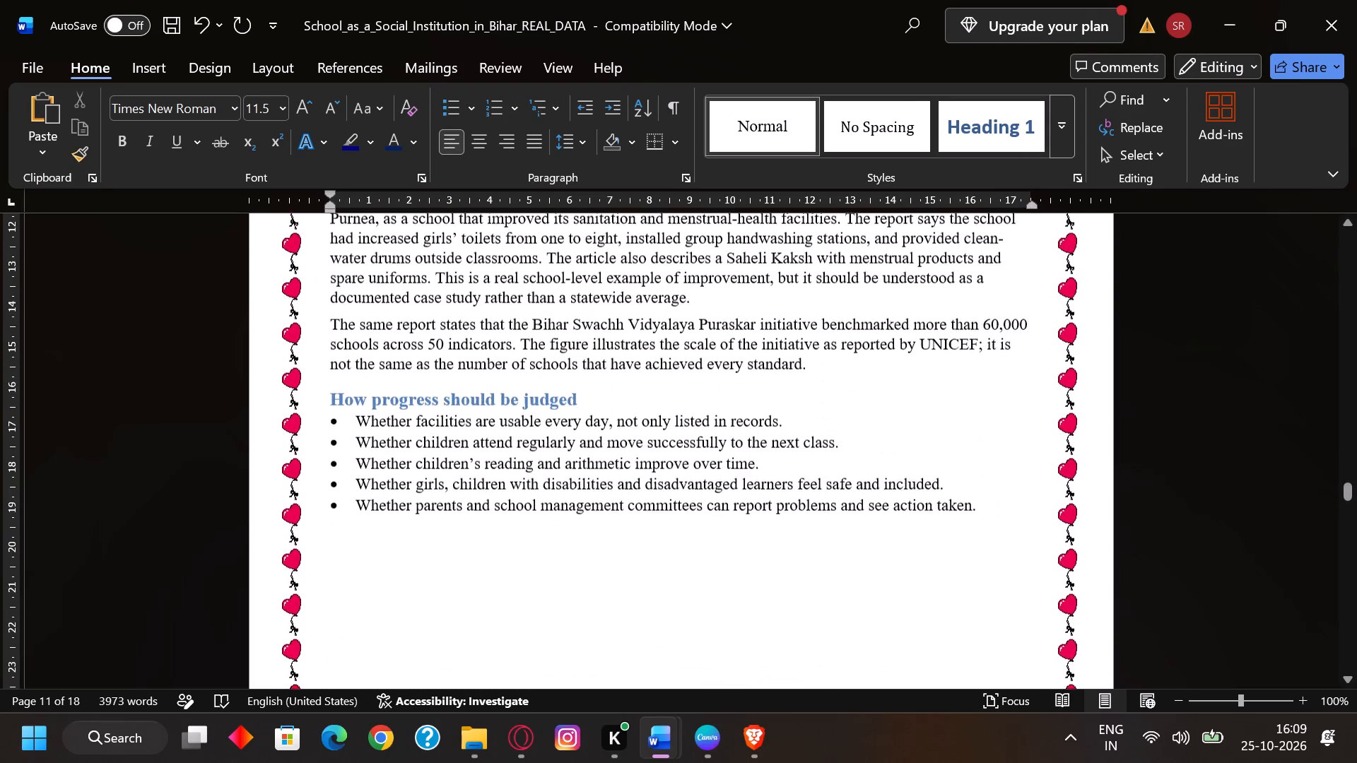
scroll(651, 363, "down", 6)
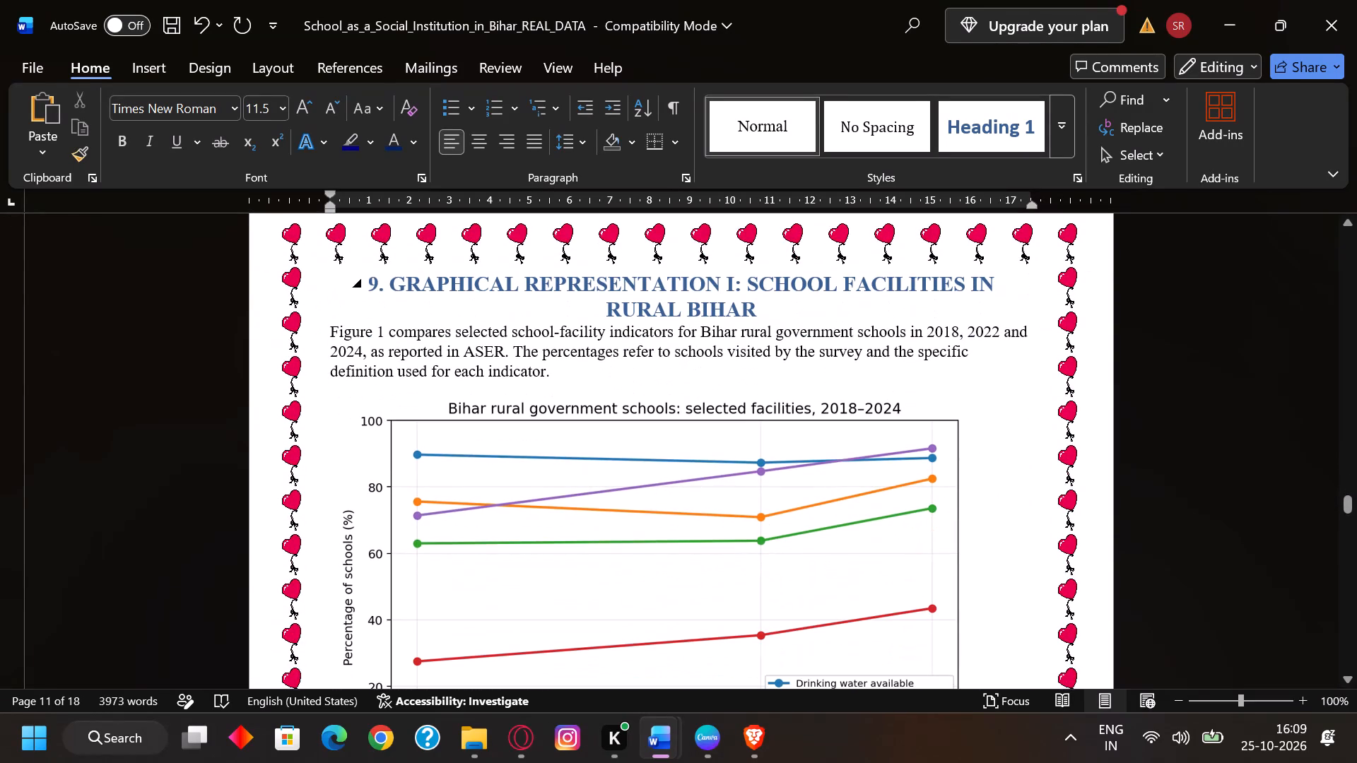
left_click(336, 278)
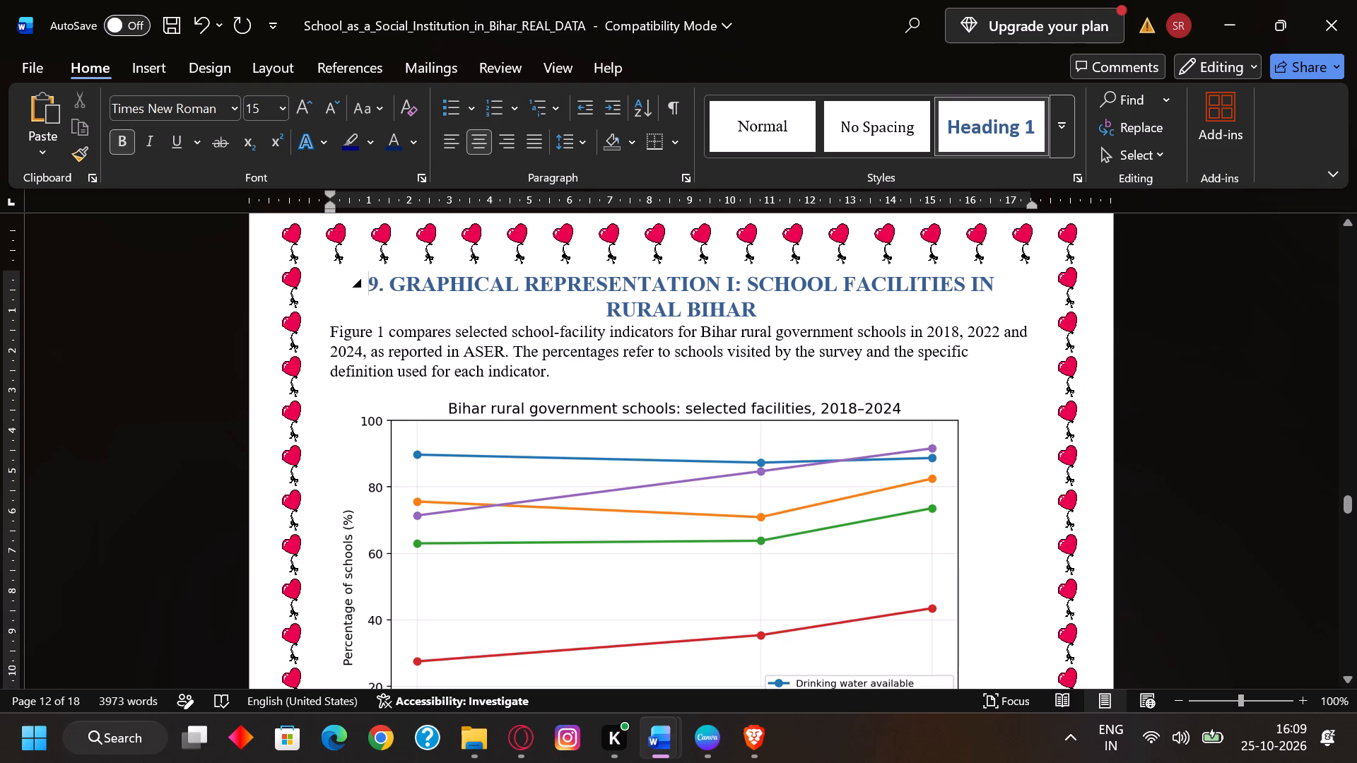
key("Return")
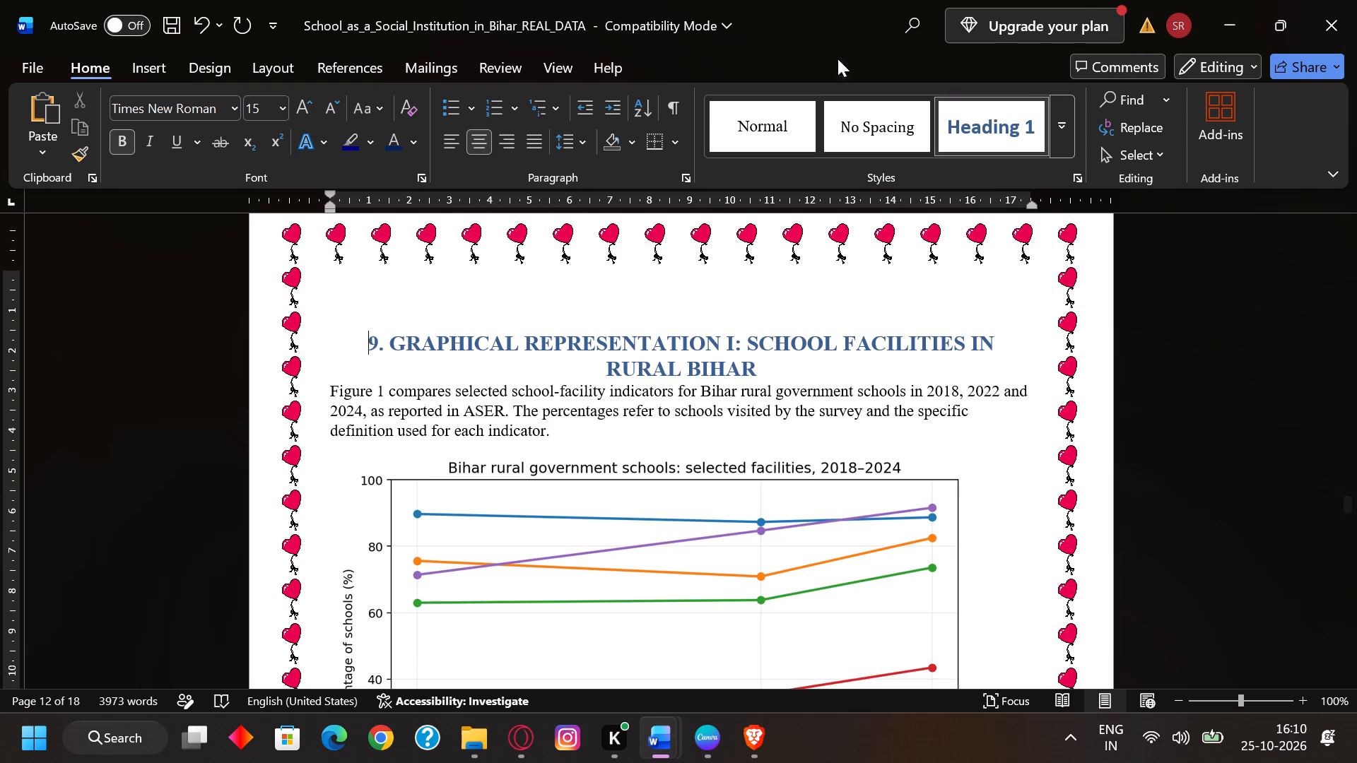
left_click(773, 362)
key("Return")
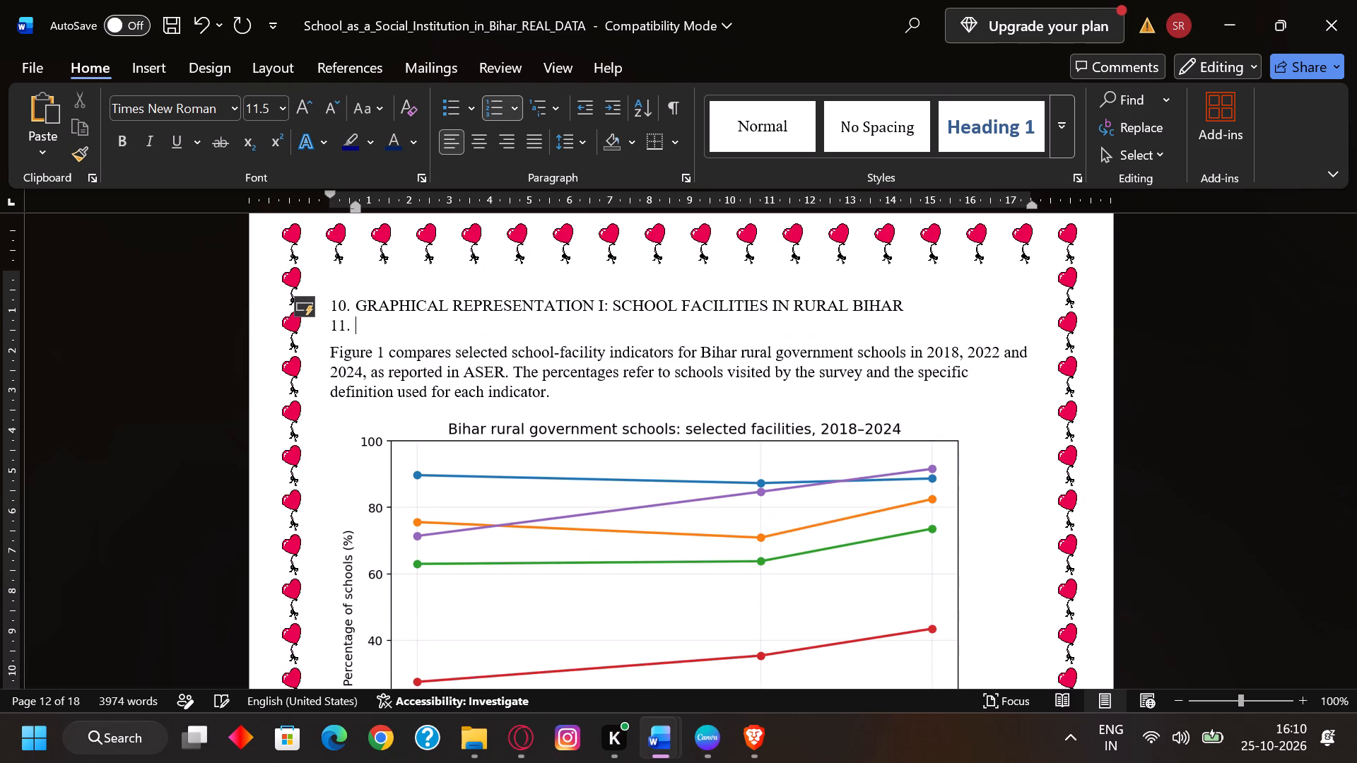
key("BackSpace")
key("ctrl+z")
key("ctrl+z")
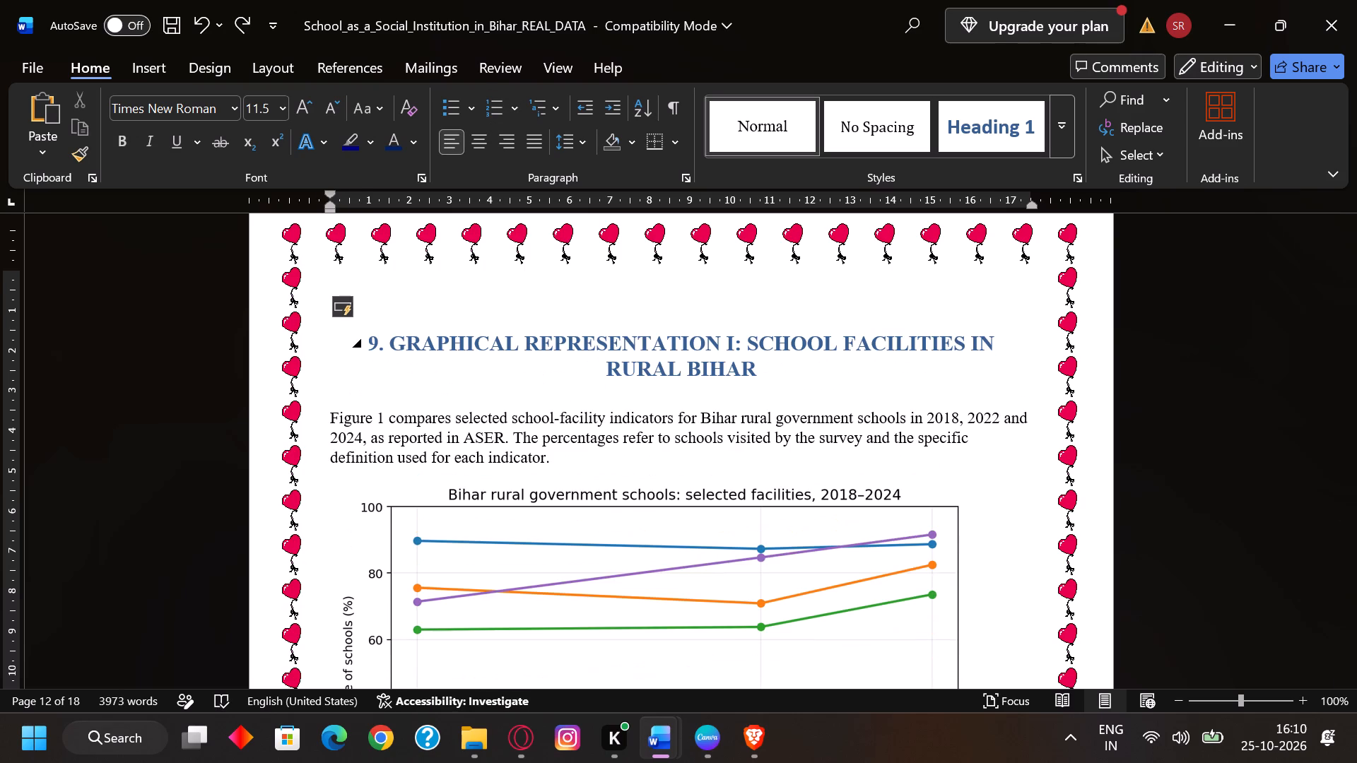
Add a blank line above the heading "10. GRAPHICAL REPRESENTATION II: SCHOOLING STATUS OF CHILDREN".
scroll(775, 367, "up", 6)
scroll(775, 367, "down", 2)
scroll(775, 368, "up", 2)
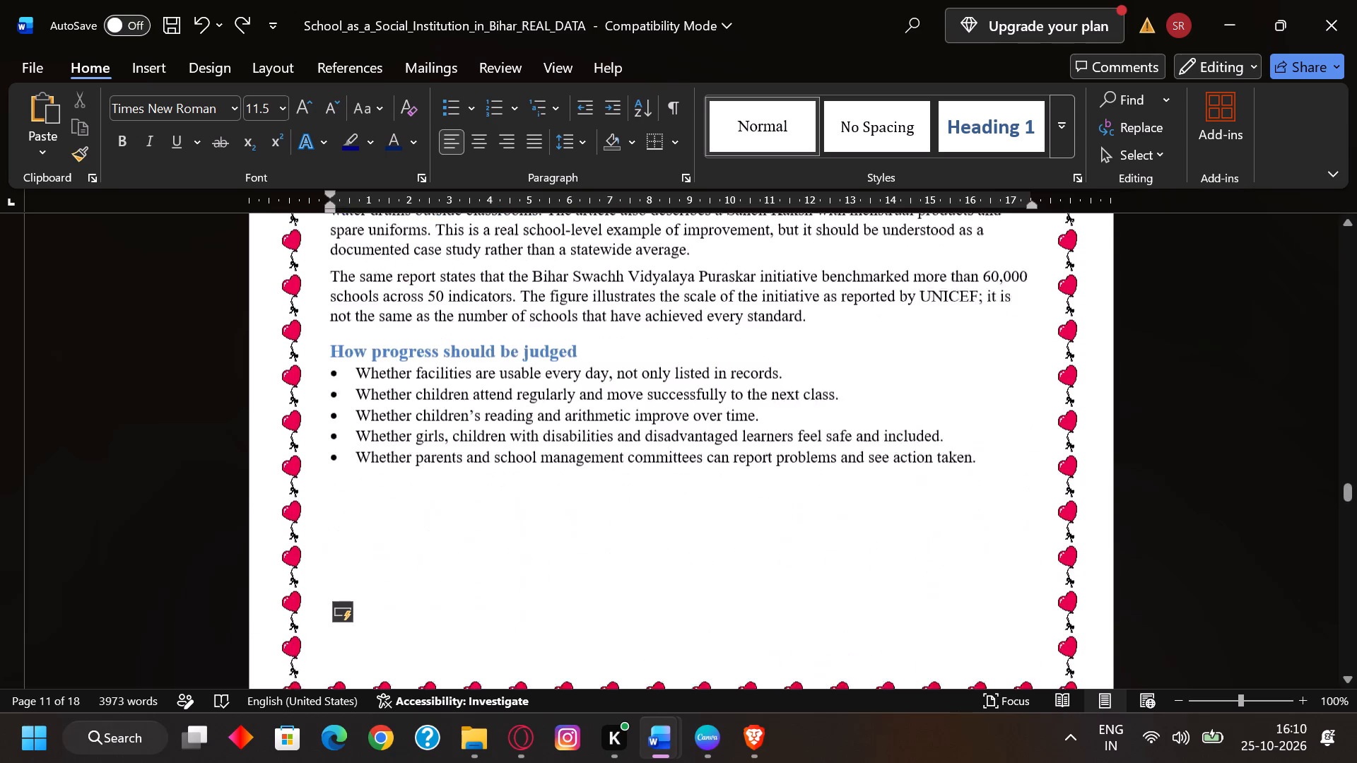
scroll(775, 367, "up", 1)
scroll(775, 367, "down", 14)
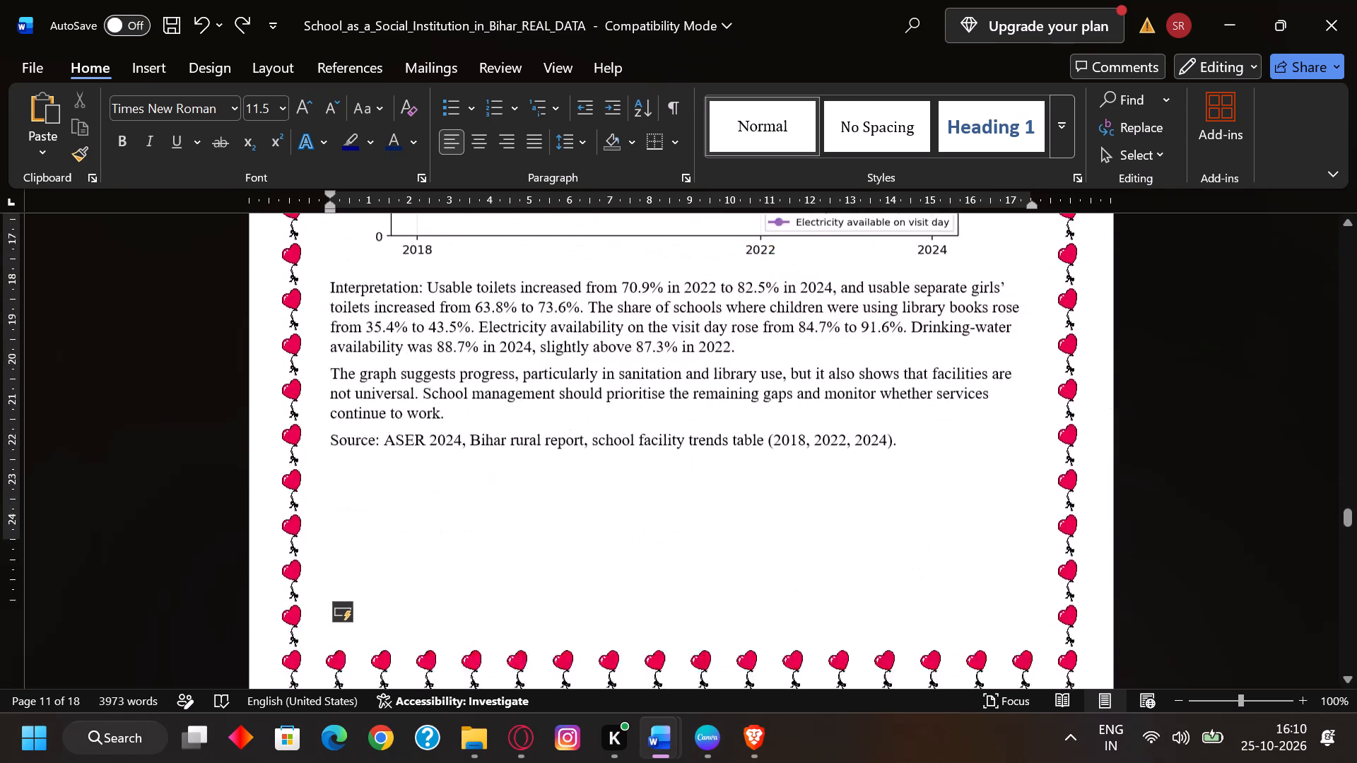
scroll(775, 371, "down", 4)
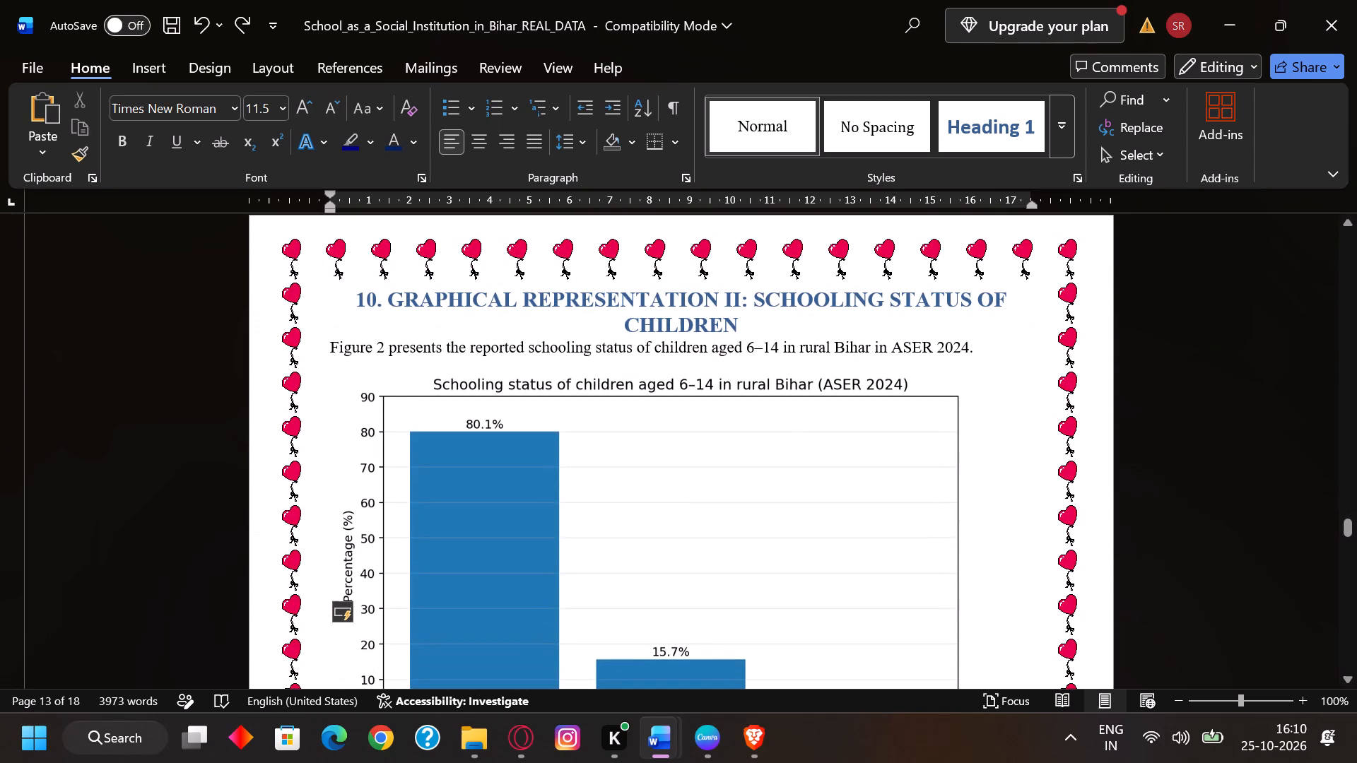
left_click(331, 295)
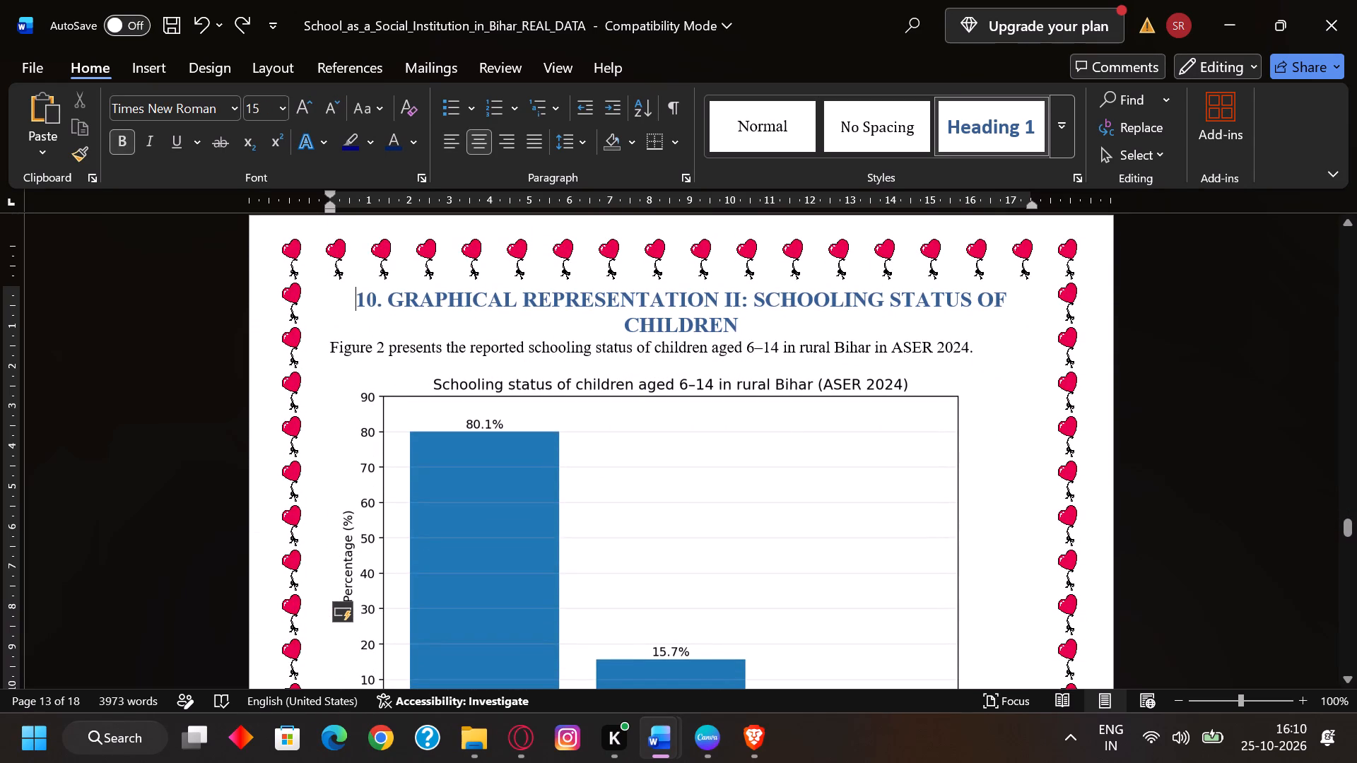
key("Return")
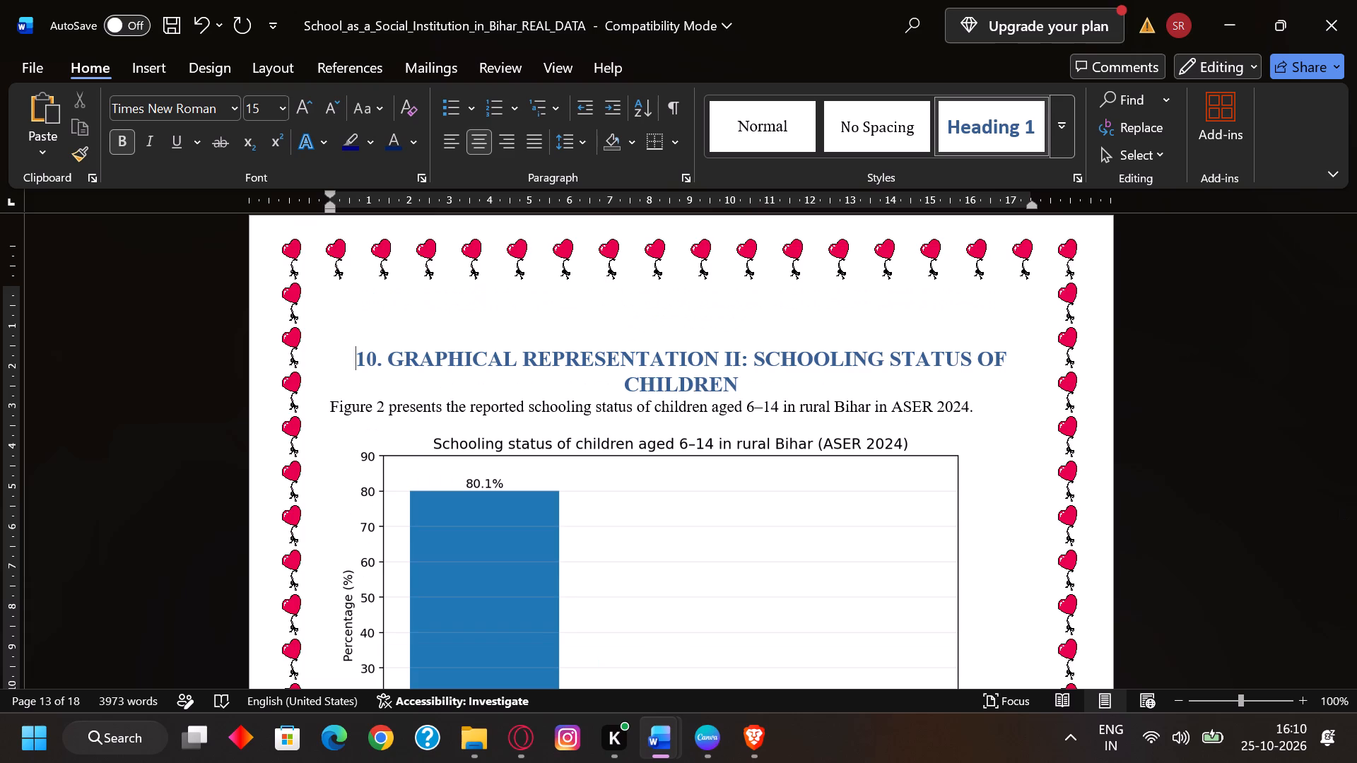
Add a blank line above the heading "11. REAL-WORLD PHOTO DOCUMENTATION".
scroll(423, 440, "down", 1)
scroll(503, 527, "down", 8)
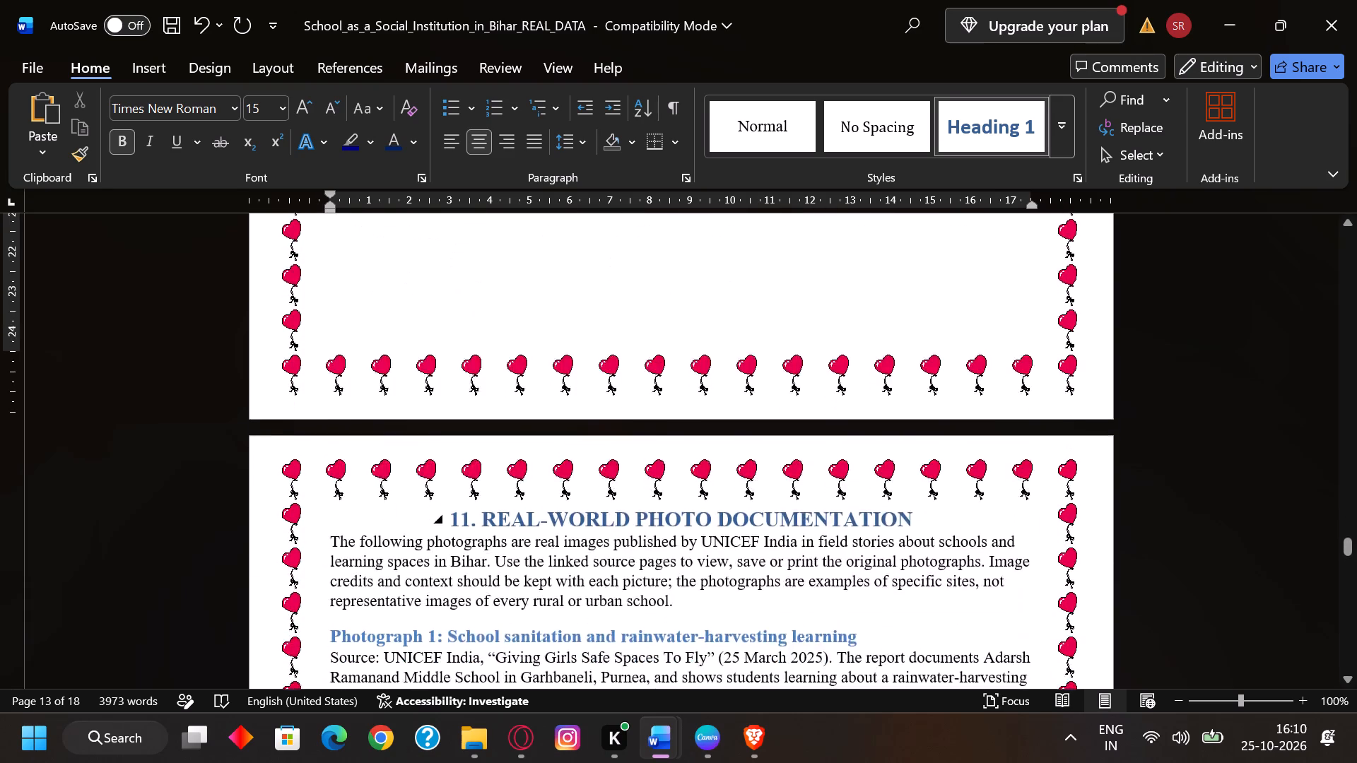
scroll(504, 527, "down", 2)
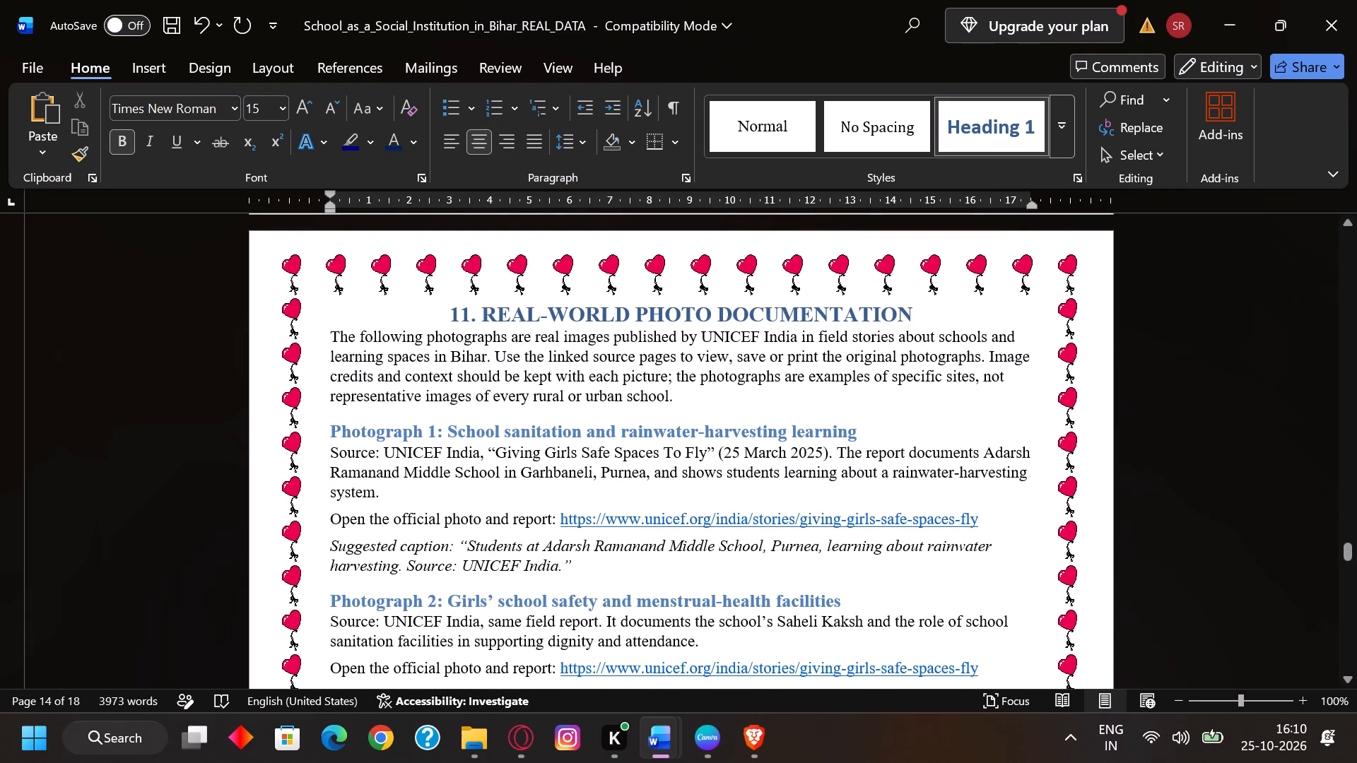
left_click(425, 312)
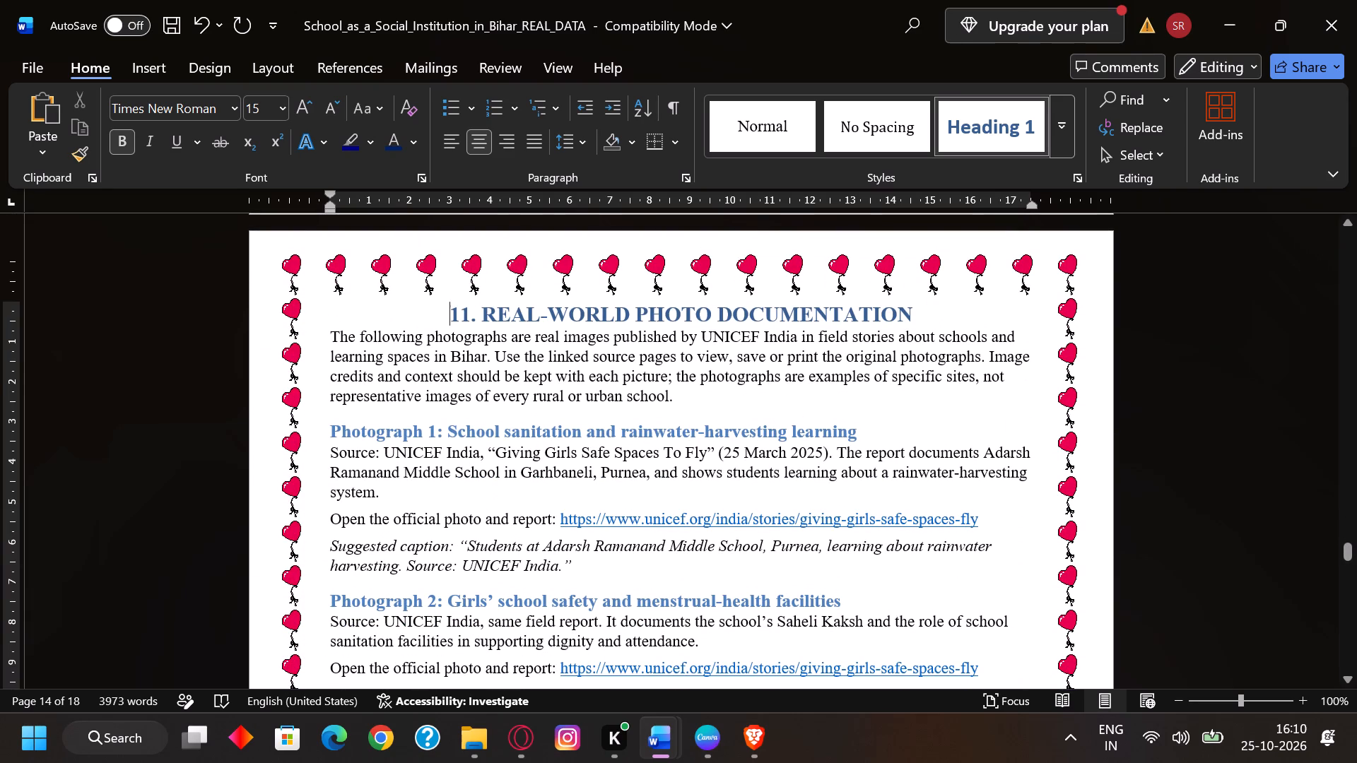
key("Return")
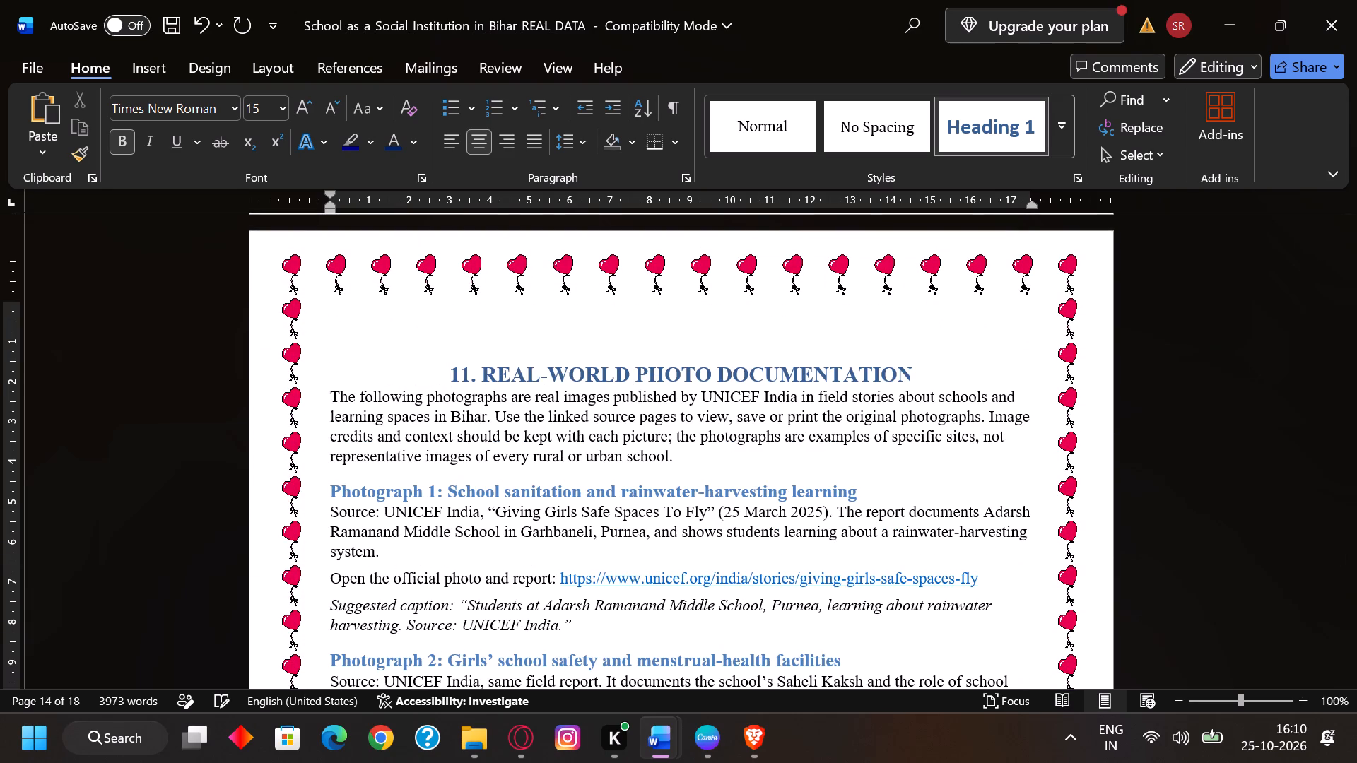
Review the photograph entries in section 11 and the suggestions list in section 12.
scroll(510, 388, "down", 1)
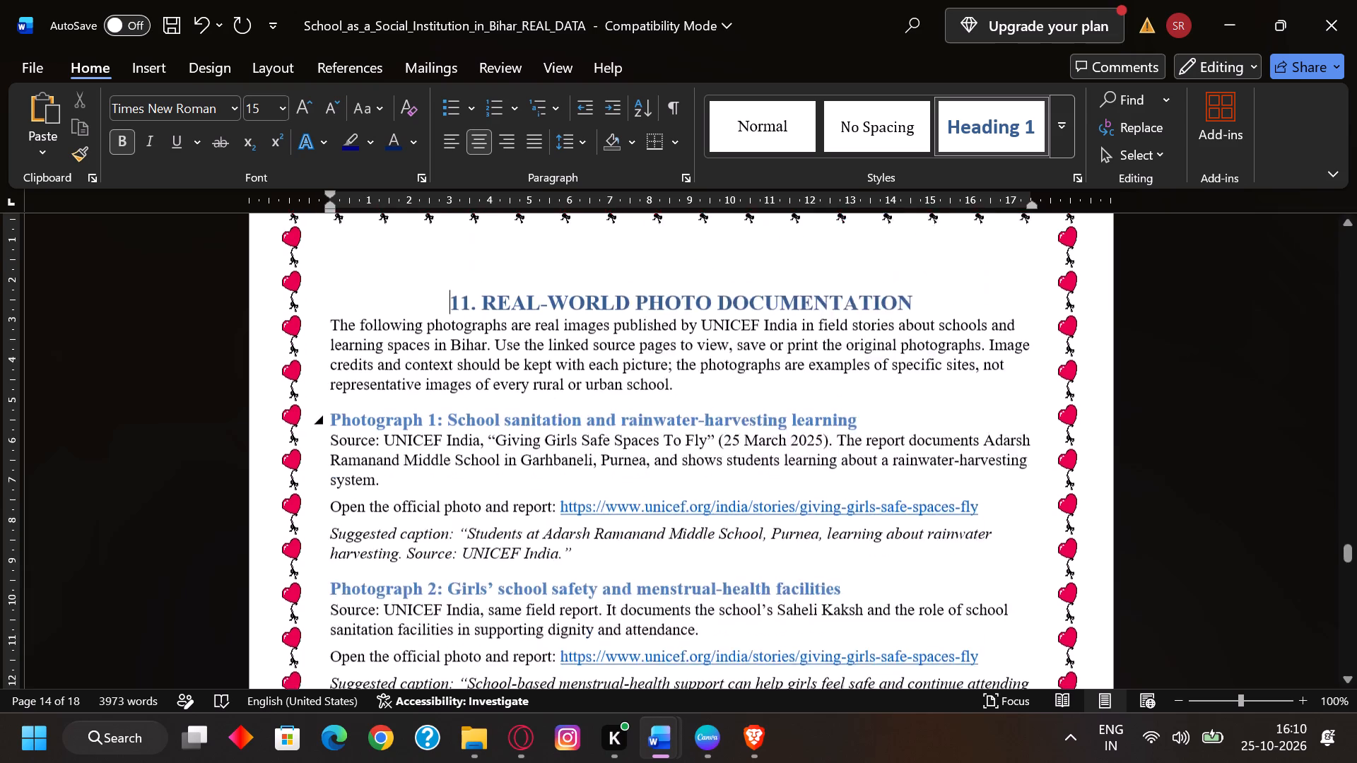
scroll(510, 388, "down", 7)
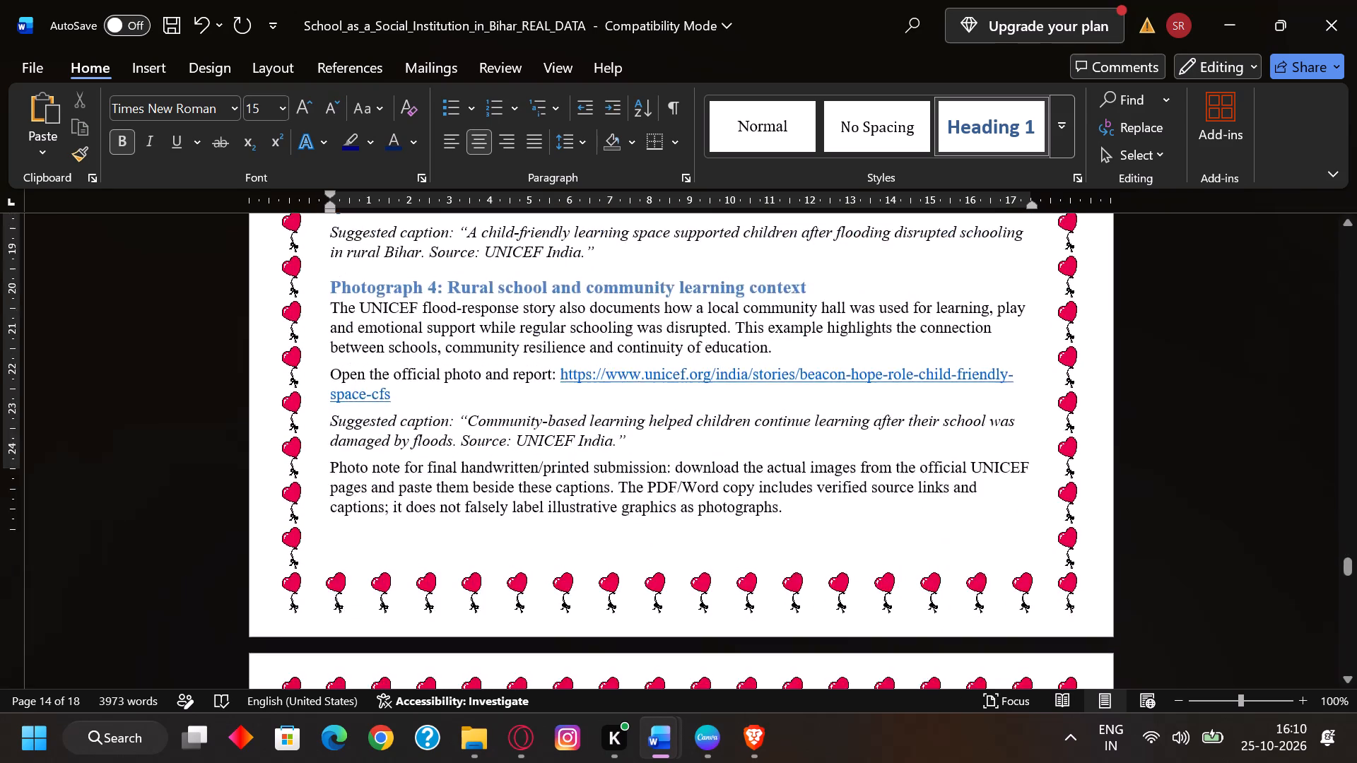
scroll(517, 418, "down", 4)
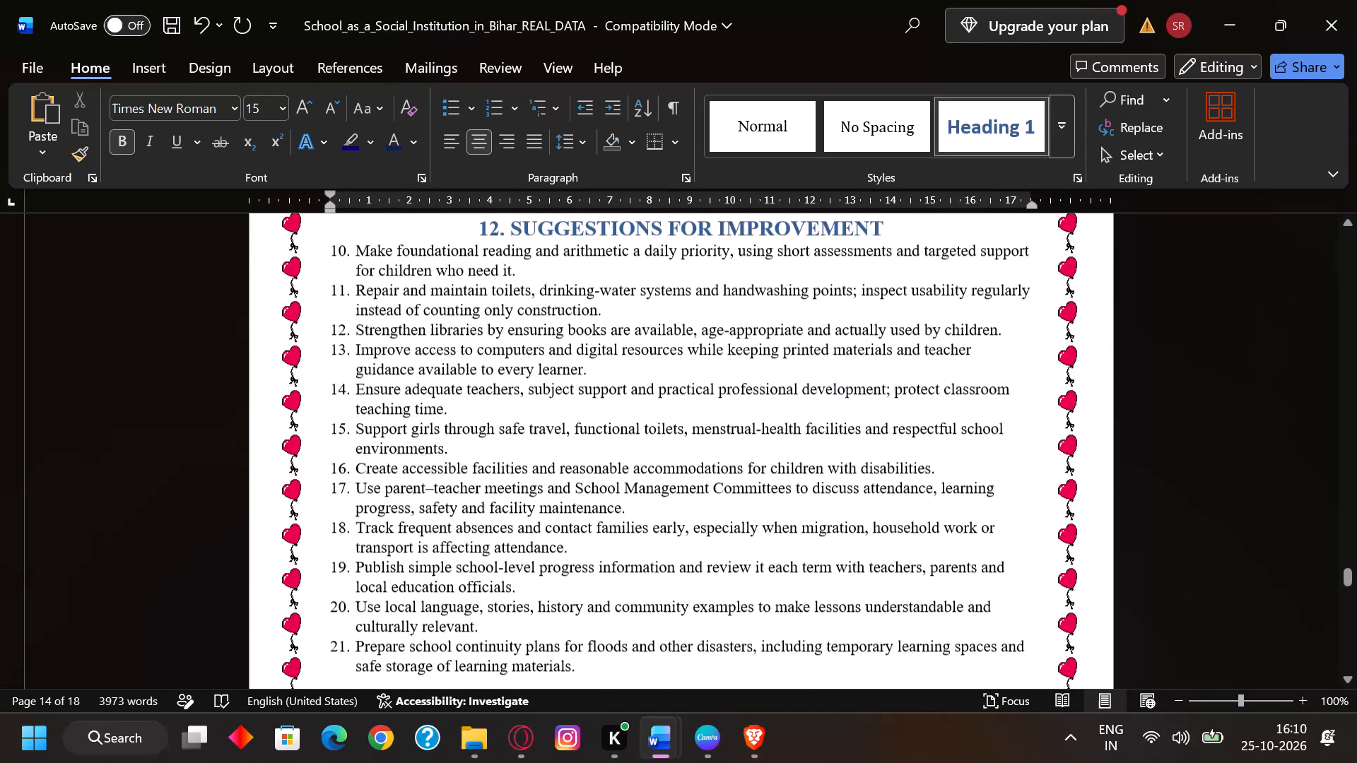
scroll(519, 415, "up", 1)
scroll(519, 415, "down", 2)
scroll(519, 415, "up", 5)
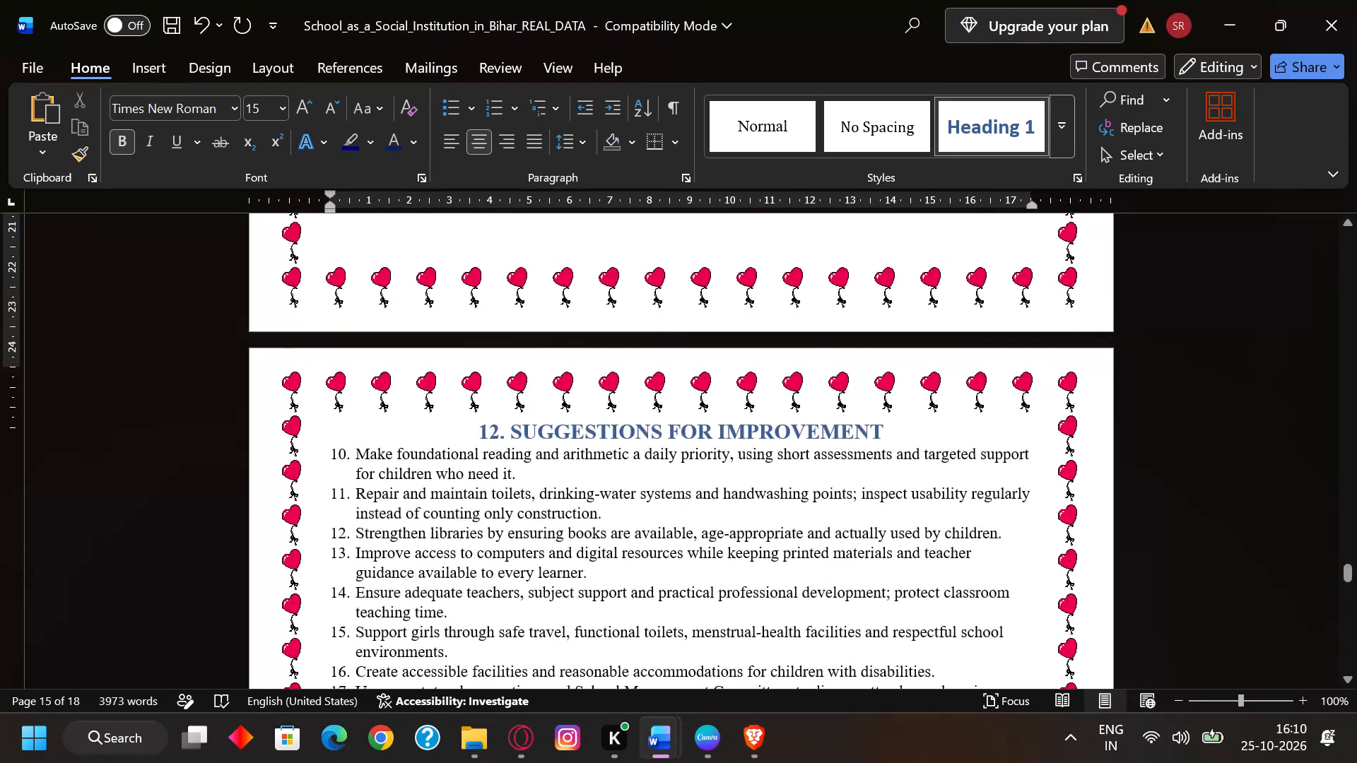
scroll(520, 414, "up", 3)
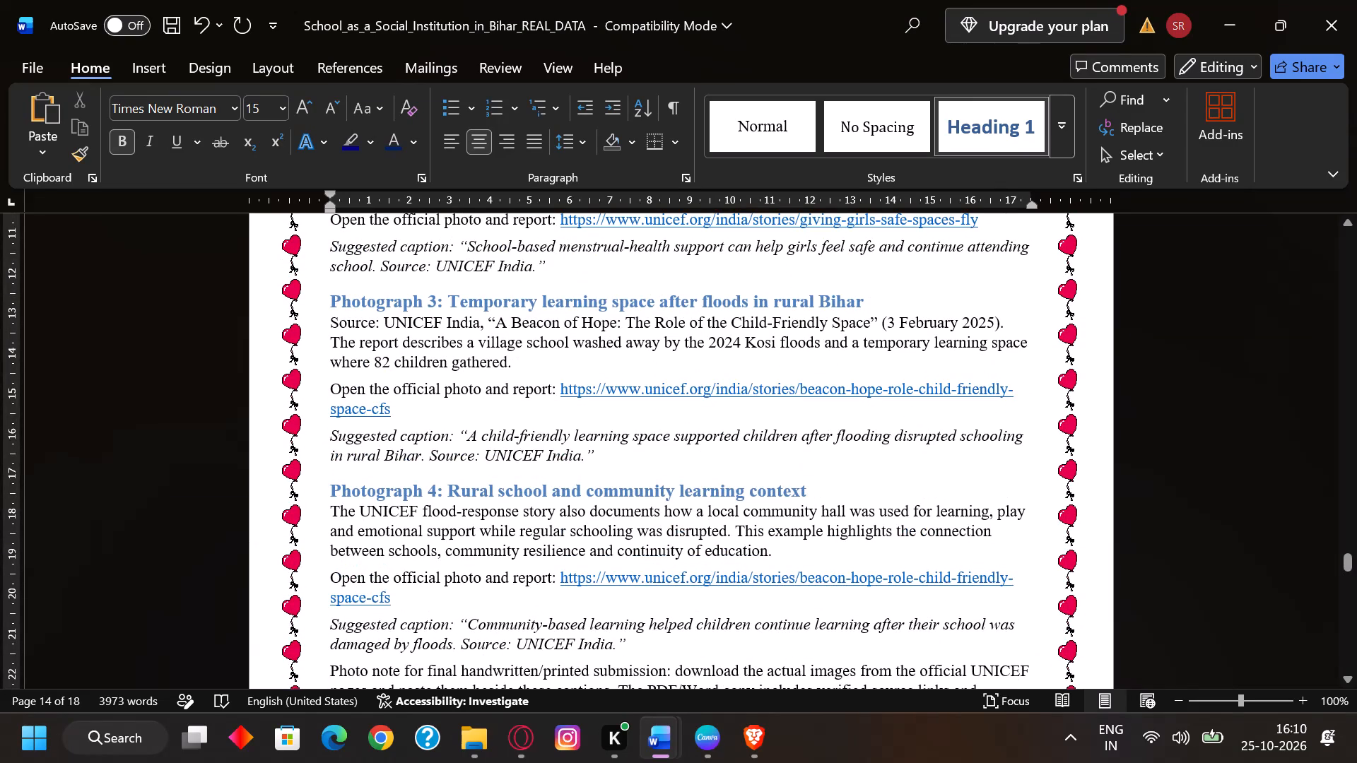
scroll(798, 422, "up", 1)
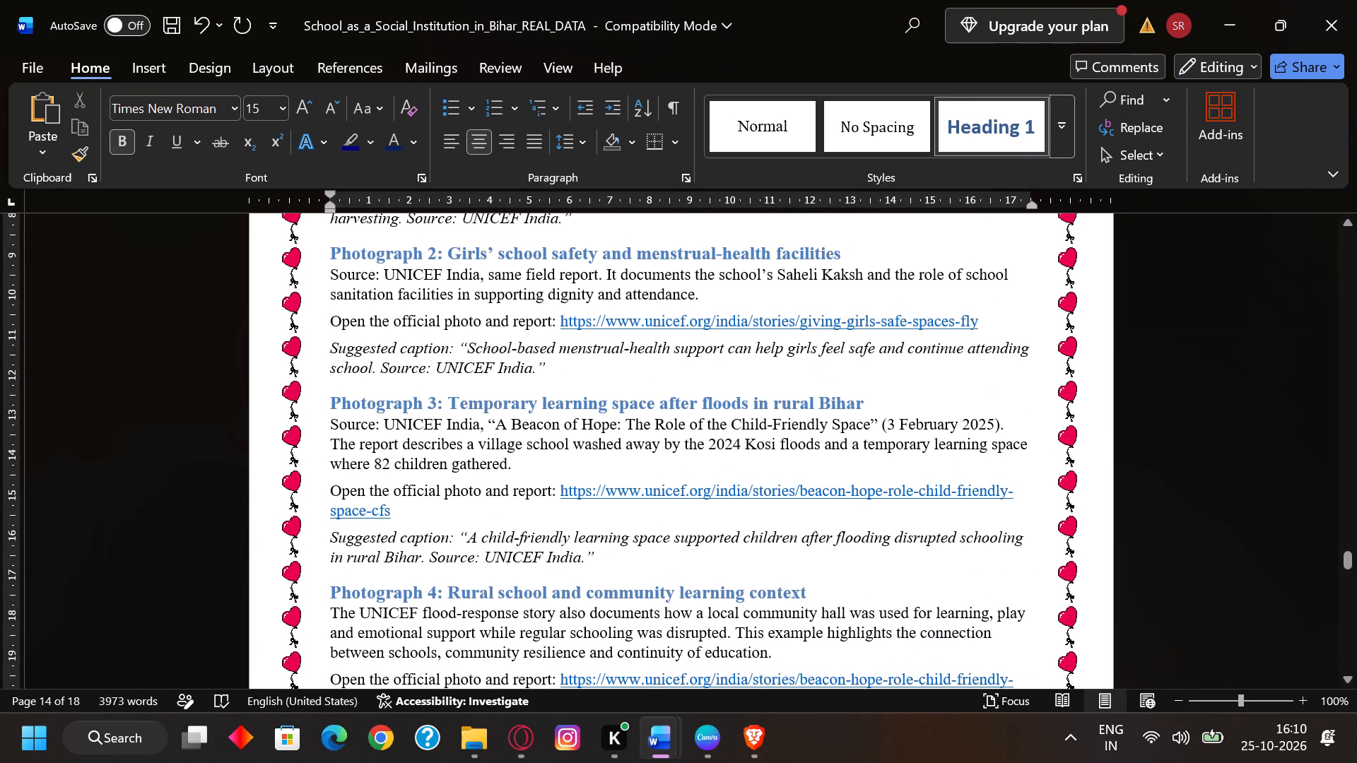
scroll(799, 605, "up", 2)
scroll(798, 603, "down", 2)
Add a blank line above the heading "12. SUGGESTIONS FOR IMPROVEMENT".
scroll(780, 557, "down", 4)
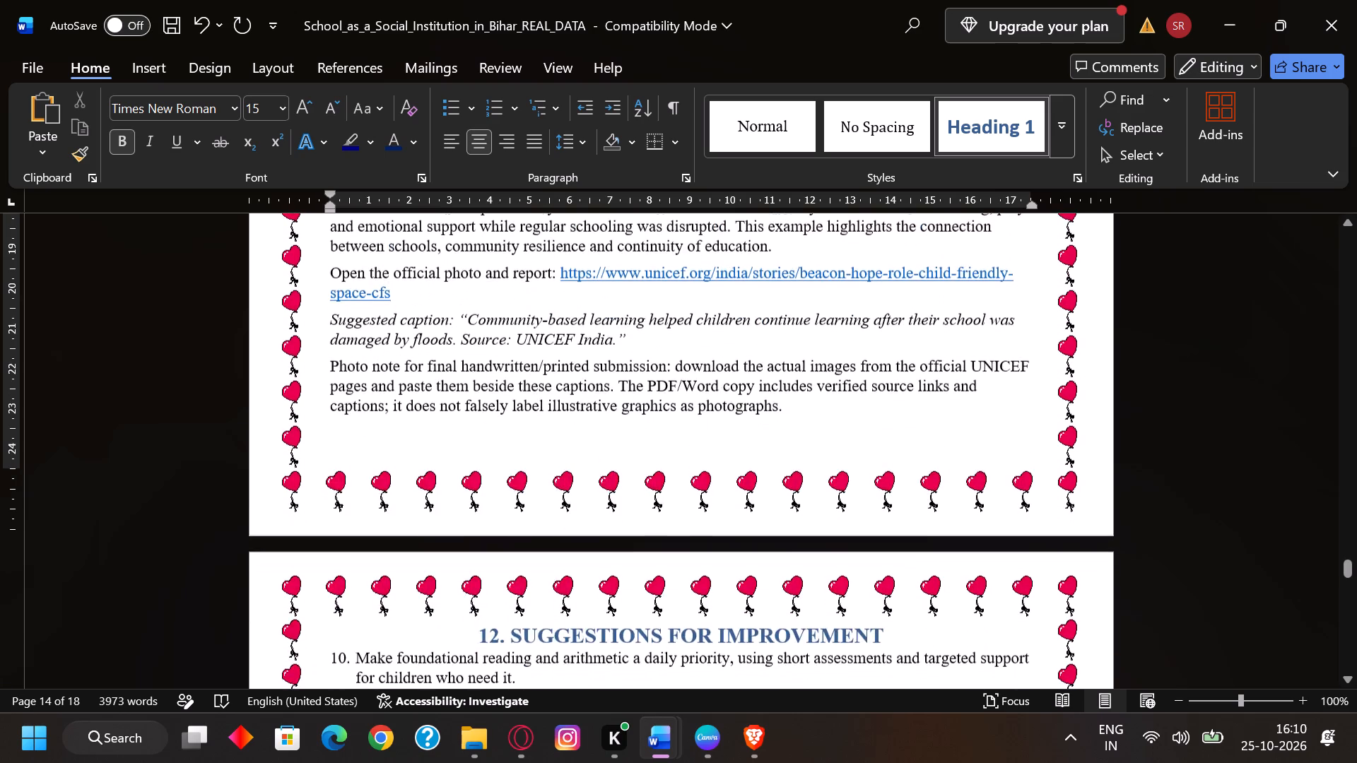
scroll(780, 557, "down", 5)
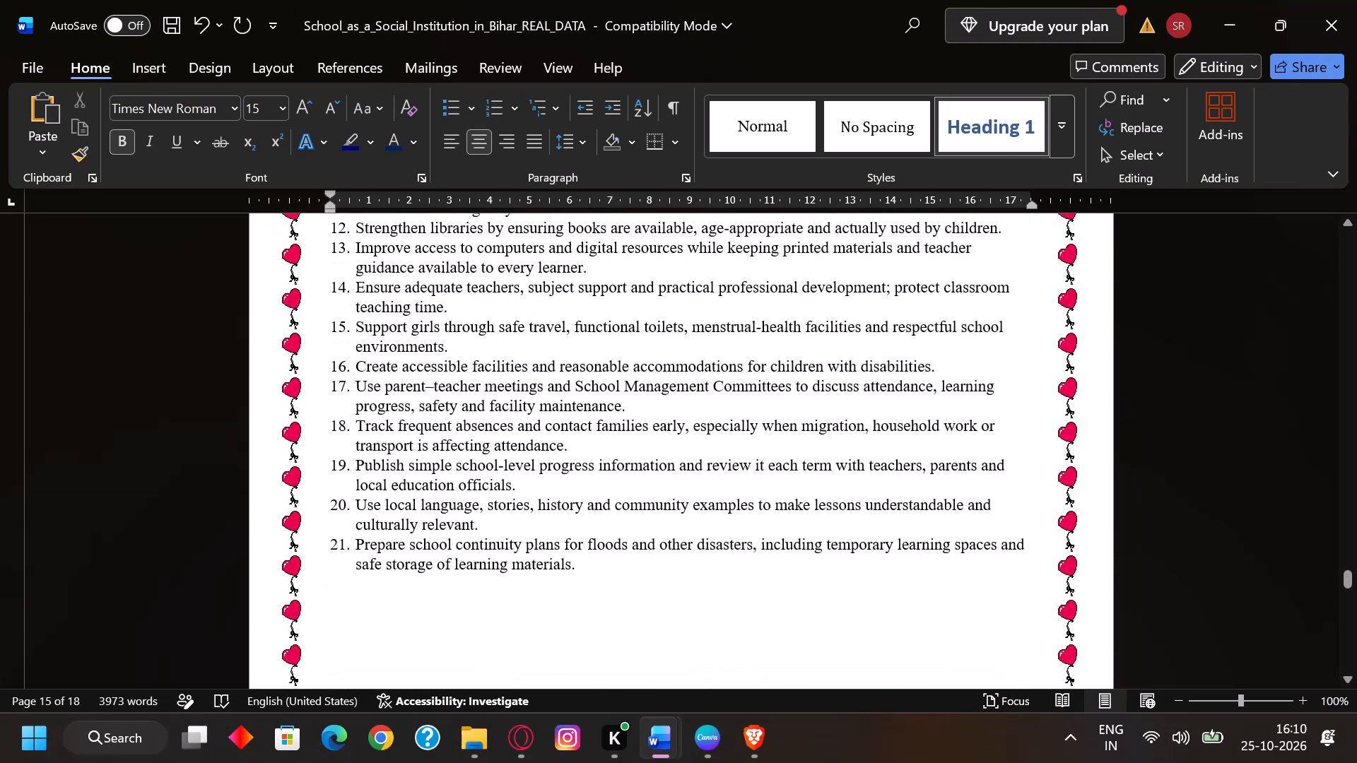
scroll(698, 333, "up", 3)
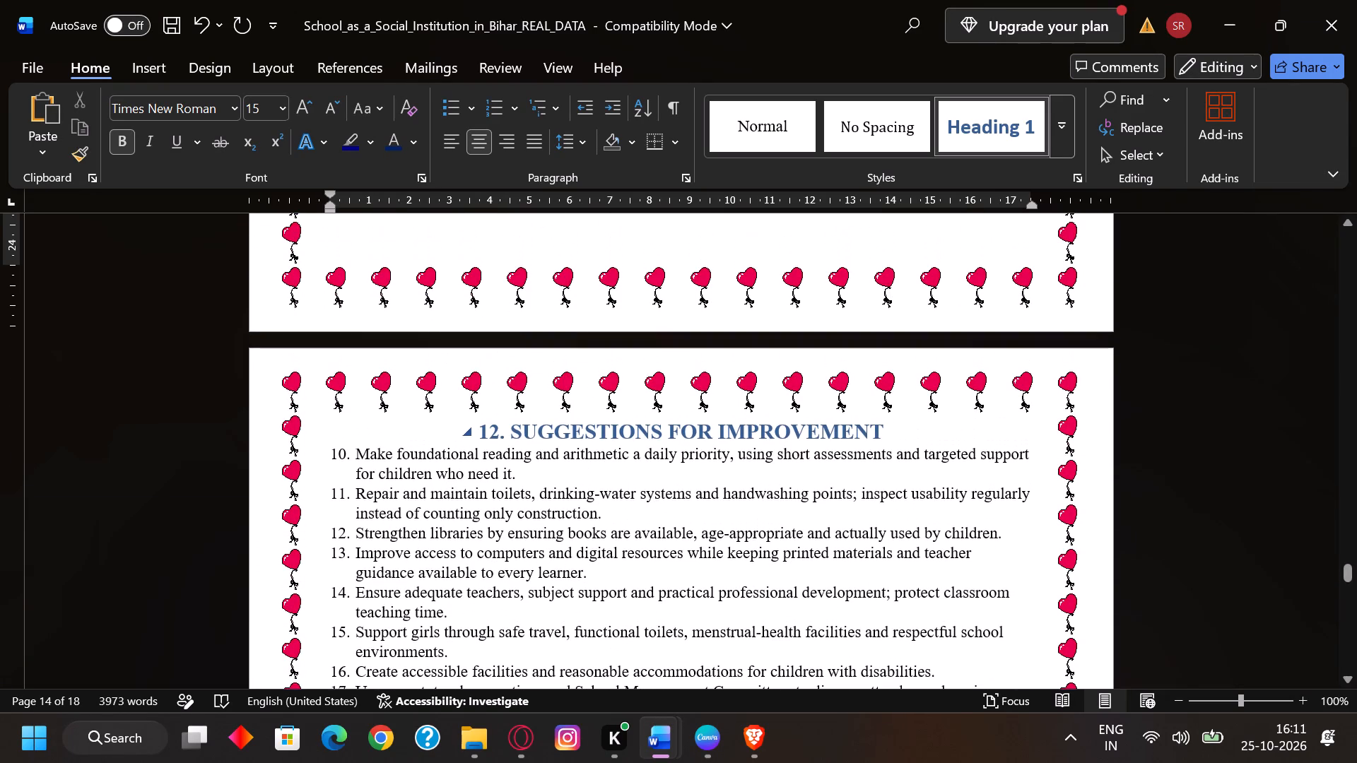
left_click_drag(477, 427, 485, 428)
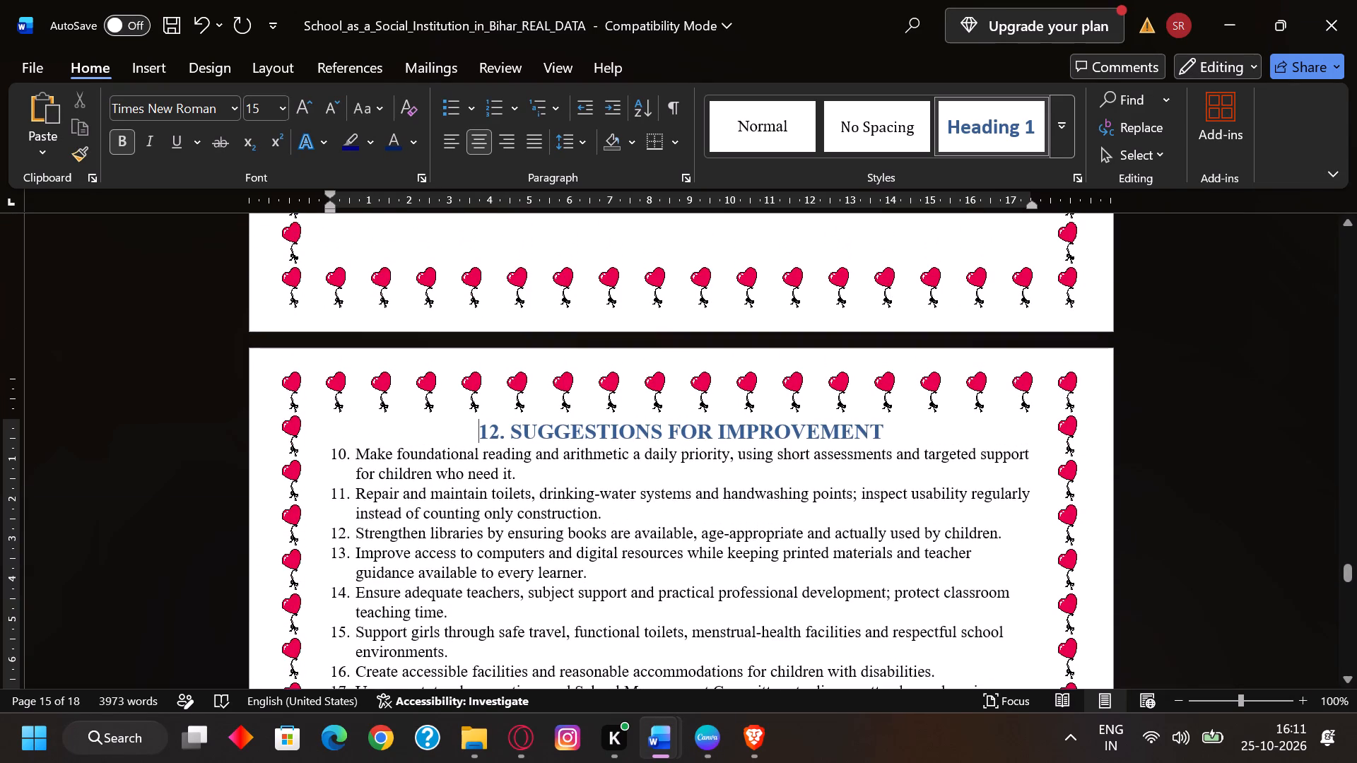
key("Return")
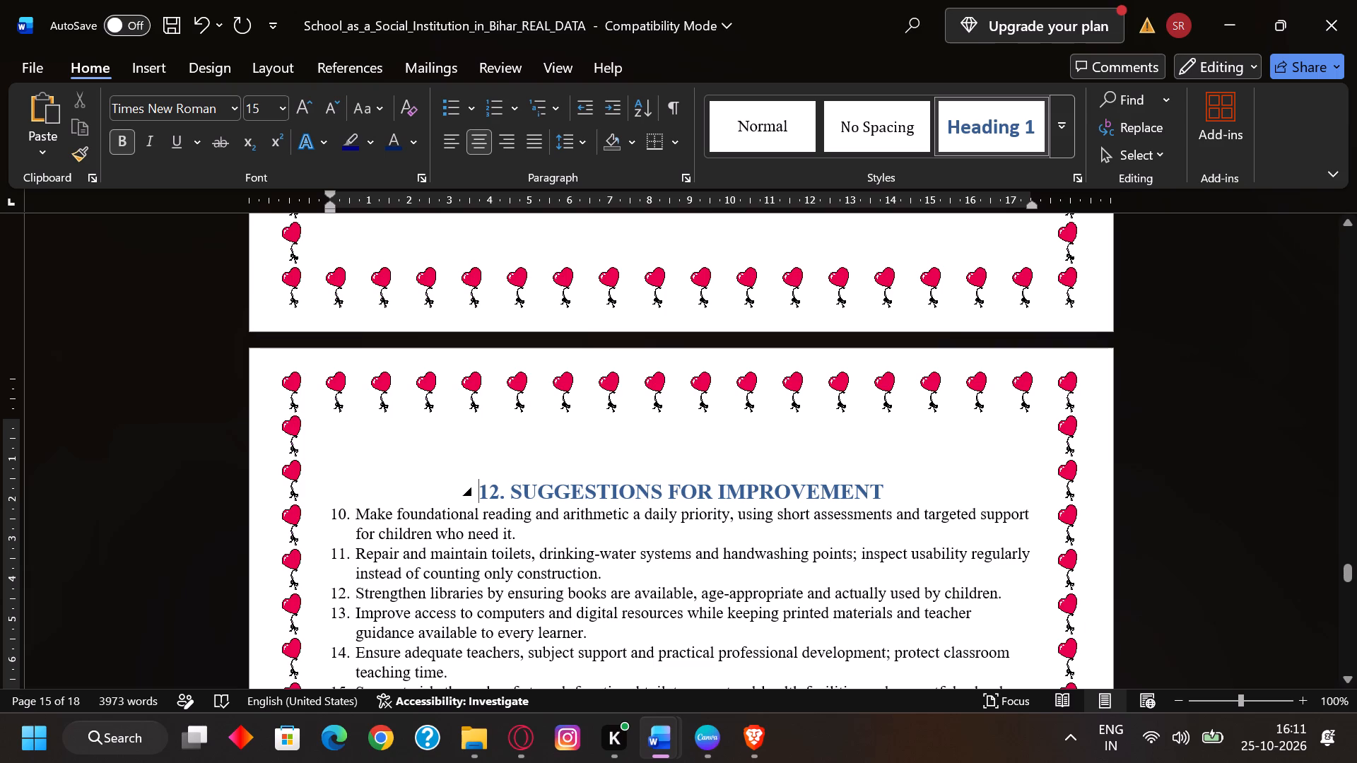
Add a blank line below the heading "12. SUGGESTIONS FOR IMPROVEMENT".
scroll(715, 536, "up", 3)
scroll(734, 537, "down", 2)
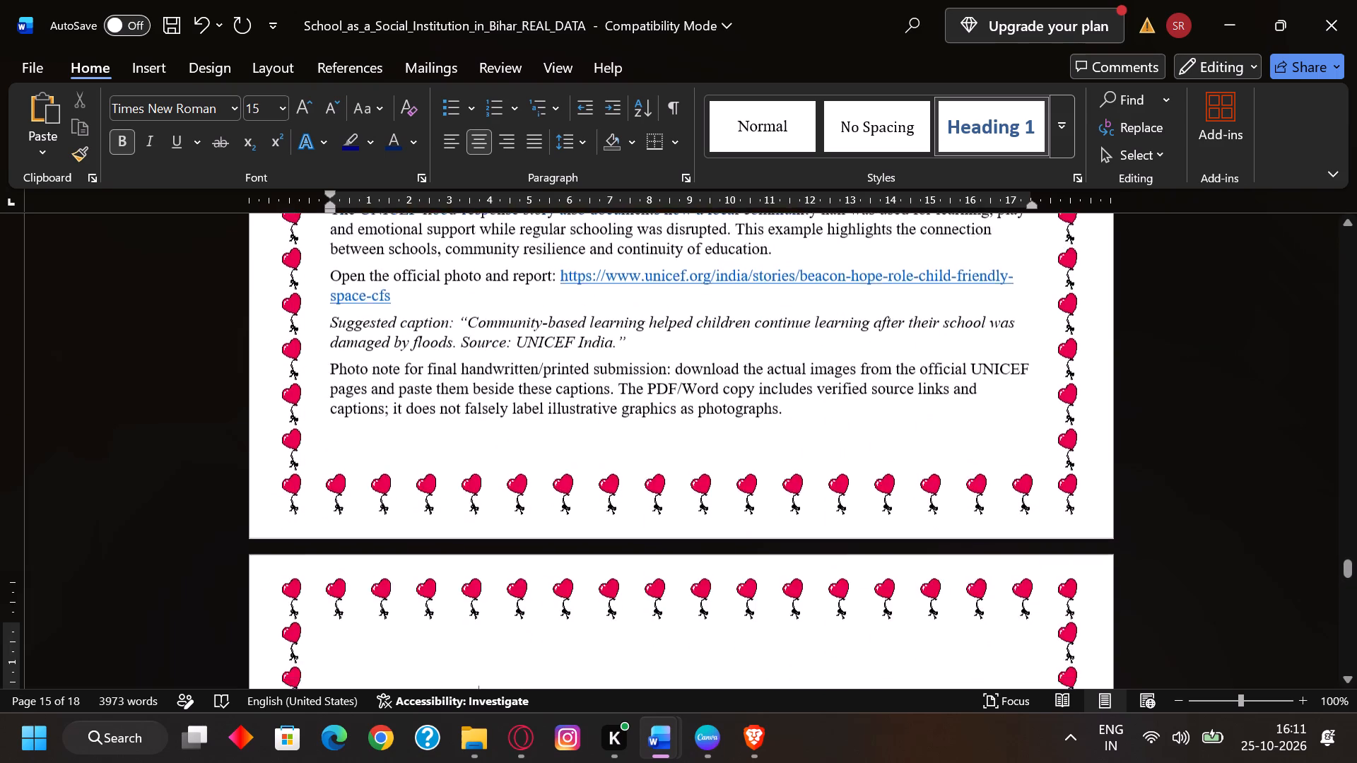
scroll(734, 537, "down", 1)
left_click(896, 495)
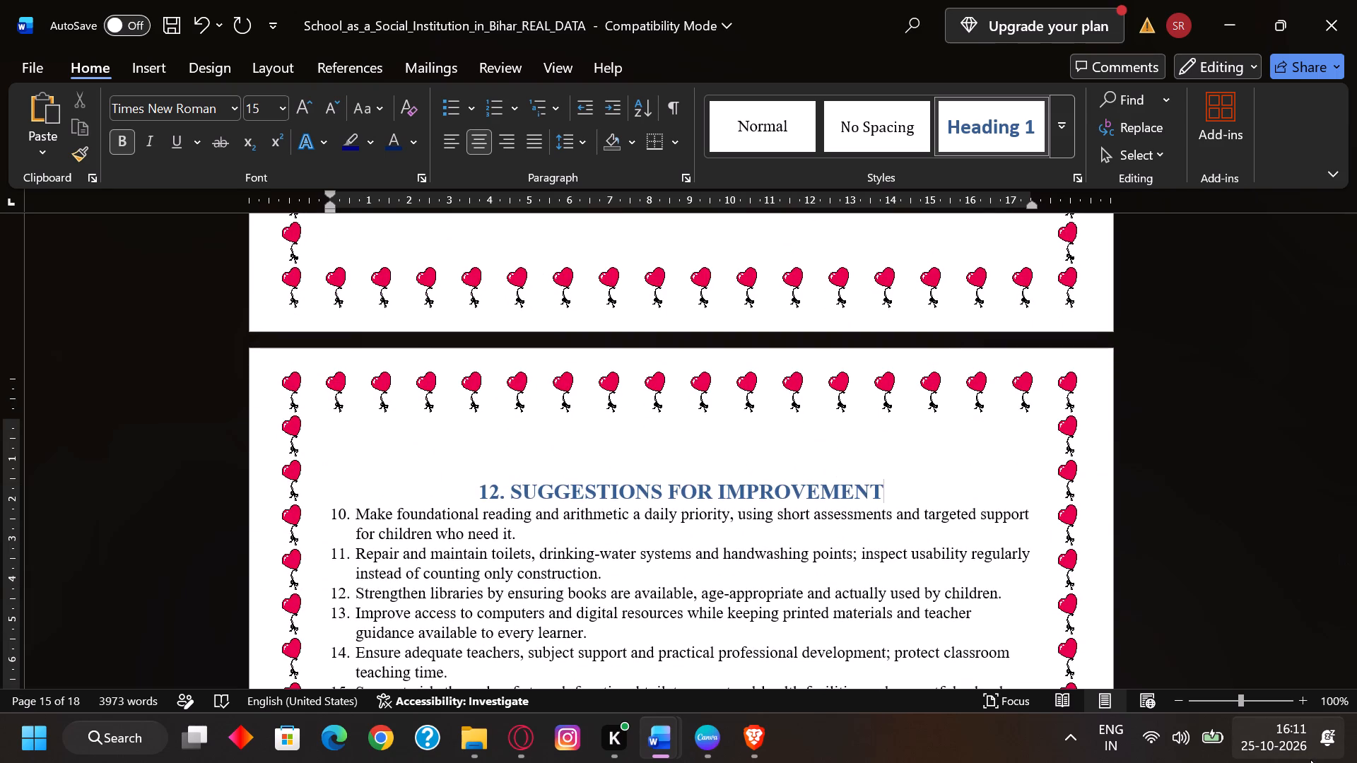
key("Return")
Add a blank line above and a blank line below the heading "13. CONCLUSION".
scroll(903, 580, "down", 2)
scroll(903, 580, "up", 1)
scroll(902, 579, "down", 11)
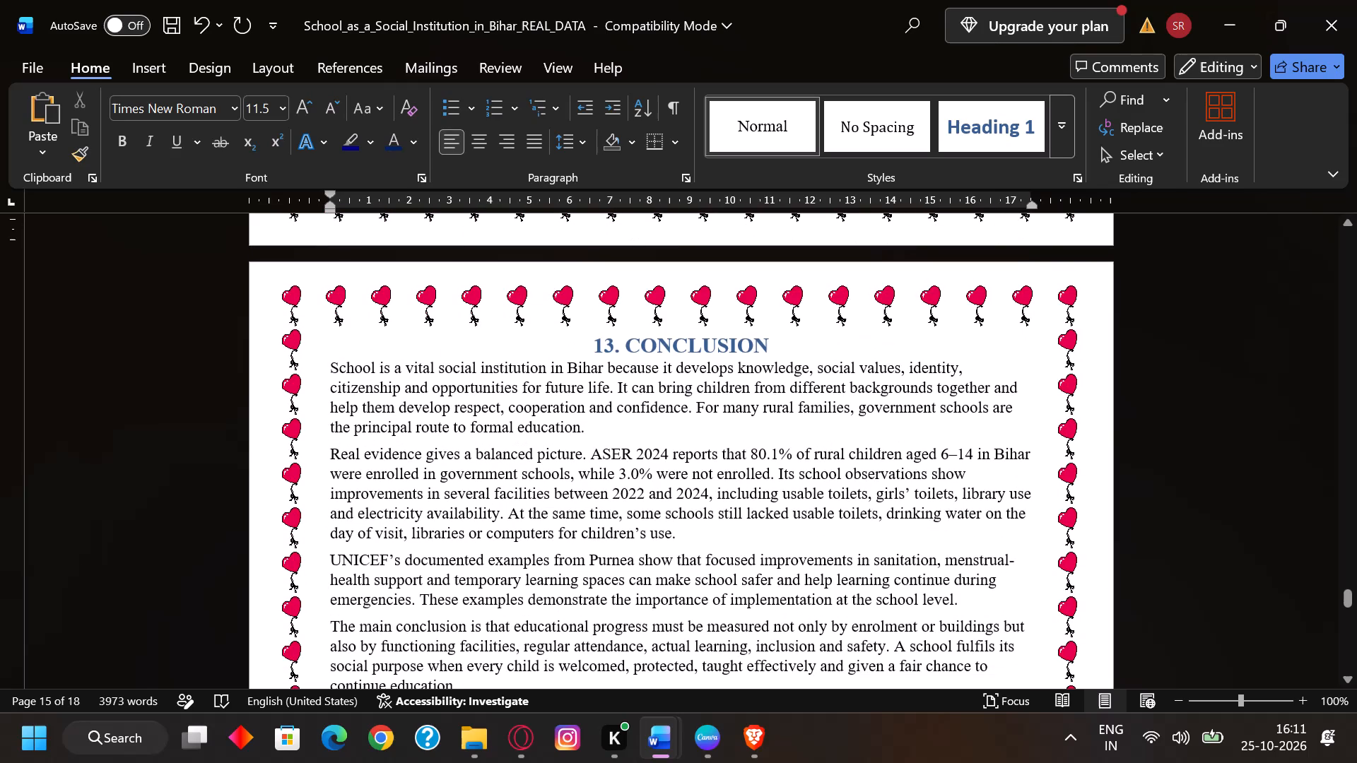
left_click(569, 339)
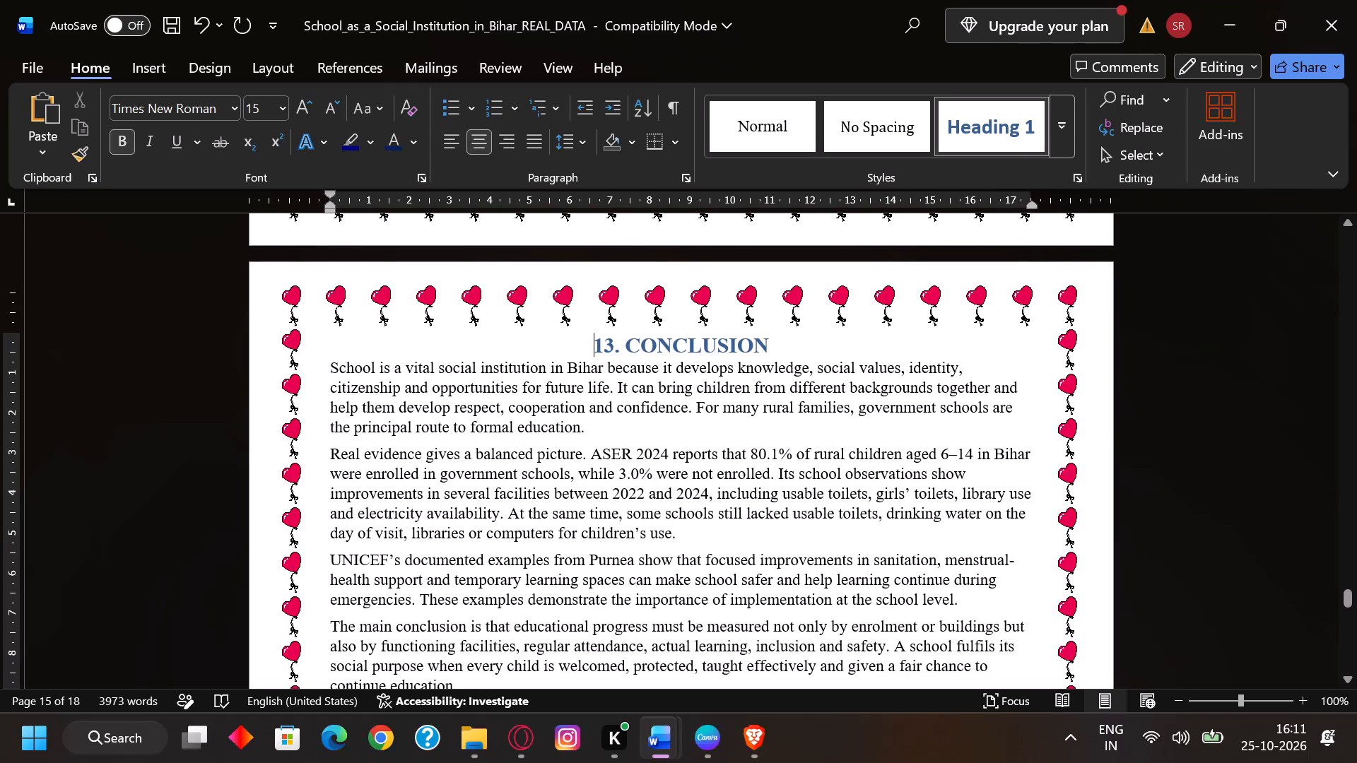
key("Return")
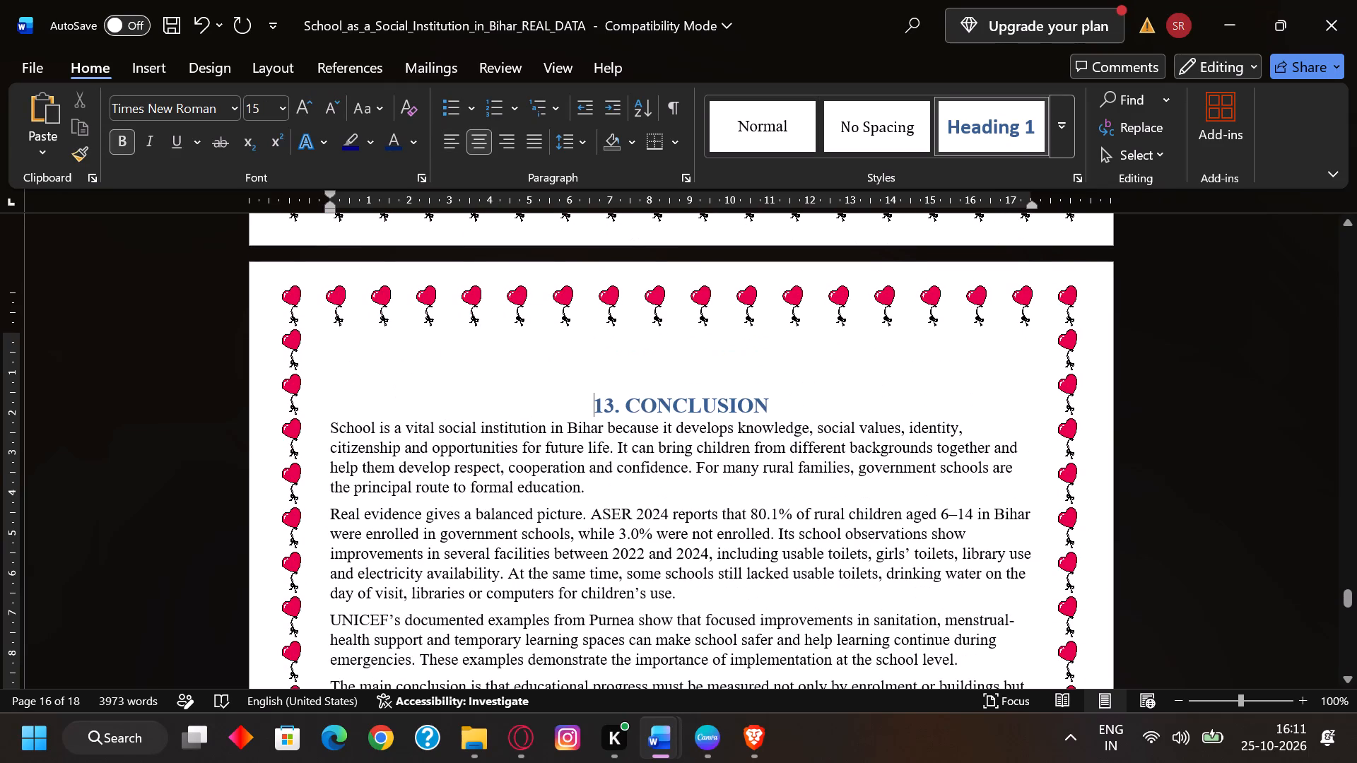
left_click(775, 401)
key("Return")
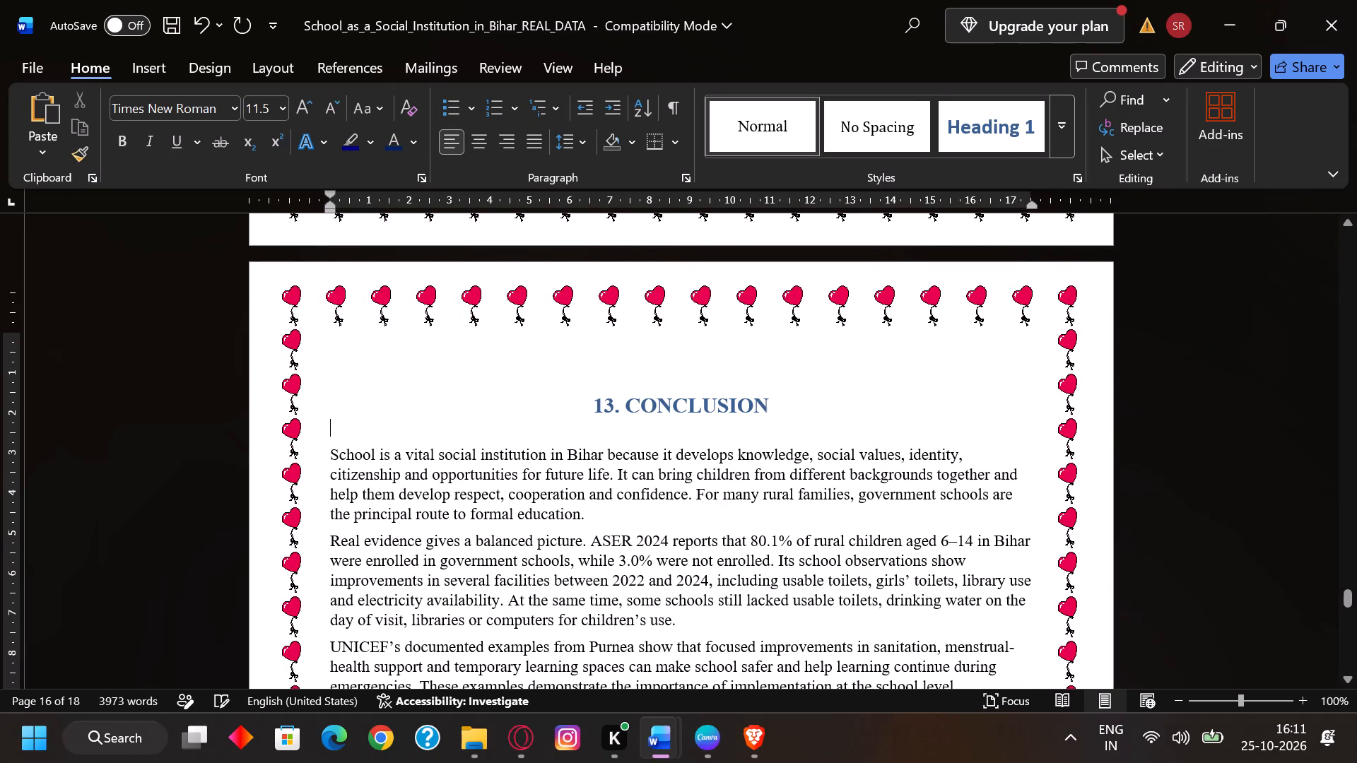
Add a blank line above the heading "14. WHAT I LEARNED / LEARNING EXPERIENCE".
scroll(1084, 561, "down", 10)
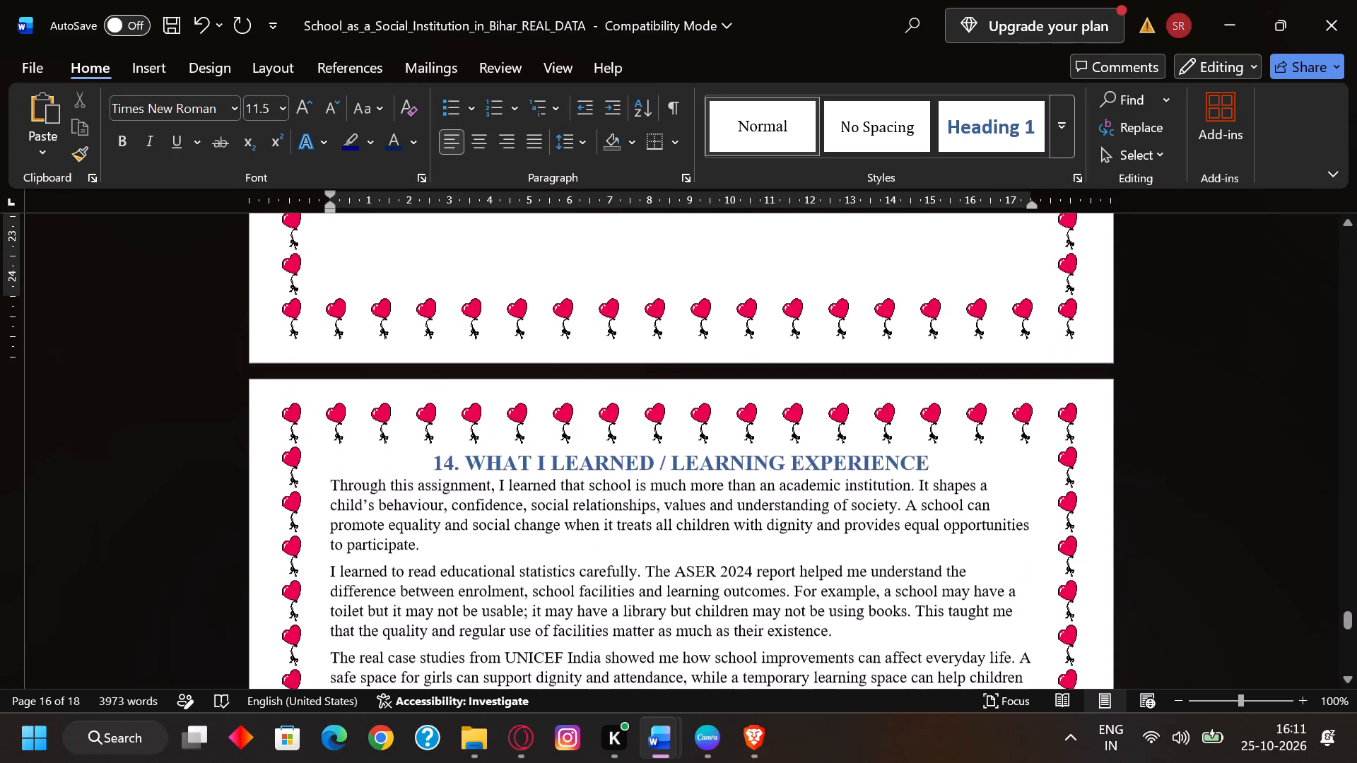
left_click(405, 463)
key("Return")
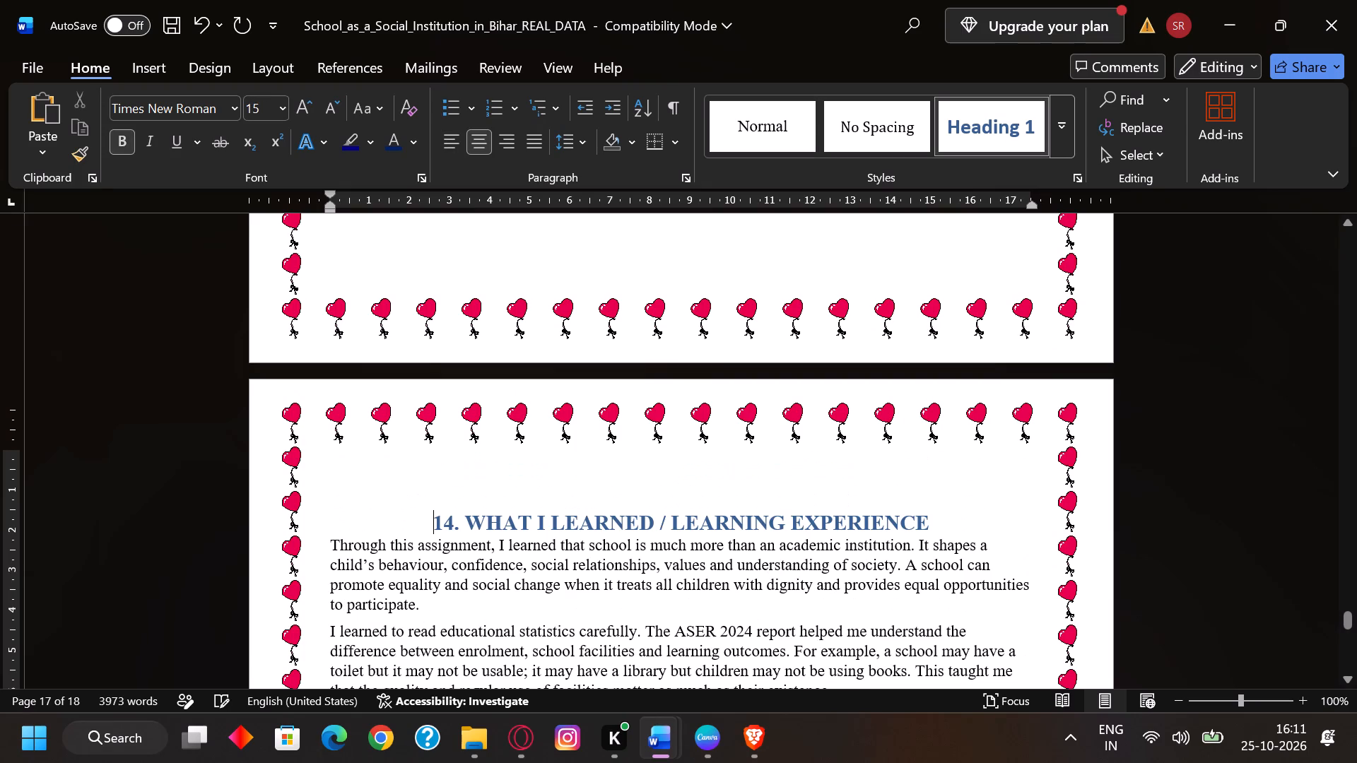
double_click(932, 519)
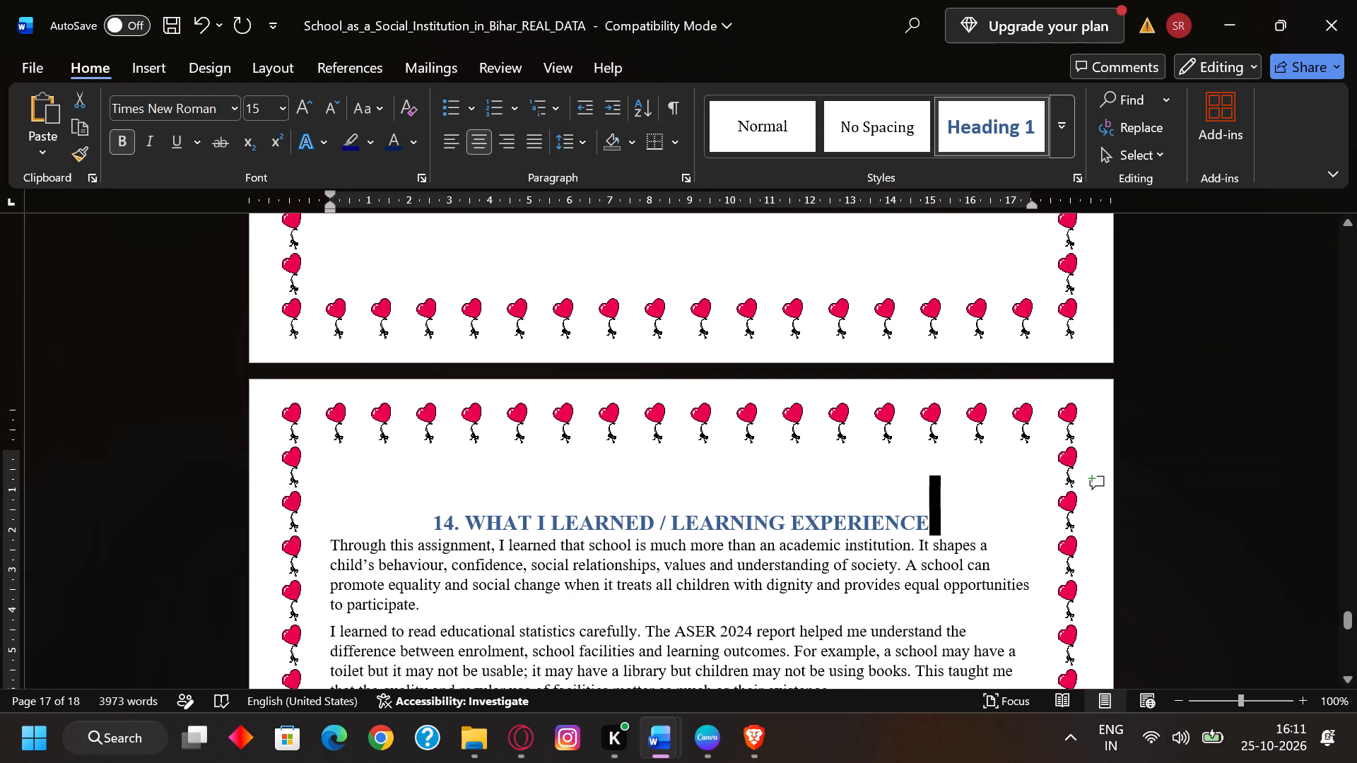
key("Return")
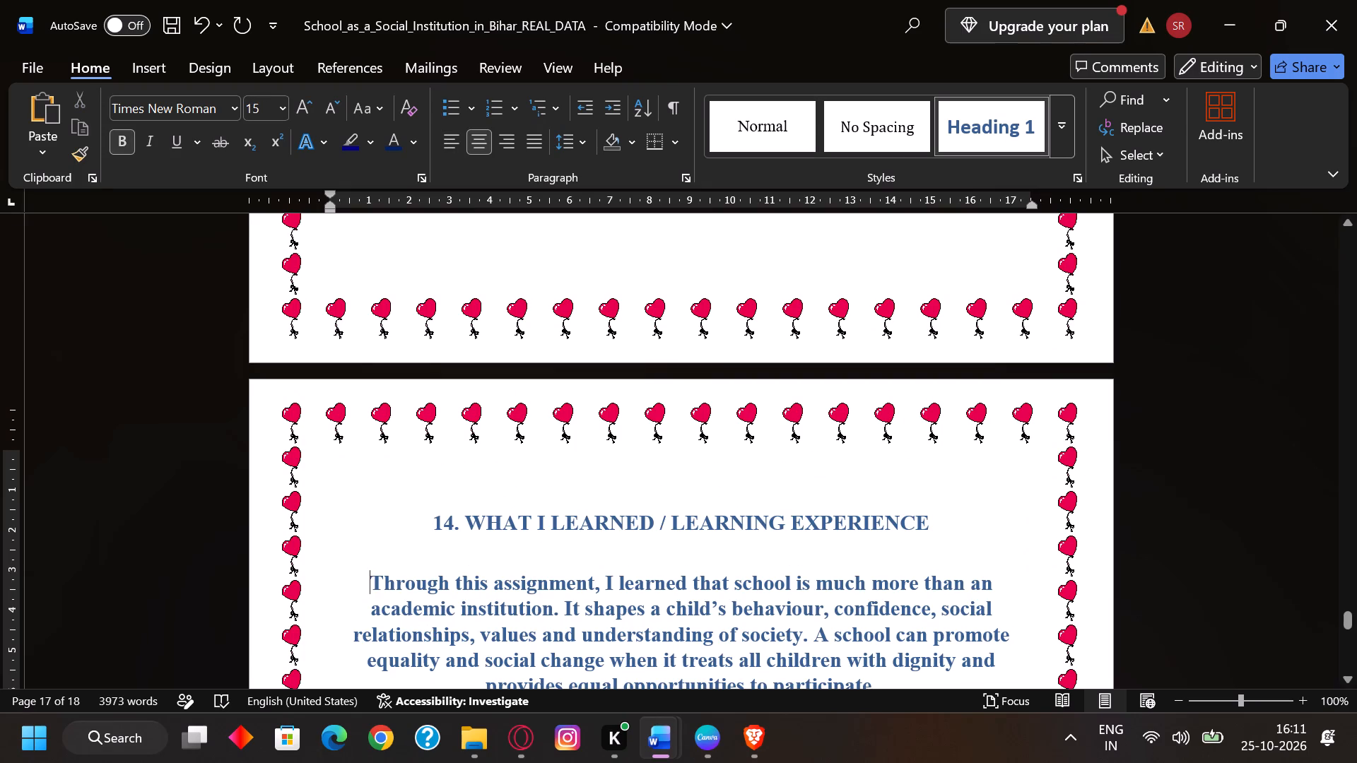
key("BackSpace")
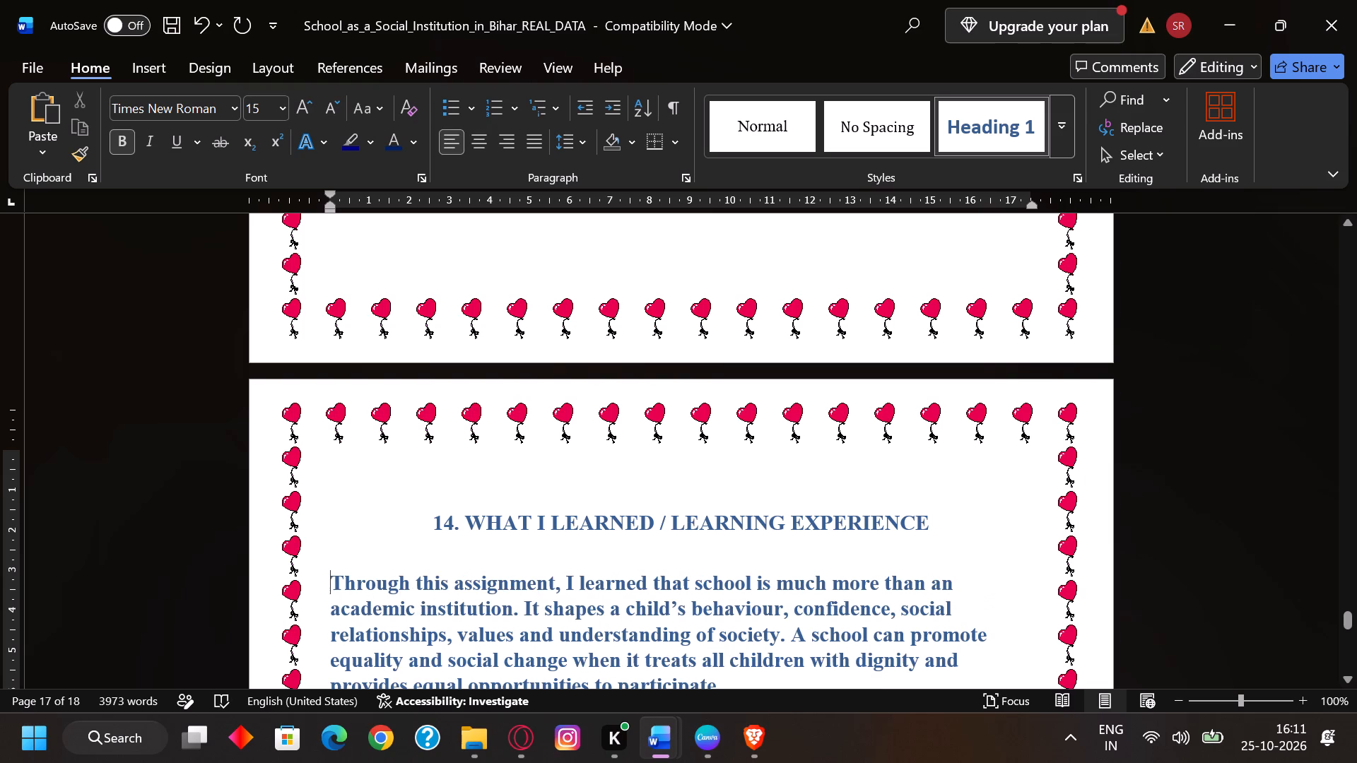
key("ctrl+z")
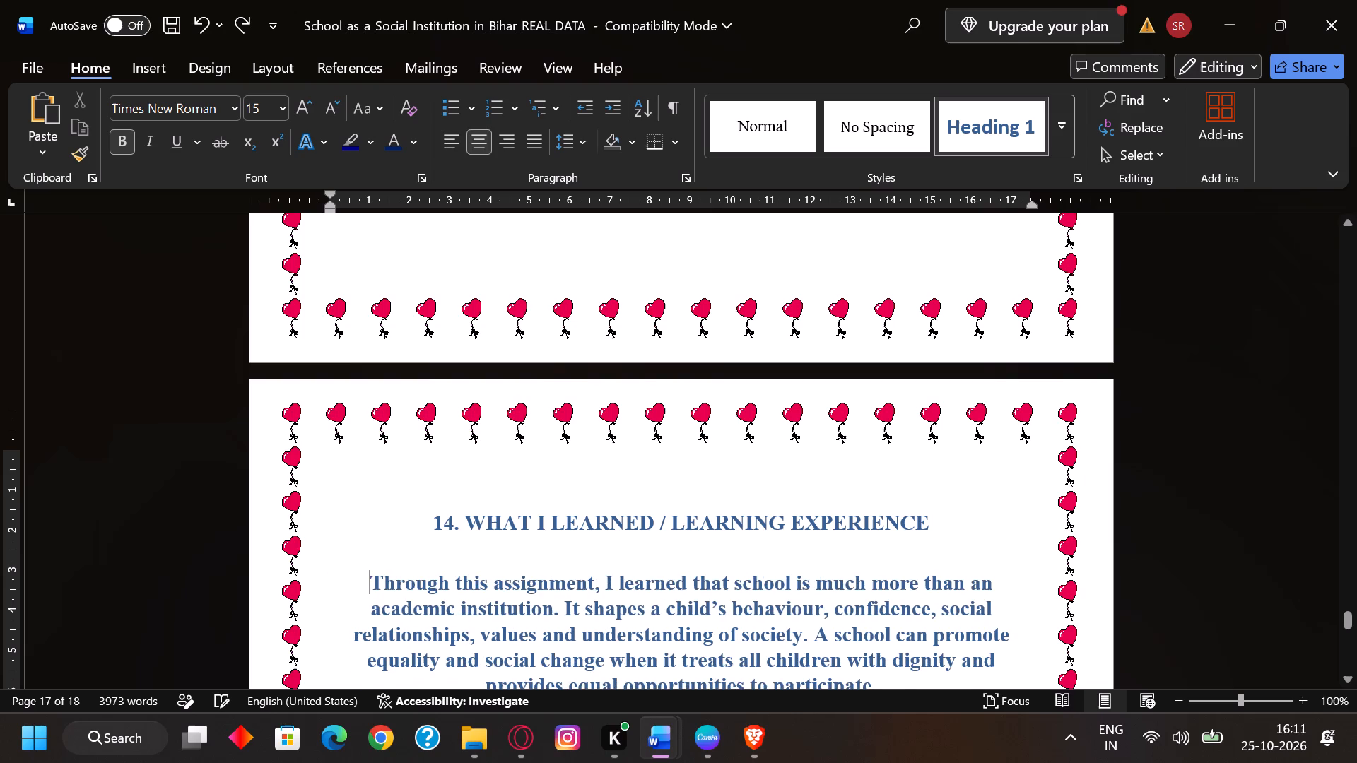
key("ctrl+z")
Add a blank line below the heading "14. WHAT I LEARNED / LEARNING EXPERIENCE", keeping the body paragraph separate from the heading.
left_click(977, 508)
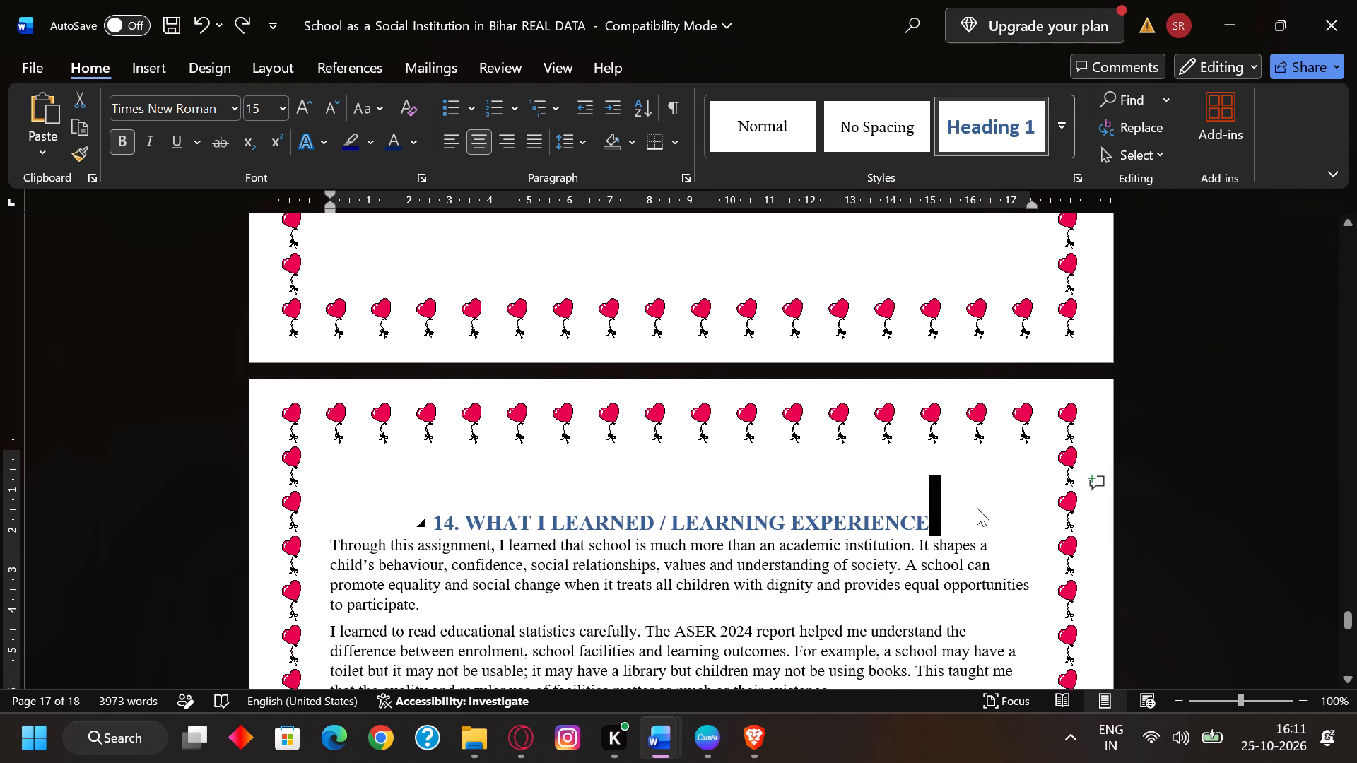
key("Return")
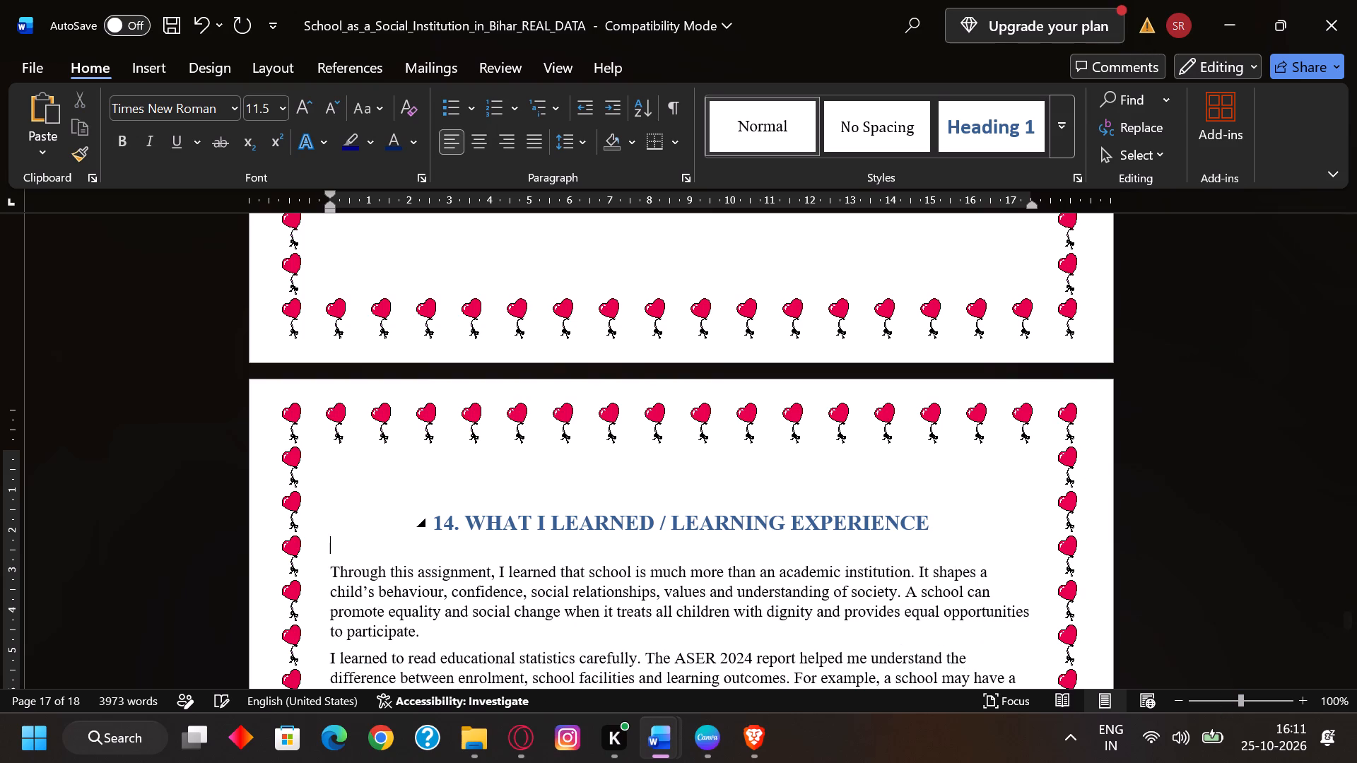
Add a blank line above and a blank line below the heading "15. REFERENCES AND BIBLIOGRAPHY".
scroll(961, 533, "down", 11)
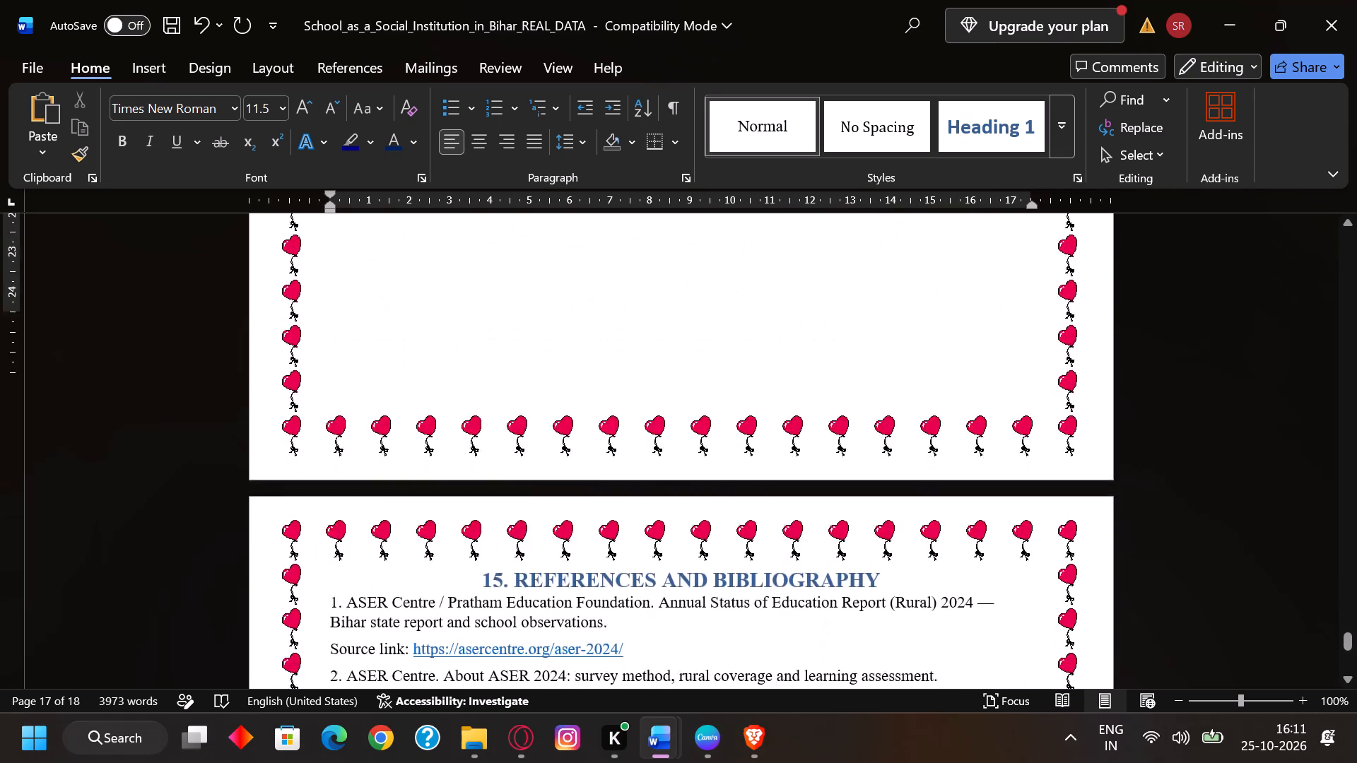
scroll(961, 533, "down", 1)
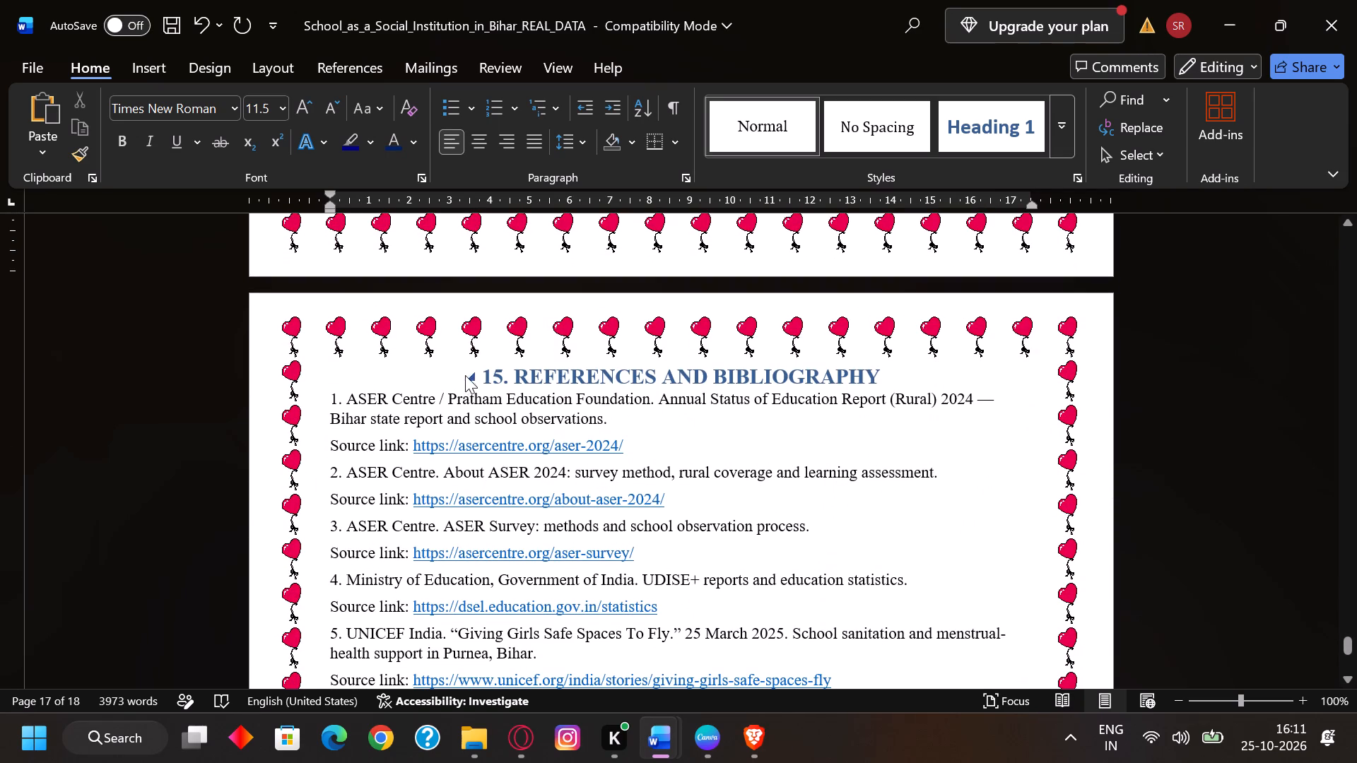
left_click(457, 367)
key("Return")
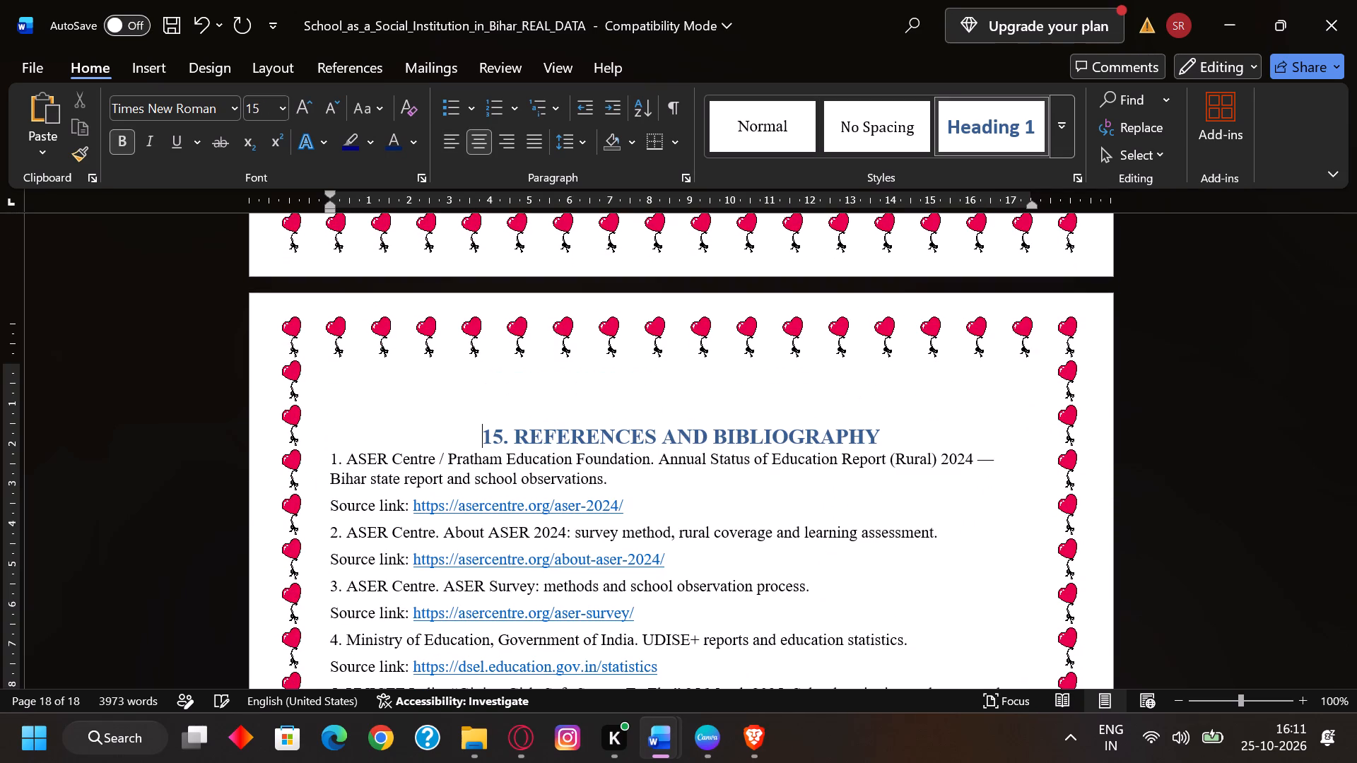
left_click(901, 426)
key("Return")
Review the layout and heading spacing from the end of the references back to section 12.
scroll(922, 456, "down", 4)
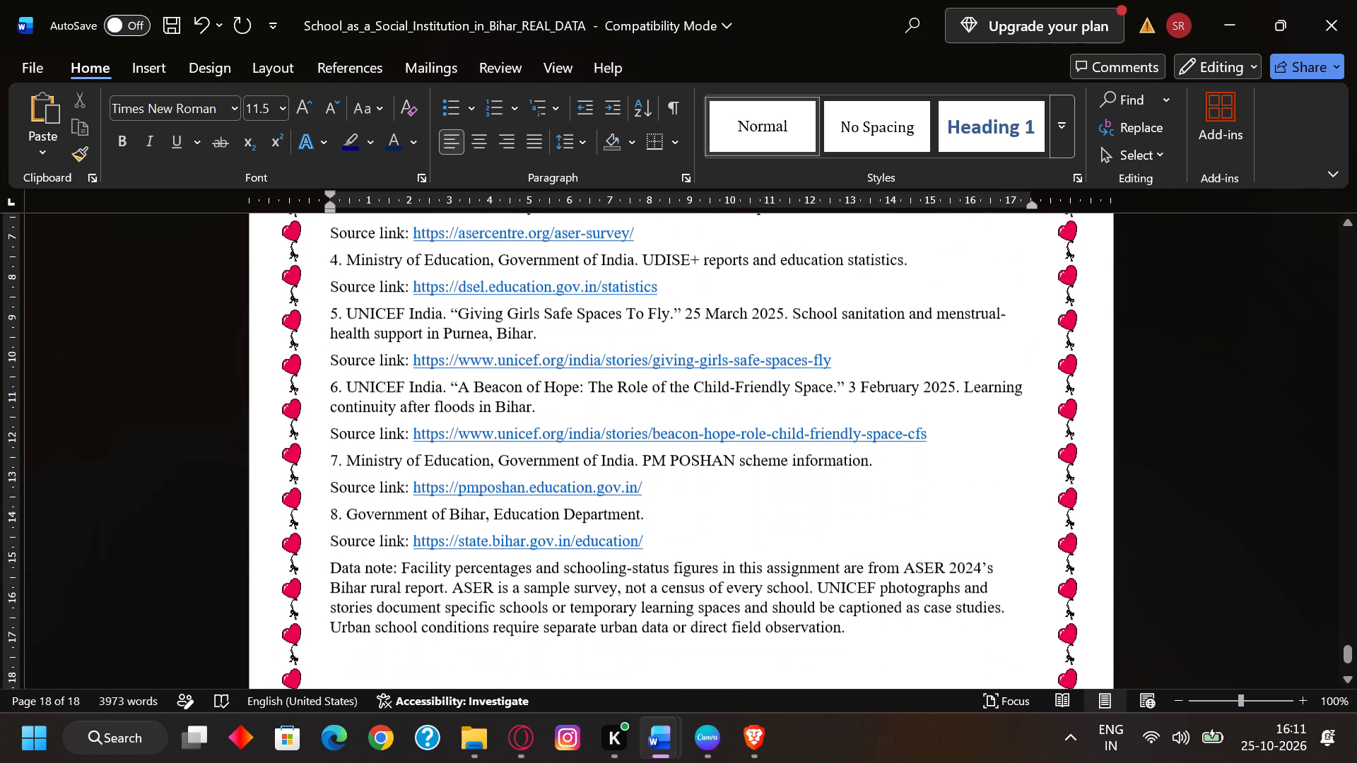
scroll(920, 456, "down", 9)
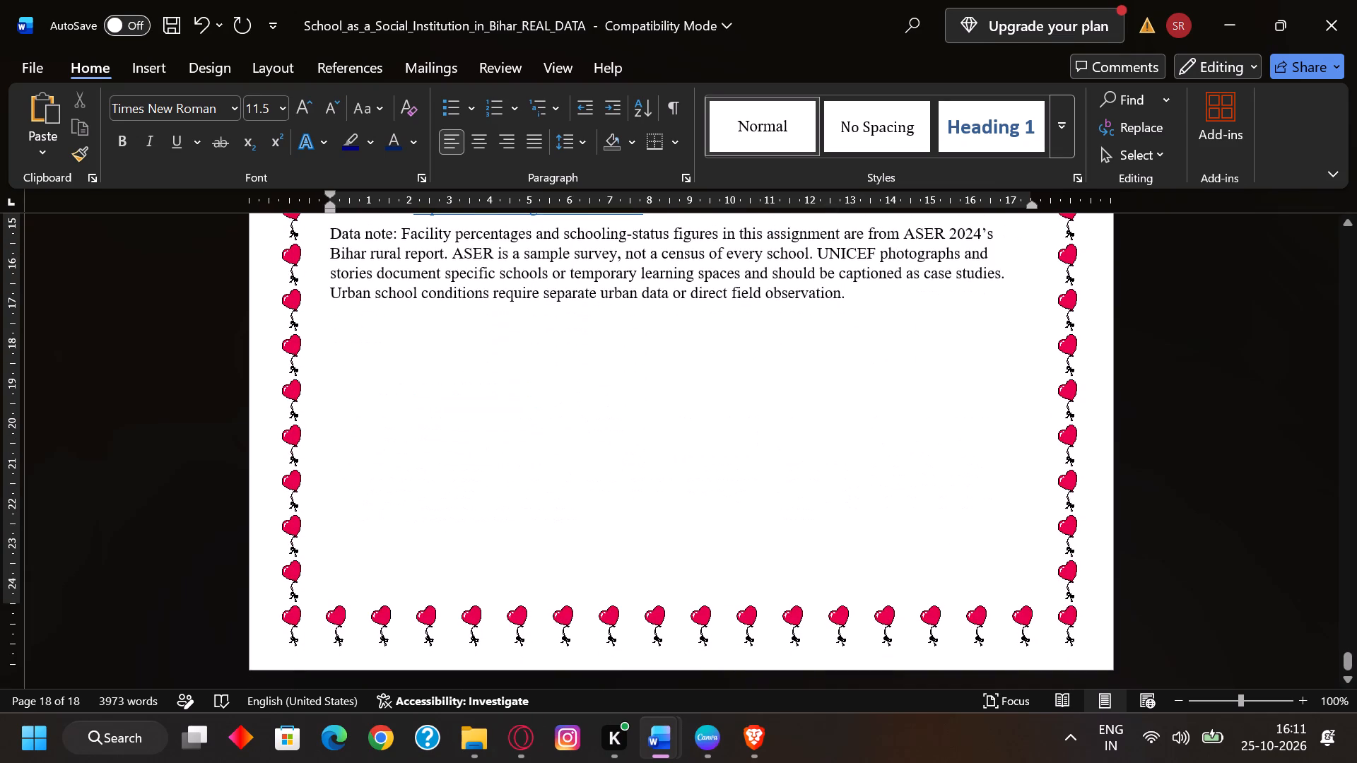
scroll(920, 456, "up", 13)
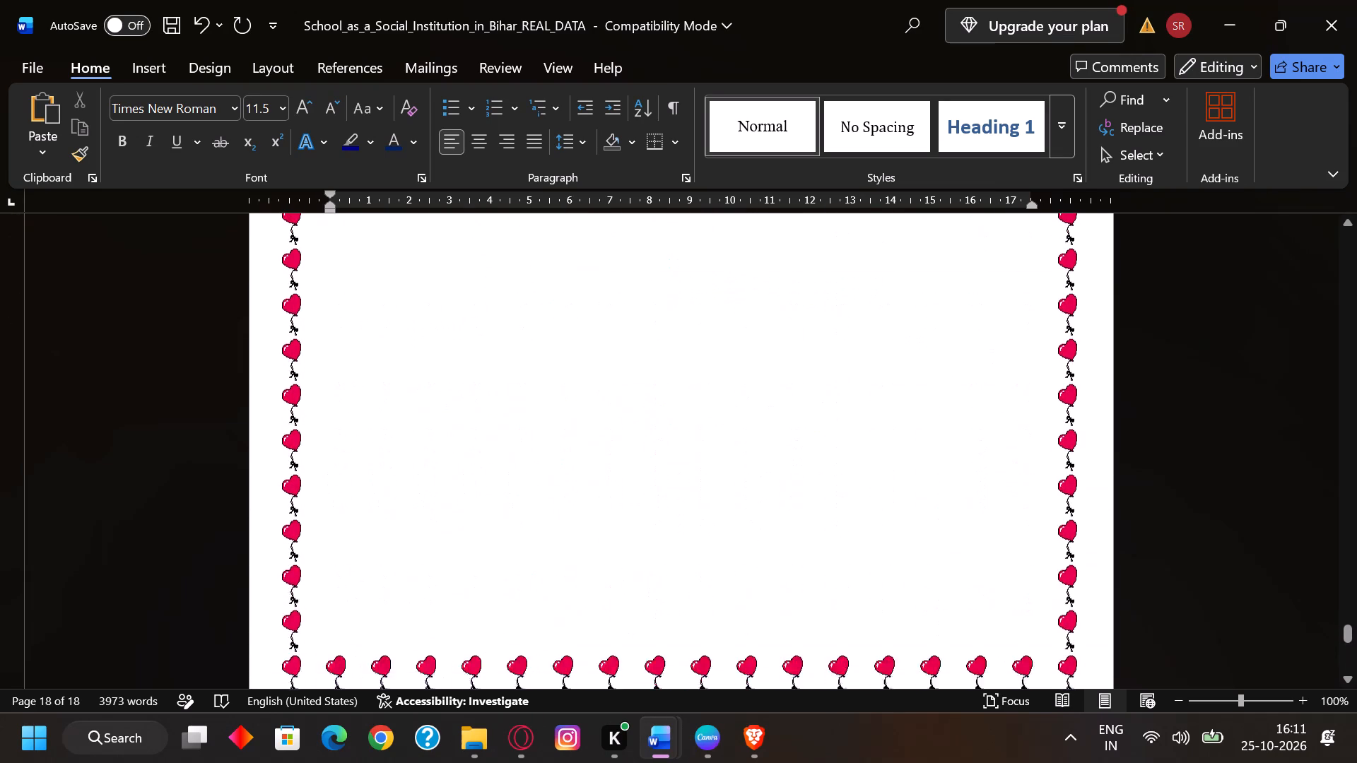
scroll(912, 456, "up", 18)
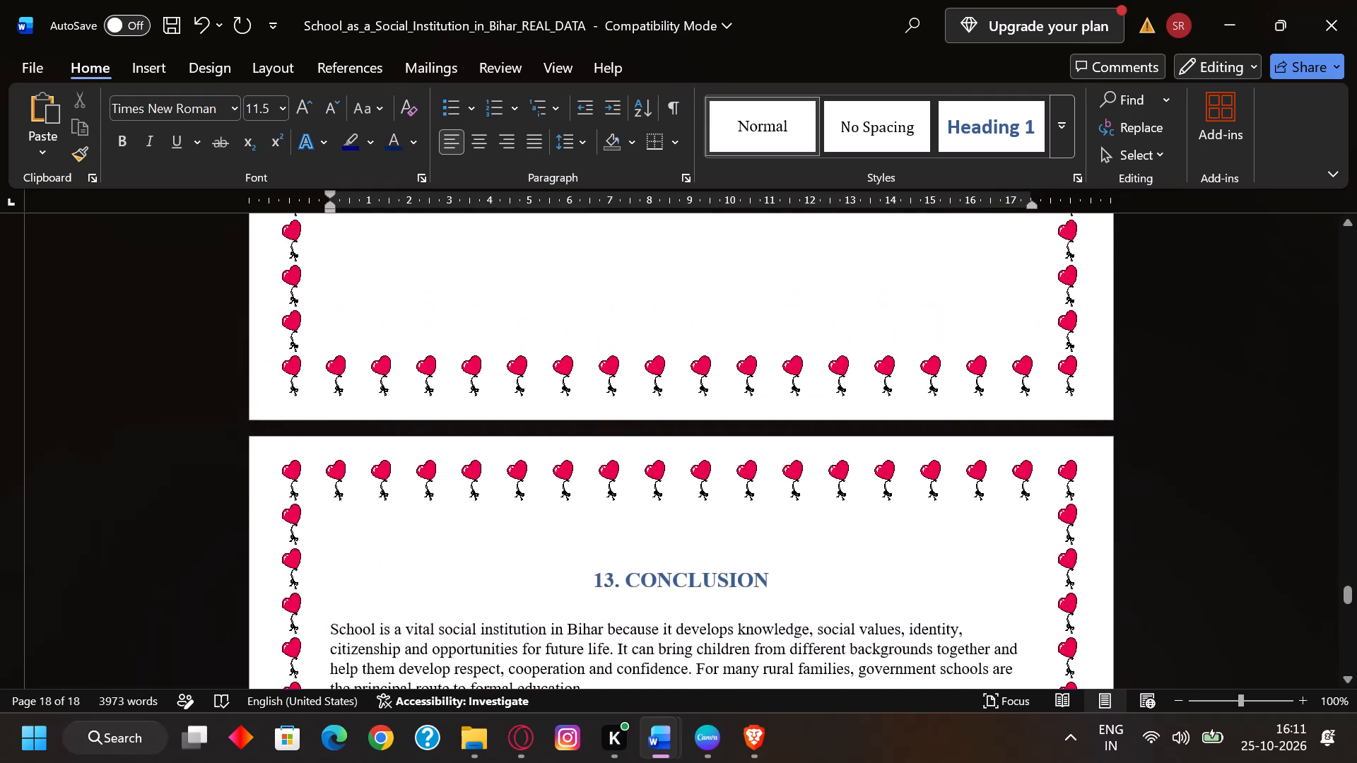
scroll(903, 456, "up", 10)
scroll(903, 456, "down", 1)
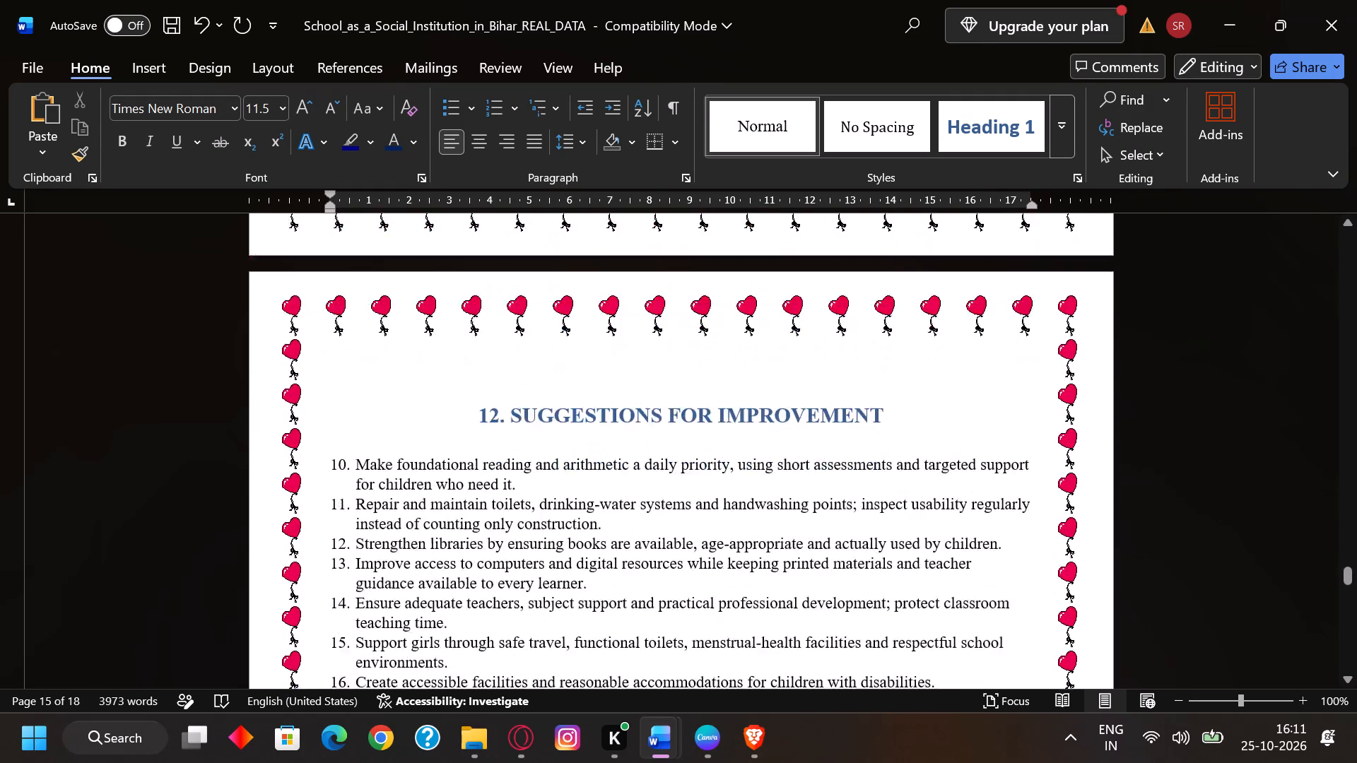
scroll(903, 456, "down", 12)
Renumber the whole suggestions list under section 12 with the 1., 2., 3. format so it starts at 1.
scroll(906, 449, "up", 4)
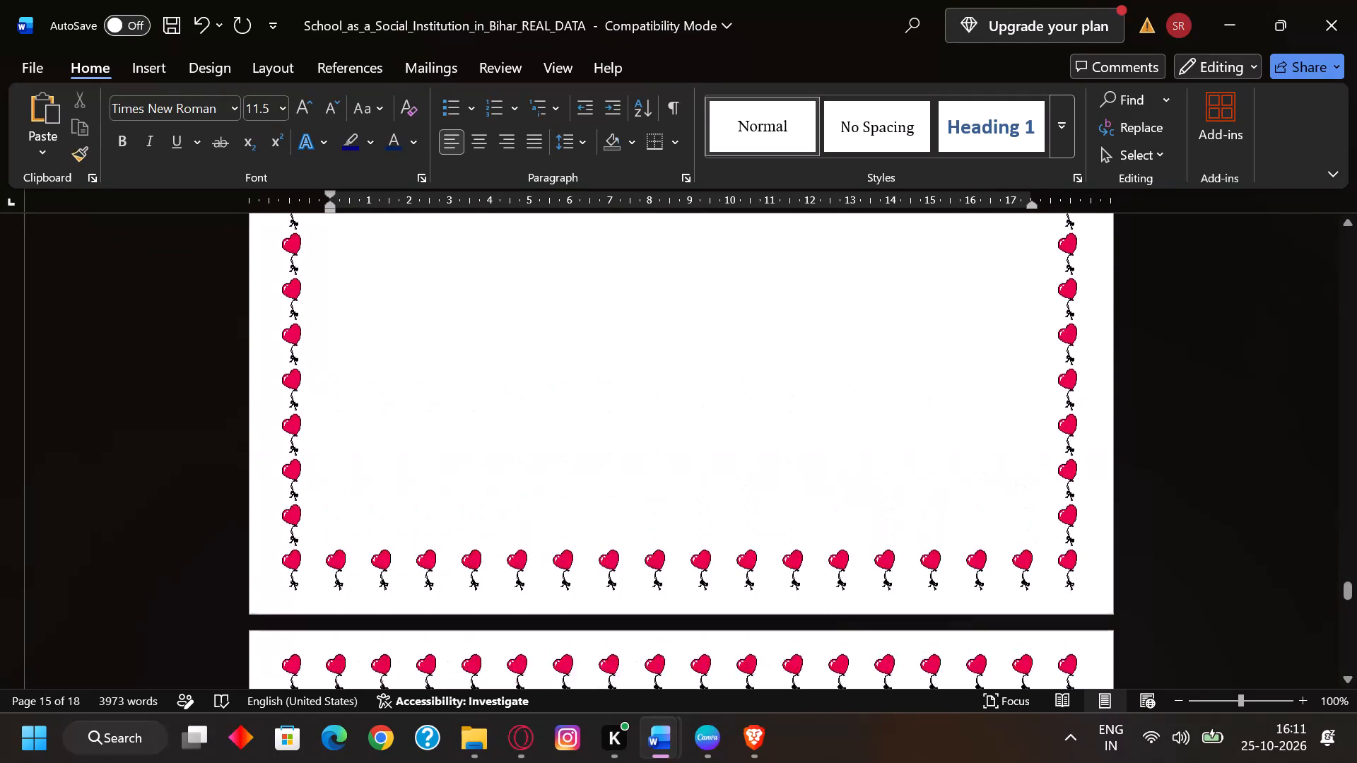
scroll(906, 449, "up", 8)
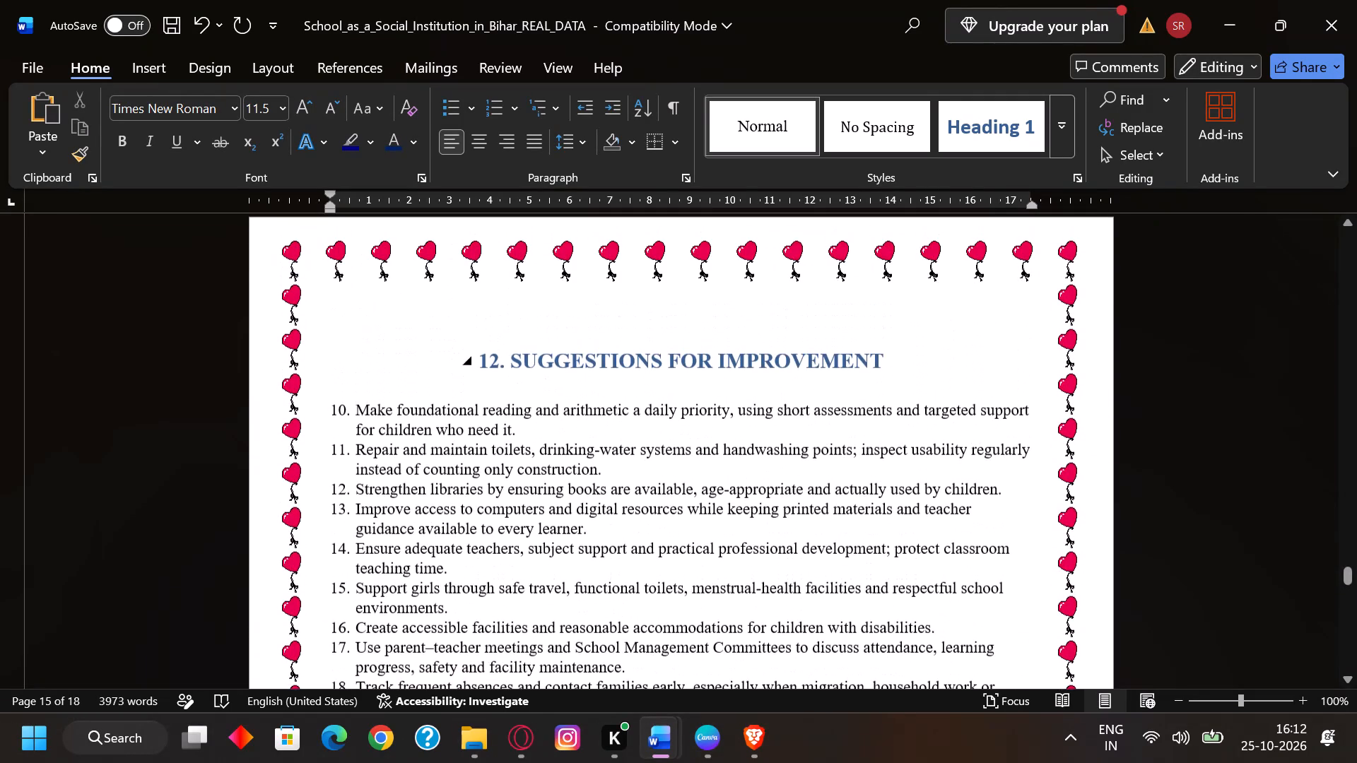
left_click_drag(354, 408, 576, 596)
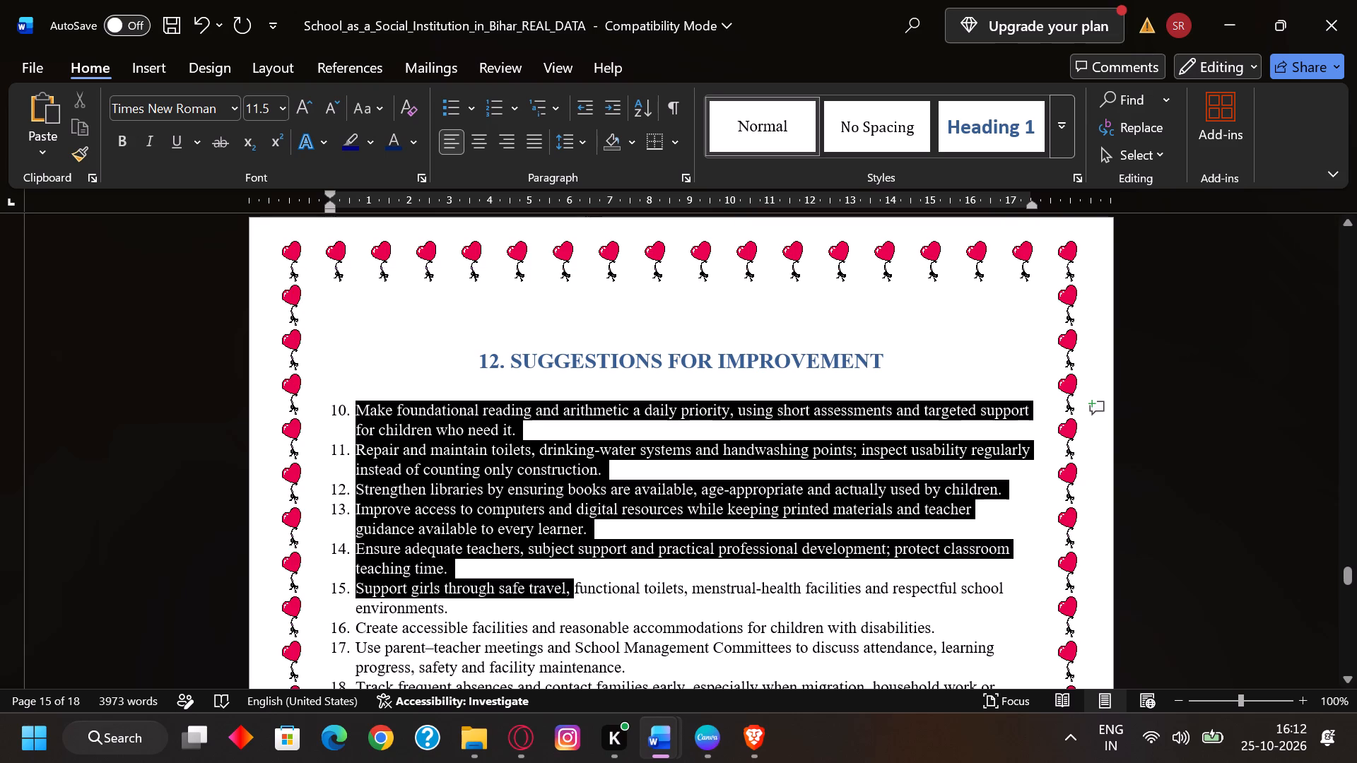
left_click_drag(576, 596, 678, 687)
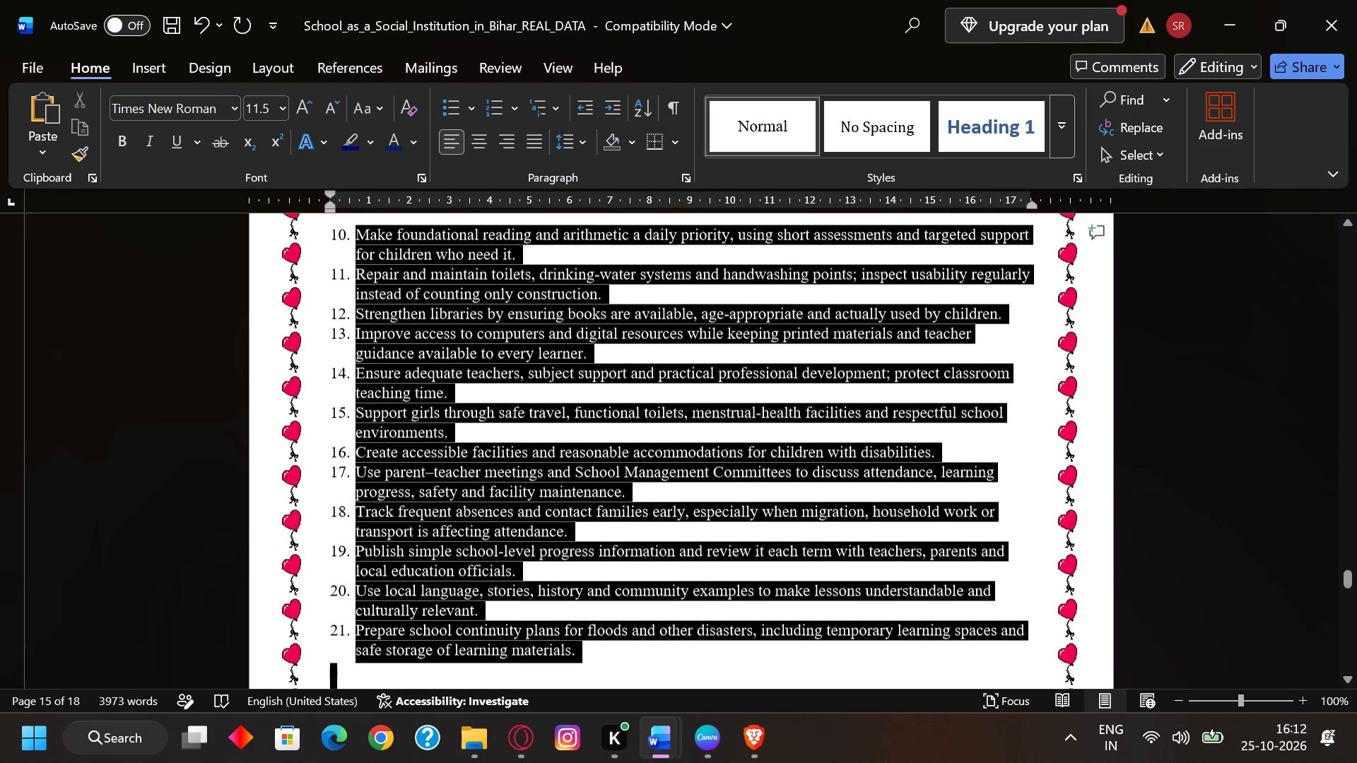
left_click_drag(678, 687, 666, 571)
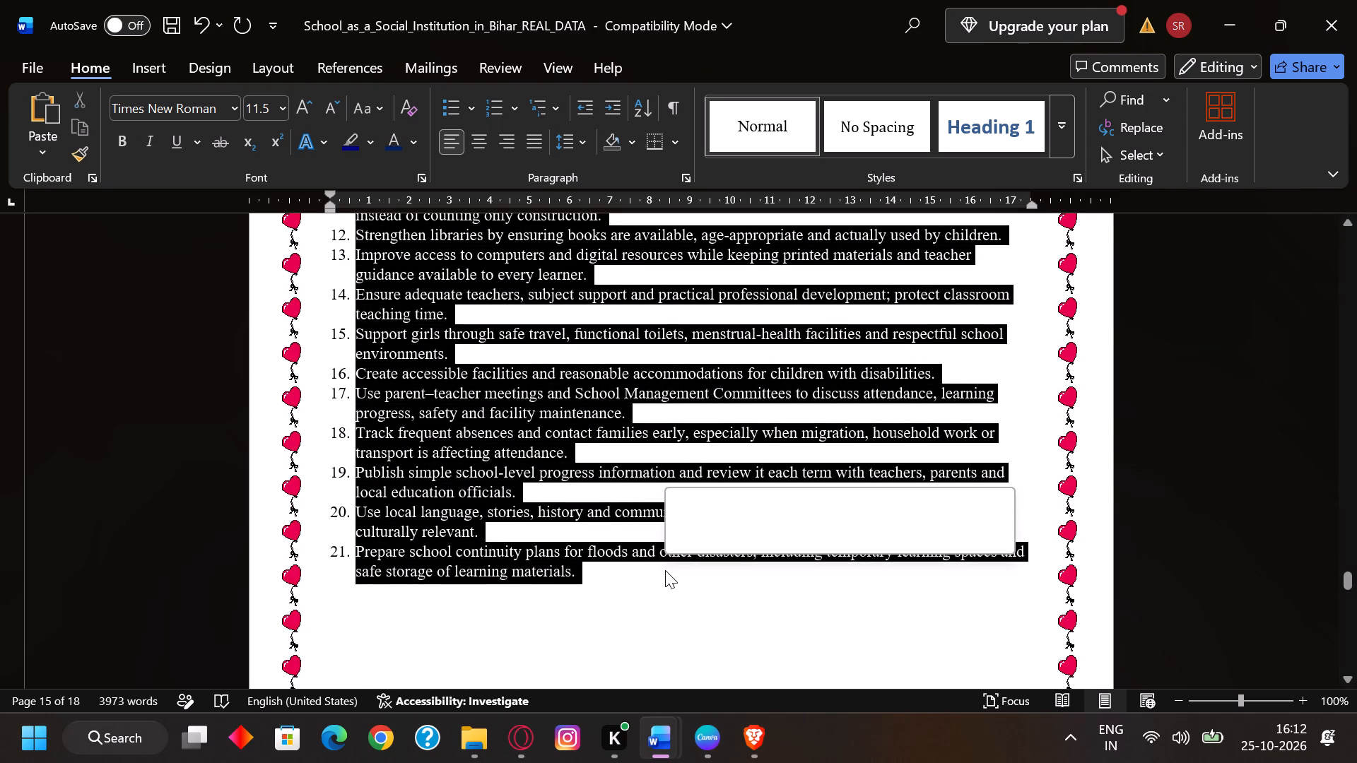
left_click(498, 117)
left_click(500, 112)
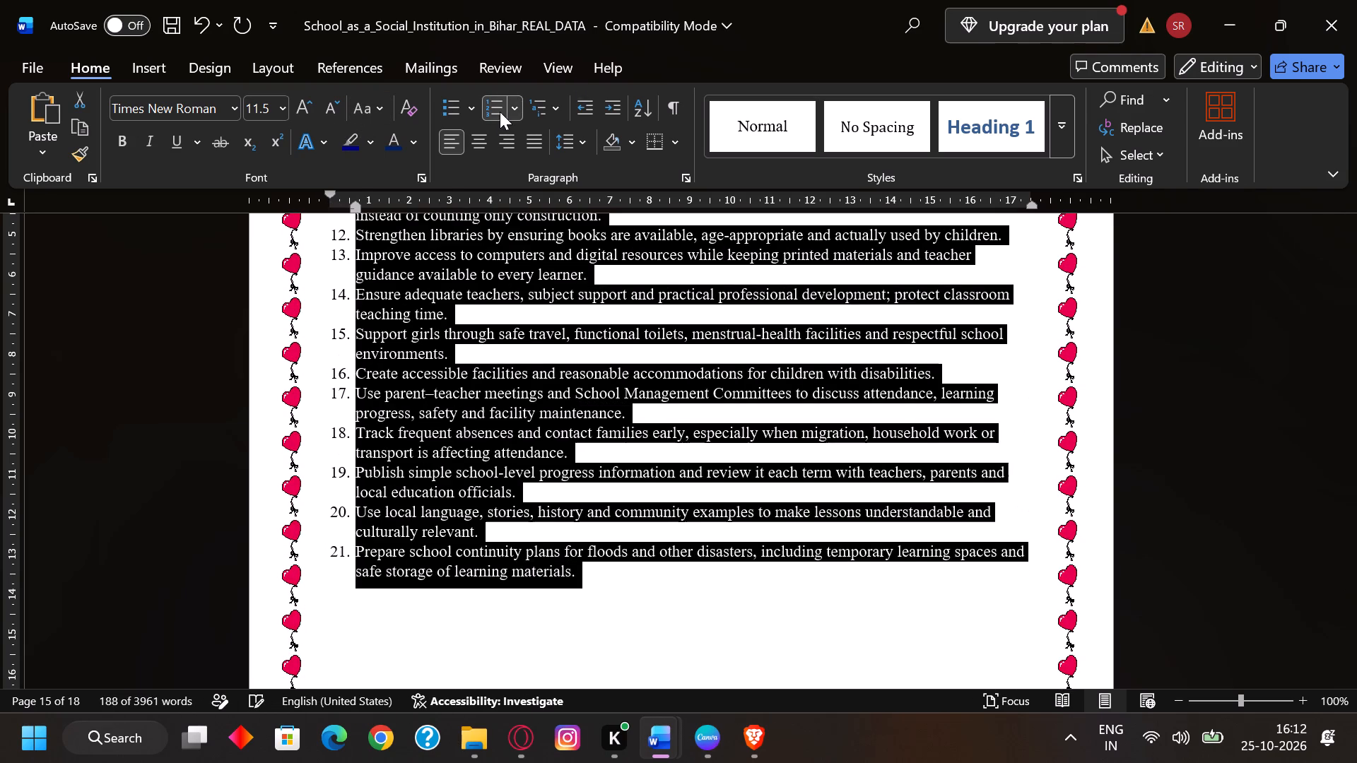
left_click(517, 112)
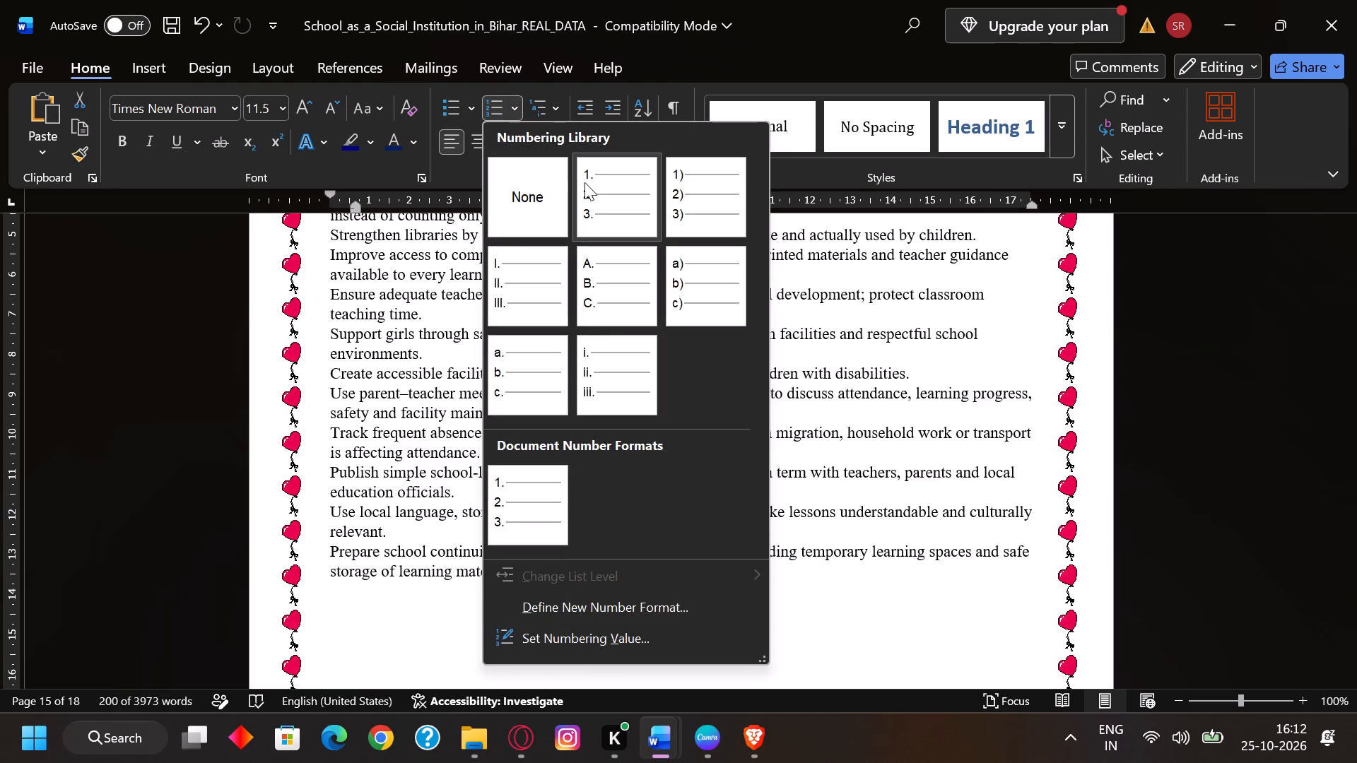
left_click(589, 182)
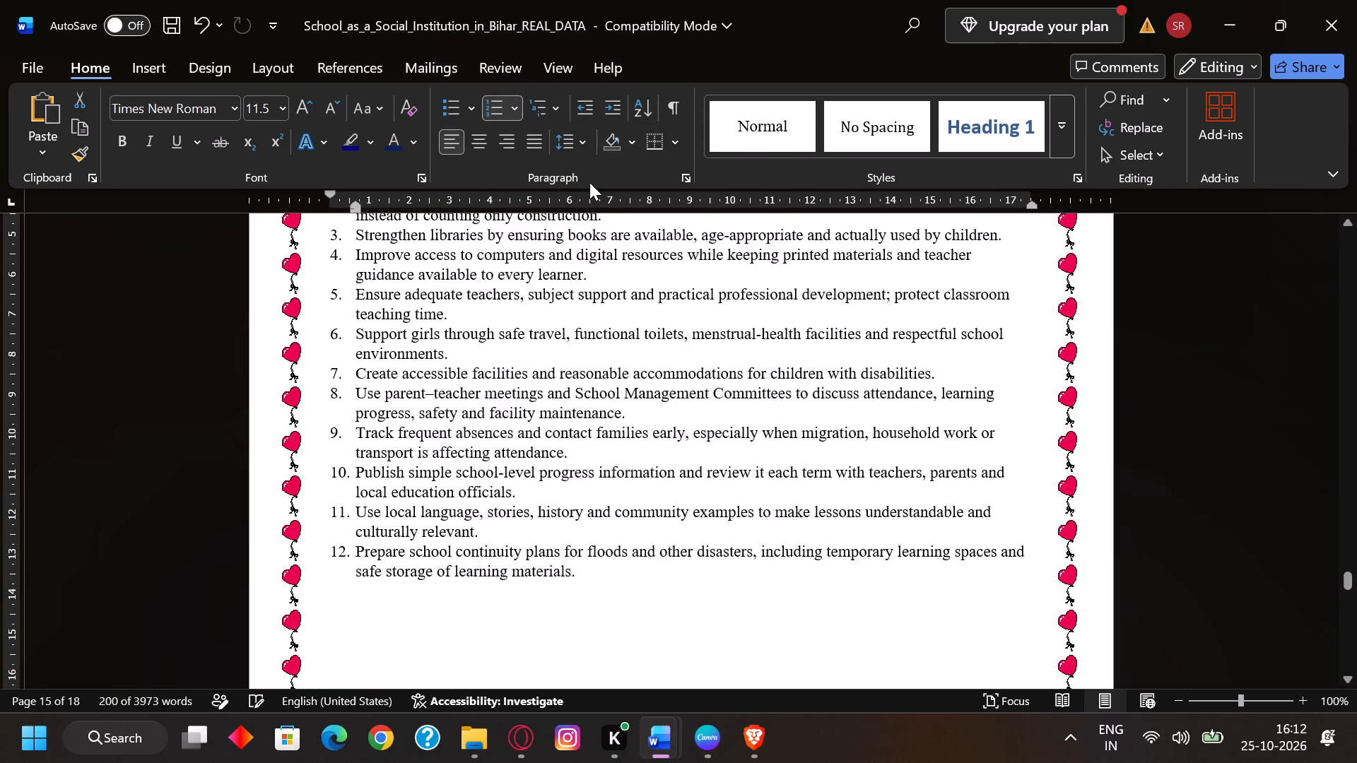
scroll(629, 629, "up", 3)
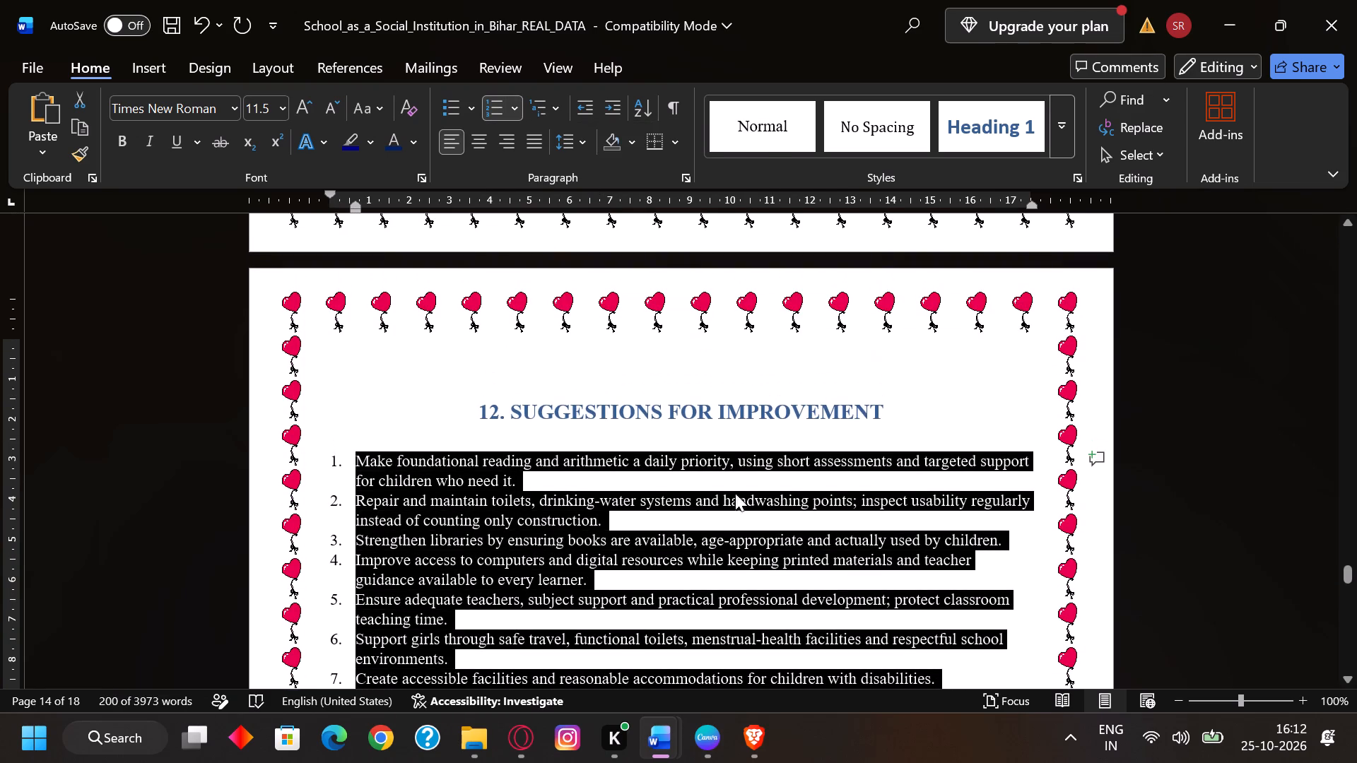
left_click(903, 422)
Review the pages from section 12 back to section 9, checking the heading, chart and interpretation layout of section 10.
scroll(804, 519, "up", 3)
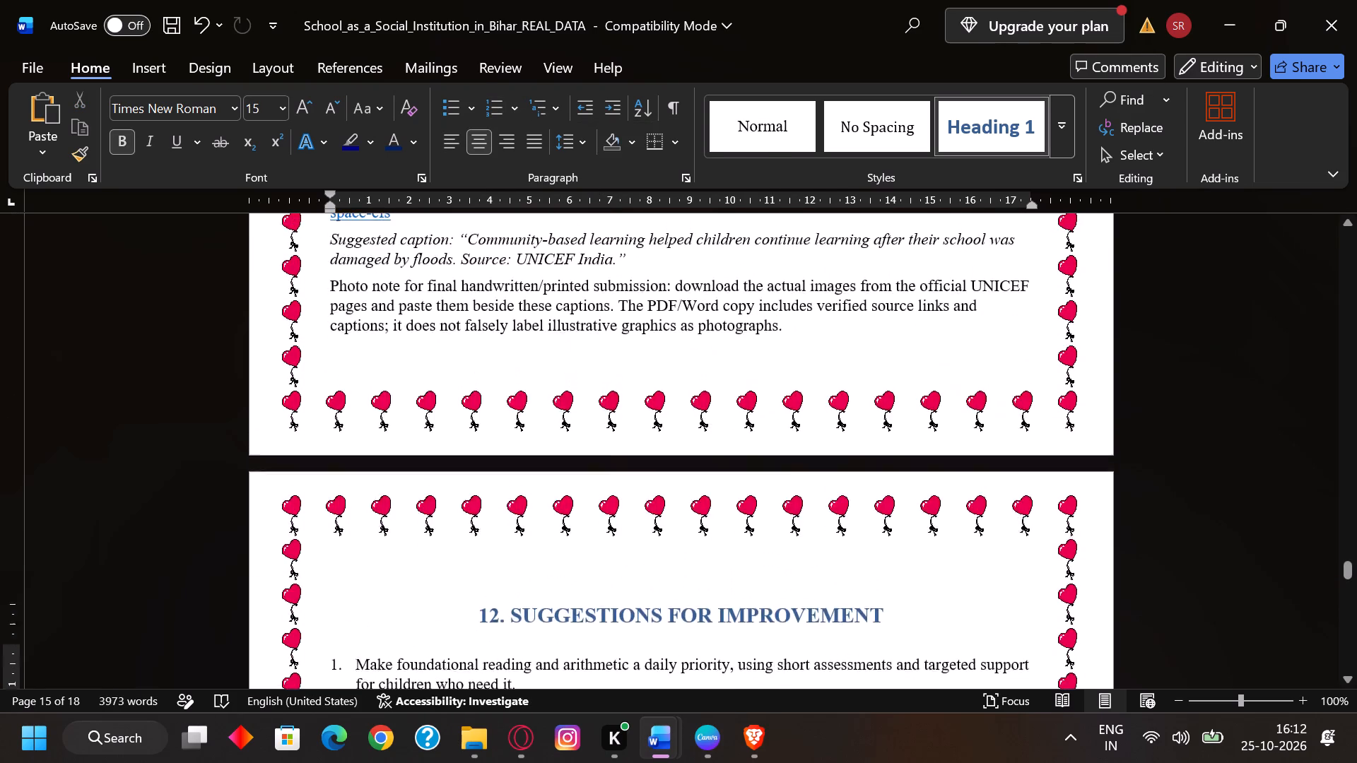
scroll(800, 506, "up", 15)
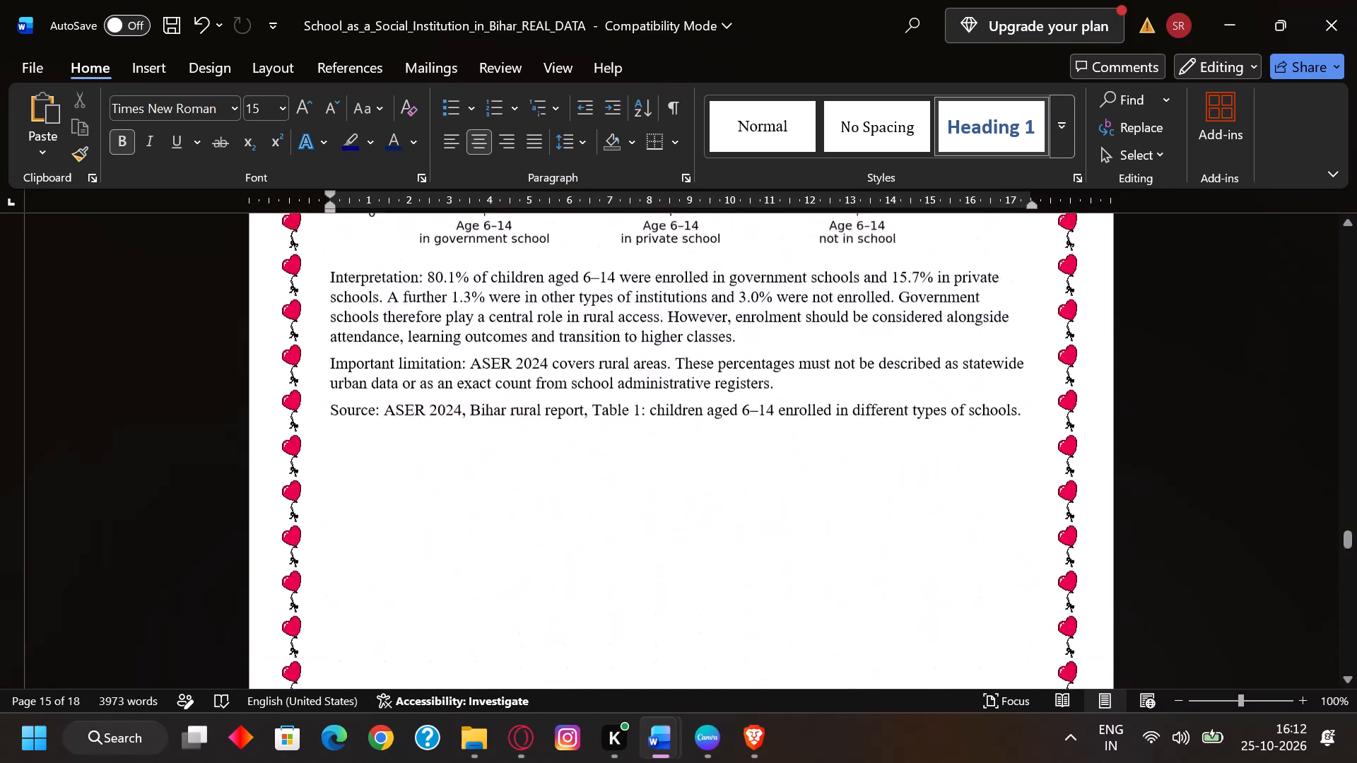
scroll(800, 495, "up", 9)
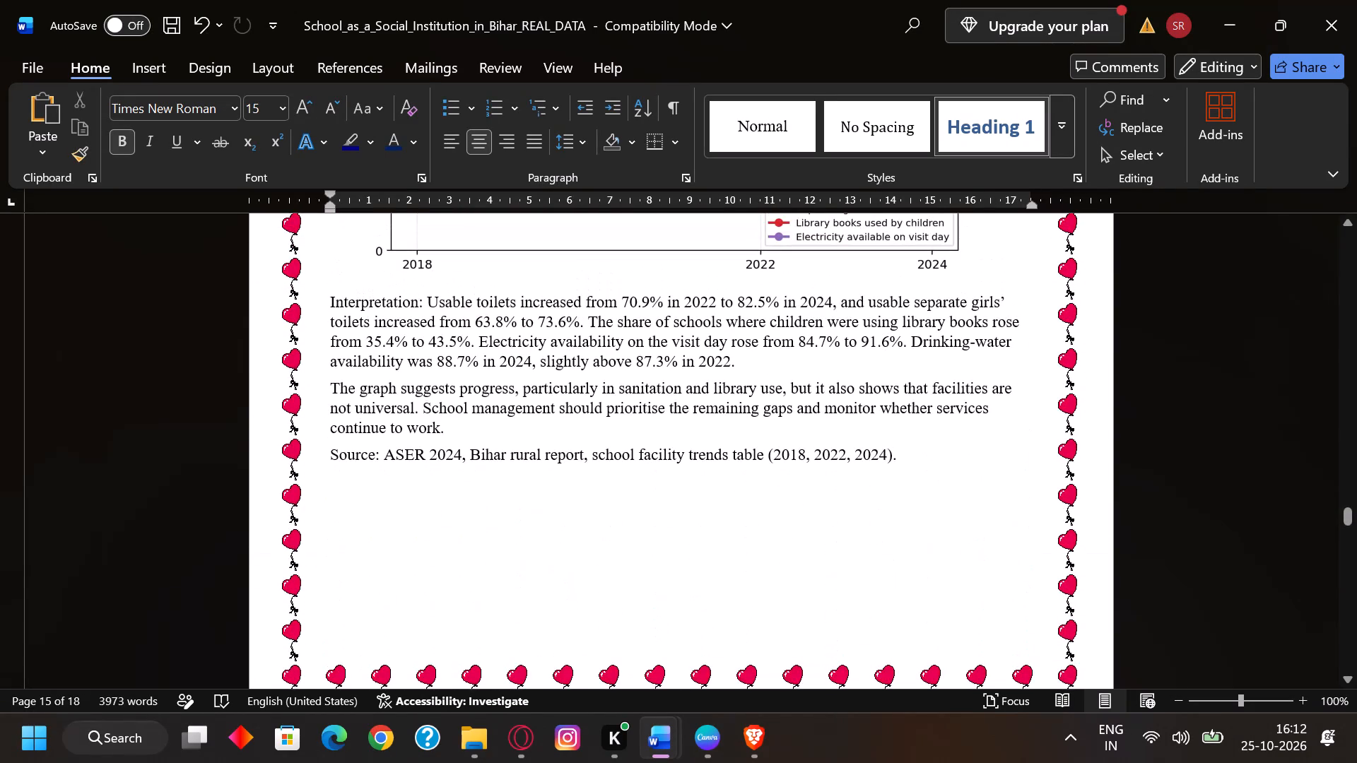
scroll(801, 483, "down", 5)
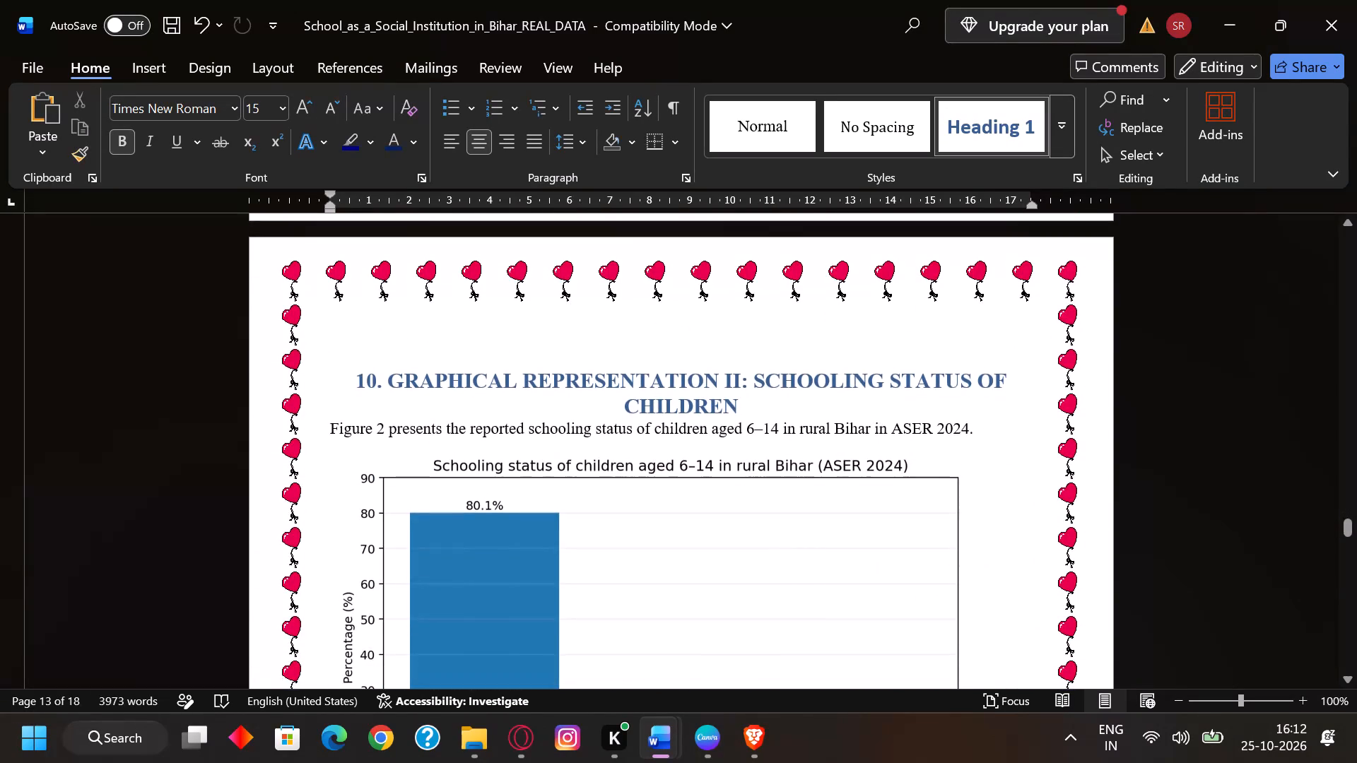
scroll(804, 475, "down", 2)
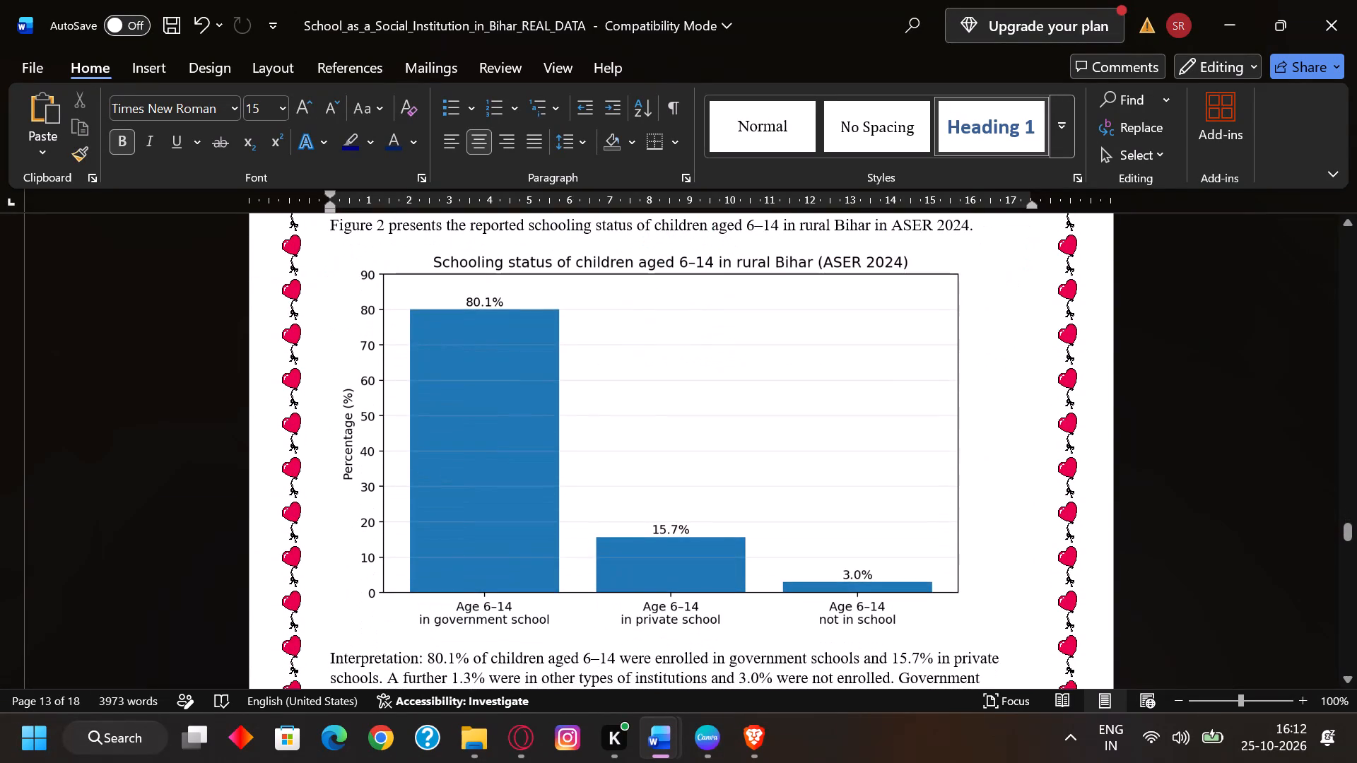
scroll(804, 475, "down", 2)
scroll(804, 475, "up", 2)
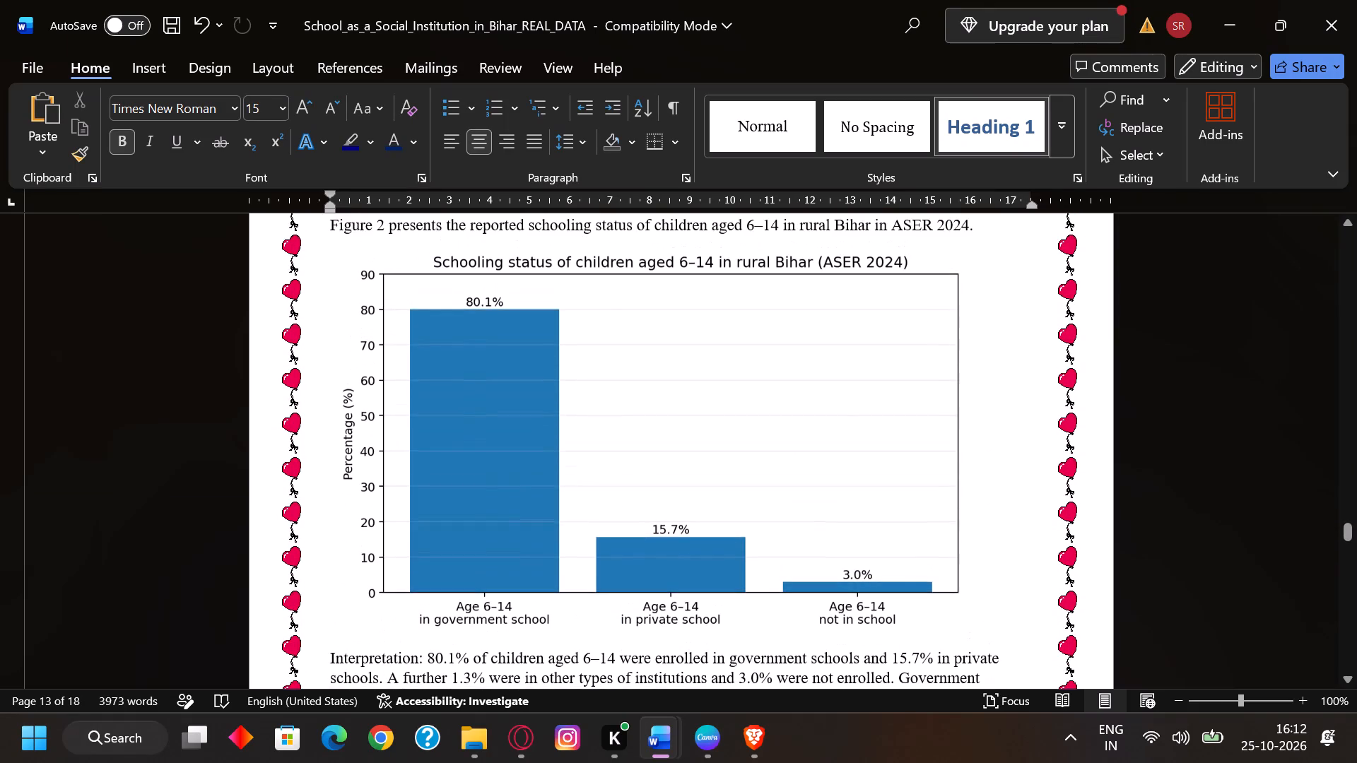
scroll(804, 474, "up", 1)
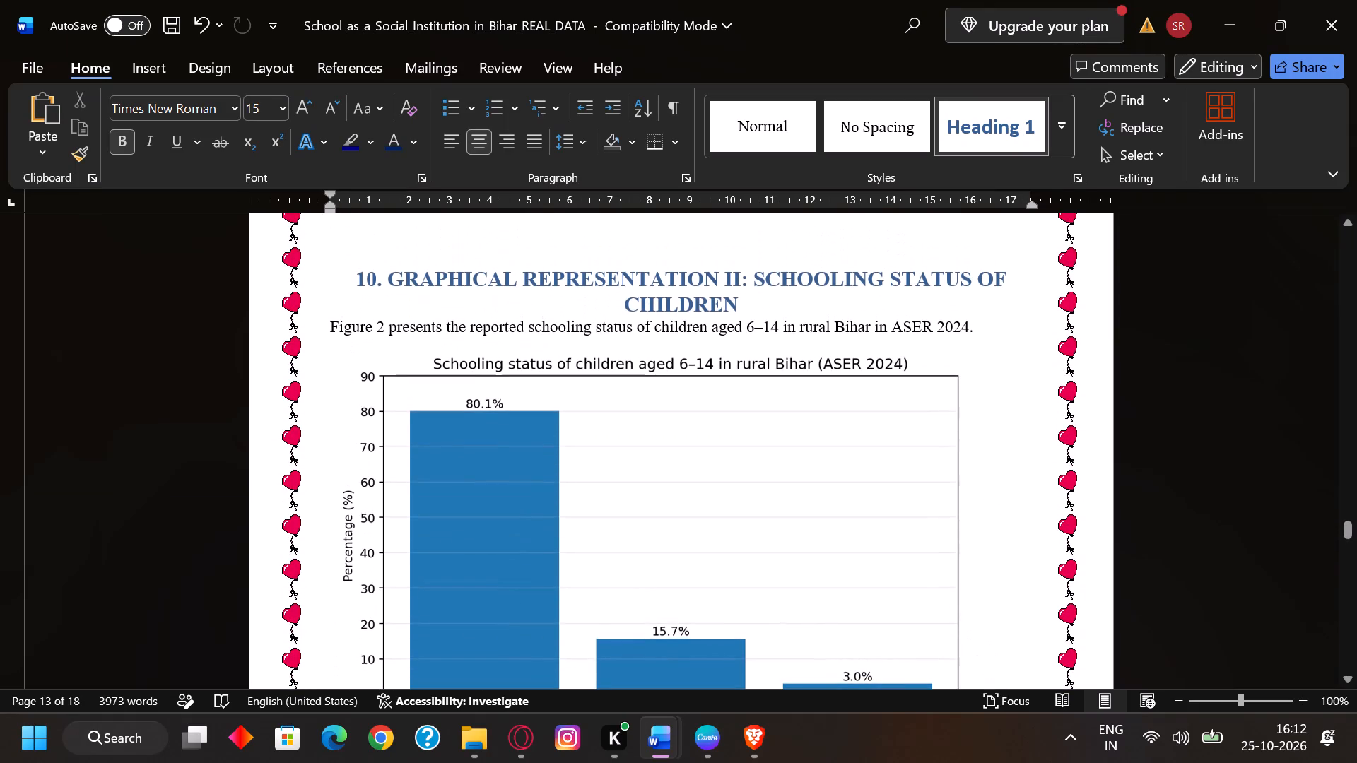
scroll(804, 472, "up", 1)
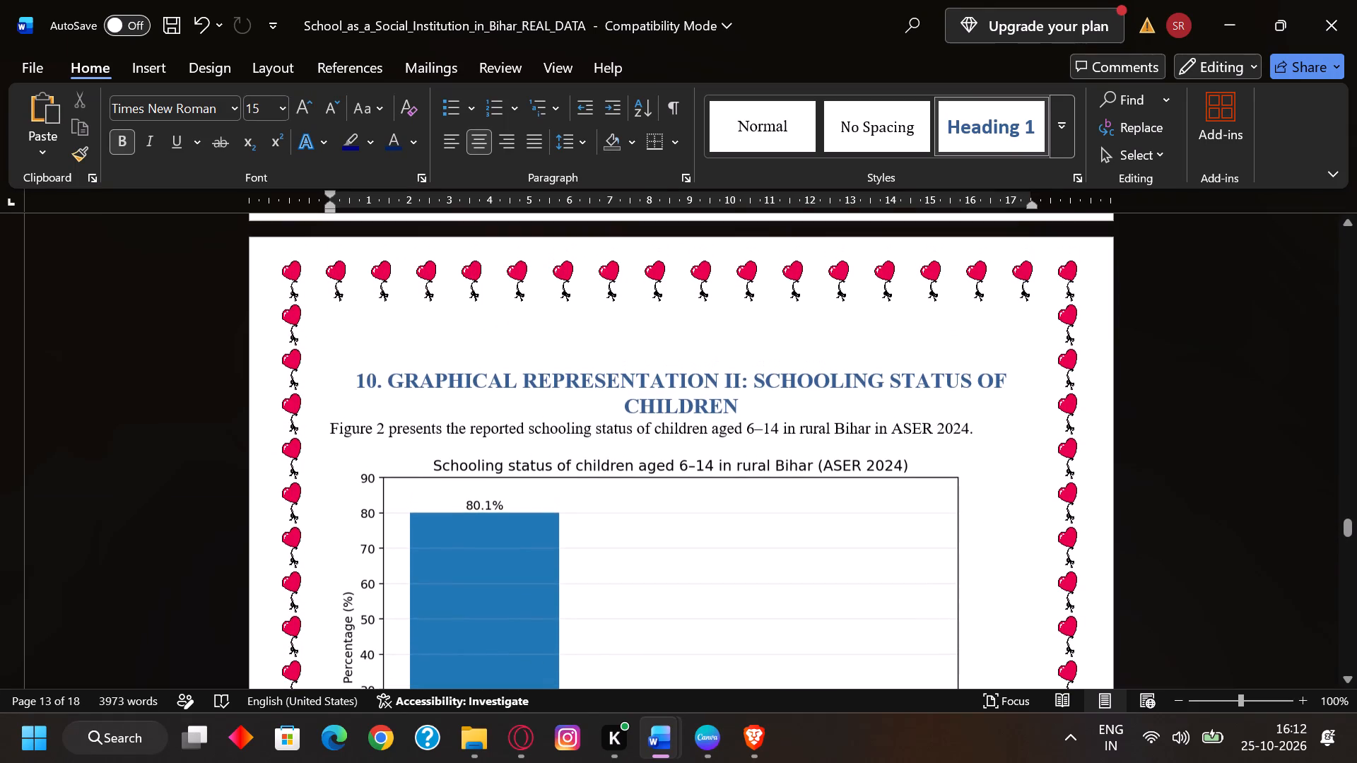
scroll(804, 472, "down", 5)
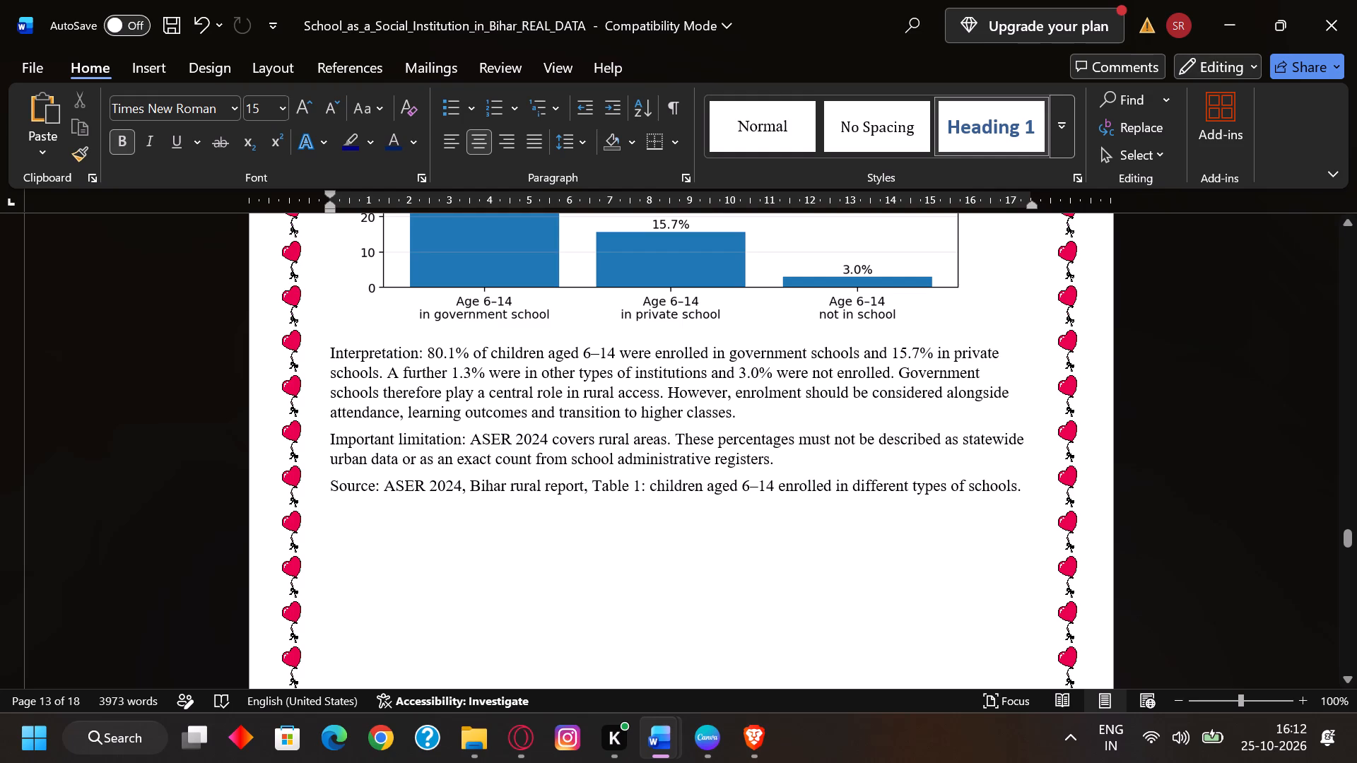
scroll(758, 519, "up", 2)
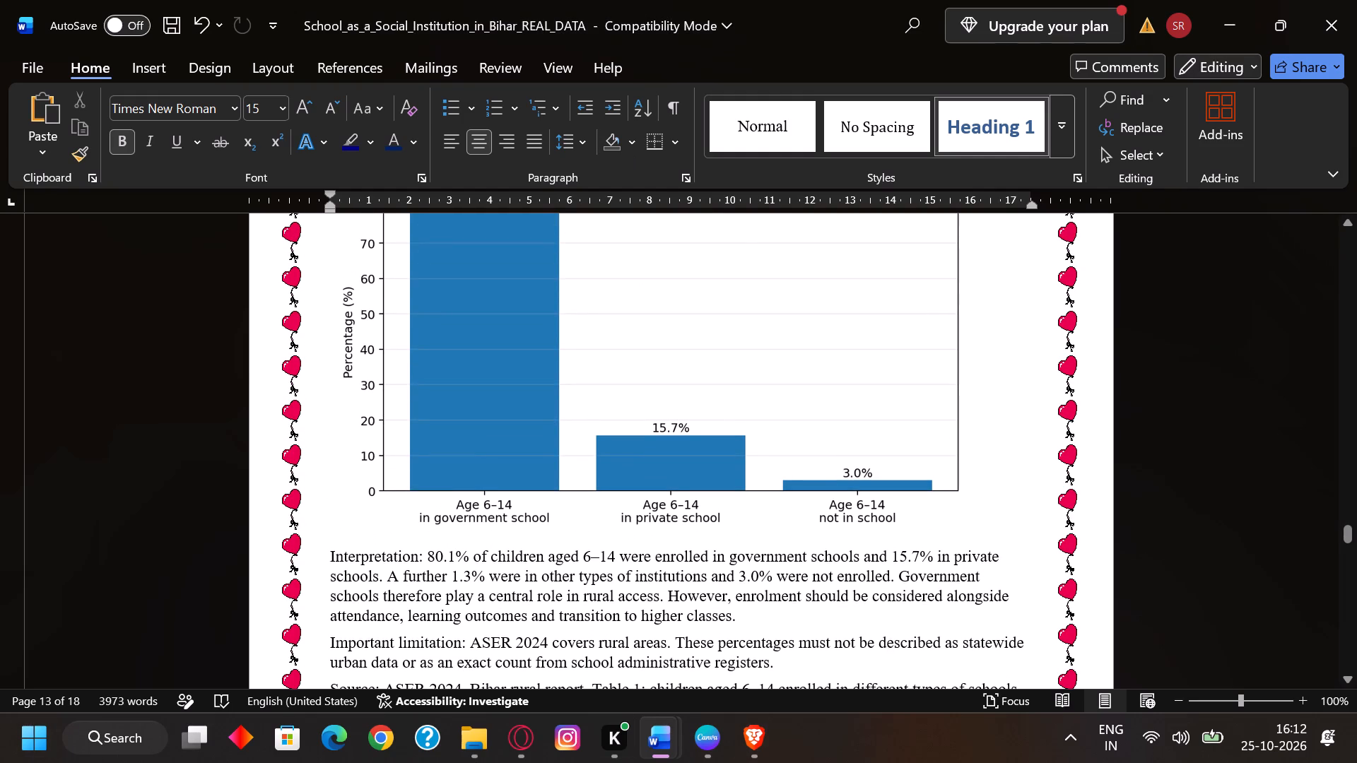
Examine the section 9 page, checking its heading spacing, the school facilities chart and the interpretation text.
scroll(640, 450, "up", 10)
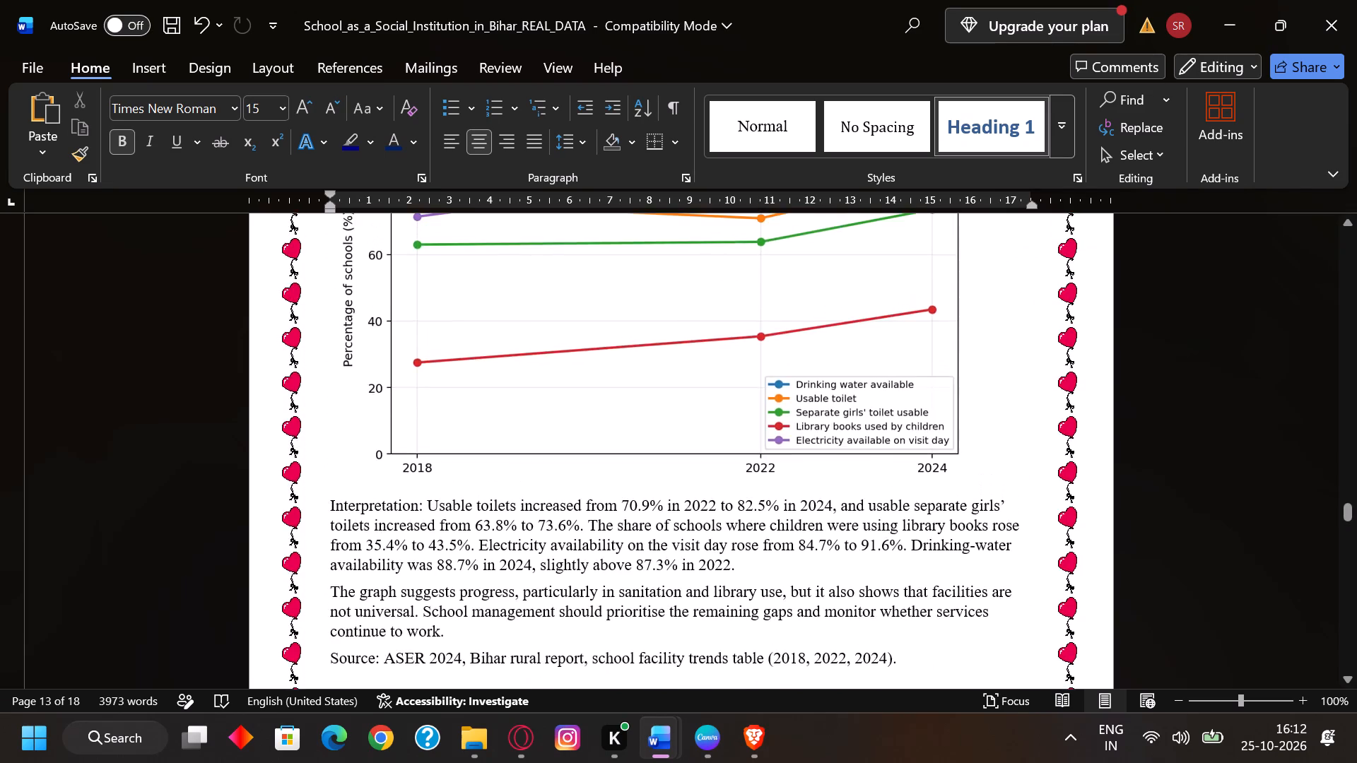
scroll(640, 450, "up", 3)
scroll(640, 450, "down", 2)
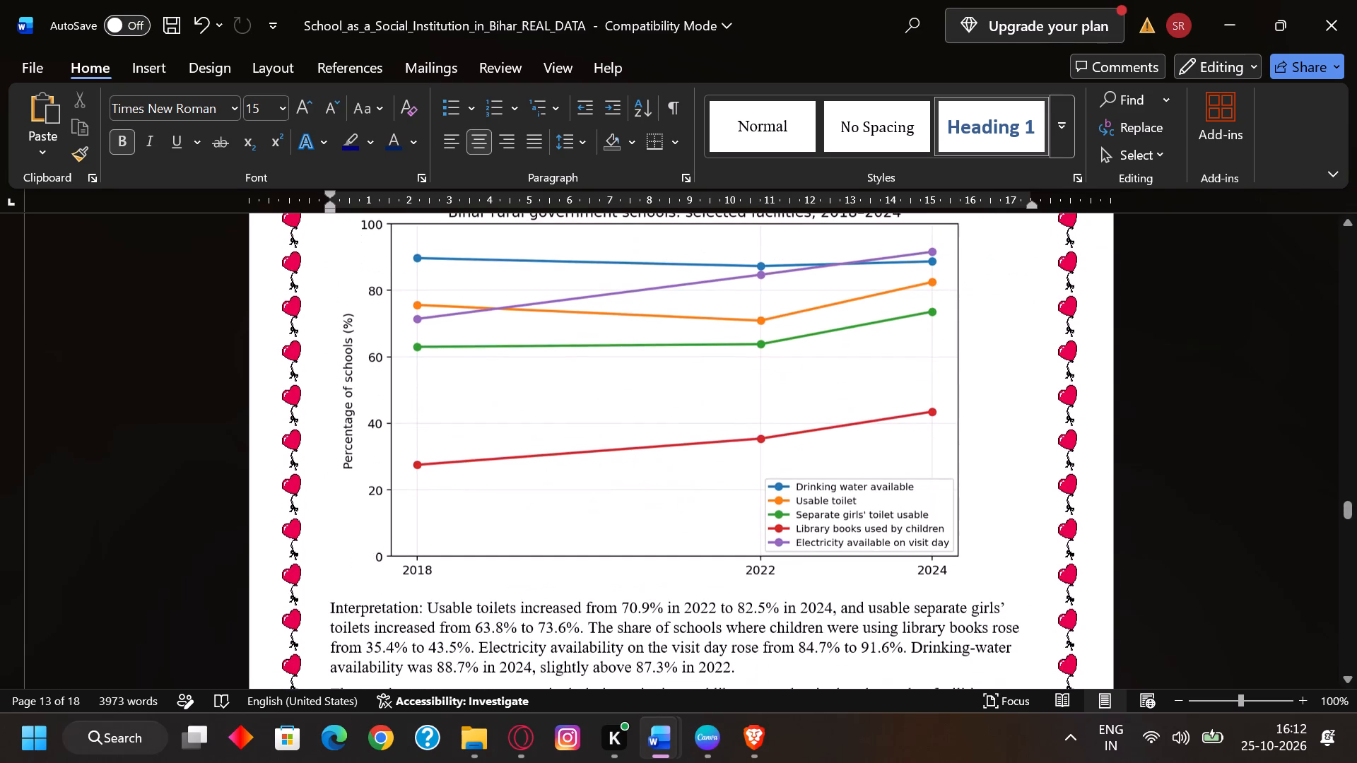
scroll(640, 450, "down", 1)
scroll(640, 450, "up", 4)
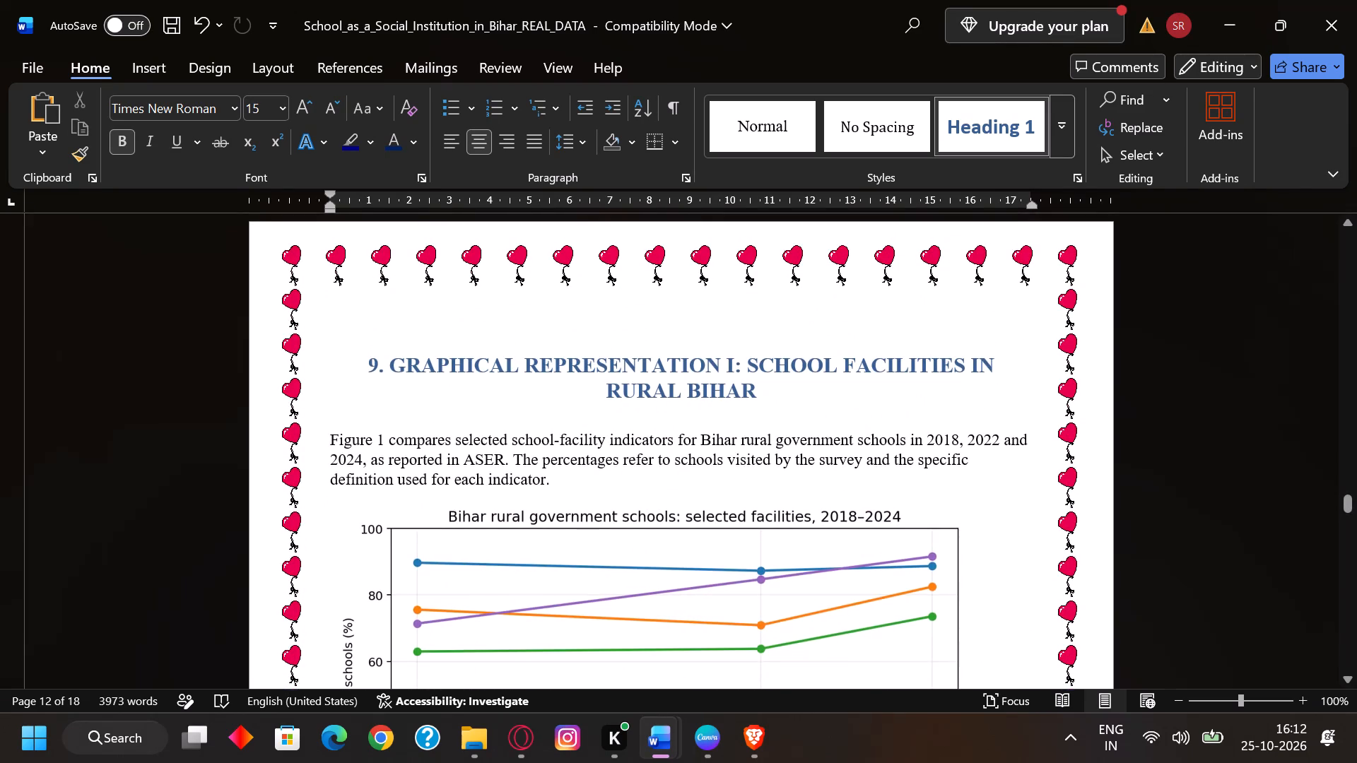
scroll(640, 450, "up", 1)
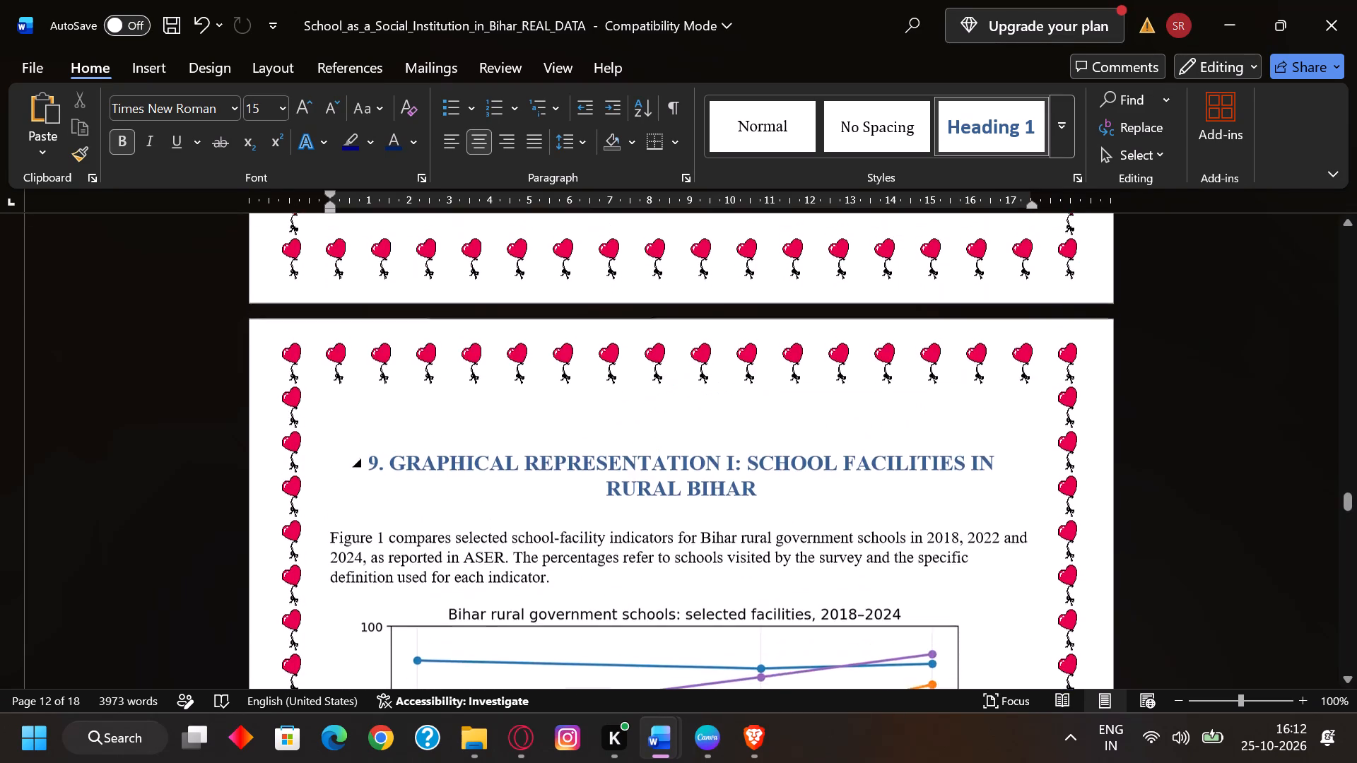
scroll(640, 450, "down", 2)
Examine section 8 on government initiatives, checking the spacing of its main heading, subheadings and bullet lists.
scroll(640, 450, "up", 10)
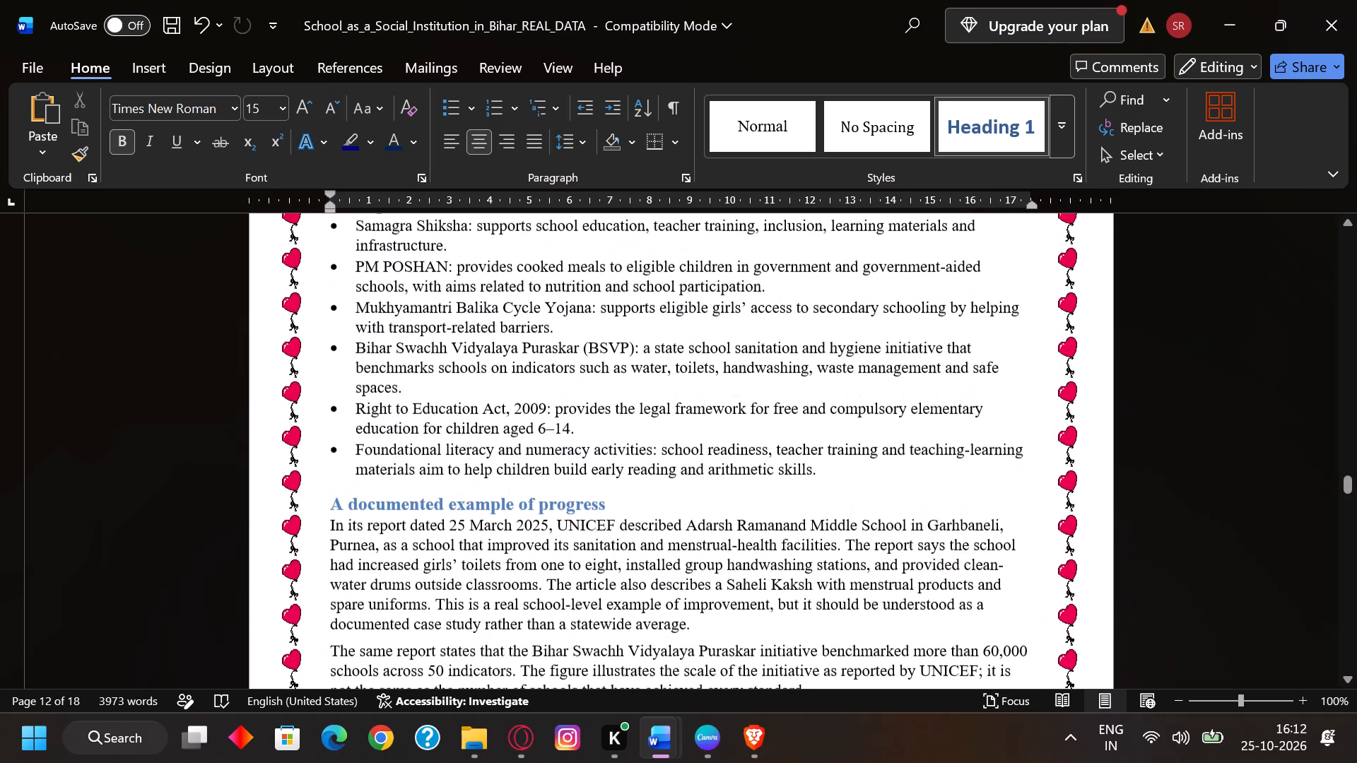
scroll(640, 450, "down", 2)
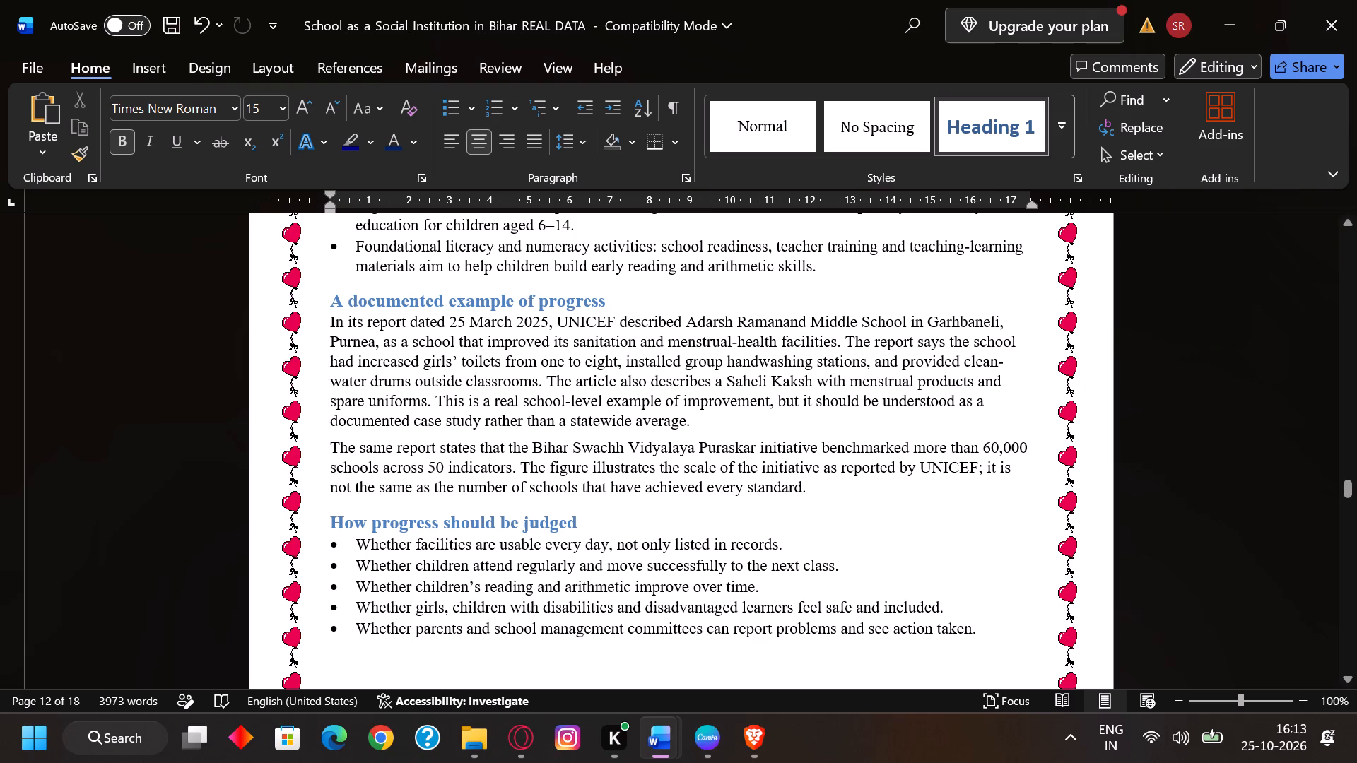
left_click(869, 560)
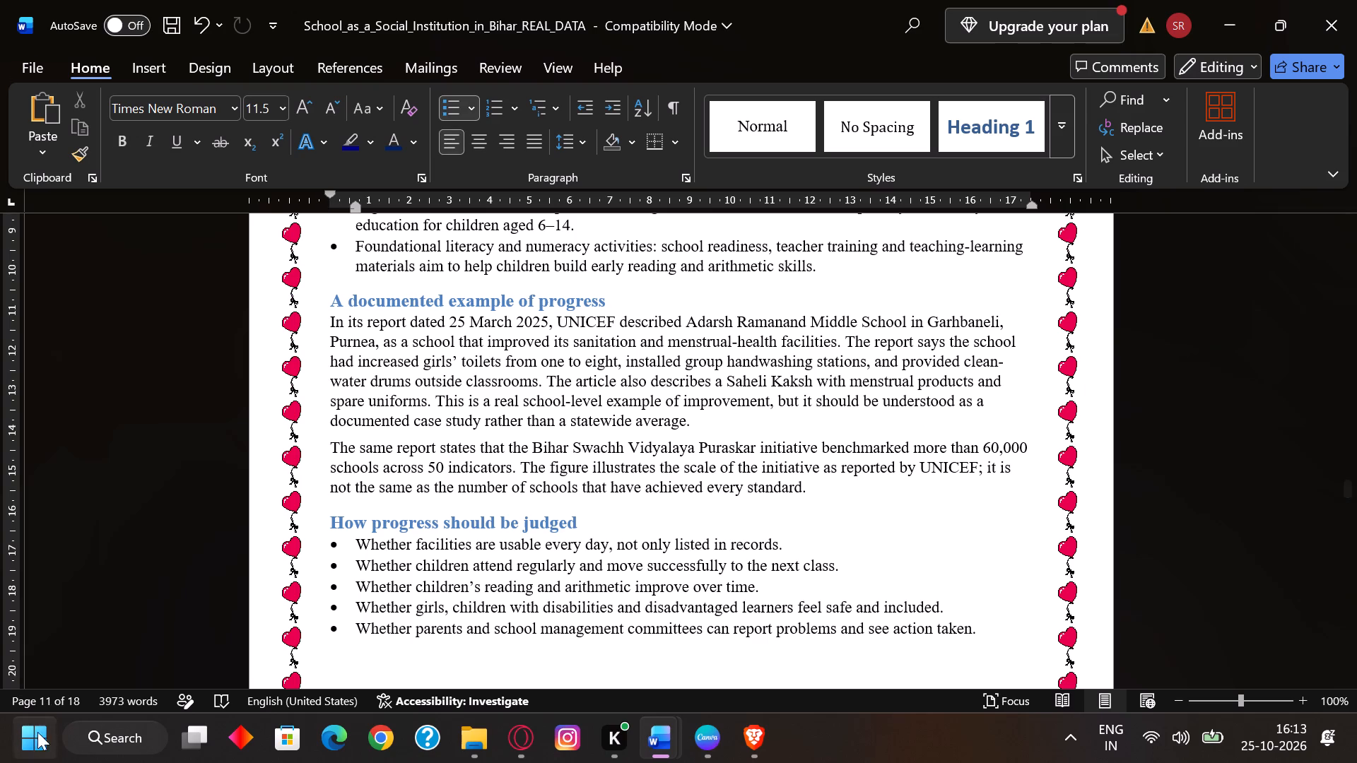
scroll(899, 367, "down", 4)
scroll(899, 367, "up", 5)
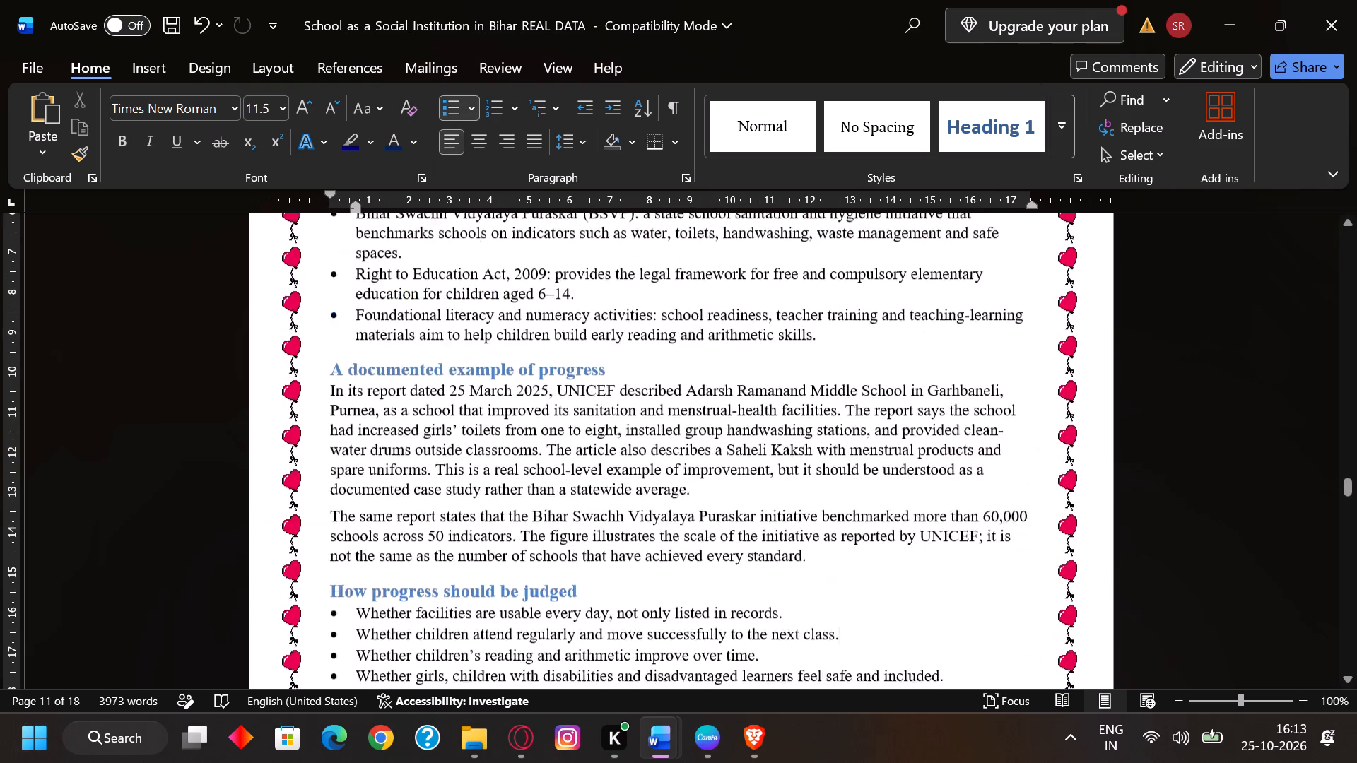
scroll(899, 367, "up", 5)
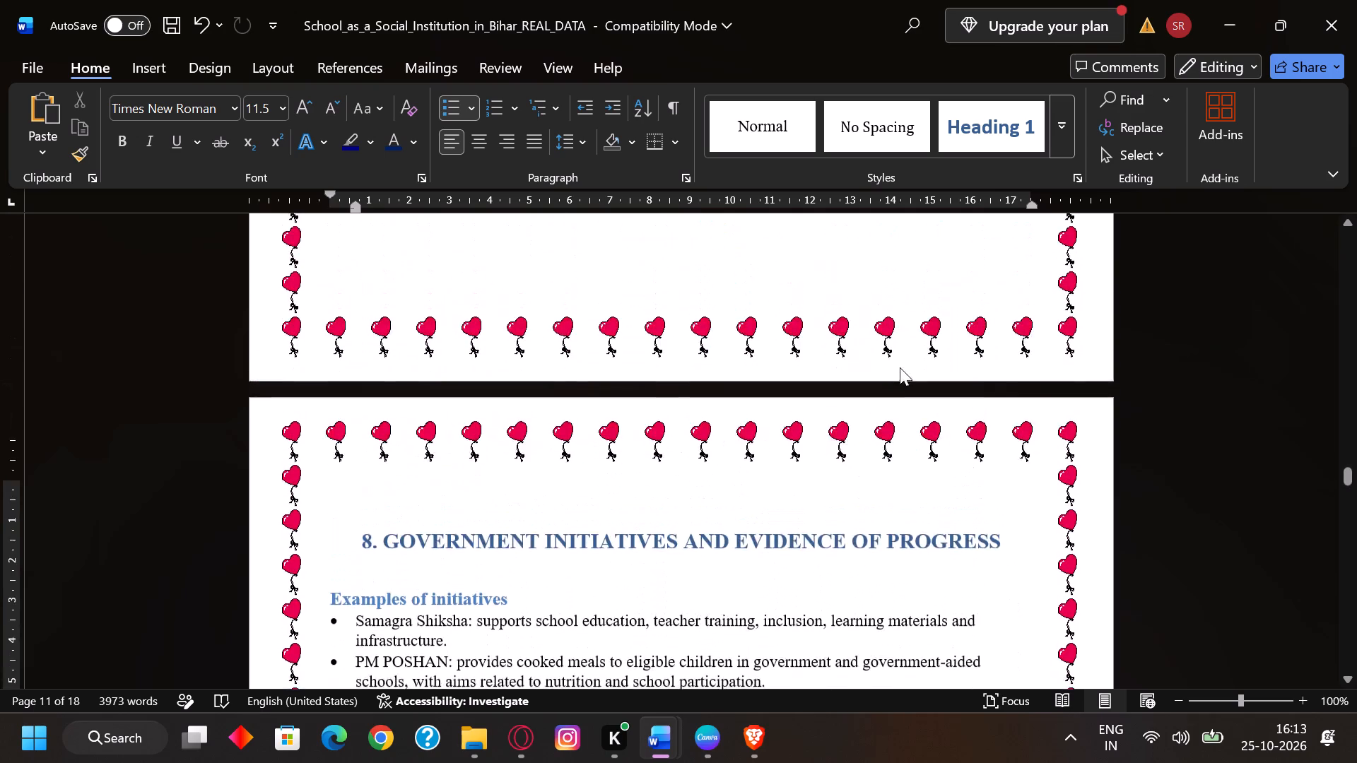
scroll(900, 367, "down", 4)
scroll(900, 367, "up", 2)
scroll(900, 367, "down", 1)
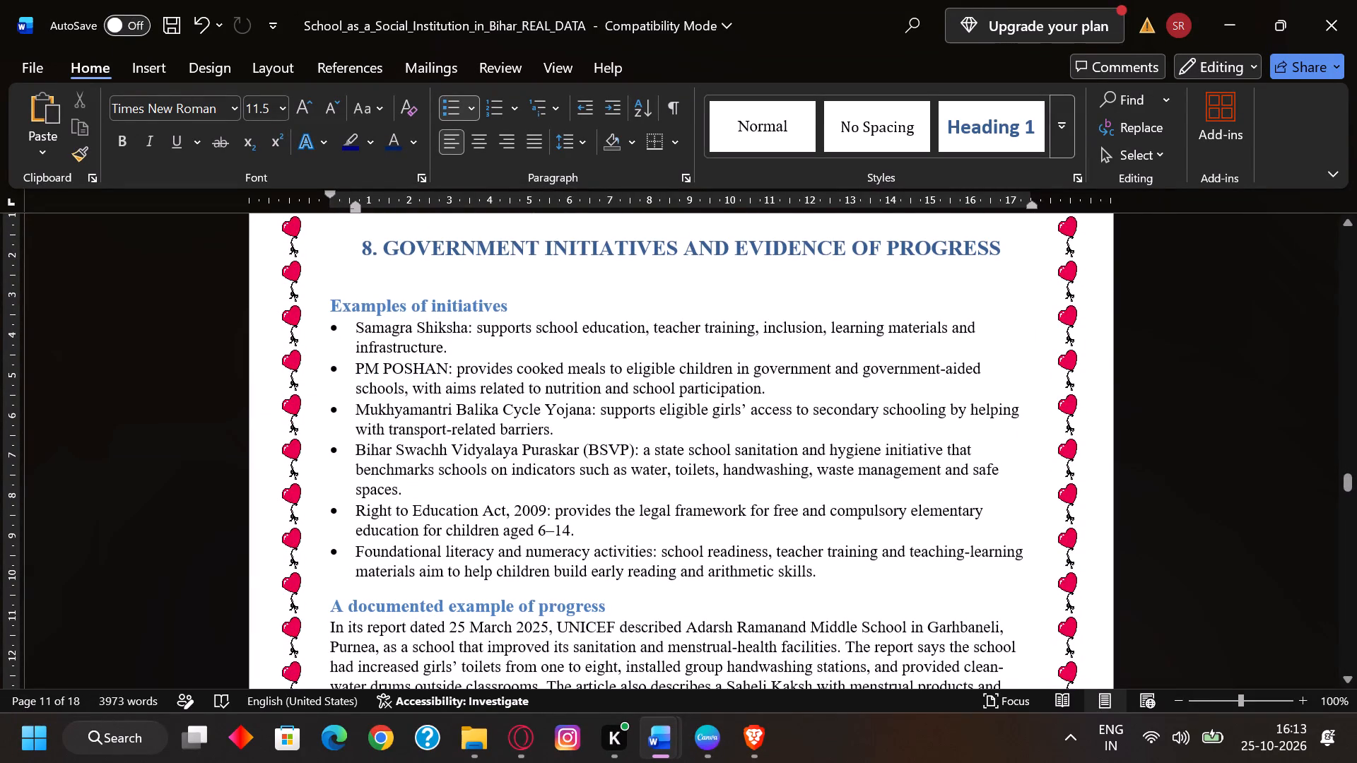
Examine section 7 on major challenges, checking the heading spacing, the numbered list and the closing paragraph.
scroll(804, 427, "up", 8)
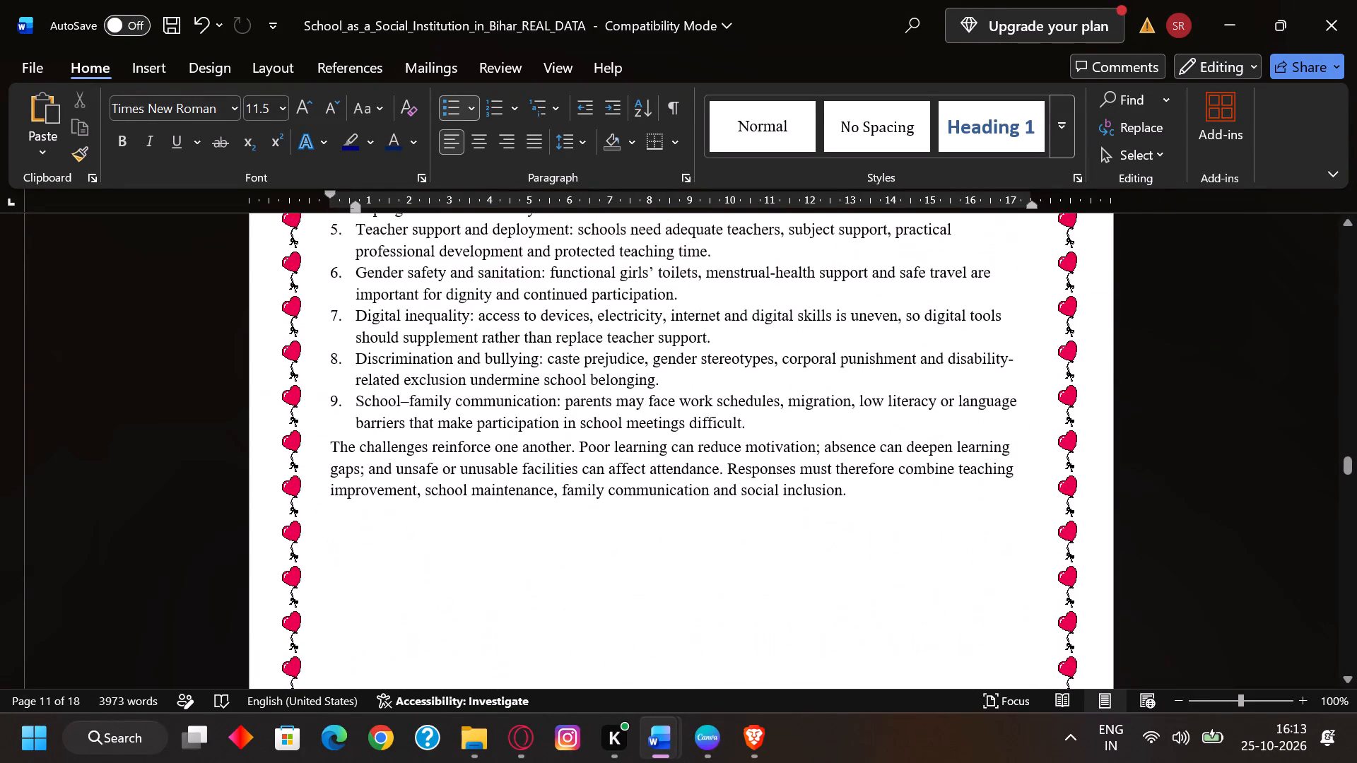
scroll(810, 403, "up", 4)
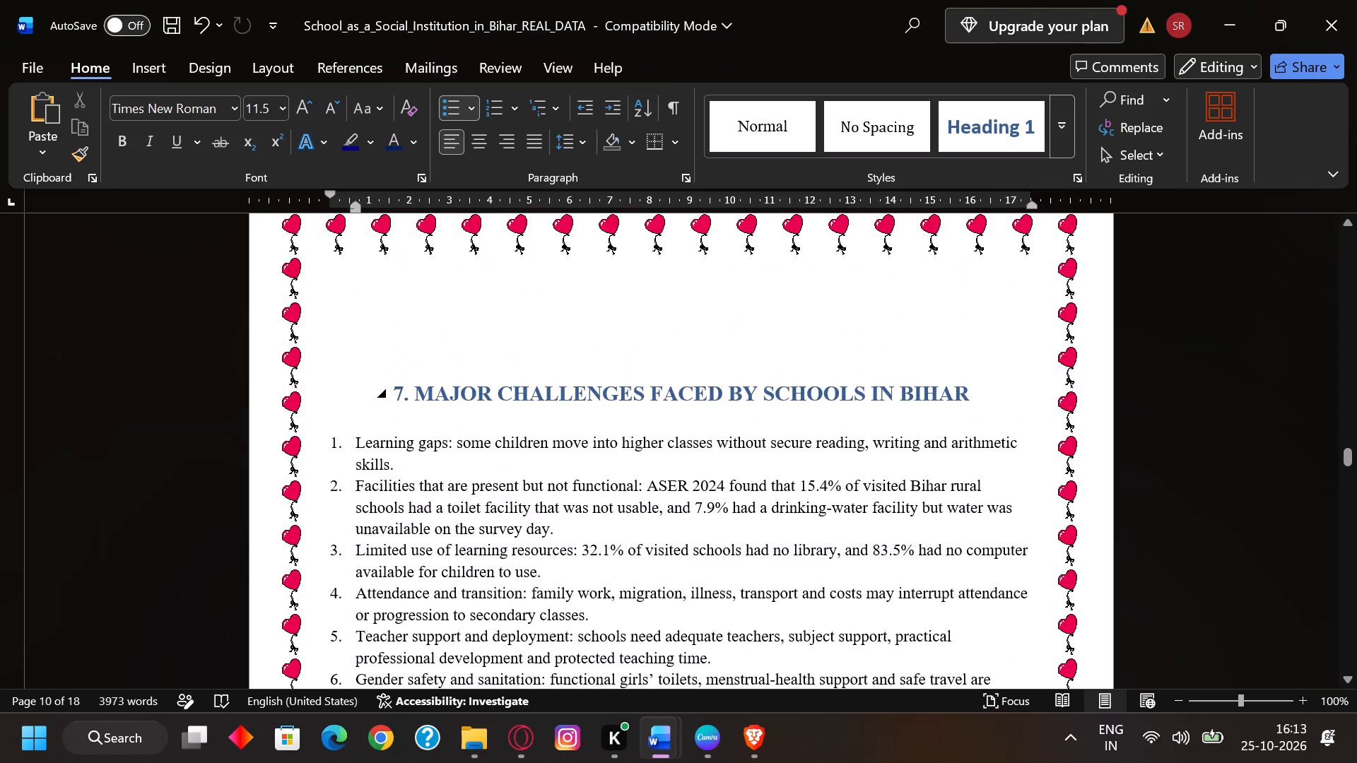
scroll(810, 403, "up", 1)
scroll(810, 403, "down", 6)
scroll(812, 399, "up", 5)
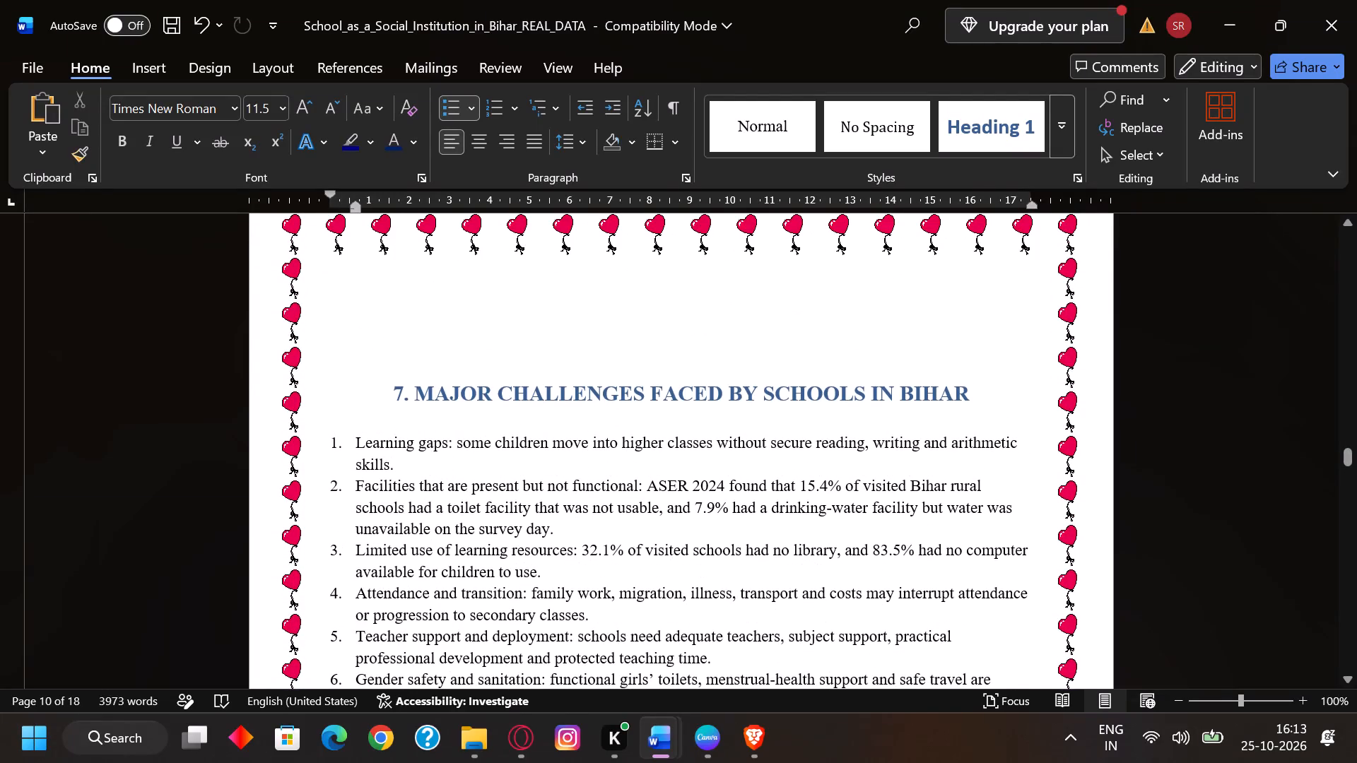
scroll(831, 461, "up", 2)
scroll(831, 456, "down", 5)
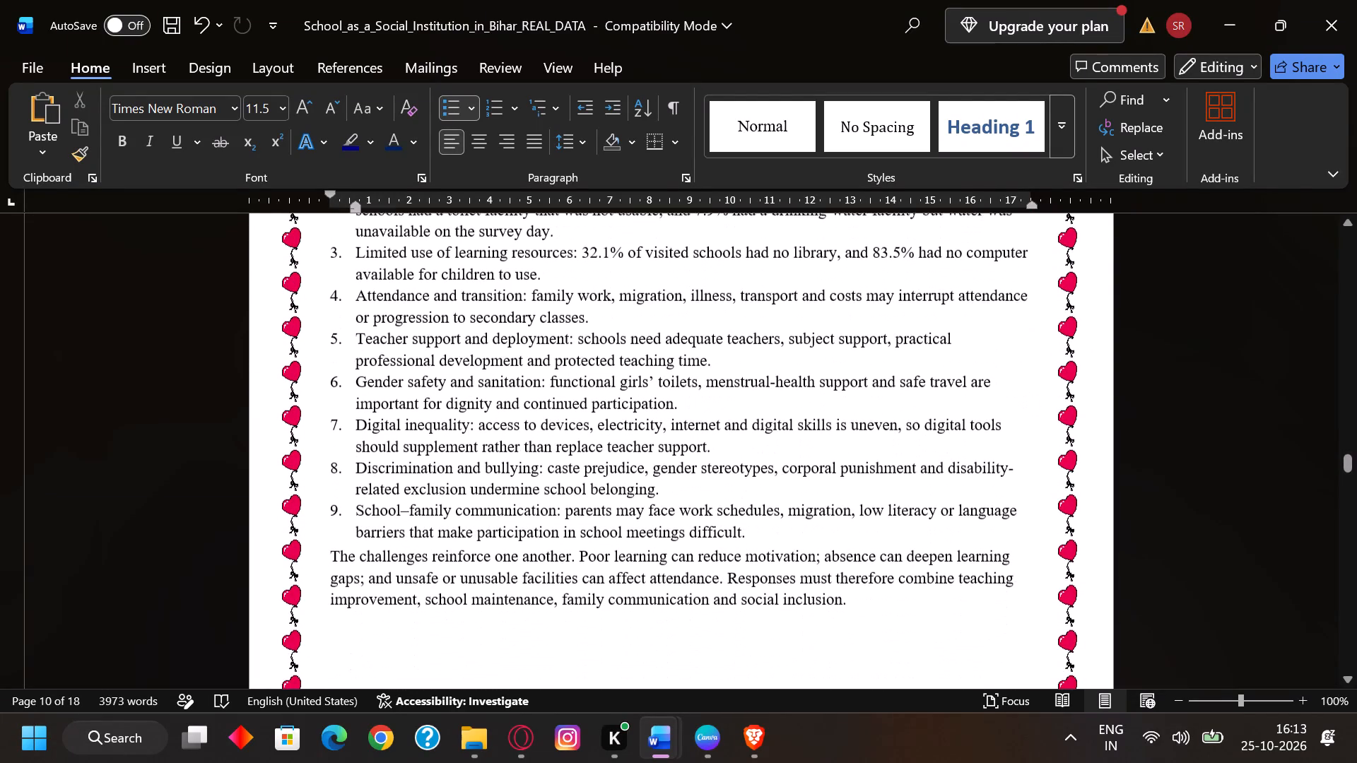
Review the layout and heading spacing from section 6 back through the introduction to the CONTEXT / CONTENTS page.
scroll(834, 444, "up", 14)
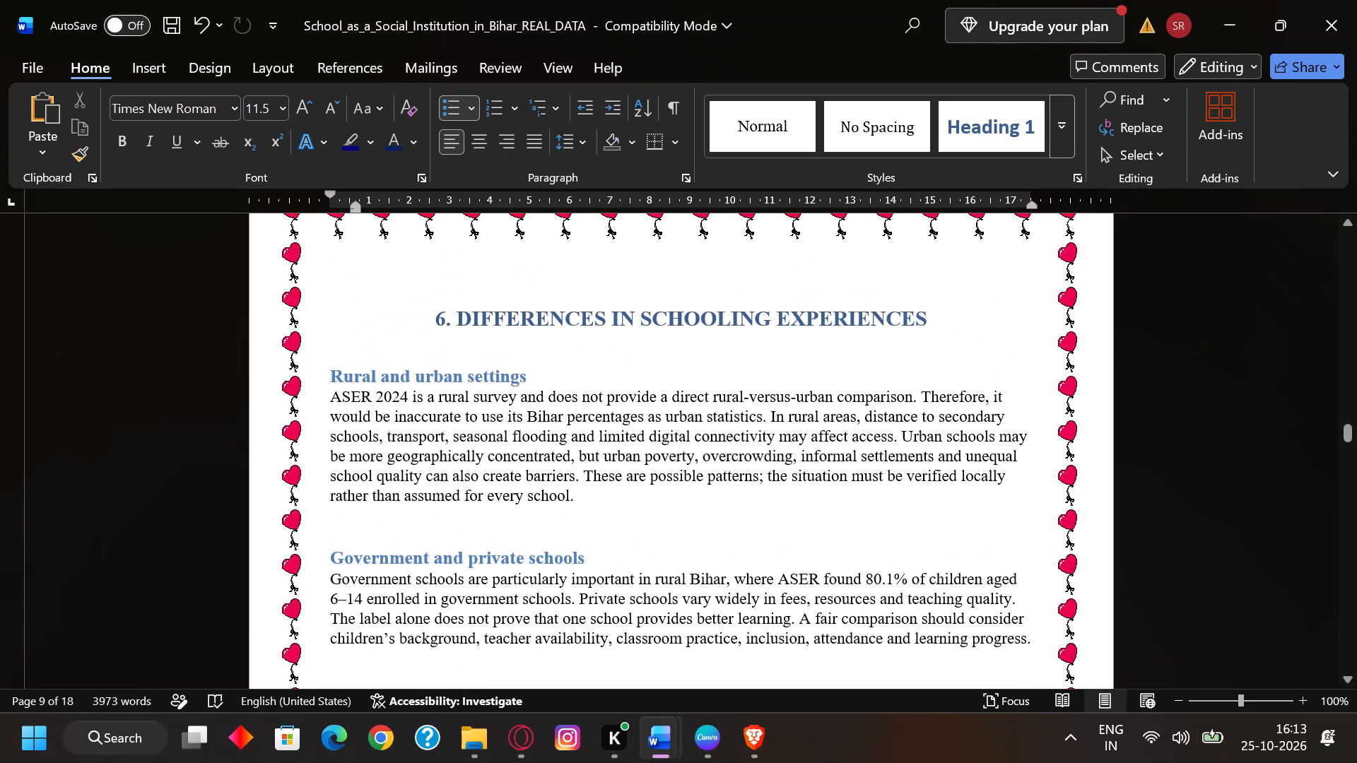
scroll(842, 424, "up", 7)
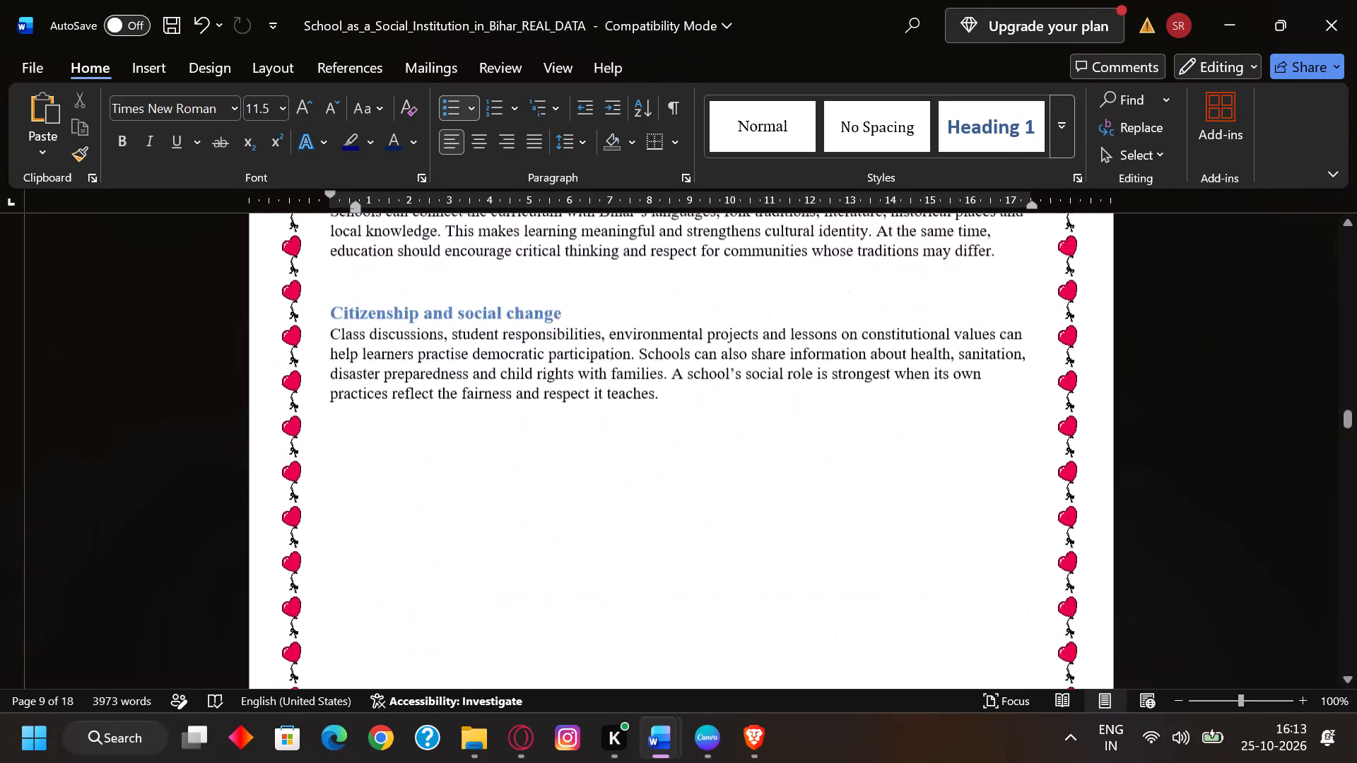
scroll(842, 424, "up", 11)
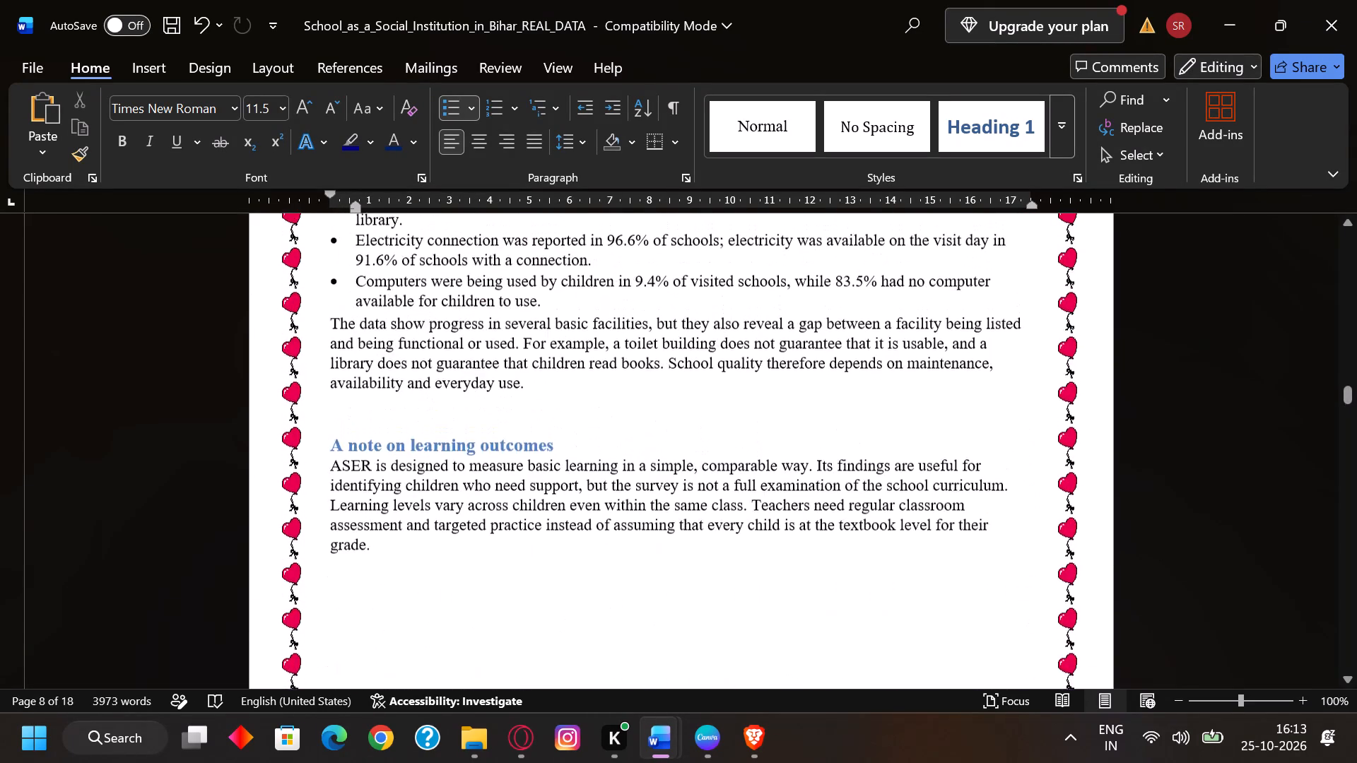
scroll(842, 422, "up", 12)
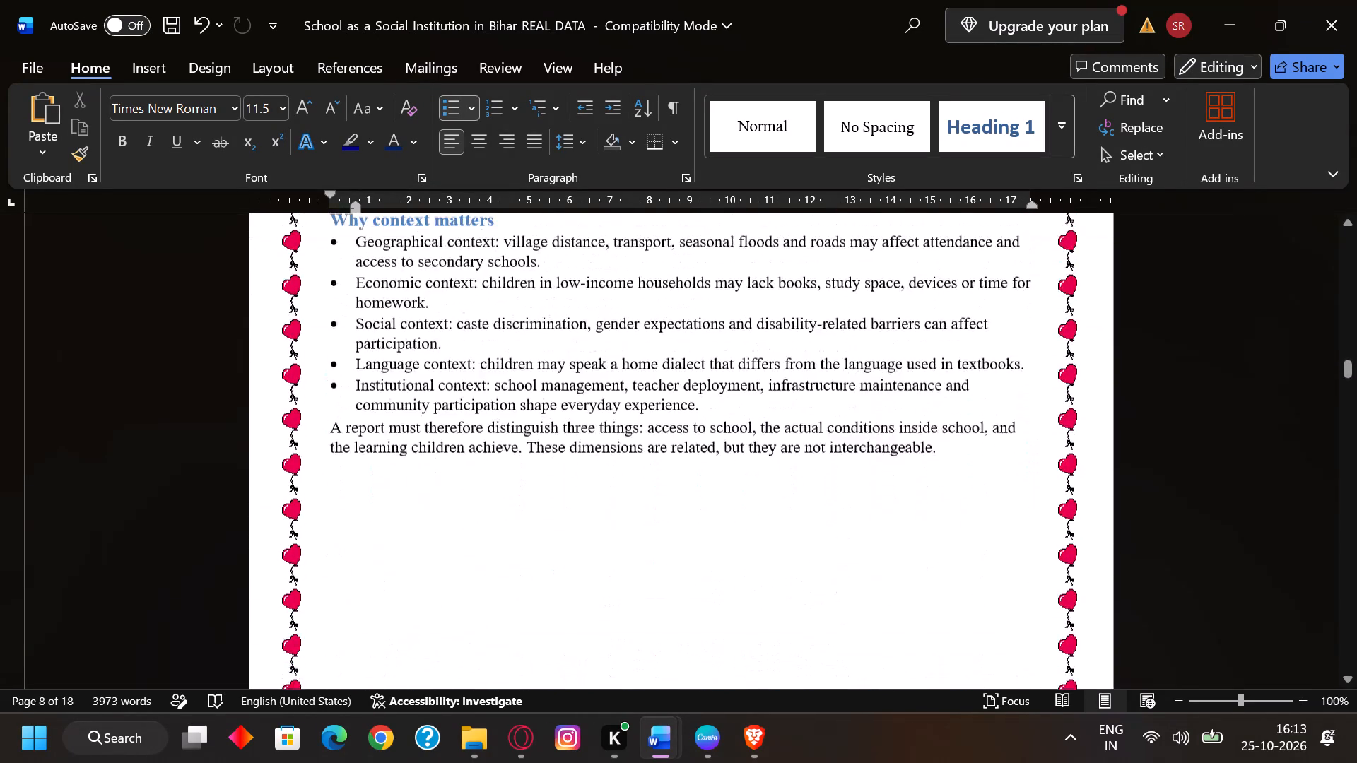
scroll(842, 422, "up", 11)
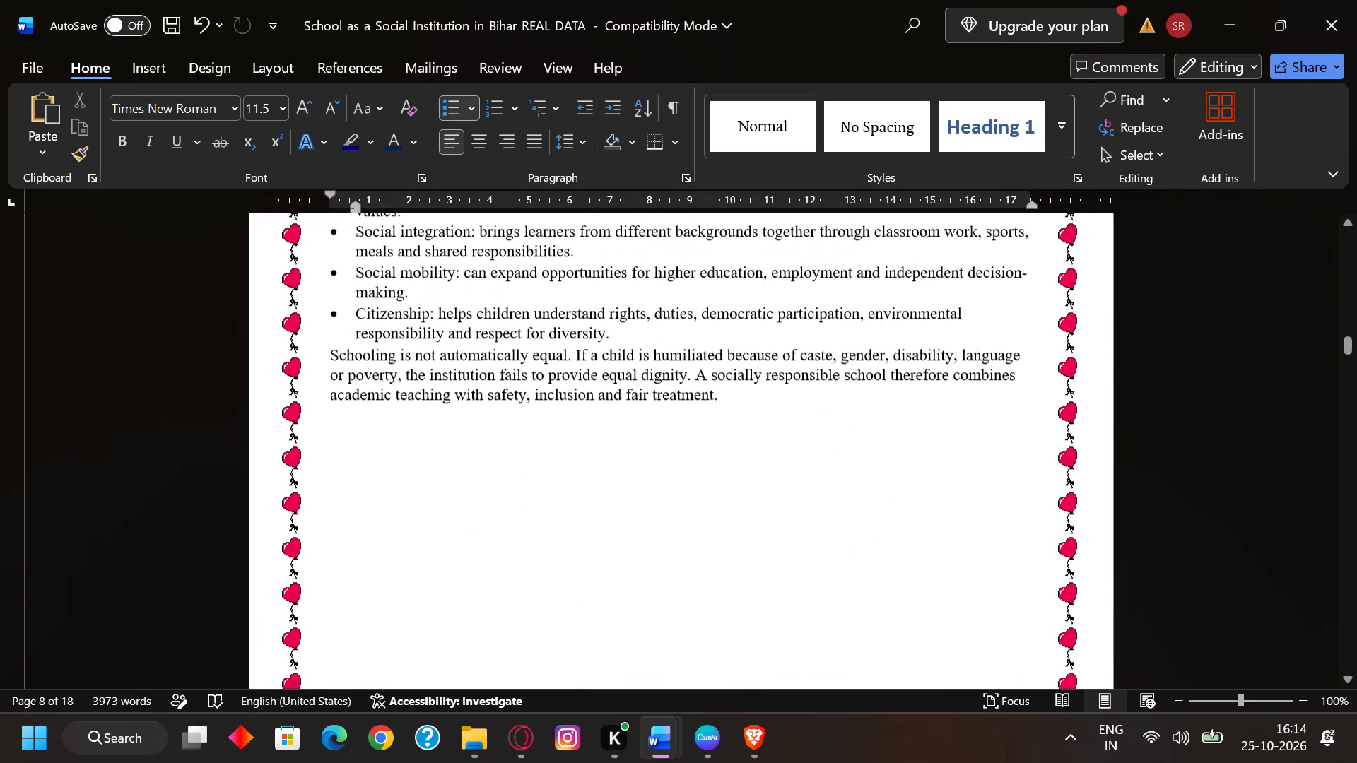
scroll(842, 420, "up", 12)
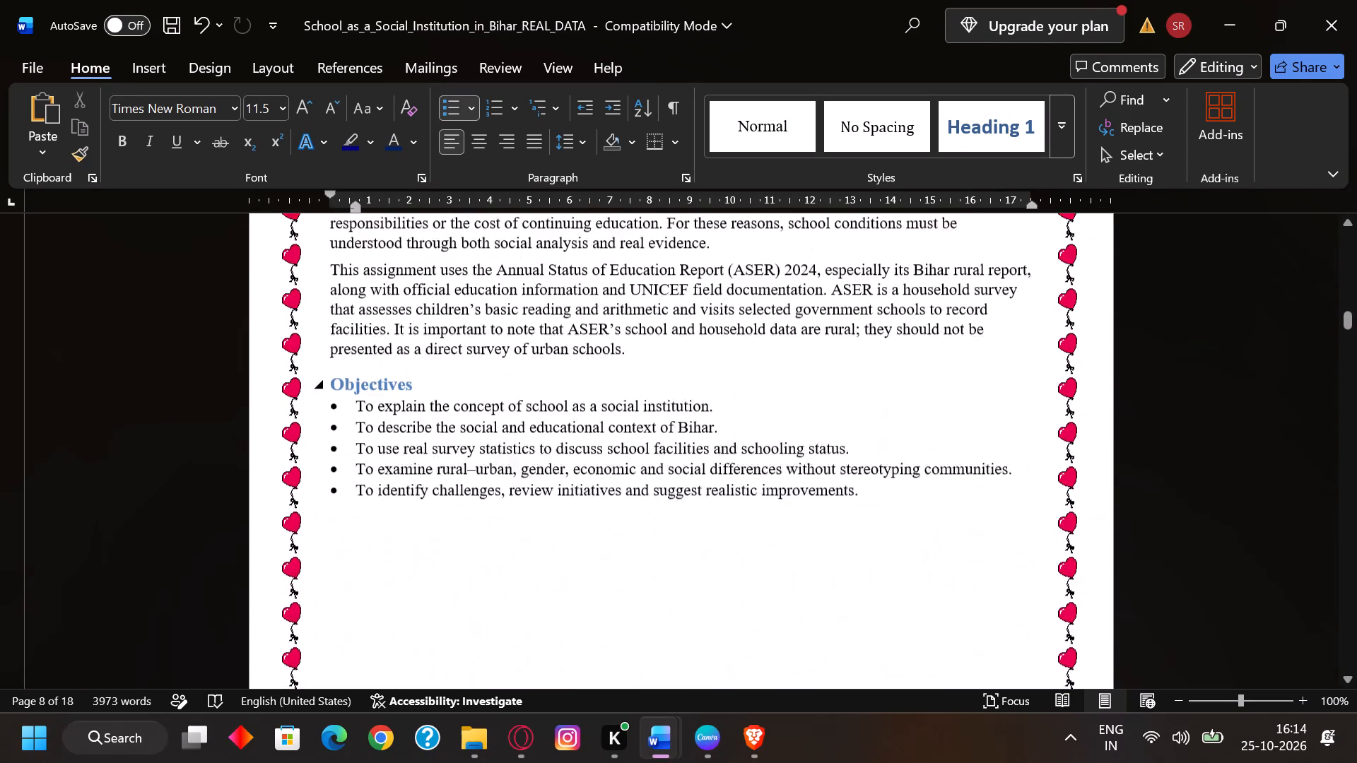
scroll(847, 410, "up", 17)
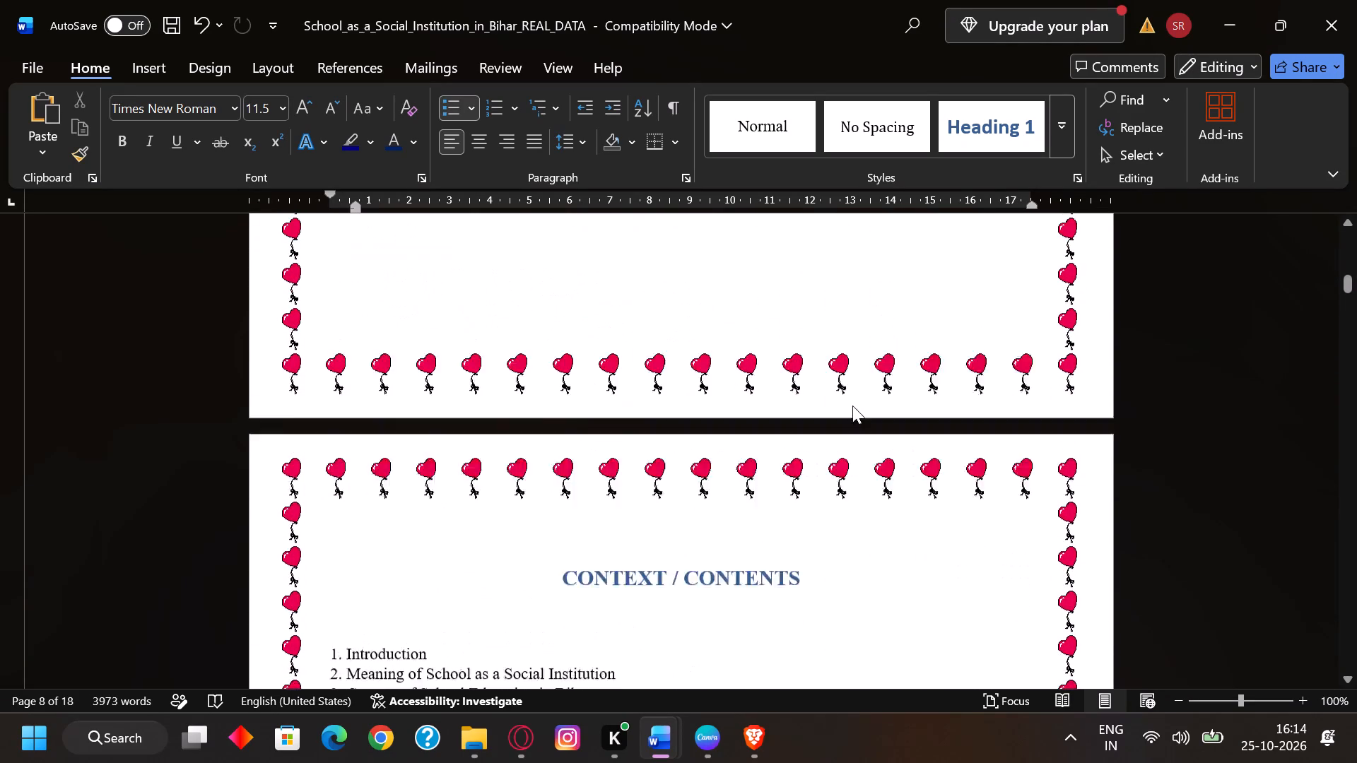
Examine the ACKNOWLEDGEMENT page, checking its heading spacing, body paragraphs and the Prepared By lines.
scroll(852, 406, "up", 10)
scroll(852, 406, "down", 4)
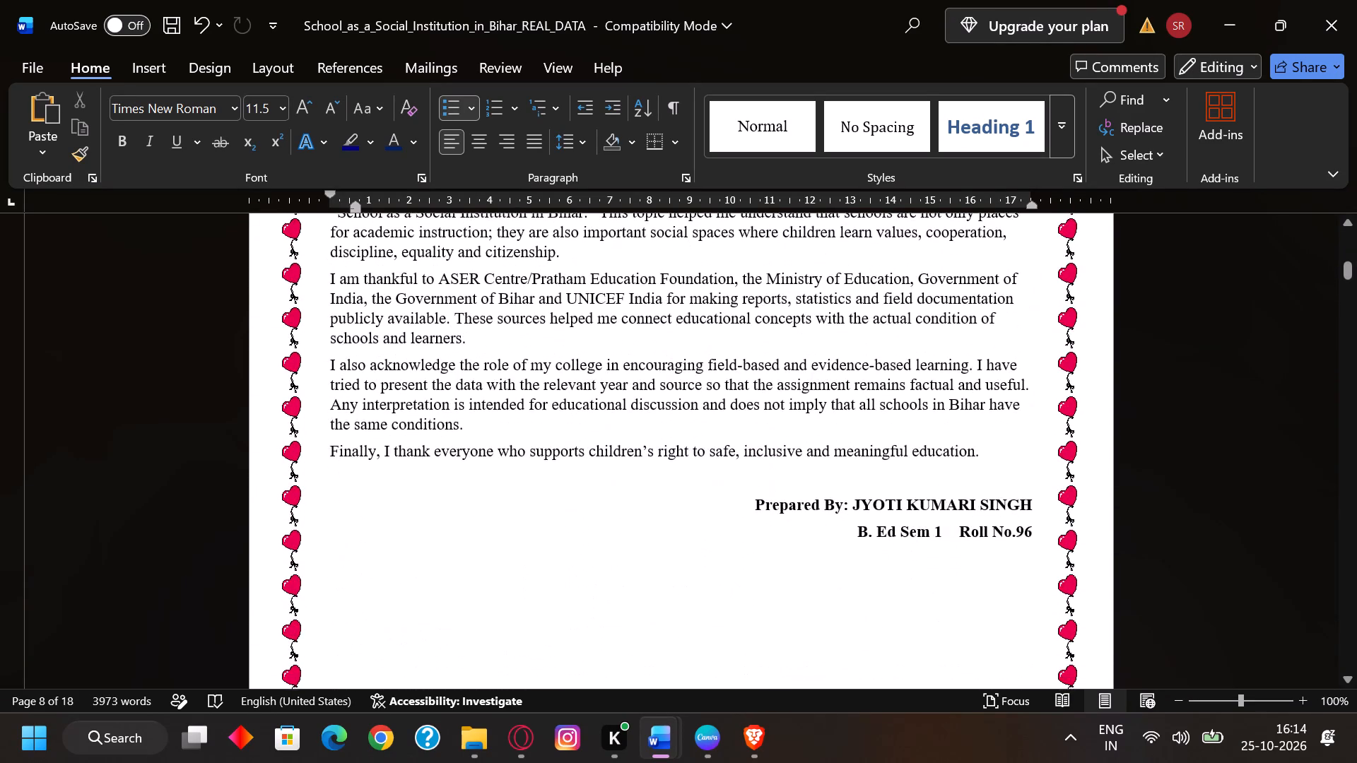
scroll(853, 406, "up", 4)
scroll(853, 406, "down", 4)
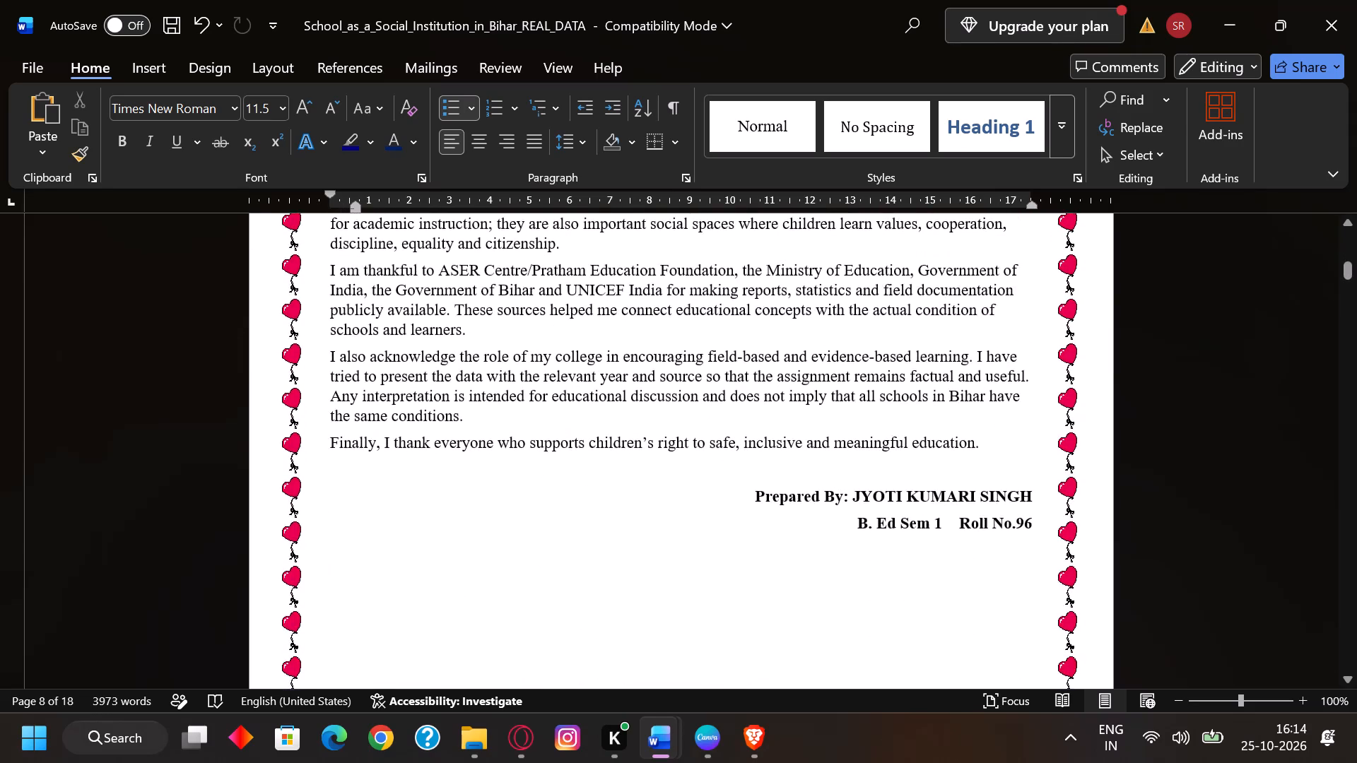
scroll(854, 406, "up", 2)
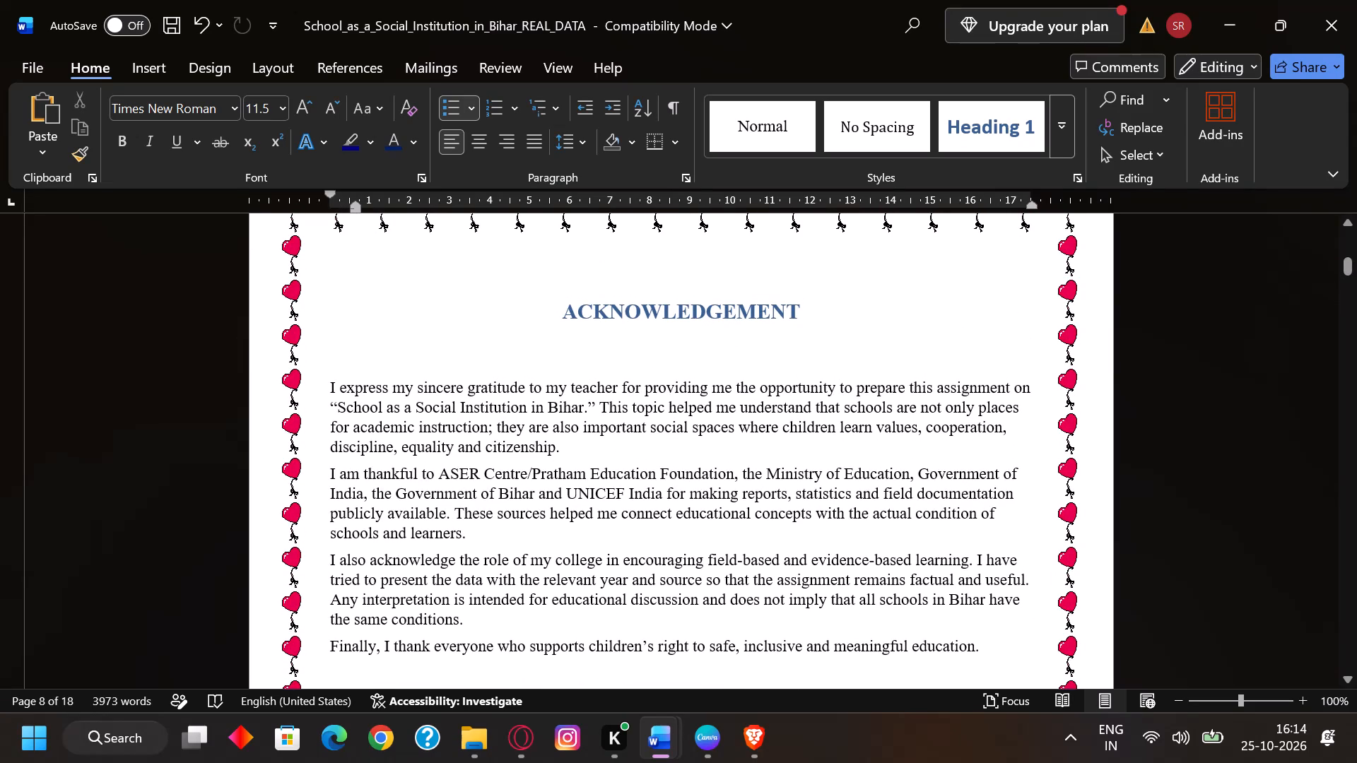
scroll(844, 382, "down", 1)
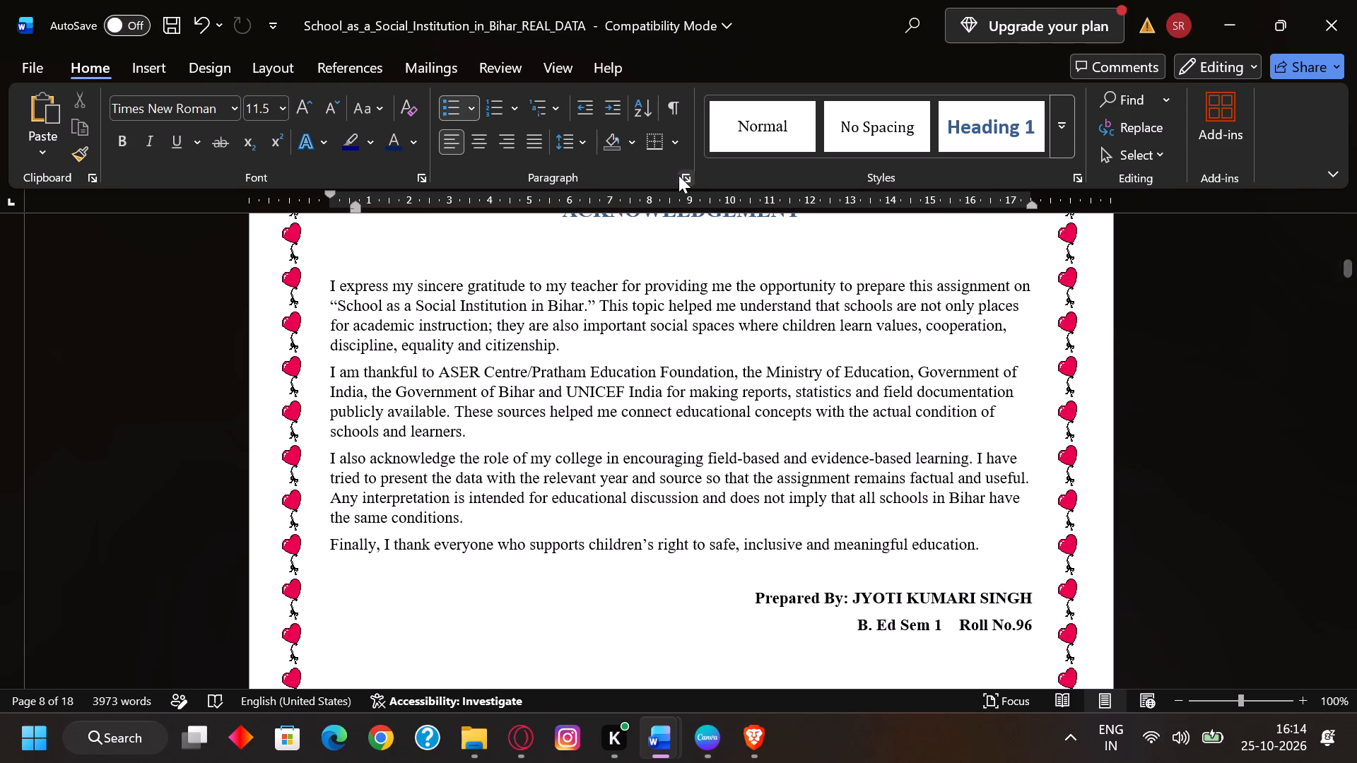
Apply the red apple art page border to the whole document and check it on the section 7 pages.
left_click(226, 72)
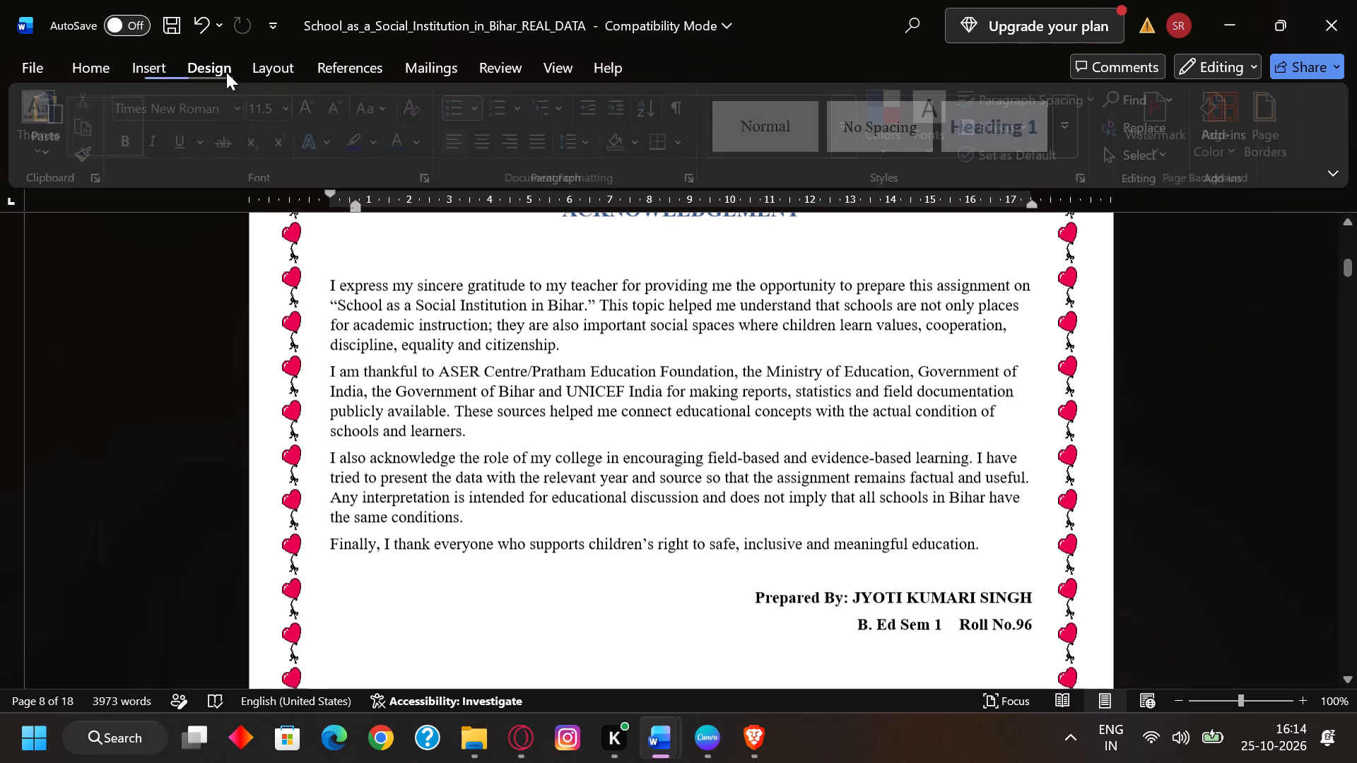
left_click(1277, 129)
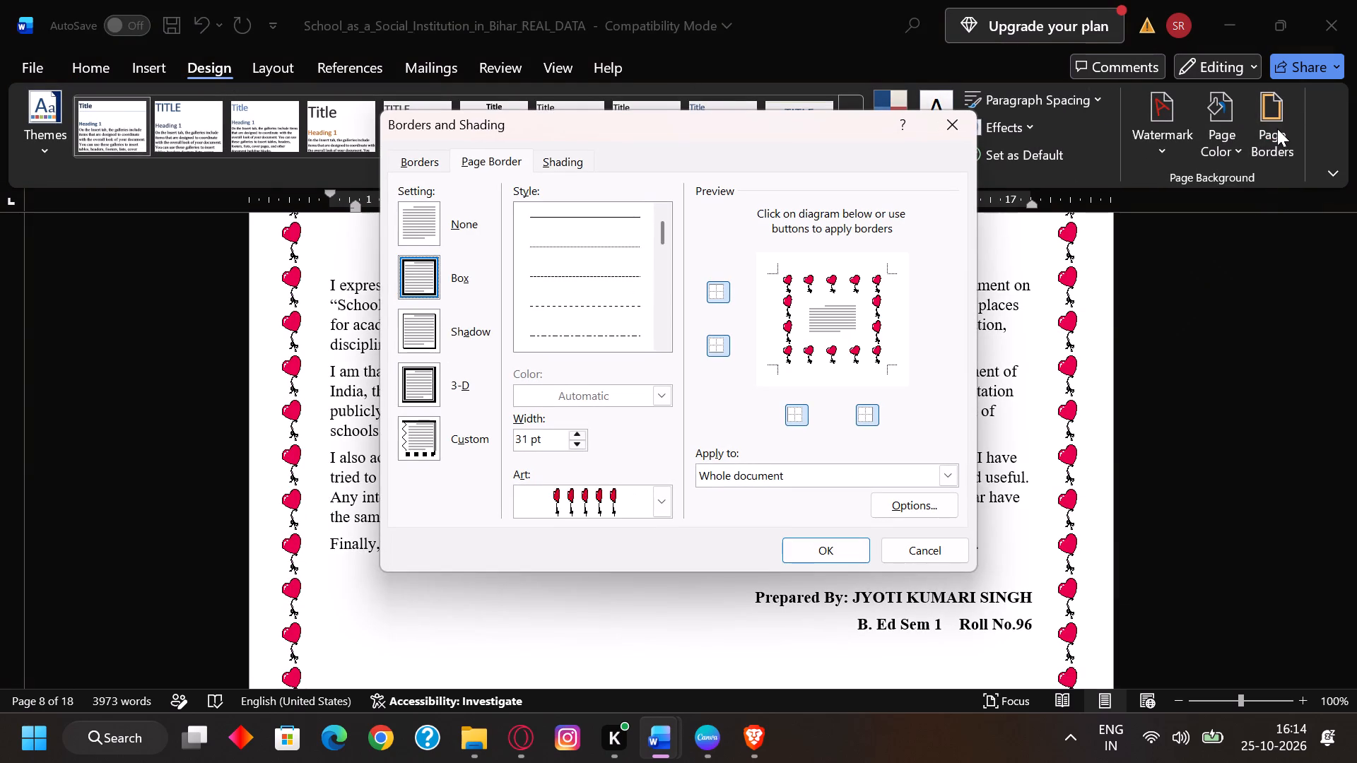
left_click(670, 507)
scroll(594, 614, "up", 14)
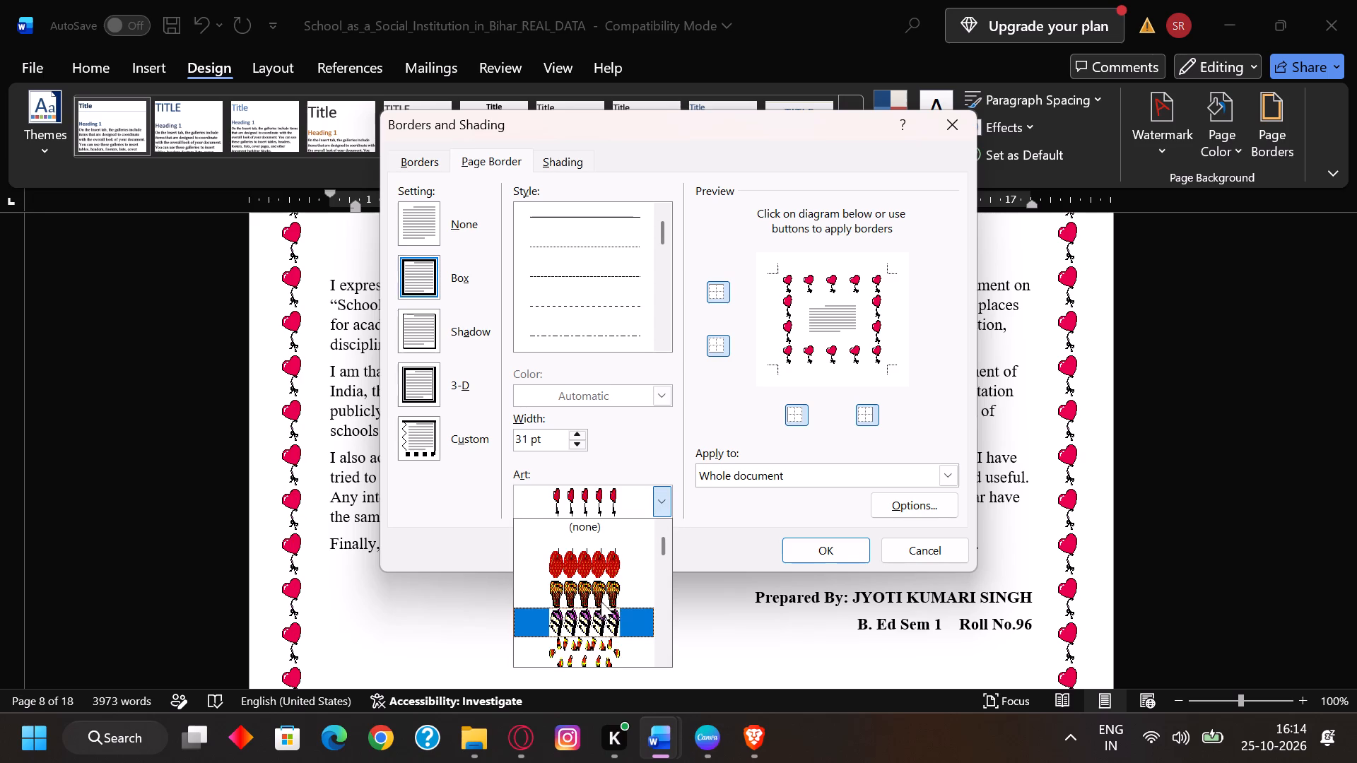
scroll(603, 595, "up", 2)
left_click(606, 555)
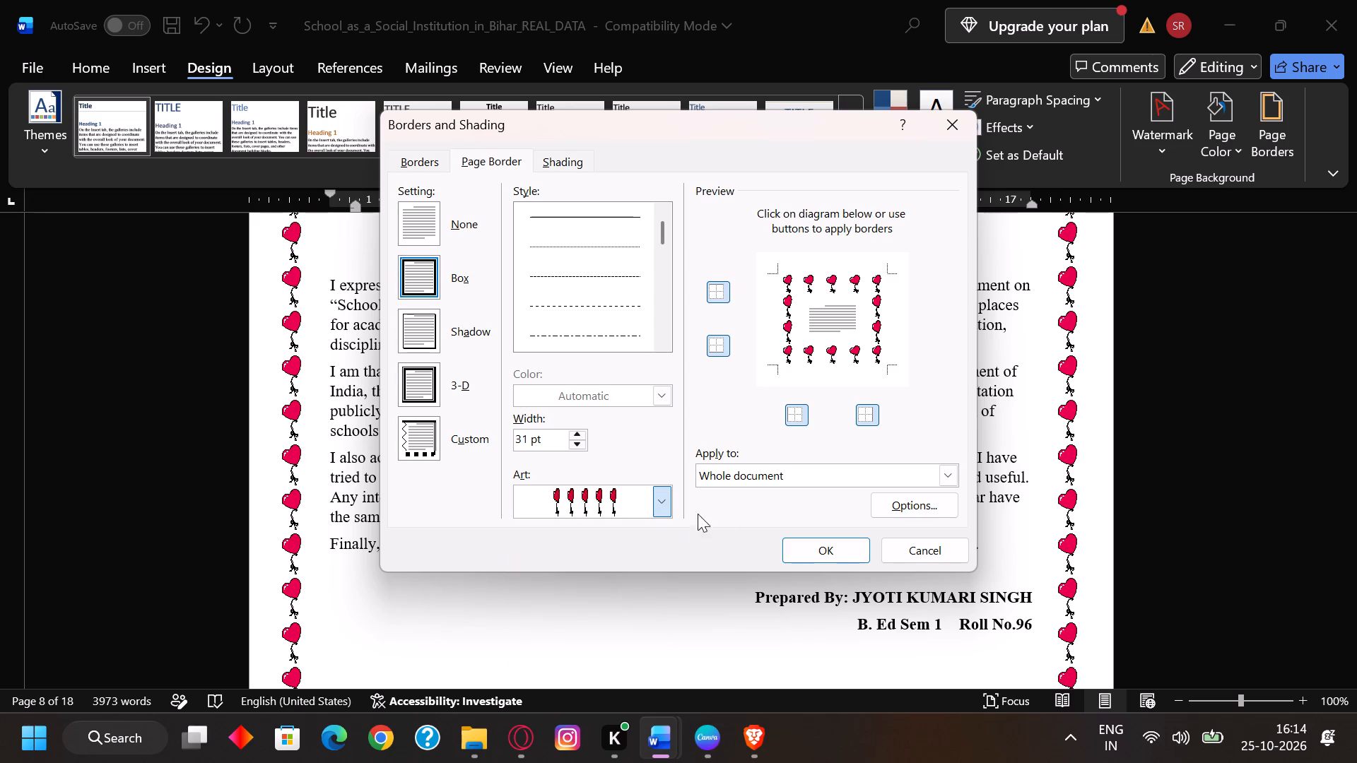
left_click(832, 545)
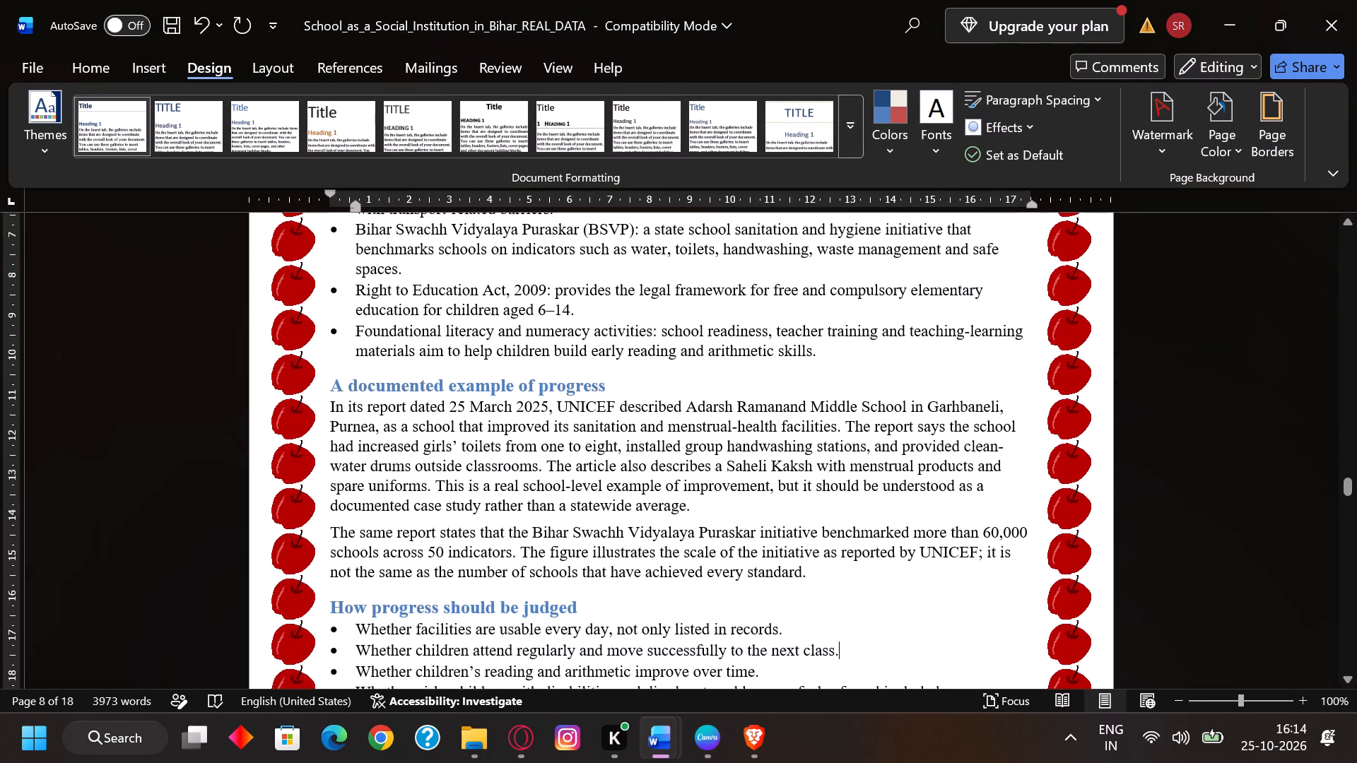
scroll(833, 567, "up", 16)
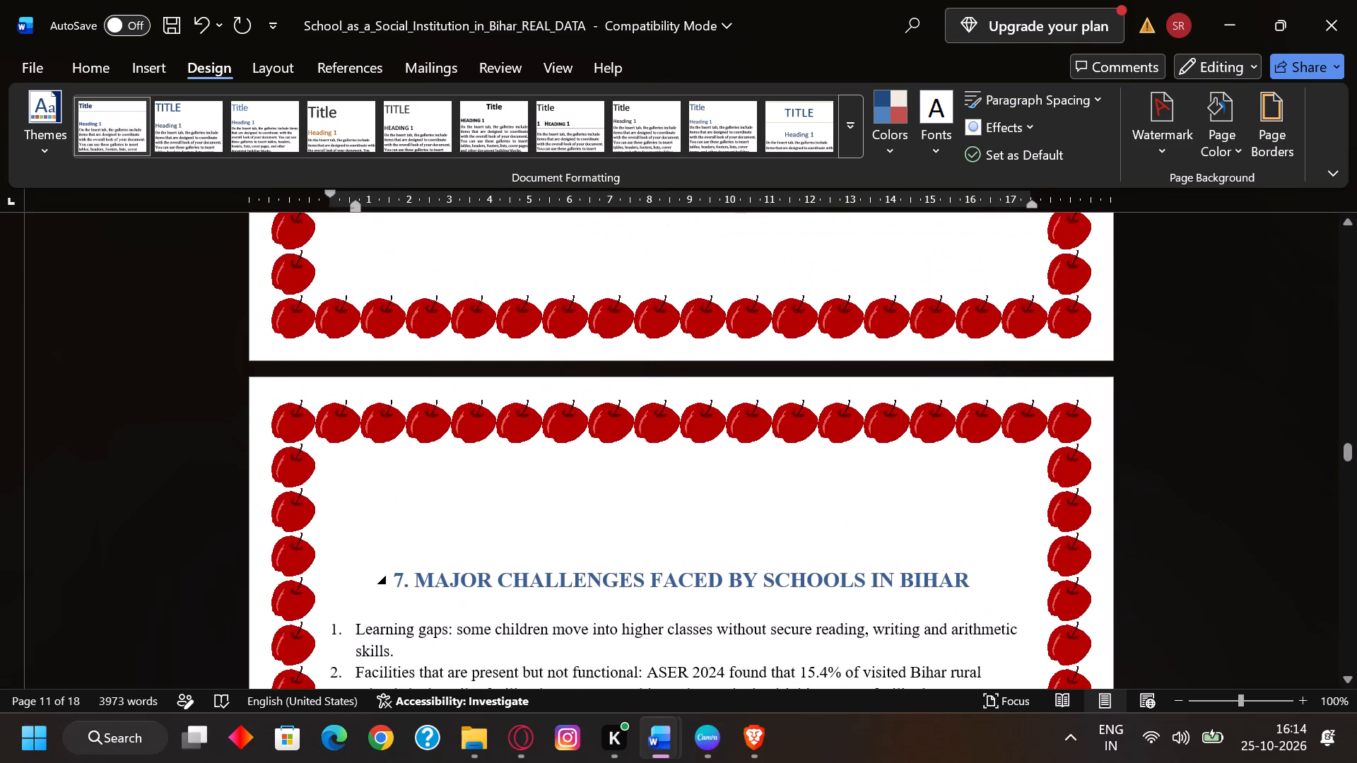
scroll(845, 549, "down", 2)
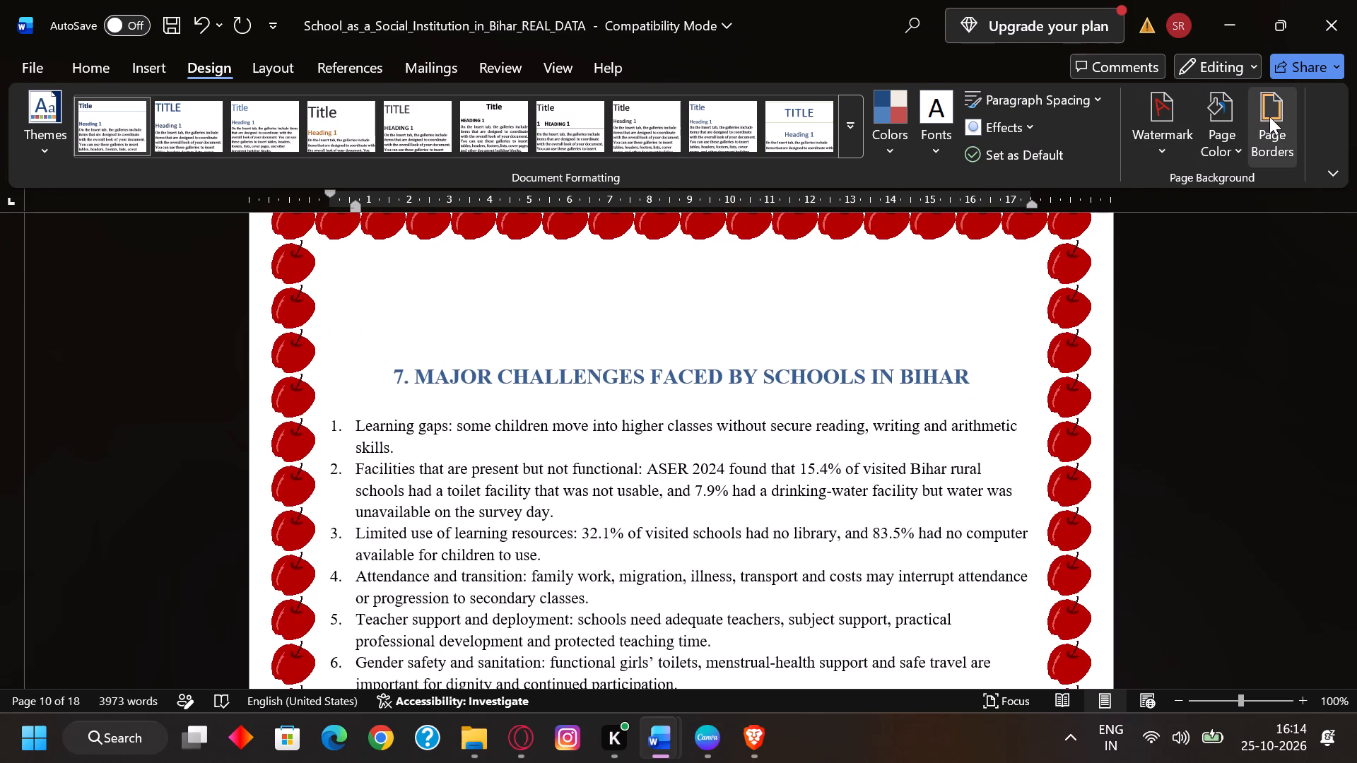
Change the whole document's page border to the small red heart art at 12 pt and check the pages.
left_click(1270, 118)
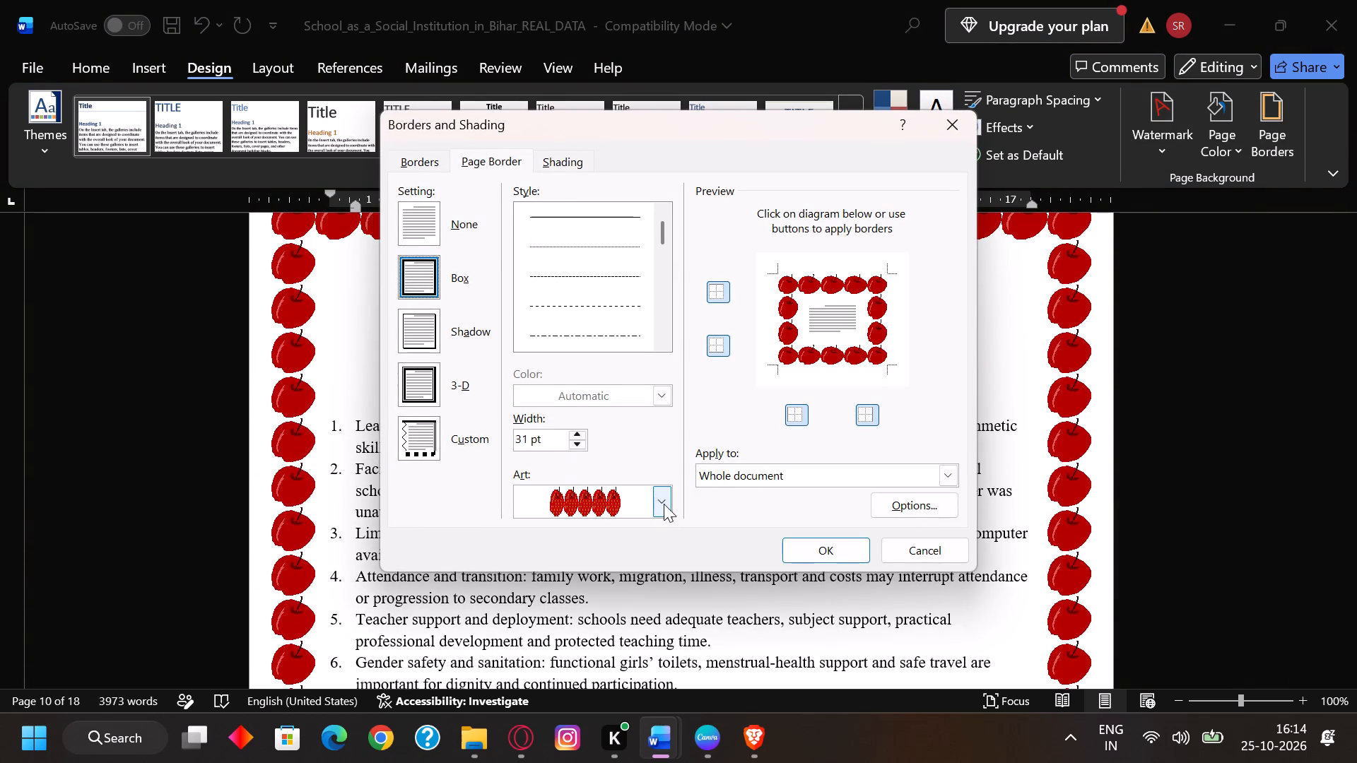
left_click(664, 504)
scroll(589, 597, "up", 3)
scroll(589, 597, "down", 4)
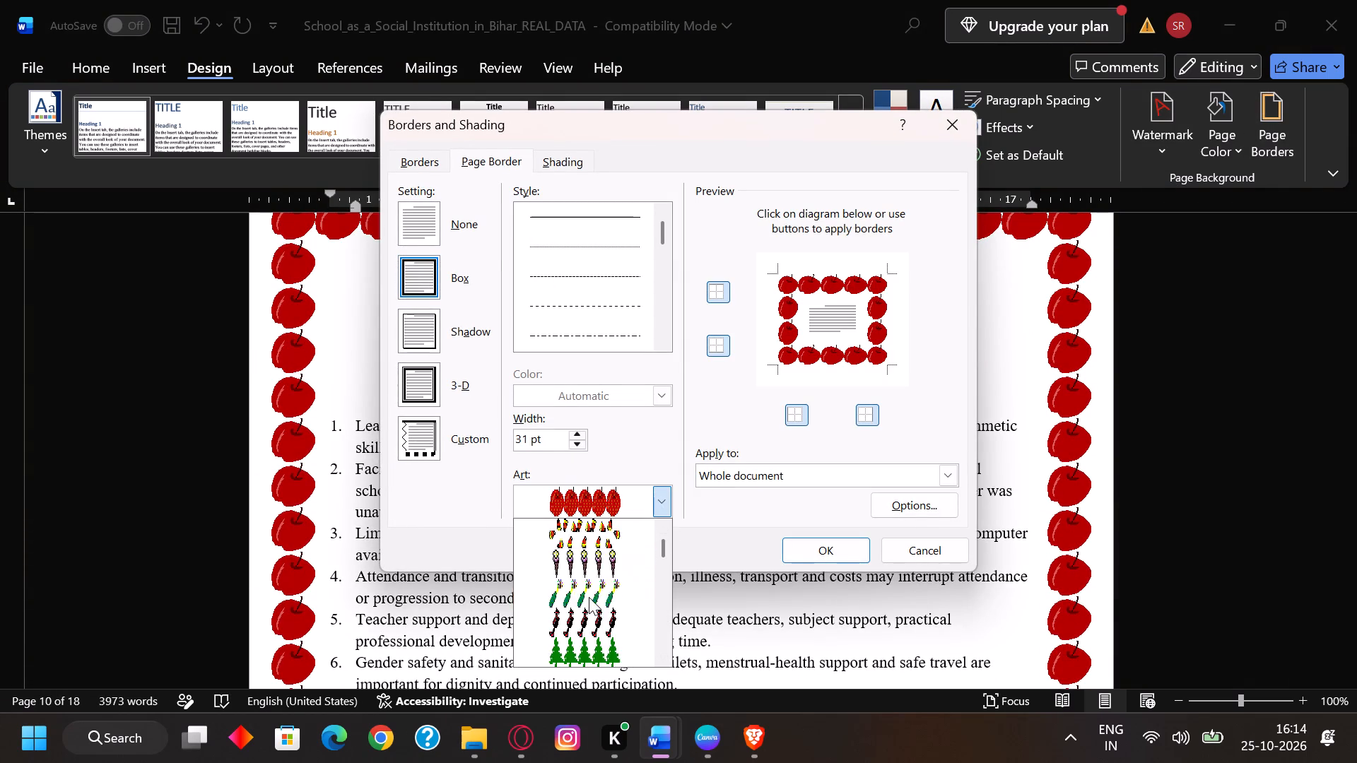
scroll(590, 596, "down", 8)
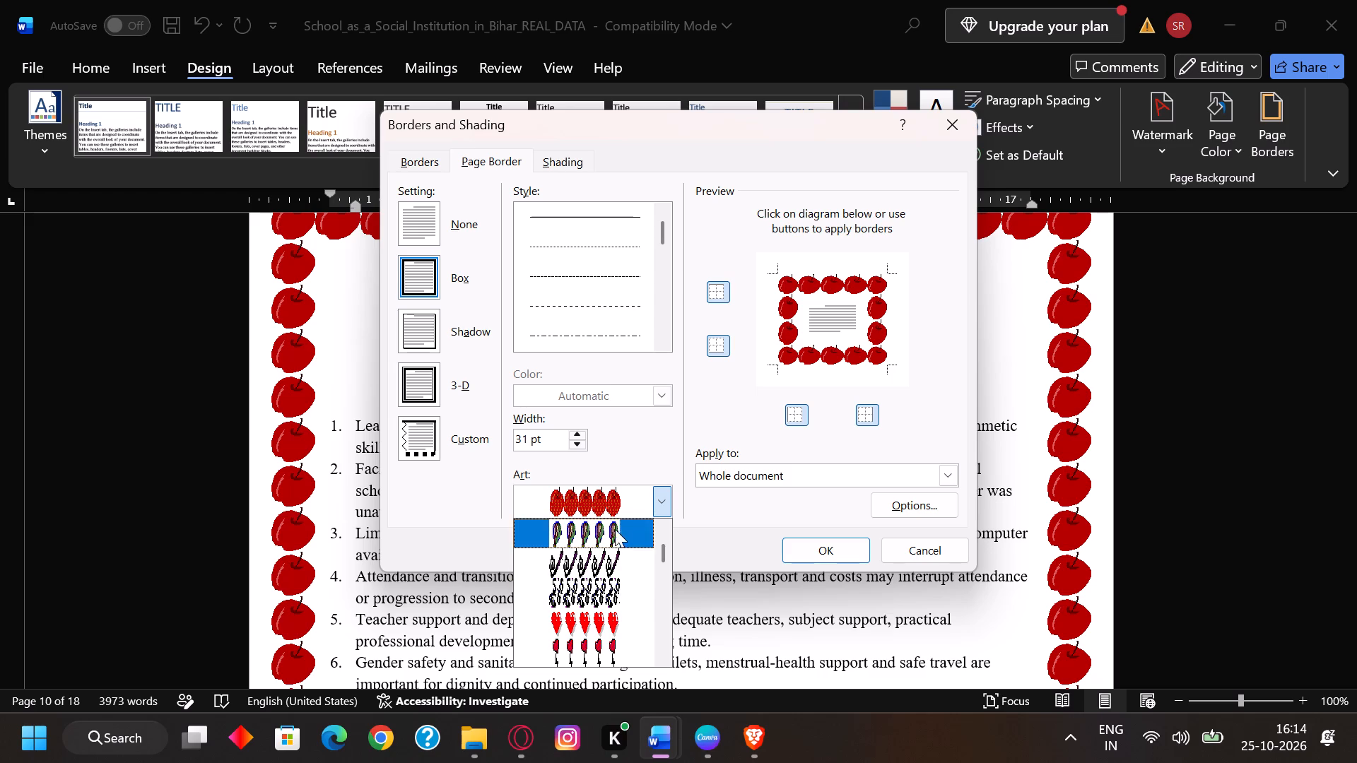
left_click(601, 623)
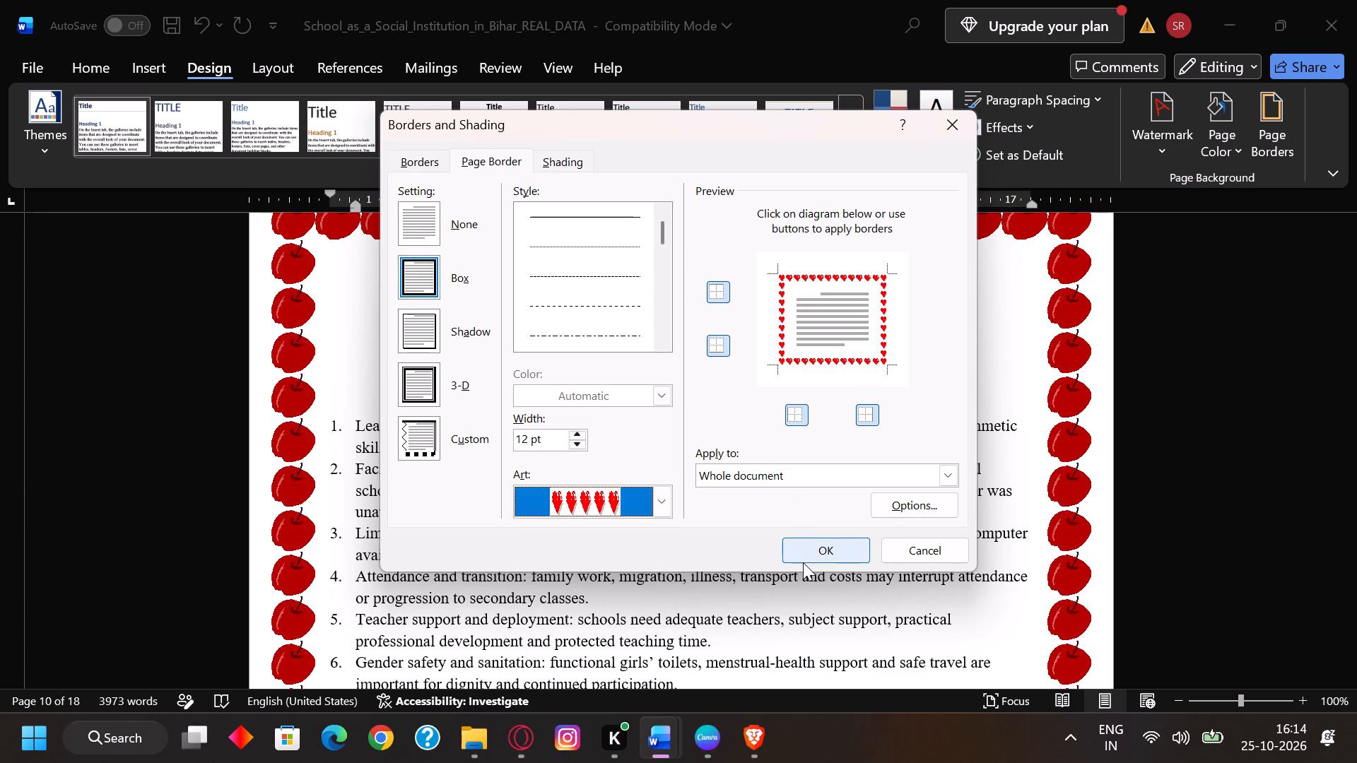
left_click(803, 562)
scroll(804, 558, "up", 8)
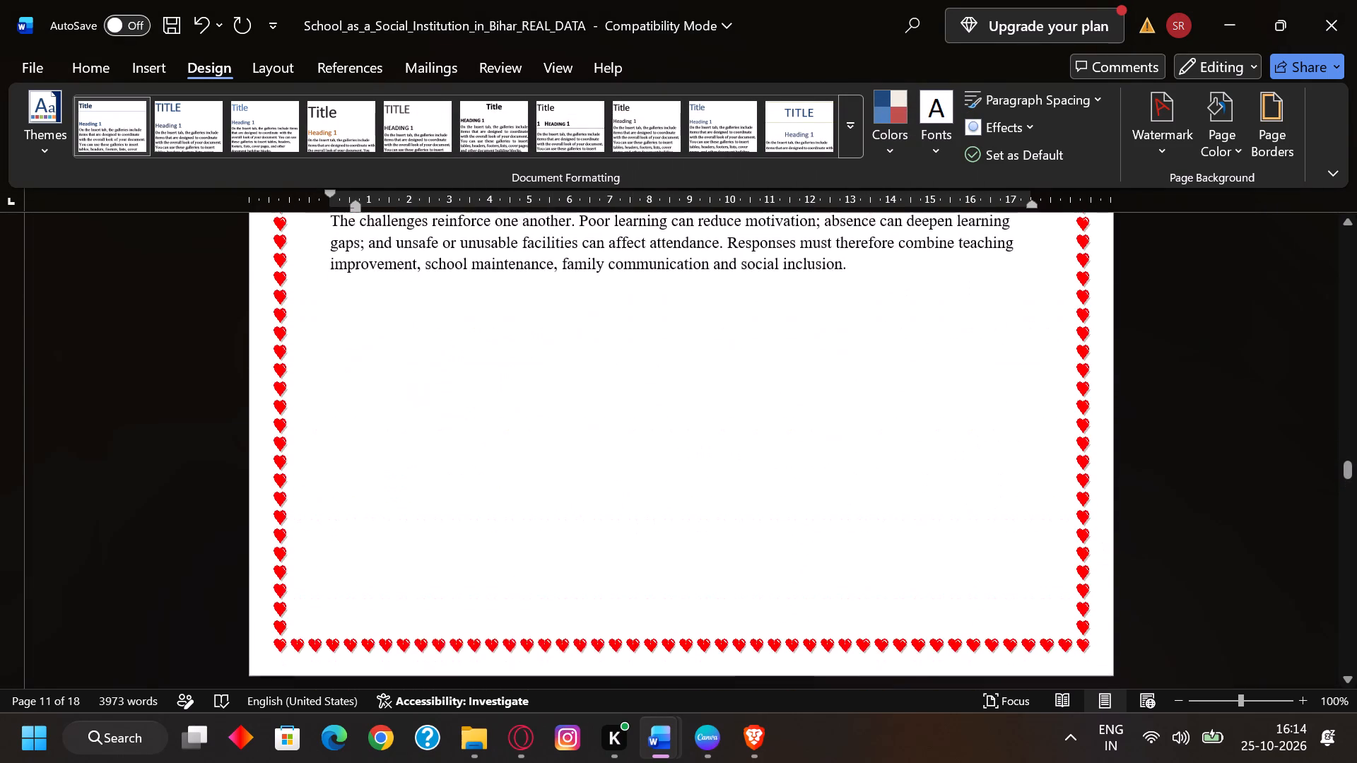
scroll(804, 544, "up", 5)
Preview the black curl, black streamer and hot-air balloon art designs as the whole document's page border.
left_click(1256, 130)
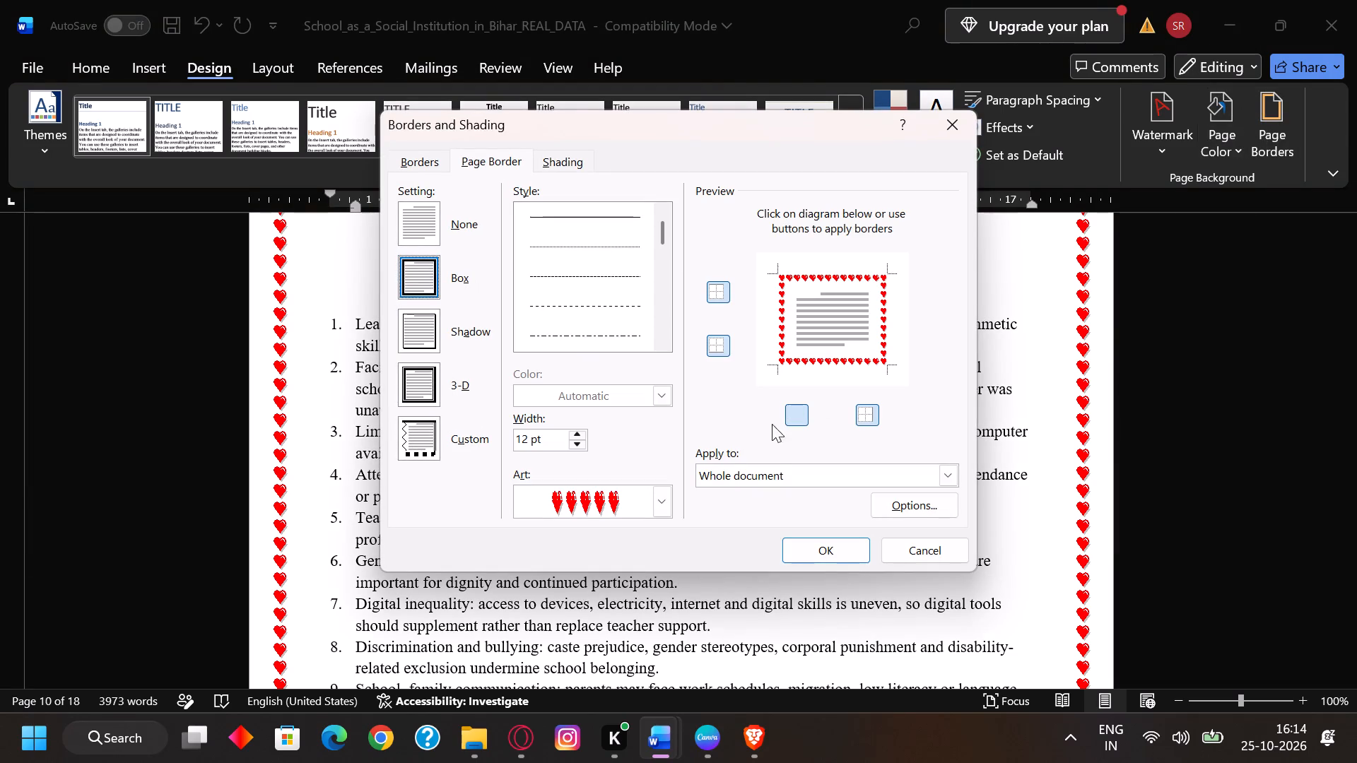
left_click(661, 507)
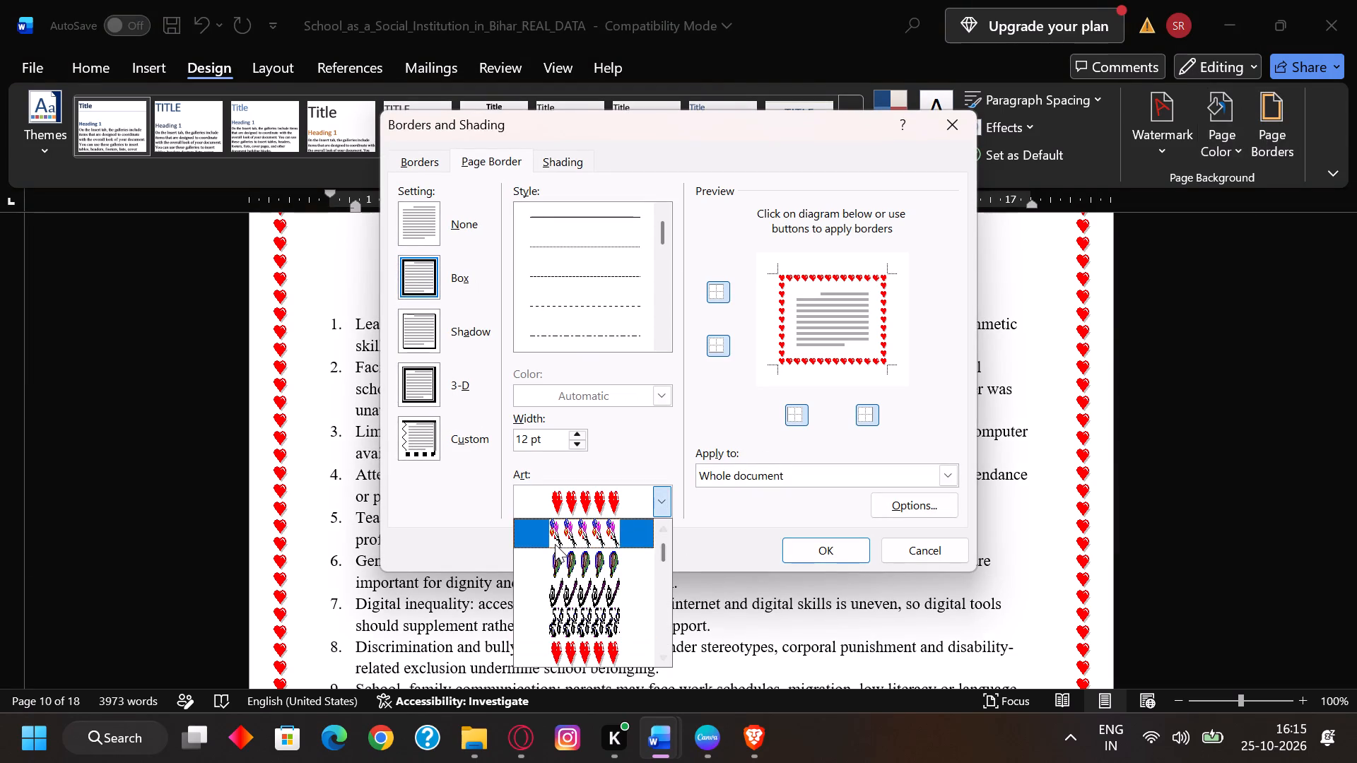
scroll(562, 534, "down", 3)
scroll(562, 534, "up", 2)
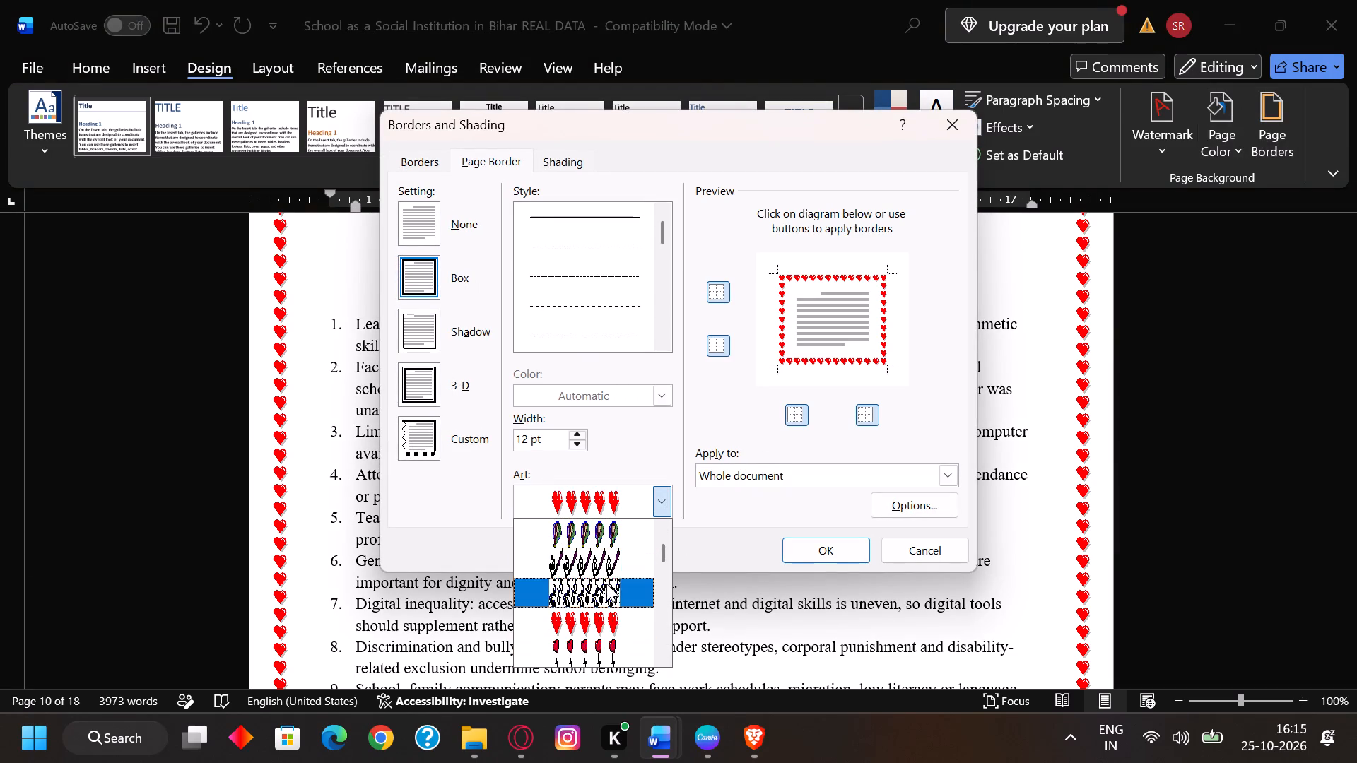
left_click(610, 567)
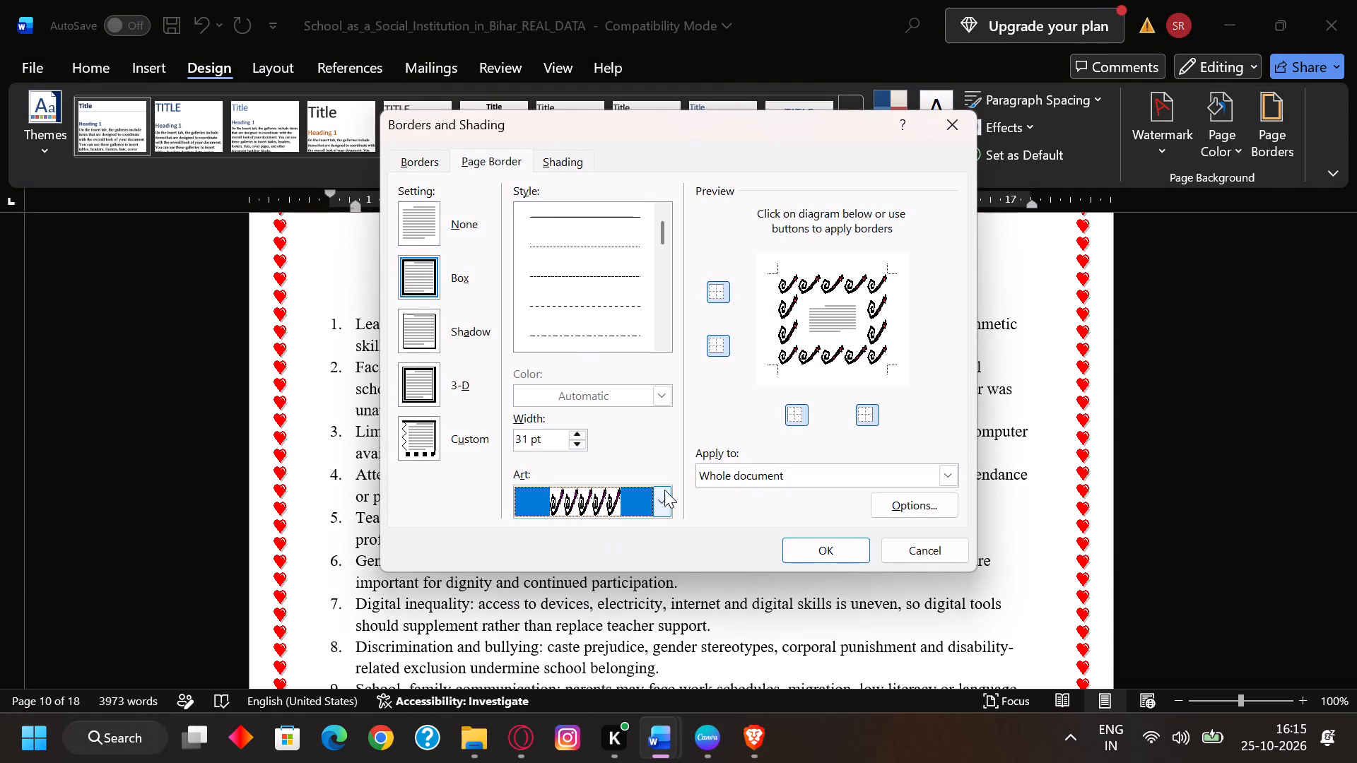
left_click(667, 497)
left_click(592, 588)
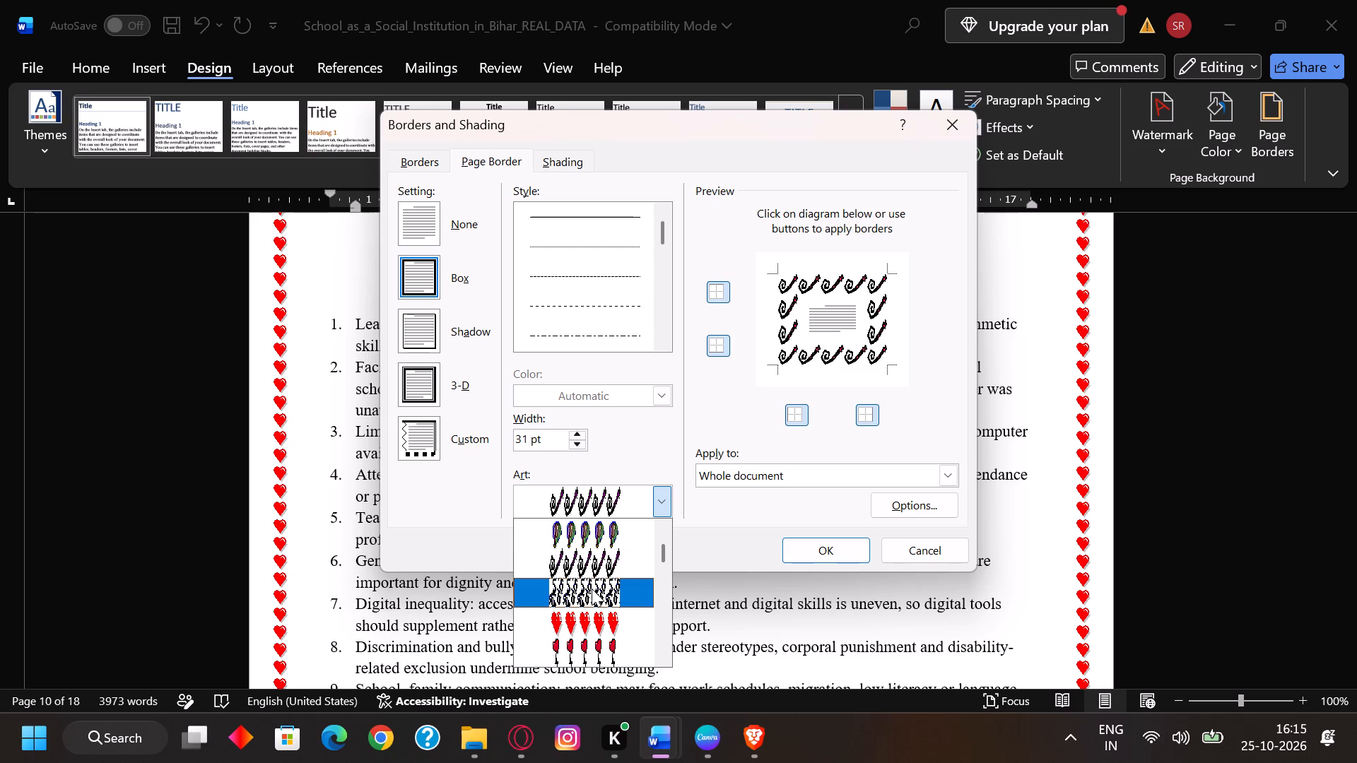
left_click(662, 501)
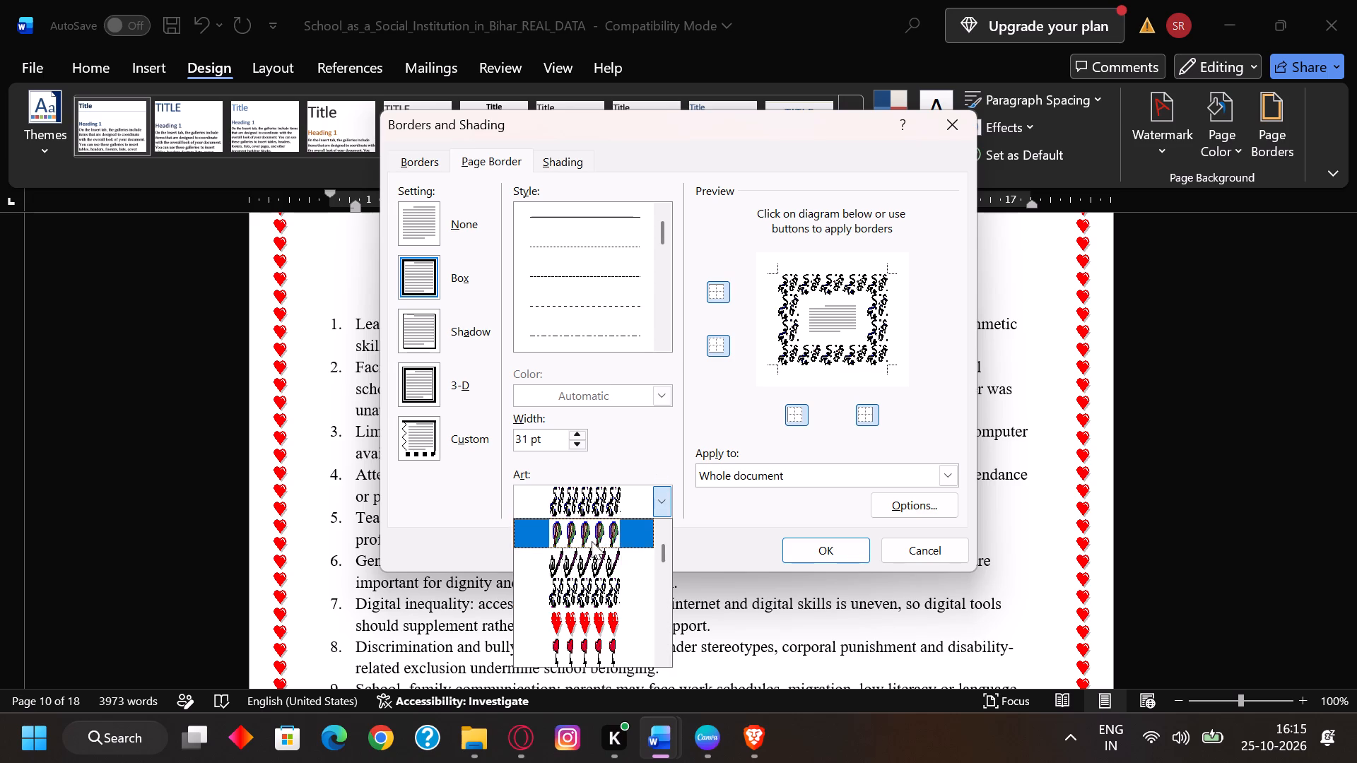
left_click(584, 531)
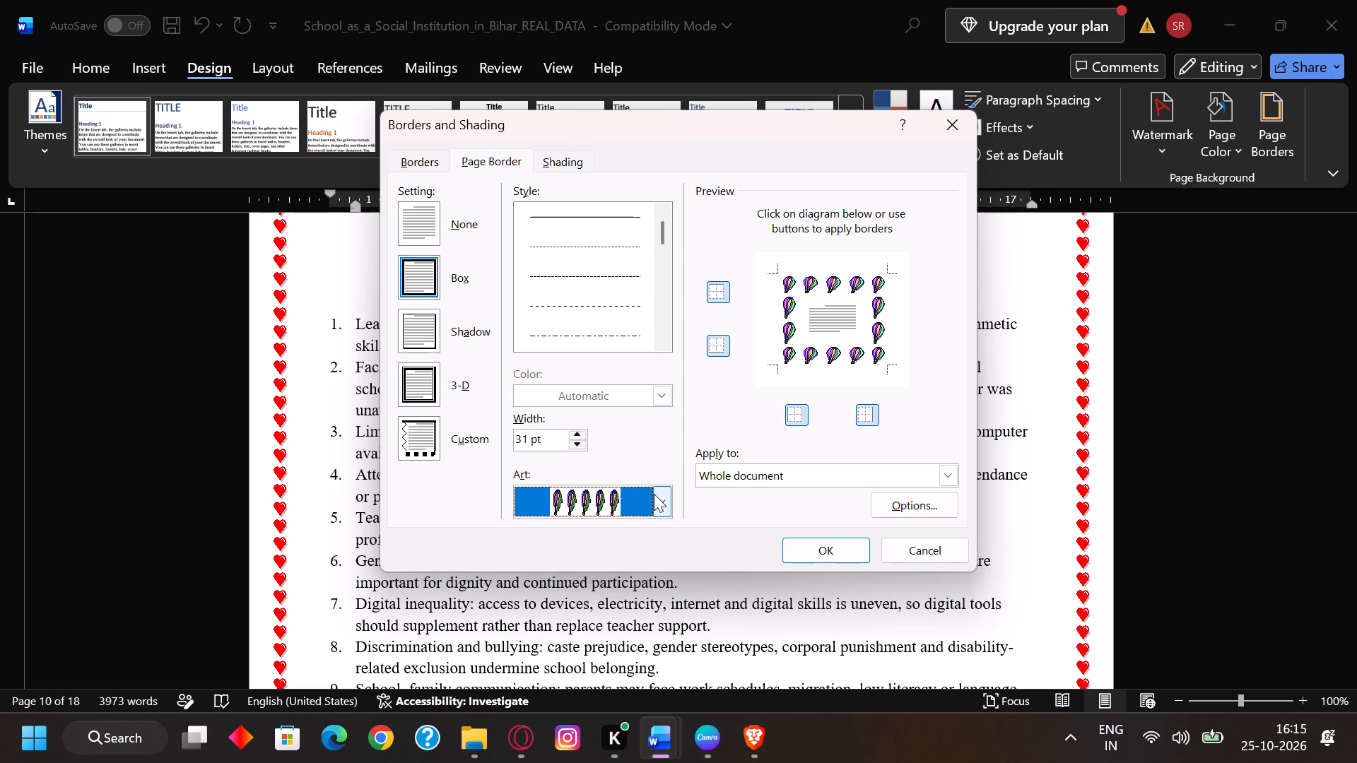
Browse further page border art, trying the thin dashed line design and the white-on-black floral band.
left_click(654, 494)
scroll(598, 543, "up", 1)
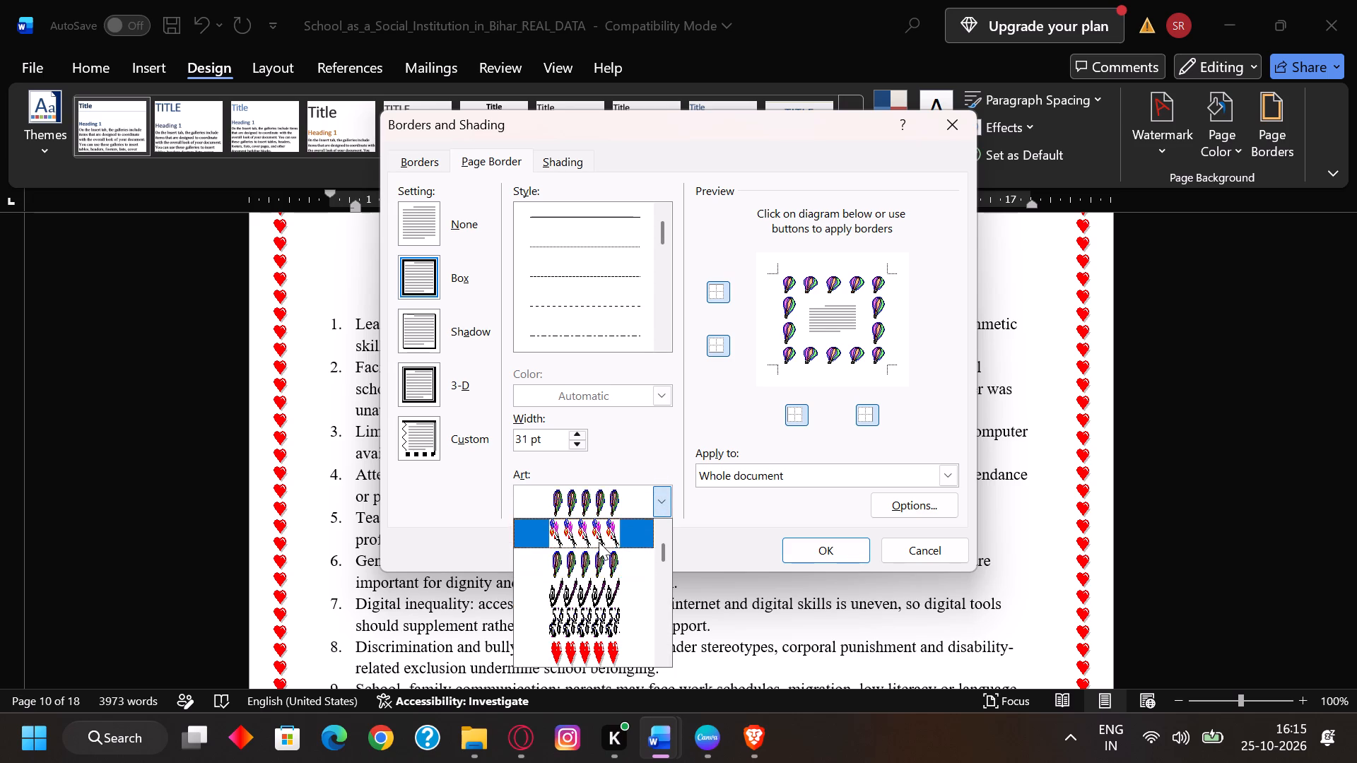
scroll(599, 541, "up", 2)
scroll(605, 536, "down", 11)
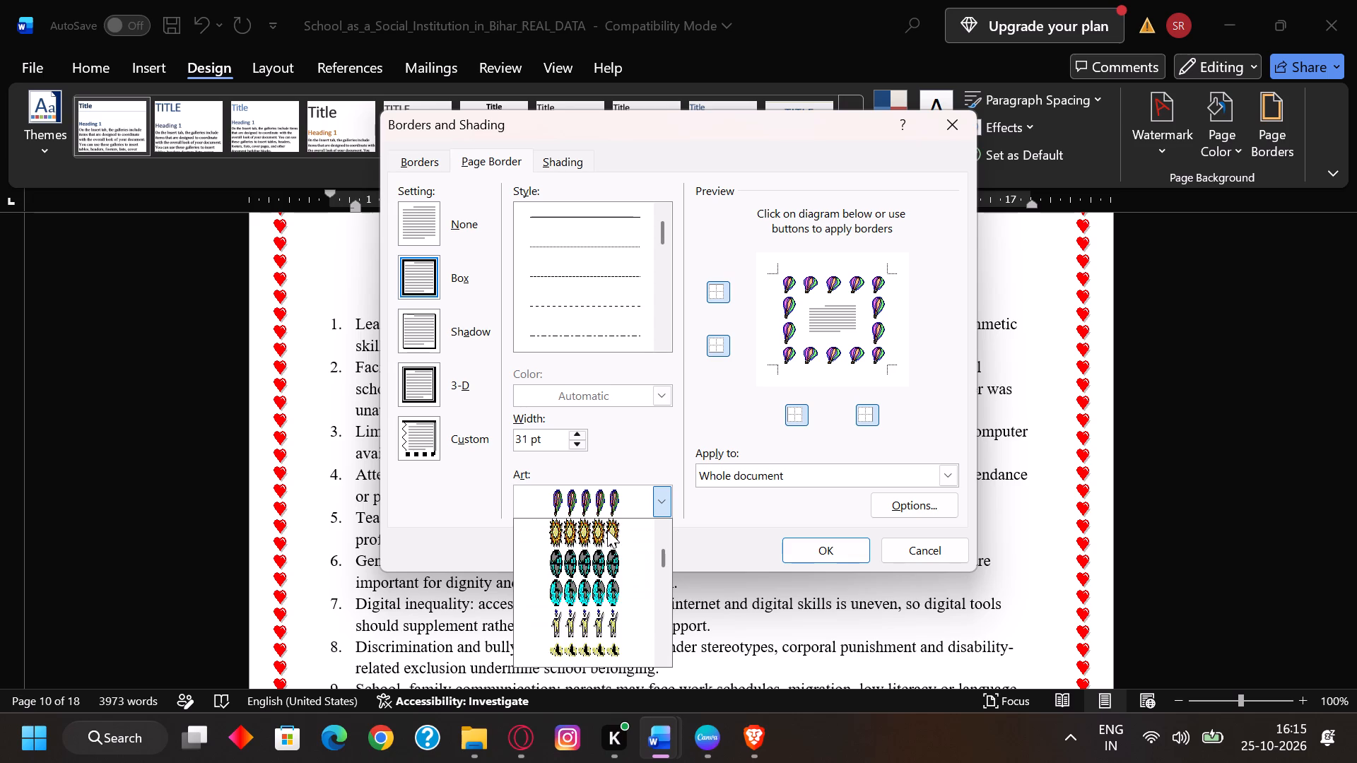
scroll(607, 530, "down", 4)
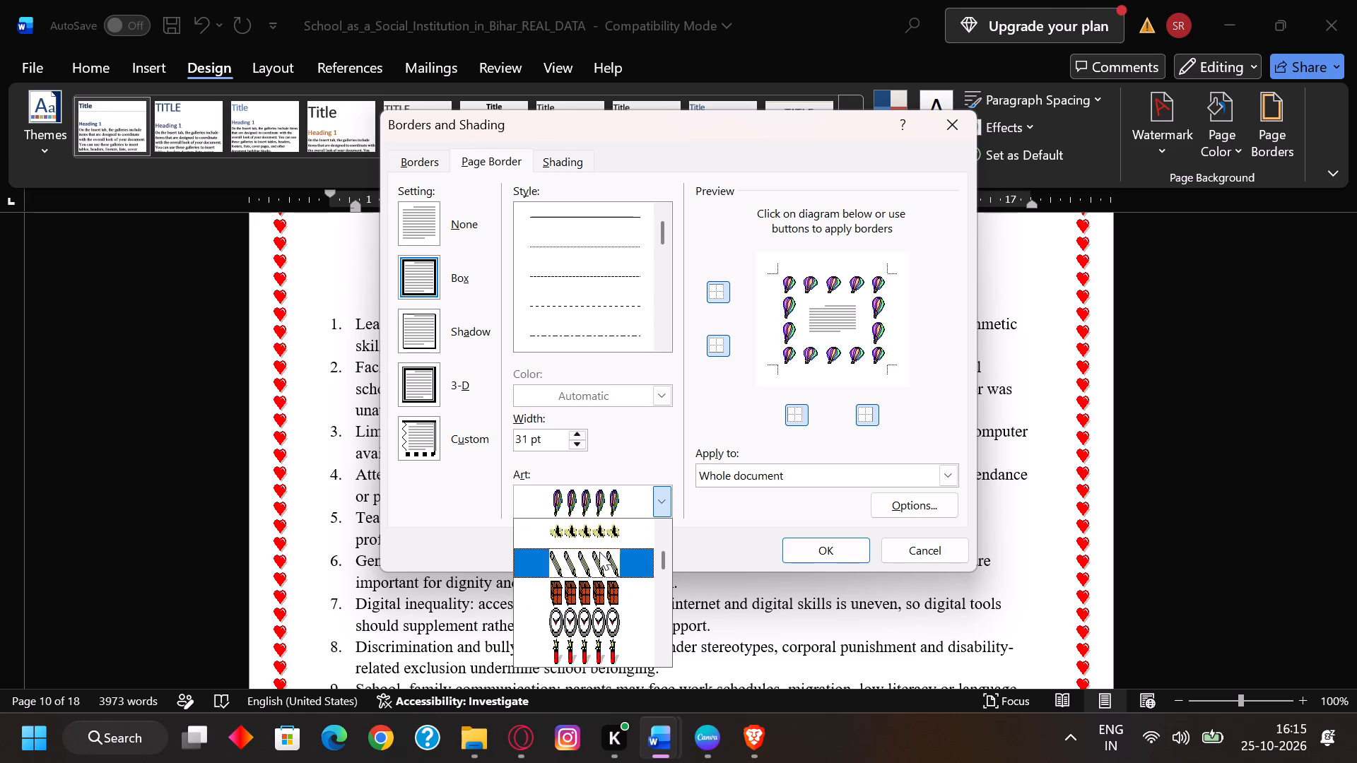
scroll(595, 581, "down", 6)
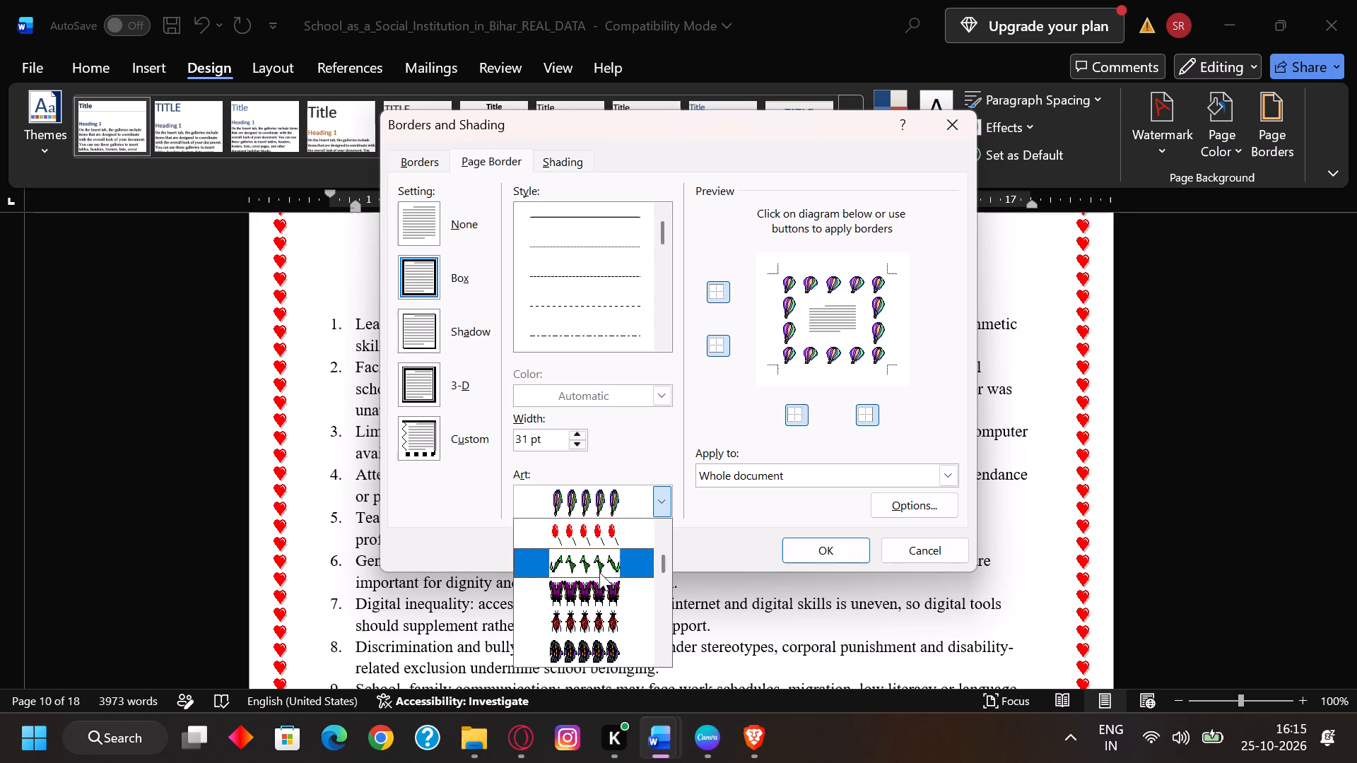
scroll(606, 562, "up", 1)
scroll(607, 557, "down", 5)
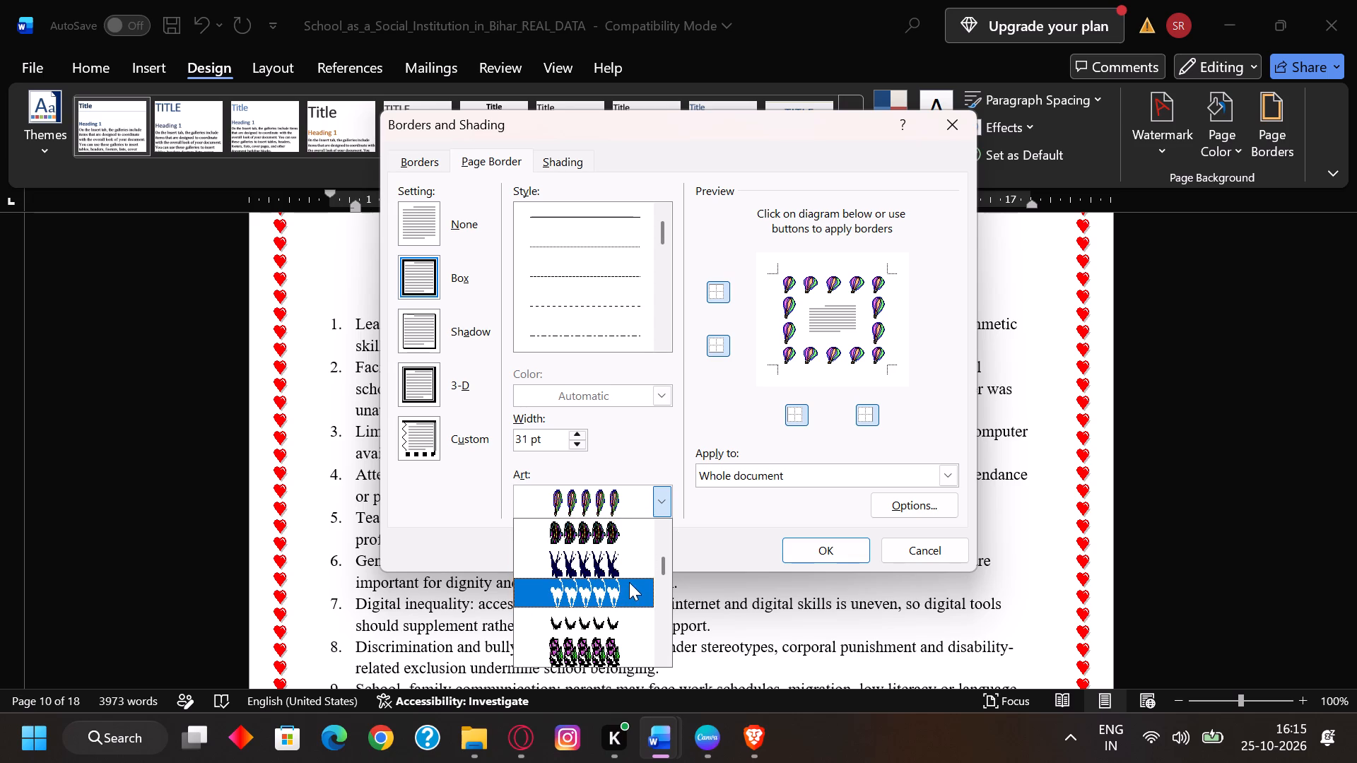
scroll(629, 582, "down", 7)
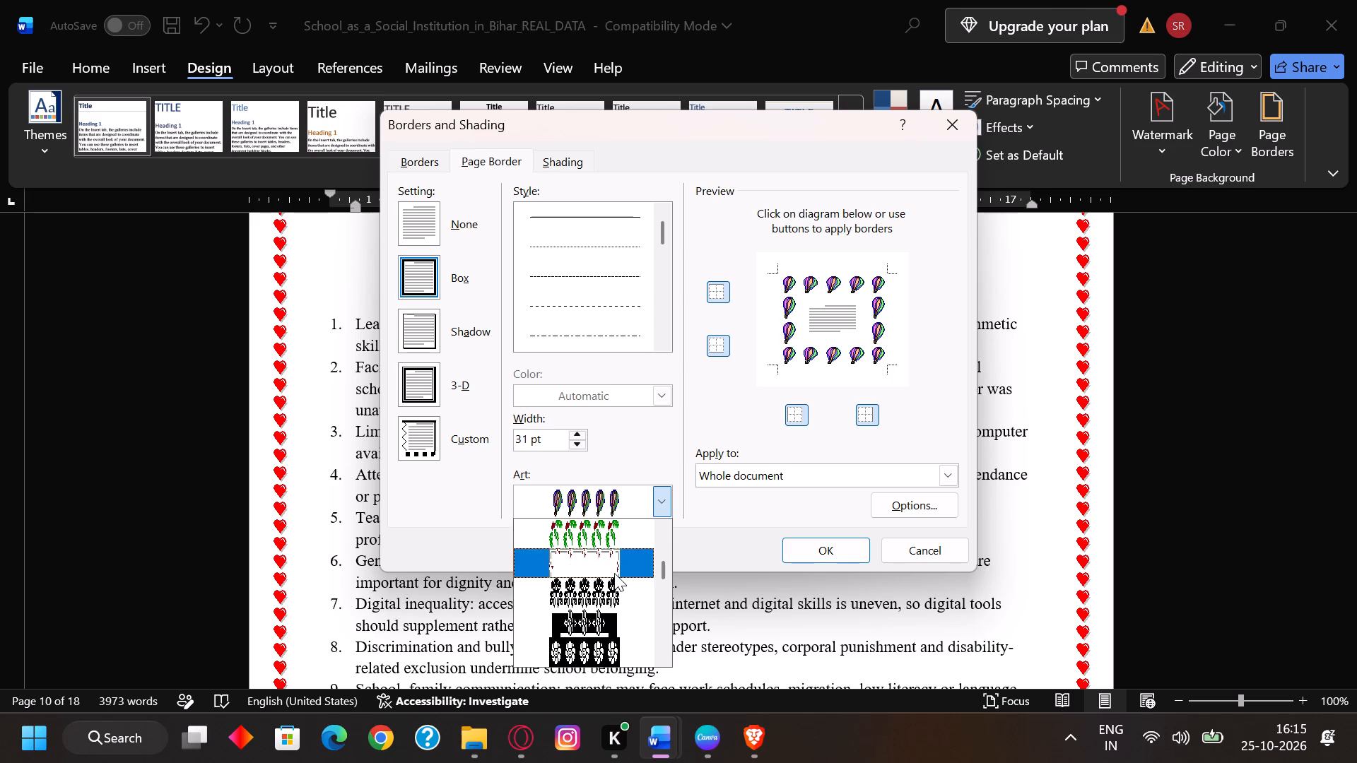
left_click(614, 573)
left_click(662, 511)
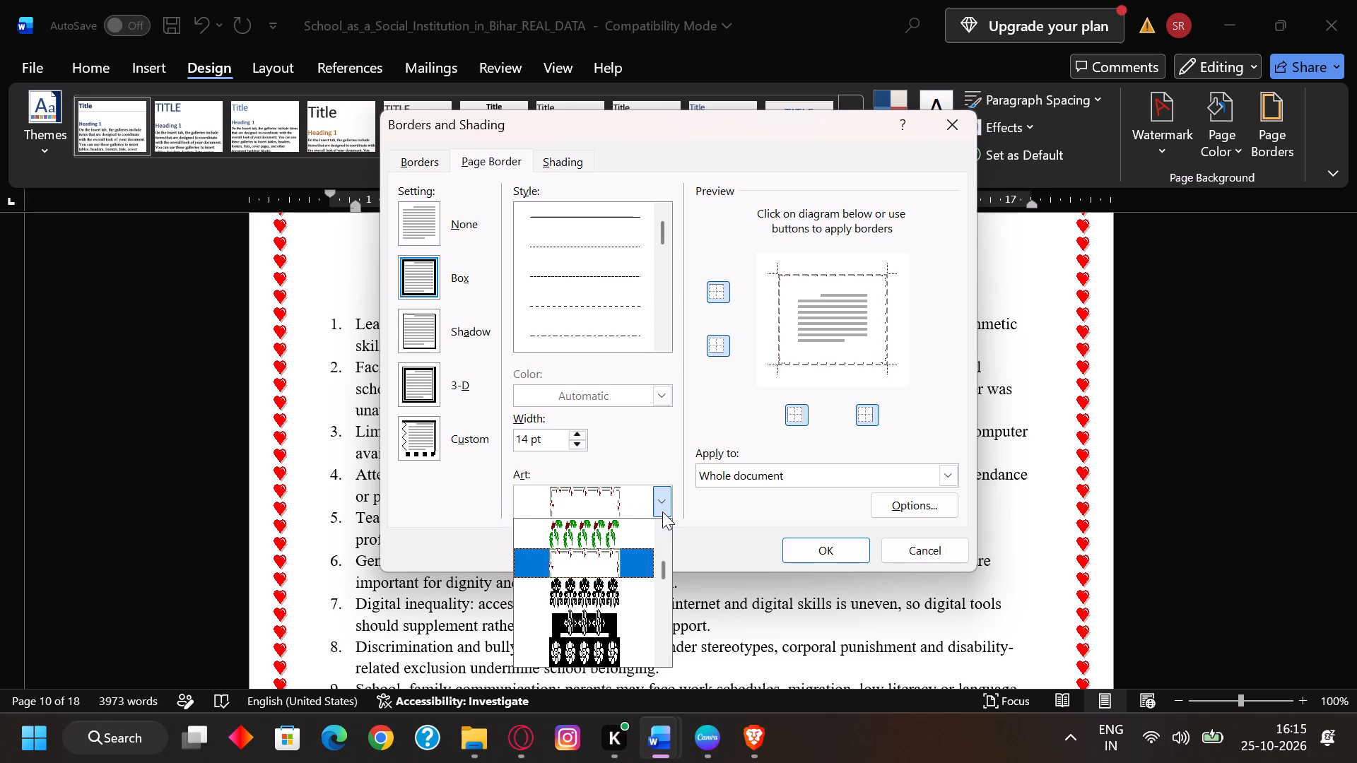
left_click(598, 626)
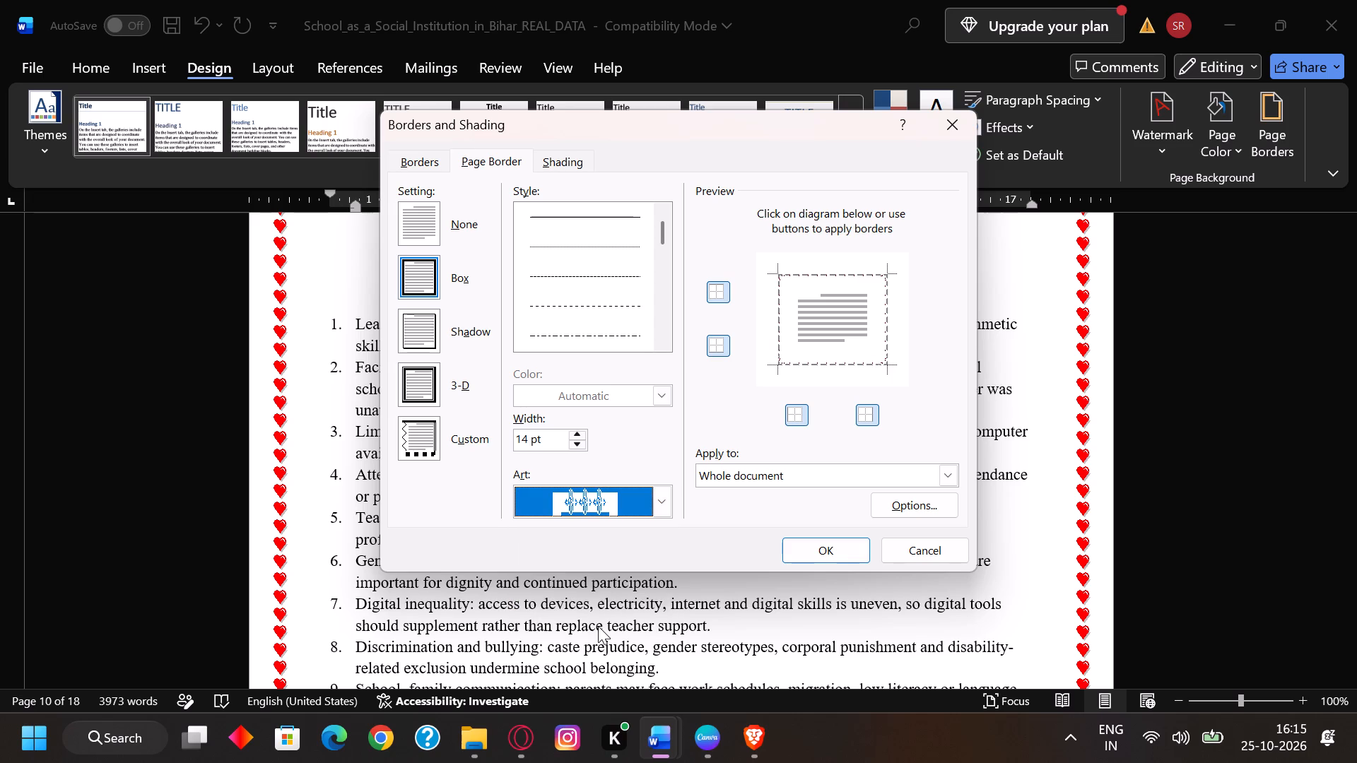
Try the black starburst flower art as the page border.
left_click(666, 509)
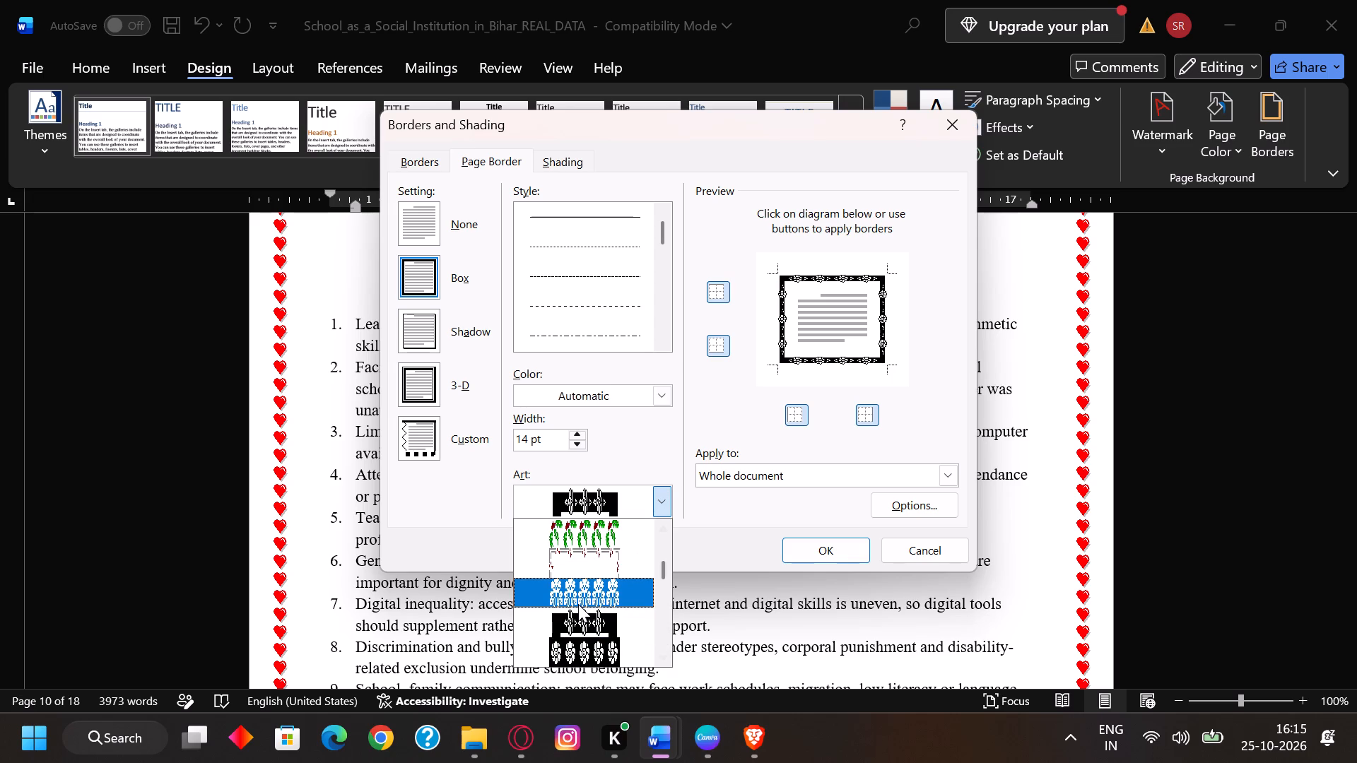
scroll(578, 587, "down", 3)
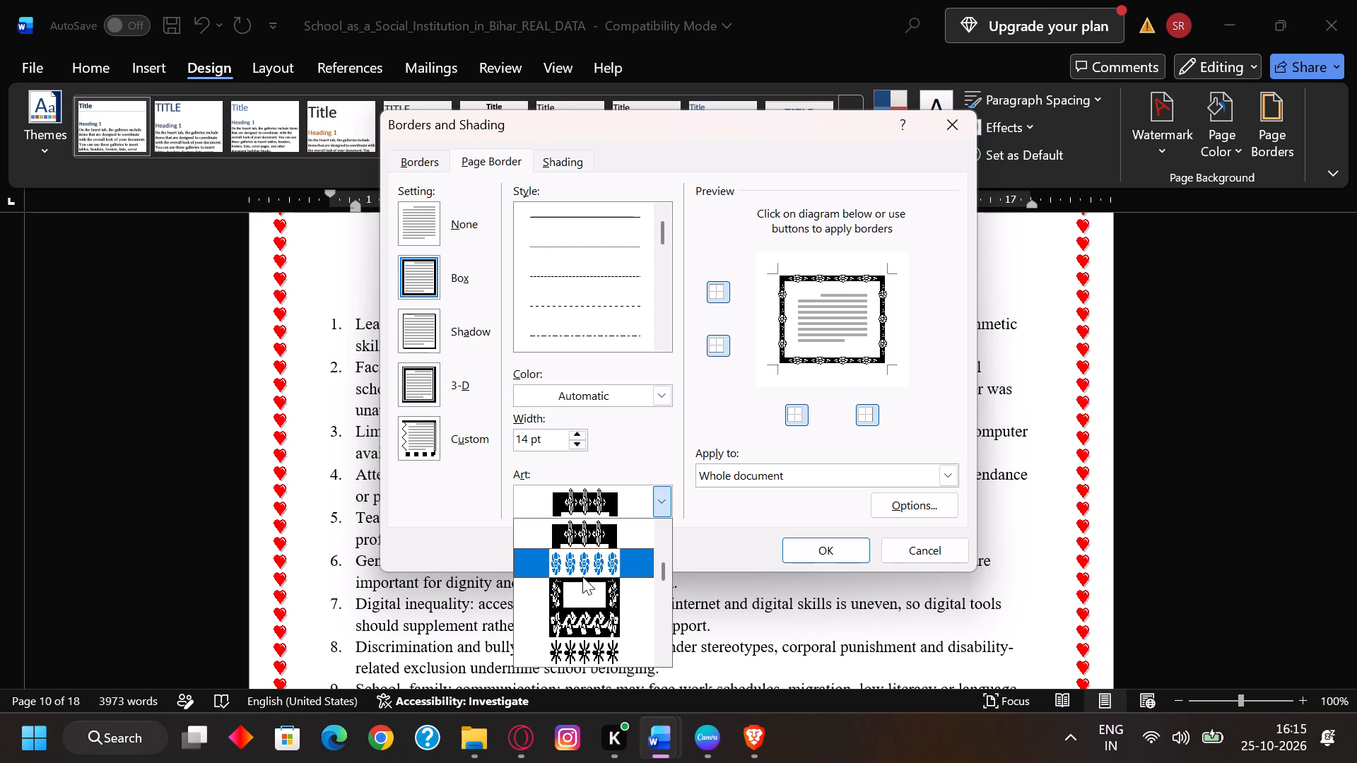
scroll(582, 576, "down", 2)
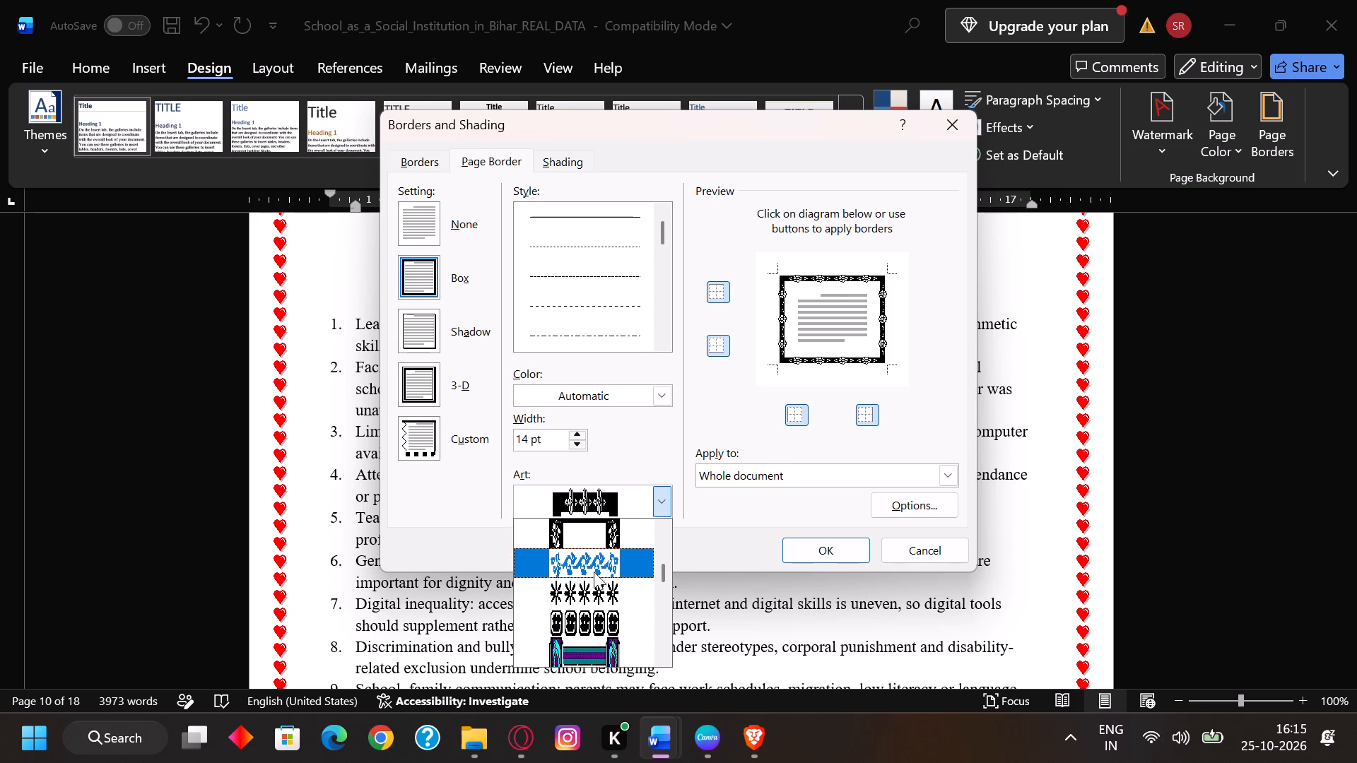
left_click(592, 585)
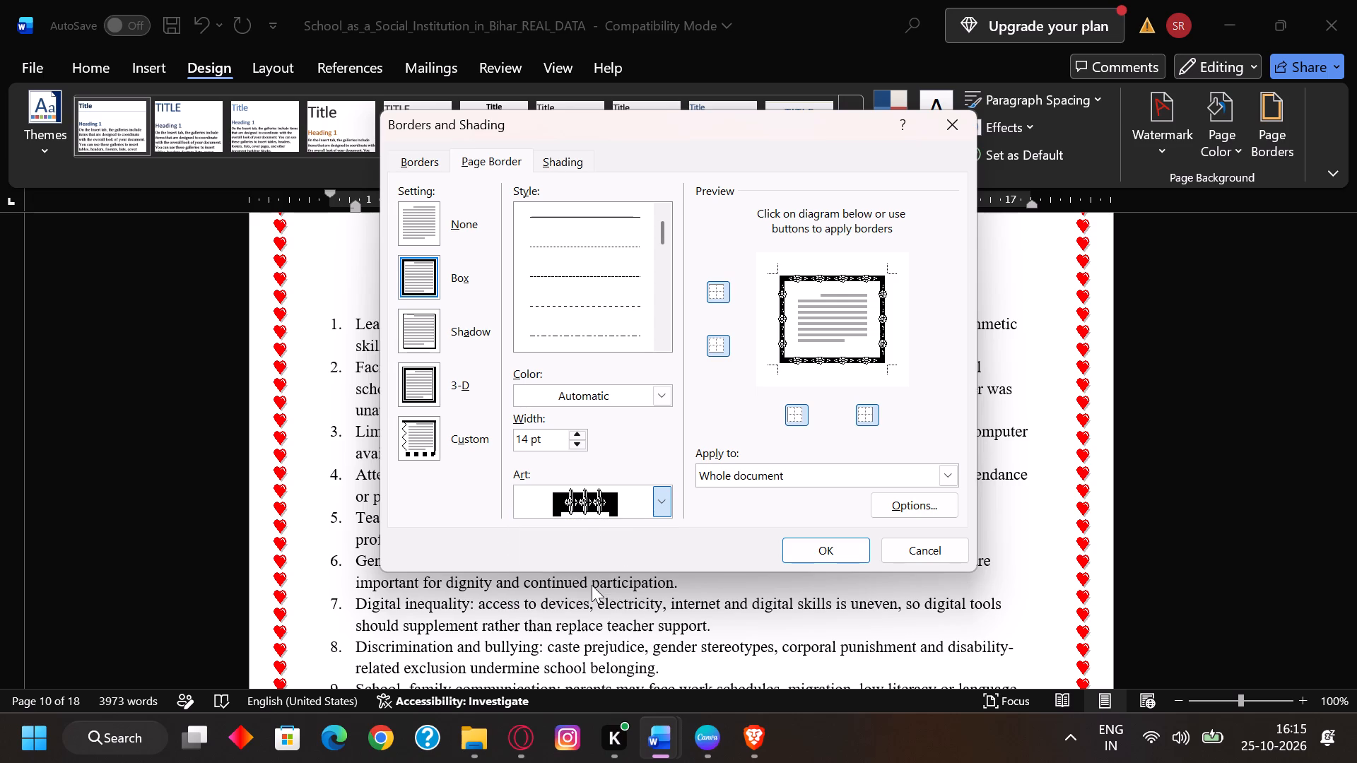
Apply the bright green art page border with black squares to the whole document.
left_click(670, 505)
scroll(592, 576, "down", 2)
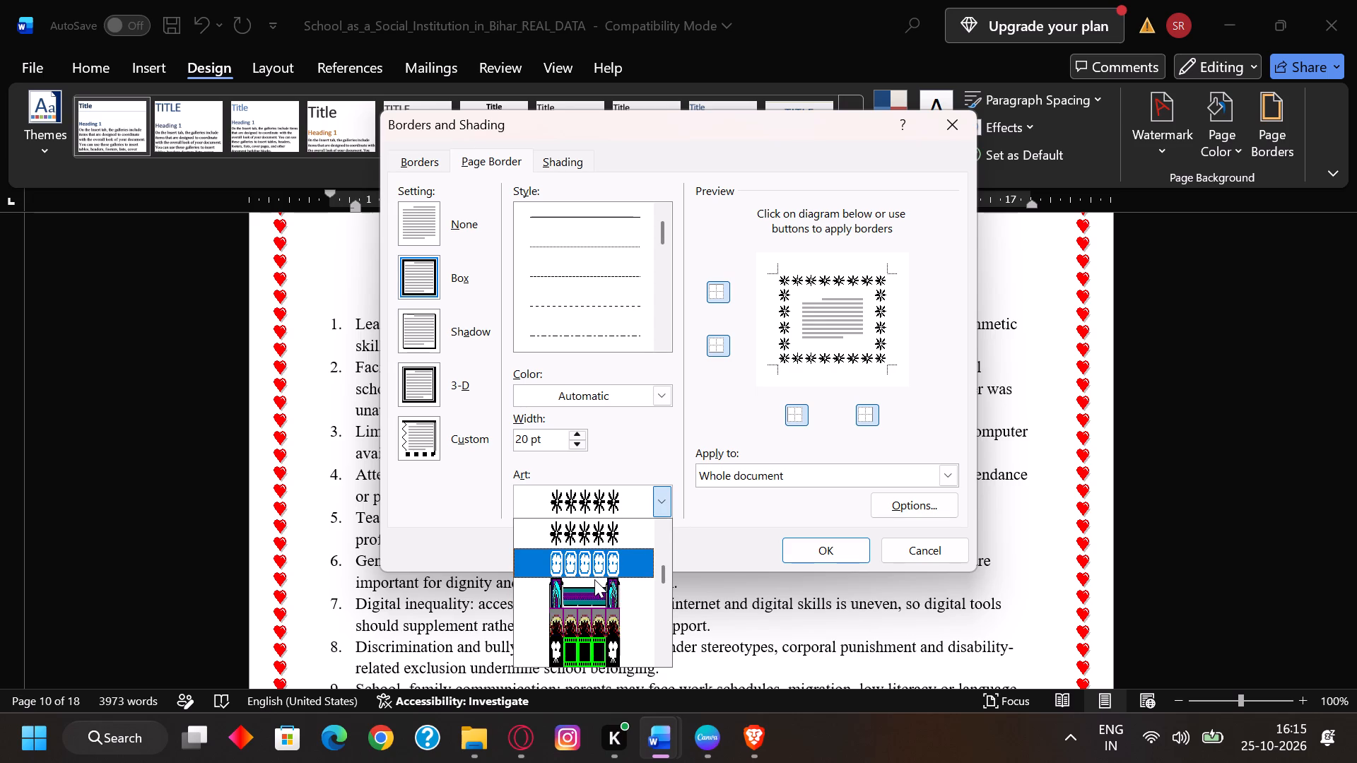
scroll(594, 579, "down", 4)
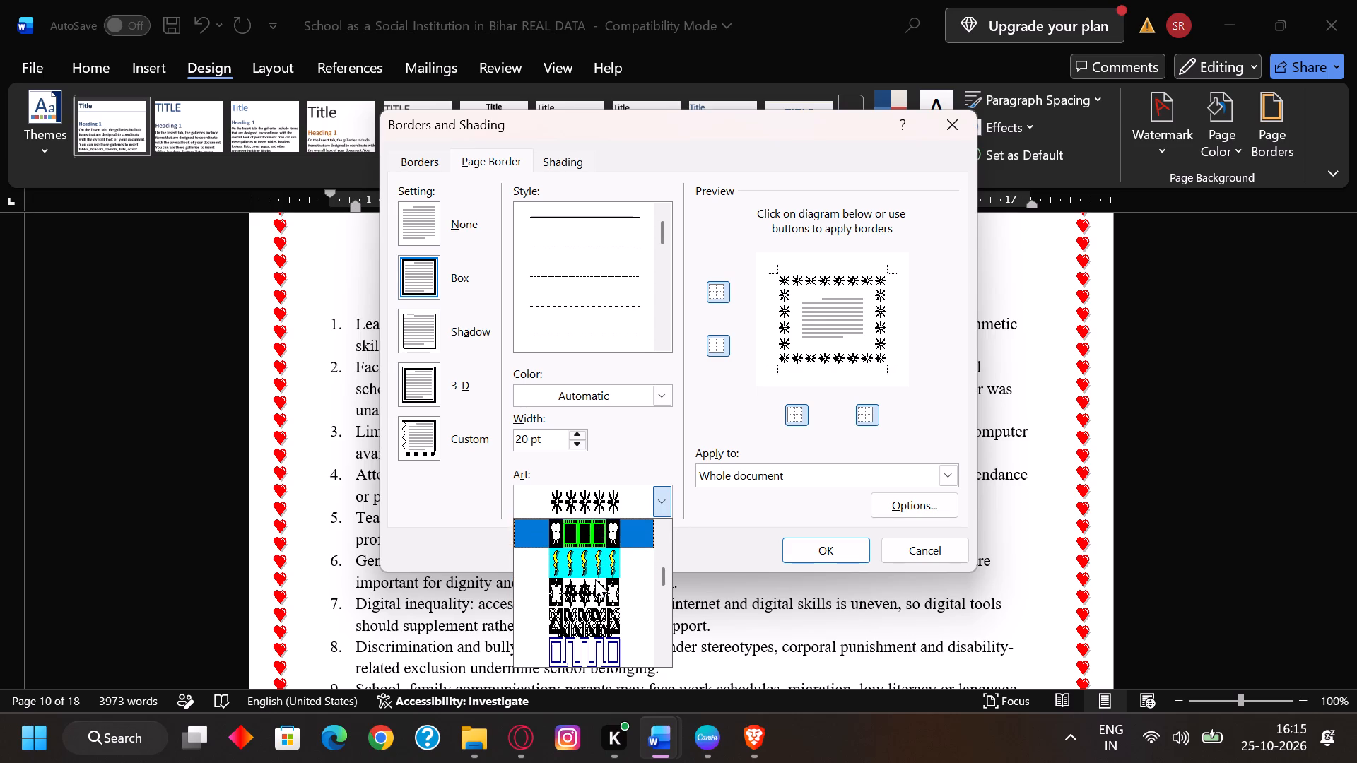
scroll(599, 557, "up", 1)
left_click(599, 557)
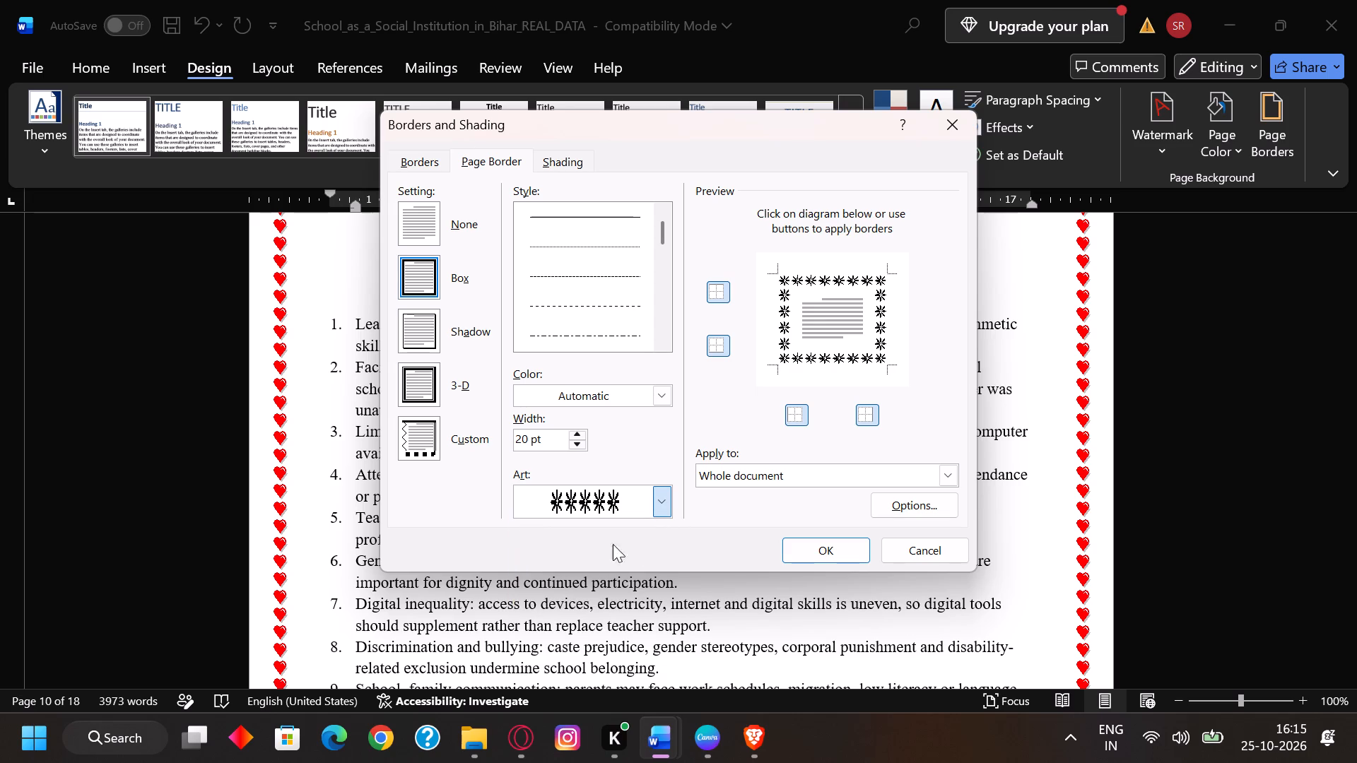
left_click(808, 543)
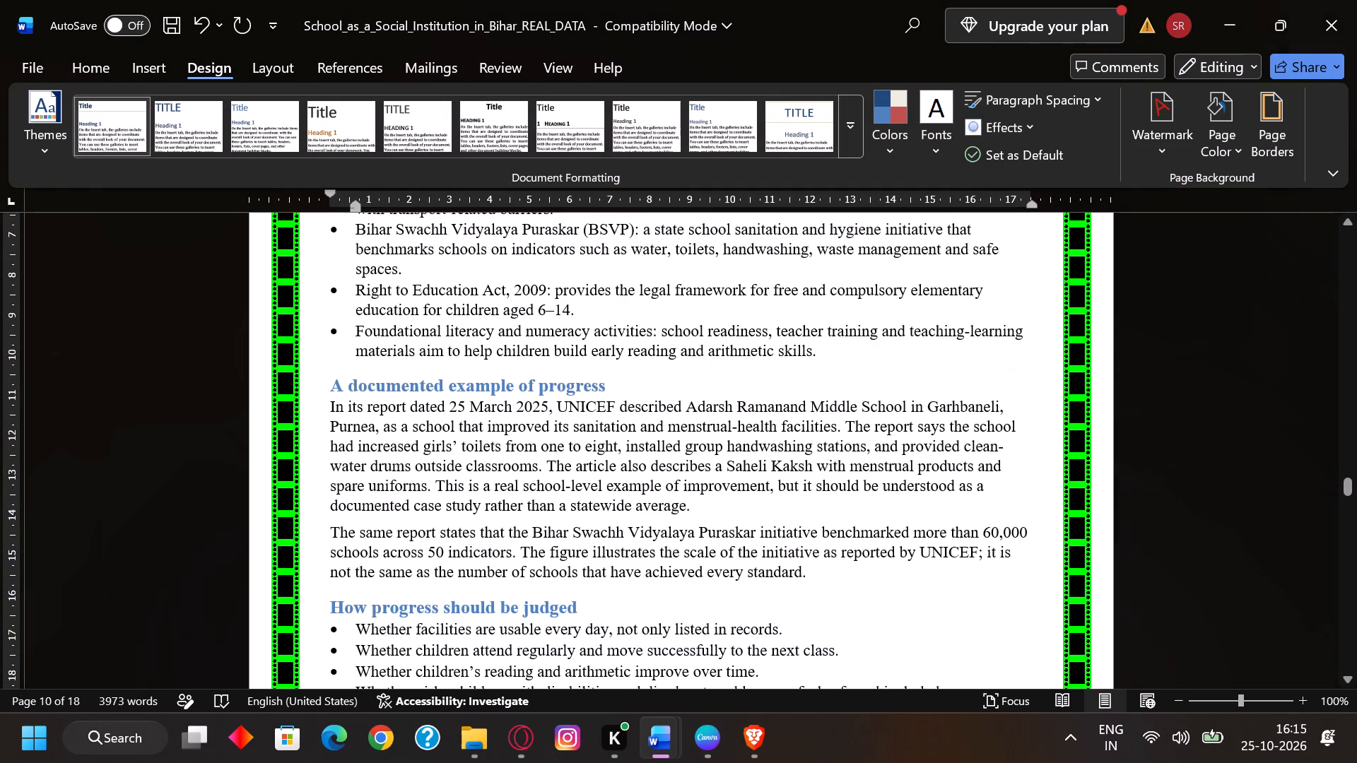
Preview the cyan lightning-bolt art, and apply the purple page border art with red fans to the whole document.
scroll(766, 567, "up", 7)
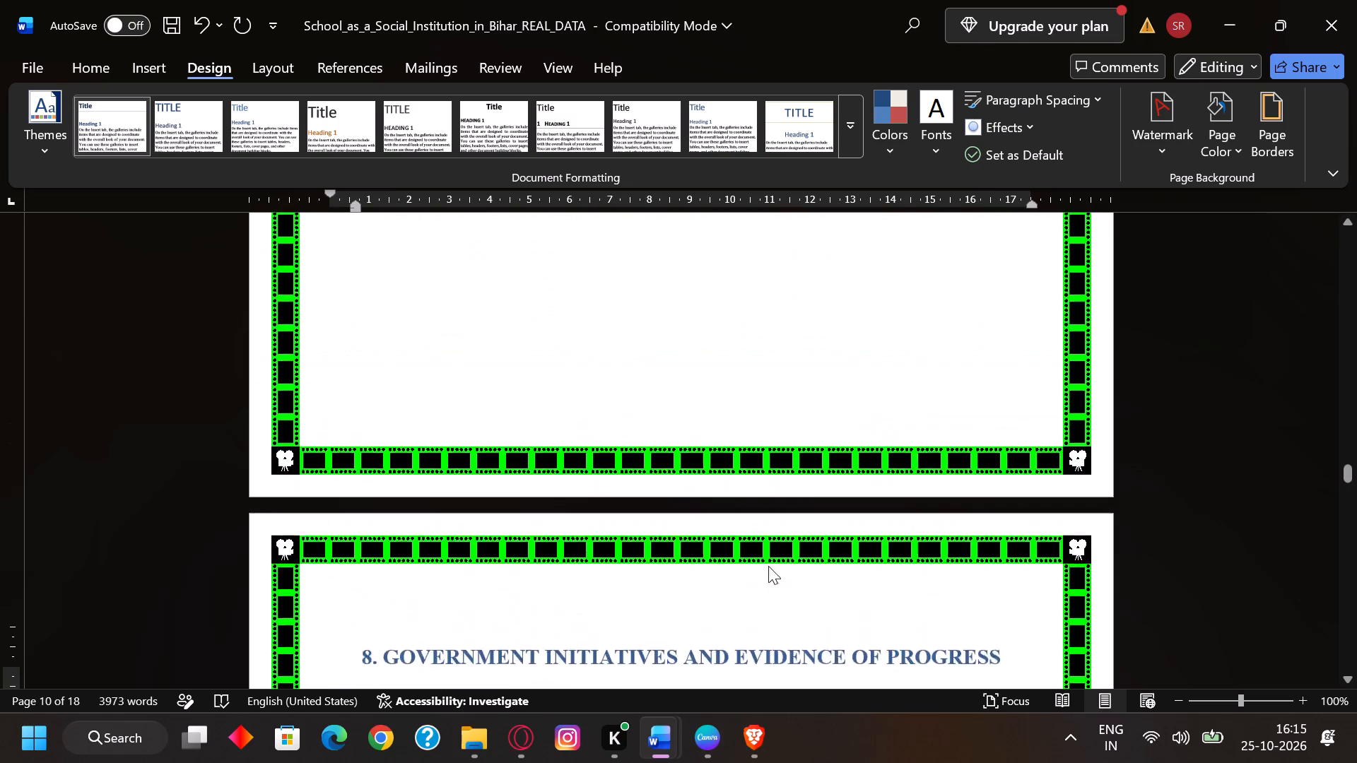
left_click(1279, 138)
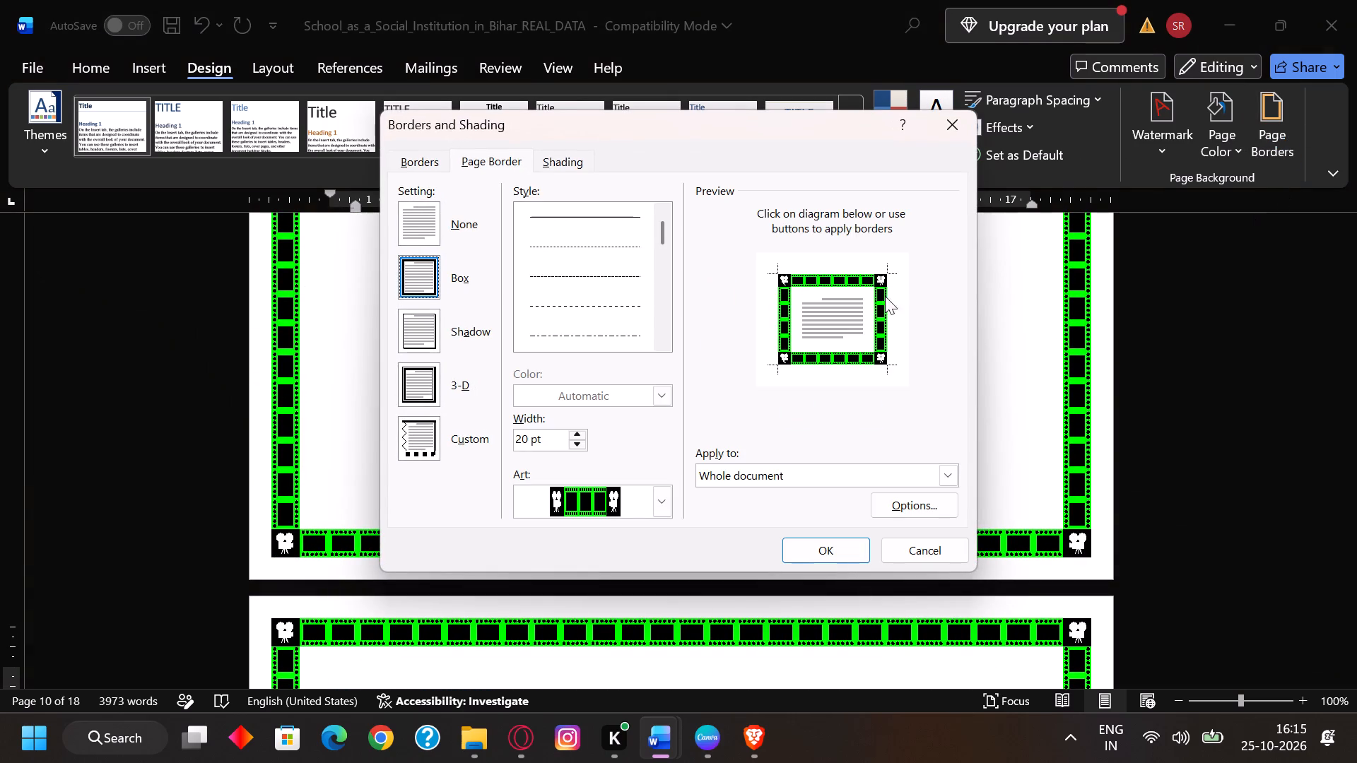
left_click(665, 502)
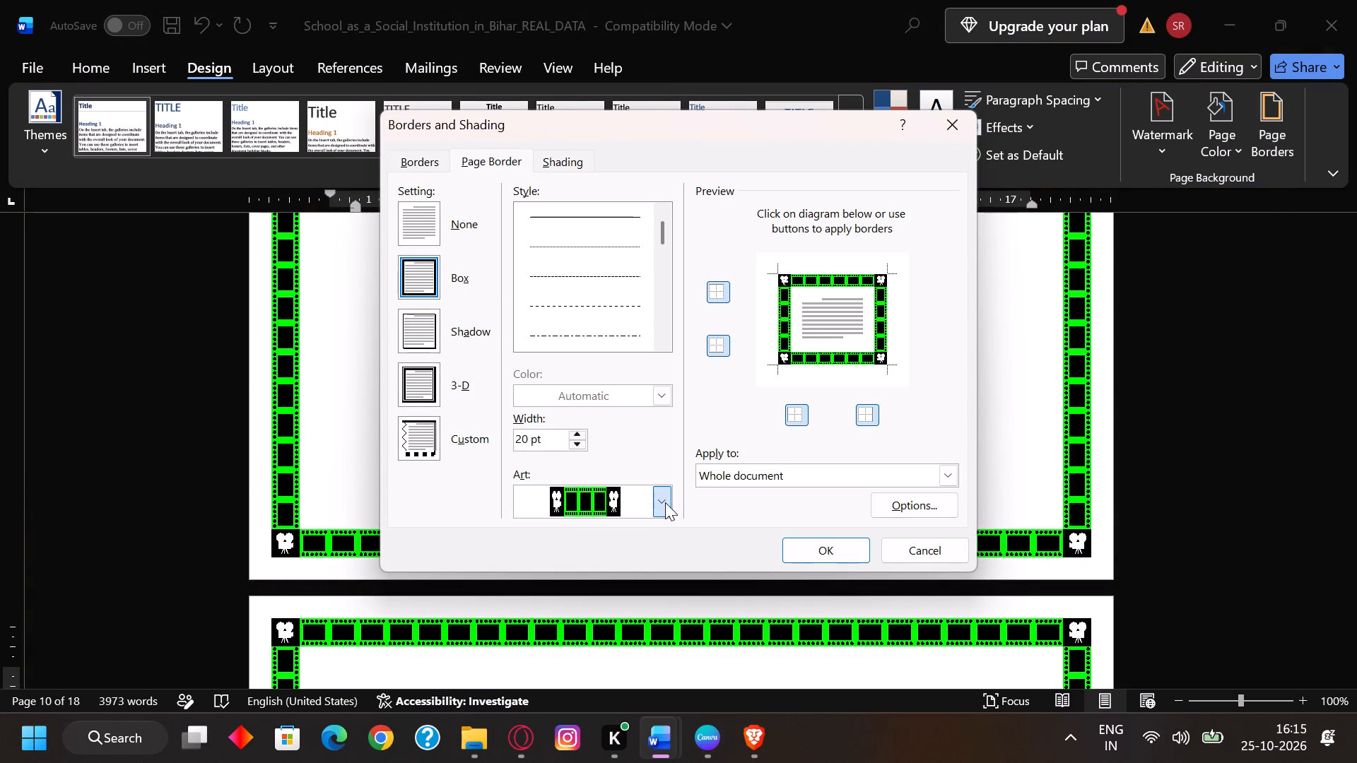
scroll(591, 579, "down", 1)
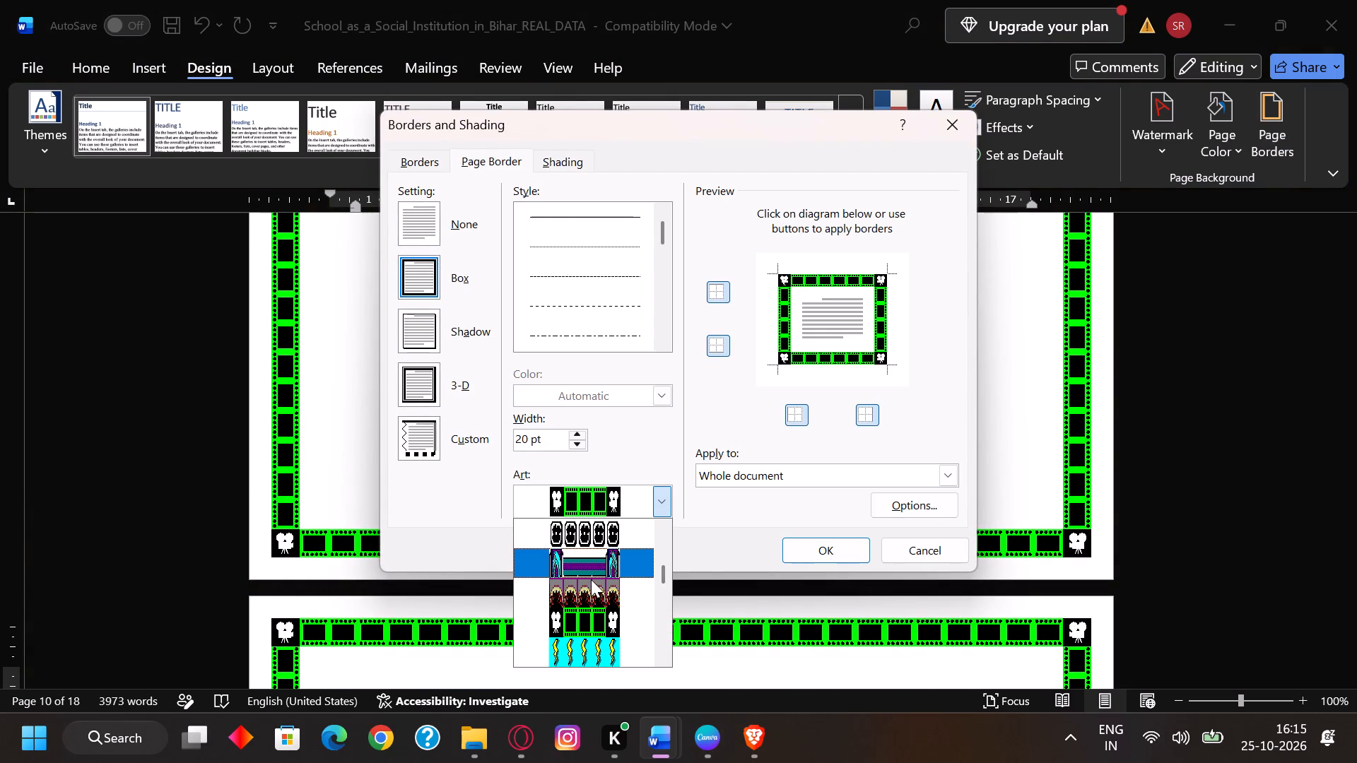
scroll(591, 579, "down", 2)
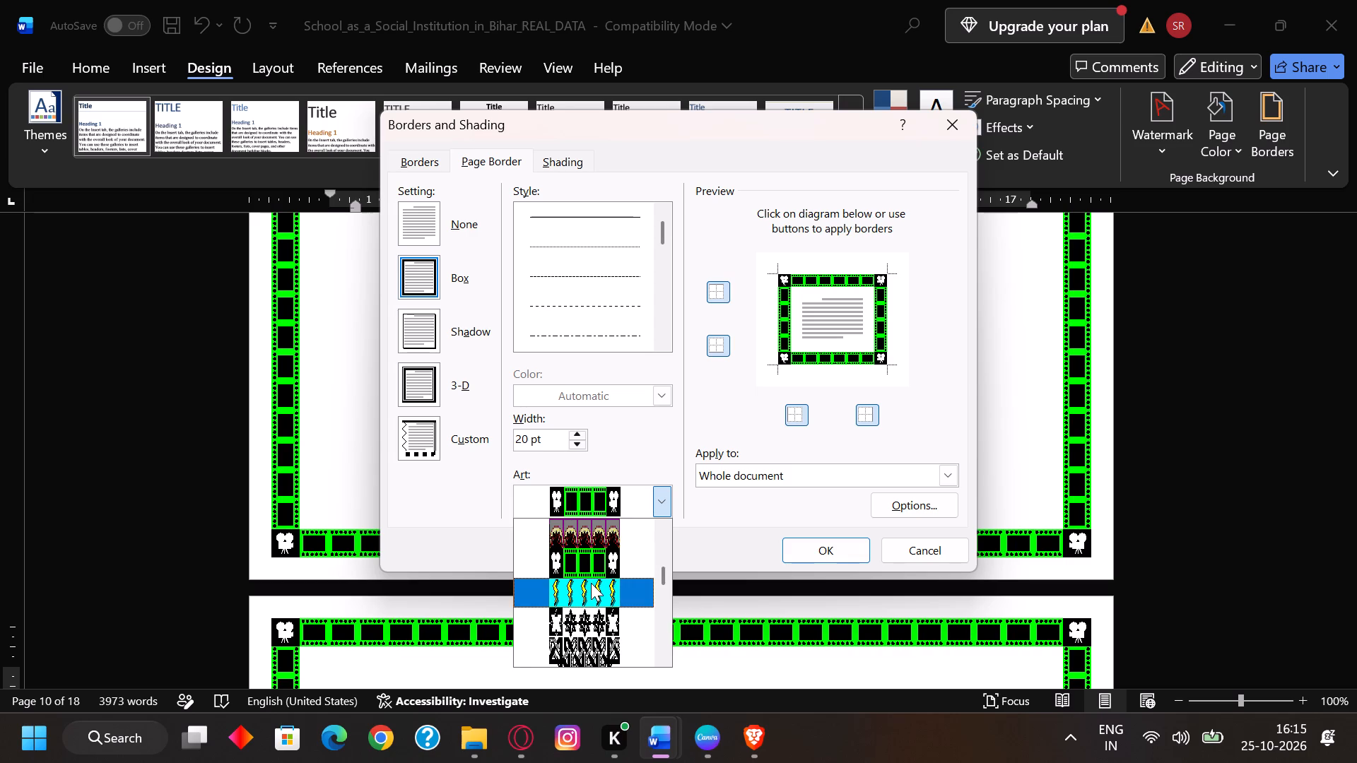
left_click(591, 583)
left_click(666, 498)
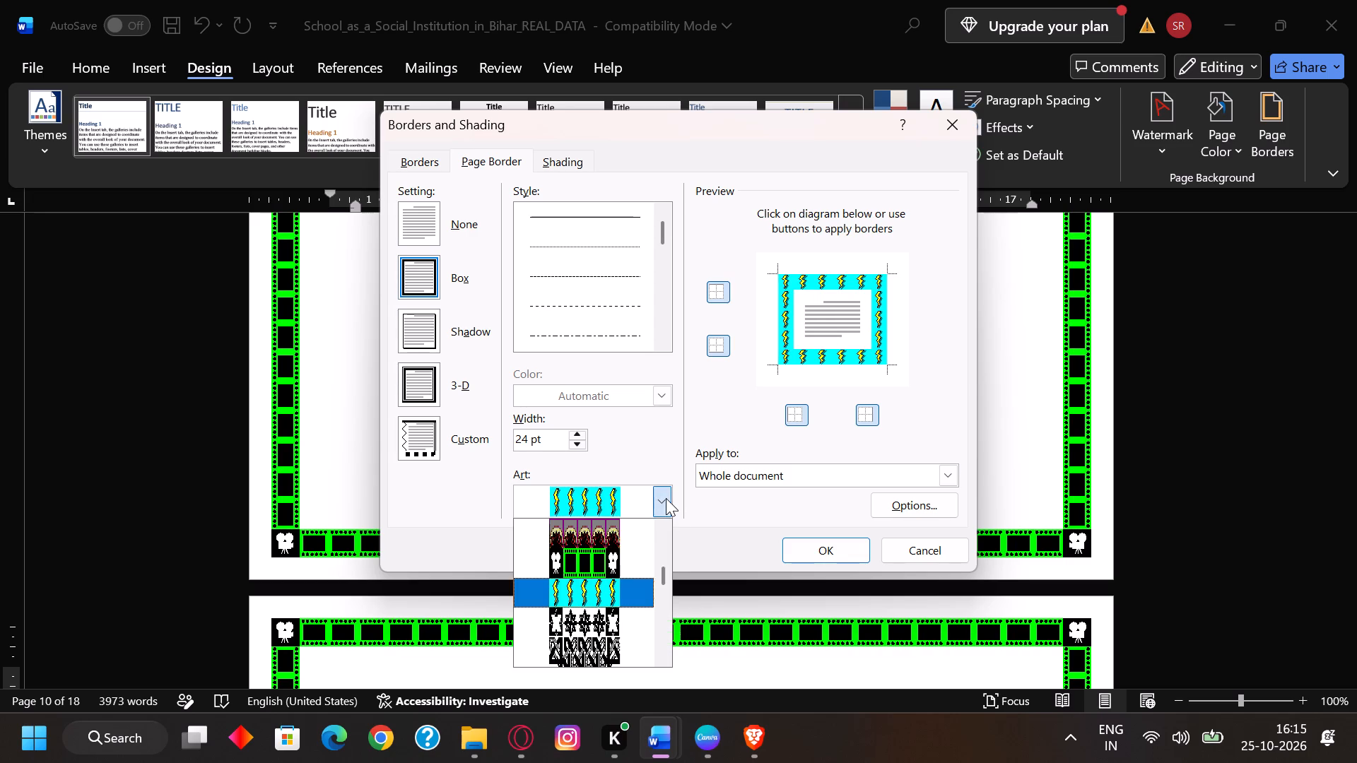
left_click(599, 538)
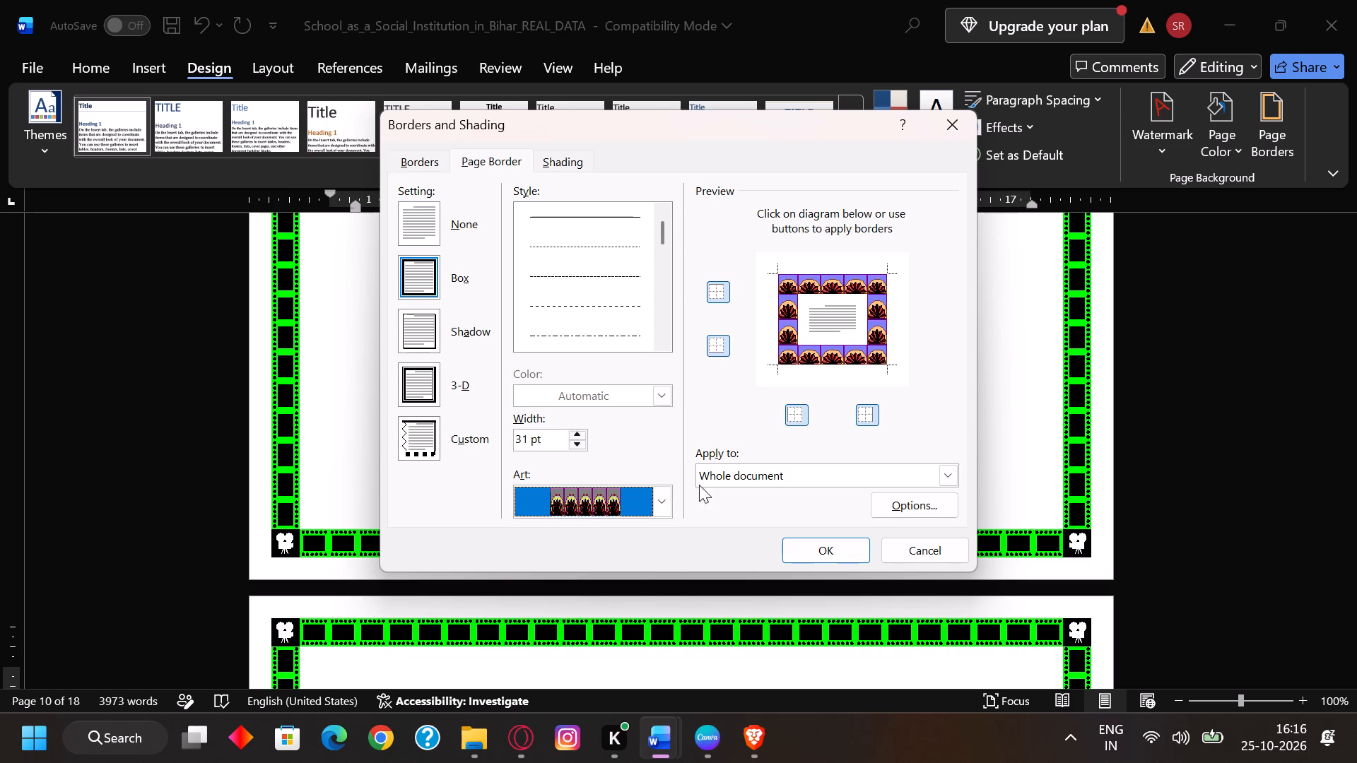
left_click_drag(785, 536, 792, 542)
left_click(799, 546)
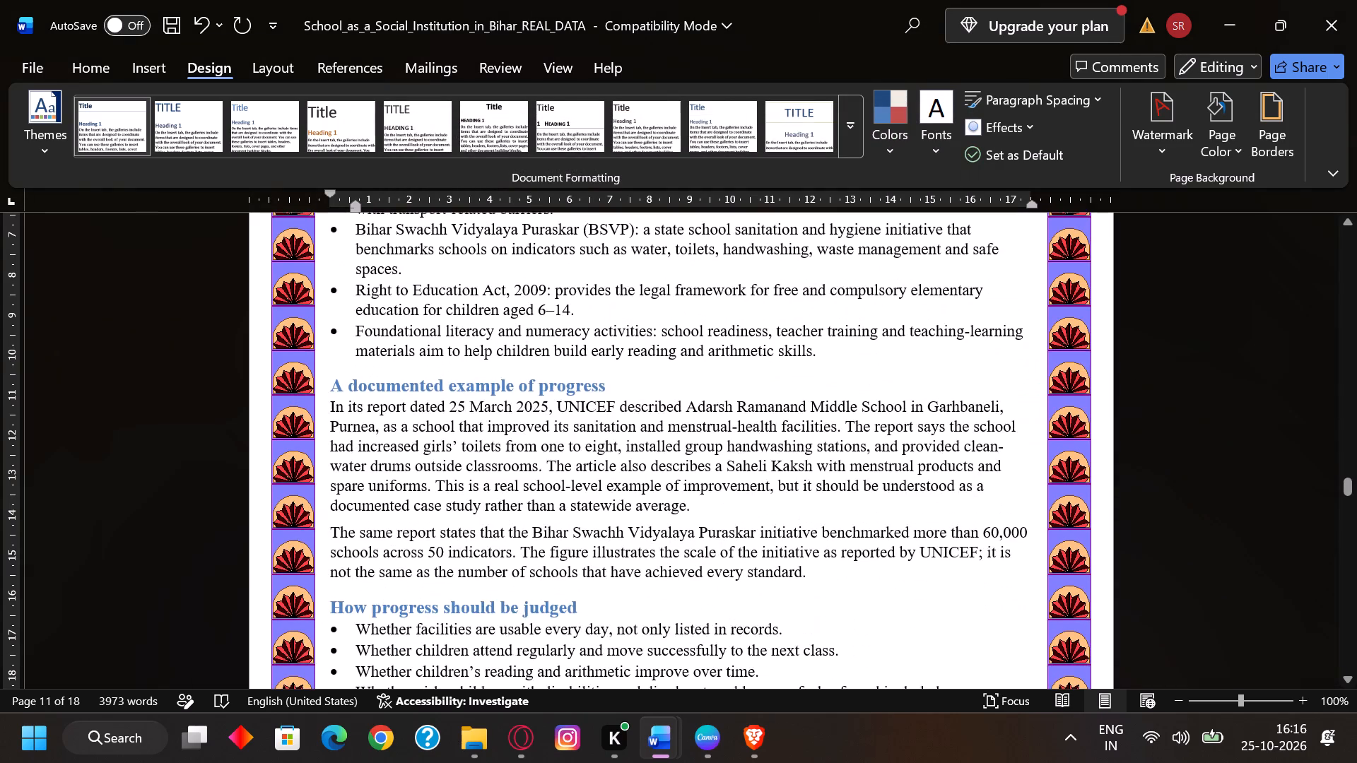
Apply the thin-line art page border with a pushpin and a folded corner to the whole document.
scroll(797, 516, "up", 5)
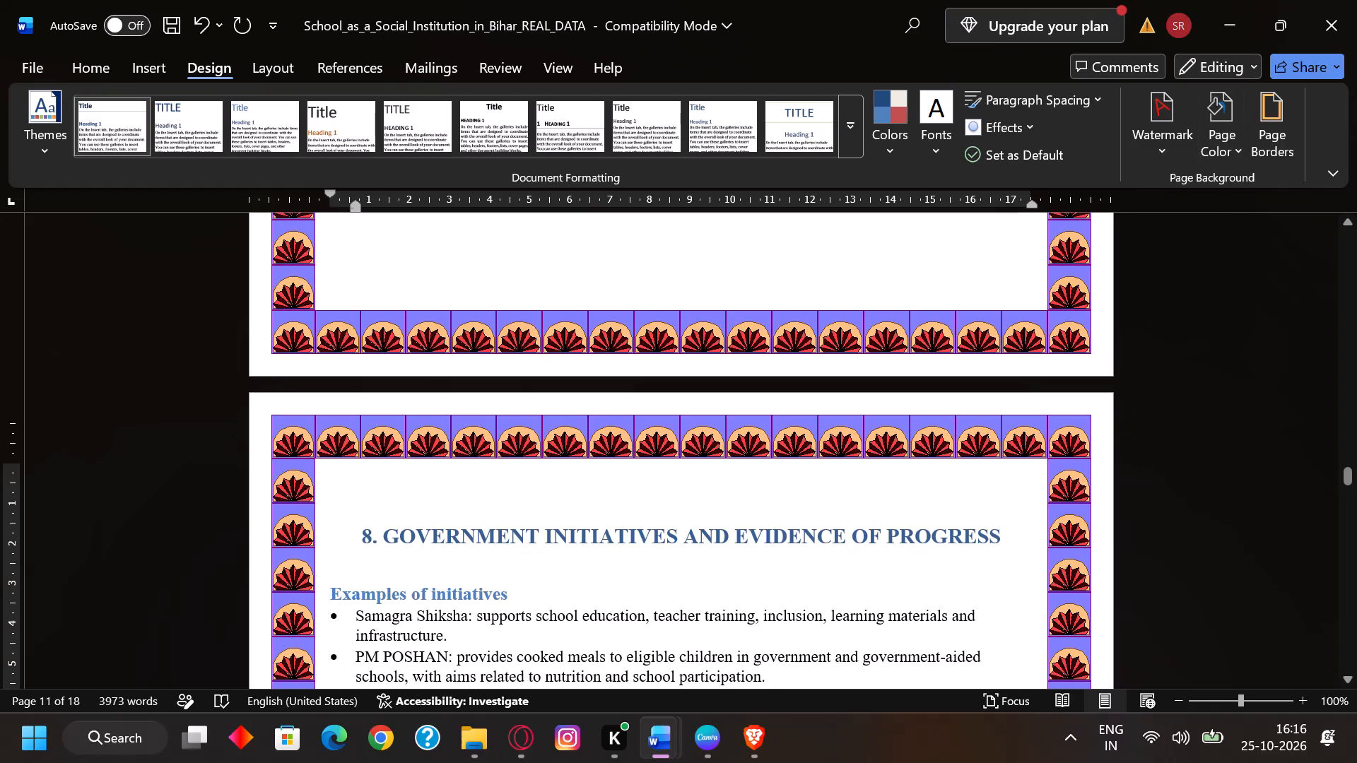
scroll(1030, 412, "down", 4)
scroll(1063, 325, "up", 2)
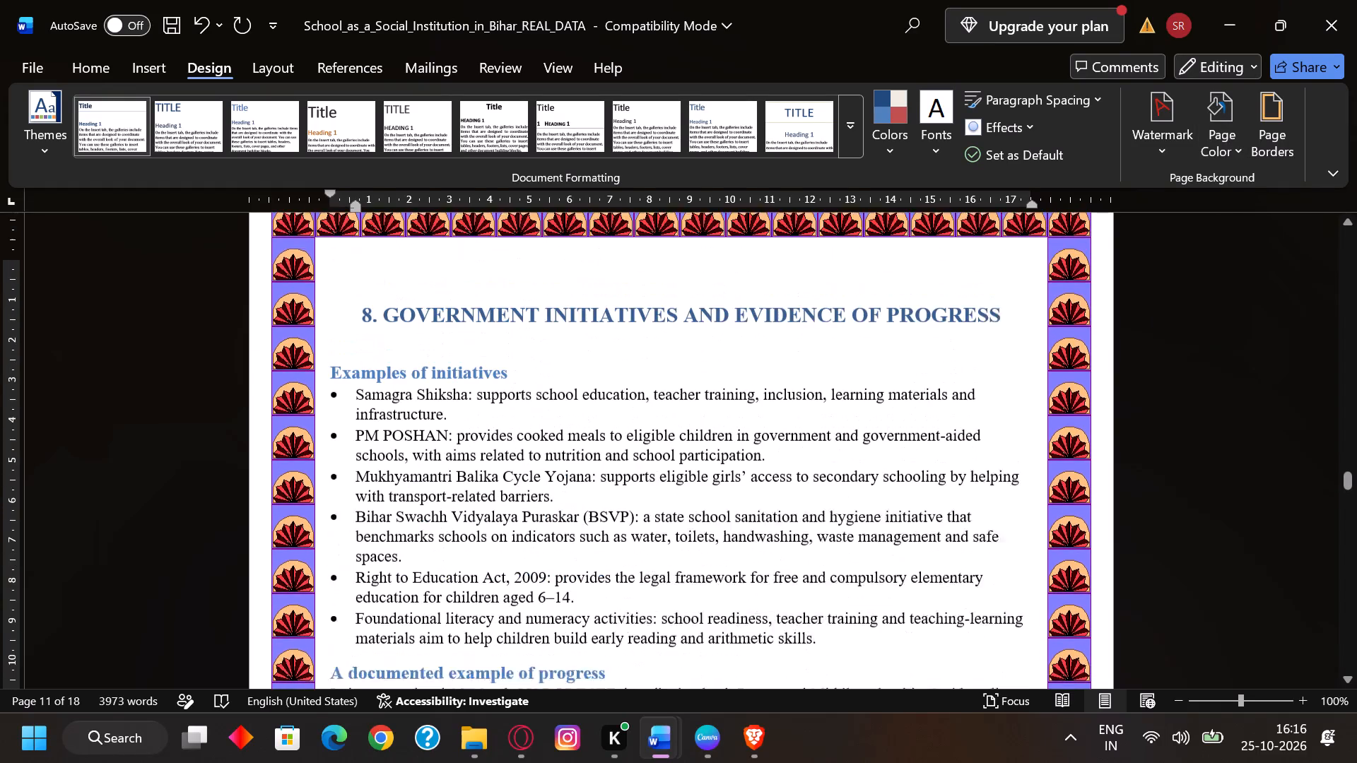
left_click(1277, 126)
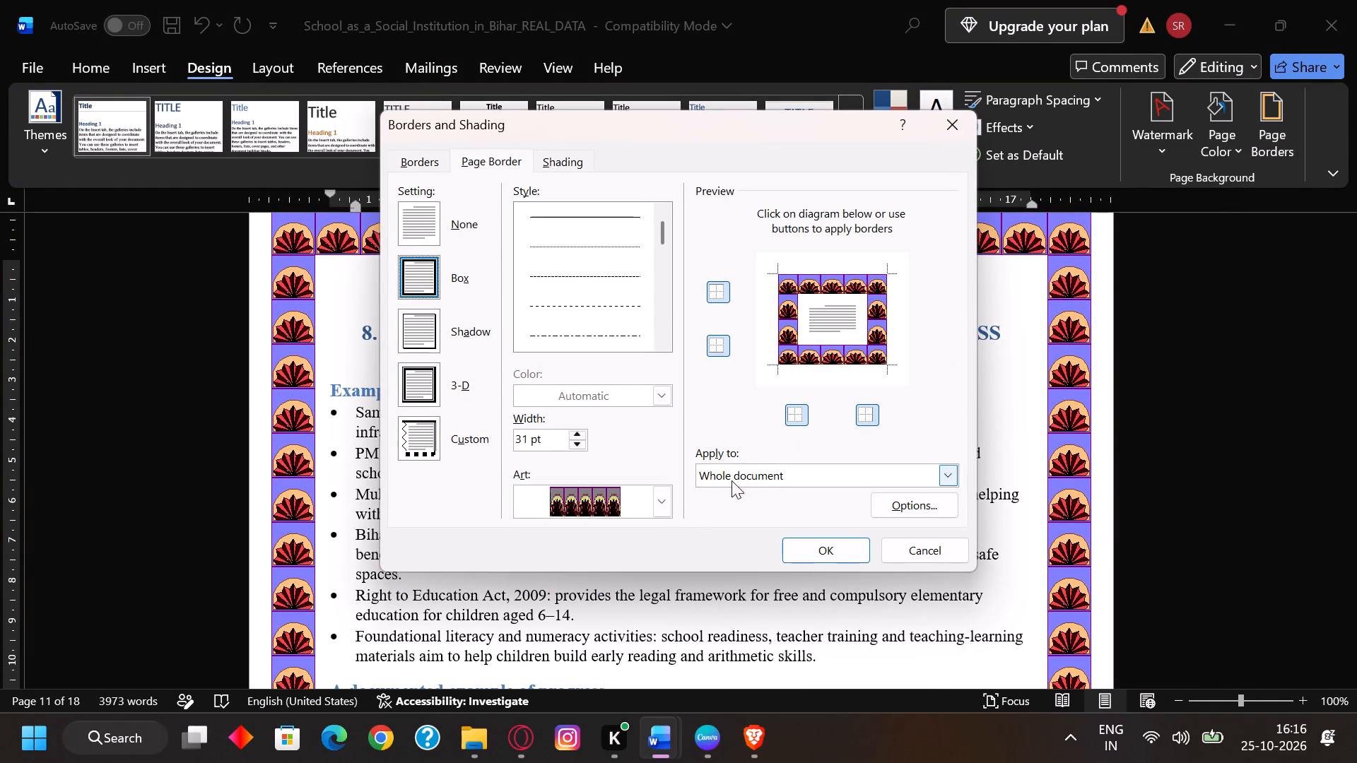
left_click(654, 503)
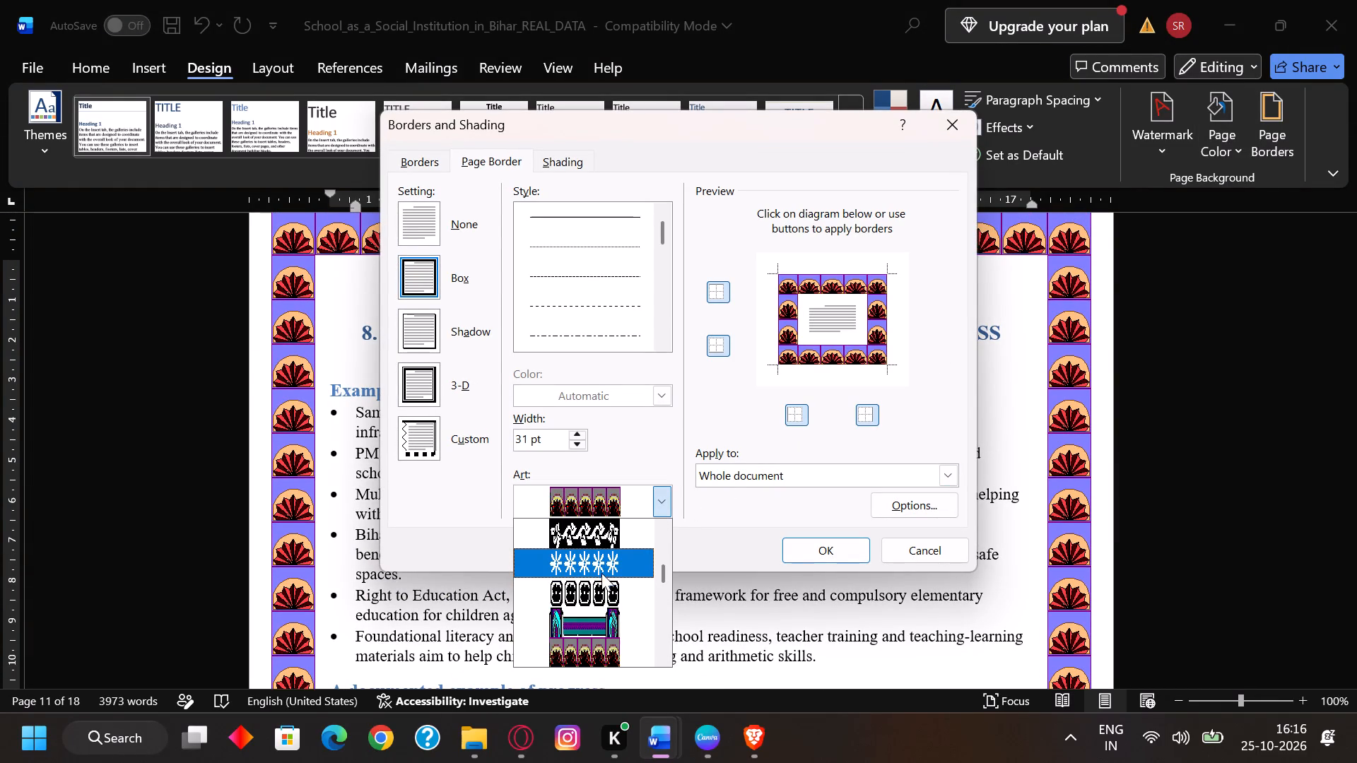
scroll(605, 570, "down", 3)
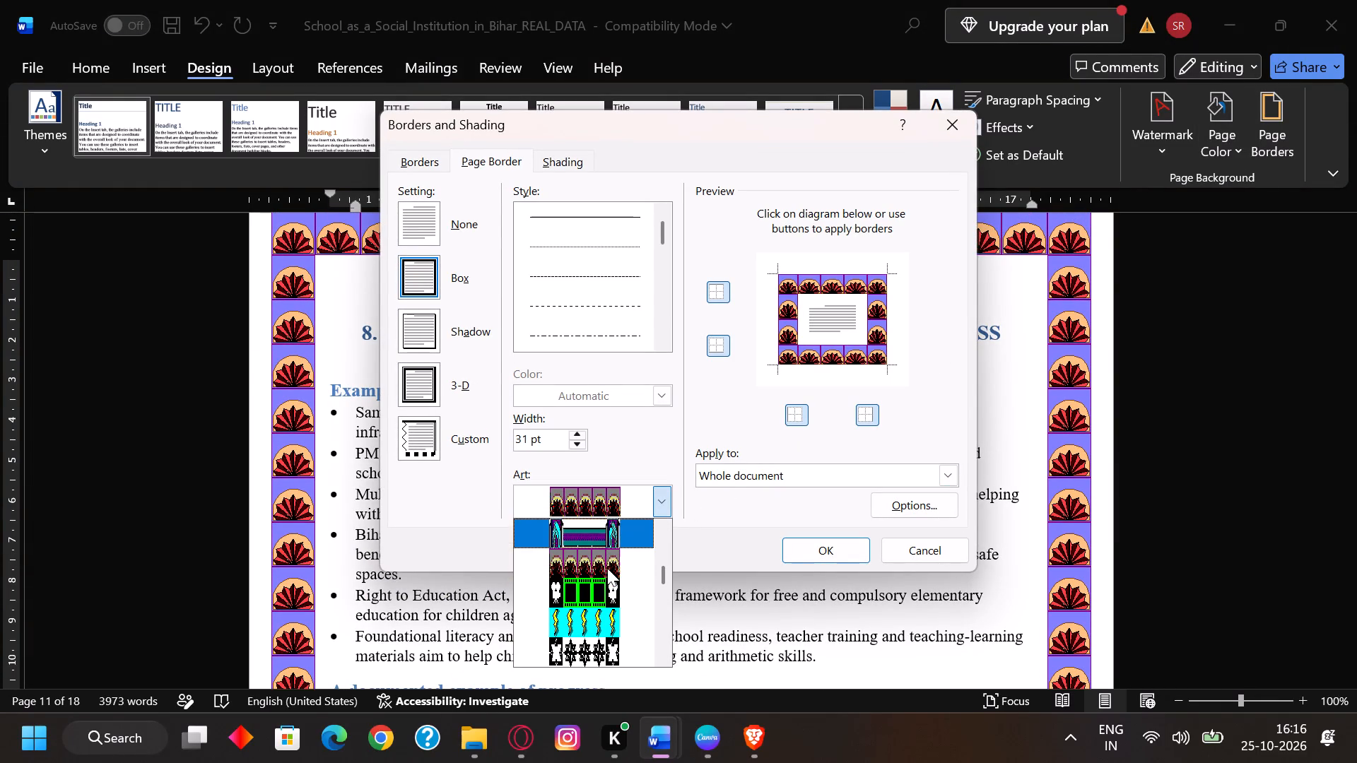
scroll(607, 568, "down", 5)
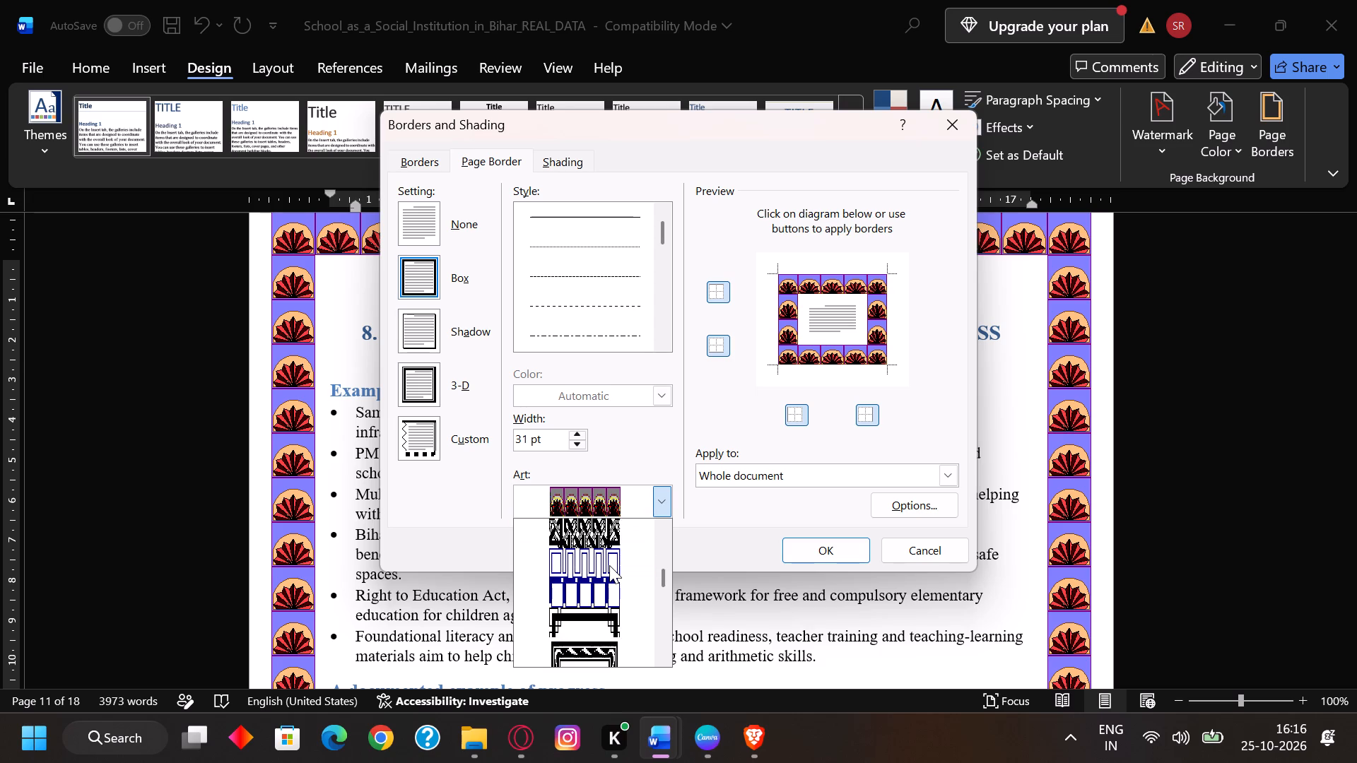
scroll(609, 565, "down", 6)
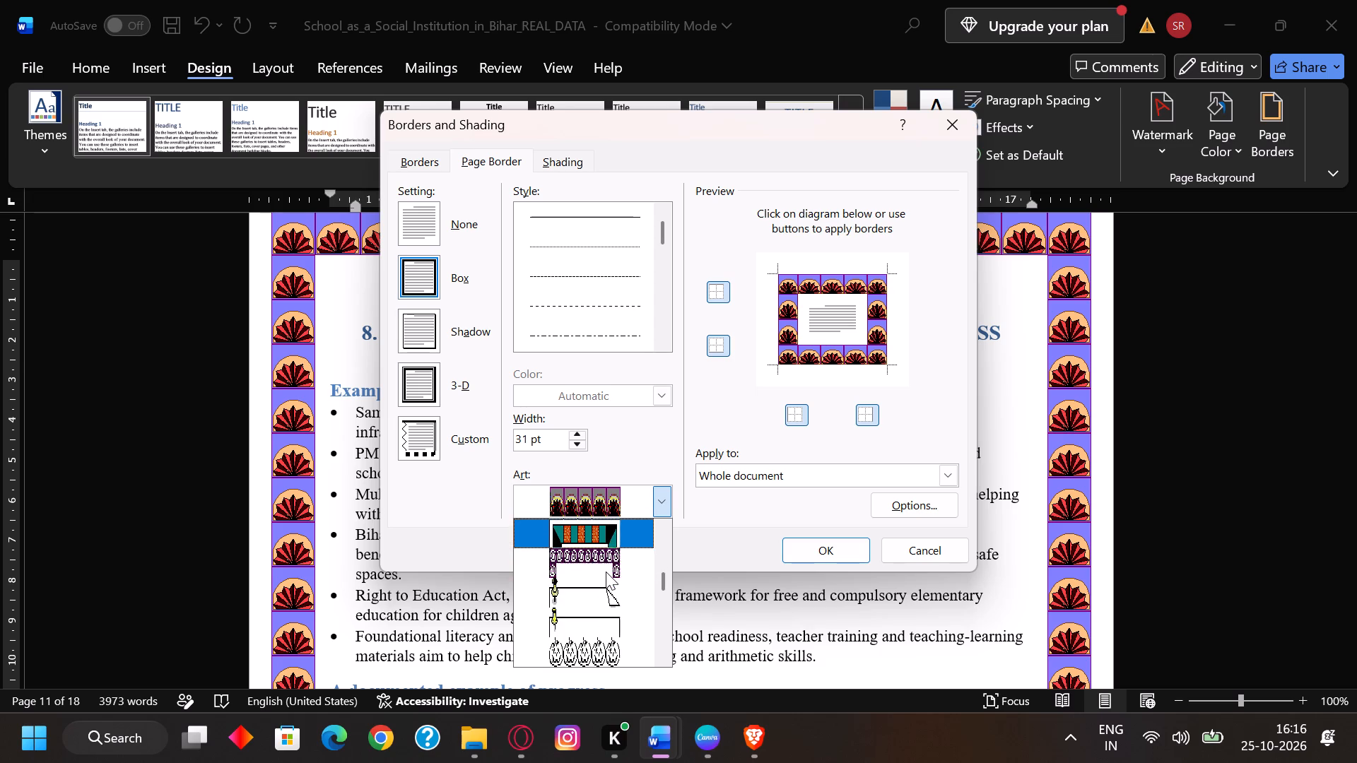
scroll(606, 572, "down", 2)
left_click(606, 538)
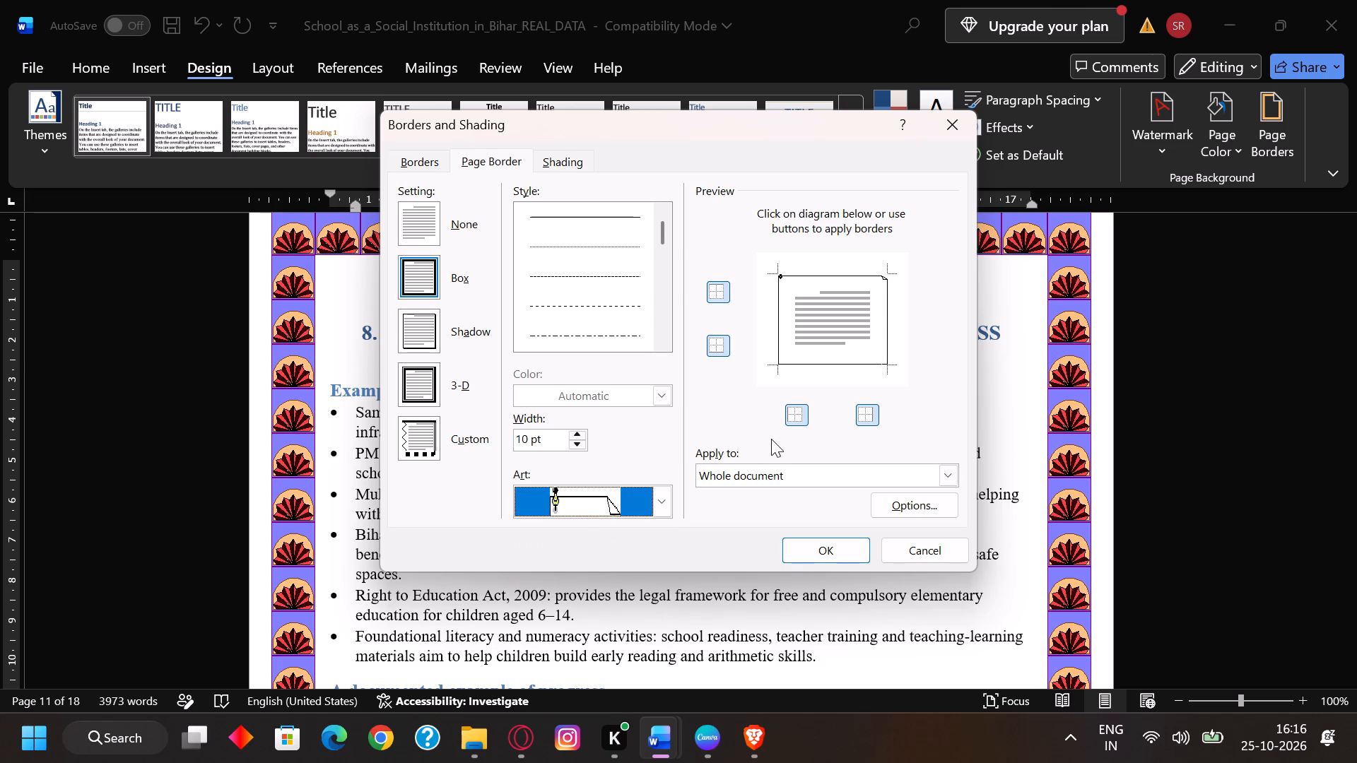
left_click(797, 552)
Apply the black-and-white decorated egg art page border to the whole document.
scroll(802, 545, "up", 5)
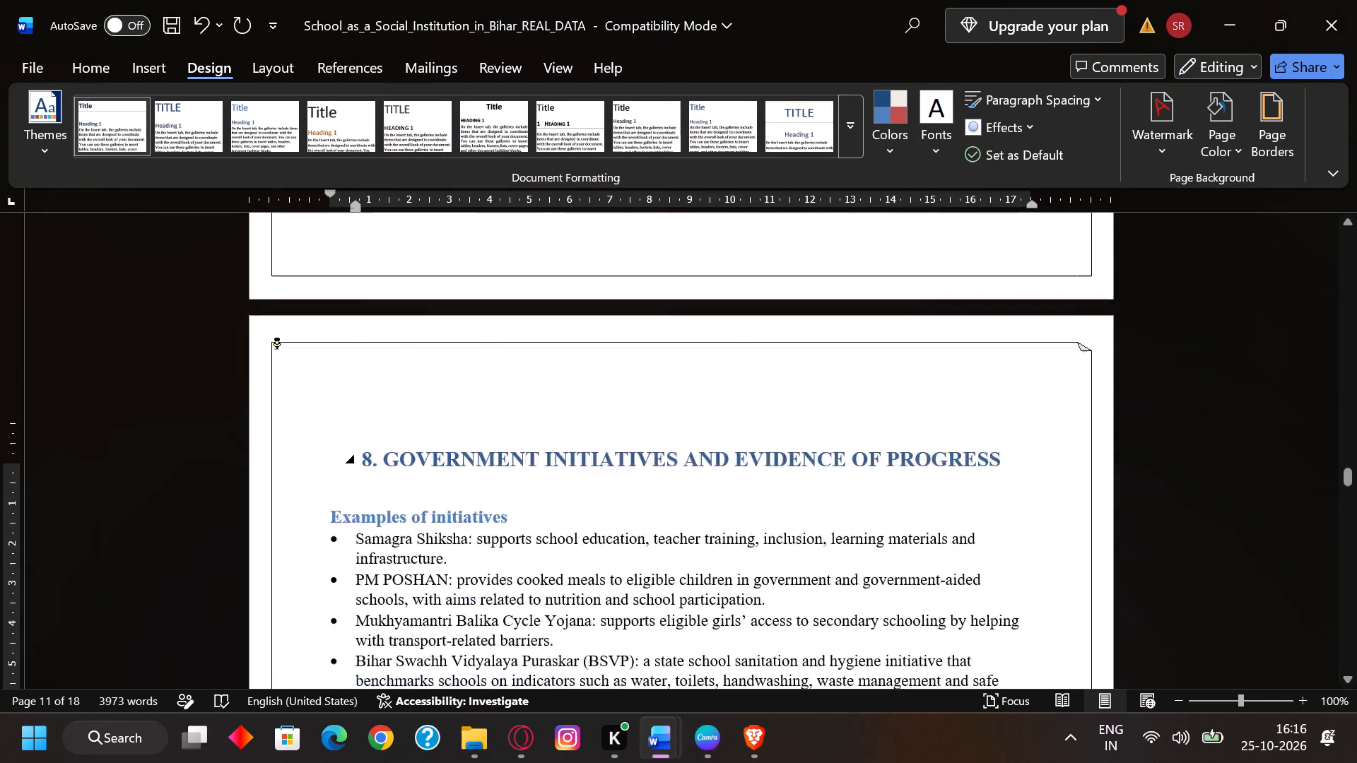
scroll(802, 543, "up", 1)
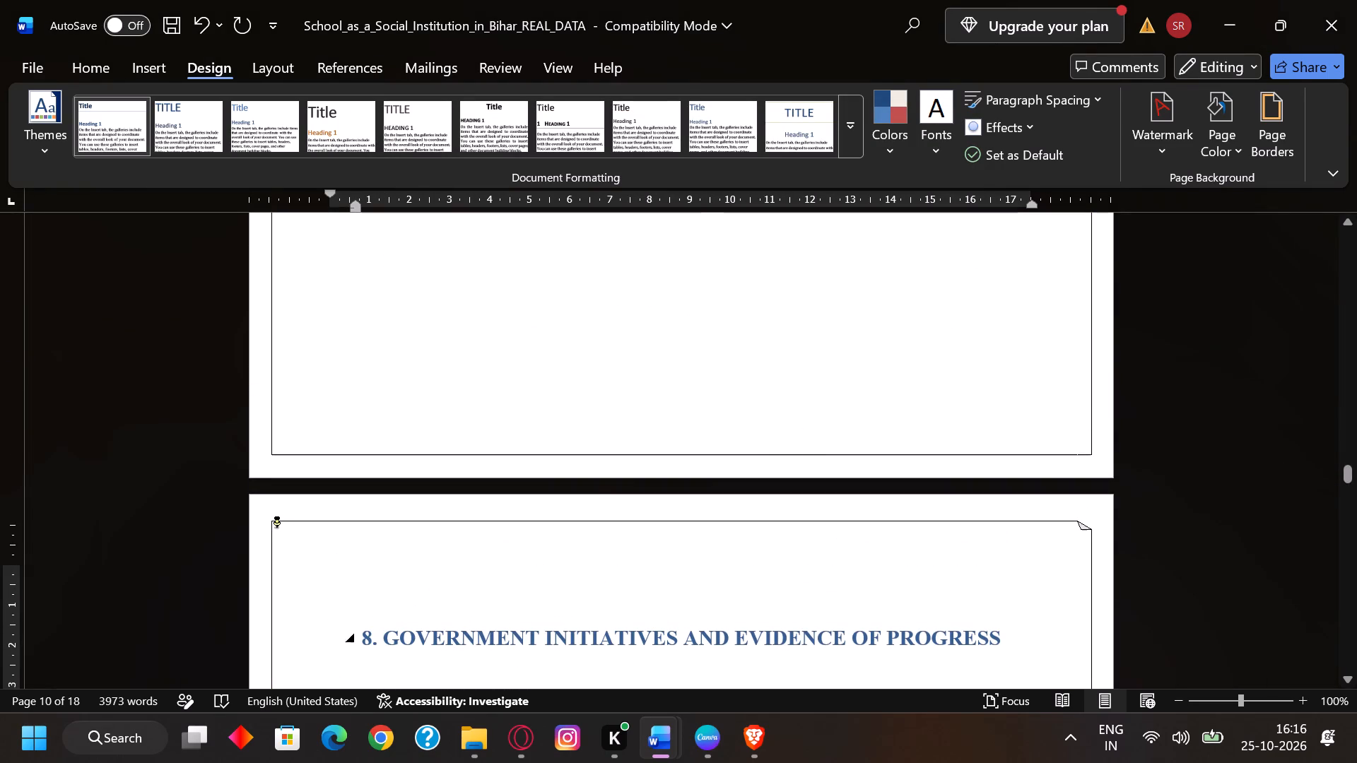
scroll(820, 595, "down", 12)
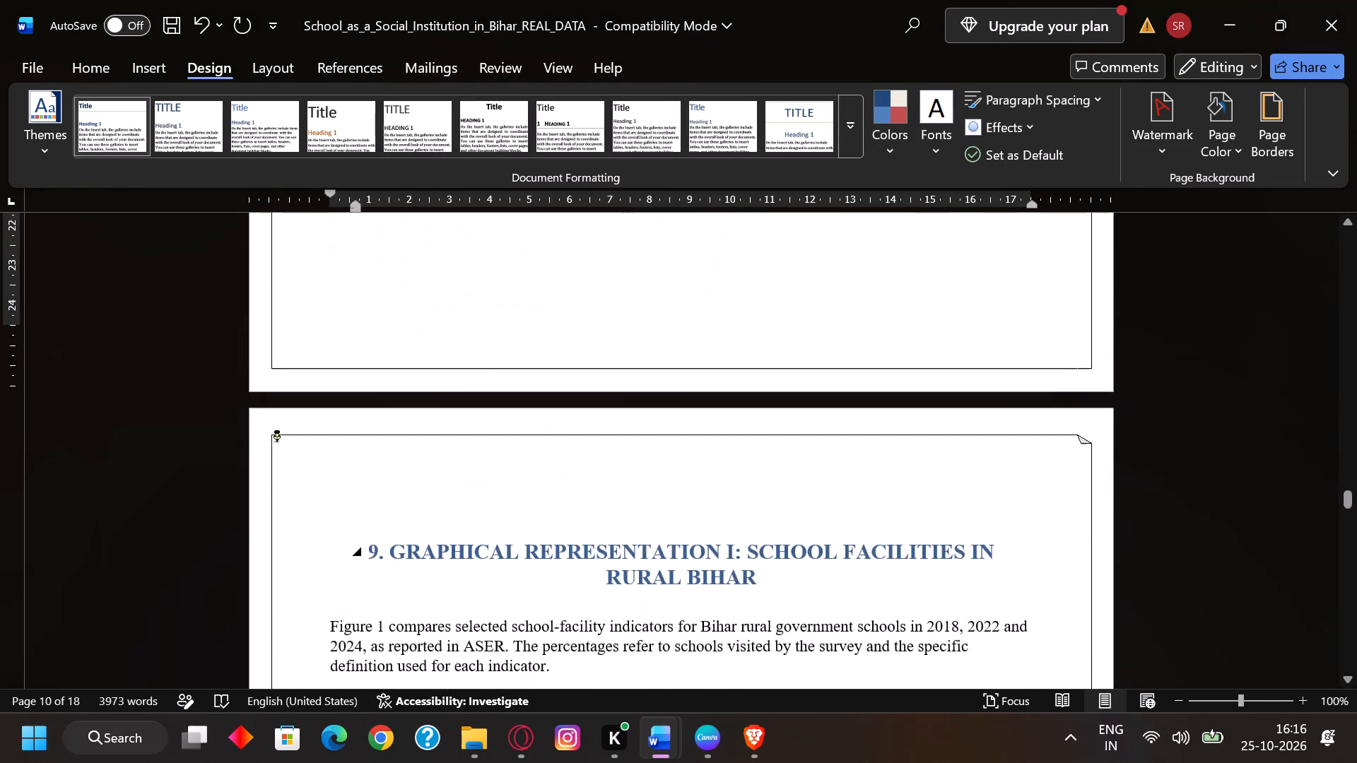
scroll(826, 581, "down", 1)
scroll(834, 573, "up", 1)
scroll(846, 558, "down", 4)
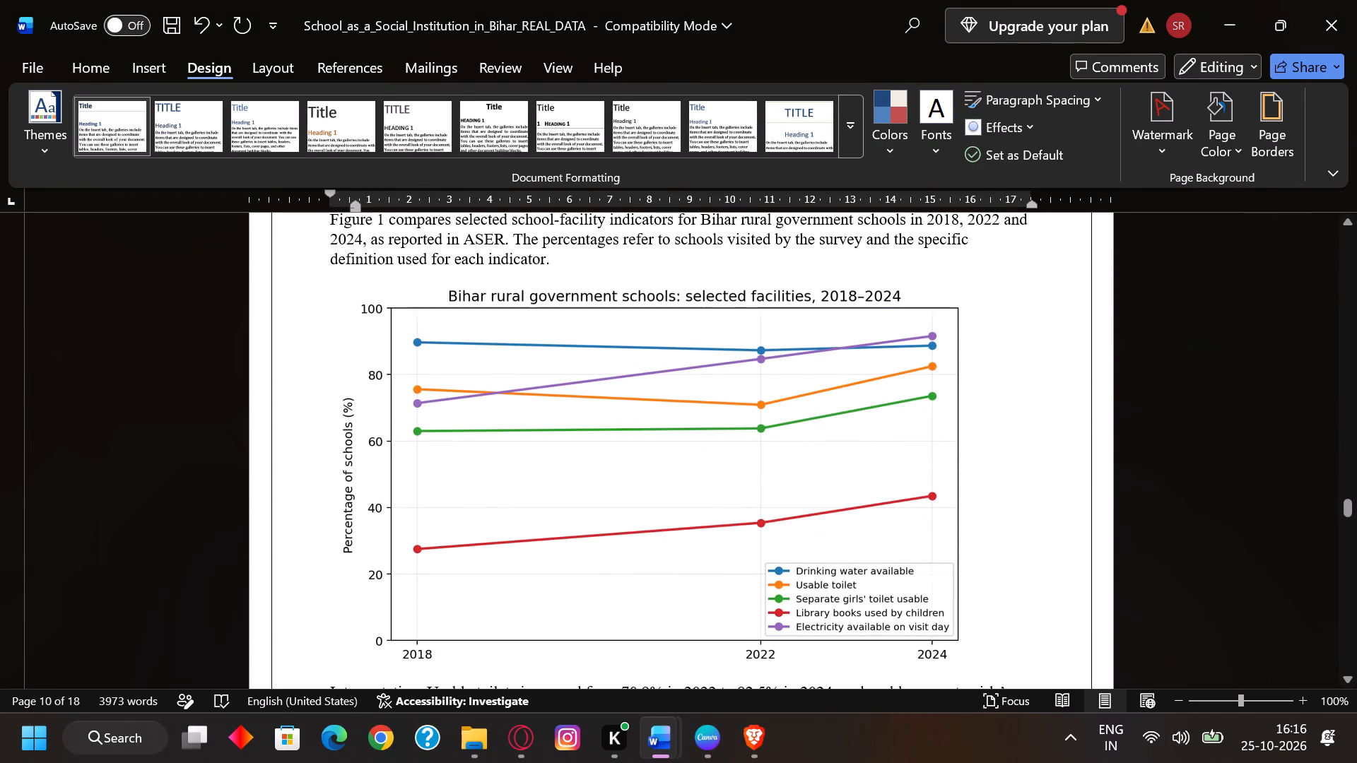
left_click(1269, 138)
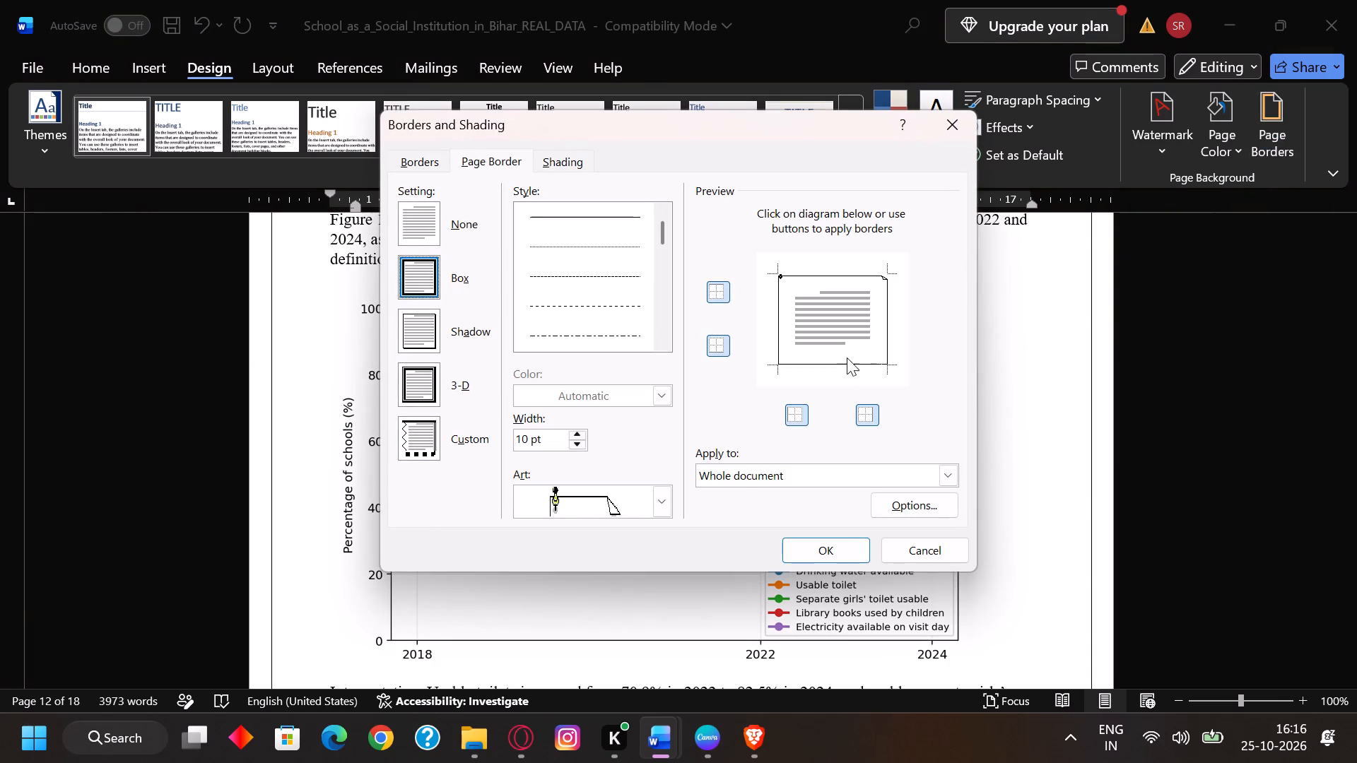
left_click(660, 511)
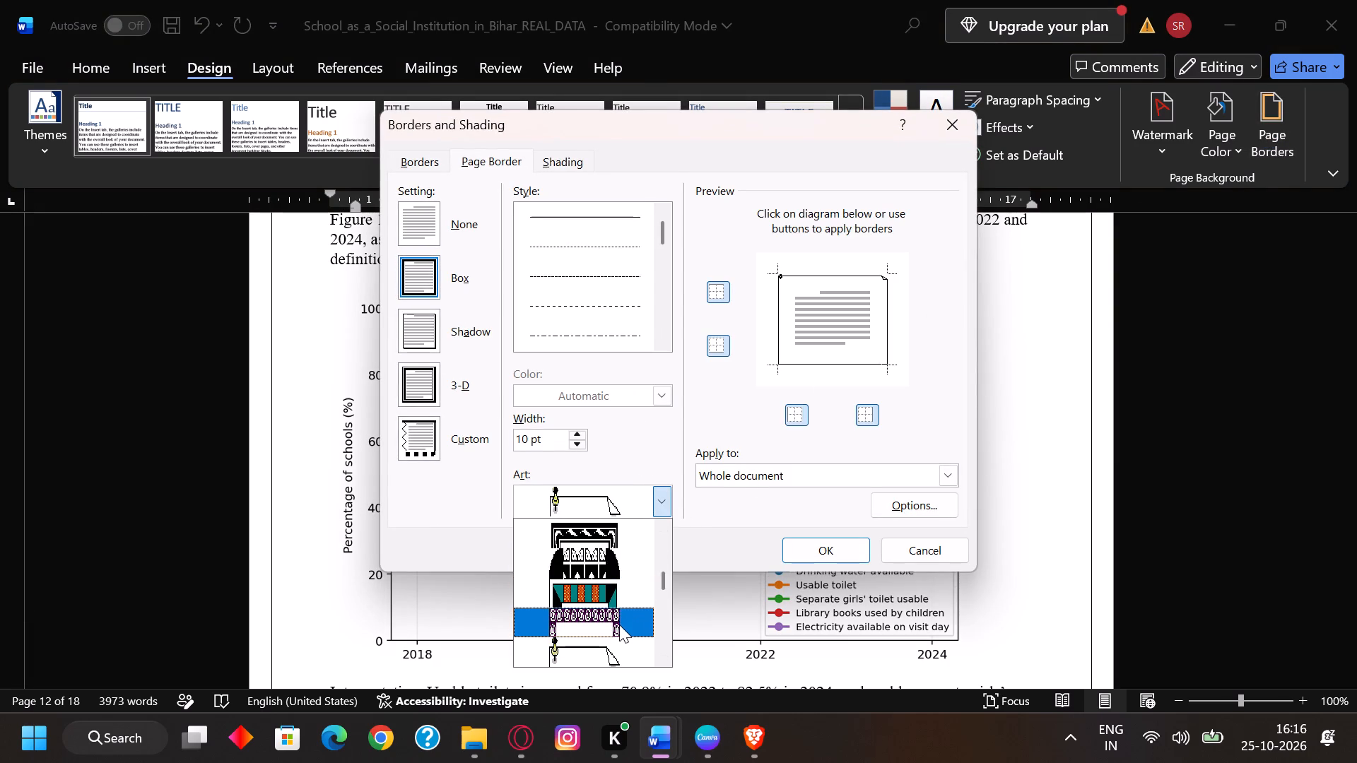
scroll(619, 625, "down", 6)
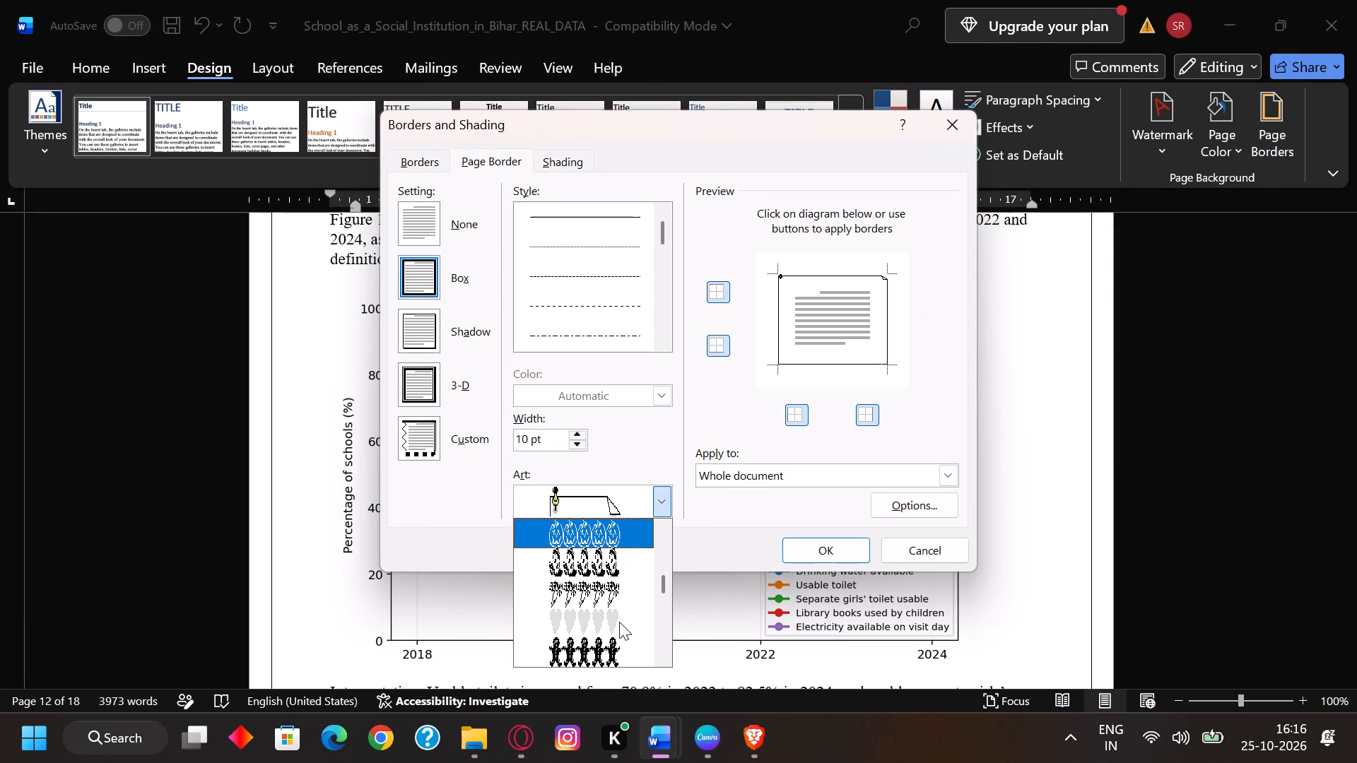
scroll(619, 622, "down", 3)
scroll(620, 600, "up", 2)
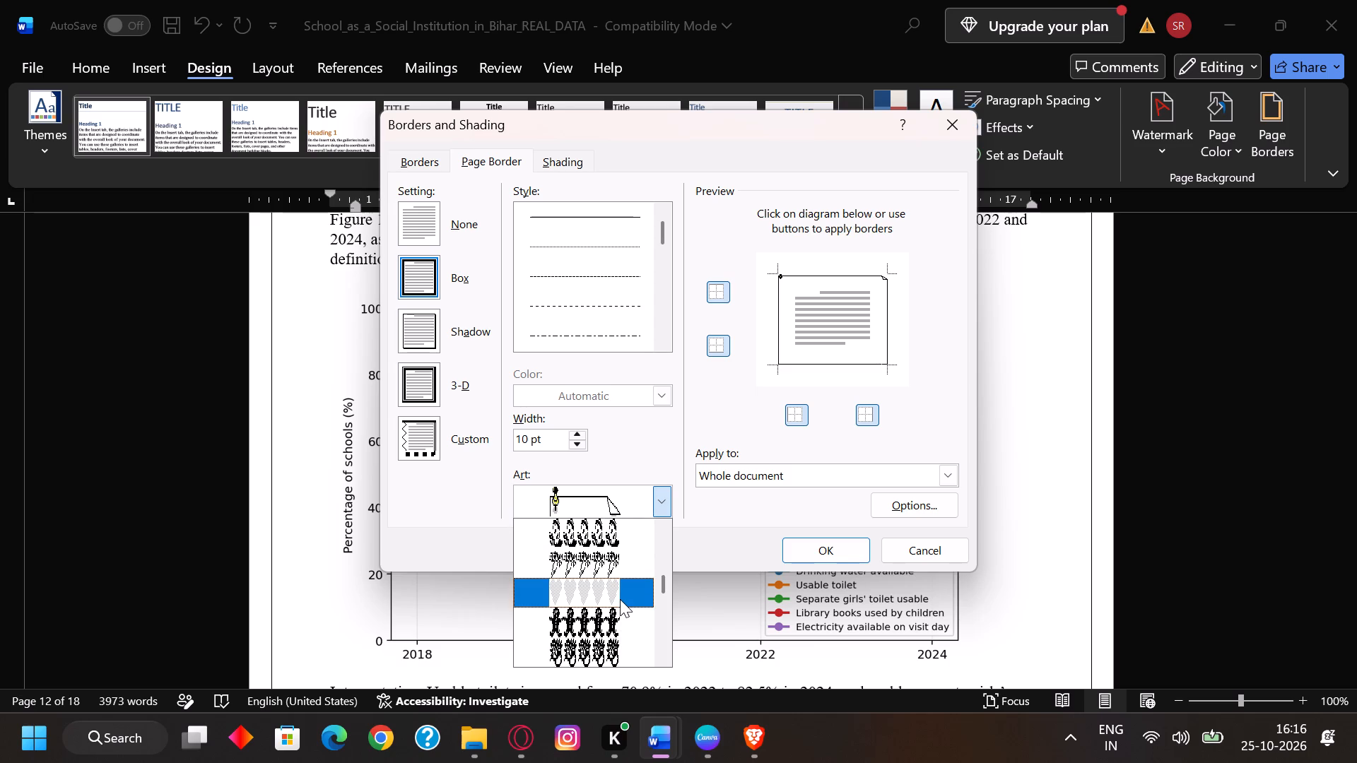
scroll(620, 599, "up", 2)
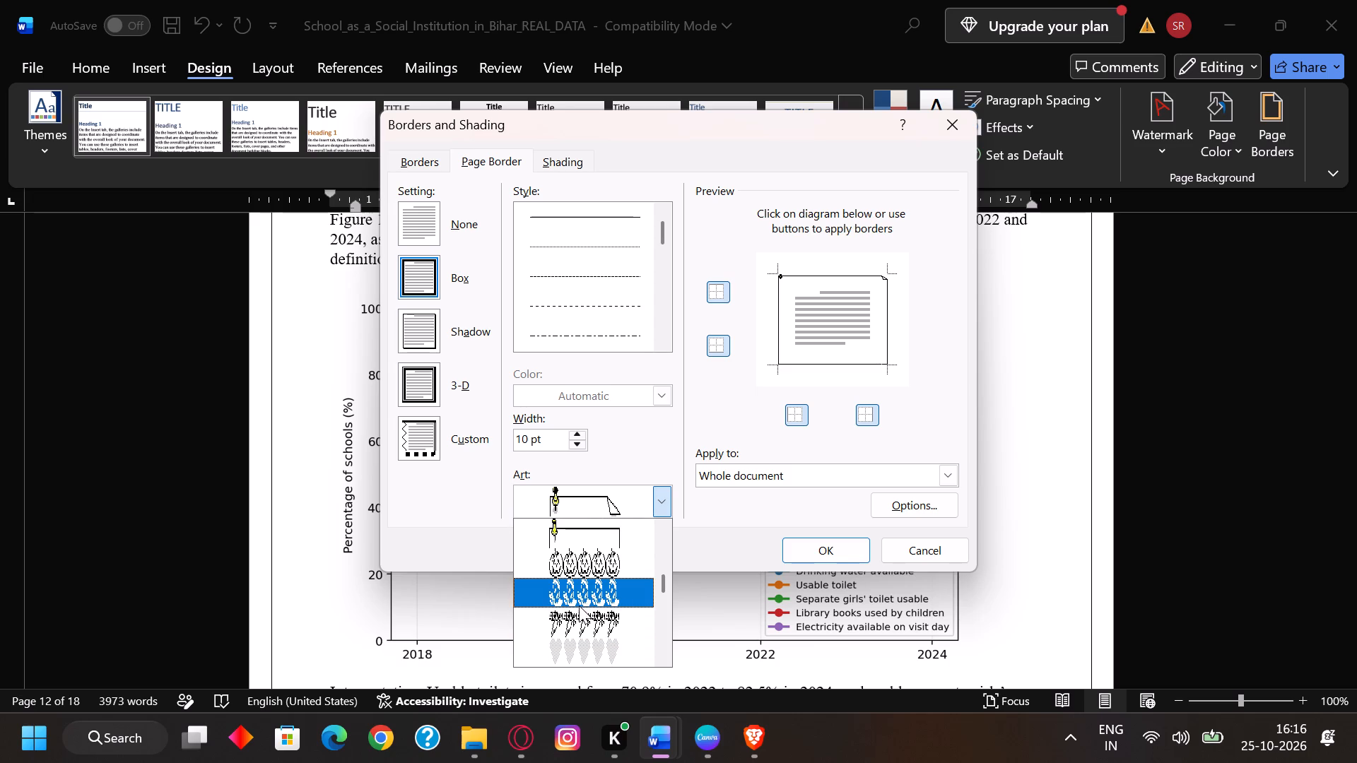
left_click(597, 585)
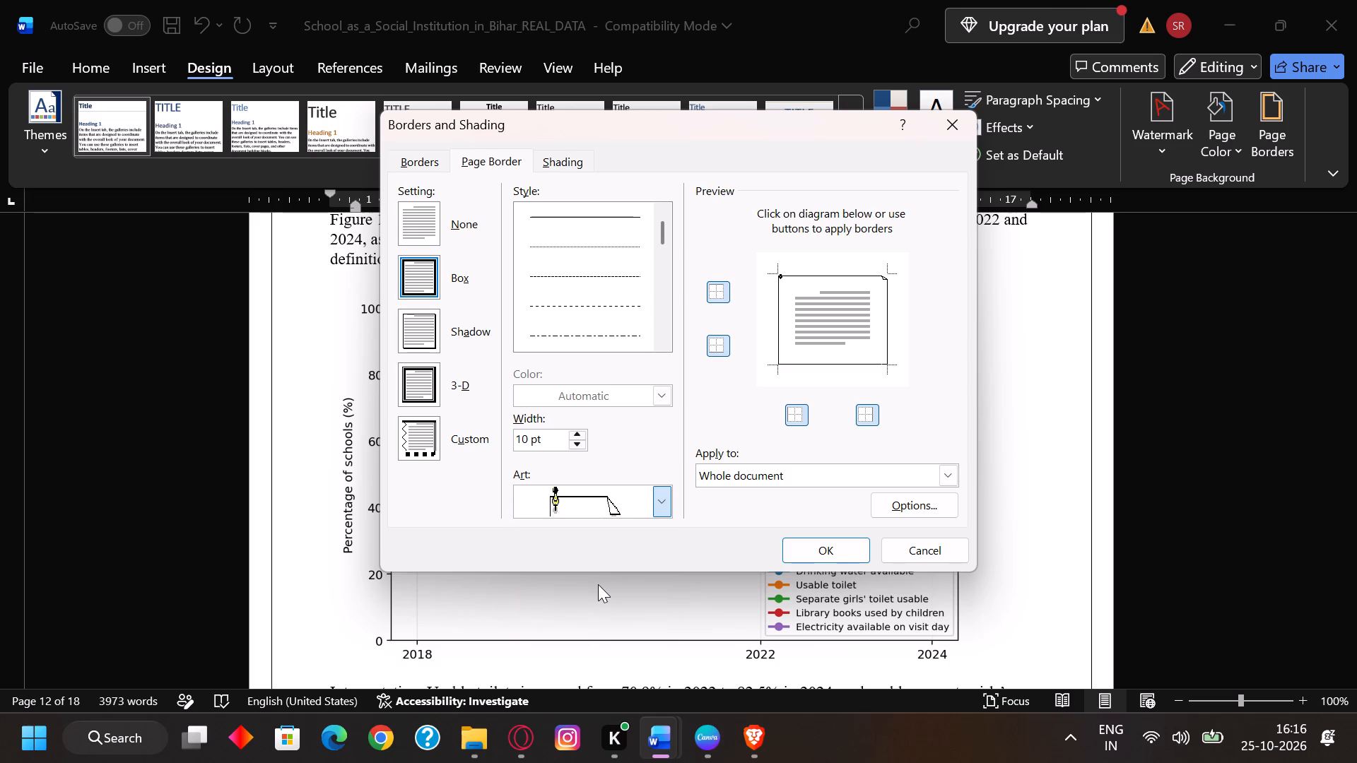
left_click(808, 552)
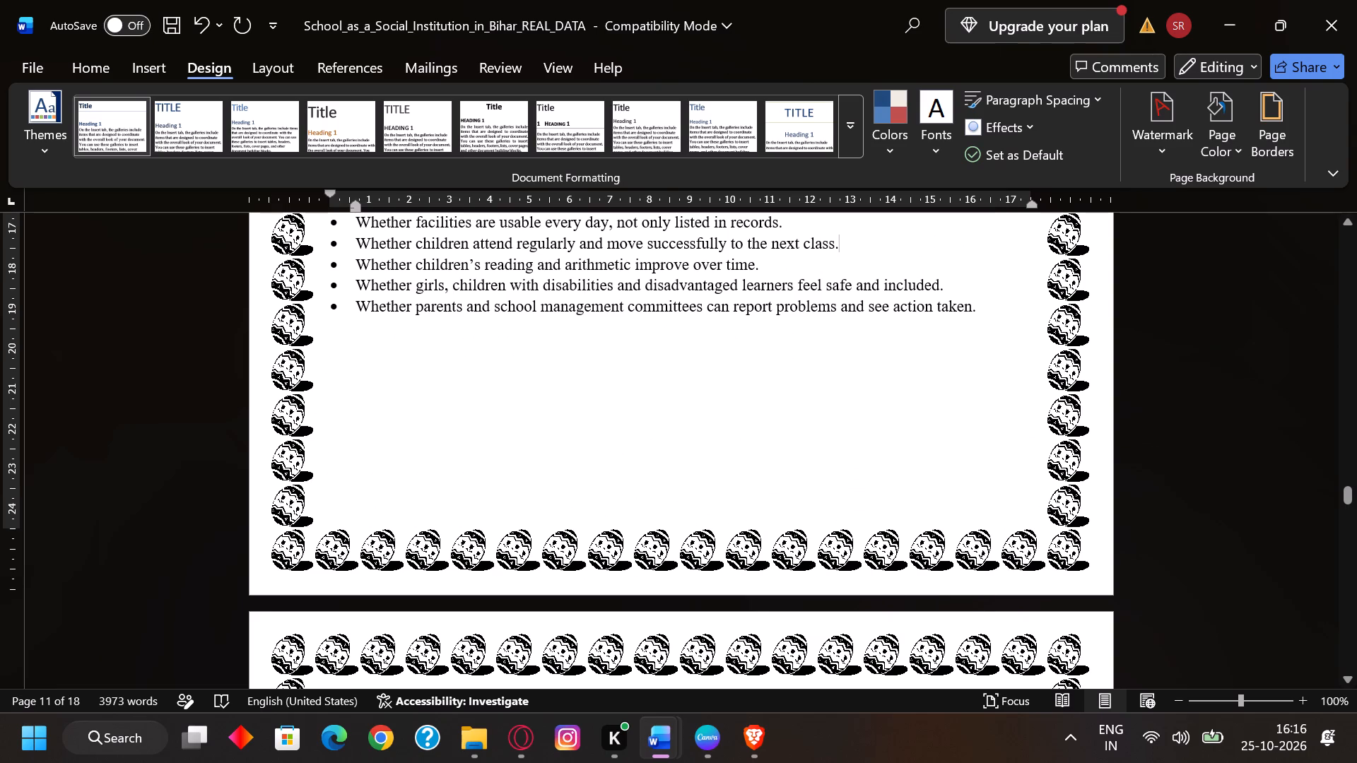
Examine how the decorated egg border looks around the pages for sections 7 and 8.
scroll(979, 368, "up", 5)
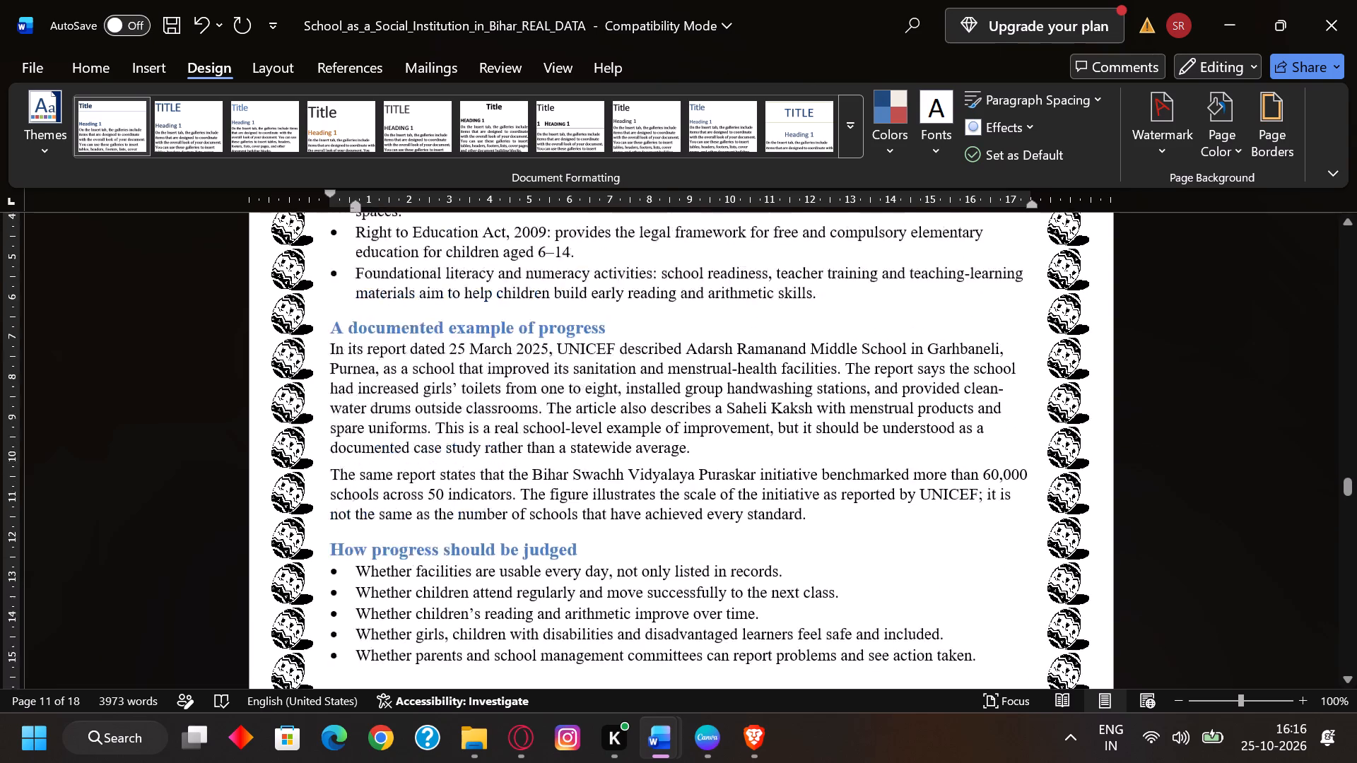
scroll(980, 370, "up", 6)
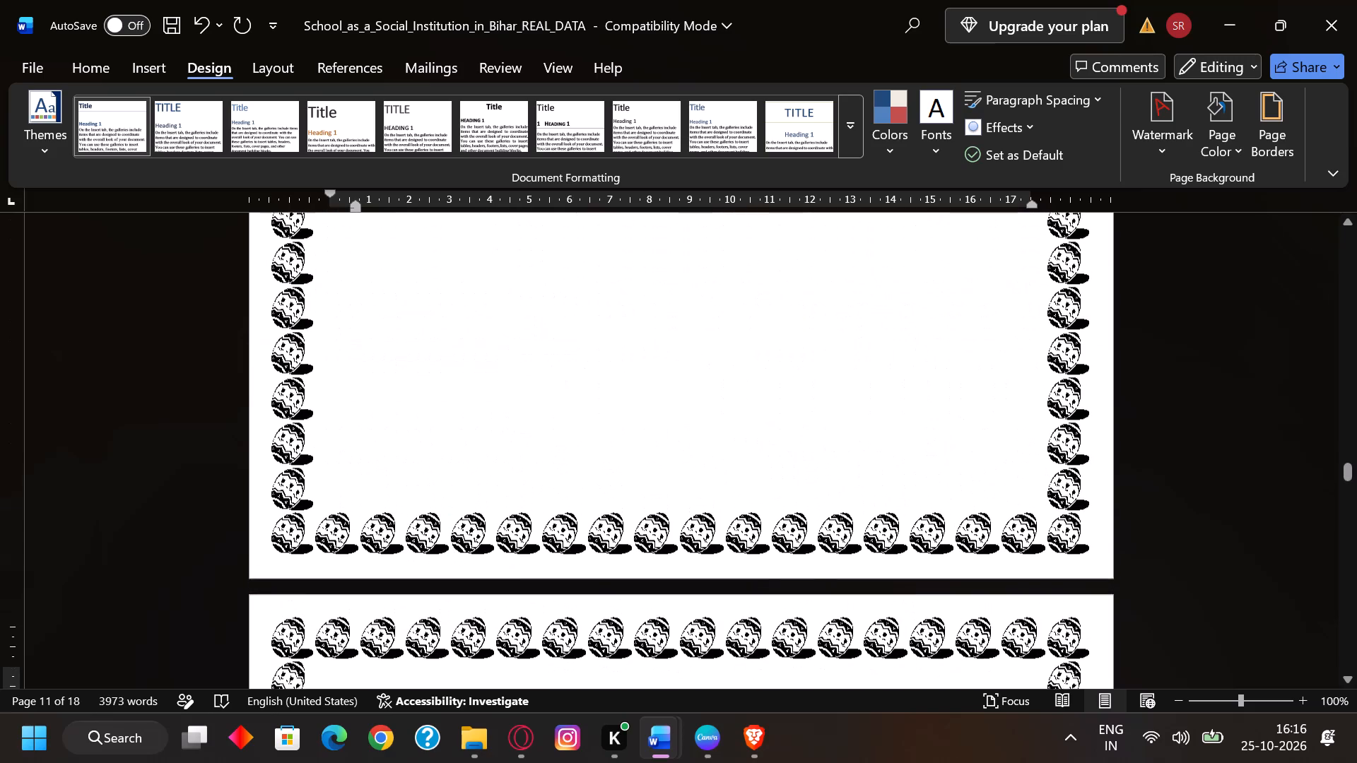
scroll(982, 380, "up", 11)
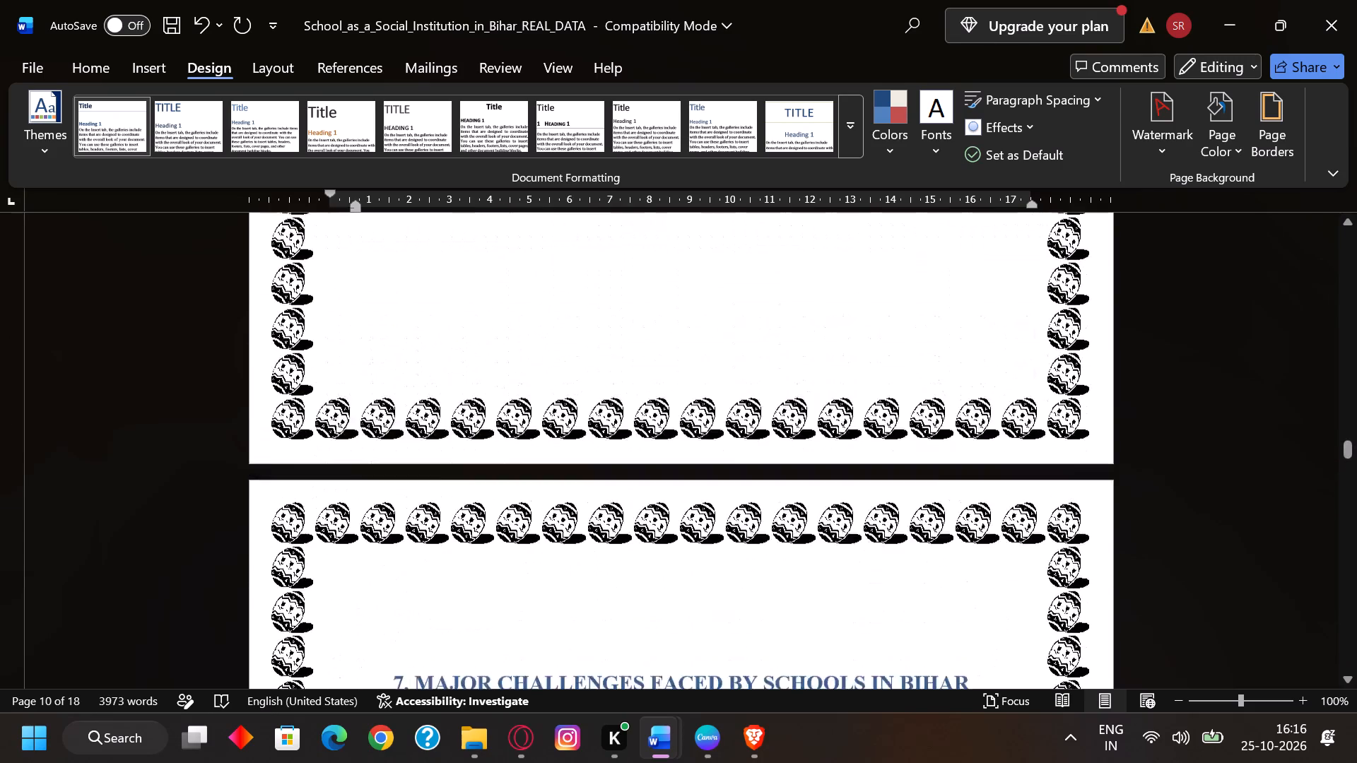
scroll(994, 384, "down", 4)
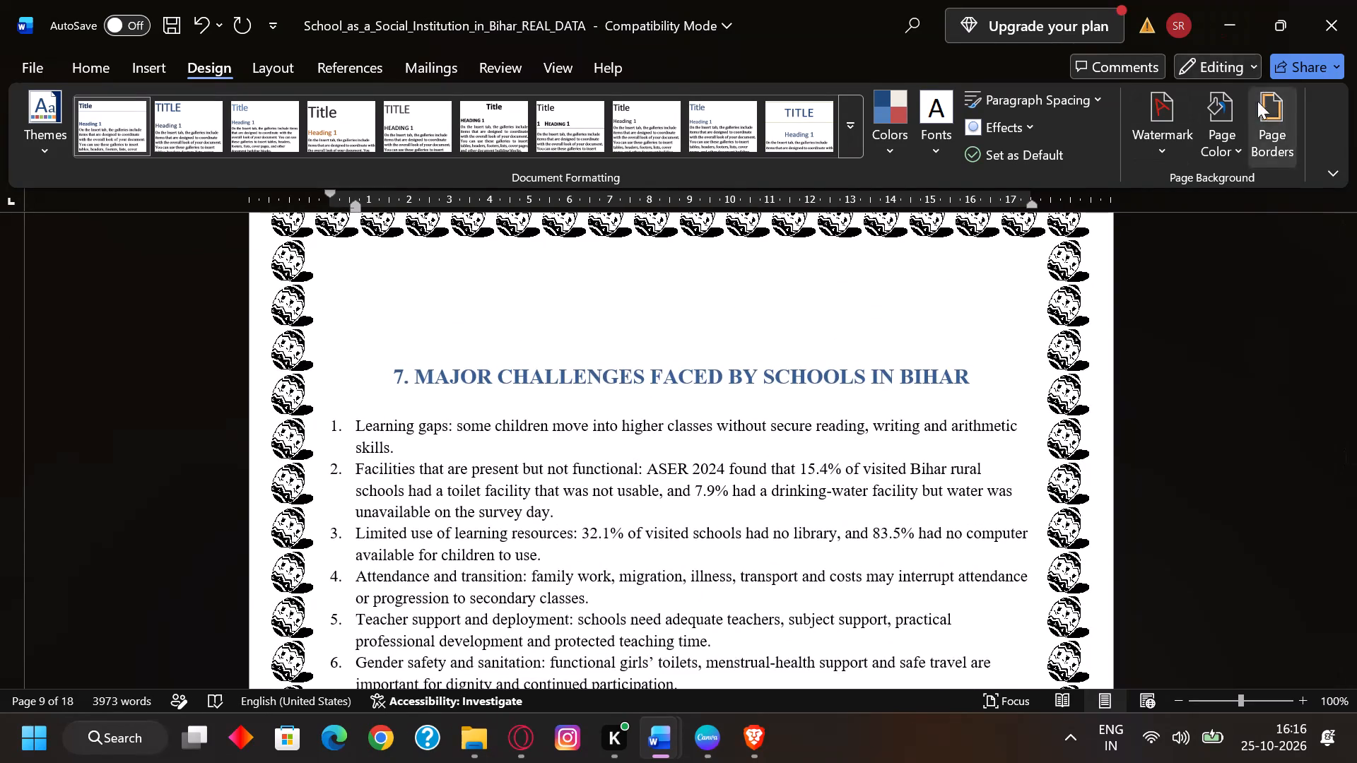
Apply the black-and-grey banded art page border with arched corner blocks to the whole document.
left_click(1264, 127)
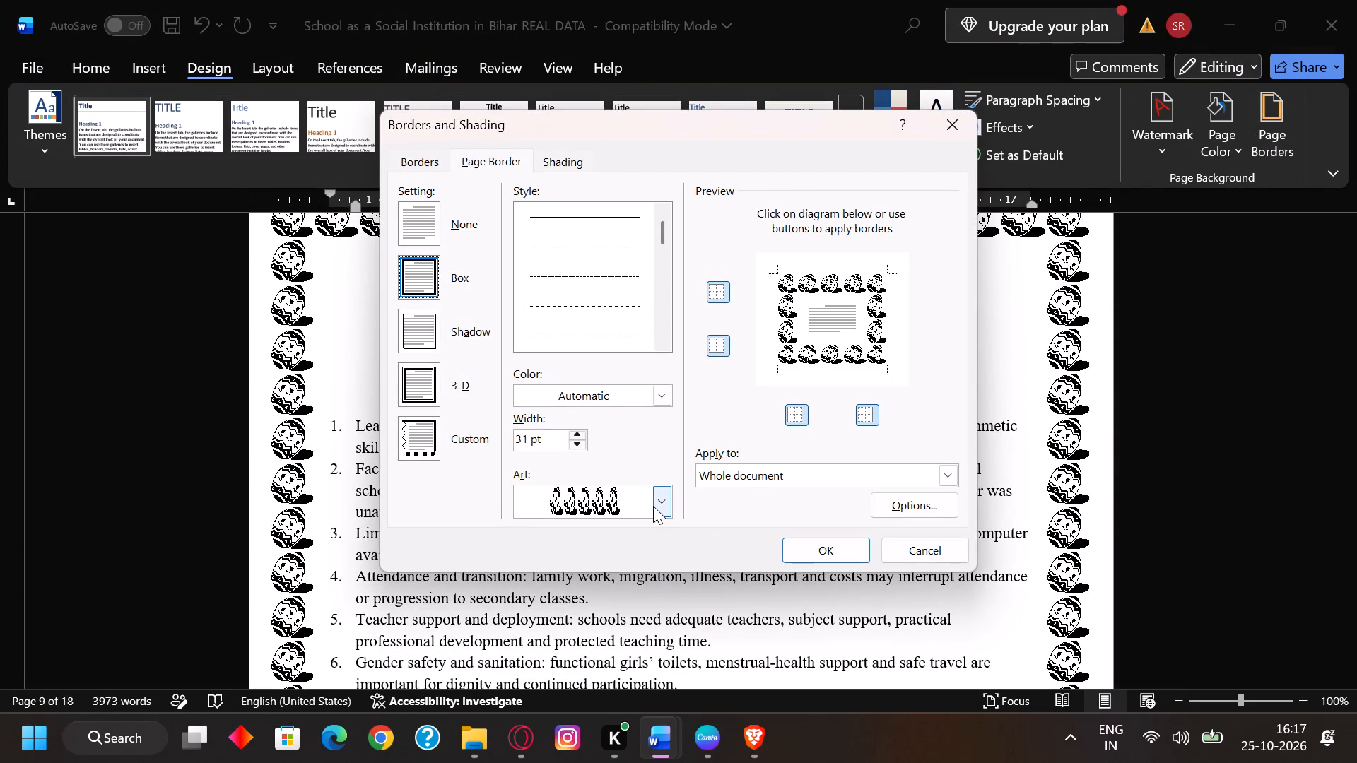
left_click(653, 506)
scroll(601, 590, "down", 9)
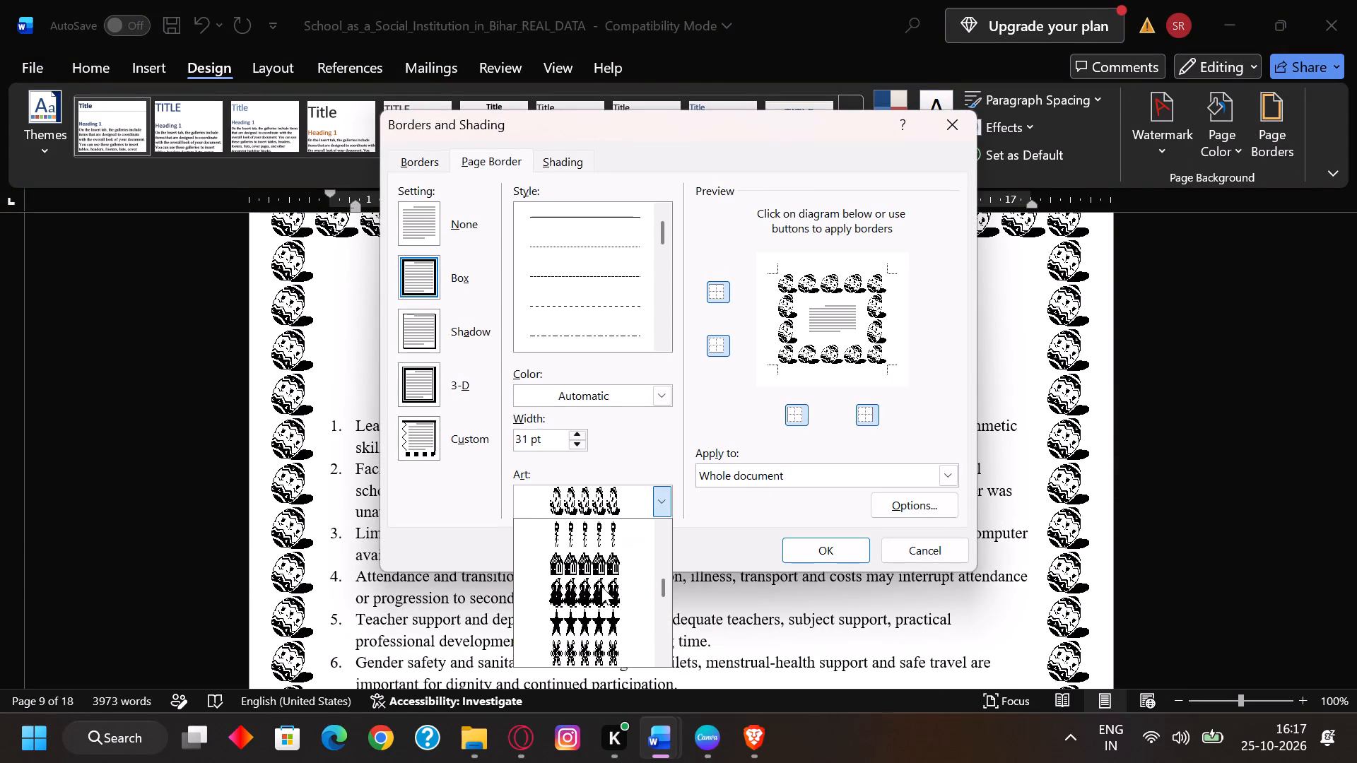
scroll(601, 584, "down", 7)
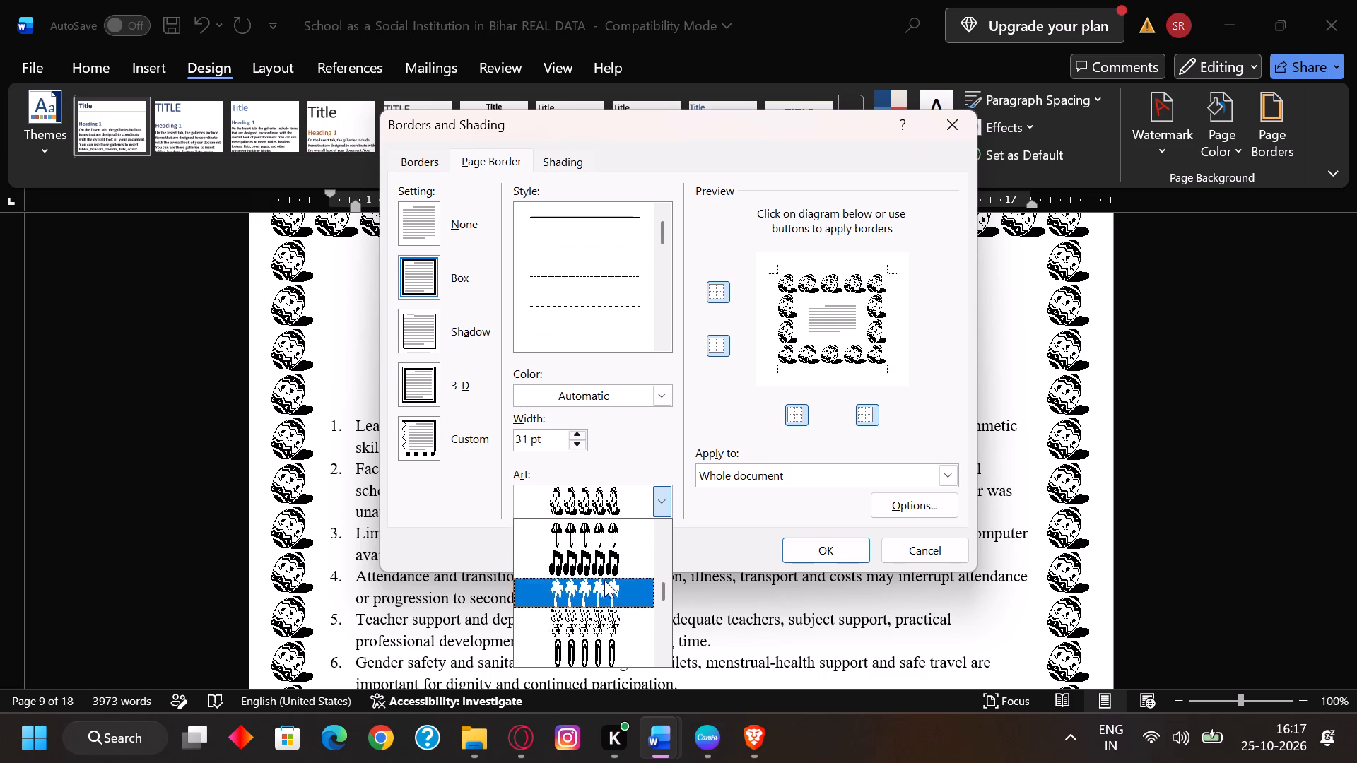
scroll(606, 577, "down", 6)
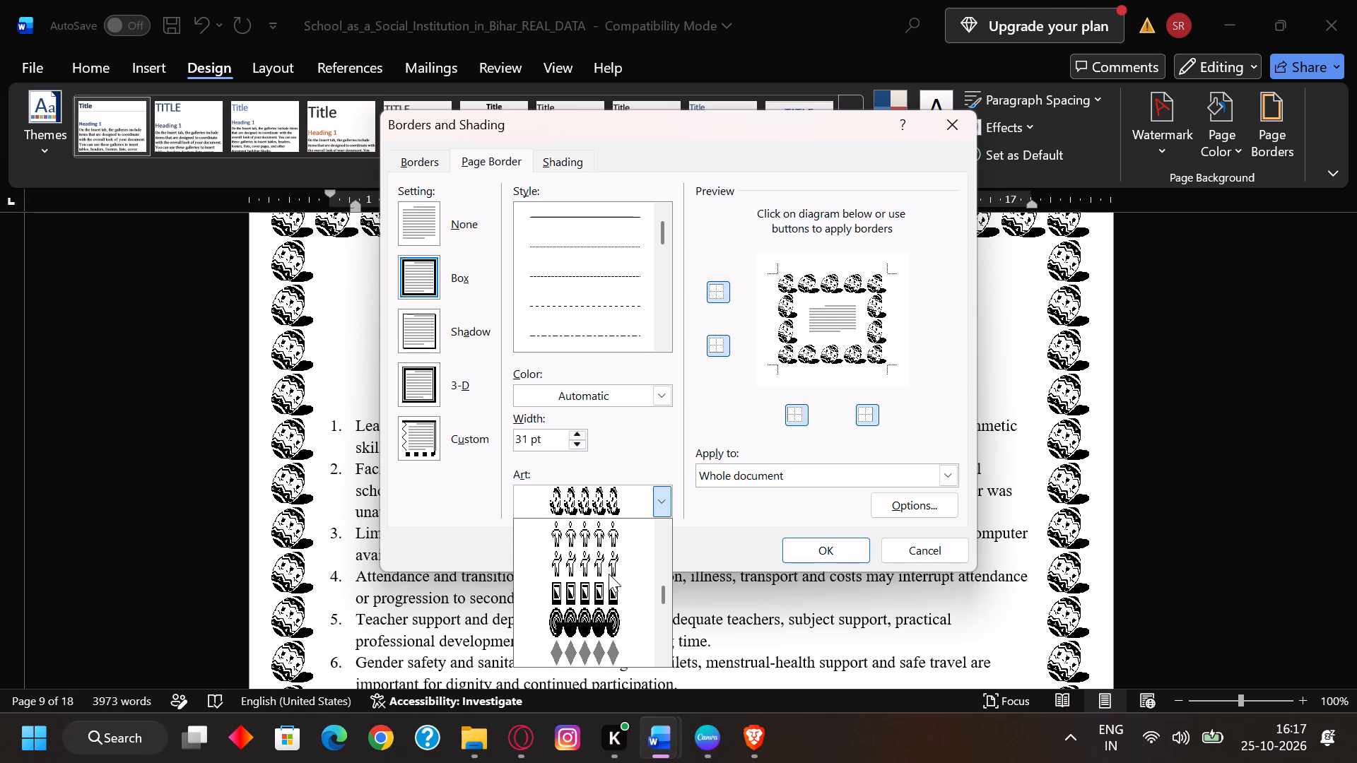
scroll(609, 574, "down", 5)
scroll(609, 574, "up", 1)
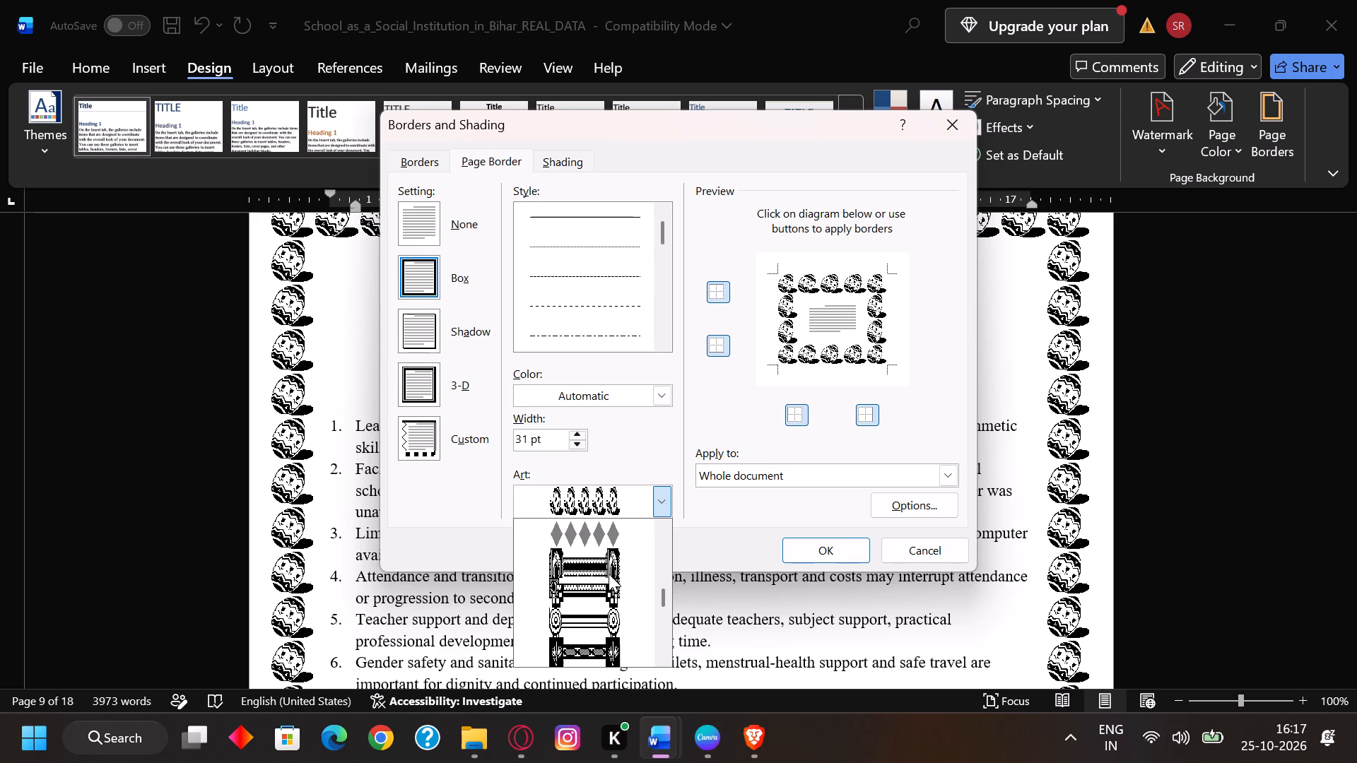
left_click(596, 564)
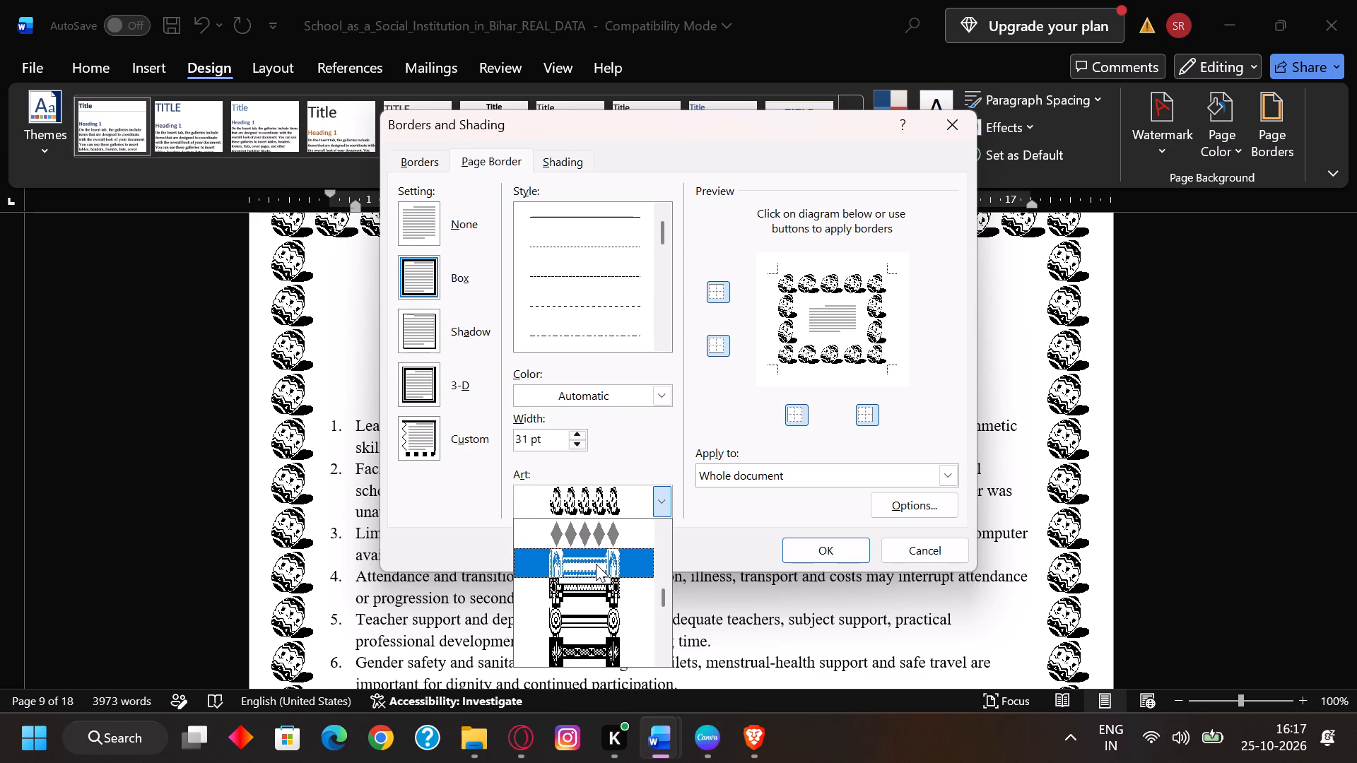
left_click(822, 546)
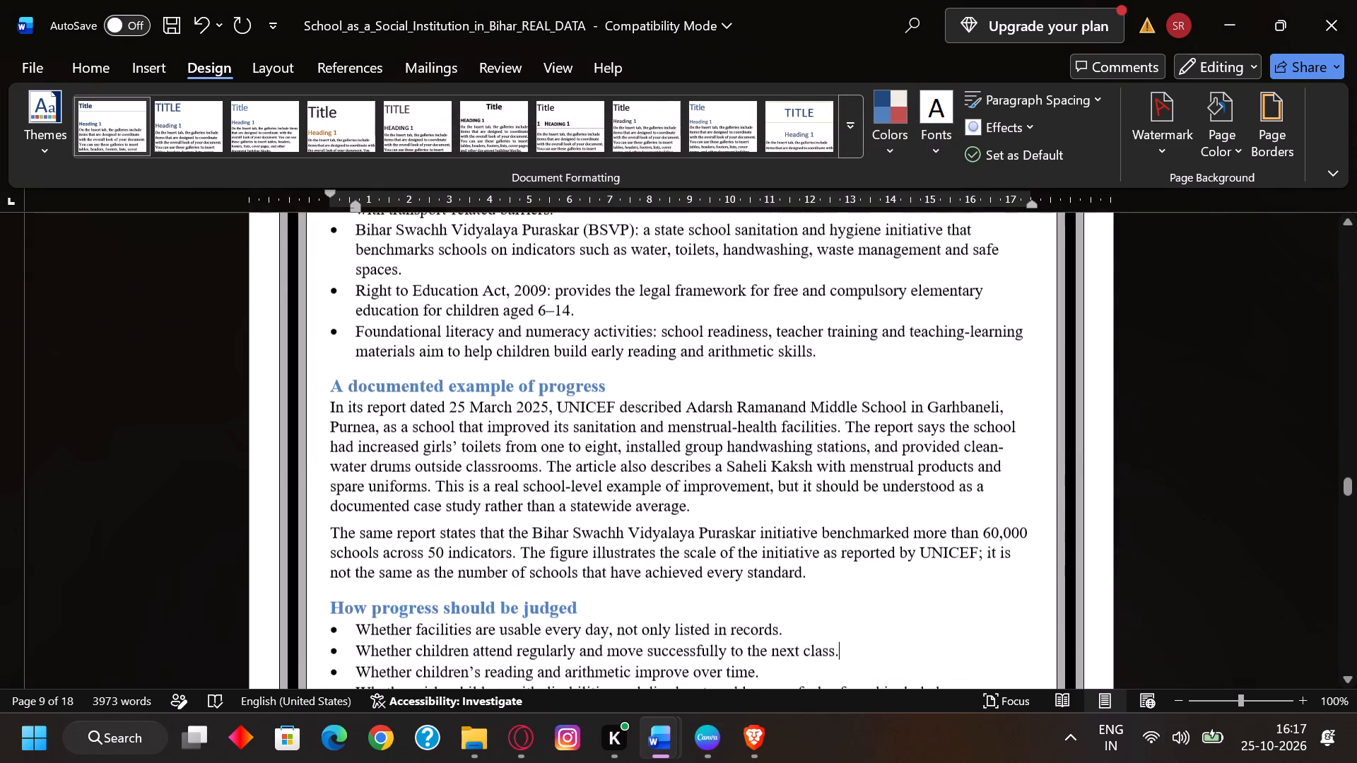
Examine the arched-corner border on the pages from section 8 through the two graphical representation sections.
scroll(844, 555, "up", 6)
scroll(845, 537, "down", 2)
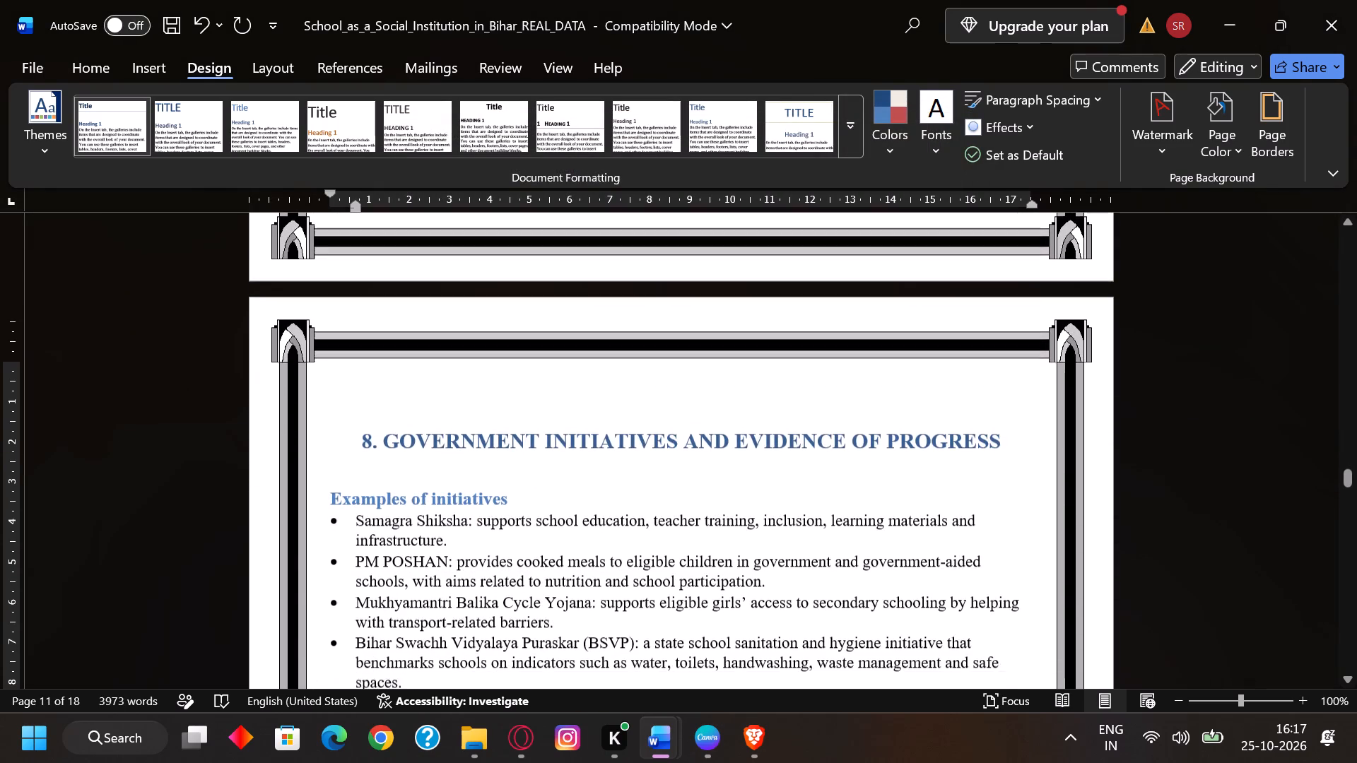
scroll(876, 502, "down", 11)
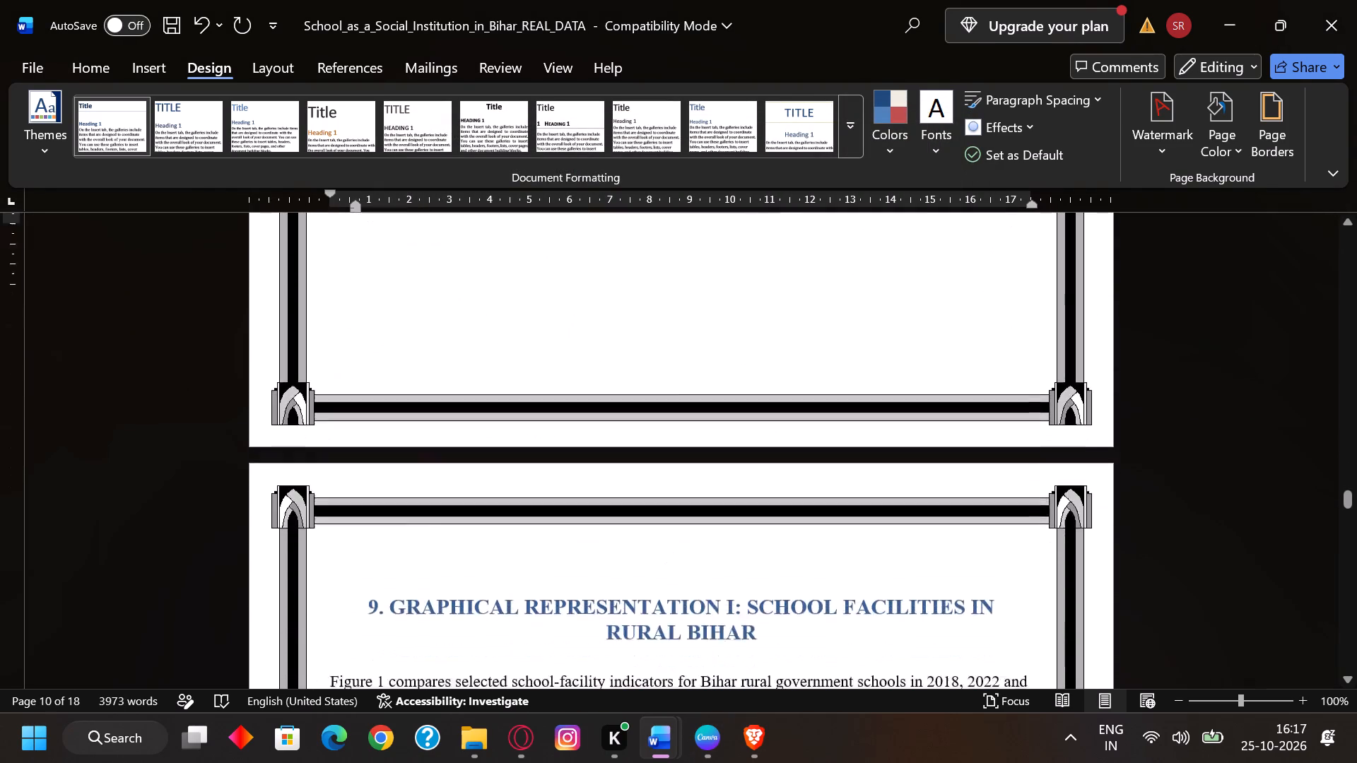
scroll(876, 501, "down", 3)
scroll(876, 500, "up", 3)
scroll(876, 500, "down", 3)
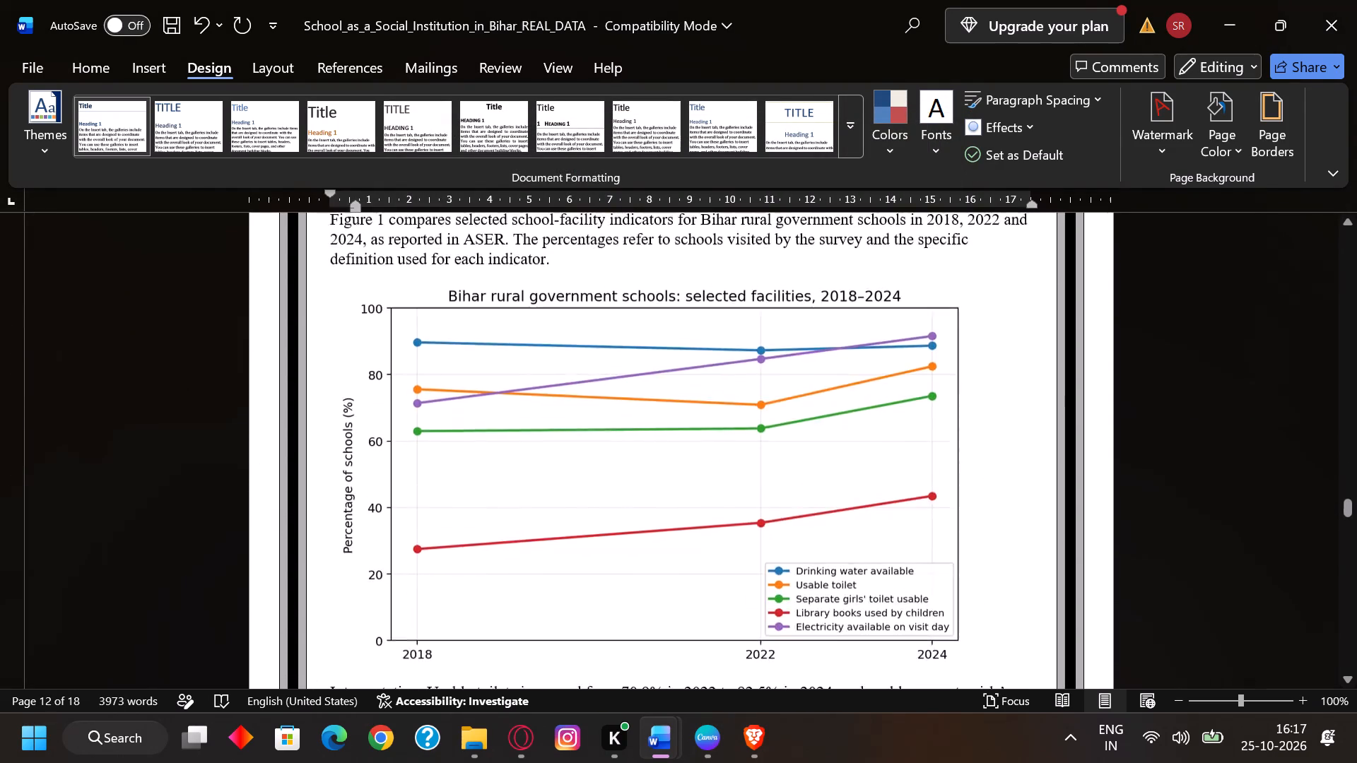
scroll(876, 499, "down", 11)
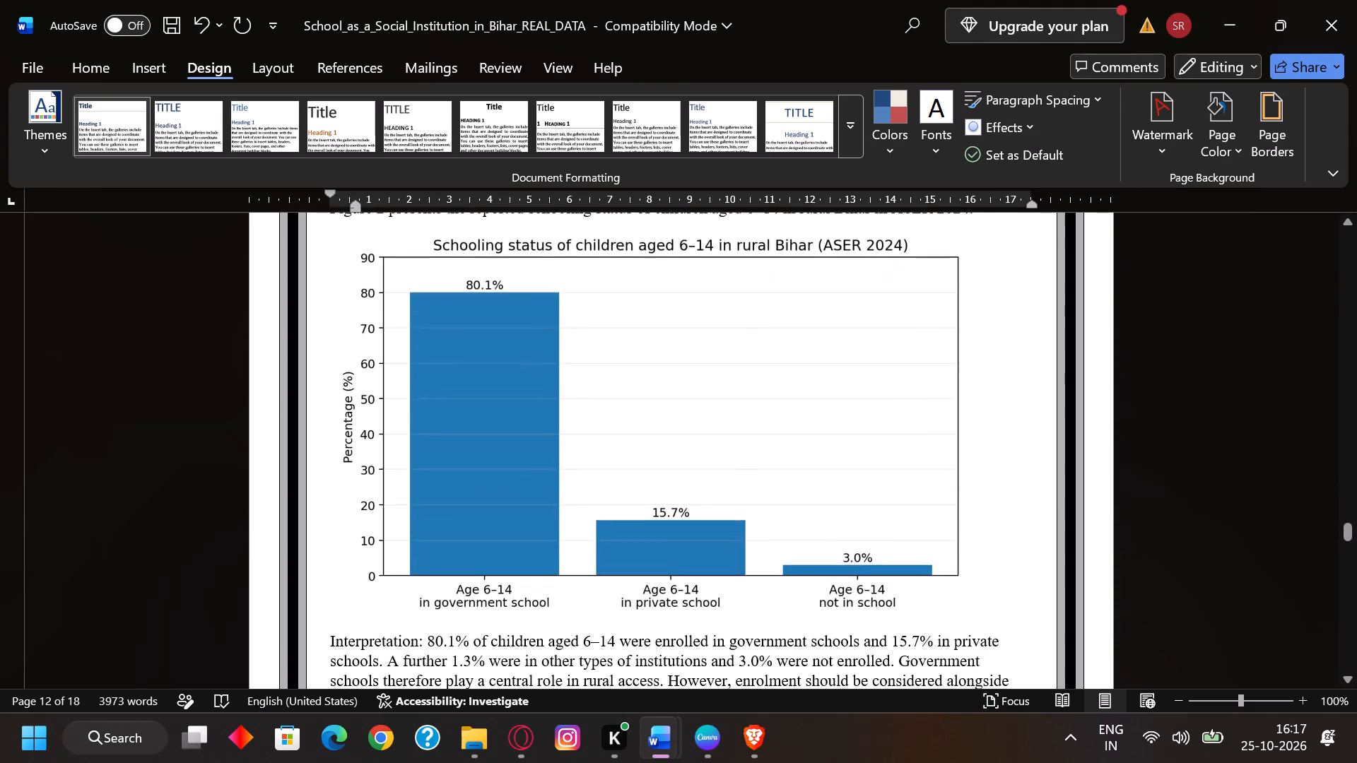
scroll(876, 499, "down", 1)
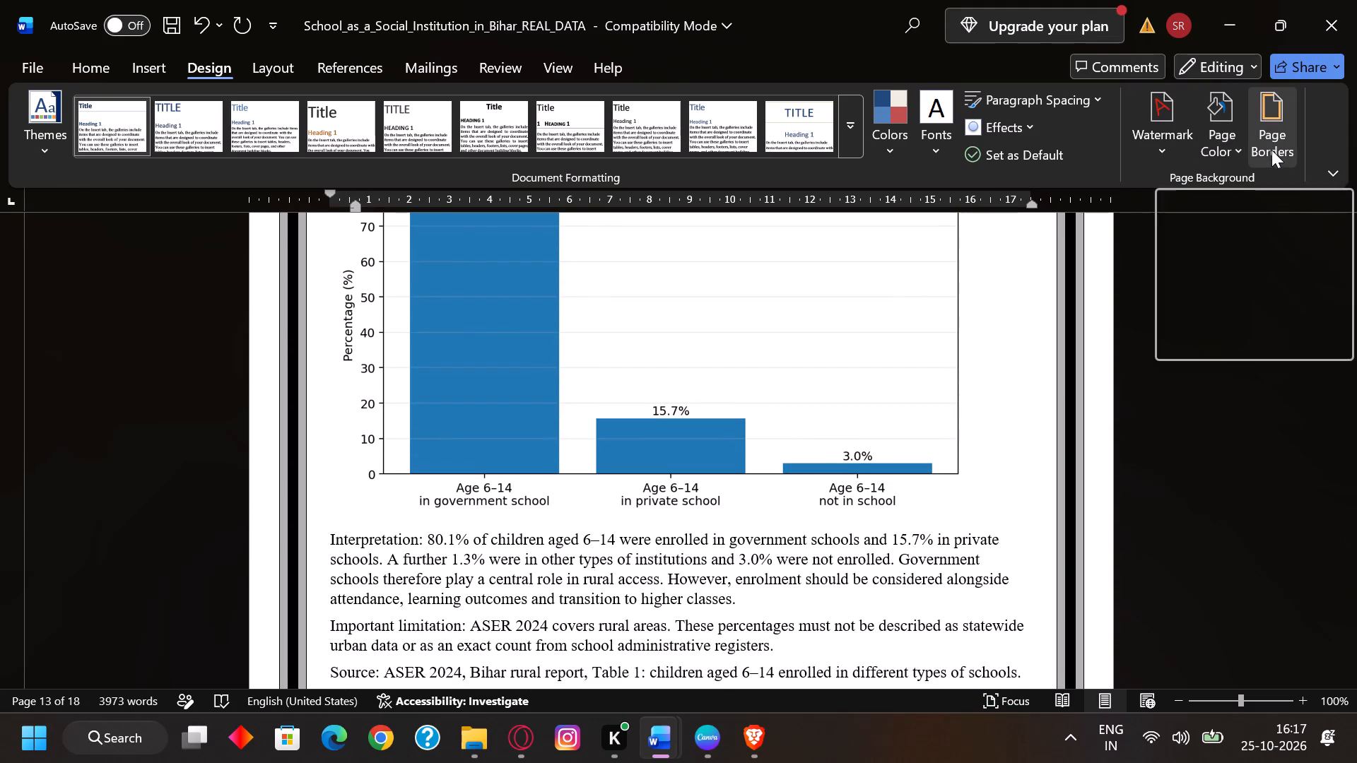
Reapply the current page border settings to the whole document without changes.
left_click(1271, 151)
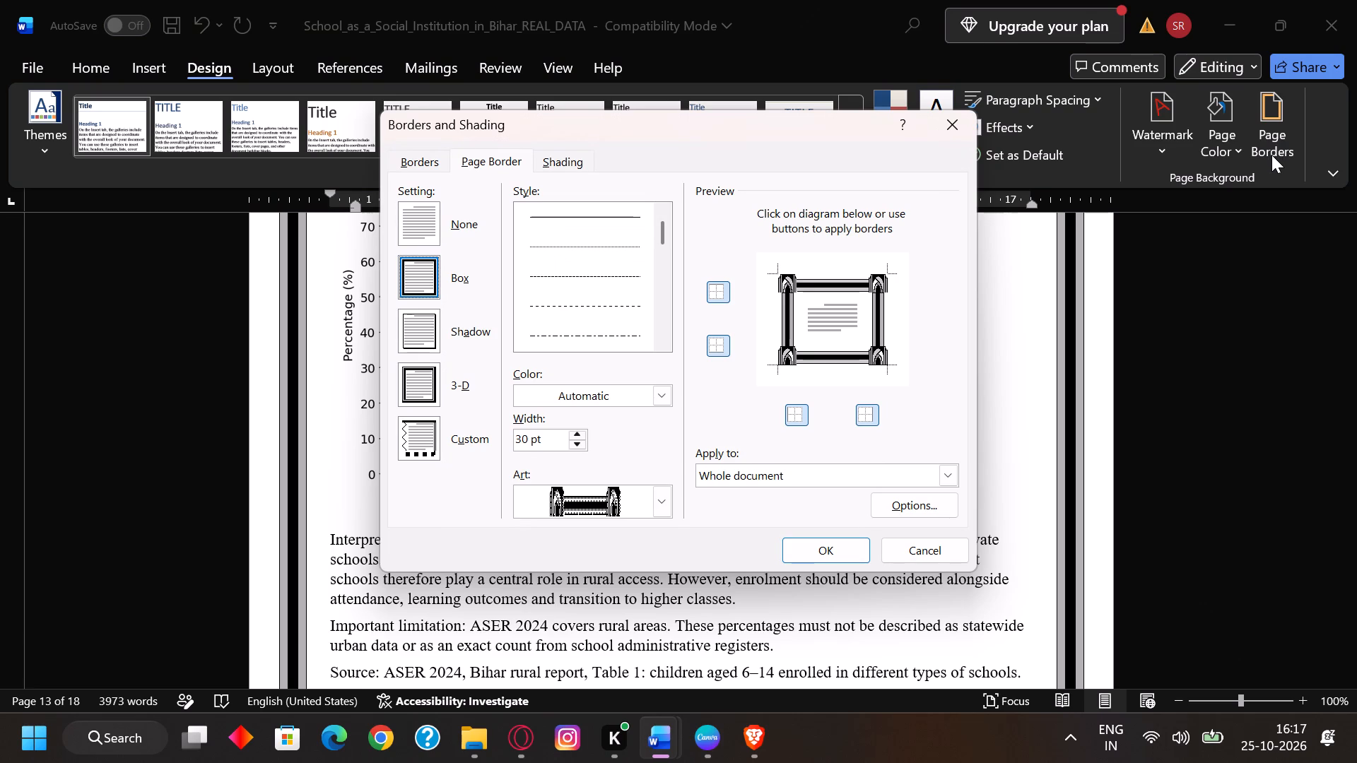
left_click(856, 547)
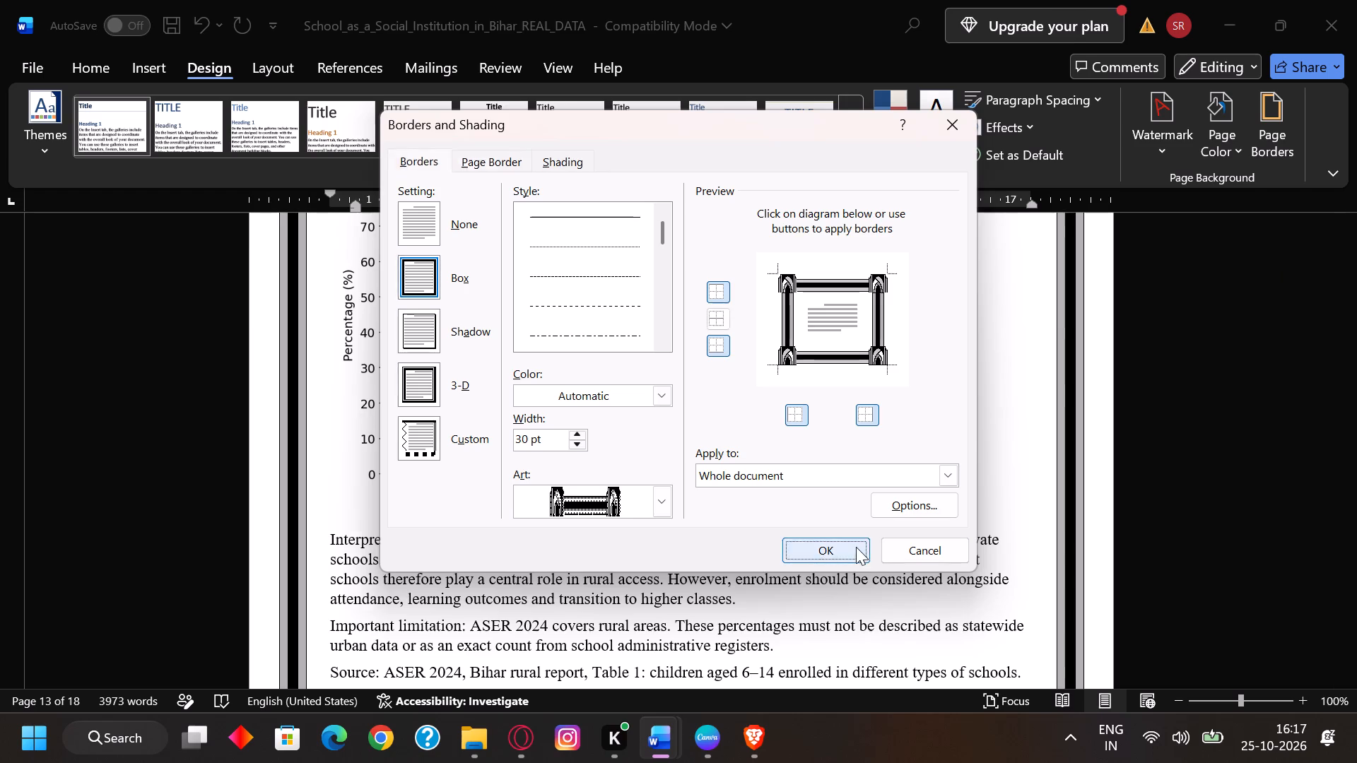
Review the arched-corner border again around the charts in sections 9 and 10.
scroll(976, 519, "up", 3)
scroll(976, 518, "down", 7)
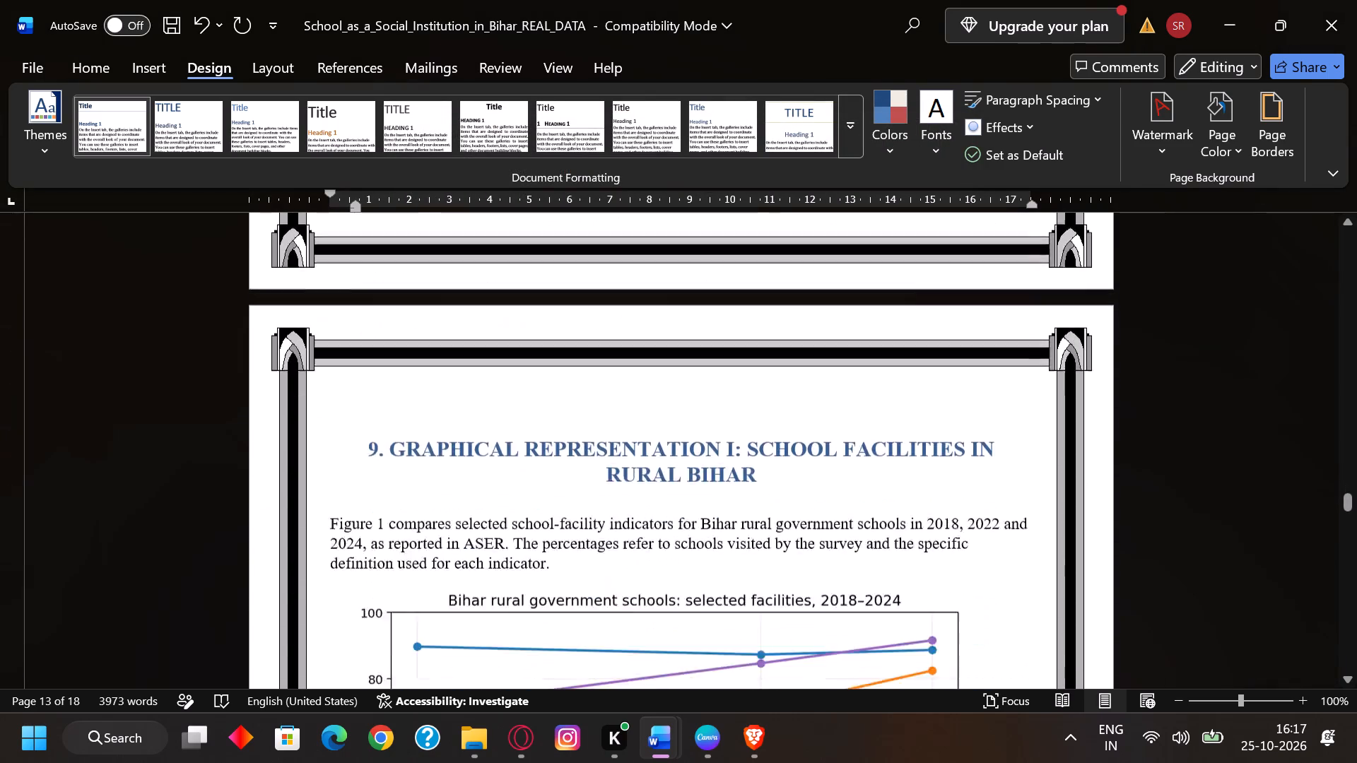
scroll(976, 517, "down", 2)
scroll(976, 517, "up", 4)
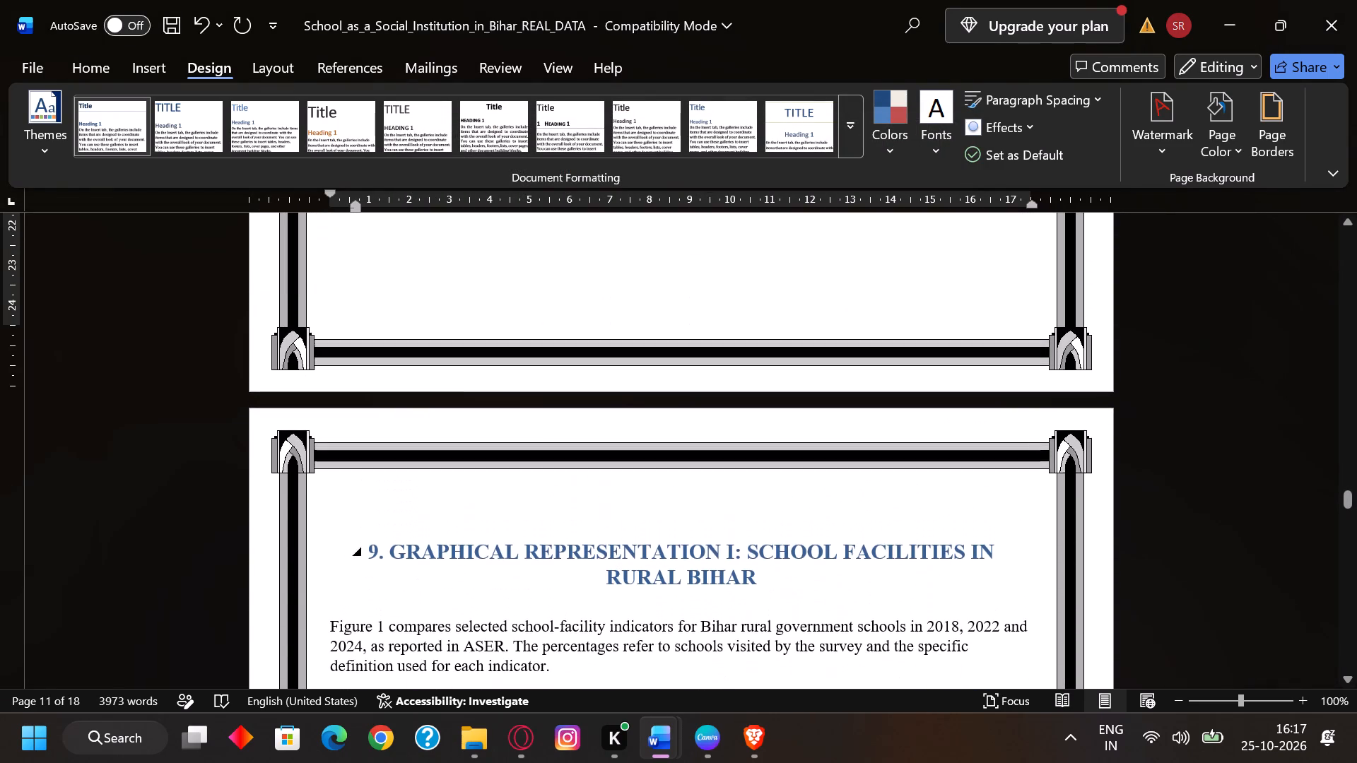
scroll(898, 500, "down", 6)
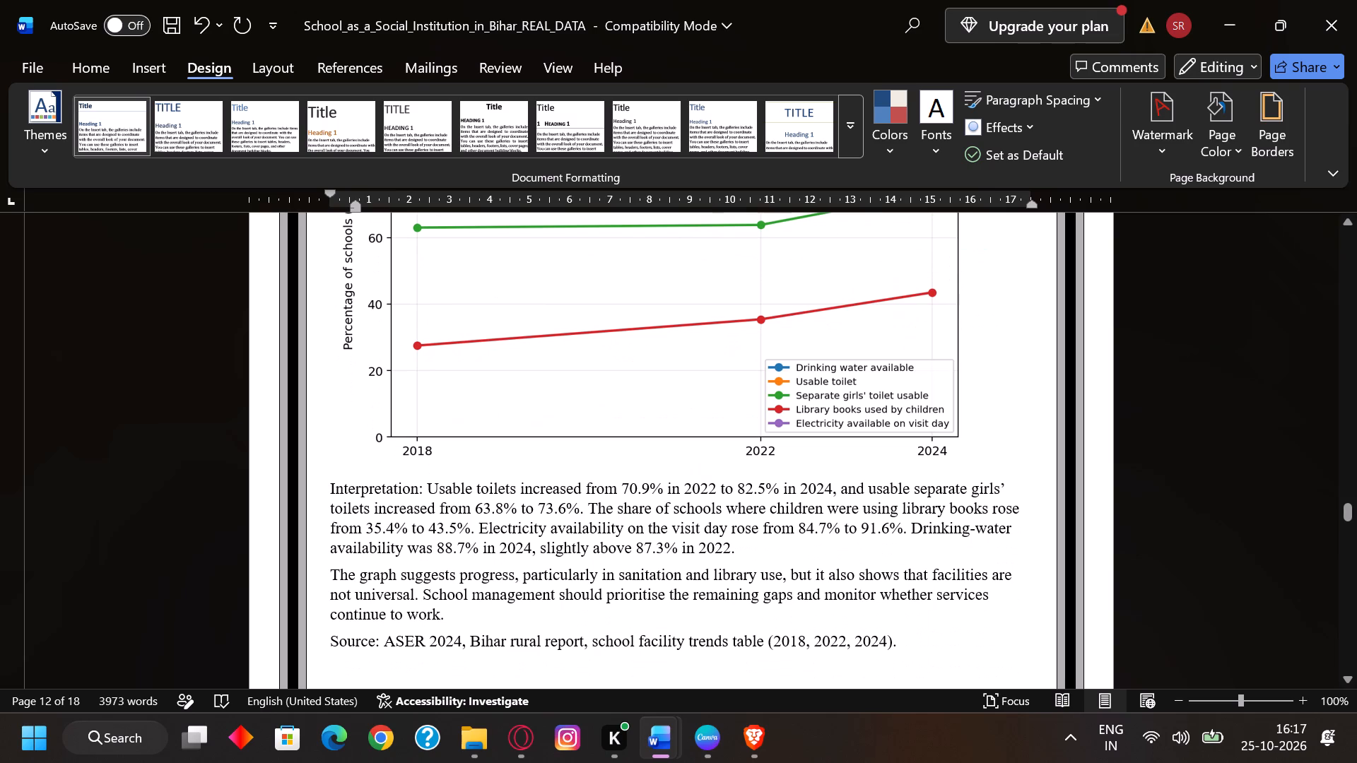
scroll(667, 592, "up", 5)
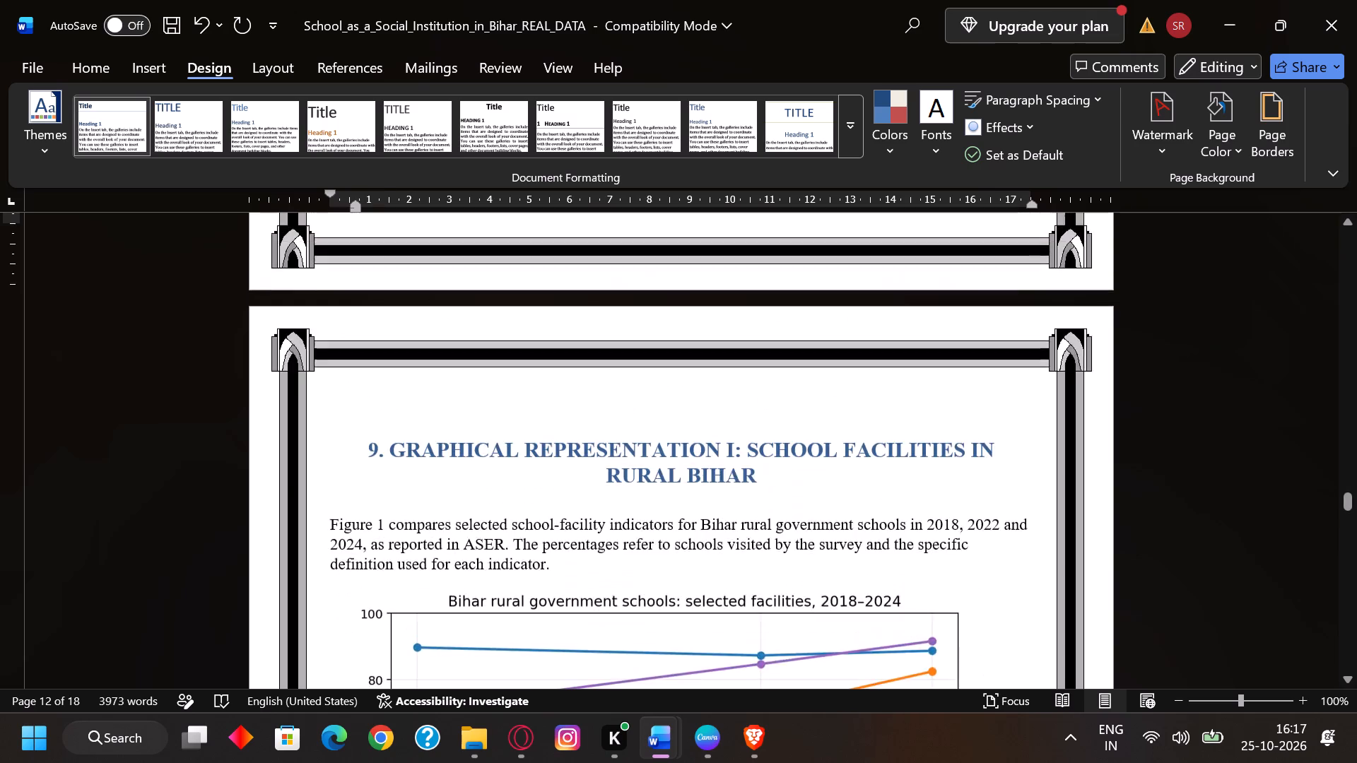
scroll(677, 586, "up", 2)
scroll(681, 576, "down", 15)
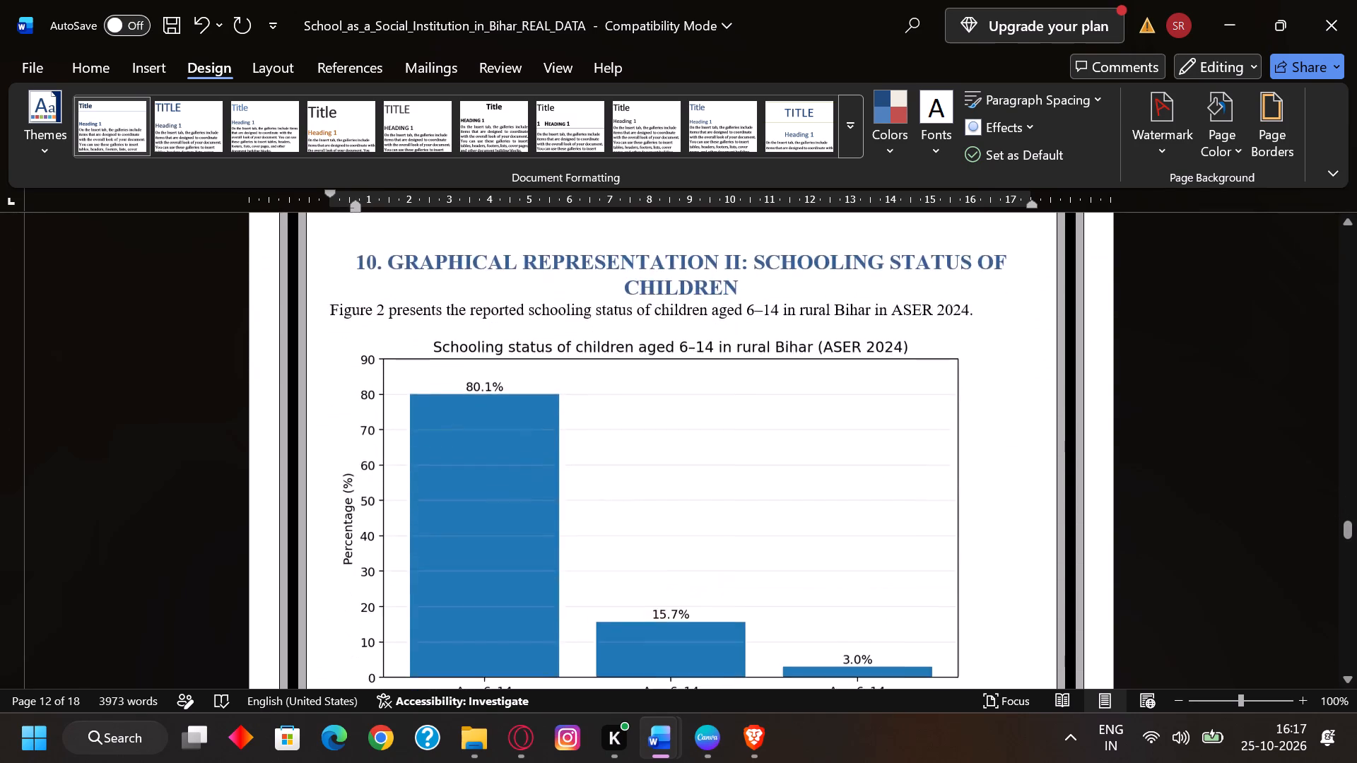
scroll(686, 560, "down", 6)
Apply the thin multi-line art page border with concentric-circle corners to the whole document.
left_click(1271, 133)
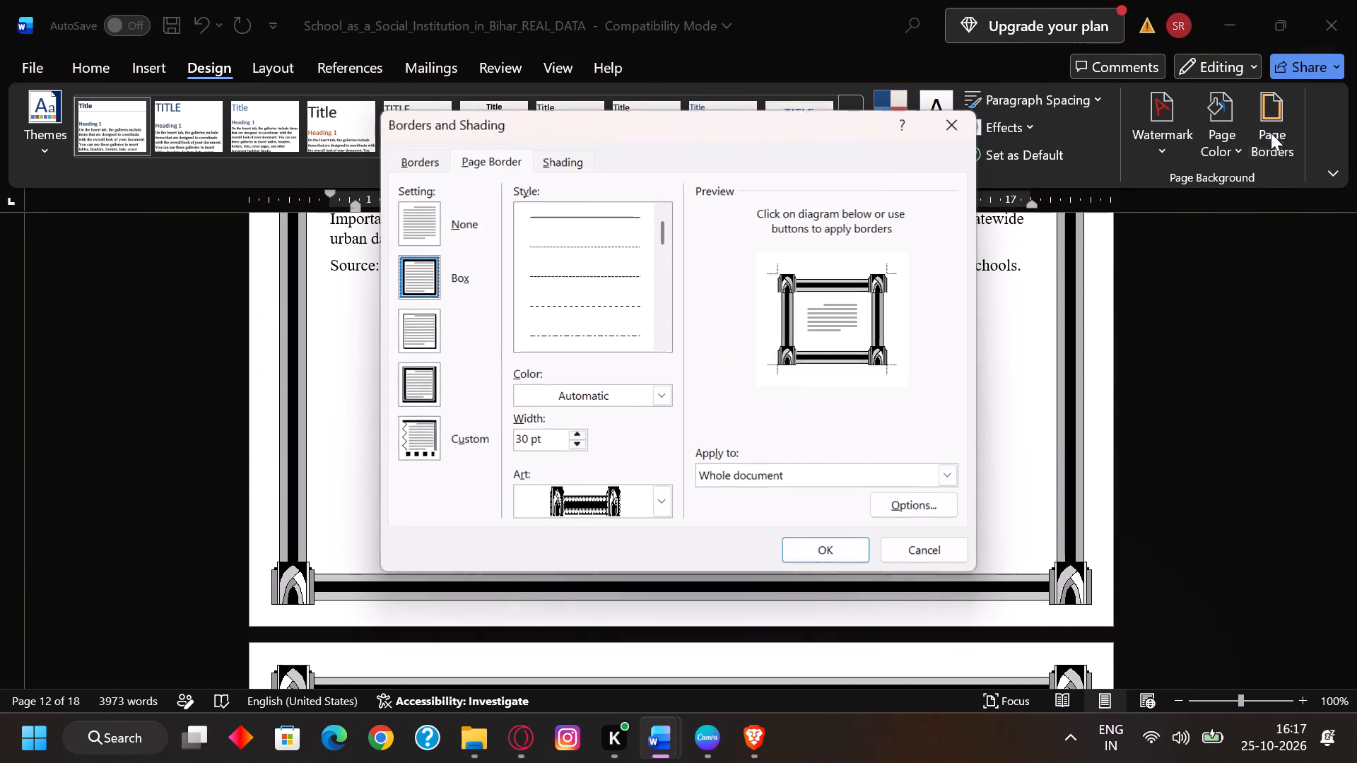
left_click(662, 509)
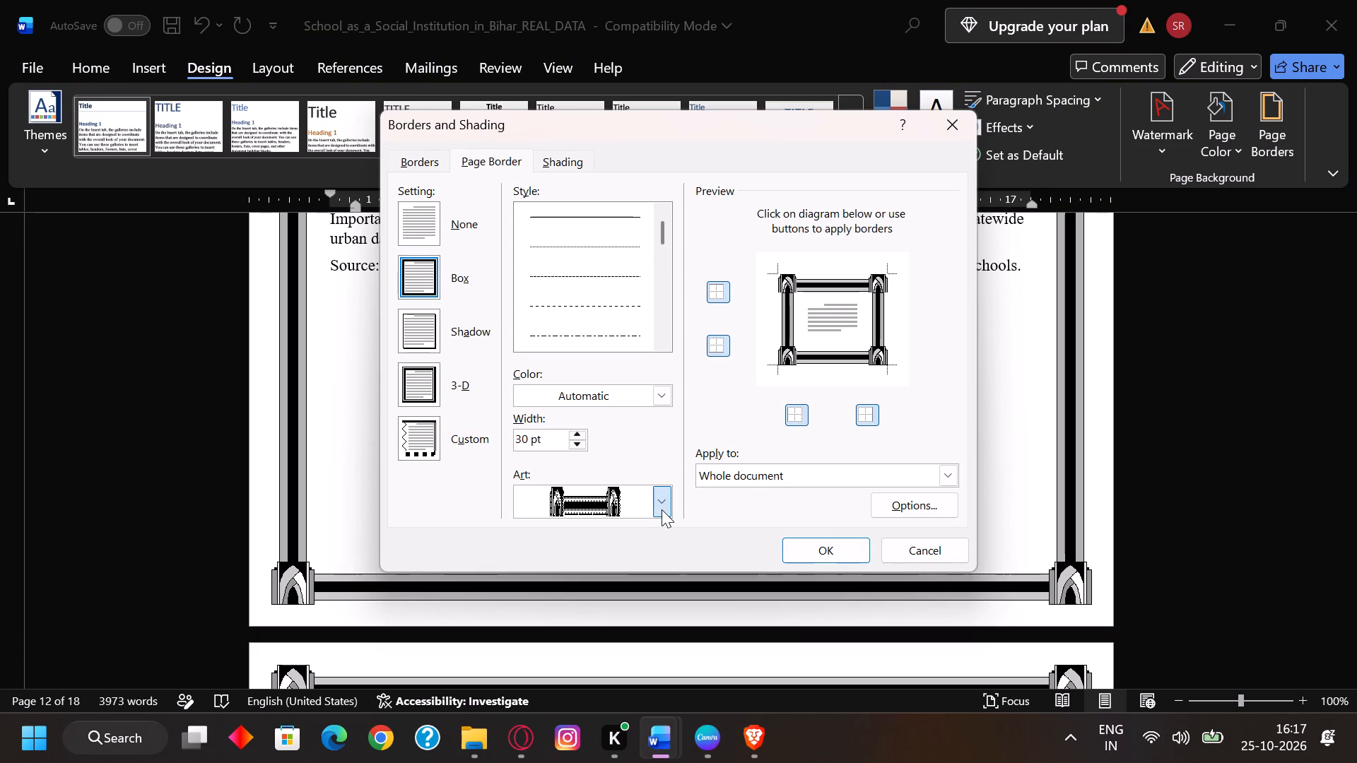
scroll(633, 583, "down", 1)
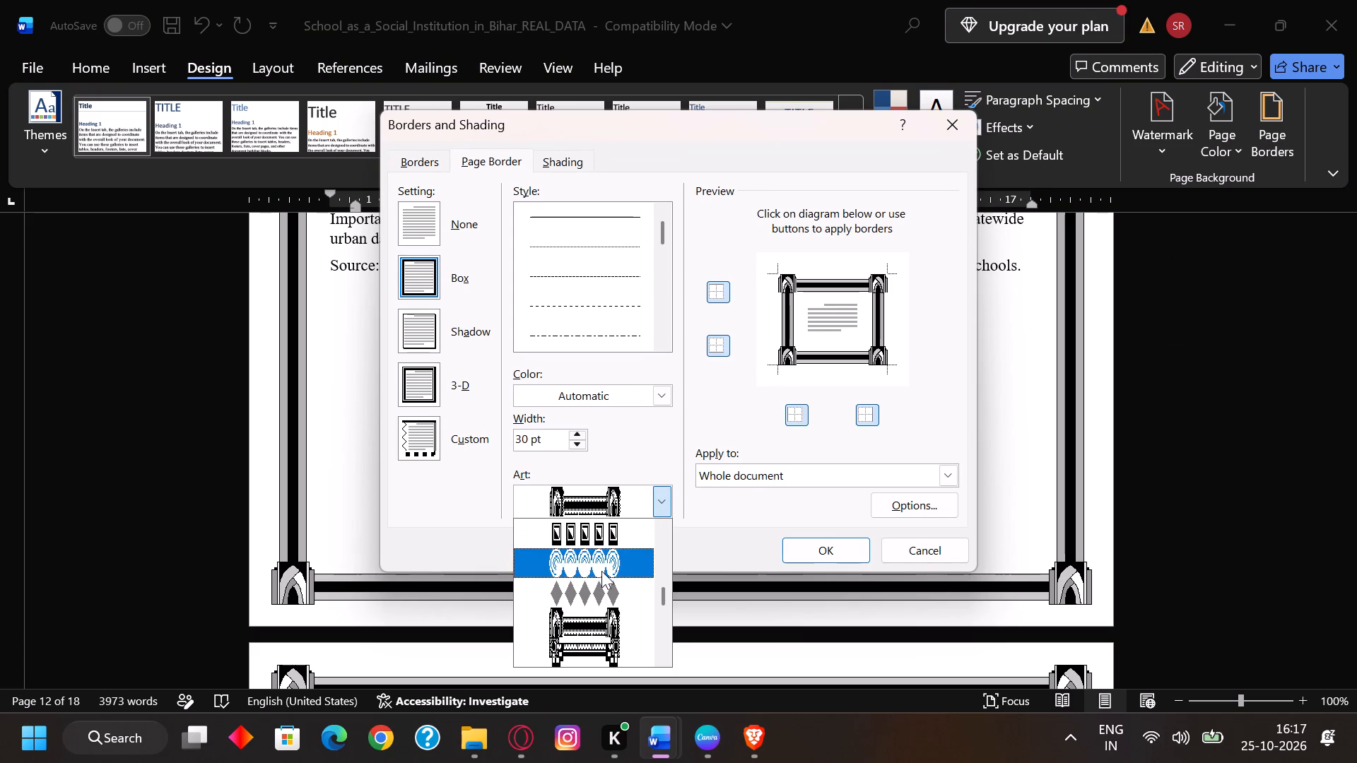
scroll(602, 536, "down", 2)
scroll(560, 597, "down", 1)
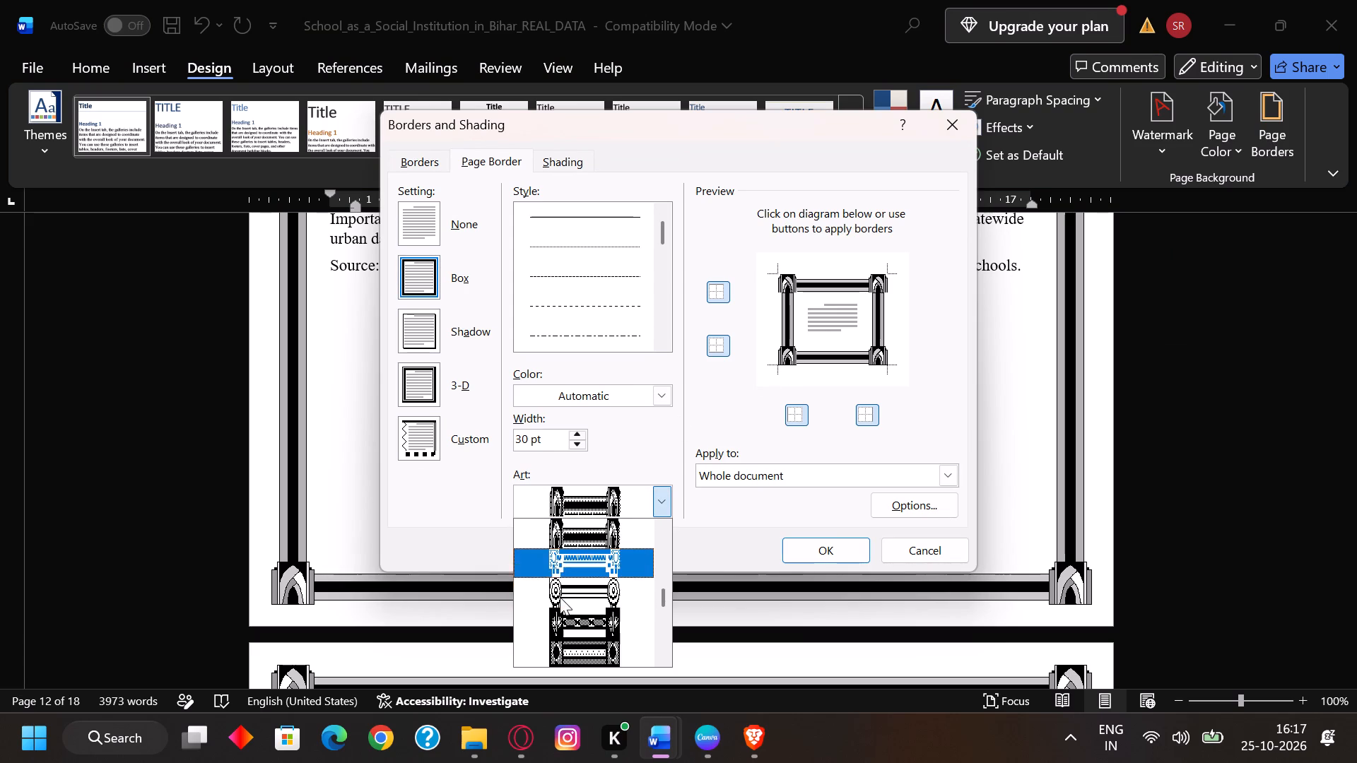
scroll(562, 594, "down", 1)
left_click(594, 563)
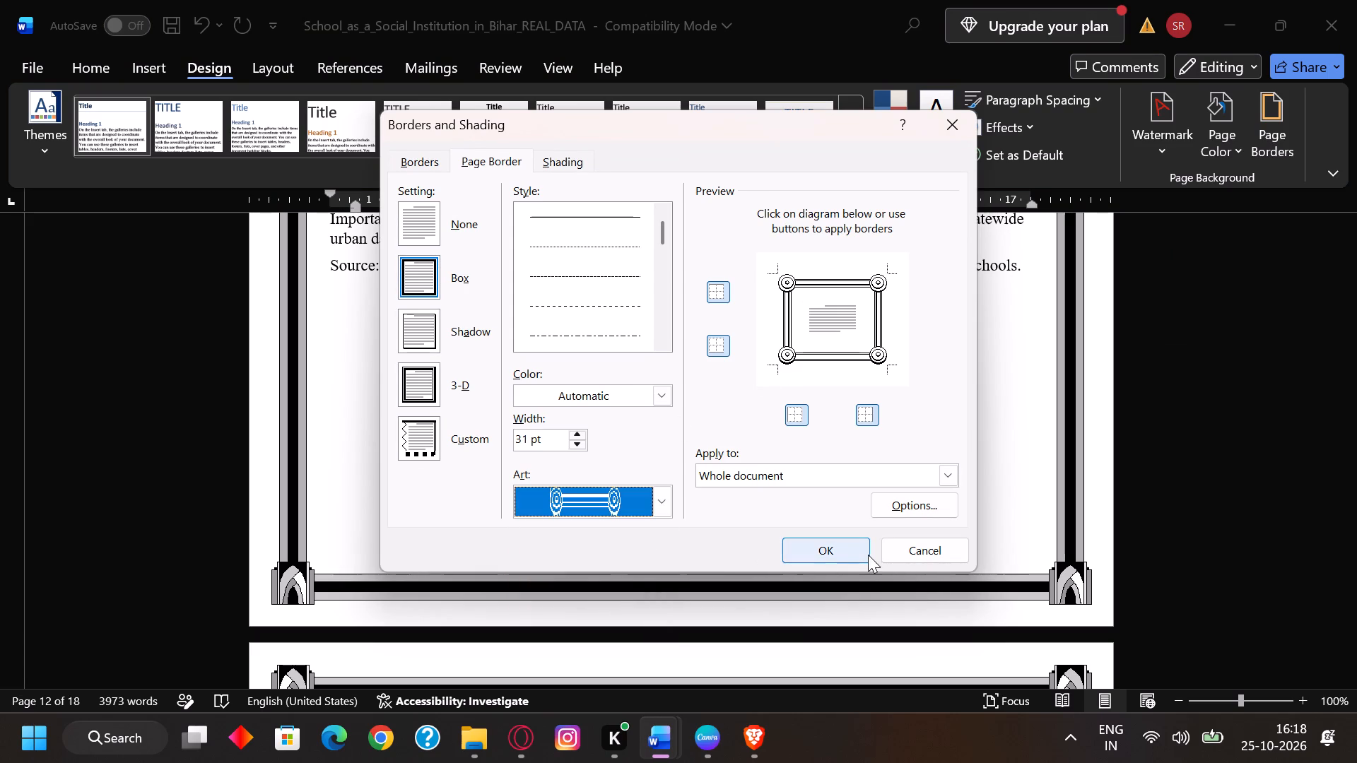
left_click(846, 543)
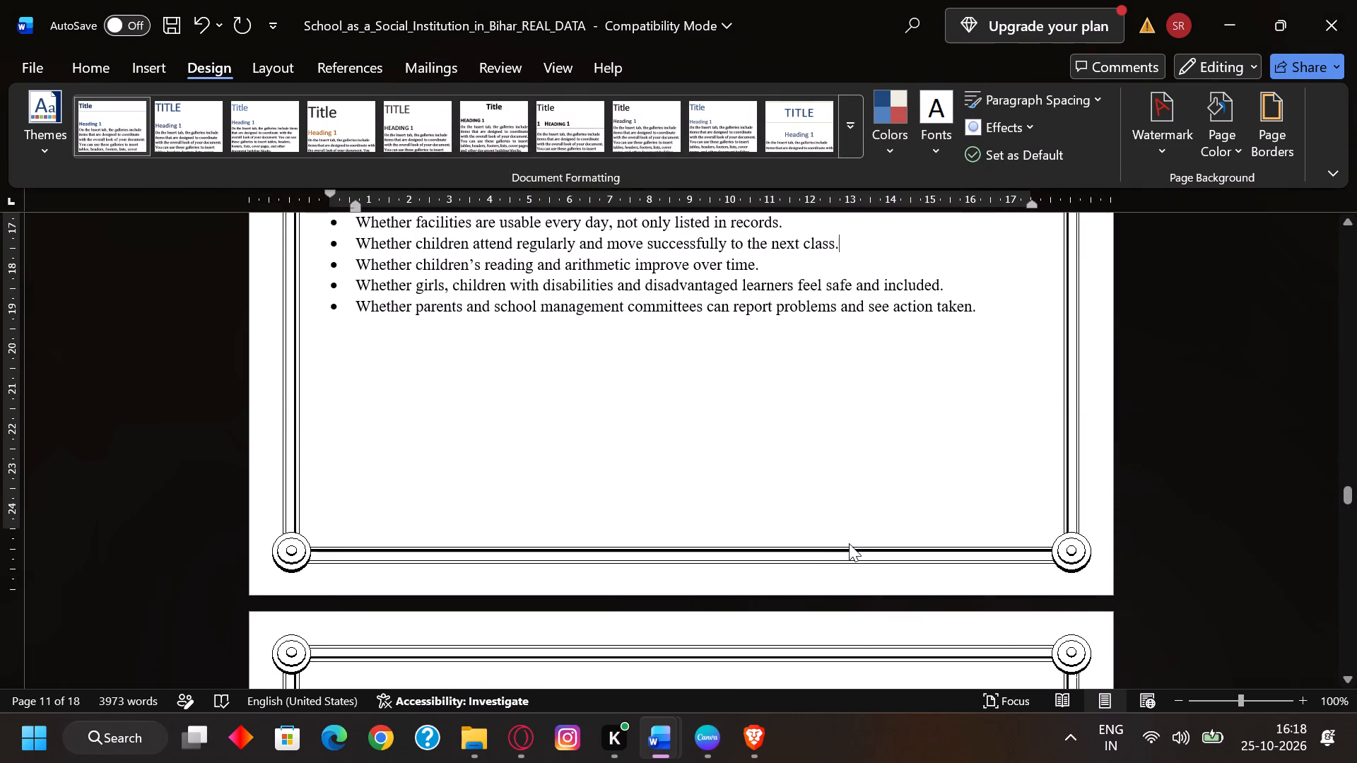
Examine the circle-cornered border on the pages from section 8 through the photograph section.
scroll(893, 629, "up", 6)
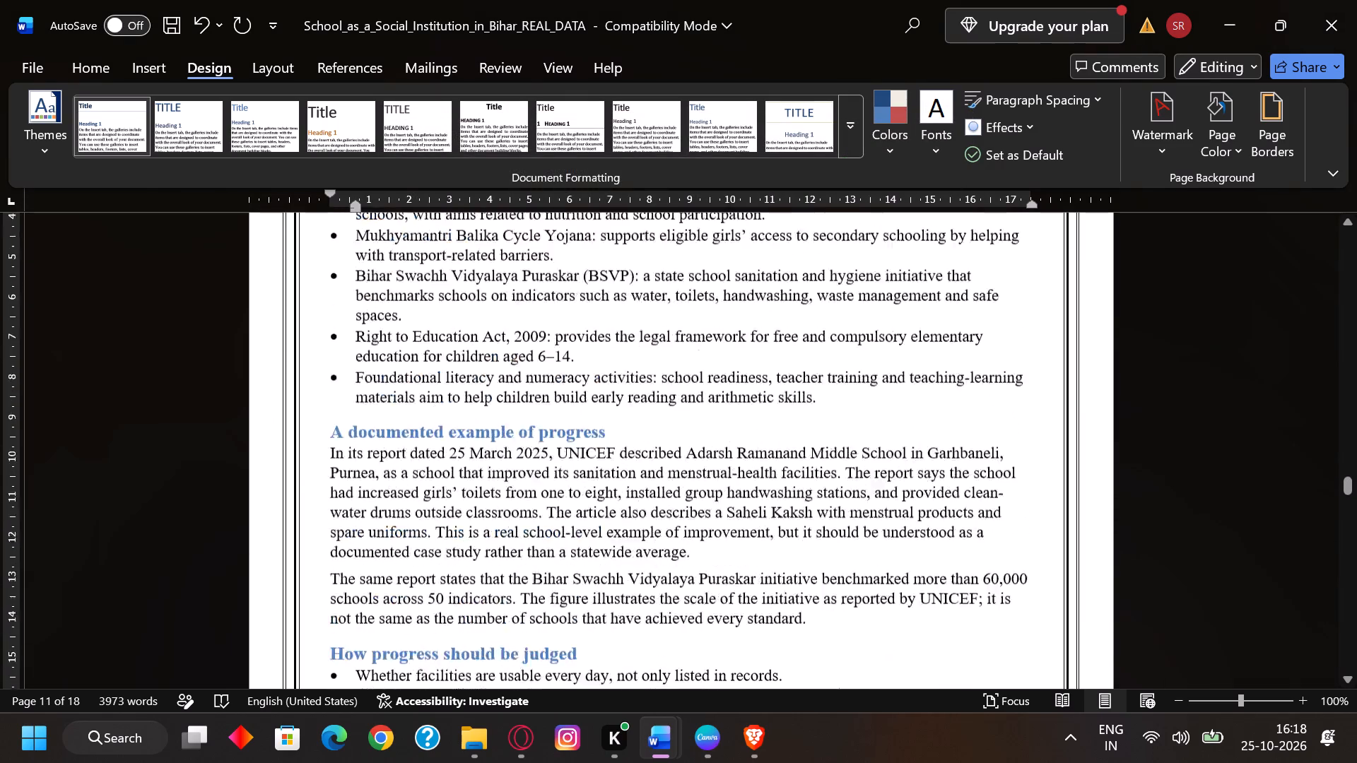
scroll(889, 625, "up", 2)
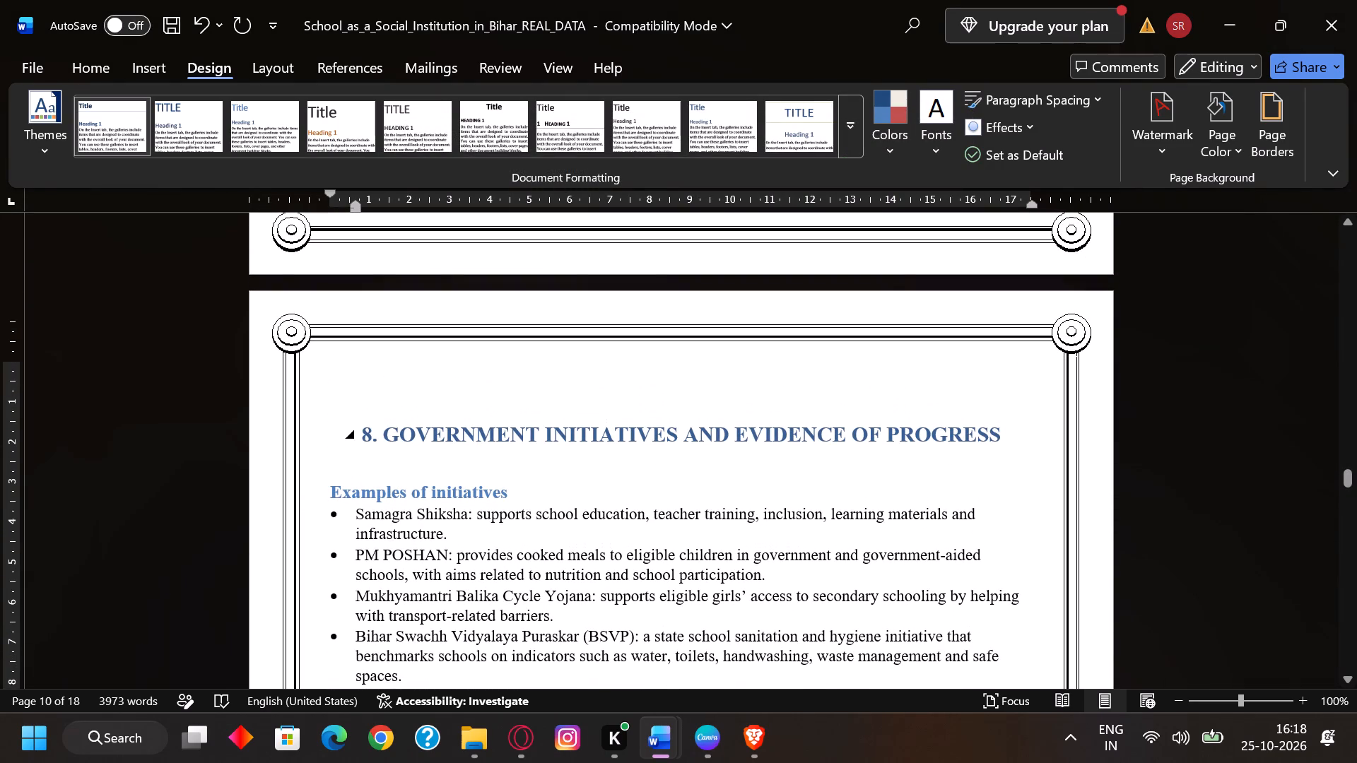
scroll(980, 411, "down", 9)
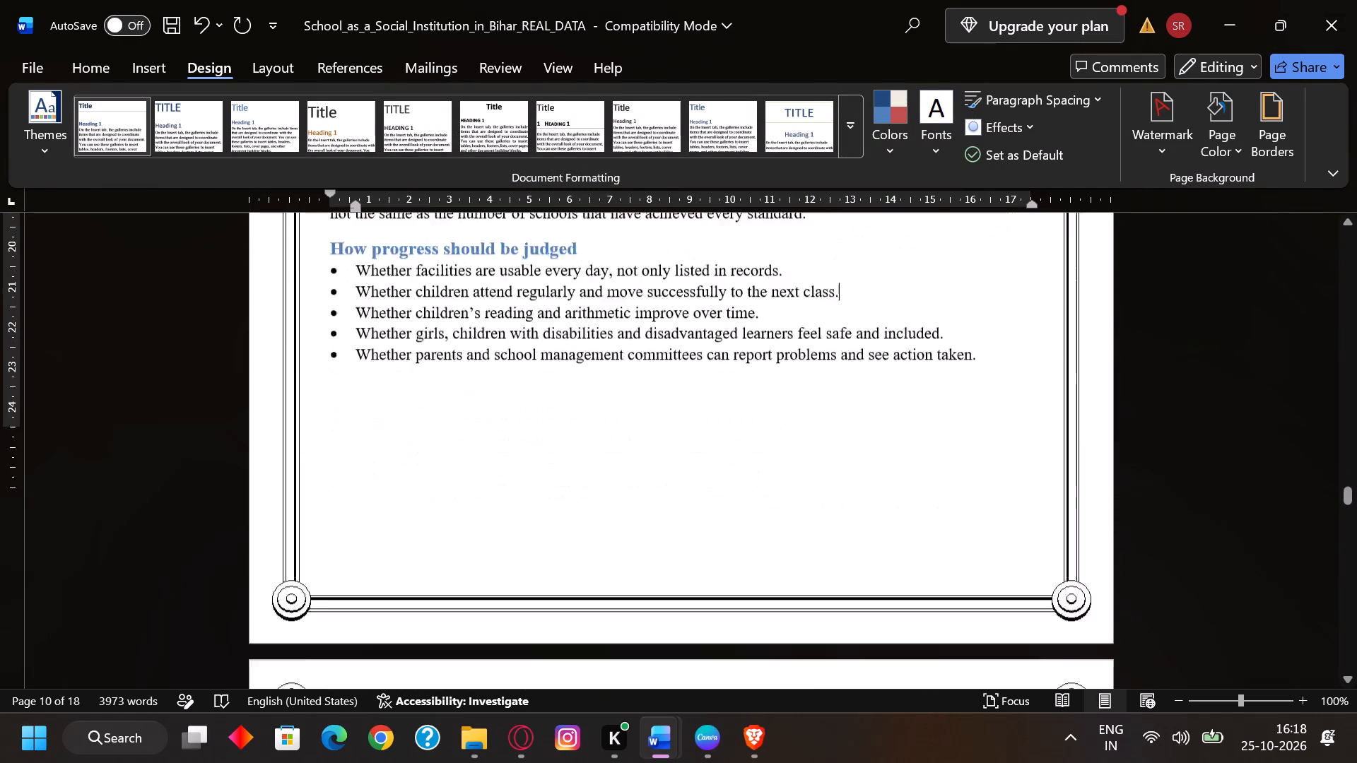
scroll(977, 414, "down", 14)
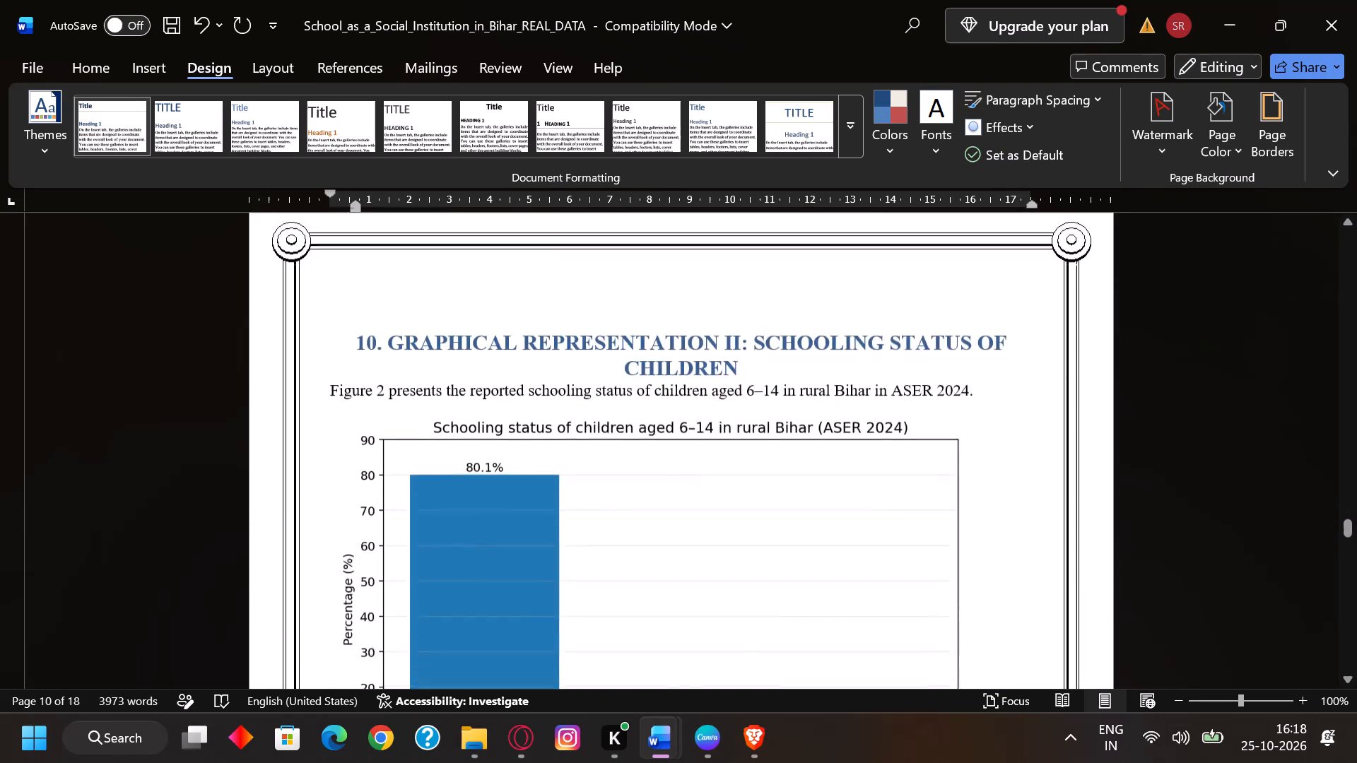
scroll(977, 413, "down", 16)
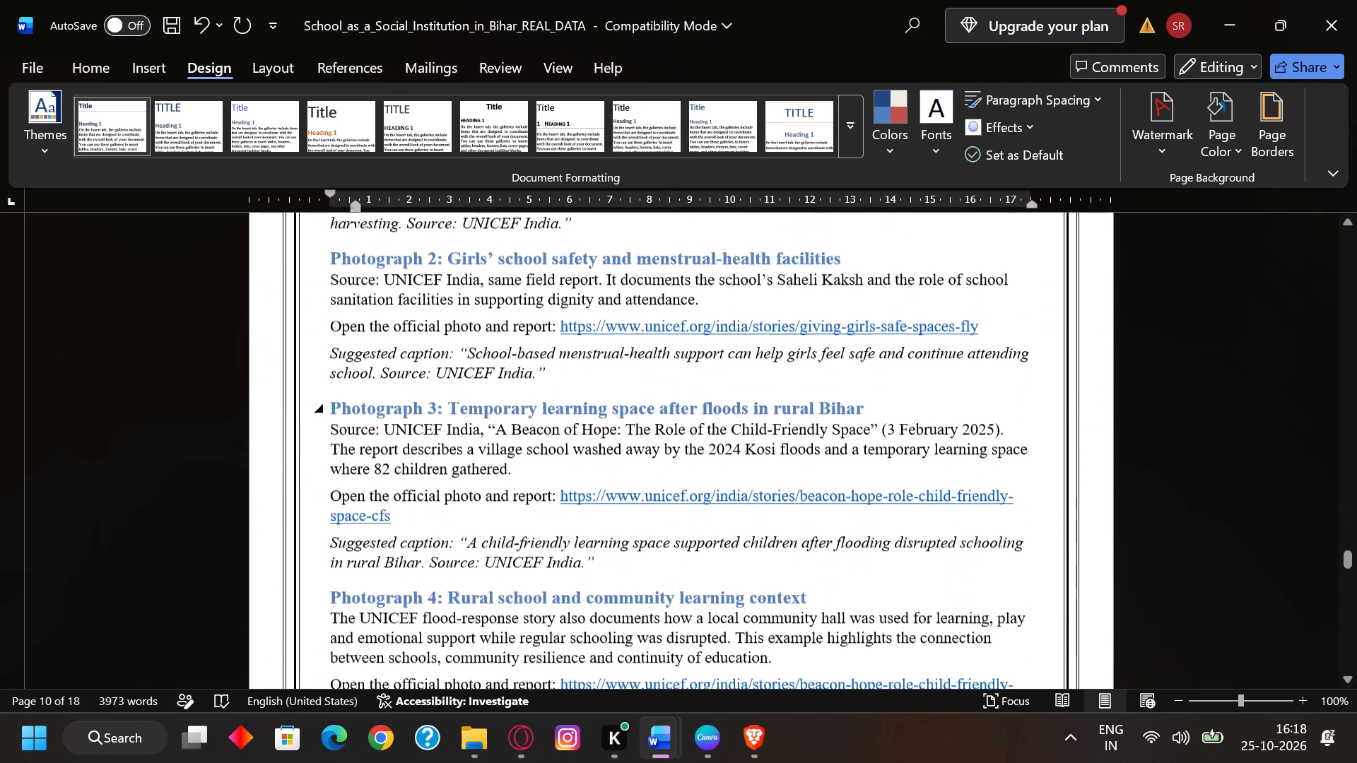
scroll(977, 412, "down", 2)
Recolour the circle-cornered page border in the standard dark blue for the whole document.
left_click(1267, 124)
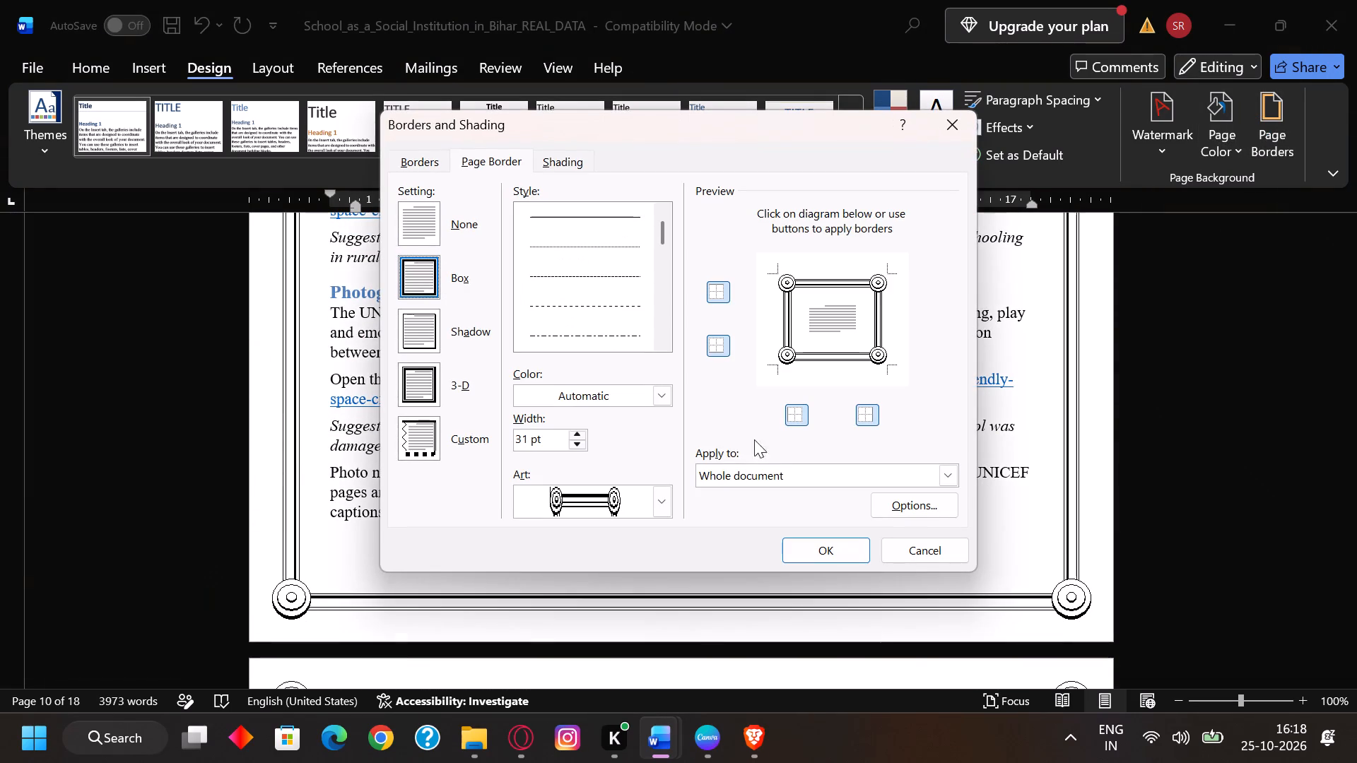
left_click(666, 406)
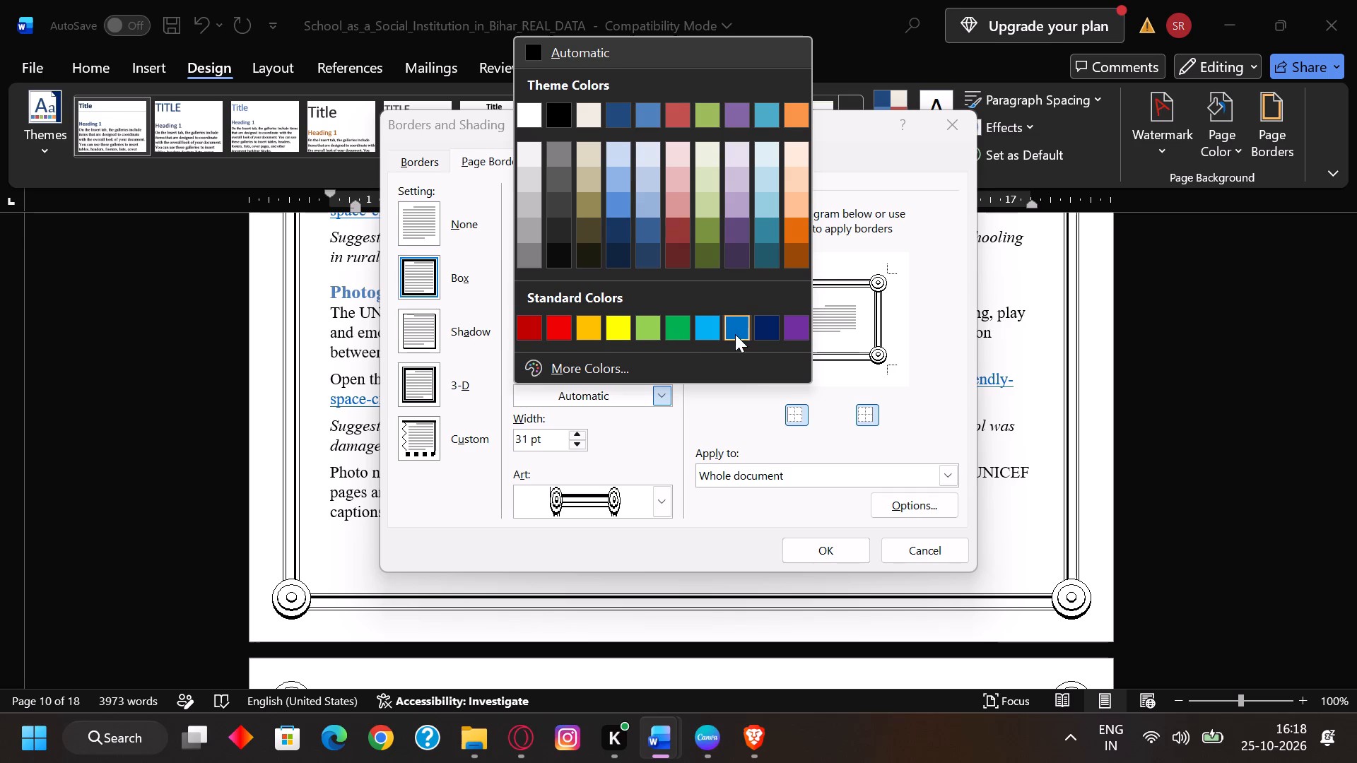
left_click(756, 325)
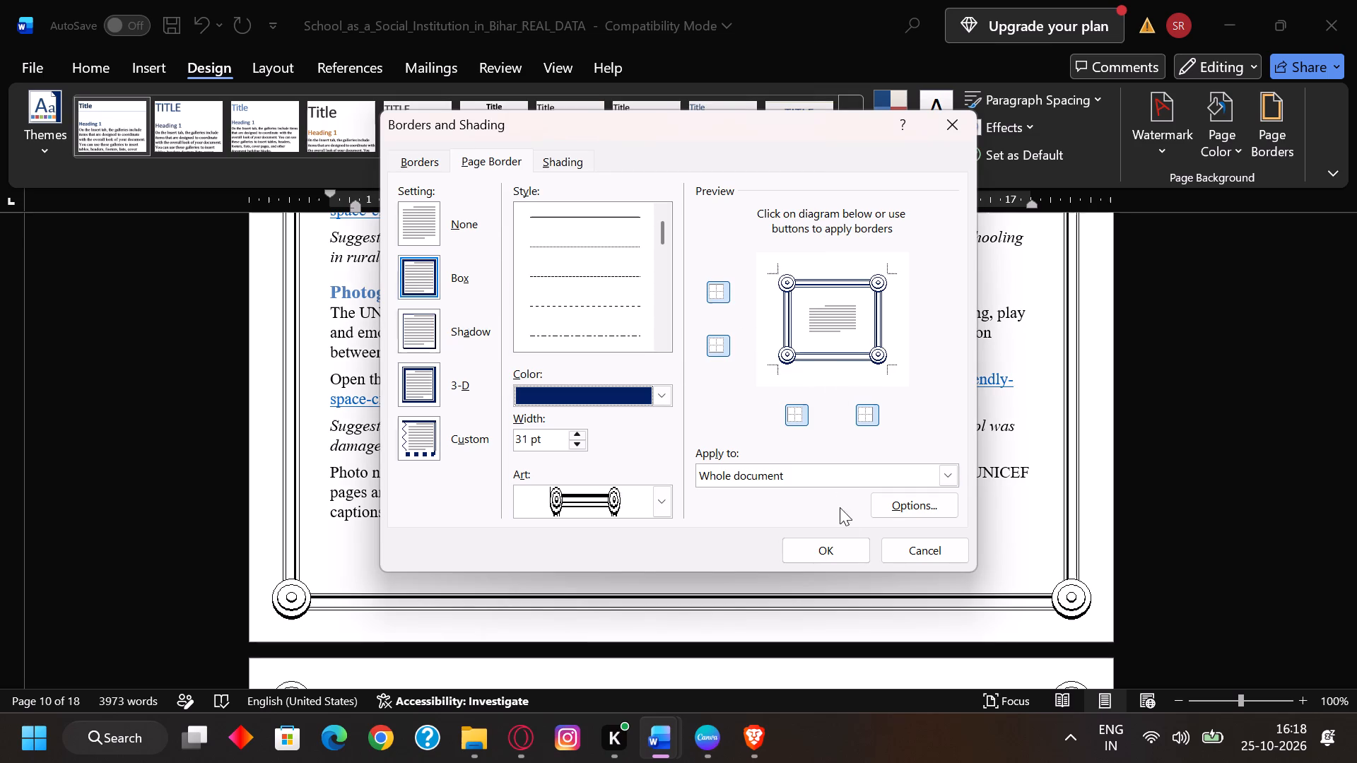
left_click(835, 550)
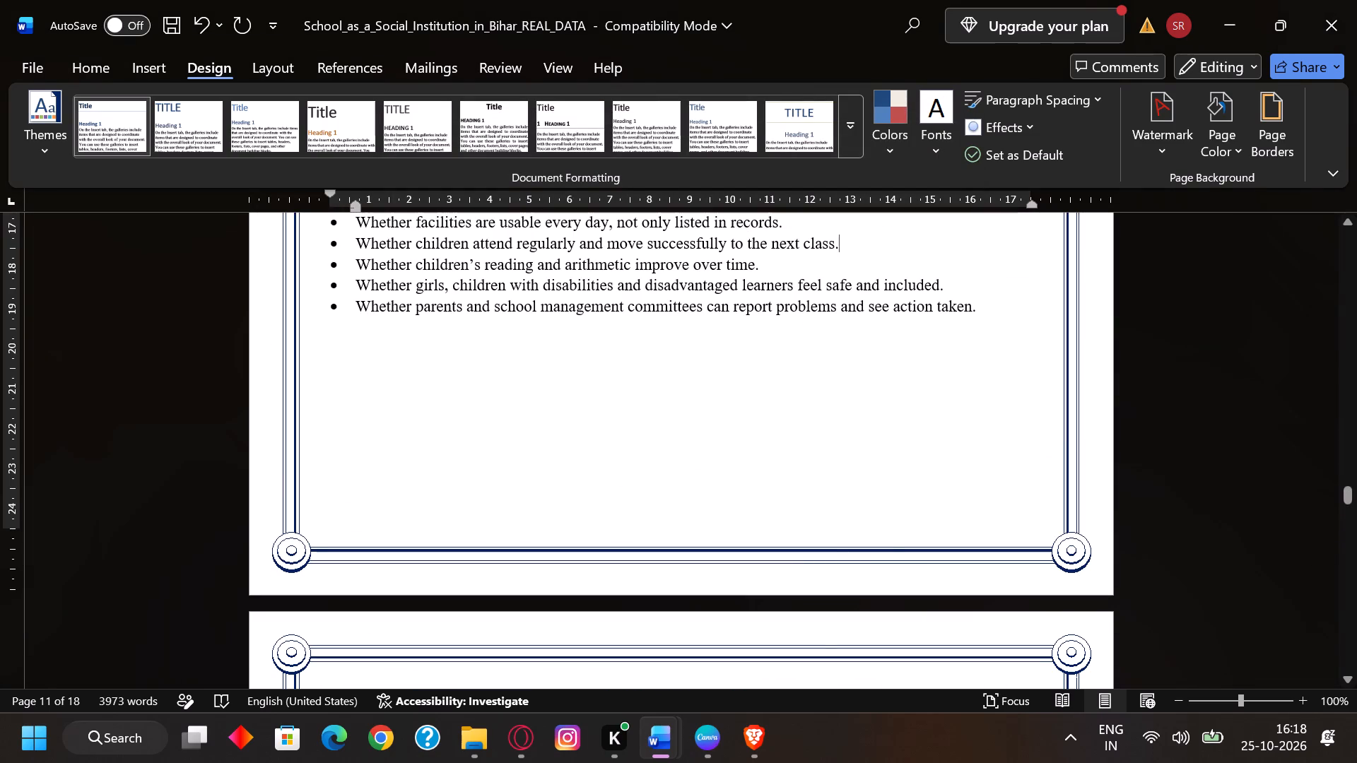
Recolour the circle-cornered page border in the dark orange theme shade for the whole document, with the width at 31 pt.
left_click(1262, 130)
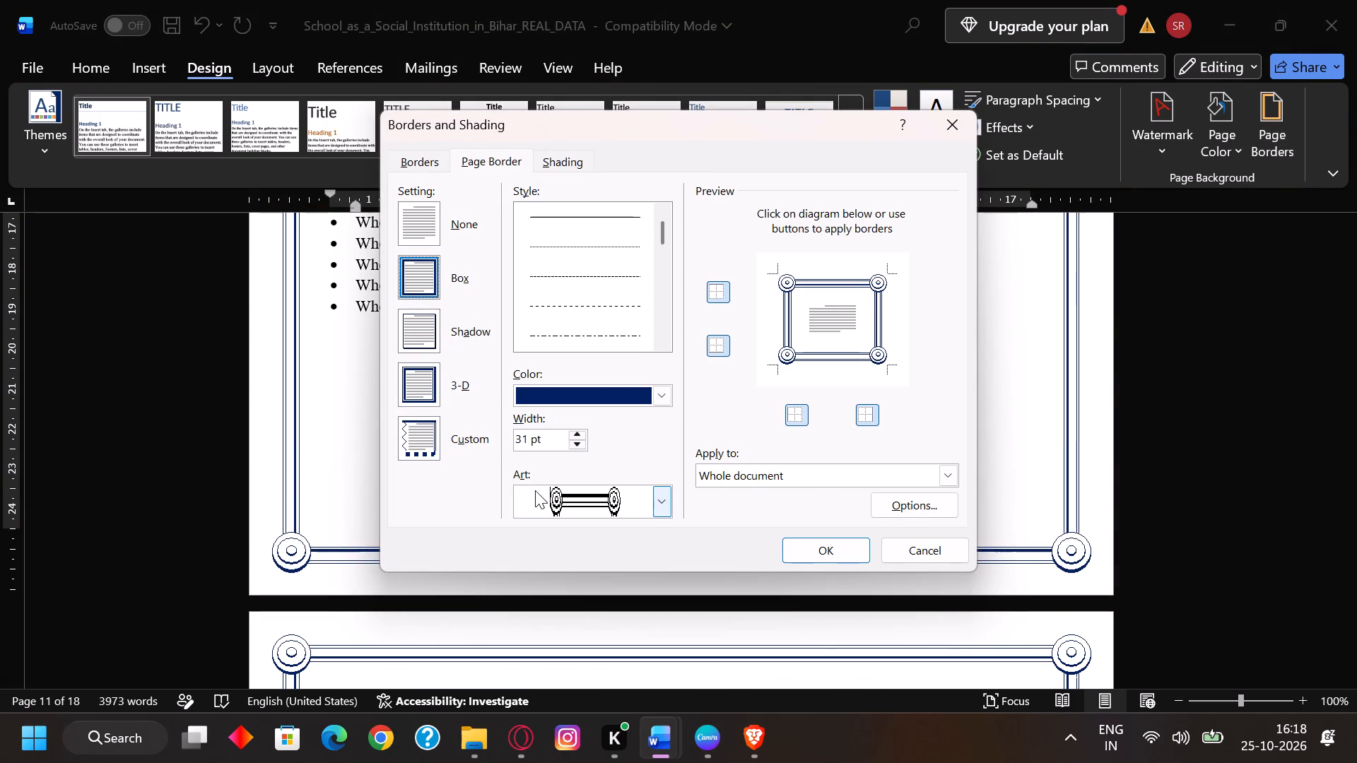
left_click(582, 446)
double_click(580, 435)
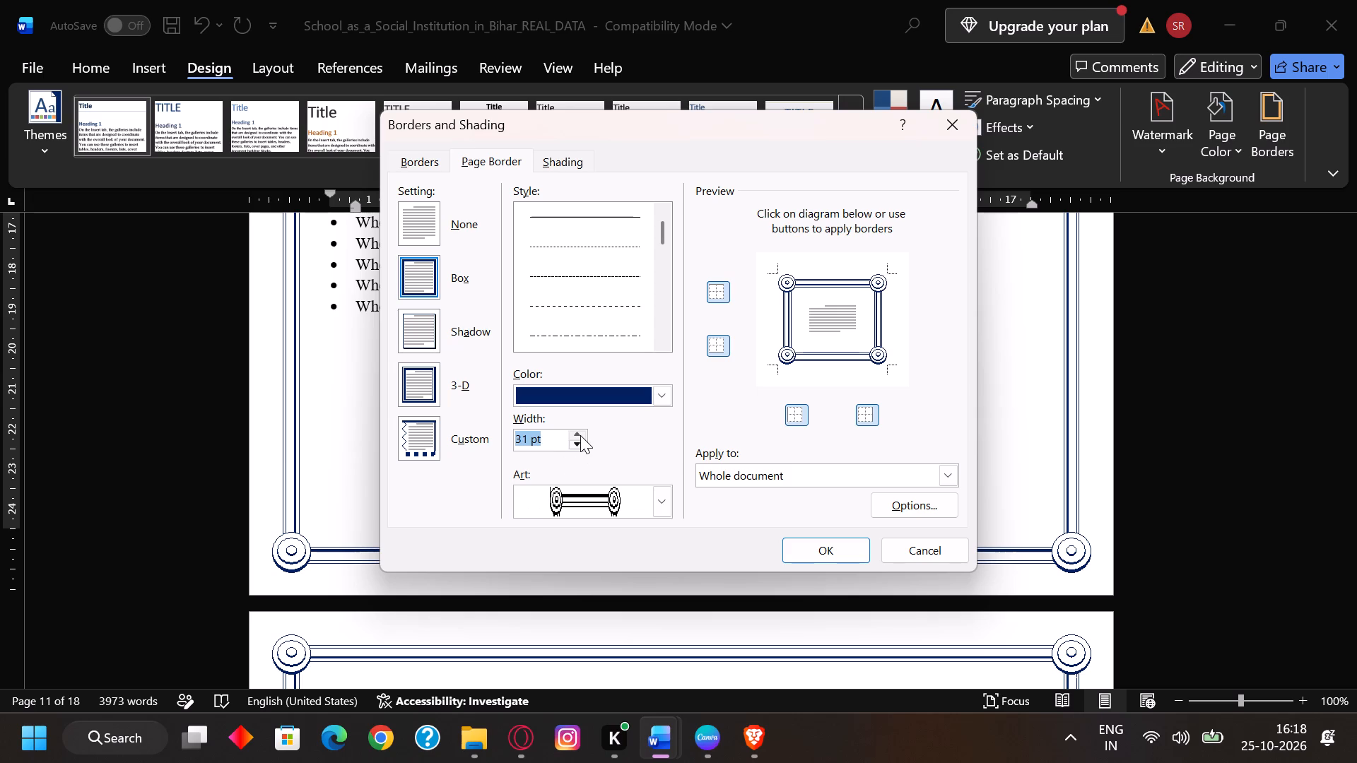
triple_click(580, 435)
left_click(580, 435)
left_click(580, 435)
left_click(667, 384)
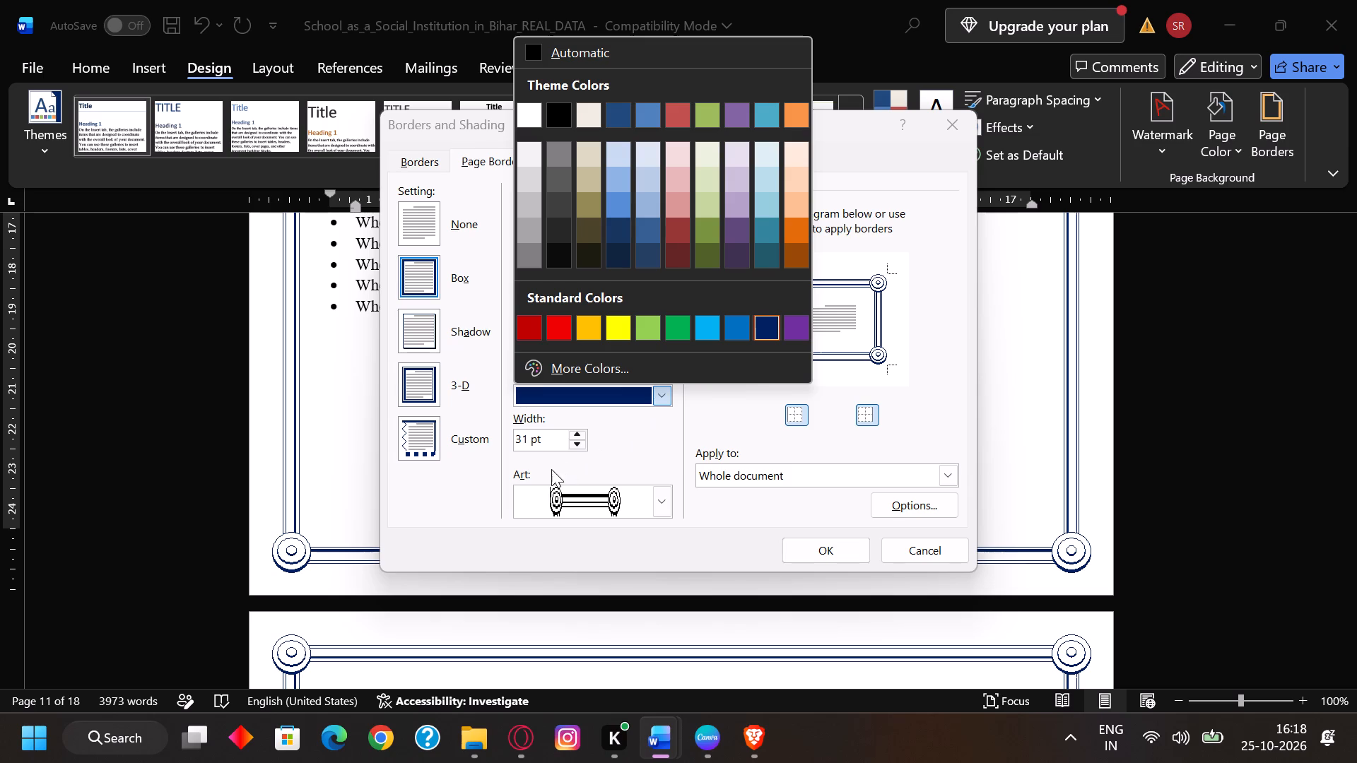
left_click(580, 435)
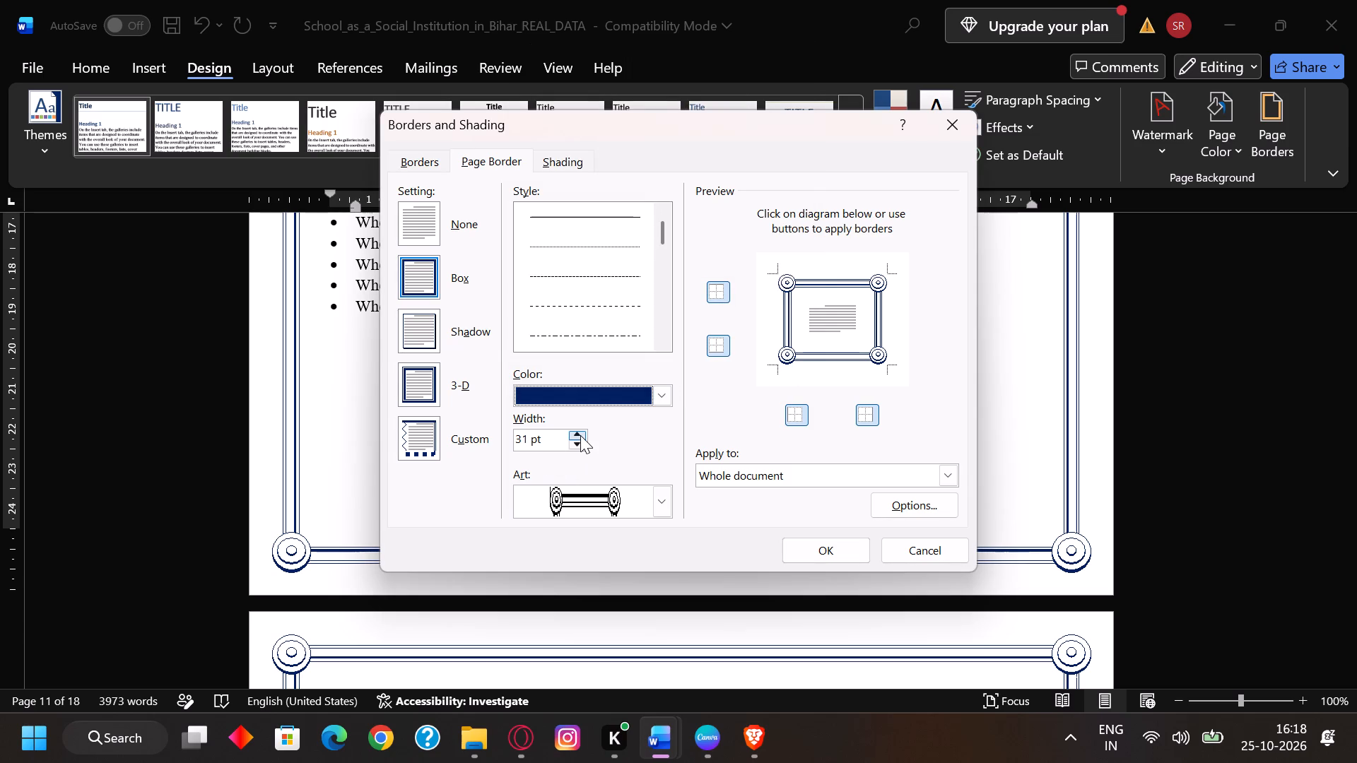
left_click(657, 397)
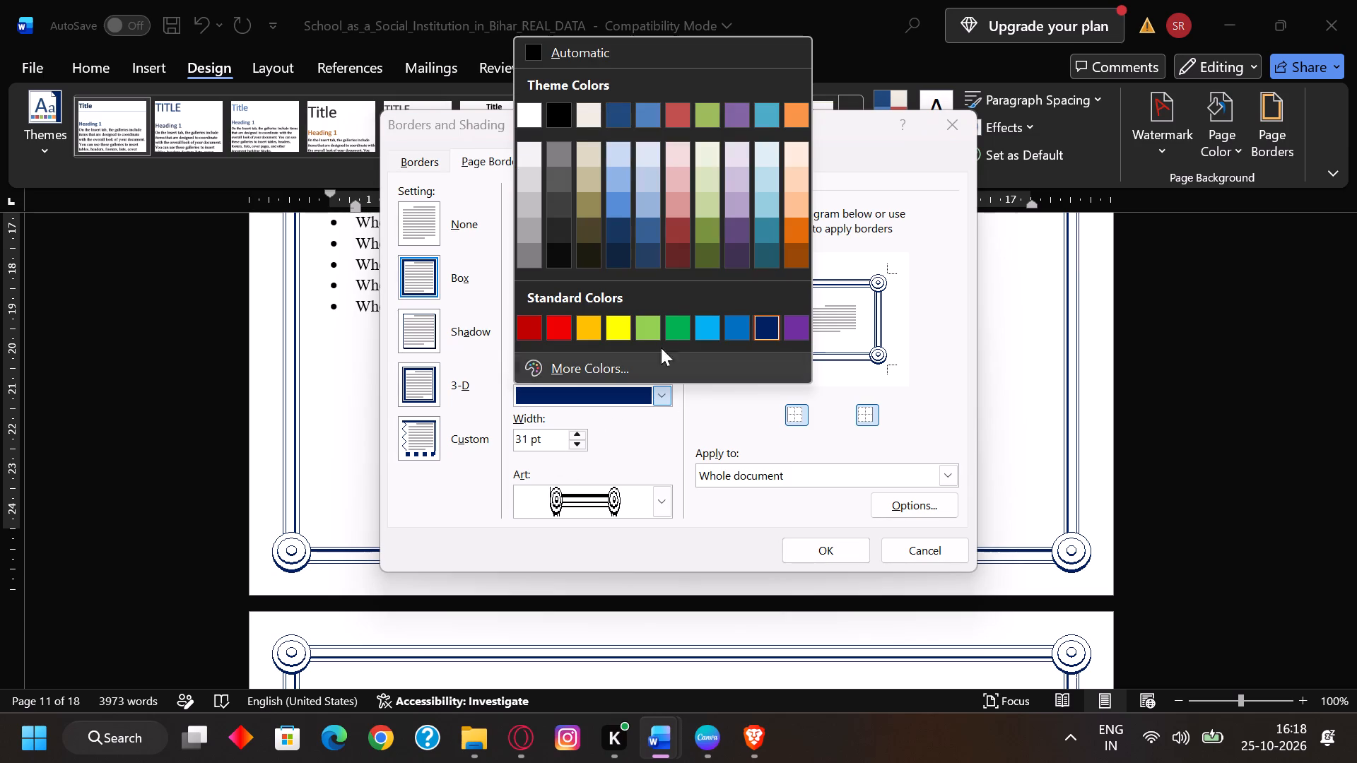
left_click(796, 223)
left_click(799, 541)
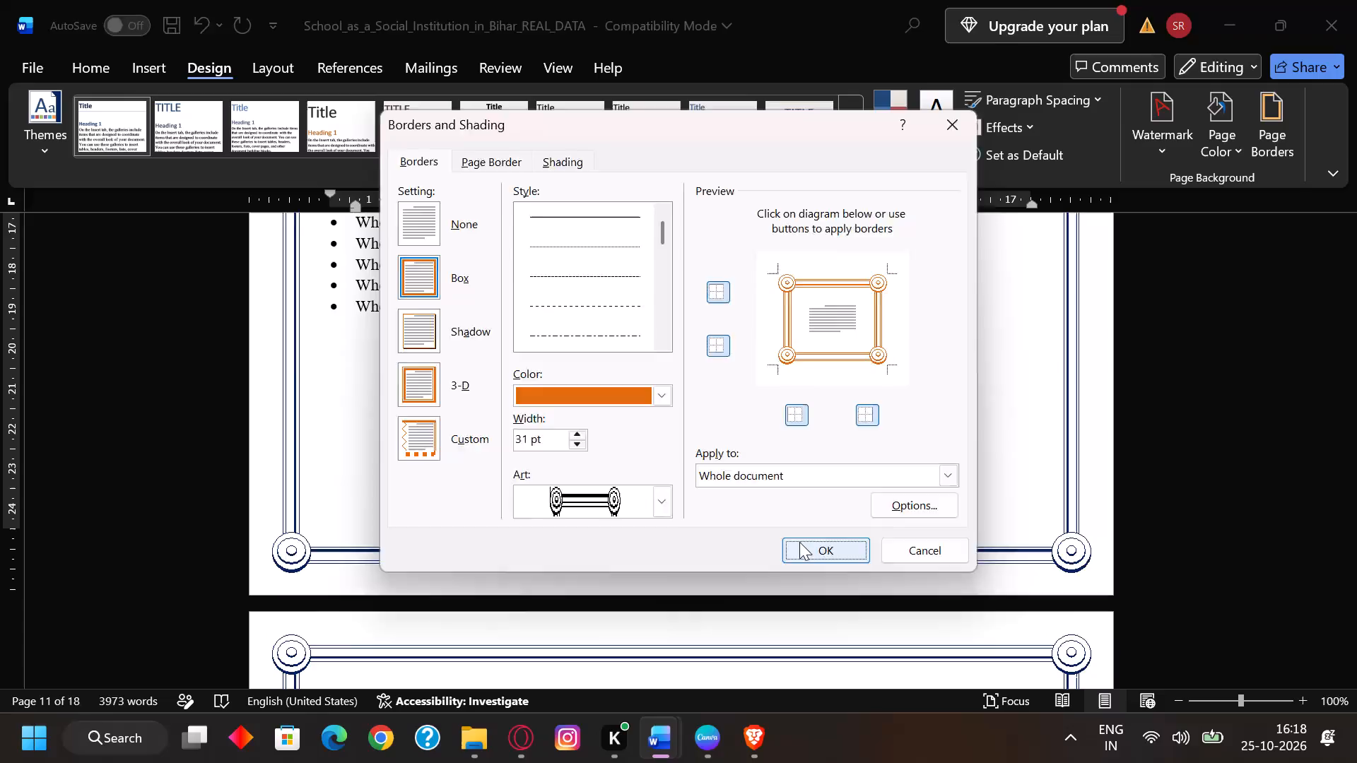
Apply the art page border with a segmented band and stepped square corners, 31 pt wide and light blue, to the whole document.
scroll(891, 520, "up", 7)
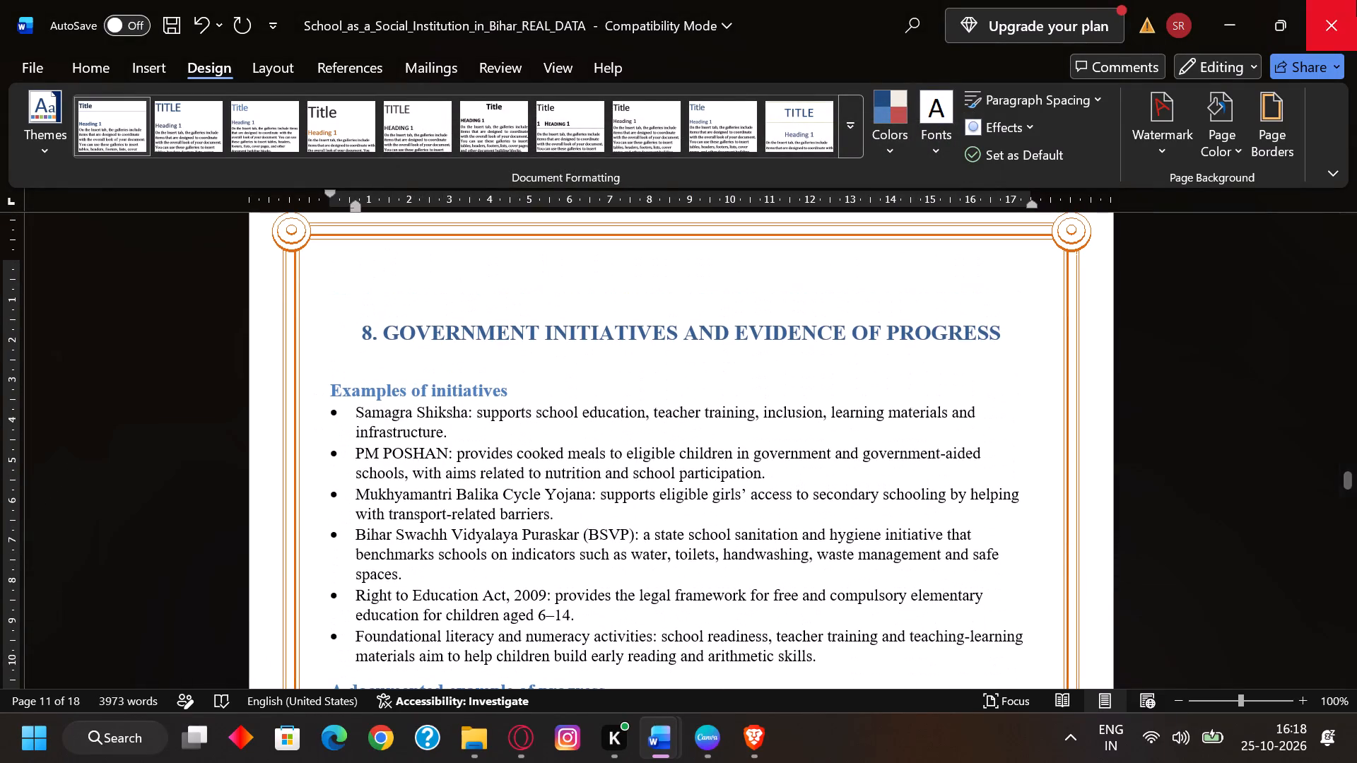
left_click(1262, 122)
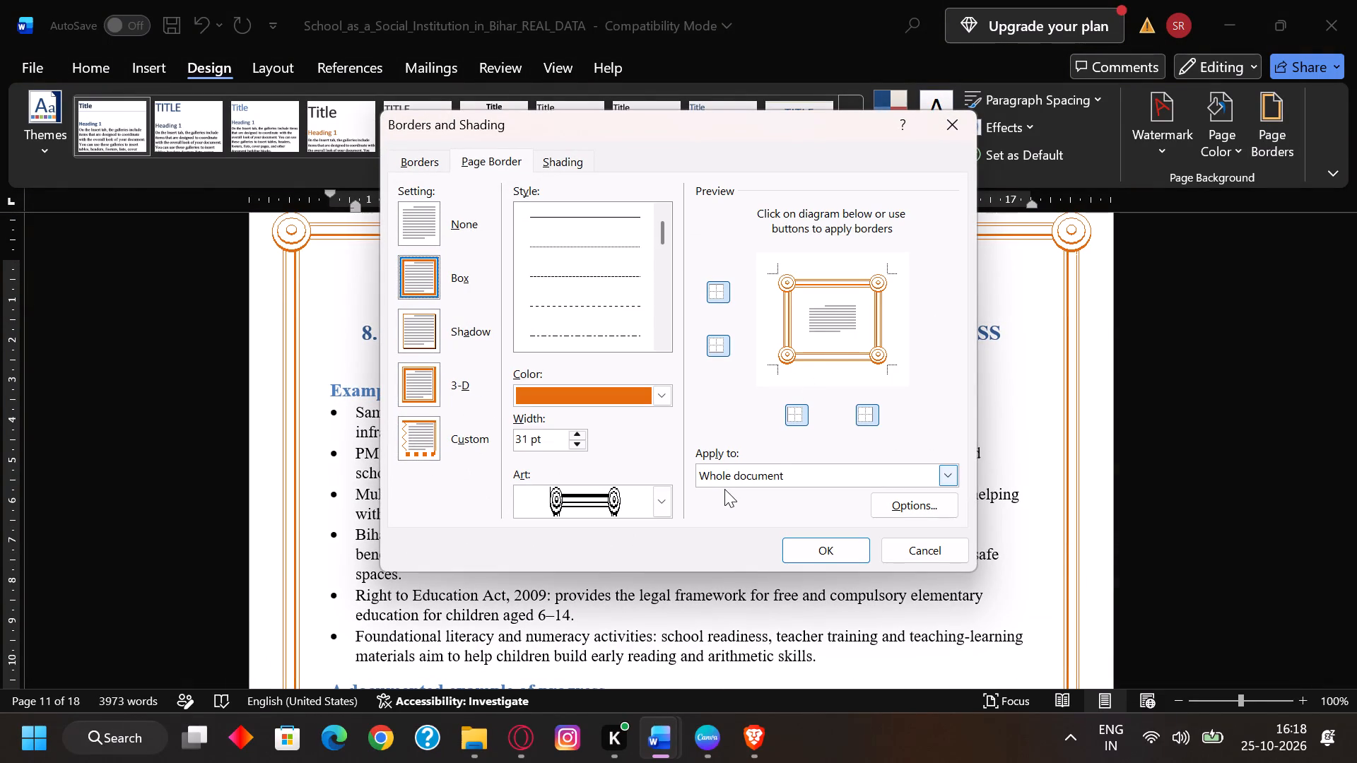
left_click(666, 502)
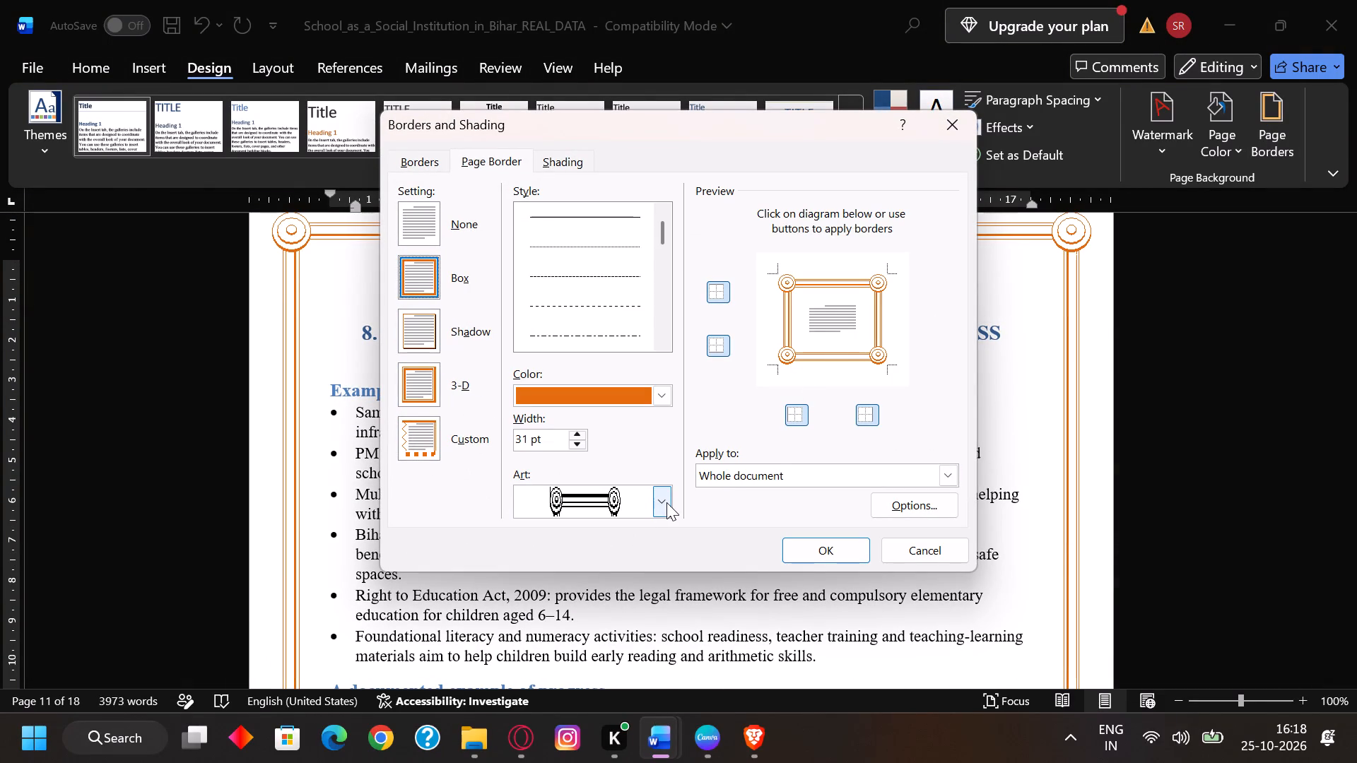
left_click(591, 588)
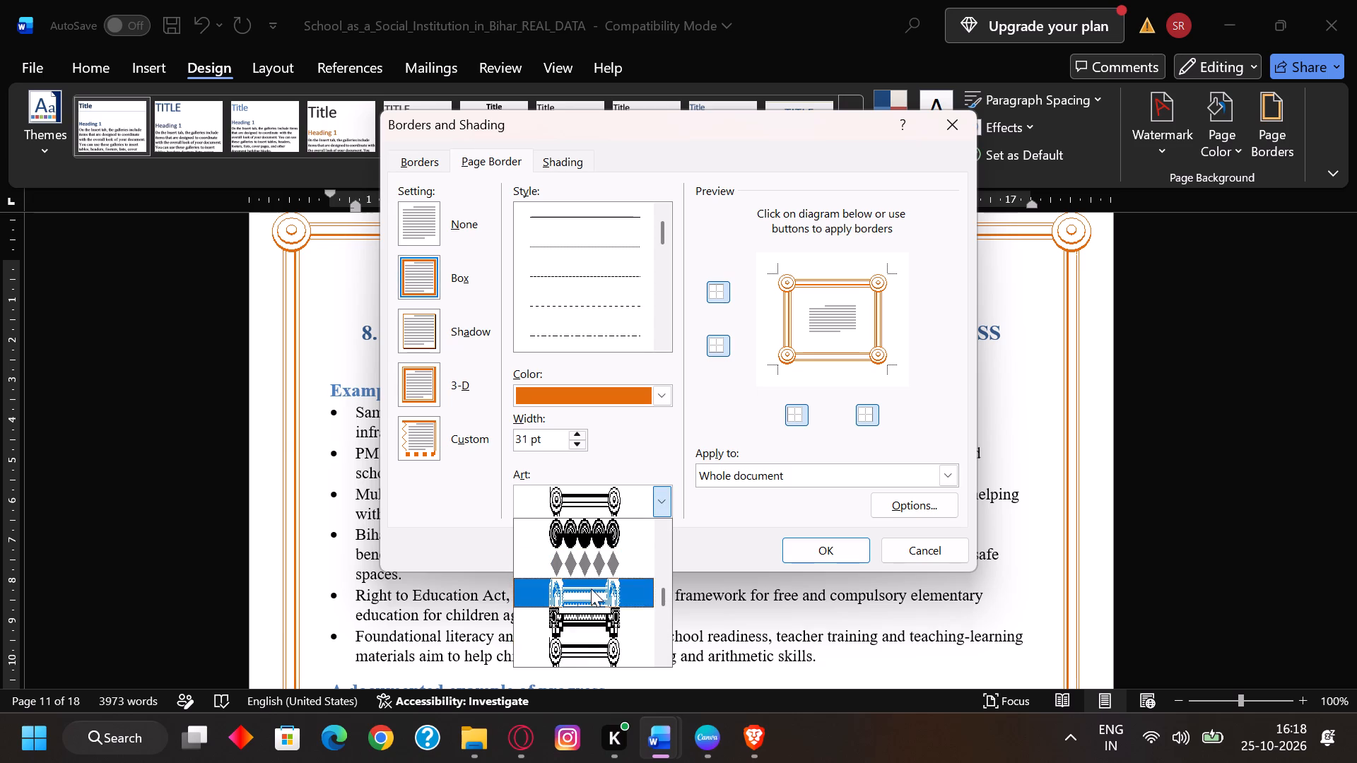
left_click(660, 495)
left_click(602, 629)
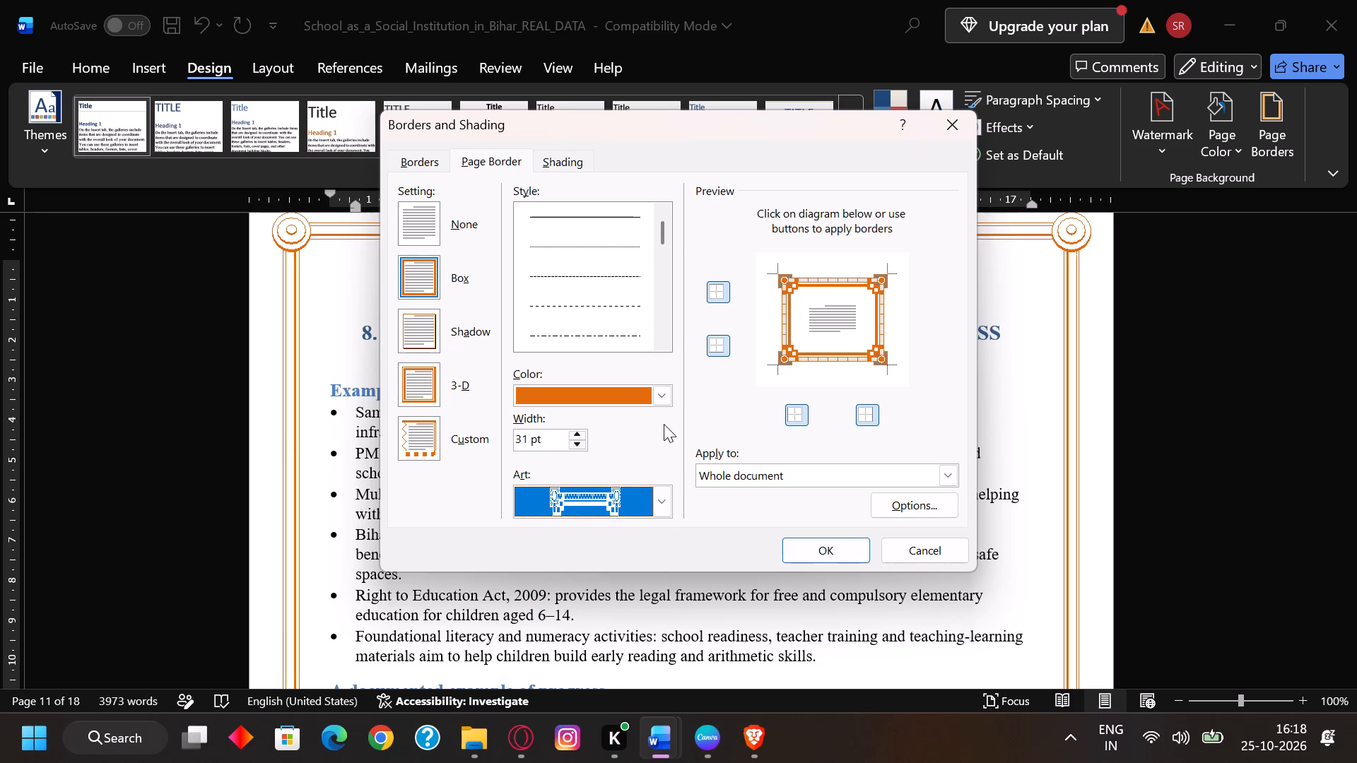
left_click(665, 389)
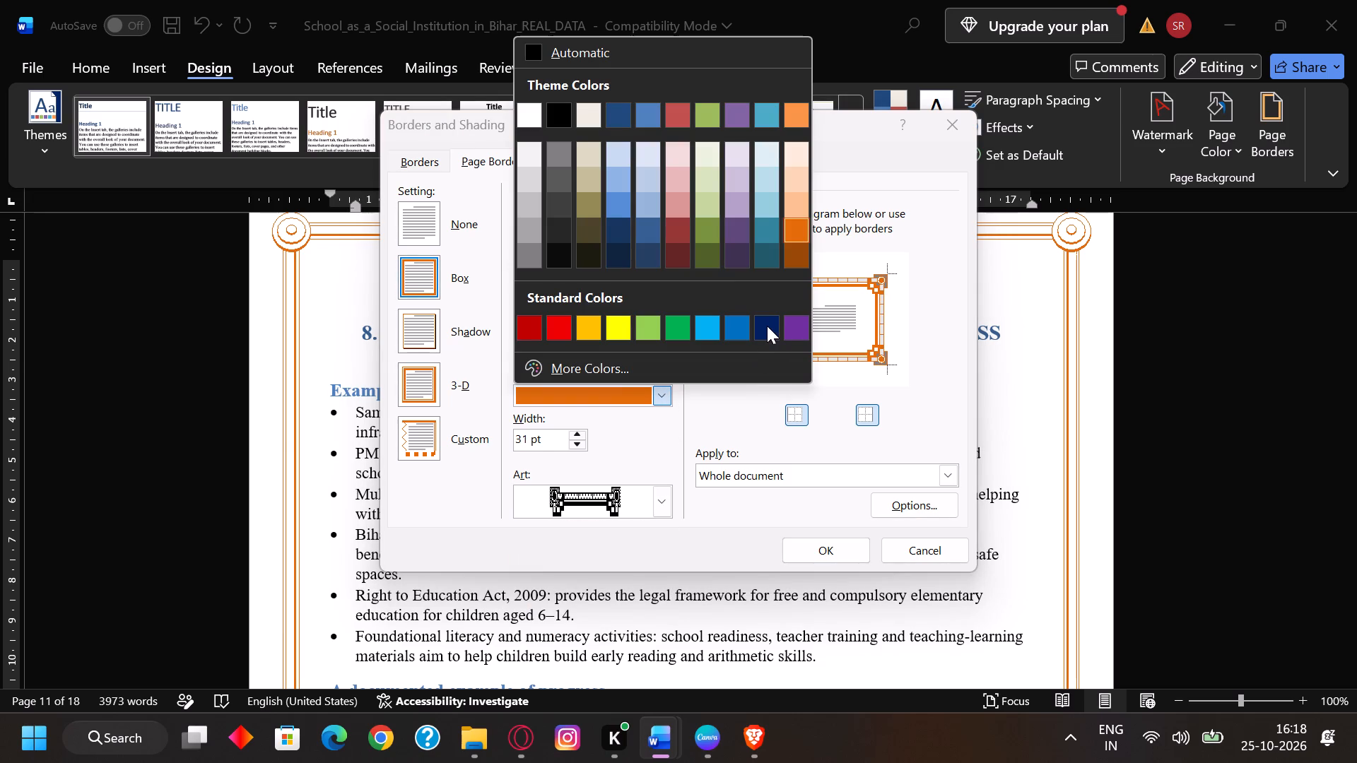
left_click(721, 327)
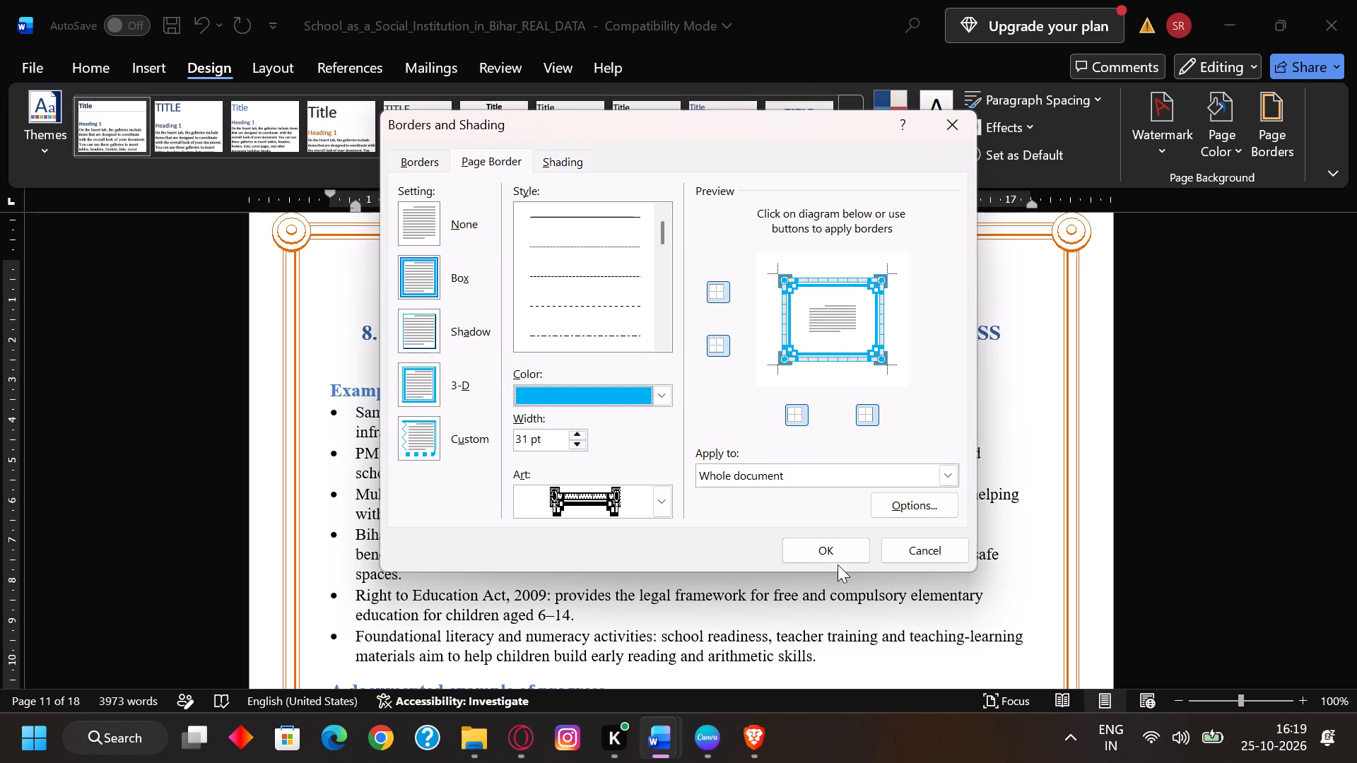
left_click(838, 543)
Recolour the stepped-corner page border in the near-black theme shade for the whole document.
scroll(905, 647, "up", 5)
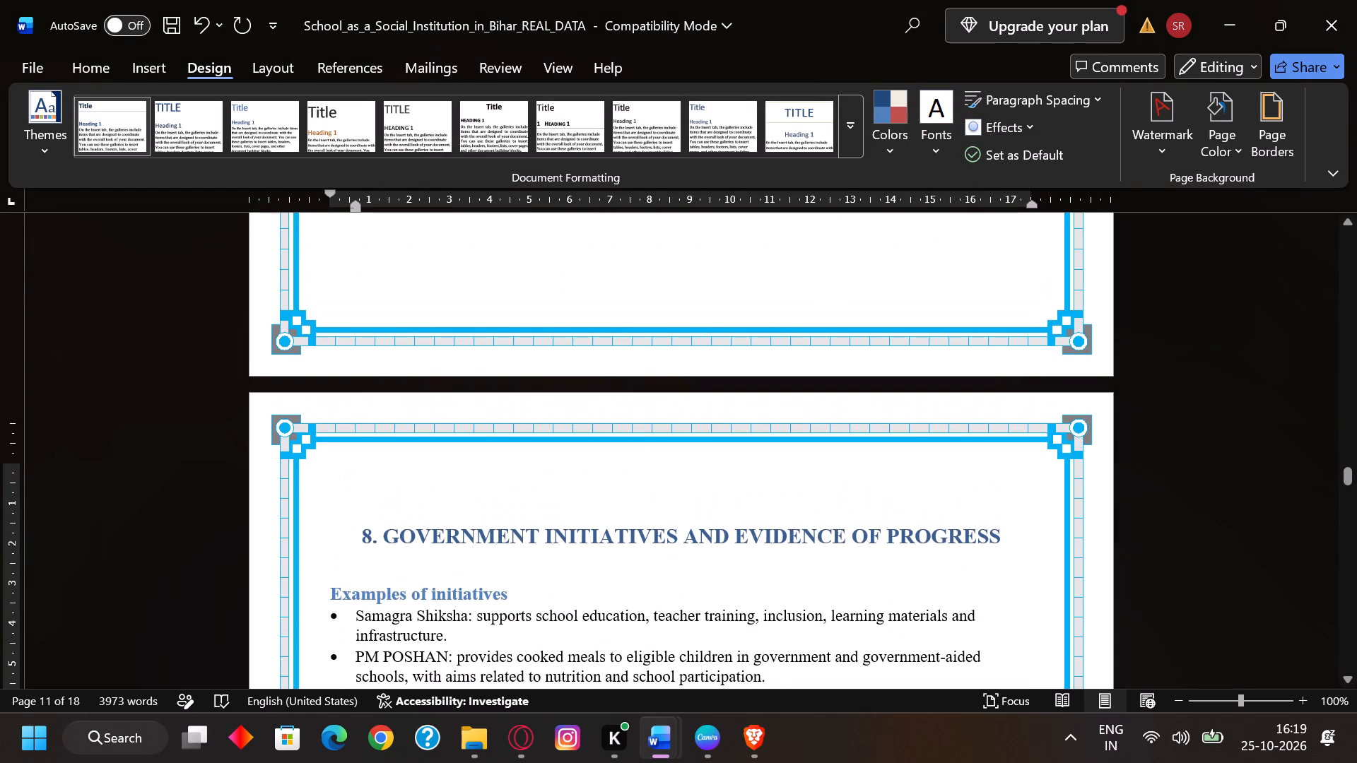
scroll(904, 647, "down", 7)
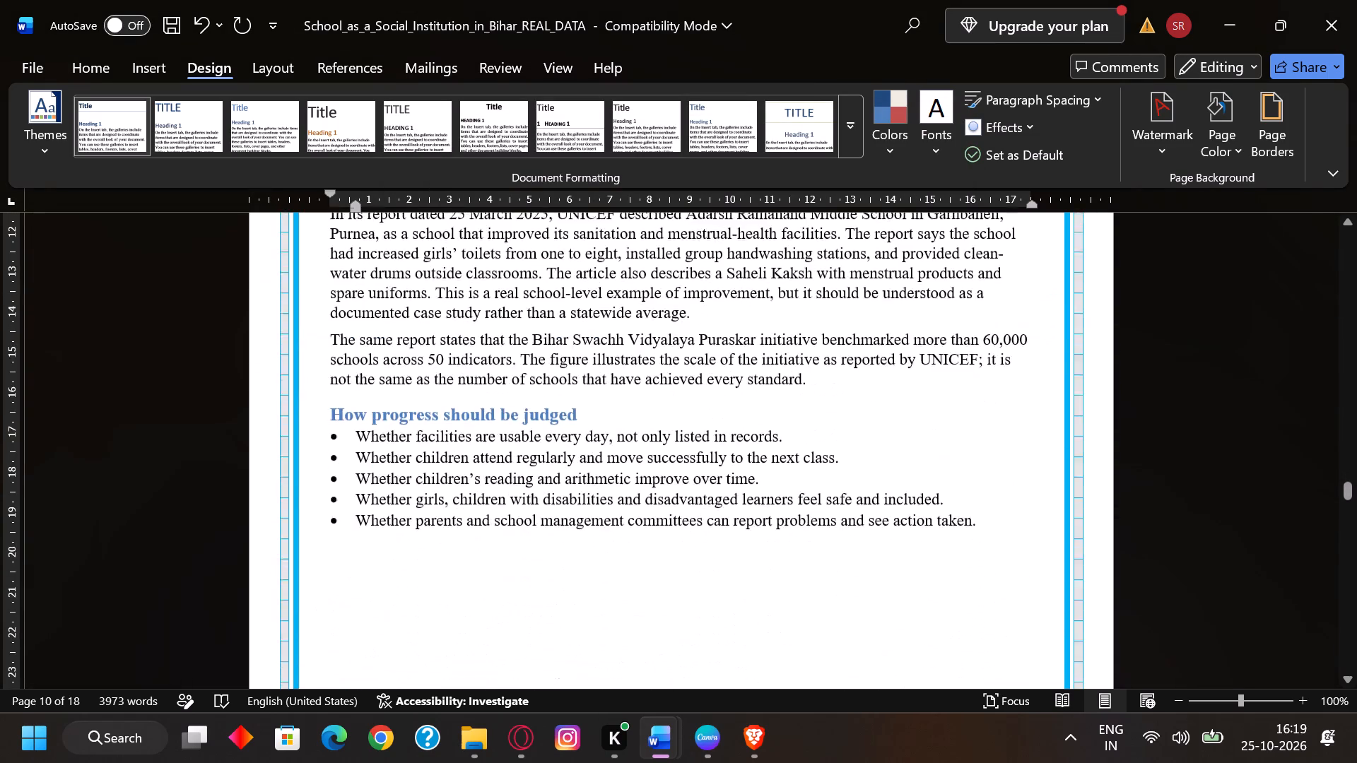
scroll(904, 598, "down", 3)
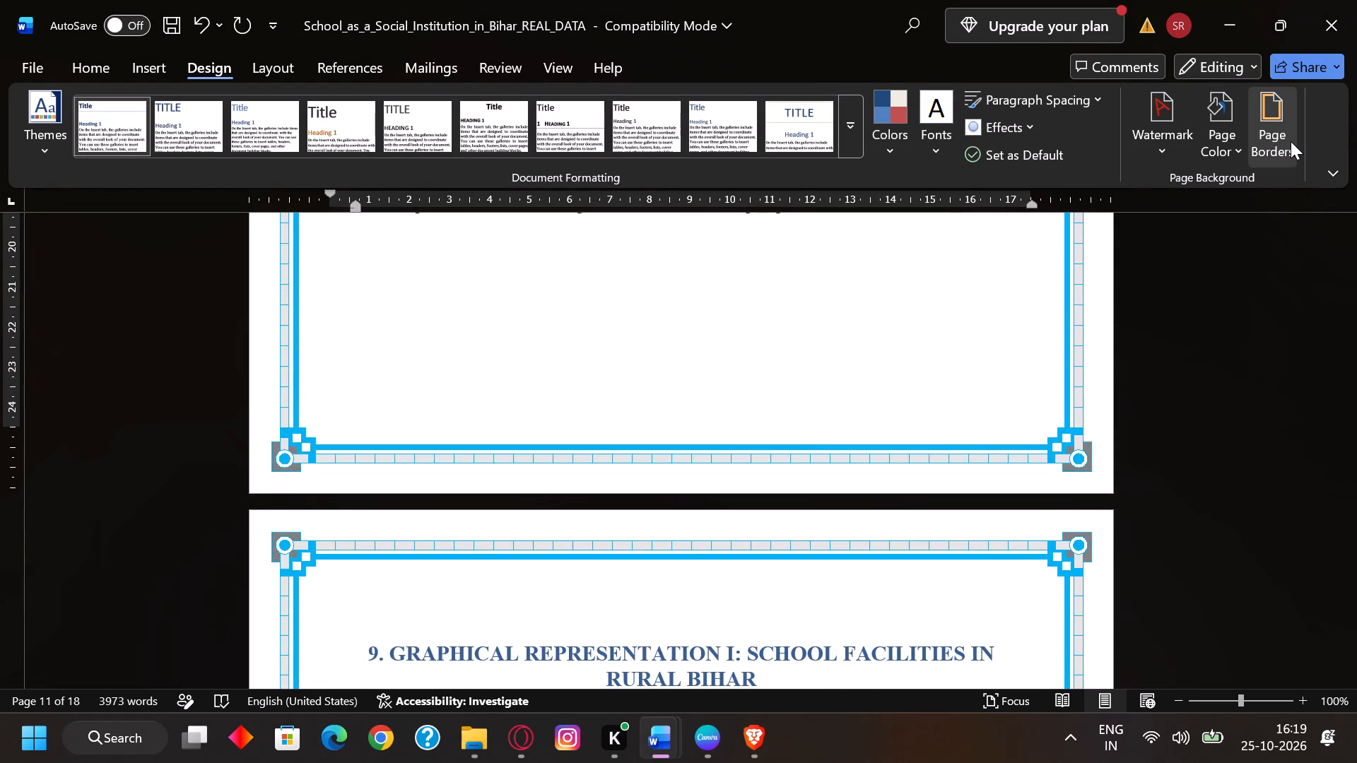
left_click(1289, 139)
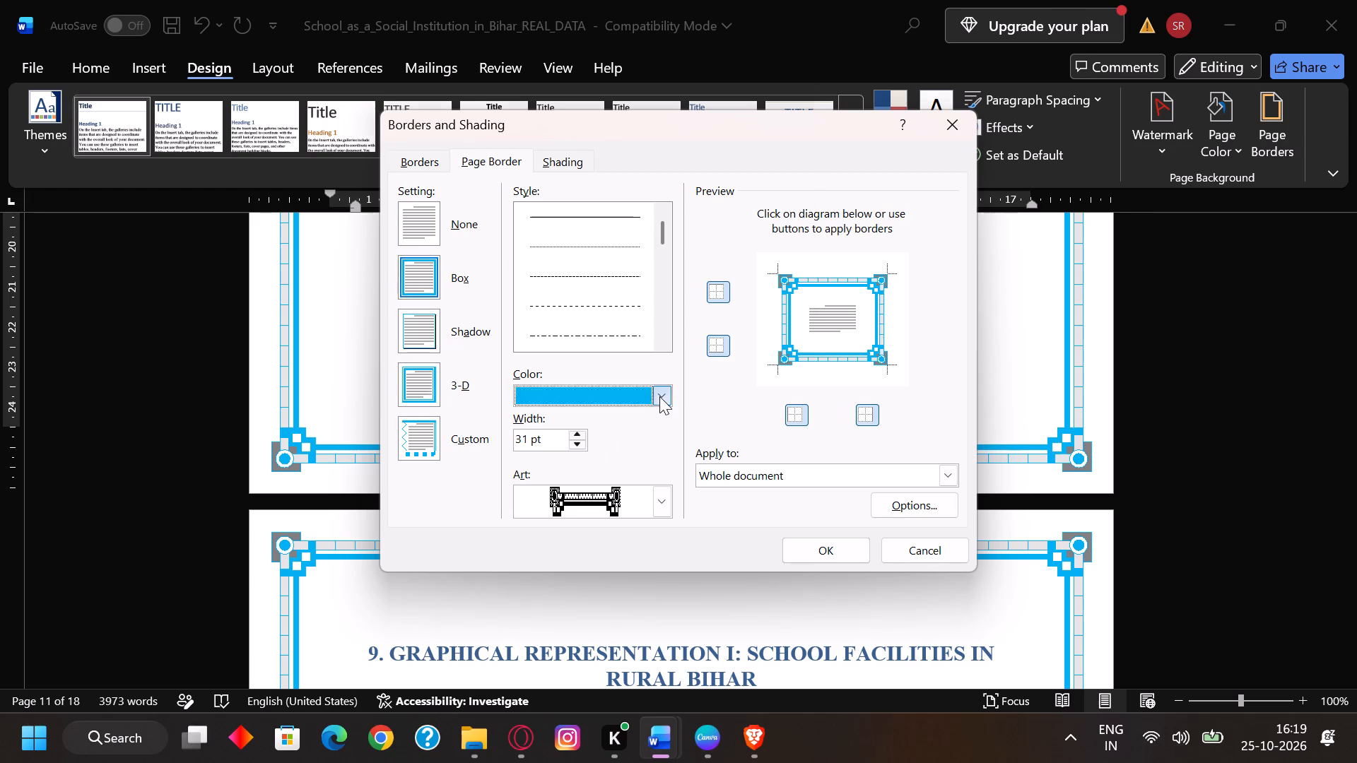
left_click(659, 396)
left_click(569, 256)
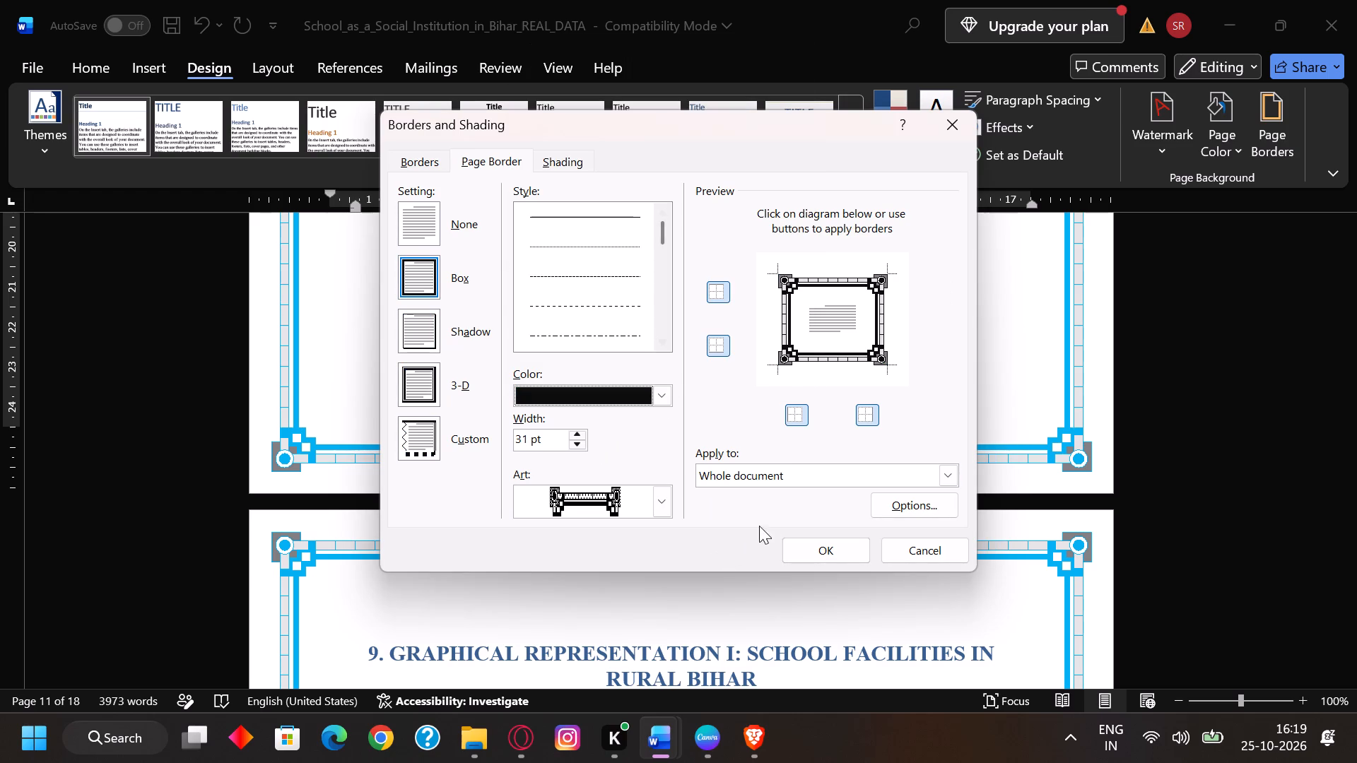
left_click(841, 551)
Examine the dark stepped-corner border on the pages from section 8 back to the contents page.
scroll(1082, 528, "up", 4)
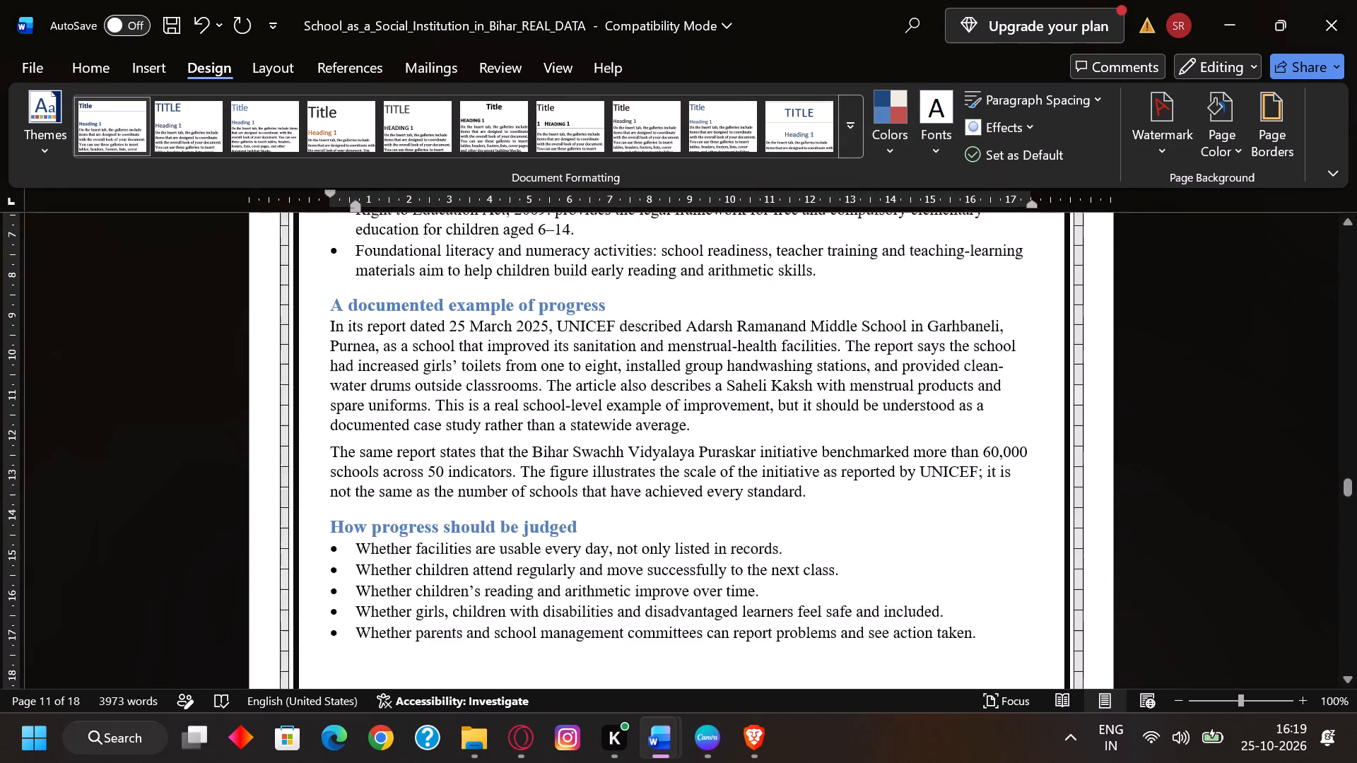
scroll(907, 529, "up", 4)
scroll(907, 528, "down", 3)
scroll(907, 527, "up", 2)
scroll(909, 521, "down", 5)
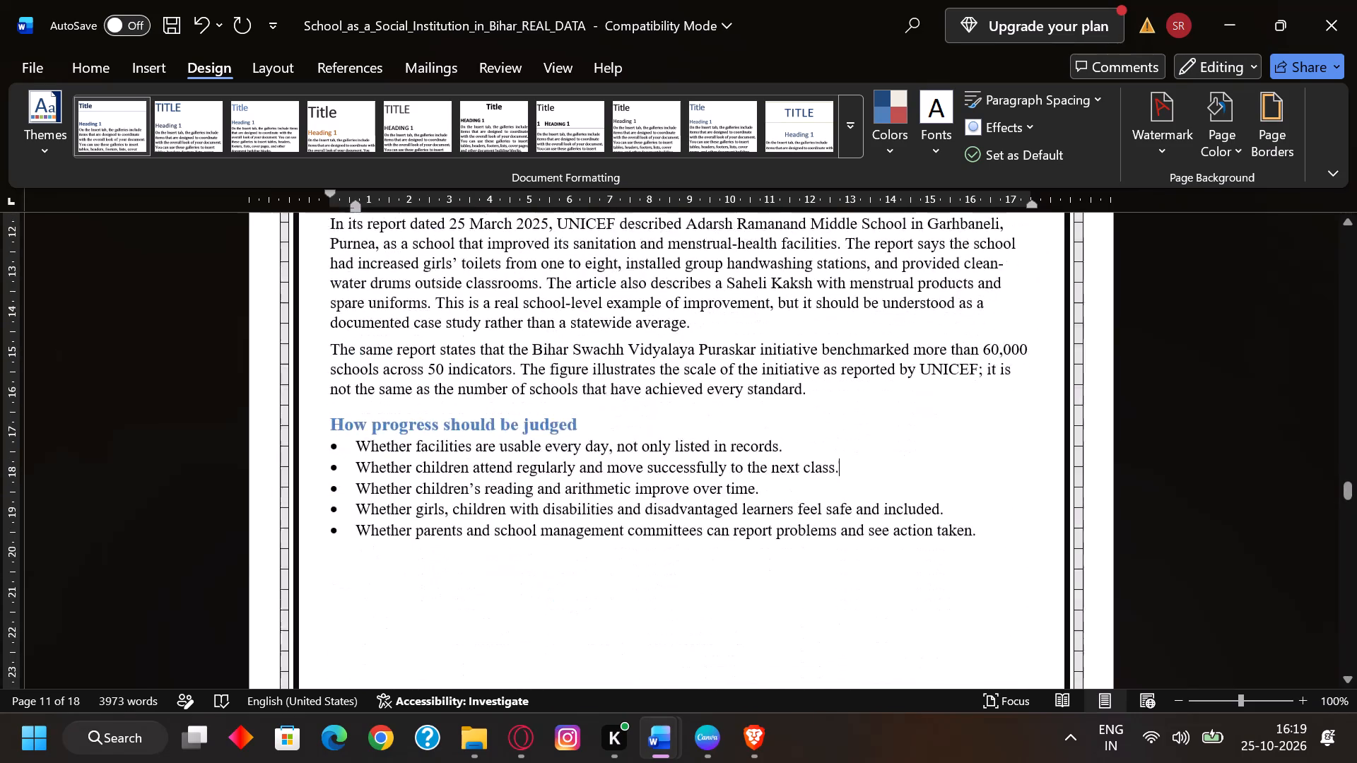
scroll(909, 520, "down", 3)
scroll(912, 497, "up", 7)
scroll(920, 424, "up", 7)
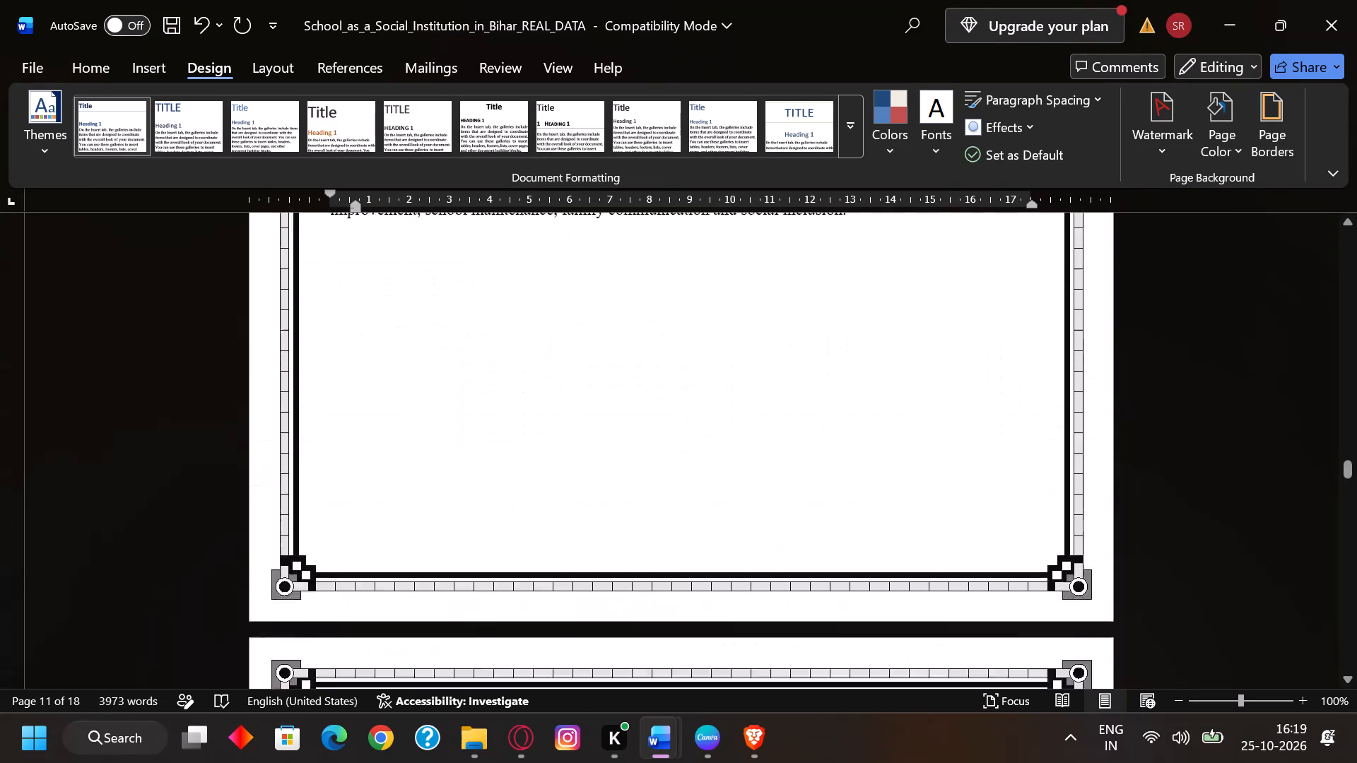
scroll(920, 423, "up", 19)
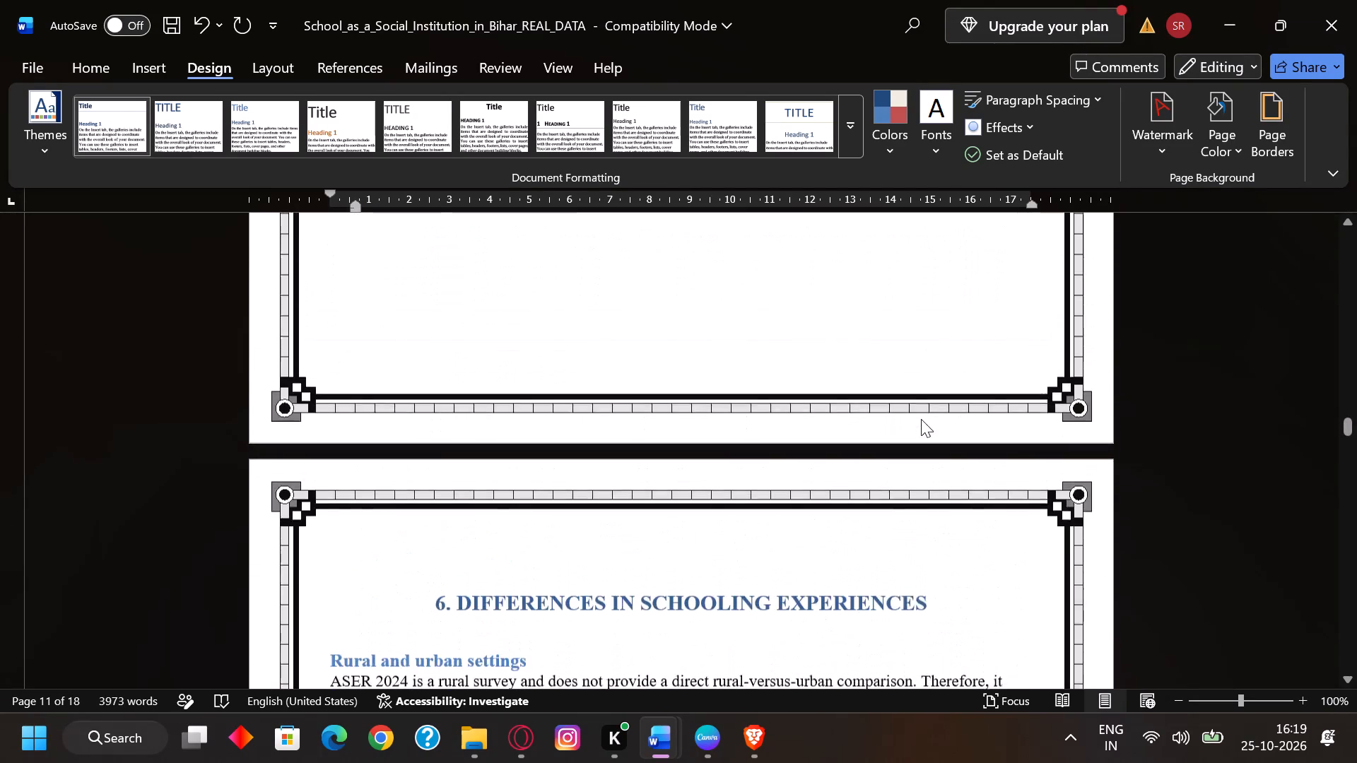
scroll(921, 419, "up", 16)
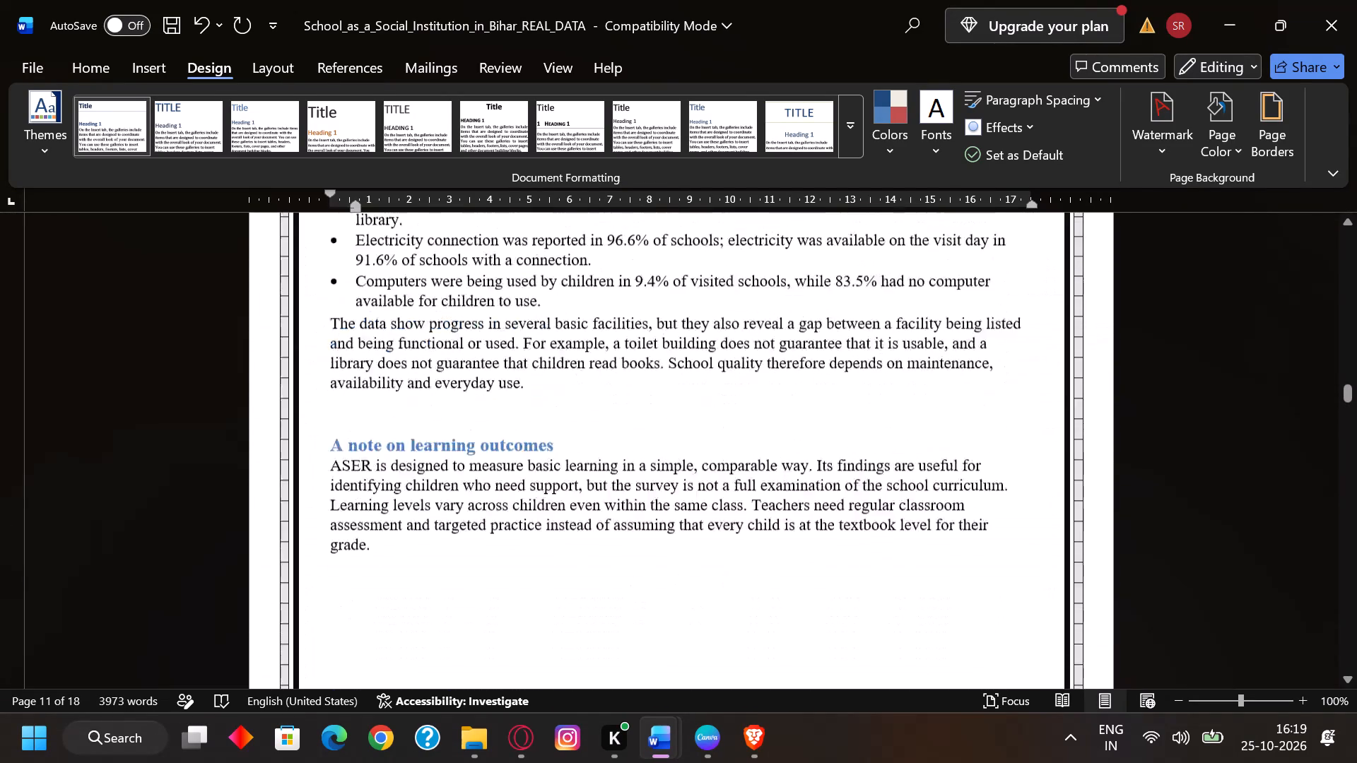
scroll(921, 419, "up", 17)
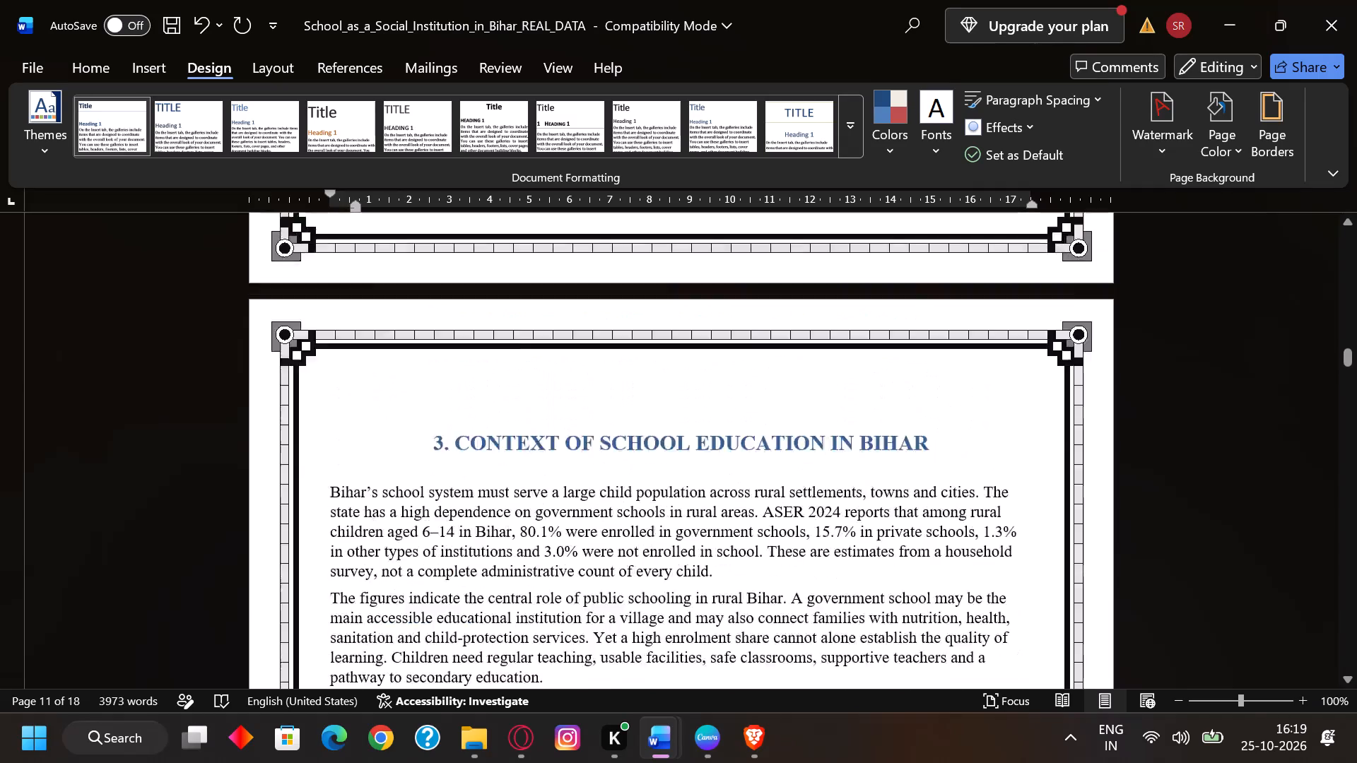
scroll(922, 417, "up", 19)
scroll(924, 413, "up", 7)
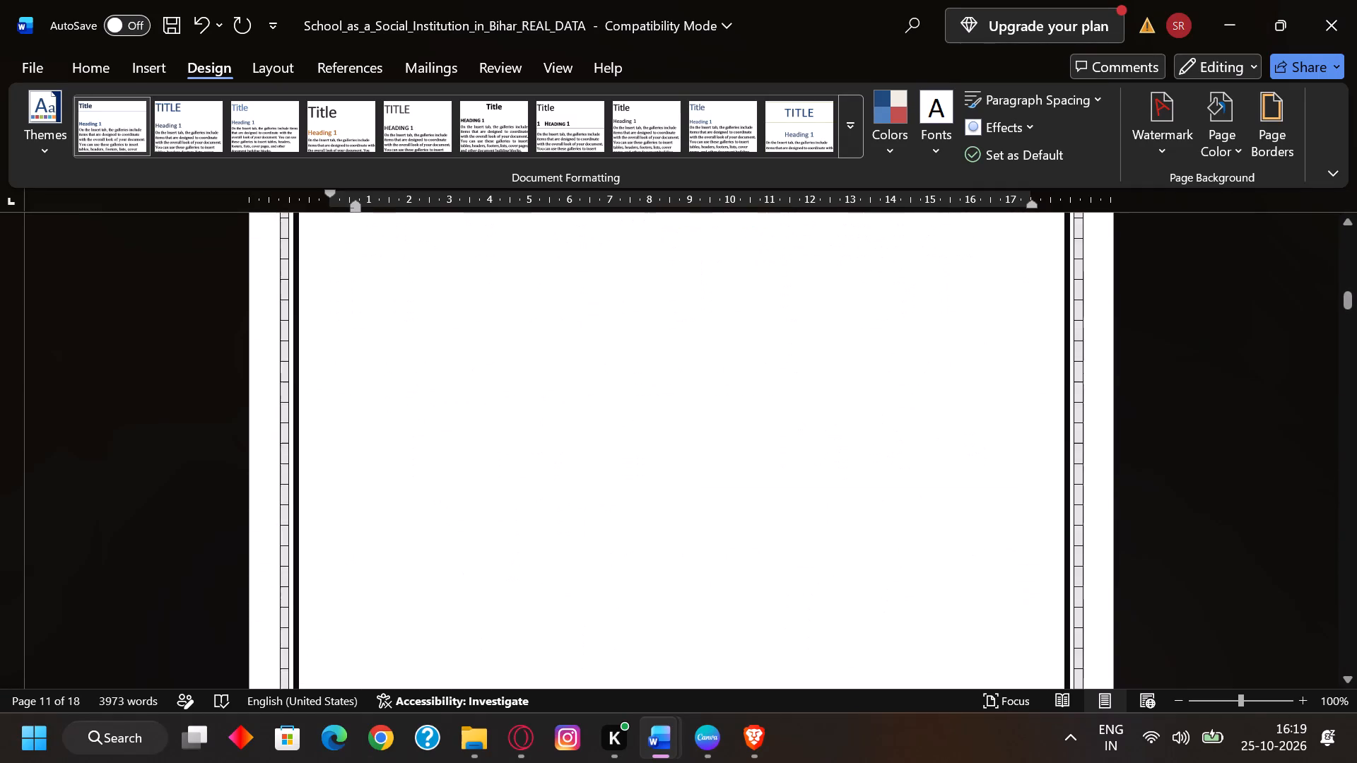
scroll(924, 413, "up", 12)
scroll(924, 413, "down", 6)
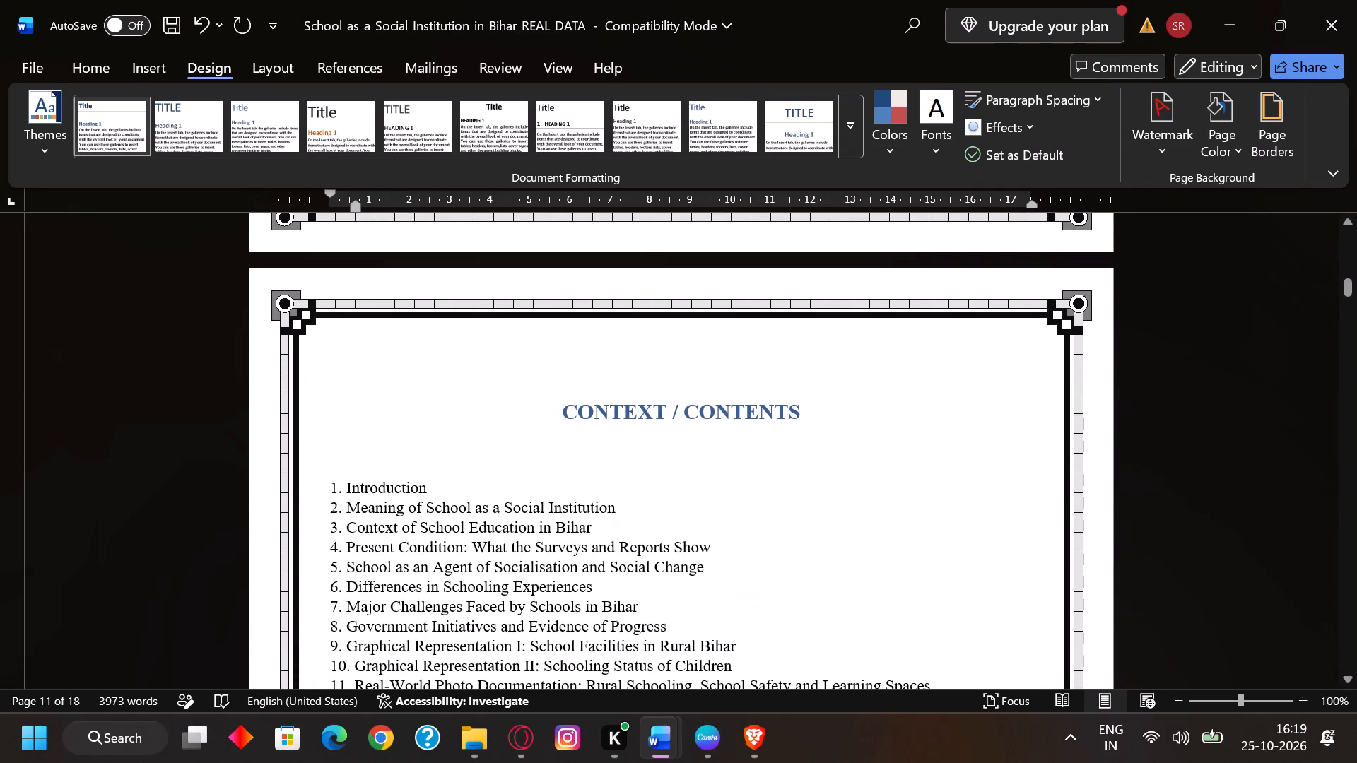
Delete "CONTEXT /" from the contents page heading so that only the word CONTENTS is left.
left_click(677, 411)
key("BackSpace")
key("BackSpace")
key("BackSpace")
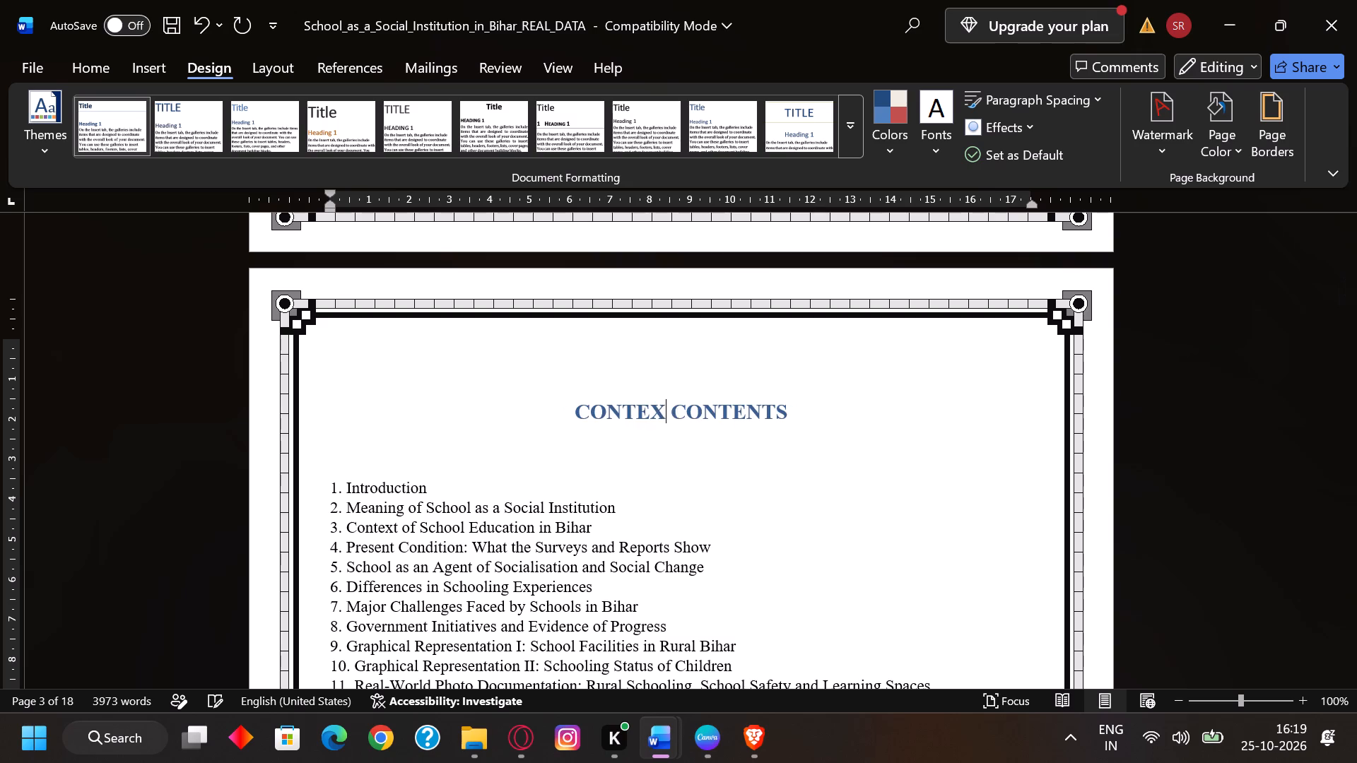
key("BackSpace")
key("BackSpace")
key("BackSpace")
key("BackSpace")
key("BackSpace")
key("BackSpace")
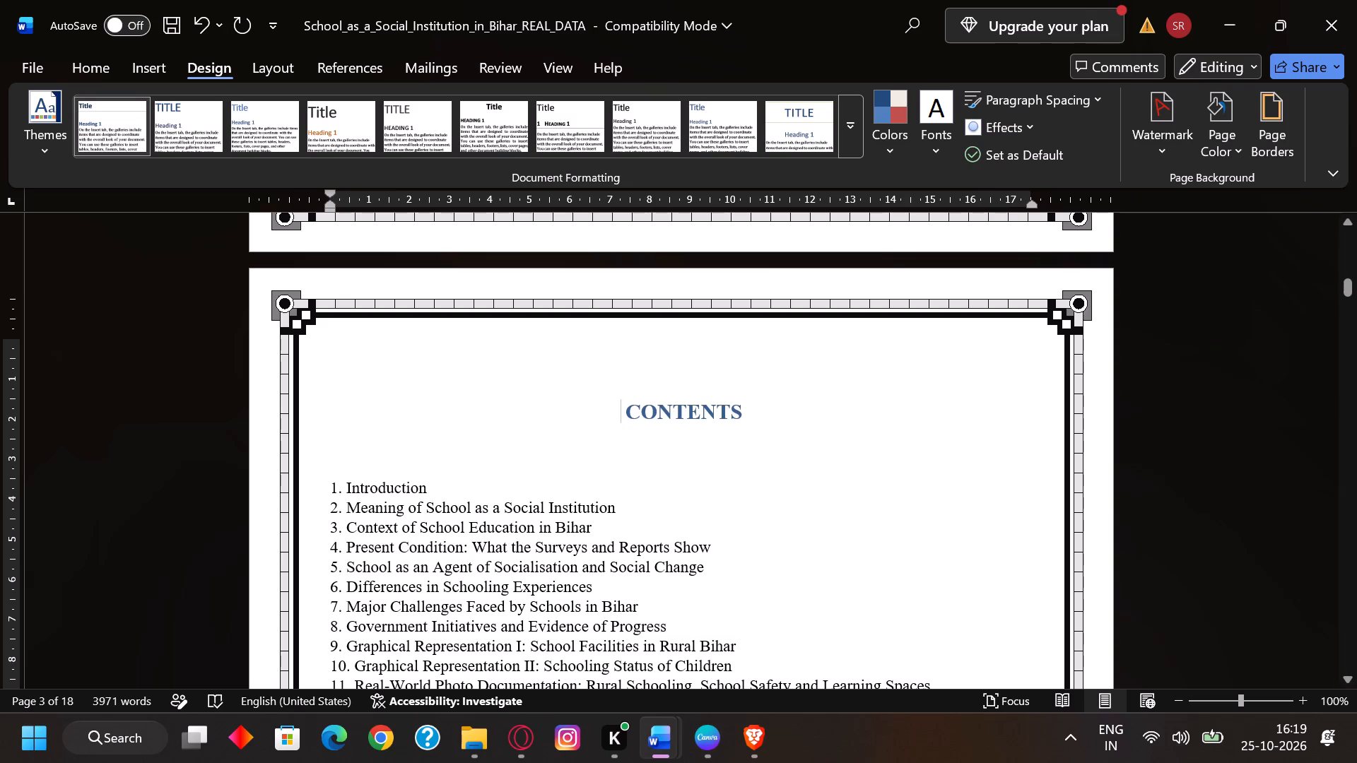
key("BackSpace")
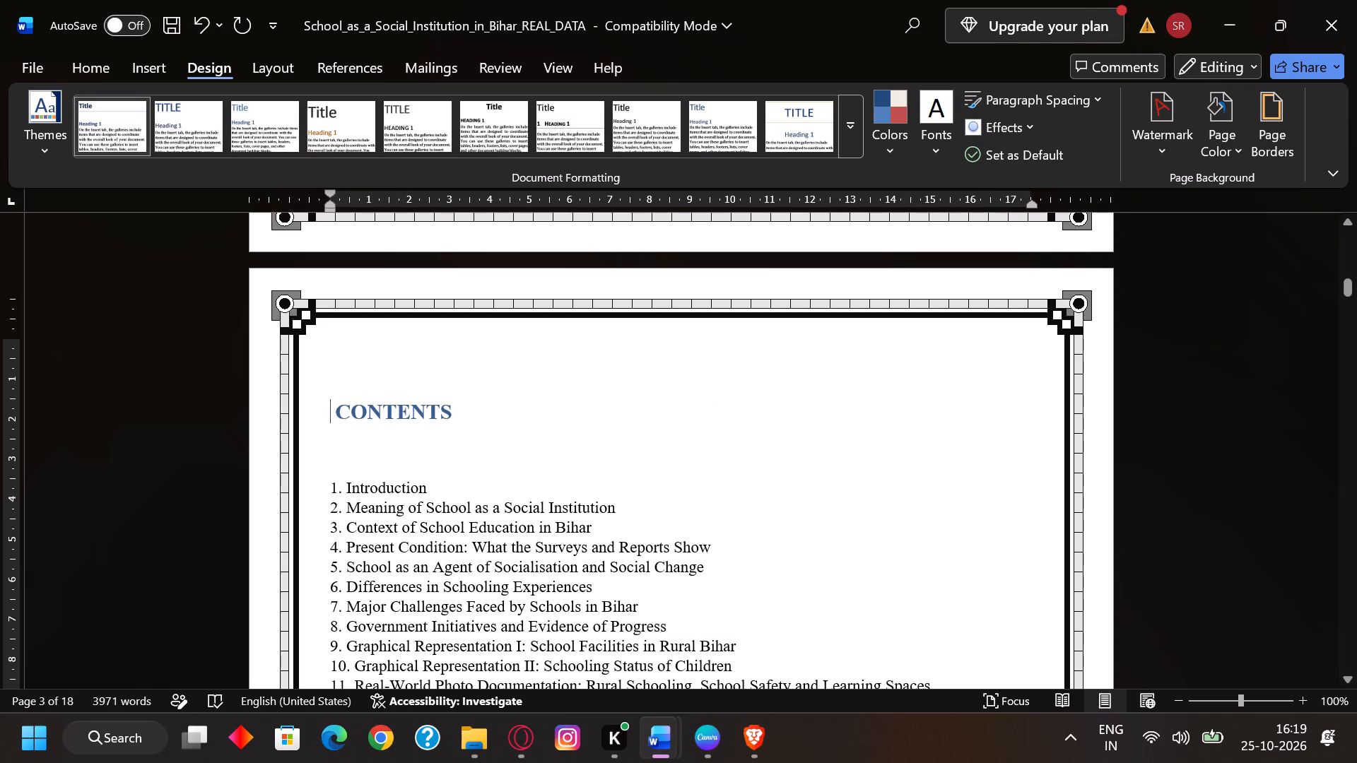
Centre the CONTENTS heading on the contents page.
left_click(110, 65)
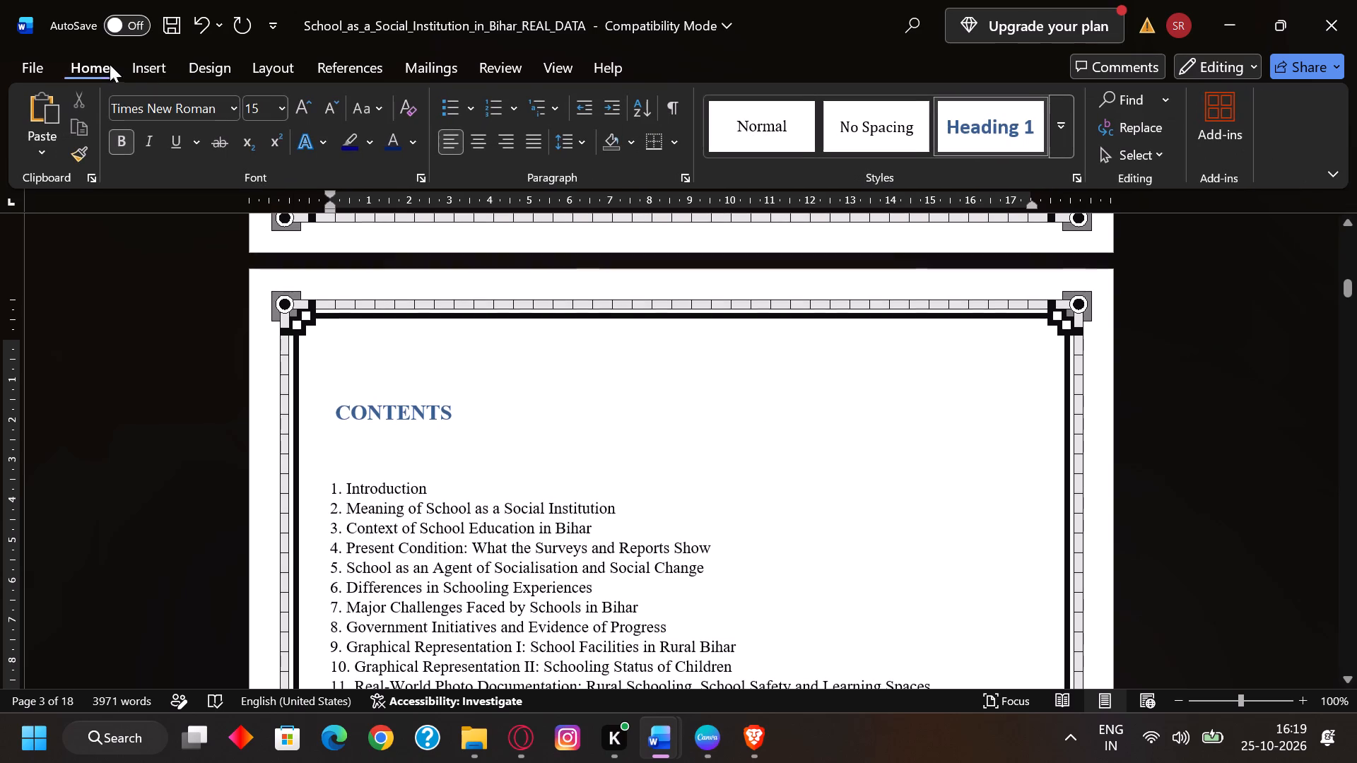
left_click(473, 136)
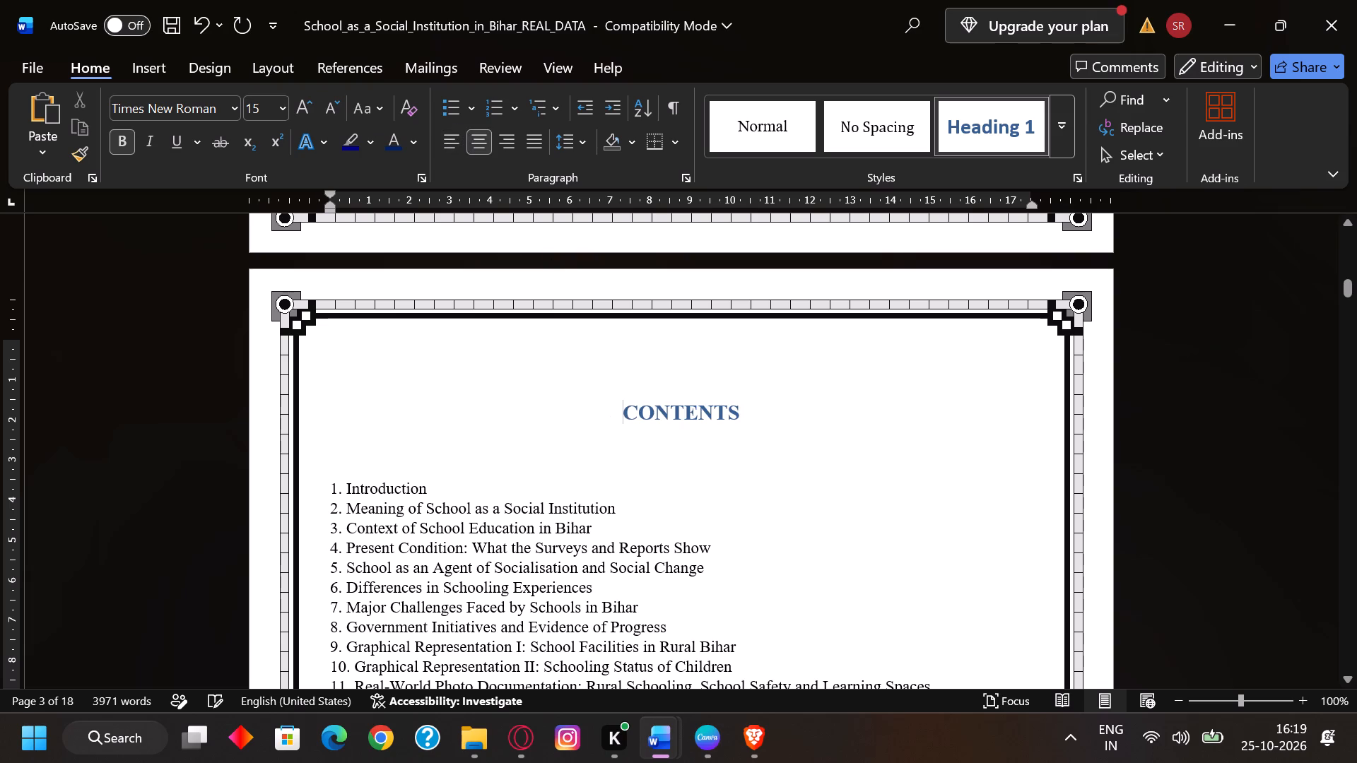
Delete "What I Learned /" from item 14 of the contents list so that the entry is only Learning Experience.
scroll(678, 463, "down", 4)
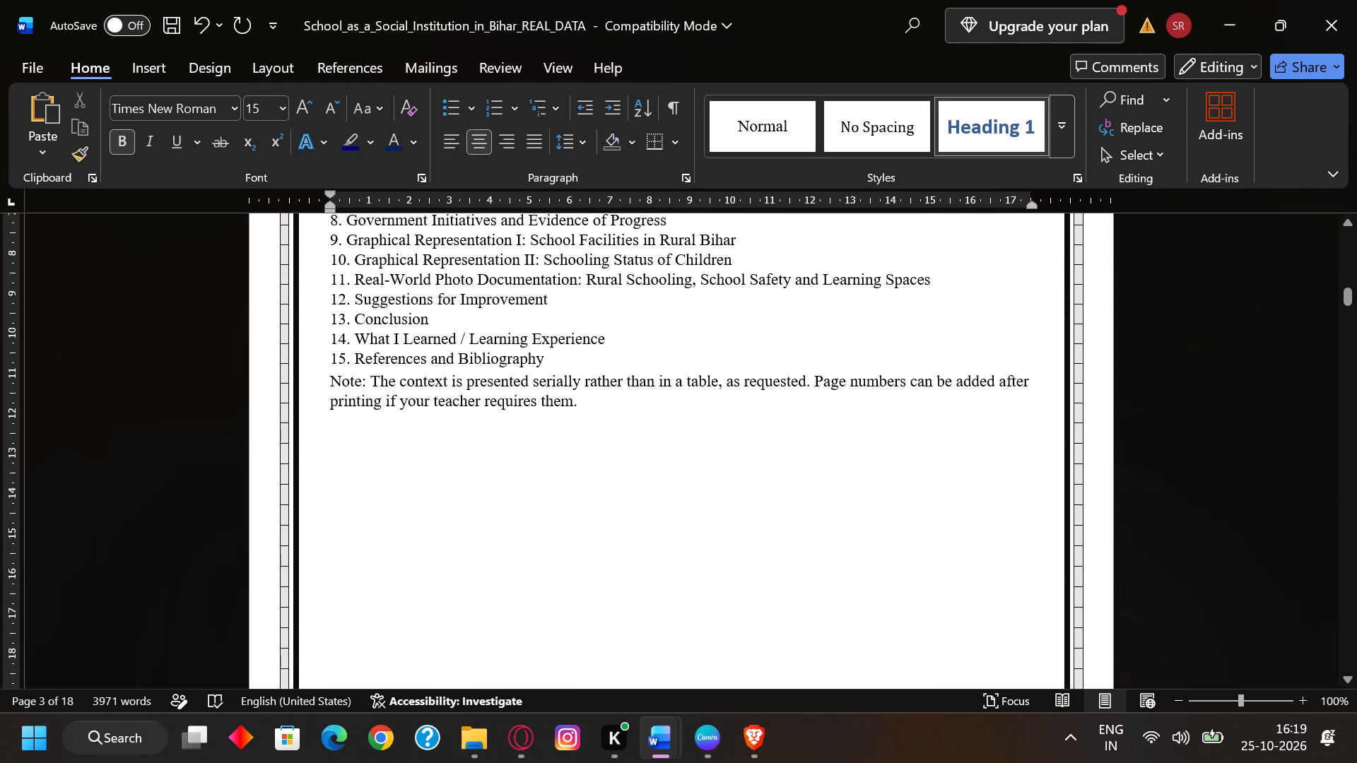
left_click(466, 333)
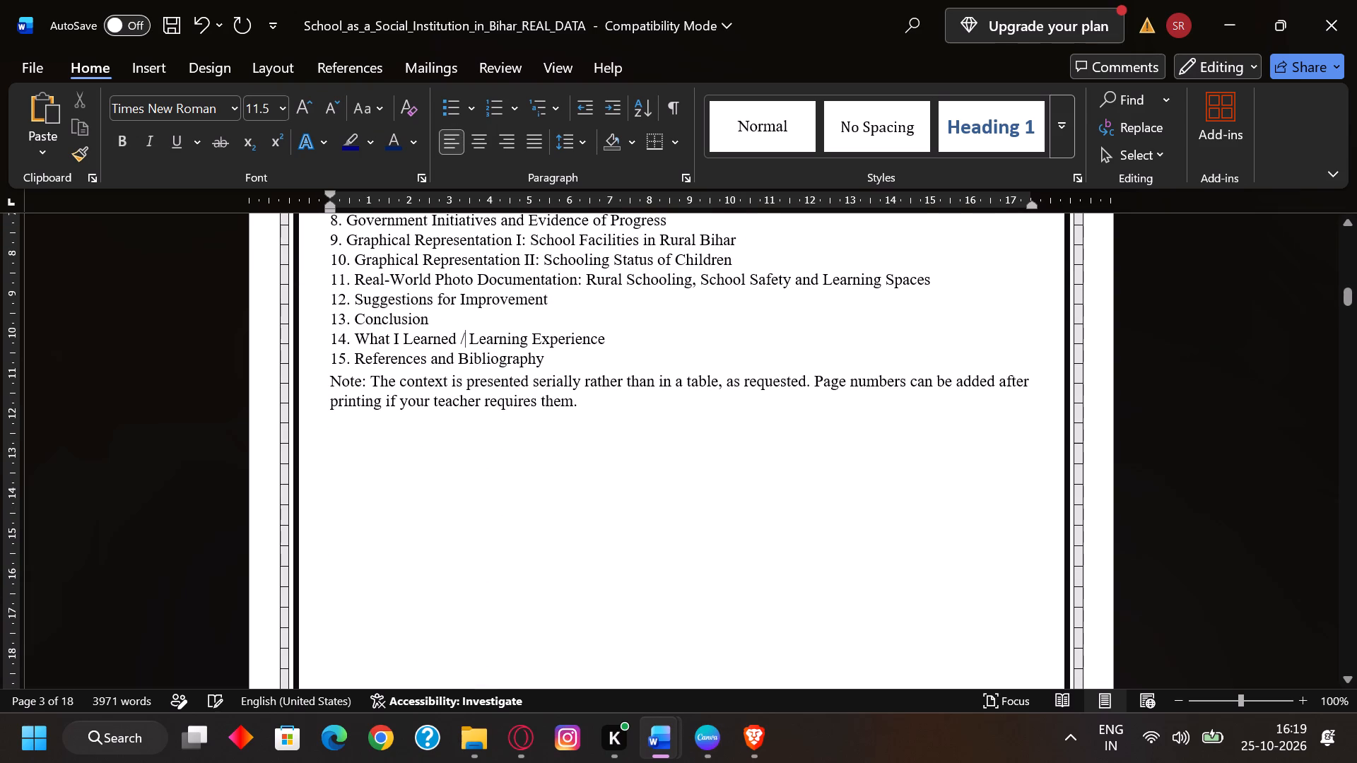
key("BackSpace")
key("BackSpace")
key("BackSpace")
key("BackSpace")
key("BackSpace")
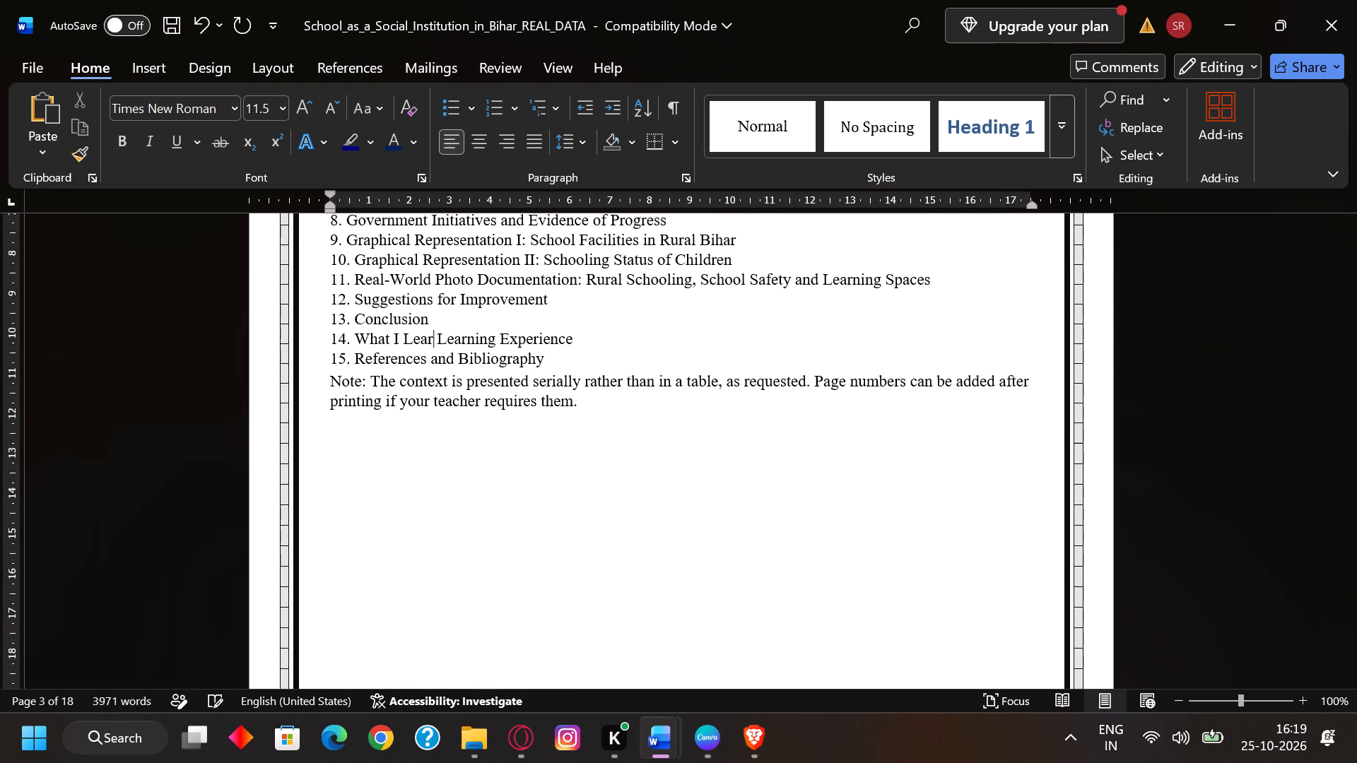
key("BackSpace")
key("BackSpace")
key("BackSpace")
key("BackSpace")
key("BackSpace")
key("BackSpace")
key("BackSpace")
key("BackSpace")
key("BackSpace")
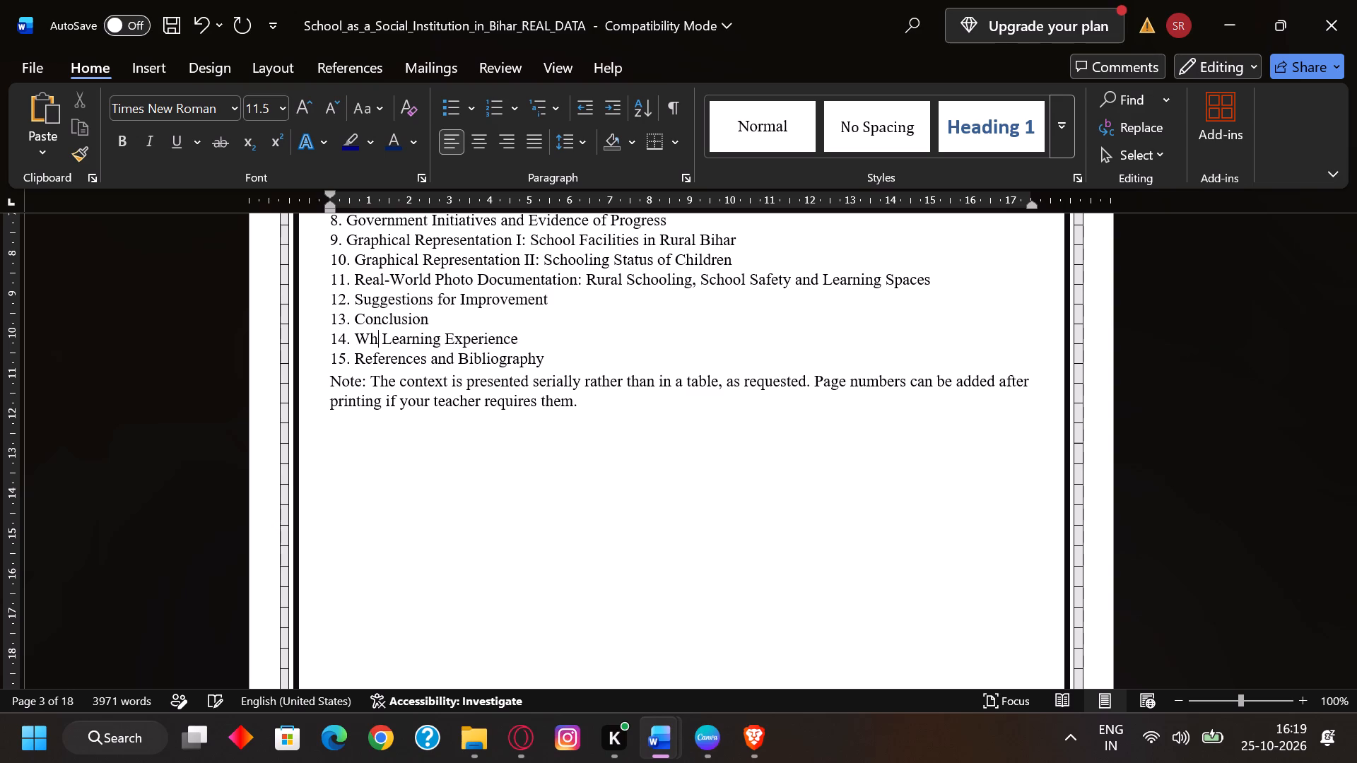
key("BackSpace")
key("BackSpace")
Examine the contents list, the acknowledgement page and the cover page for wording that still needs correcting.
scroll(544, 432, "up", 1)
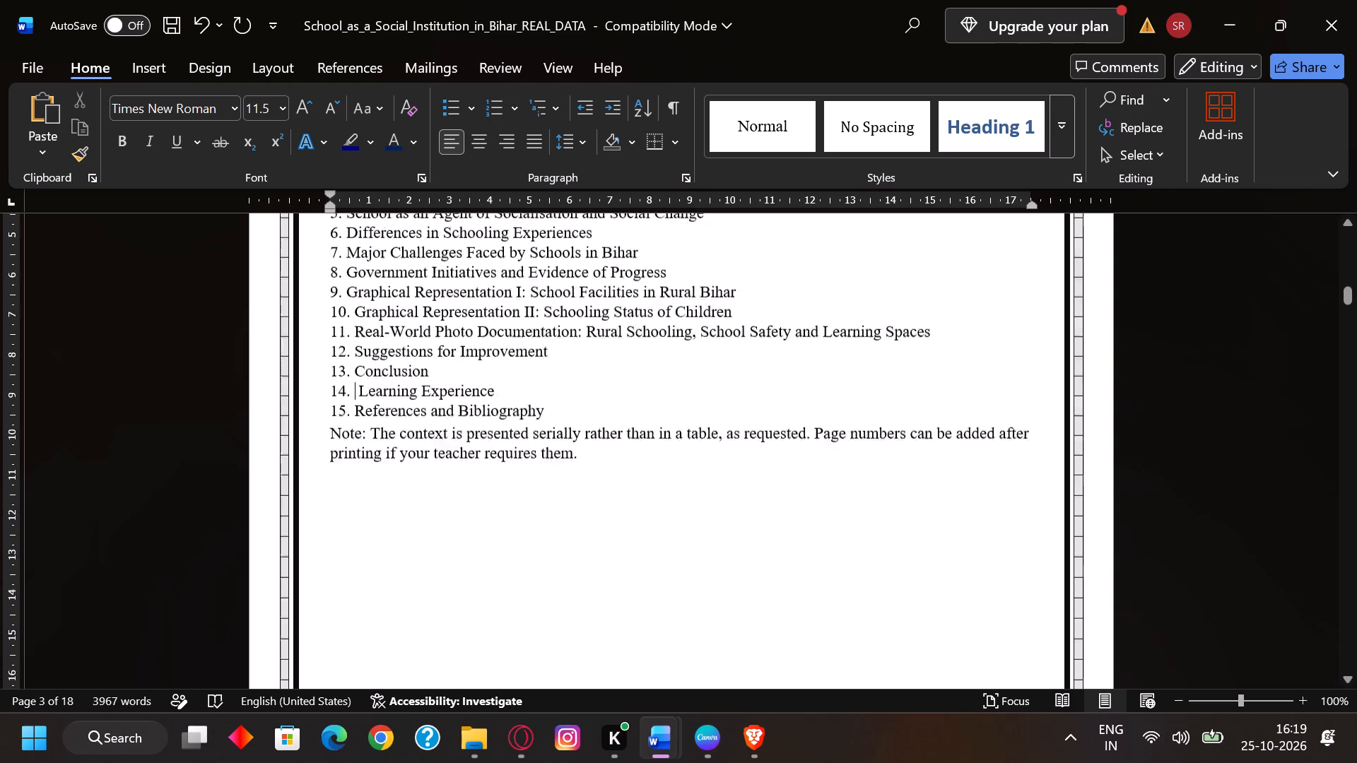
scroll(544, 432, "up", 1)
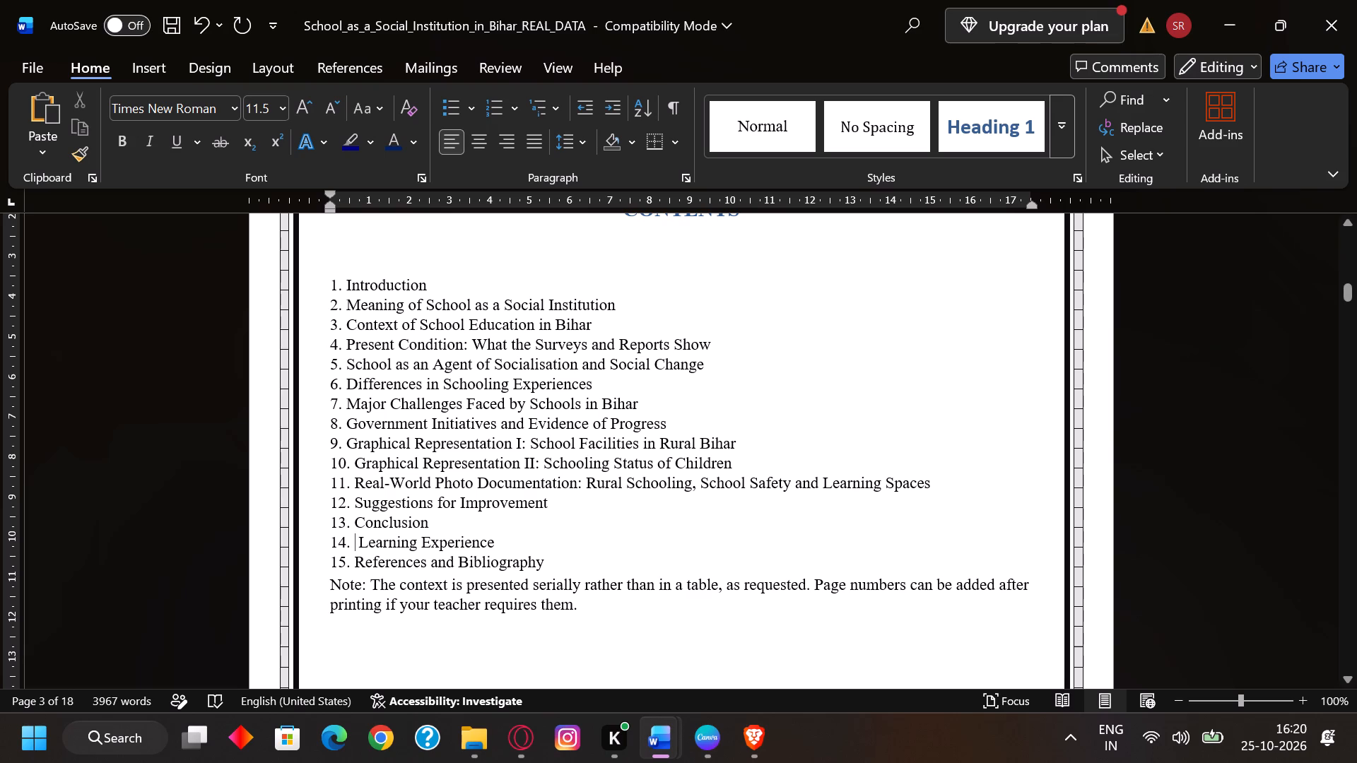
left_click(531, 461)
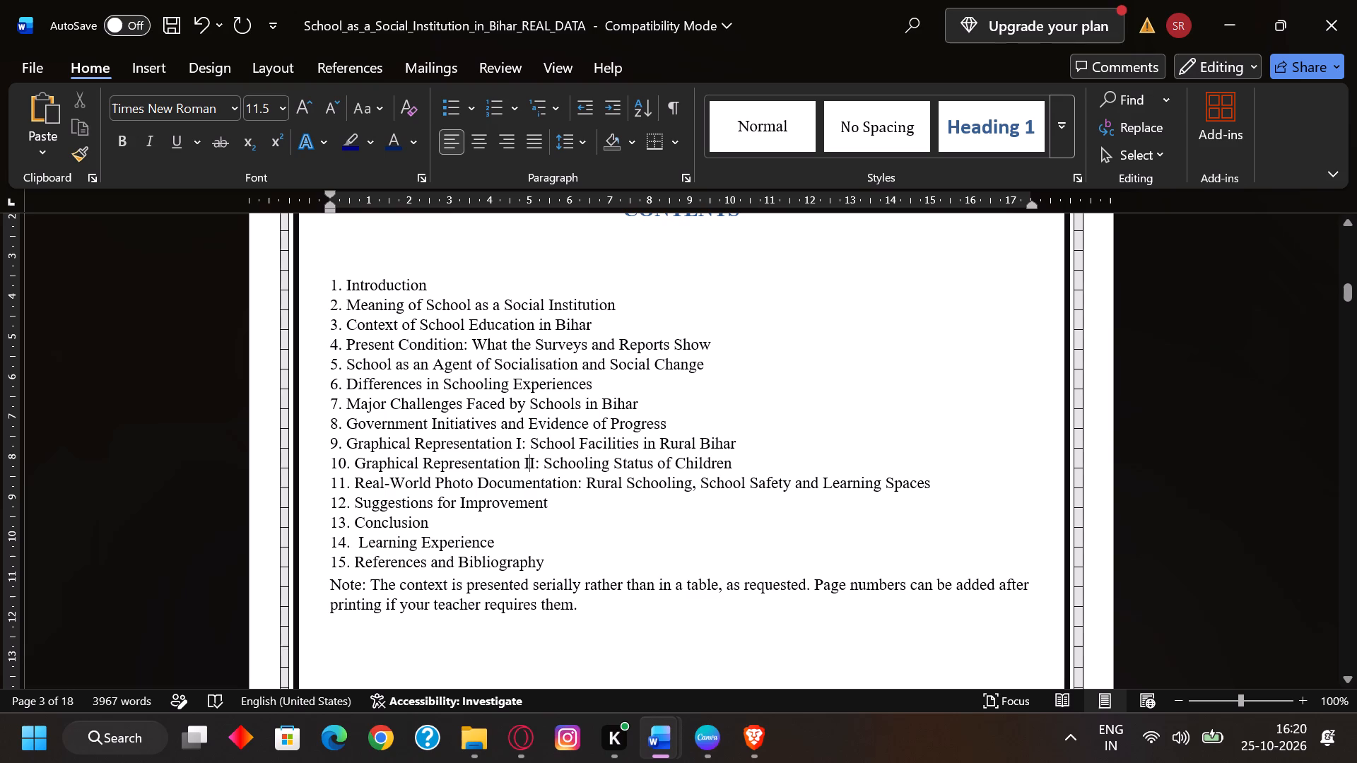
left_click(543, 461)
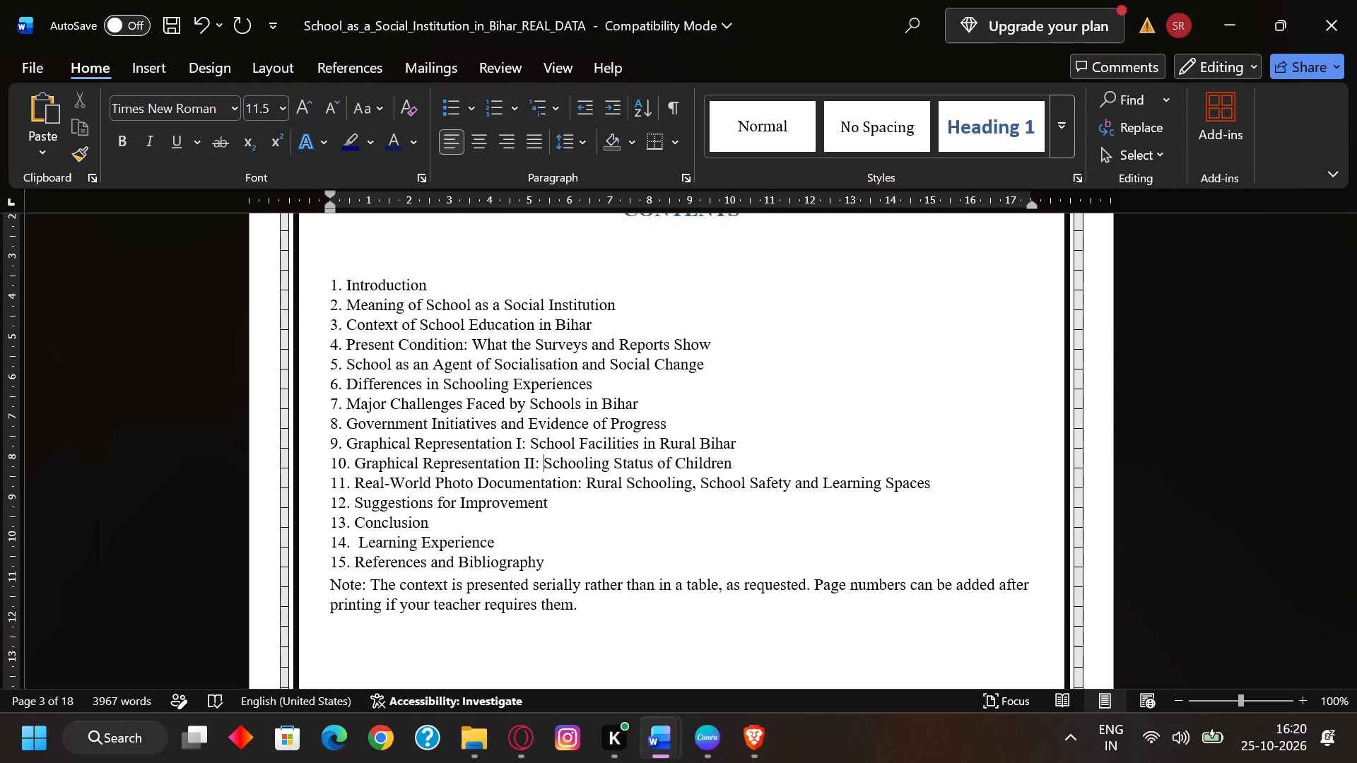
scroll(498, 394, "up", 14)
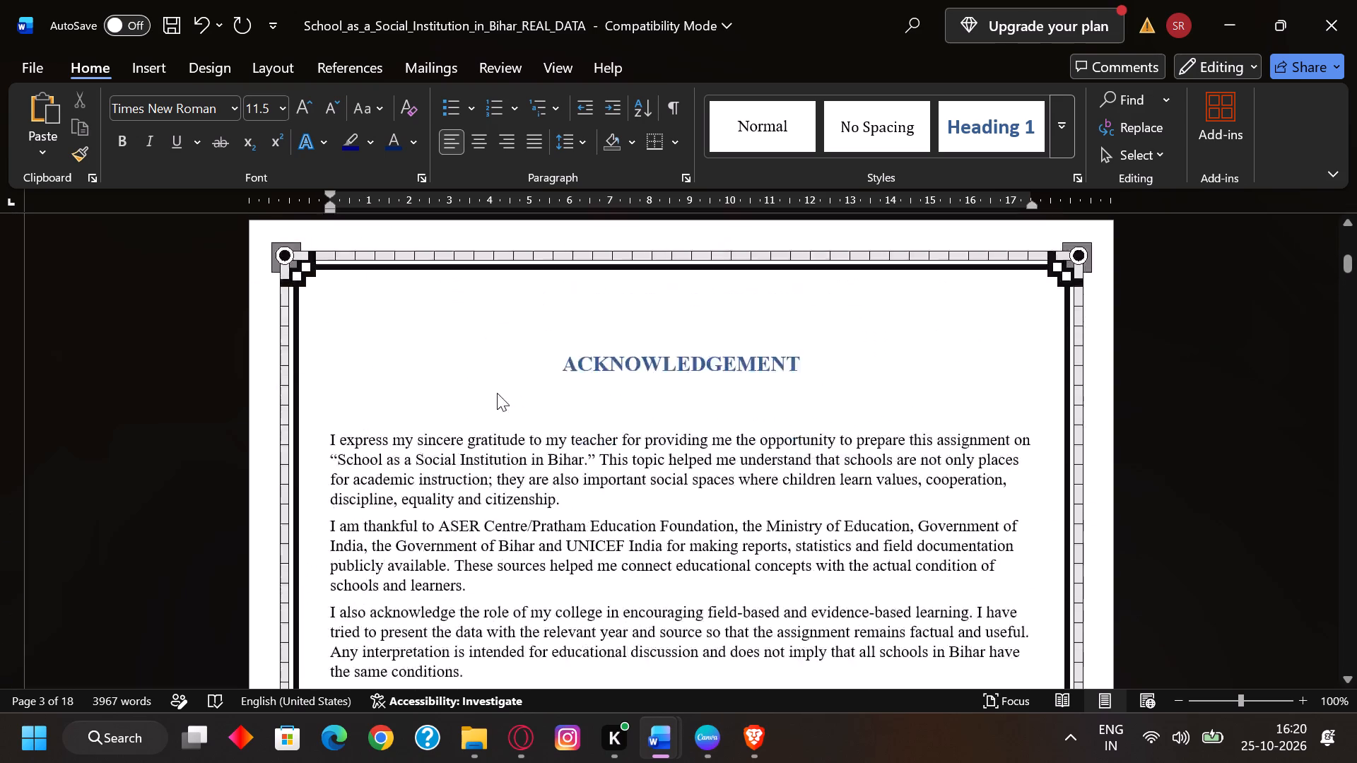
scroll(497, 393, "up", 6)
scroll(498, 392, "down", 10)
scroll(499, 390, "up", 1)
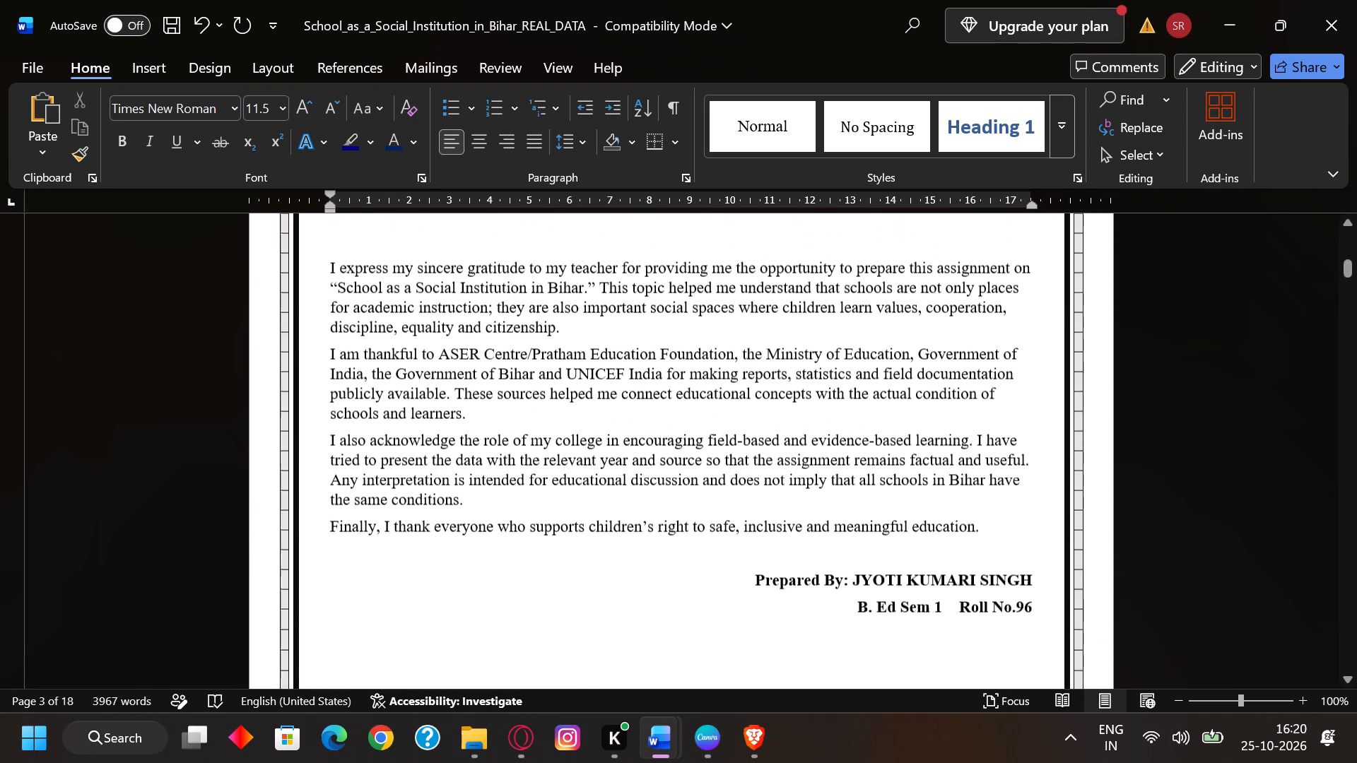
scroll(499, 390, "up", 2)
scroll(499, 390, "down", 1)
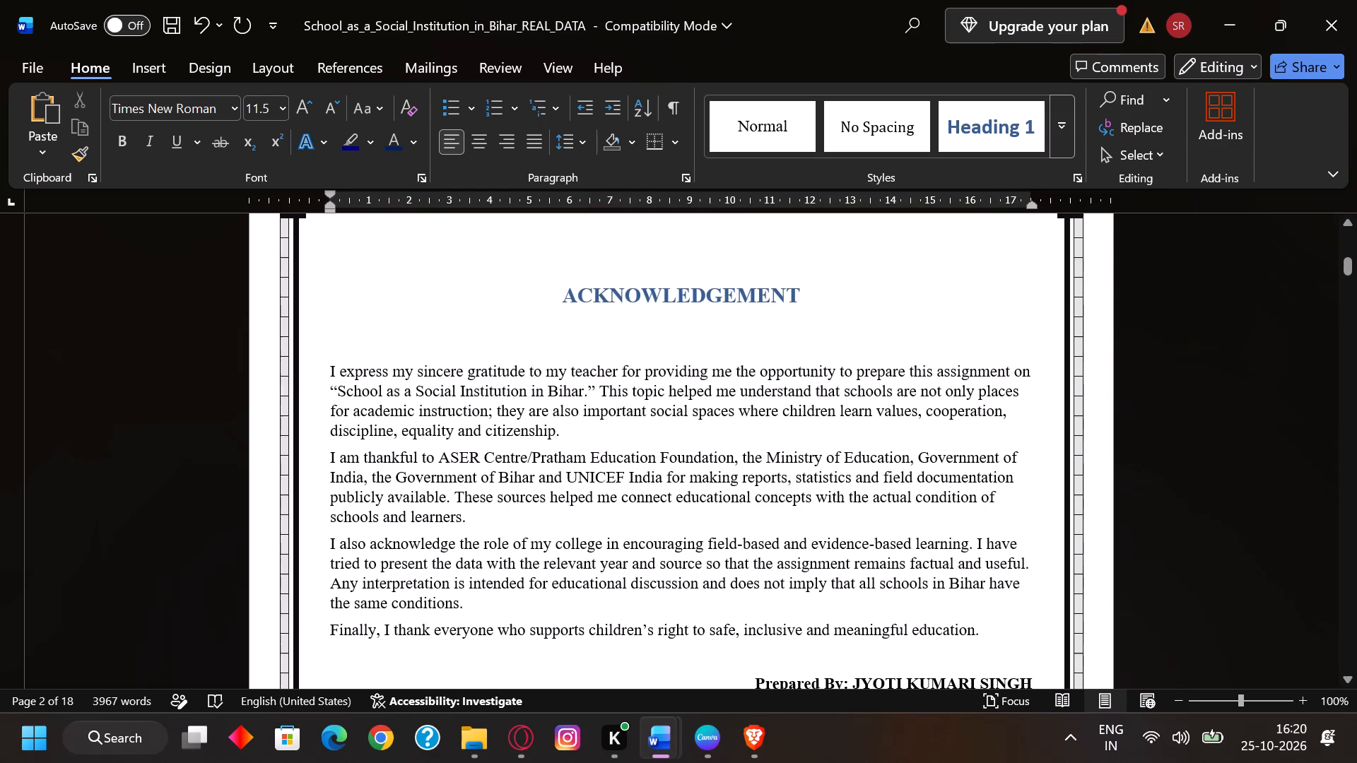
scroll(500, 390, "down", 2)
scroll(500, 389, "up", 10)
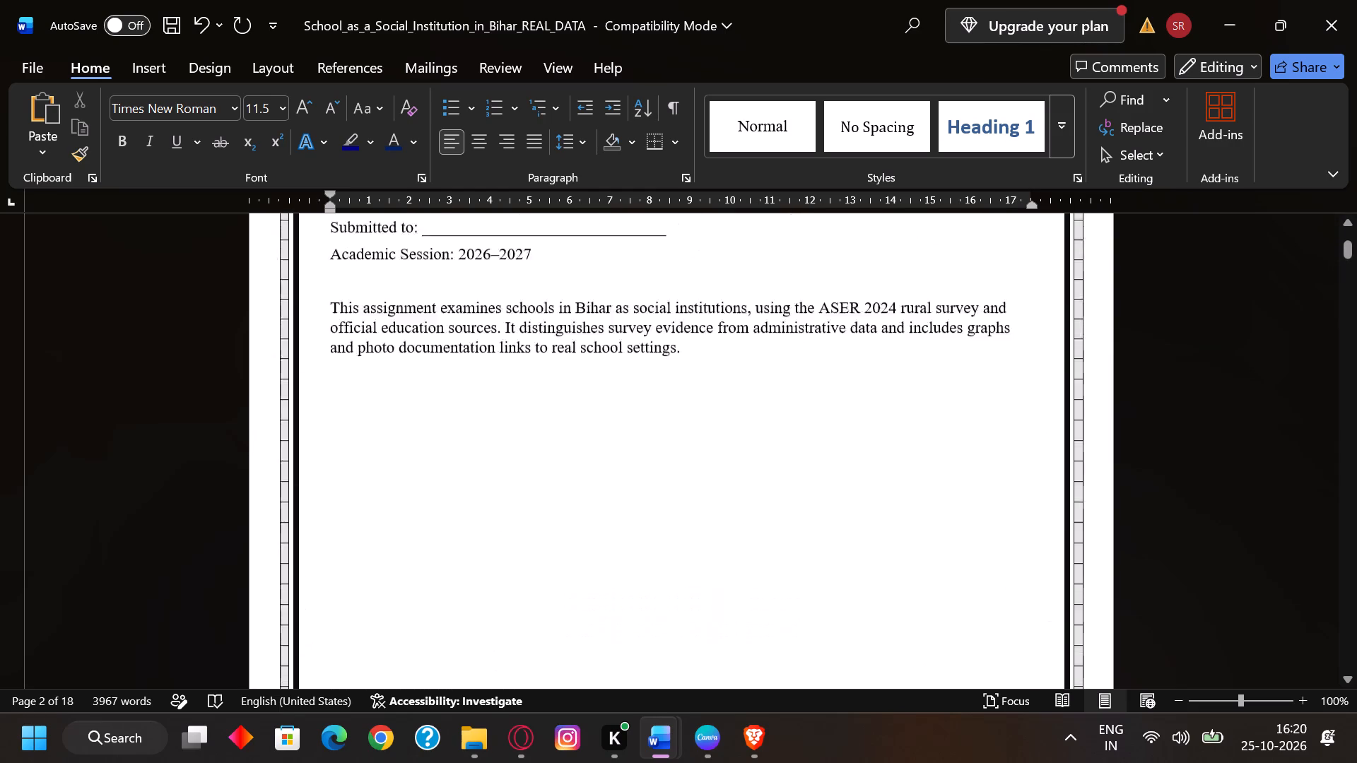
scroll(507, 384, "up", 5)
scroll(510, 381, "down", 2)
scroll(510, 381, "up", 2)
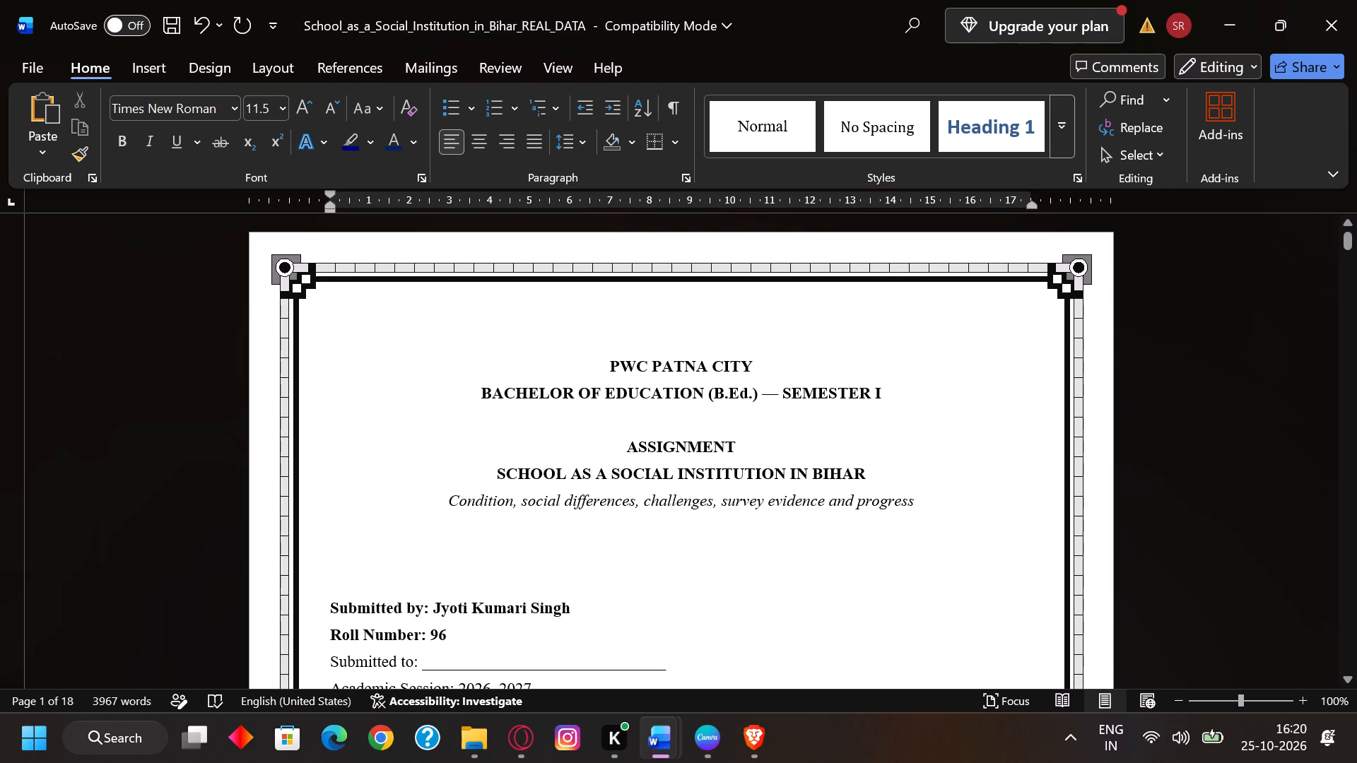
scroll(745, 439, "down", 2)
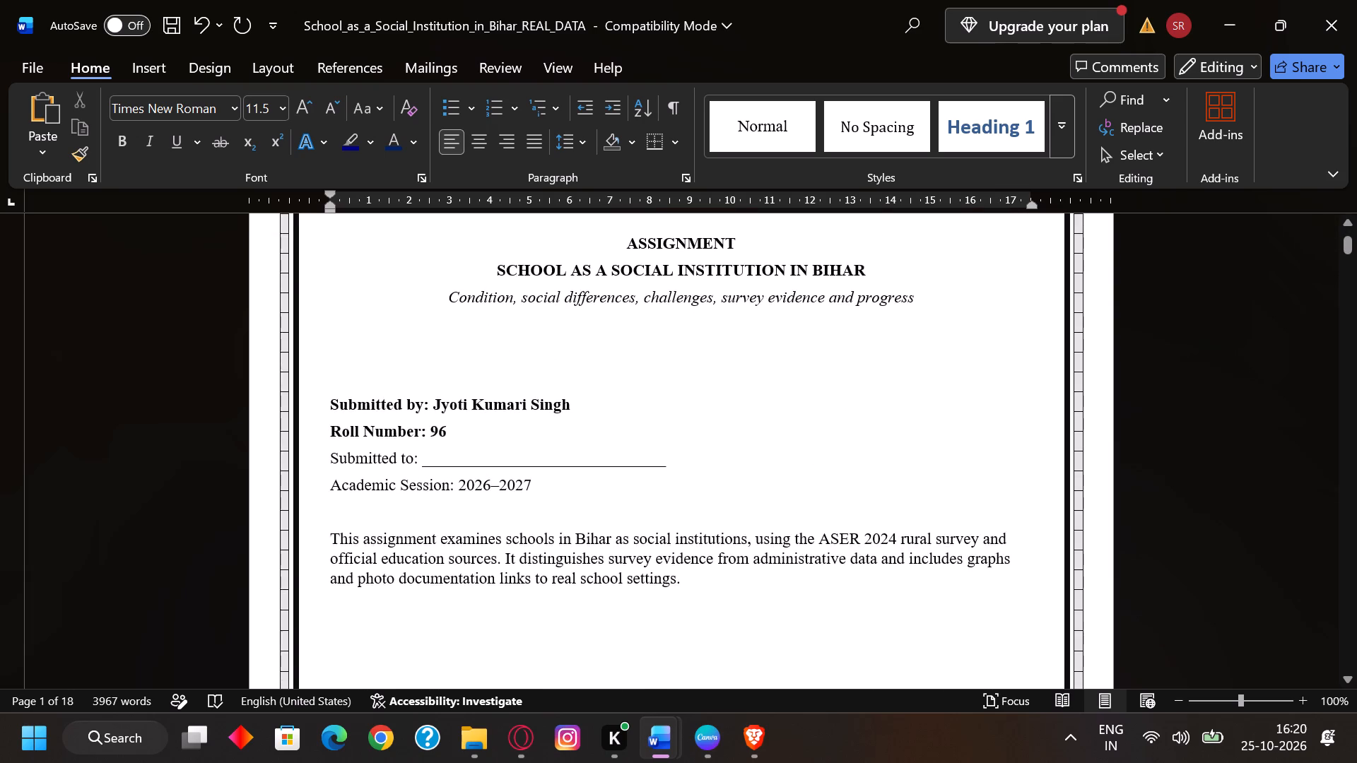
scroll(745, 439, "up", 1)
scroll(745, 439, "down", 1)
scroll(351, 454, "up", 1)
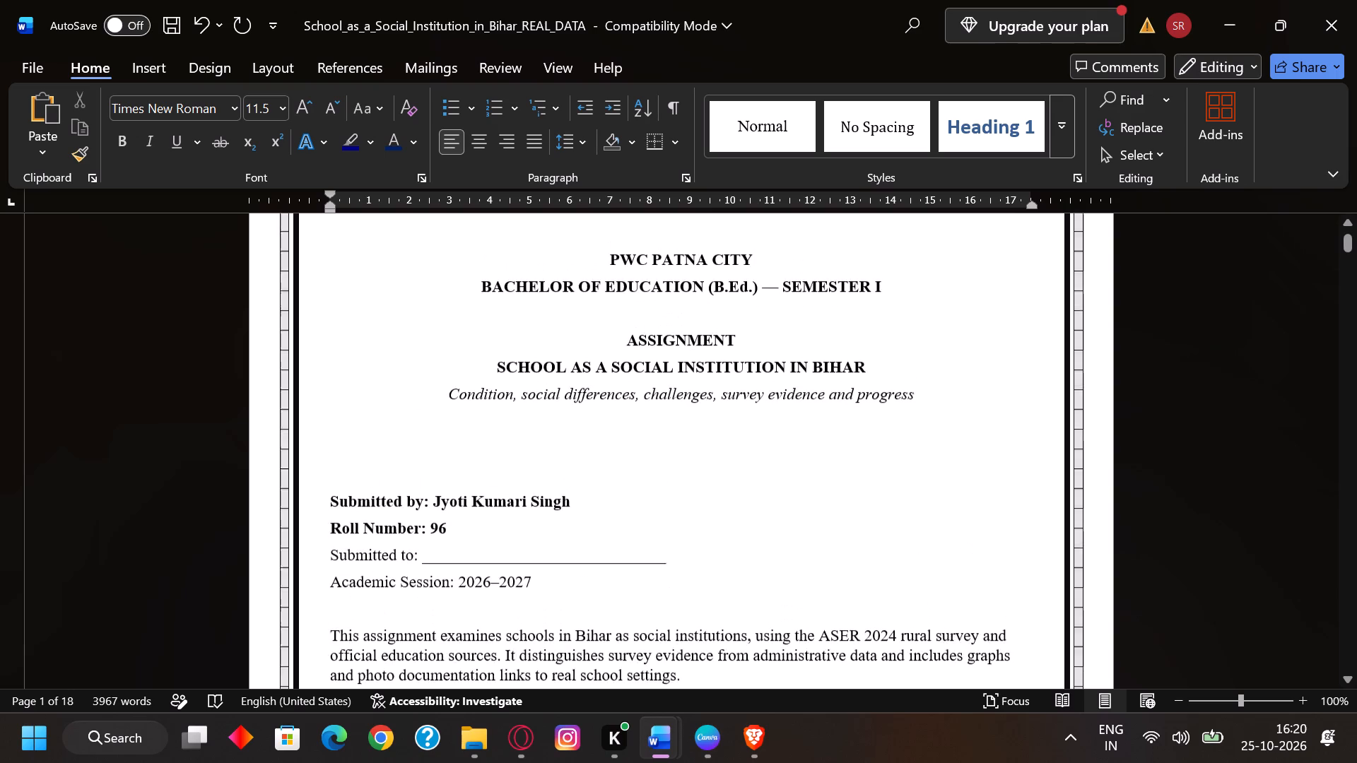
scroll(358, 439, "down", 1)
scroll(358, 439, "up", 1)
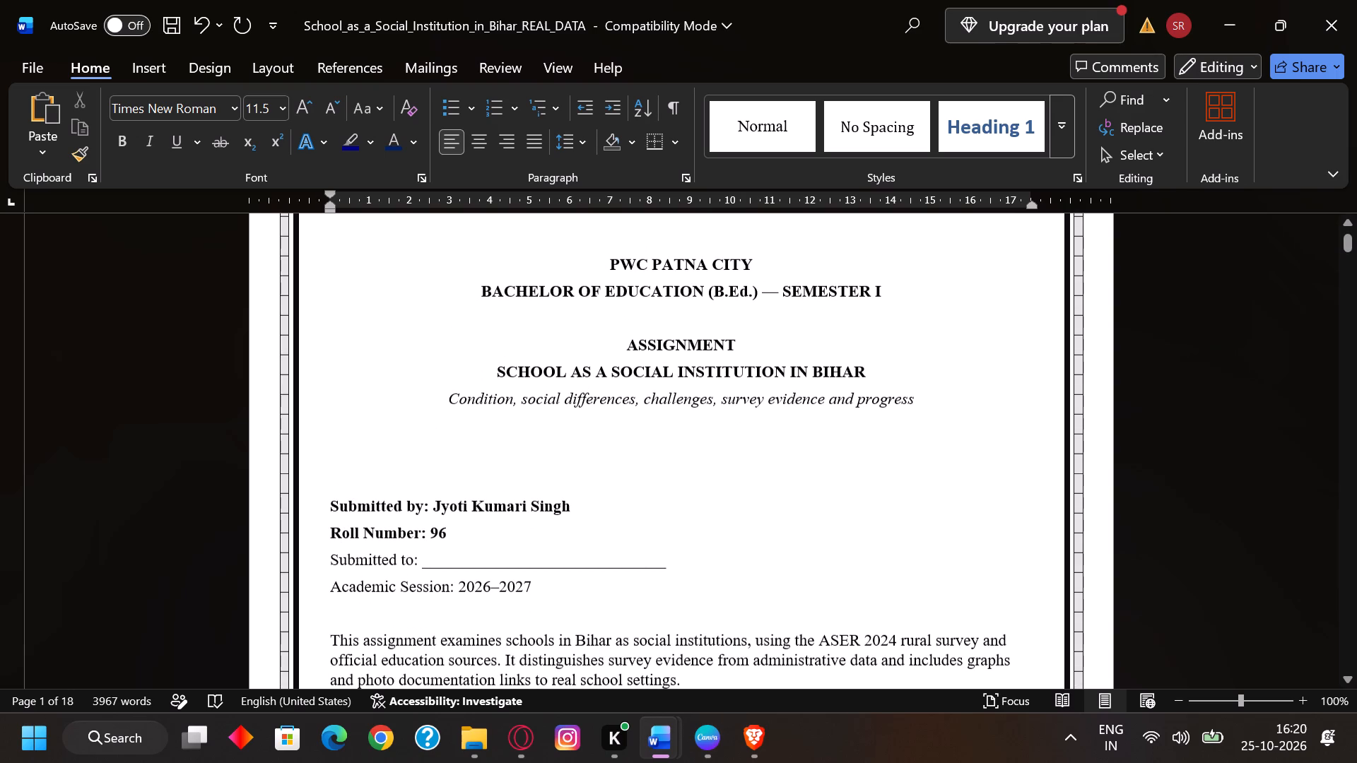
Replace the college name on the first line of the cover page with PATNA WOMENS’ COLLEGE.
left_click(762, 252)
left_click(763, 265)
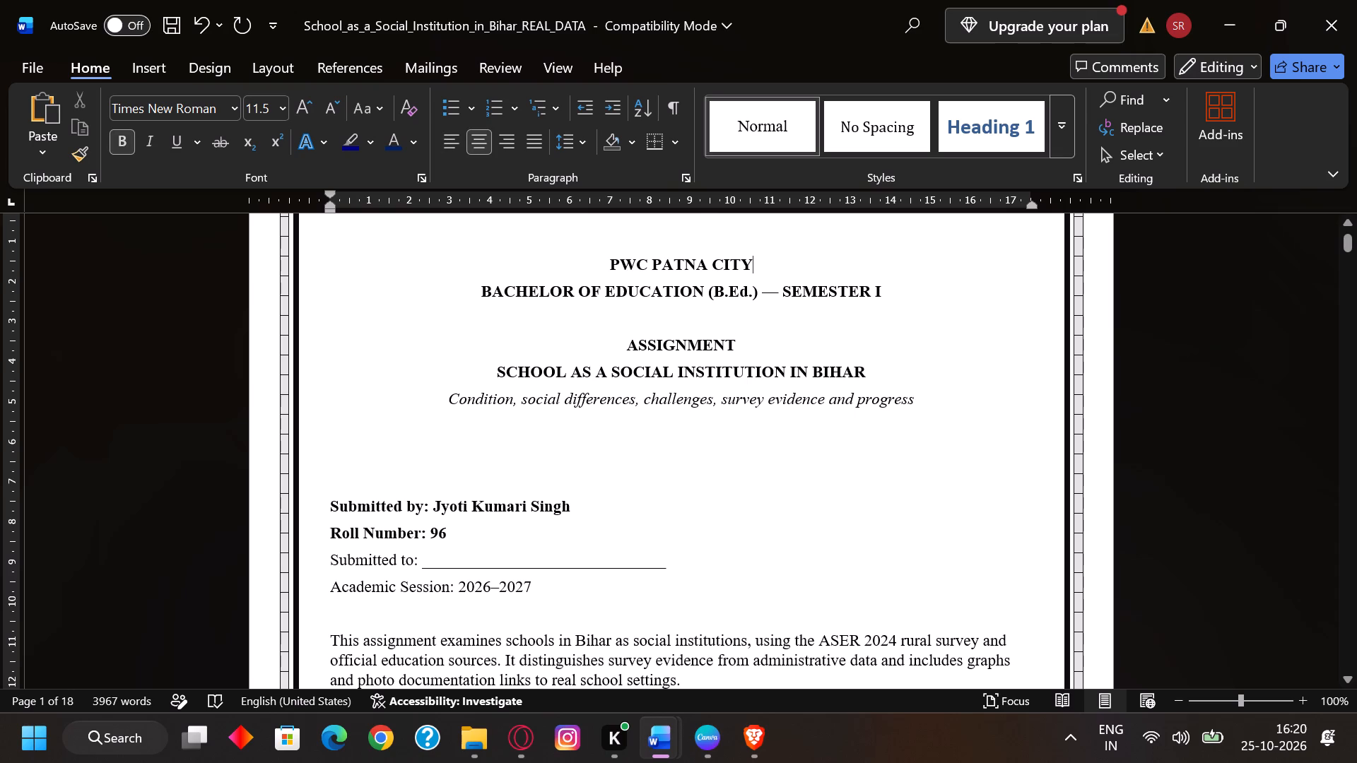
key("BackSpace")
key("BackSpace")
key("BackSpace")
key("BackSpace")
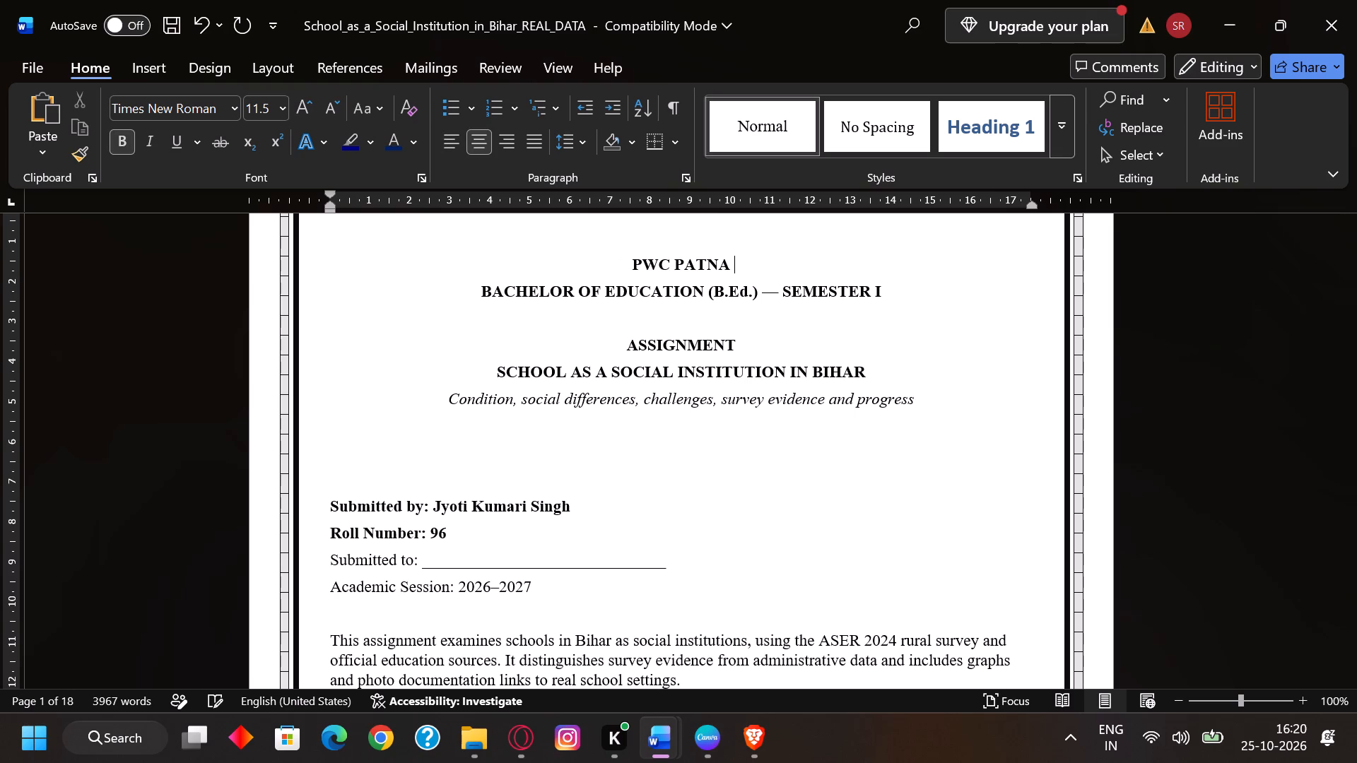
key("BackSpace")
key("BackSpace")
key("BackSpace")
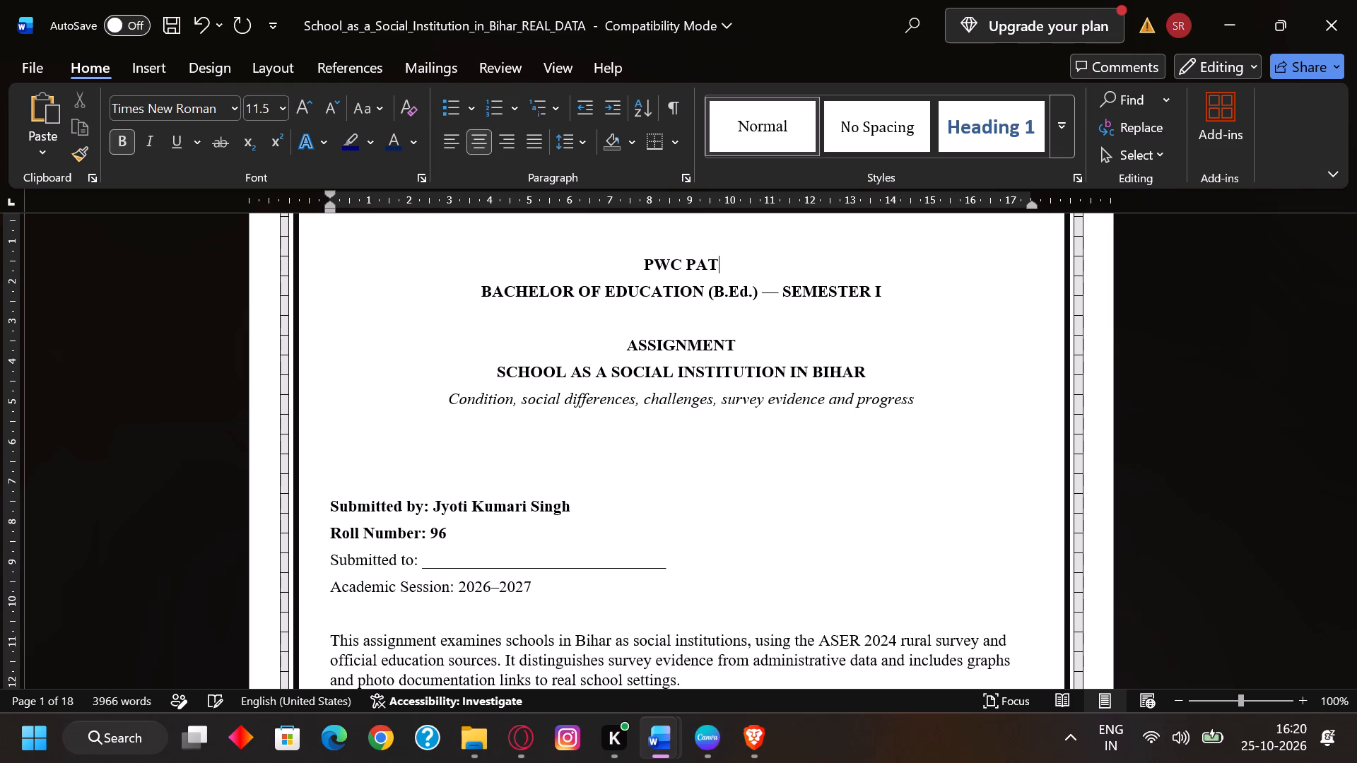
key("BackSpace")
key("BackSpace")
key("BackSpace")
key("BackSpace")
key("BackSpace")
key("BackSpace")
key("BackSpace")
type("PATNA")
key("space")
type("WOMENS")
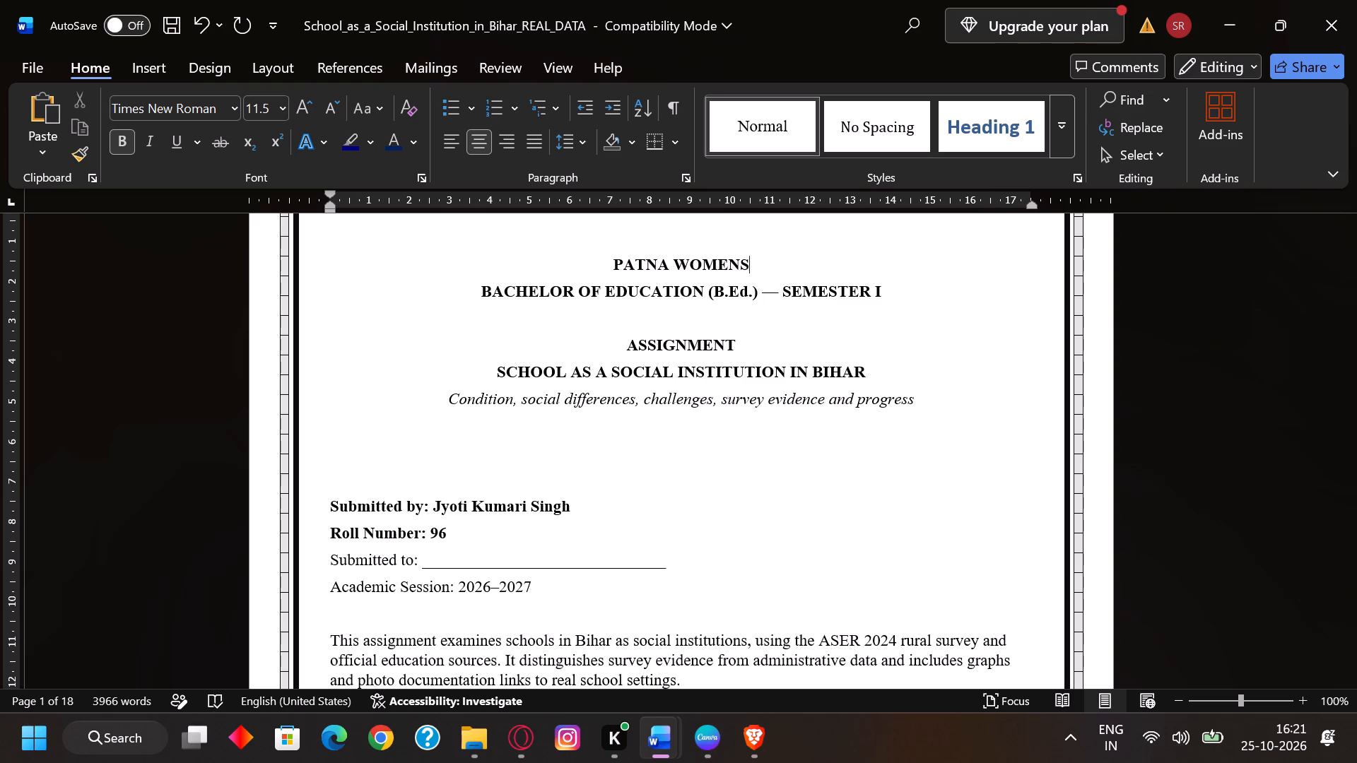
key("comma")
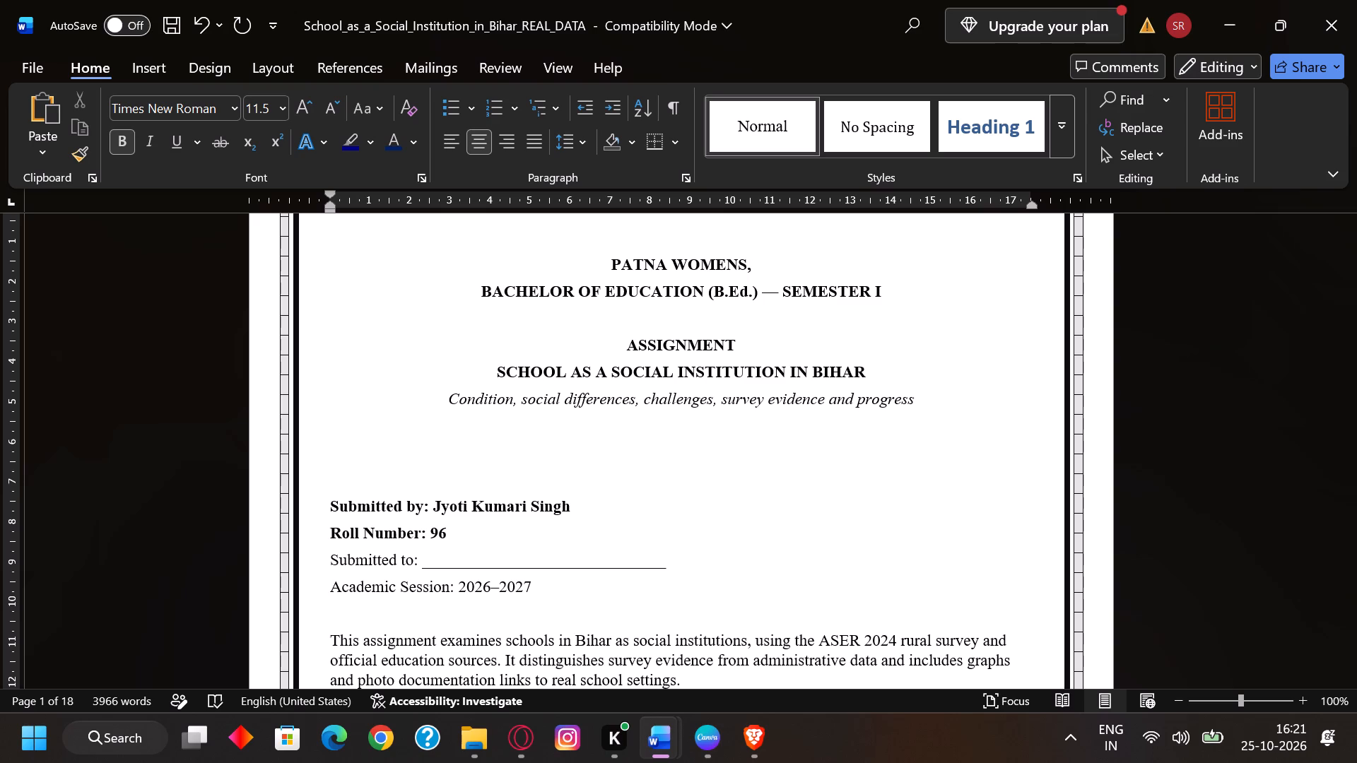
key("equal")
key("BackSpace")
key("BackSpace")
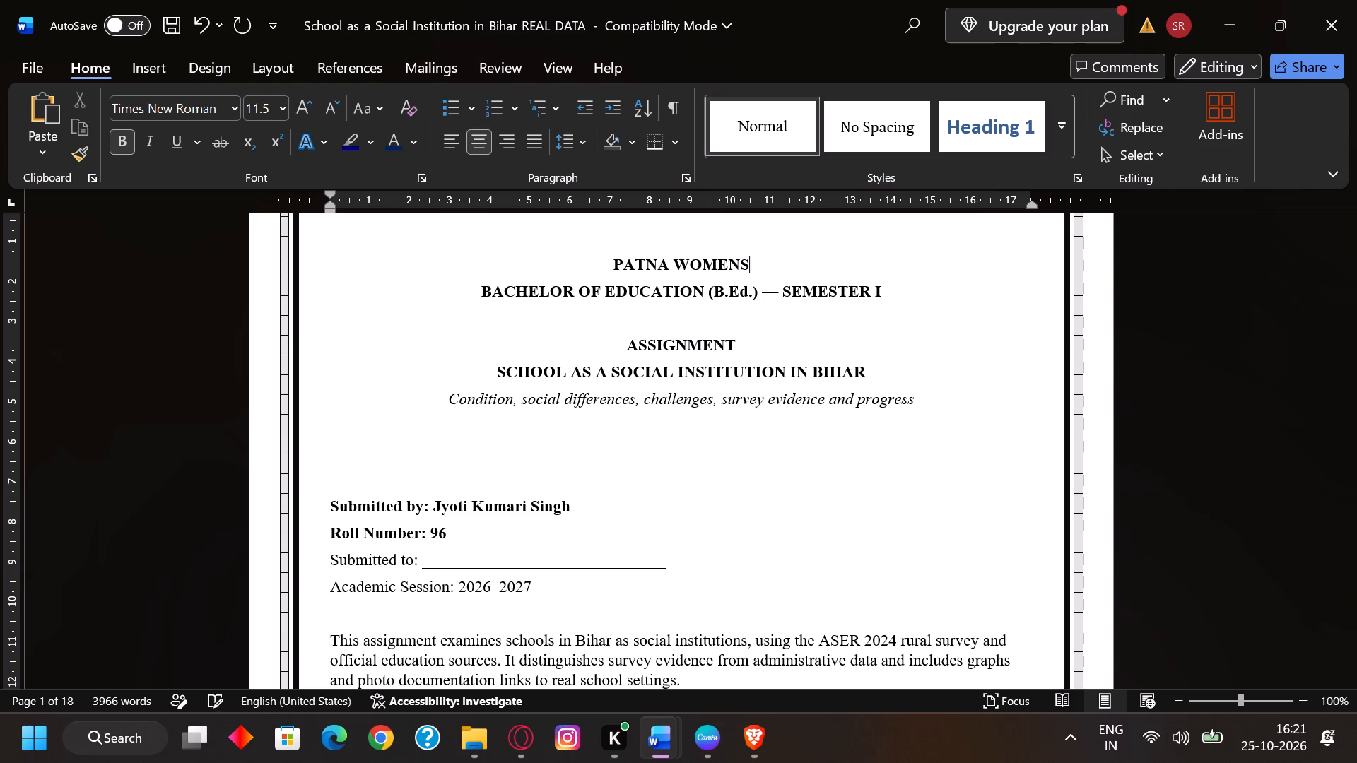
key("apostrophe")
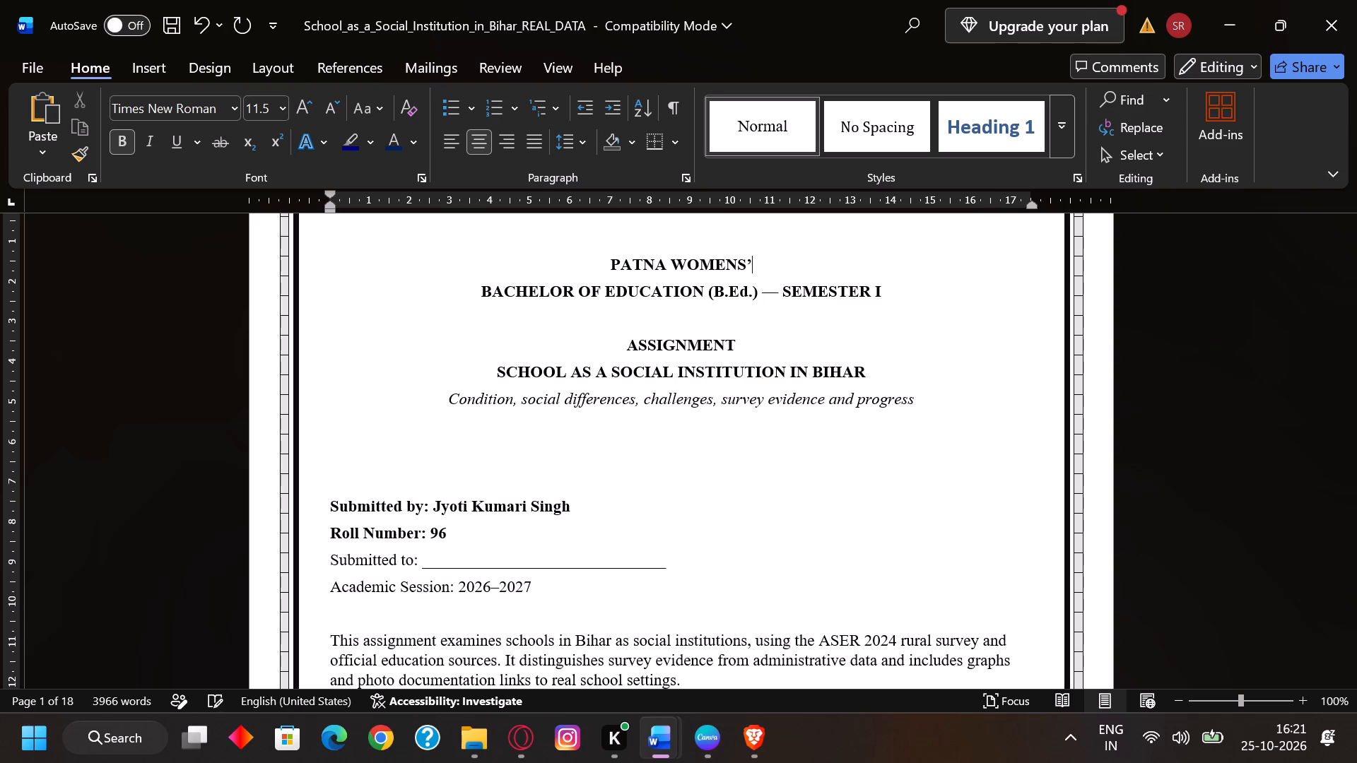
key("space")
type("COLLEGE")
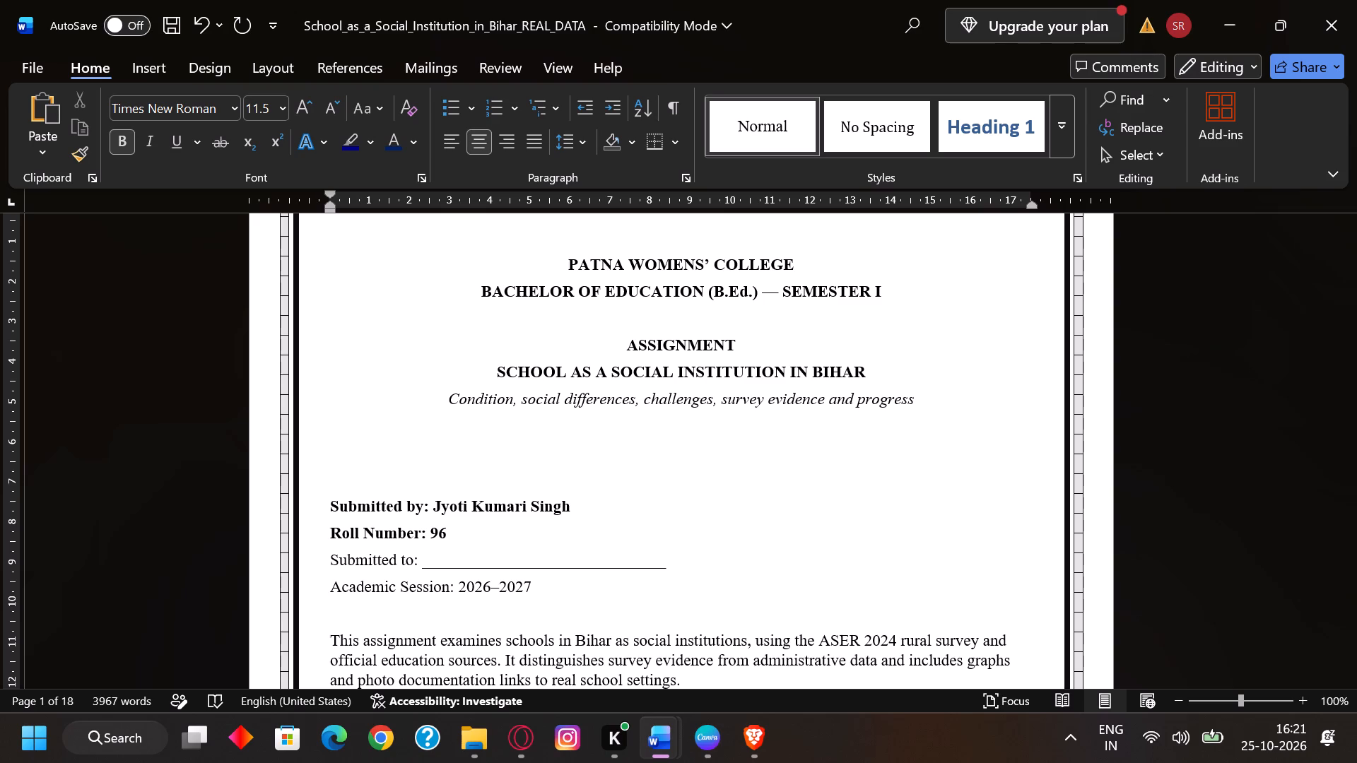
Correct the apostrophe in the cover page's college name so that it reads PATNA WOMEN’S COLLEGE.
left_click(707, 268)
key("BackSpace")
key("BackSpace")
key("apostrophe")
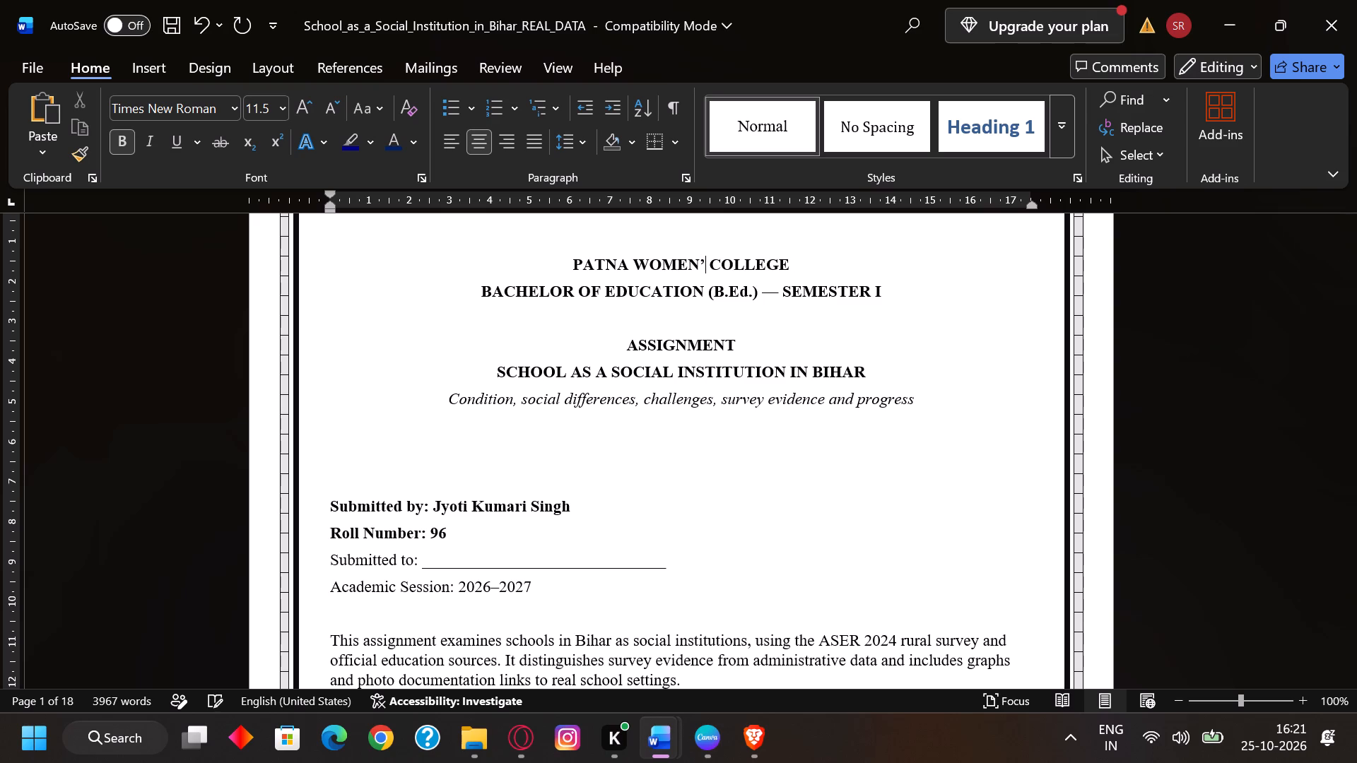
key("s")
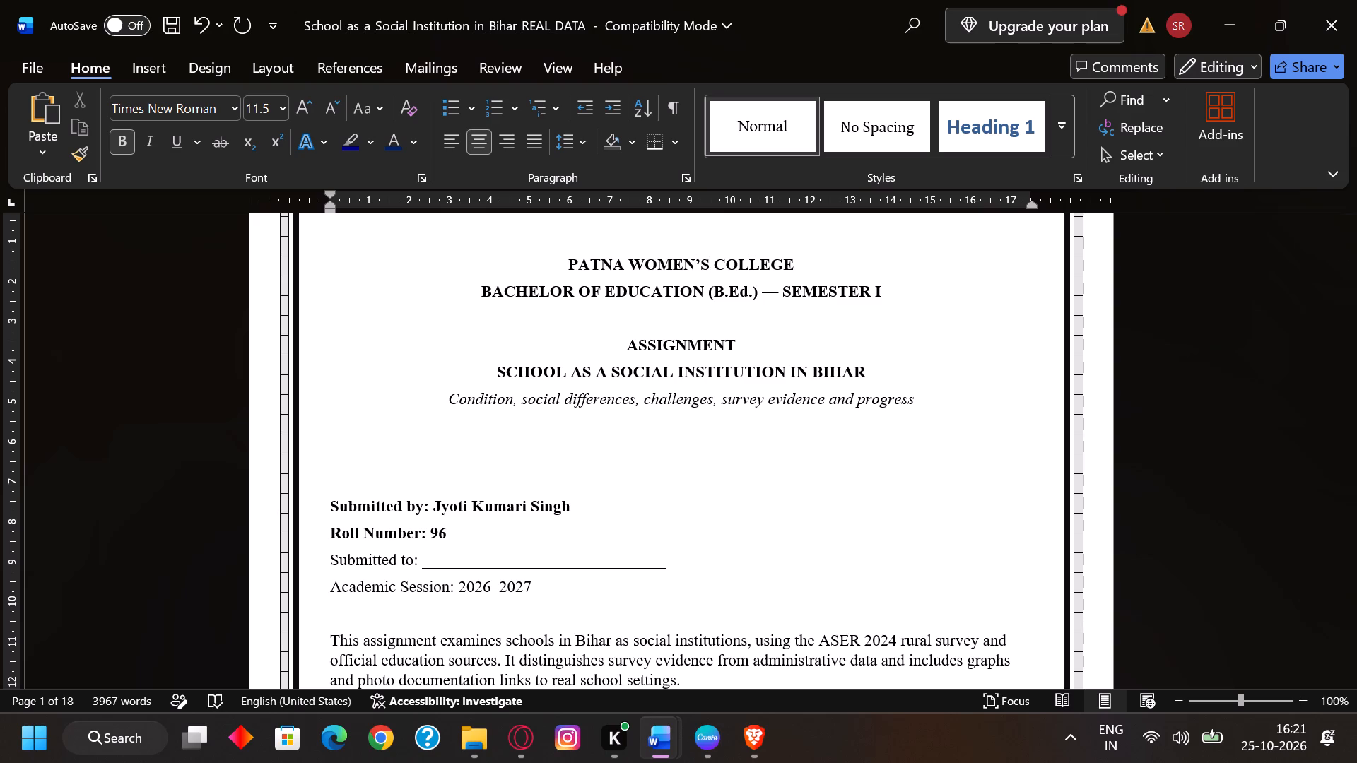
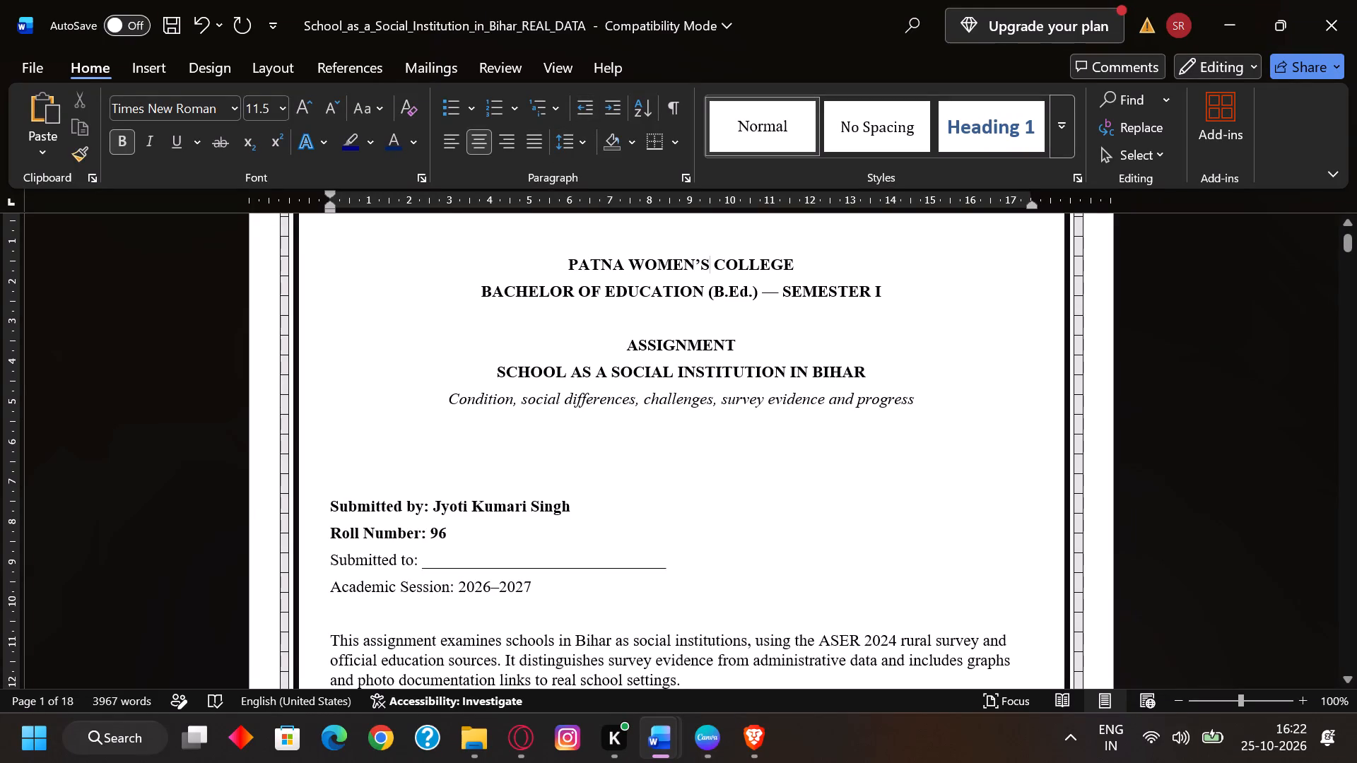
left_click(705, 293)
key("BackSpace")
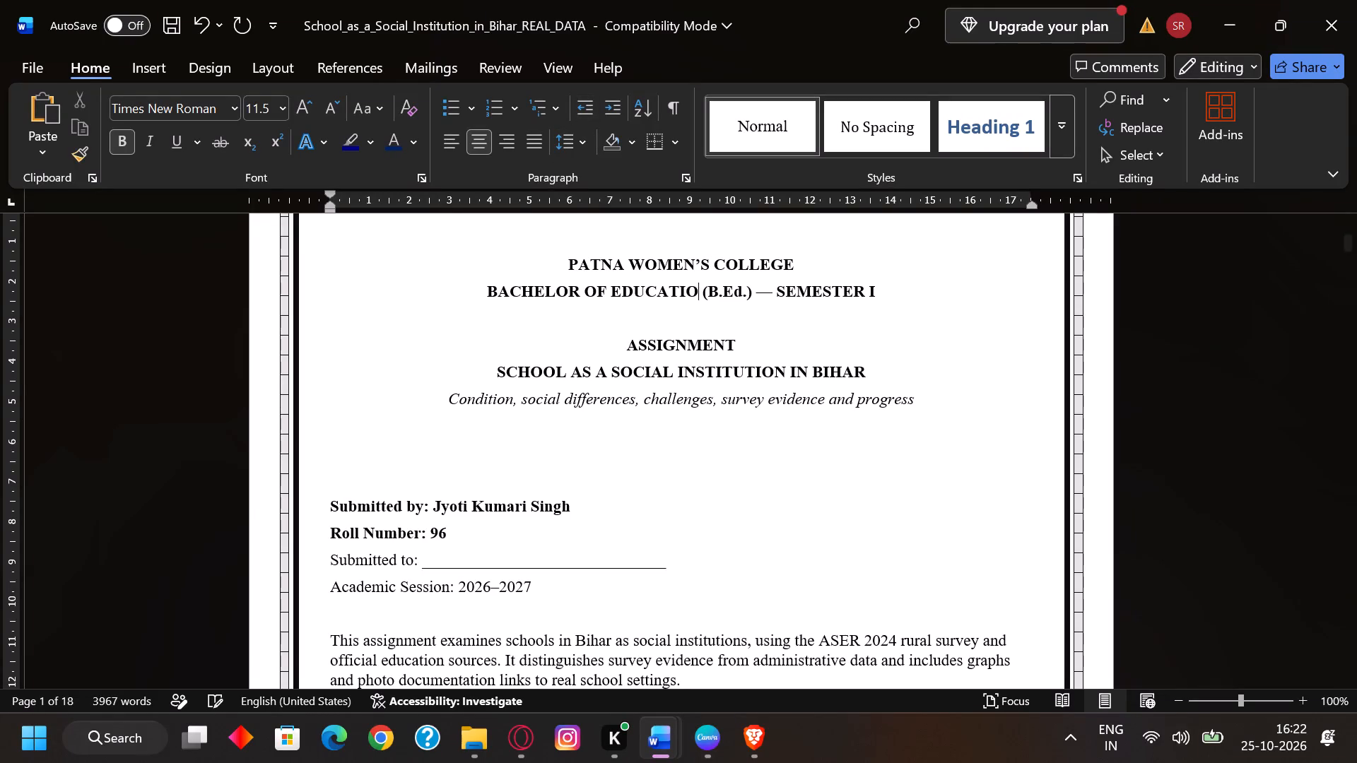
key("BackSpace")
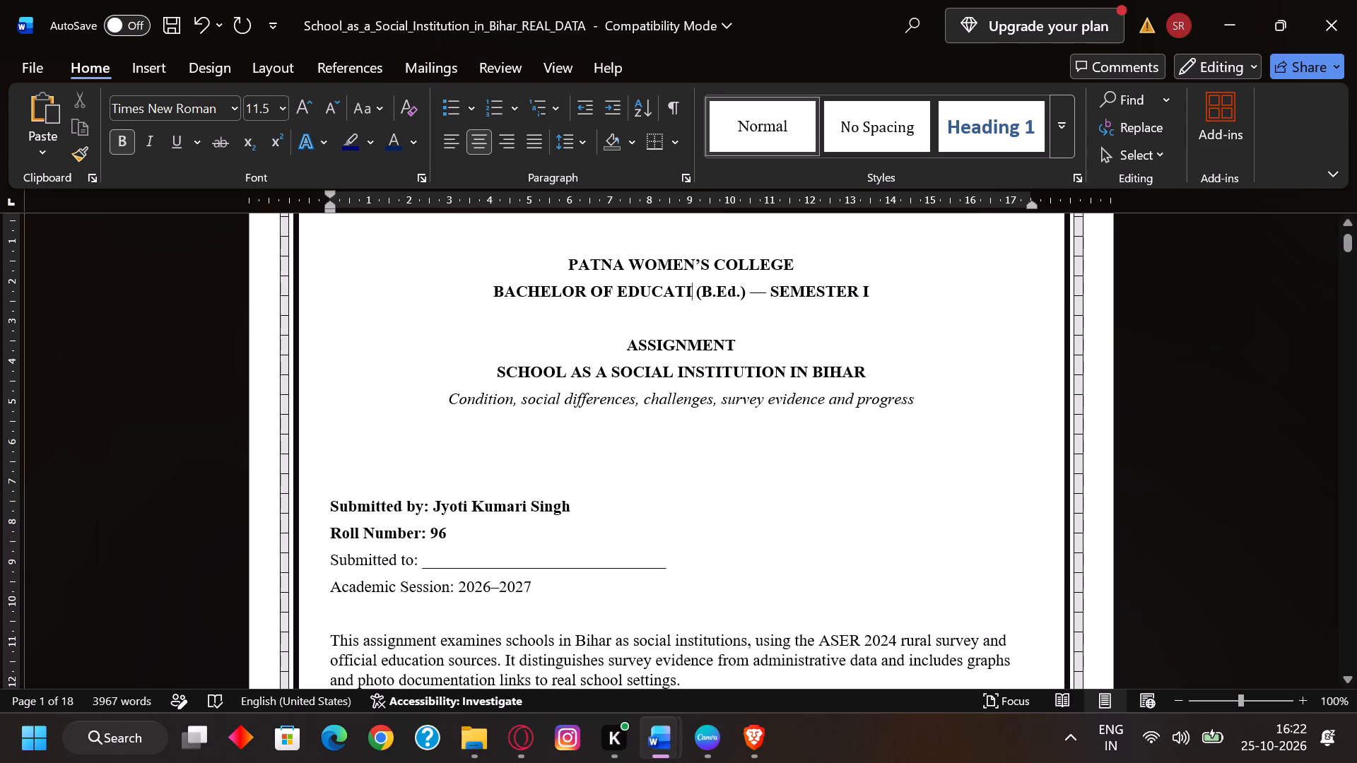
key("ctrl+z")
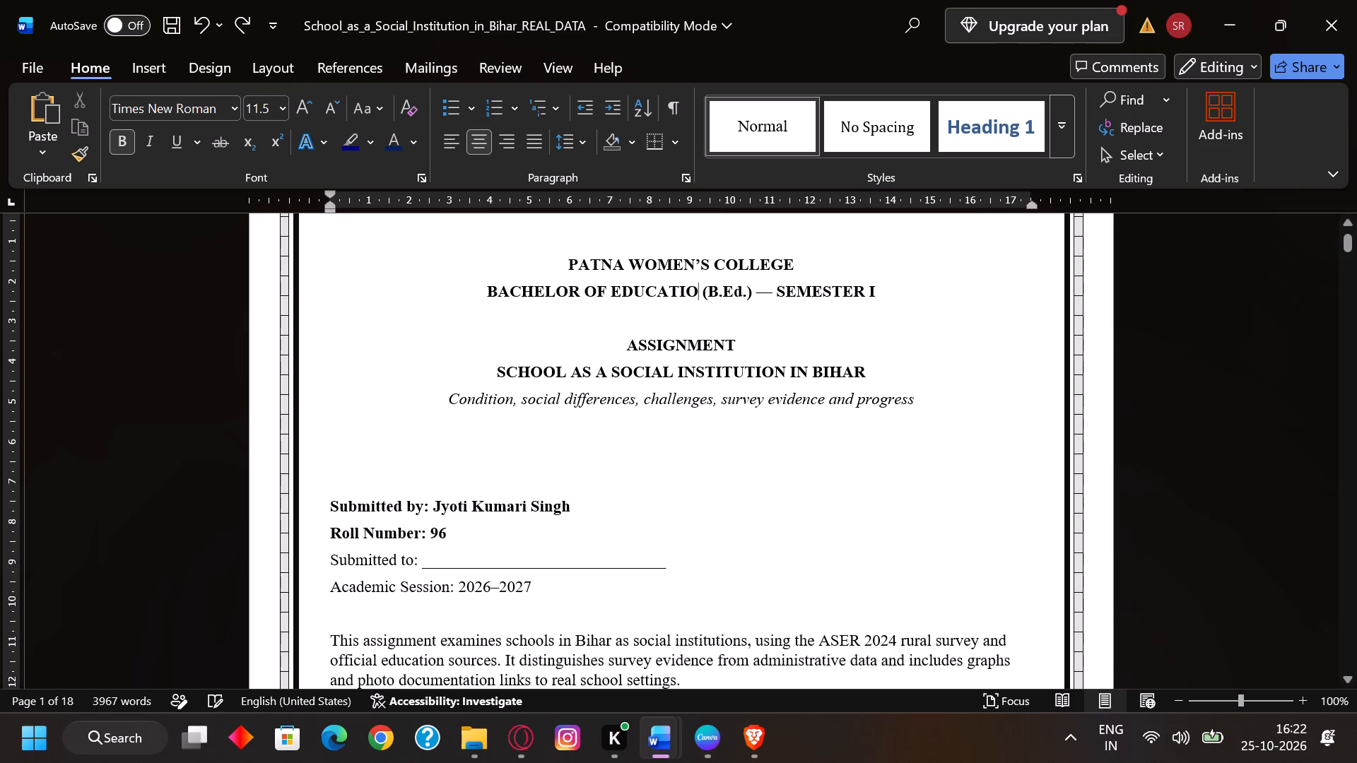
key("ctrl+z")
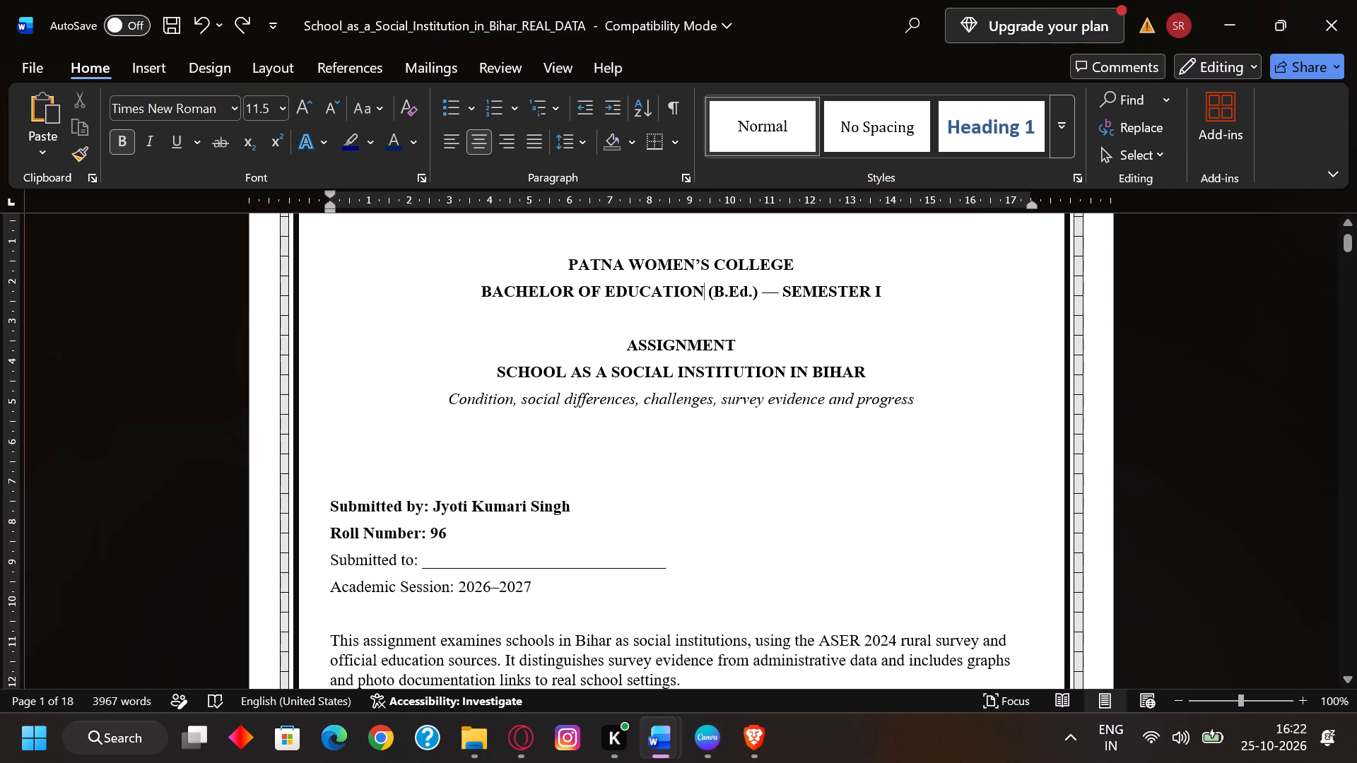
Replace BACHELOR with DEPARTMENT on the second line of the cover page so that it begins DEPARTMENT OF EDUCATION.
left_click_drag(477, 292, 574, 300)
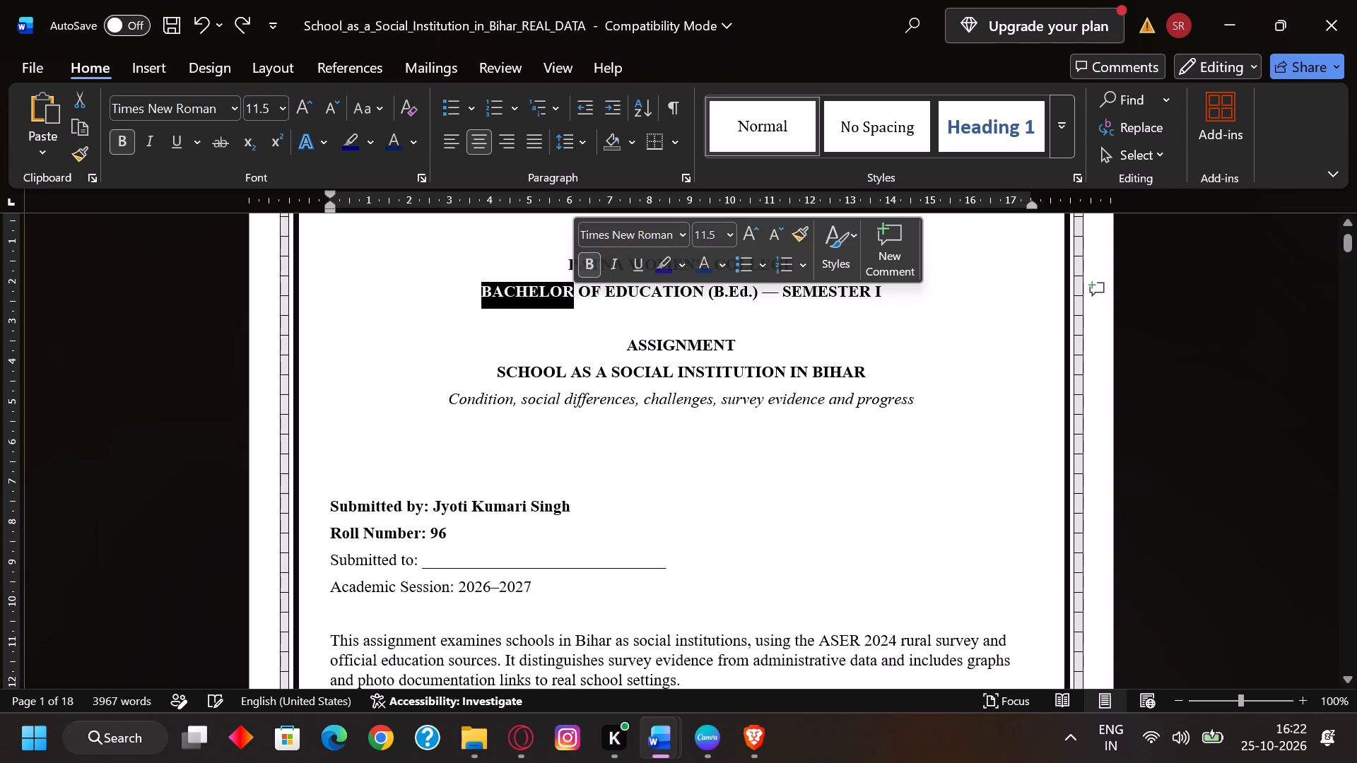
key("BackSpace")
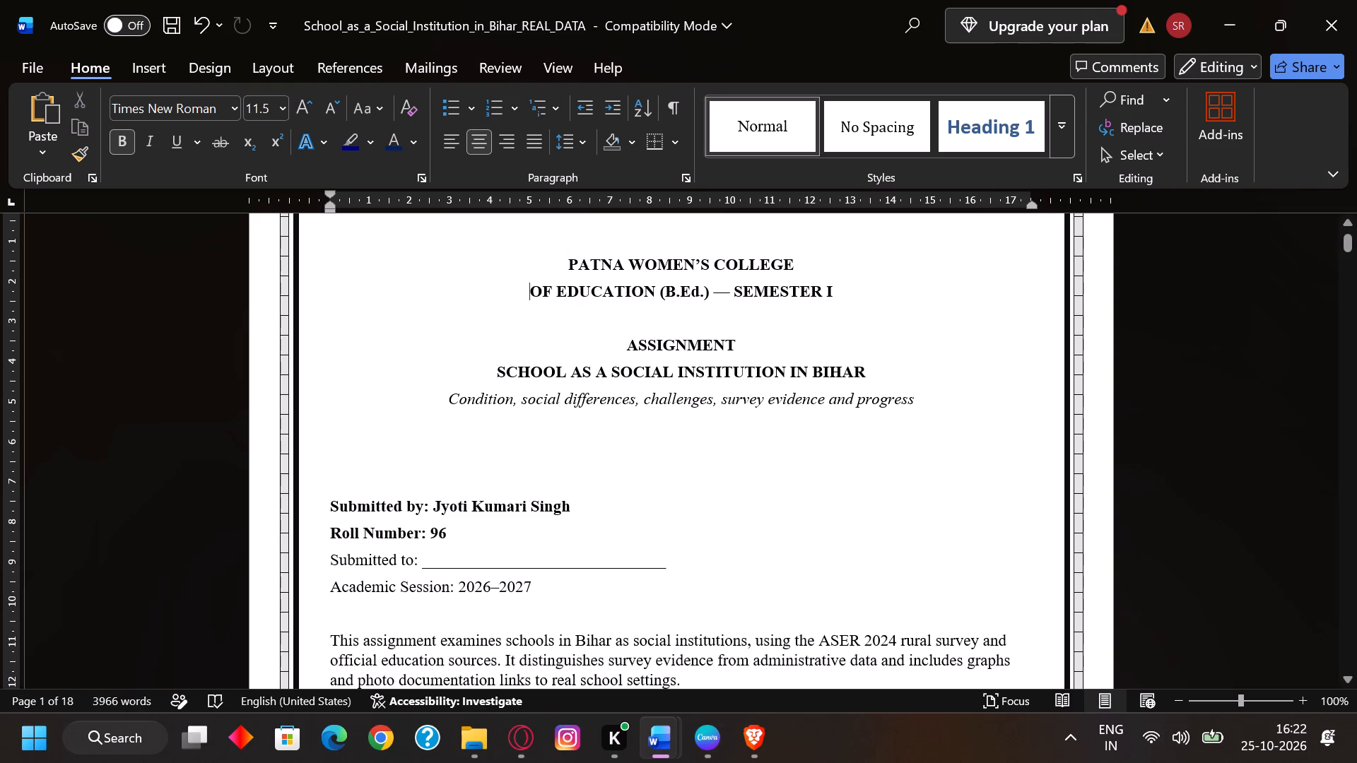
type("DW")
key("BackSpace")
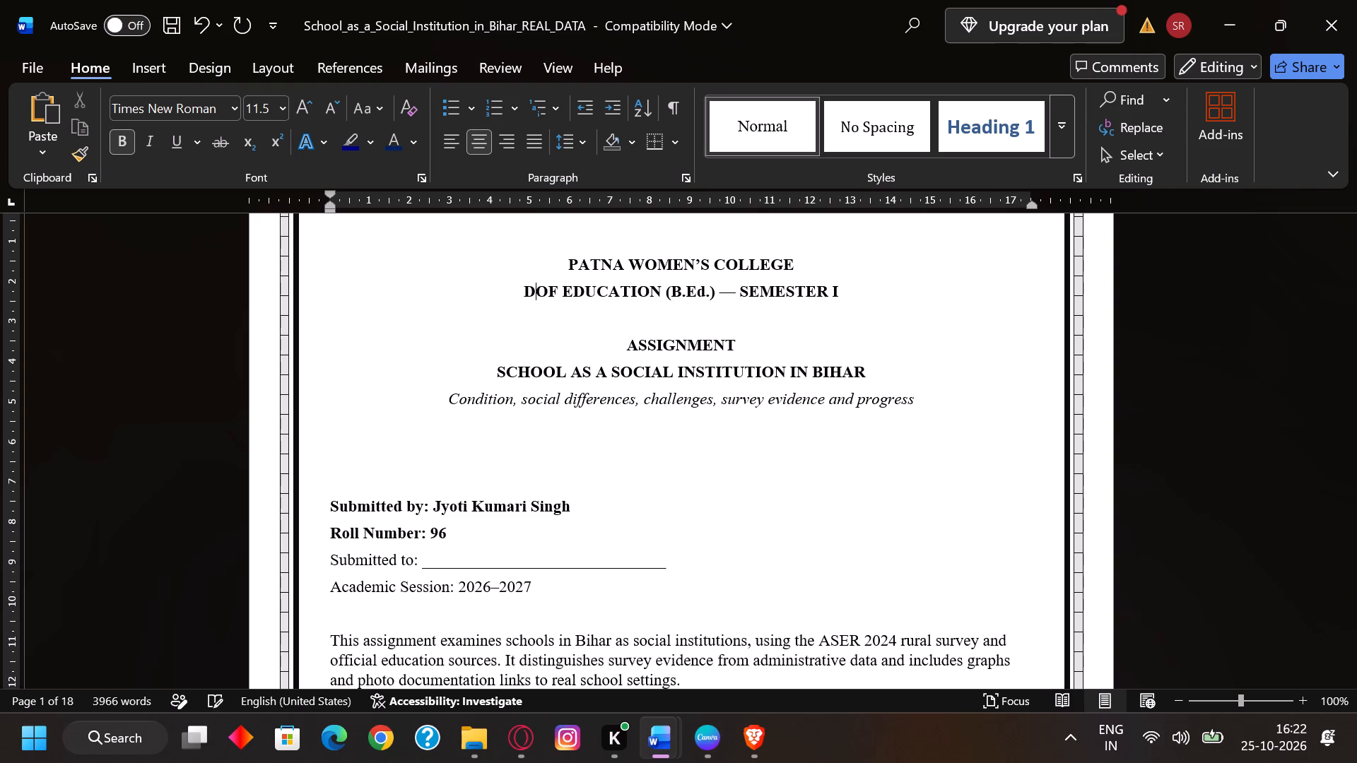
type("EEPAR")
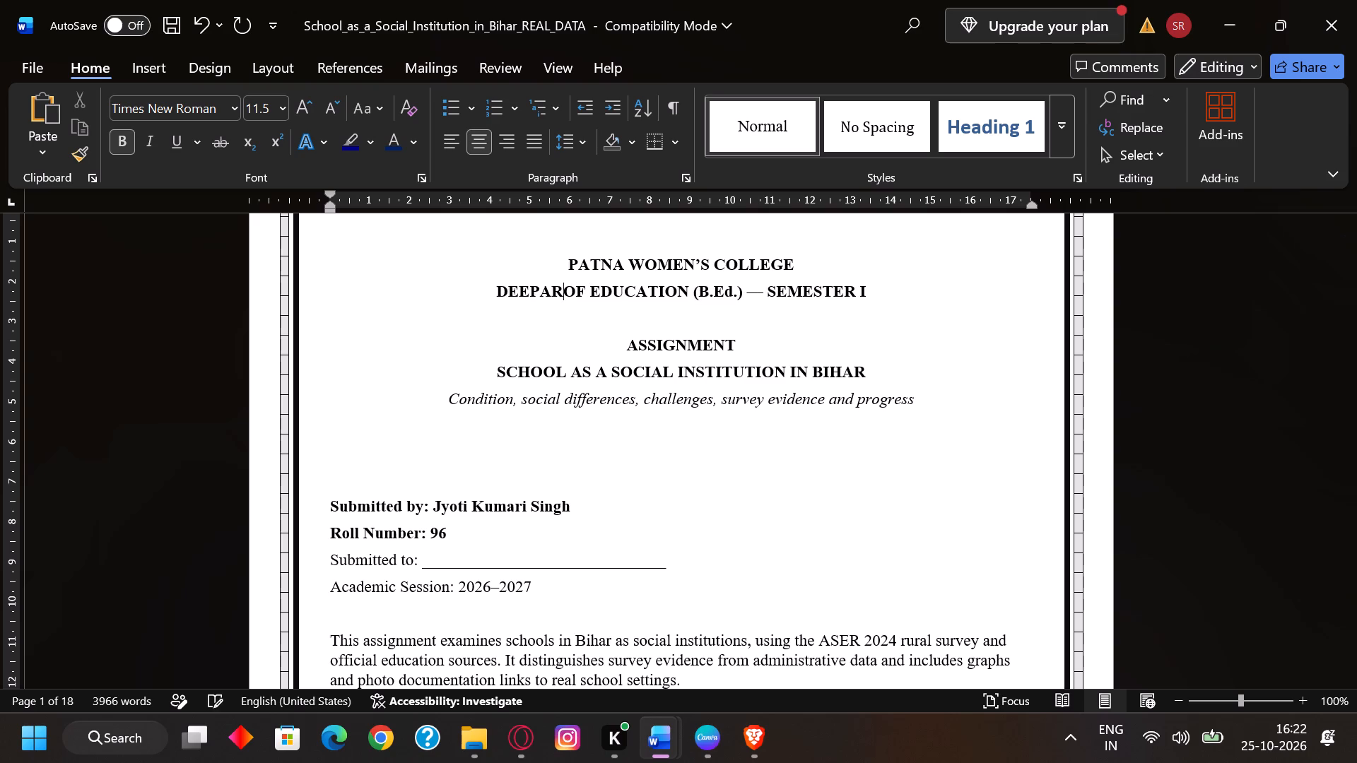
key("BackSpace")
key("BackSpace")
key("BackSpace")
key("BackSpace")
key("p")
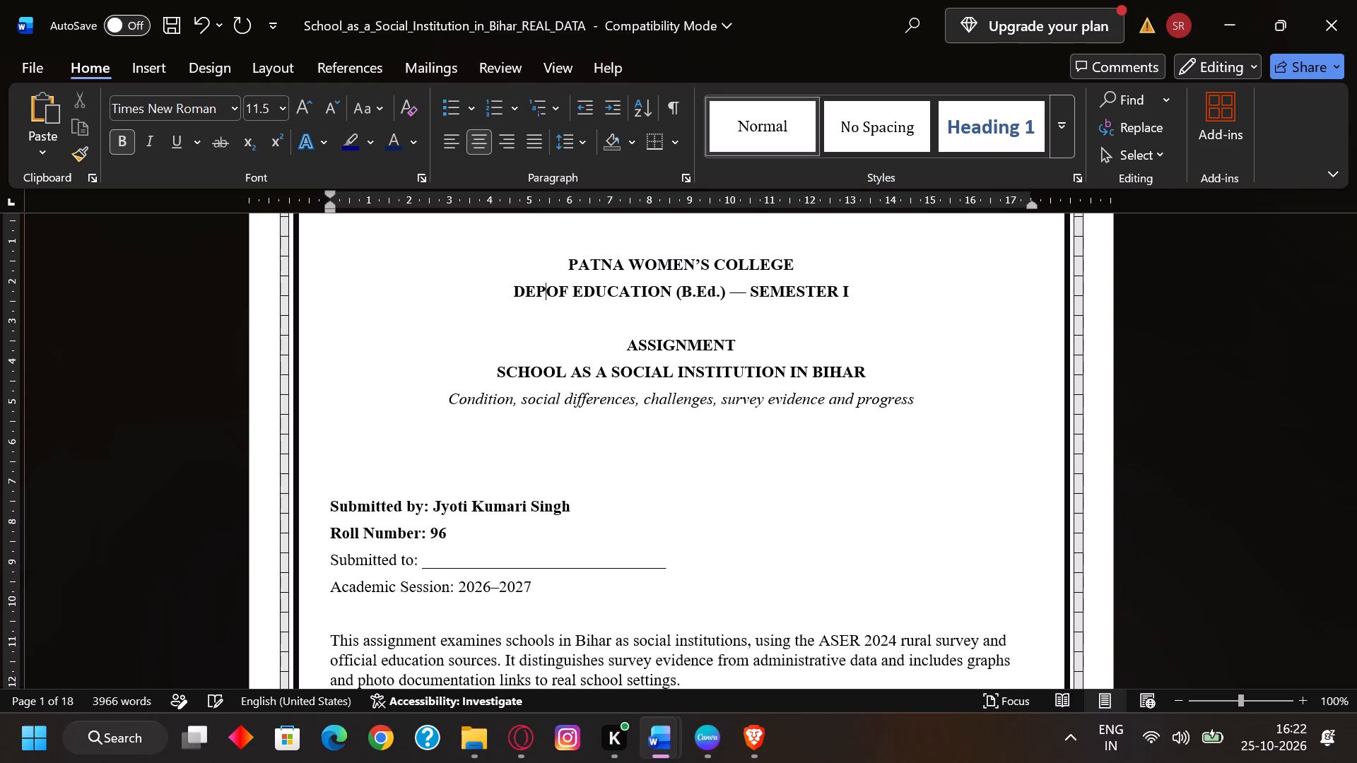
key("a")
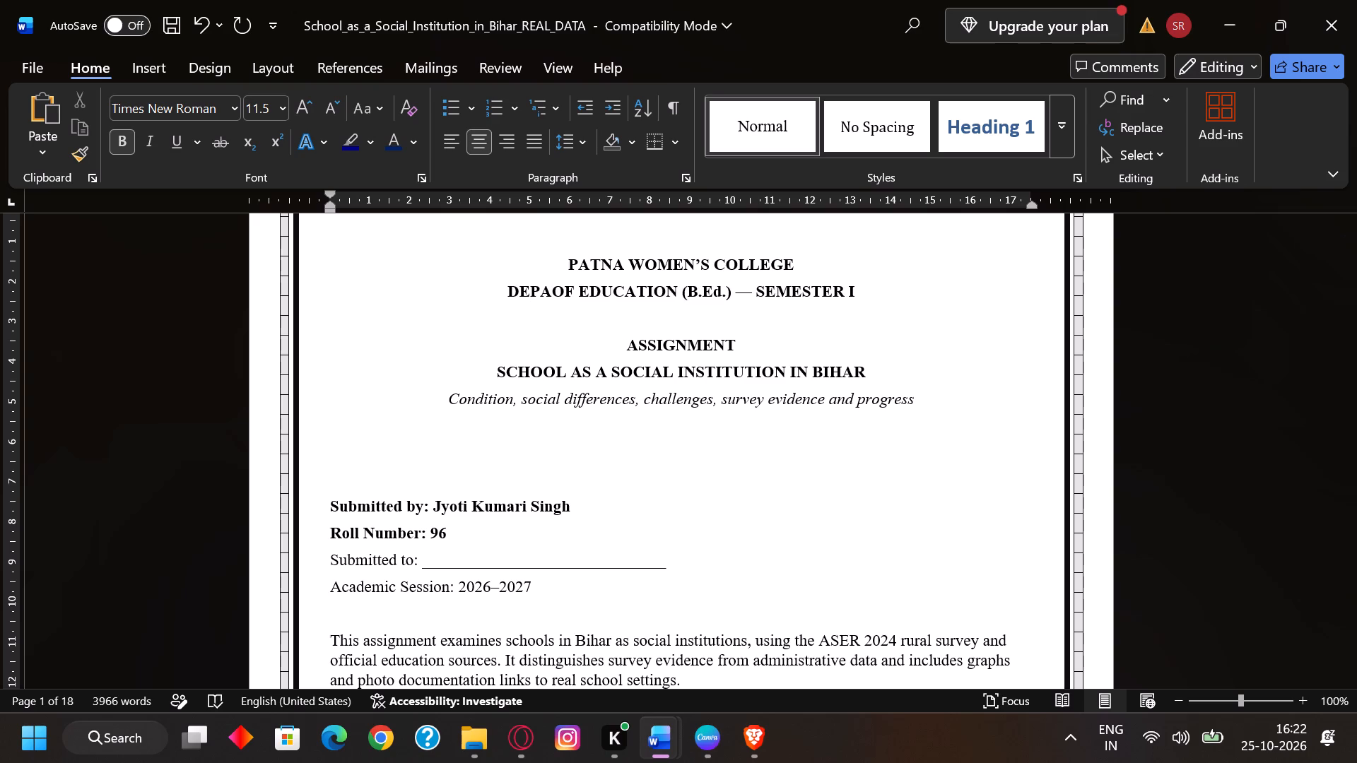
left_click(590, 307)
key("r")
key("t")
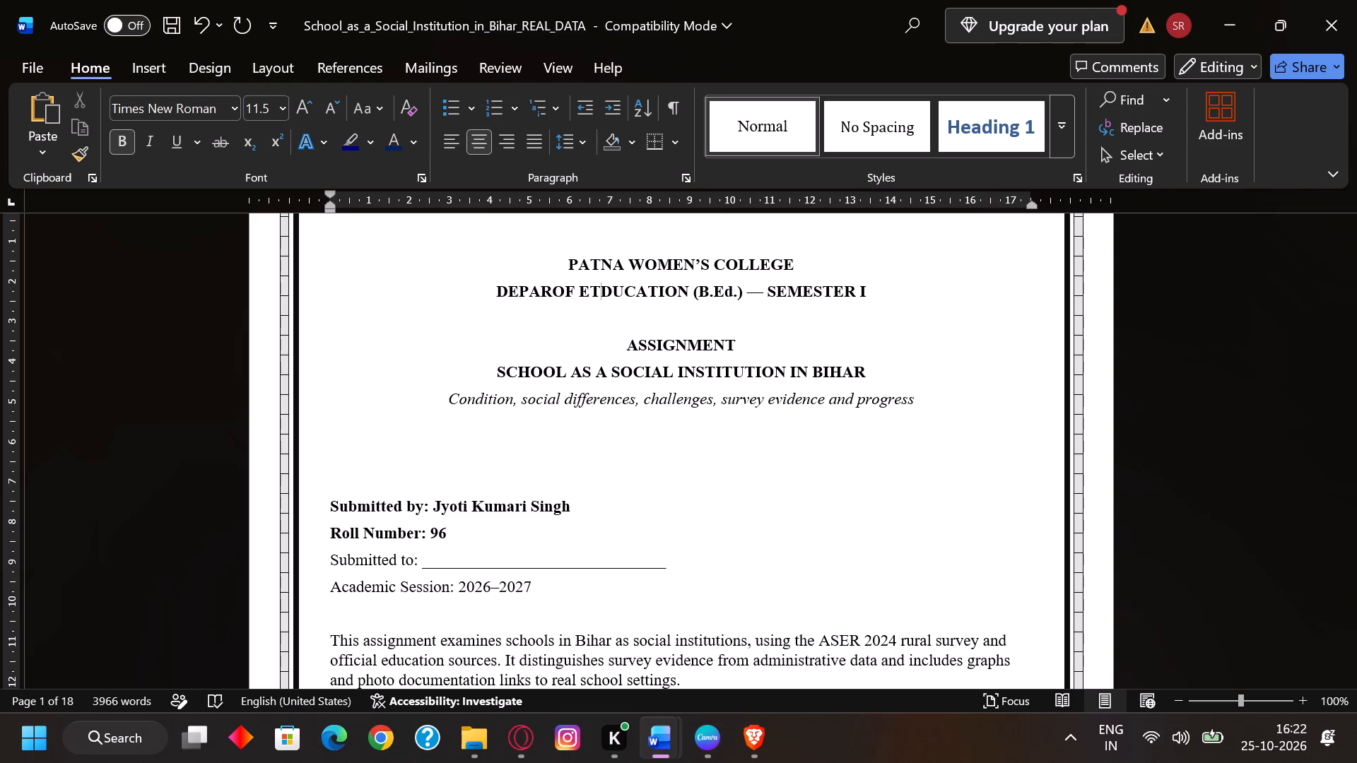
key("BackSpace")
key("Left")
key("Left")
key("Left")
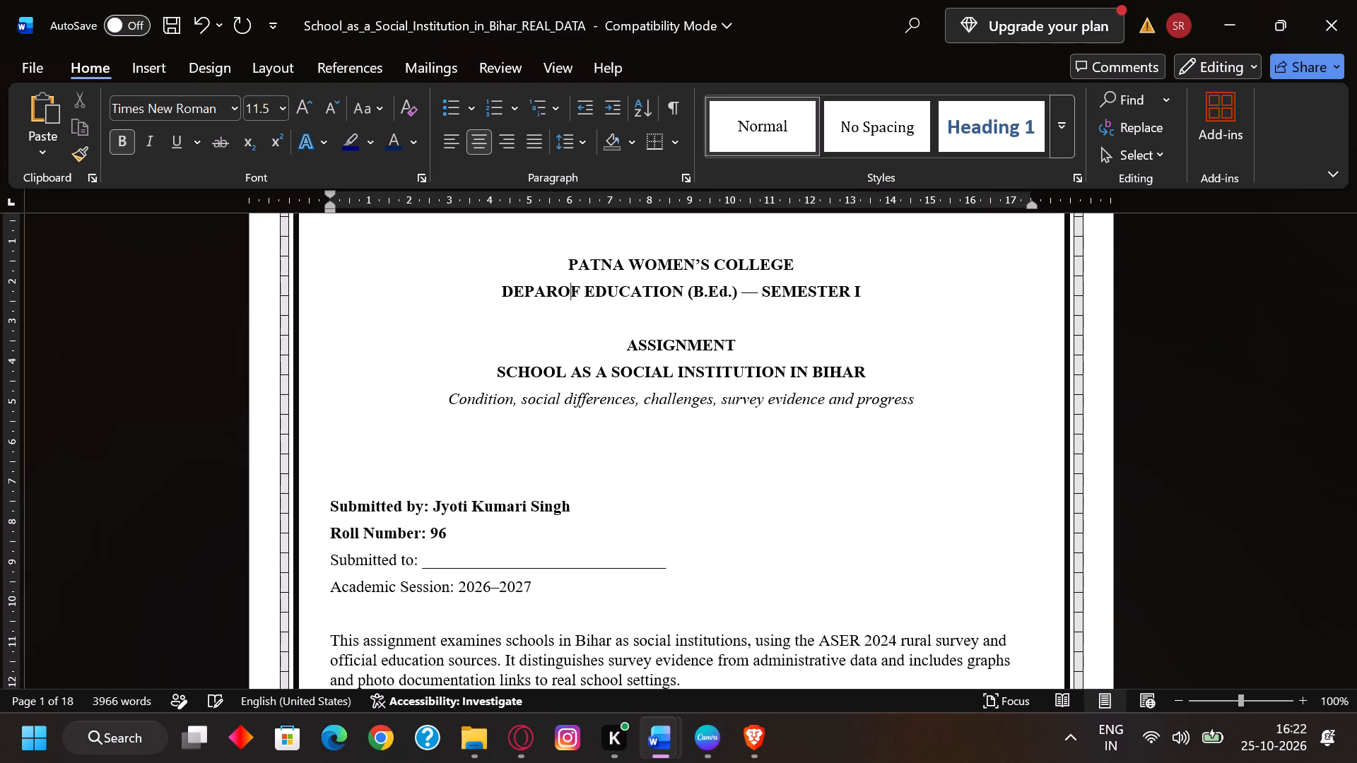
key("Left")
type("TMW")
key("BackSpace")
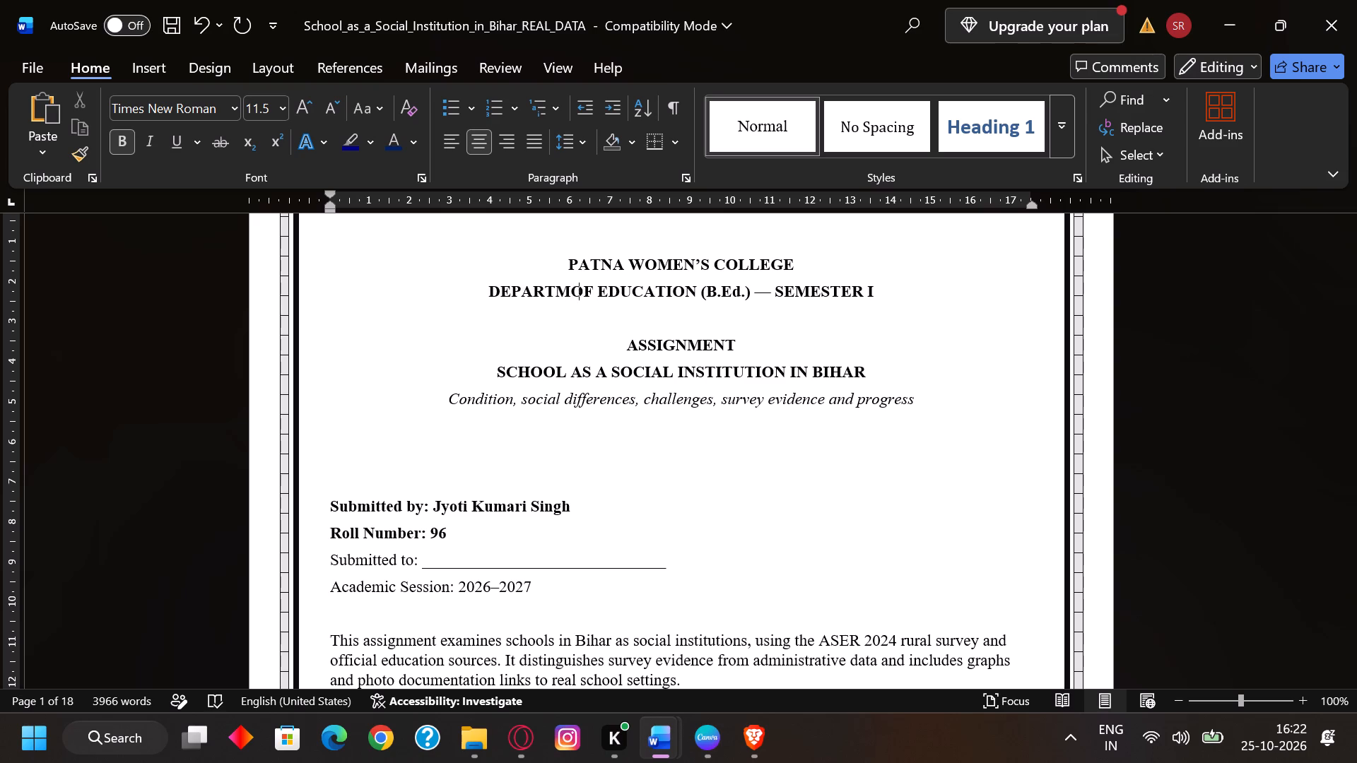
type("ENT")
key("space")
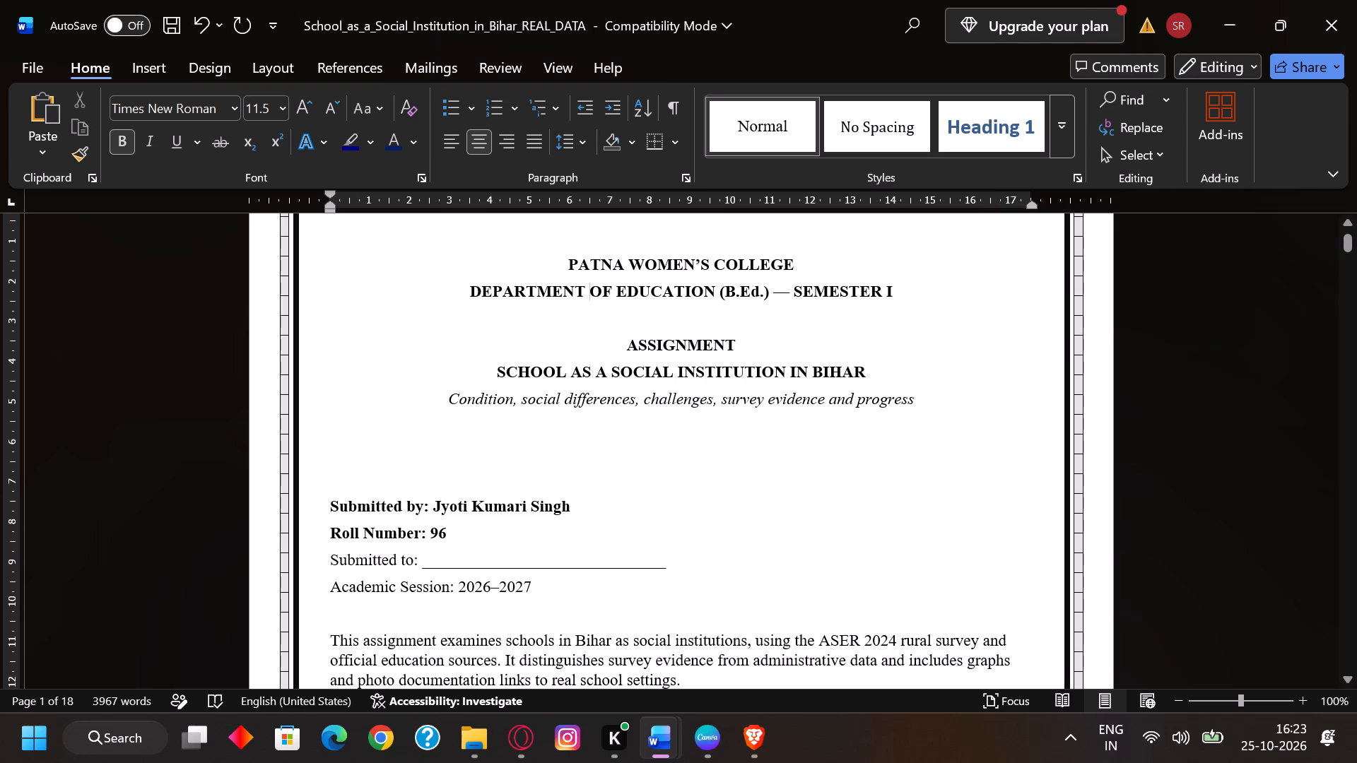
Split the cover page's second line after EDUCATION so that (B.Ed.) — SEMESTER I starts its own line.
left_click(716, 293)
key("Return")
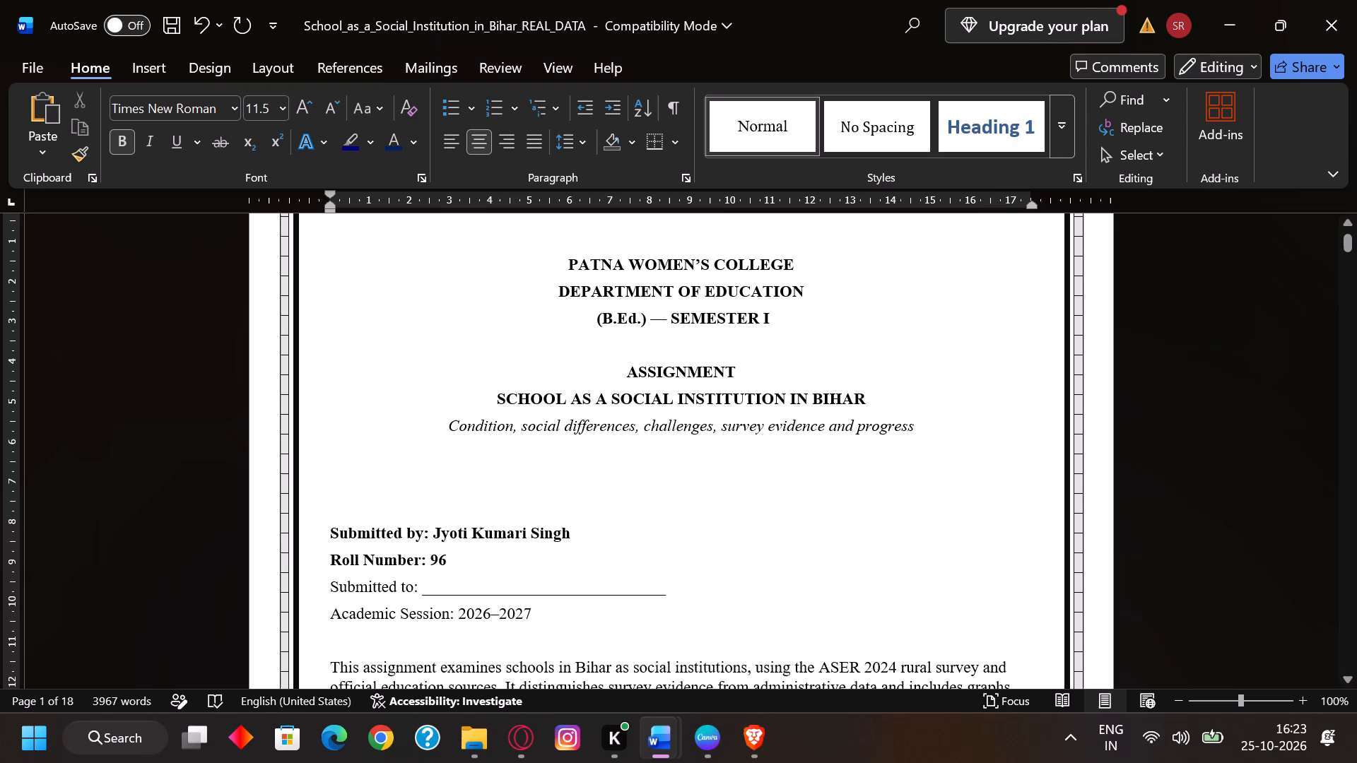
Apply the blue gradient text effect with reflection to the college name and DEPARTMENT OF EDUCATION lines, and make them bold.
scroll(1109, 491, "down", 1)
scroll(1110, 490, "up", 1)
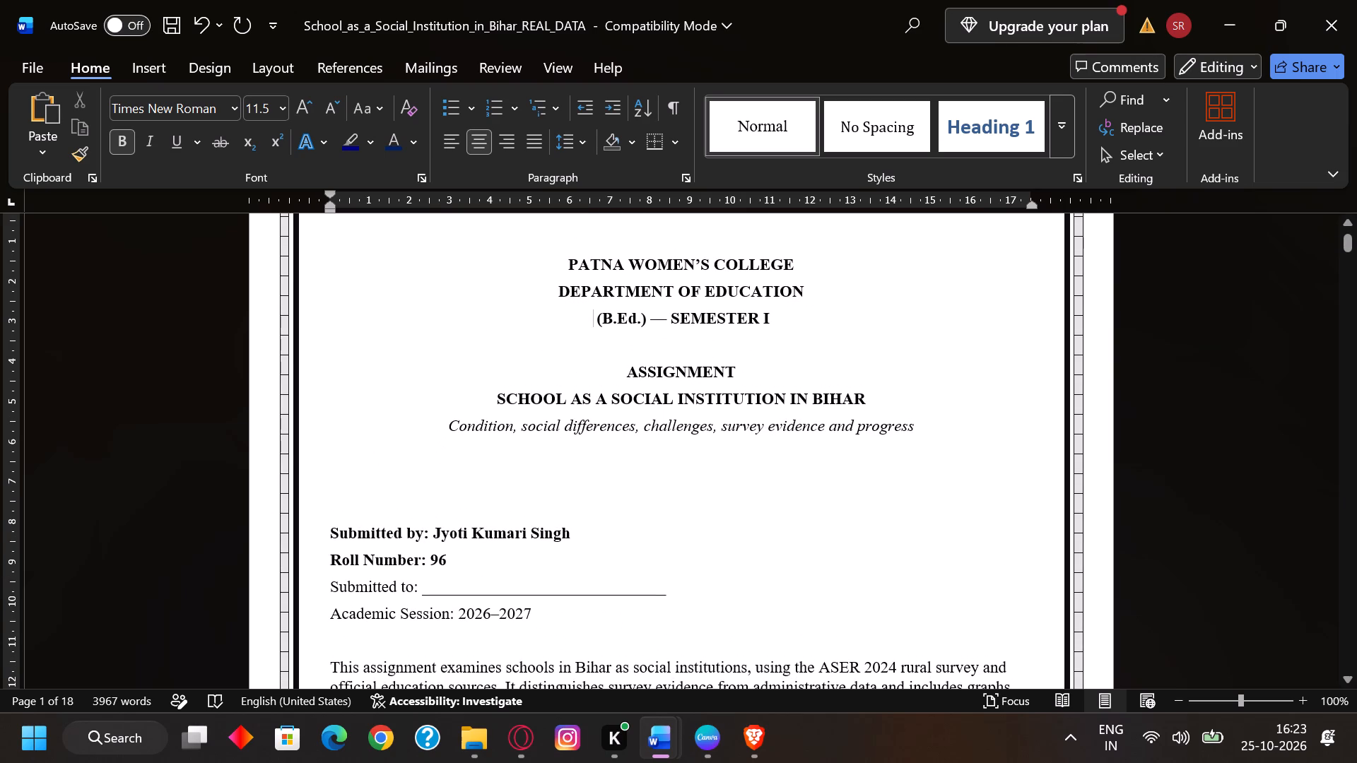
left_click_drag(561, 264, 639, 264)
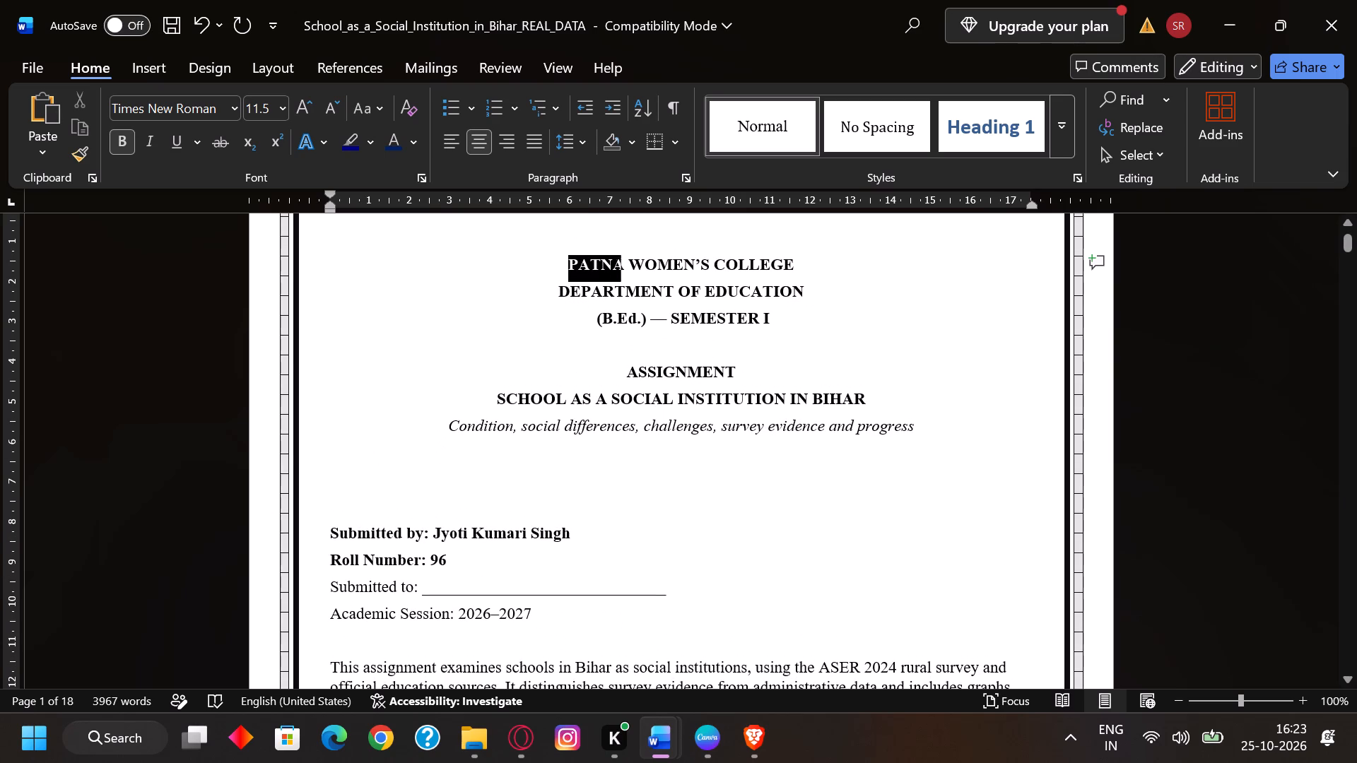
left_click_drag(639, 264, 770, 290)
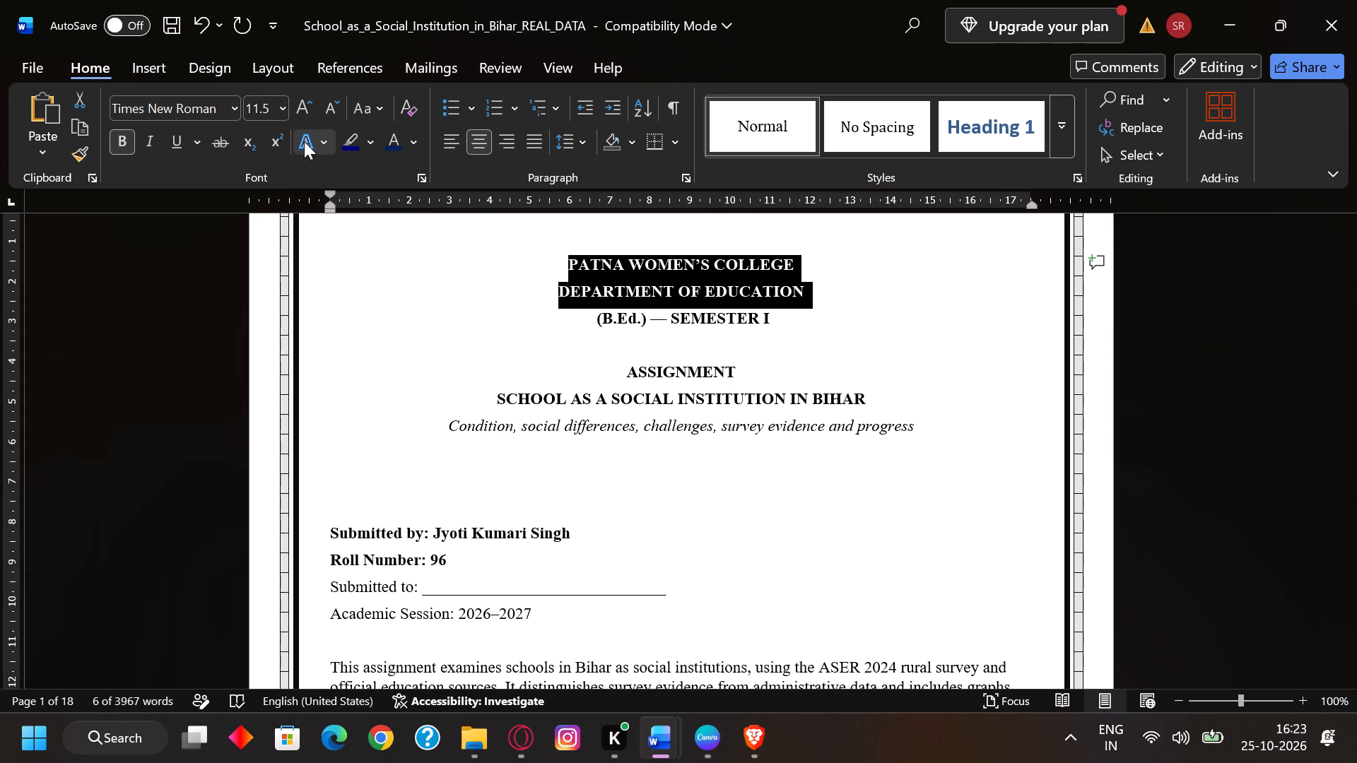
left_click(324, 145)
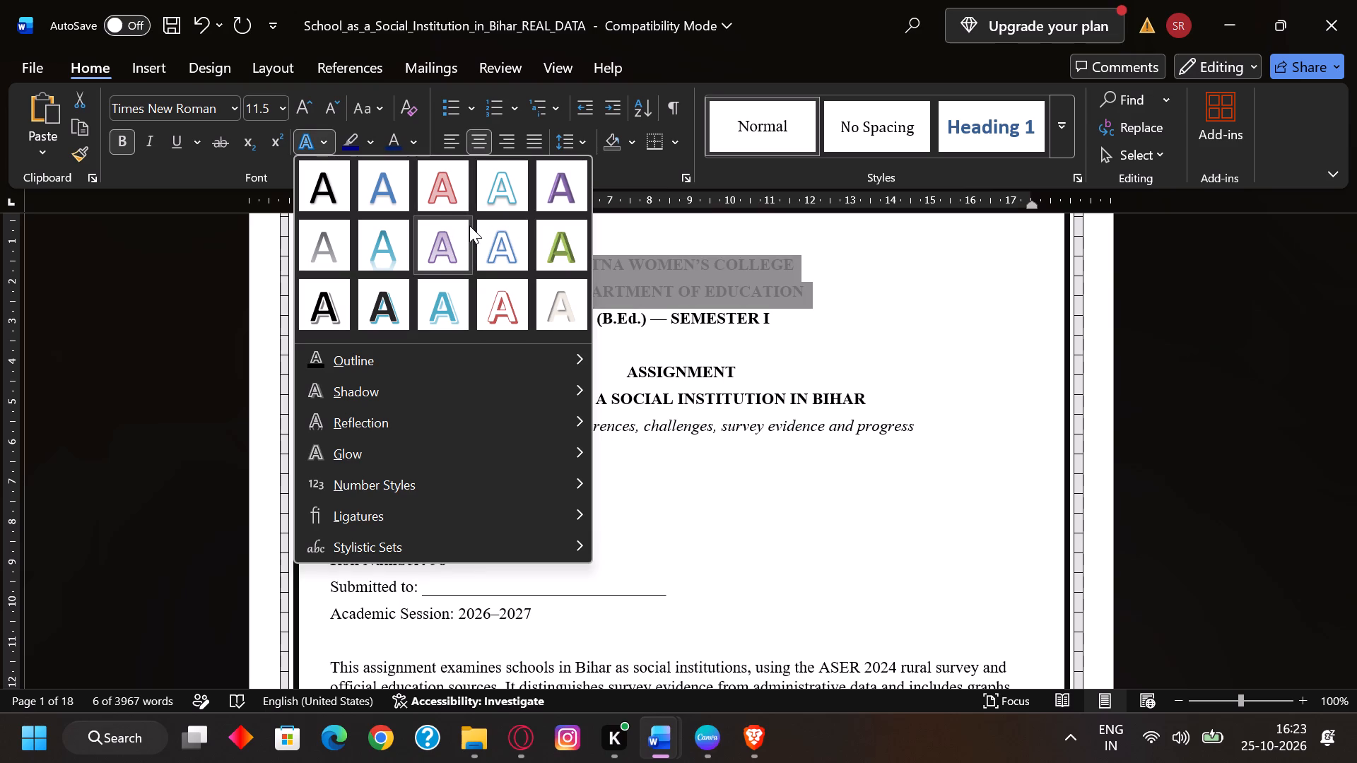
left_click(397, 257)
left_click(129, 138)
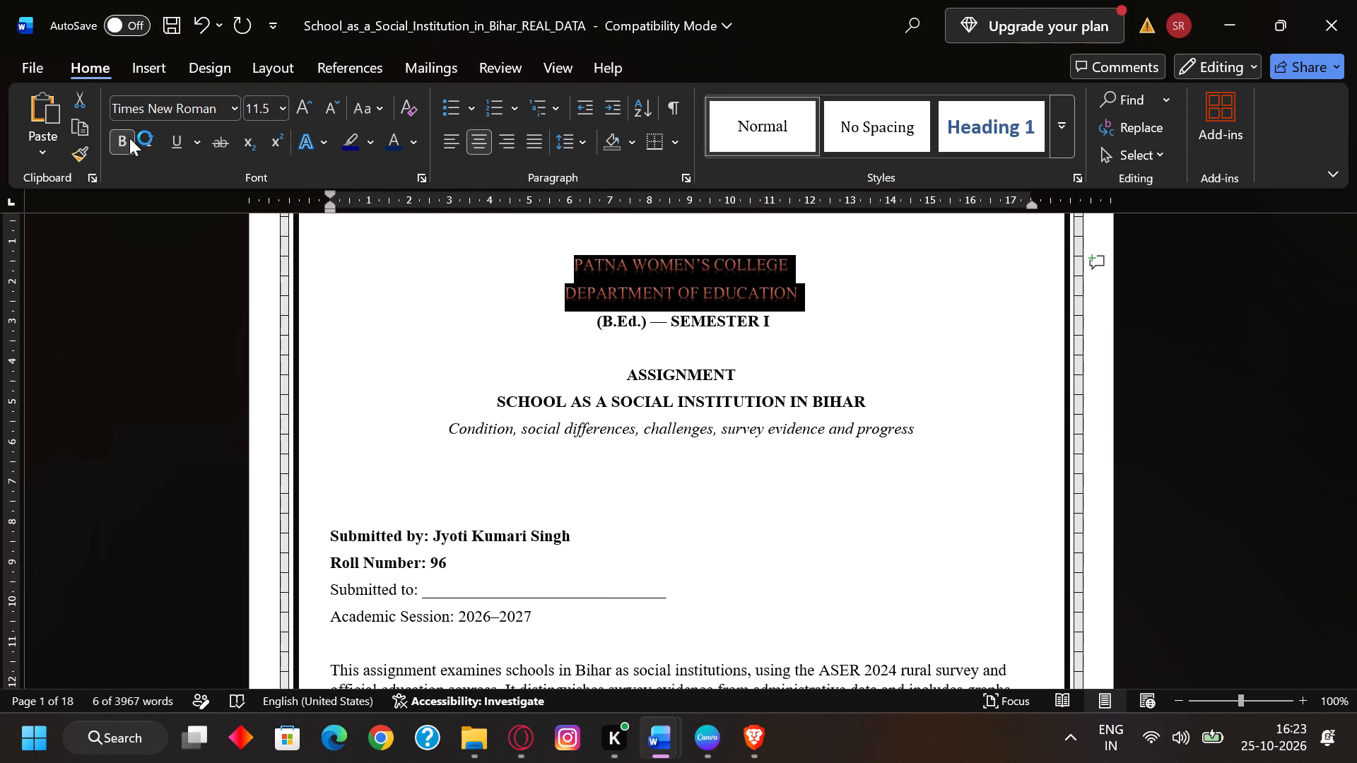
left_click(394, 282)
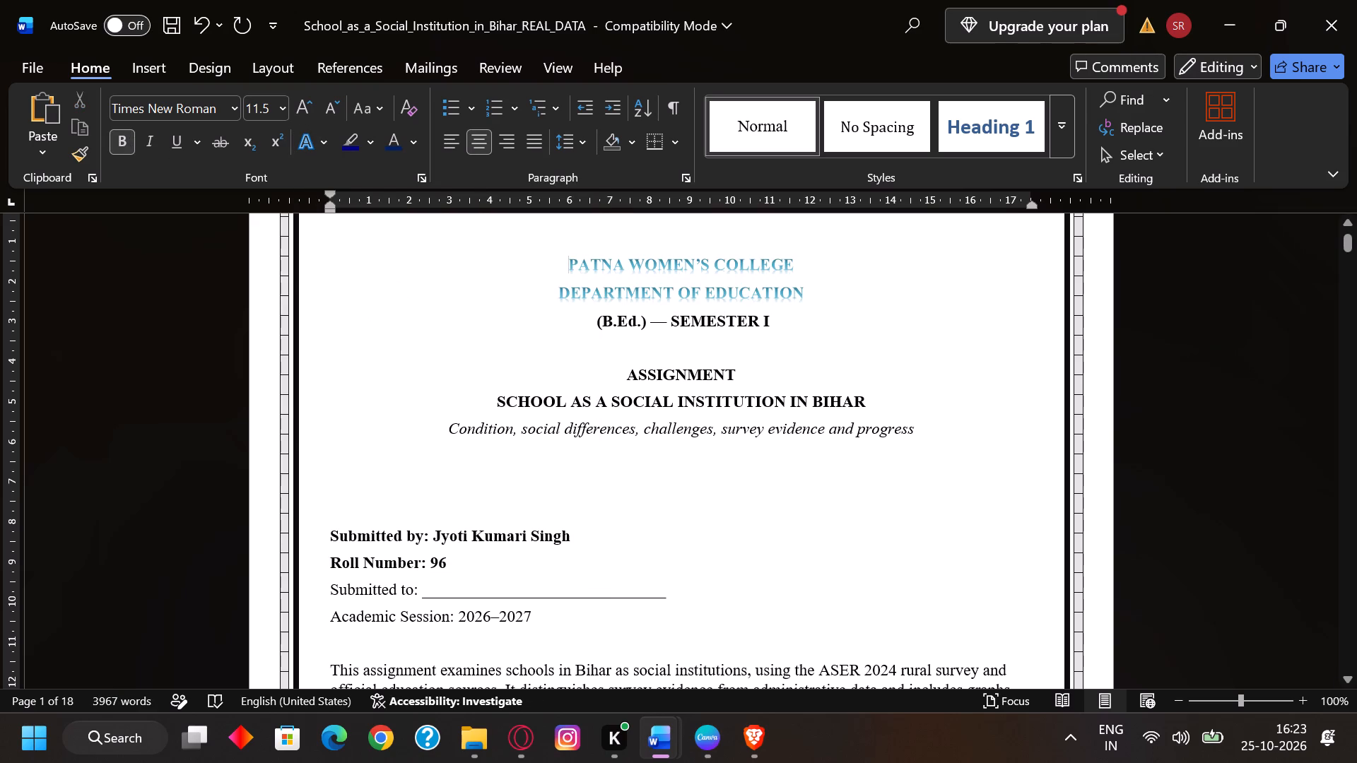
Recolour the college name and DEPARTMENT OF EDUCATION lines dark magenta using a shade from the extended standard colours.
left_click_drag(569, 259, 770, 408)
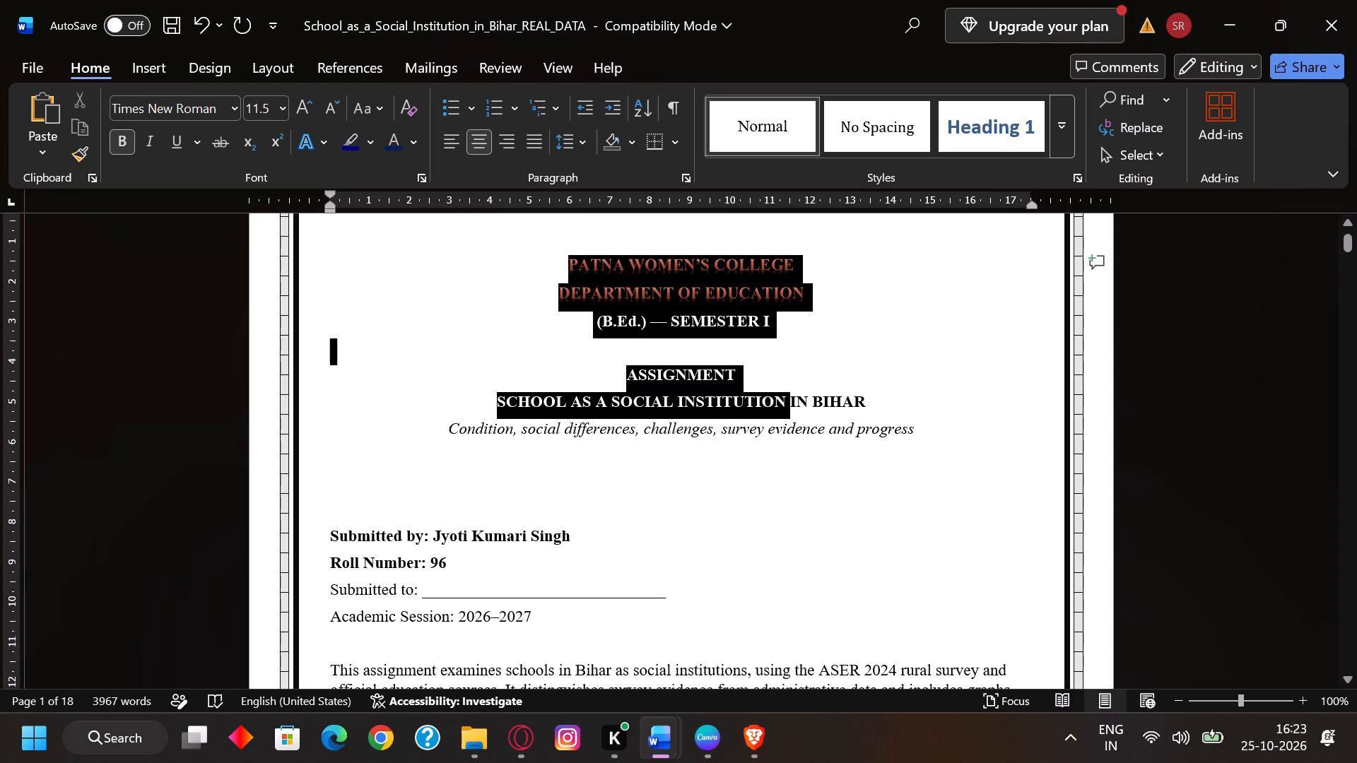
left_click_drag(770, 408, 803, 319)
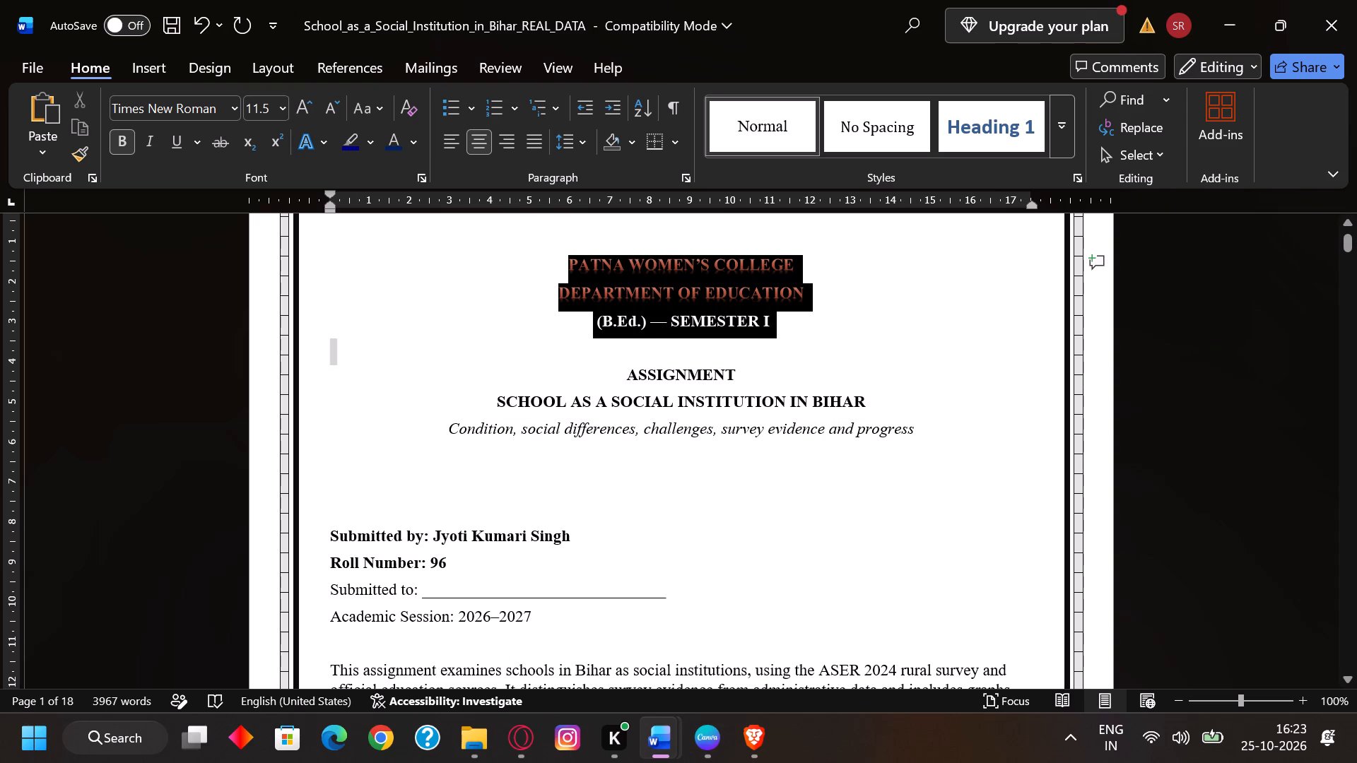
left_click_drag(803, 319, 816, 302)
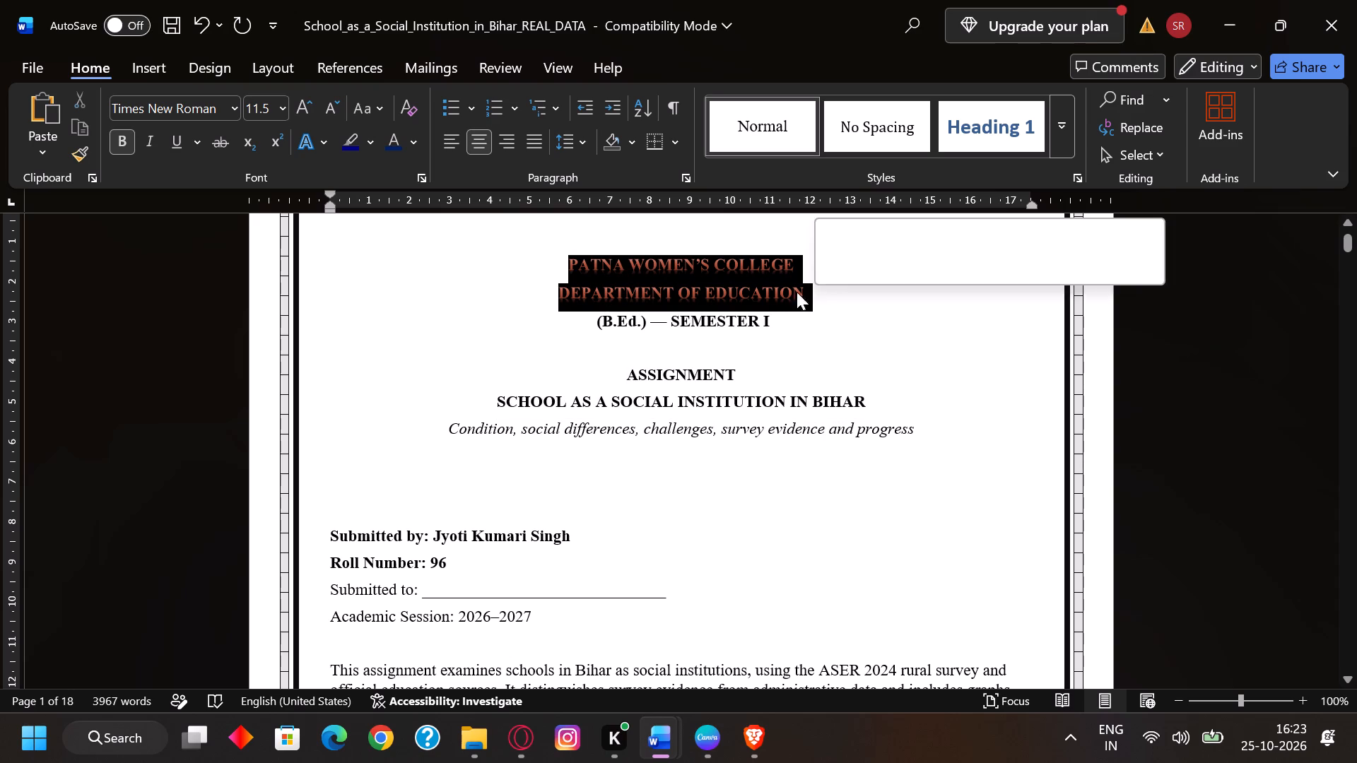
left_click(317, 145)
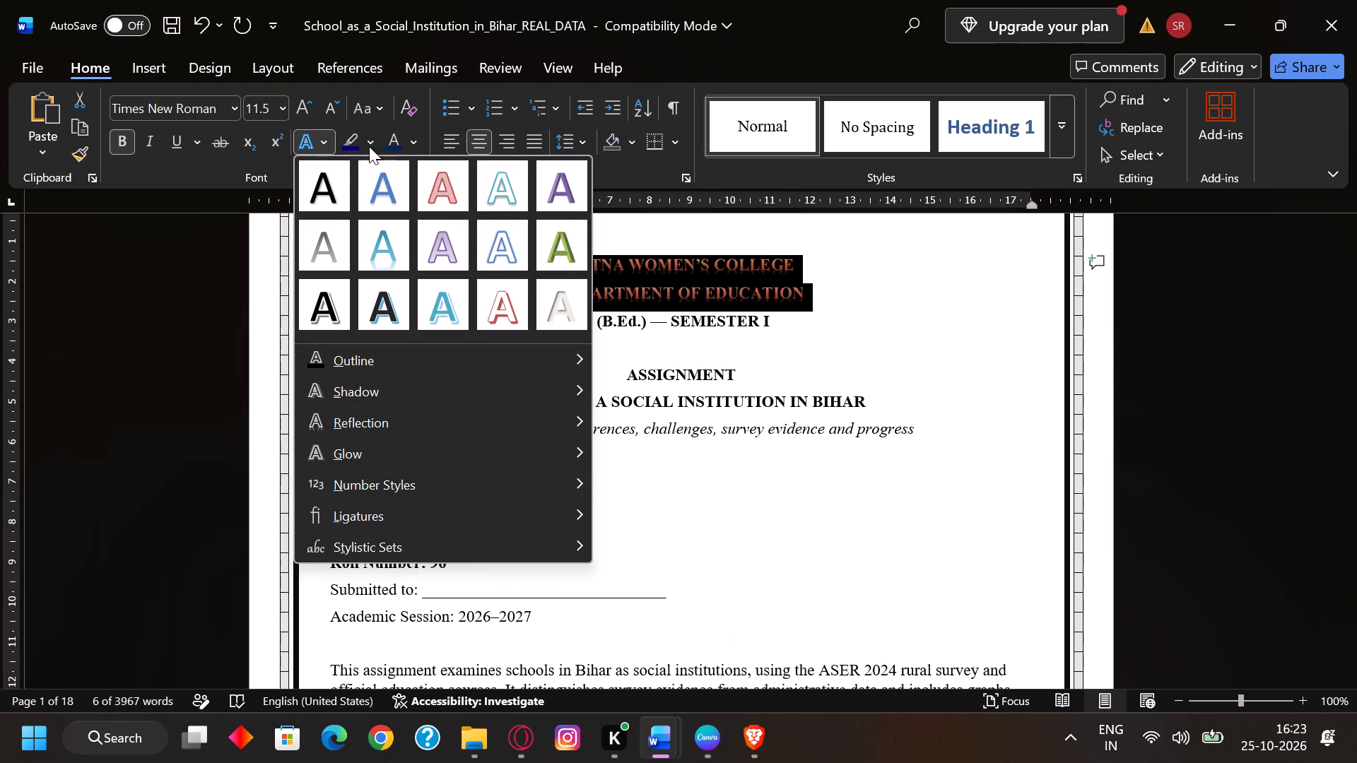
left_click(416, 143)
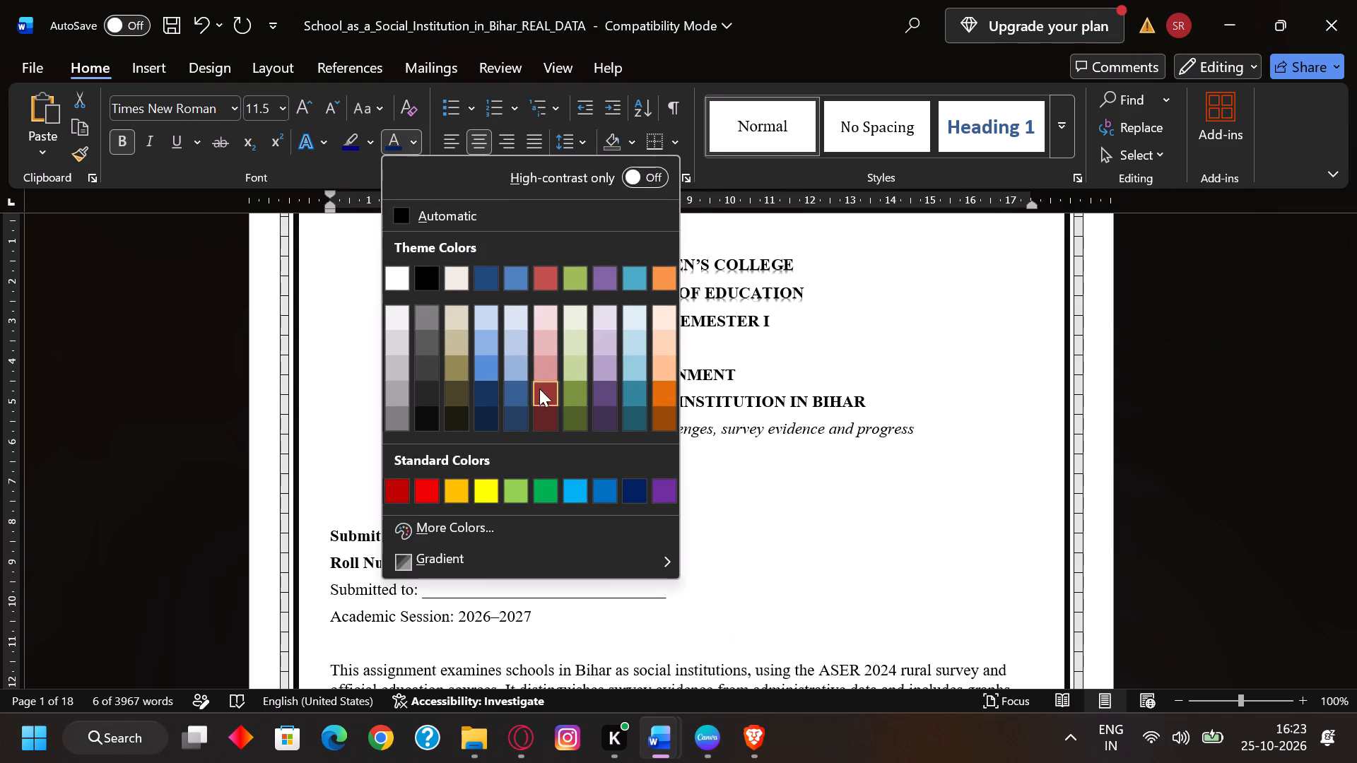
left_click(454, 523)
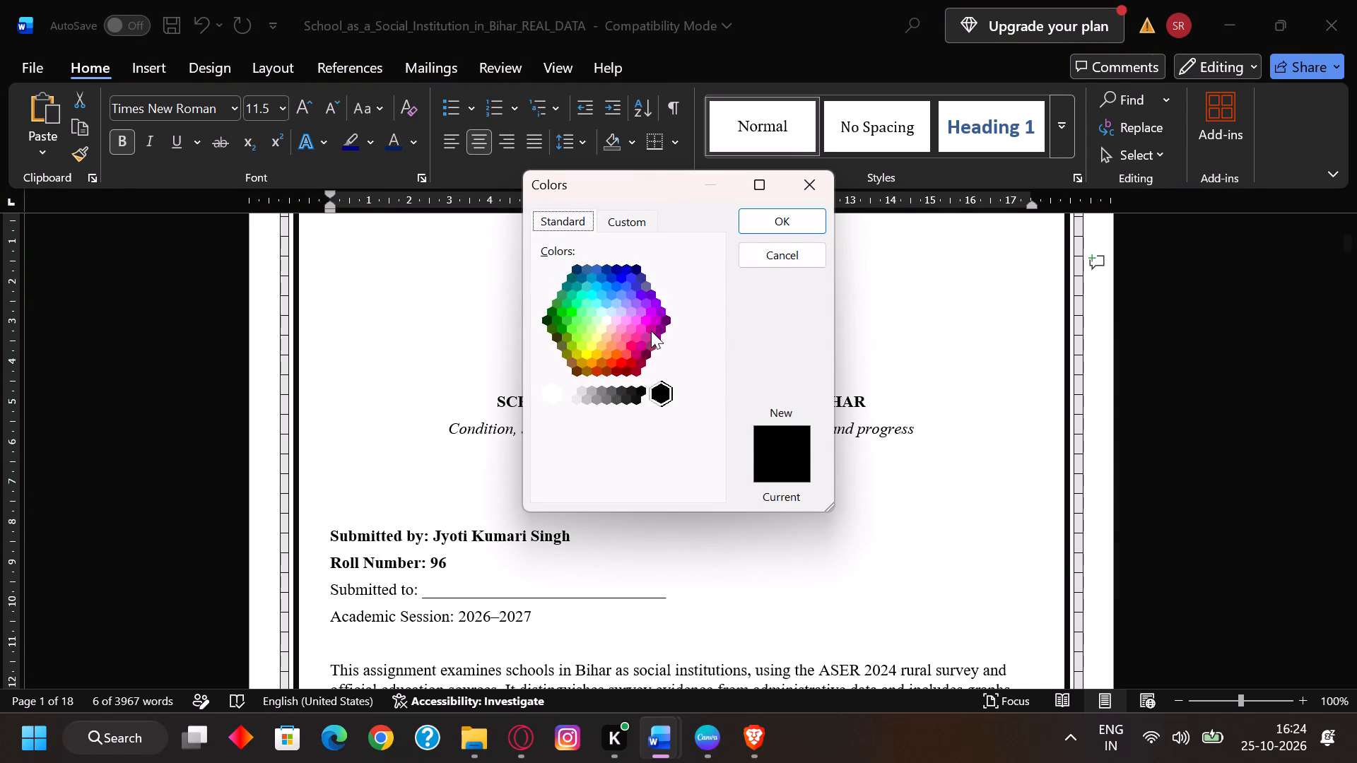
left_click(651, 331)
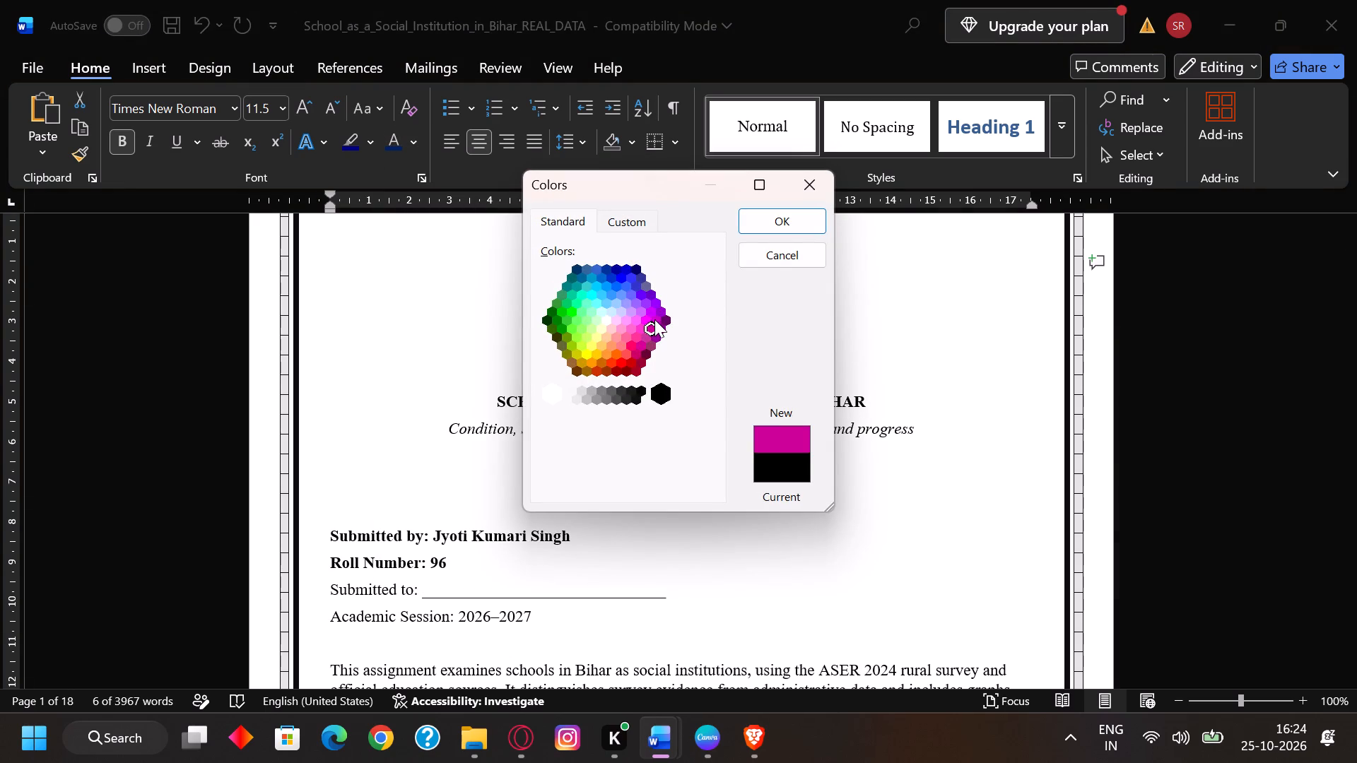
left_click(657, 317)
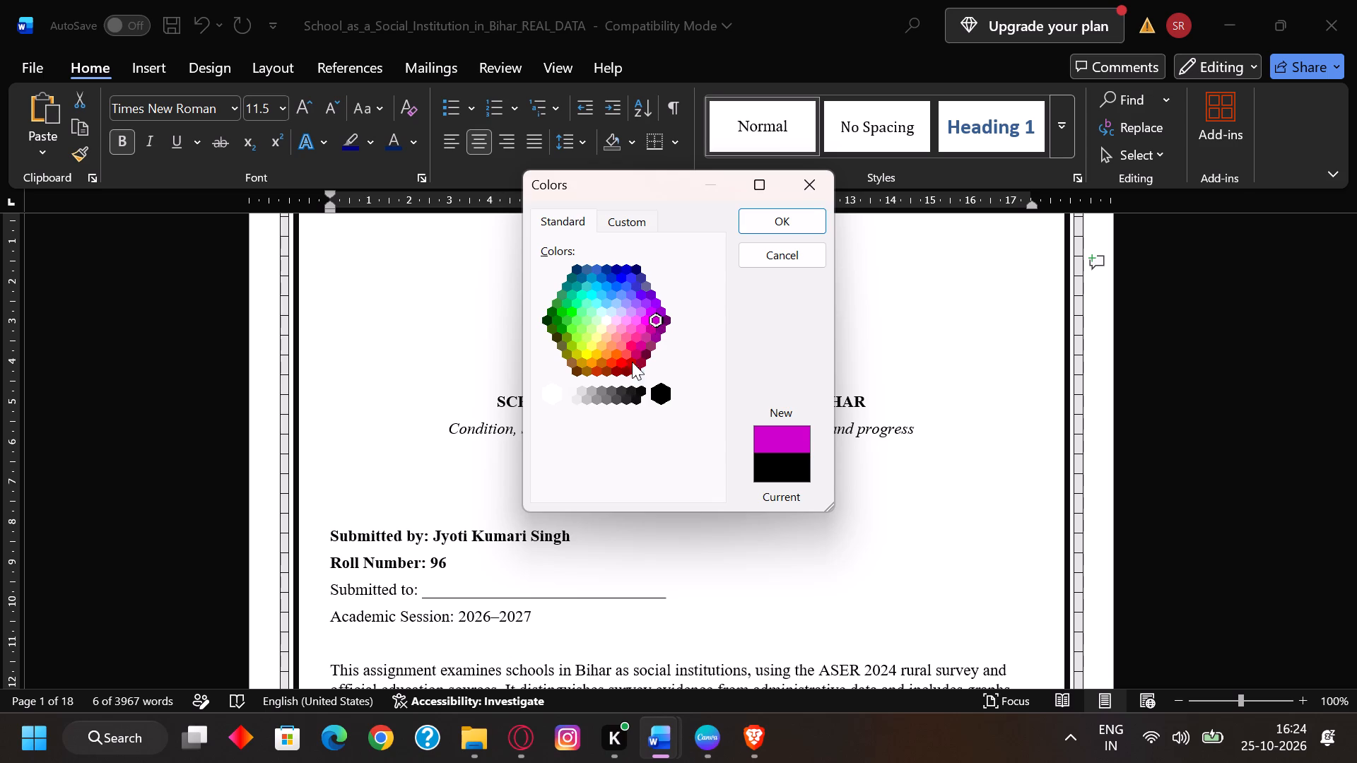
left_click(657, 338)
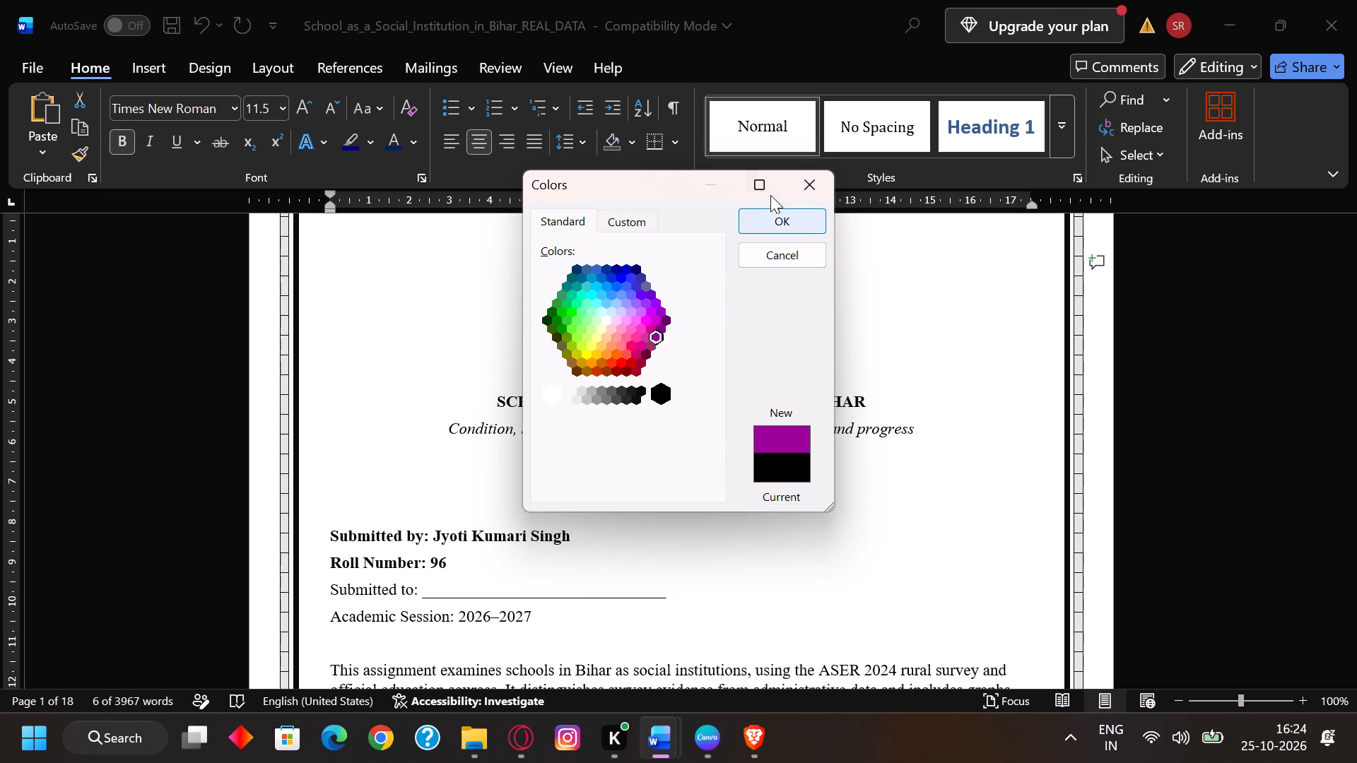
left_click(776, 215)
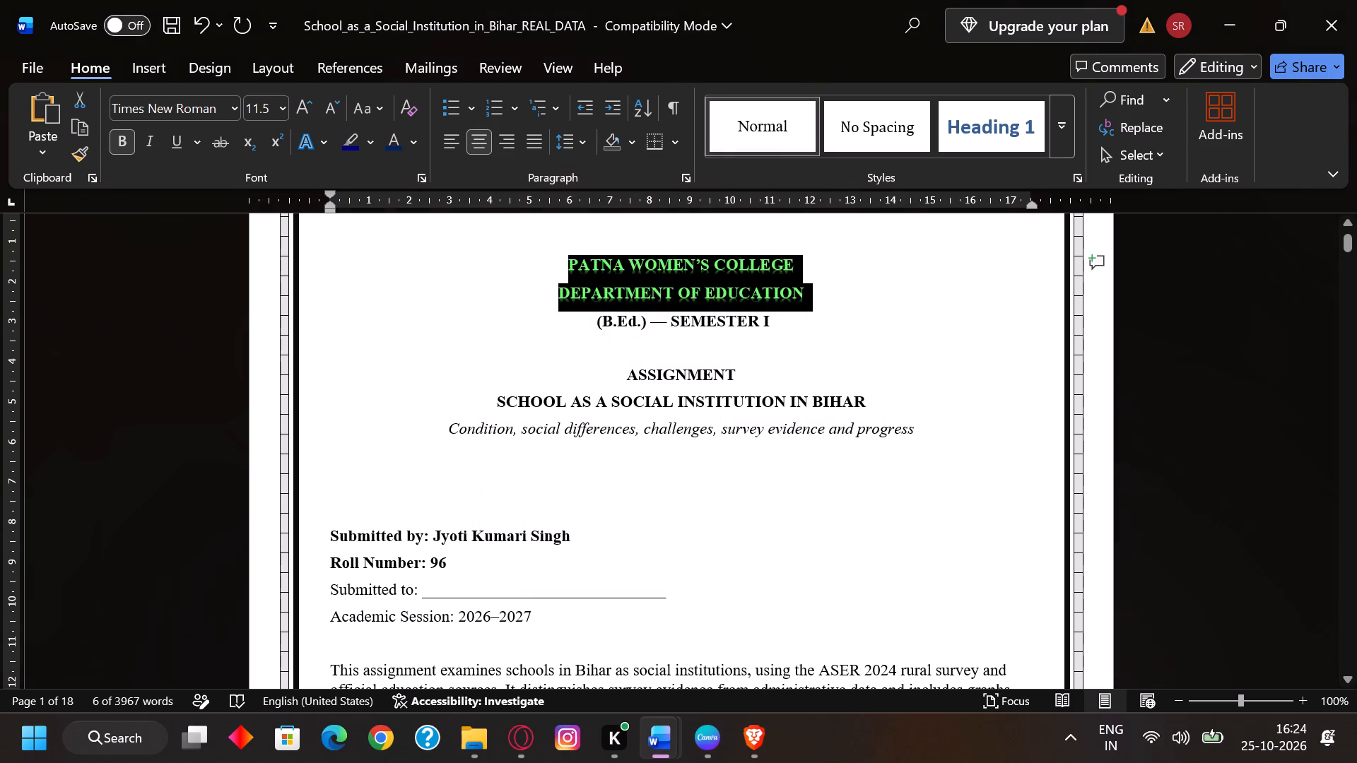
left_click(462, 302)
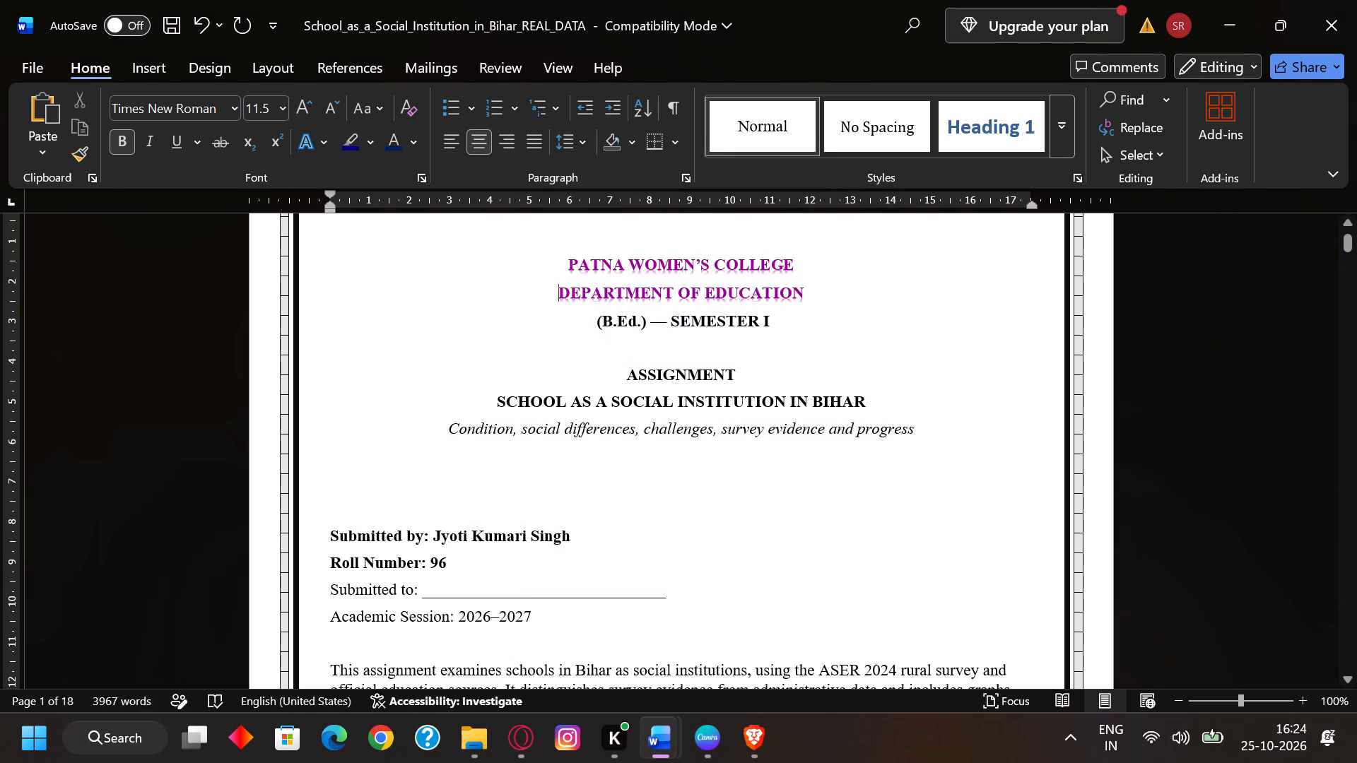
Apply the plain black text effect preset to the PATNA WOMEN’S COLLEGE and DEPARTMENT OF EDUCATION lines.
left_click_drag(563, 264, 770, 288)
left_click(329, 139)
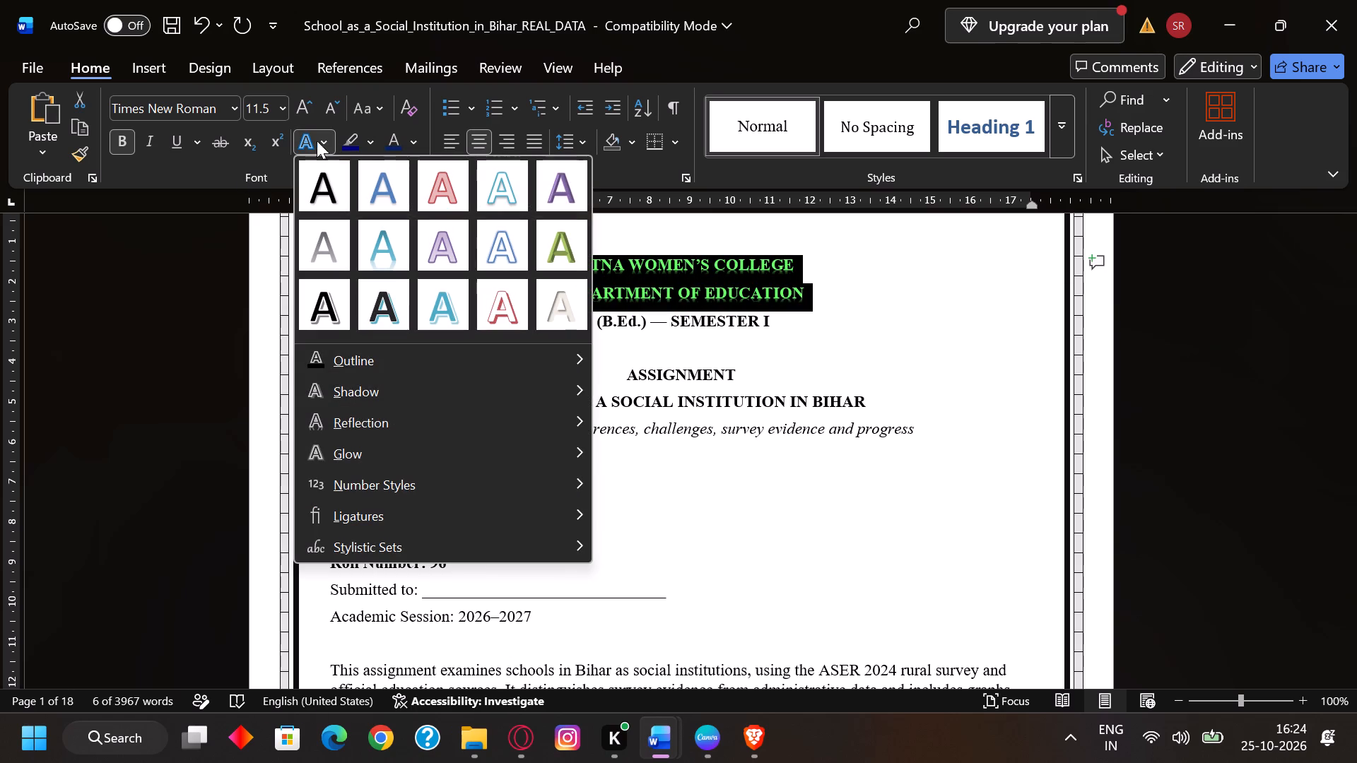
left_click(329, 199)
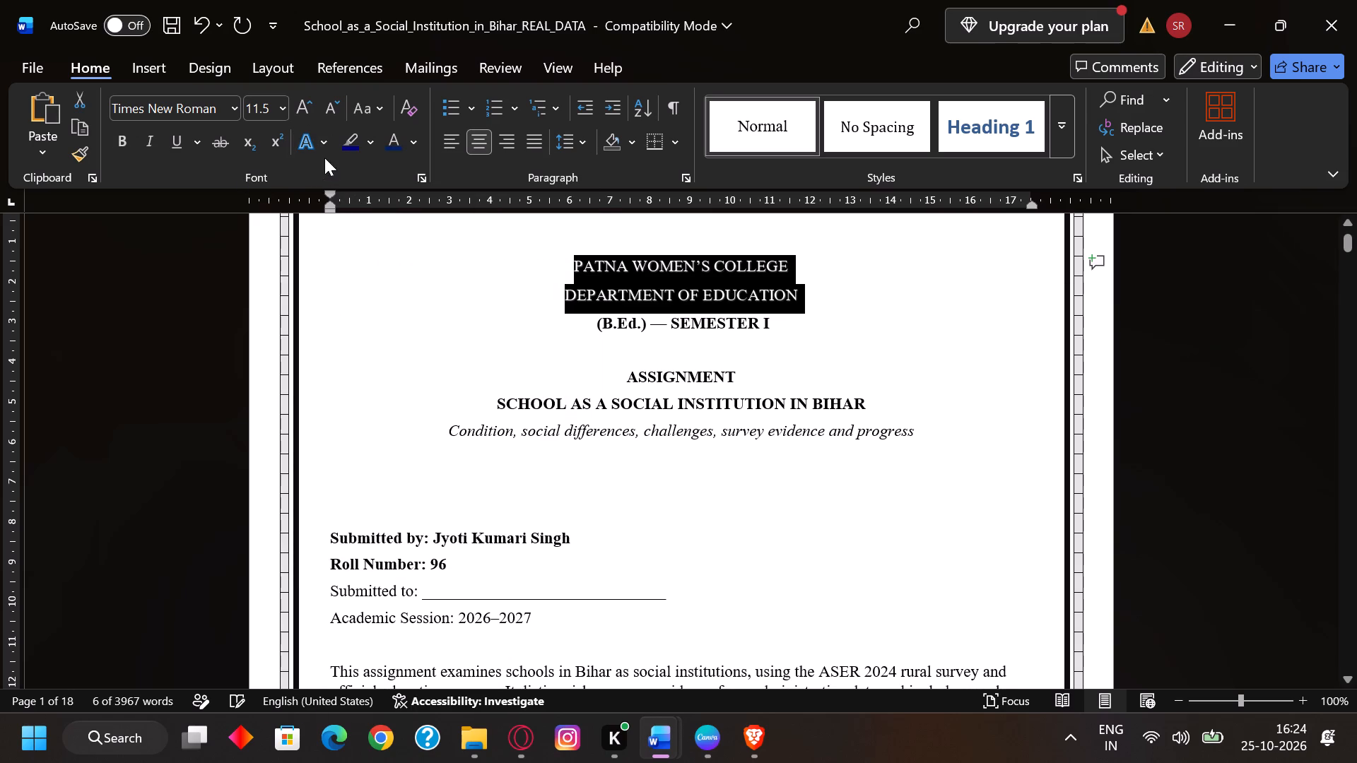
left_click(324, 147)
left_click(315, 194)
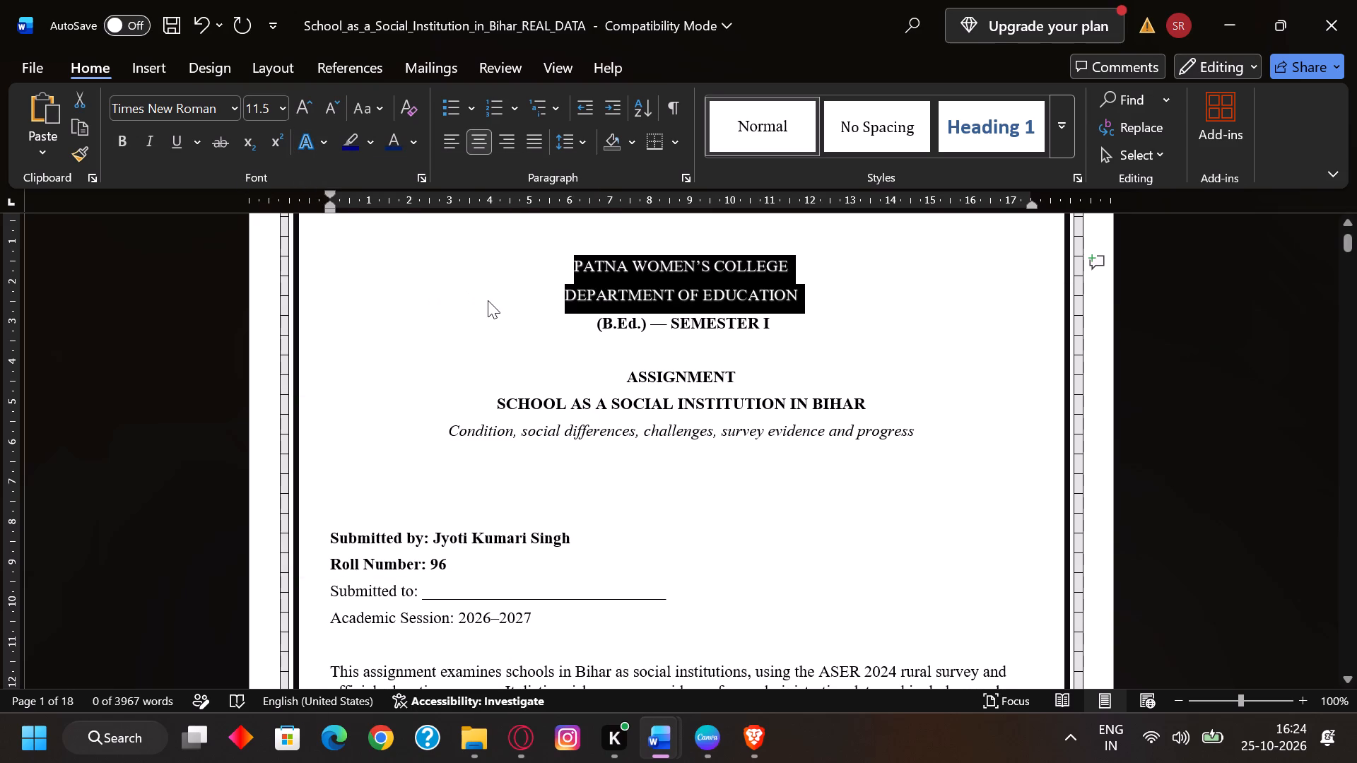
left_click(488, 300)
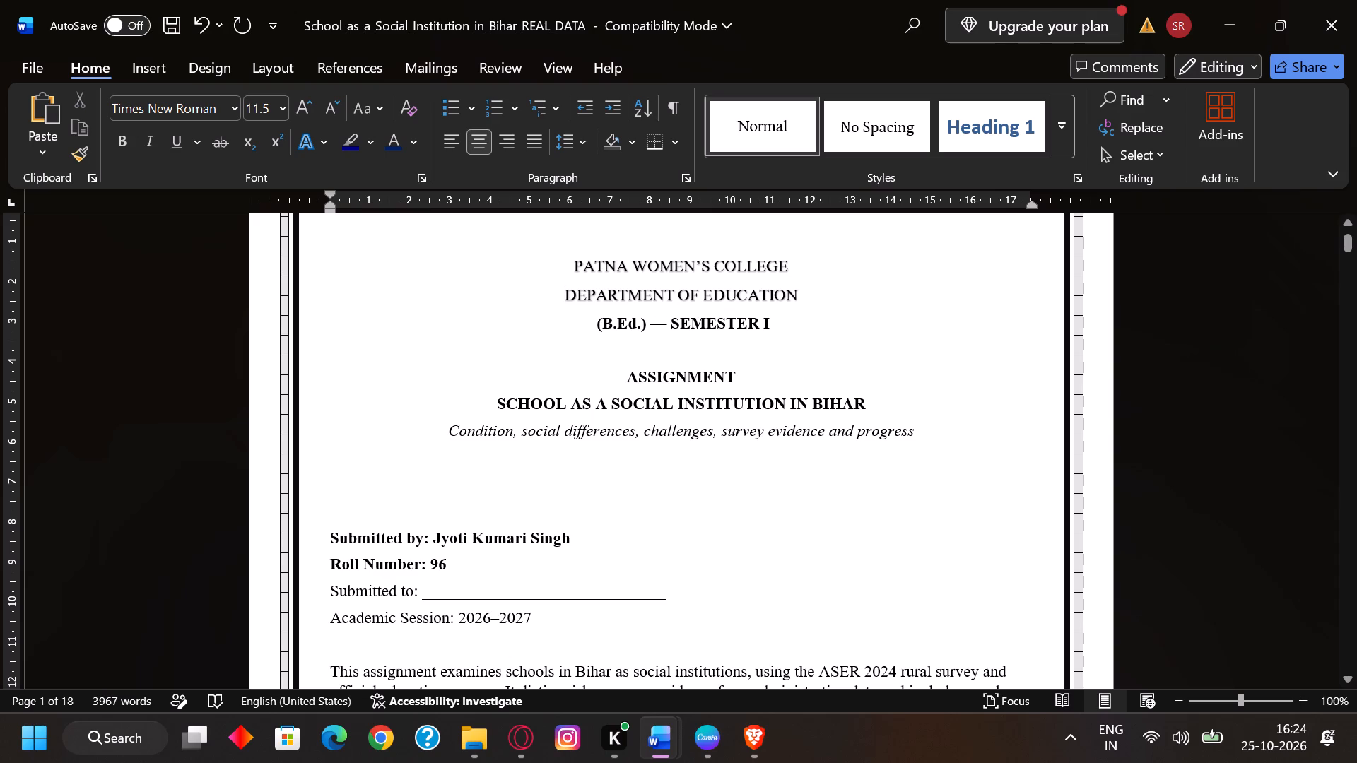
Make the PATNA WOMEN’S COLLEGE and DEPARTMENT OF EDUCATION lines bold.
left_click_drag(578, 265, 785, 295)
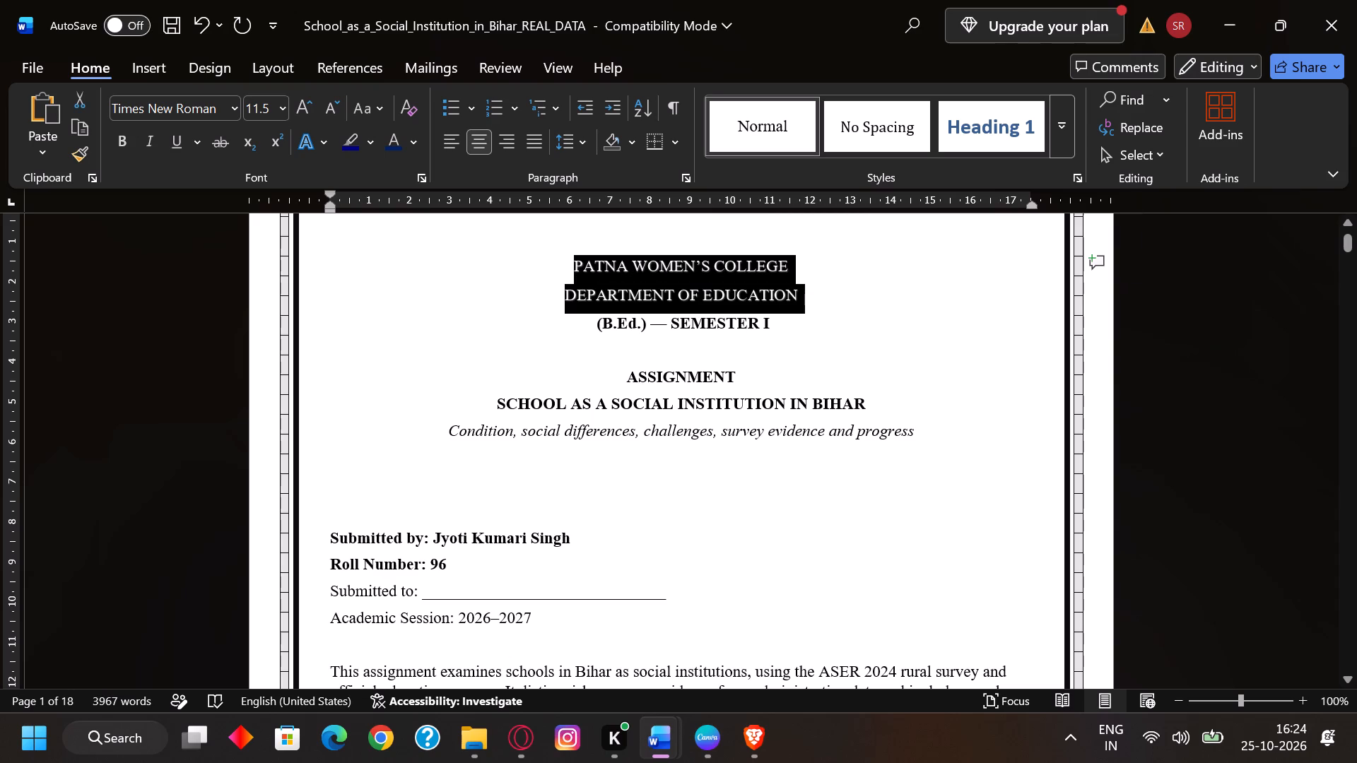
left_click(127, 141)
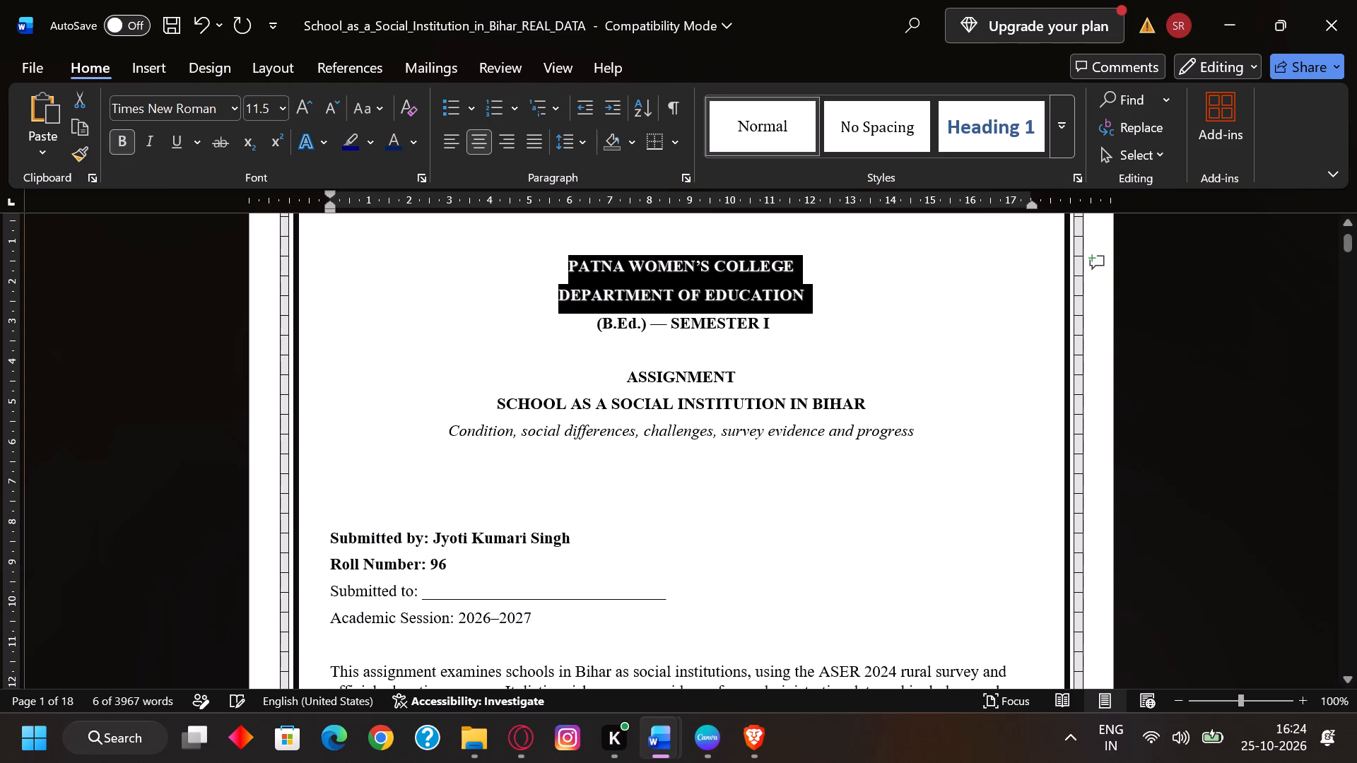
left_click(854, 311)
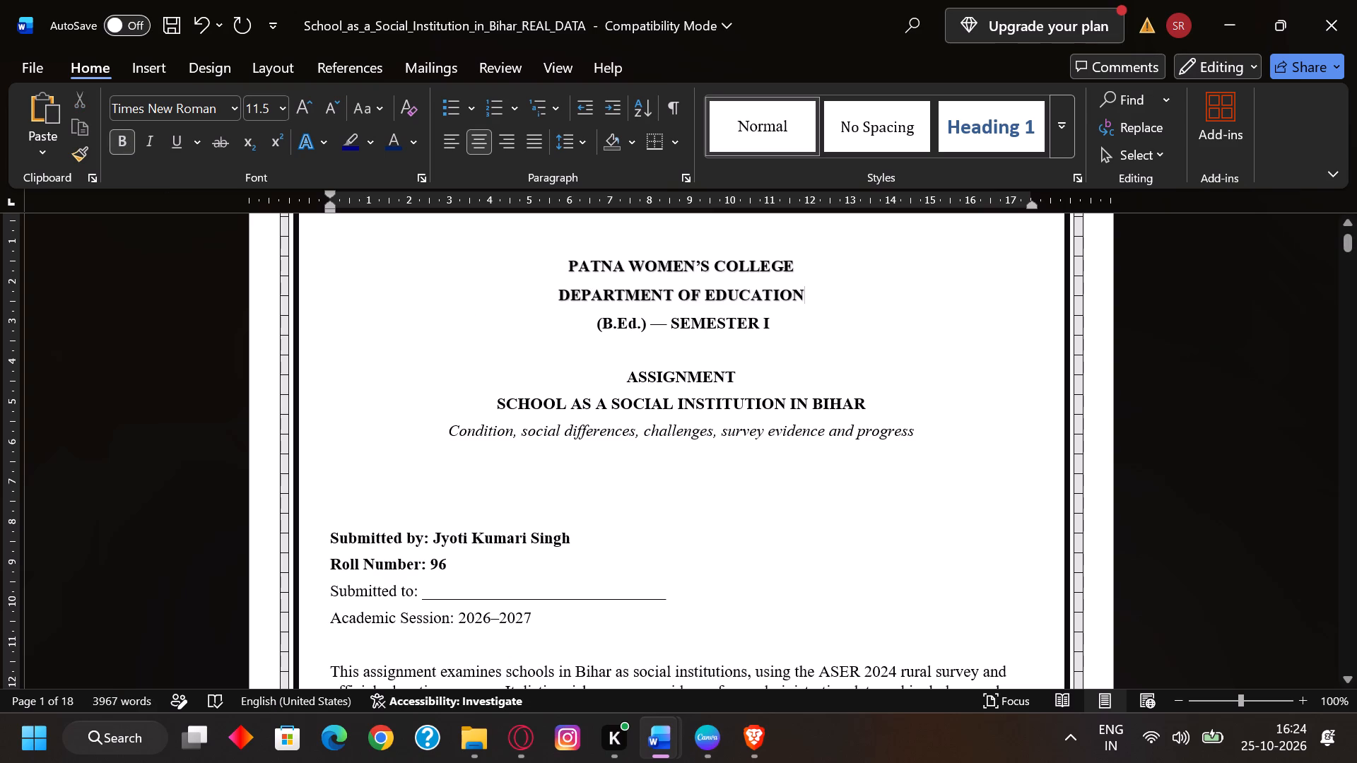
Recolour the PATNA WOMEN’S COLLEGE and DEPARTMENT OF EDUCATION lines with the recently used dark magenta.
left_click(599, 323)
left_click_drag(563, 261, 565, 261)
left_click_drag(565, 261, 784, 292)
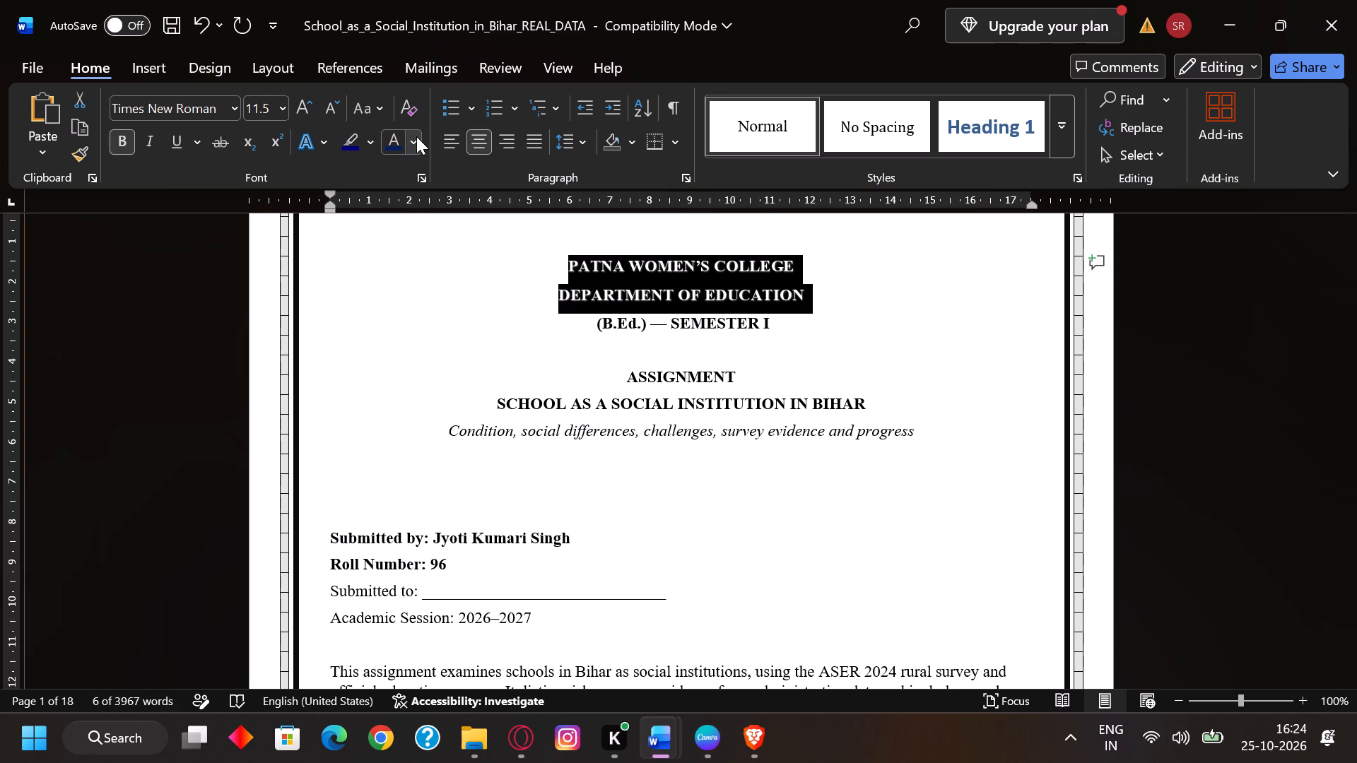
left_click(416, 136)
left_click(400, 560)
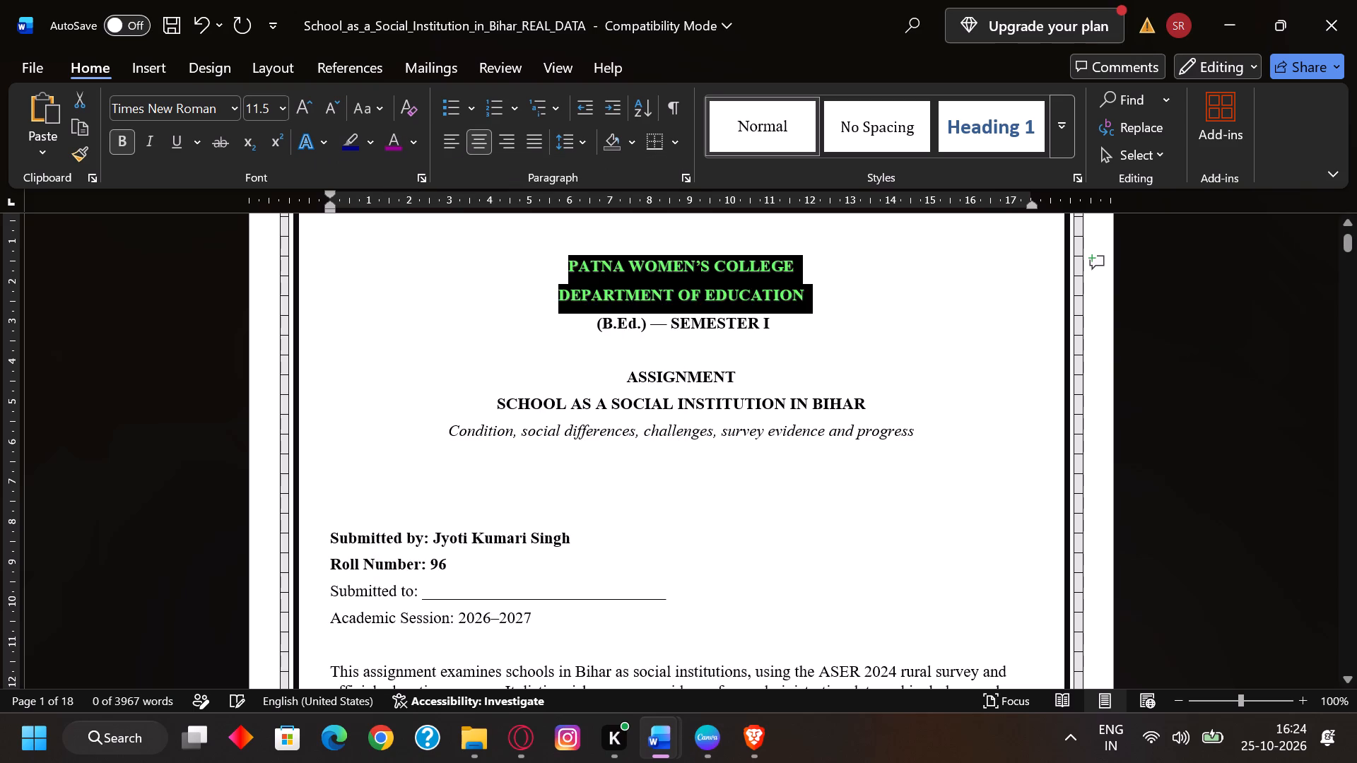
left_click(785, 347)
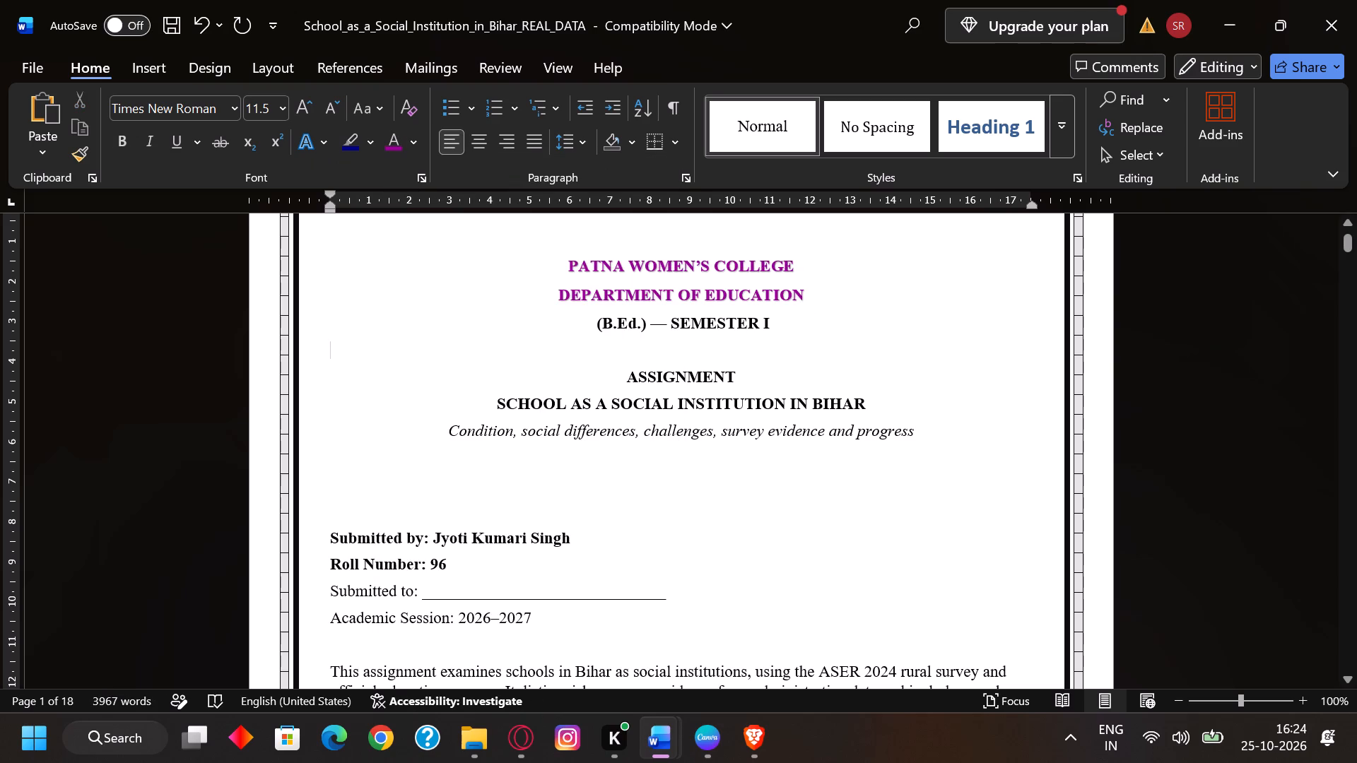
Colour the (B.Ed.) — SEMESTER I line dark blue using a darker shade from the theme colours.
left_click_drag(596, 321, 770, 325)
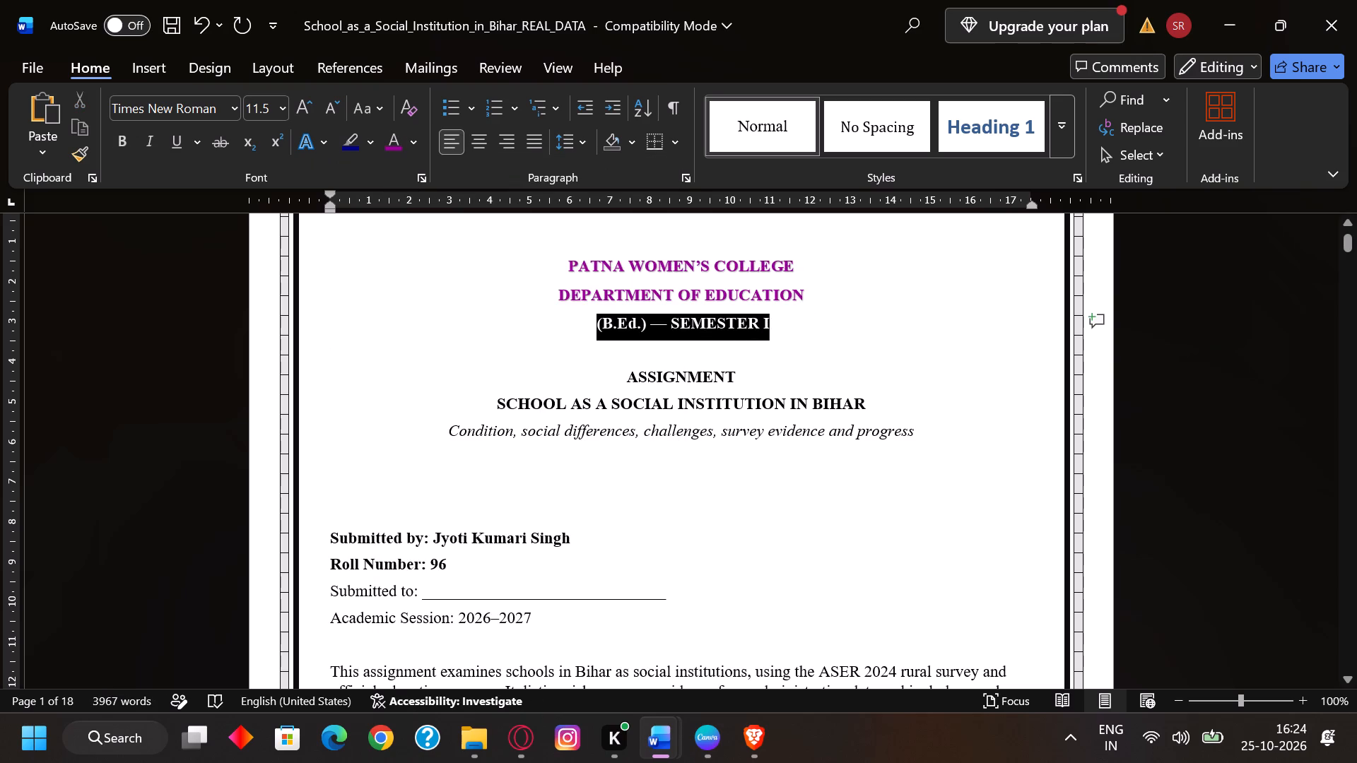
left_click_drag(770, 325, 777, 325)
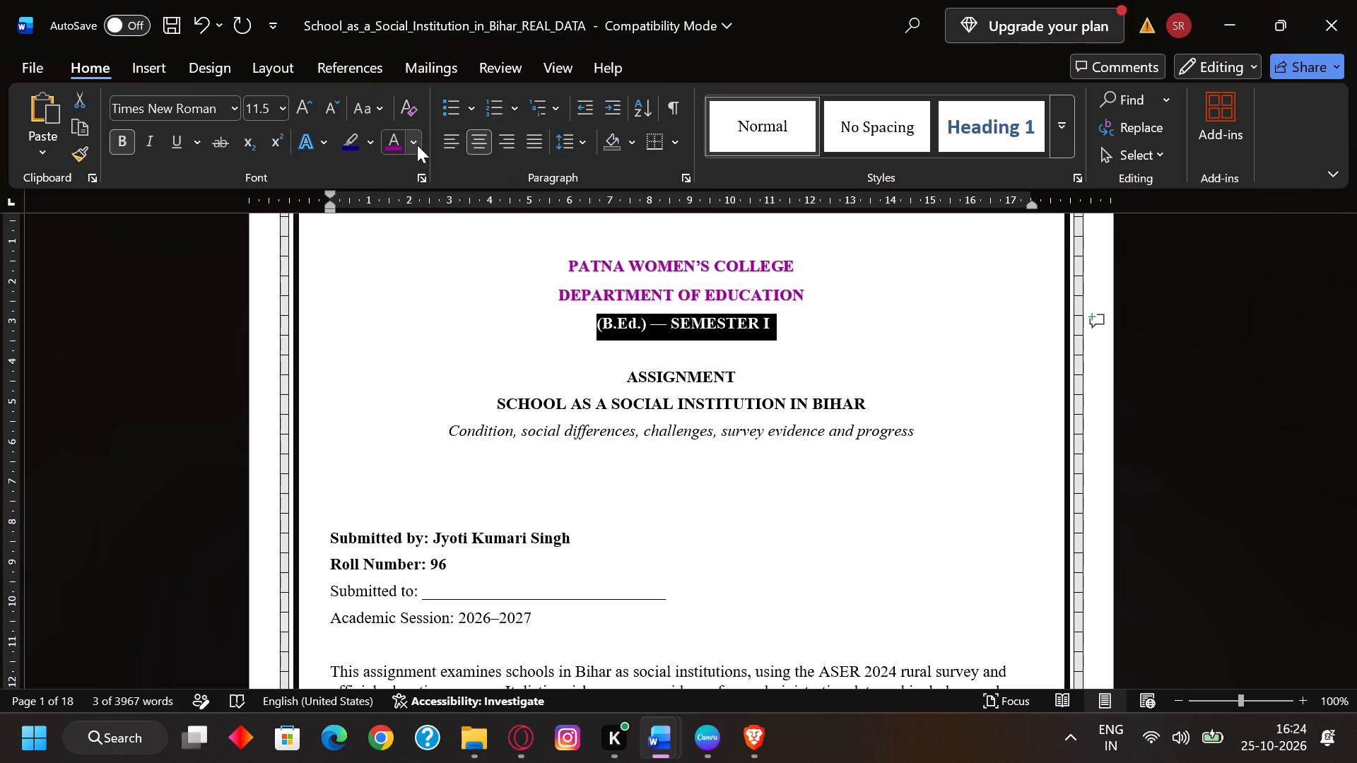
left_click(417, 145)
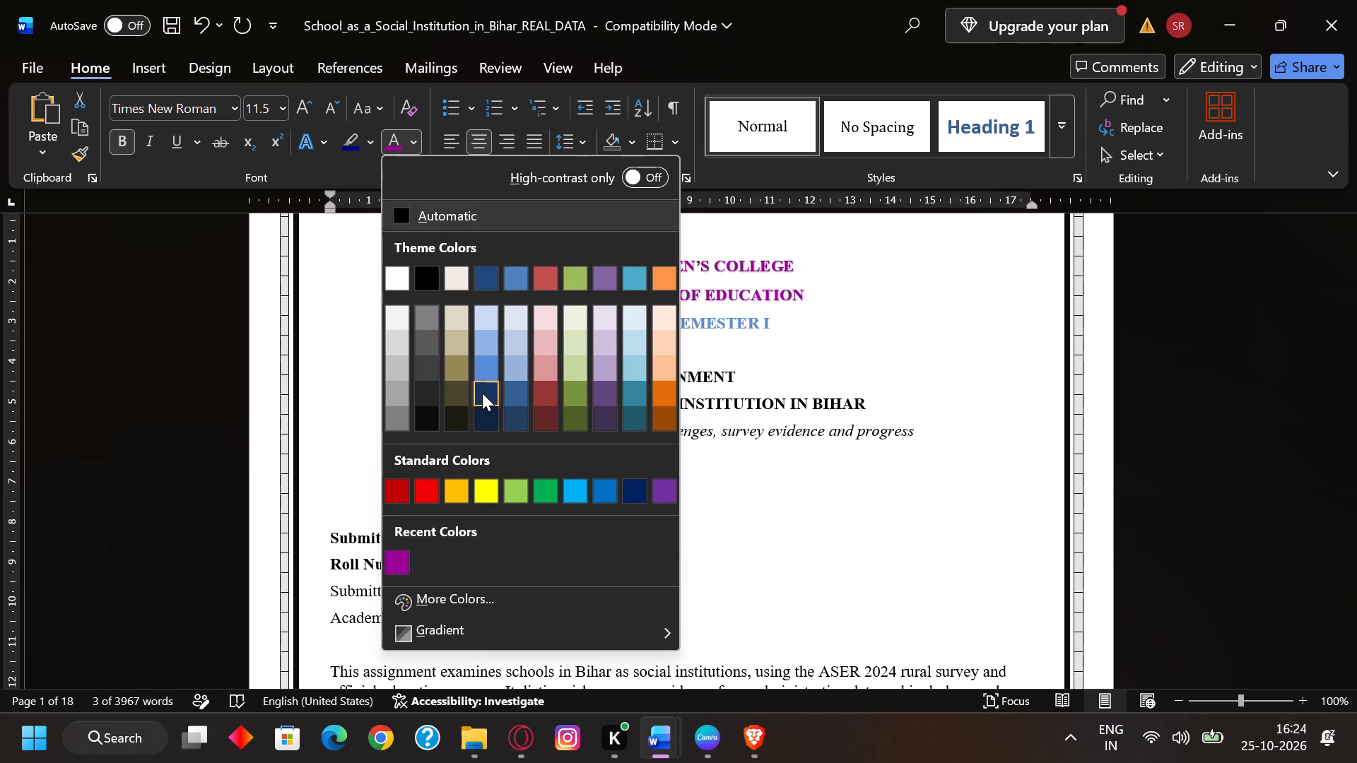
left_click(485, 388)
left_click(547, 355)
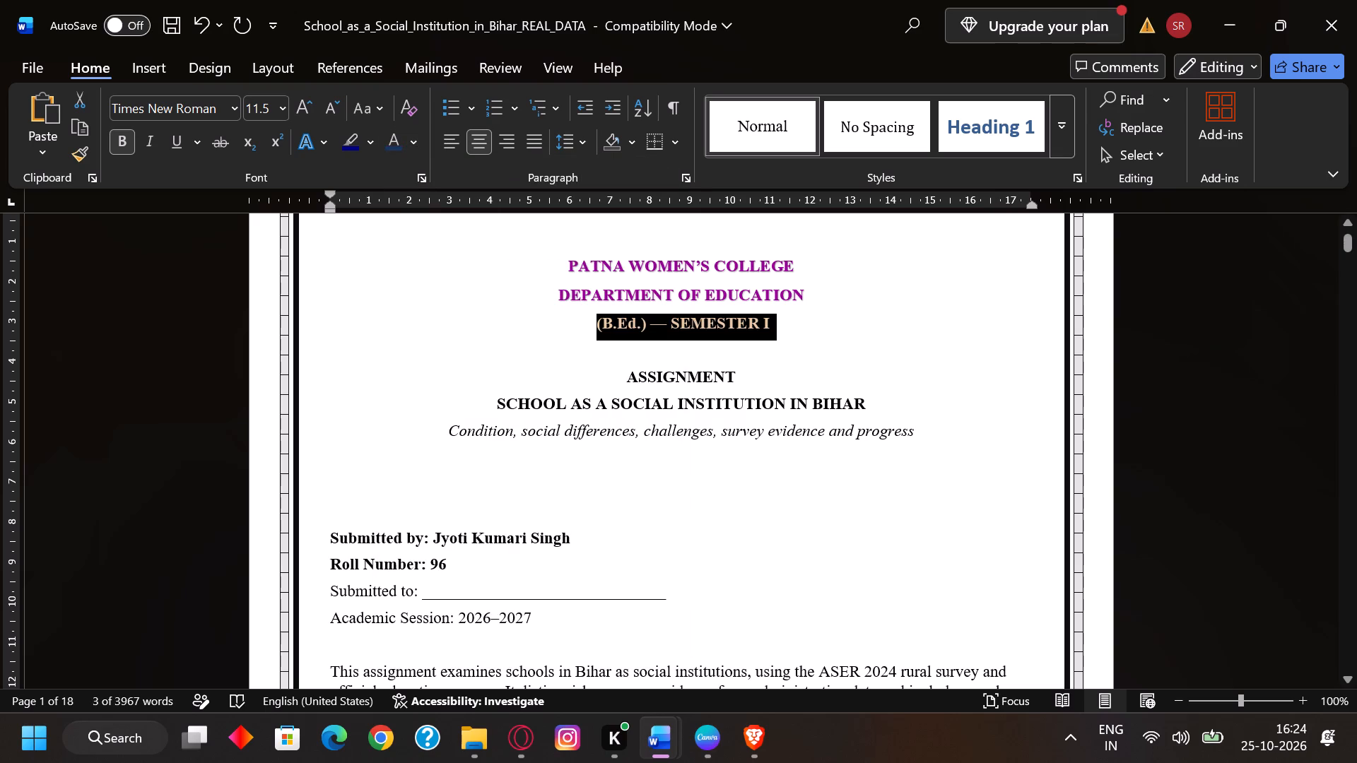
Colour the ASSIGNMENT and SCHOOL AS A SOCIAL INSTITUTION IN BIHAR lines dark red using a darker theme shade.
left_click_drag(619, 377, 669, 372)
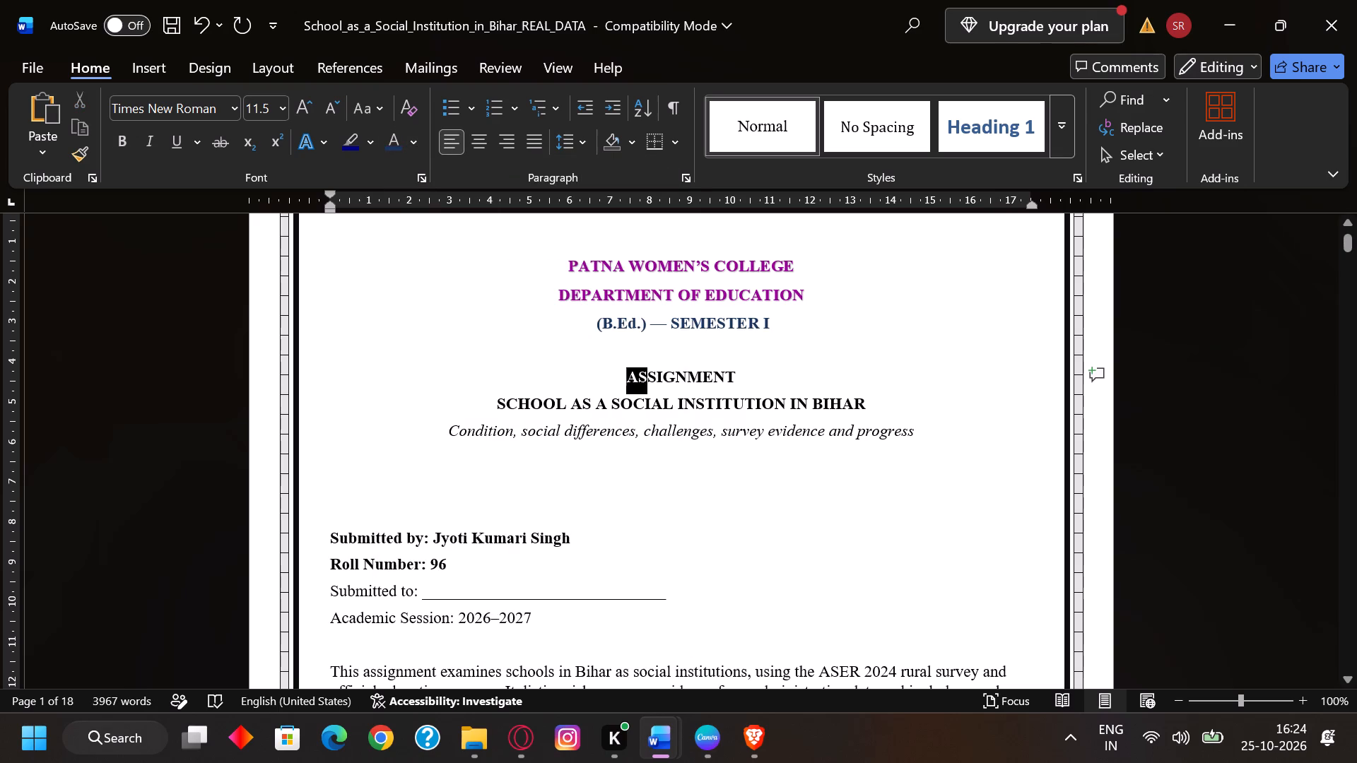
left_click_drag(669, 372, 869, 401)
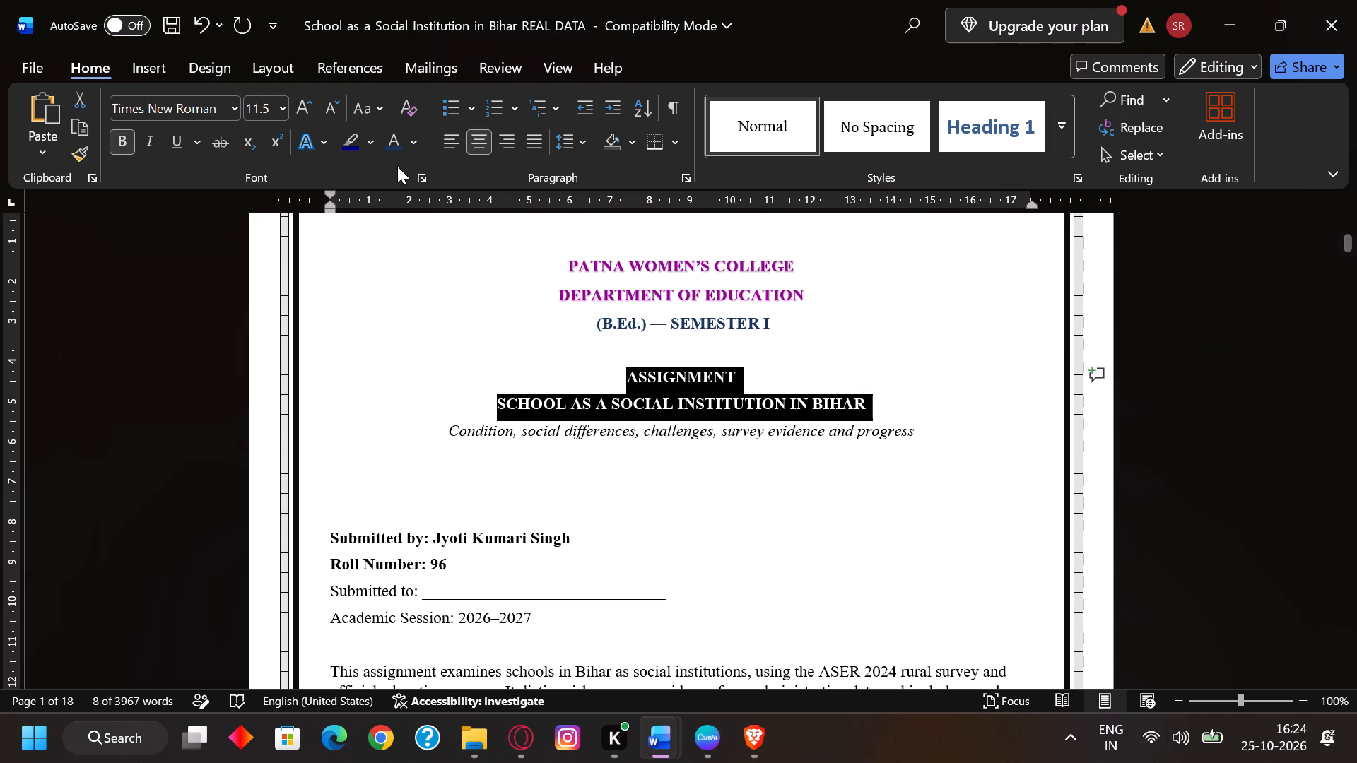
left_click(413, 146)
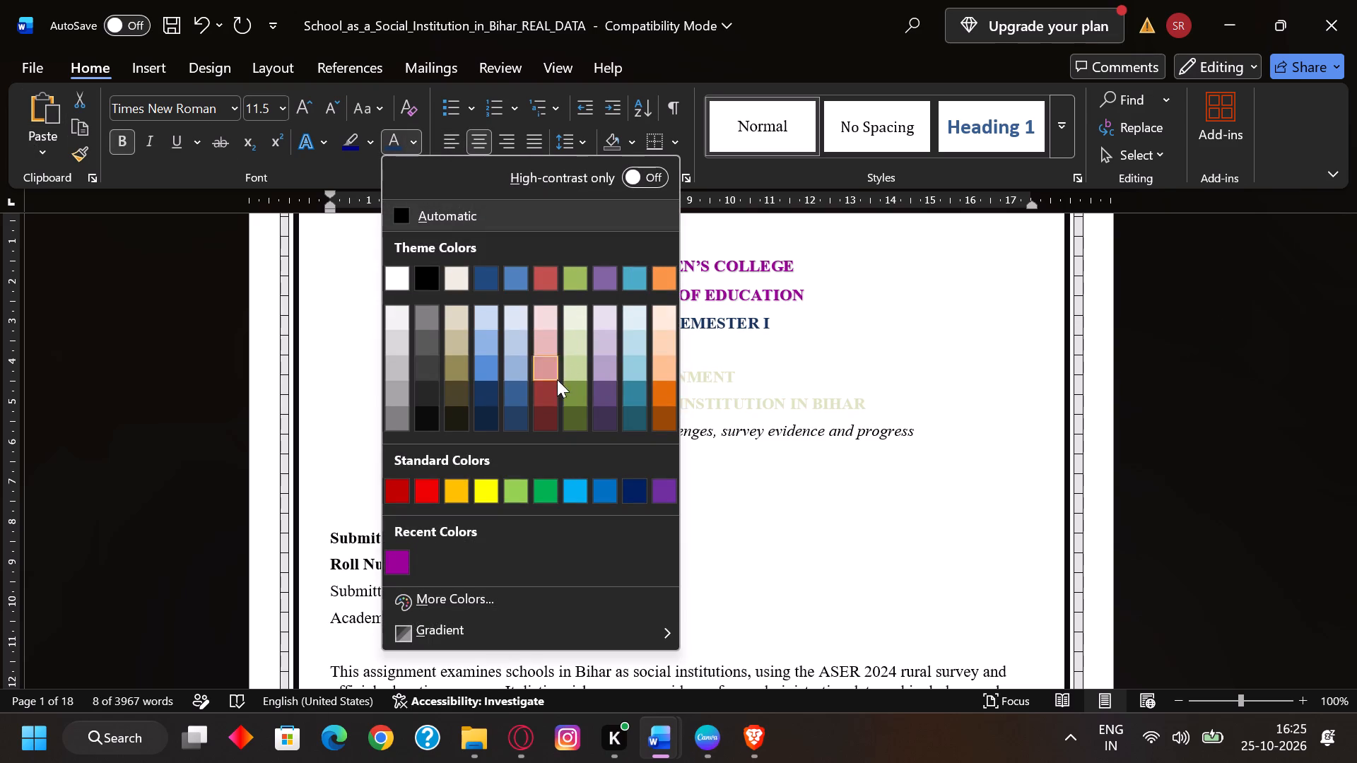
left_click(544, 393)
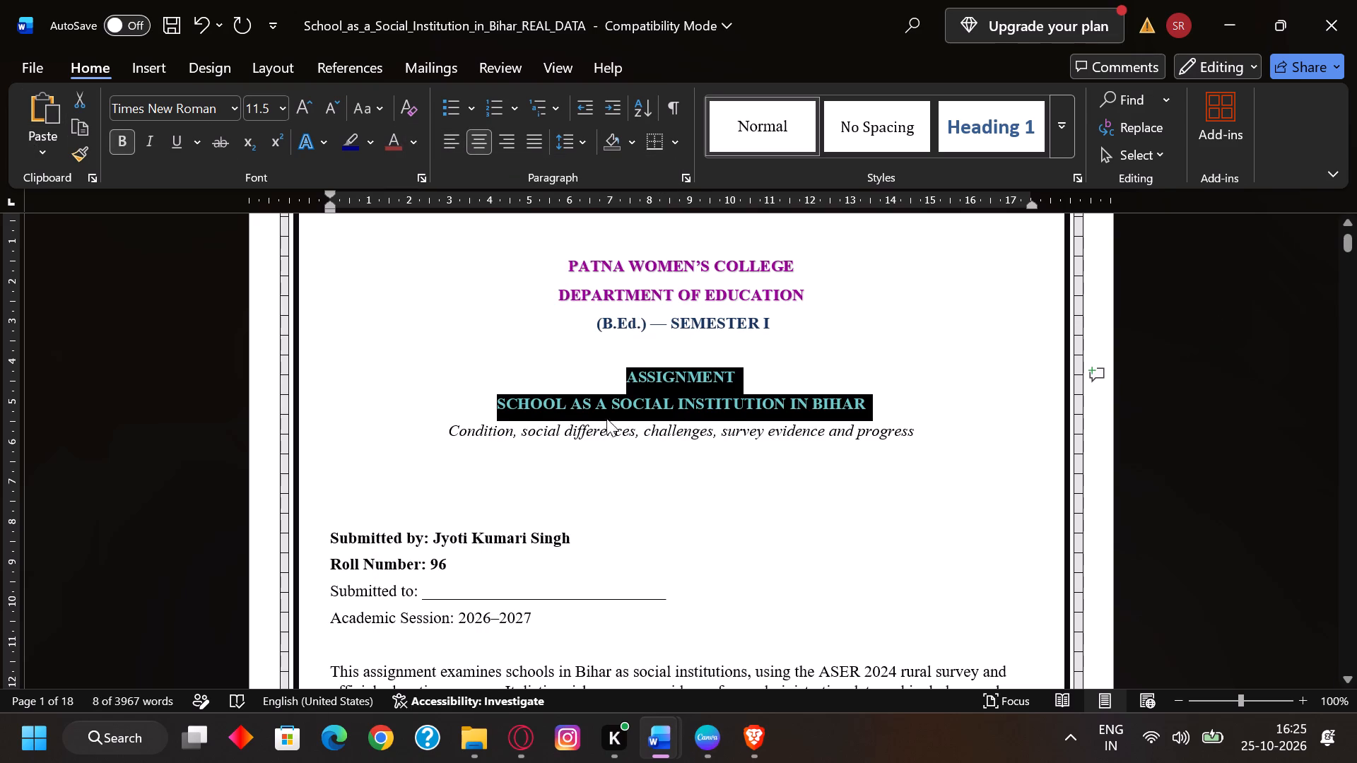
left_click(557, 467)
Colour the Submitted by and Roll Number lines brown using the darkest orange theme shade.
scroll(481, 514, "down", 1)
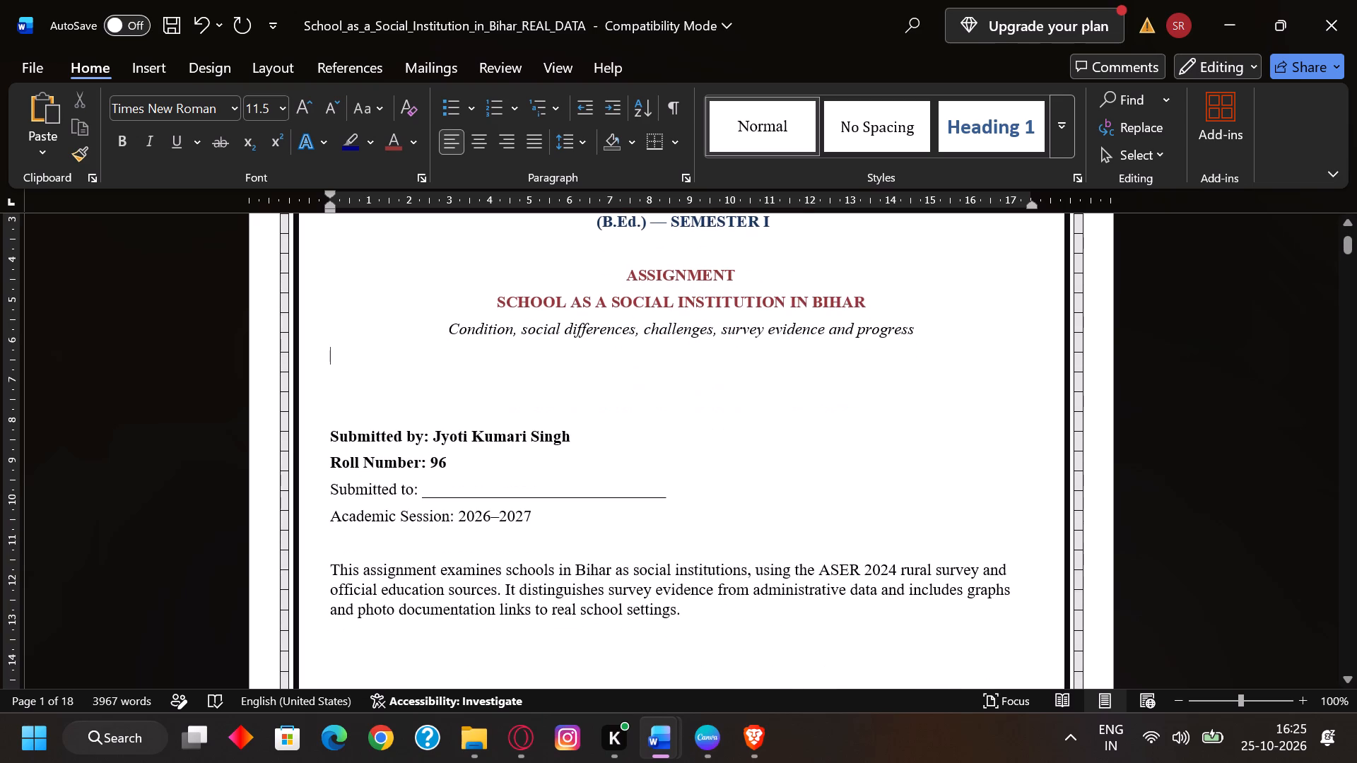
left_click_drag(324, 431, 559, 454)
left_click(418, 139)
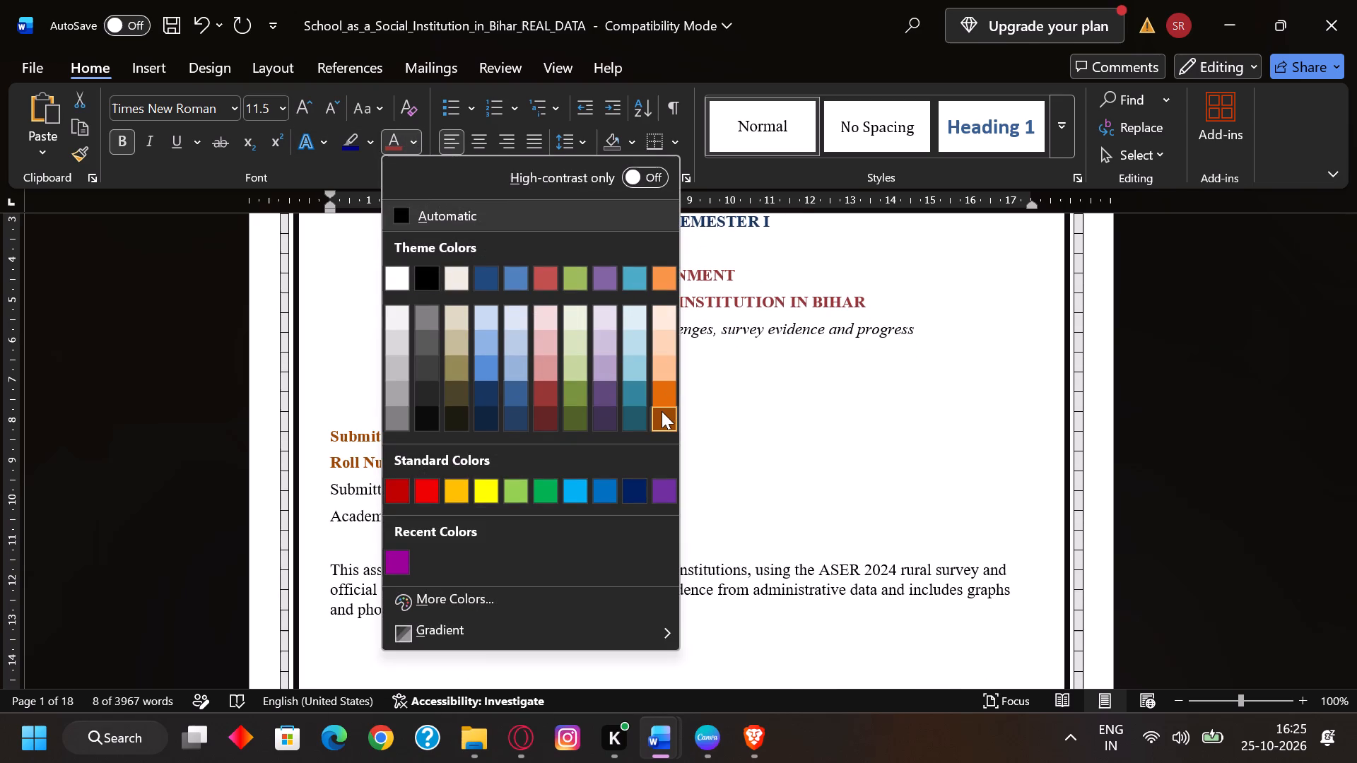
left_click(662, 411)
double_click(657, 406)
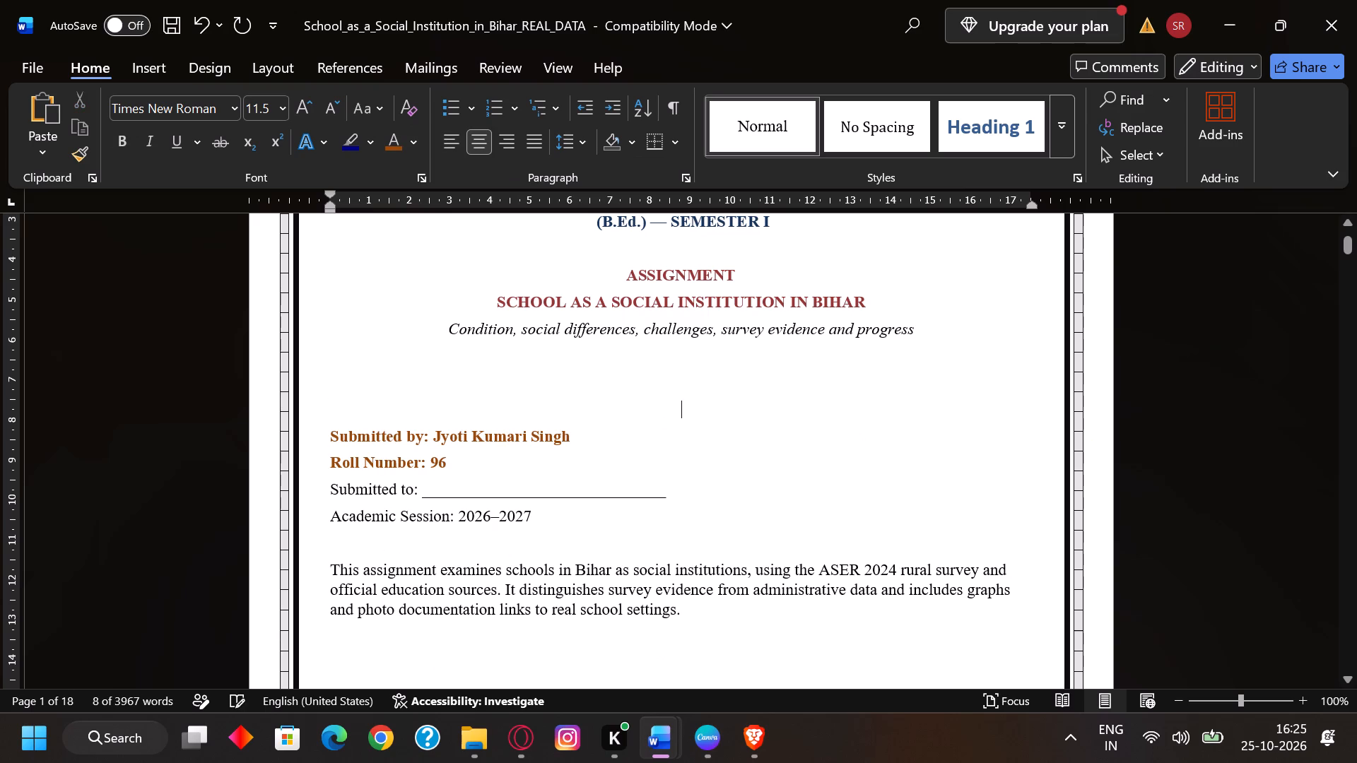
Replace the underscore blank on the Submitted to line with the teacher's name, including the title Dr.
scroll(488, 543, "down", 2)
scroll(487, 493, "up", 2)
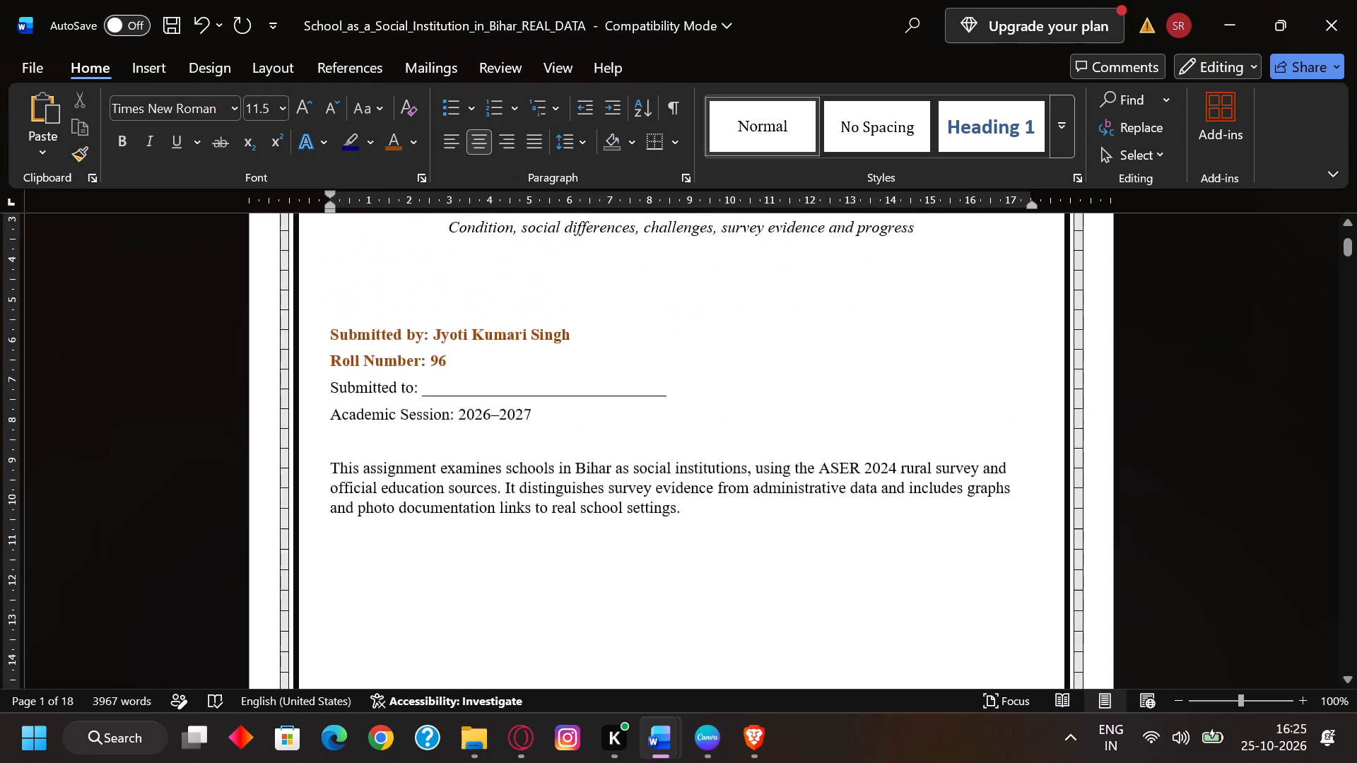
left_click(667, 487)
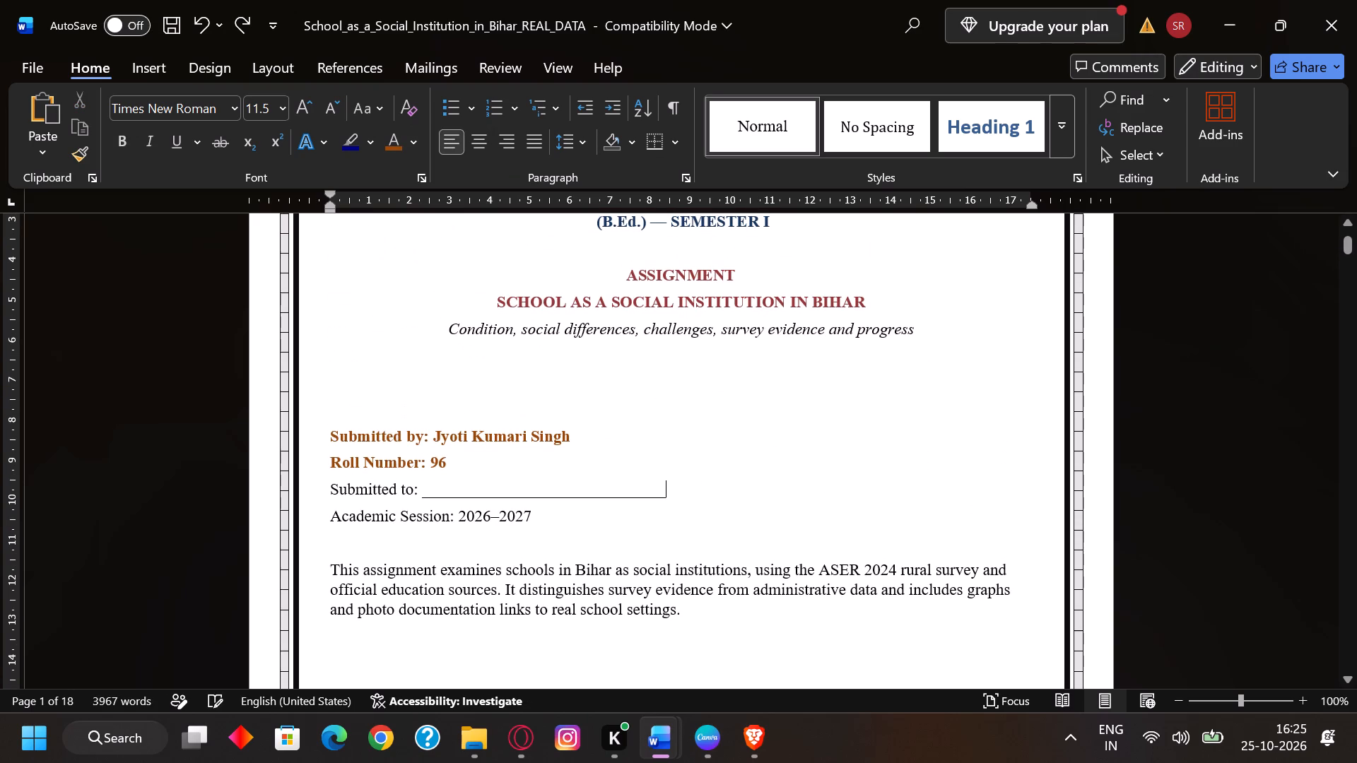
key("BackSpace")
key("BackSpace")
key("BackSpace")
key("BackSpace")
key("BackSpace")
key("BackSpace")
key("BackSpace")
key("BackSpace")
key("BackSpace")
key("BackSpace")
key("BackSpace")
key("BackSpace")
key("BackSpace")
key("BackSpace")
key("BackSpace")
key("BackSpace")
key("BackSpace")
key("BackSpace")
key("BackSpace")
key("BackSpace")
key("BackSpace")
key("BackSpace")
key("BackSpace")
key("BackSpace")
key("BackSpace")
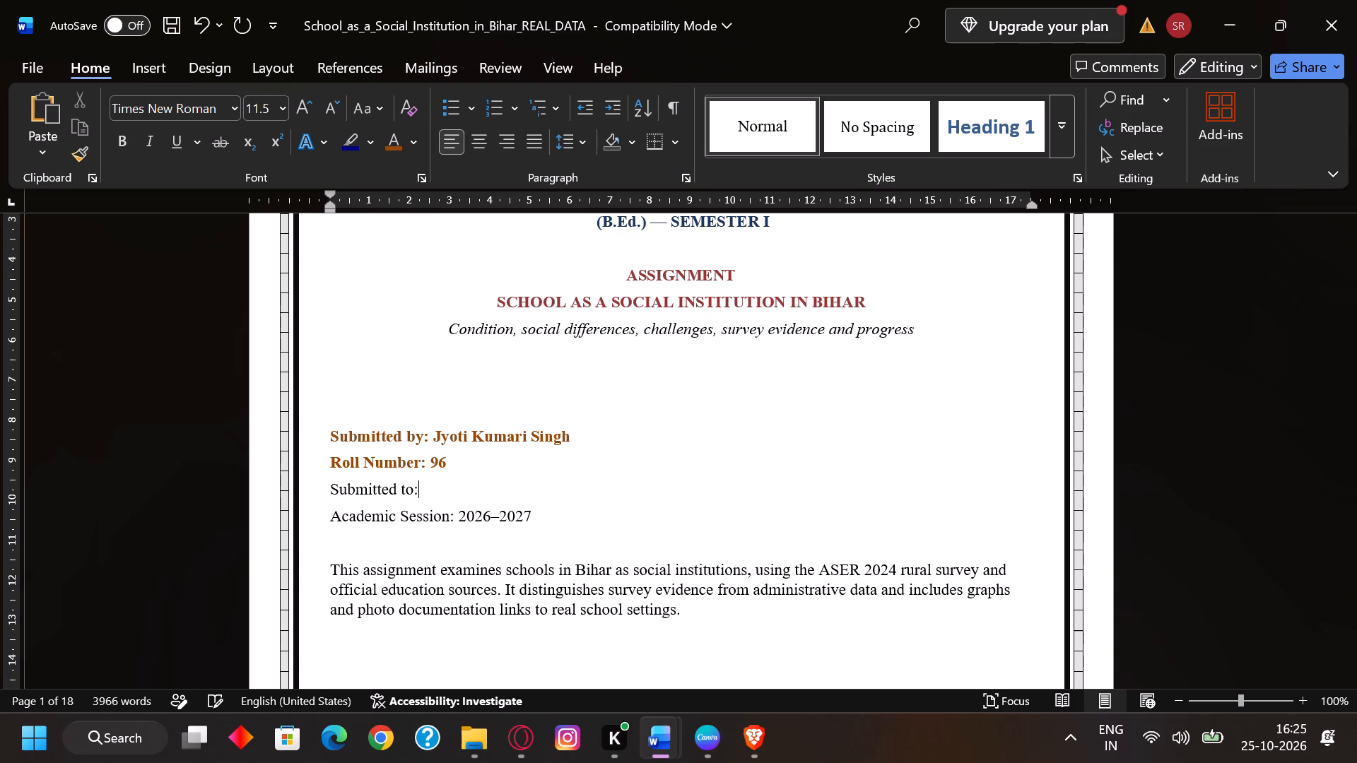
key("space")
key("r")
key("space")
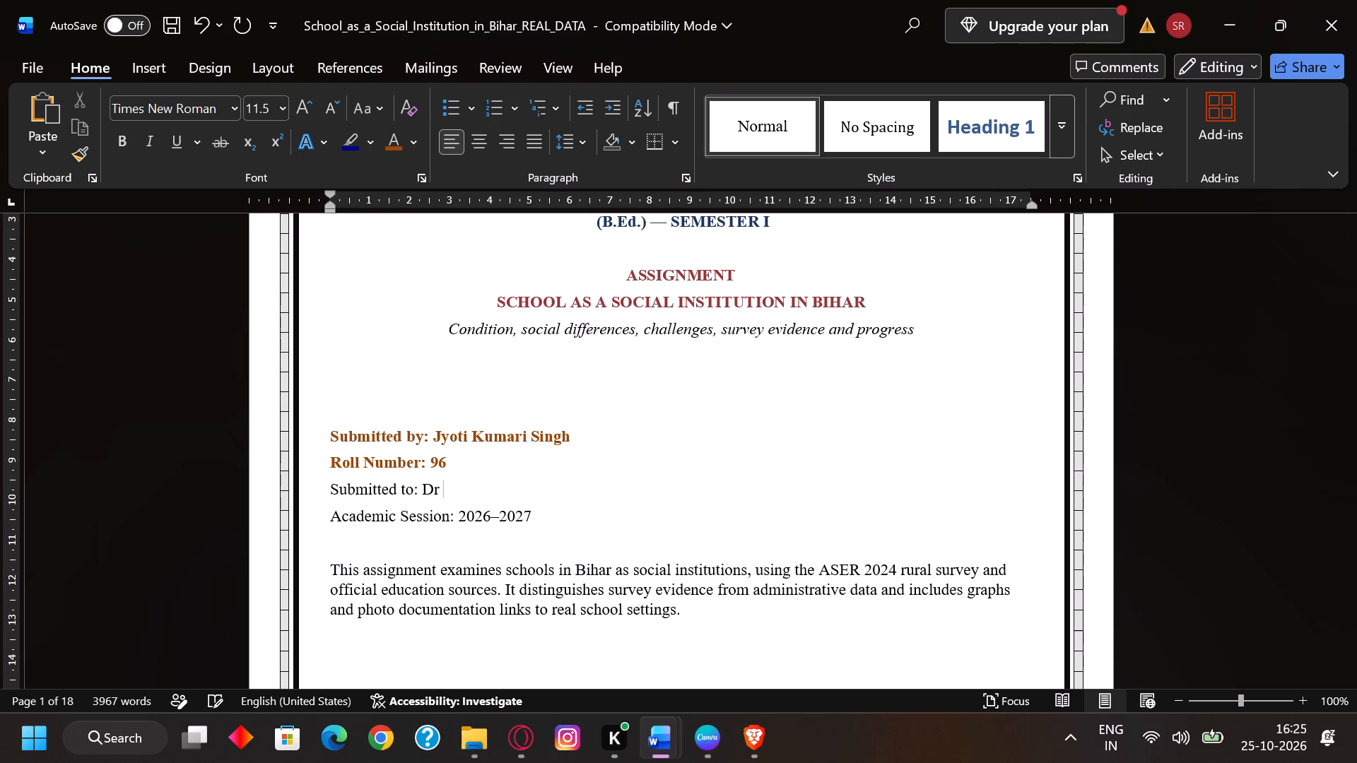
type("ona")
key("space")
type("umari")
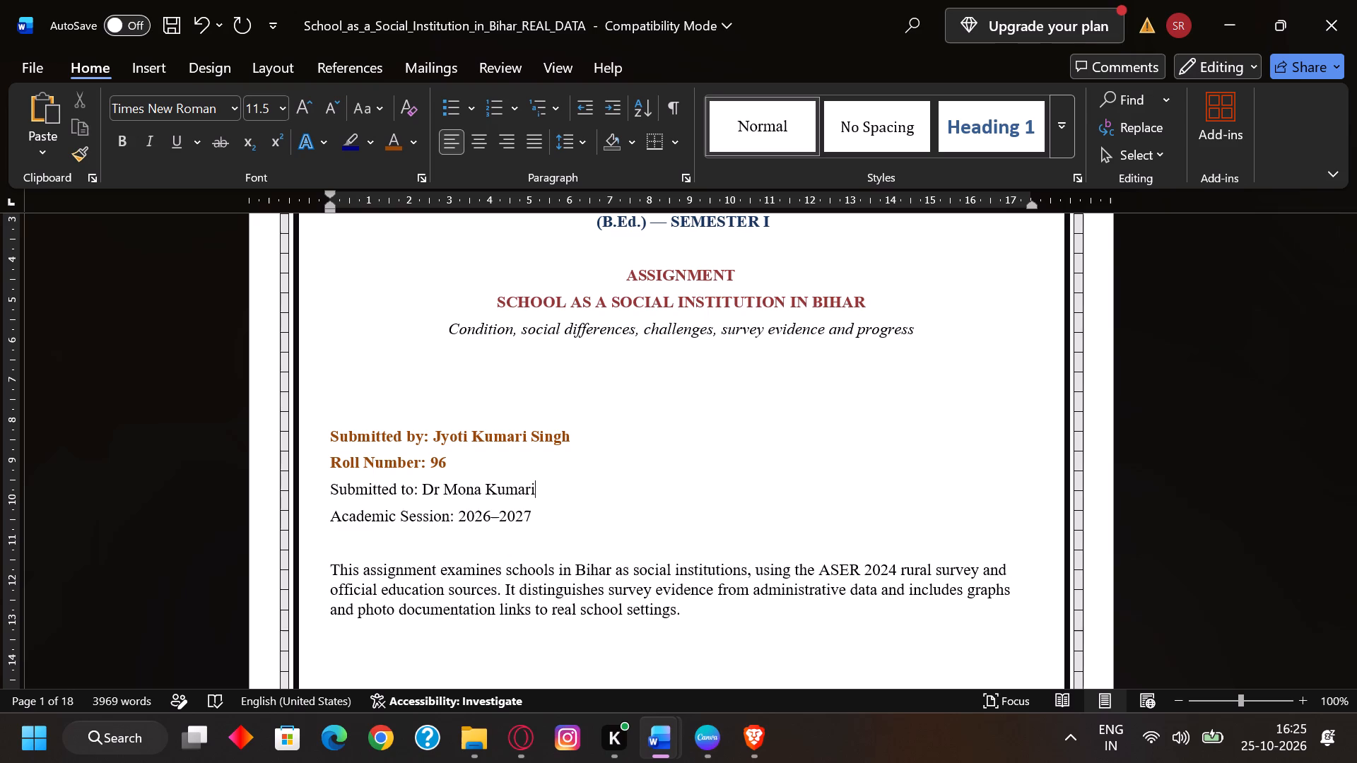
Enlarge the PATNA WOMEN’S COLLEGE and DEPARTMENT OF EDUCATION lines to 20 pt.
scroll(312, 633, "up", 2)
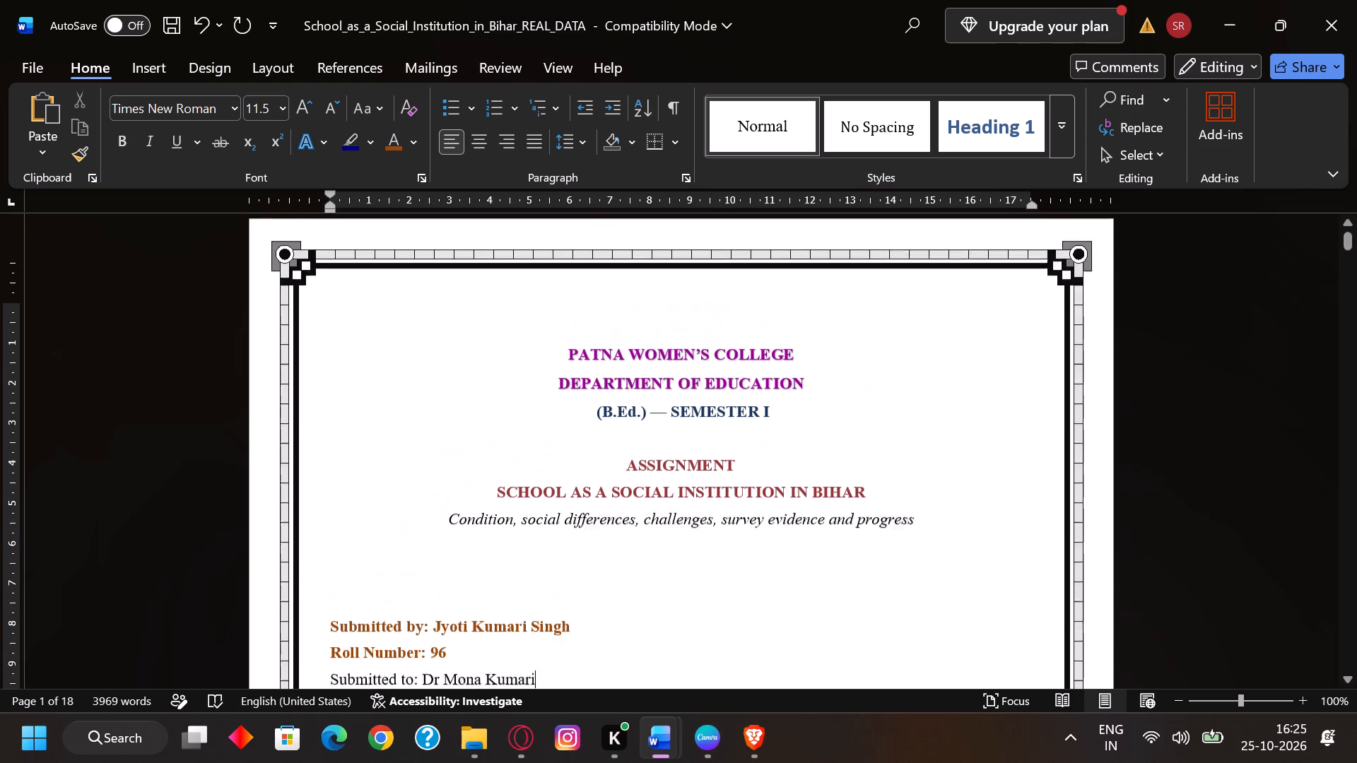
scroll(320, 627, "up", 1)
scroll(320, 627, "down", 1)
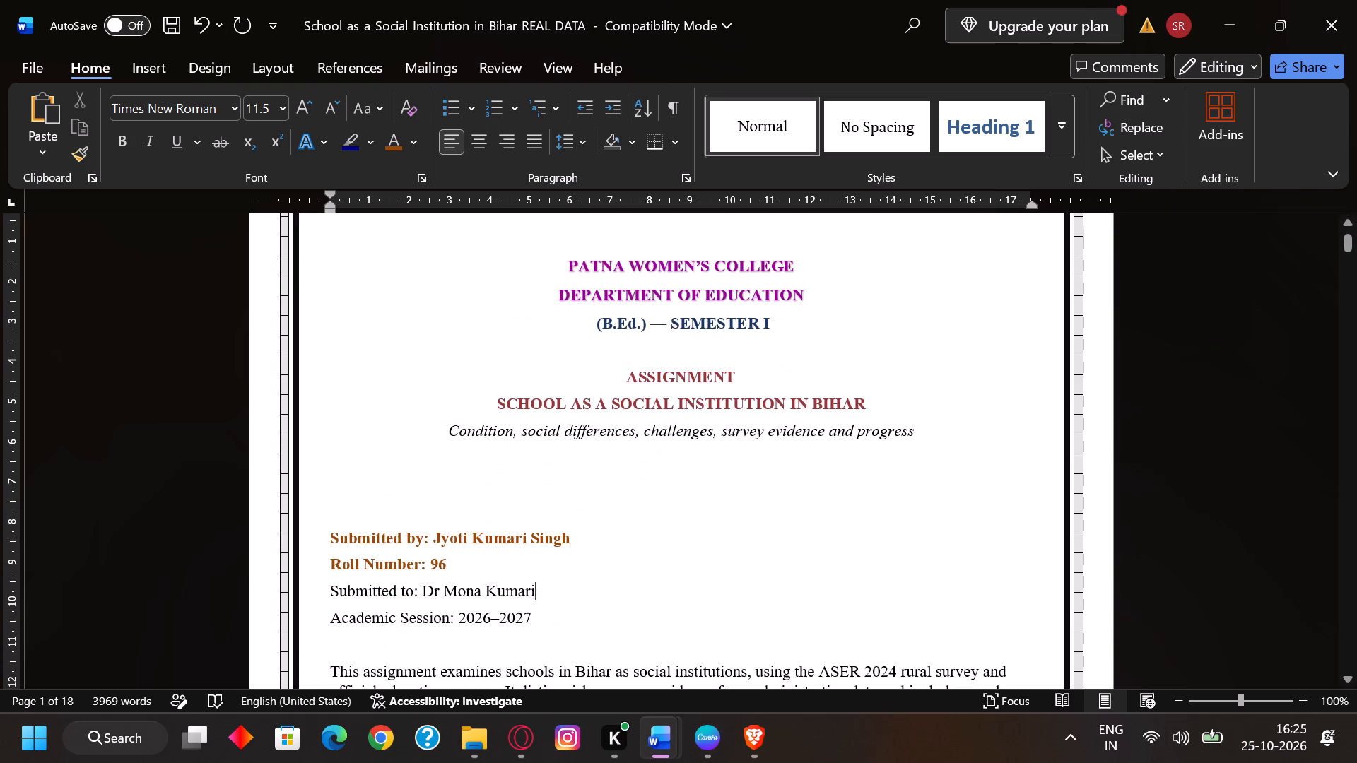
left_click_drag(565, 263, 650, 259)
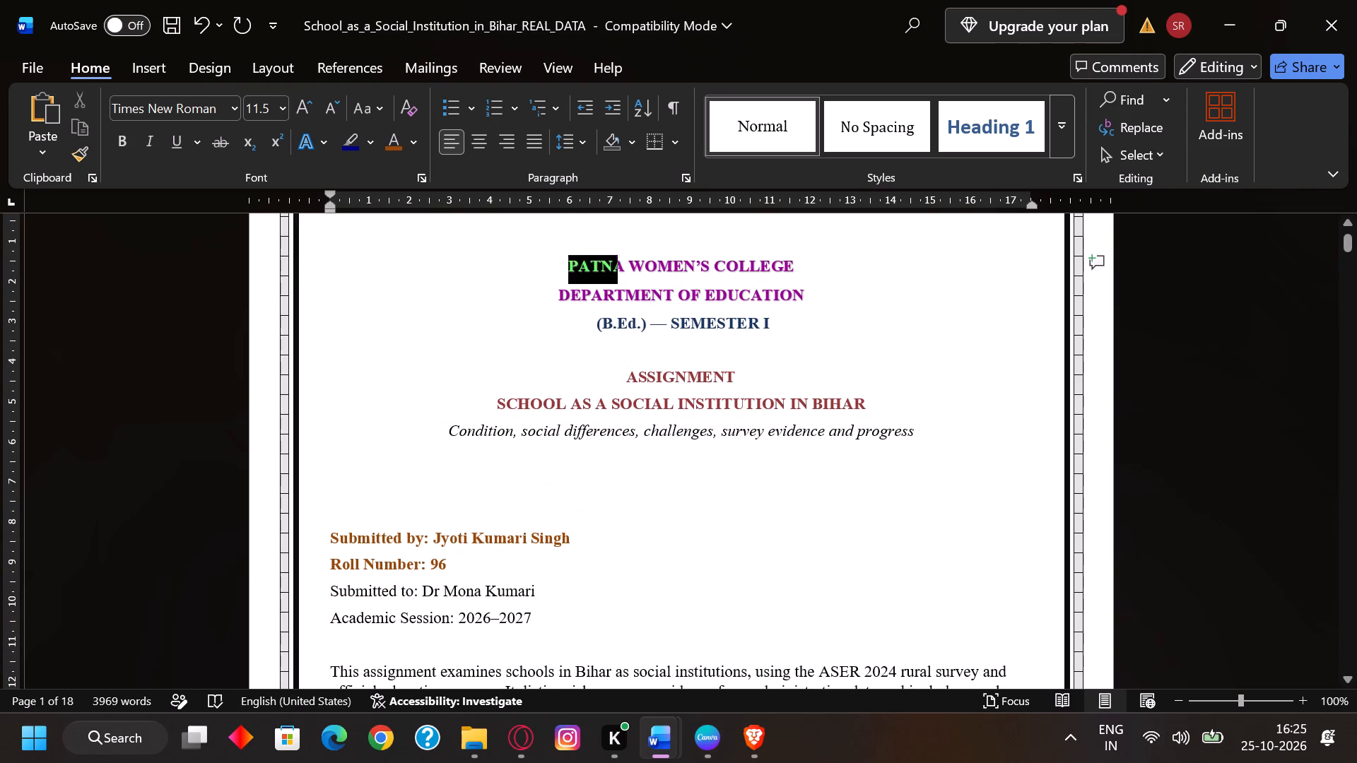
left_click_drag(650, 259, 809, 295)
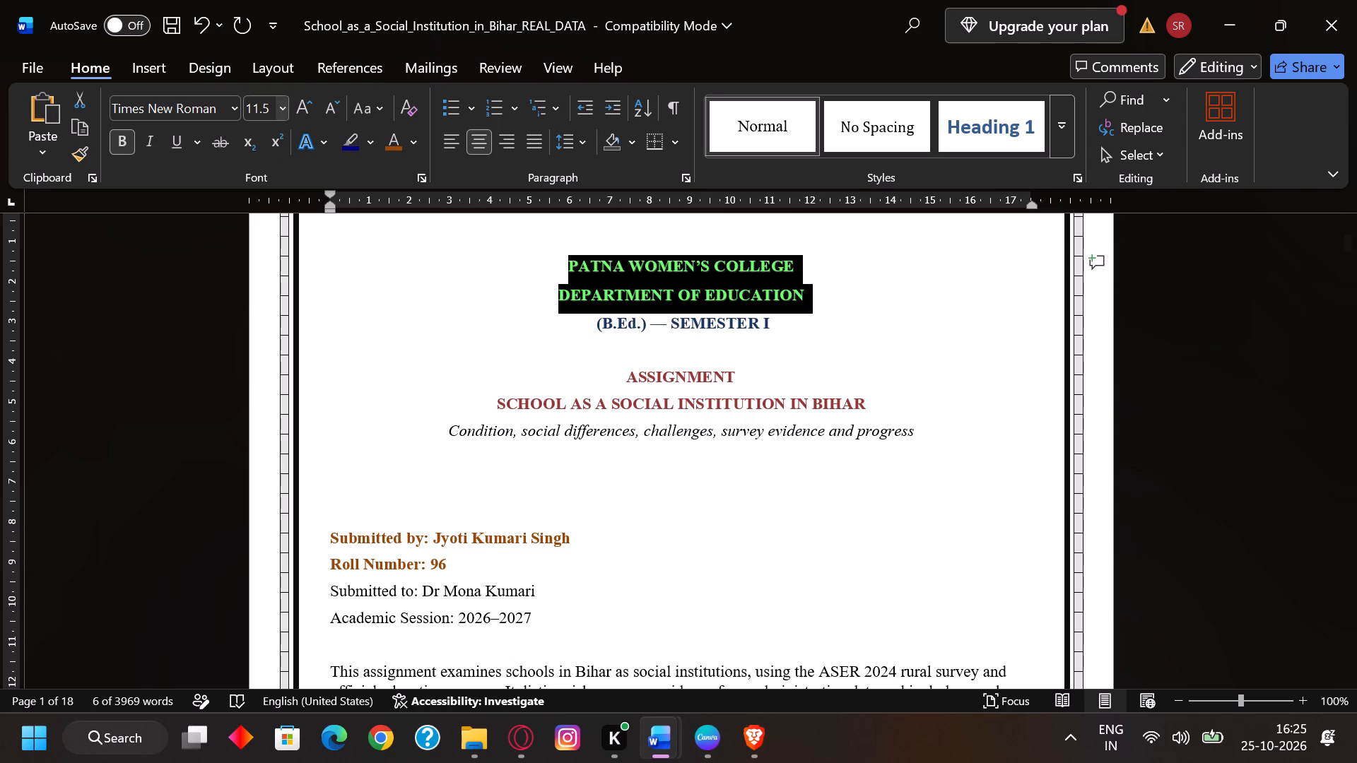
double_click(297, 111)
double_click(297, 111)
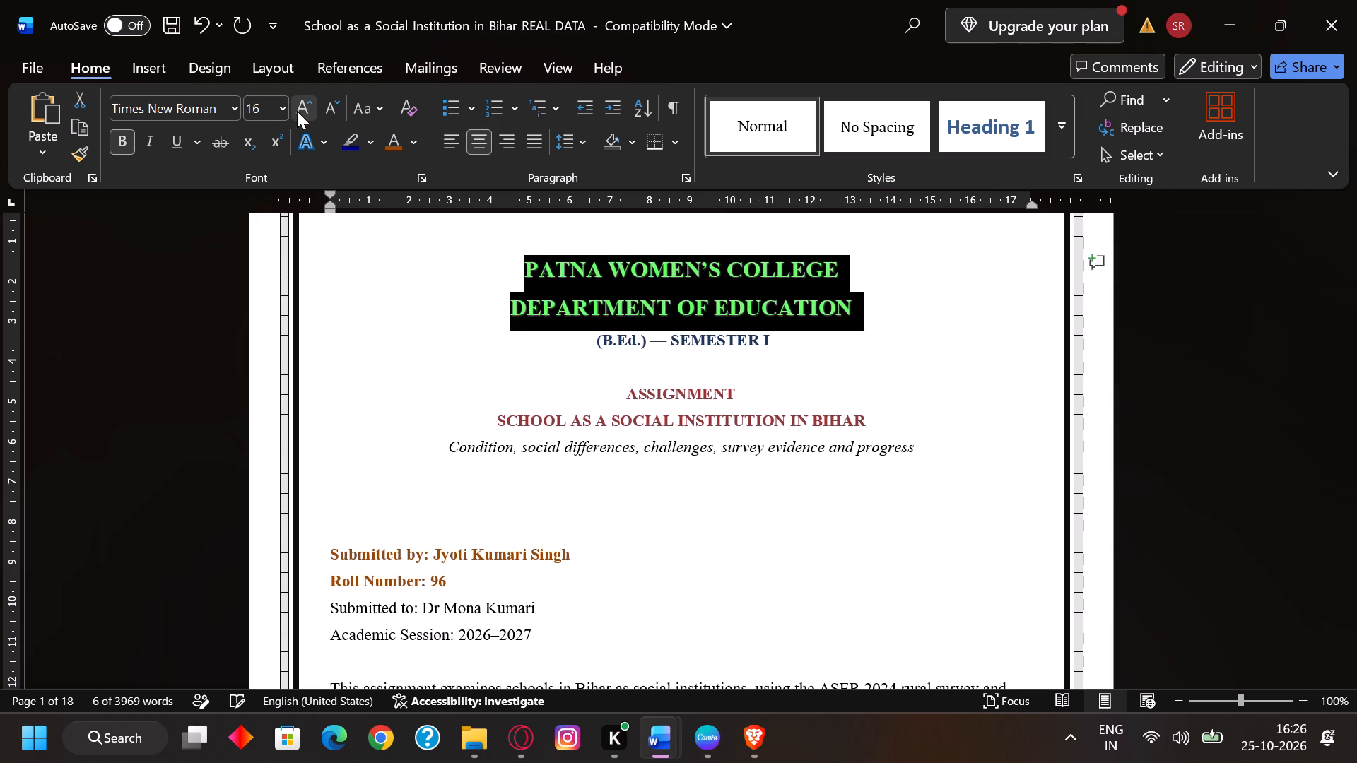
left_click(297, 111)
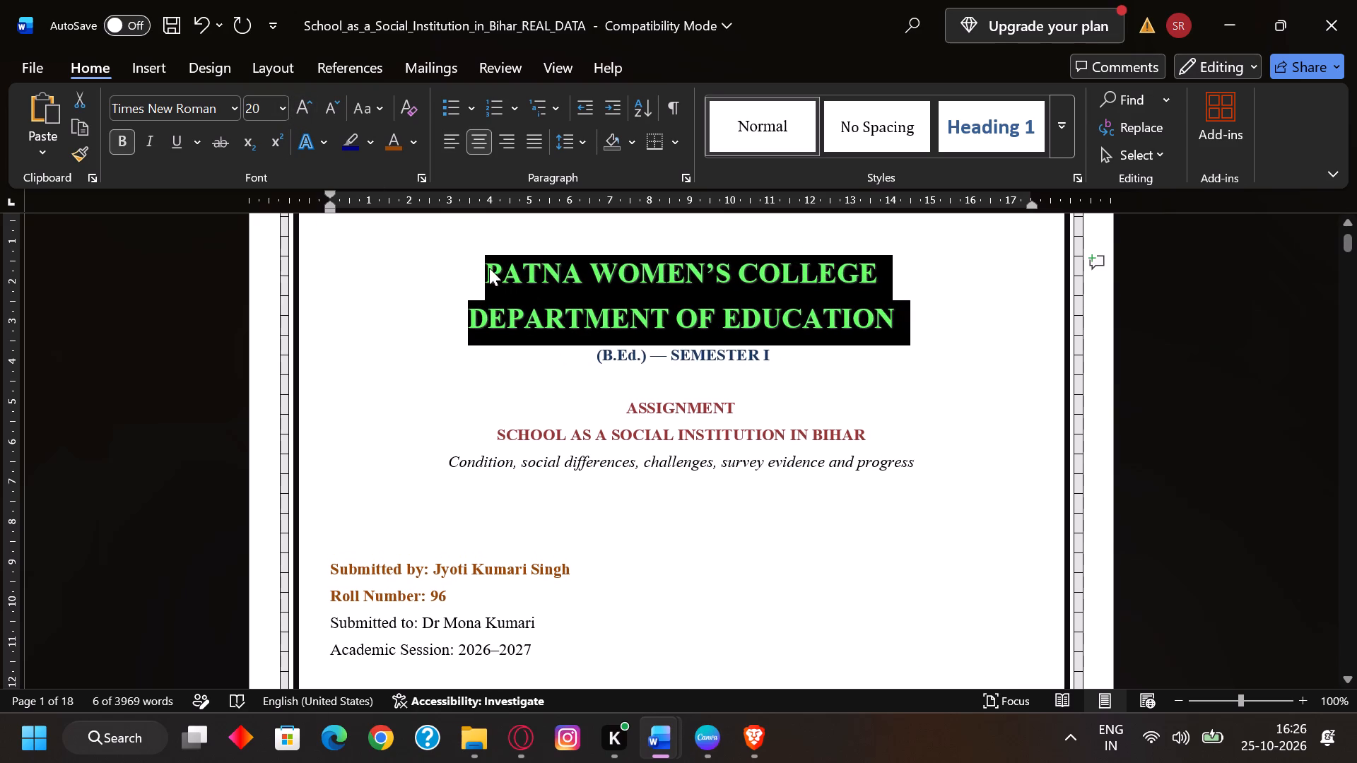
left_click(592, 367)
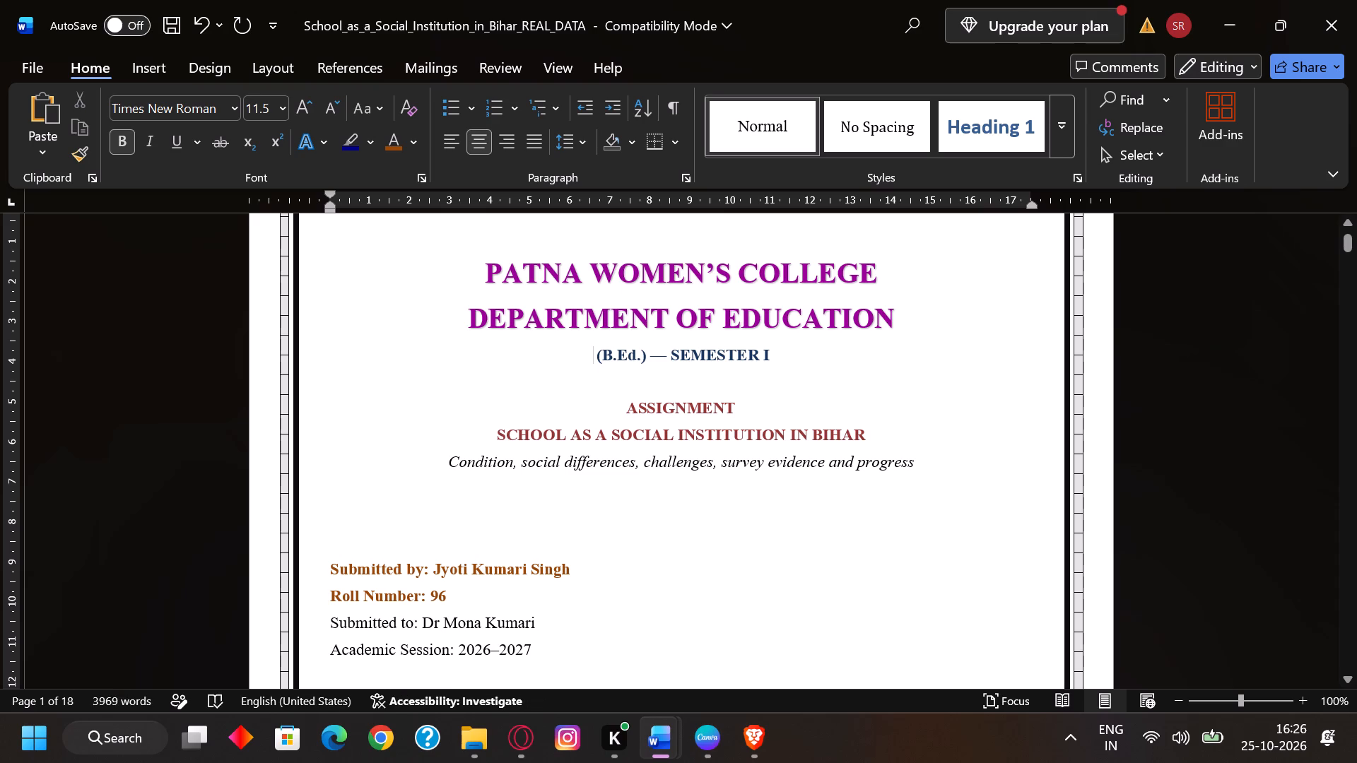
Enlarge the cover page text from the (B.Ed.) — SEMESTER I line through the introductory paragraph to 12 pt.
left_click_drag(590, 359, 770, 353)
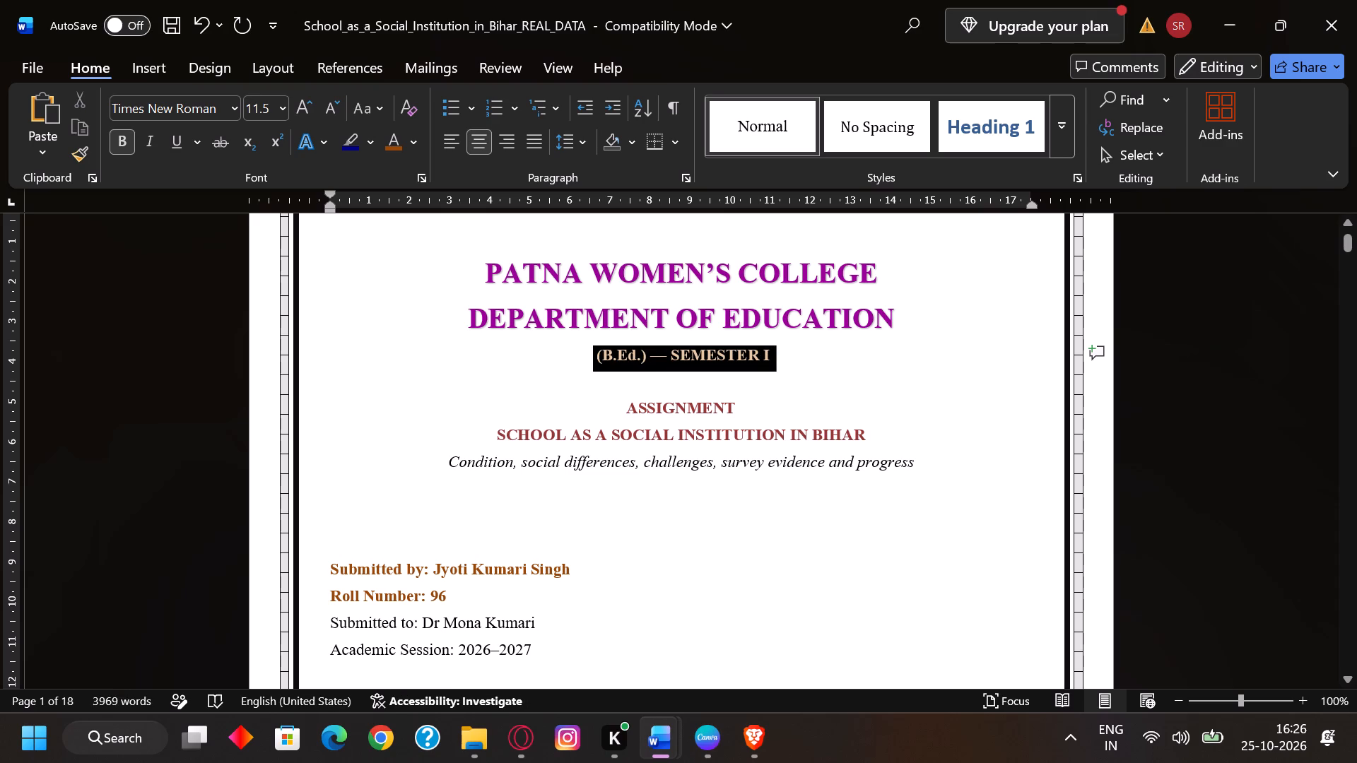
left_click_drag(770, 353, 829, 700)
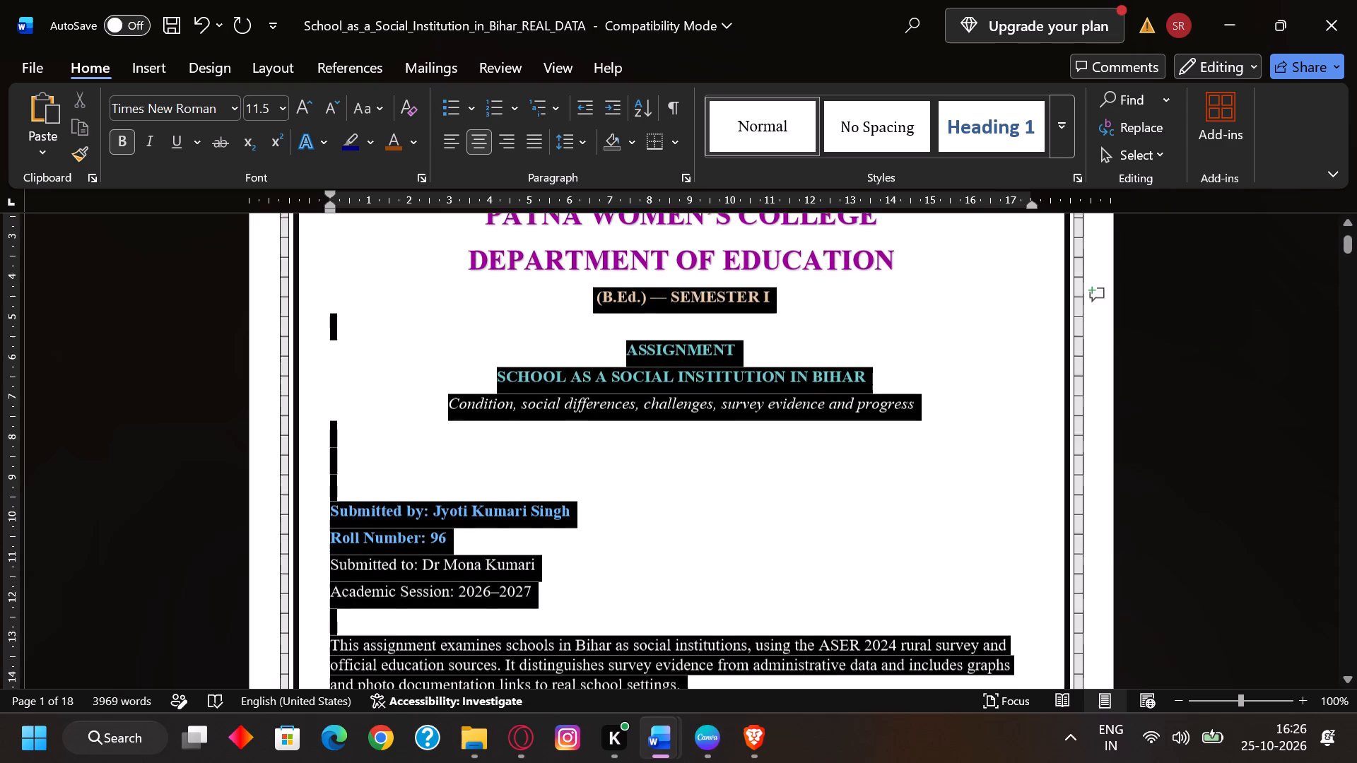
left_click_drag(829, 700, 841, 628)
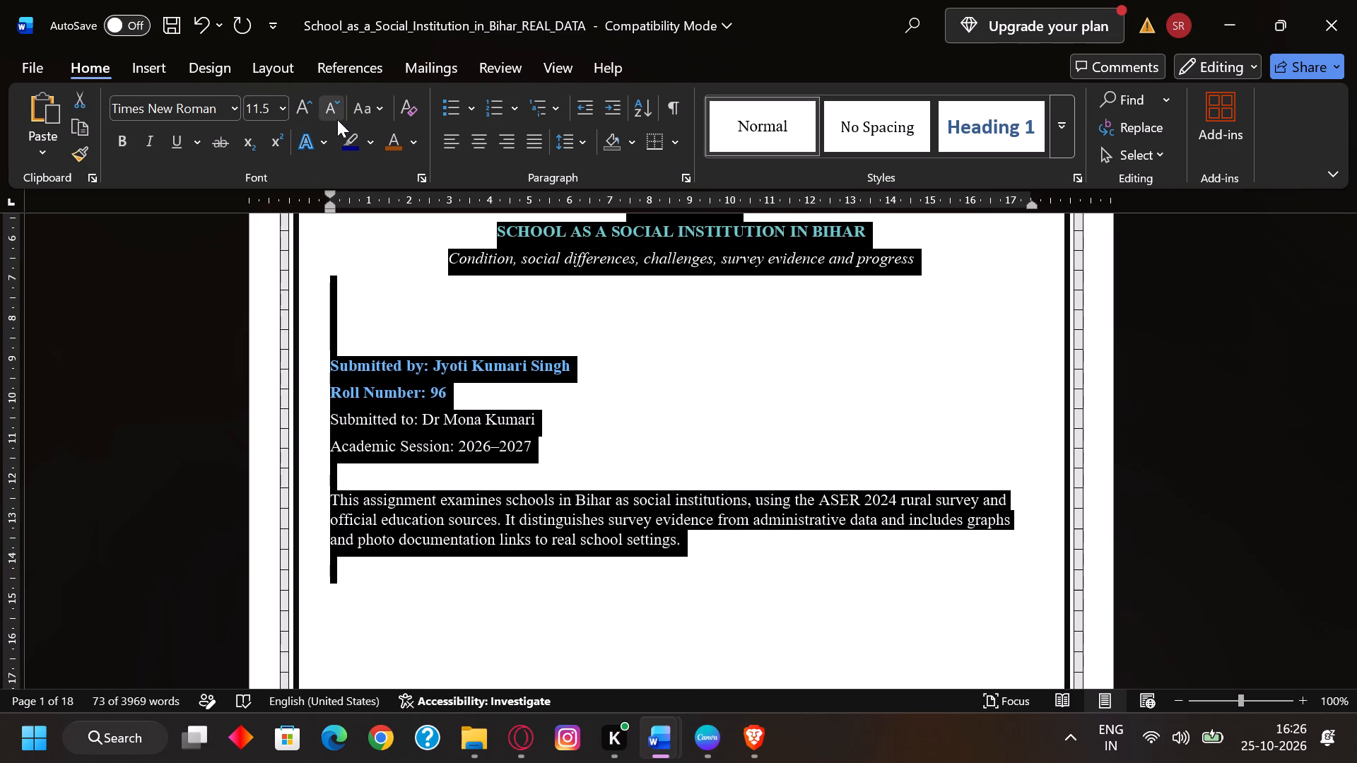
left_click(299, 107)
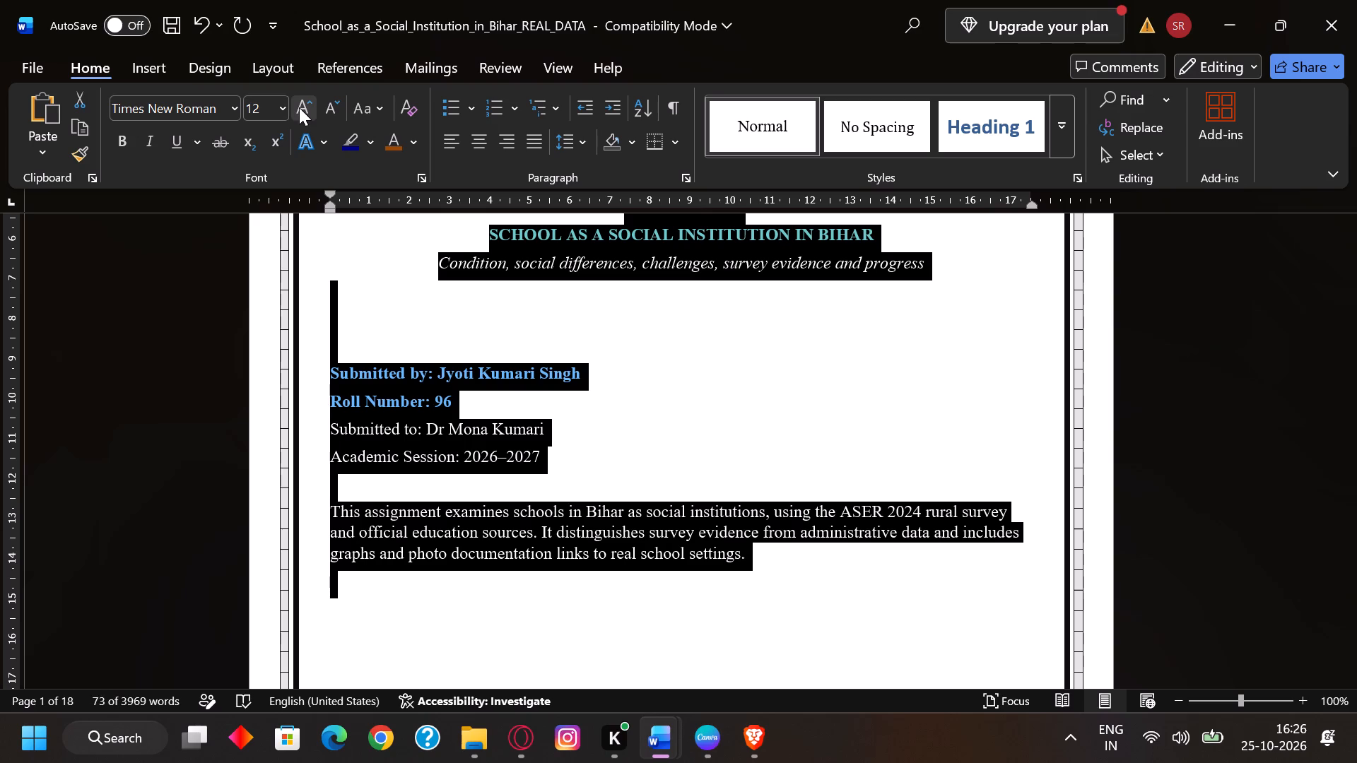
left_click(531, 489)
Enlarge the cover page lines from (B.Ed.) — SEMESTER I through Academic Session to 16 pt.
scroll(493, 380, "up", 2)
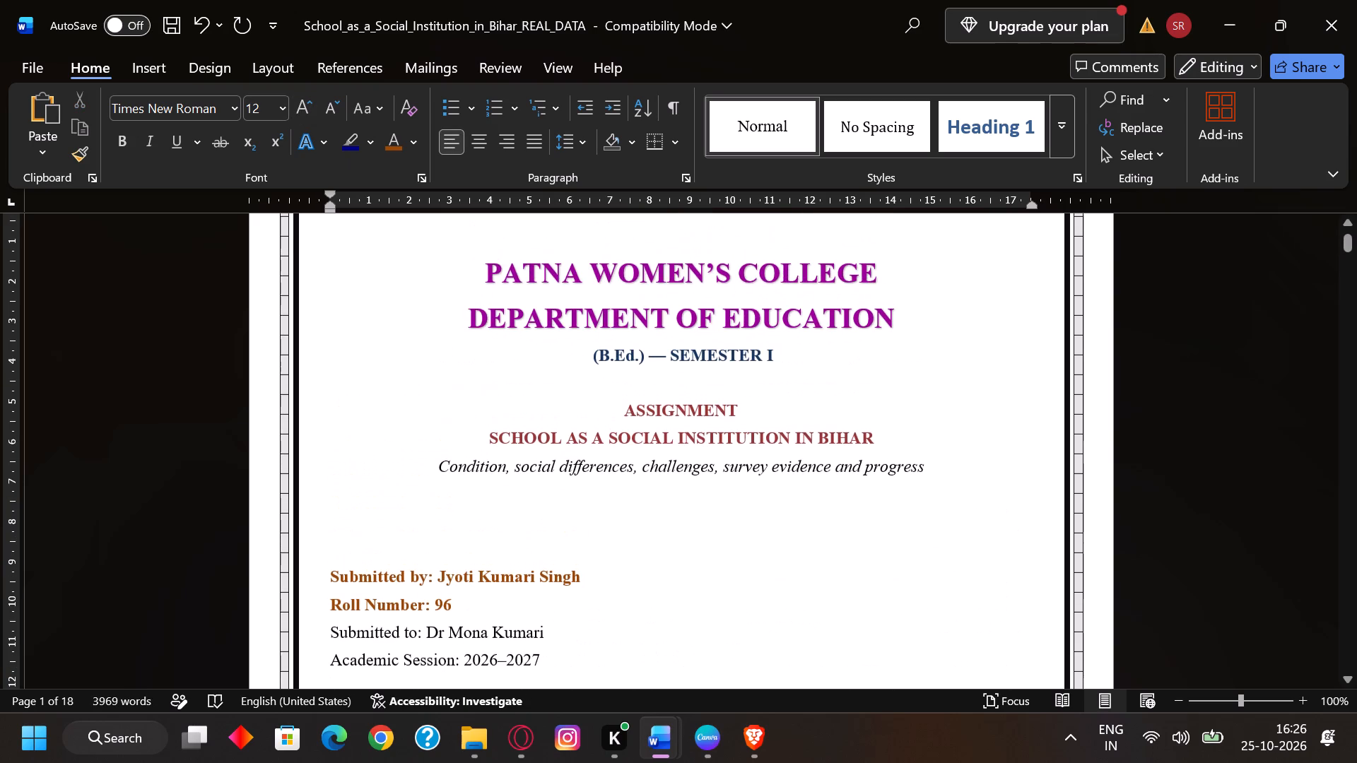
left_click_drag(589, 356, 760, 513)
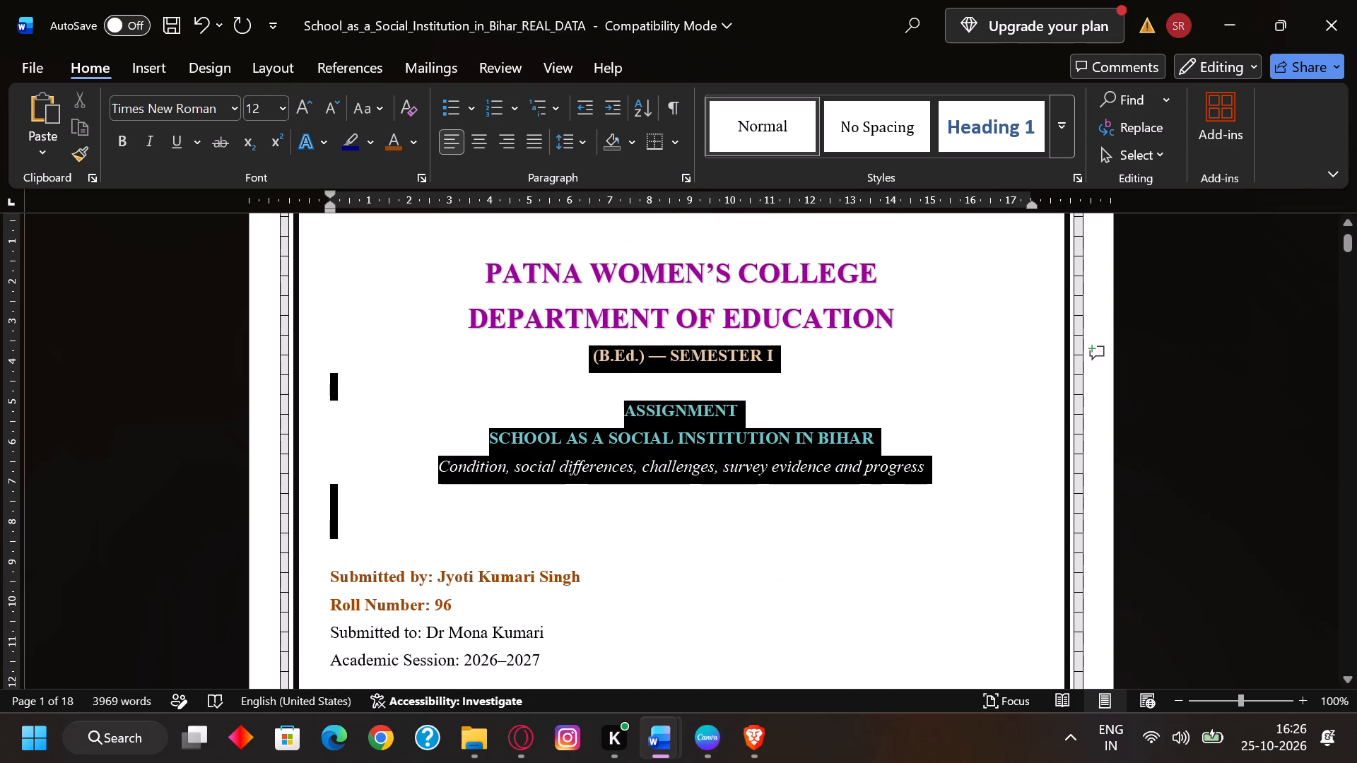
left_click_drag(760, 513, 691, 574)
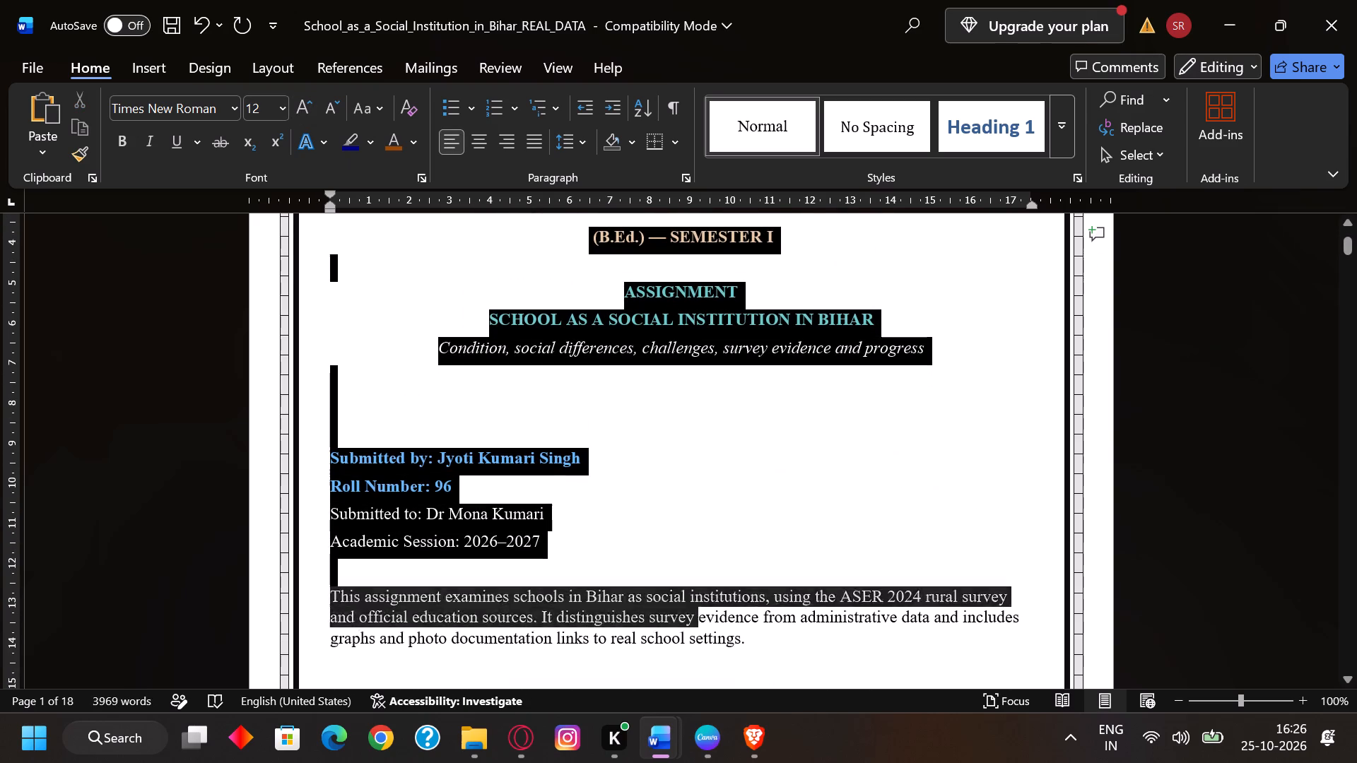
left_click_drag(691, 574, 691, 551)
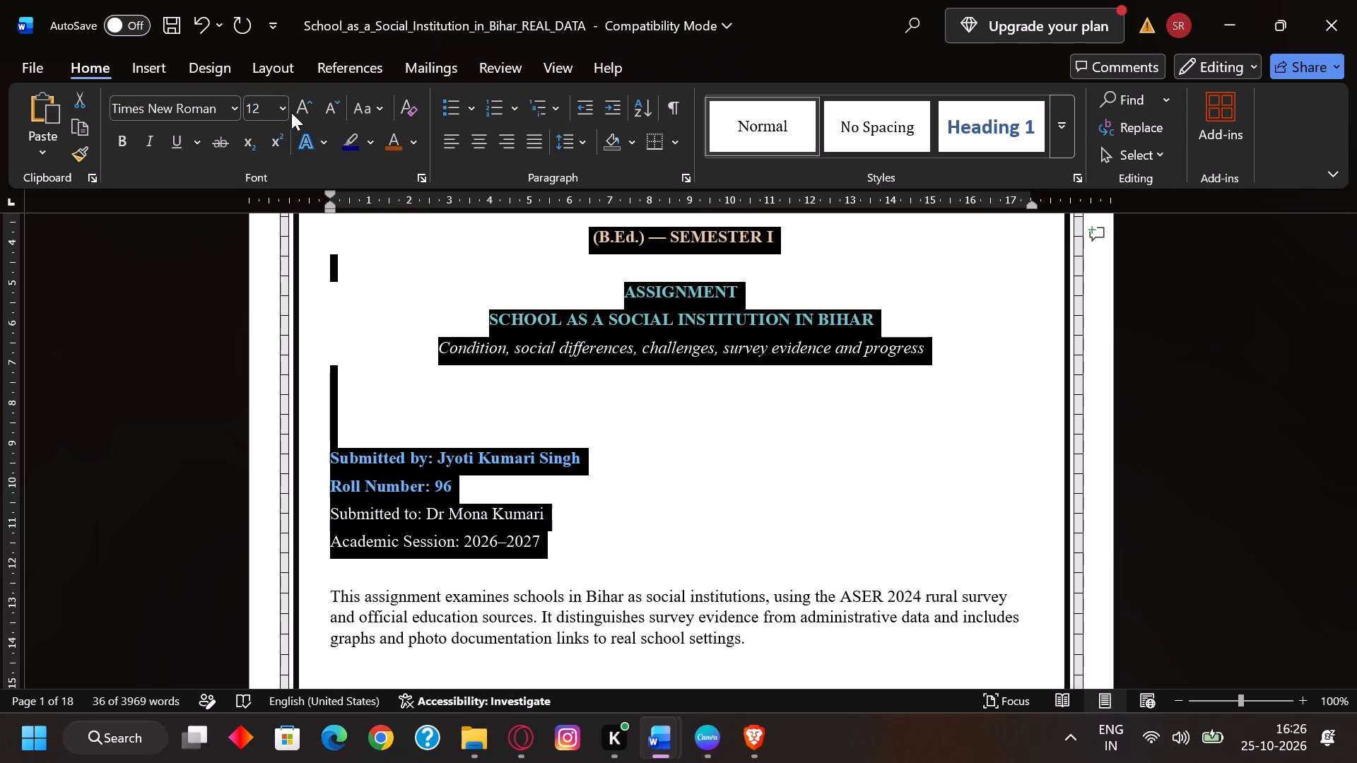
left_click(298, 101)
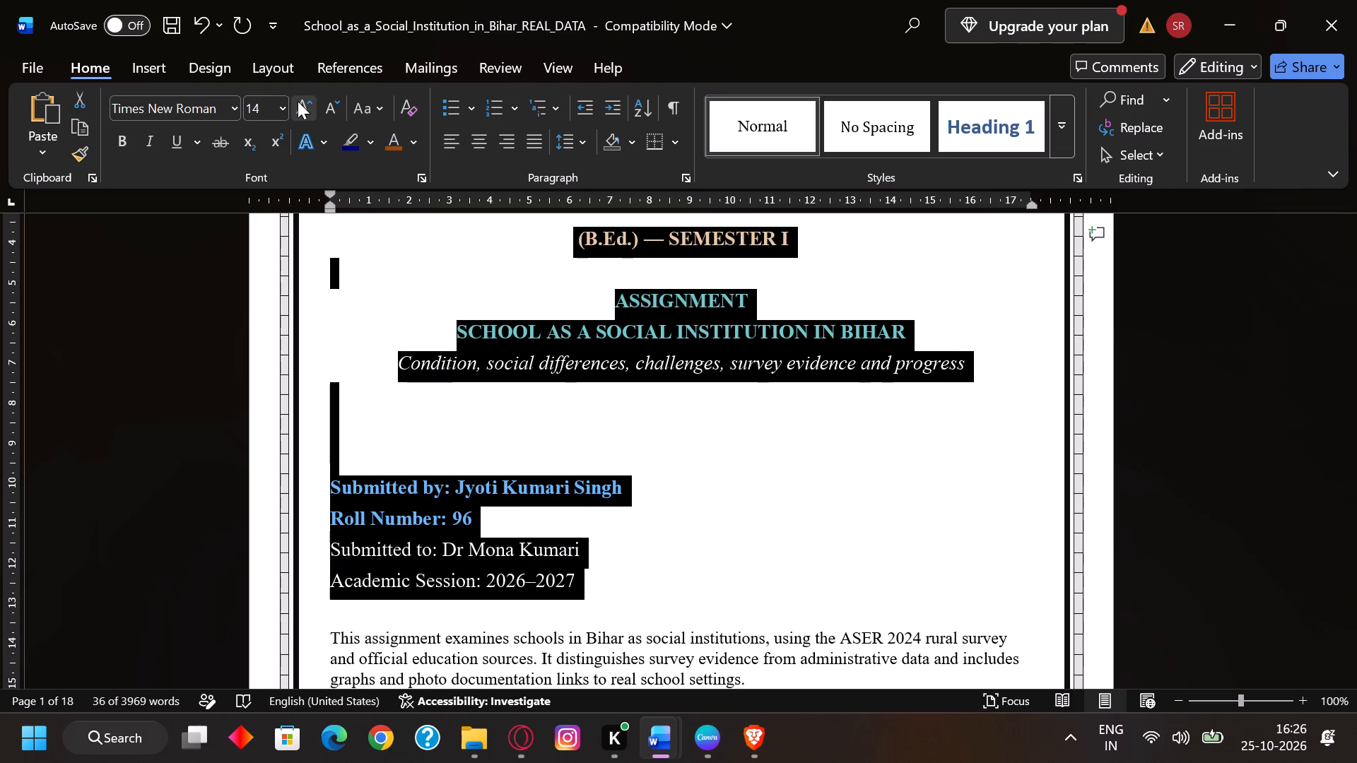
left_click(299, 101)
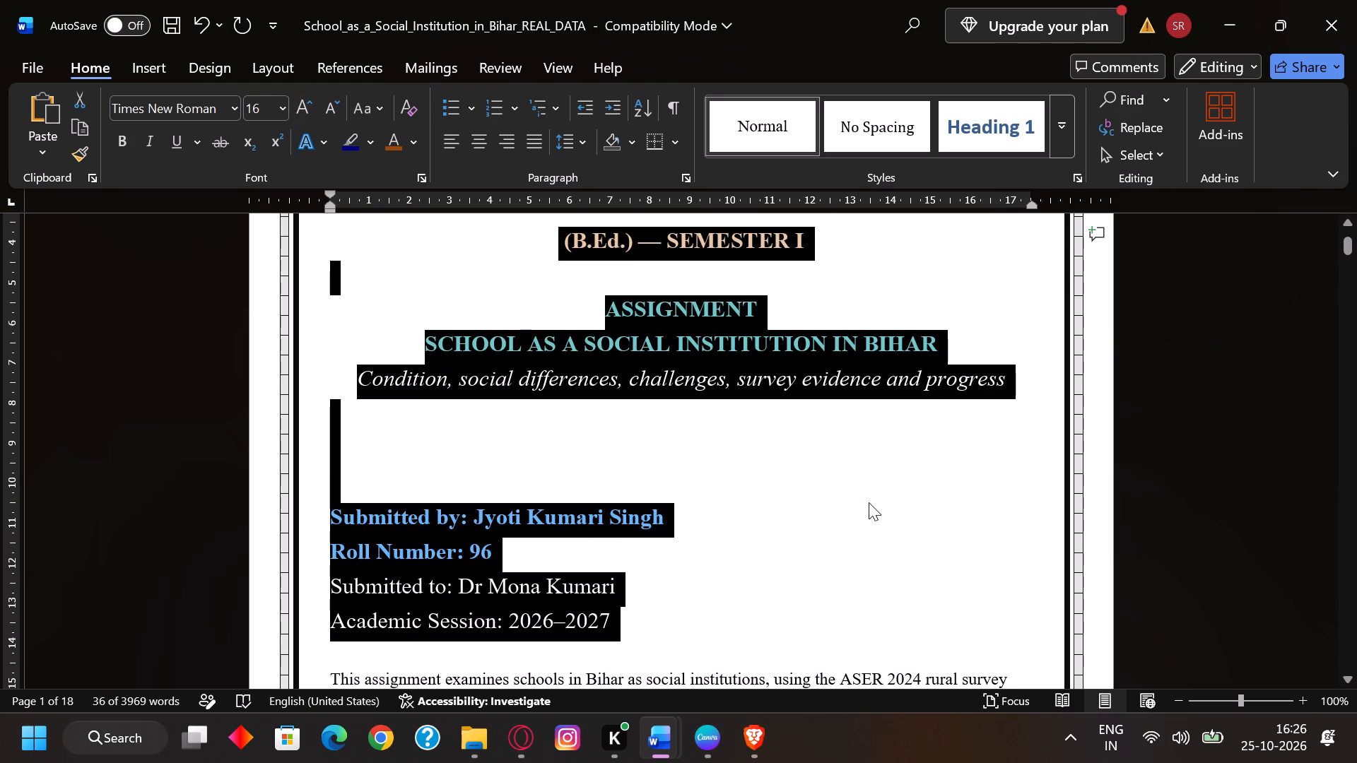
scroll(869, 502, "up", 2)
left_click(924, 490)
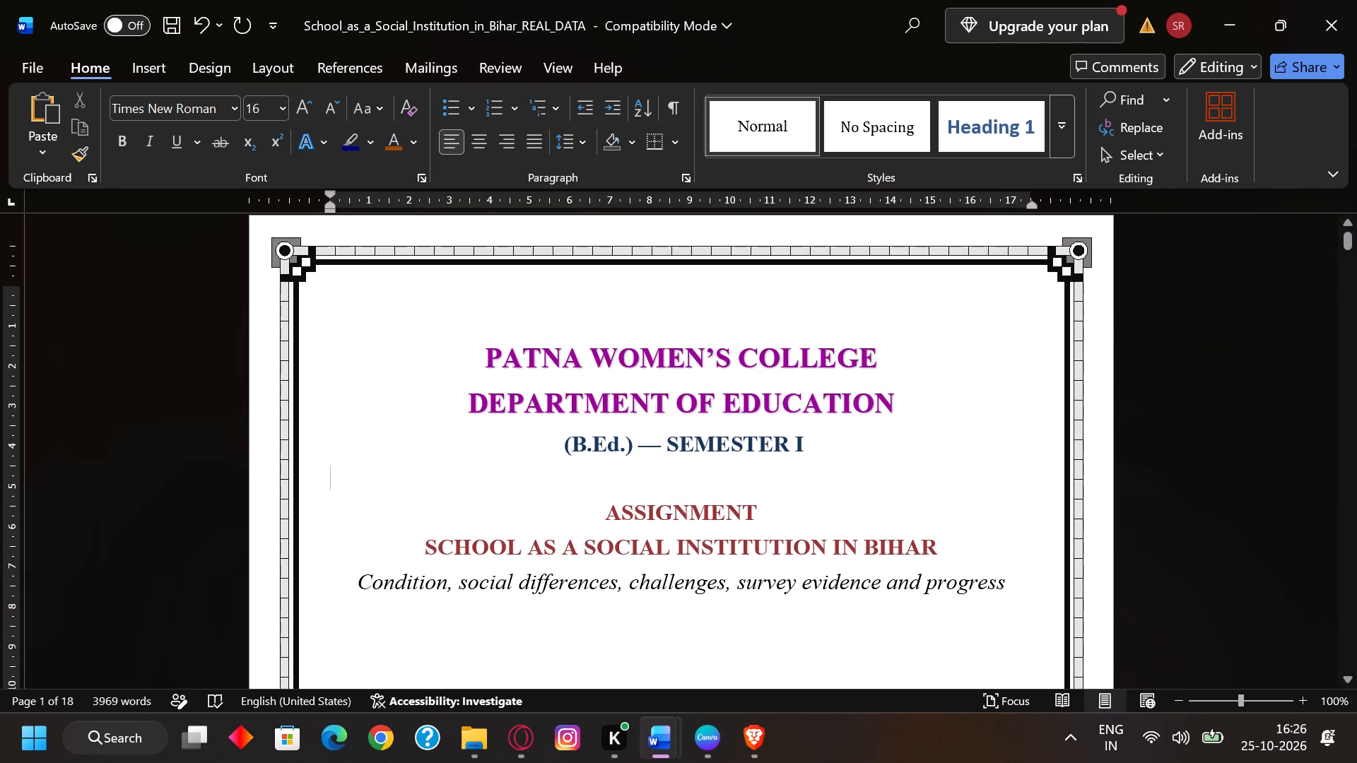
Make the italic subtitle line beginning Condition, social differences bold.
scroll(768, 431, "down", 3)
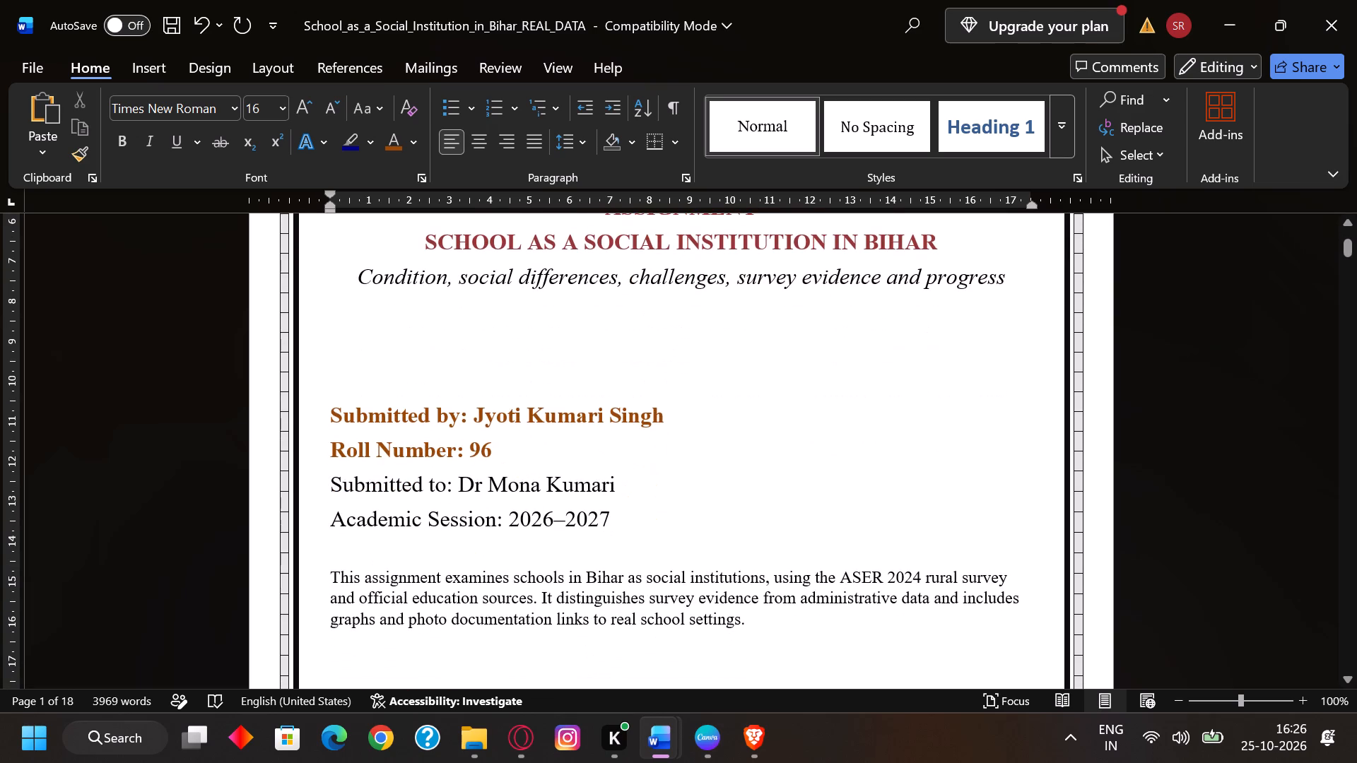
left_click_drag(343, 270, 823, 251)
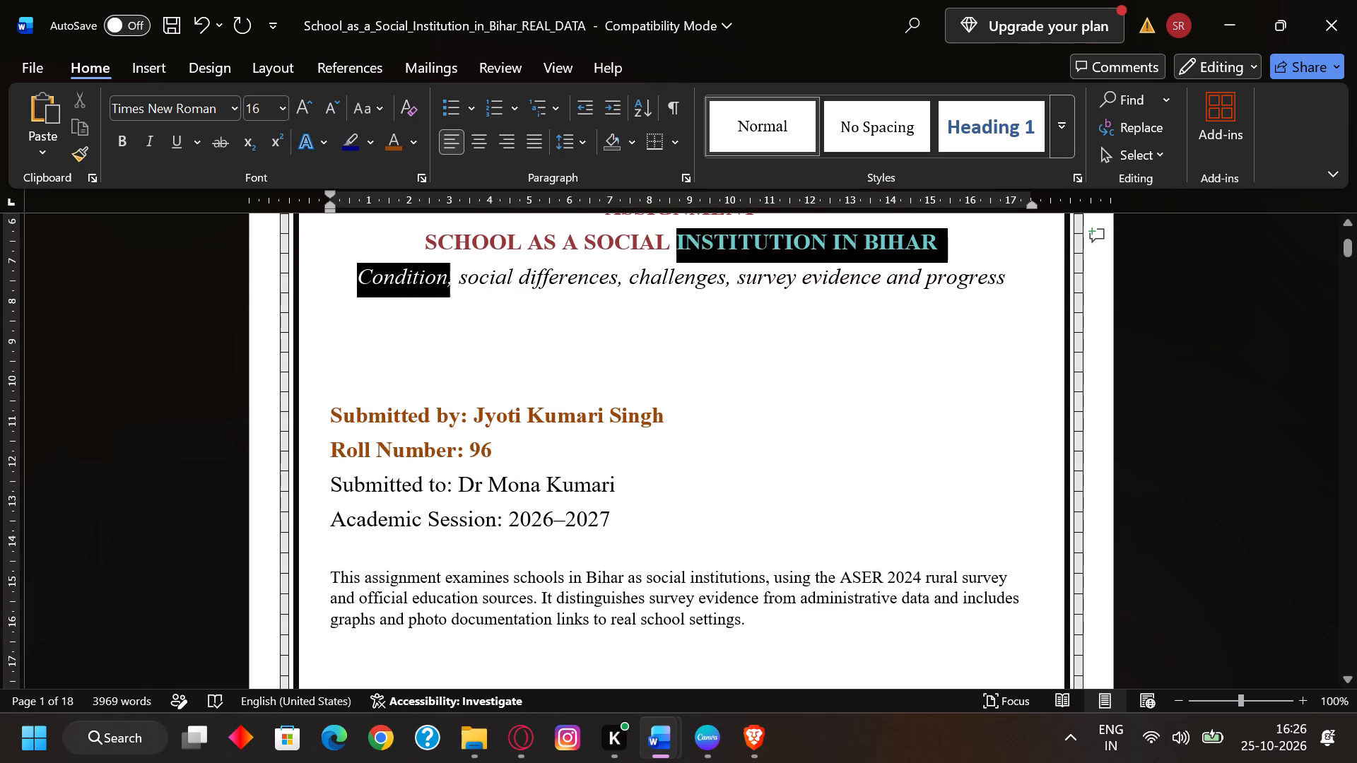
left_click_drag(823, 251, 850, 249)
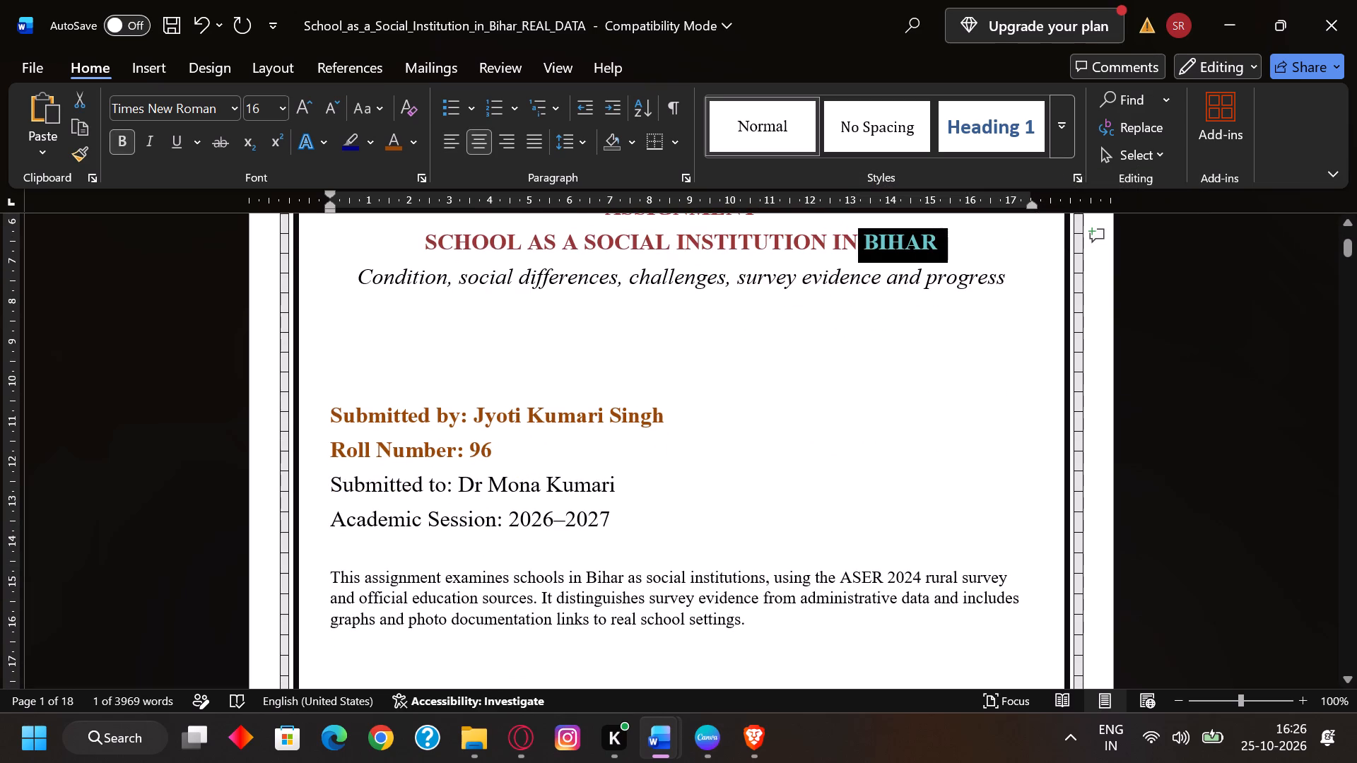
left_click_drag(357, 278, 706, 263)
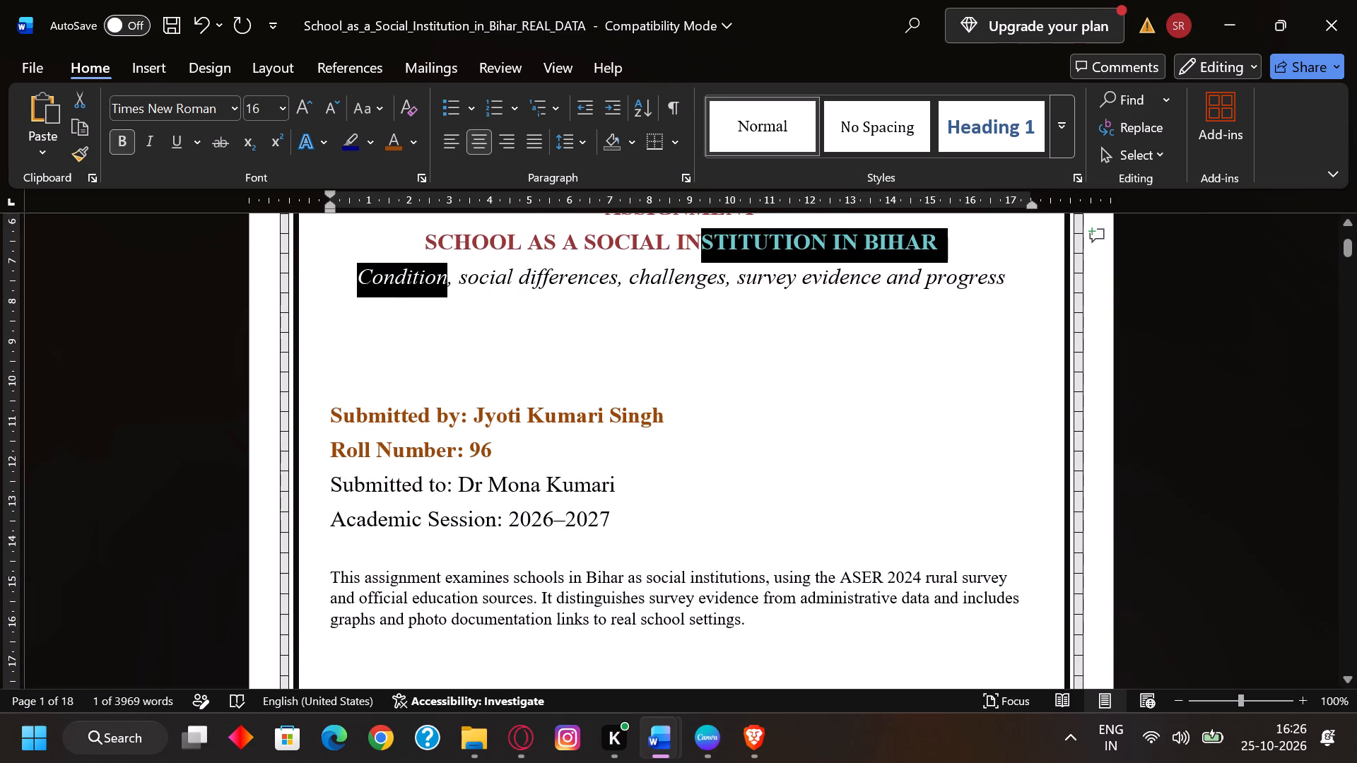
left_click_drag(706, 263, 977, 271)
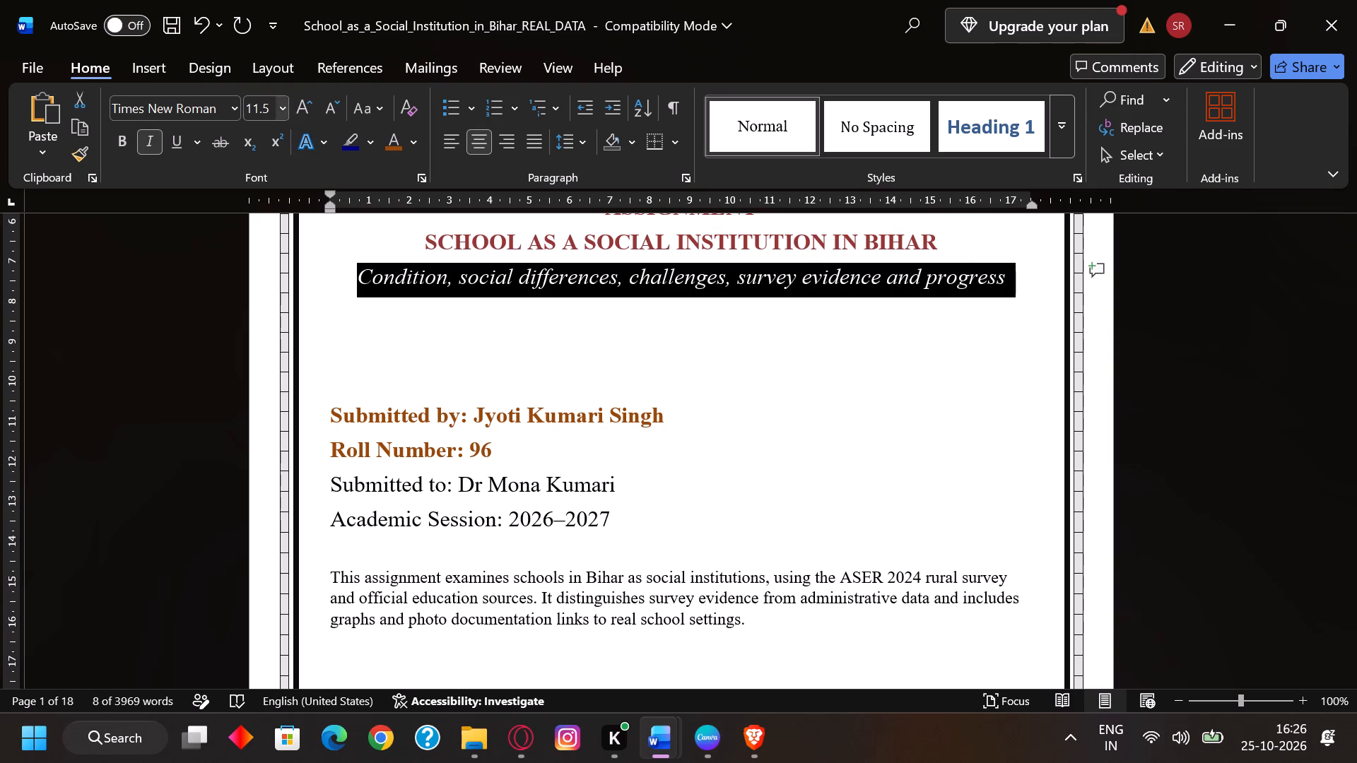
left_click(129, 139)
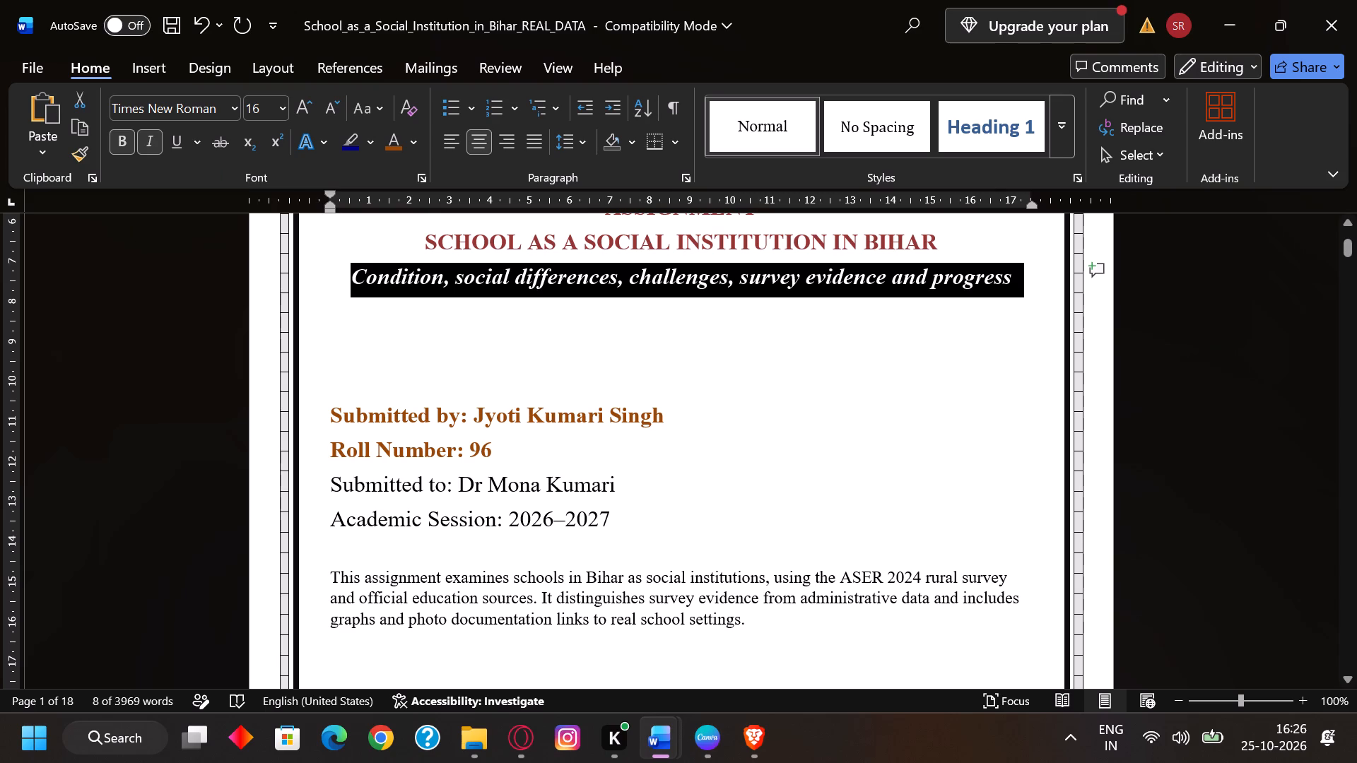
Colour the Submitted to and Academic Session lines dark green using a standard colour from the full colour palette.
scroll(726, 455, "down", 1)
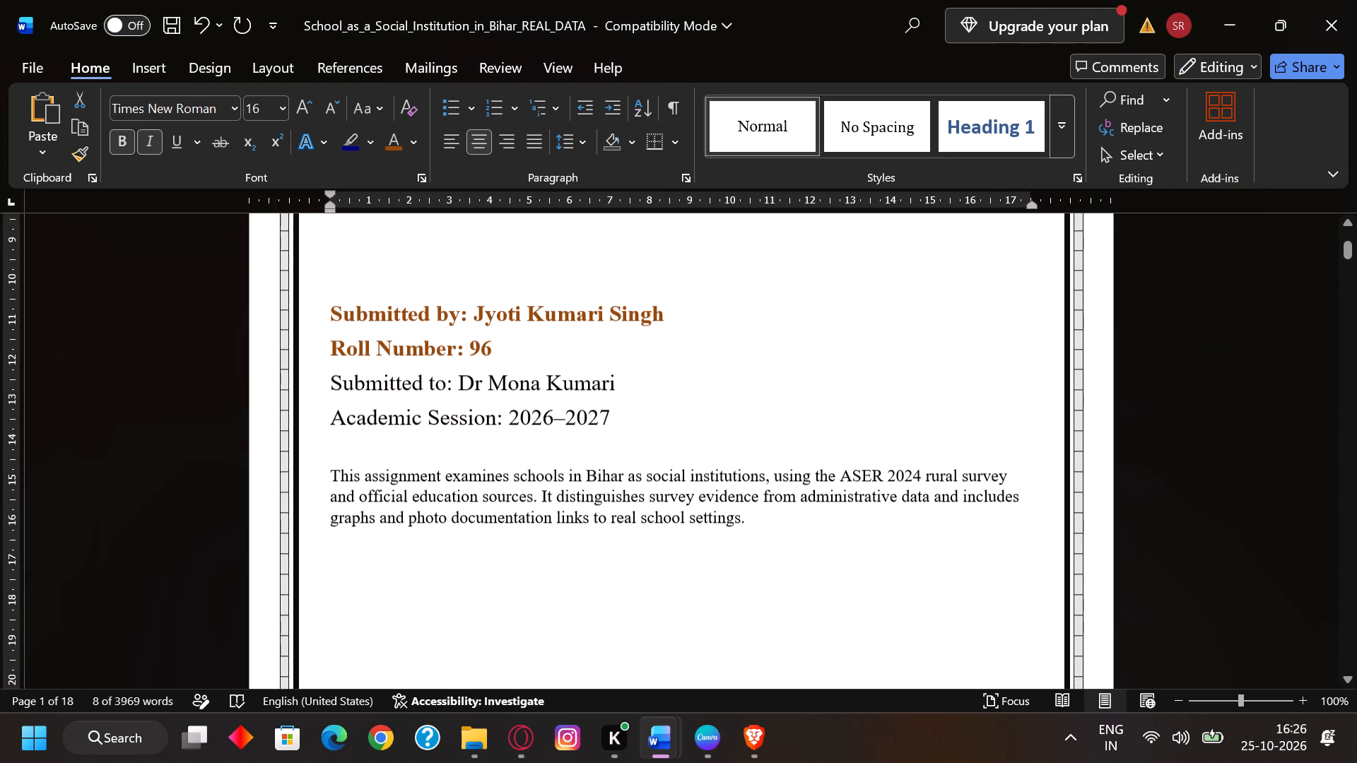
left_click_drag(329, 381, 617, 408)
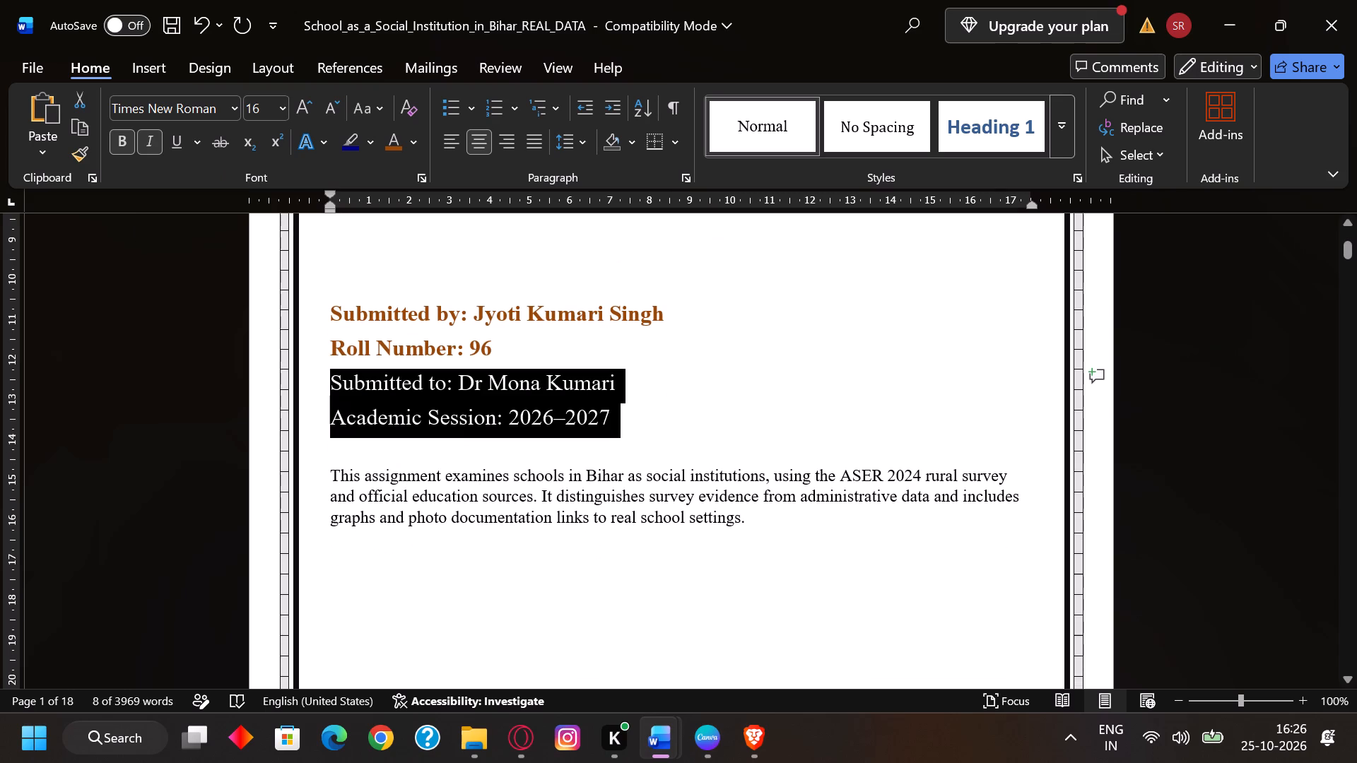
left_click_drag(617, 408, 618, 411)
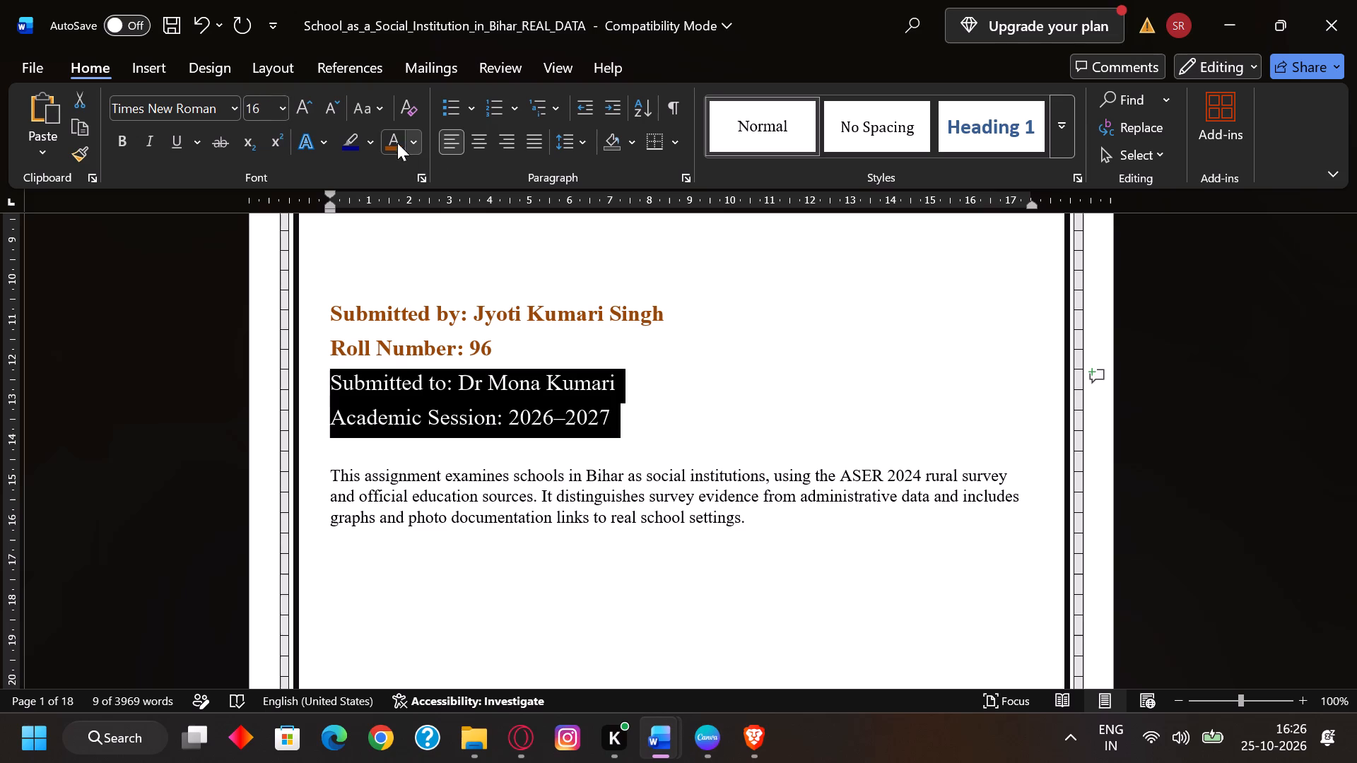
left_click(418, 145)
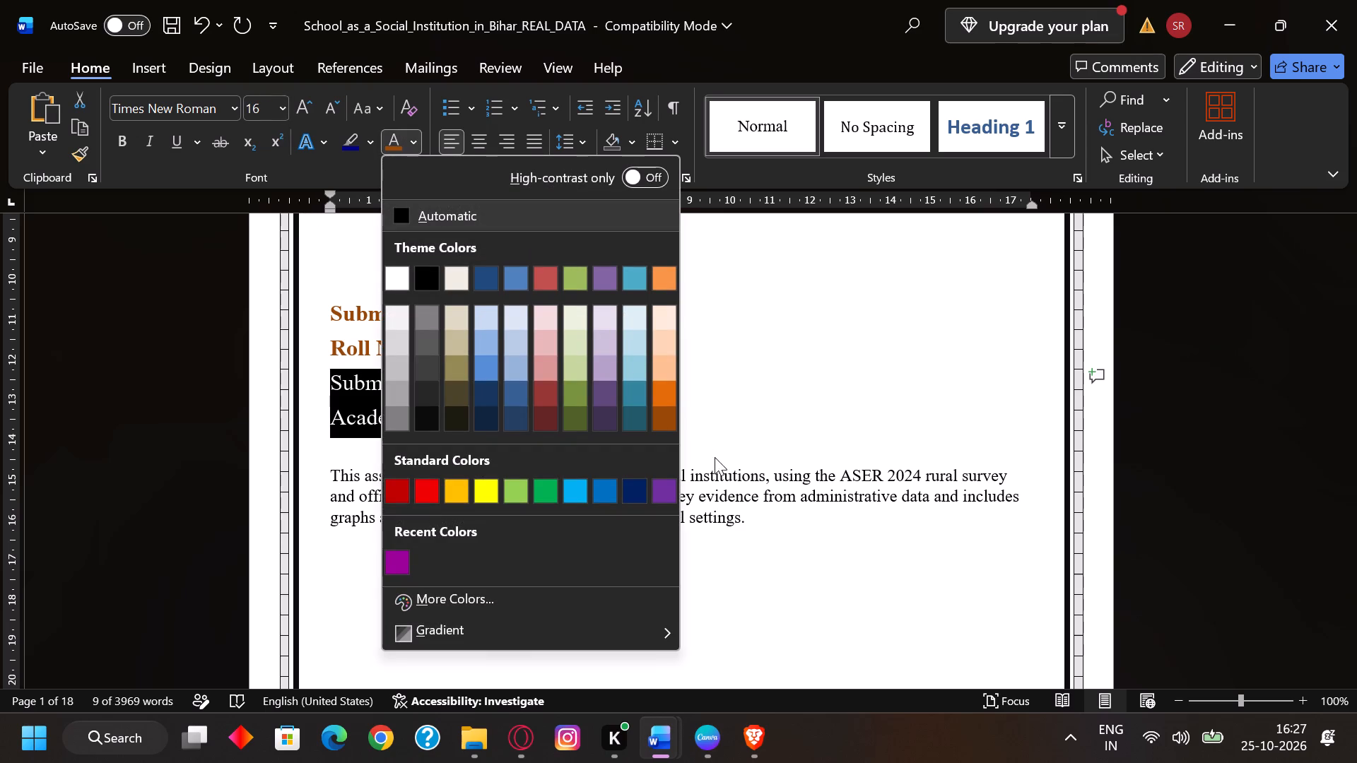
left_click(503, 602)
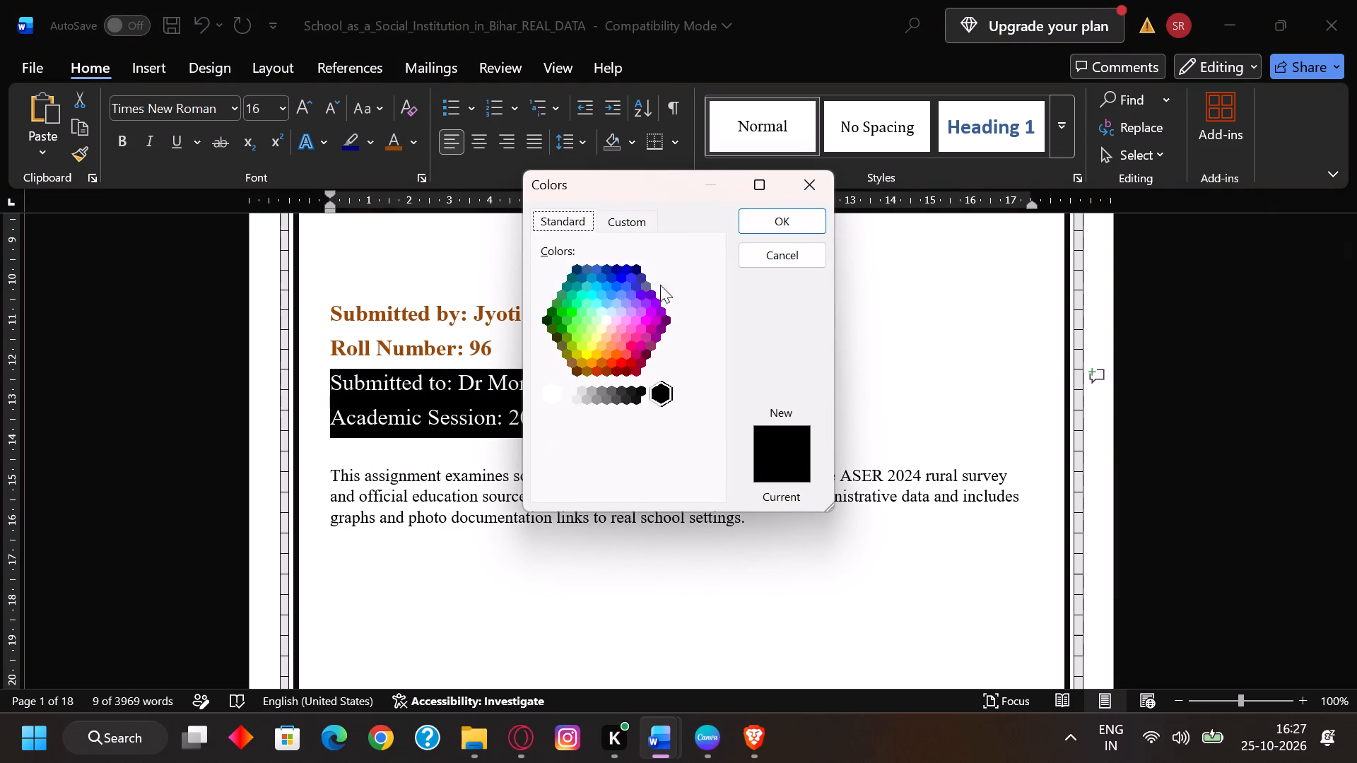
left_click(554, 322)
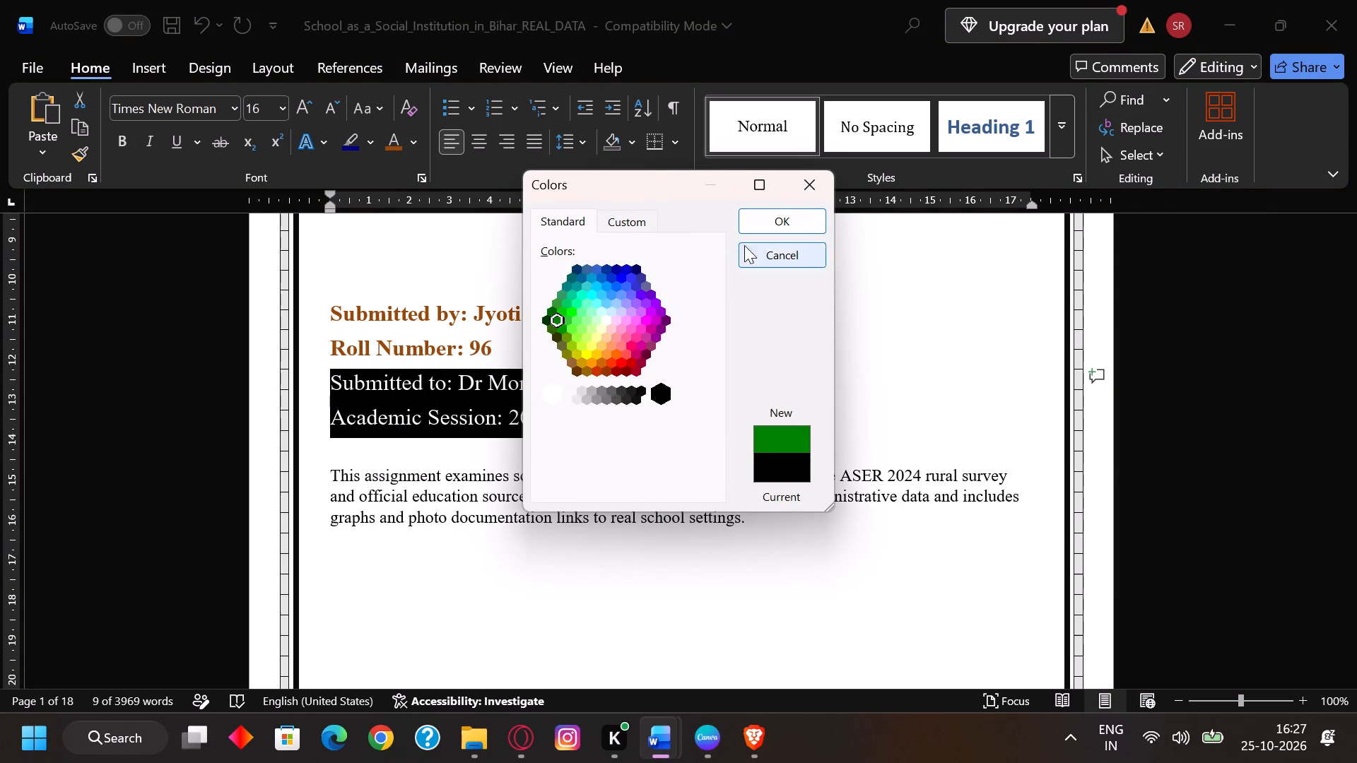
left_click(772, 224)
left_click(705, 377)
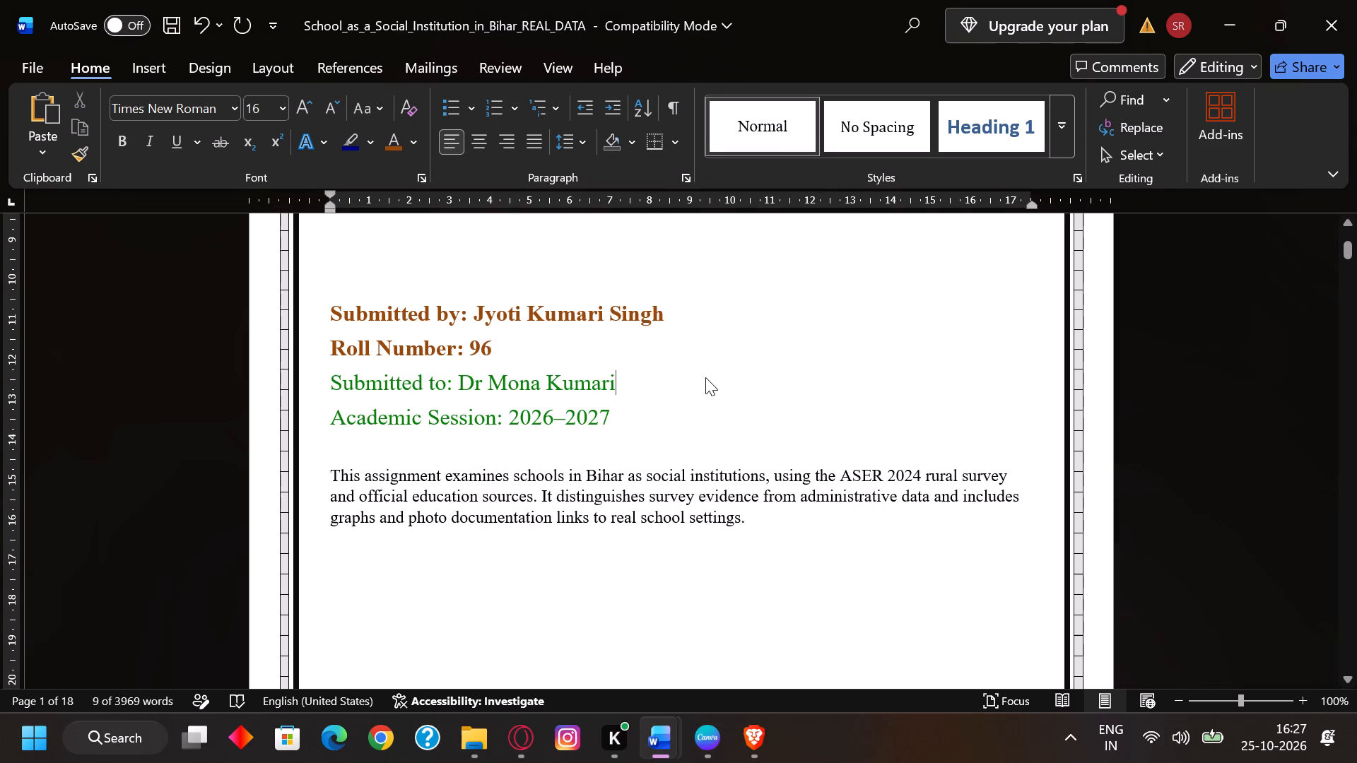
Make the Submitted to line, the Academic Session line and the introductory paragraph below them bold.
scroll(659, 396, "up", 1)
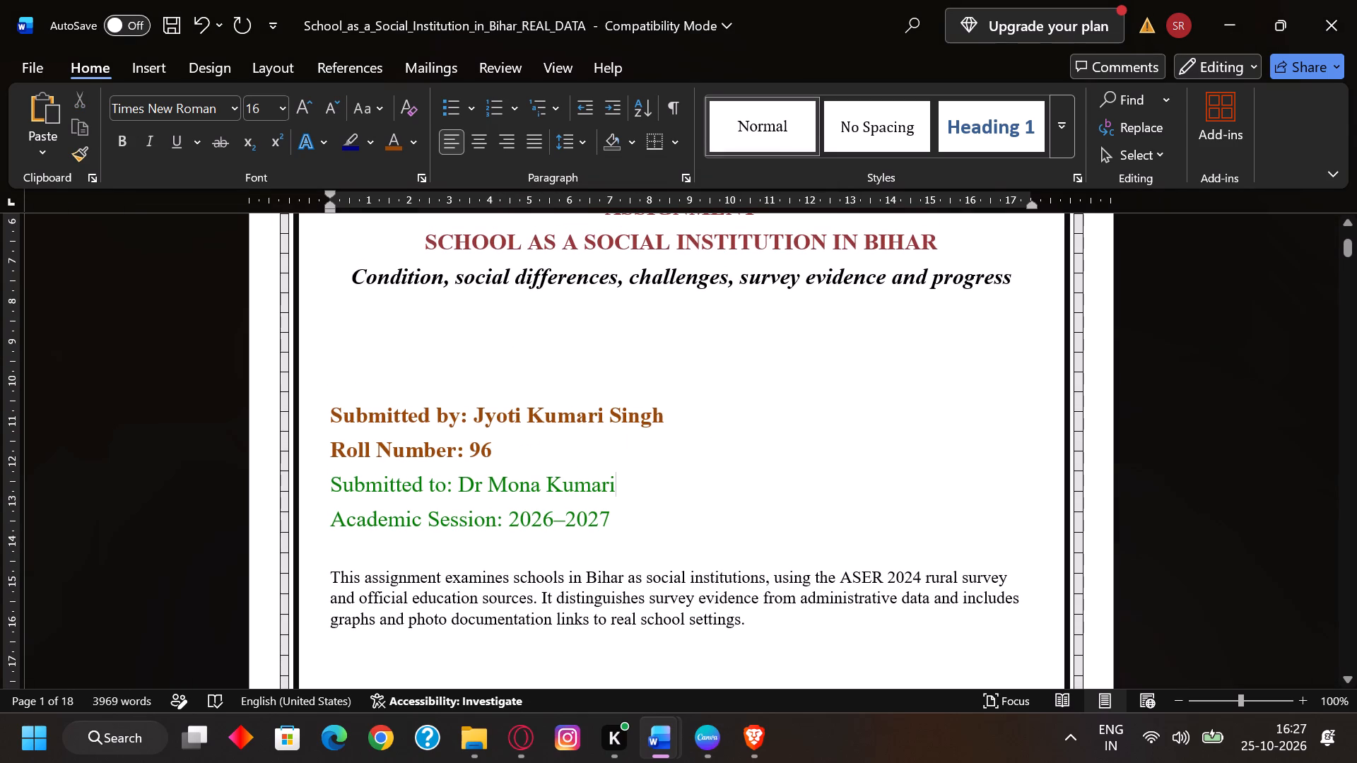
left_click_drag(331, 482, 734, 567)
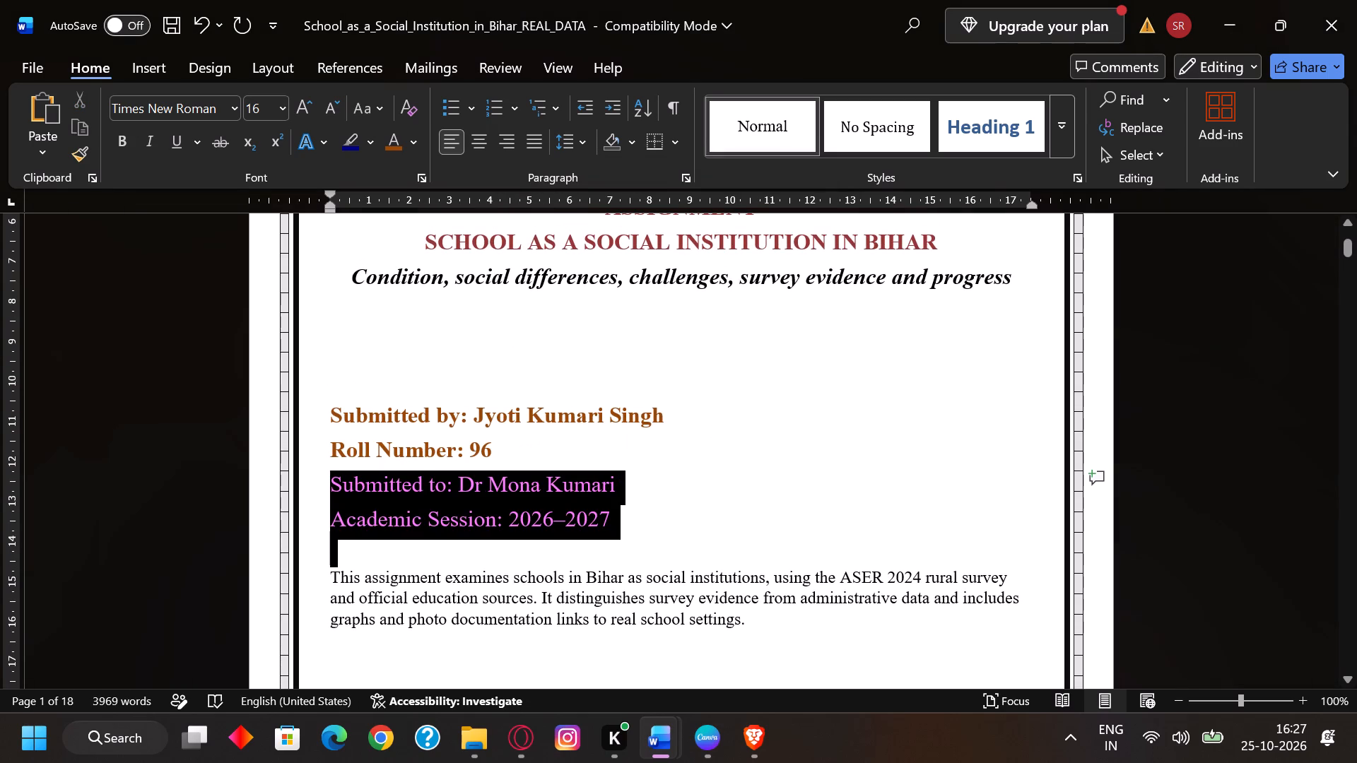
left_click_drag(734, 567, 798, 620)
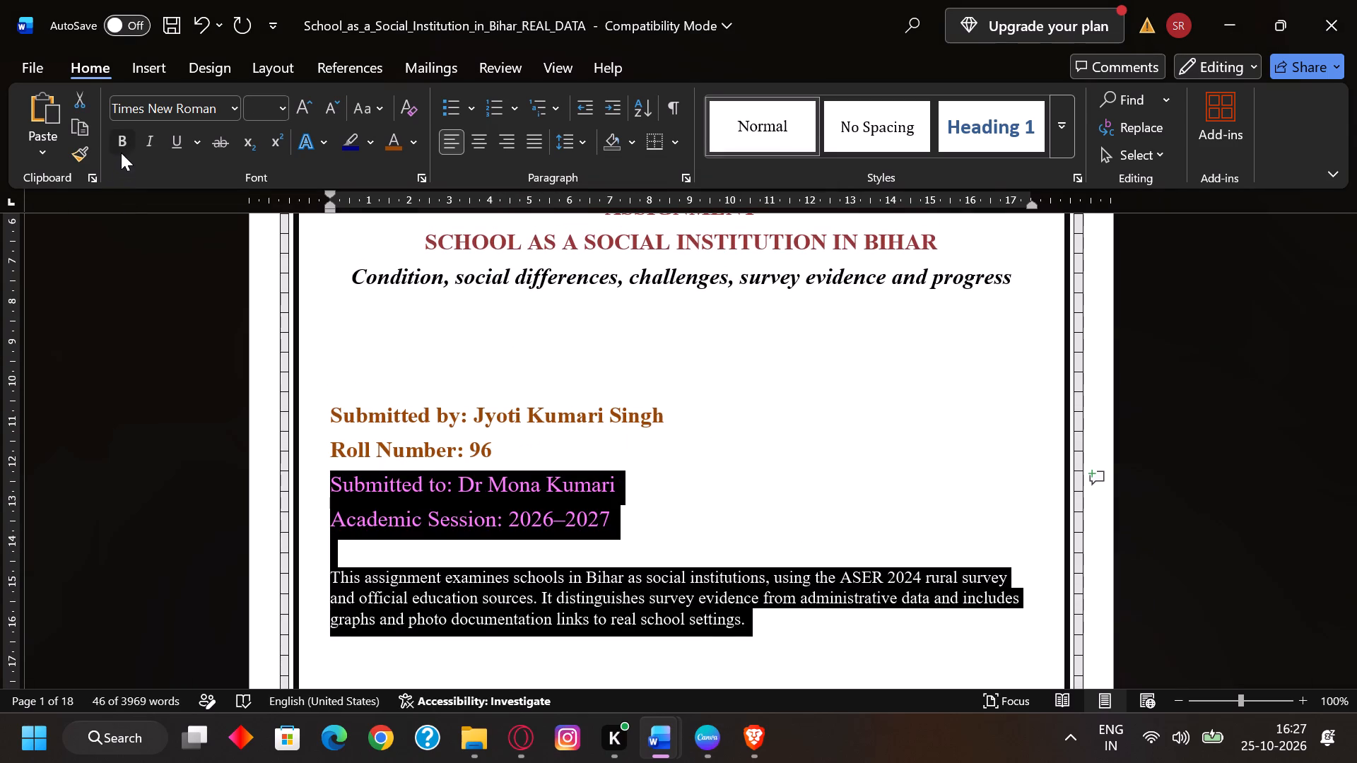
left_click(121, 153)
Place the insertion point after (B.Ed.) — SEMESTER I and open the School category of online pictures for insertion there.
scroll(621, 372, "up", 2)
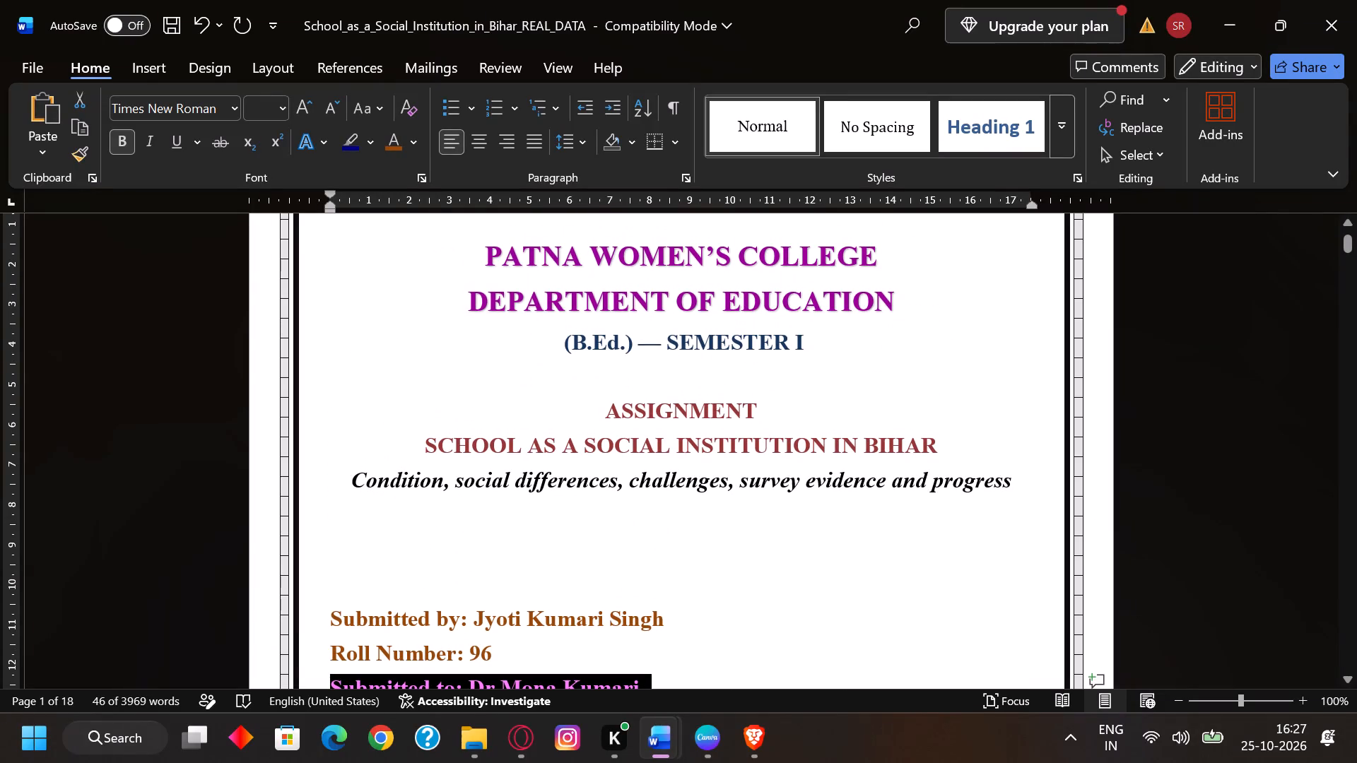
left_click(821, 348)
scroll(264, 513, "up", 3)
scroll(264, 510, "down", 6)
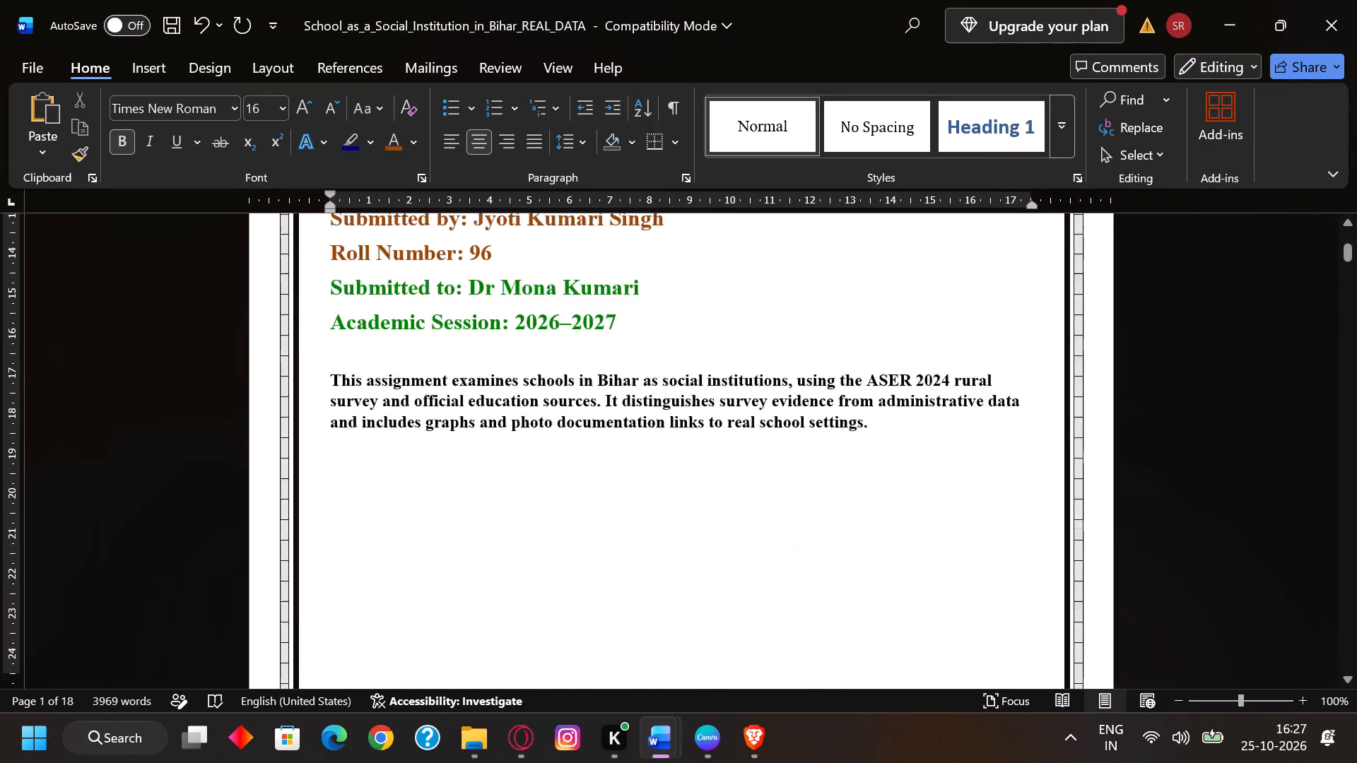
scroll(242, 394, "up", 5)
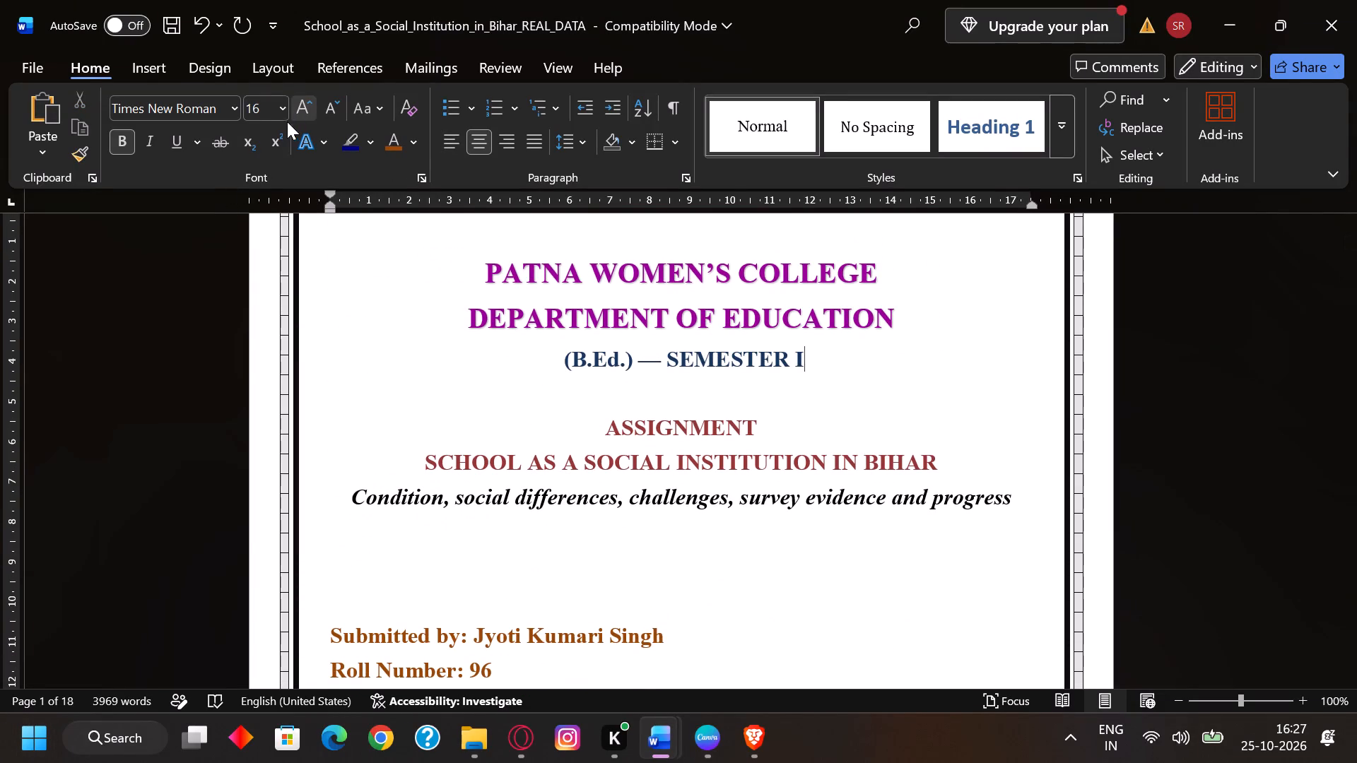
left_click(168, 66)
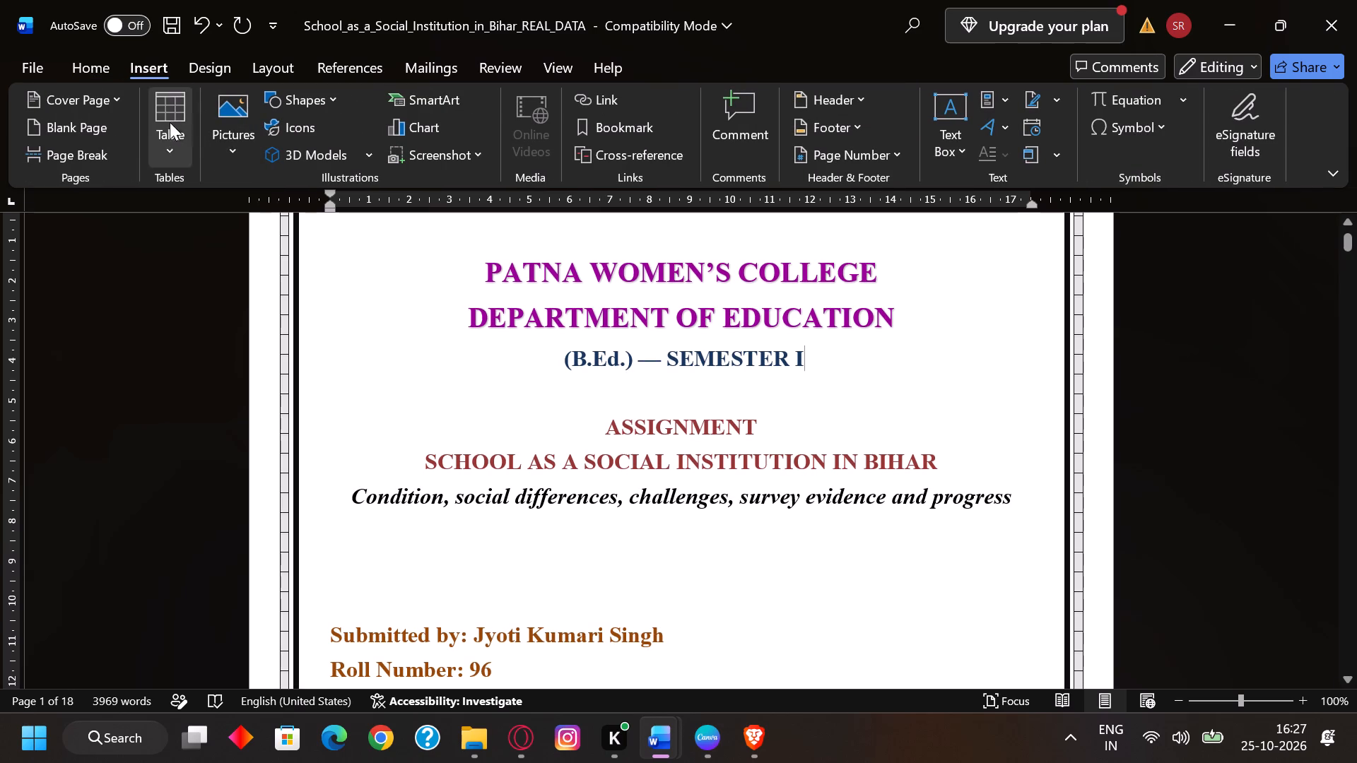
left_click(236, 134)
left_click(289, 272)
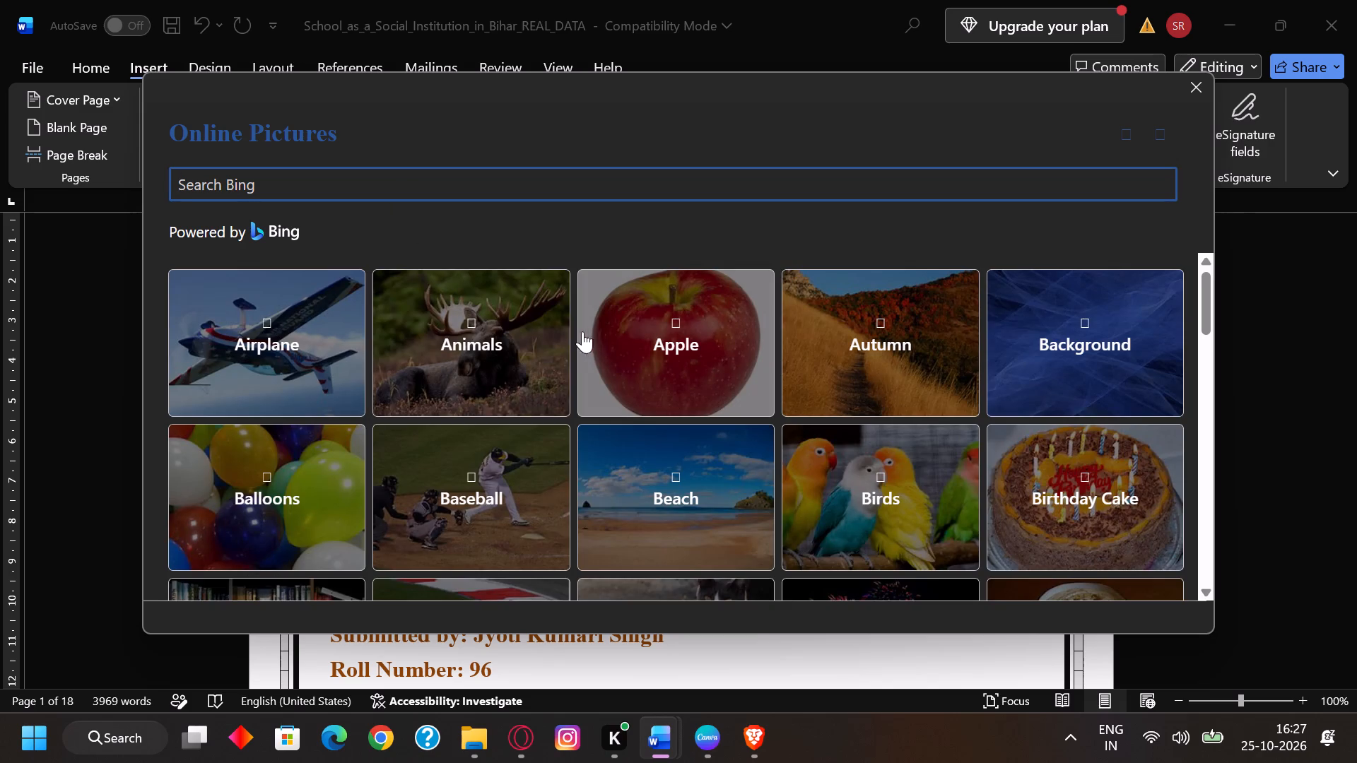
scroll(592, 343, "down", 2)
scroll(592, 345, "up", 1)
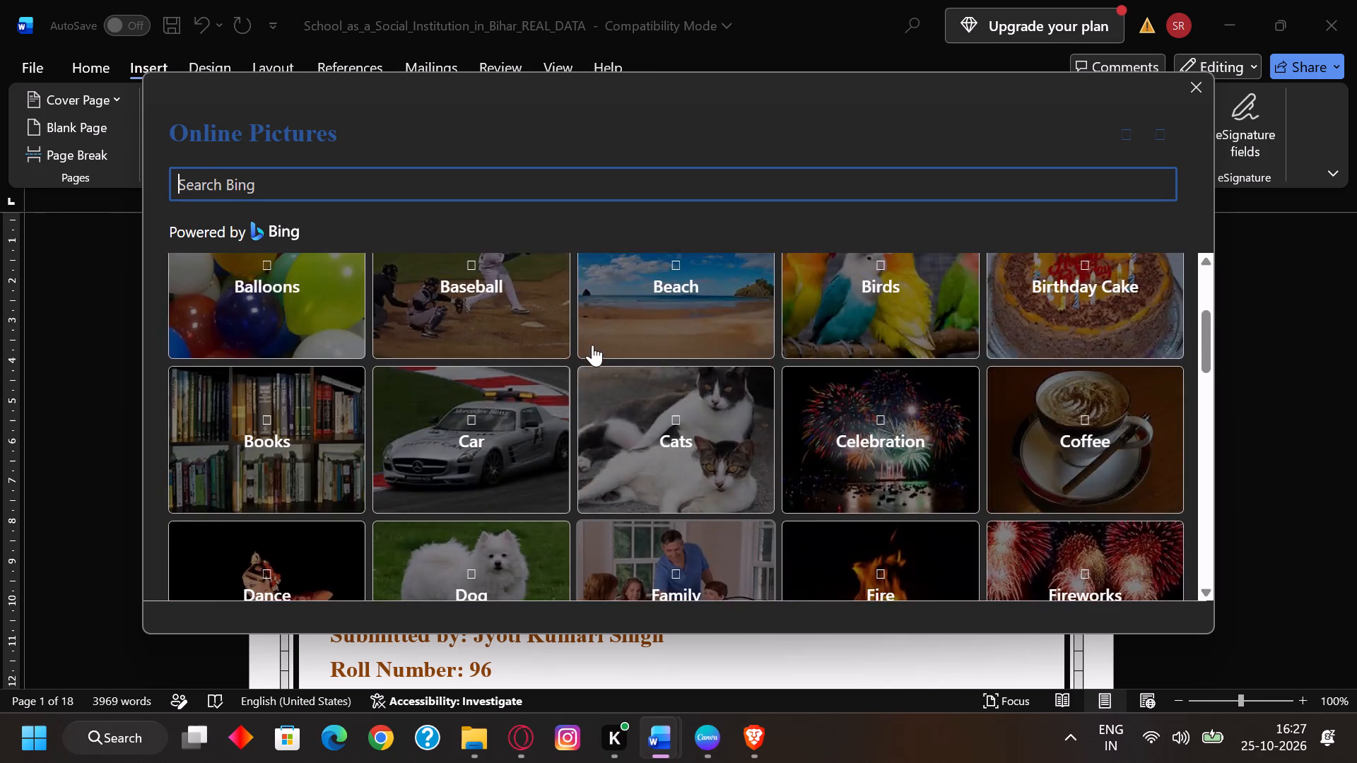
scroll(592, 345, "down", 4)
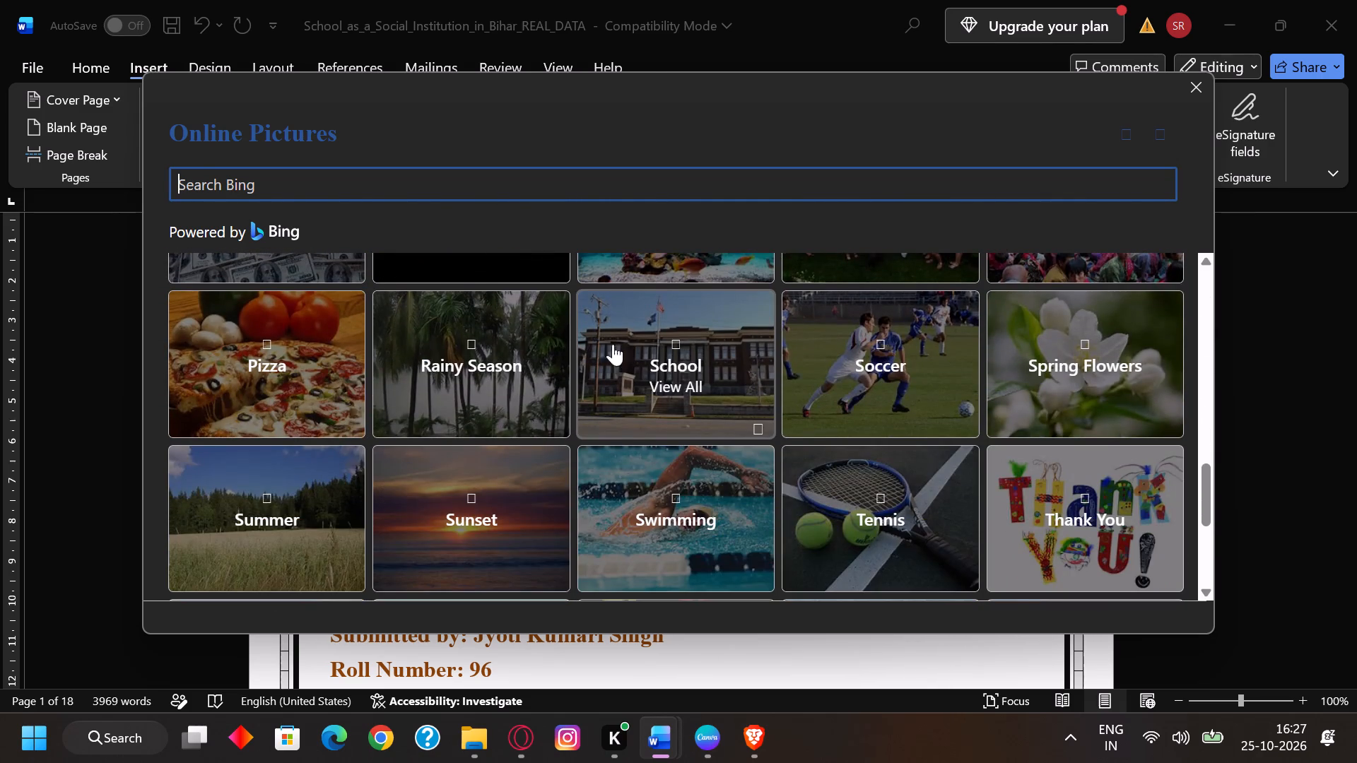
left_click(668, 353)
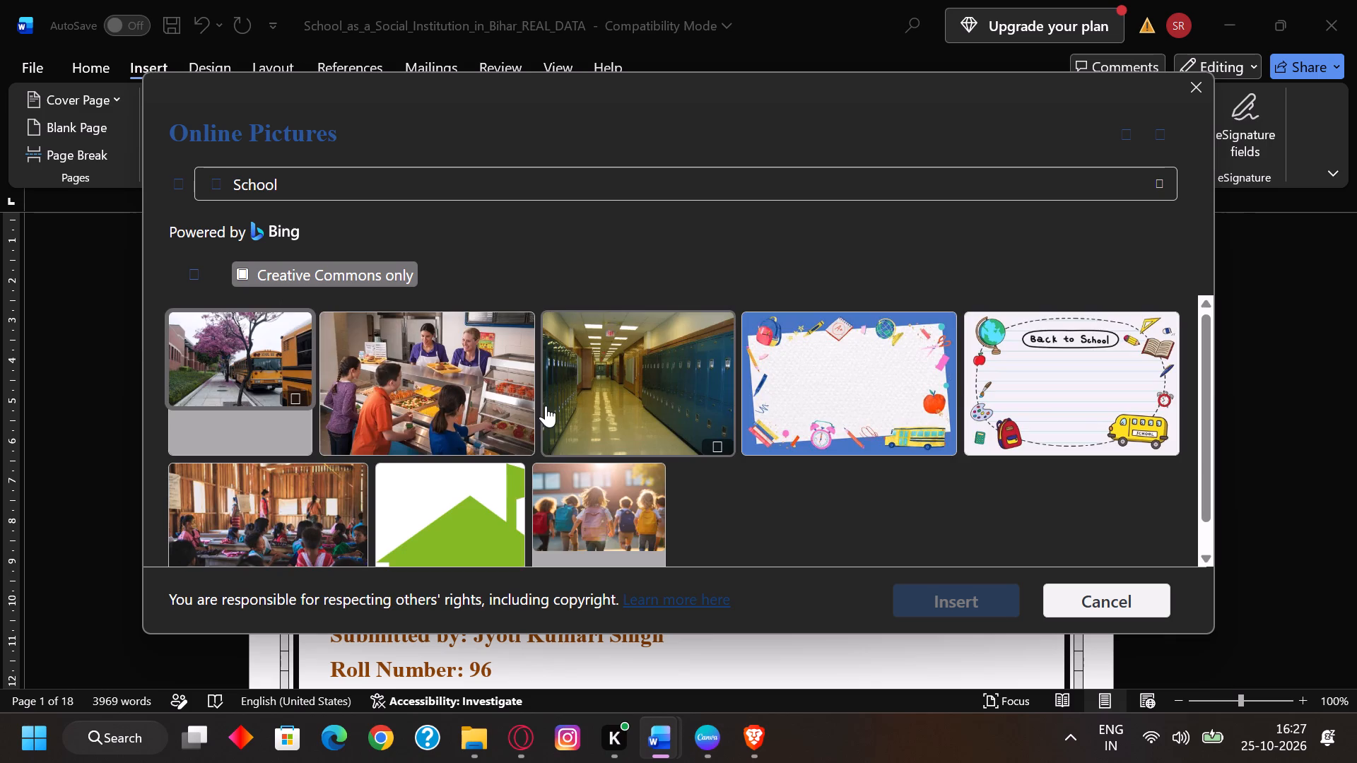
Browse the School pictures and select the hallway photo with blue lockers.
scroll(822, 360, "down", 1)
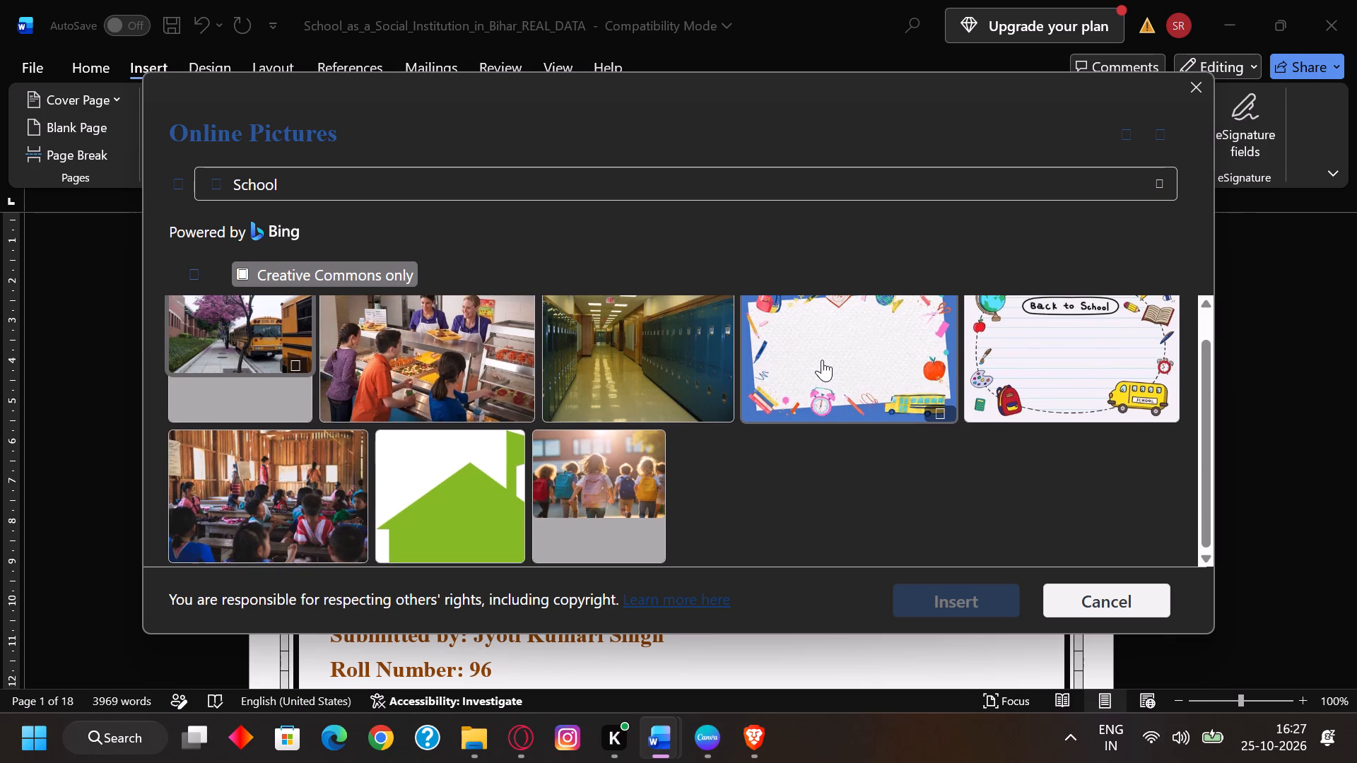
scroll(822, 360, "down", 2)
scroll(676, 378, "down", 6)
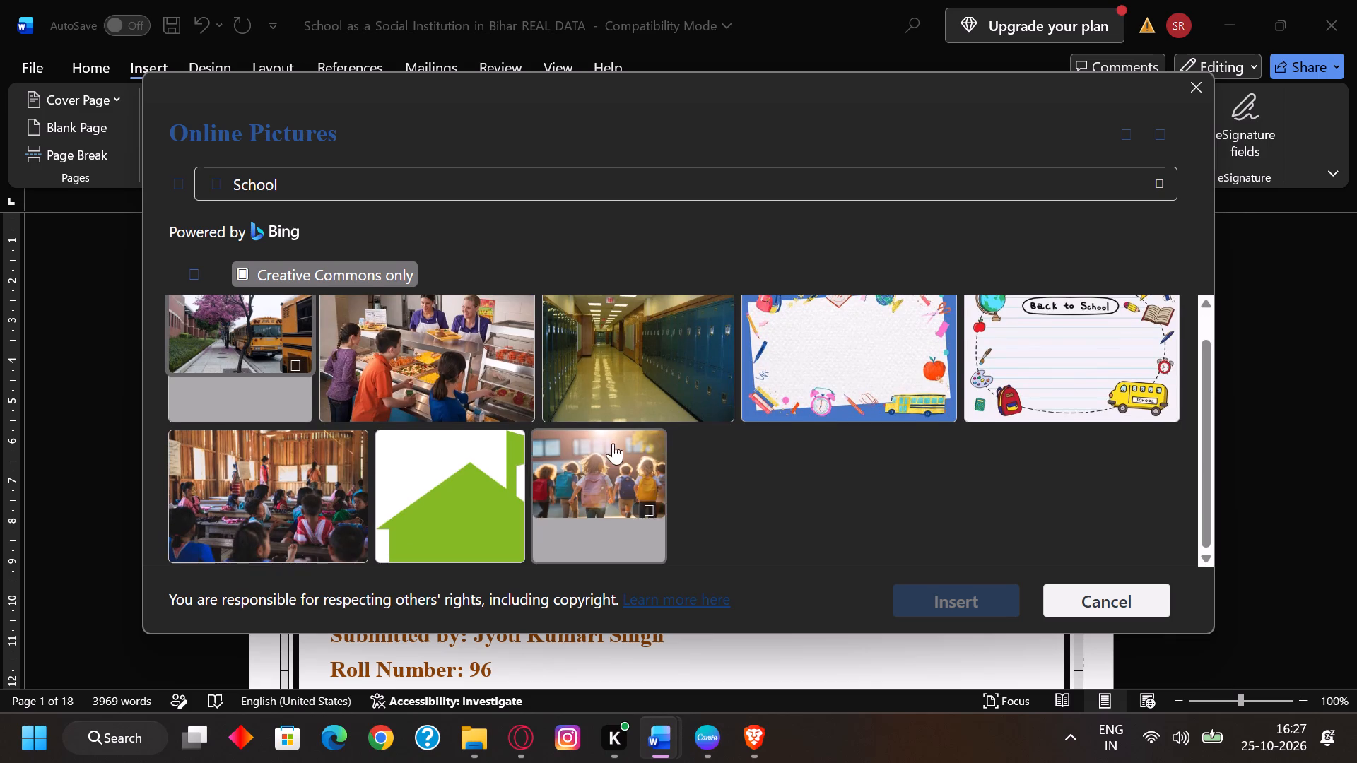
scroll(522, 460, "up", 2)
scroll(522, 460, "down", 5)
scroll(522, 451, "up", 3)
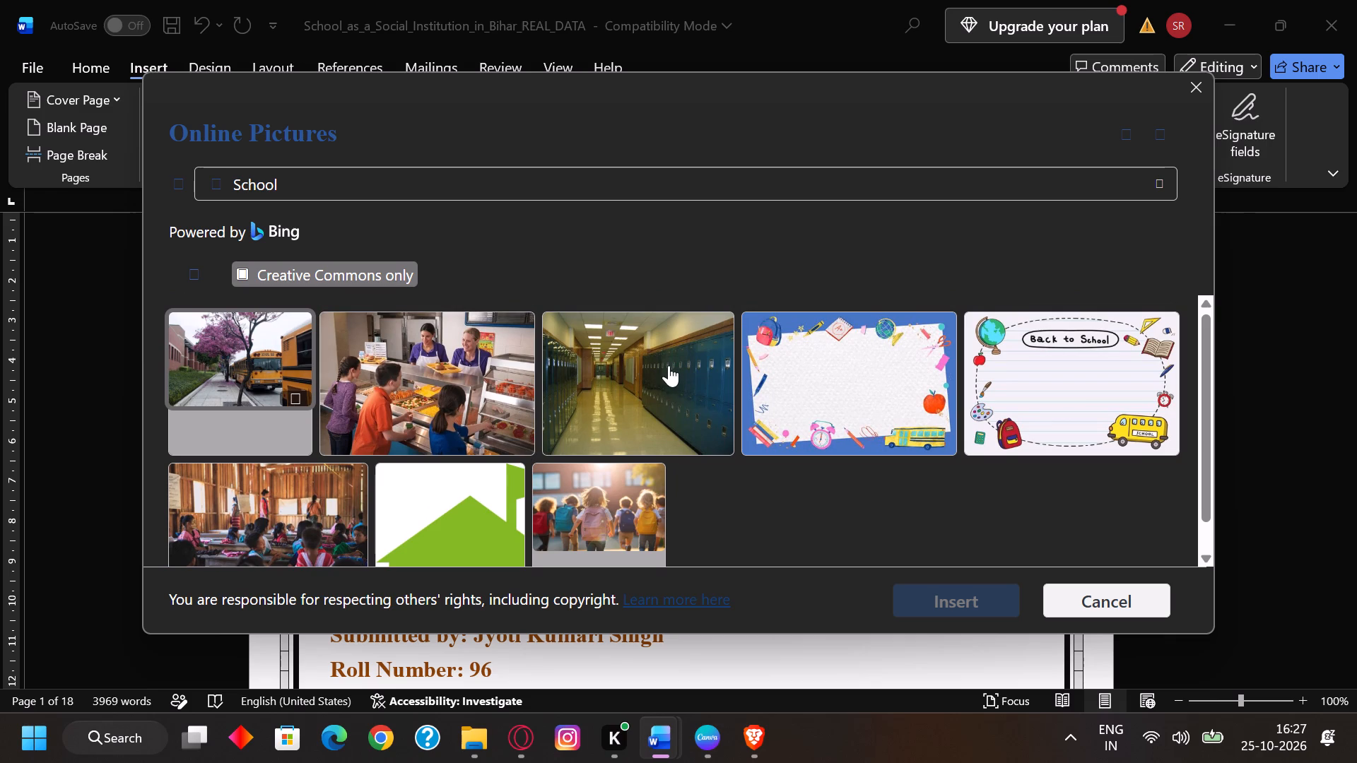
left_click(628, 386)
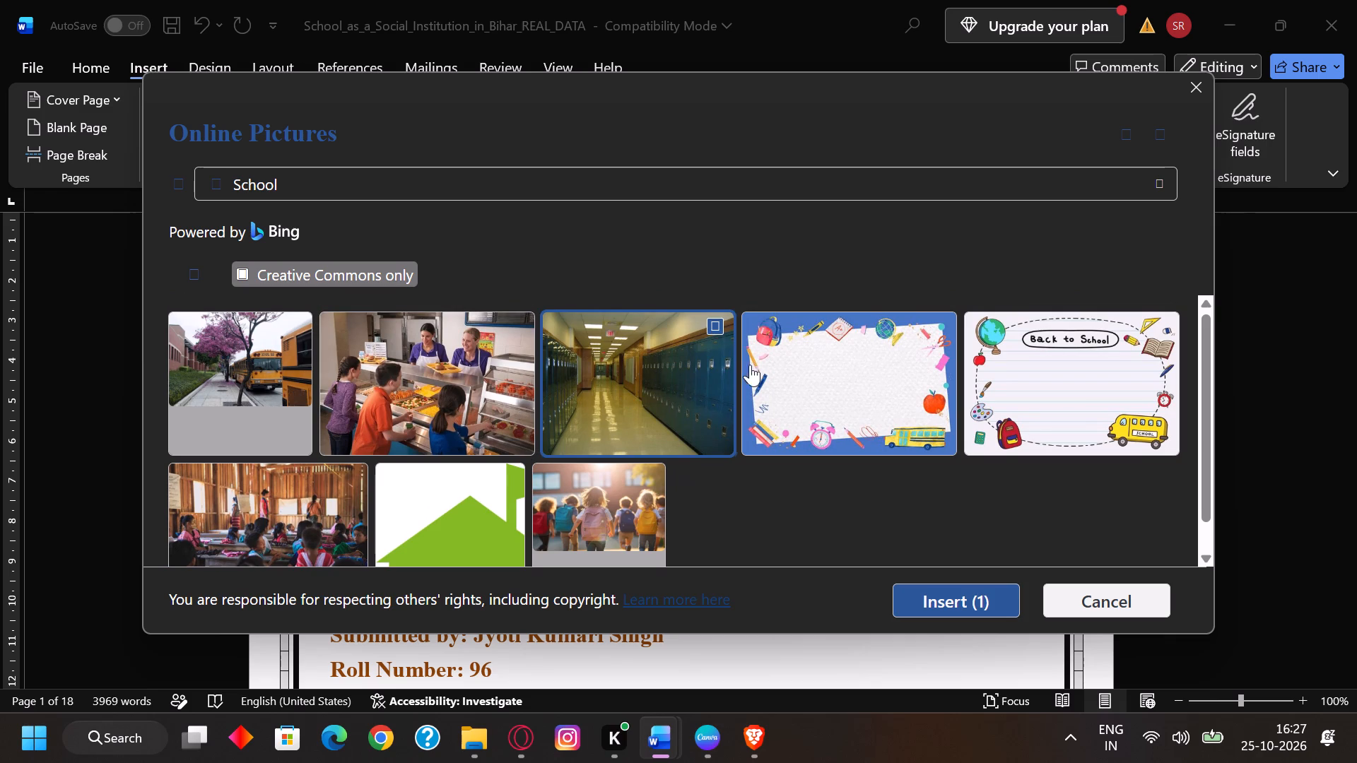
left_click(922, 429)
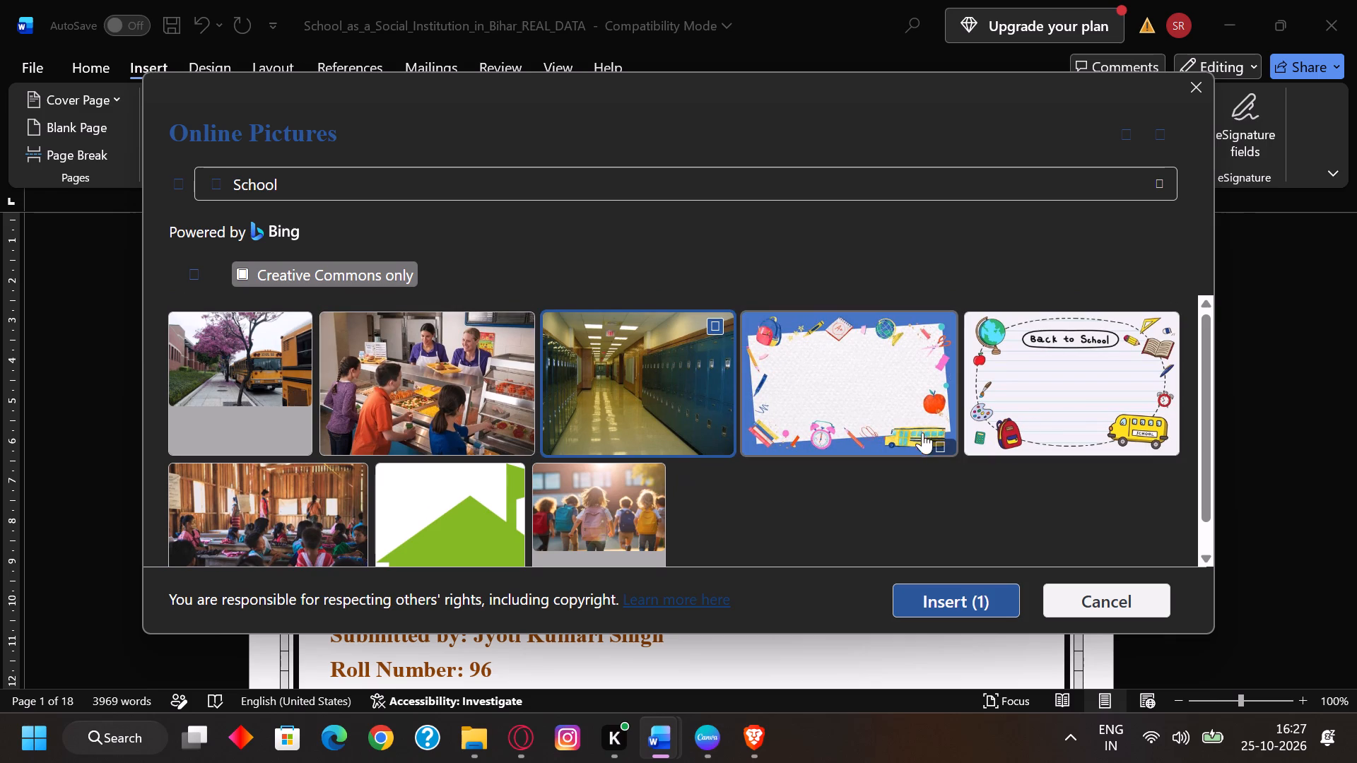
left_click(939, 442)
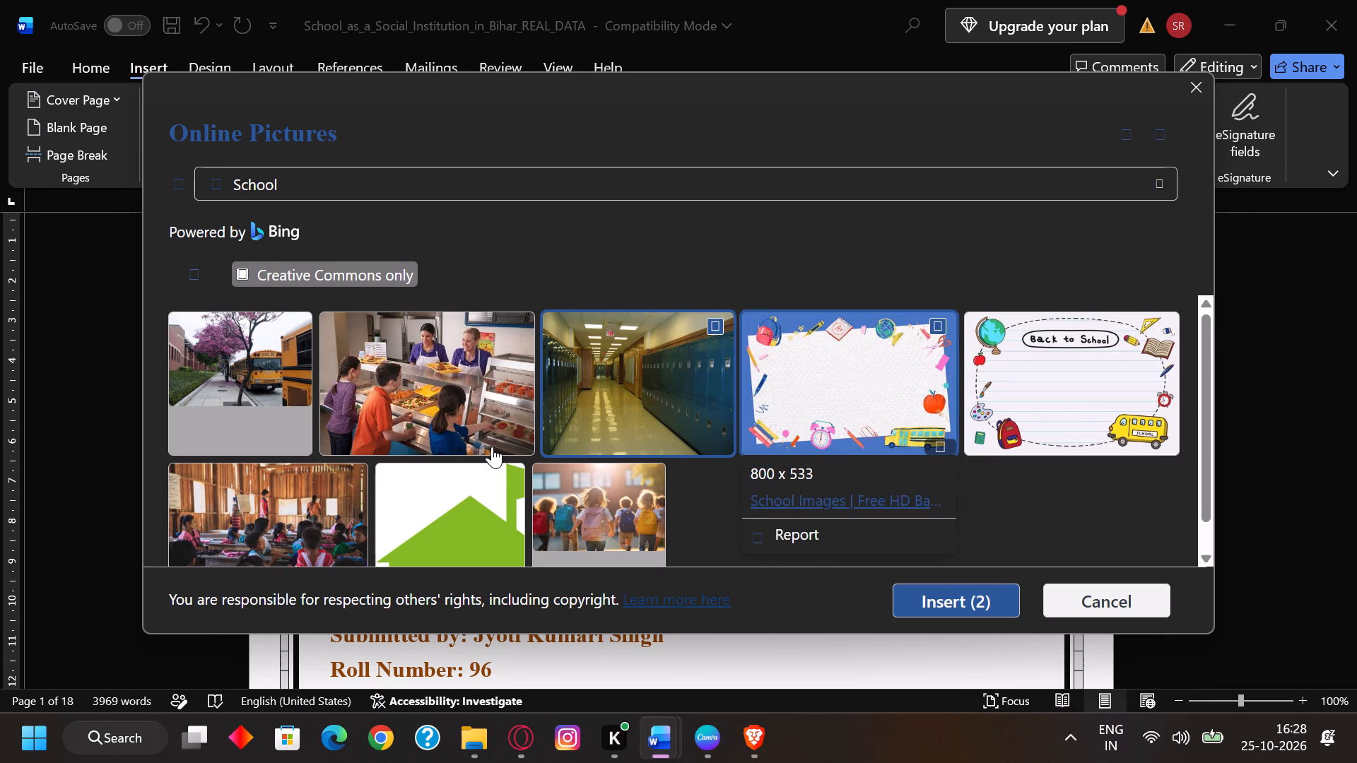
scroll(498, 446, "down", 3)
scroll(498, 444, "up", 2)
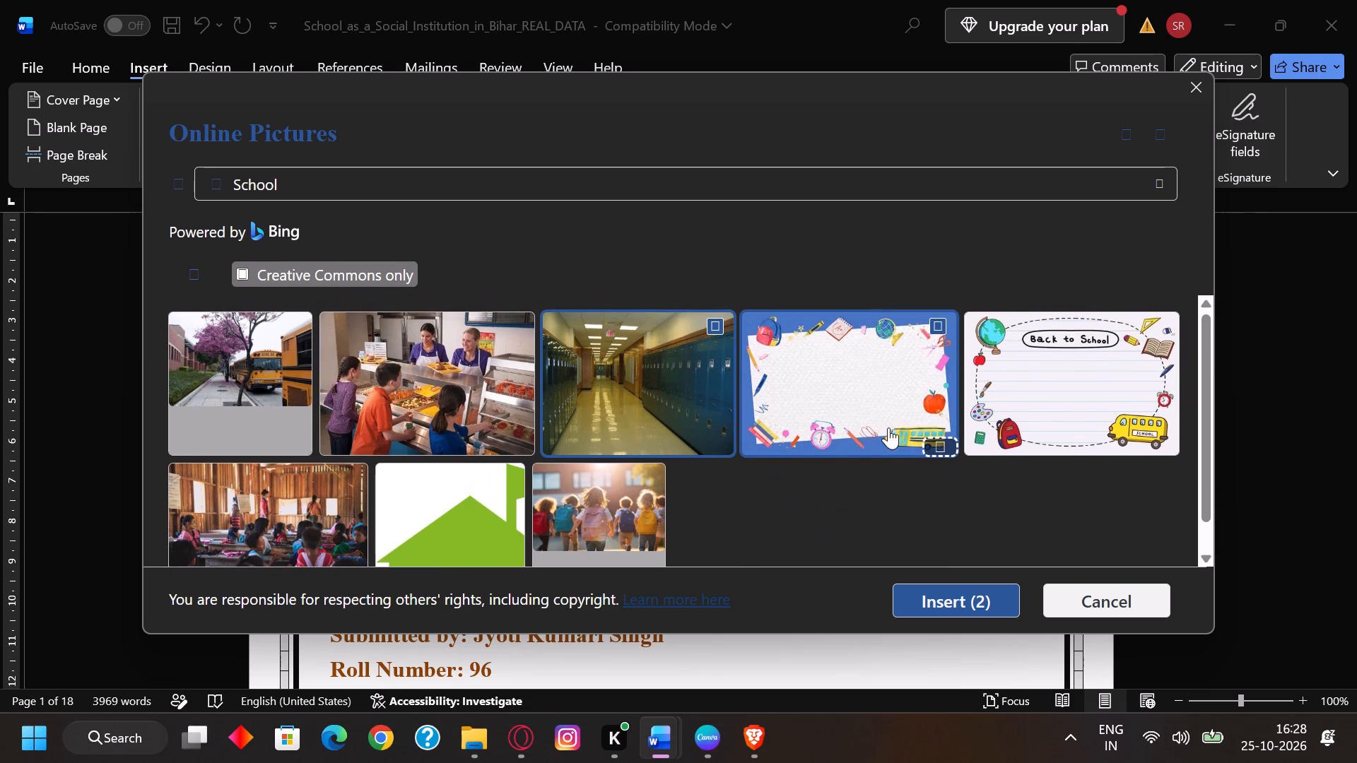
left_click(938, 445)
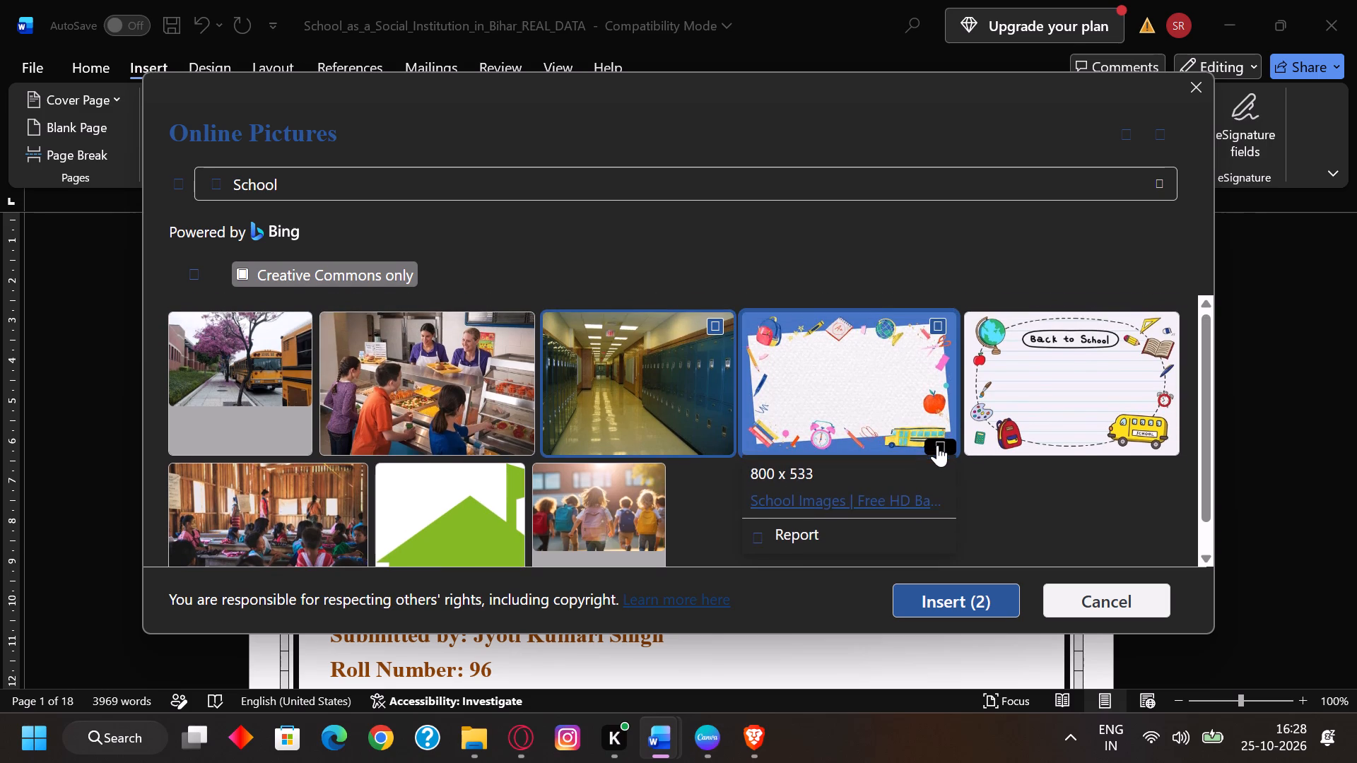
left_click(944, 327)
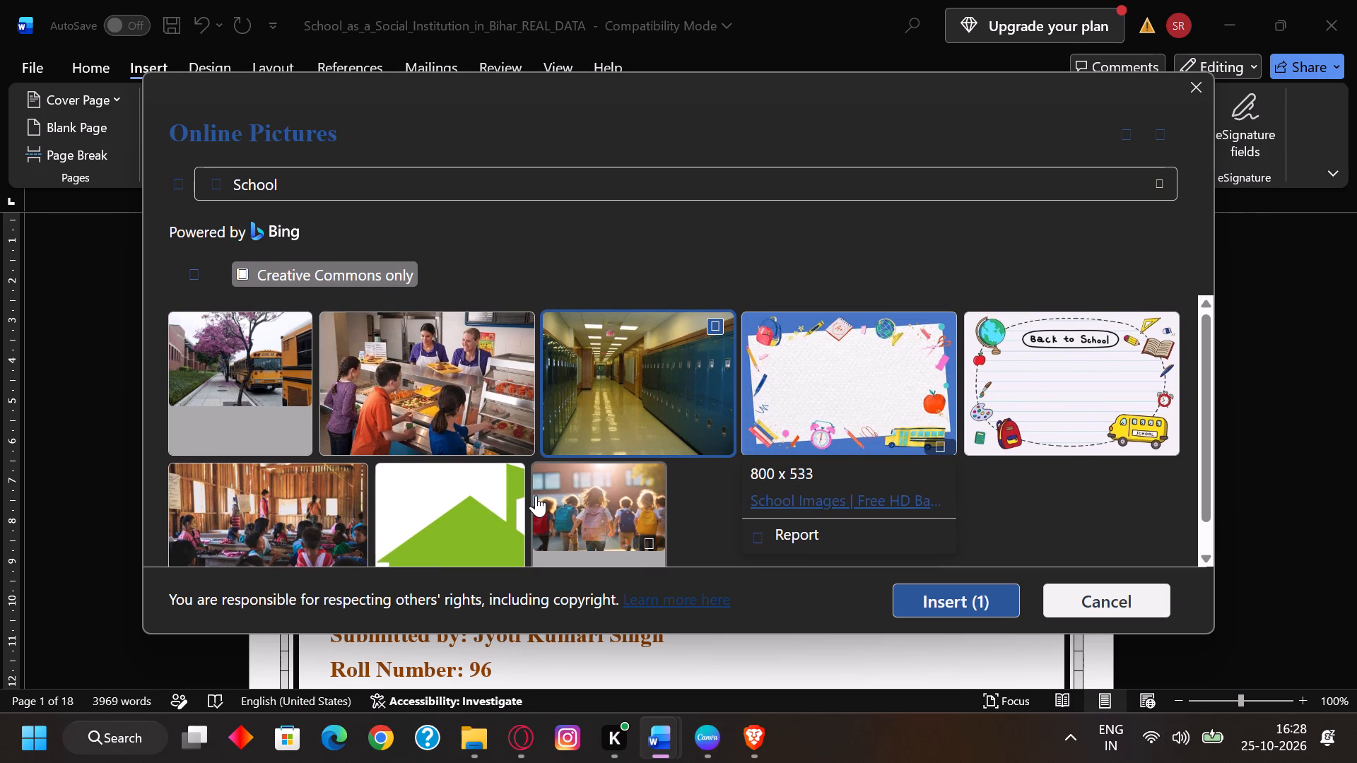
Add the wooden classroom photo and the photo of children with backpacks to the selection, and insert the three pictures.
scroll(536, 490, "down", 1)
left_click(336, 489)
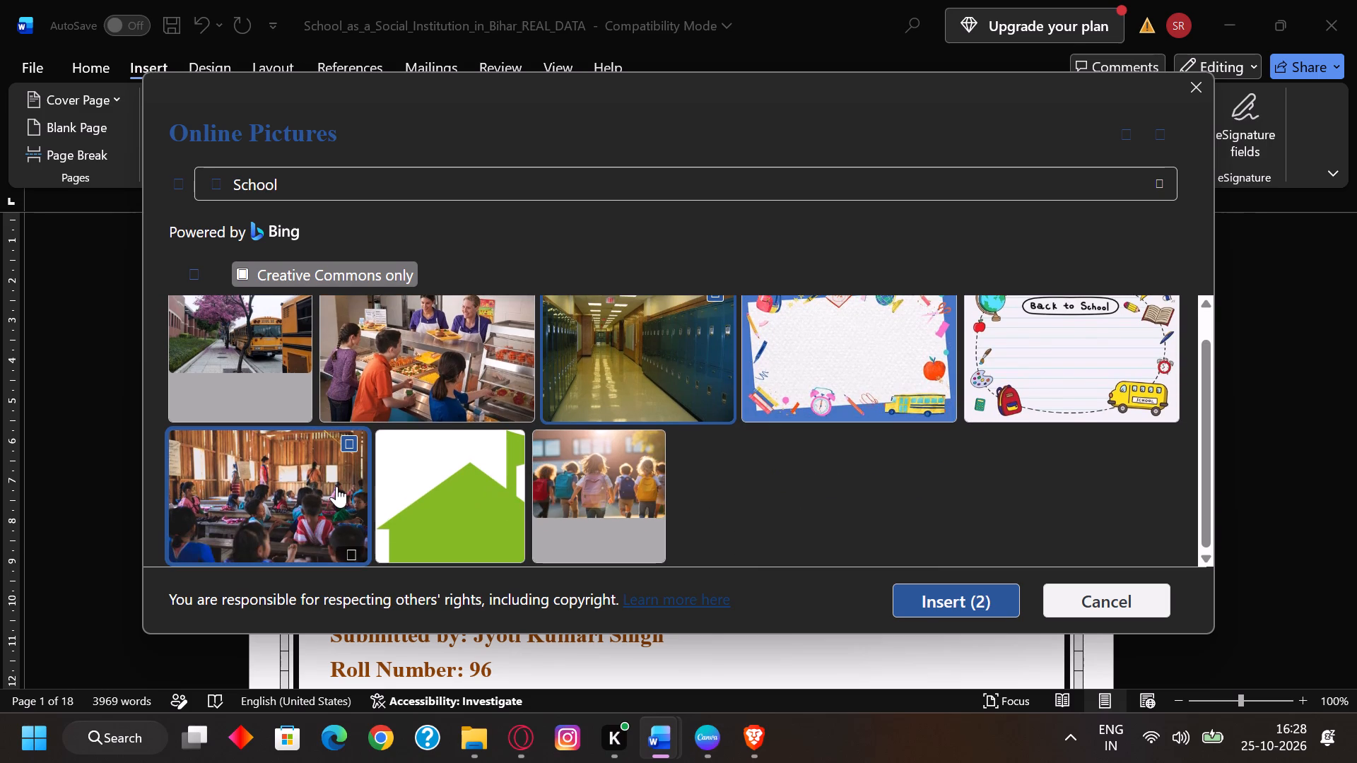
left_click(485, 386)
left_click(485, 386)
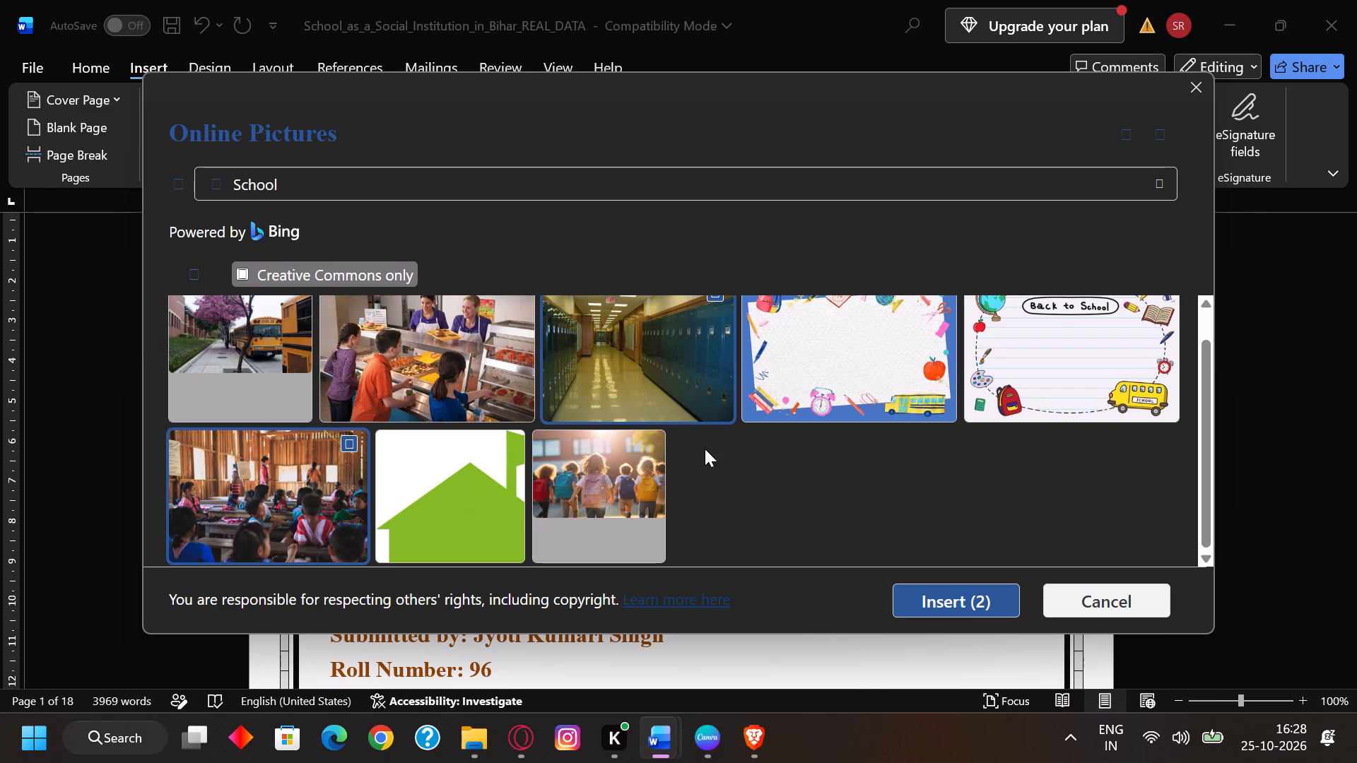
scroll(705, 449, "down", 4)
left_click(602, 488)
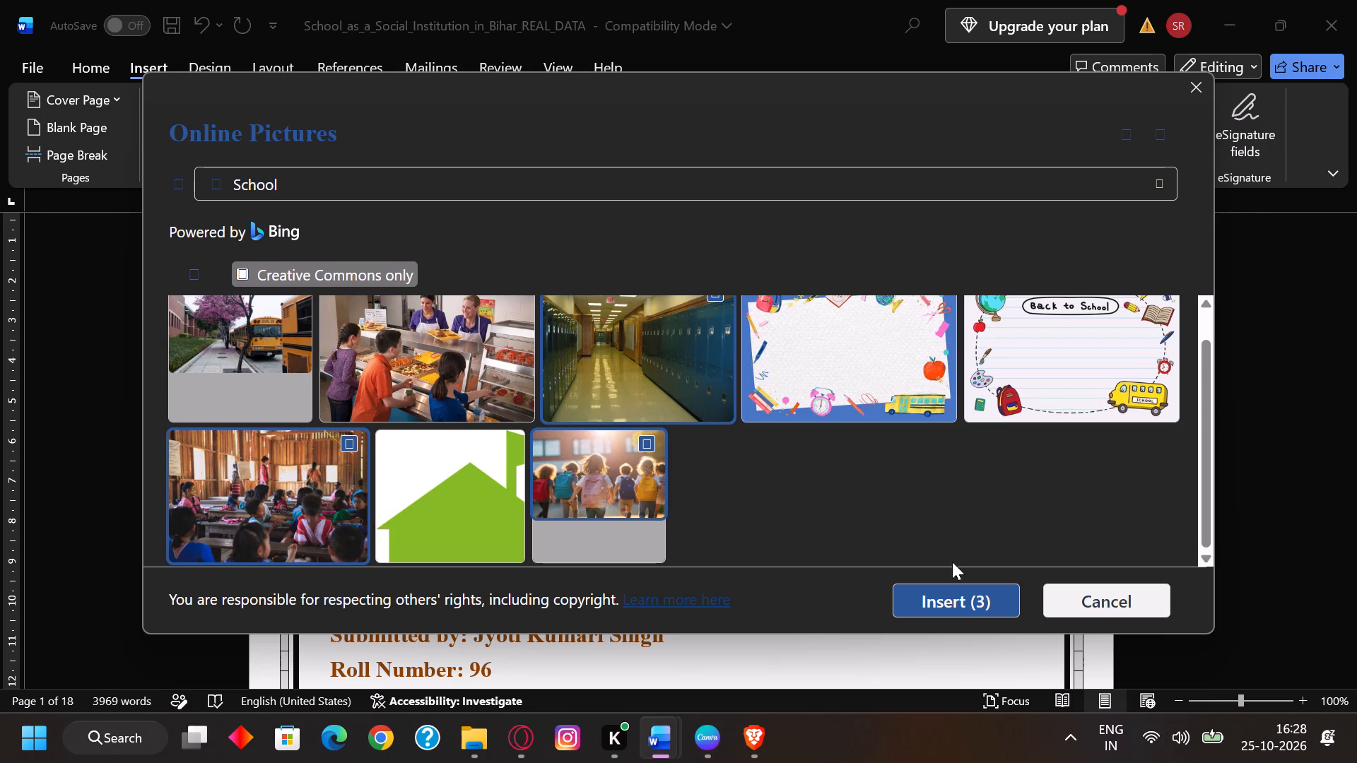
left_click(961, 594)
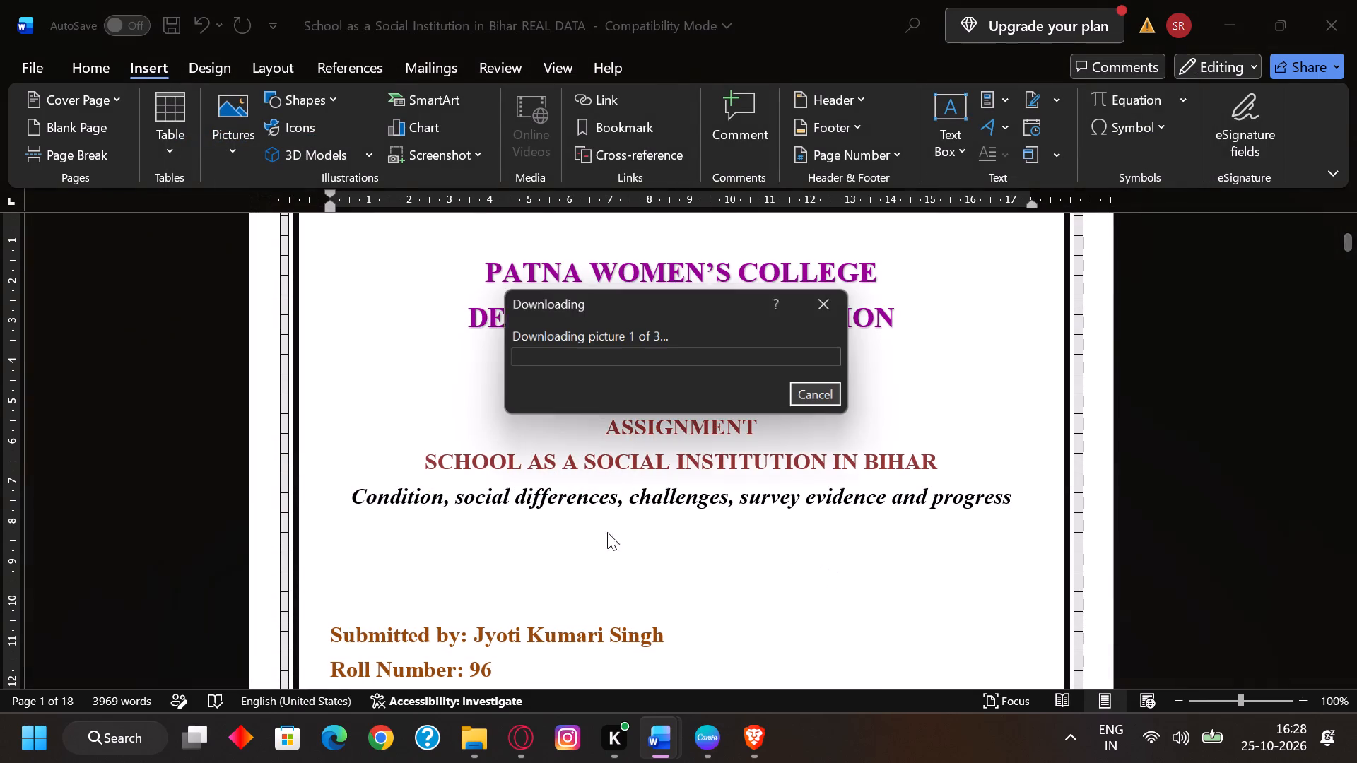
scroll(691, 408, "down", 5)
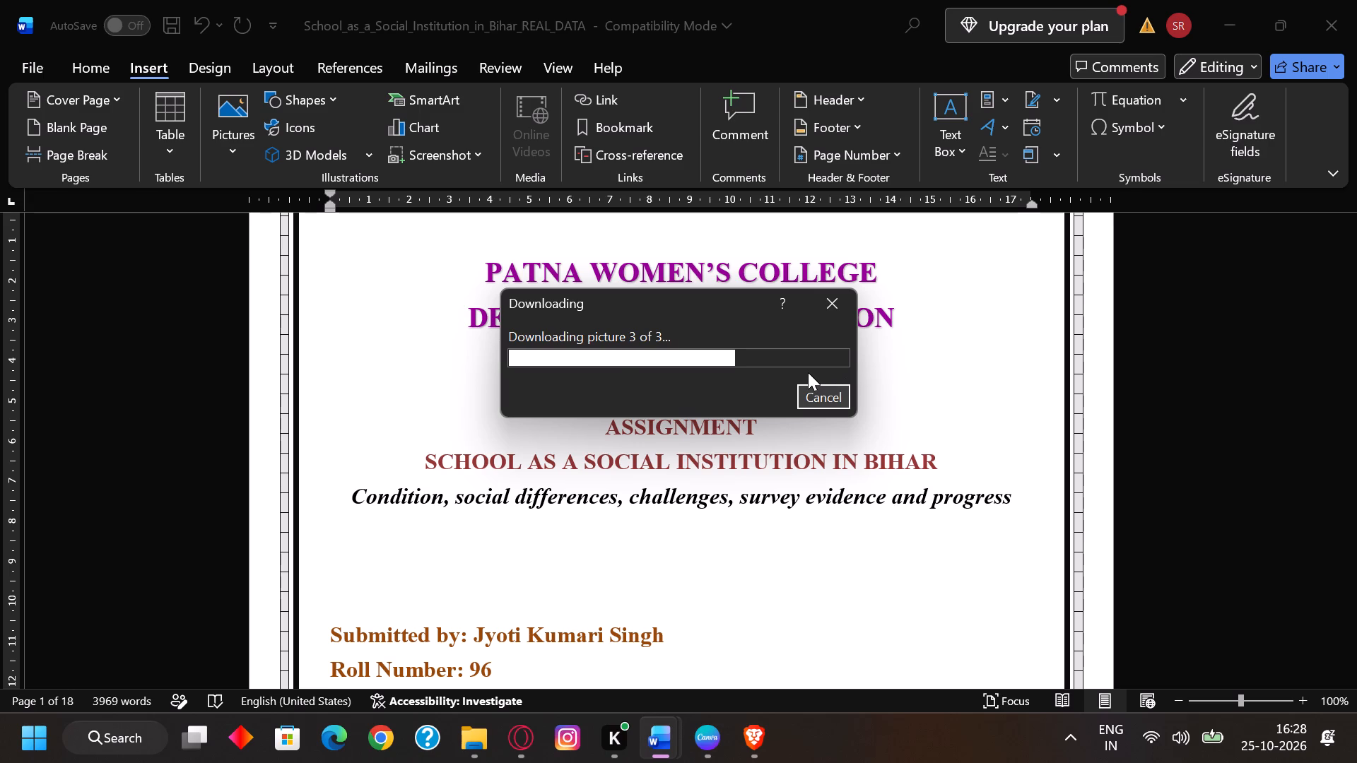
Shrink the locker hallway picture to about 2.79 cm high and 5.4 cm wide.
scroll(811, 372, "up", 4)
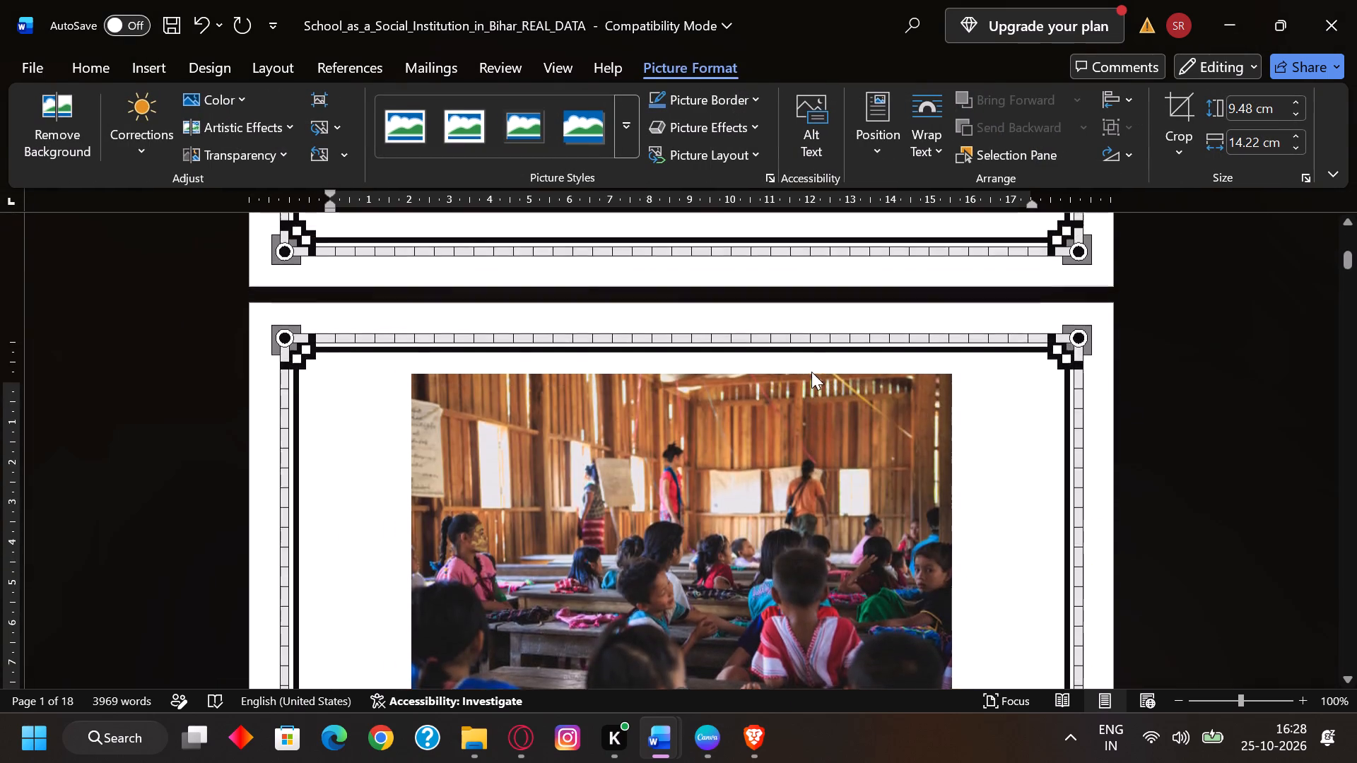
scroll(811, 372, "up", 13)
scroll(811, 372, "down", 4)
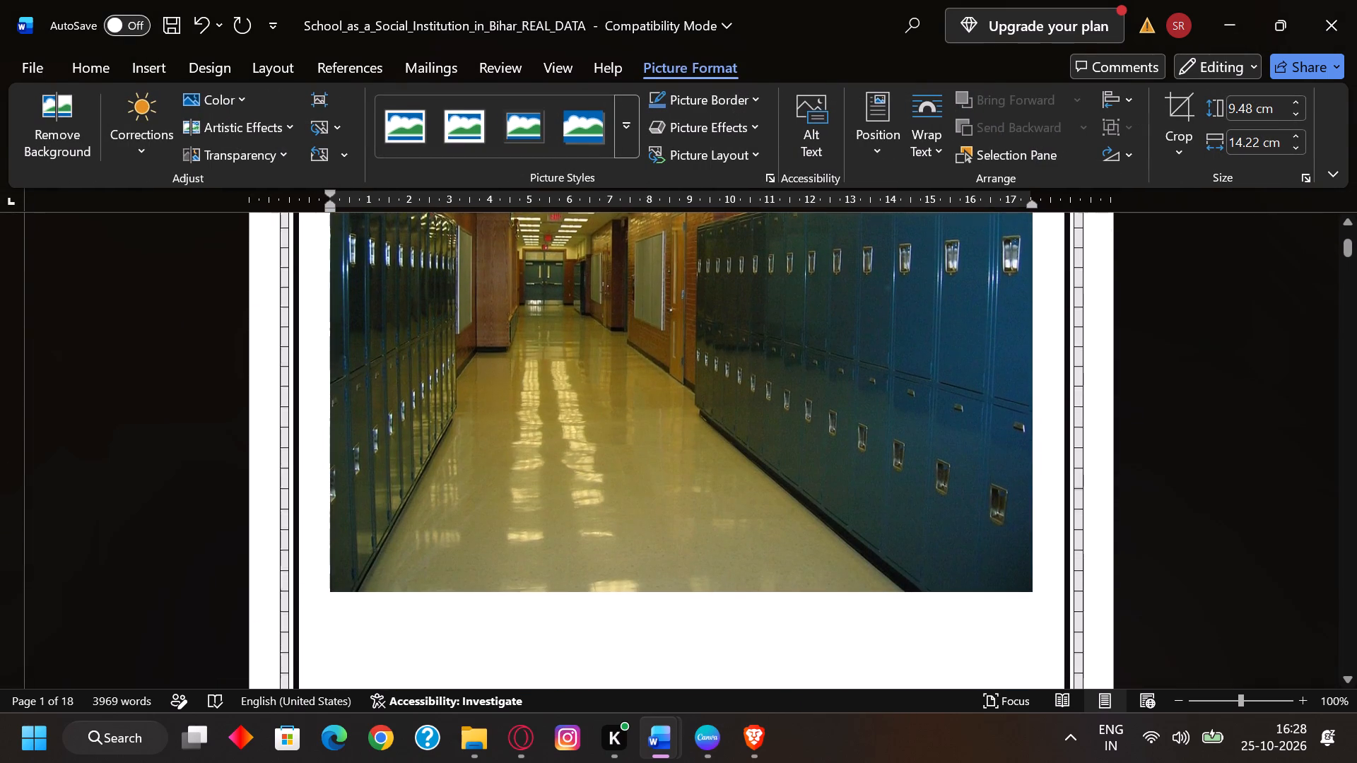
left_click(757, 403)
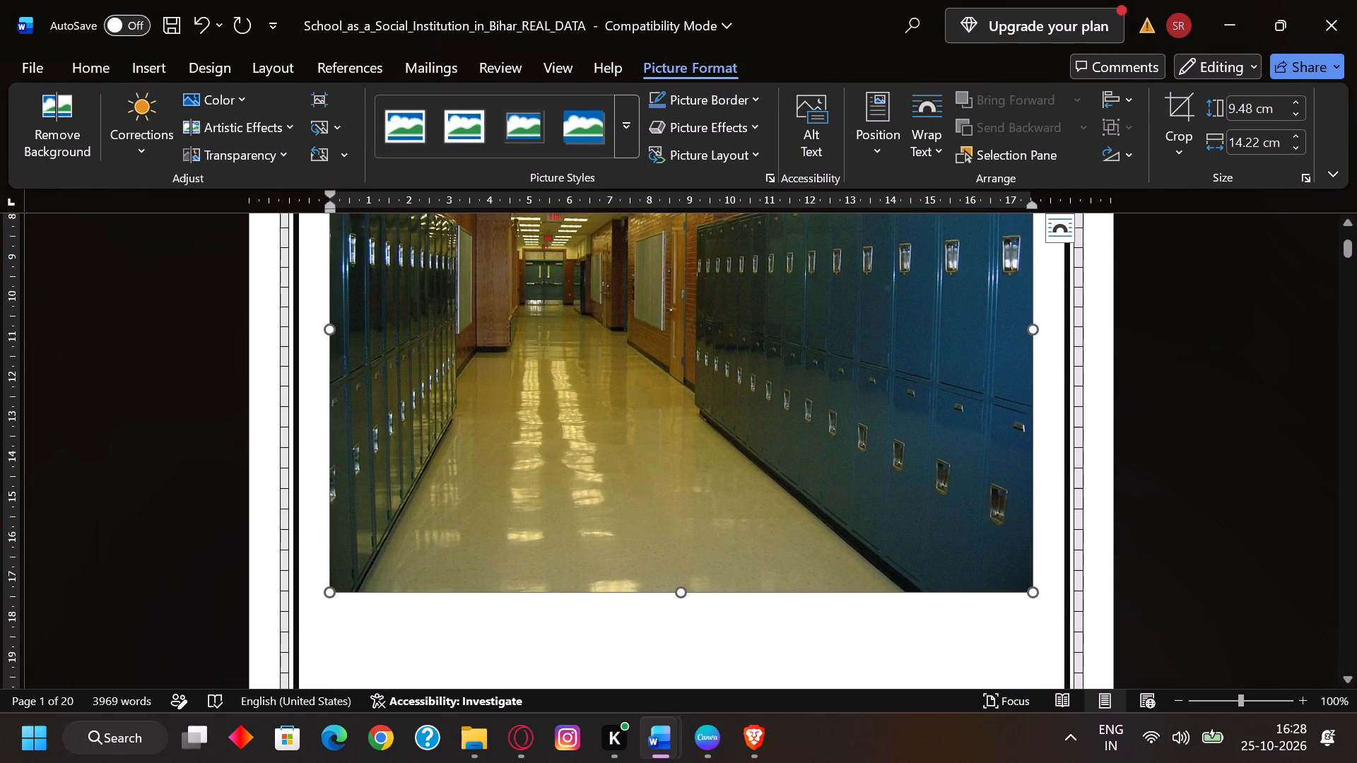
left_click_drag(681, 594, 662, 366)
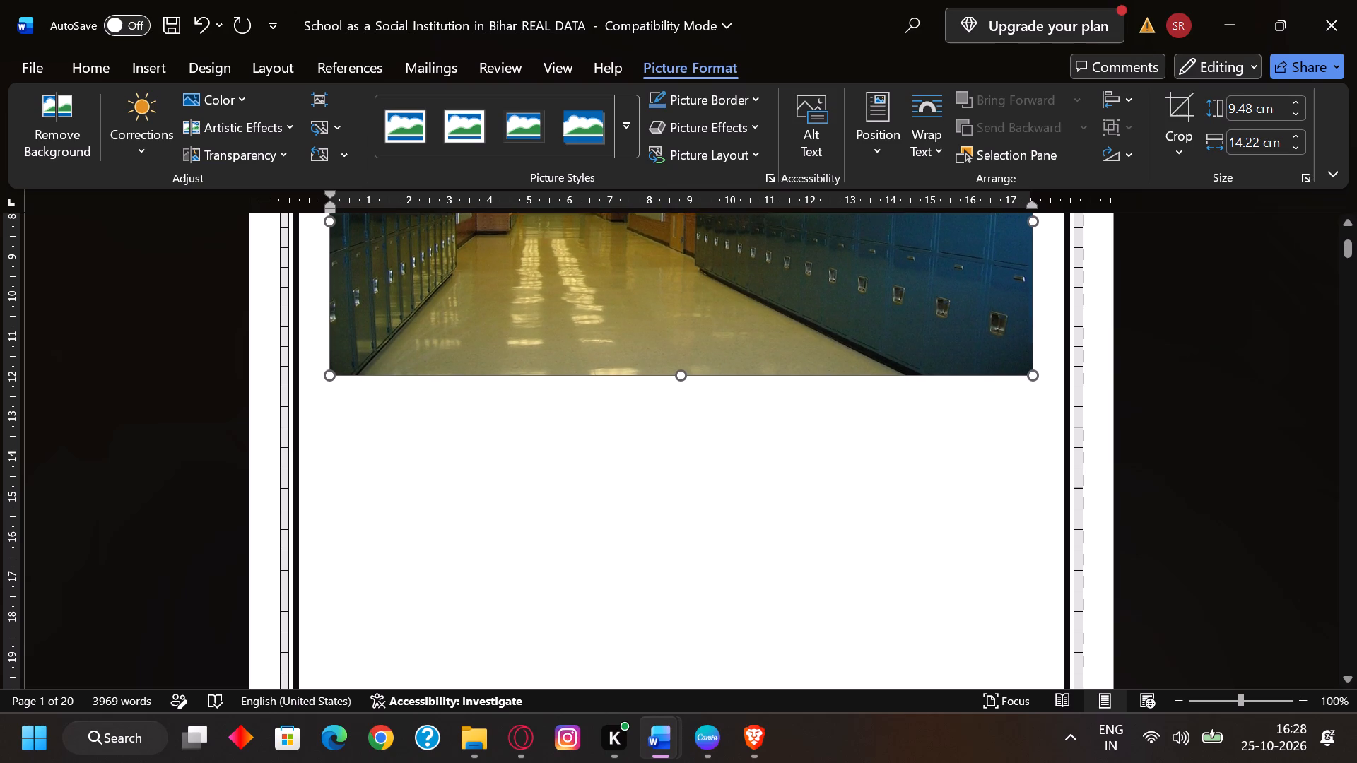
left_click_drag(662, 366, 652, 290)
scroll(703, 422, "up", 2)
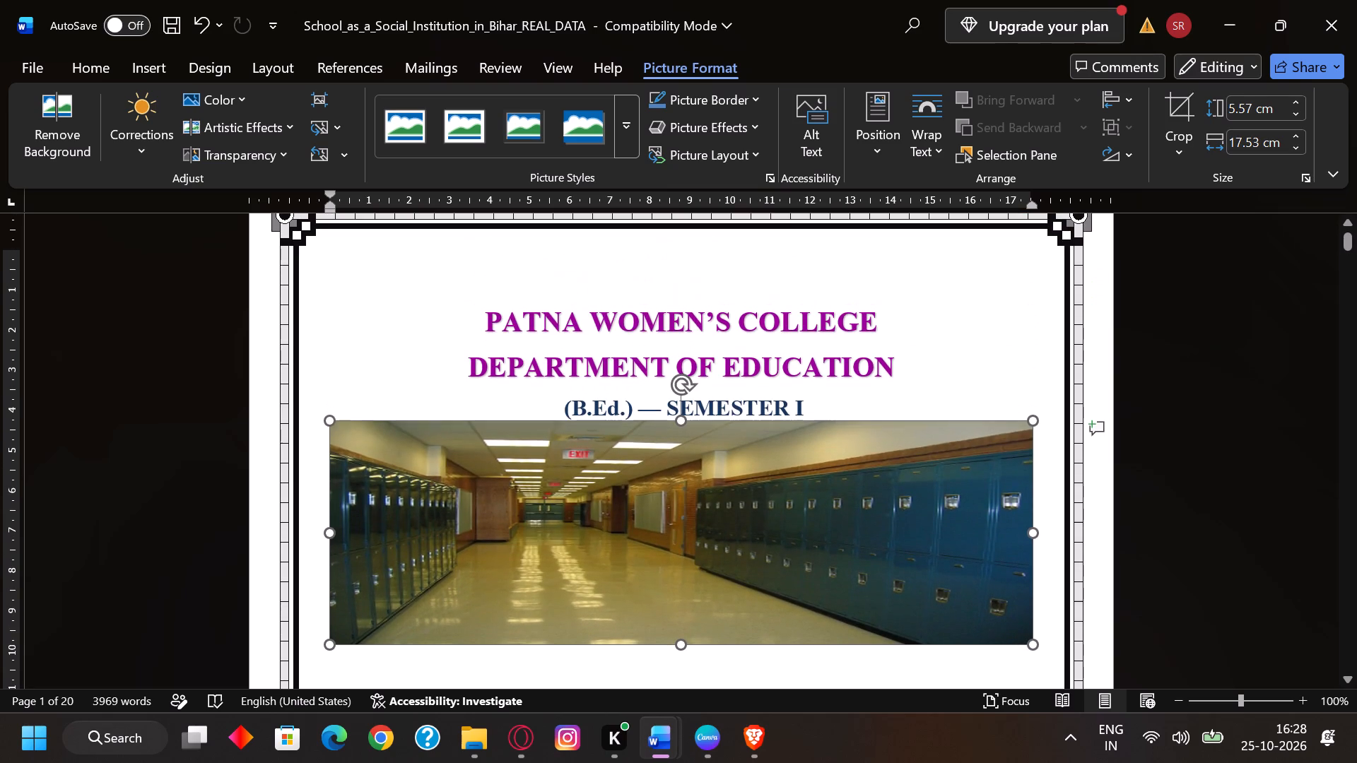
left_click_drag(1032, 534, 778, 537)
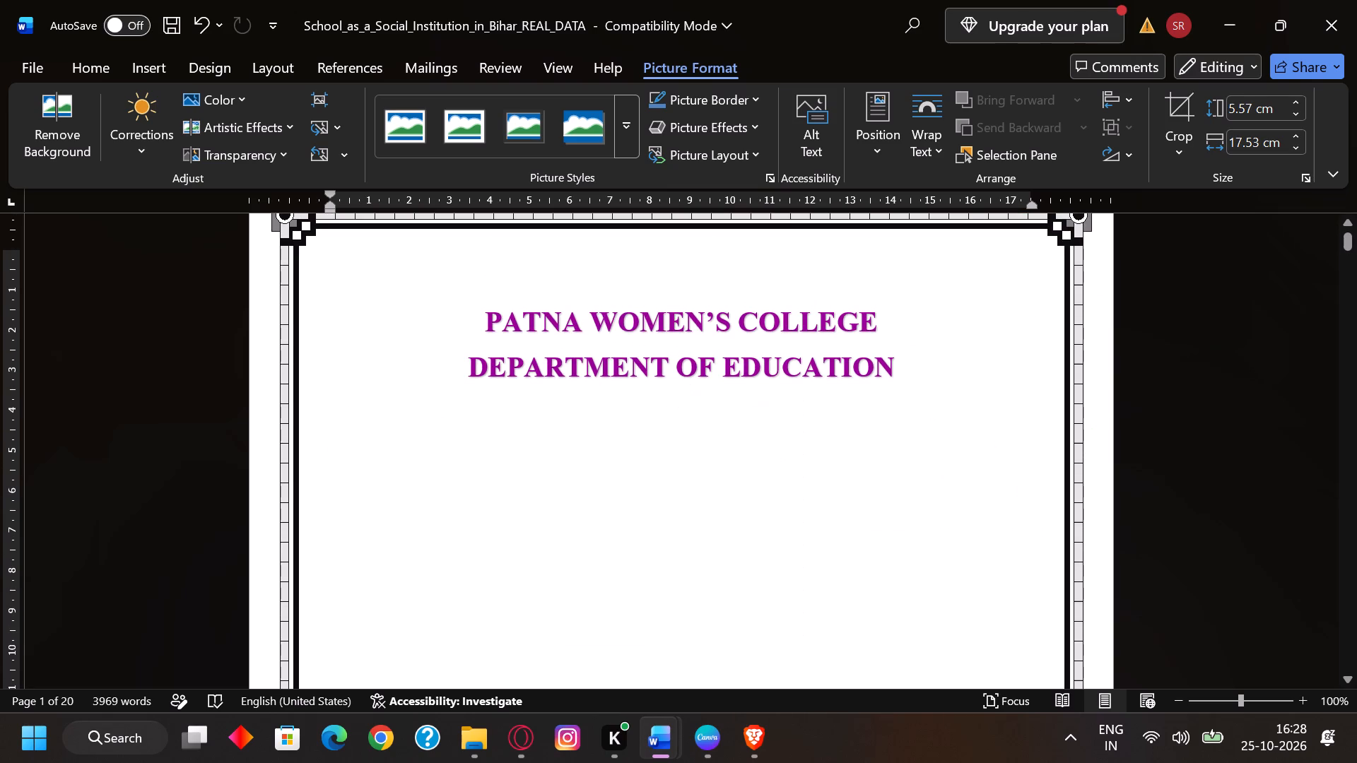
left_click_drag(778, 537, 630, 538)
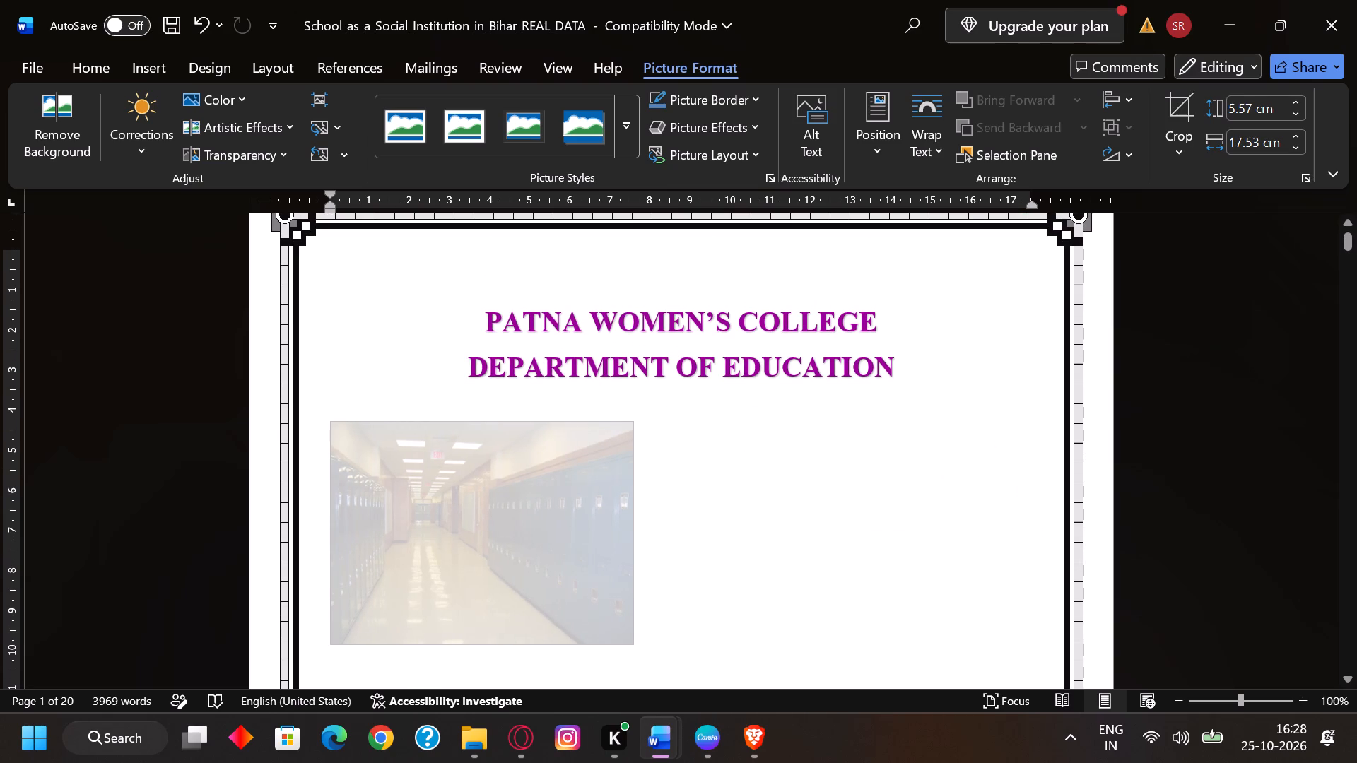
left_click_drag(630, 538, 644, 538)
scroll(644, 538, "up", 2)
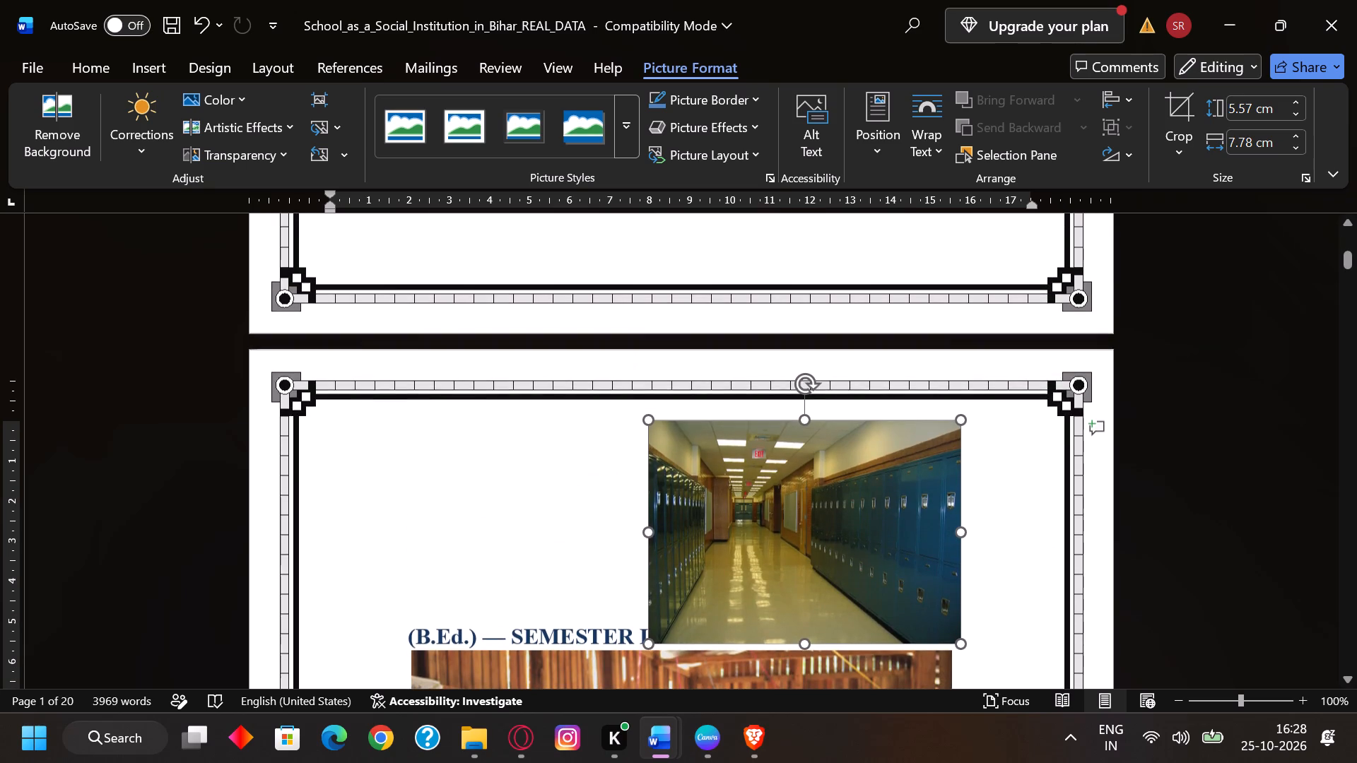
left_click_drag(806, 644, 807, 532)
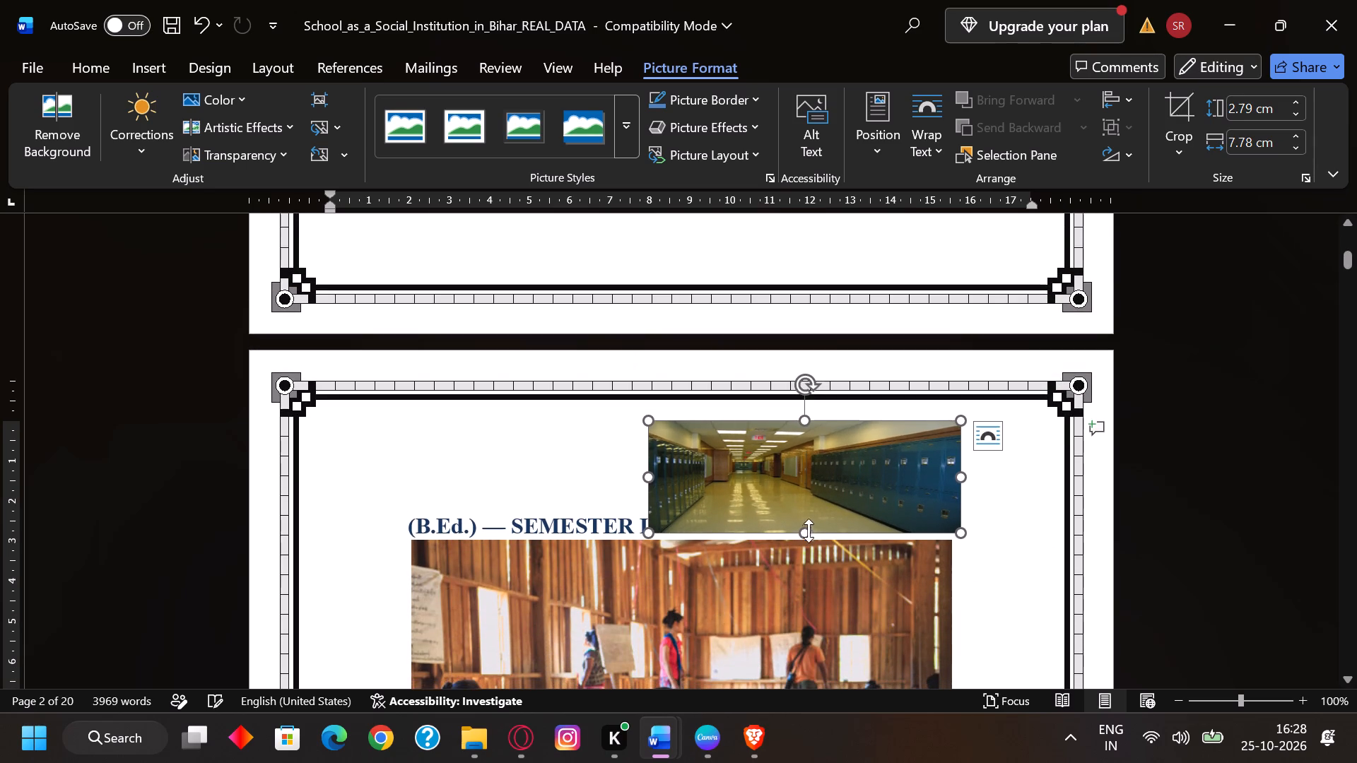
left_click_drag(963, 475, 906, 496)
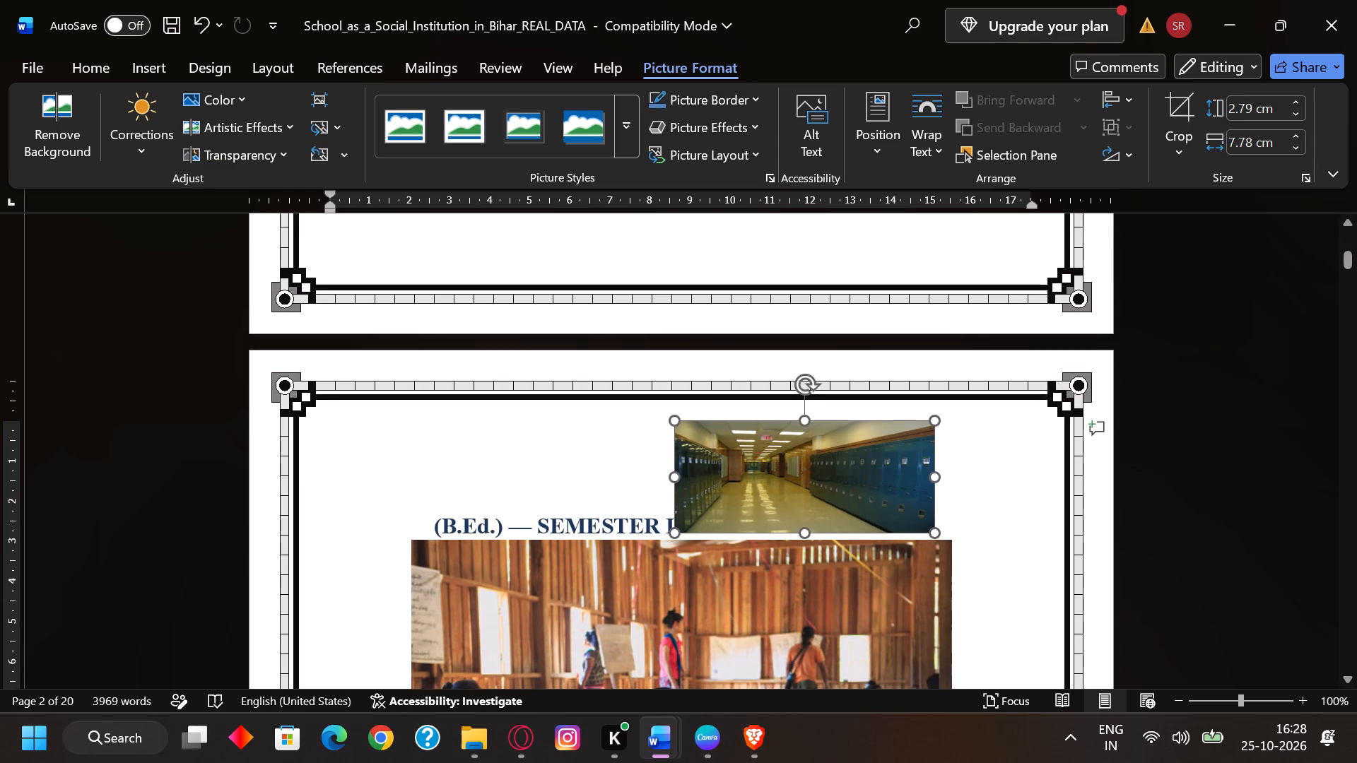
left_click_drag(906, 496, 864, 501)
Move the small hallway picture up to the cover page, between DEPARTMENT and OF EDUCATION.
scroll(674, 528, "up", 9)
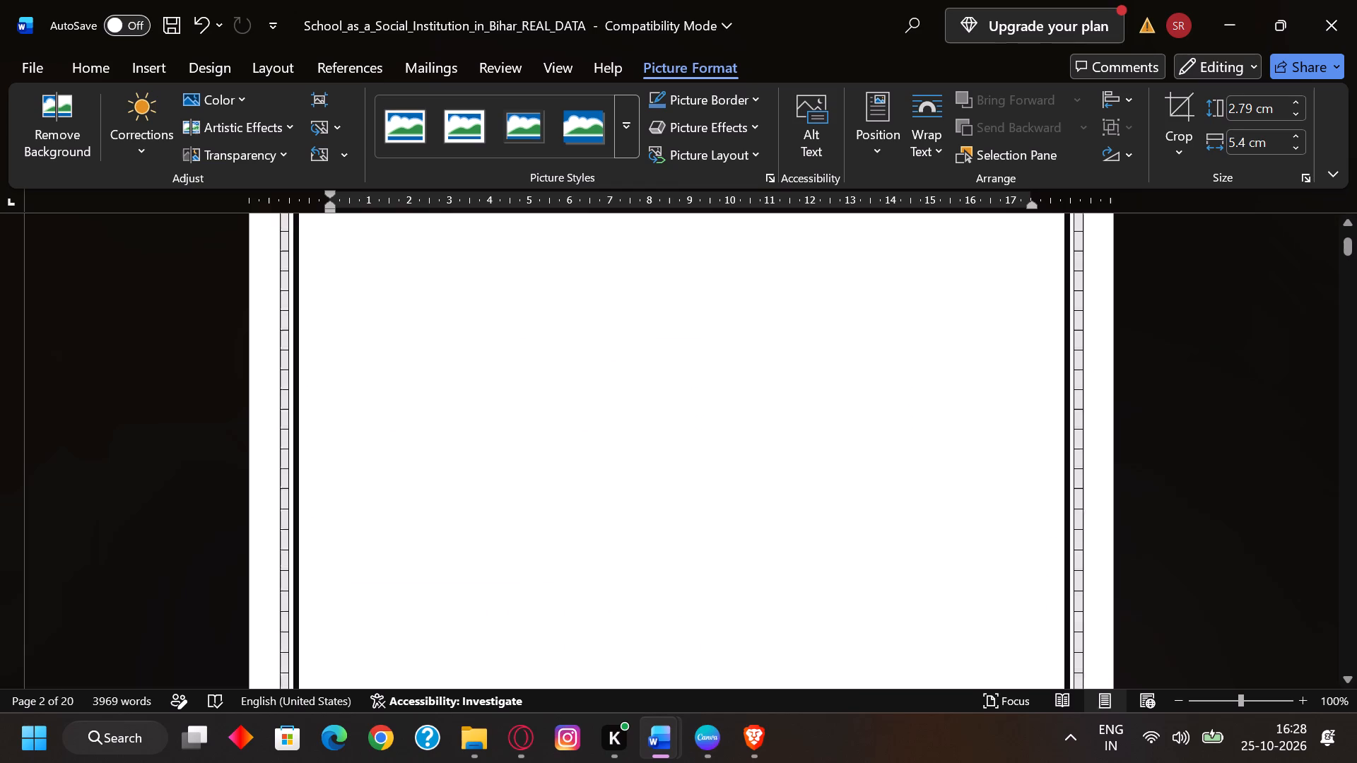
scroll(667, 521, "up", 2)
scroll(667, 521, "down", 8)
left_click_drag(797, 649, 664, 403)
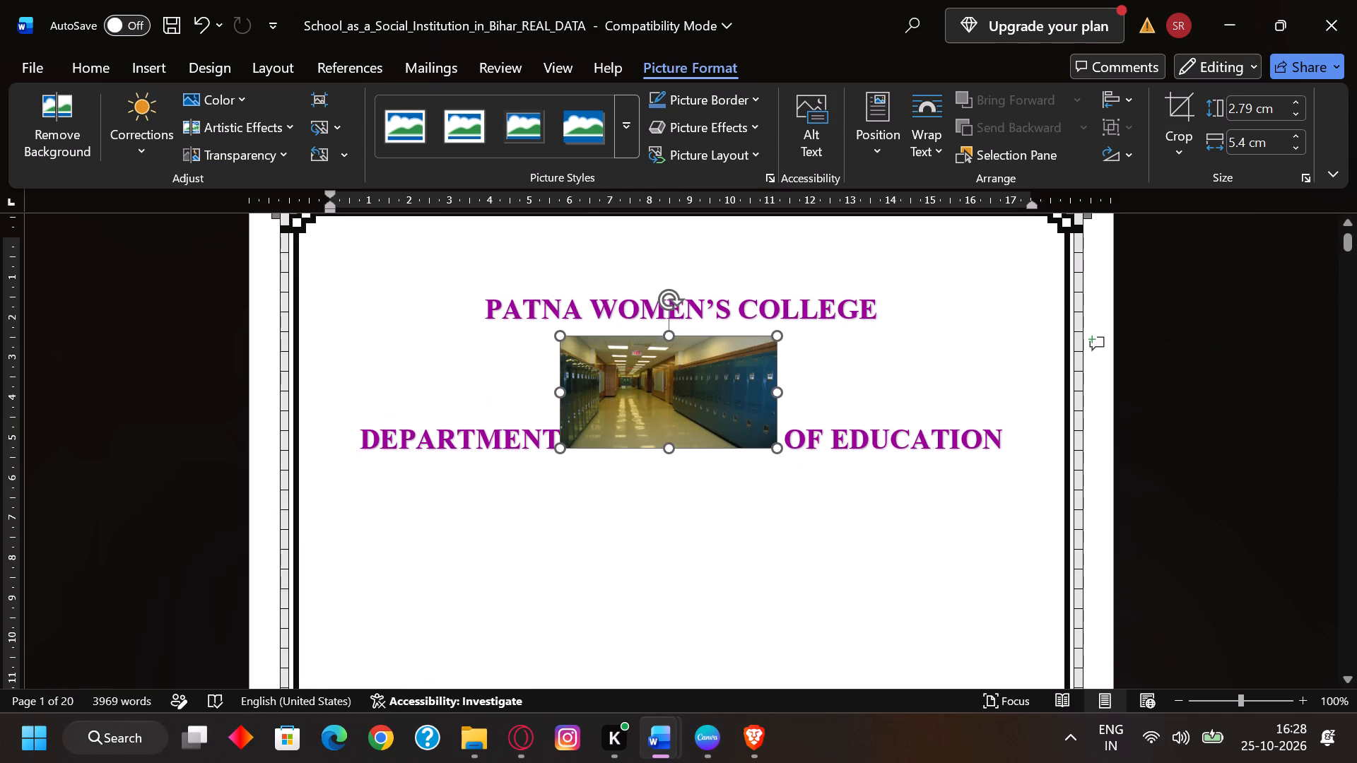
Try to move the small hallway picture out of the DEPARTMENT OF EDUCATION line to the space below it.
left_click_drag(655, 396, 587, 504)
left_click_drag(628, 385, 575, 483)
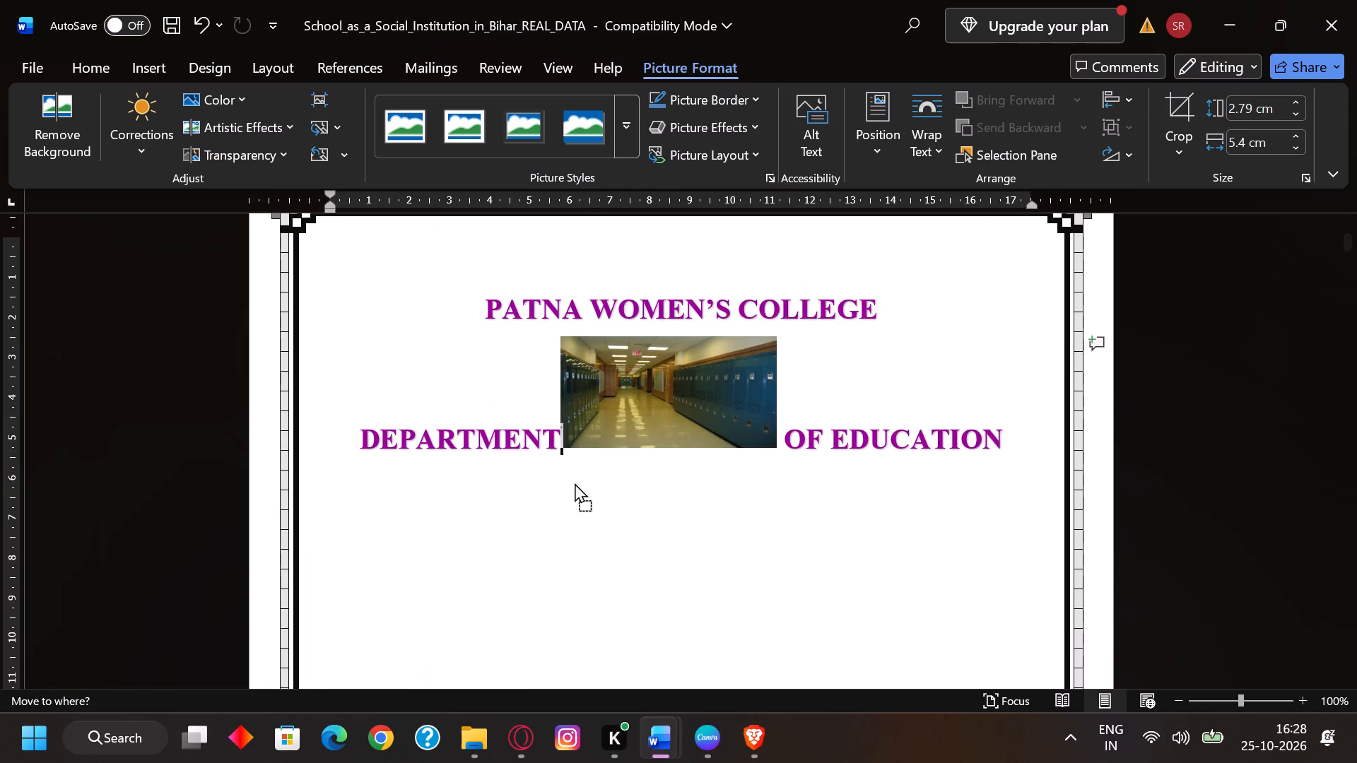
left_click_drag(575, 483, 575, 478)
Undo the hallway picture's move and resizing, and the insertion of the three school pictures.
key("ctrl+z")
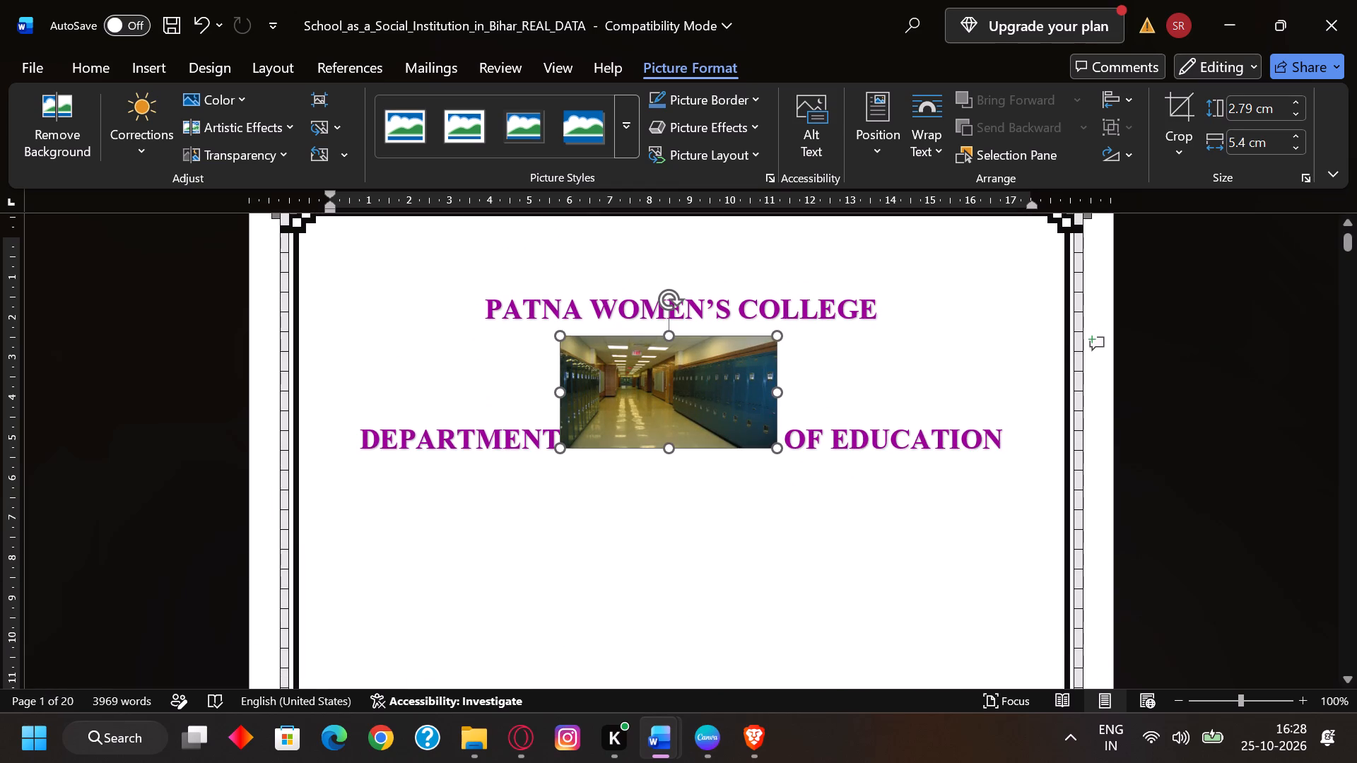
key("ctrl+z")
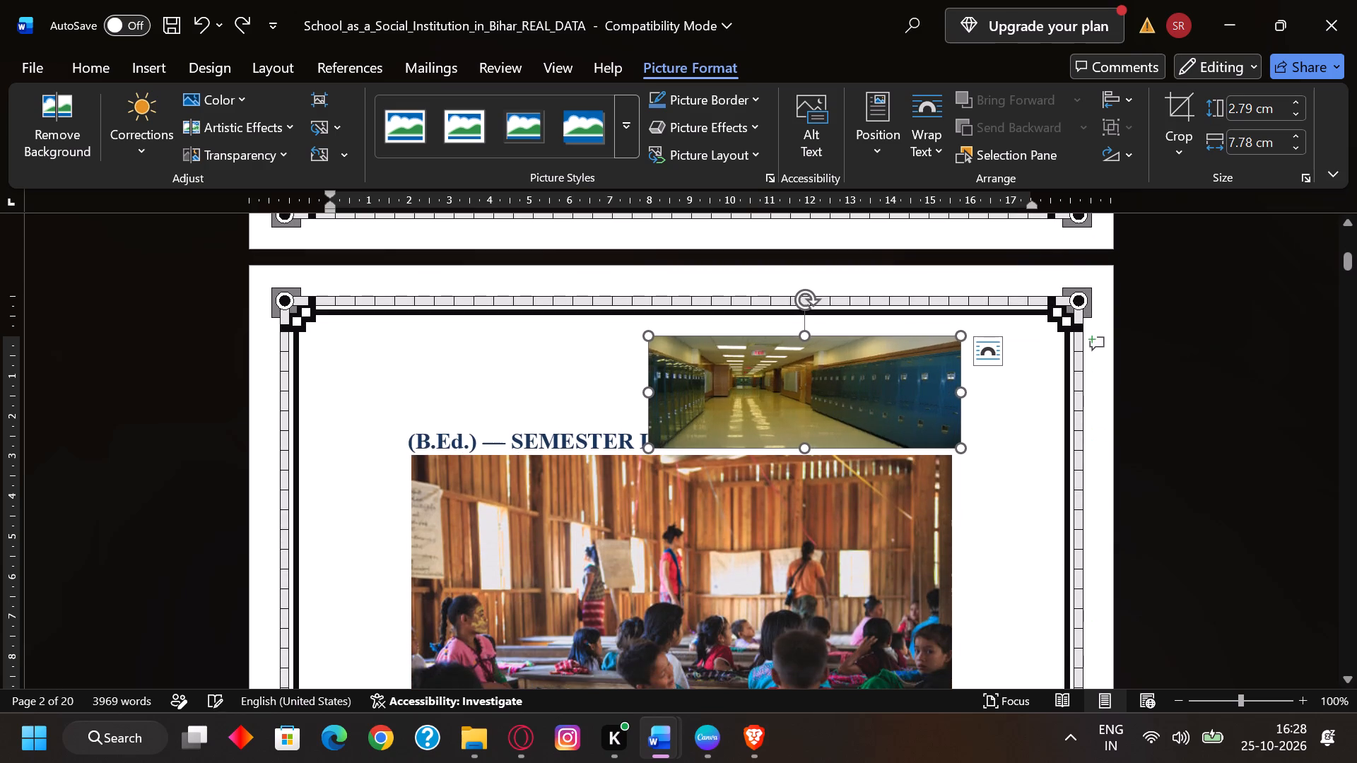
key("ctrl+z")
key("ctrl+z")
key("ctrl+z")
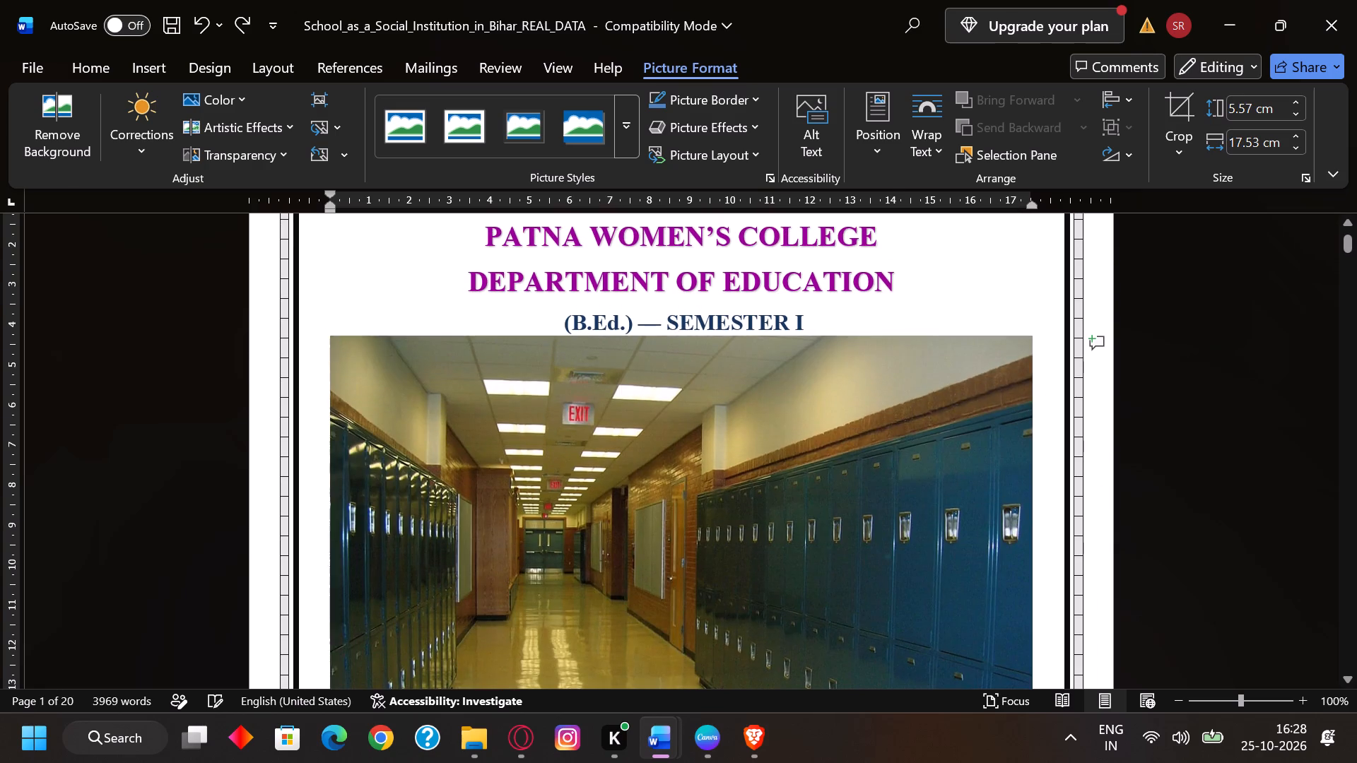
key("ctrl+z")
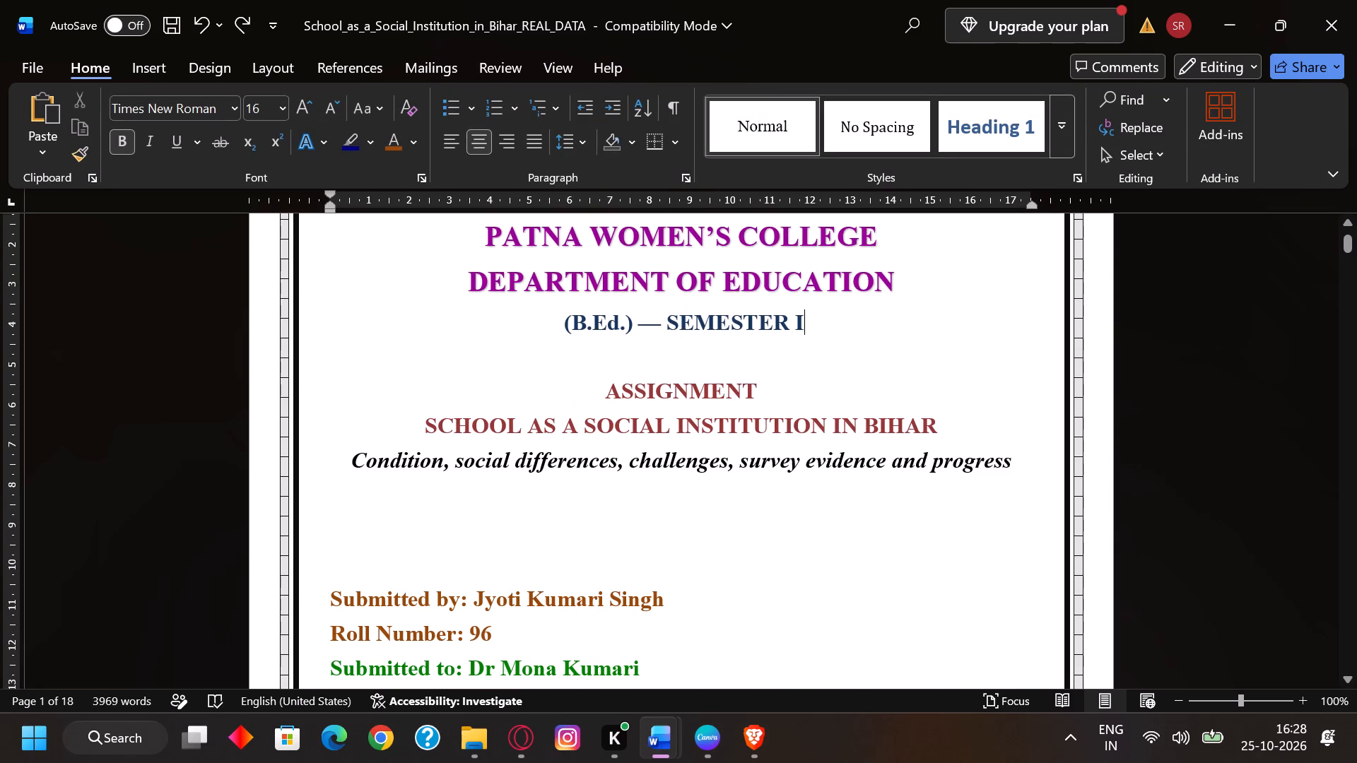
Add a new line below the italic subtitle ending in "survey evidence and progress" on the cover page.
scroll(499, 615, "up", 1)
scroll(500, 614, "down", 7)
scroll(598, 459, "up", 5)
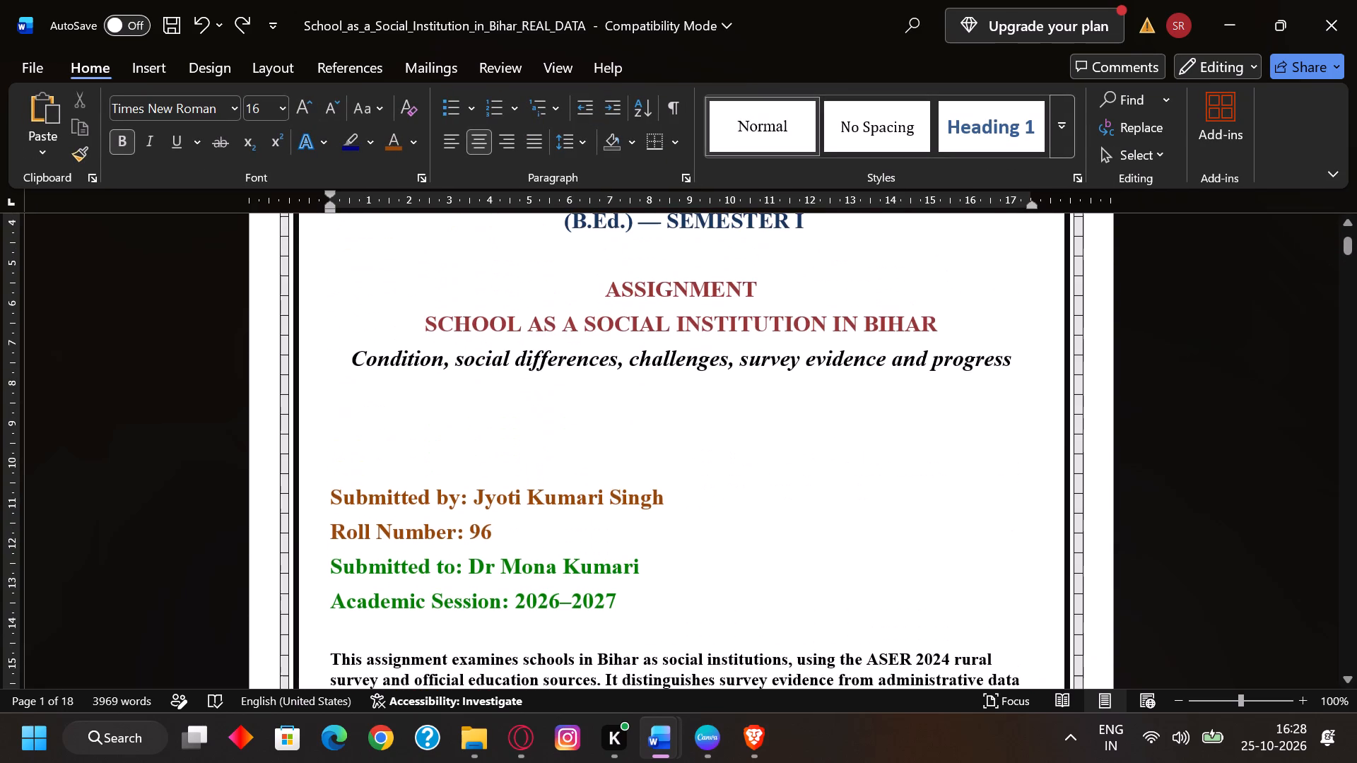
left_click(1020, 360)
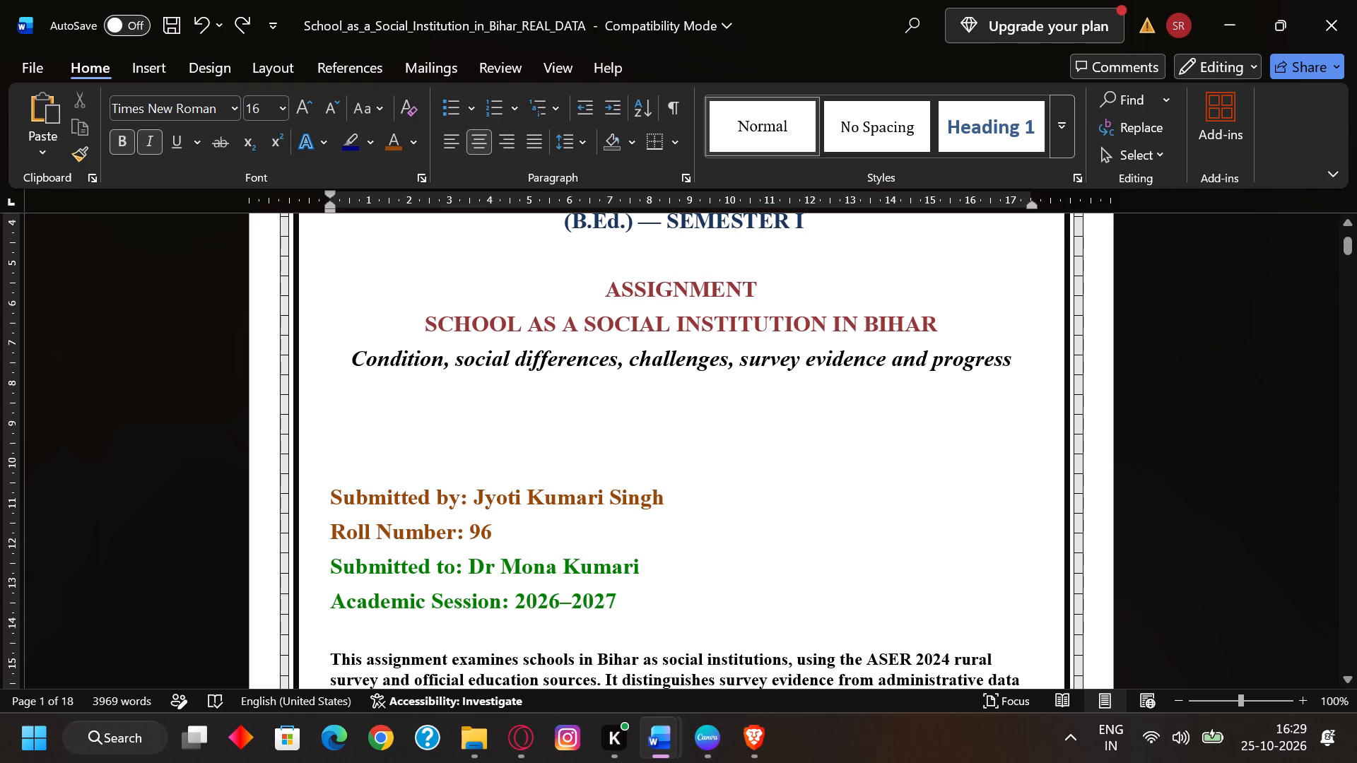
key("Return")
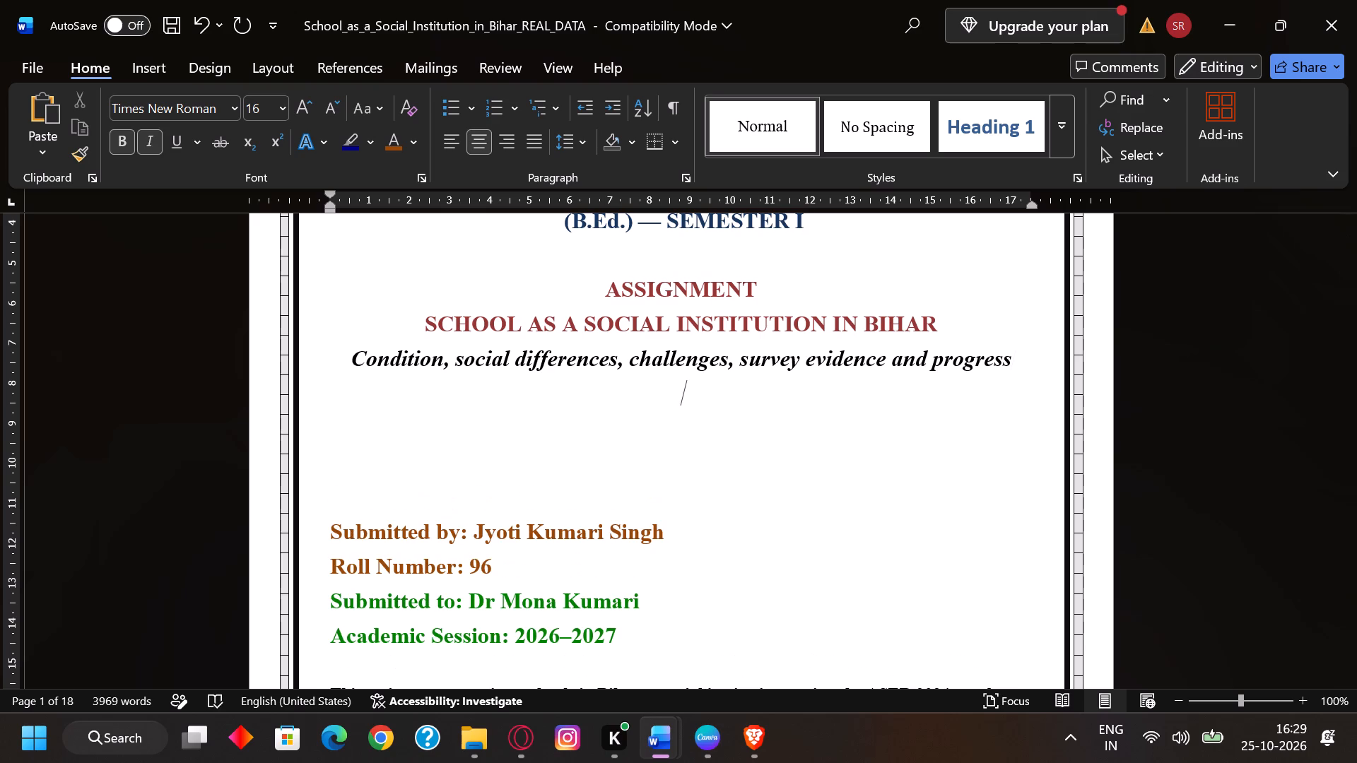
Search the online pictures for "school" and turn off the Creative Commons only filter.
left_click(153, 69)
left_click(234, 142)
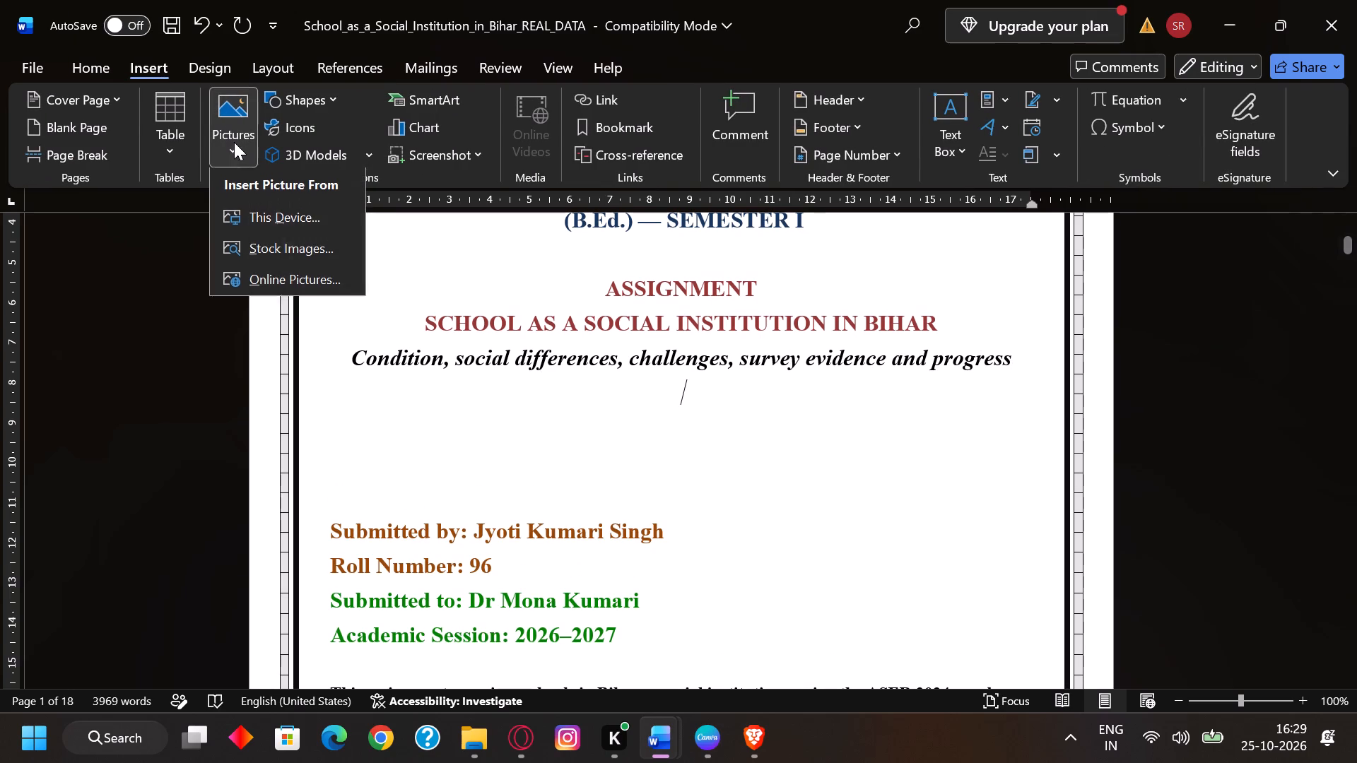
left_click(310, 287)
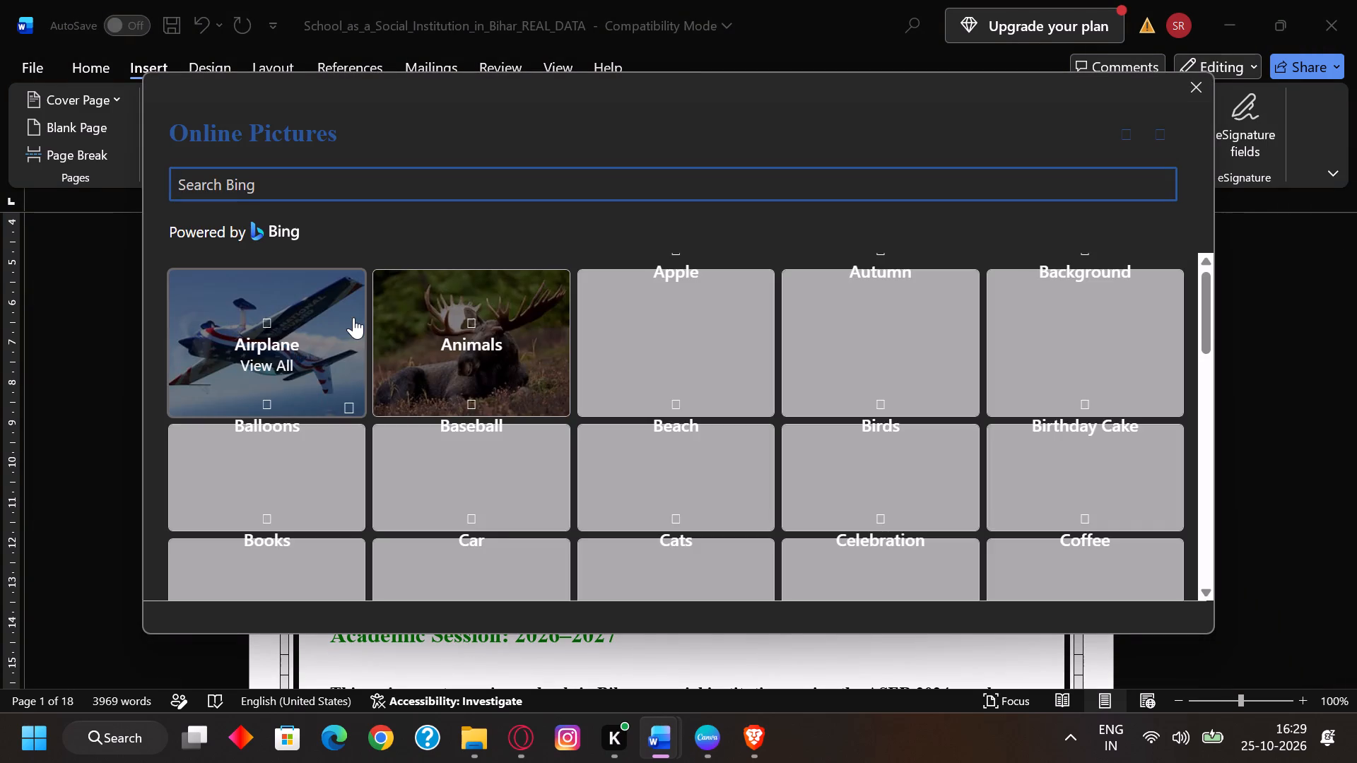
scroll(462, 425, "down", 4)
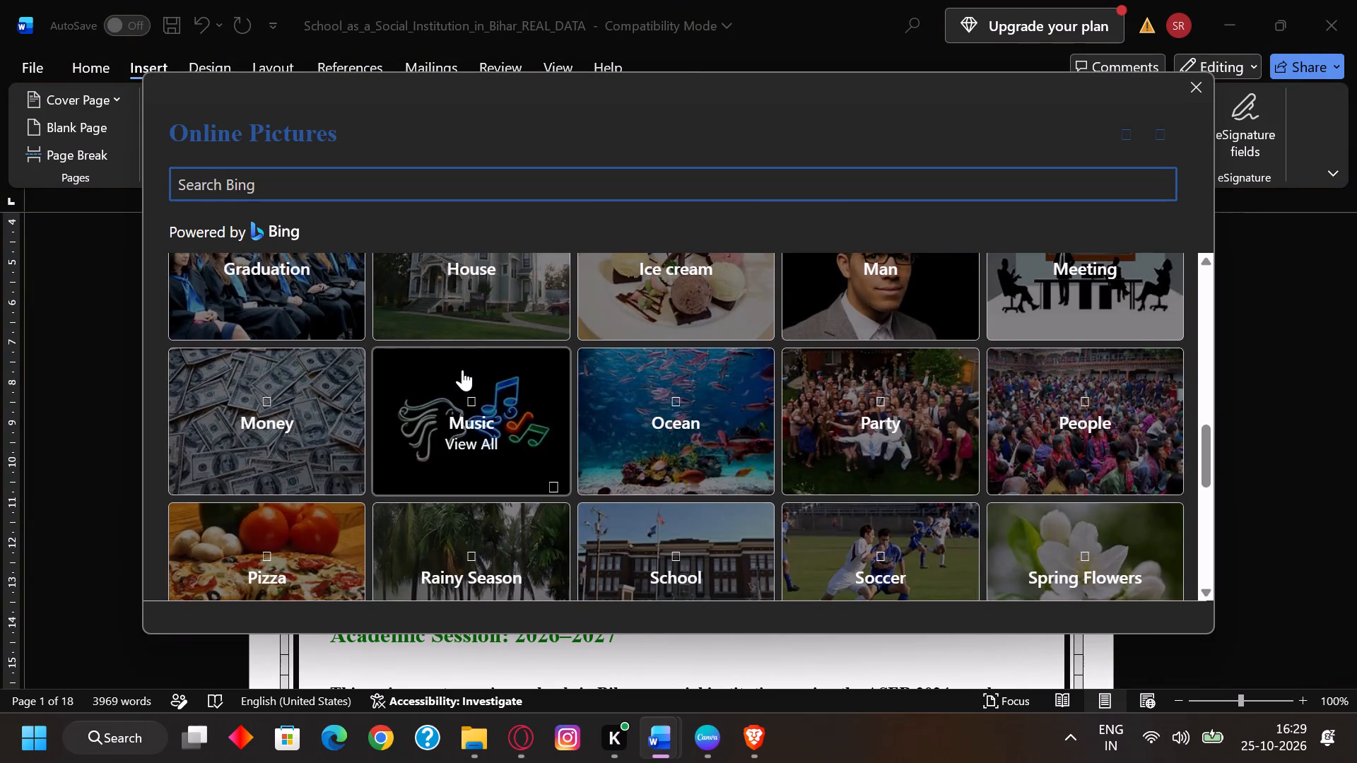
scroll(462, 369, "up", 3)
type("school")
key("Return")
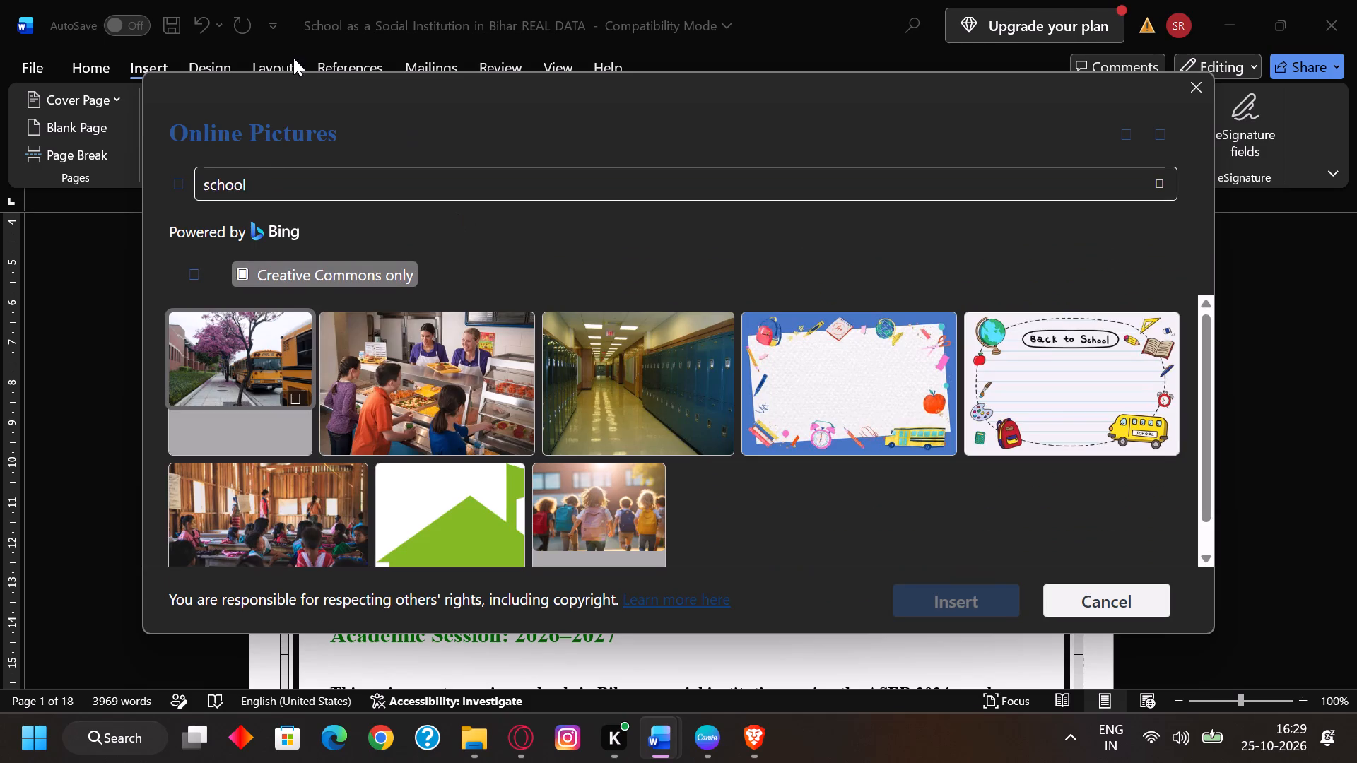
left_click(249, 271)
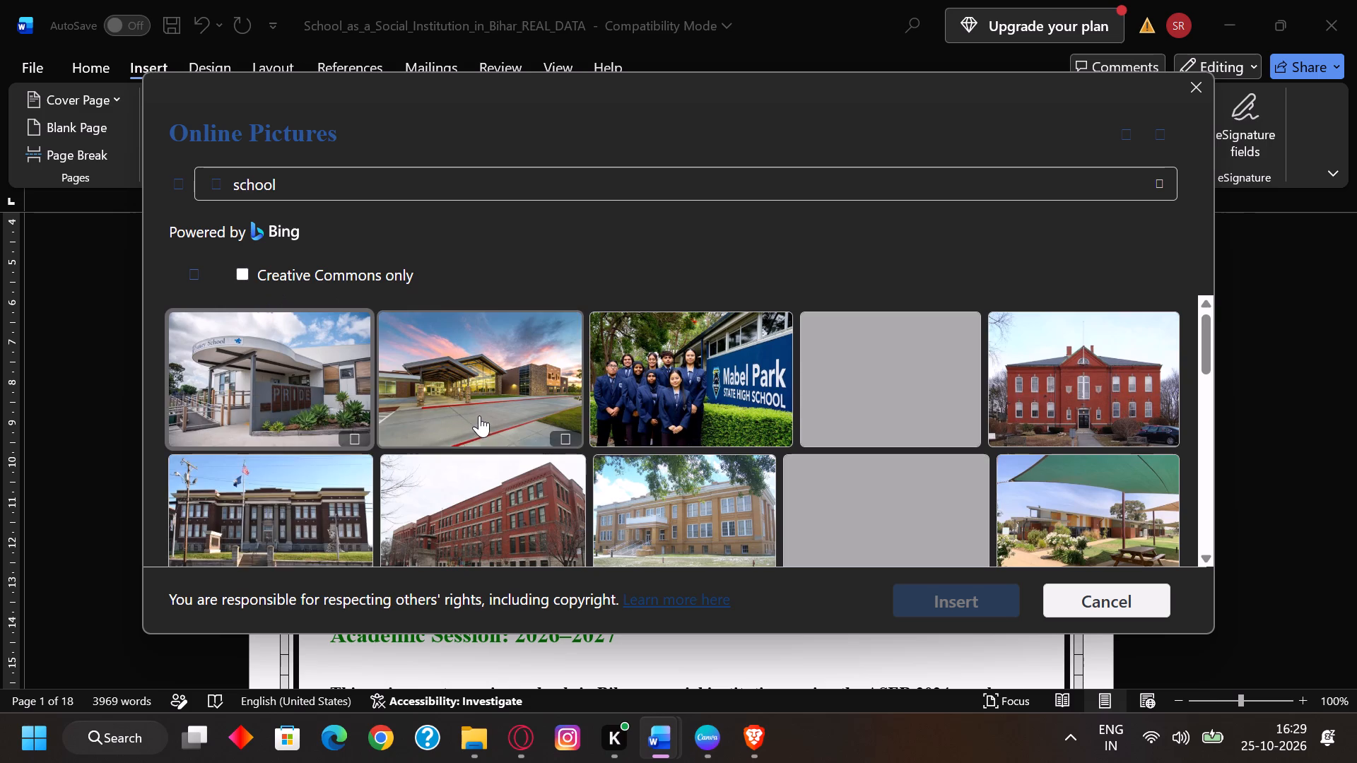
Select the photo of four girls studying outdoors and the photo of children in navy hats from the school results.
scroll(479, 415, "down", 2)
scroll(479, 415, "up", 4)
scroll(480, 413, "down", 3)
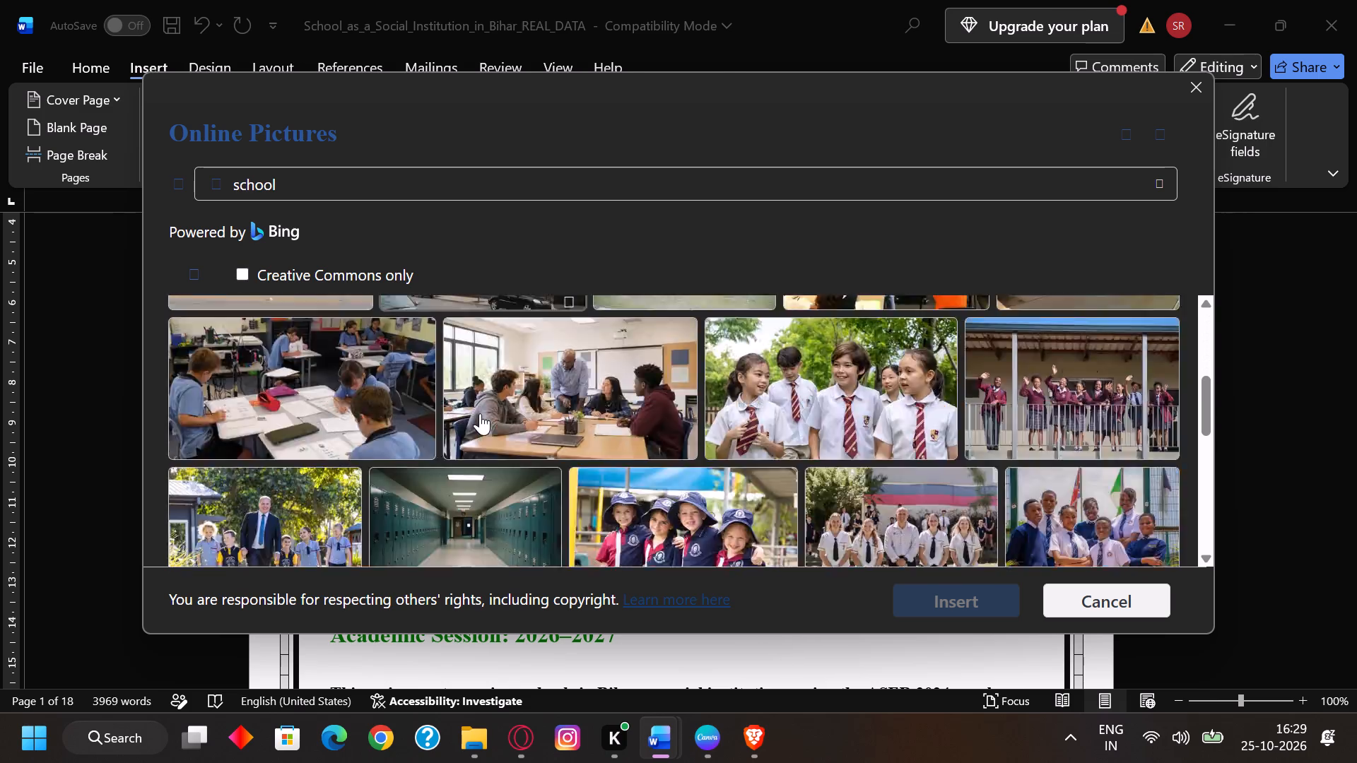
scroll(482, 410, "up", 2)
scroll(482, 410, "down", 2)
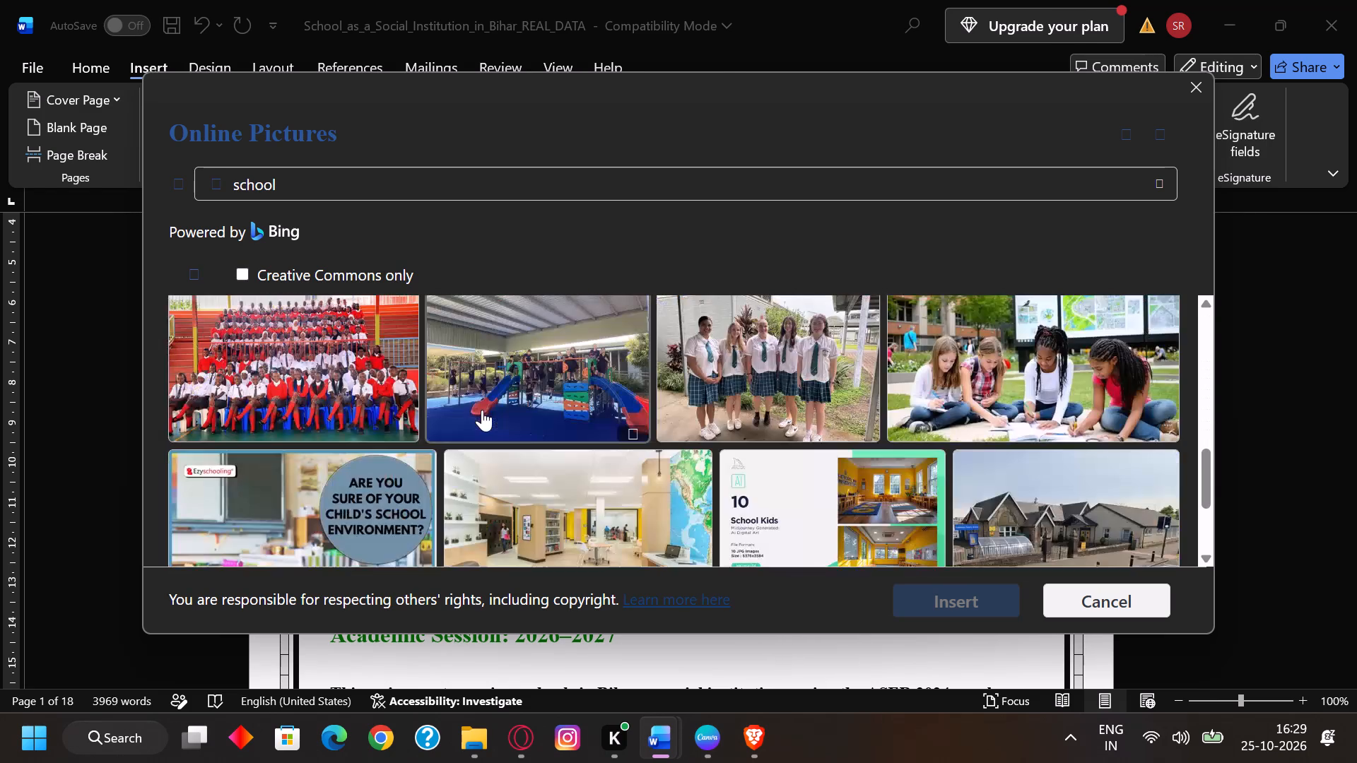
scroll(482, 410, "up", 1)
scroll(701, 445, "down", 1)
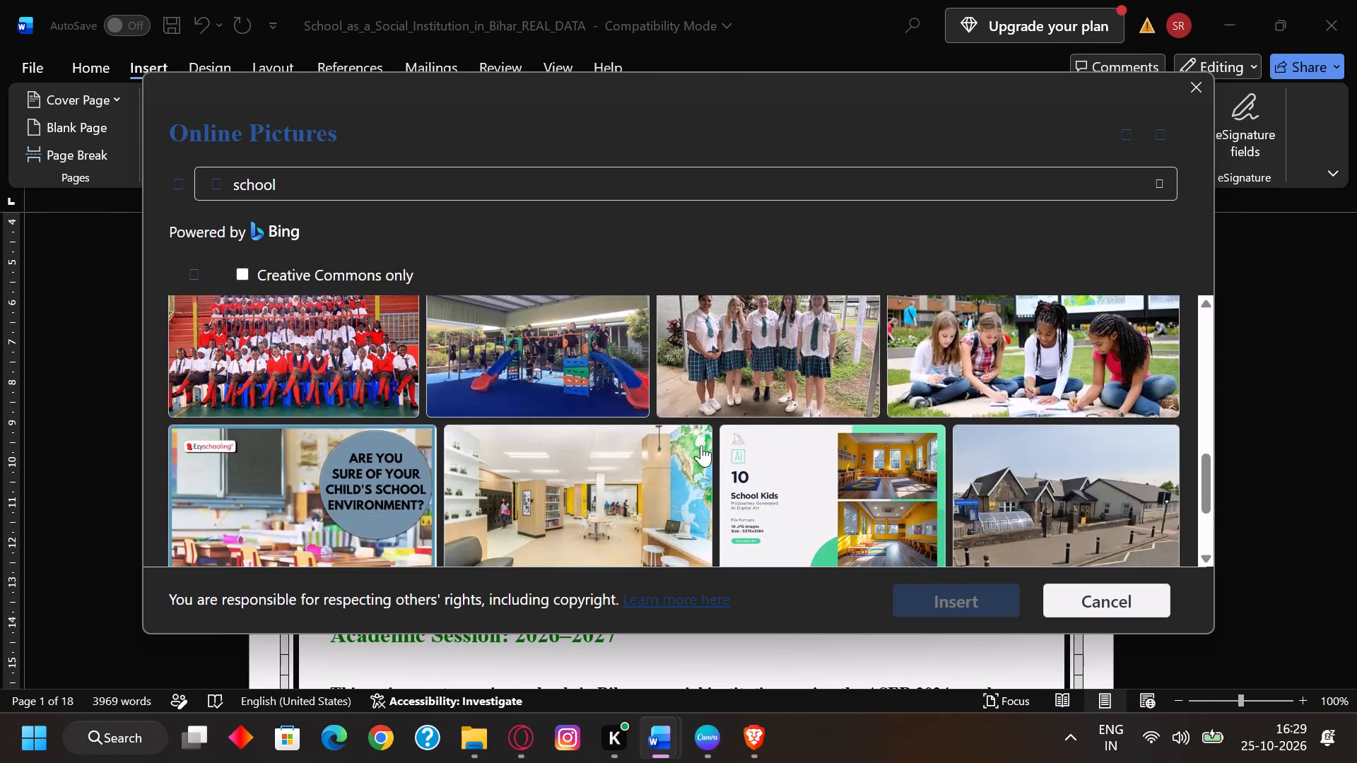
scroll(818, 401, "up", 1)
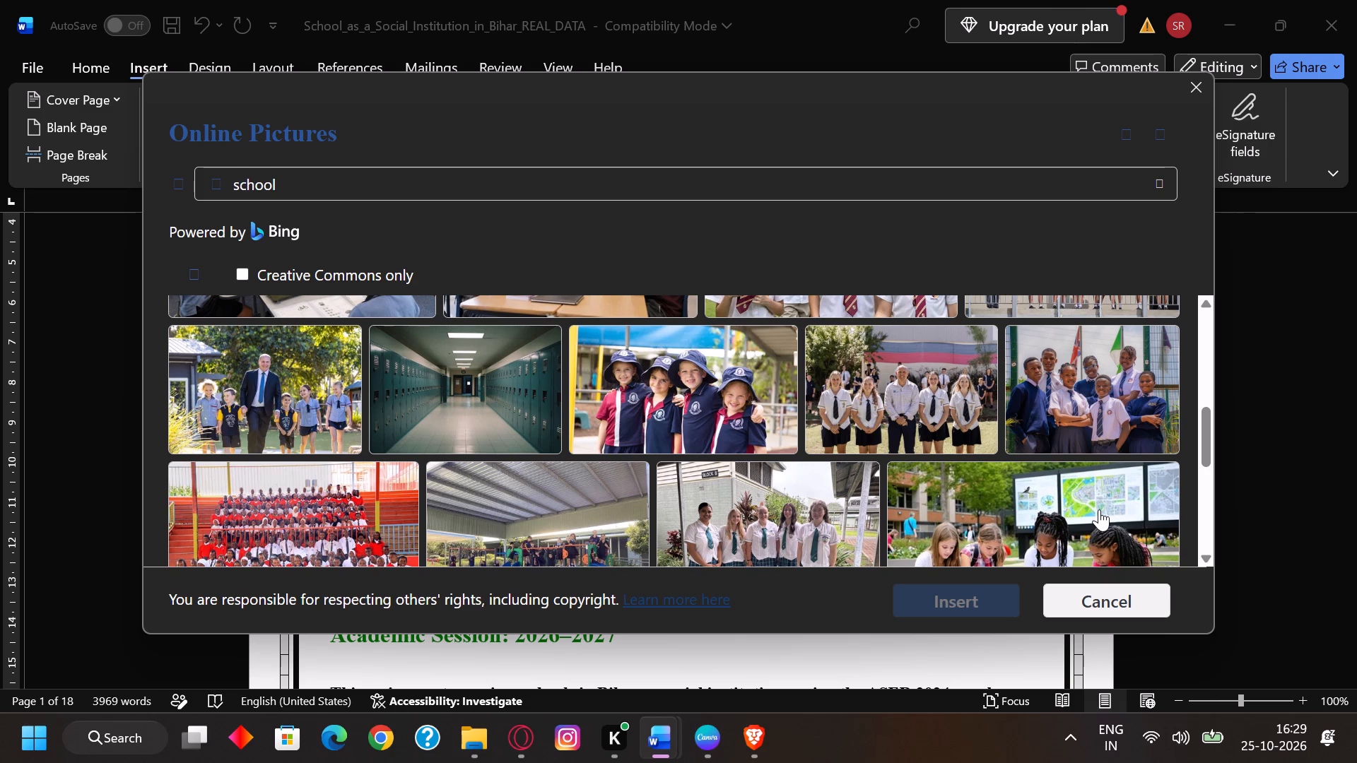
left_click(1099, 509)
left_click(770, 415)
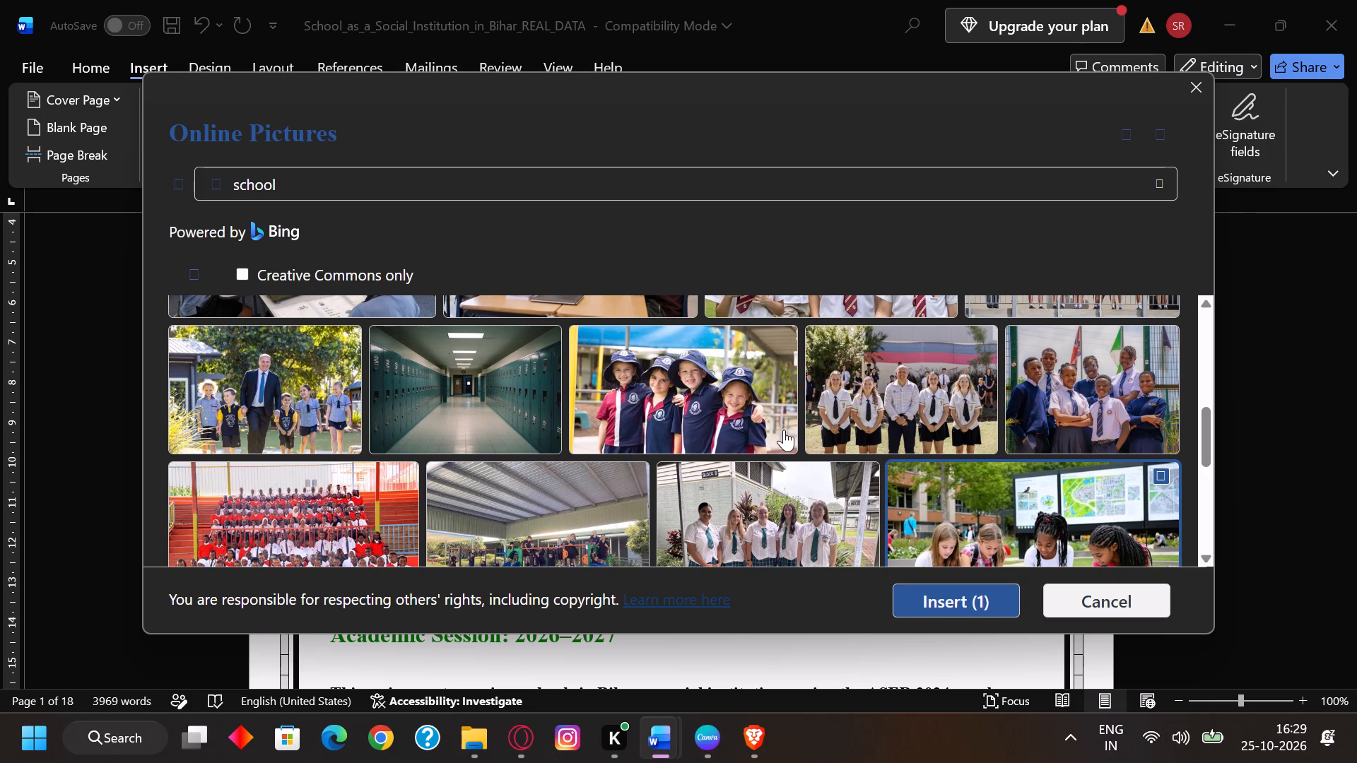
left_click(780, 442)
left_click(774, 341)
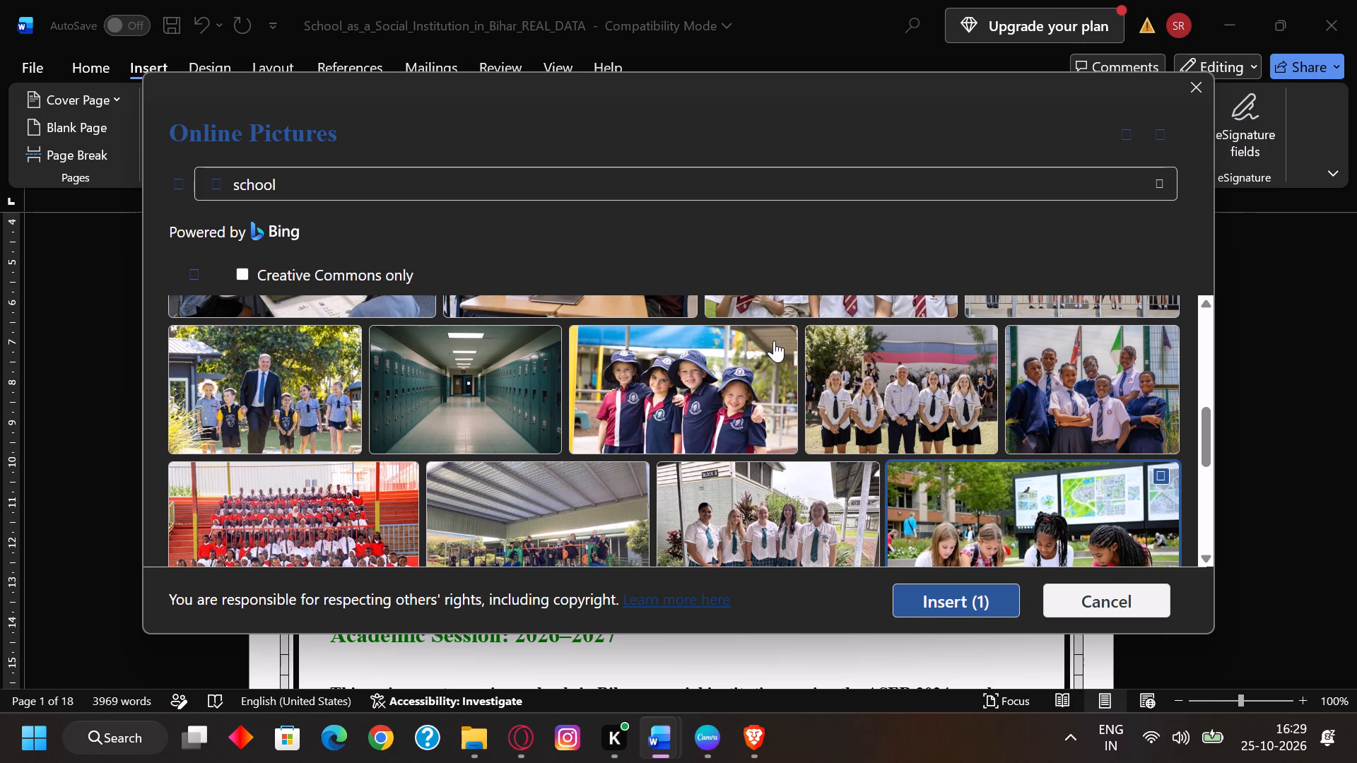
left_click(774, 341)
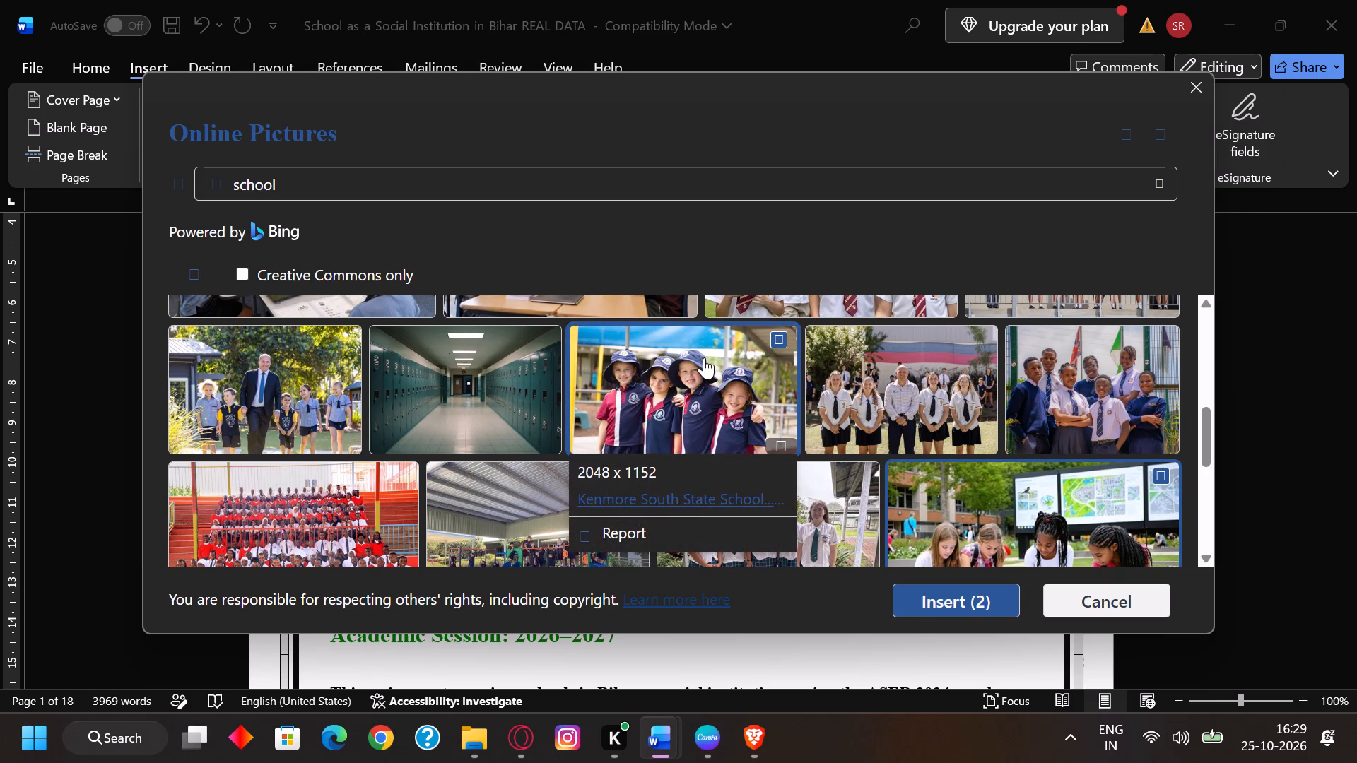
Add the red-brick school building photo to the selection and insert the three pictures.
scroll(645, 362, "up", 3)
scroll(645, 356, "down", 1)
scroll(645, 356, "up", 1)
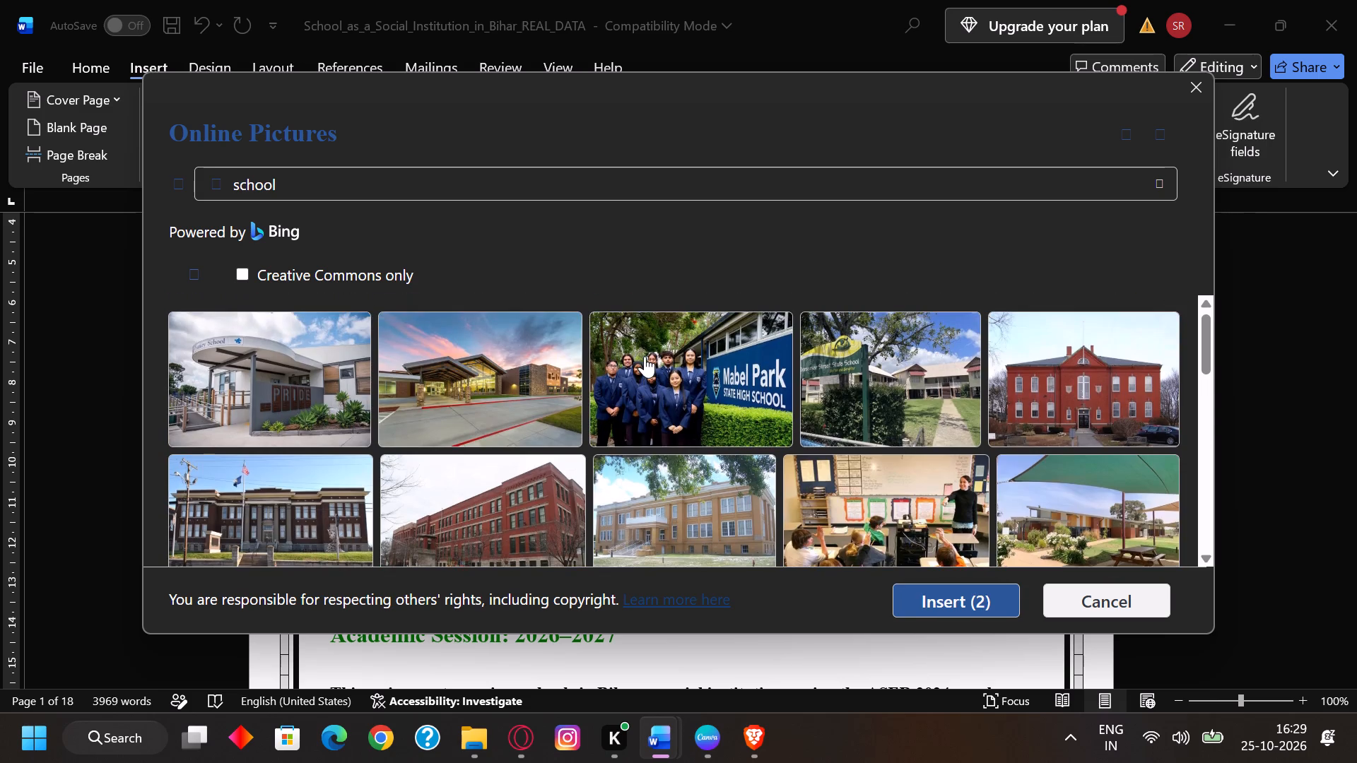
left_click(1103, 378)
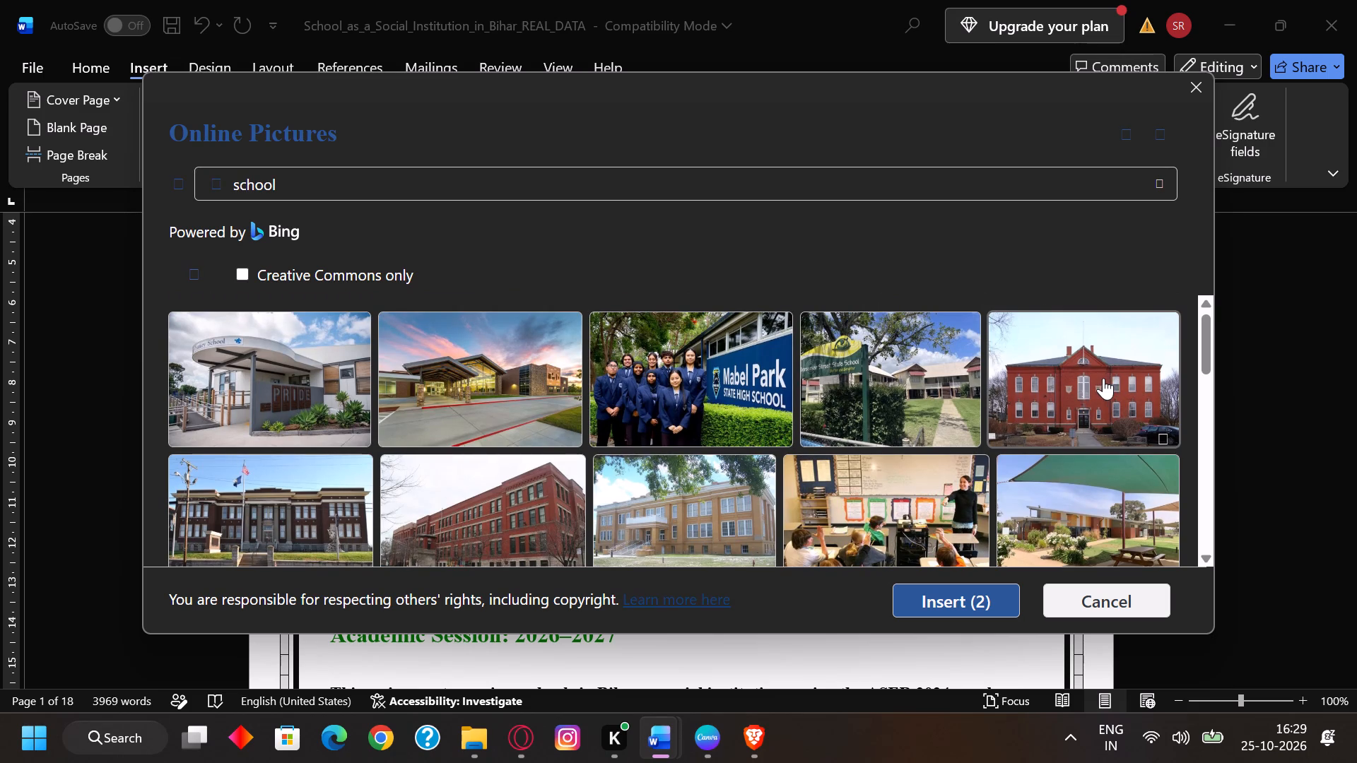
scroll(153, 485, "down", 3)
scroll(216, 456, "down", 2)
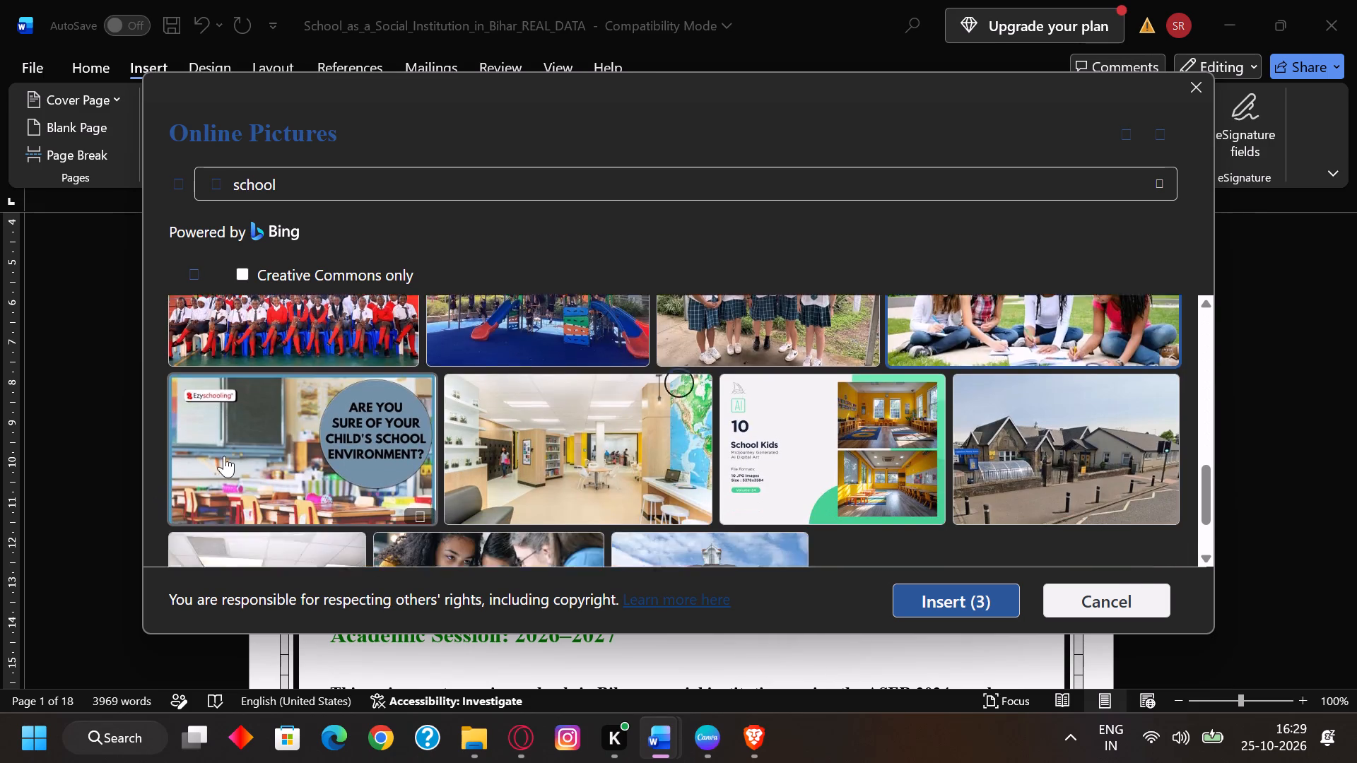
scroll(224, 456, "down", 4)
scroll(602, 524, "down", 2)
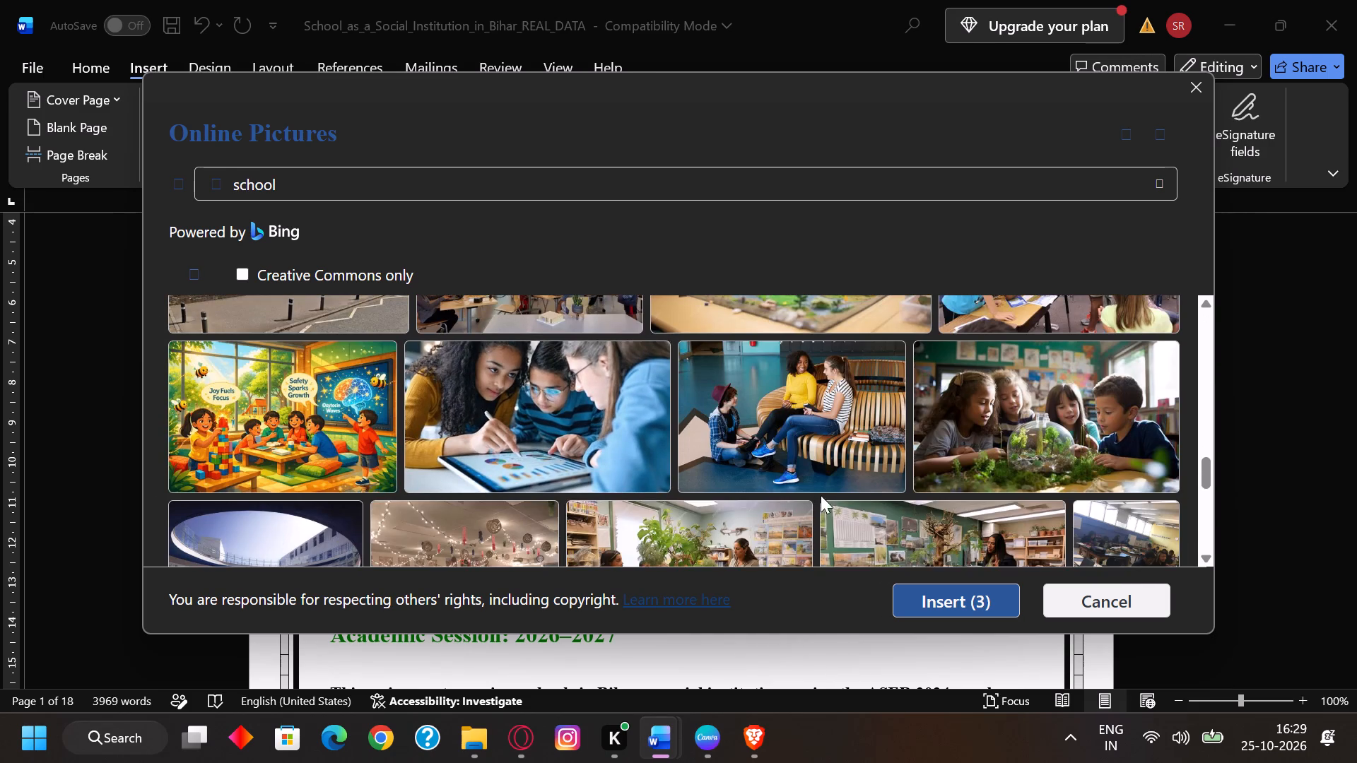
scroll(821, 495, "down", 2)
scroll(821, 495, "up", 1)
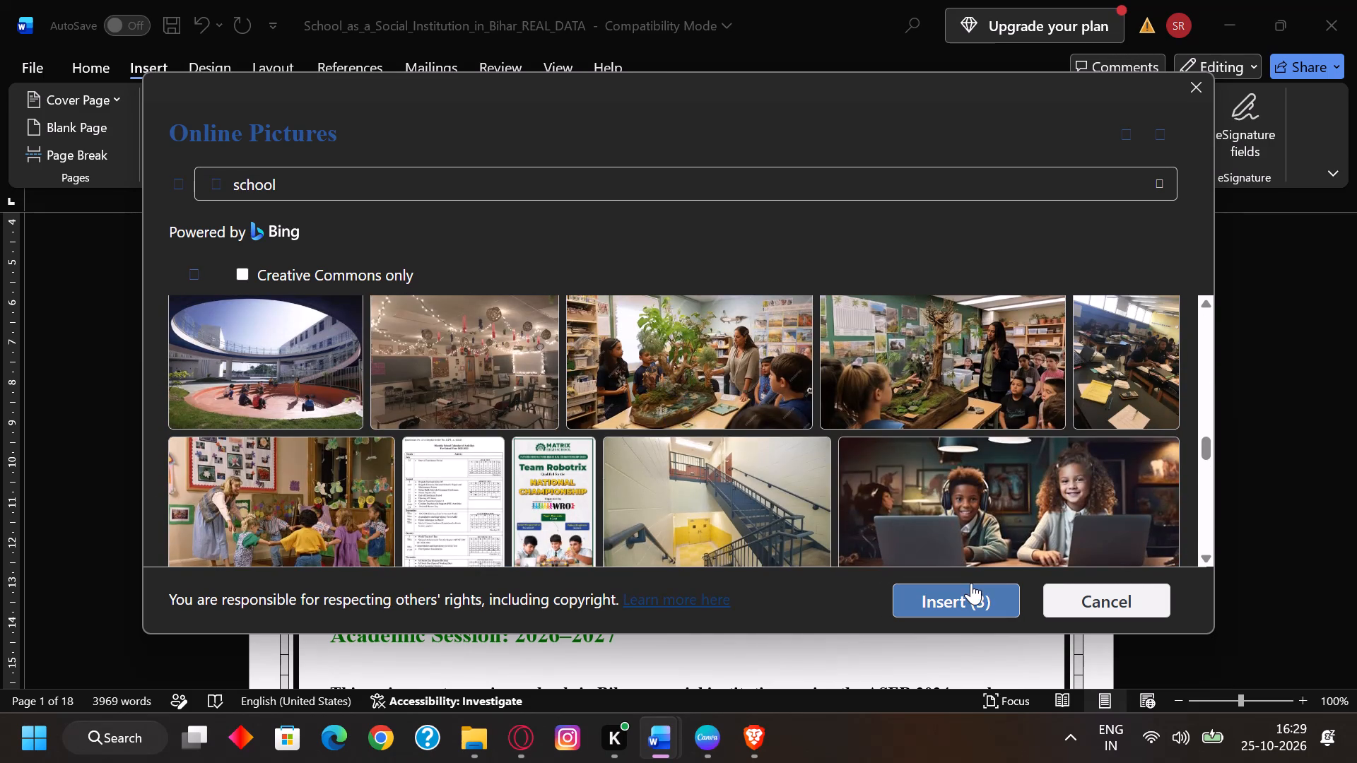
left_click(971, 584)
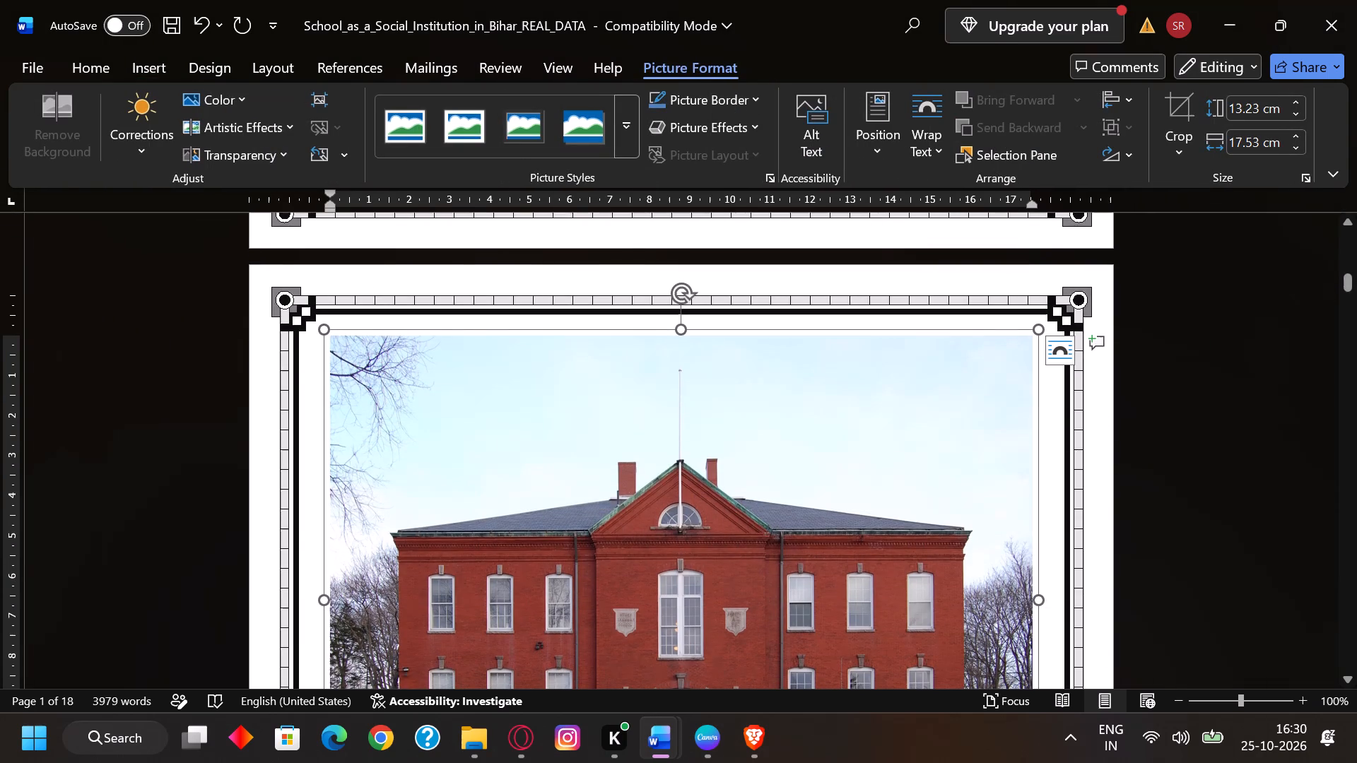
Reduce the height of the picture of four girls studying outdoors to about 1.94 cm, keeping its full width.
scroll(918, 300, "up", 1)
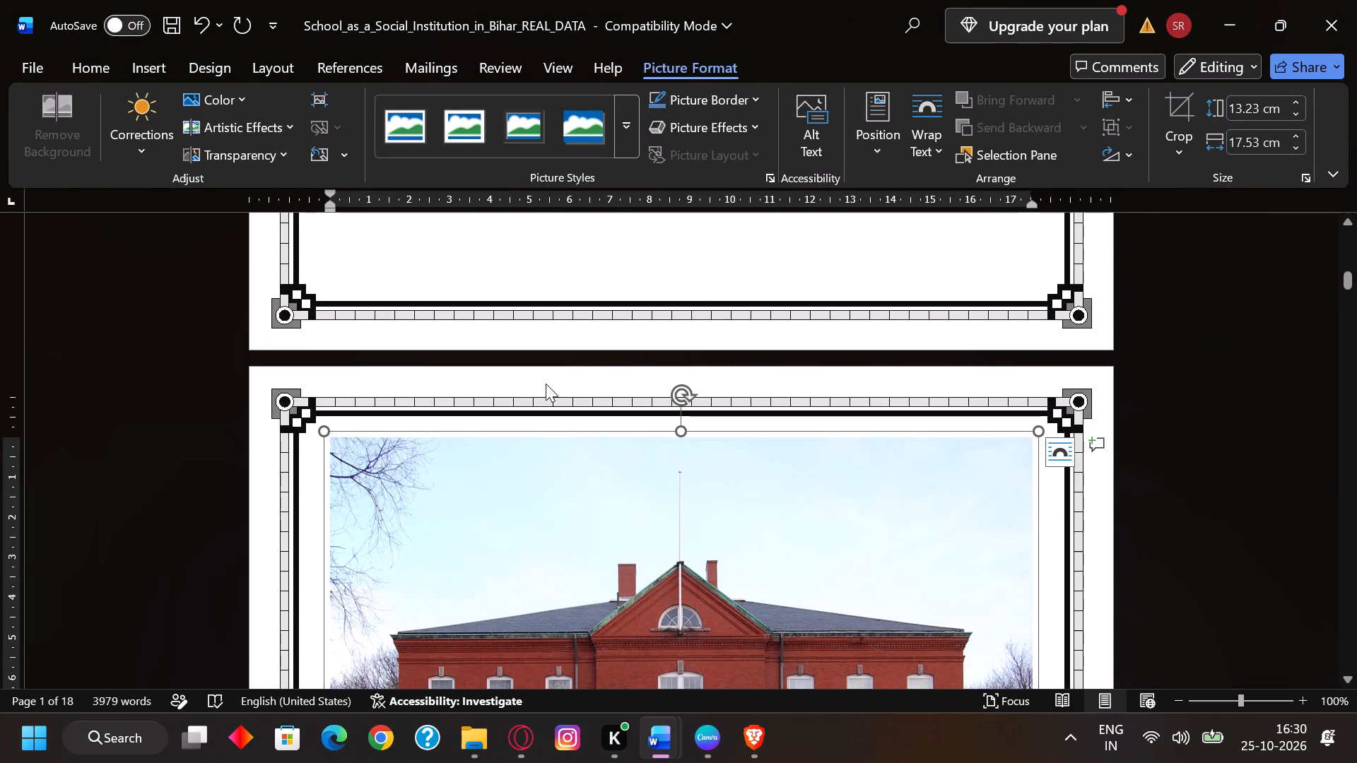
scroll(546, 383, "up", 11)
scroll(548, 380, "down", 3)
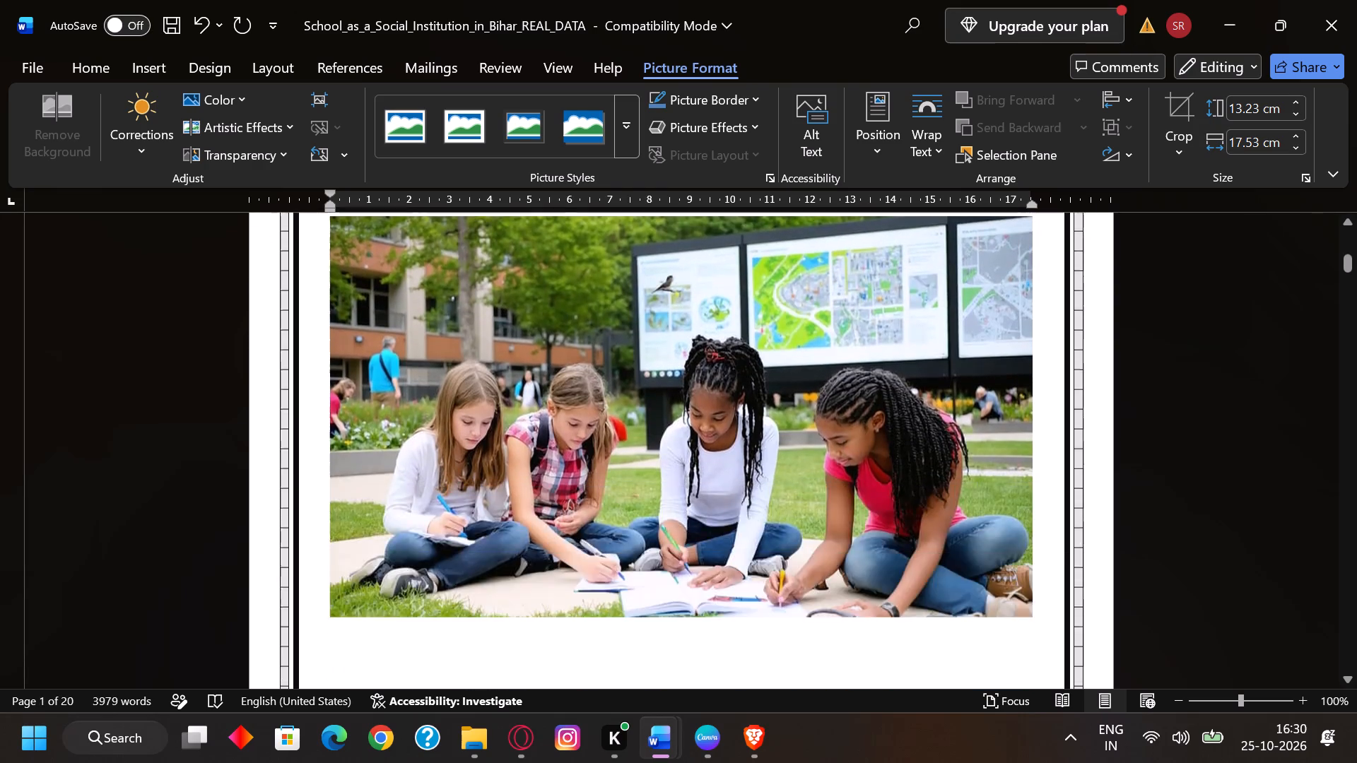
scroll(548, 380, "down", 1)
scroll(548, 379, "up", 15)
scroll(553, 354, "down", 4)
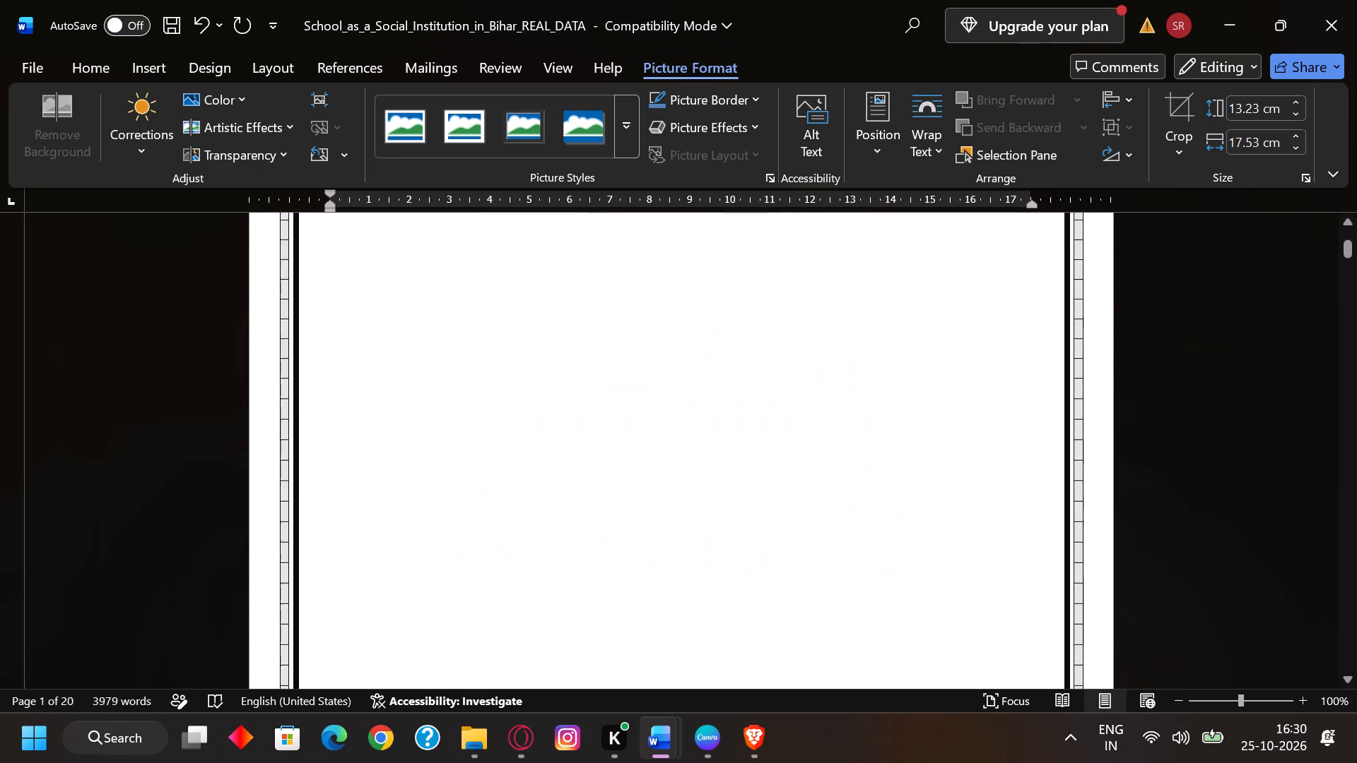
scroll(553, 354, "down", 8)
left_click(612, 334)
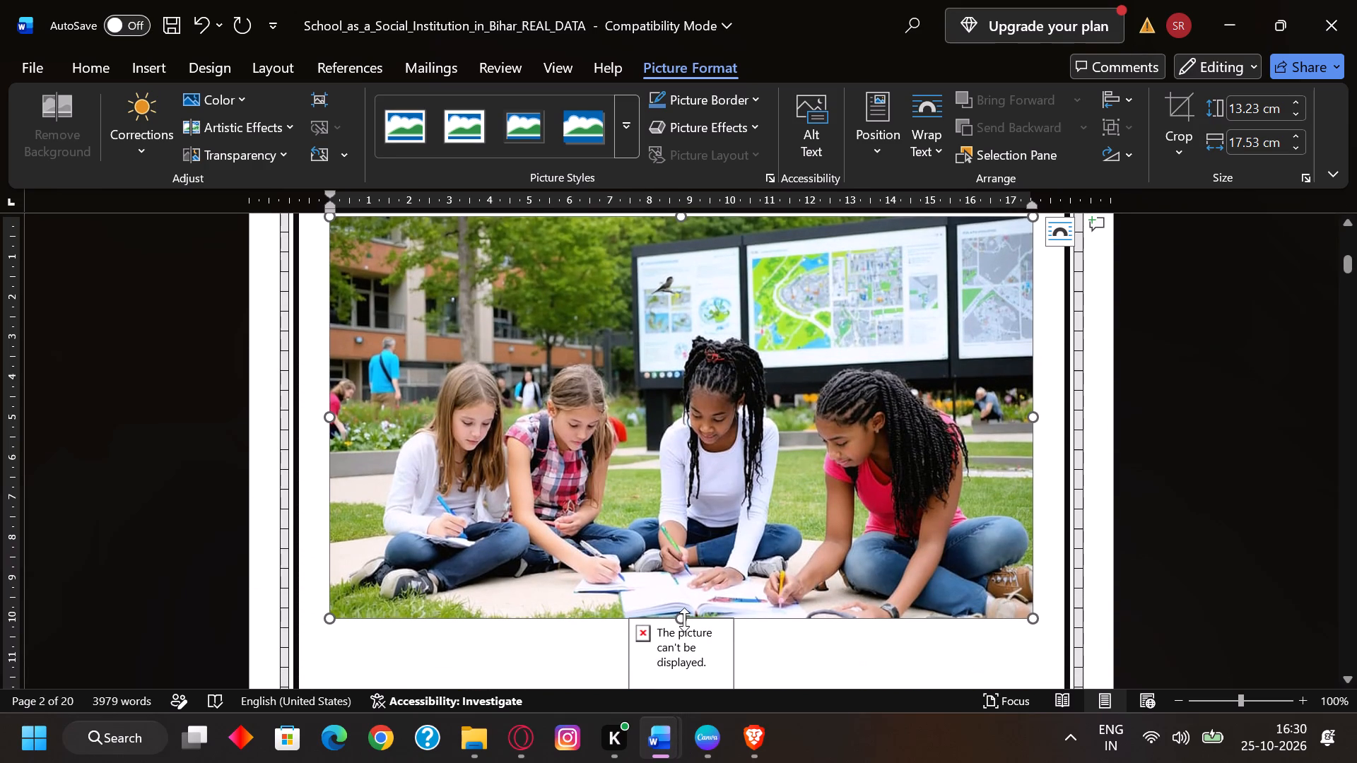
left_click_drag(684, 620, 686, 299)
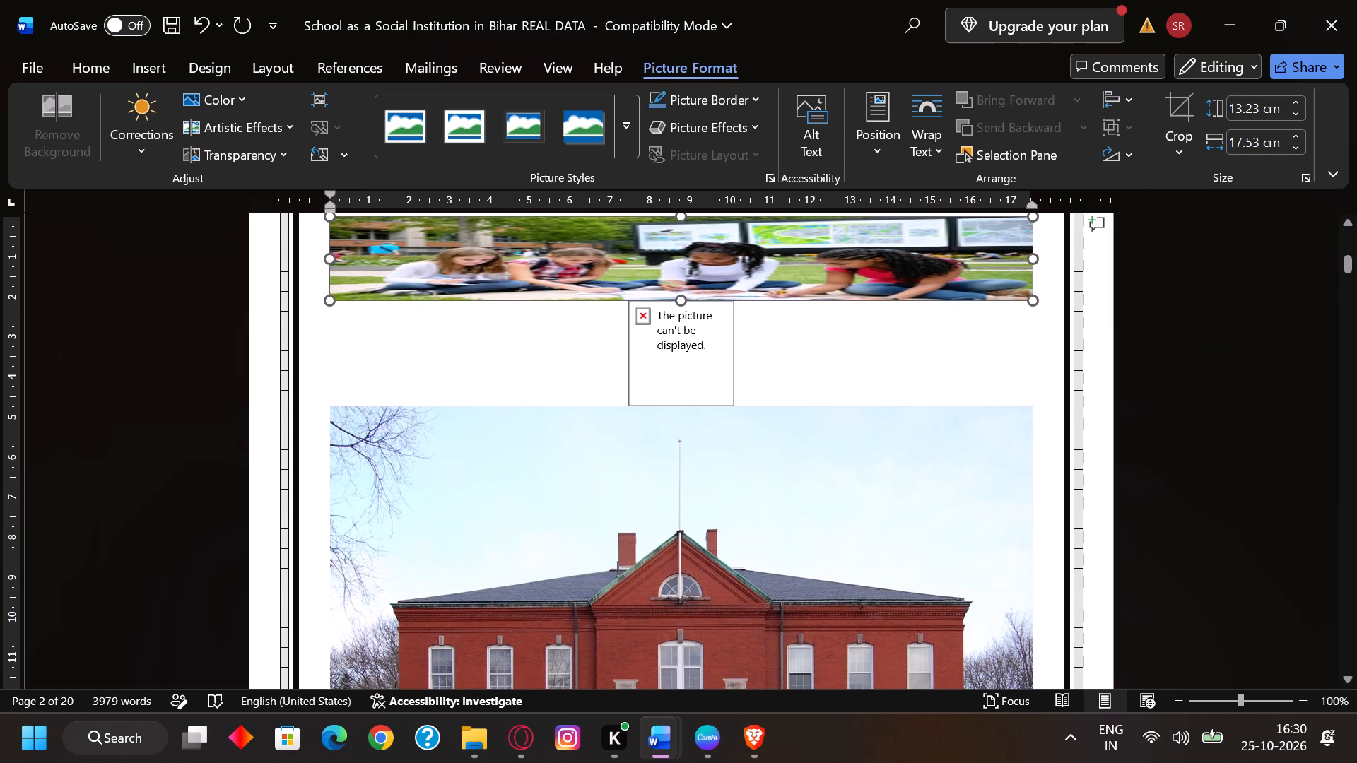
left_click_drag(686, 299, 686, 295)
Cut the broken picture placeholder between the girls' photo and the red-brick school photo.
left_click(645, 312)
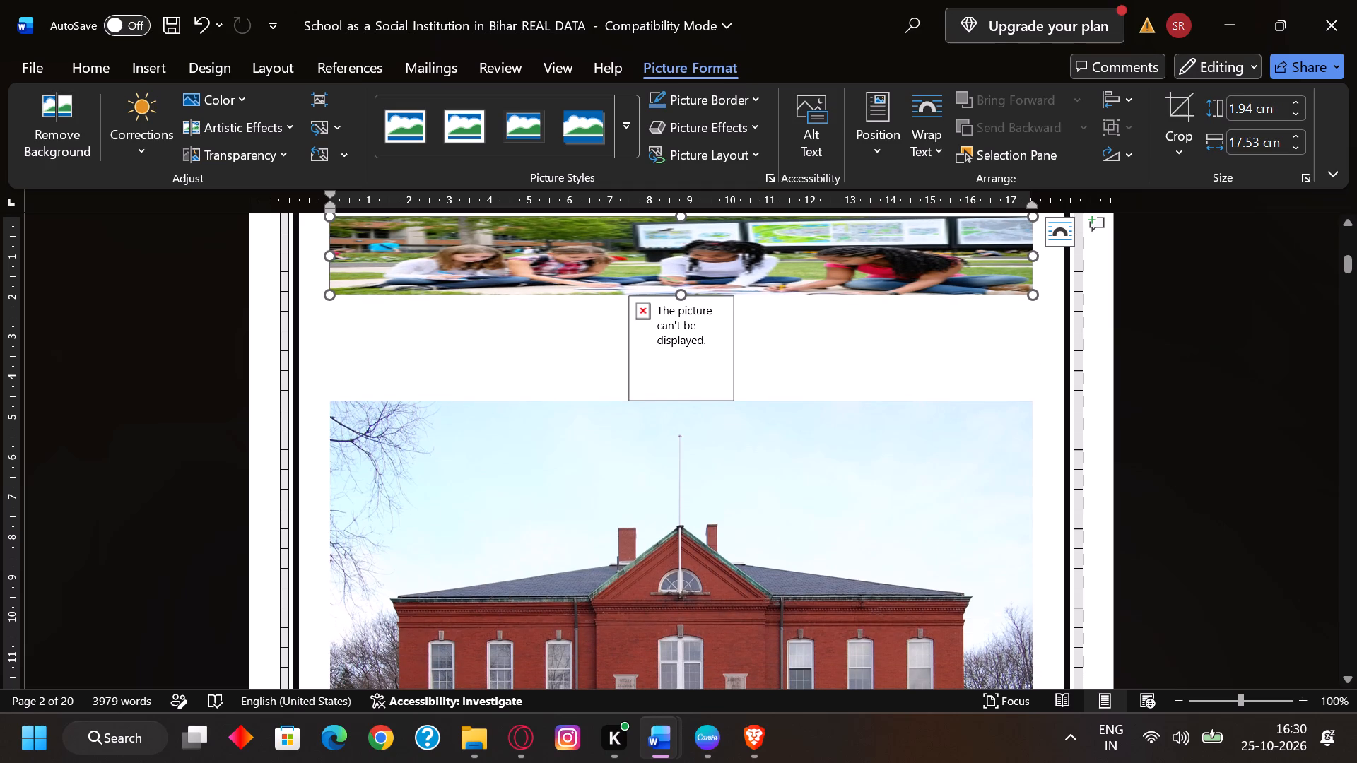
left_click(645, 312)
left_click(640, 313)
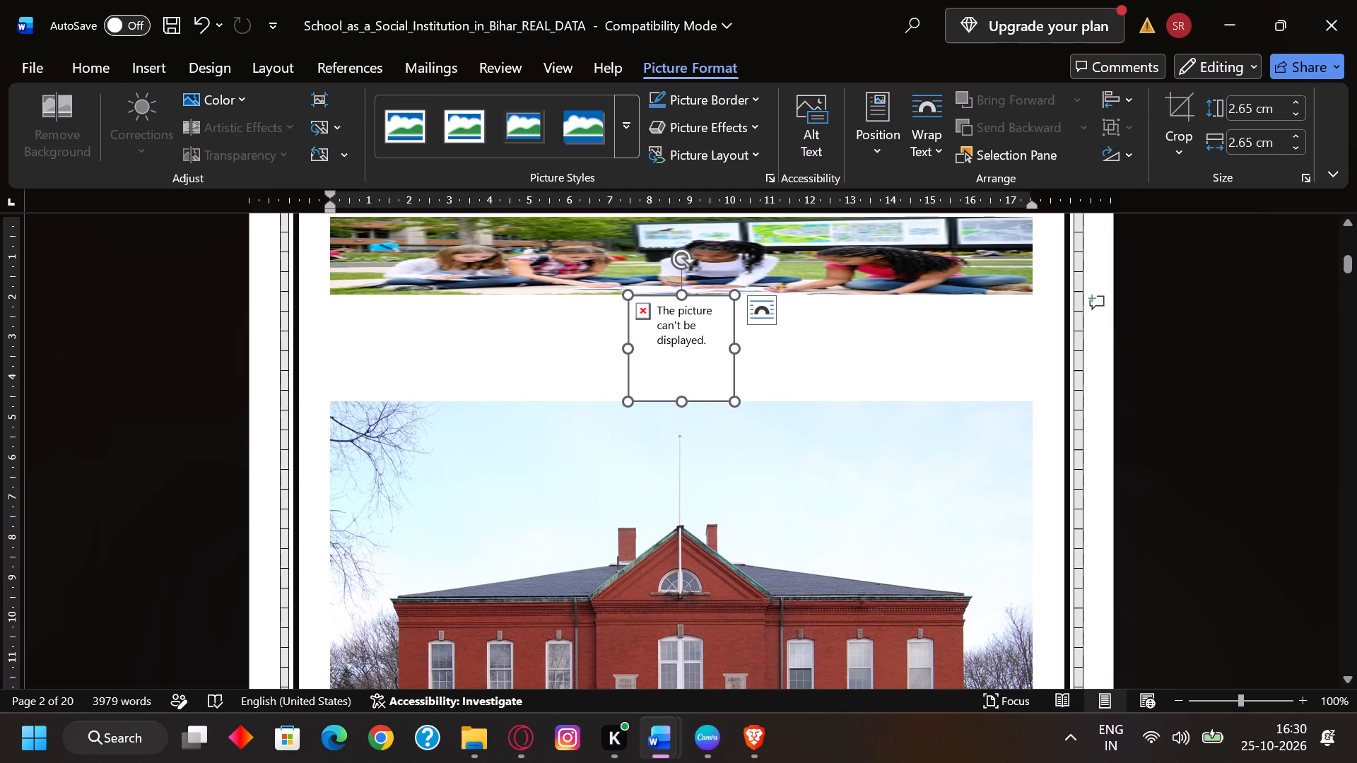
right_click(666, 328)
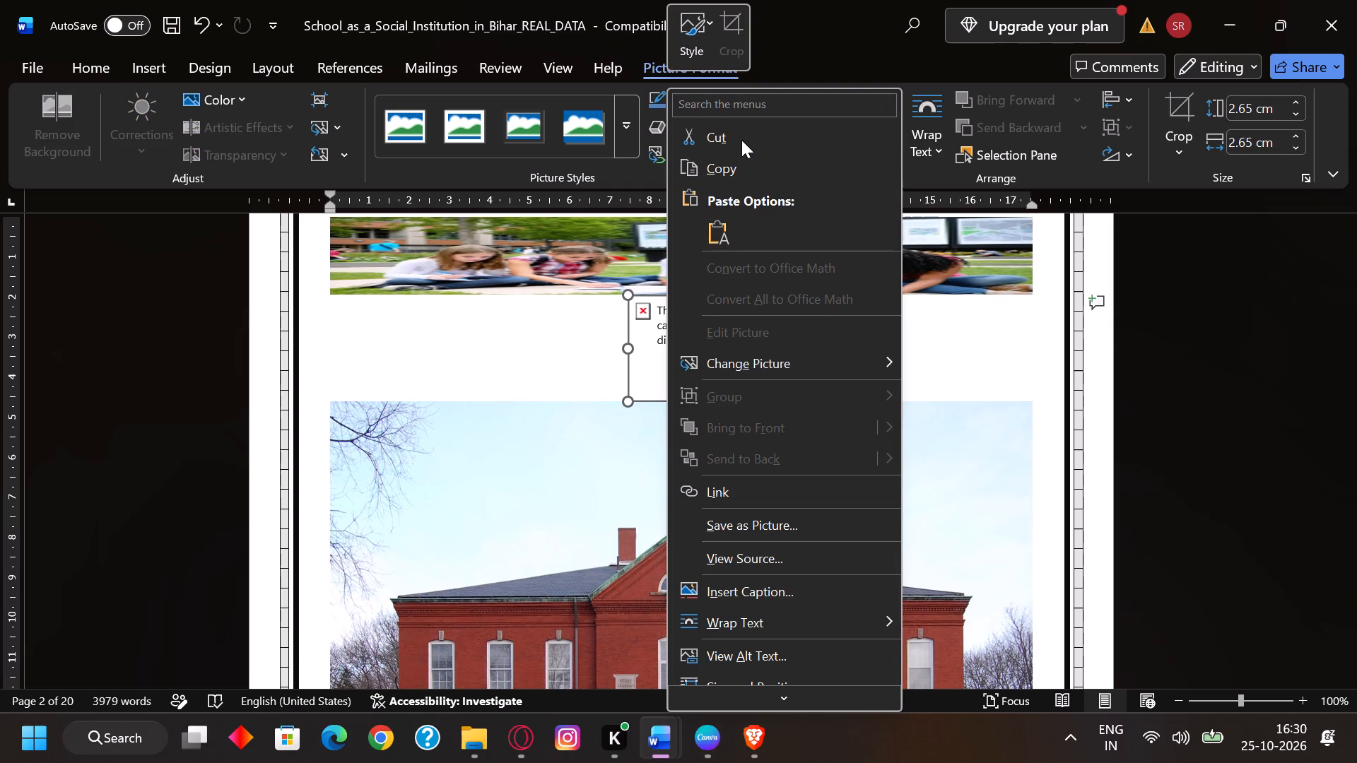
left_click(741, 140)
scroll(724, 450, "up", 3)
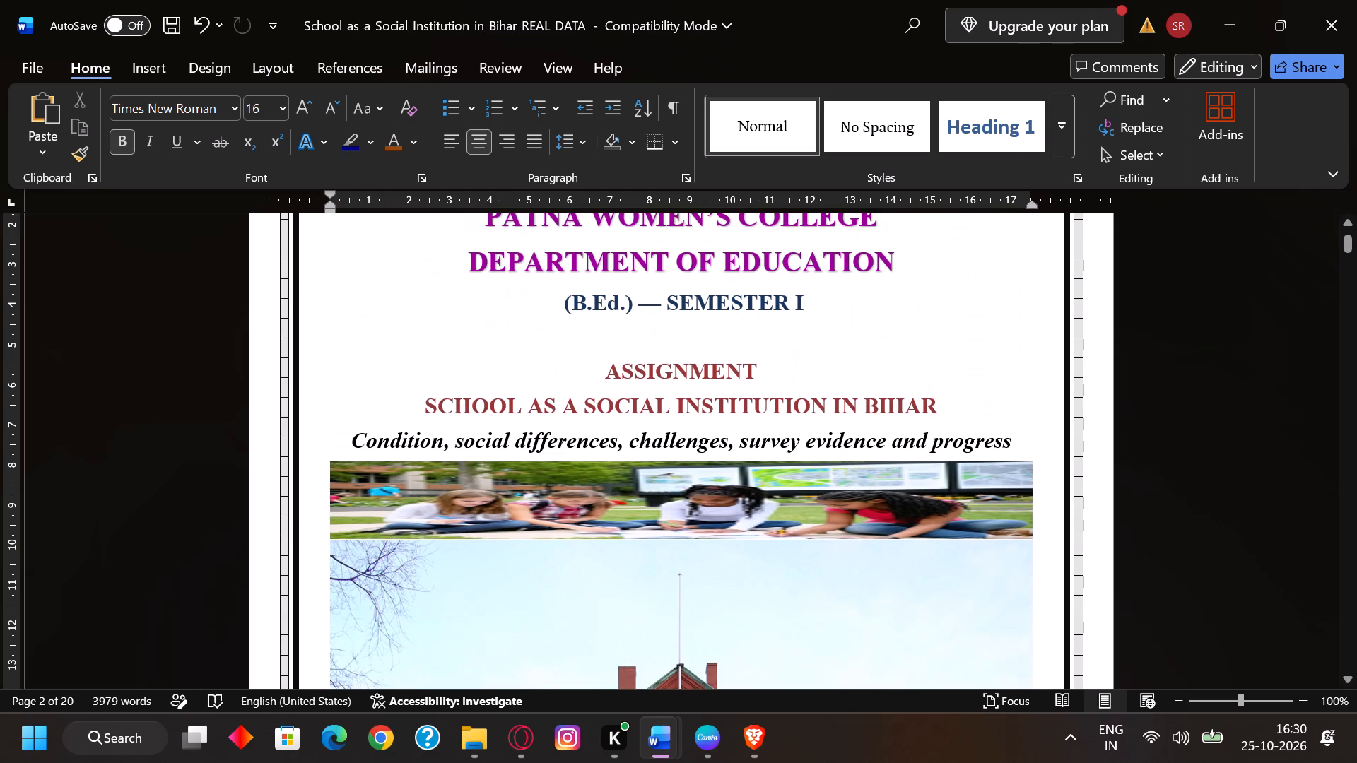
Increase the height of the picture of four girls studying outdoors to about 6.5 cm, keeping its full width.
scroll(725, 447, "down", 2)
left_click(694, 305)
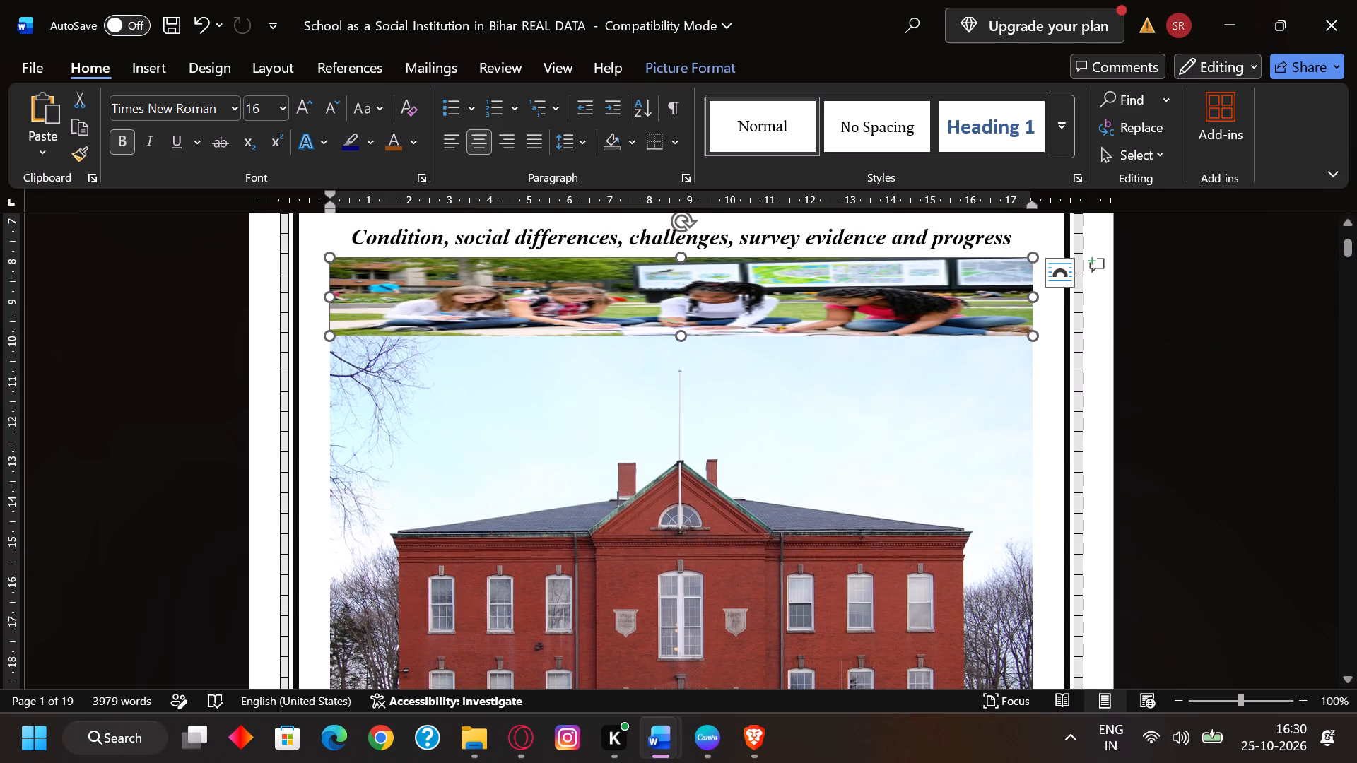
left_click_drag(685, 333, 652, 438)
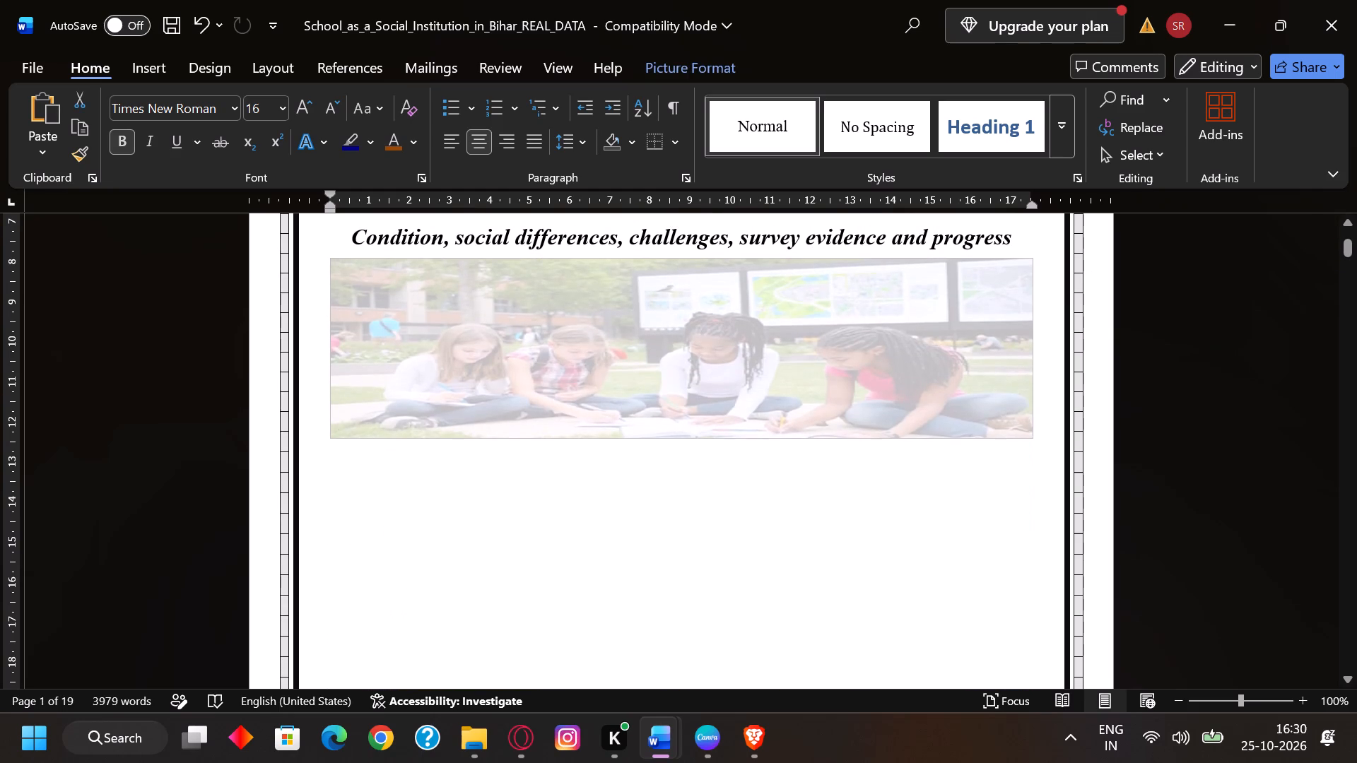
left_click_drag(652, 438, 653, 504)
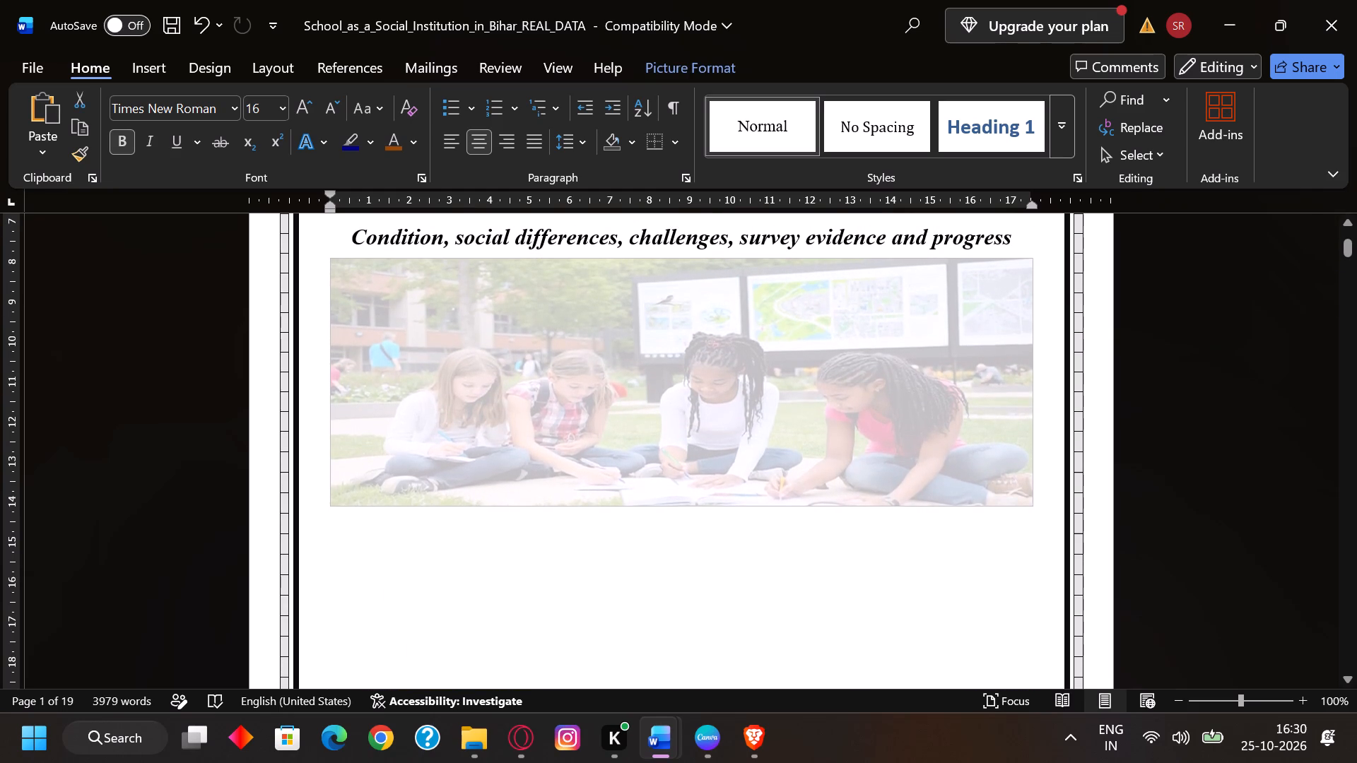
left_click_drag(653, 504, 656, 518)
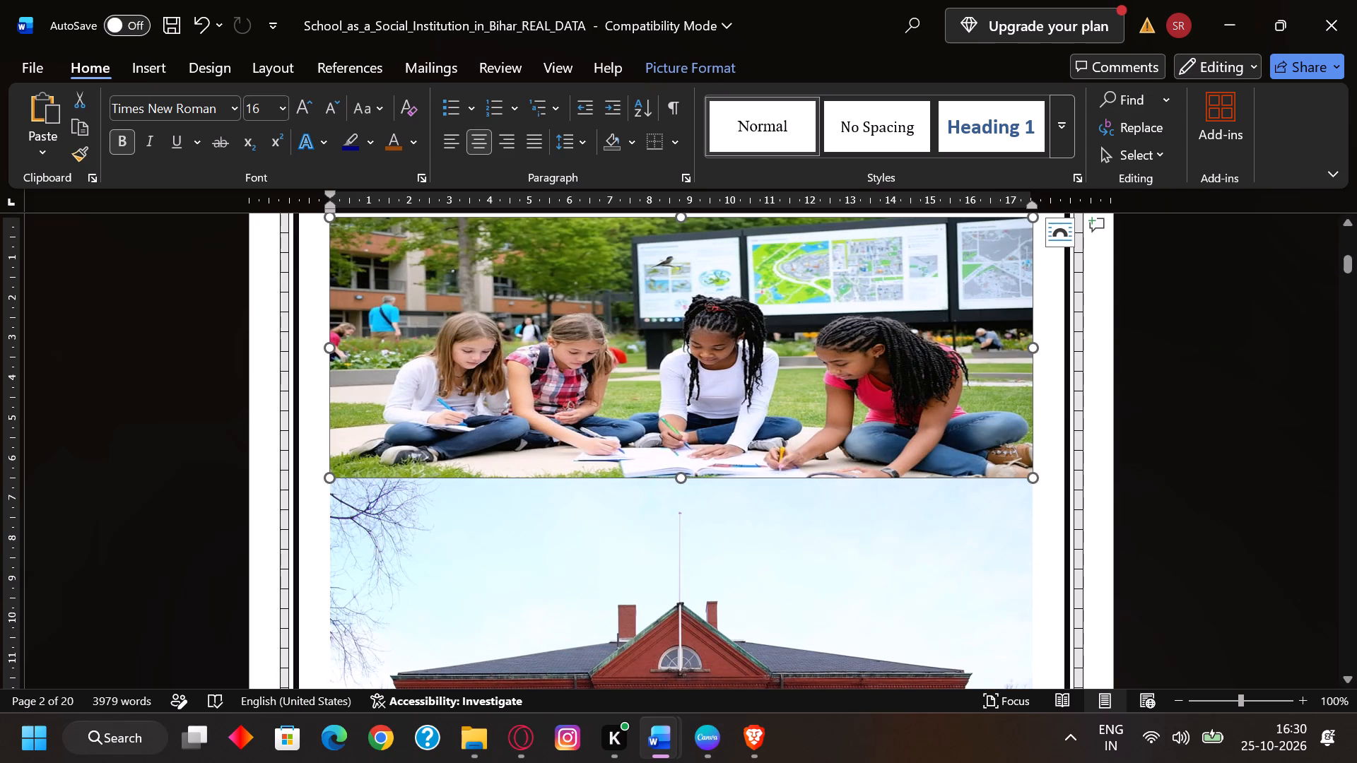
Reduce the height of the red-brick school building photo to about 4.2 cm, keeping its full width.
scroll(792, 577, "down", 4)
left_click(674, 540)
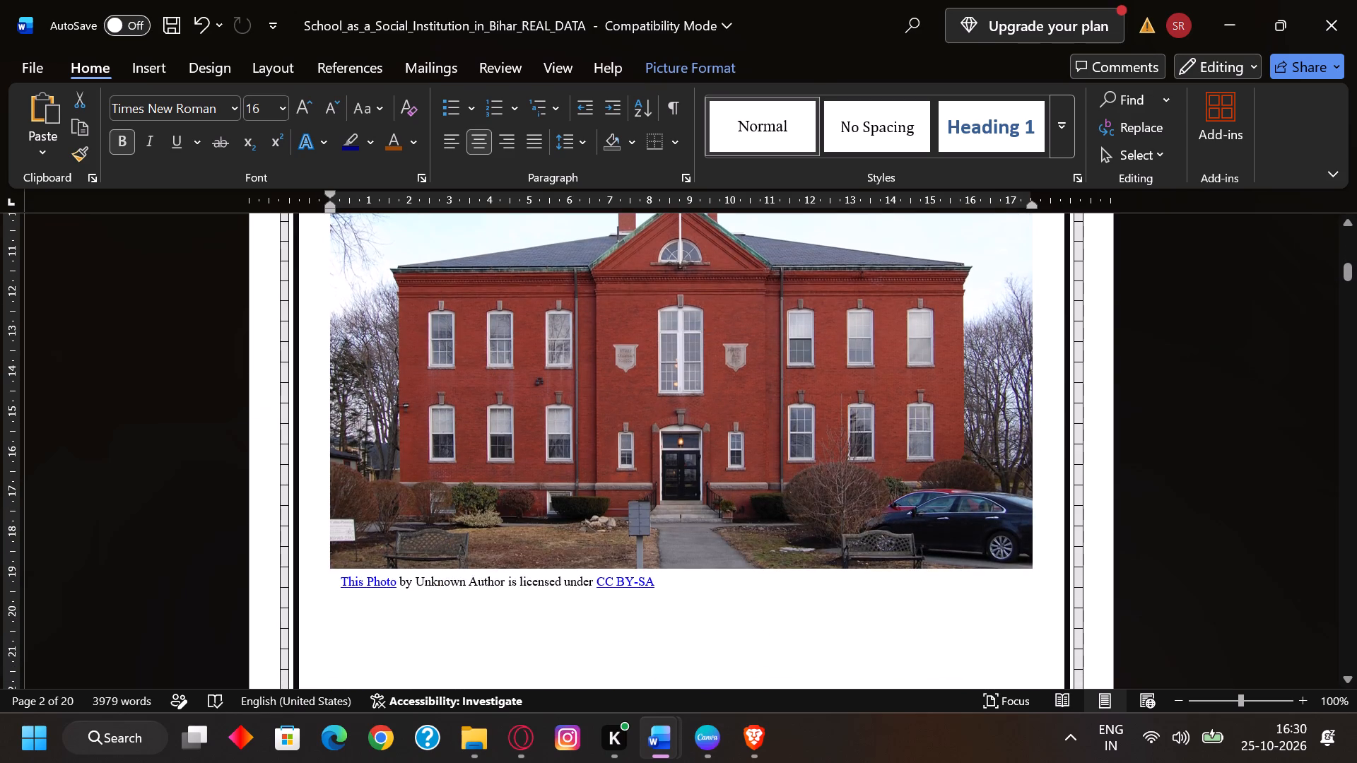
left_click_drag(682, 608, 693, 431)
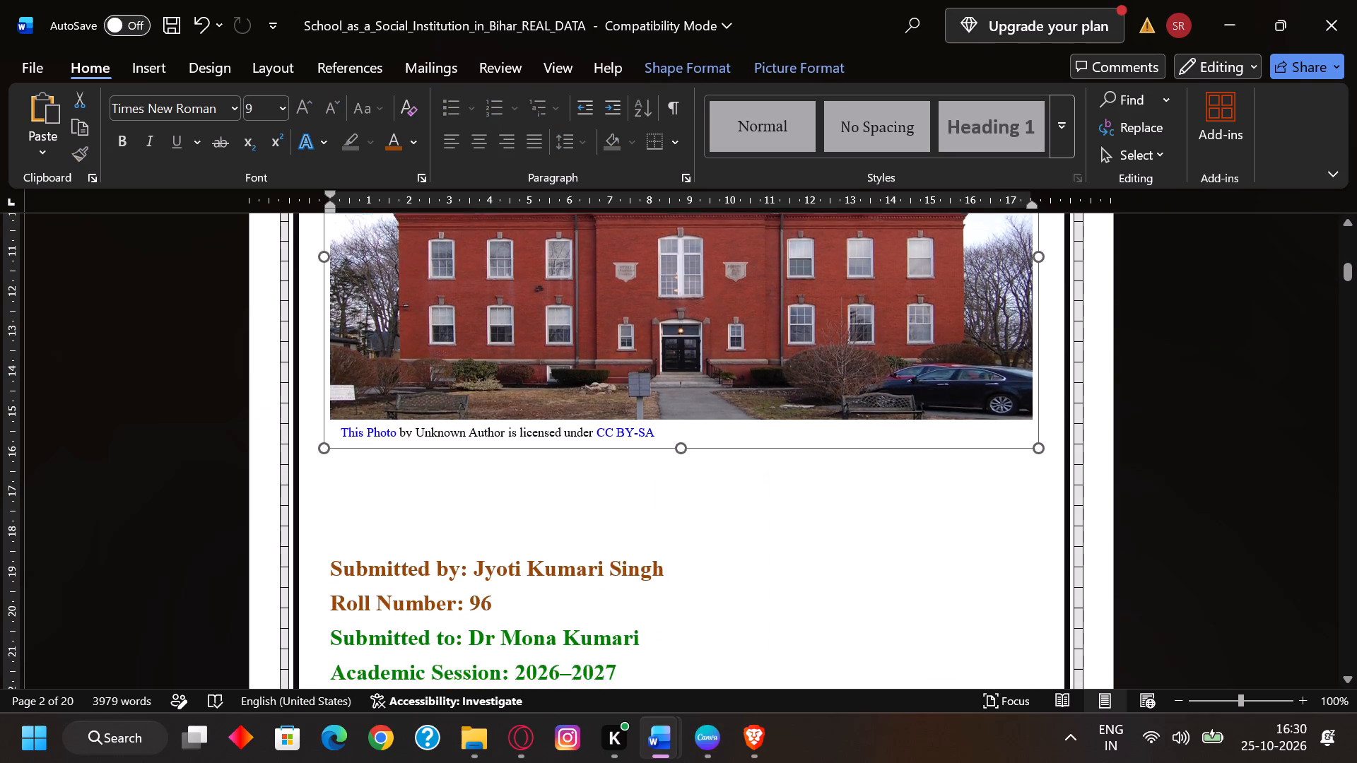
left_click_drag(693, 431, 695, 247)
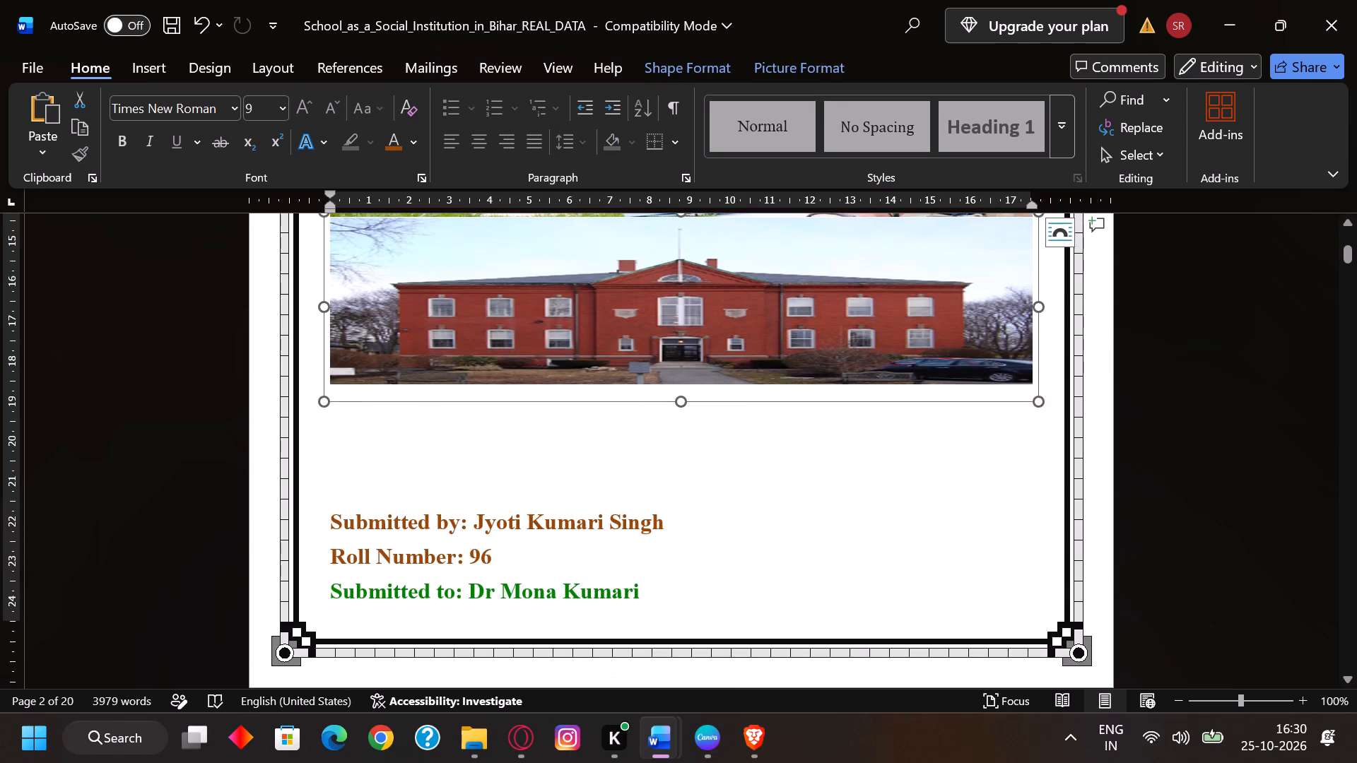
Adjust the height of the picture of four girls studying outdoors to about 7.4 cm.
scroll(701, 396, "up", 4)
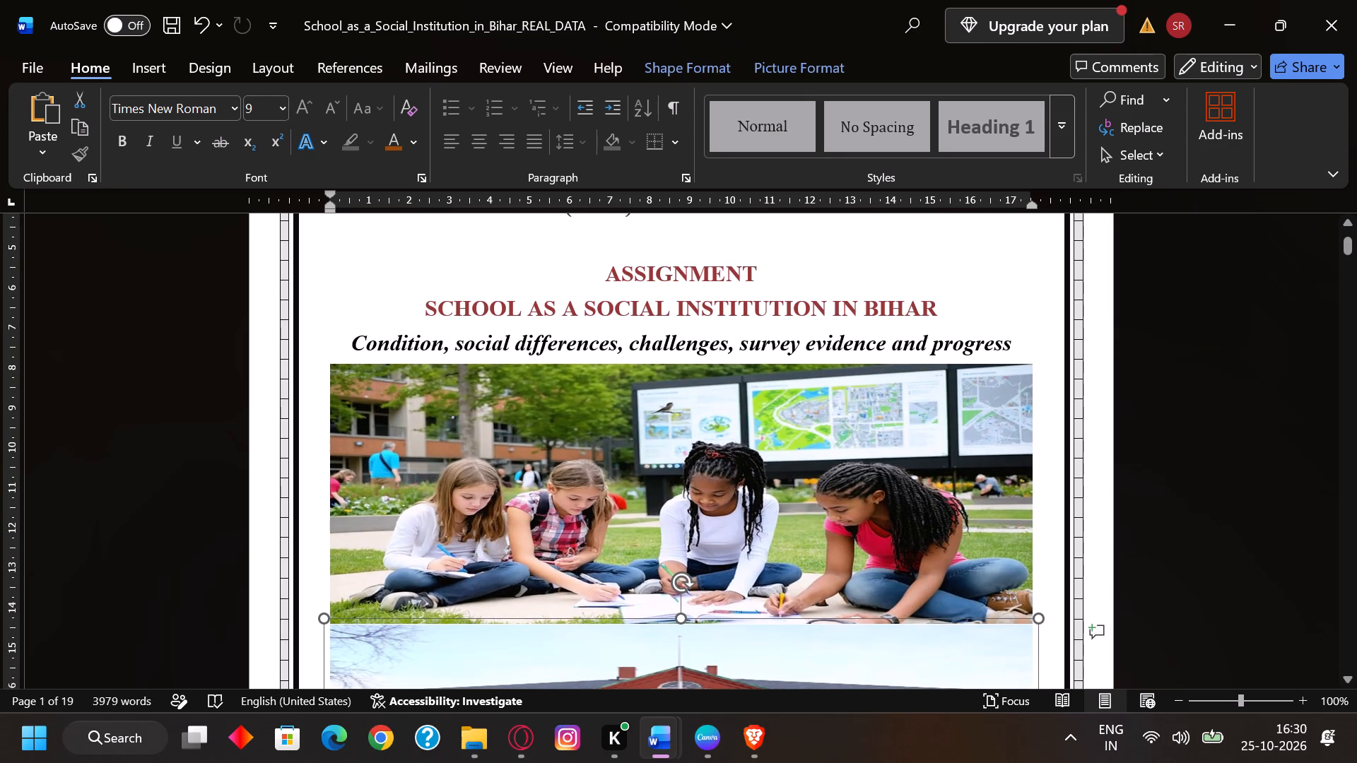
scroll(635, 377, "up", 3)
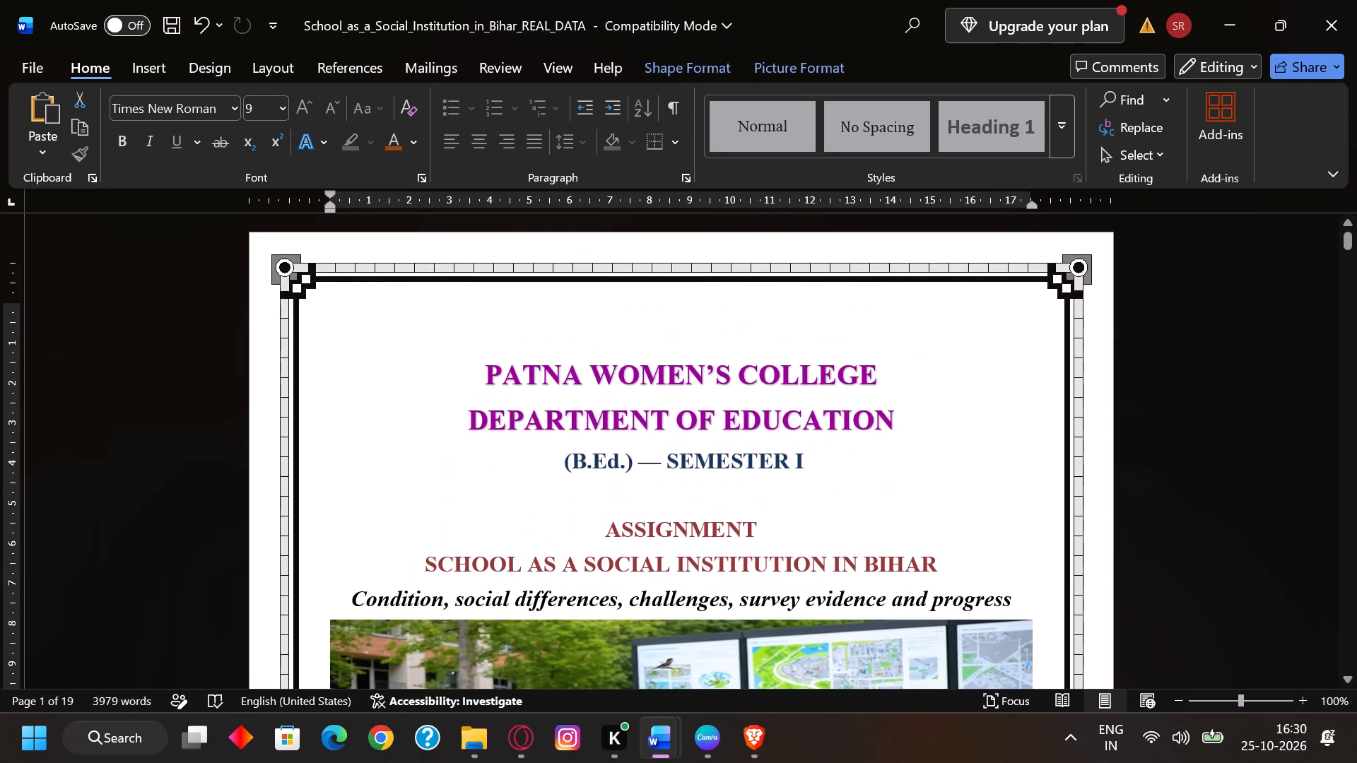
scroll(635, 377, "down", 4)
left_click(679, 343)
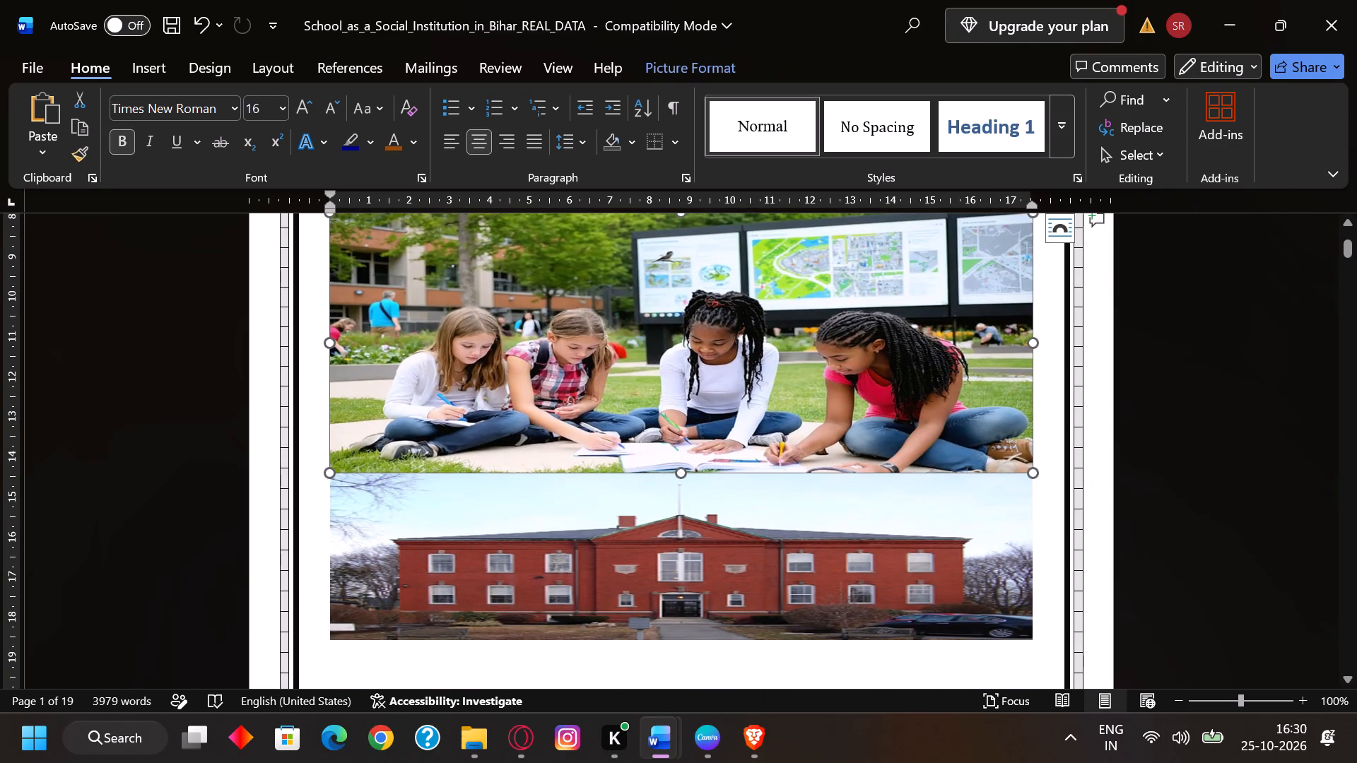
left_click(676, 468)
left_click_drag(680, 469, 683, 449)
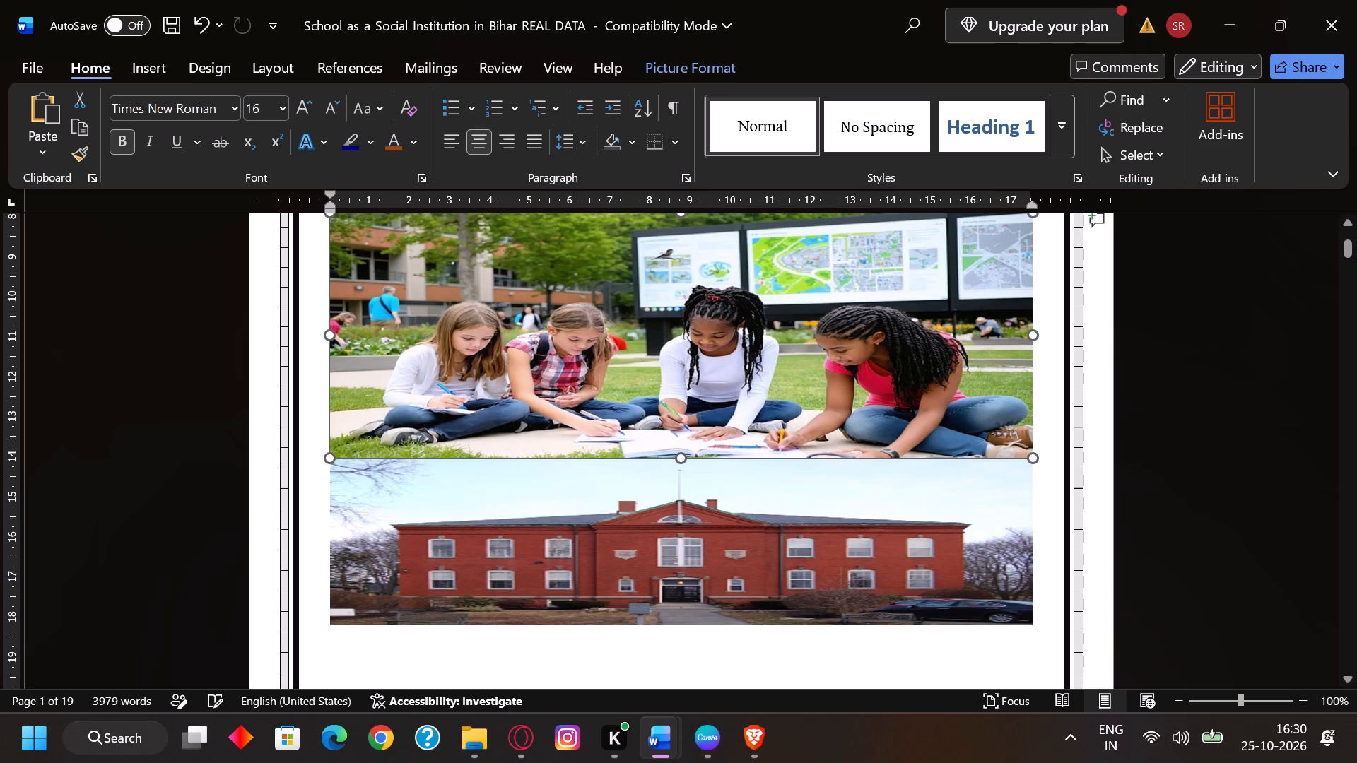
left_click_drag(683, 449, 670, 269)
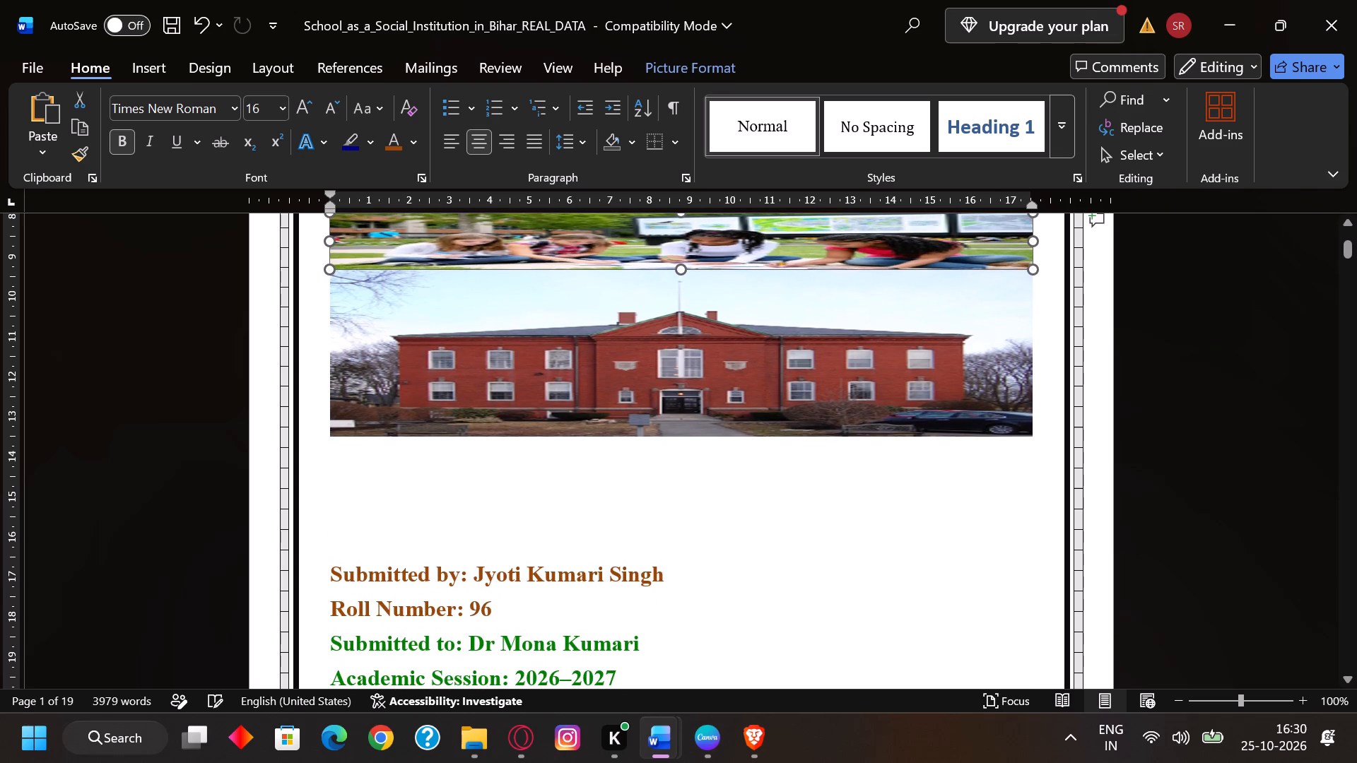
left_click_drag(670, 269, 683, 436)
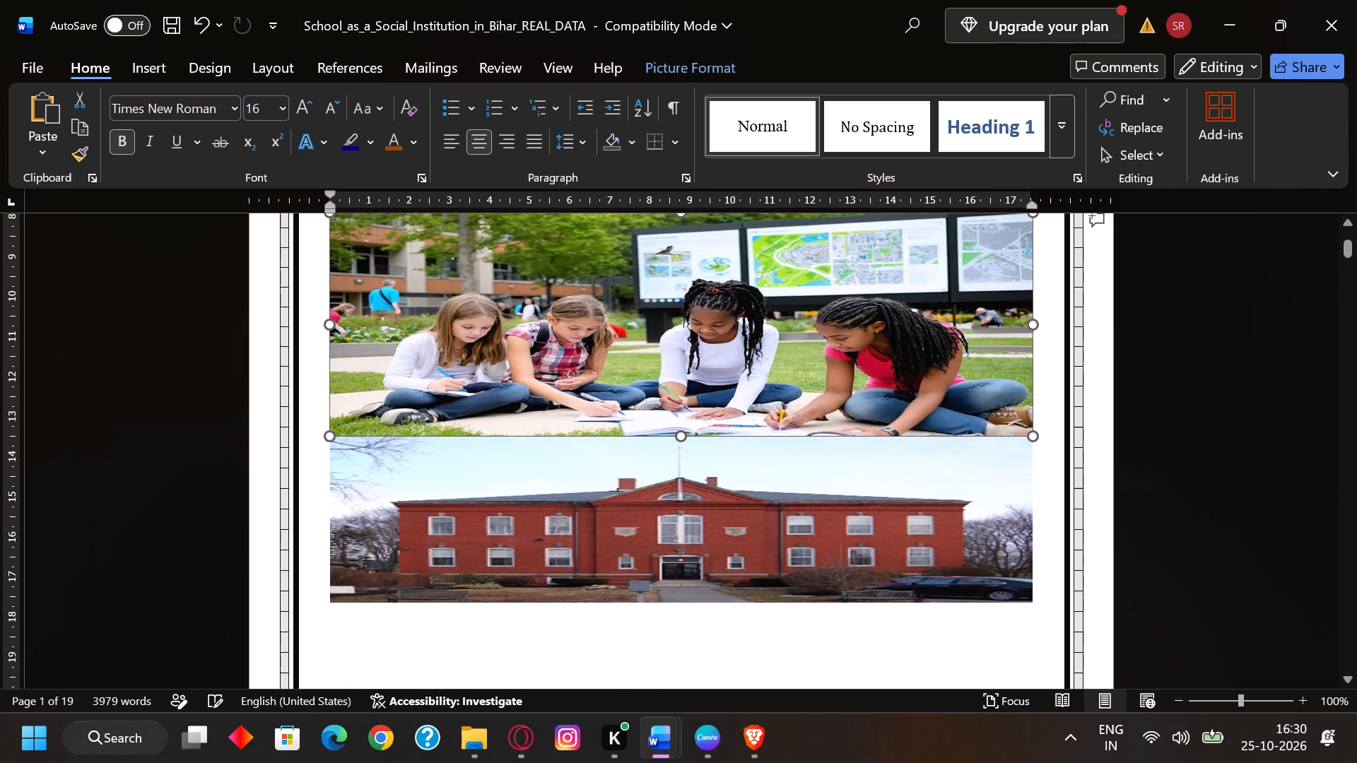
left_click_drag(683, 436, 695, 506)
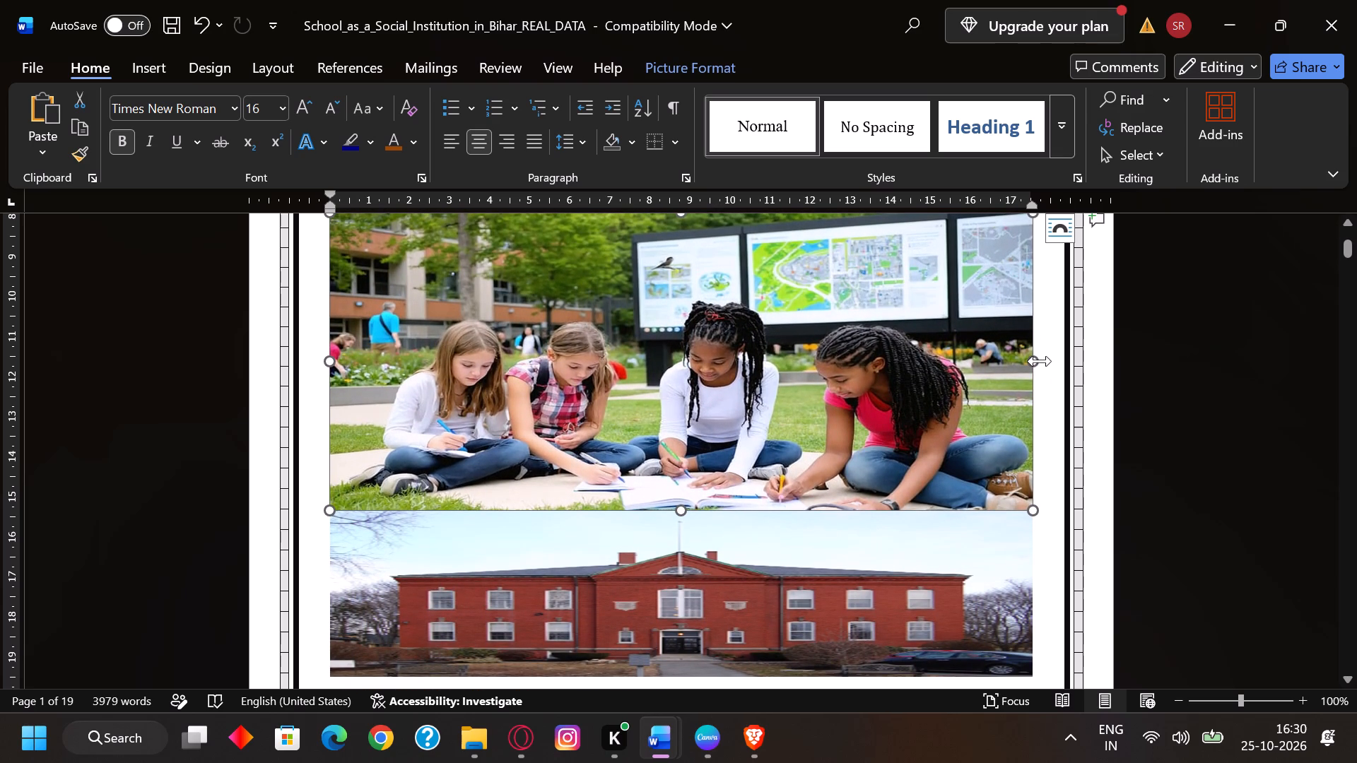
Narrow the picture of four girls studying outdoors to about 9.1 cm wide, keeping its height.
left_click_drag(1038, 362, 742, 443)
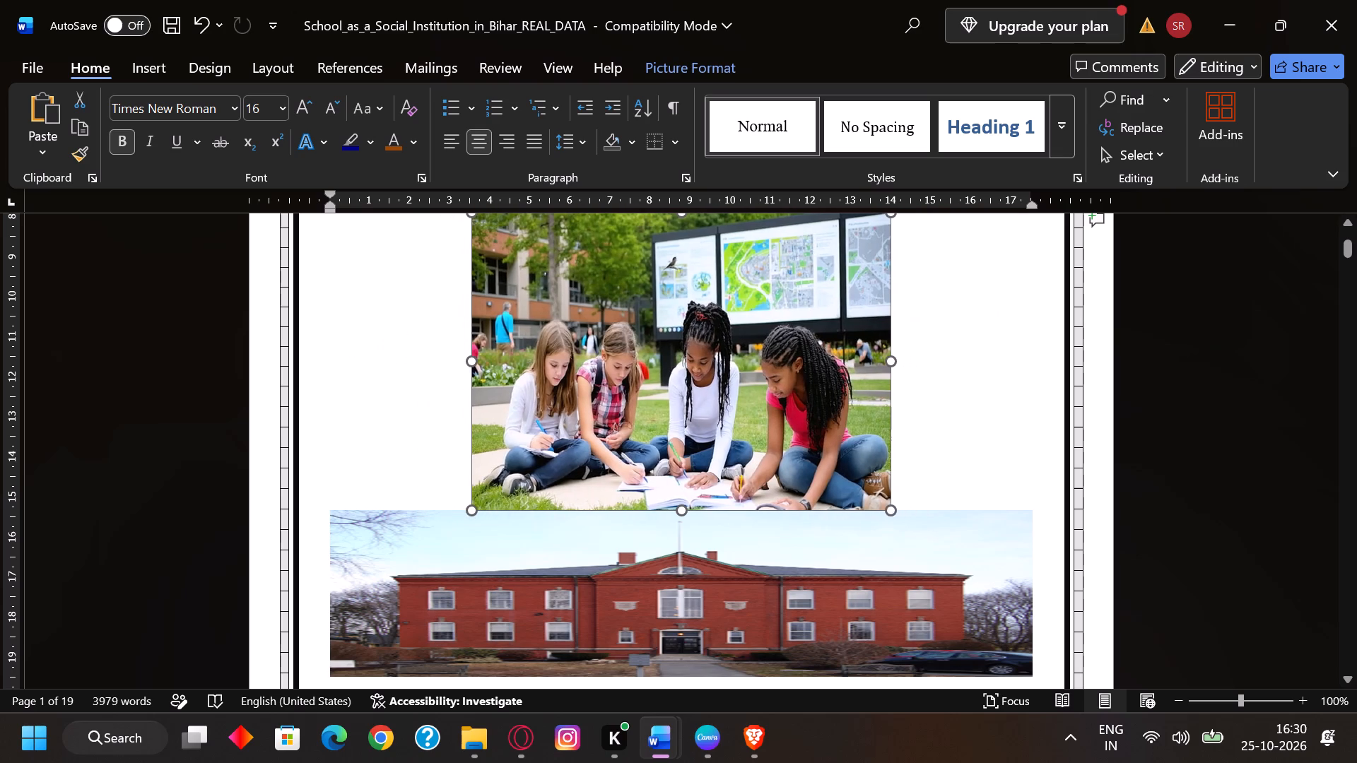
left_click_drag(742, 443, 694, 451)
left_click_drag(668, 396, 659, 397)
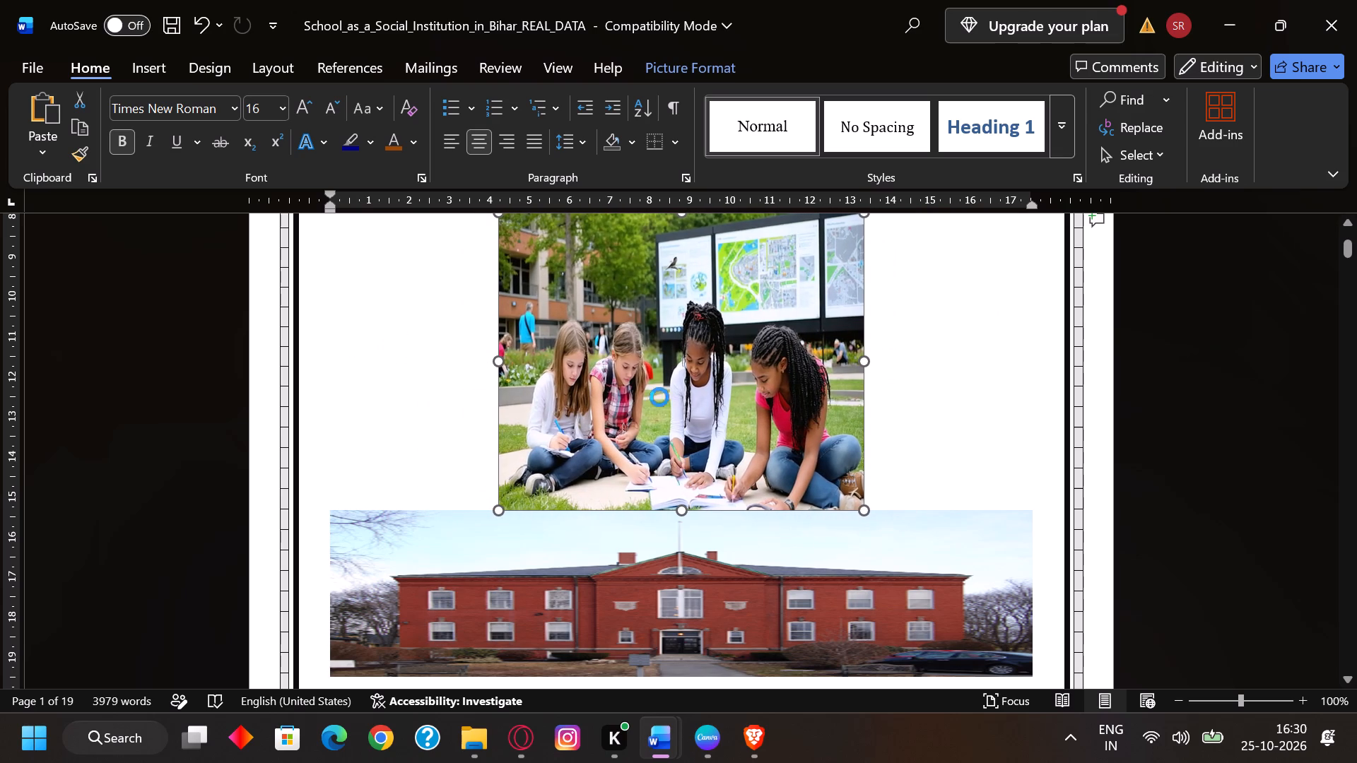
left_click_drag(659, 397, 650, 401)
scroll(719, 420, "up", 3)
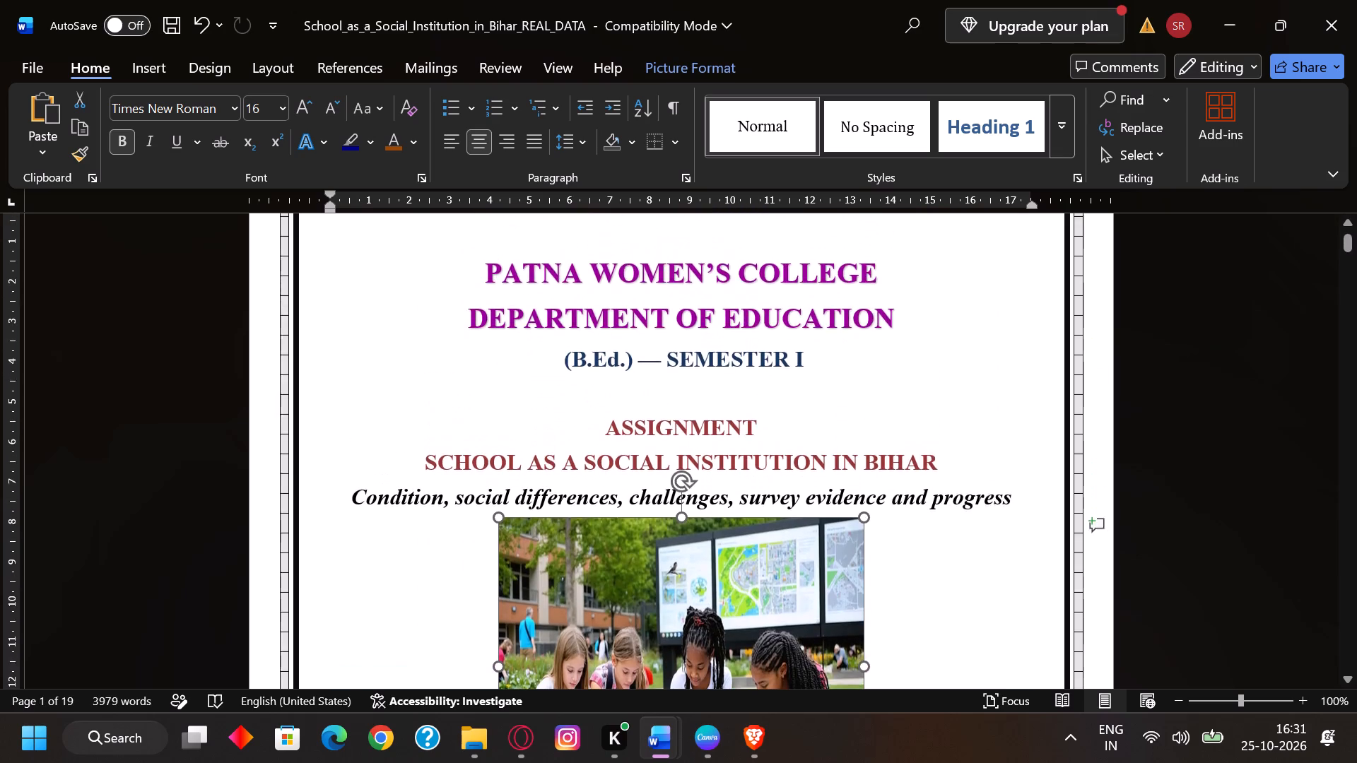
scroll(719, 420, "down", 3)
left_click_drag(694, 396, 700, 406)
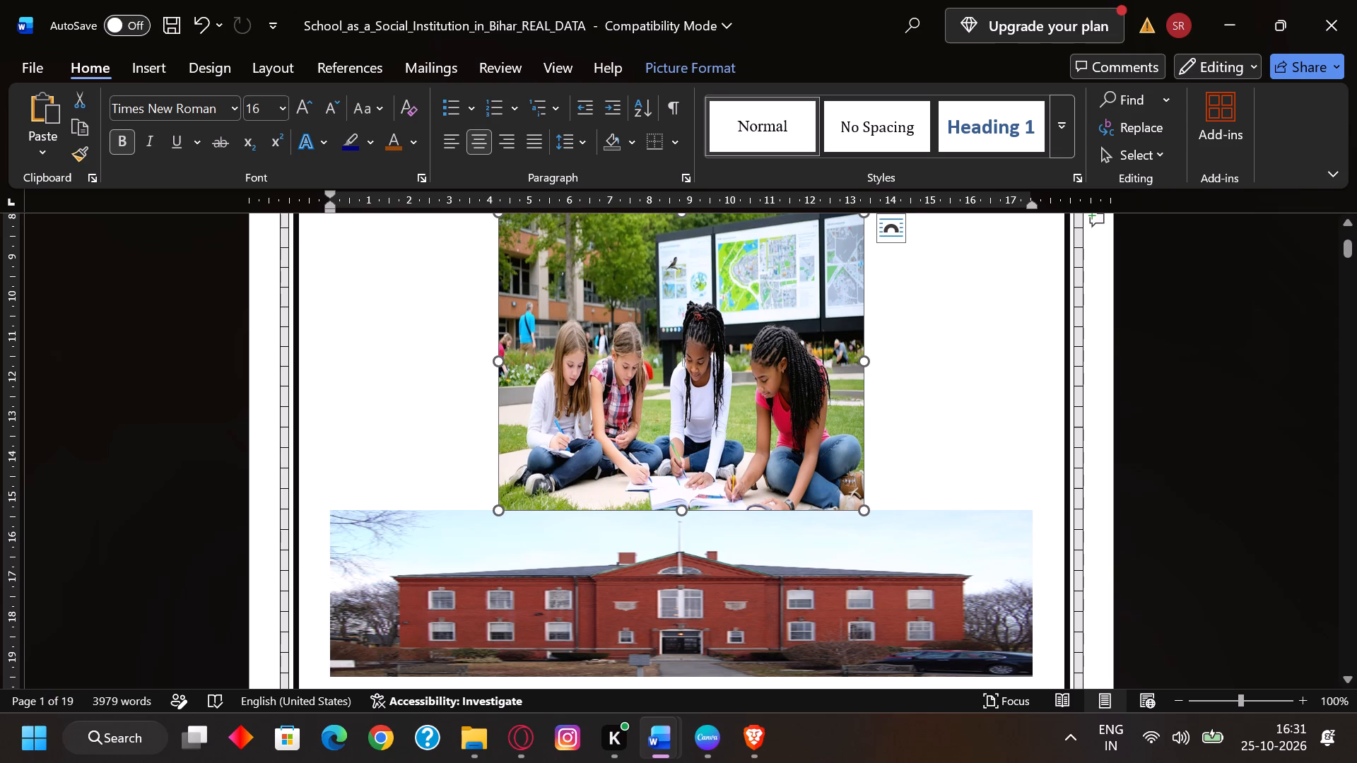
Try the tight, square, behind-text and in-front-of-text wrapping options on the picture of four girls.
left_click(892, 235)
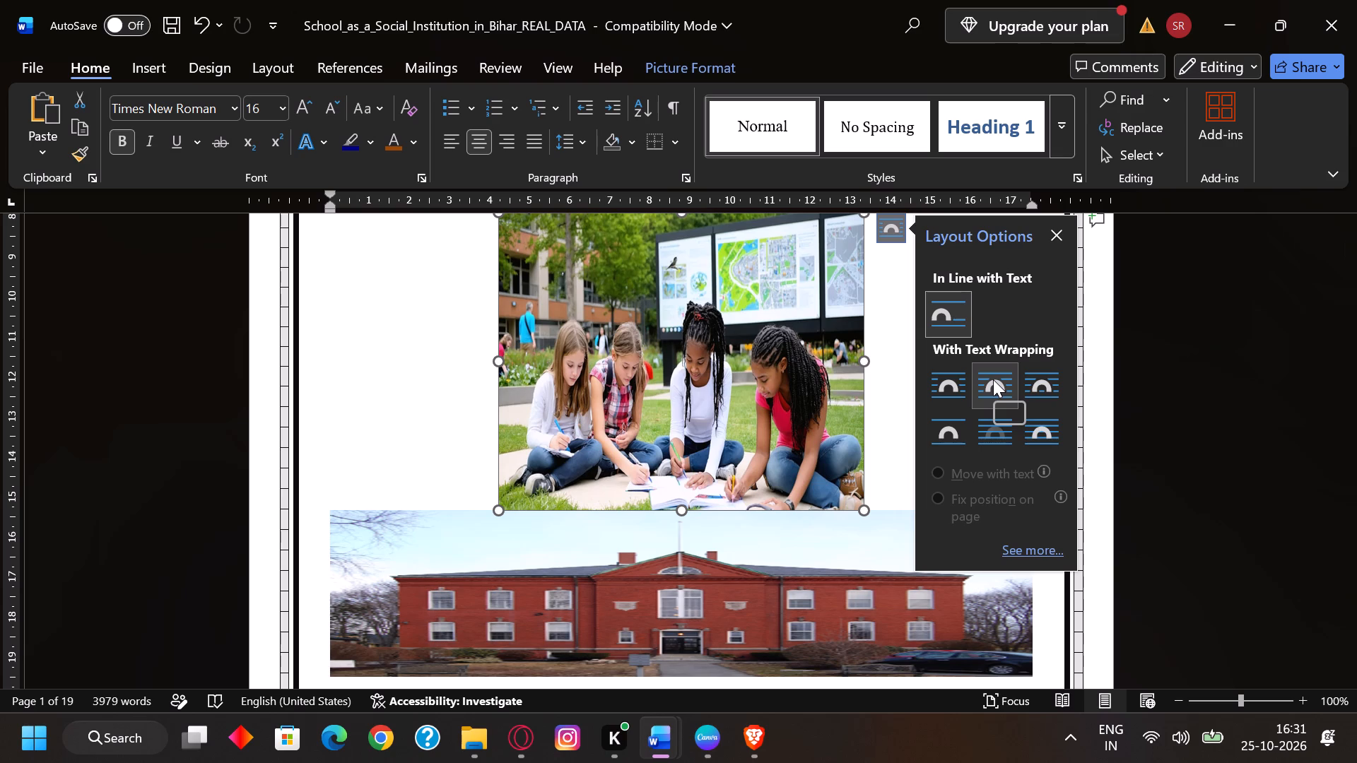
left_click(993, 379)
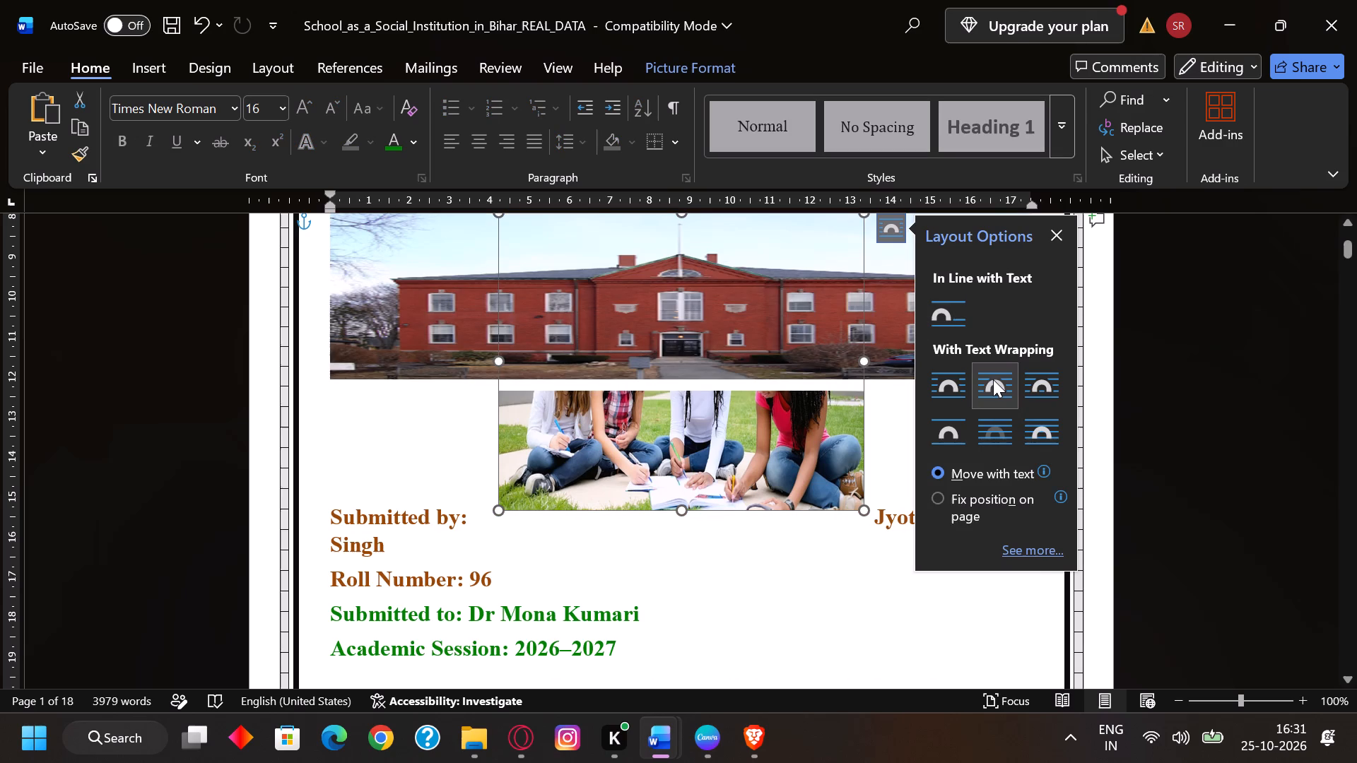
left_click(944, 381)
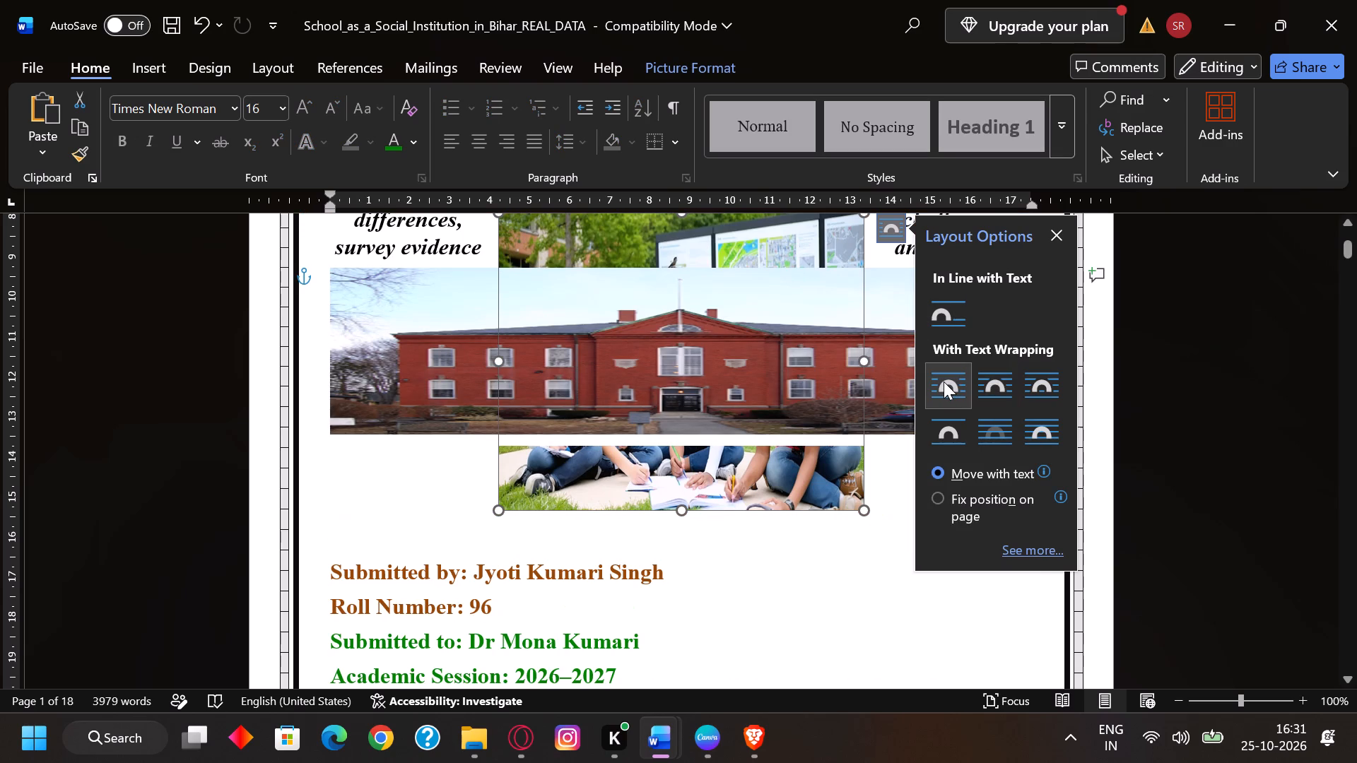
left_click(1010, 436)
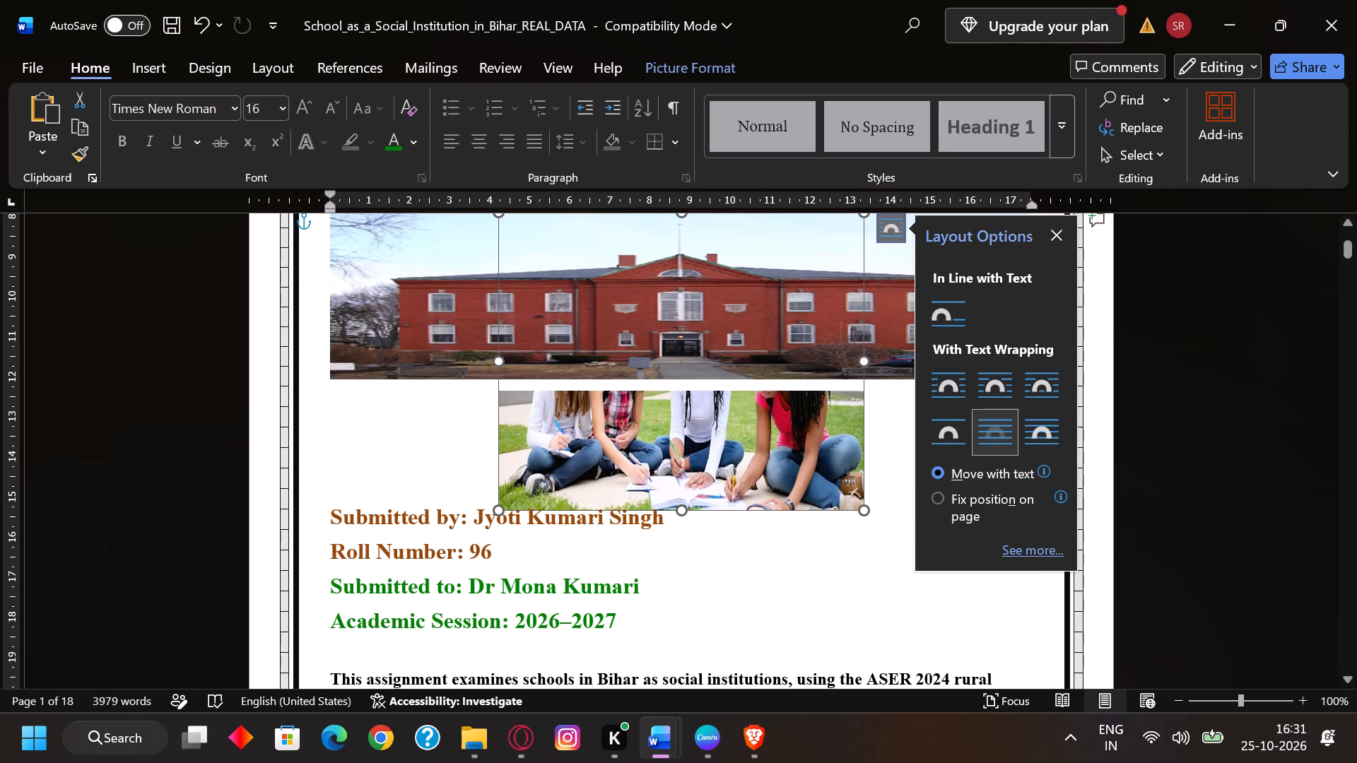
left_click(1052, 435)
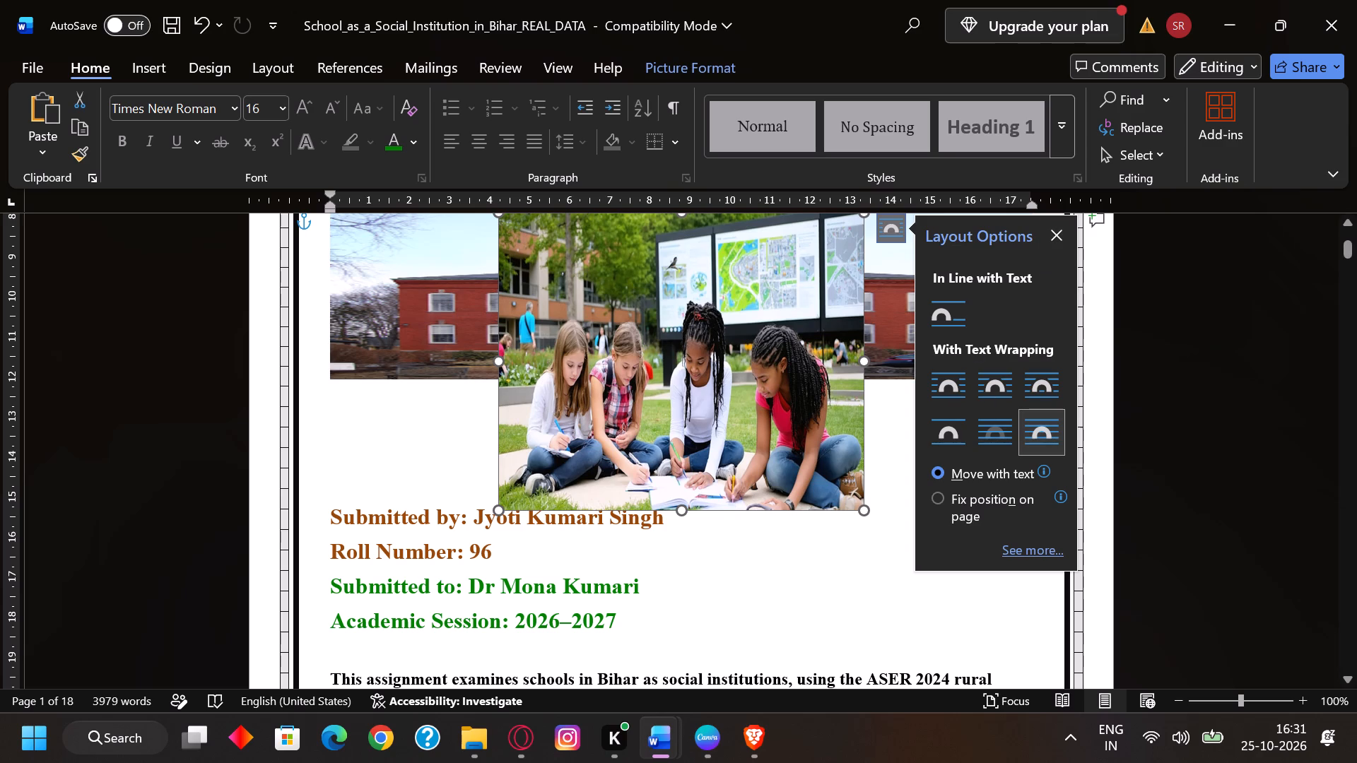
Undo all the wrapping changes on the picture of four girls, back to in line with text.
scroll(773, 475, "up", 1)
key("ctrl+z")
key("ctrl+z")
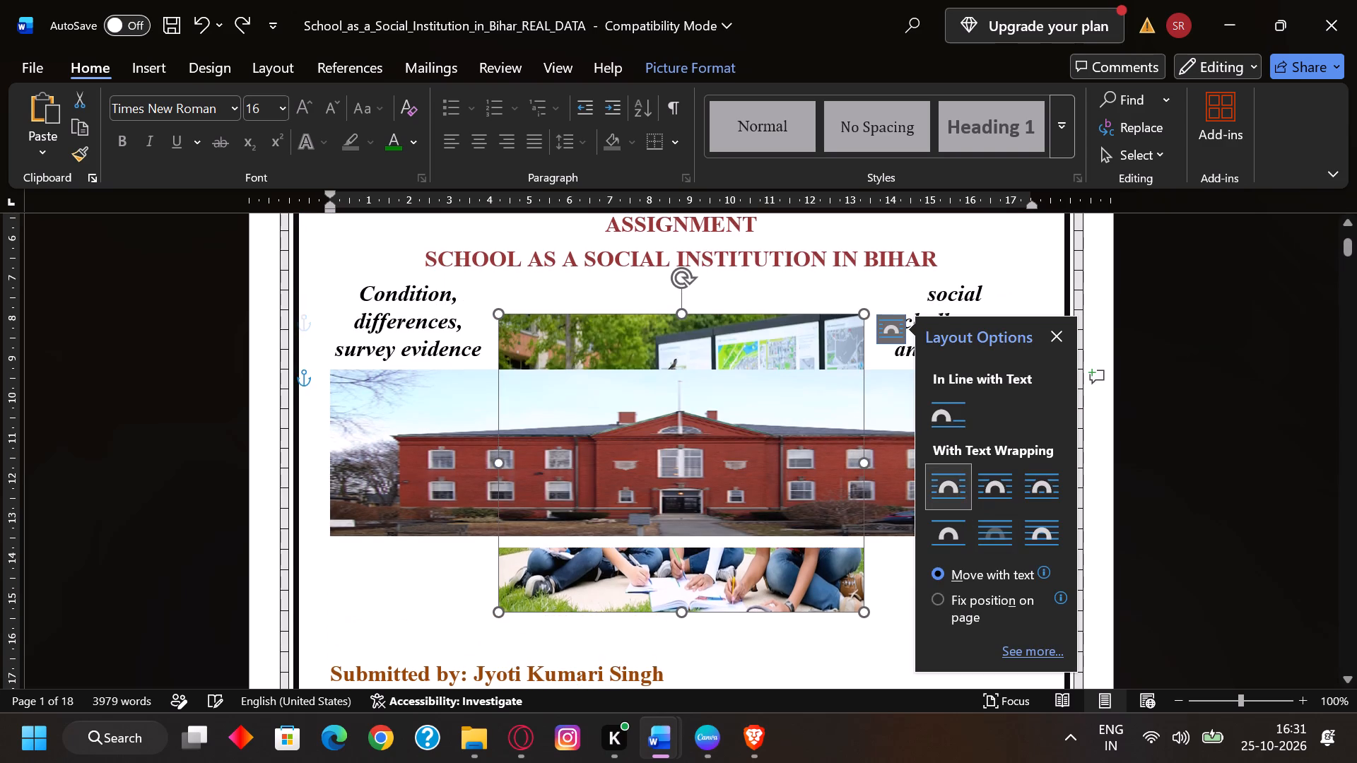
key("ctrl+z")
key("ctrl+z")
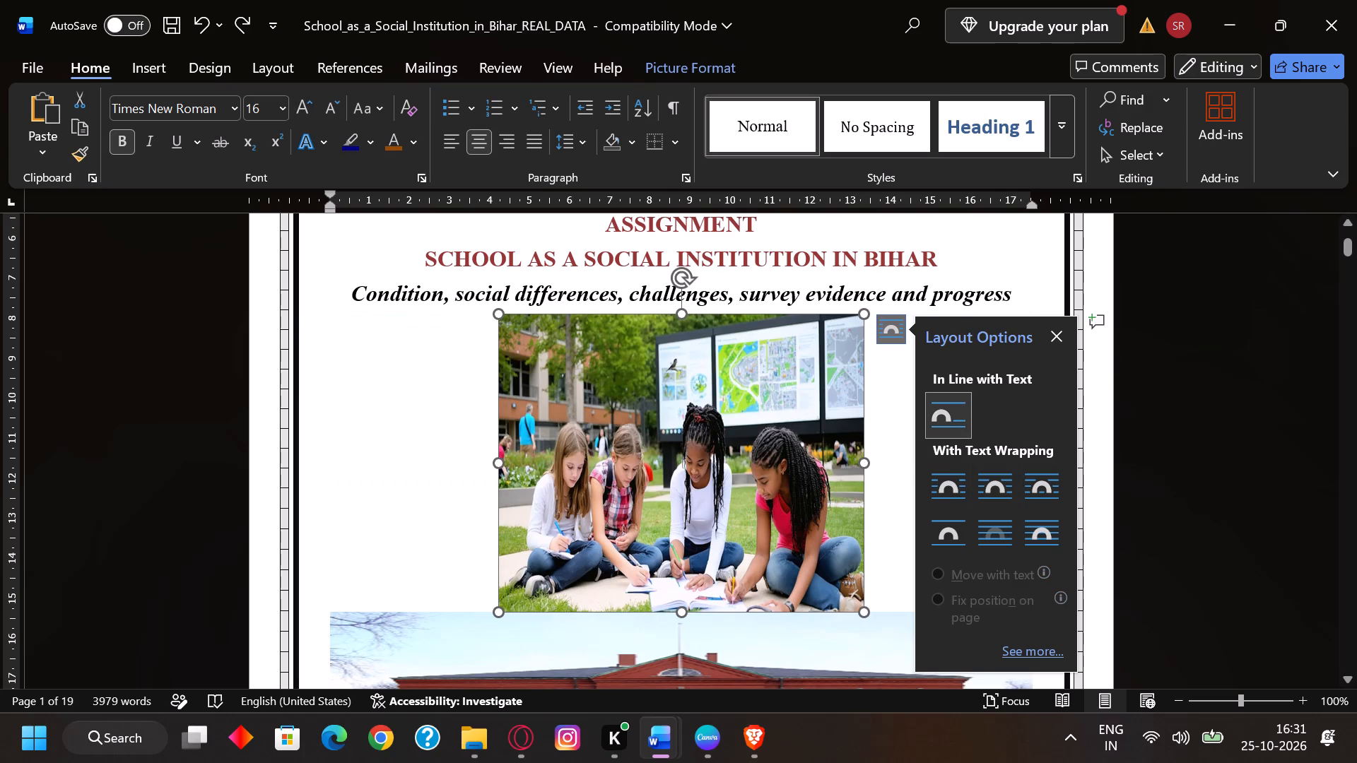
Narrow the red-brick school building photo to about 8.4 cm so it sits beside the picture of four girls.
scroll(807, 433, "down", 1, "ctrl")
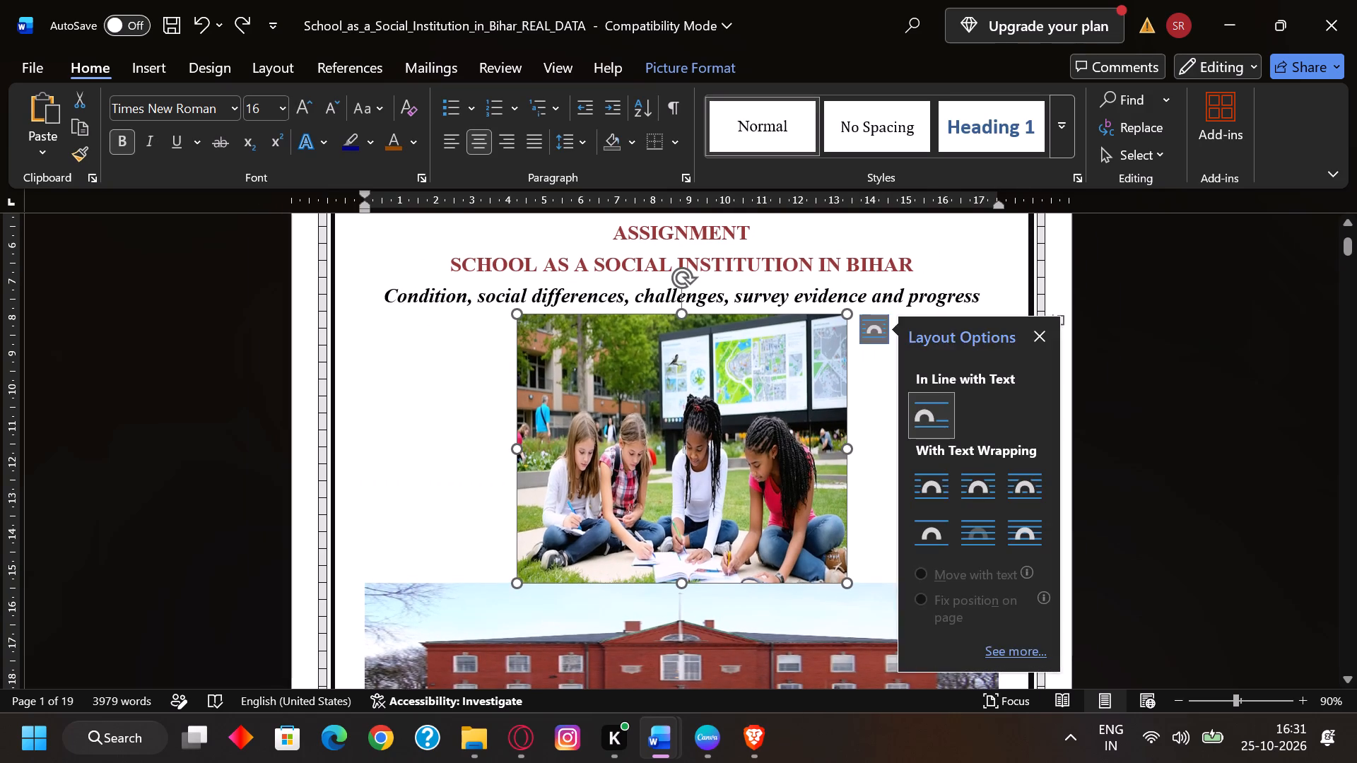
scroll(807, 433, "down", 1)
scroll(990, 406, "down", 1)
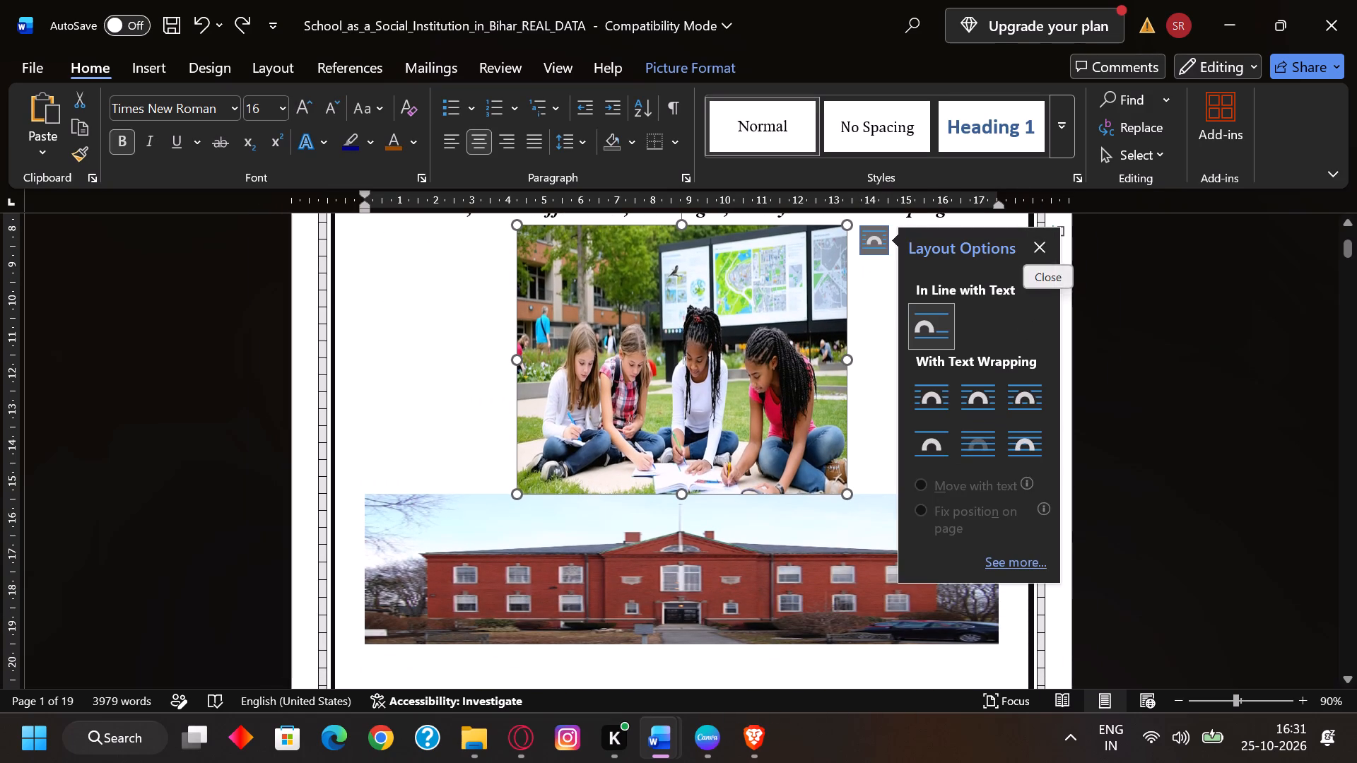
left_click(1221, 418)
scroll(966, 466, "down", 4, "ctrl")
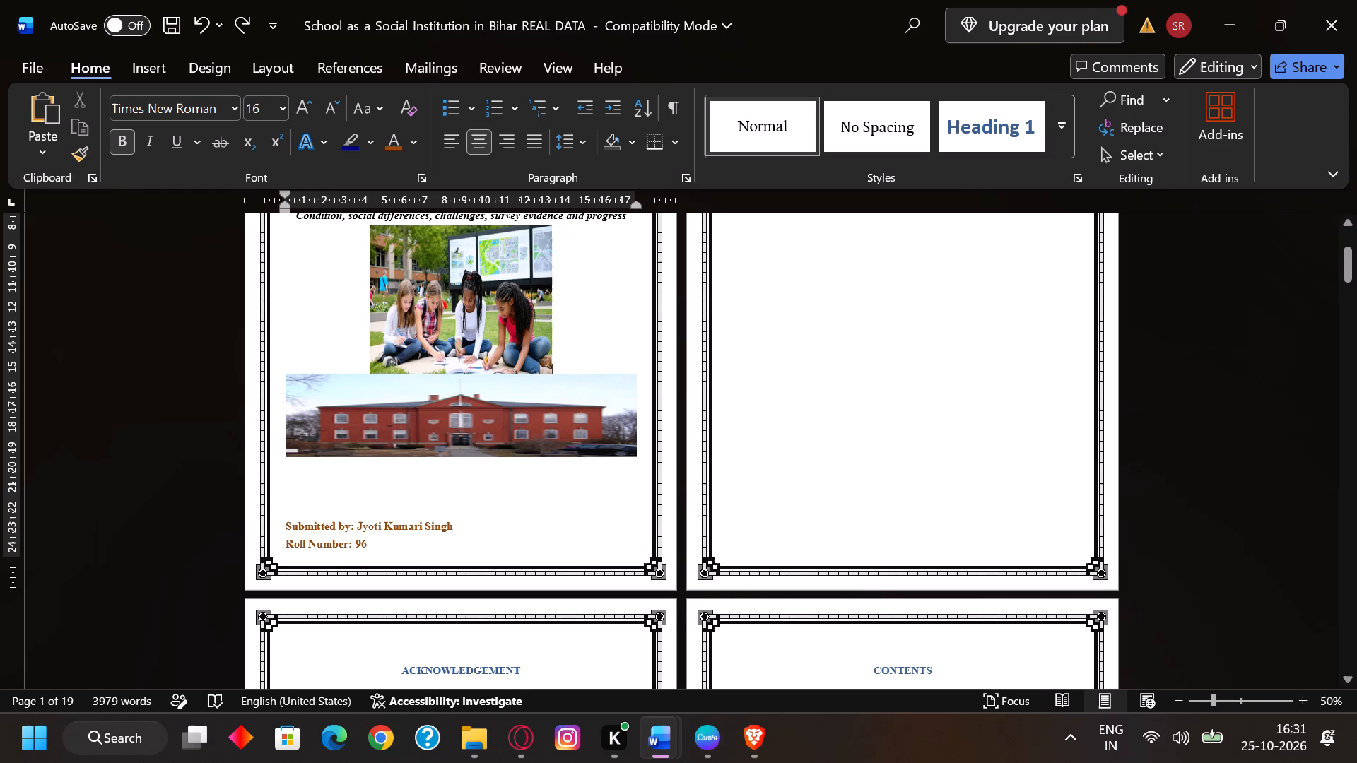
scroll(595, 409, "up", 1)
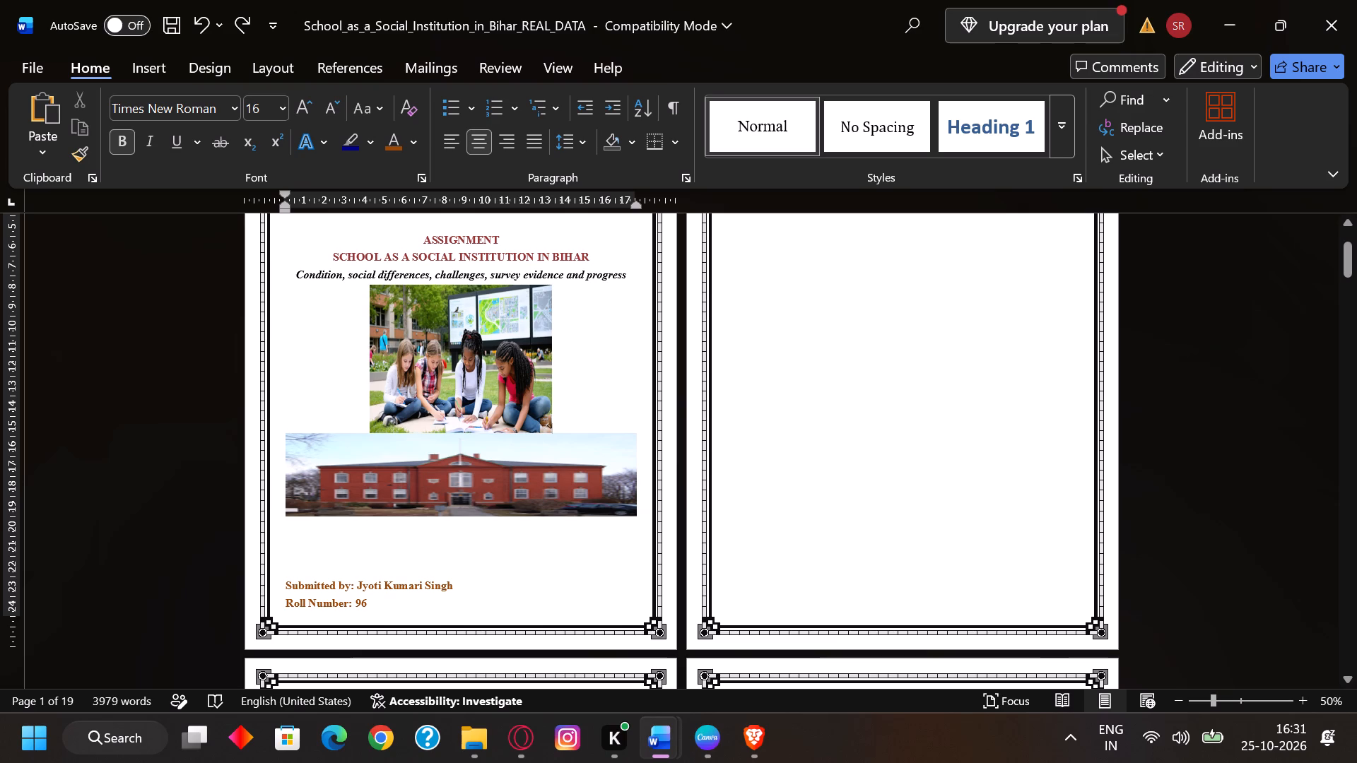
left_click(537, 469)
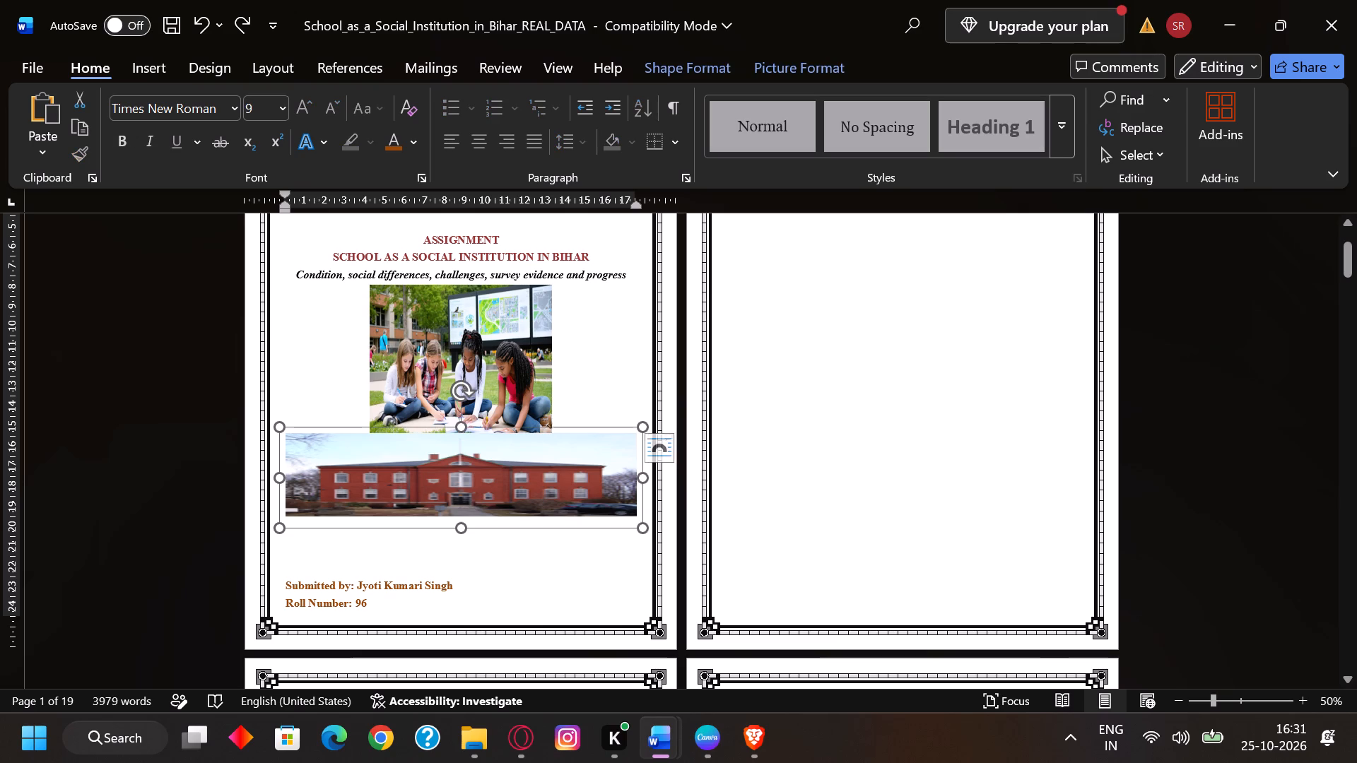
left_click_drag(285, 478, 444, 492)
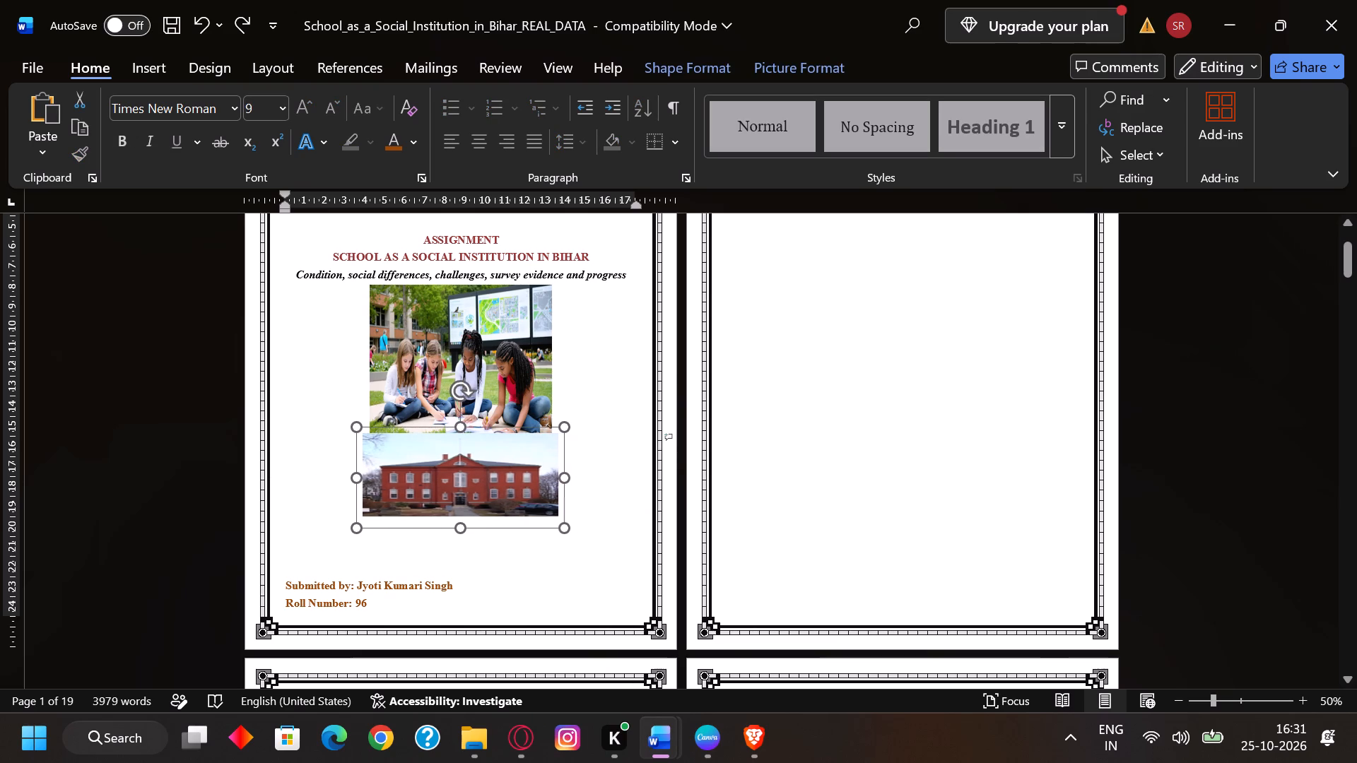
left_click_drag(444, 492, 470, 493)
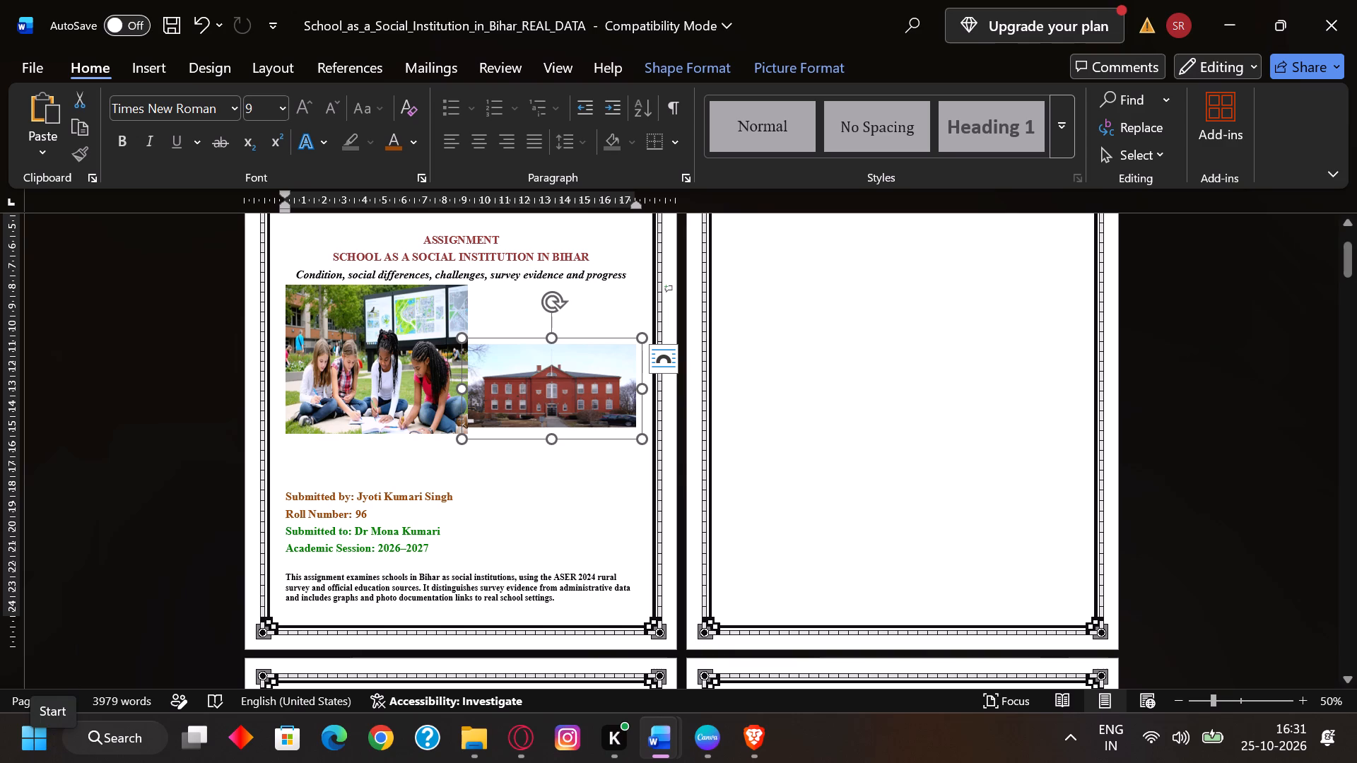
scroll(464, 317, "up", 2)
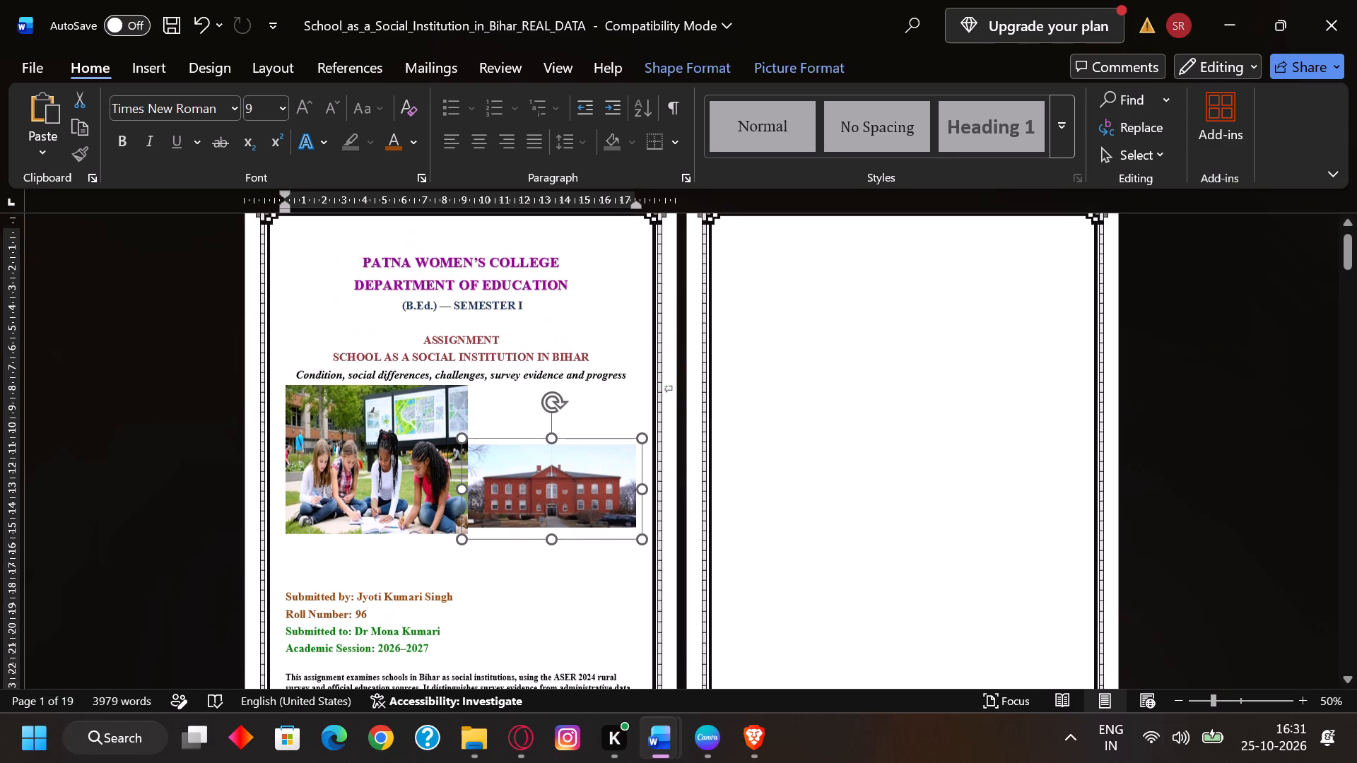
scroll(464, 317, "down", 3)
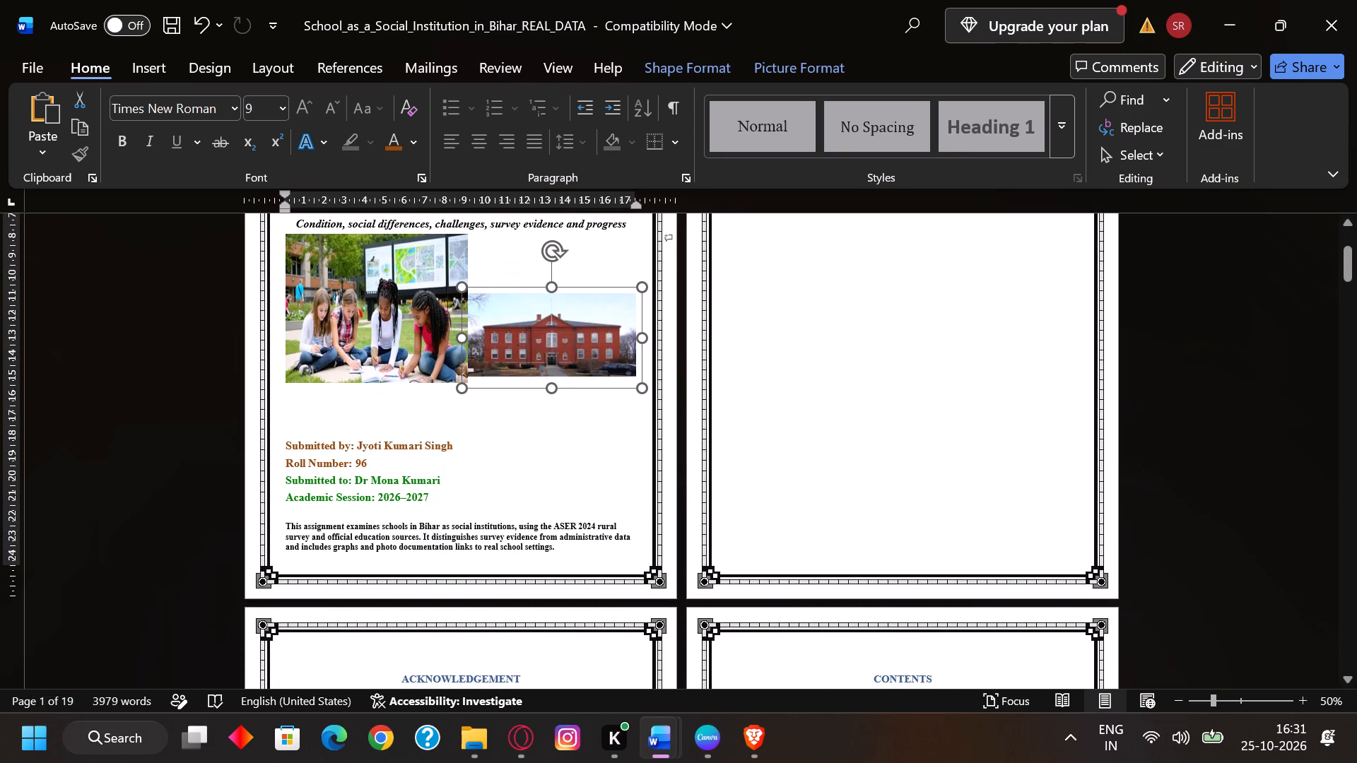
scroll(463, 316, "up", 2)
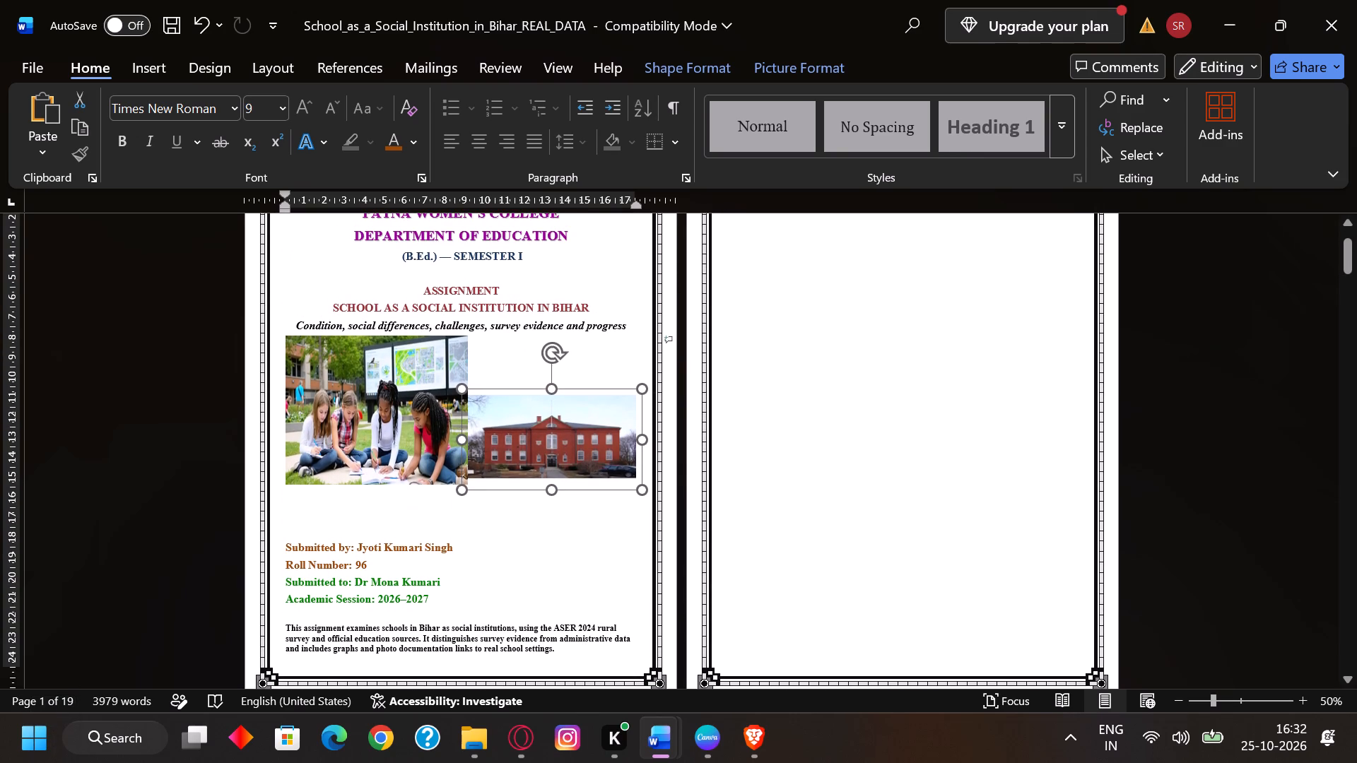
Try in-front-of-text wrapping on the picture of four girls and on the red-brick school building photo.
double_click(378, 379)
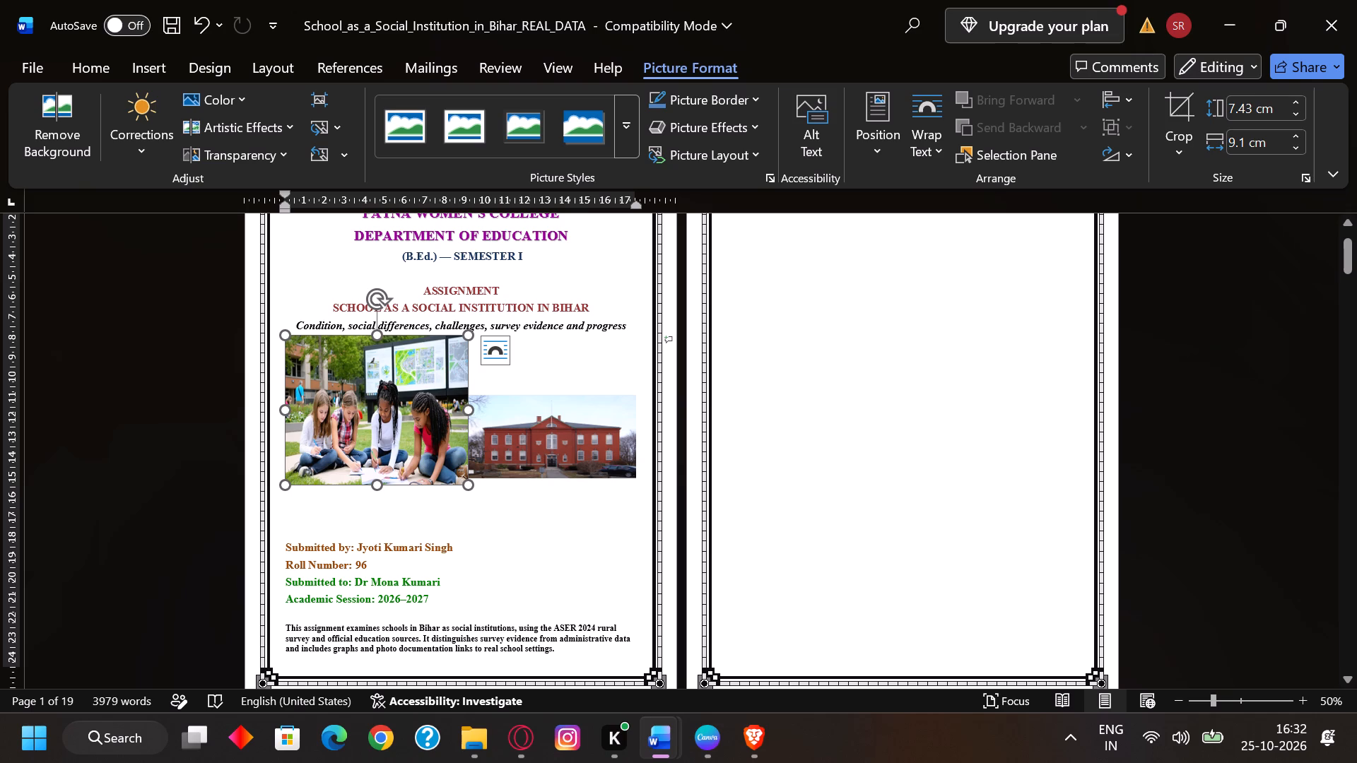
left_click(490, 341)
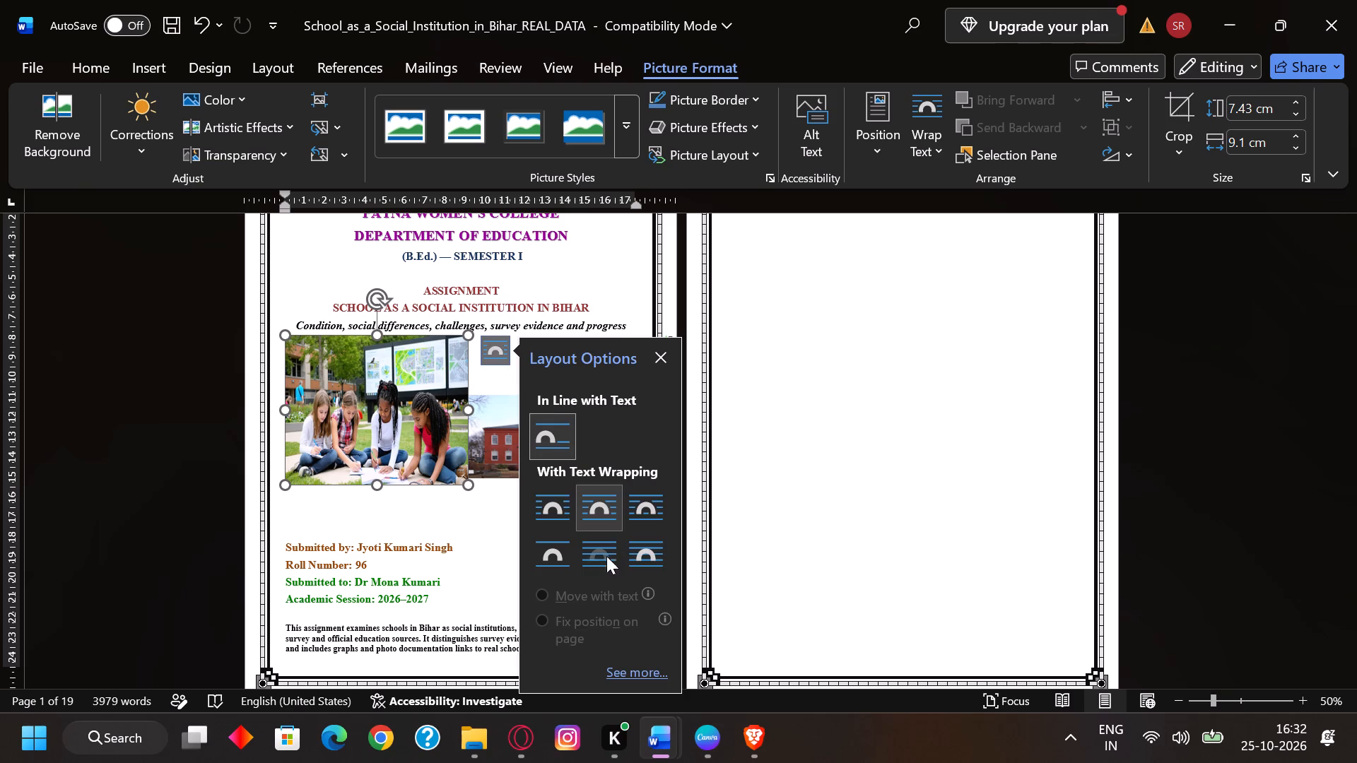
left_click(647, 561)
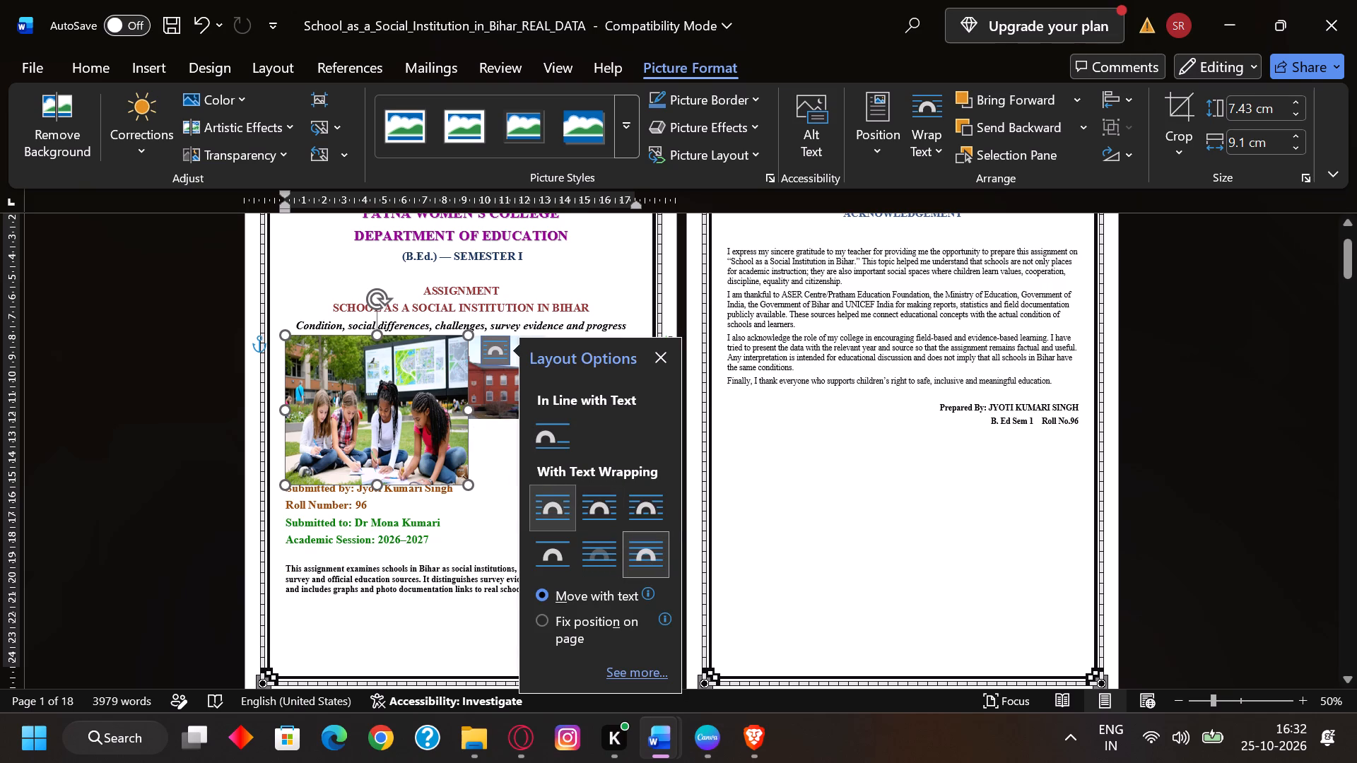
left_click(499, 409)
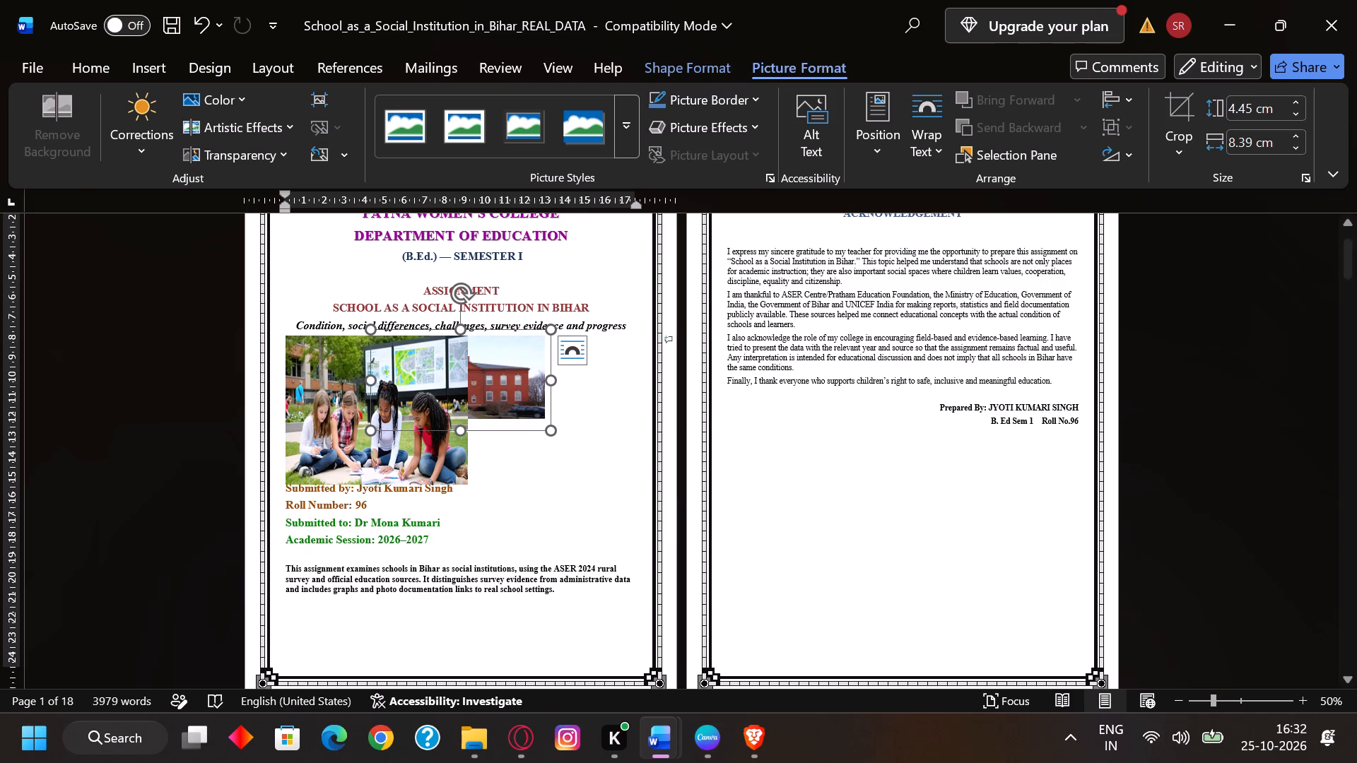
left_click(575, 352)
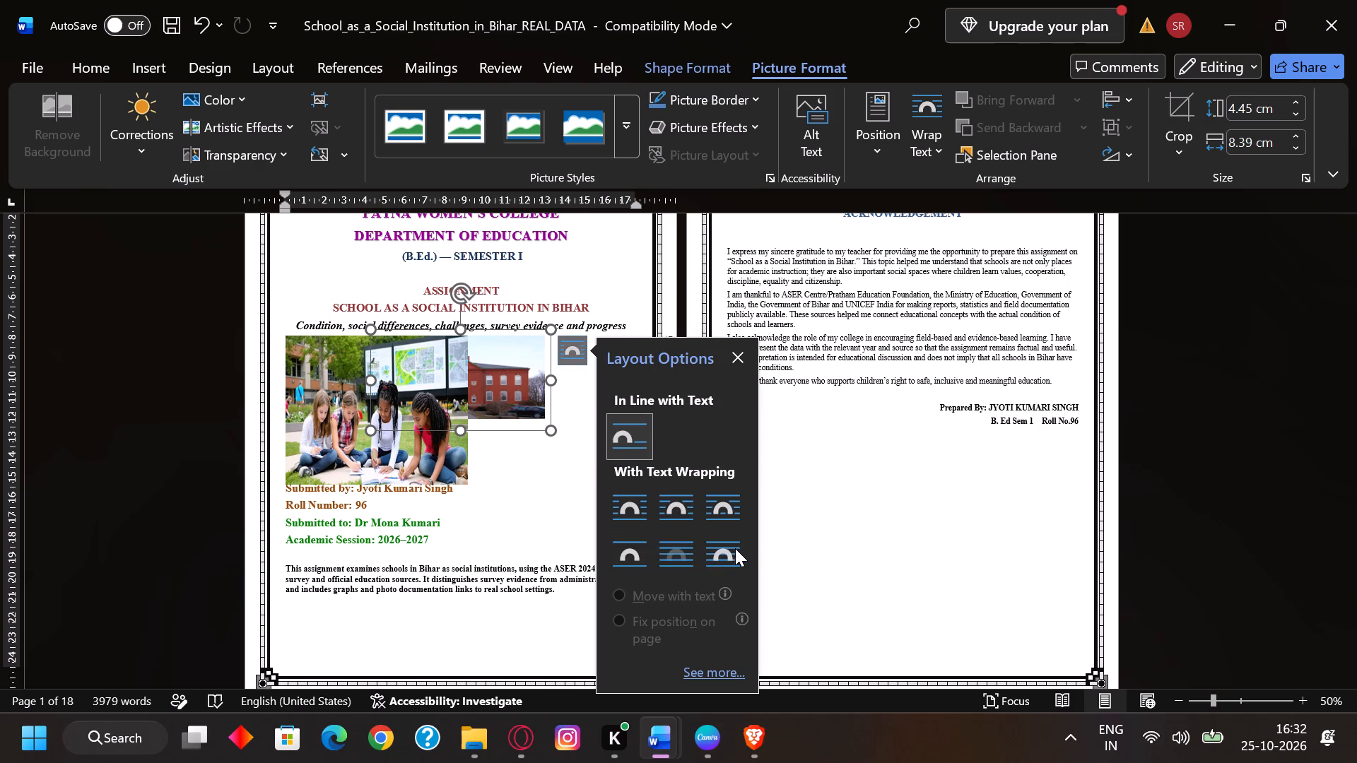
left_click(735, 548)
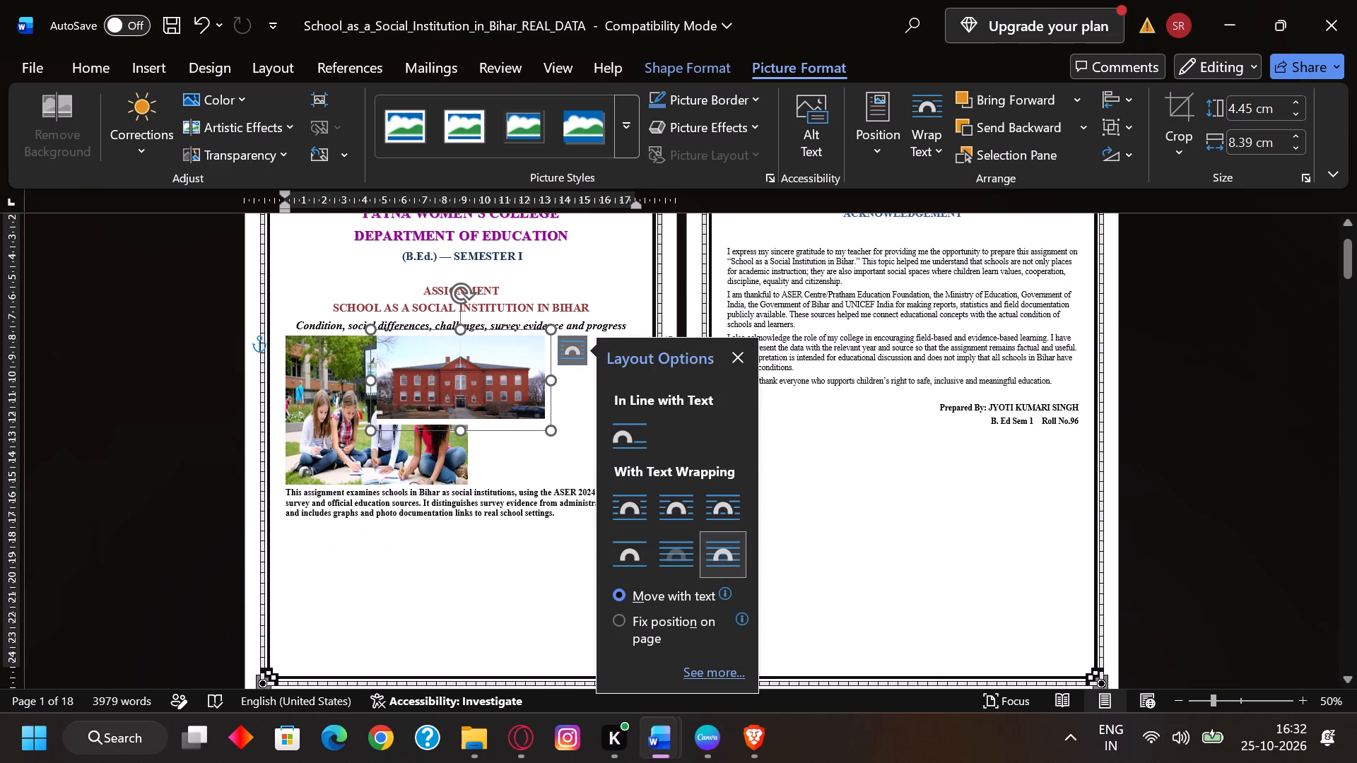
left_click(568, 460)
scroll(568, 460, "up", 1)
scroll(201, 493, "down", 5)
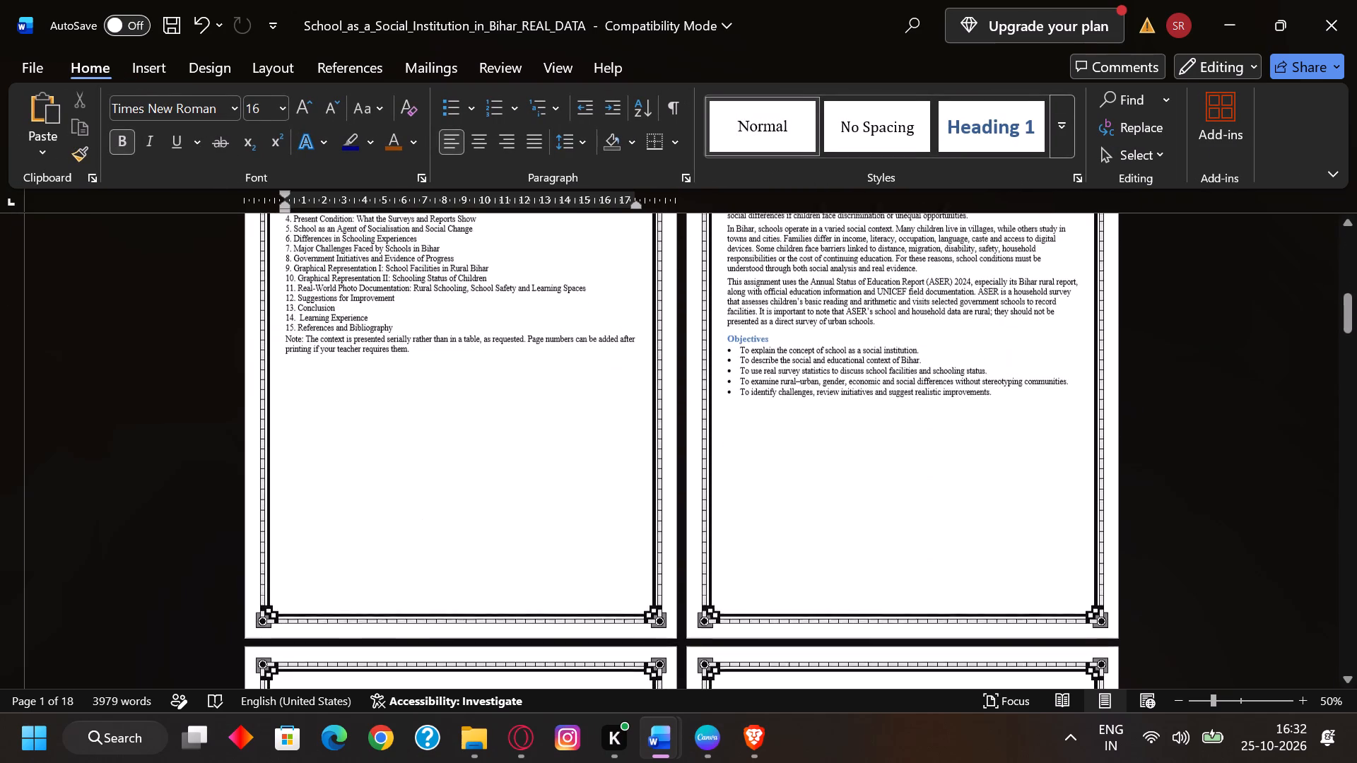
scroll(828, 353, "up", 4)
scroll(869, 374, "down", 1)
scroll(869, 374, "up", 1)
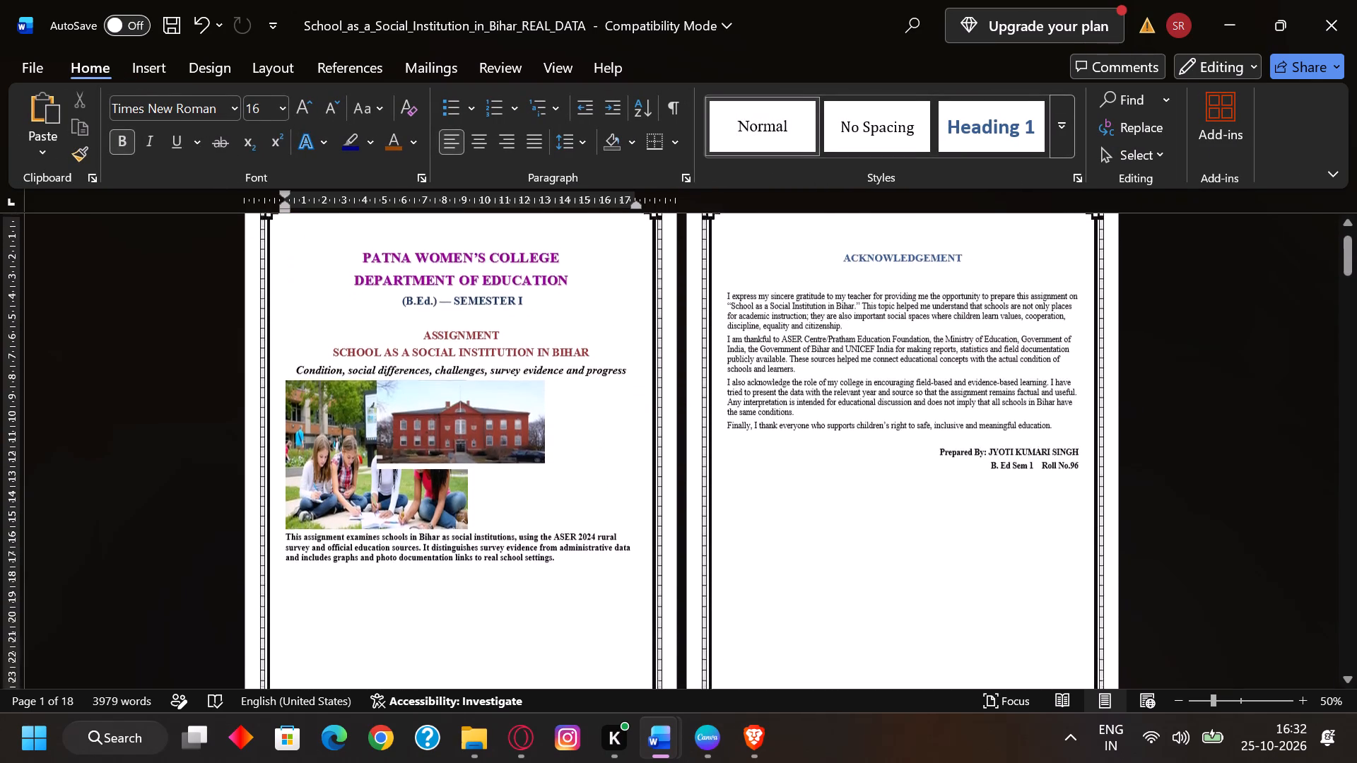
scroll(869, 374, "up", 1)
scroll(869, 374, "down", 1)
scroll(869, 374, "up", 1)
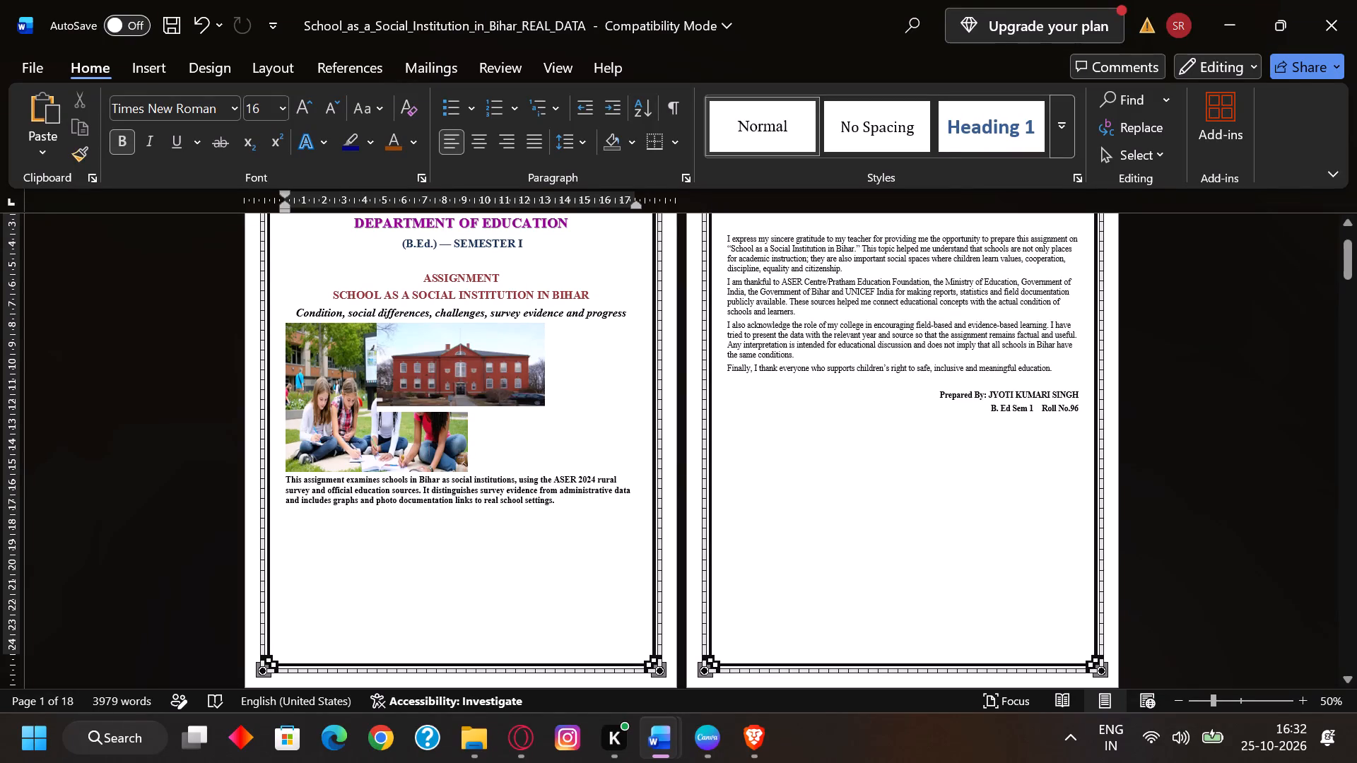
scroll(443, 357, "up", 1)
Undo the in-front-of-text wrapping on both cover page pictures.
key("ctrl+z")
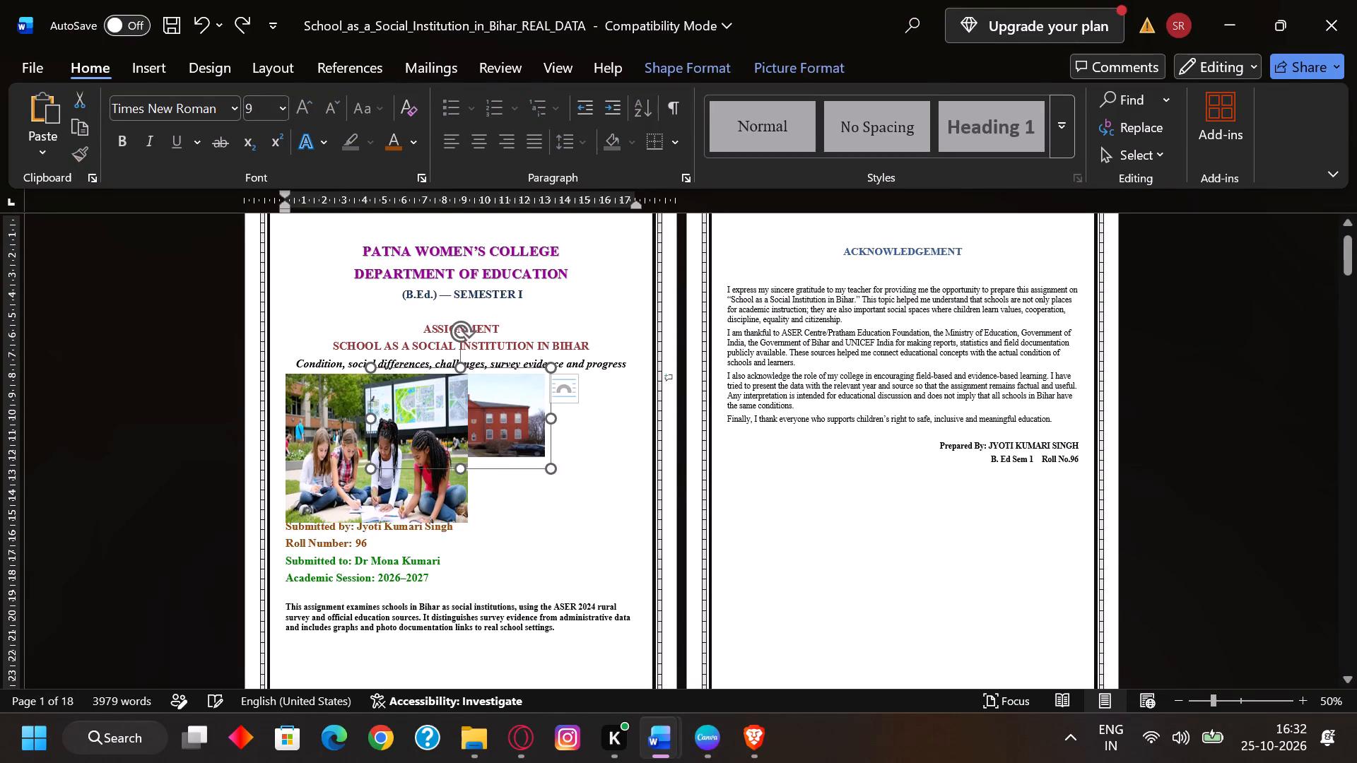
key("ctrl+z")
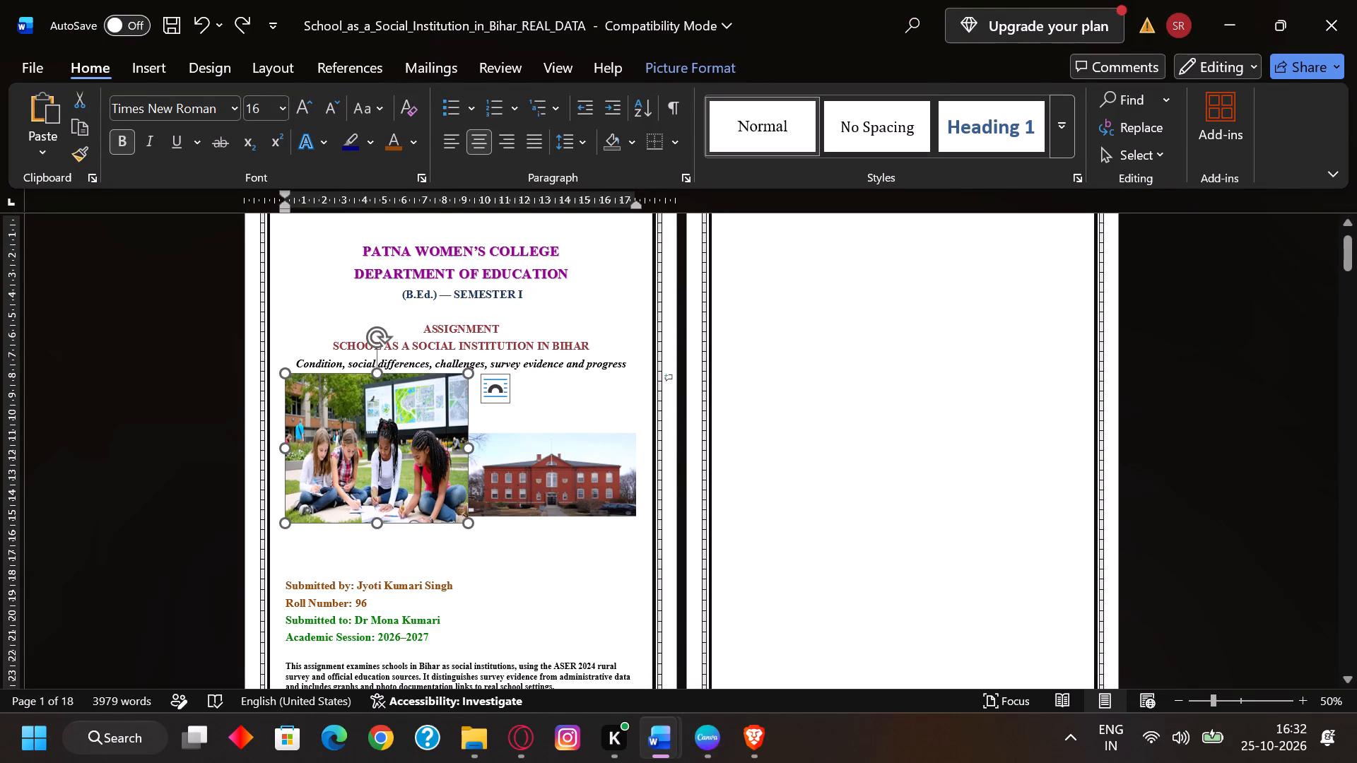
Set top-and-bottom text wrapping on the picture of four girls and on the red-brick school building photo.
left_click(483, 392)
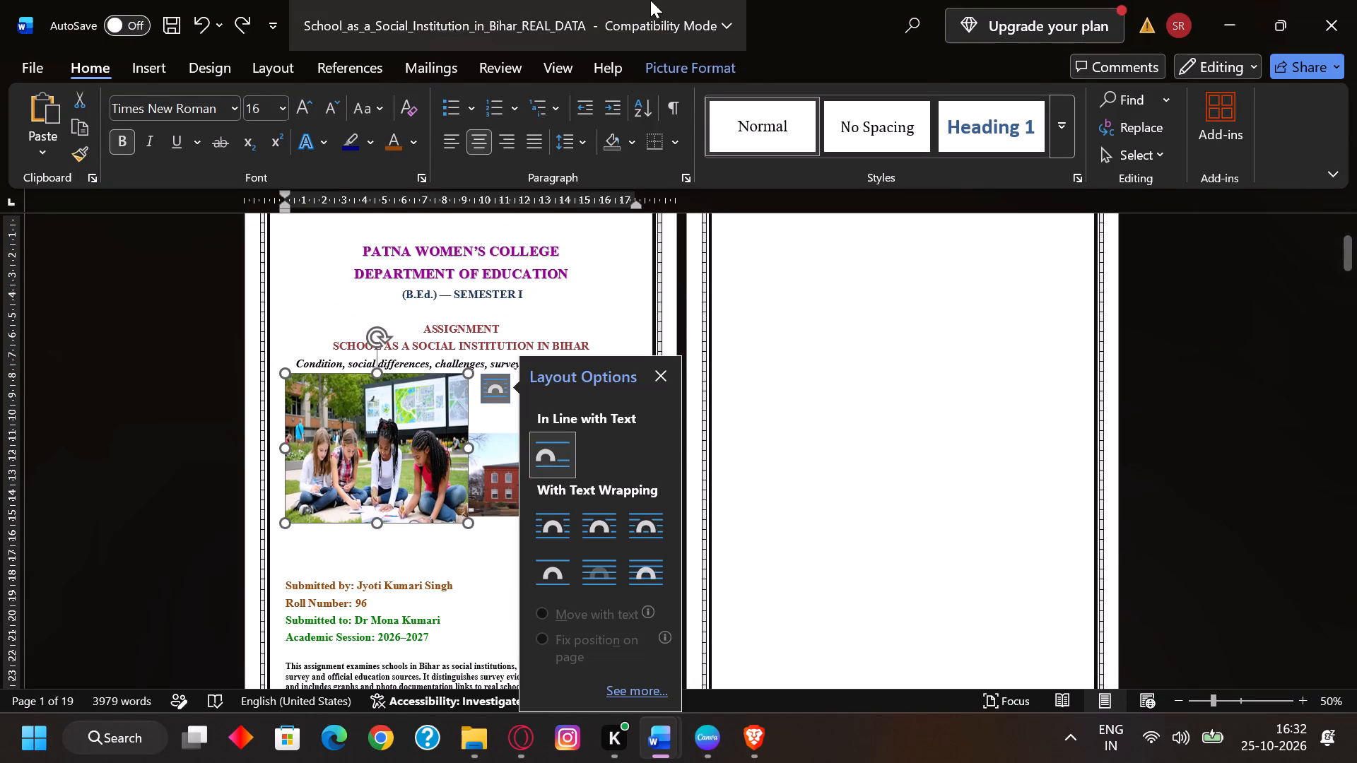
left_click(539, 573)
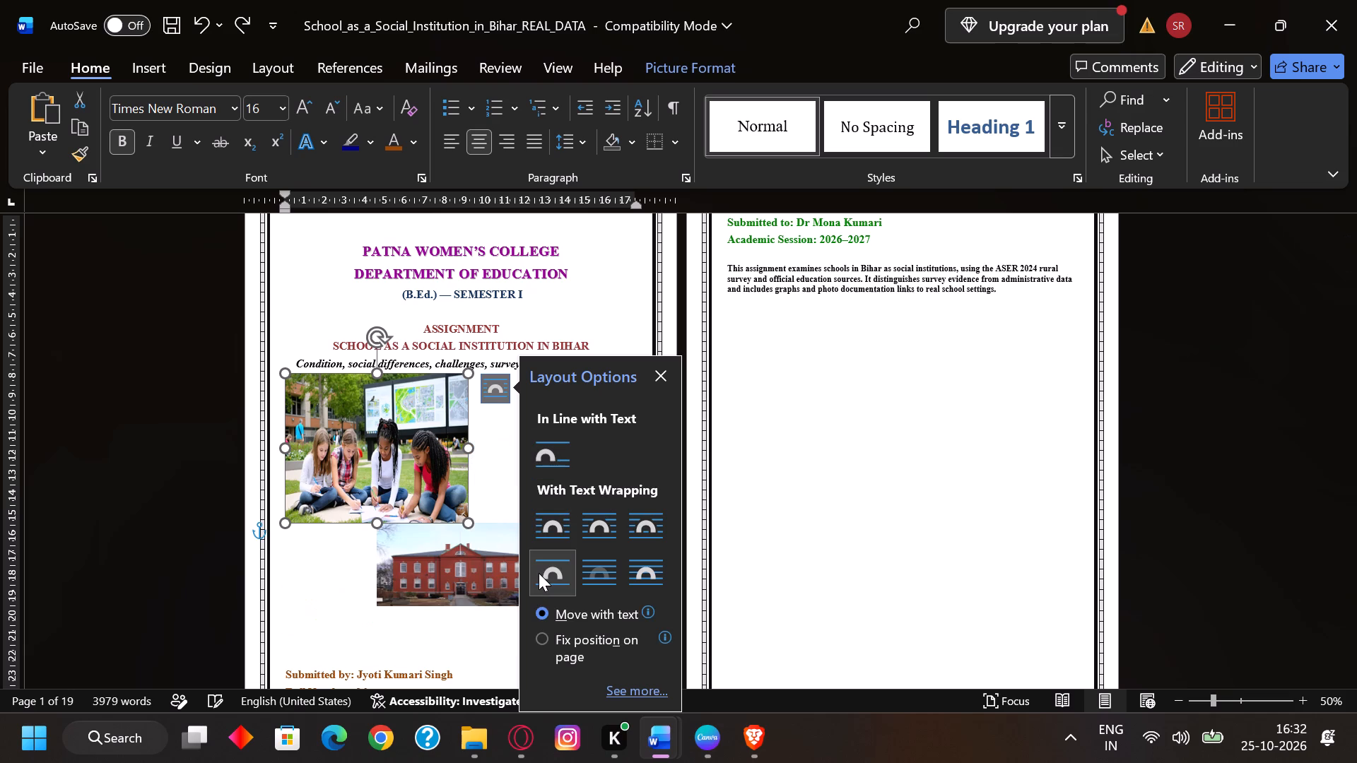
left_click(476, 586)
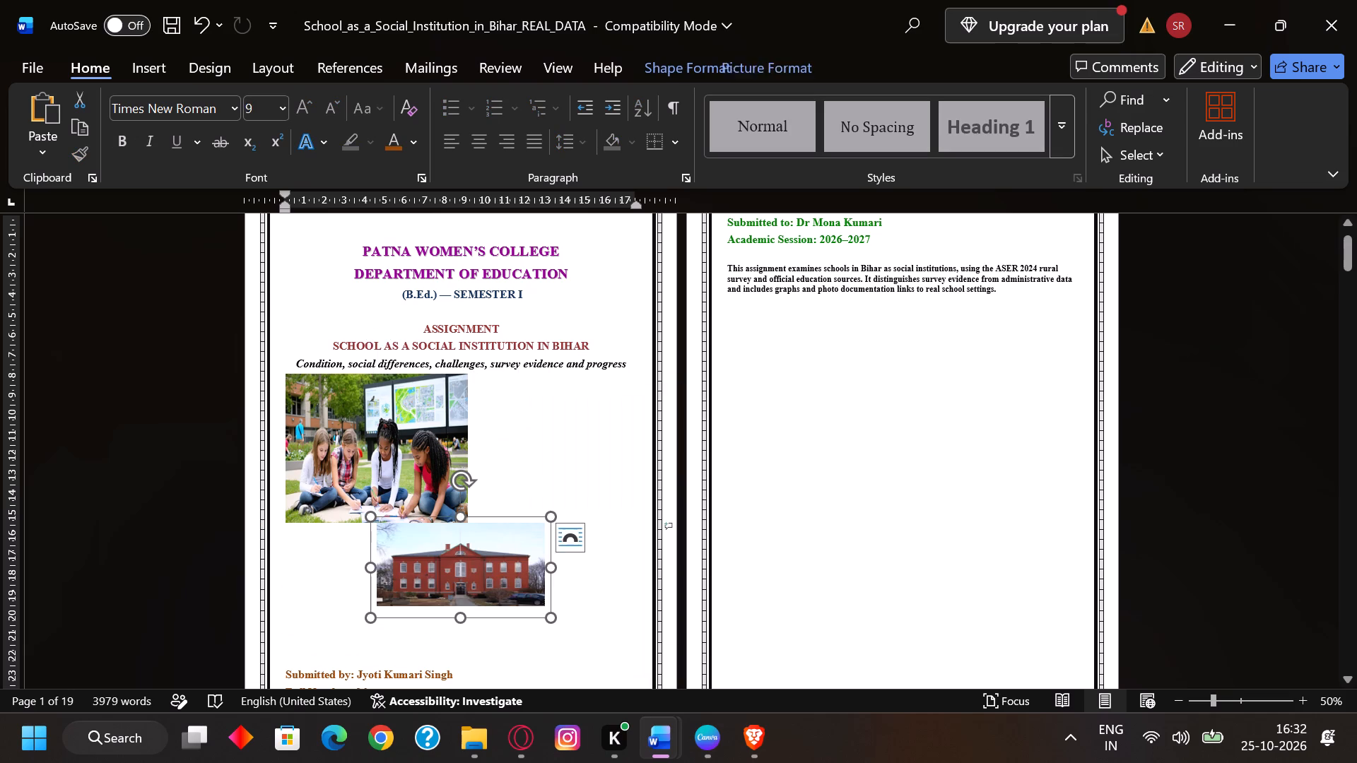
left_click(572, 538)
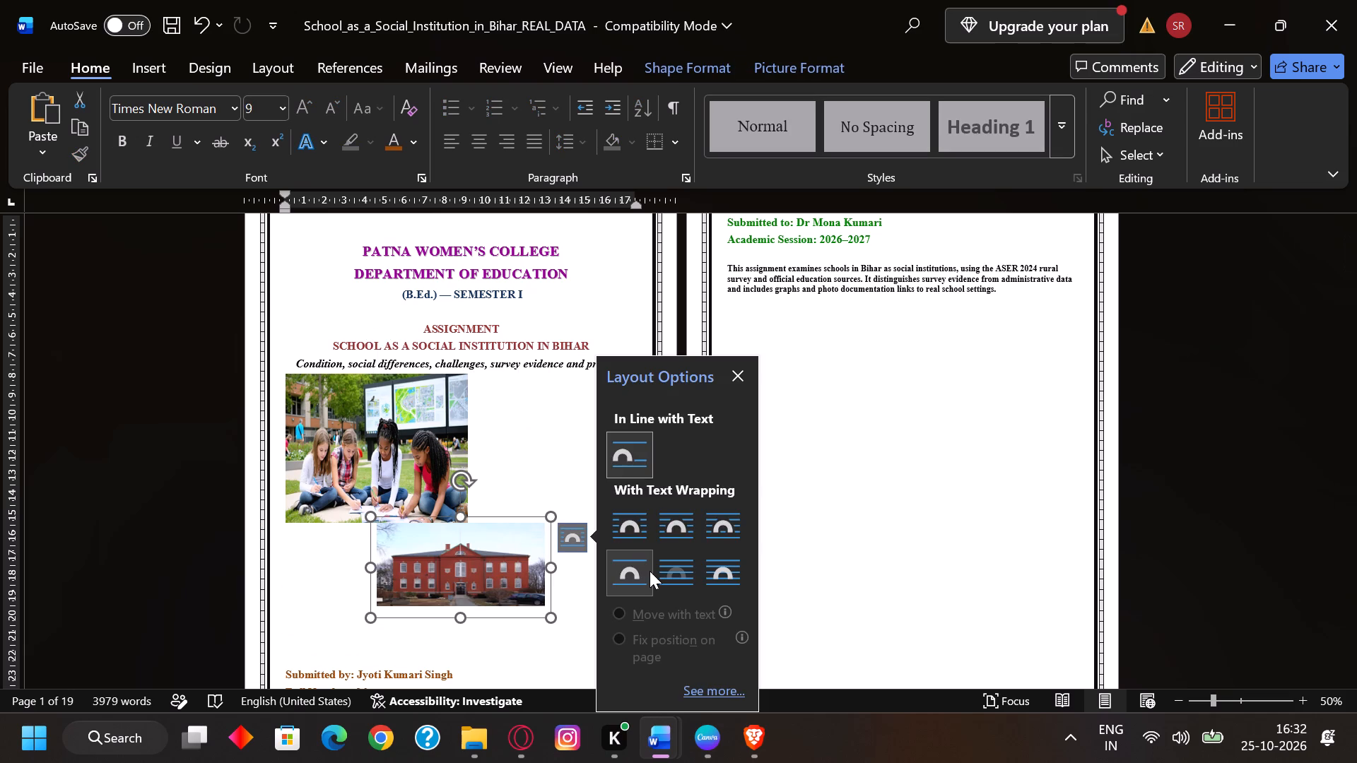
left_click(642, 569)
left_click(789, 545)
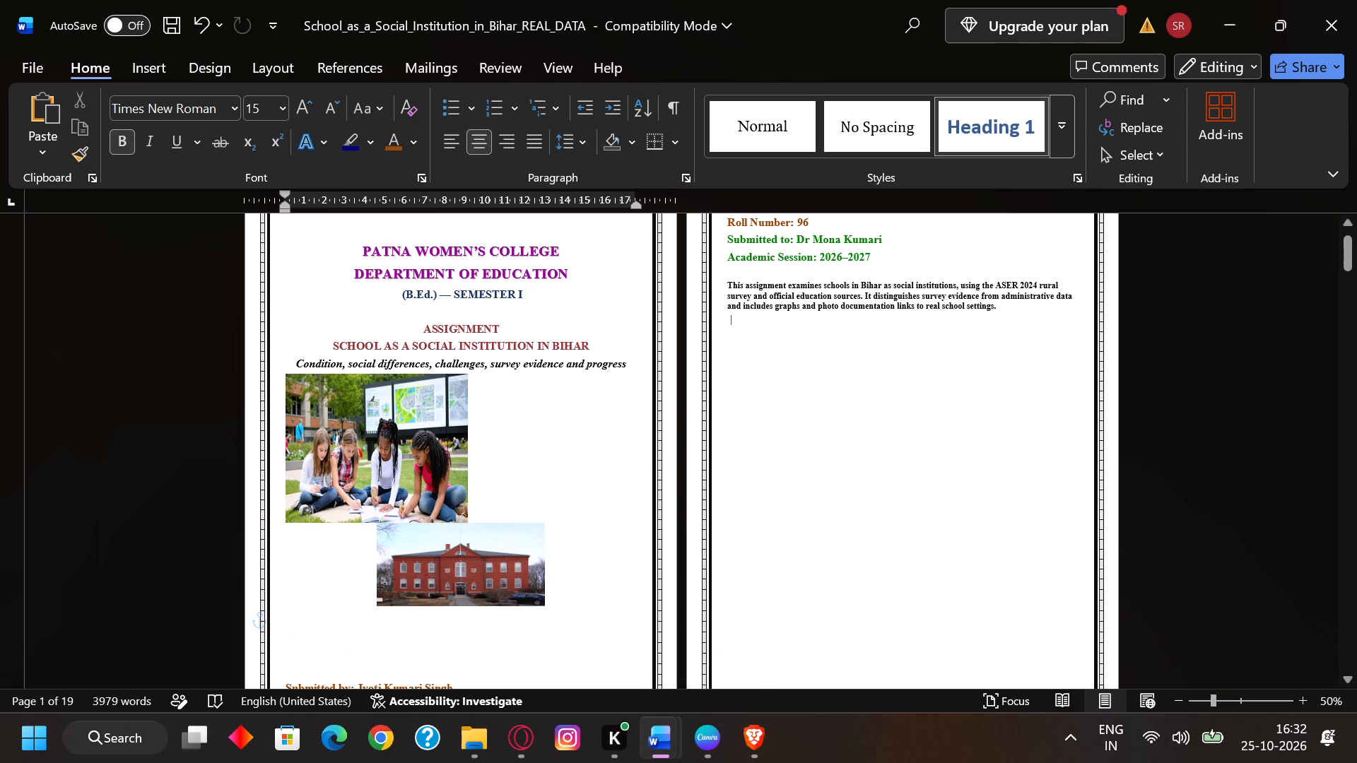
Move the red-brick school building photo up beside the picture of four girls, within the page border and with a small gap.
scroll(551, 460, "down", 2)
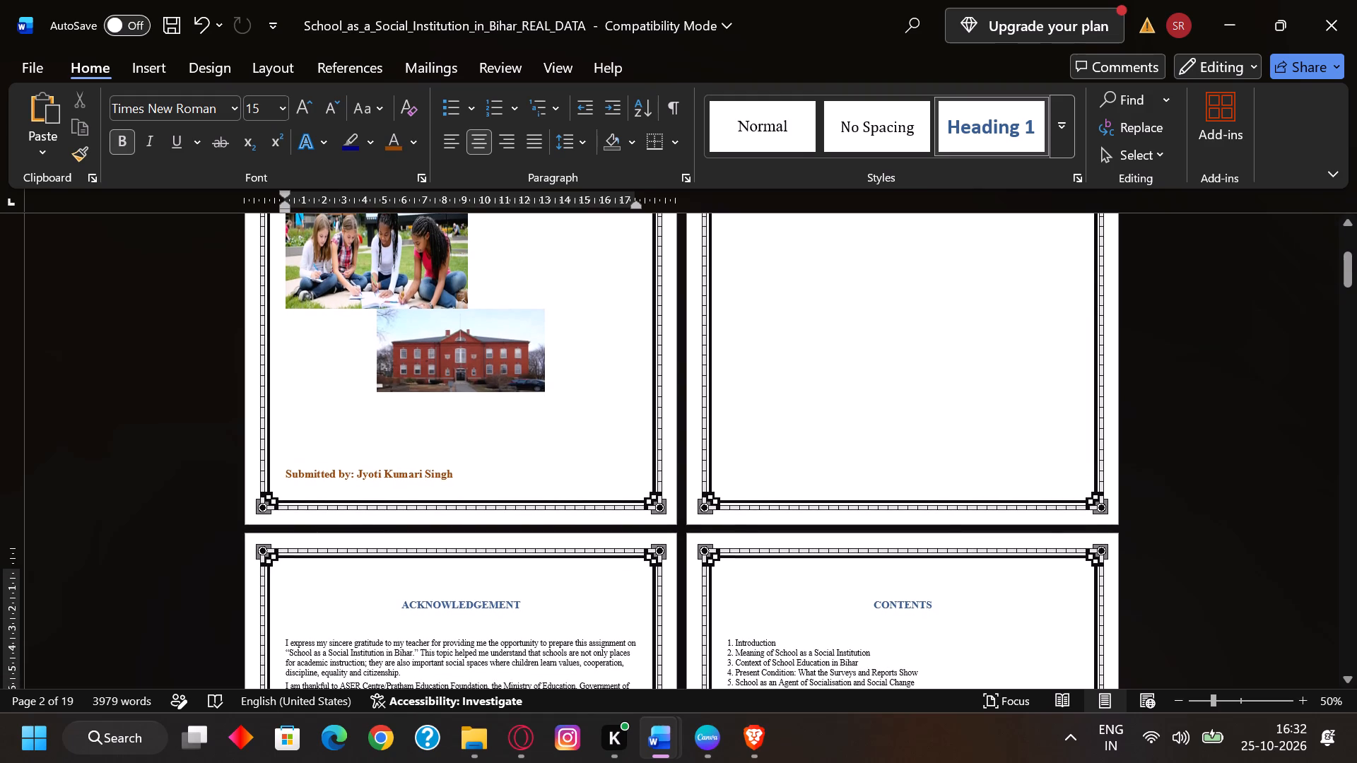
scroll(551, 460, "up", 1)
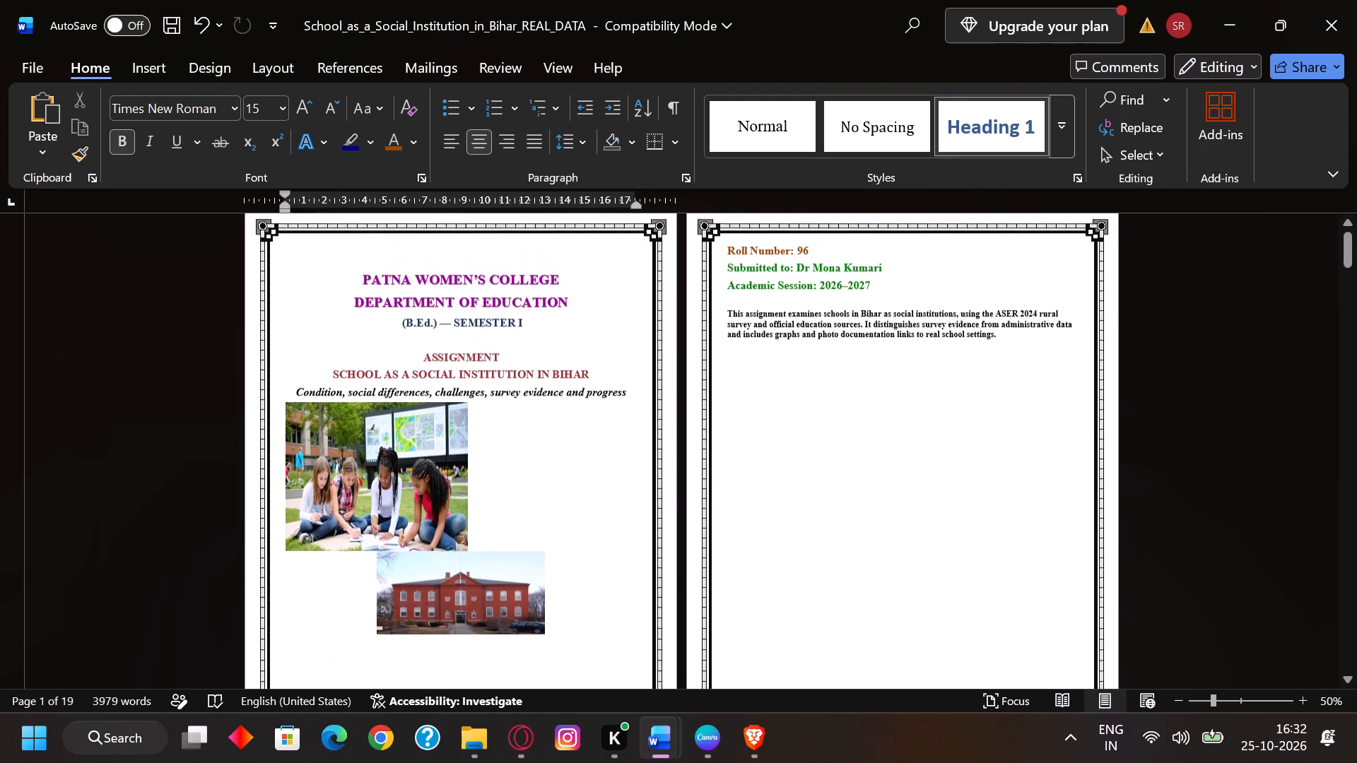
scroll(551, 460, "up", 2)
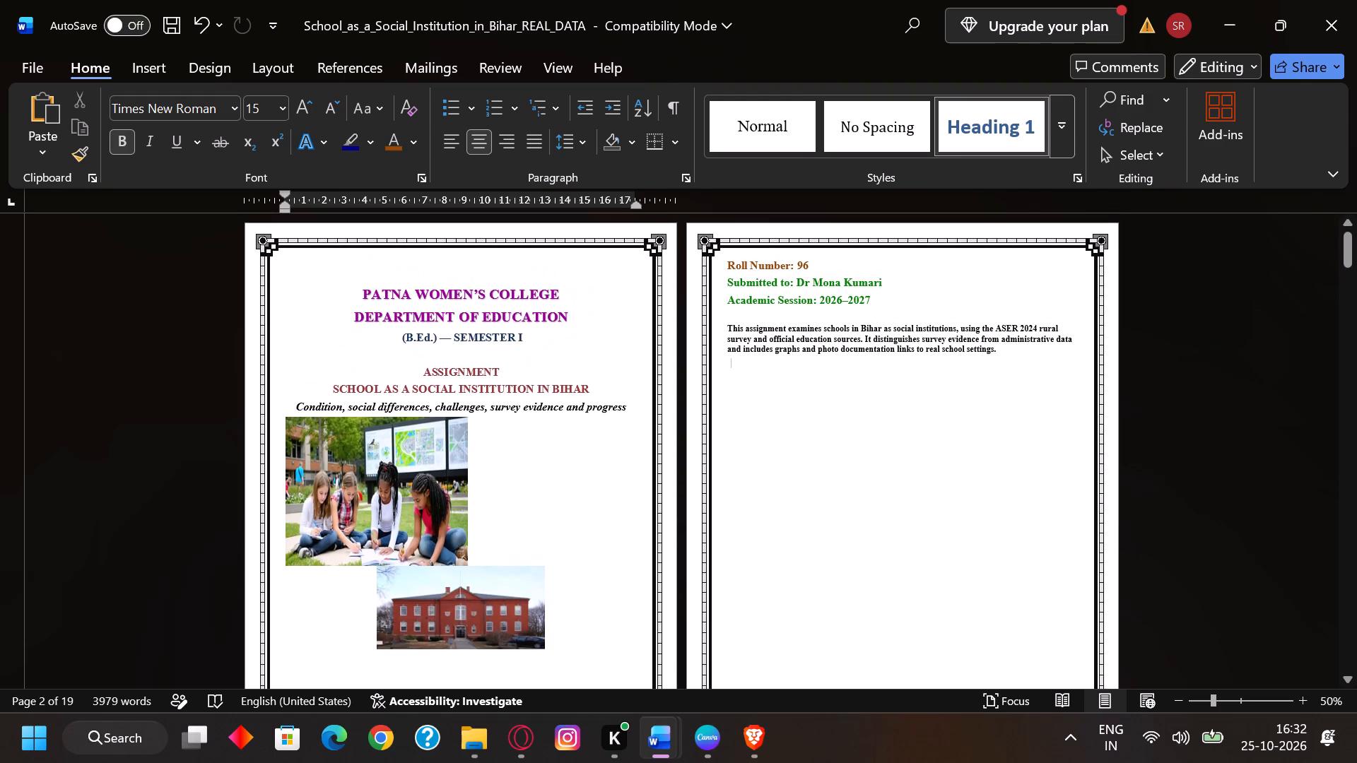
left_click(456, 603)
right_click_drag(456, 603, 582, 485)
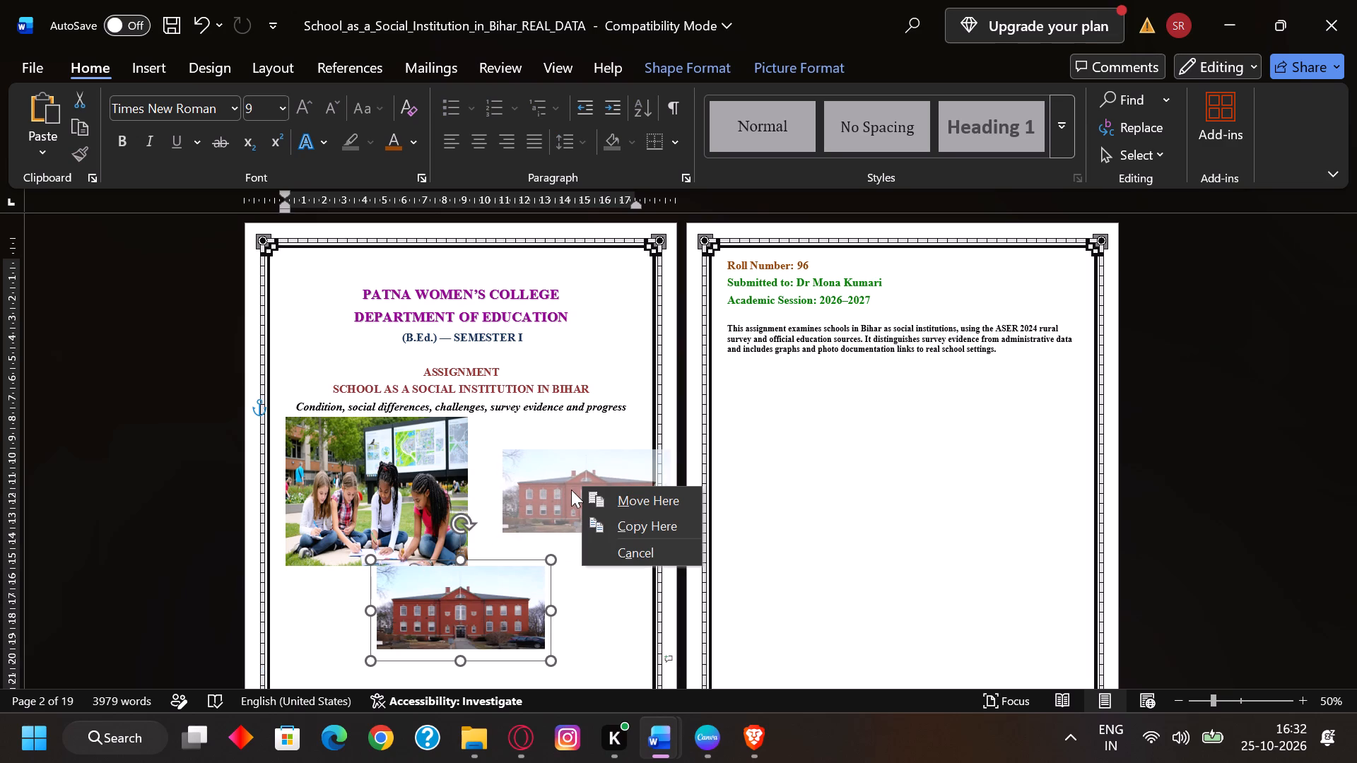
left_click(635, 509)
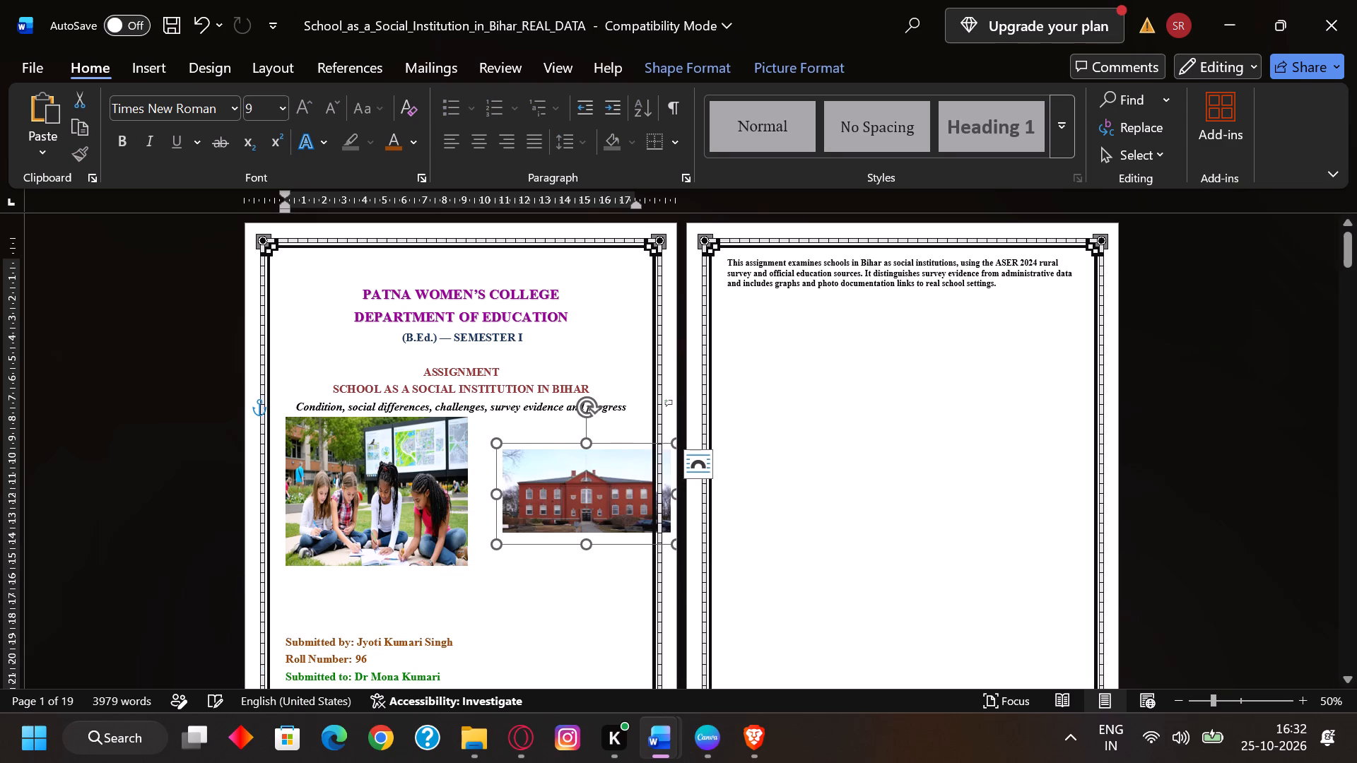
left_click_drag(608, 491, 594, 491)
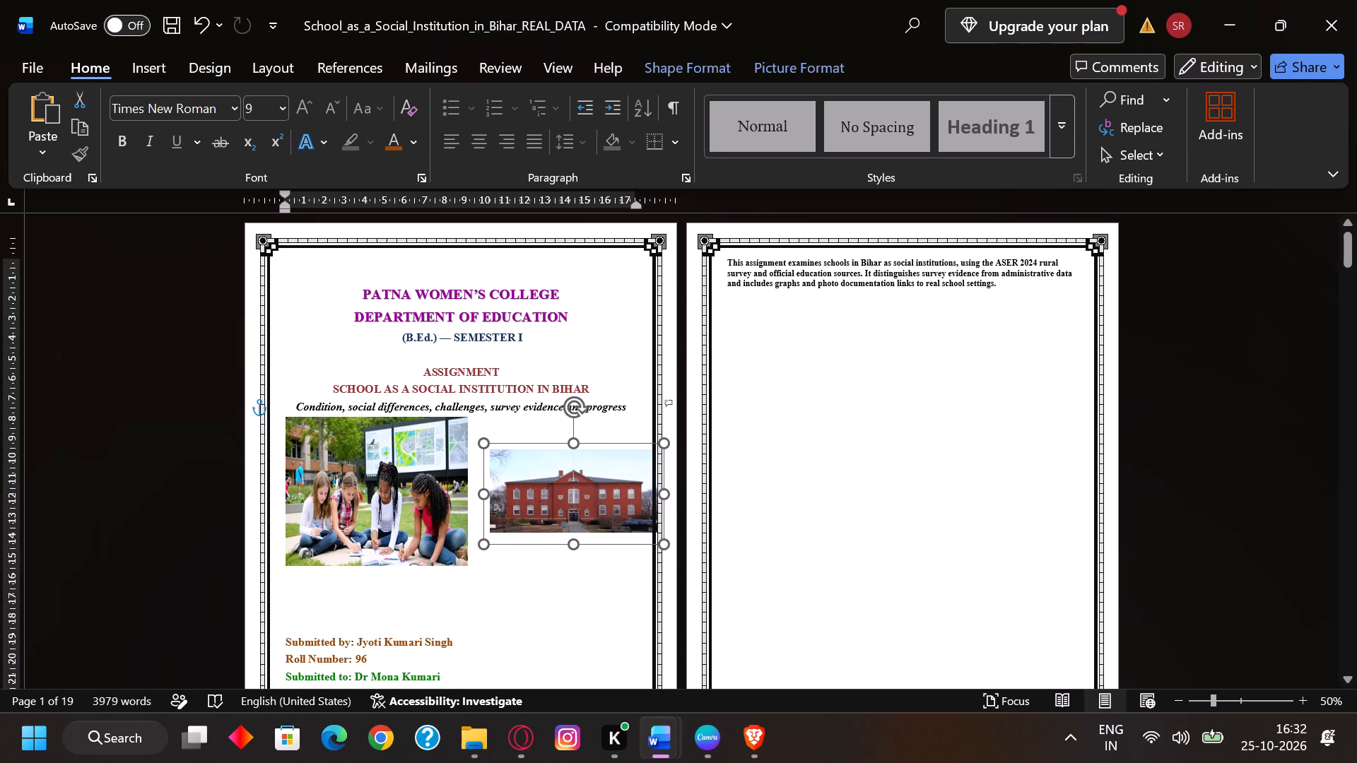
left_click_drag(594, 491, 591, 490)
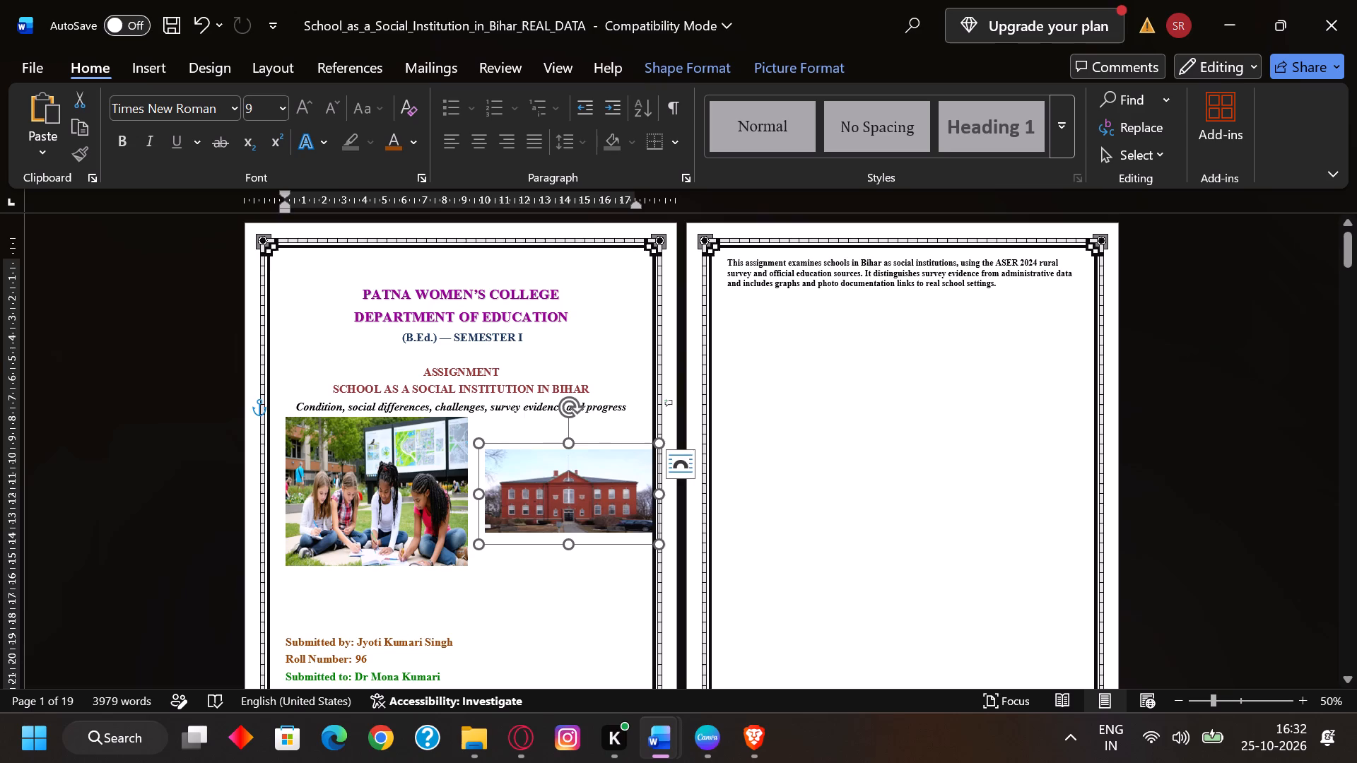
Shorten the picture of four girls from its lower edge until it ends level with the bottom of the school building photo.
scroll(584, 592, "down", 1)
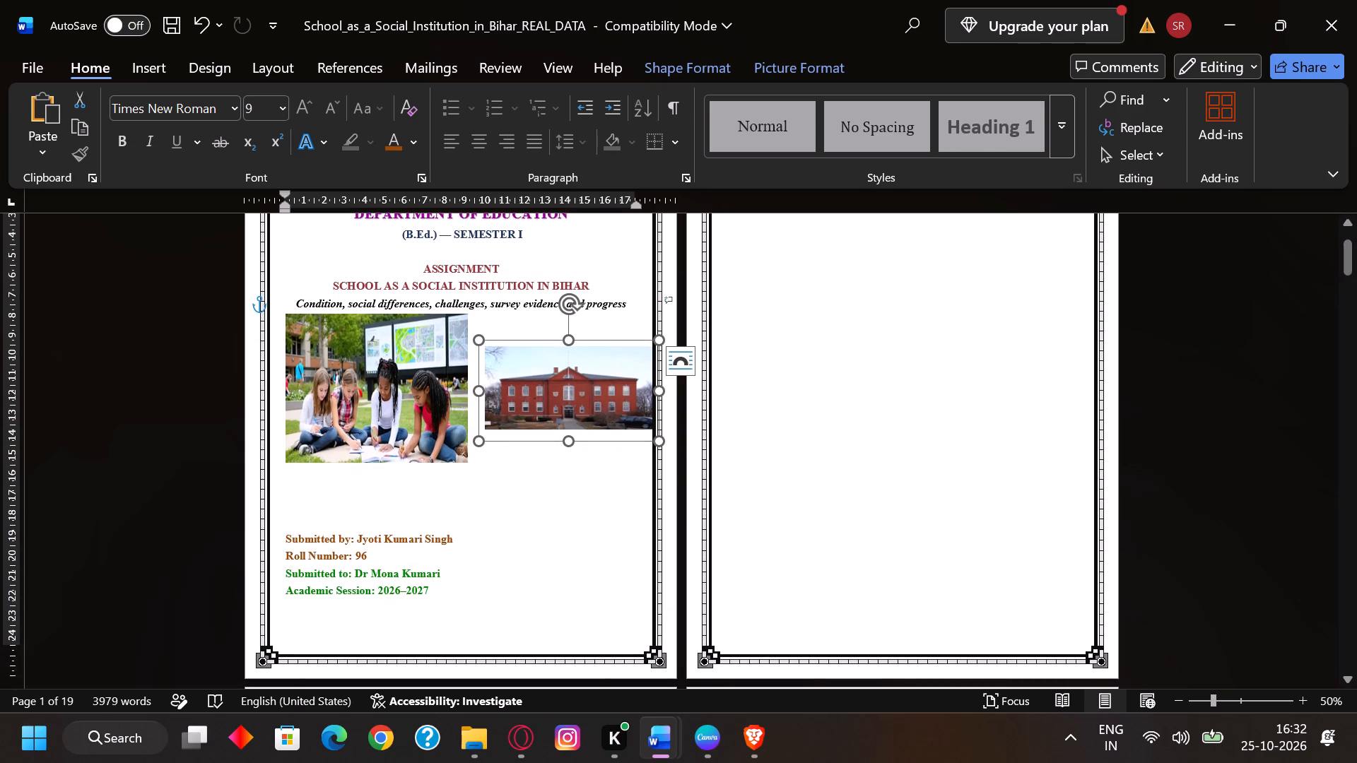
scroll(548, 581, "up", 3)
scroll(548, 580, "down", 1)
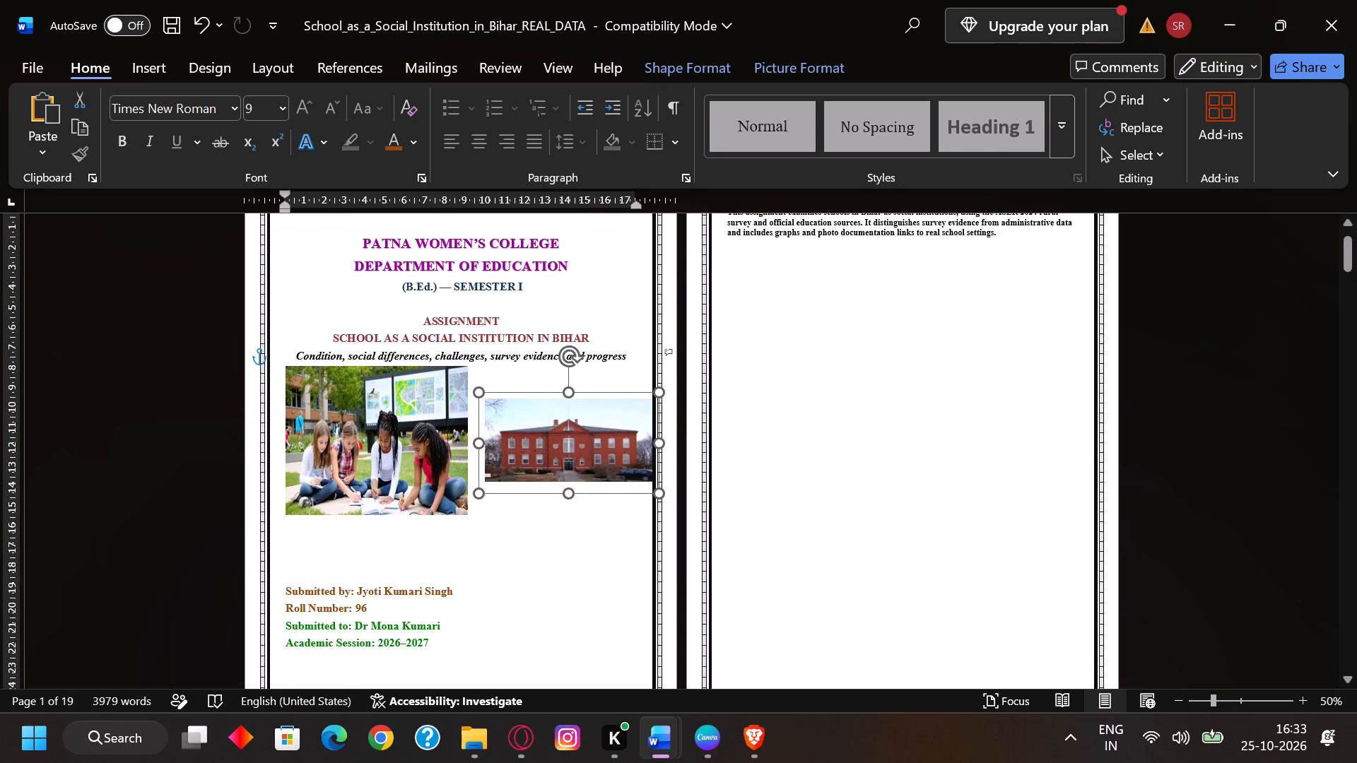
left_click(385, 449)
left_click_drag(376, 512, 379, 490)
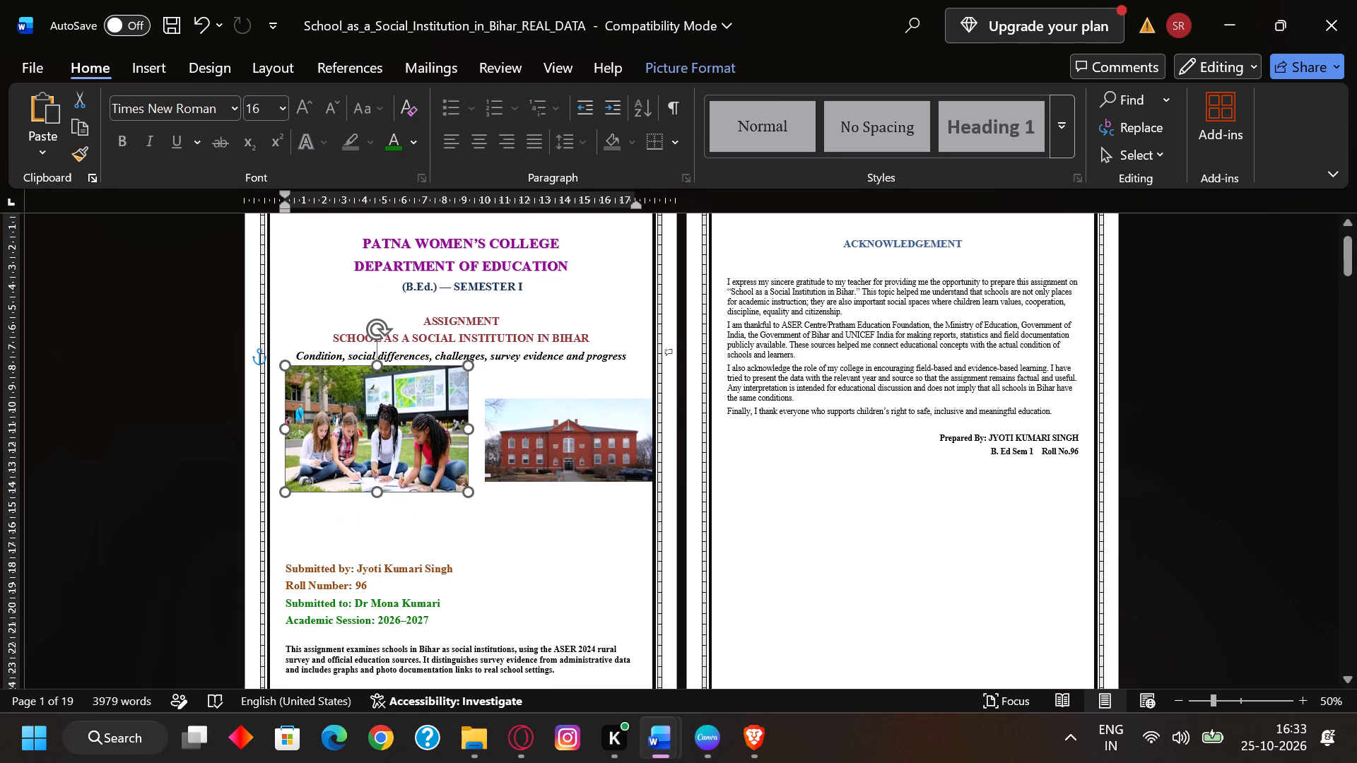
left_click_drag(379, 490, 381, 482)
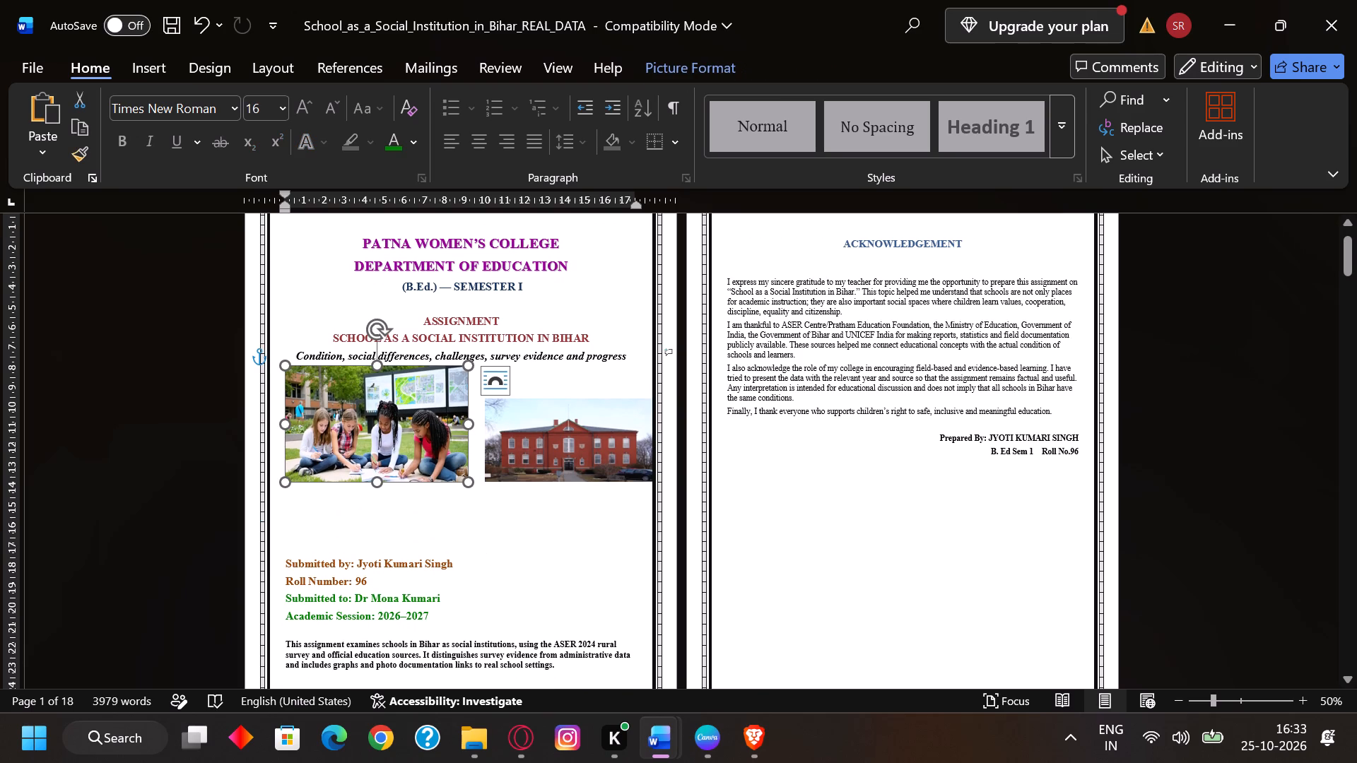
Stretch the school building photo upward to match the four girls picture's height, and widen it slightly toward that picture.
left_click(529, 439)
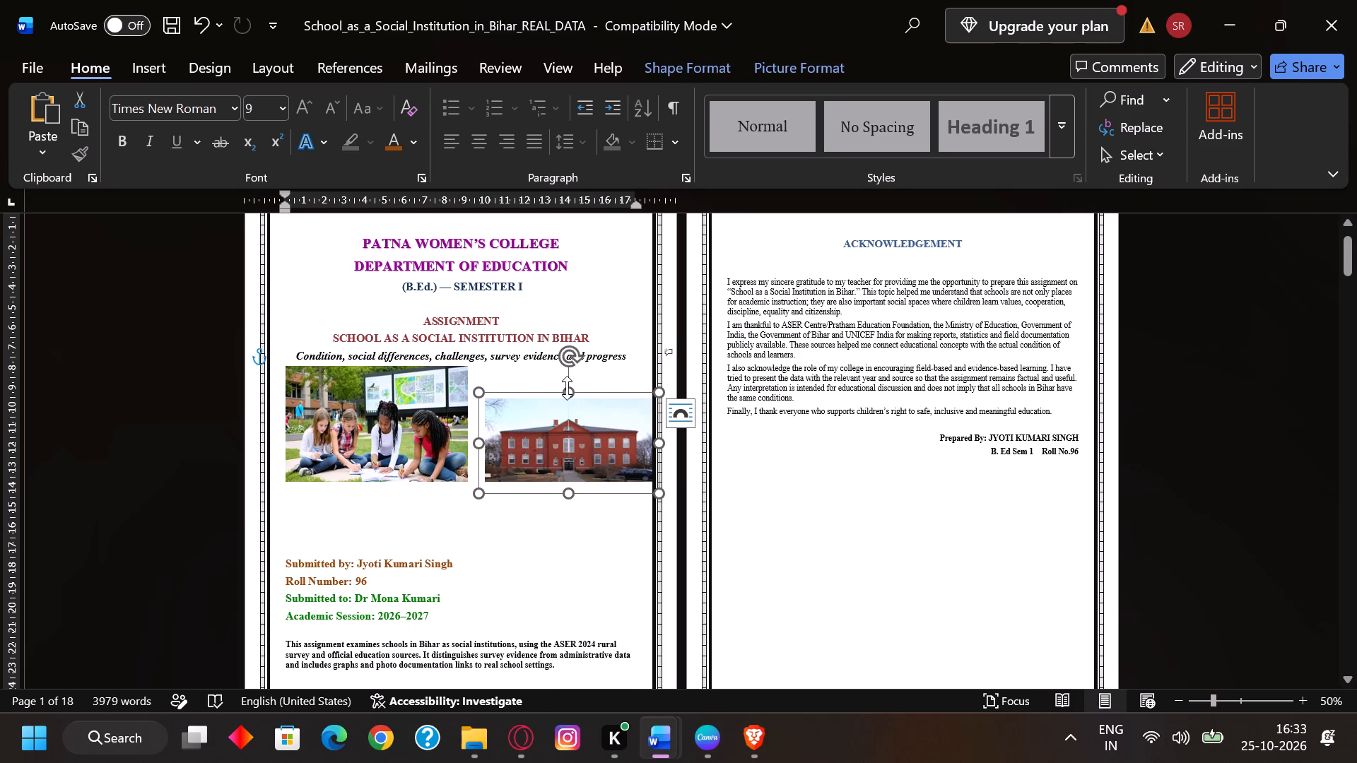
left_click_drag(567, 388, 568, 369)
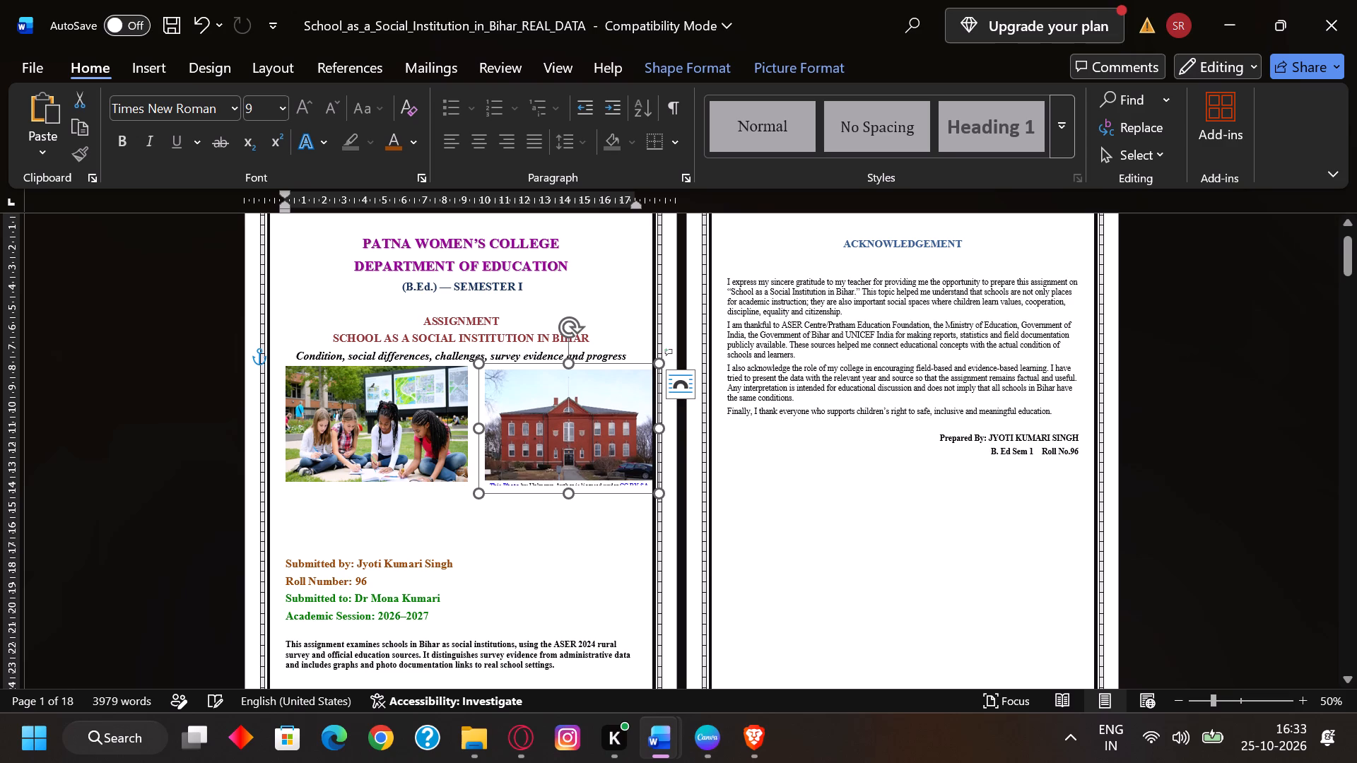
left_click(481, 427)
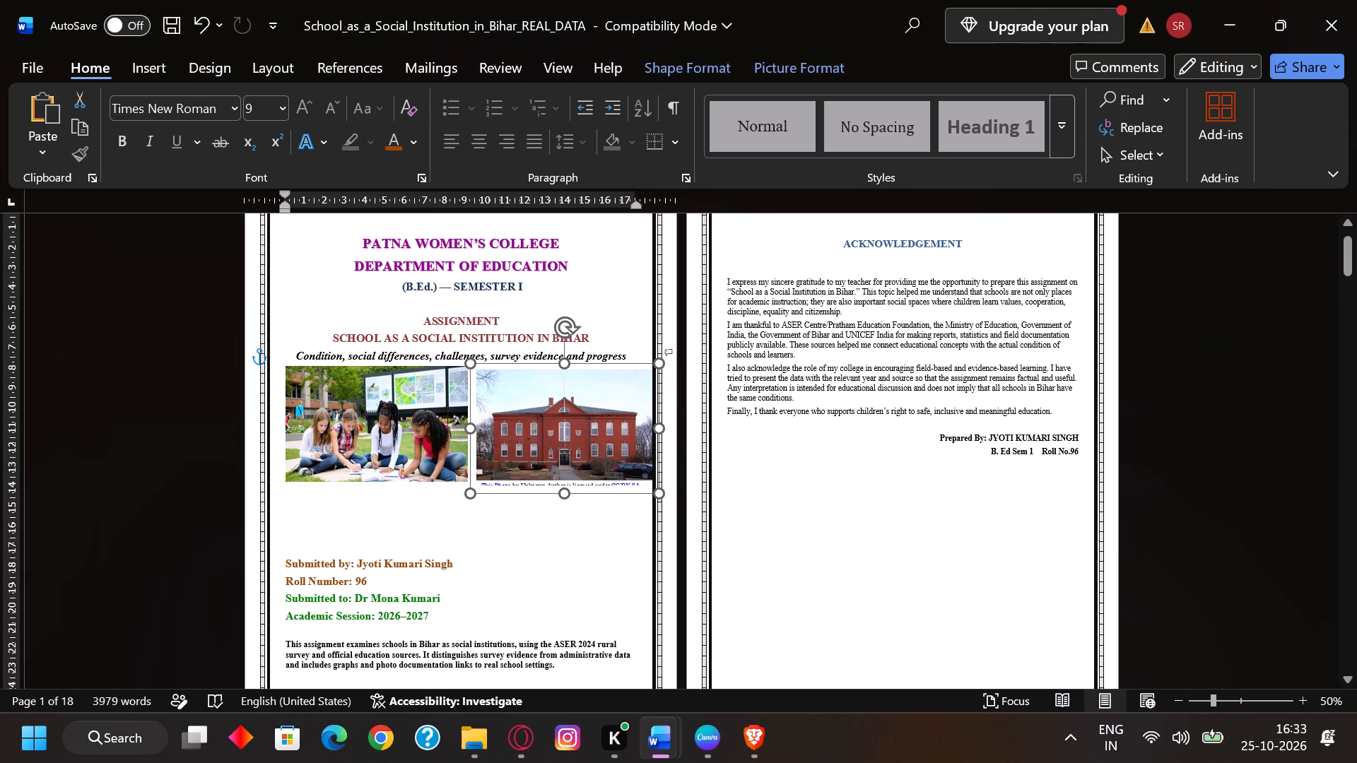
Cut the photo credit text box from beneath the red-brick school building photo.
left_click(518, 487)
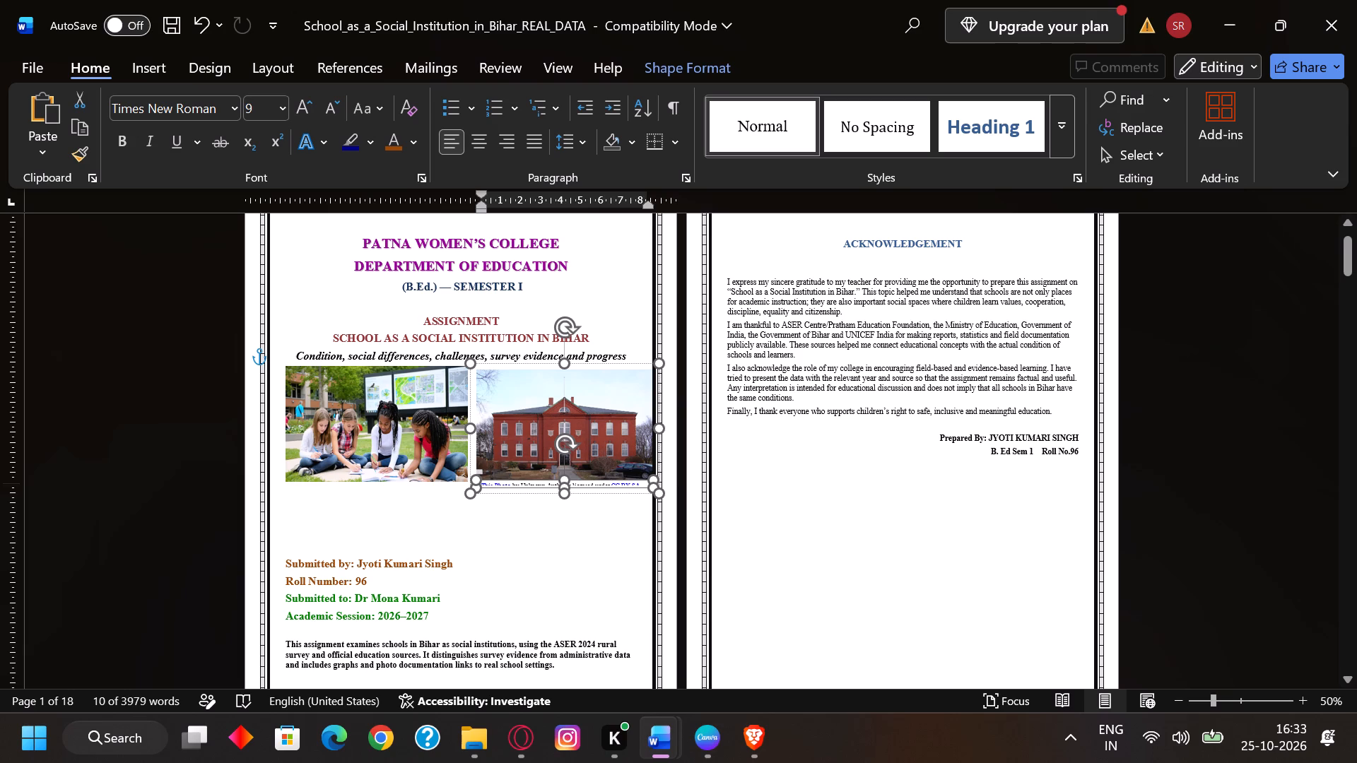
scroll(601, 459, "down", 1)
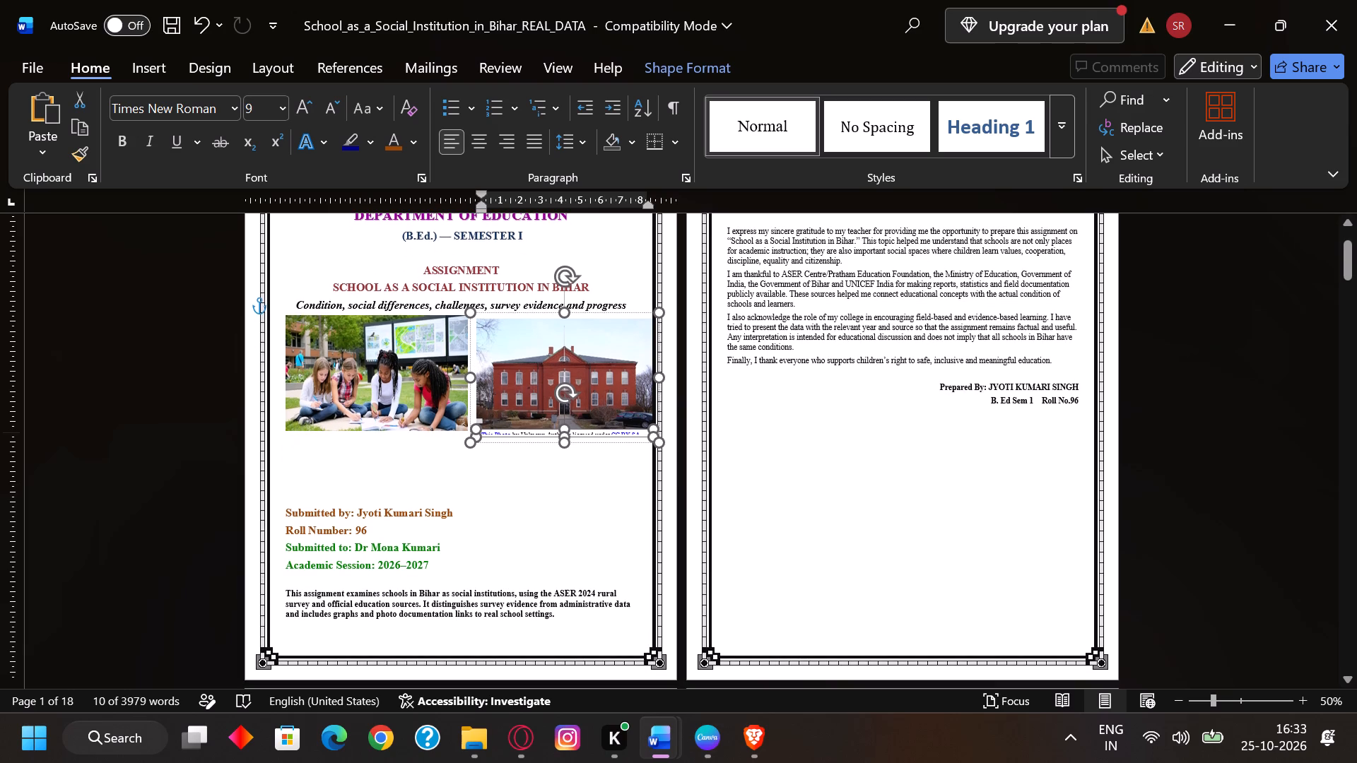
right_click(608, 428)
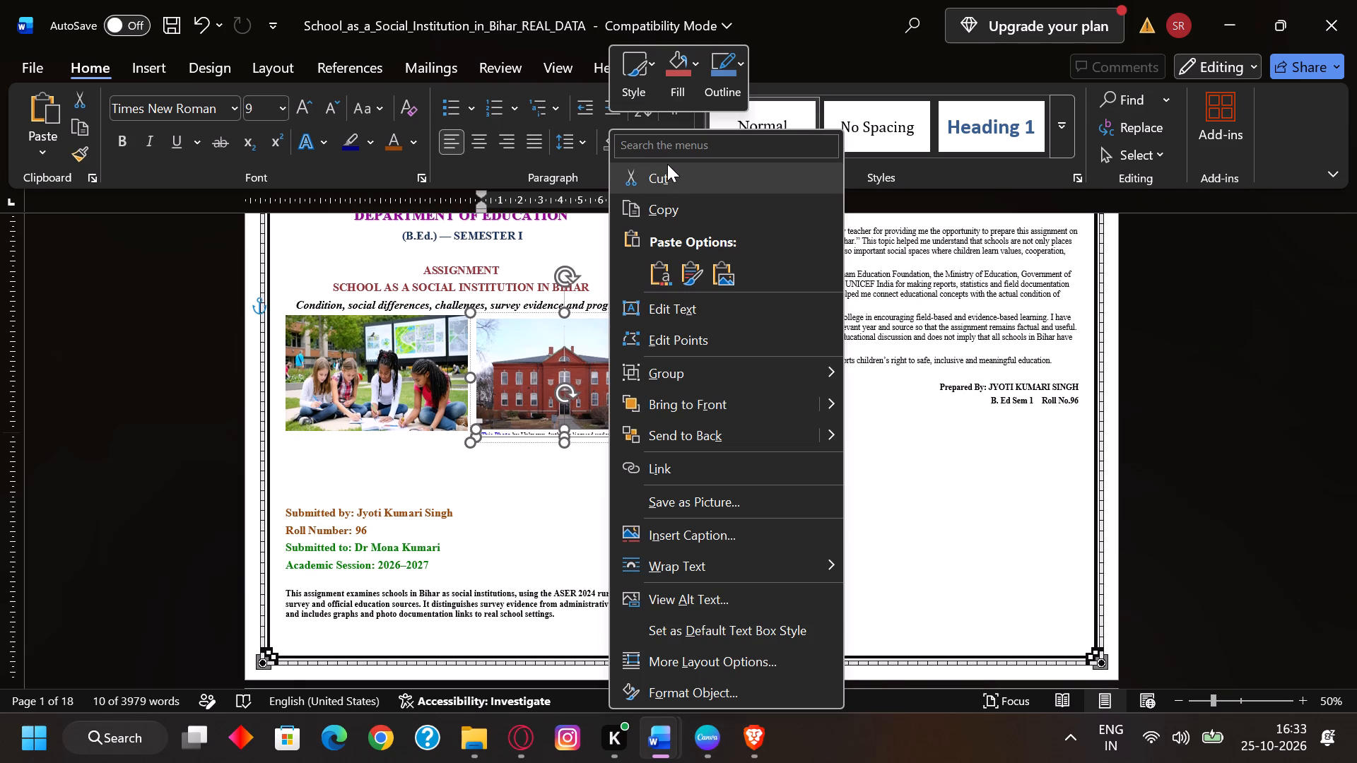
left_click(667, 172)
left_click(543, 366)
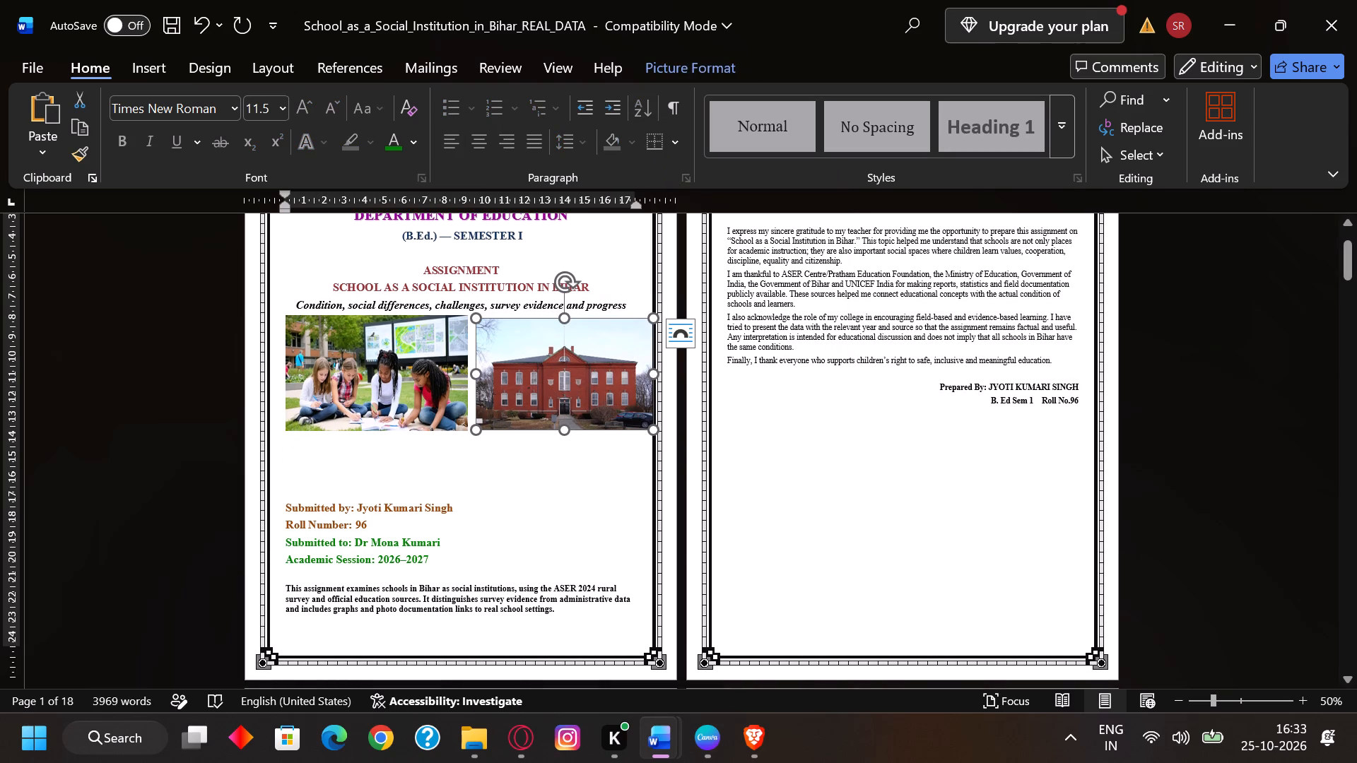
Widen the school building photo until it meets the picture of four girls, and raise its top edge level with that picture.
left_click_drag(476, 374, 475, 373)
left_click_drag(475, 373, 471, 373)
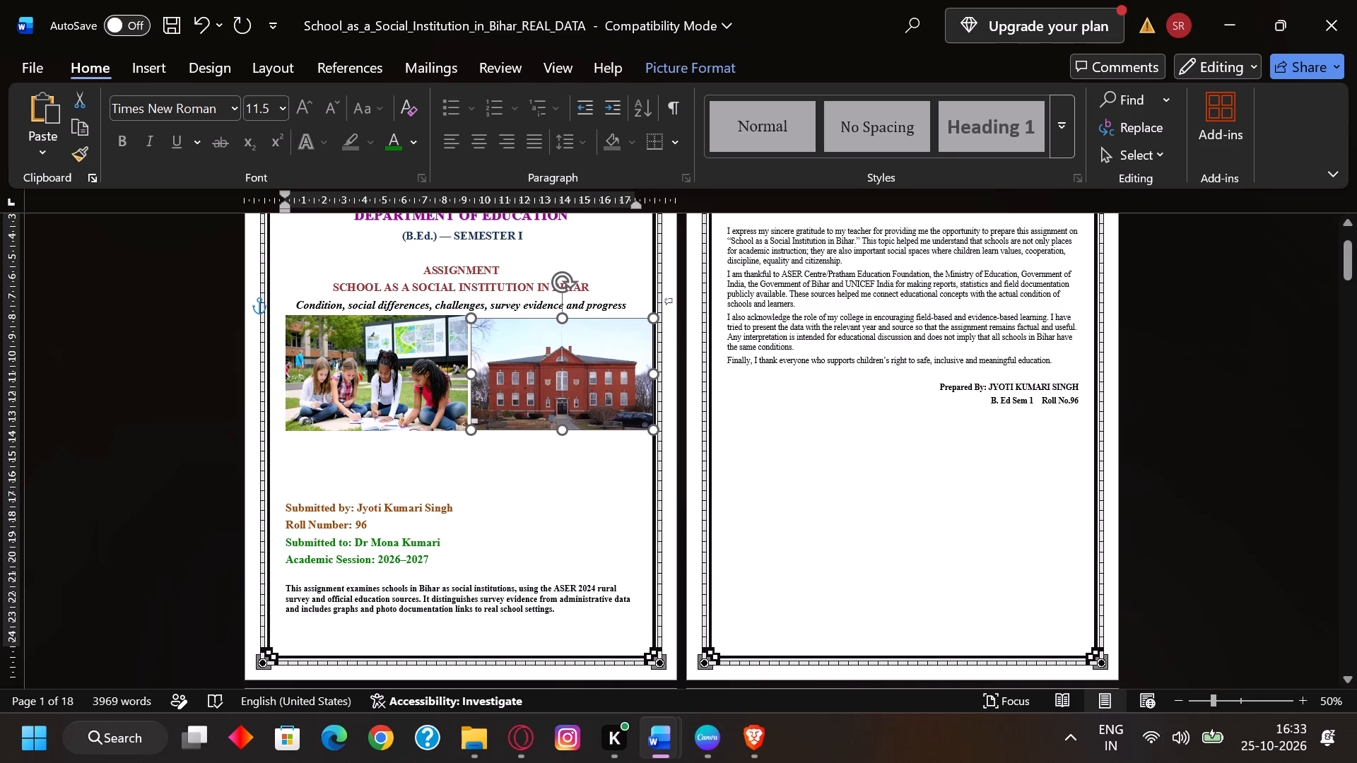
left_click_drag(471, 373, 469, 372)
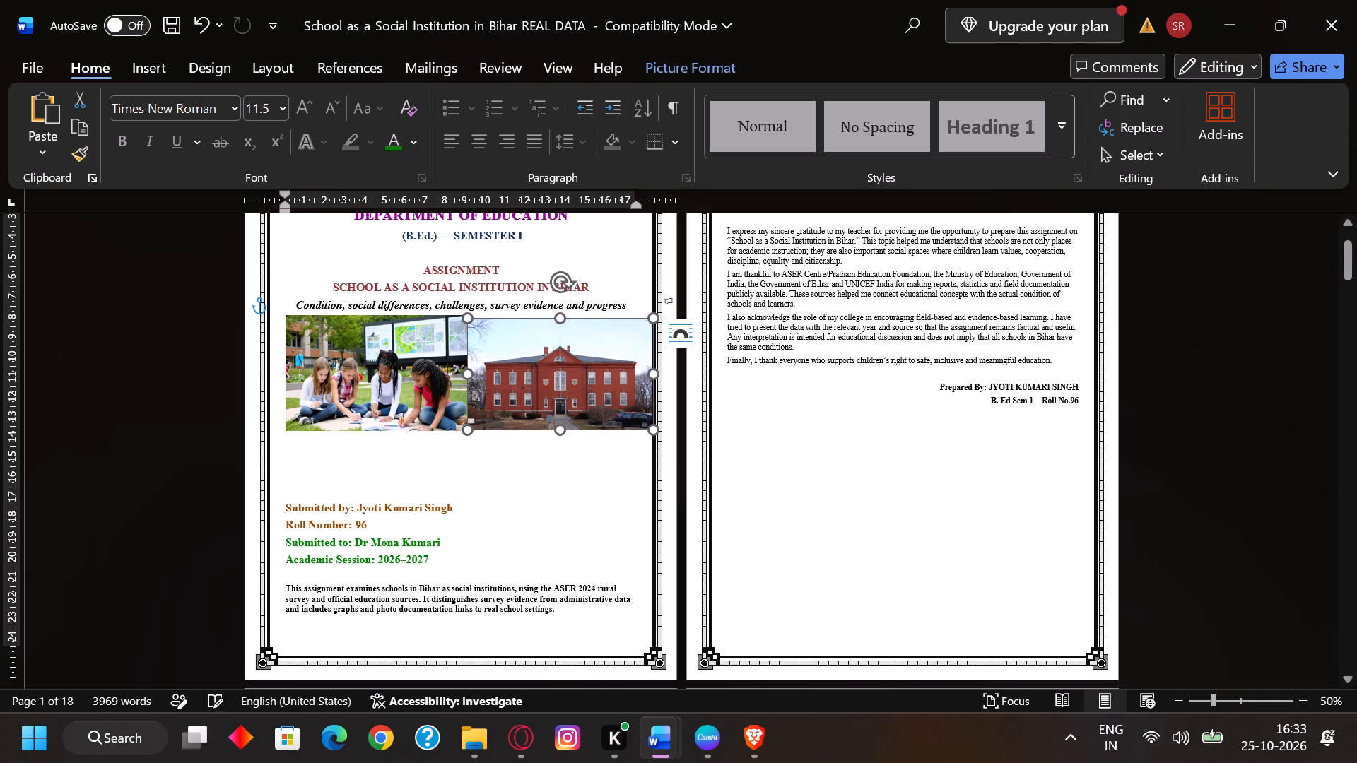
left_click(558, 316)
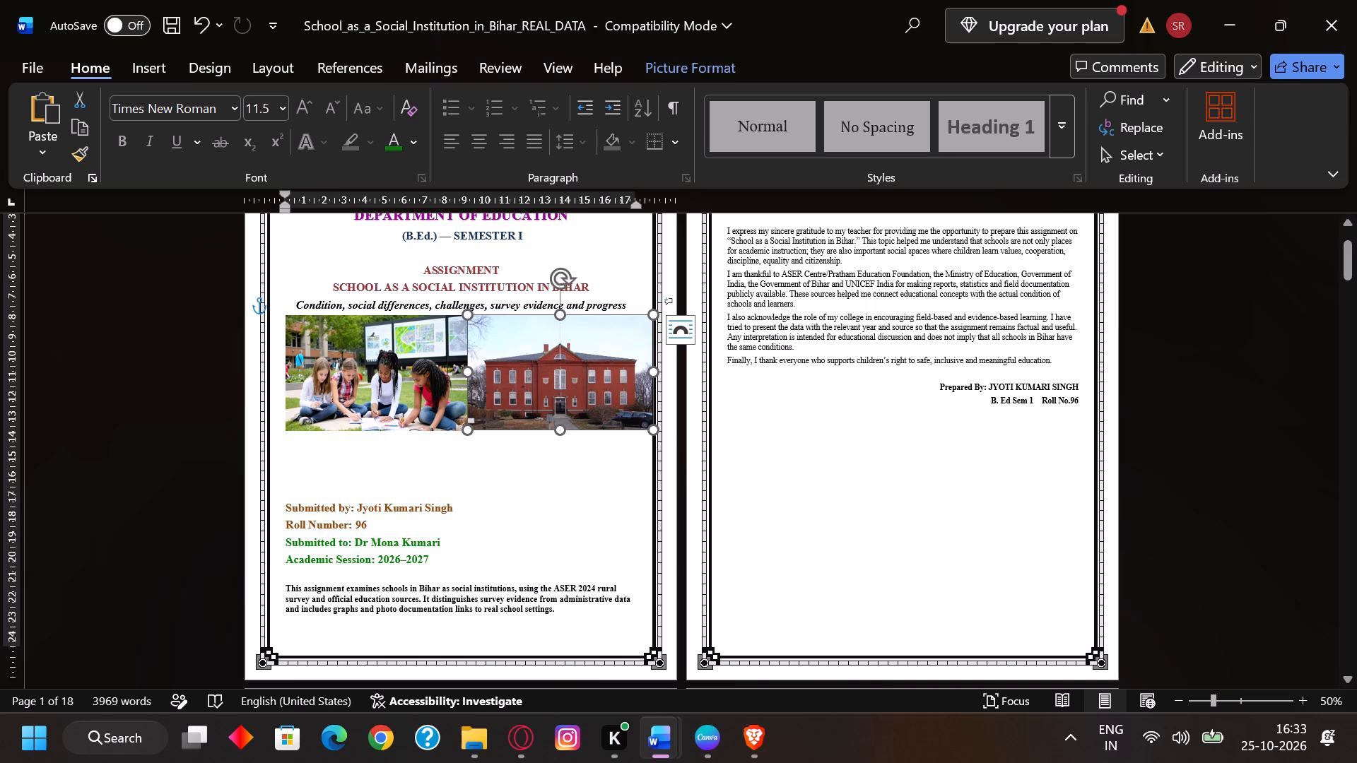
Delete two blank lines above the "Submitted by" line on the cover page.
left_click(285, 507)
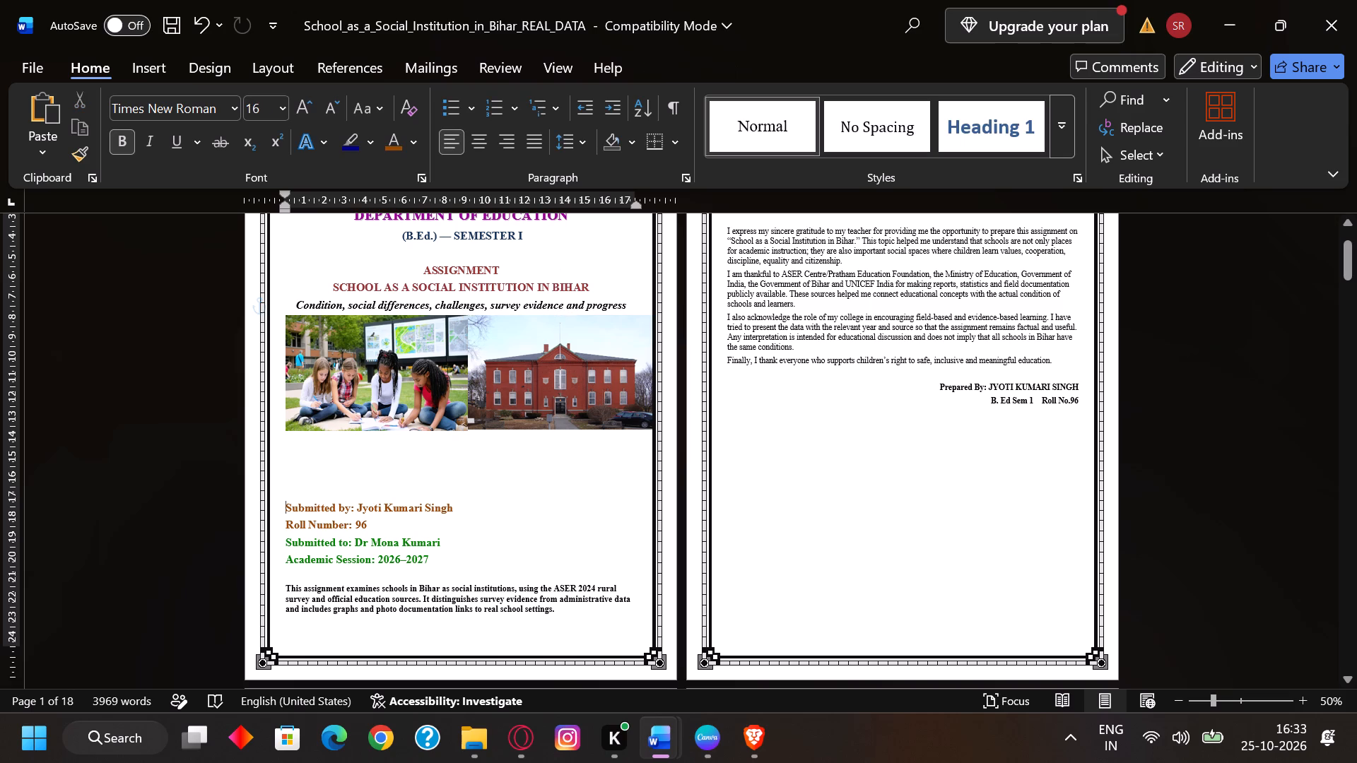
key("BackSpace")
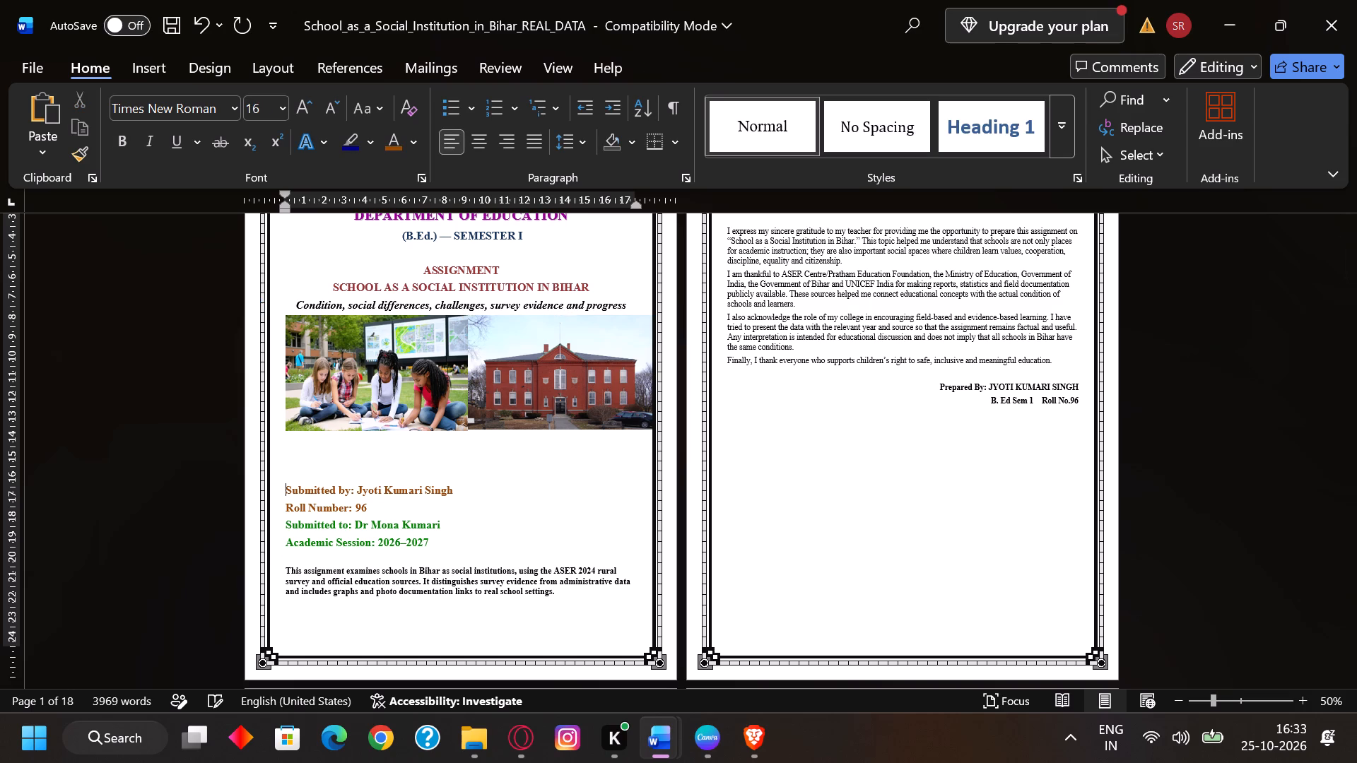
key("BackSpace")
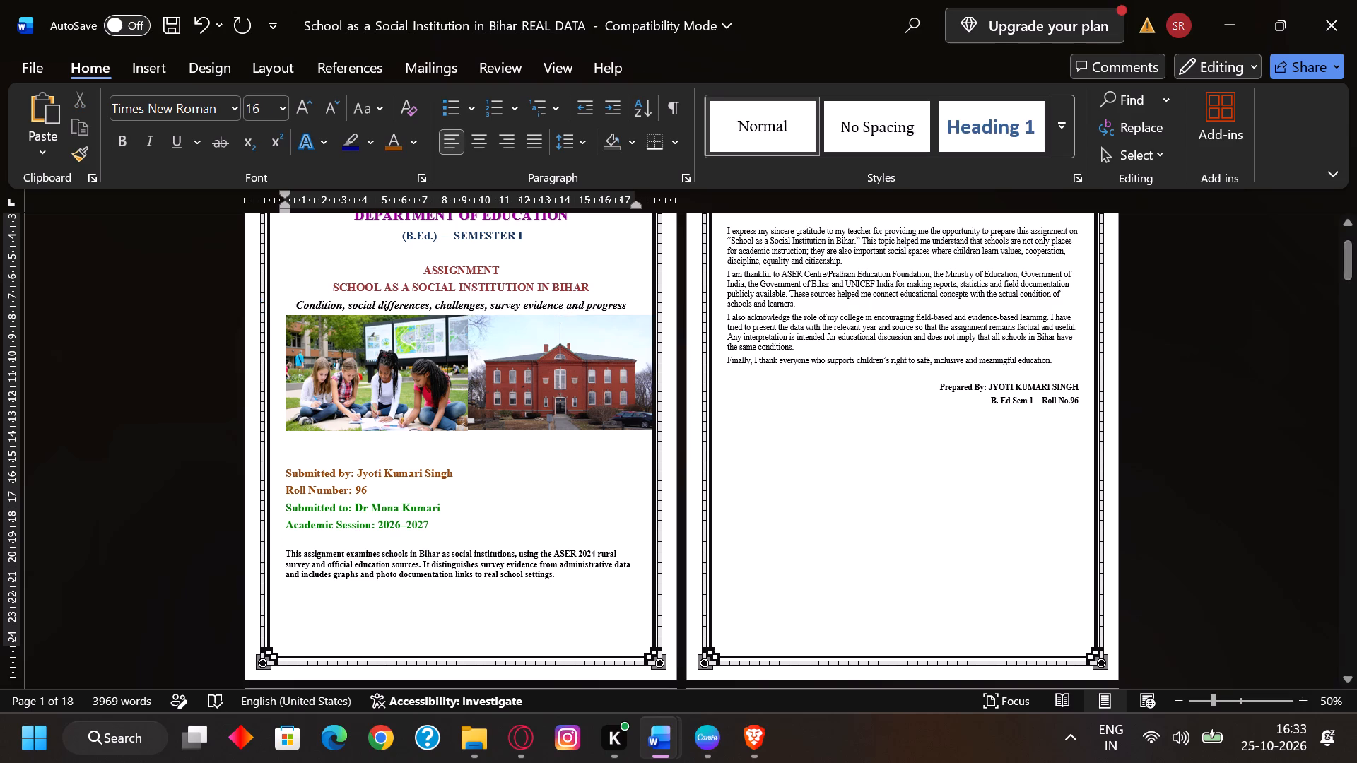
Check the whole cover page layout, from the college name to the closing paragraph and bottom border.
scroll(409, 455, "up", 5)
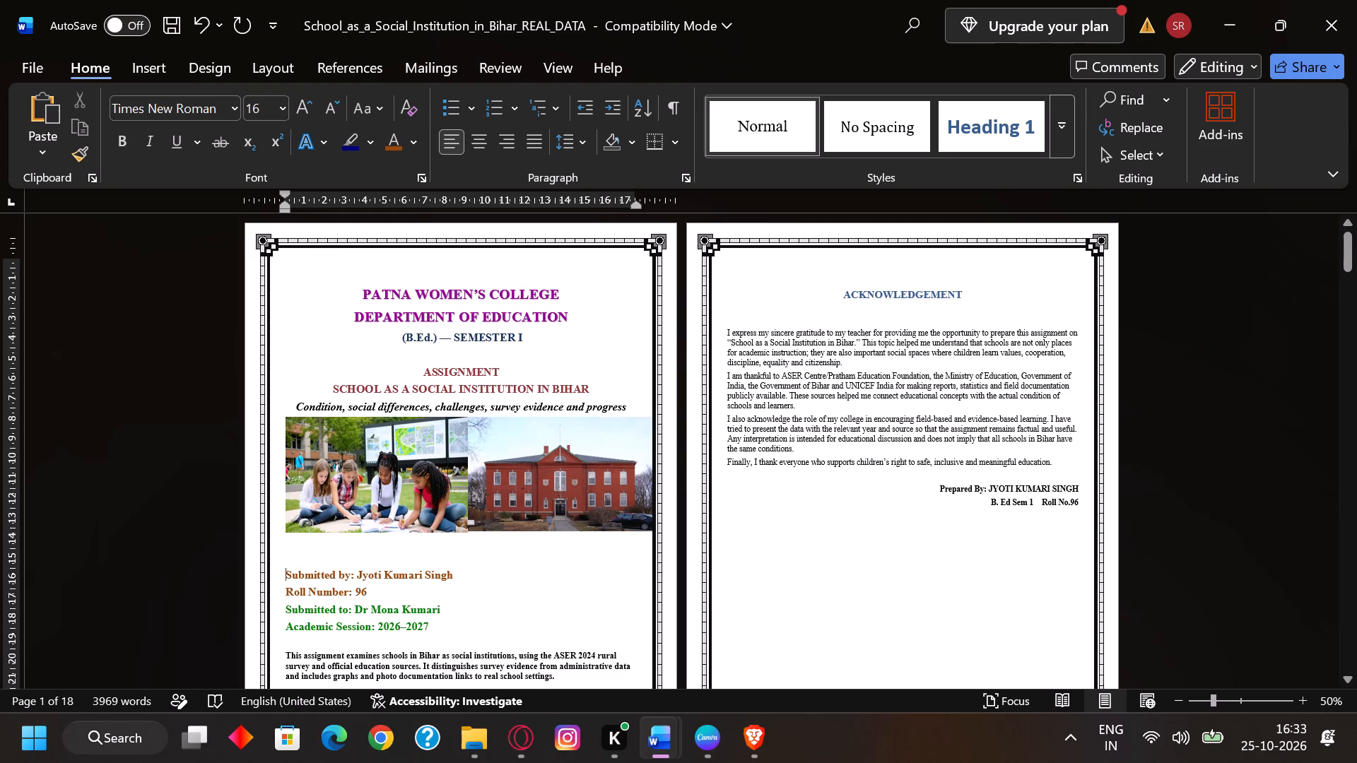
scroll(506, 367, "down", 5)
scroll(506, 367, "up", 3)
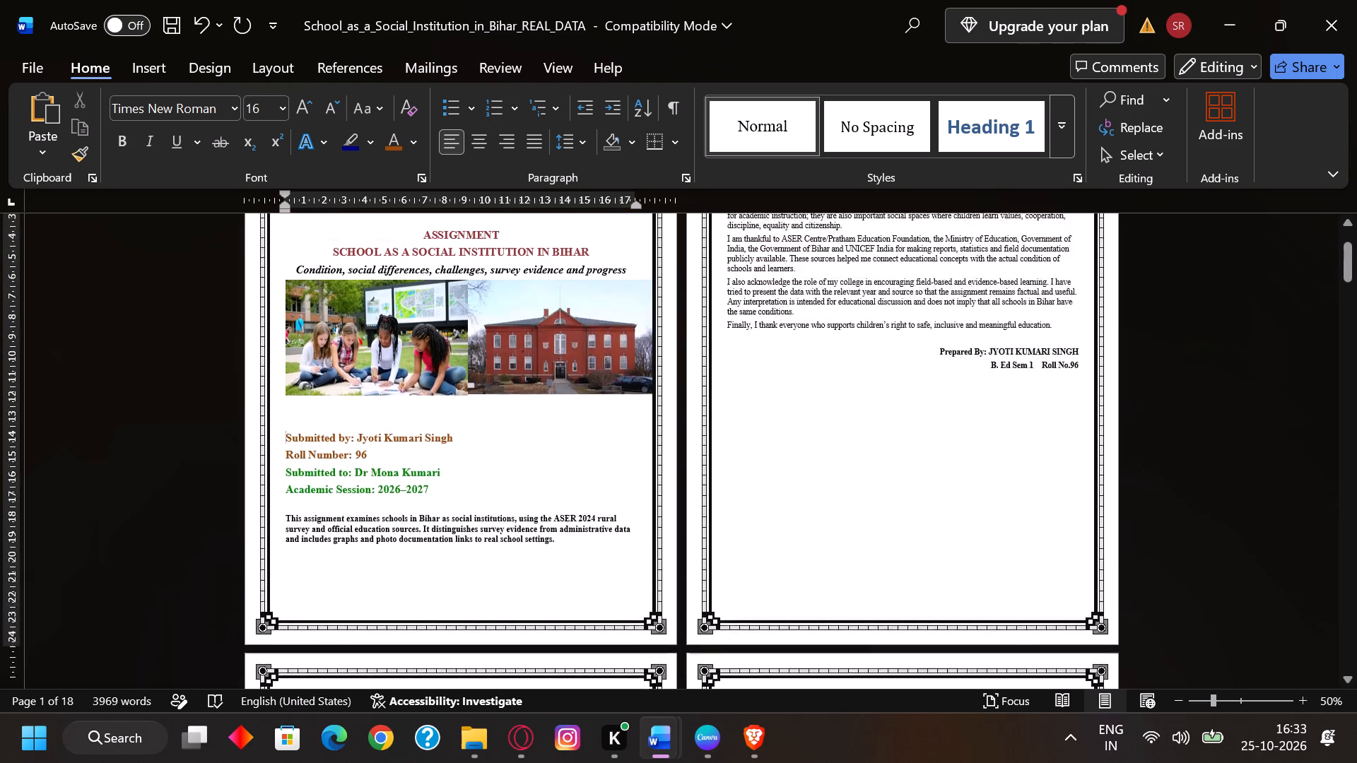
scroll(506, 367, "up", 5)
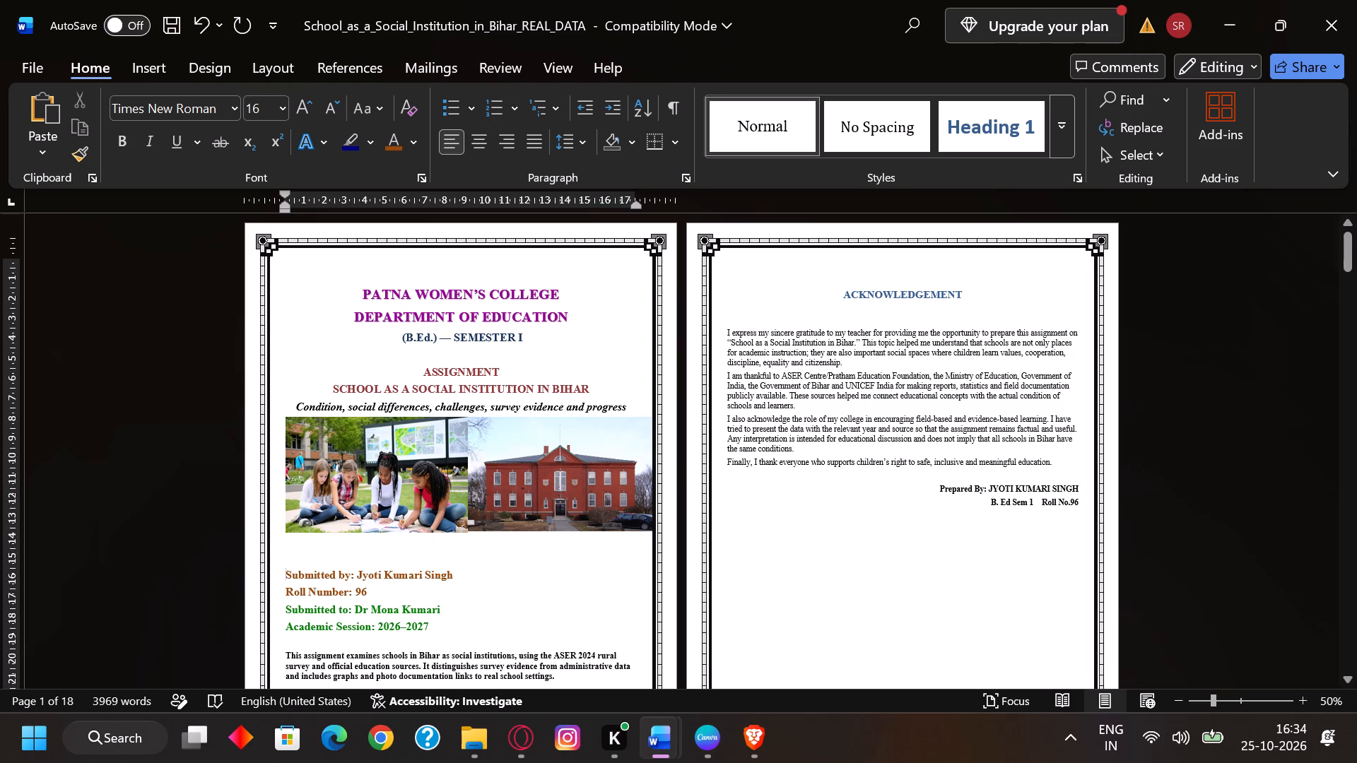
scroll(505, 471, "down", 1)
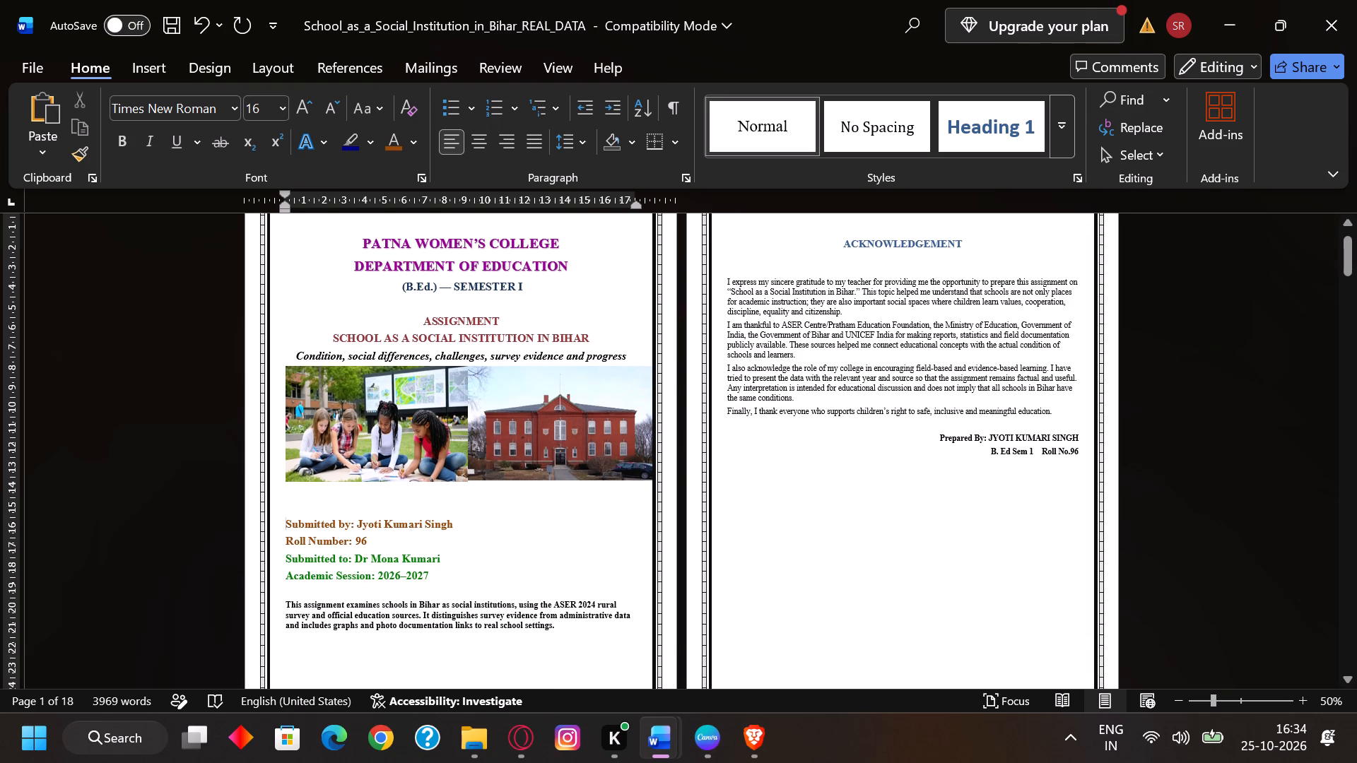
scroll(507, 441, "down", 1)
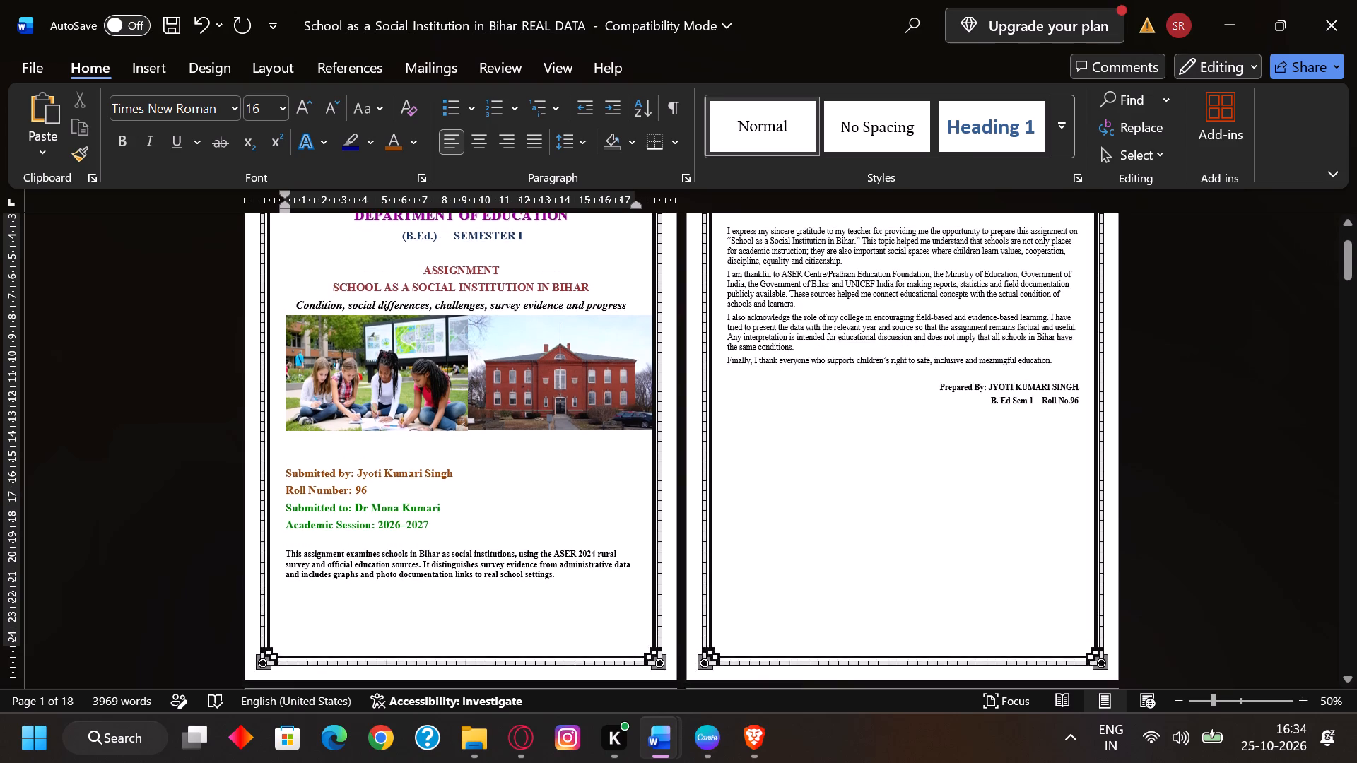
scroll(507, 441, "down", 3)
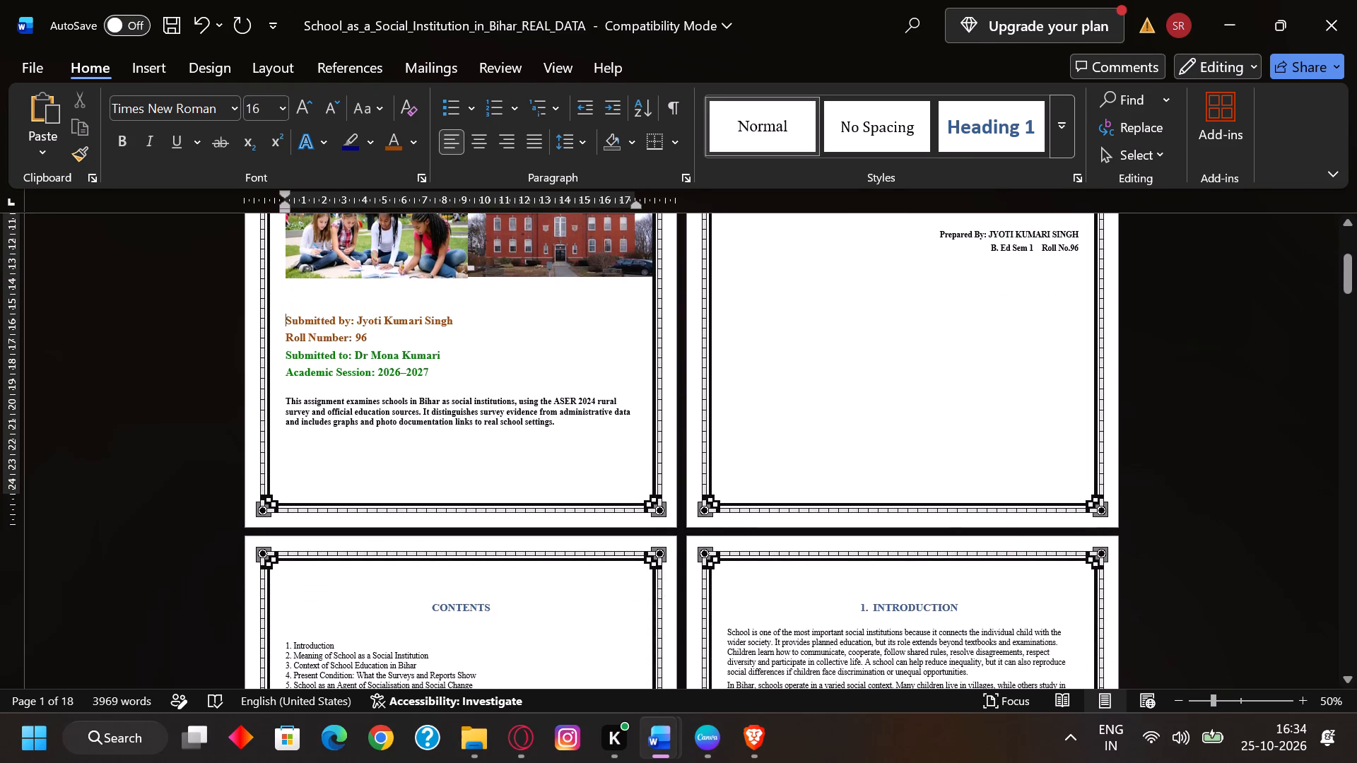
scroll(507, 438, "down", 2)
scroll(509, 434, "up", 1)
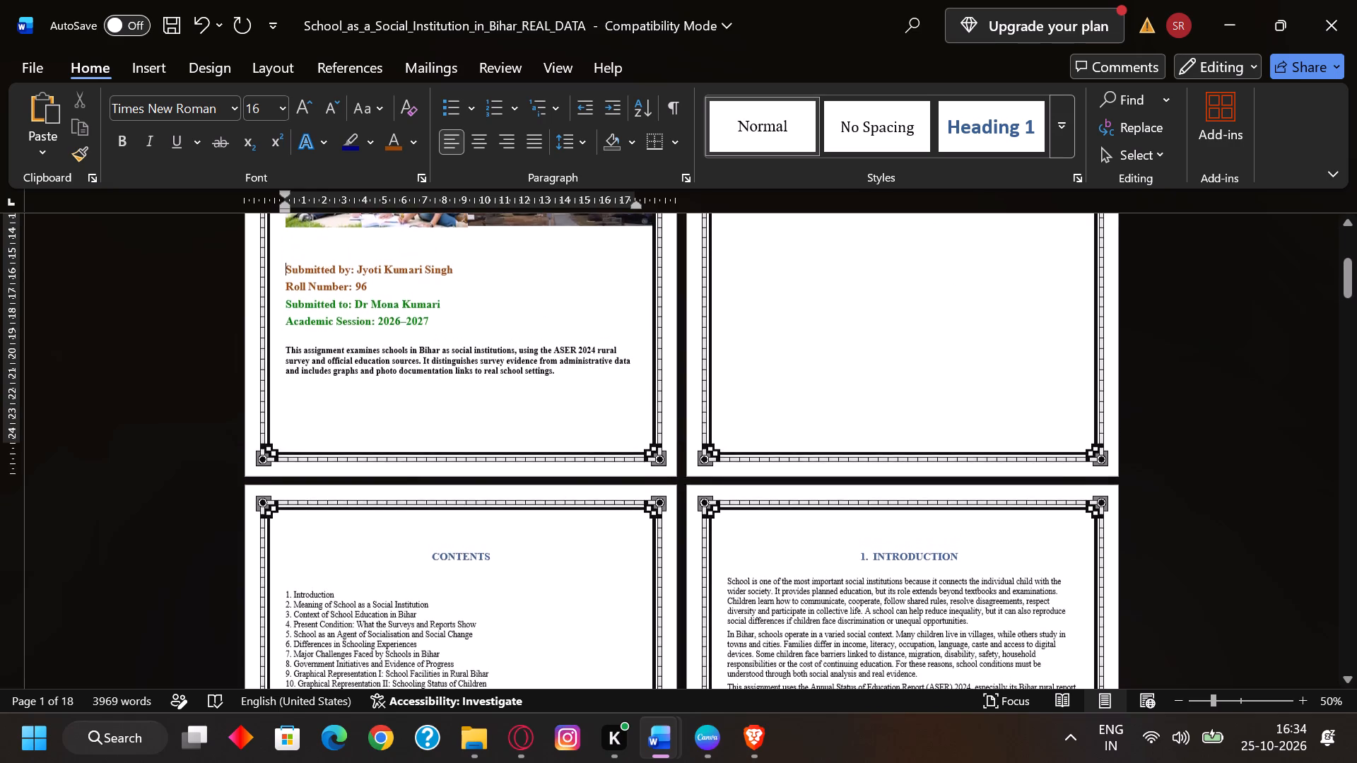
scroll(510, 431, "up", 5)
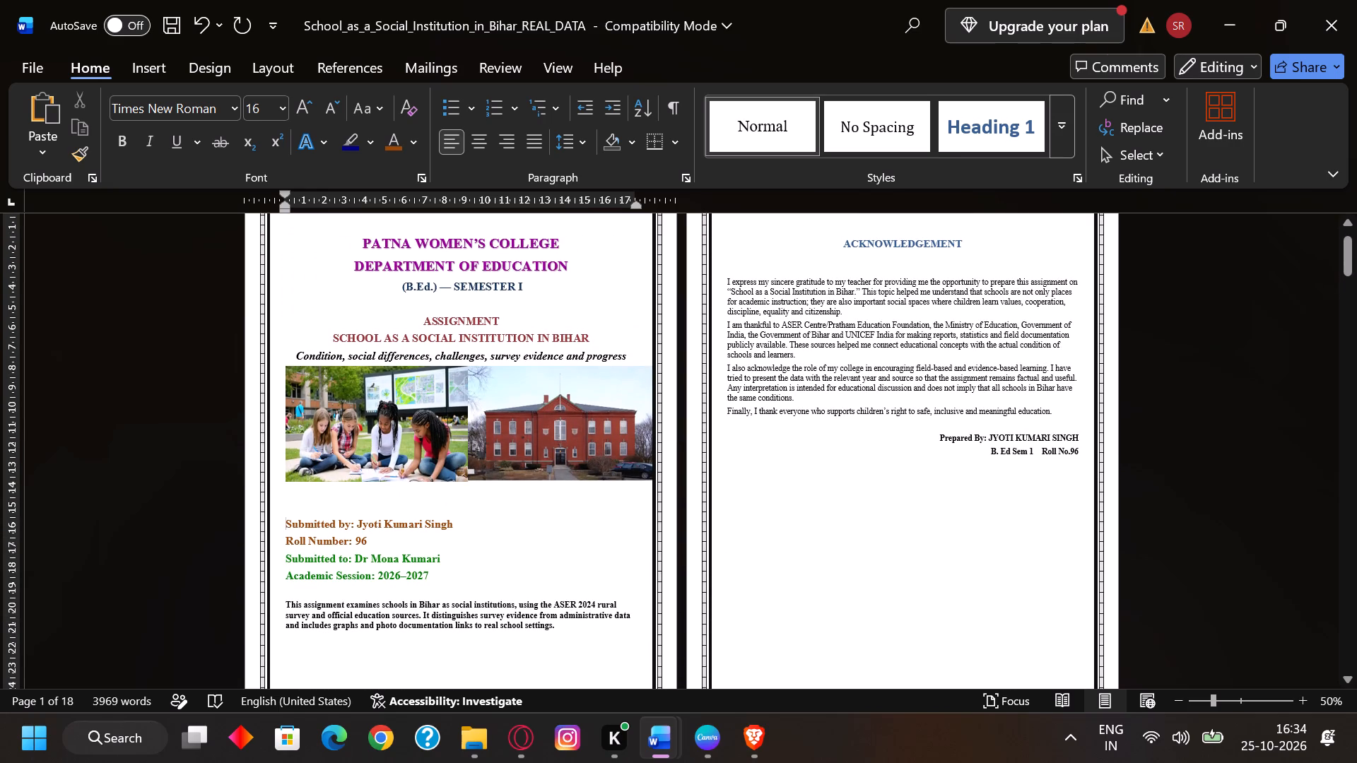
Review the rest of the assignment from the contents page through the numbered sections to the references.
scroll(505, 422, "down", 2)
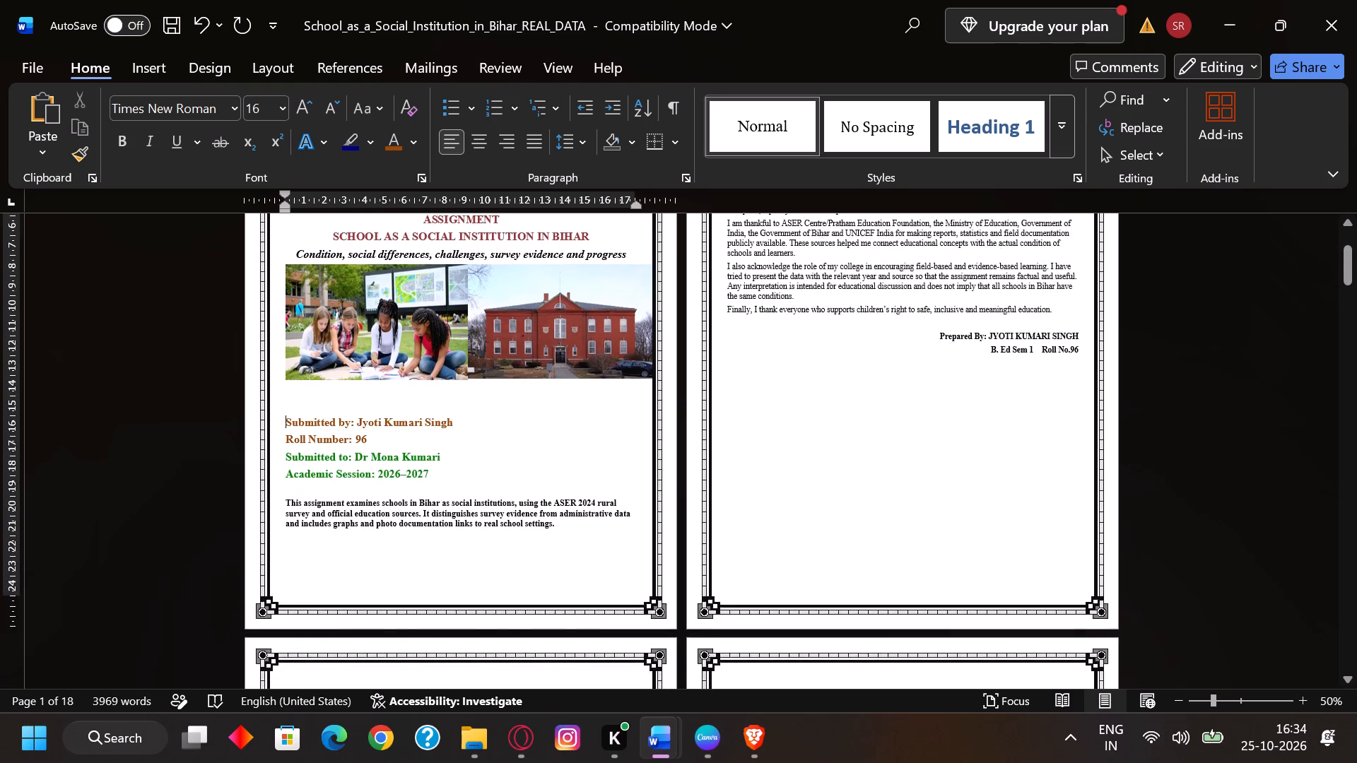
scroll(504, 425, "down", 9)
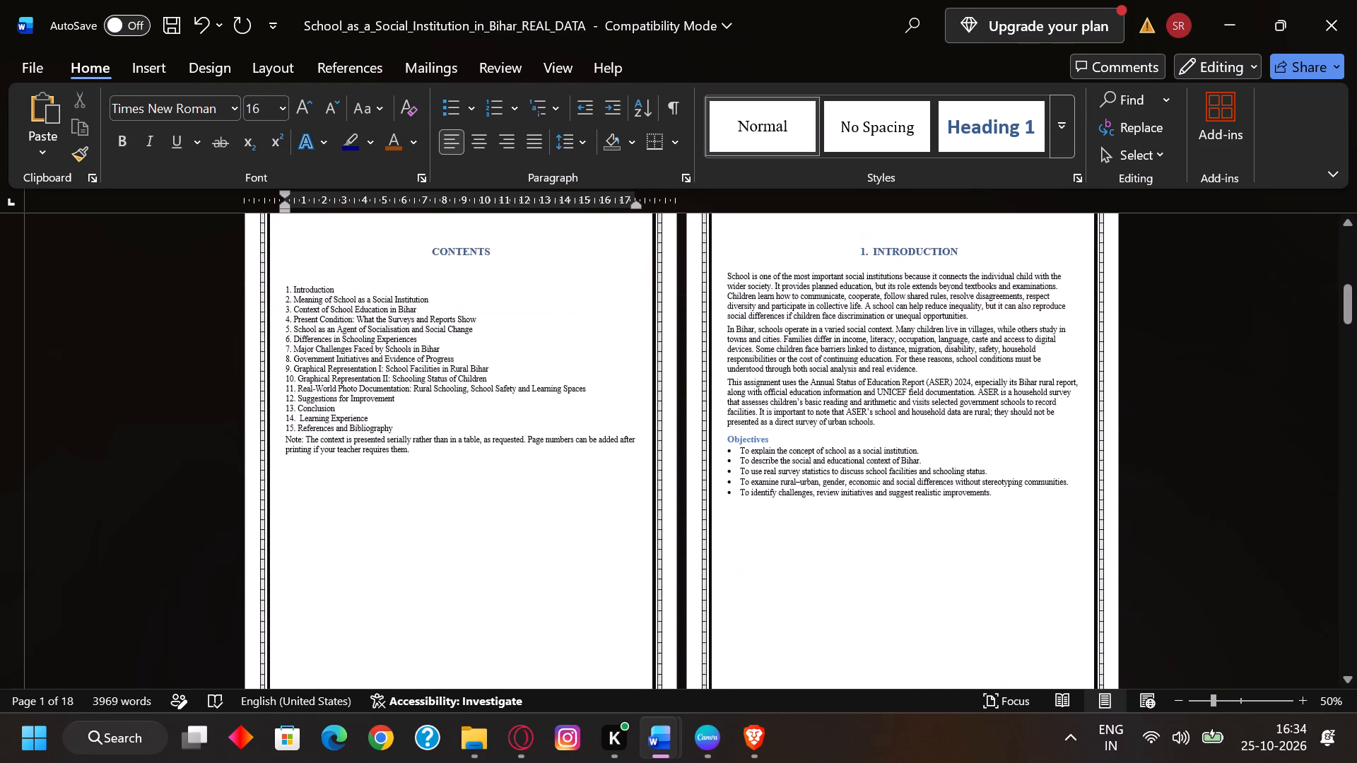
scroll(504, 424, "down", 5)
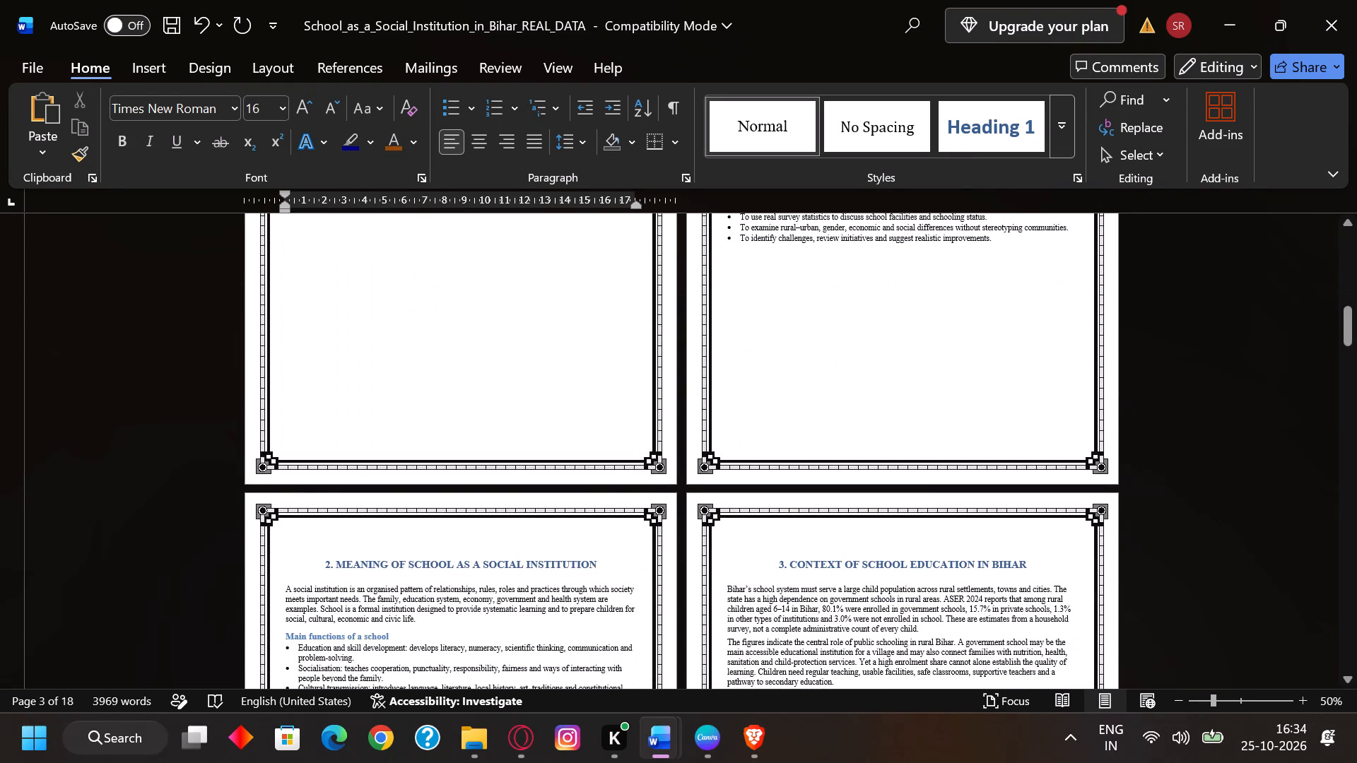
scroll(504, 420, "down", 8)
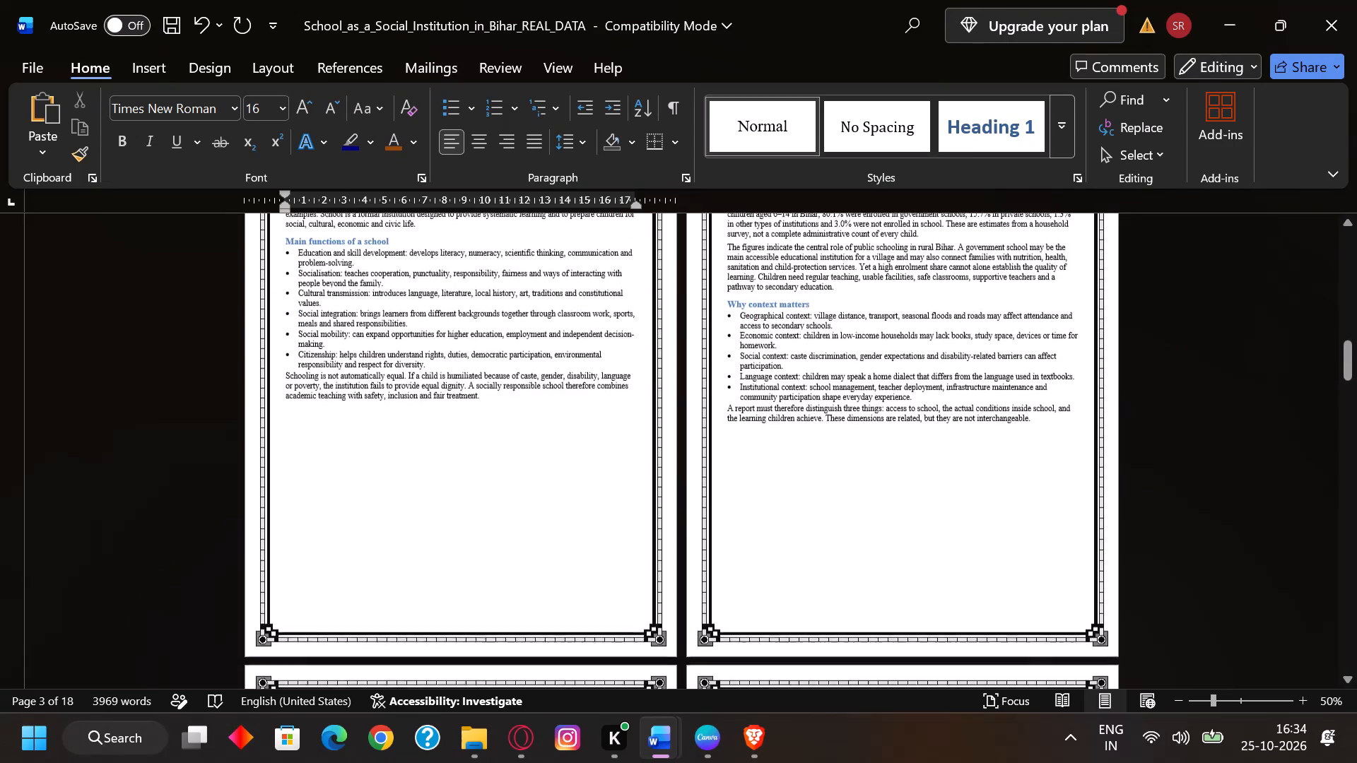
scroll(504, 418, "up", 2)
scroll(504, 418, "down", 5)
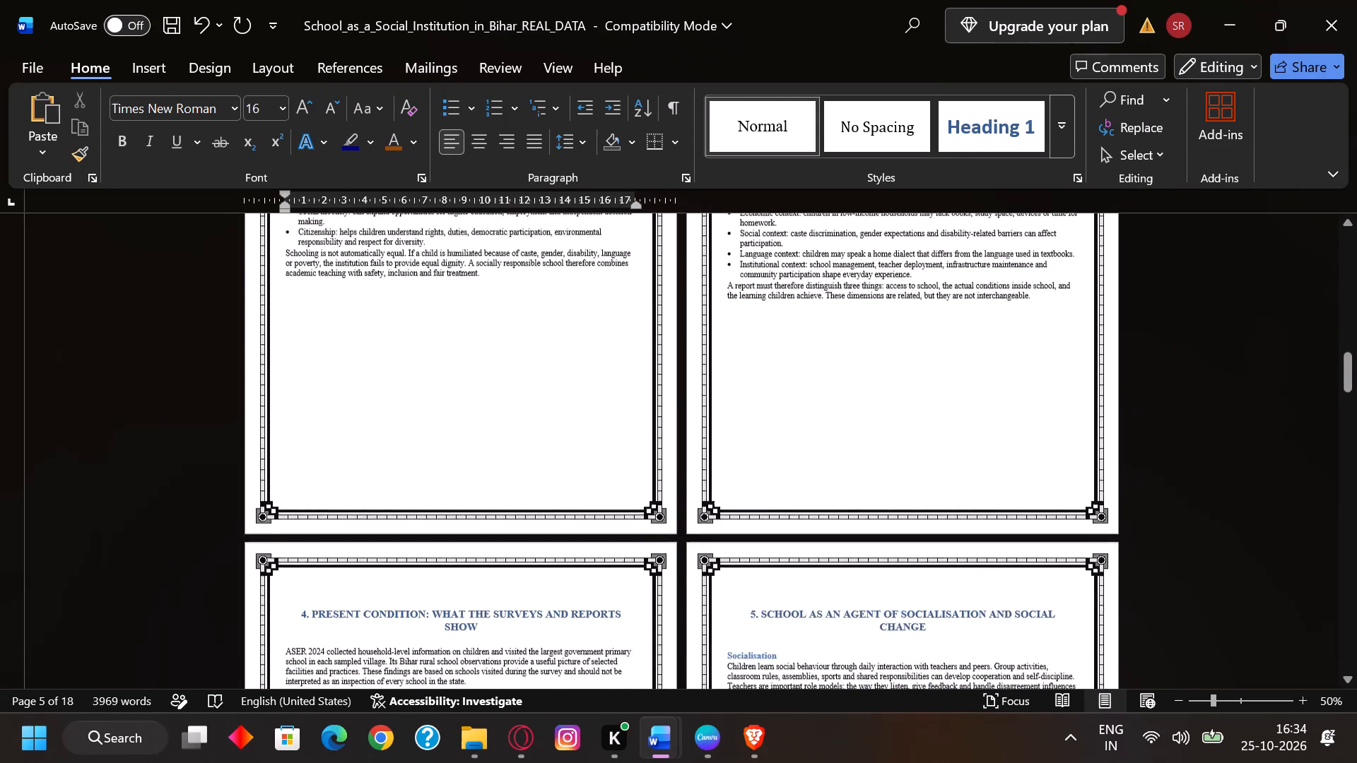
scroll(504, 414, "down", 7)
scroll(504, 408, "up", 1)
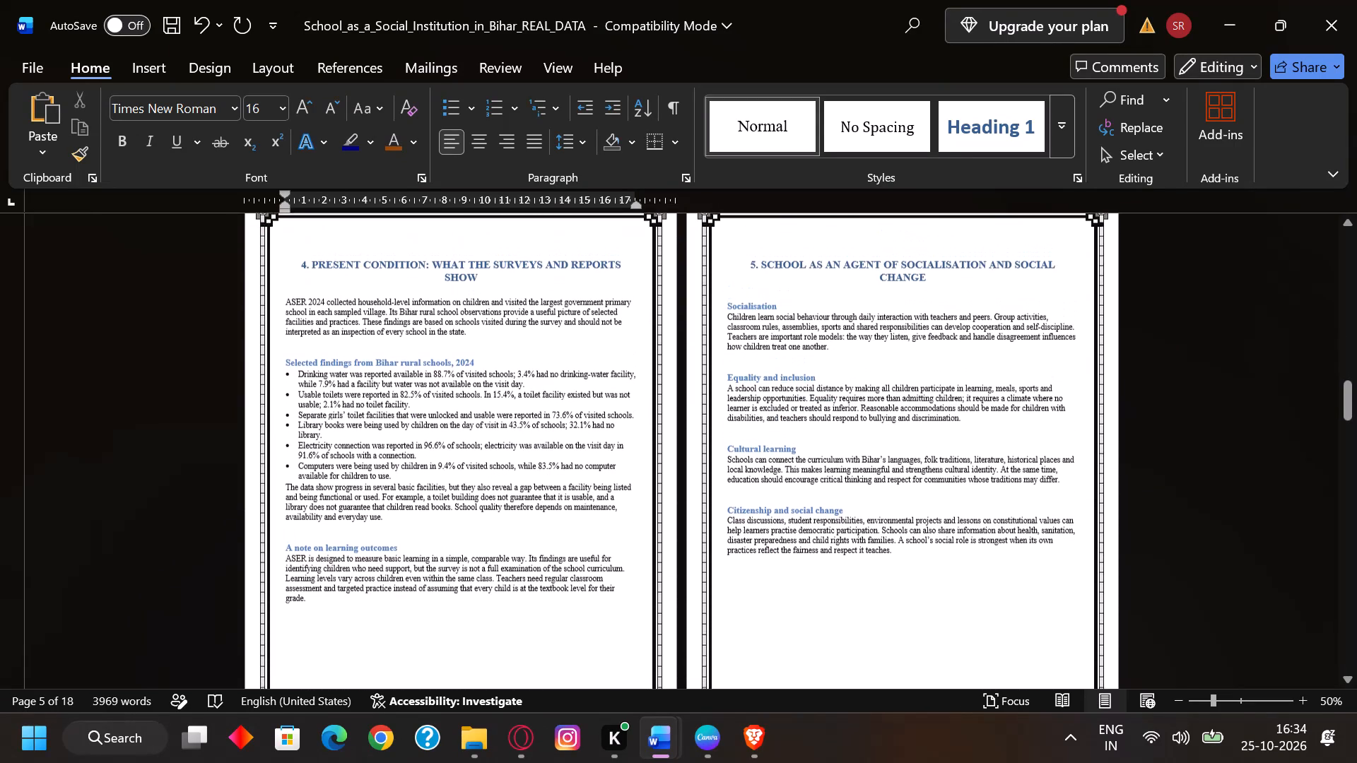
scroll(504, 408, "up", 2)
scroll(506, 380, "down", 13)
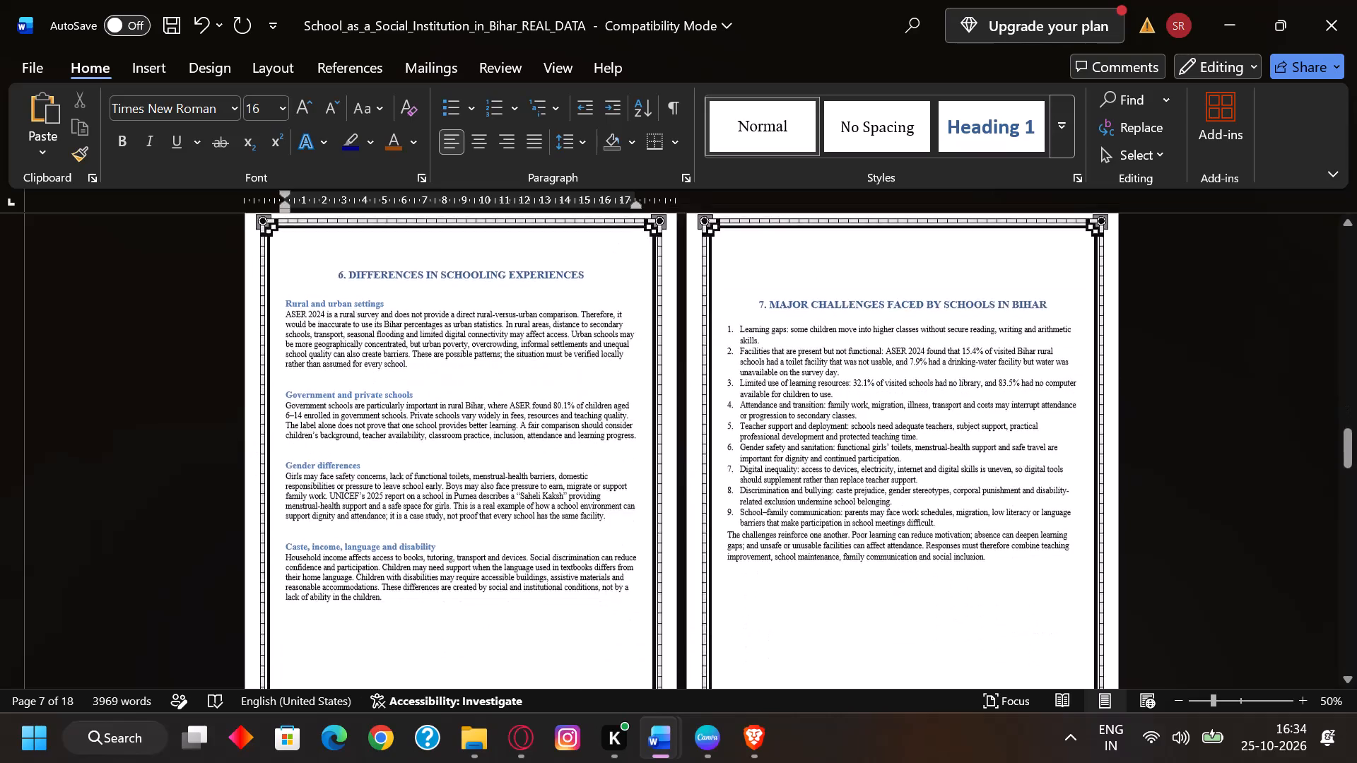
scroll(506, 380, "down", 15)
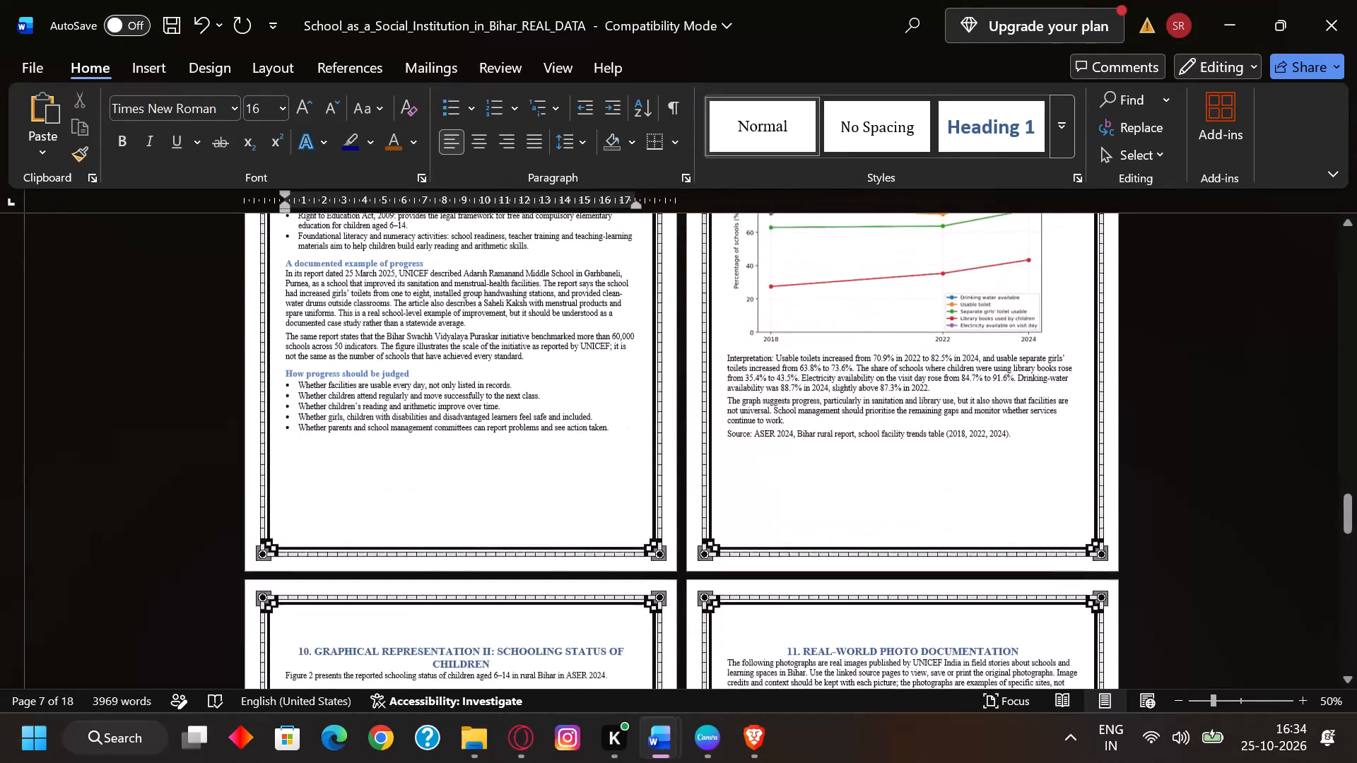
scroll(506, 380, "down", 11)
scroll(506, 380, "up", 3)
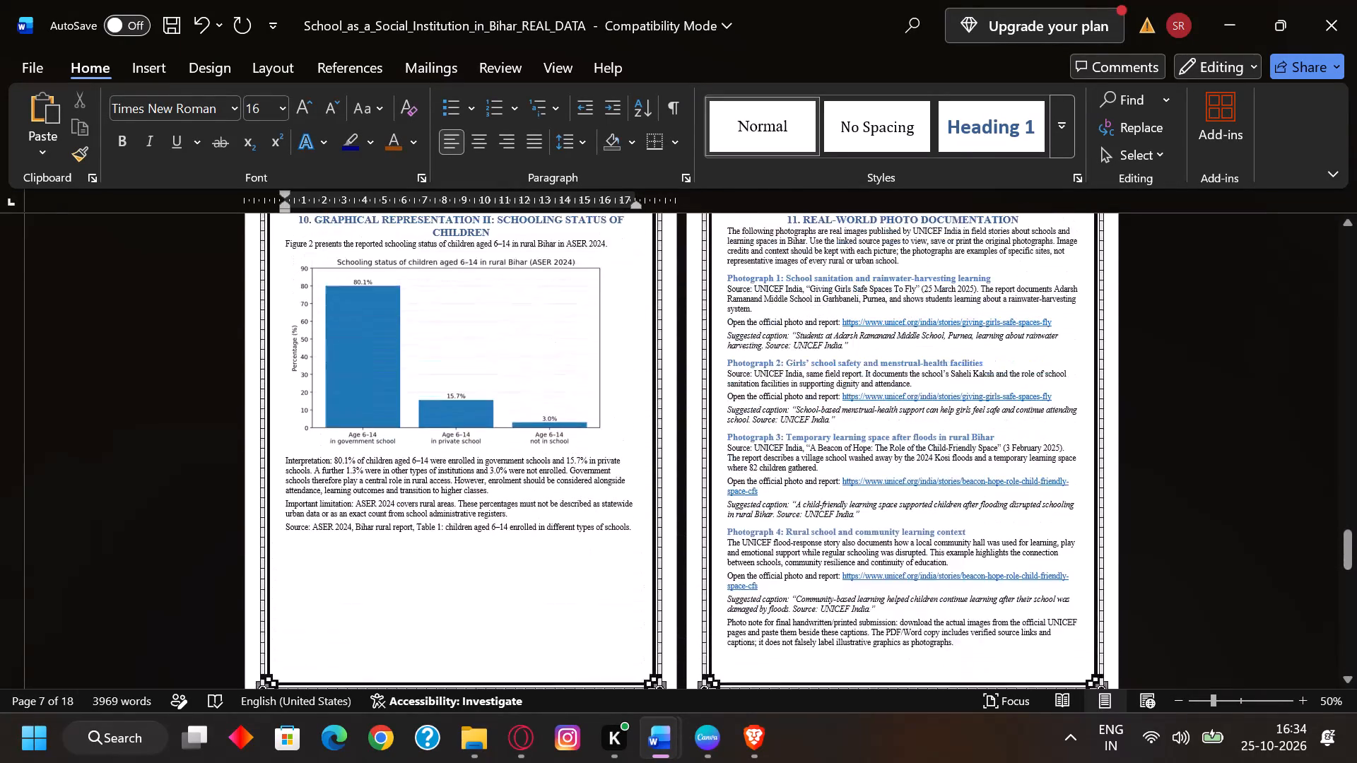
scroll(506, 380, "up", 2)
scroll(801, 429, "up", 2)
scroll(801, 429, "down", 3)
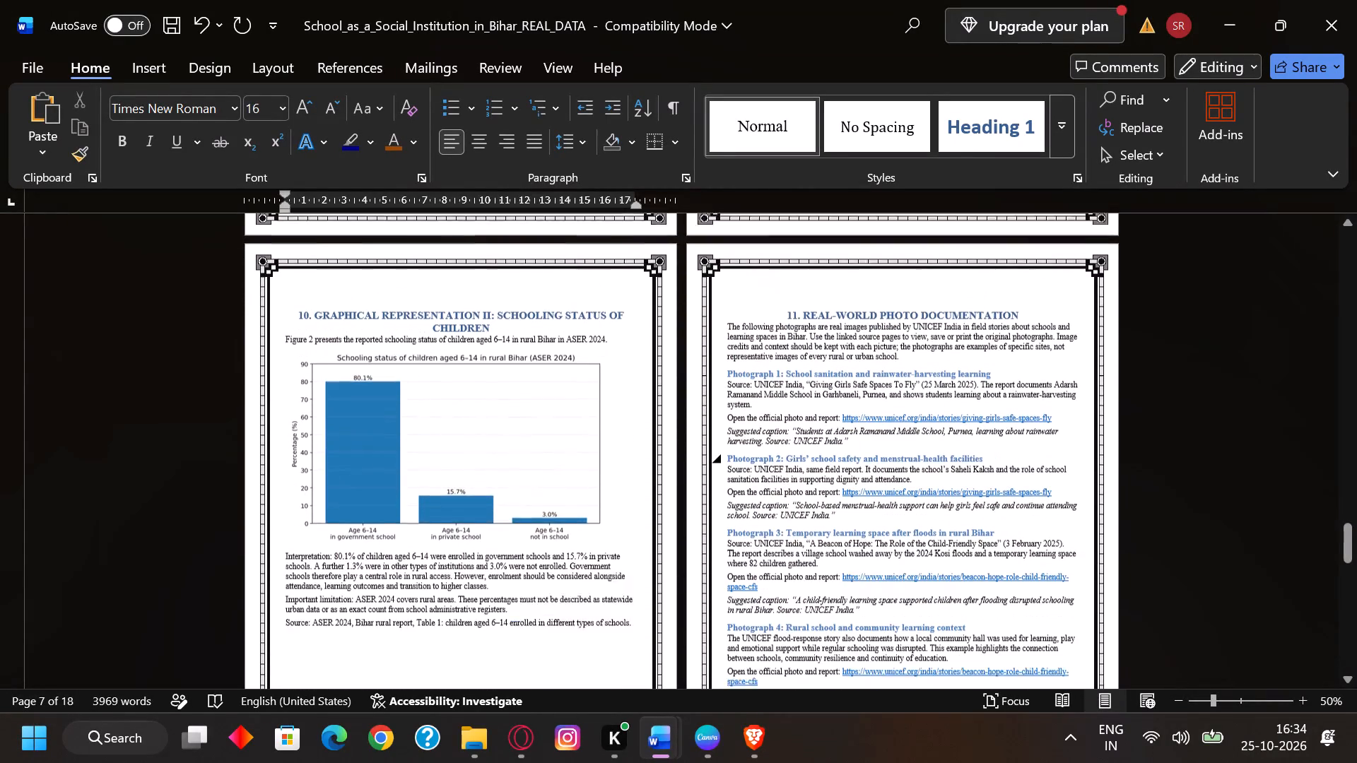
scroll(802, 429, "down", 5)
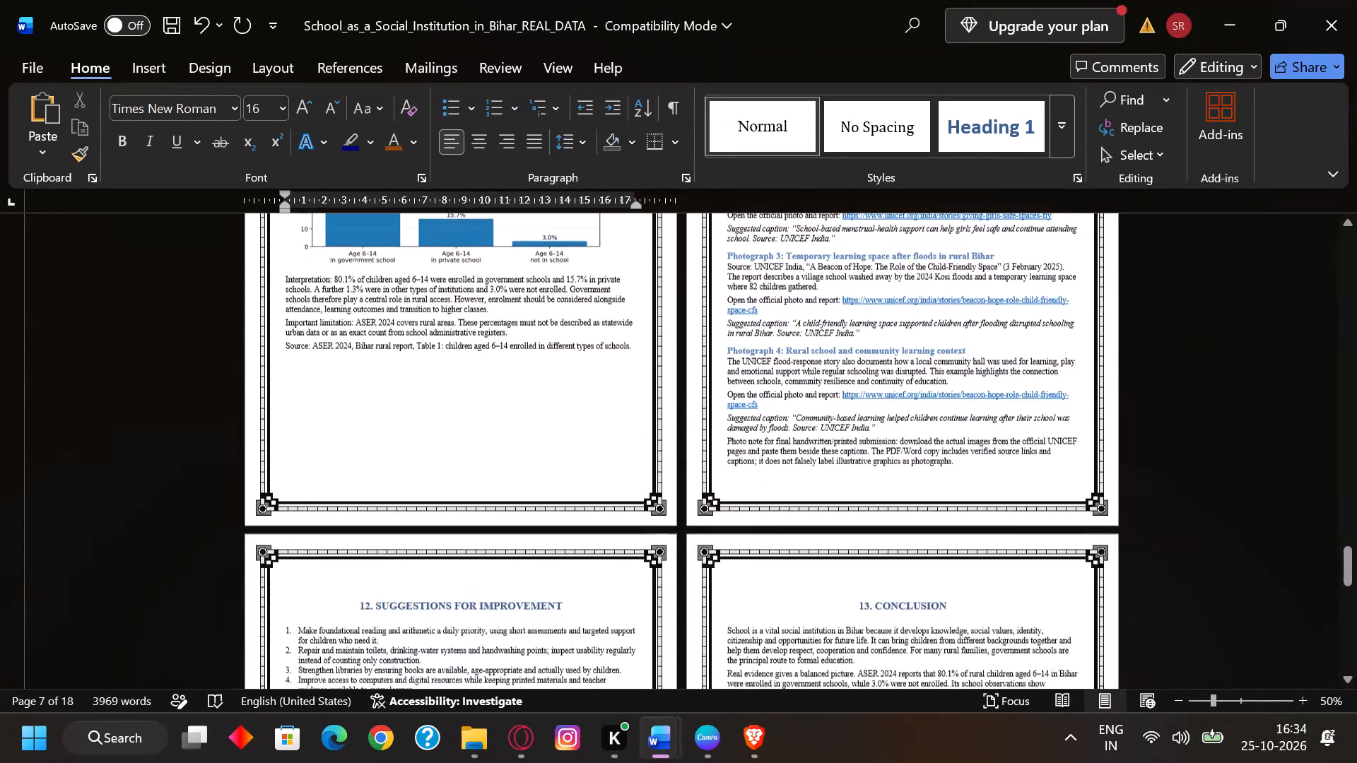
scroll(805, 418, "down", 9)
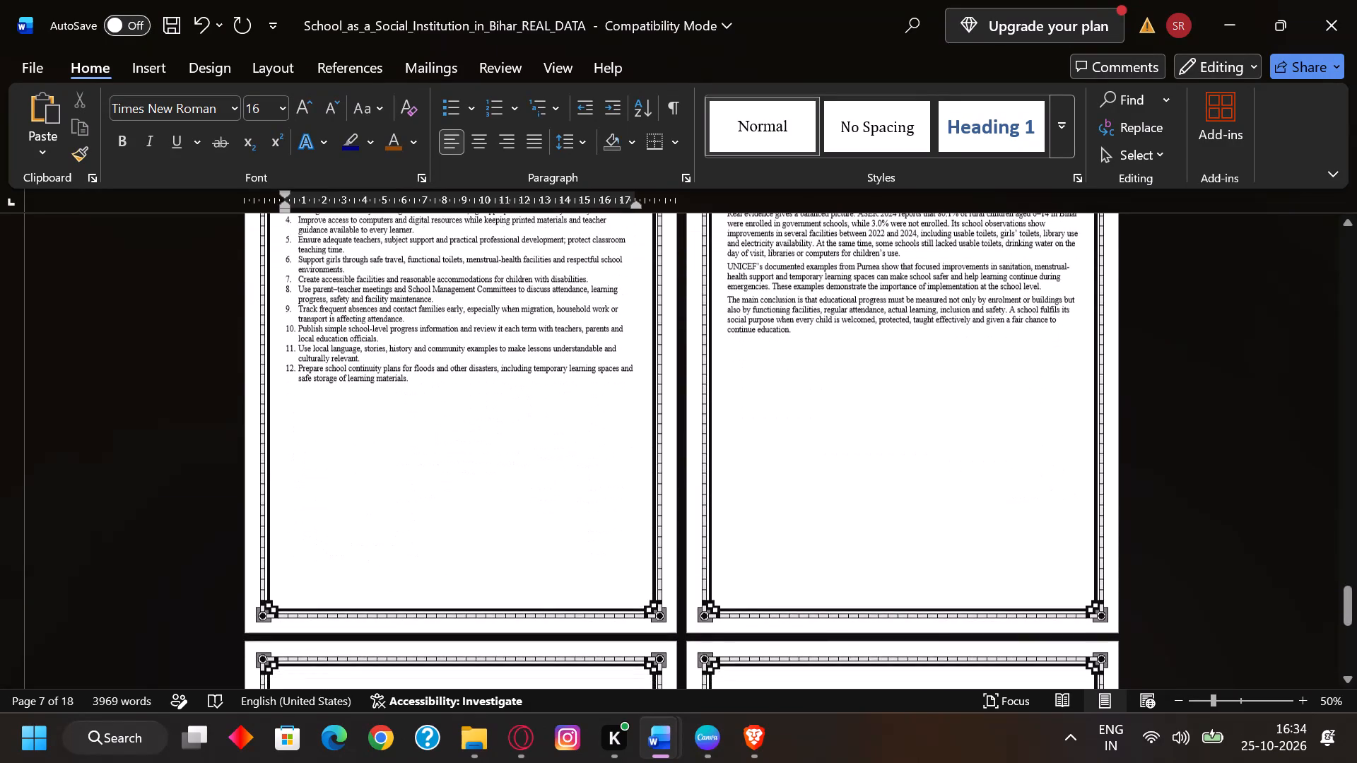
scroll(805, 415, "up", 3)
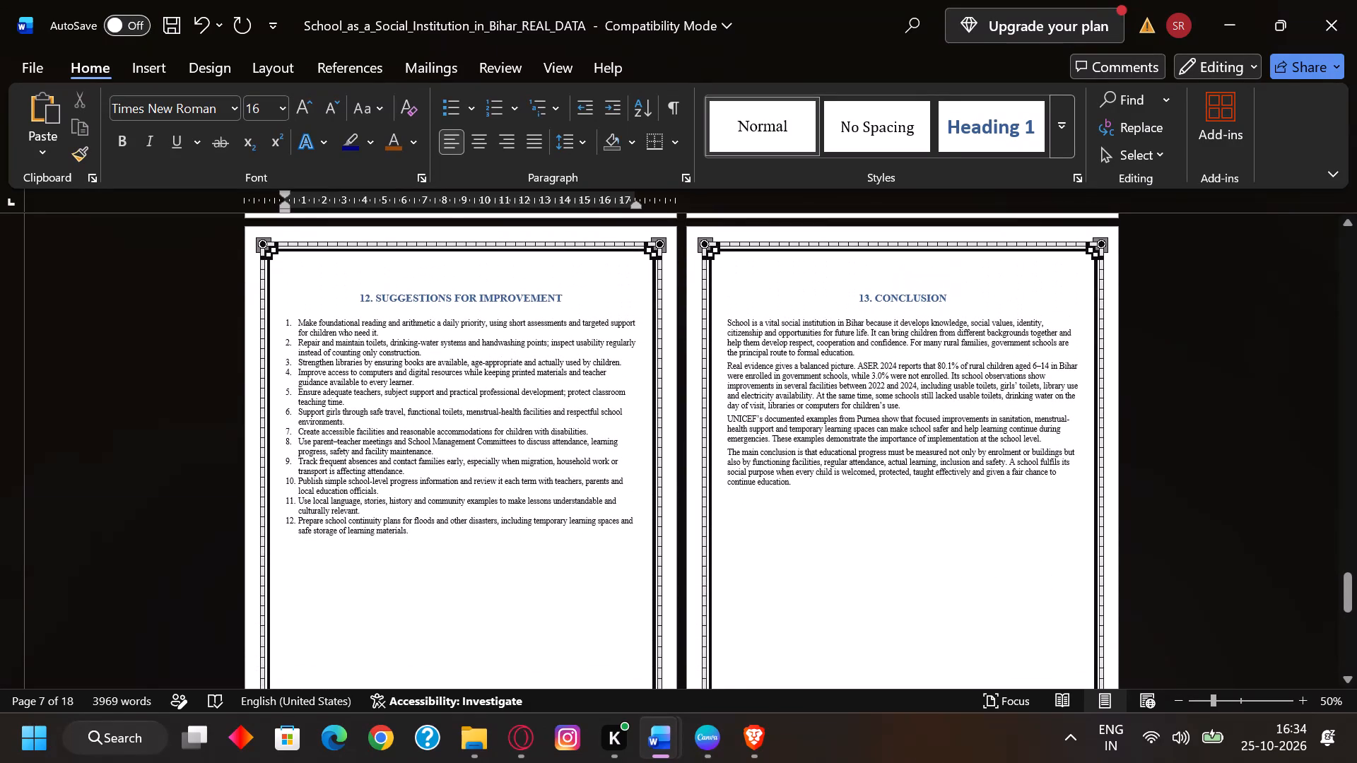
left_click(445, 324)
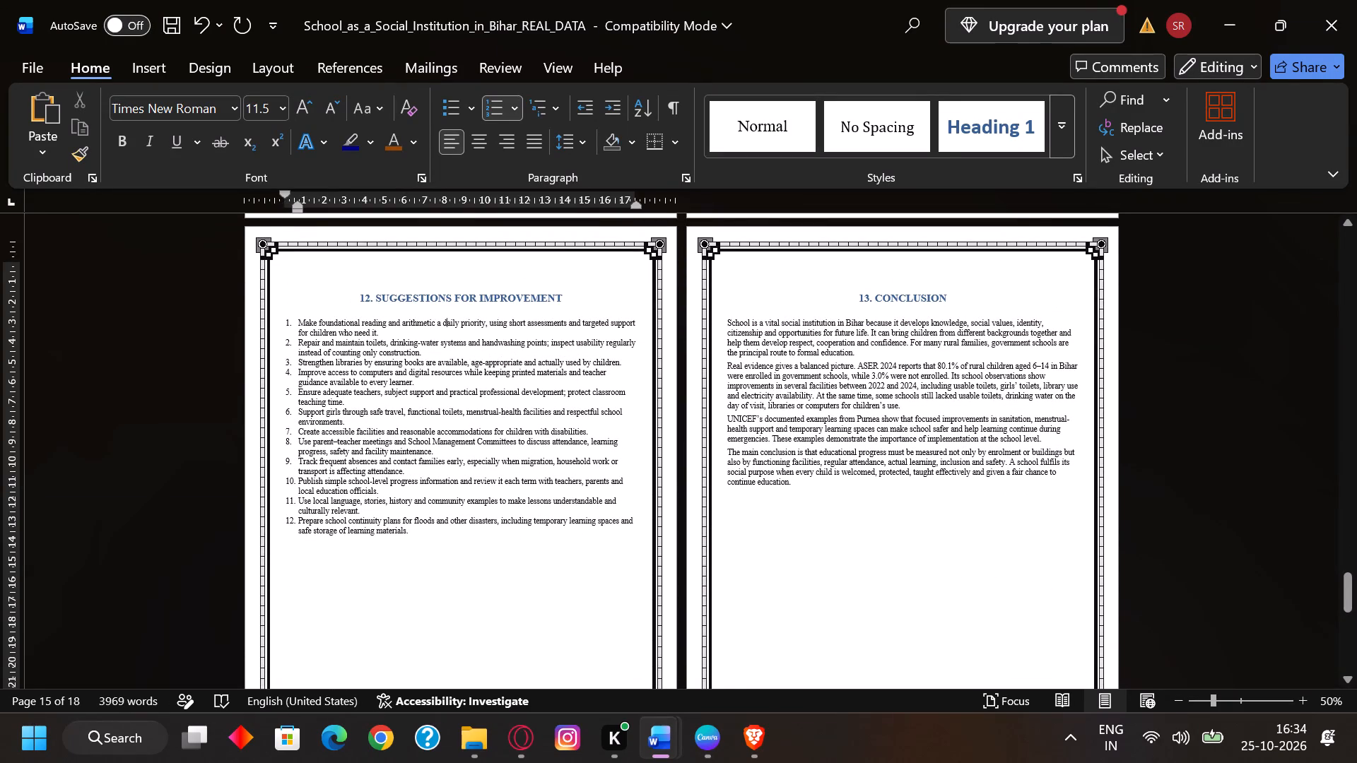
scroll(519, 394, "down", 18)
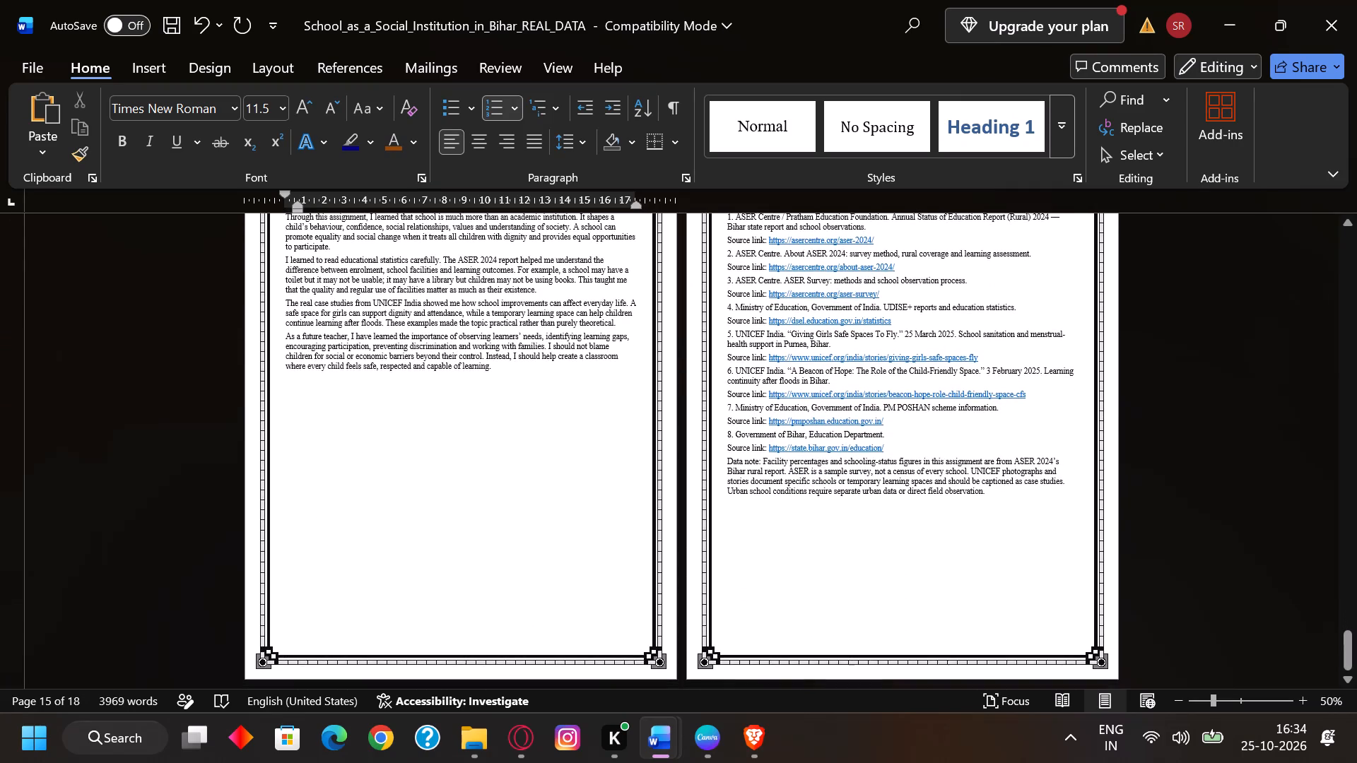
scroll(510, 386, "down", 3)
Review the assignment's page layout backwards from the references through the numbered sections and contents to the cover page.
scroll(510, 384, "up", 18)
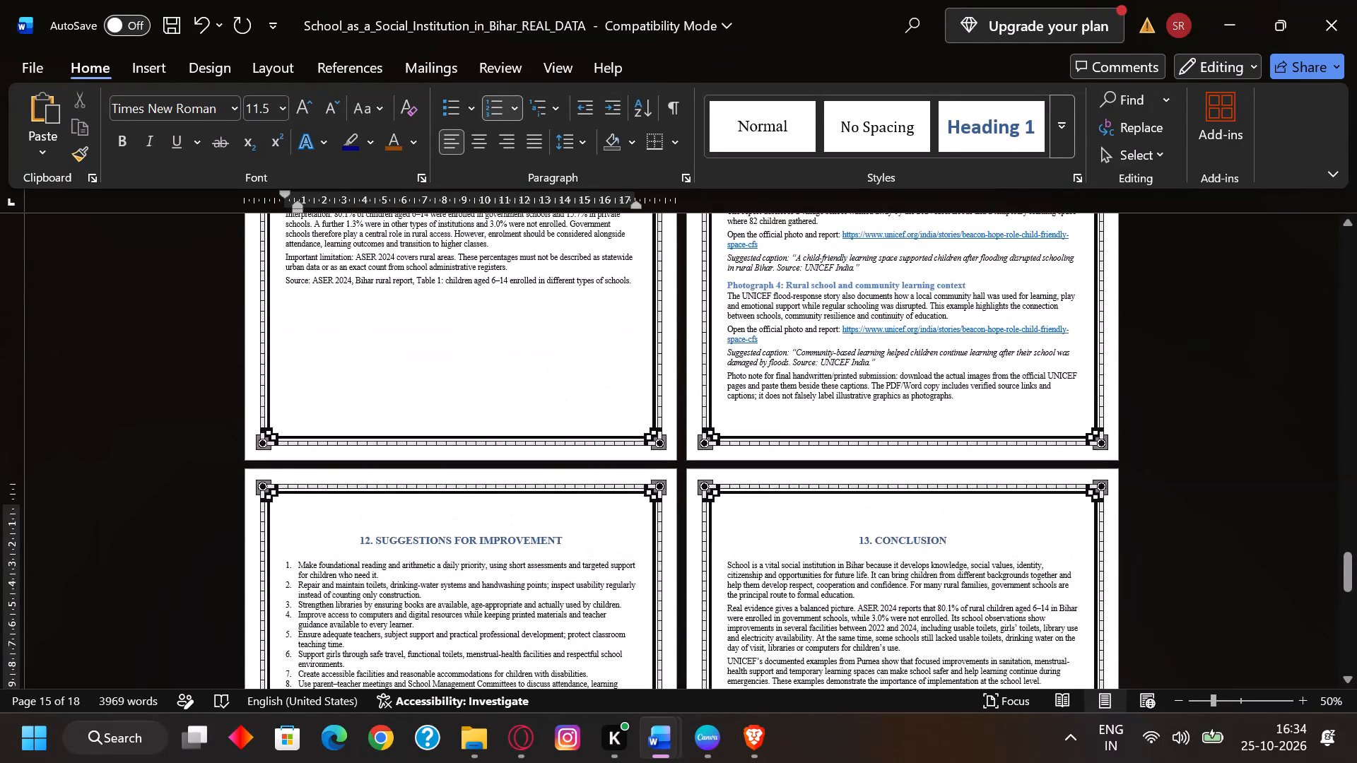
scroll(514, 377, "up", 20)
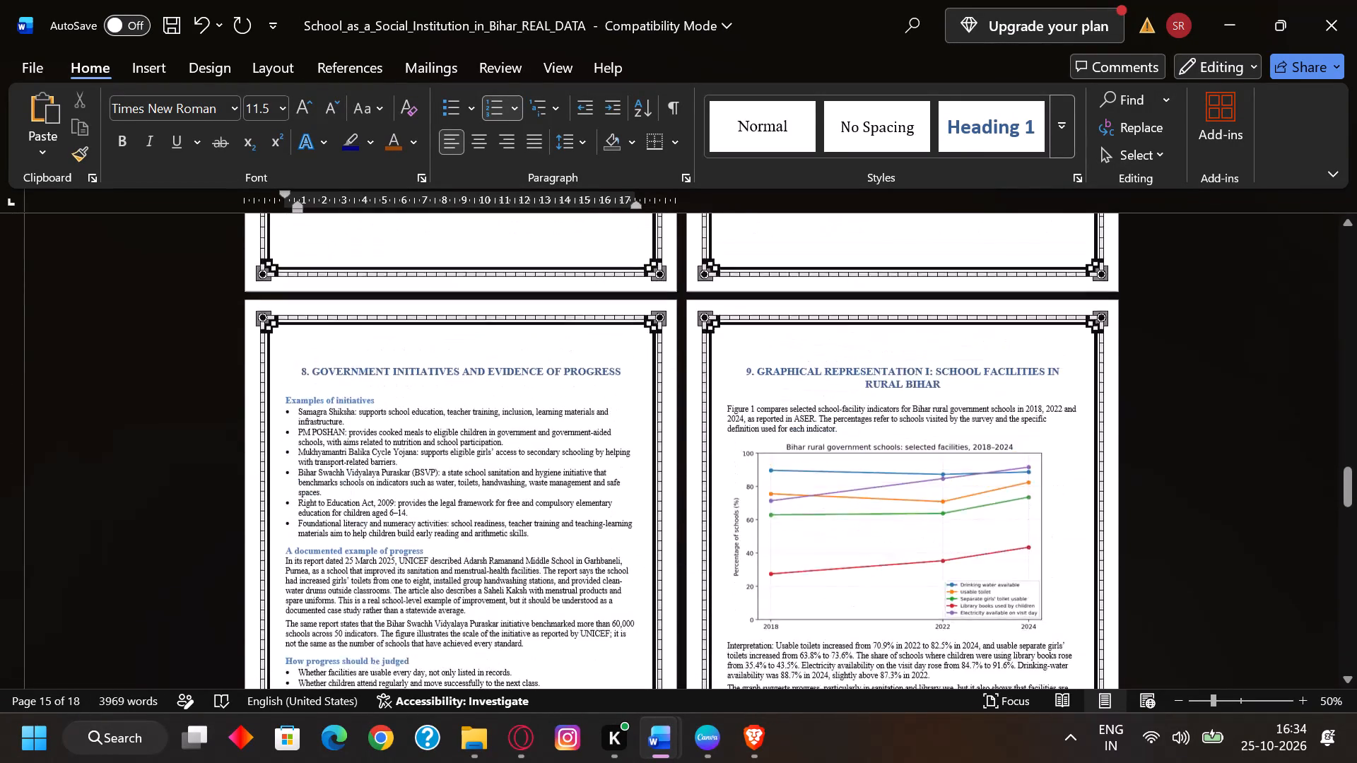
scroll(529, 363, "up", 10)
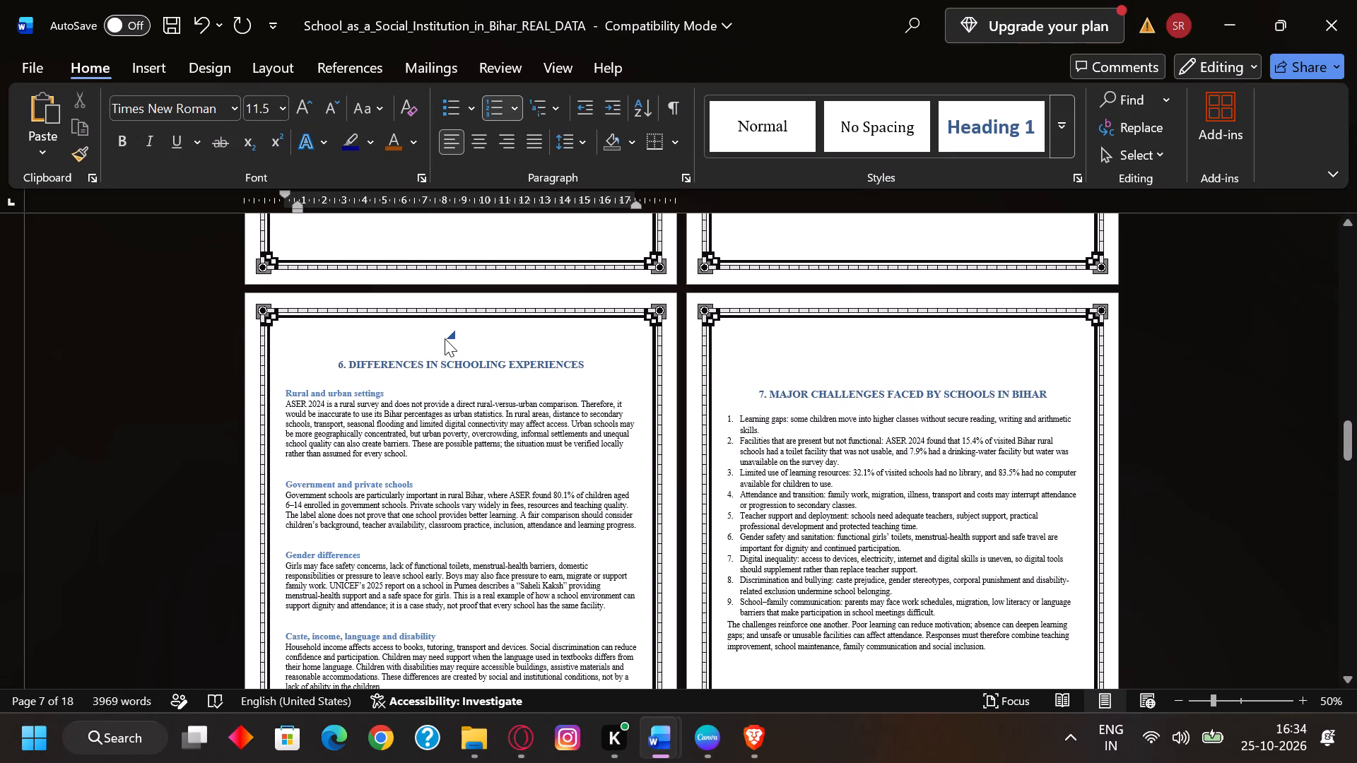
scroll(445, 338, "up", 2)
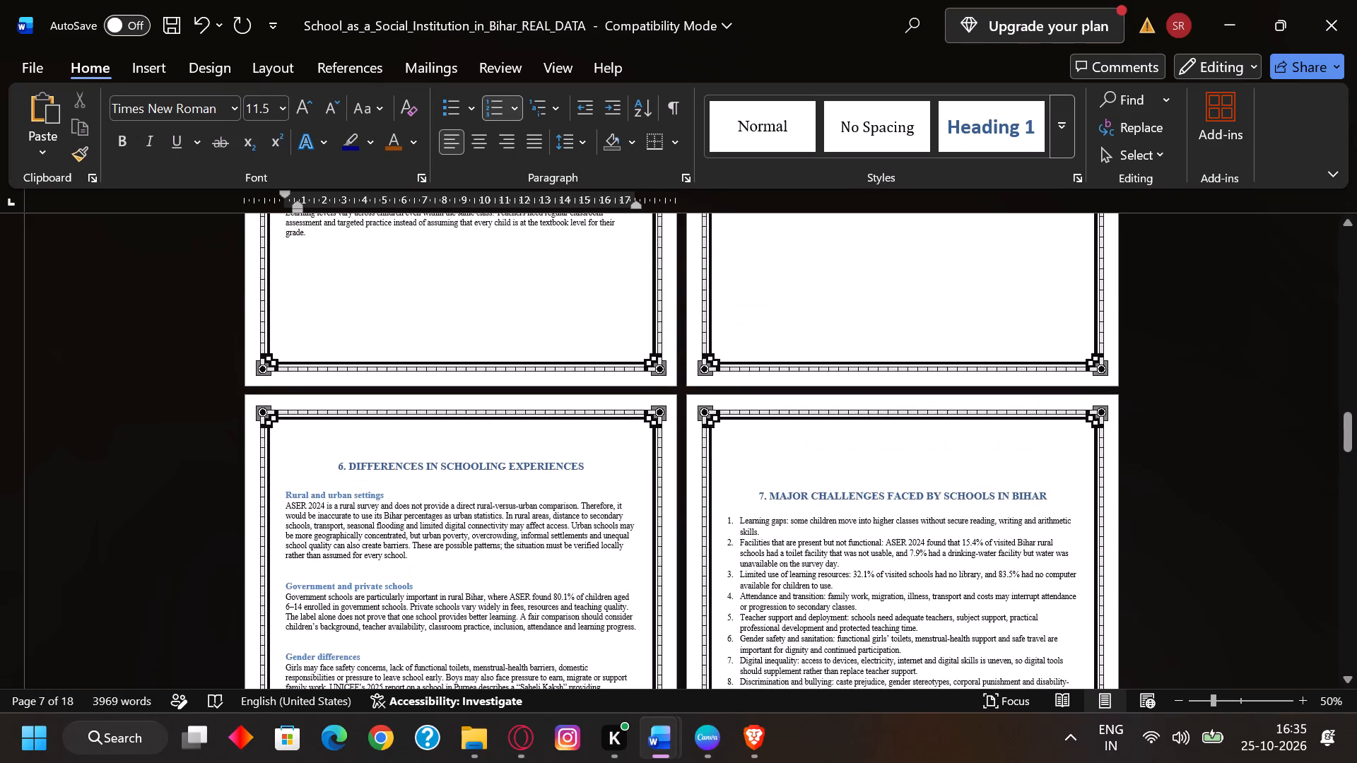
scroll(447, 329, "down", 5)
scroll(447, 329, "up", 17)
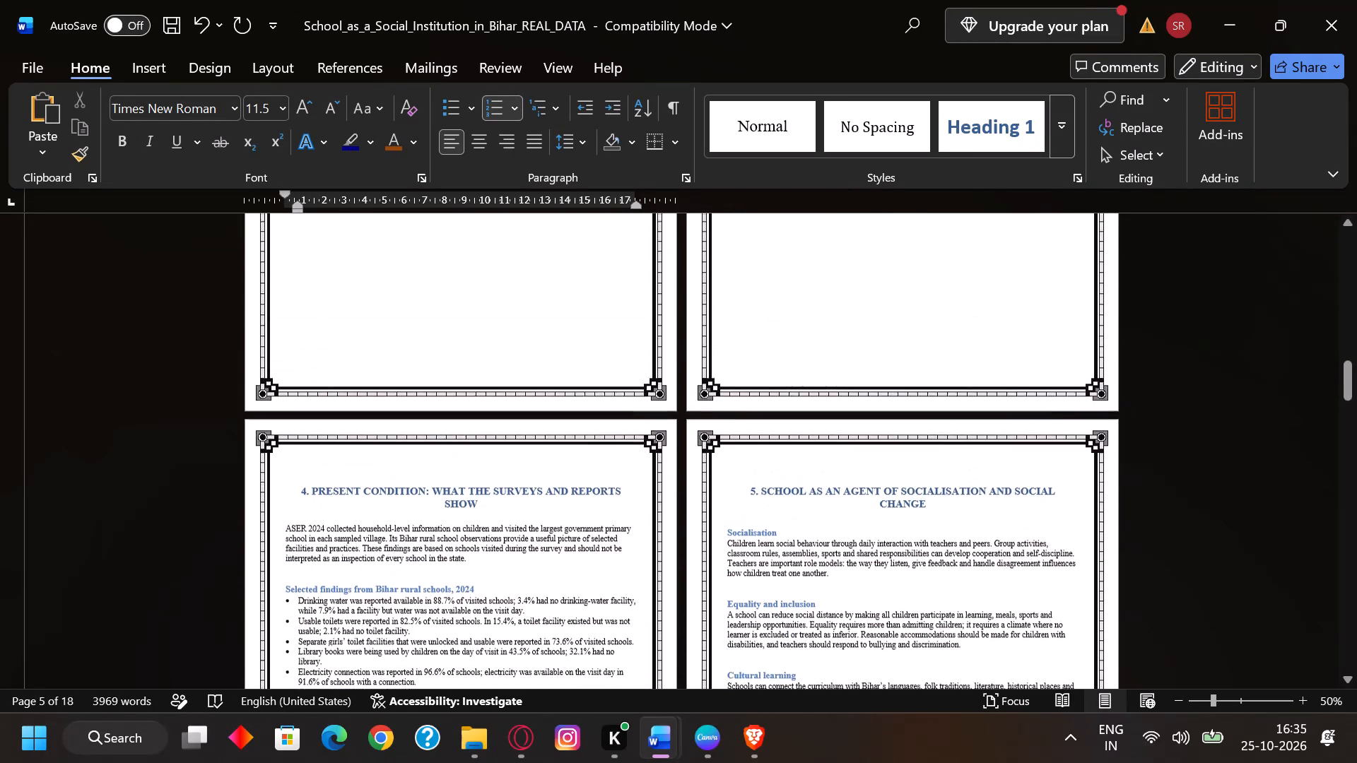
scroll(450, 324, "up", 12)
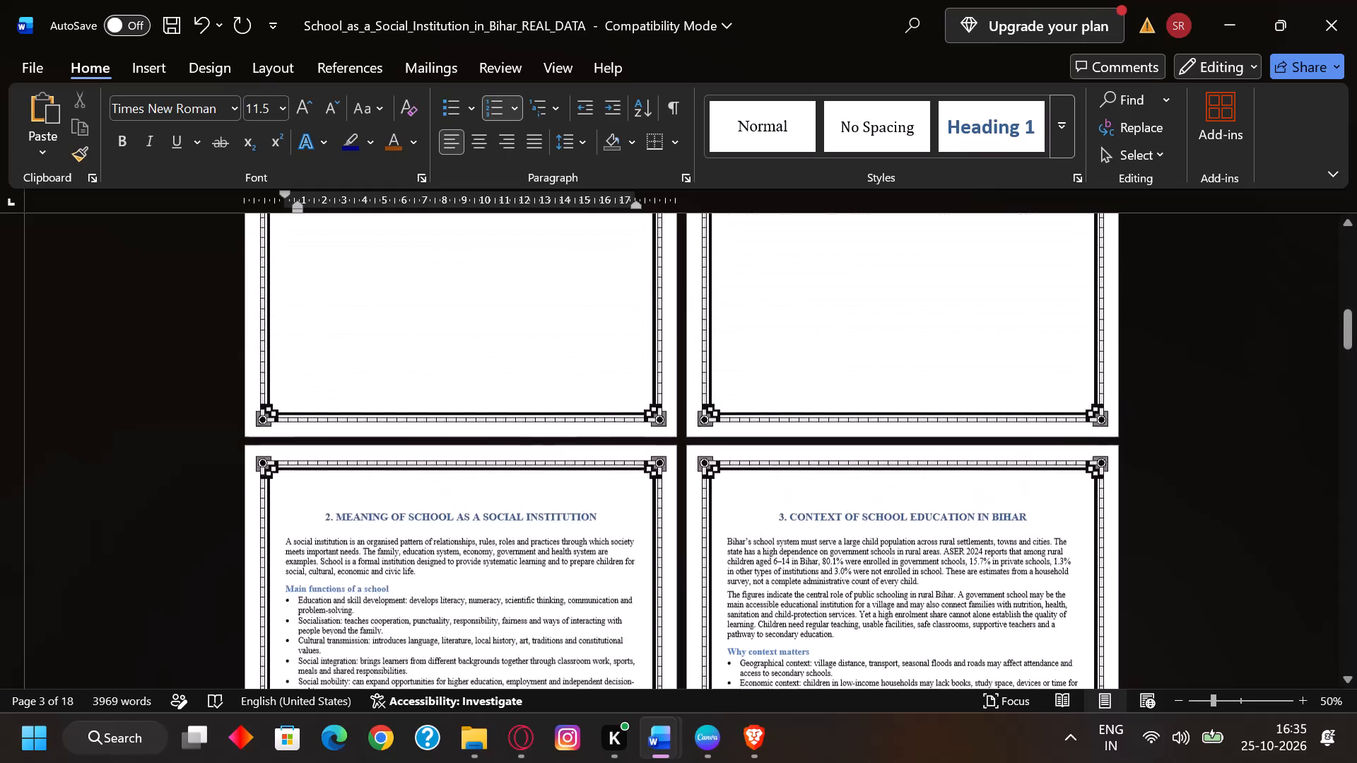
scroll(450, 324, "up", 10)
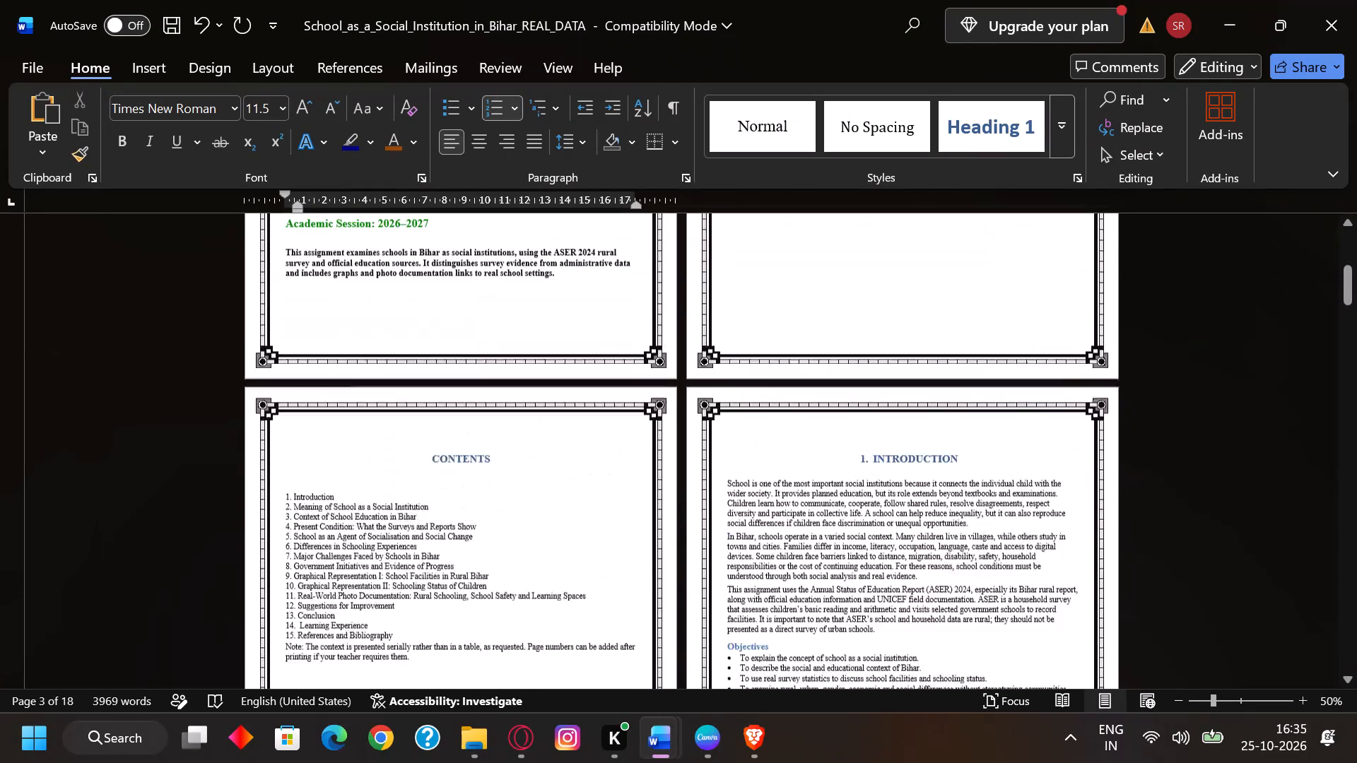
scroll(450, 324, "up", 9)
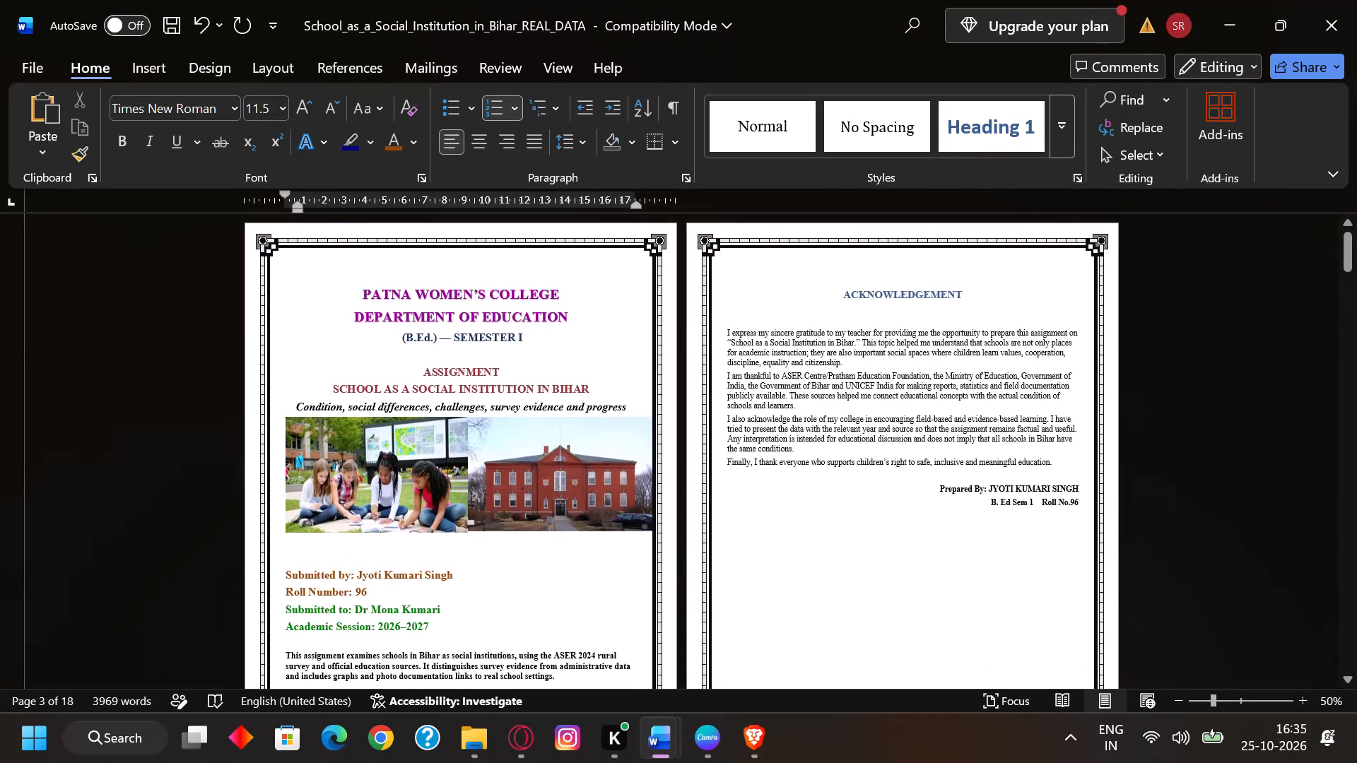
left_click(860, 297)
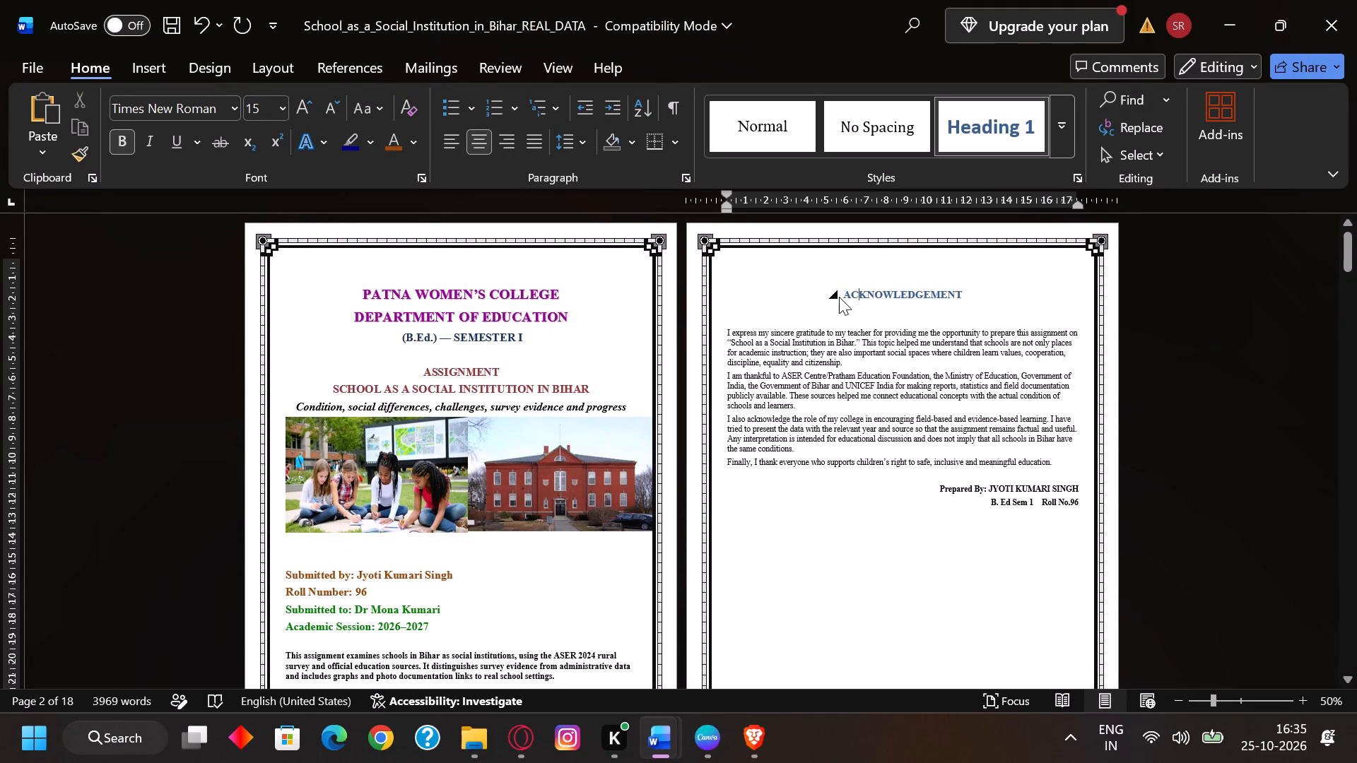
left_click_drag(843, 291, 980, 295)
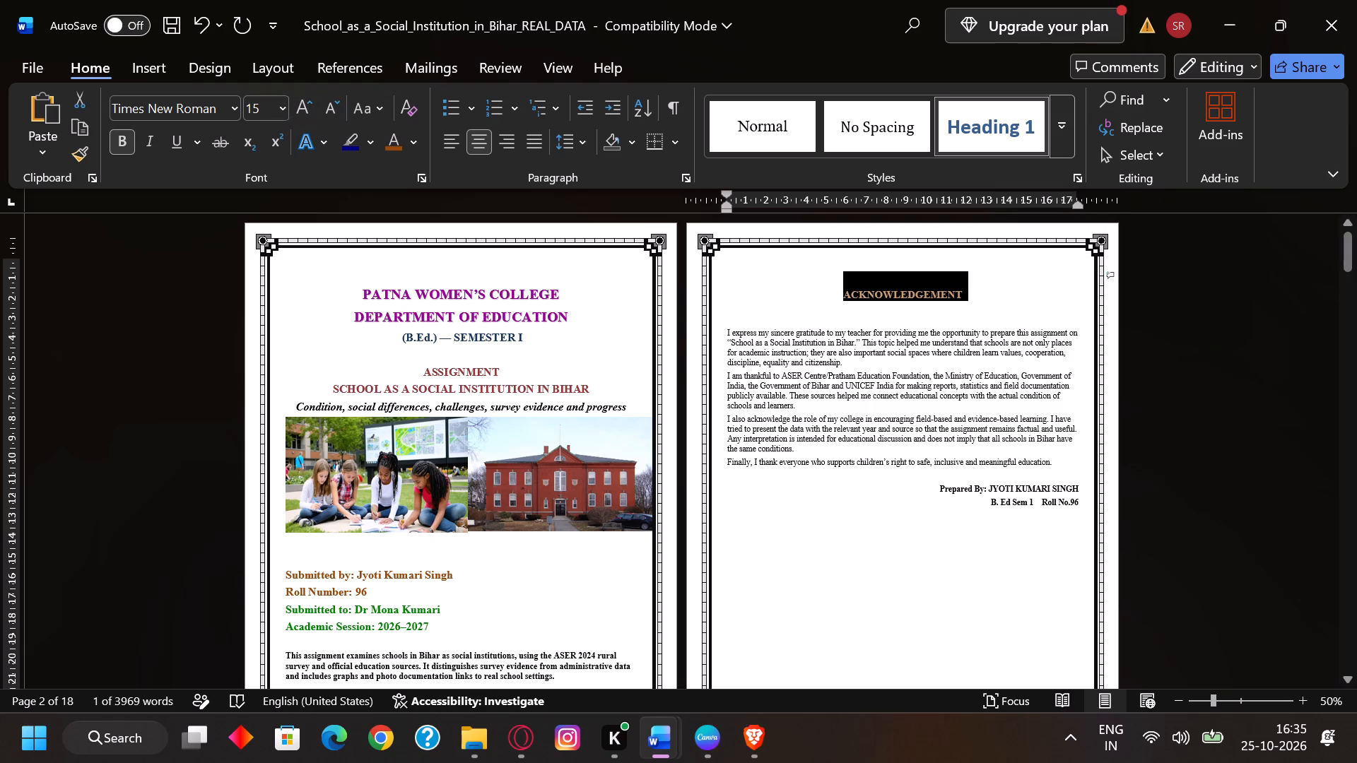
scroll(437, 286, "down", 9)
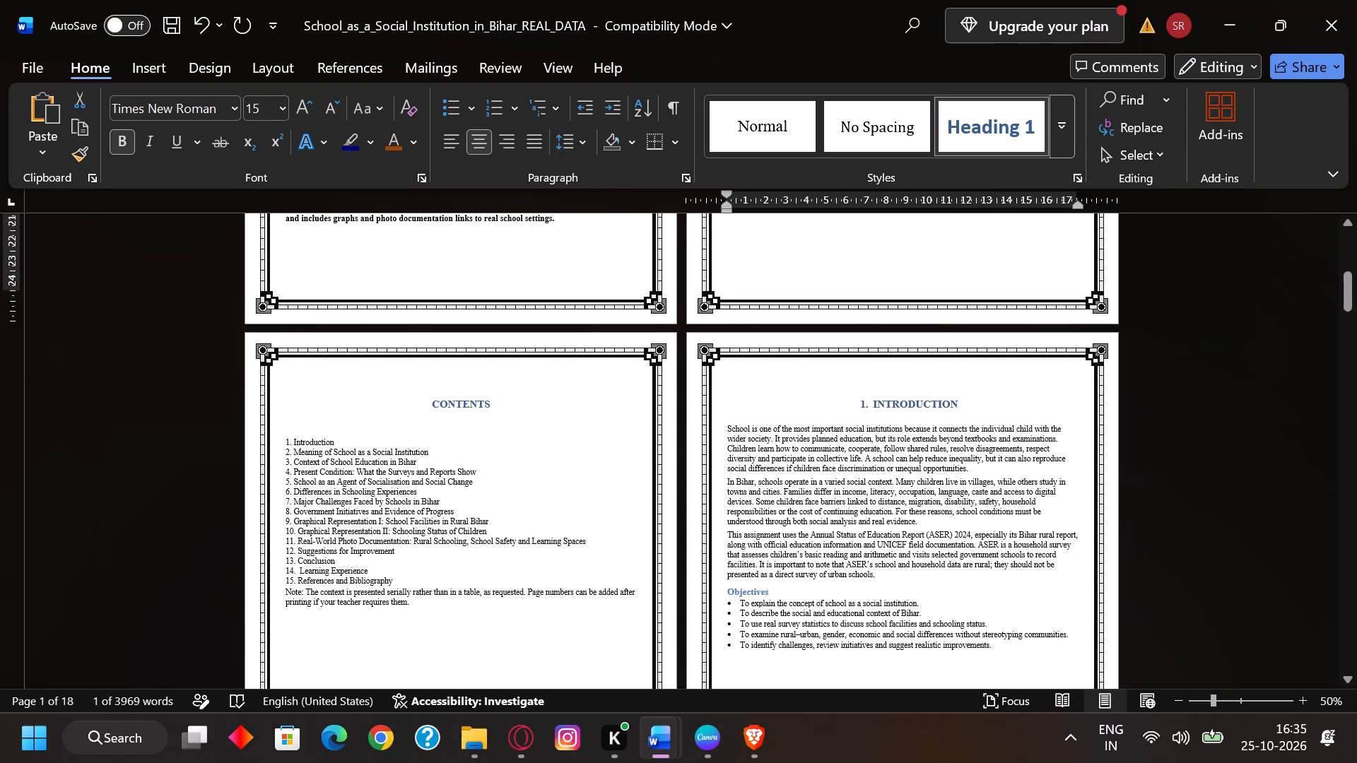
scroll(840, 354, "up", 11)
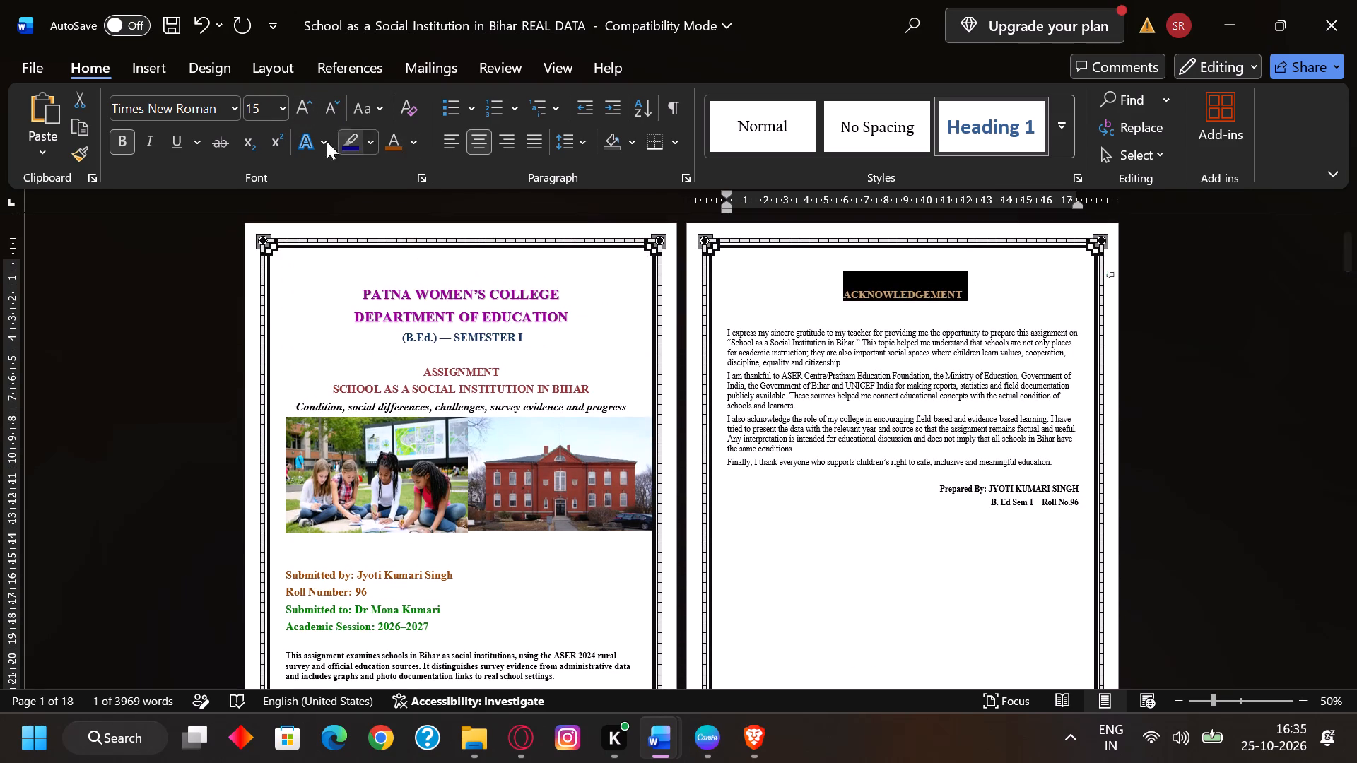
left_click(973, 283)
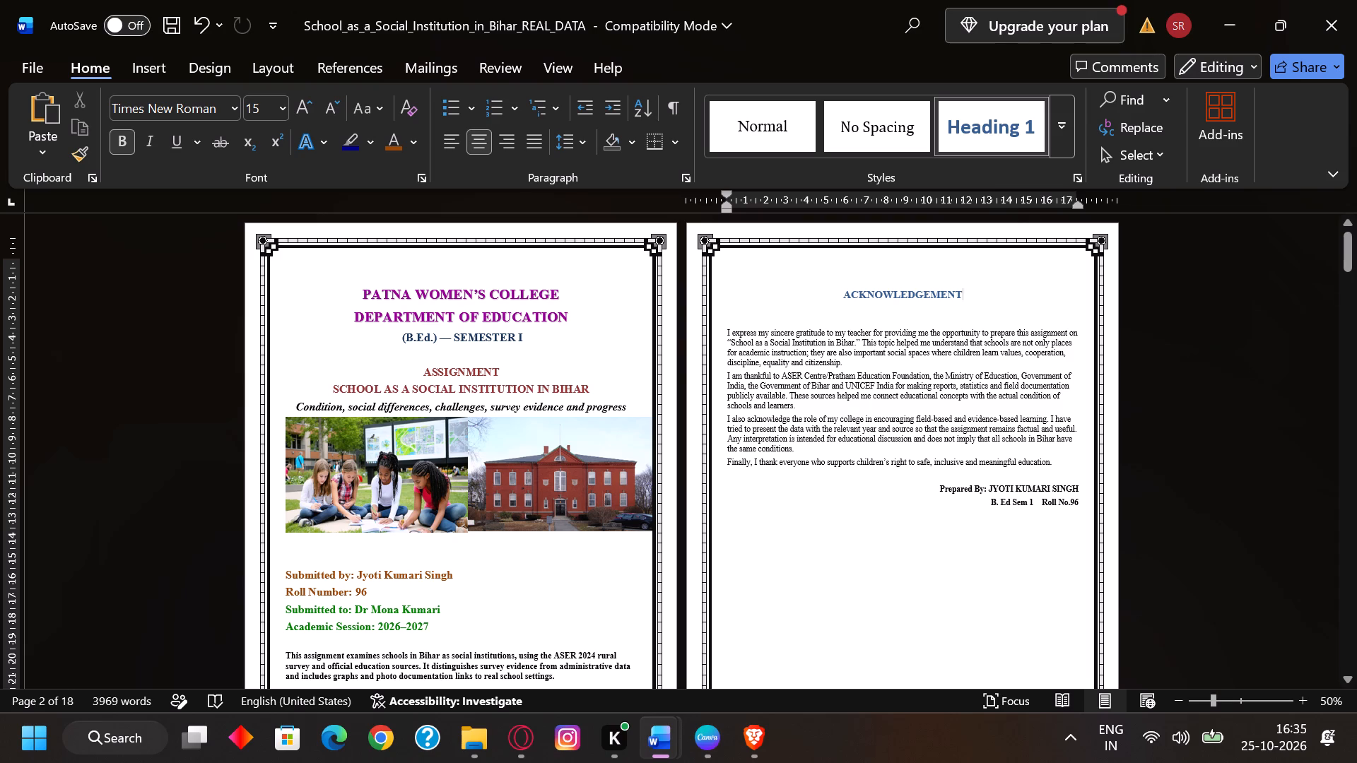
Insert the course code "EDUCC1O1: " before the word ASSIGNMENT on the cover page.
scroll(597, 470, "up", 5, "ctrl")
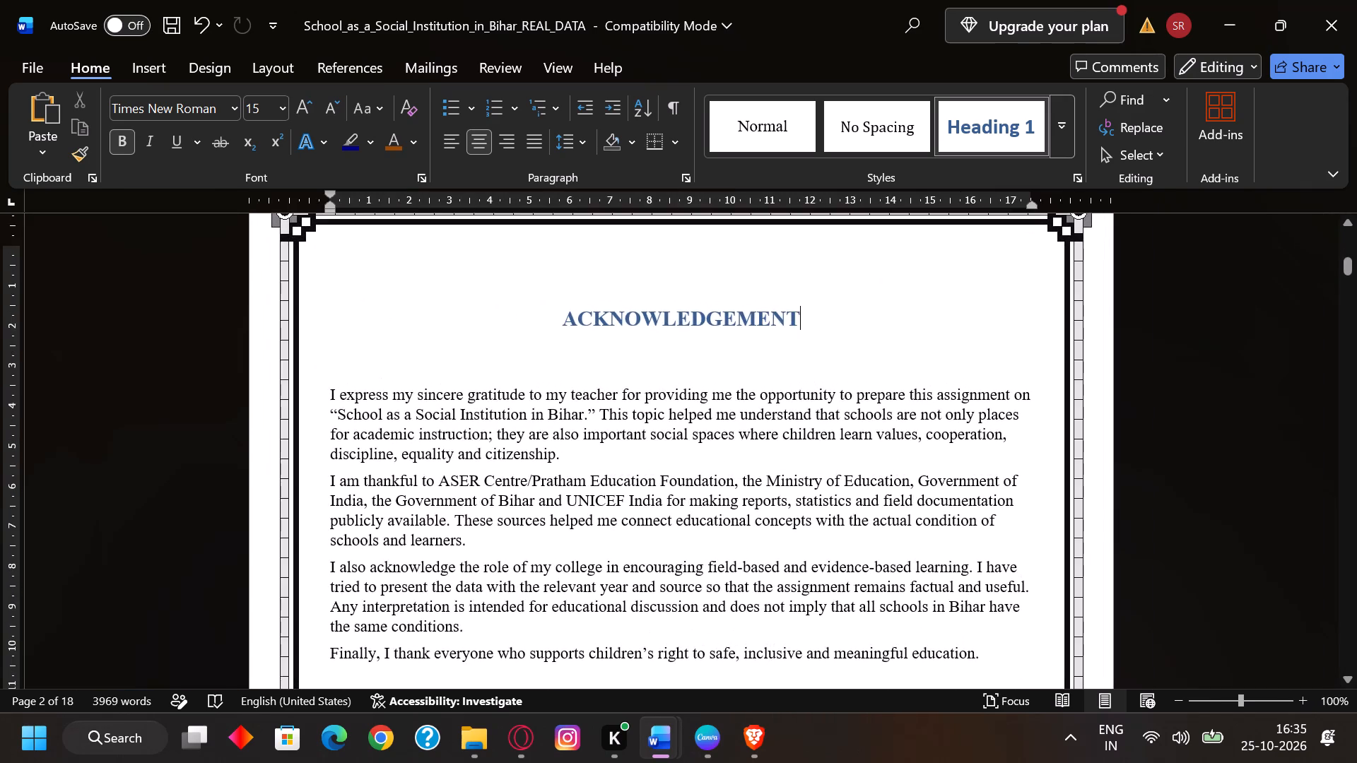
scroll(597, 470, "down", 3)
scroll(597, 469, "up", 14)
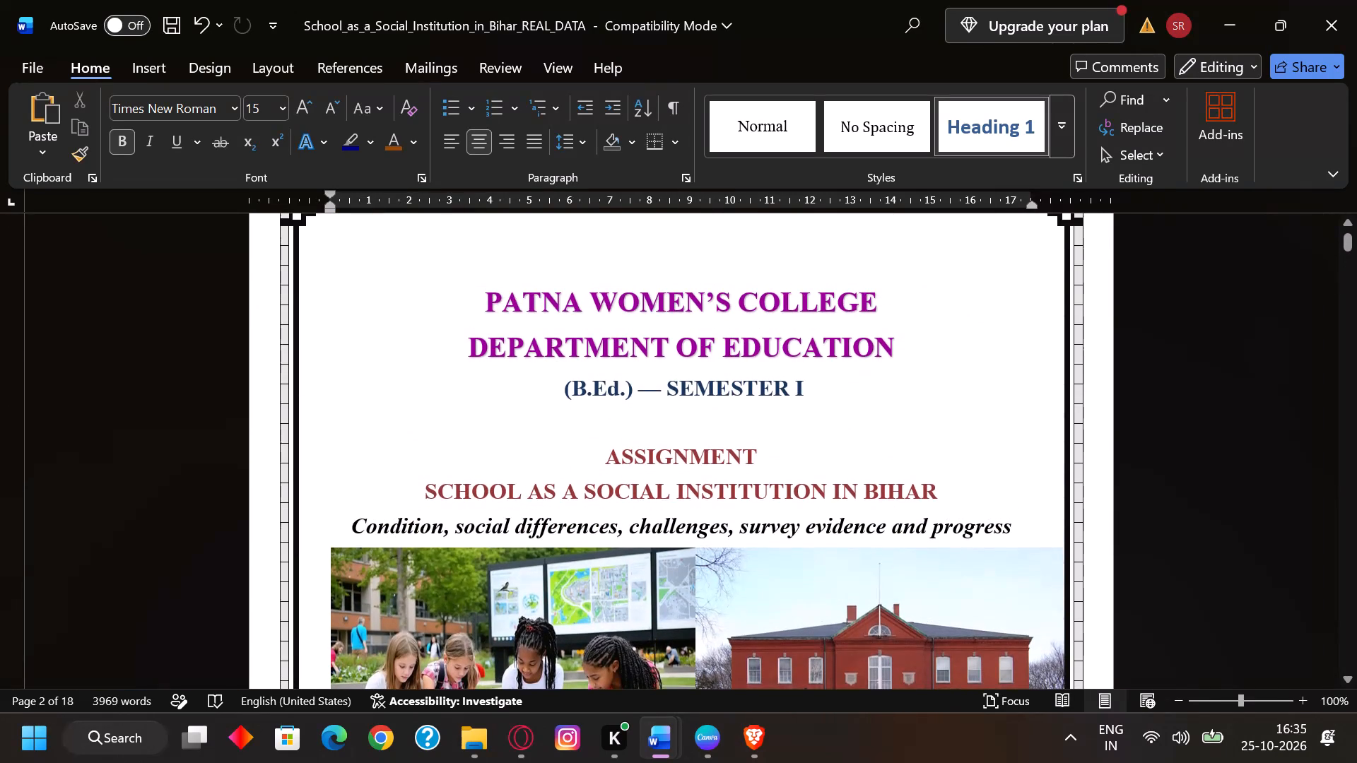
scroll(604, 466, "up", 4)
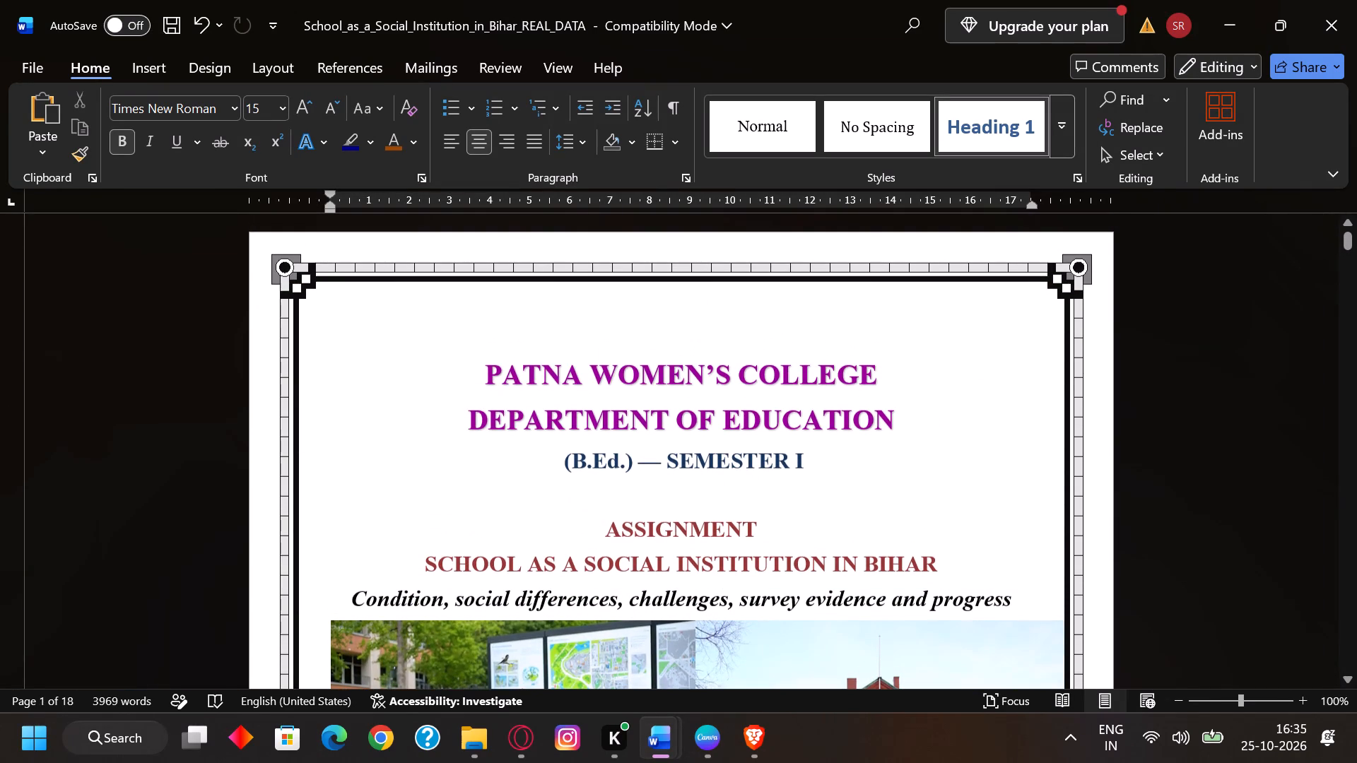
scroll(615, 447, "down", 2)
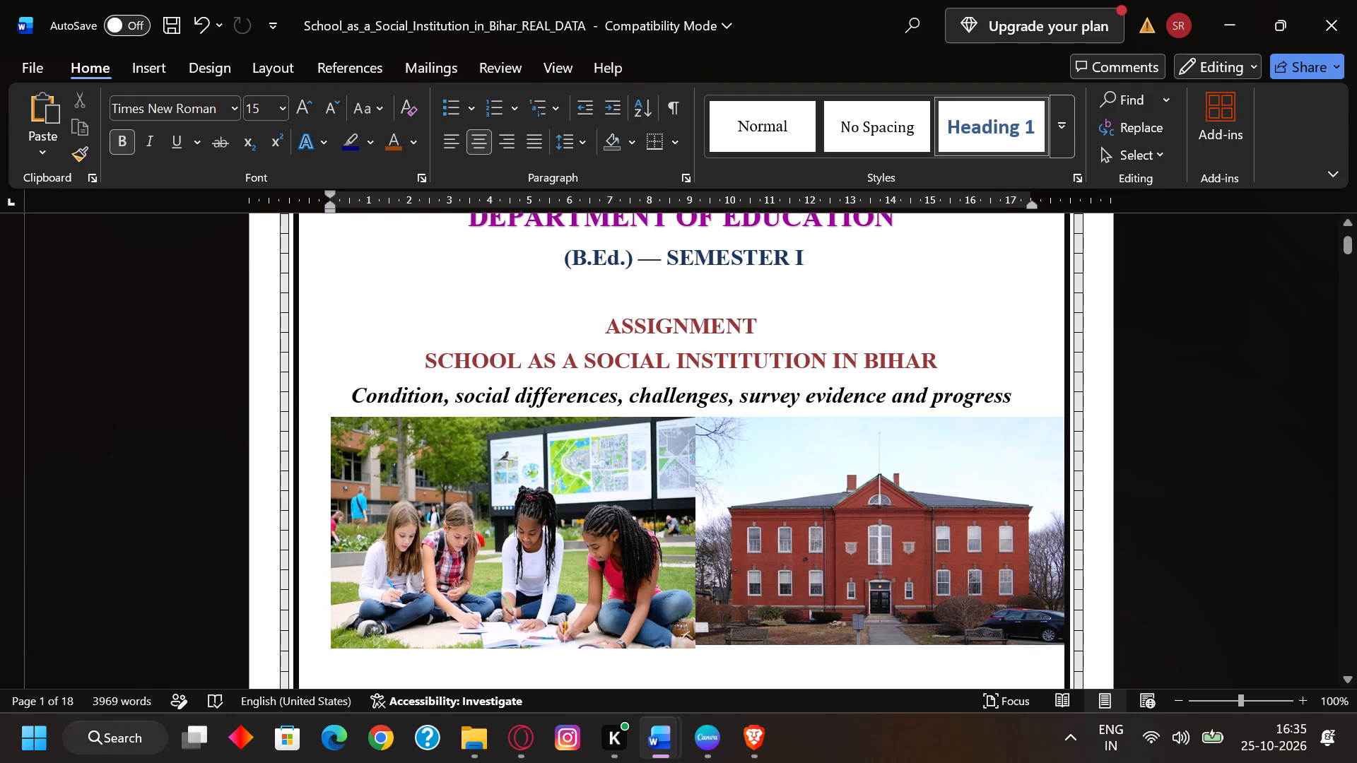
left_click(600, 327)
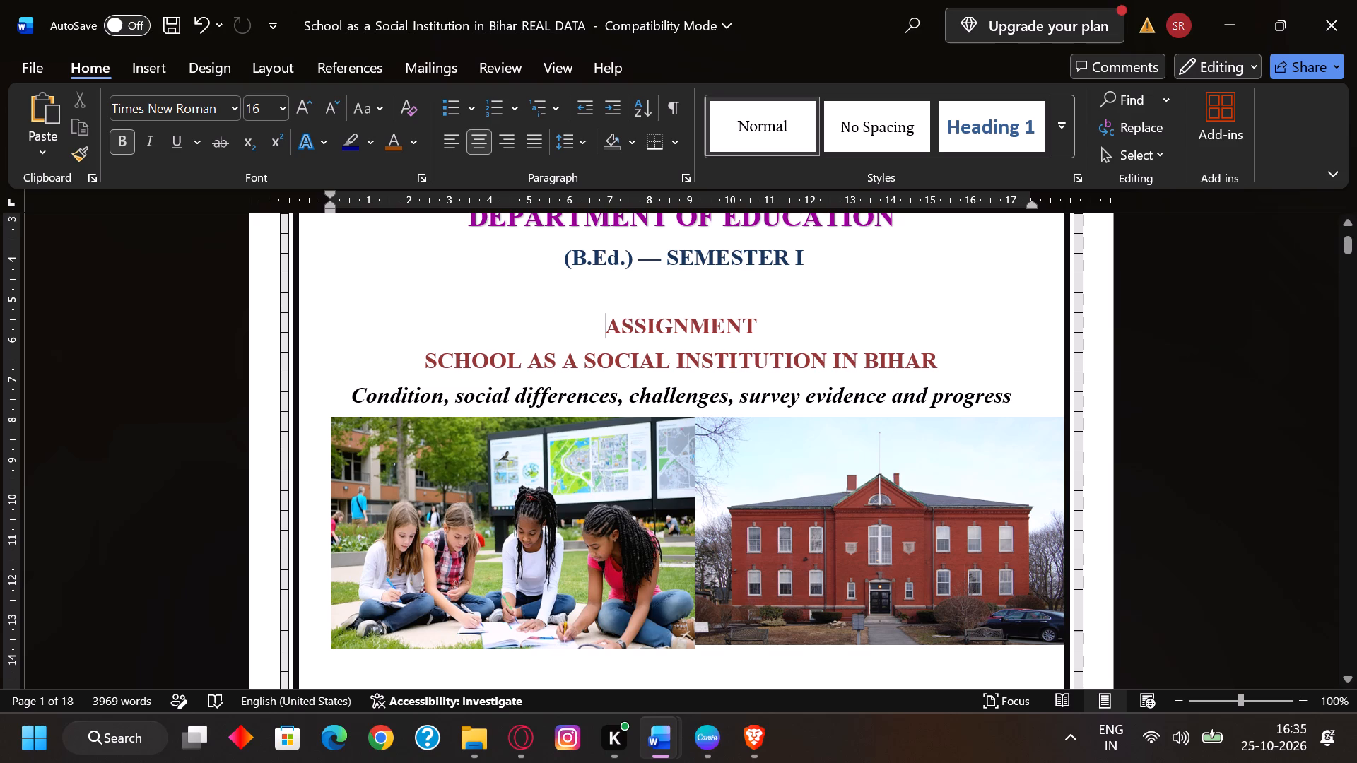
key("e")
key("BackSpace")
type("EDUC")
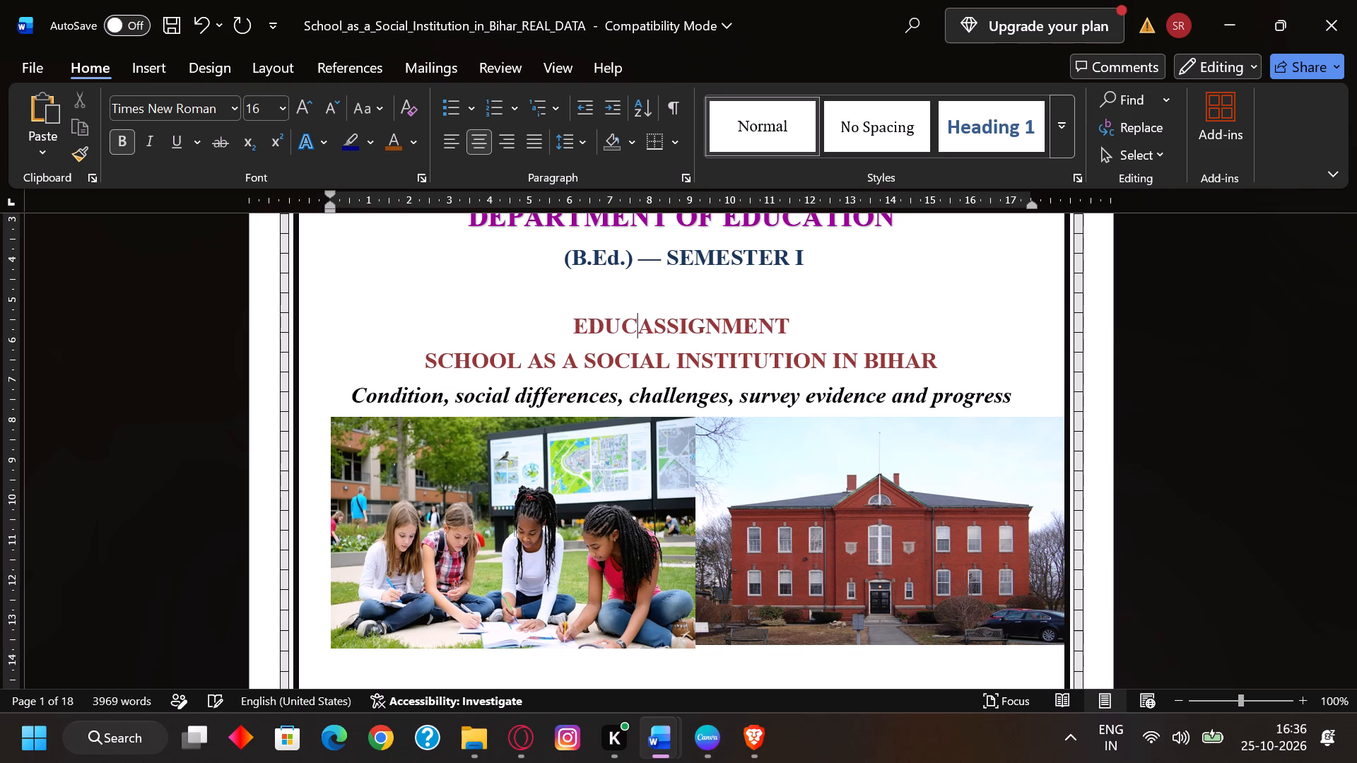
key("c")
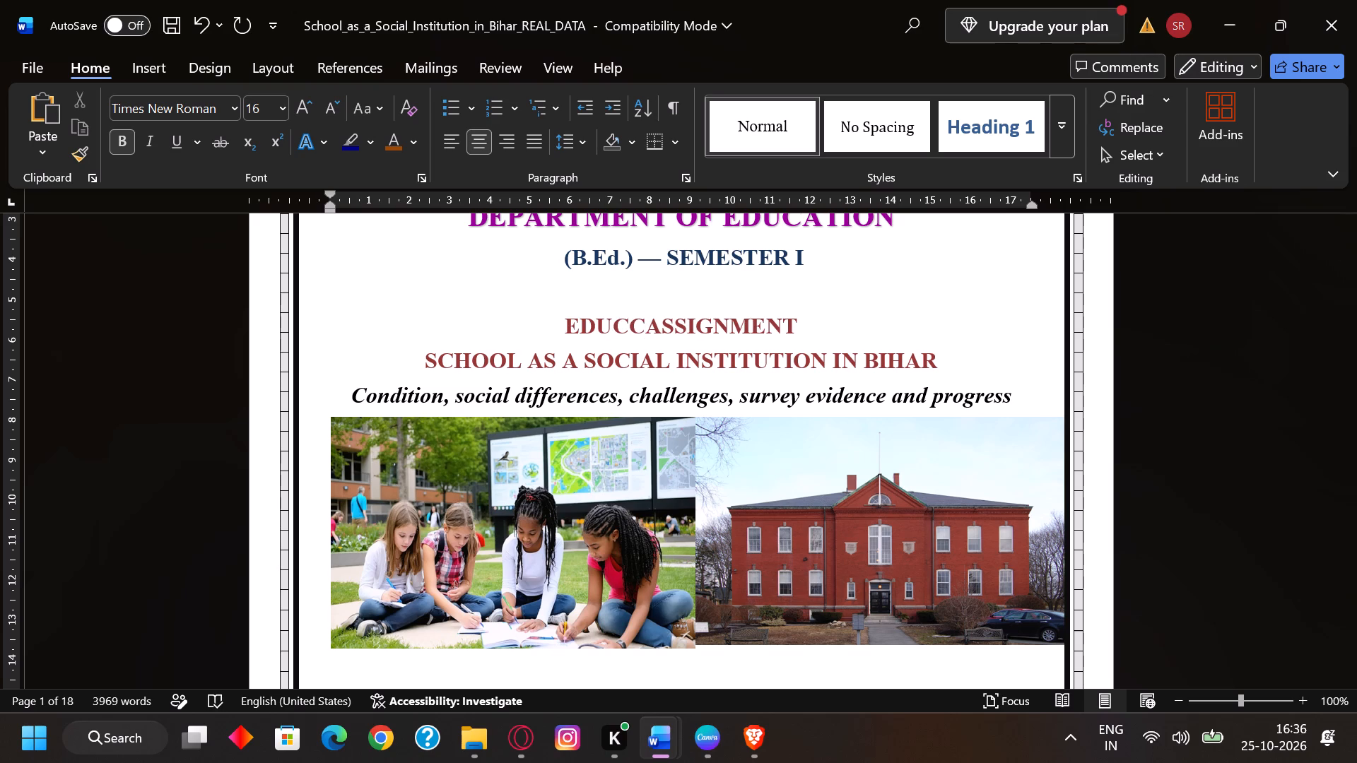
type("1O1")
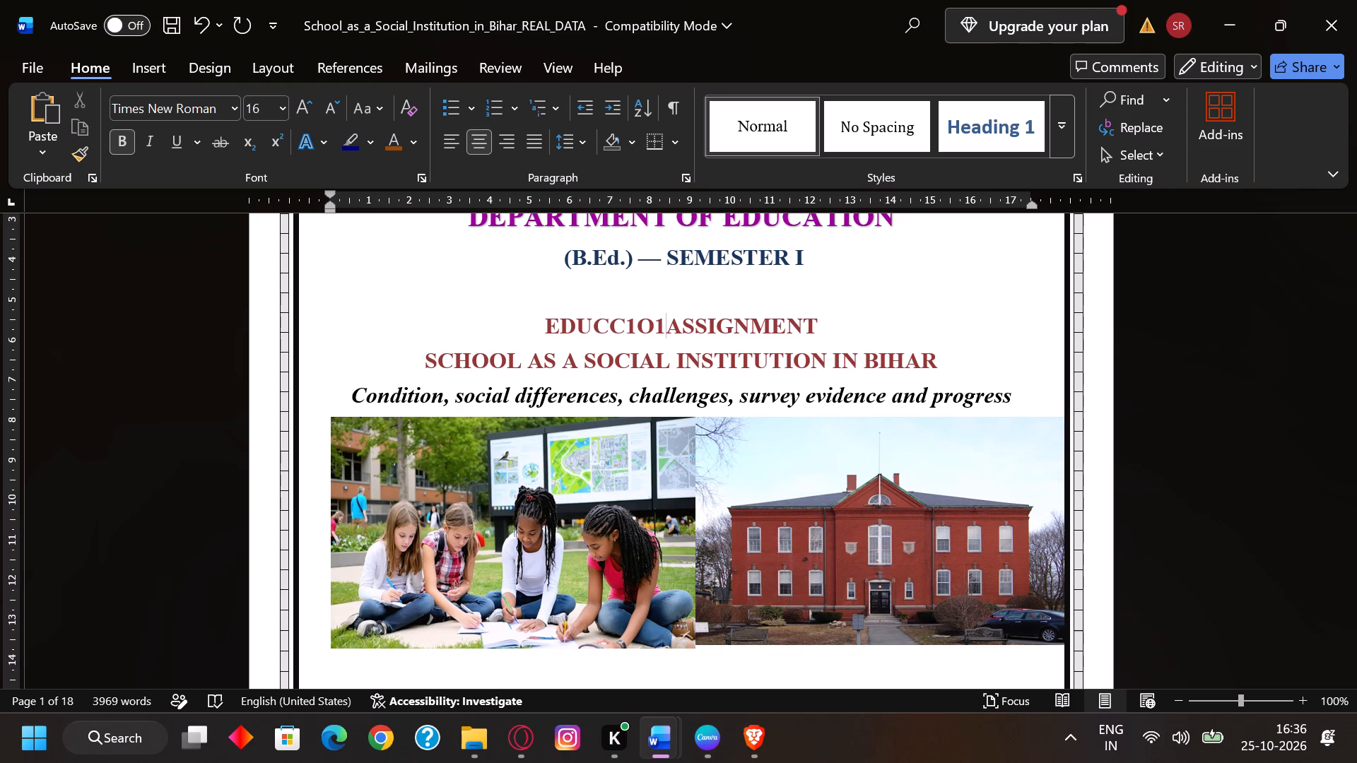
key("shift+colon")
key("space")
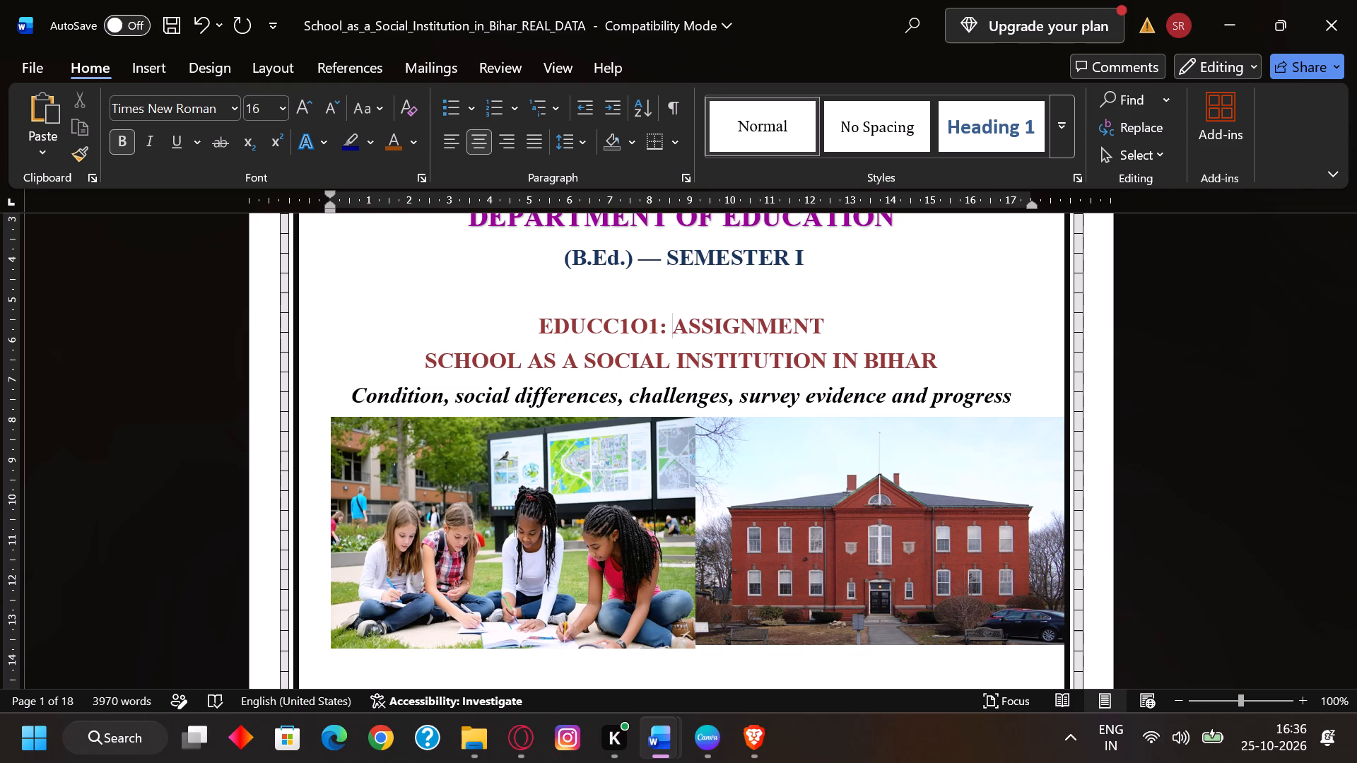
scroll(801, 393, "up", 1)
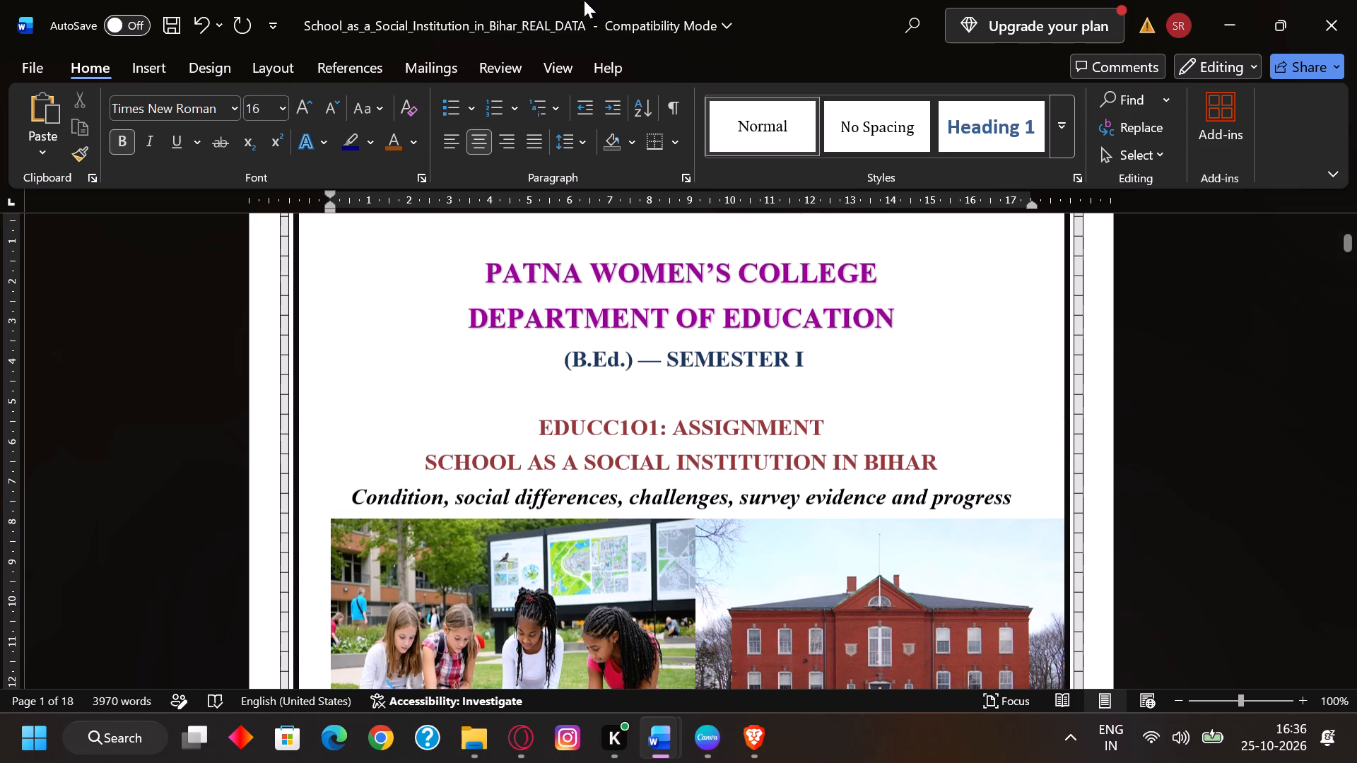
Review the pages after the cover, from the contents through section 8 on government initiatives and evidence of progress.
scroll(754, 357, "down", 20)
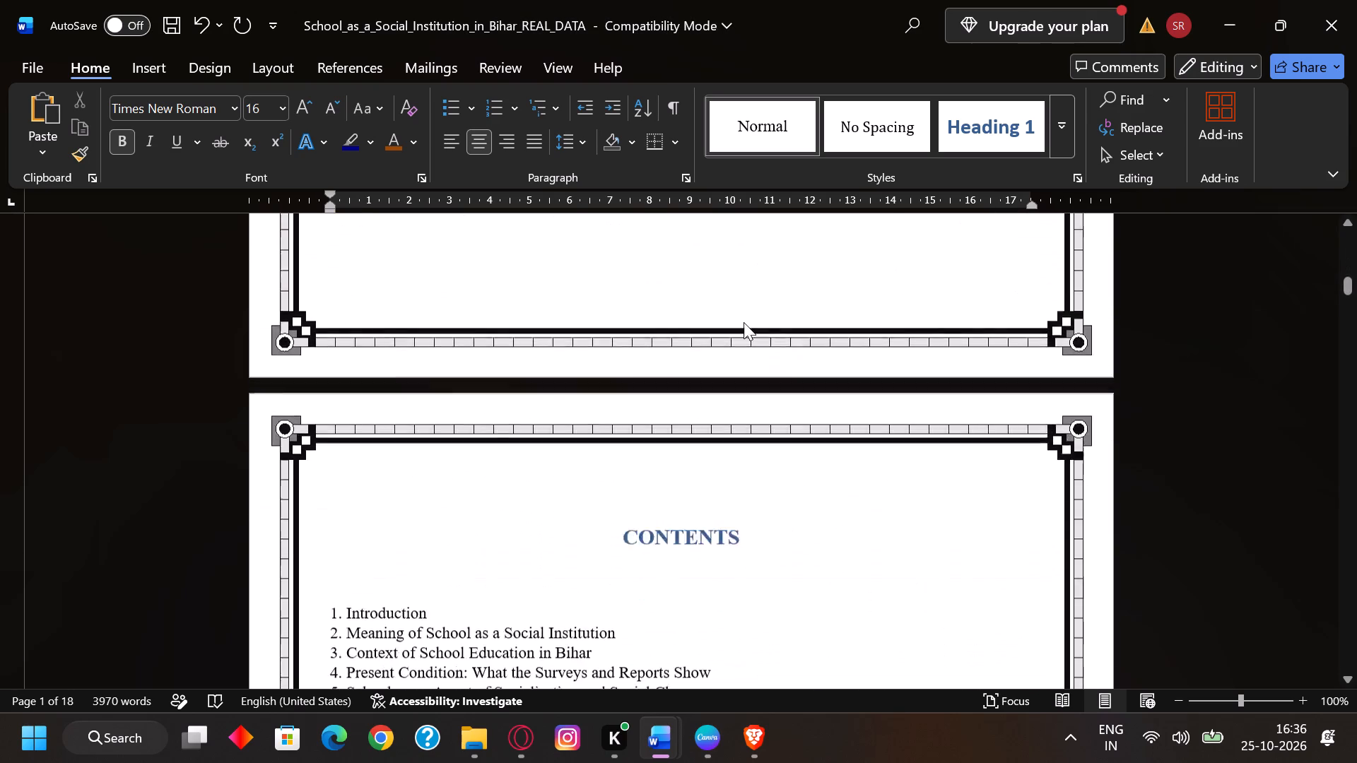
scroll(744, 322, "down", 20)
scroll(744, 322, "down", 12)
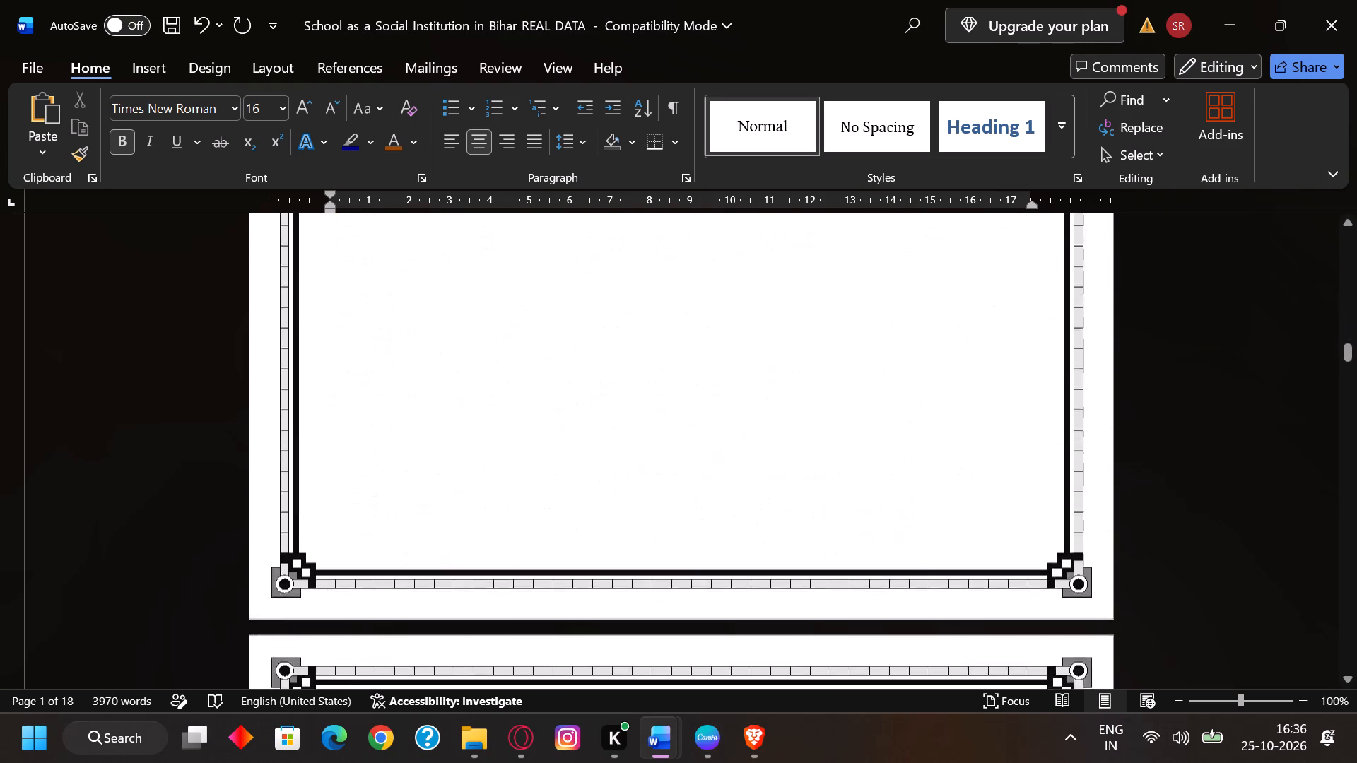
scroll(743, 307, "down", 13)
scroll(743, 307, "up", 10)
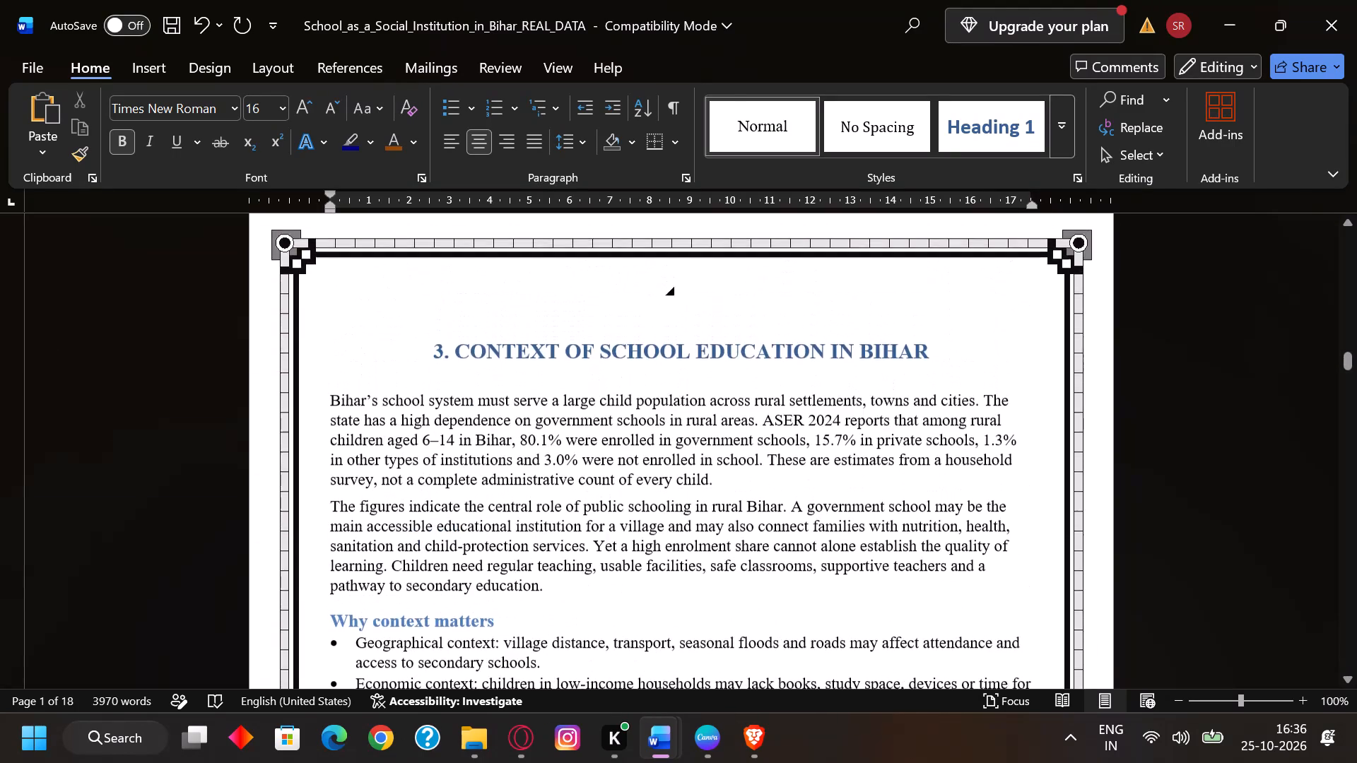
scroll(741, 304, "down", 14)
scroll(741, 303, "up", 3)
scroll(741, 303, "down", 19)
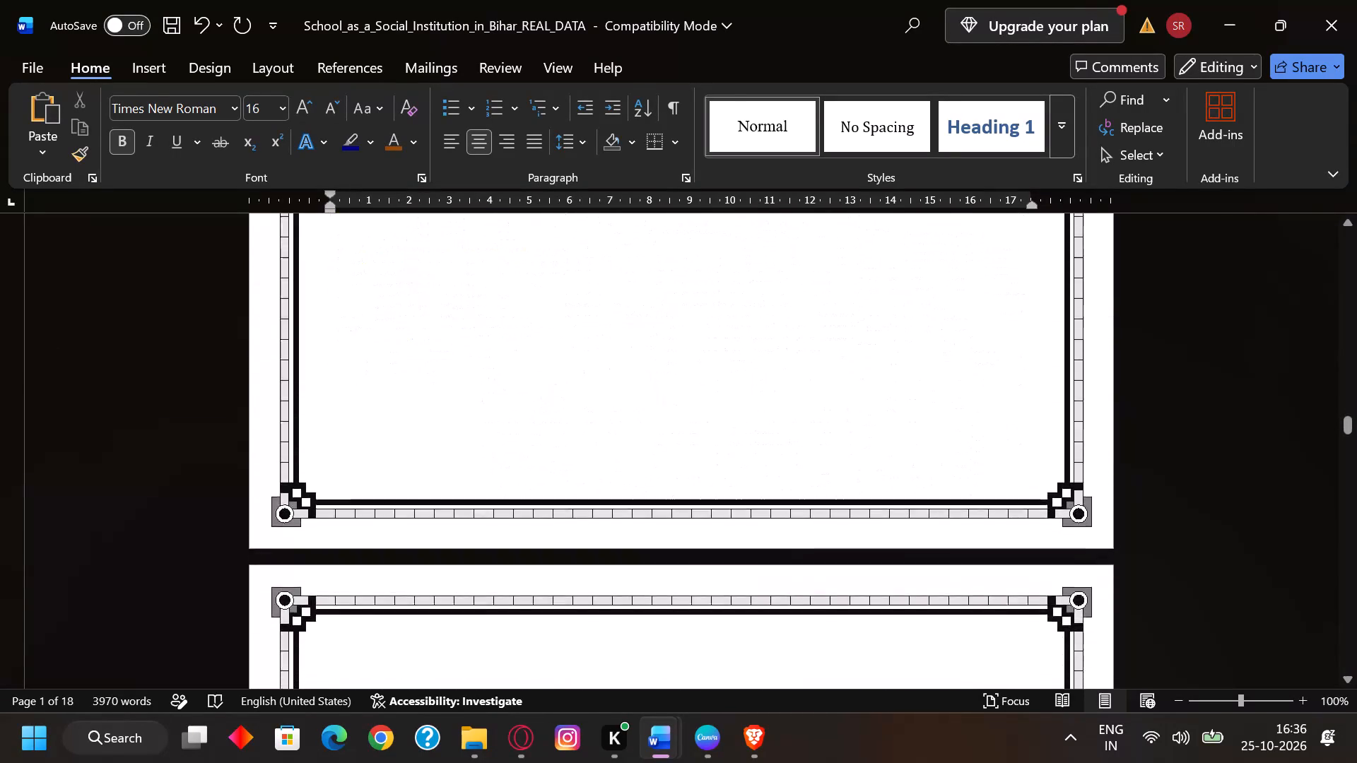
scroll(741, 303, "down", 7)
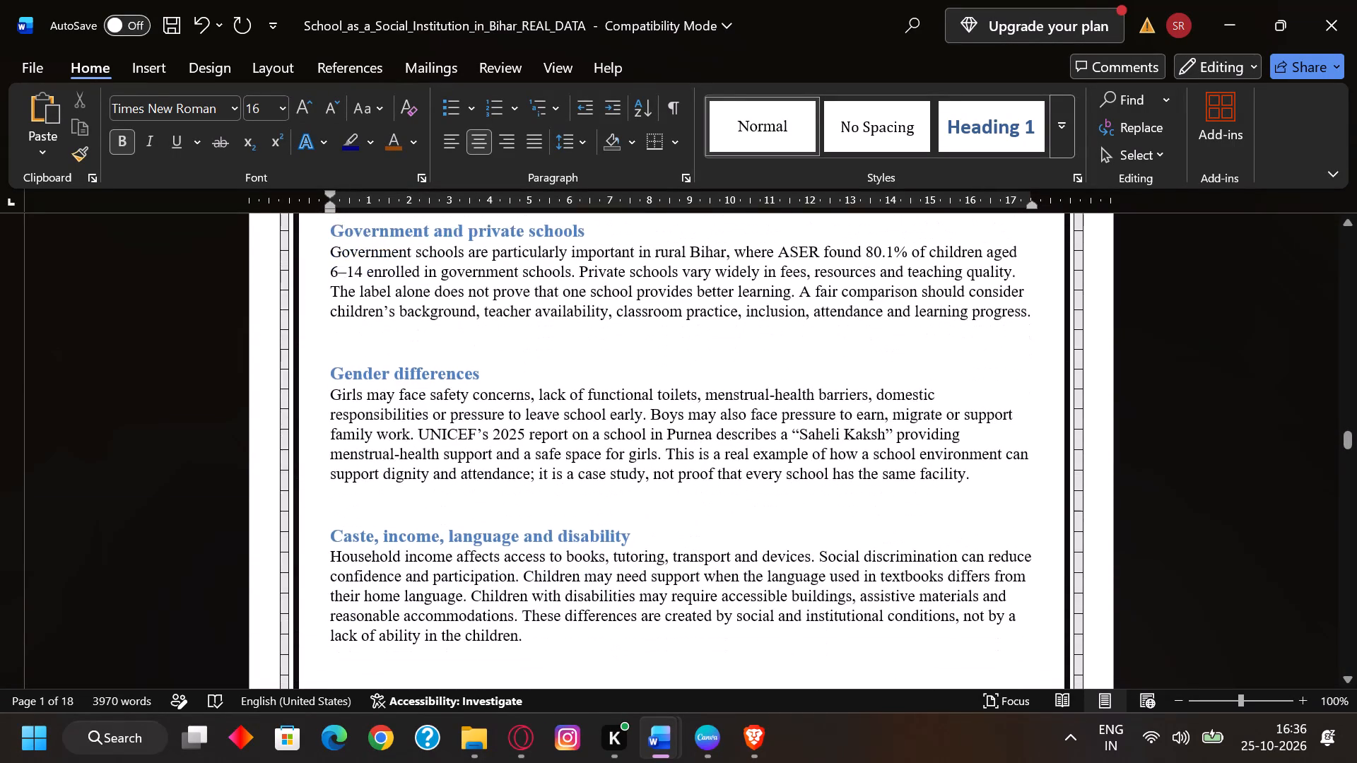
scroll(741, 307, "down", 3)
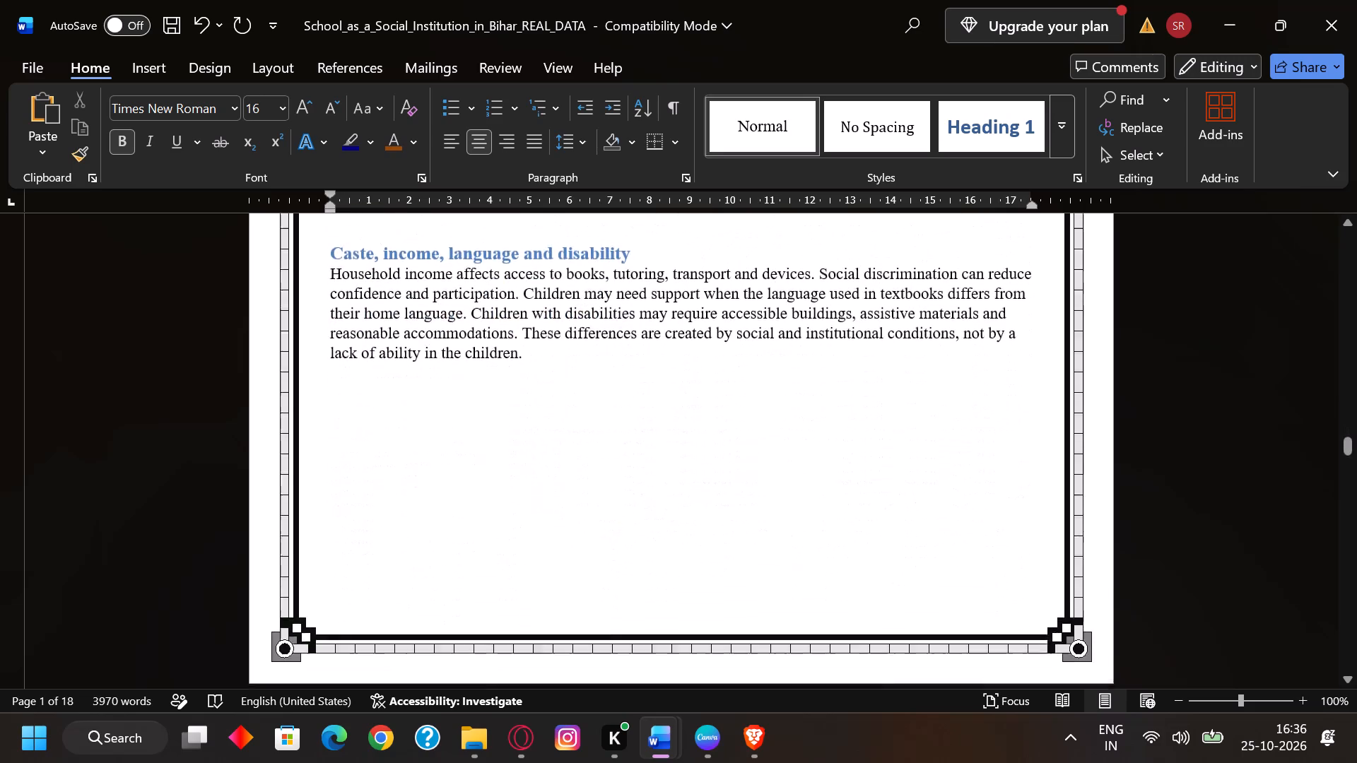
scroll(741, 307, "down", 8)
scroll(741, 306, "up", 1)
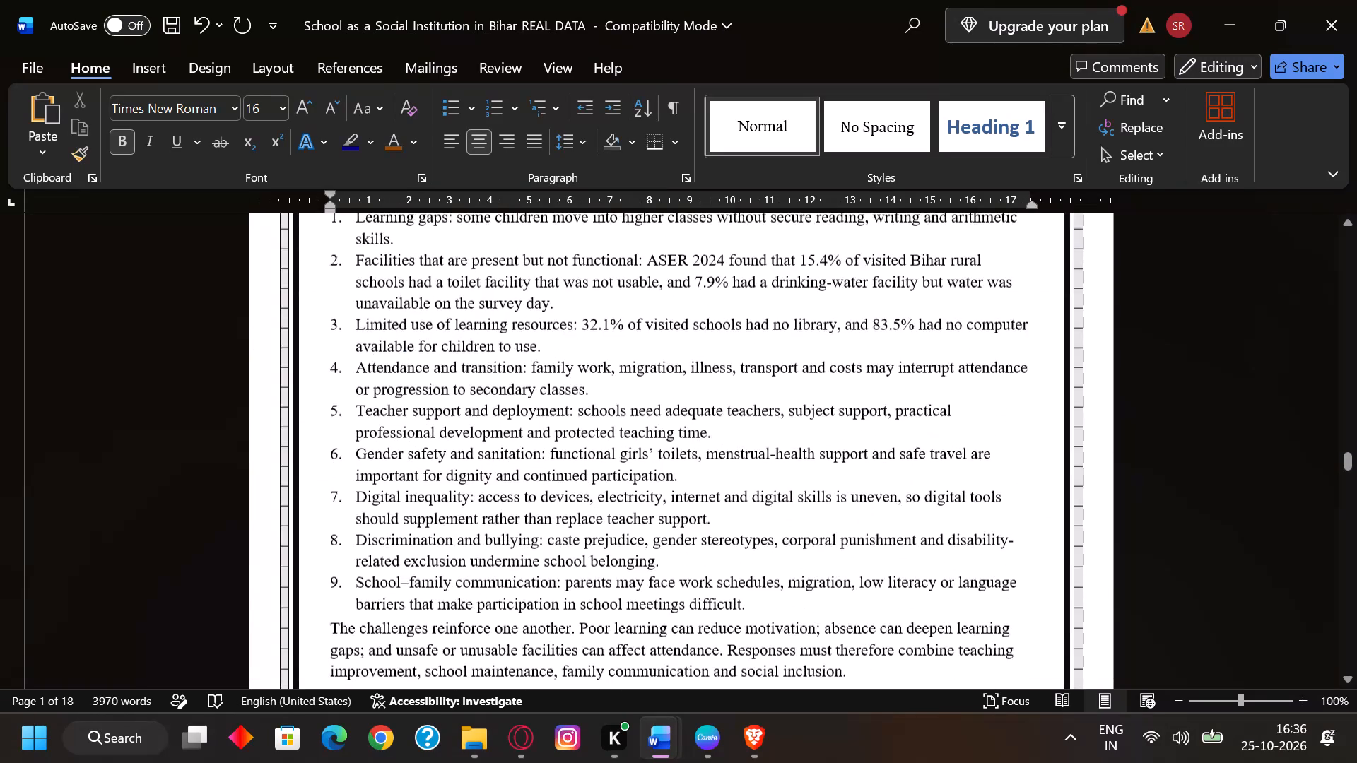
scroll(741, 304, "down", 1)
scroll(741, 304, "up", 3)
scroll(741, 300, "down", 17)
scroll(741, 300, "up", 3)
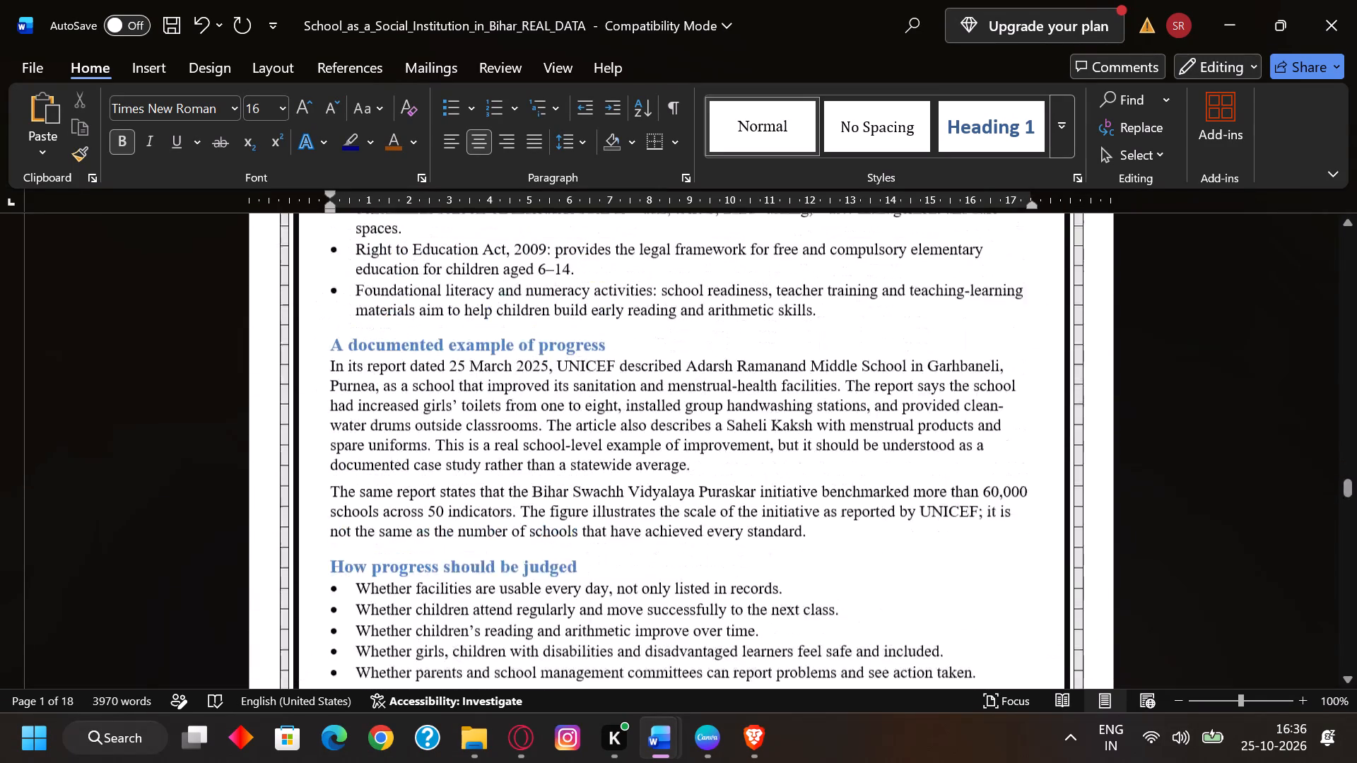
scroll(741, 300, "up", 1)
scroll(741, 300, "down", 3)
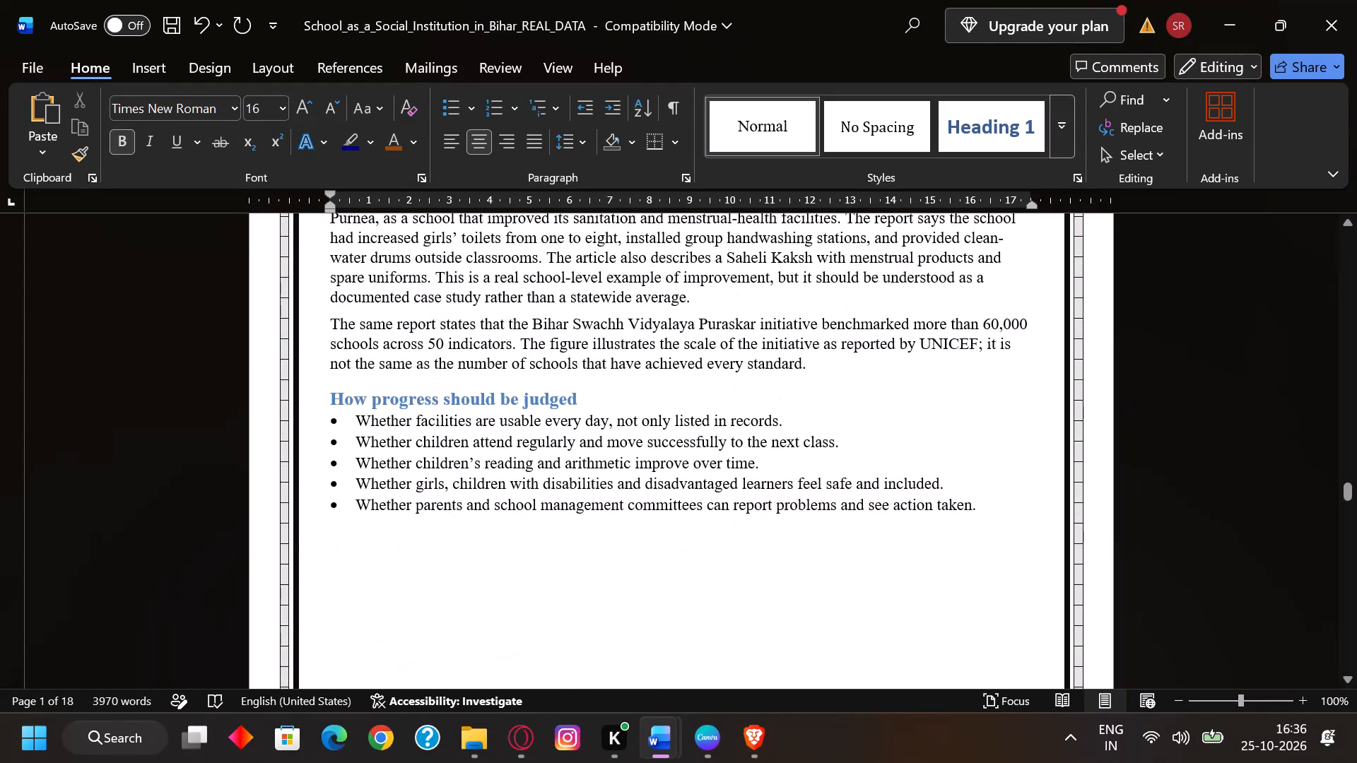
Review section 8 on government initiatives, from the initiative examples through the documented example to how progress should be judged.
scroll(741, 300, "up", 4)
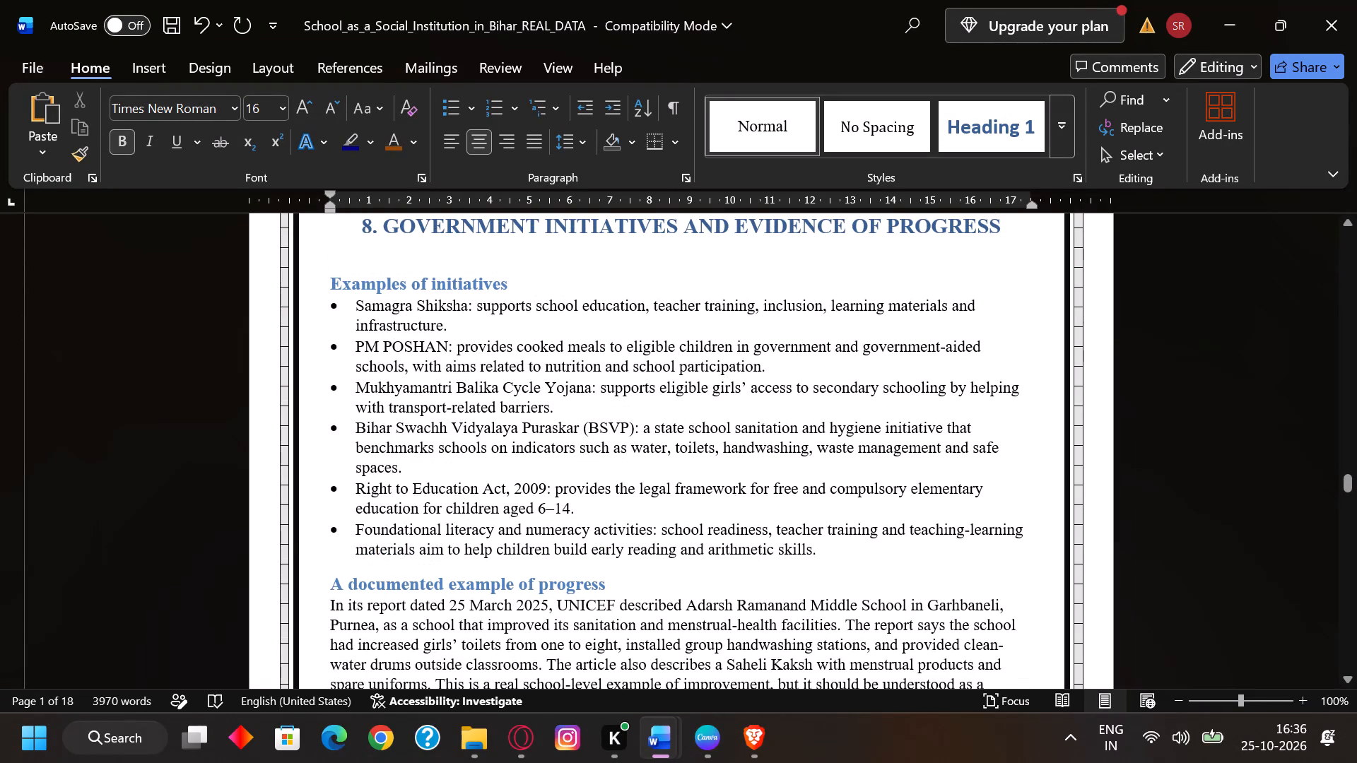
left_click_drag(355, 304, 397, 297)
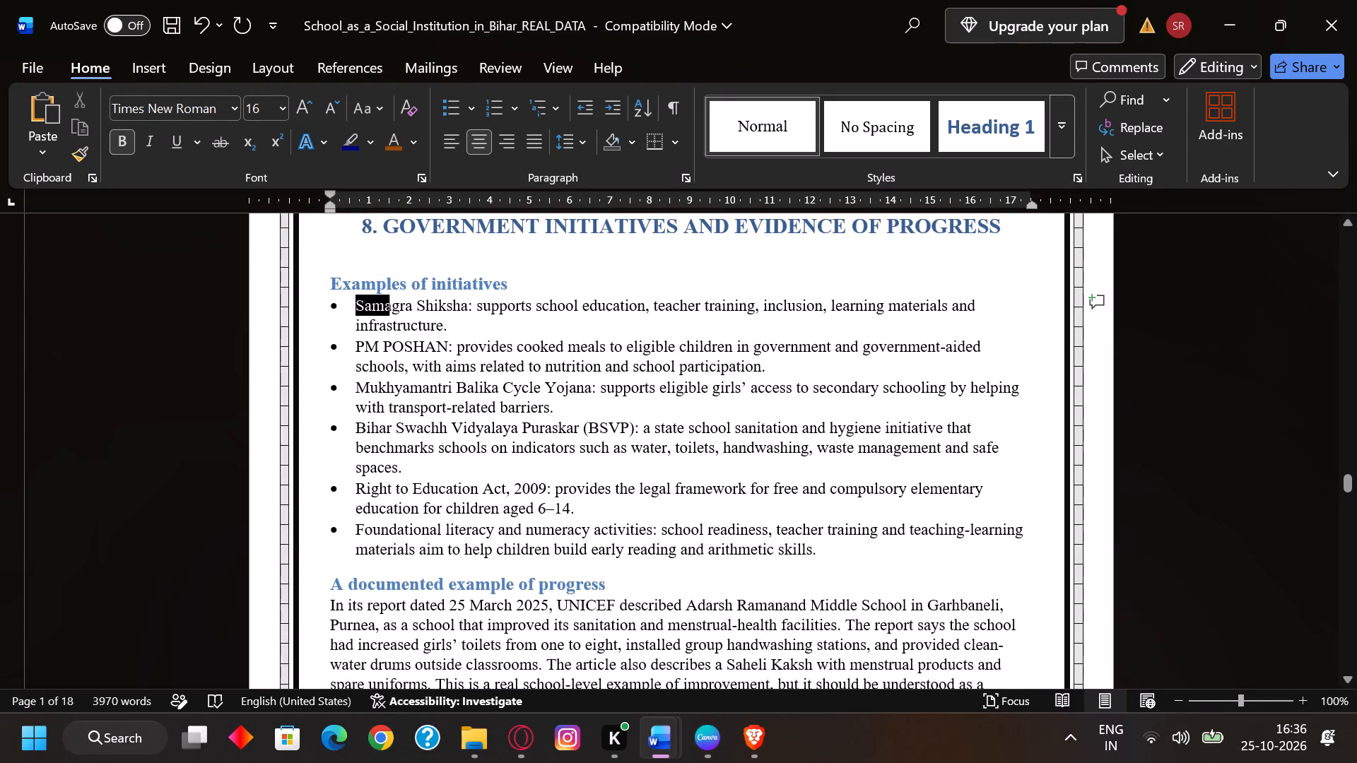
left_click_drag(397, 297, 454, 305)
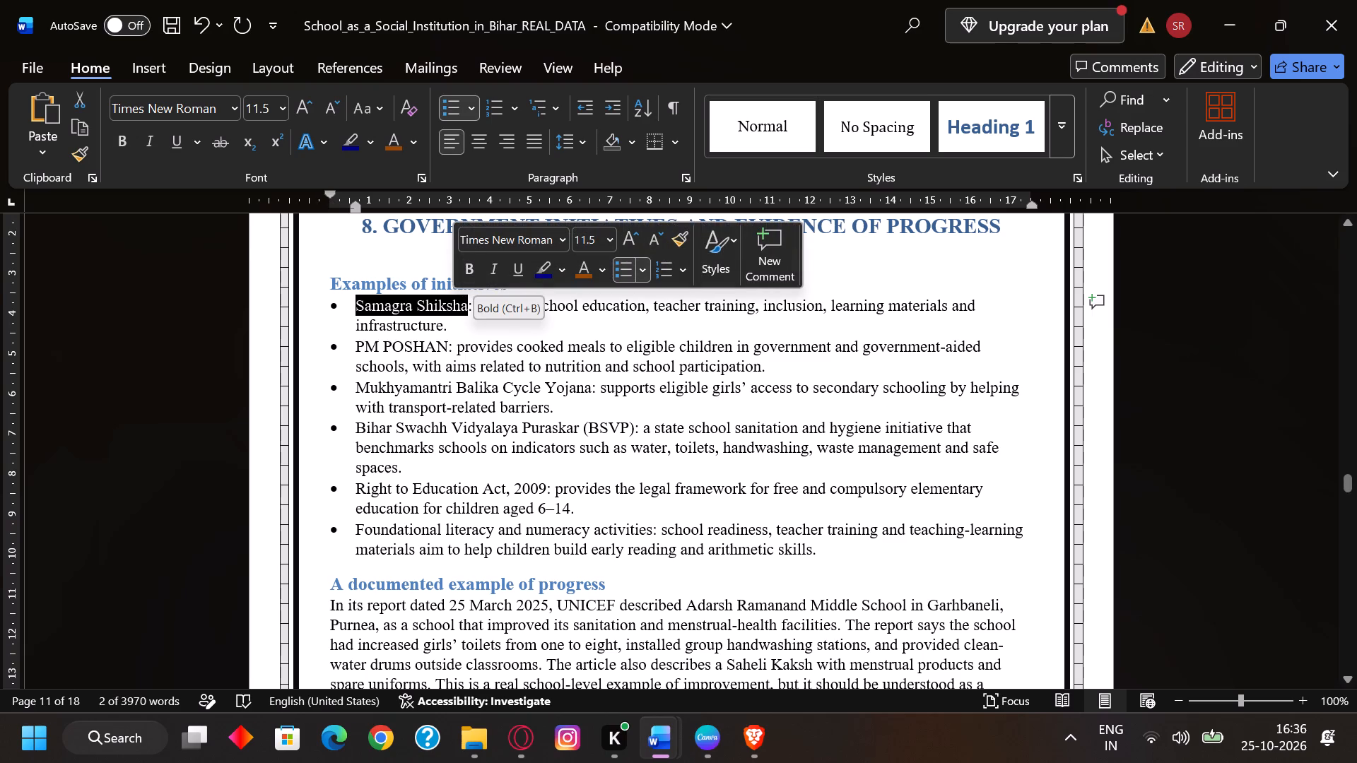
scroll(684, 362, "up", 3)
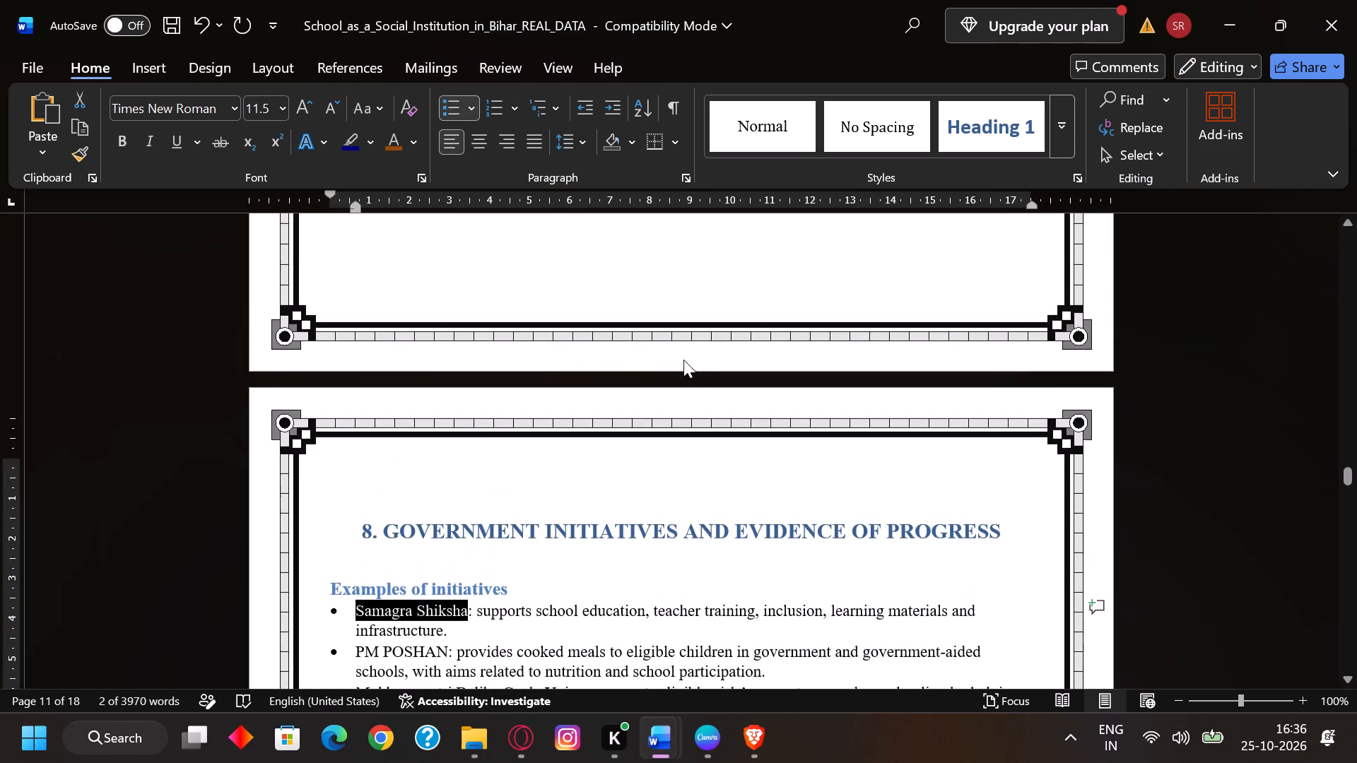
scroll(683, 370, "down", 3)
scroll(775, 324, "up", 1)
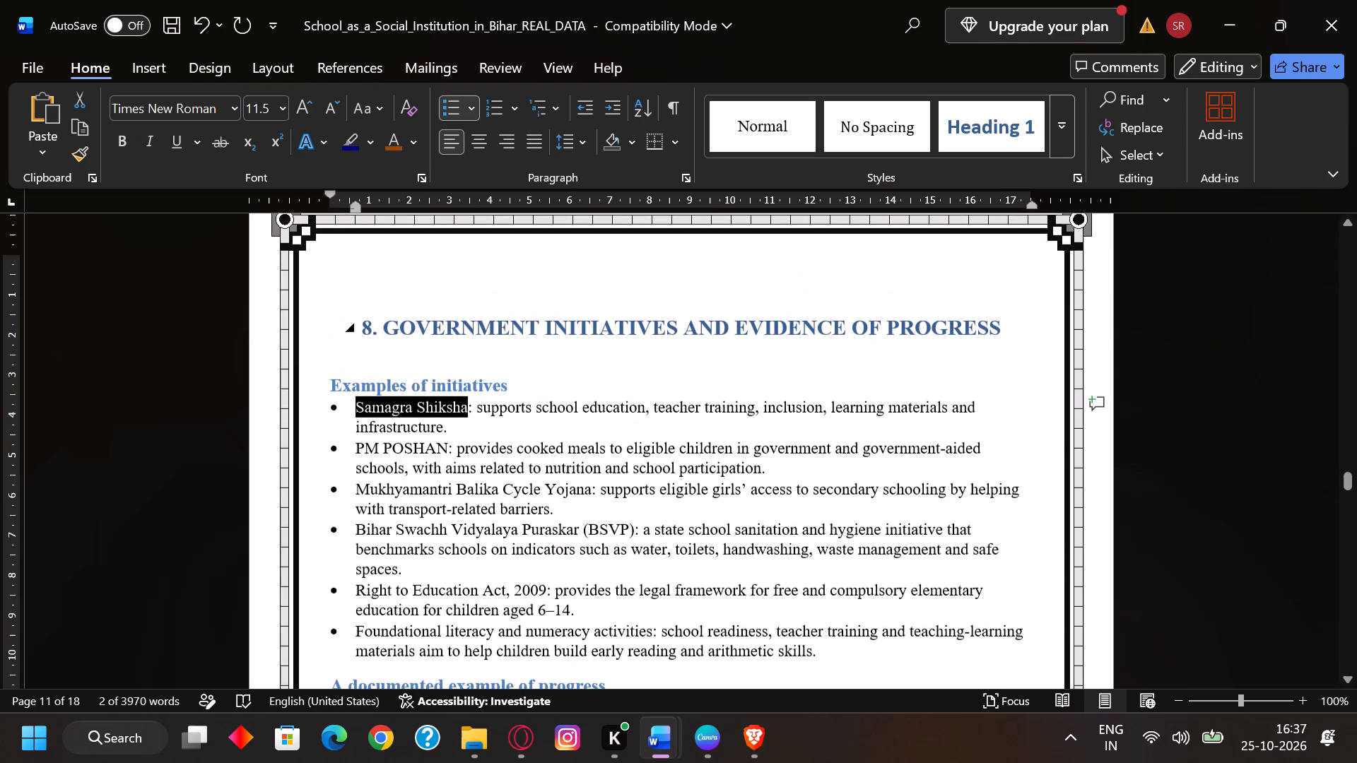
left_click(949, 334)
scroll(881, 346, "down", 3)
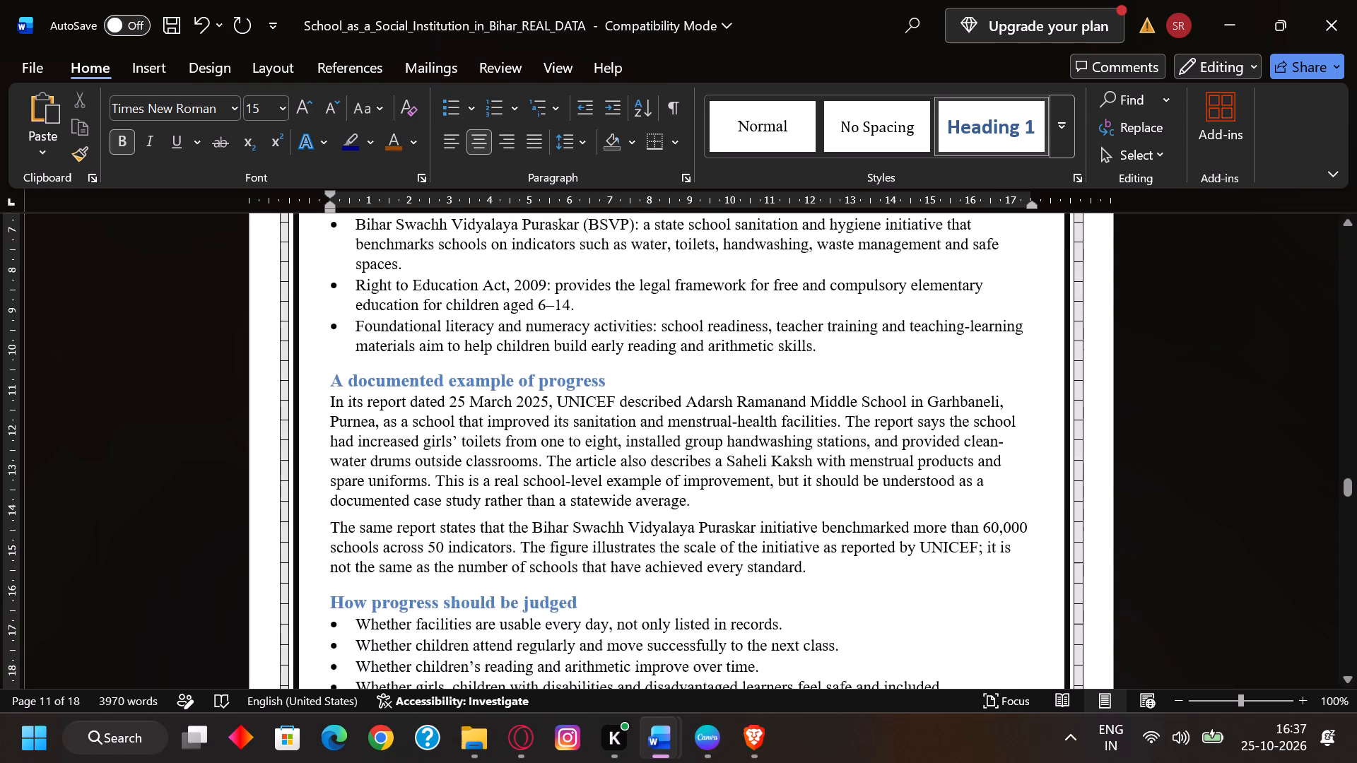
scroll(880, 341, "down", 1)
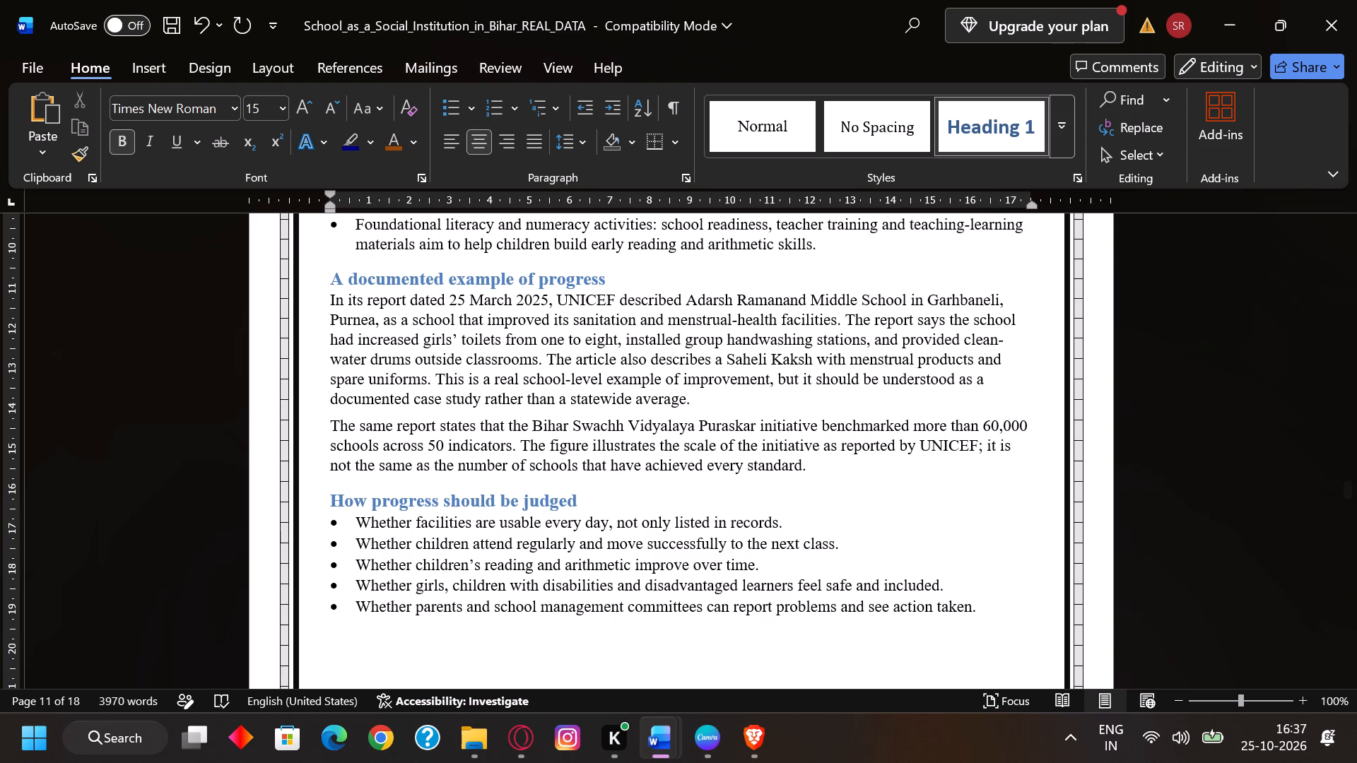
scroll(711, 490, "down", 5)
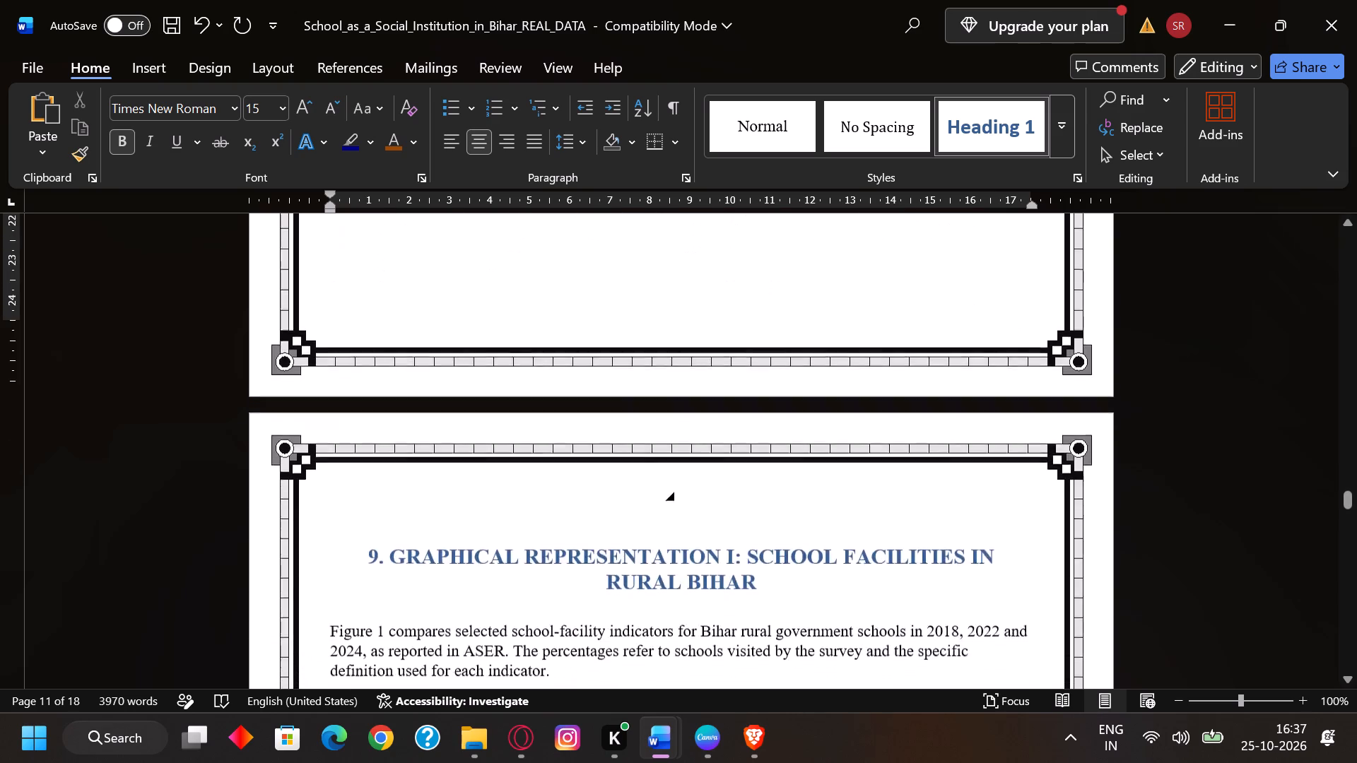
scroll(711, 488, "up", 3)
scroll(710, 481, "down", 6)
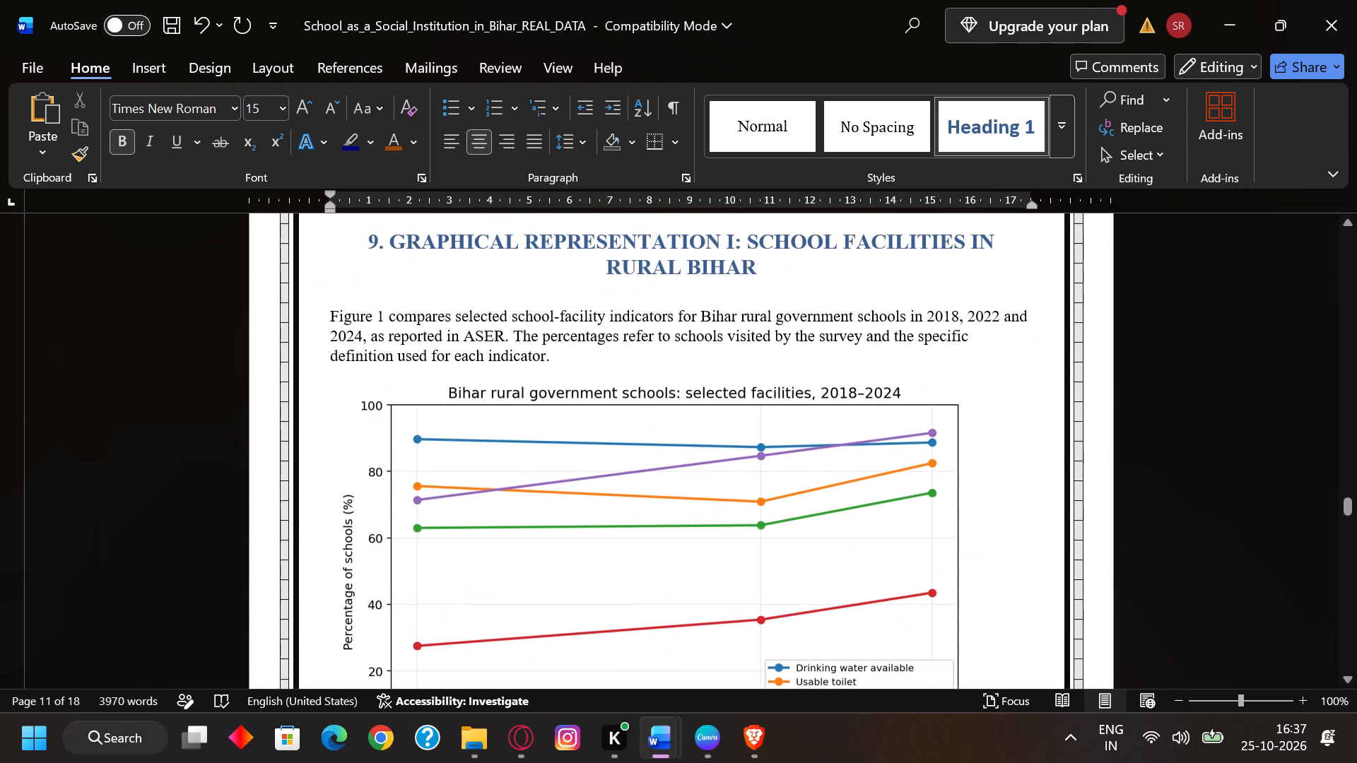
scroll(710, 480, "up", 8)
scroll(710, 474, "down", 2)
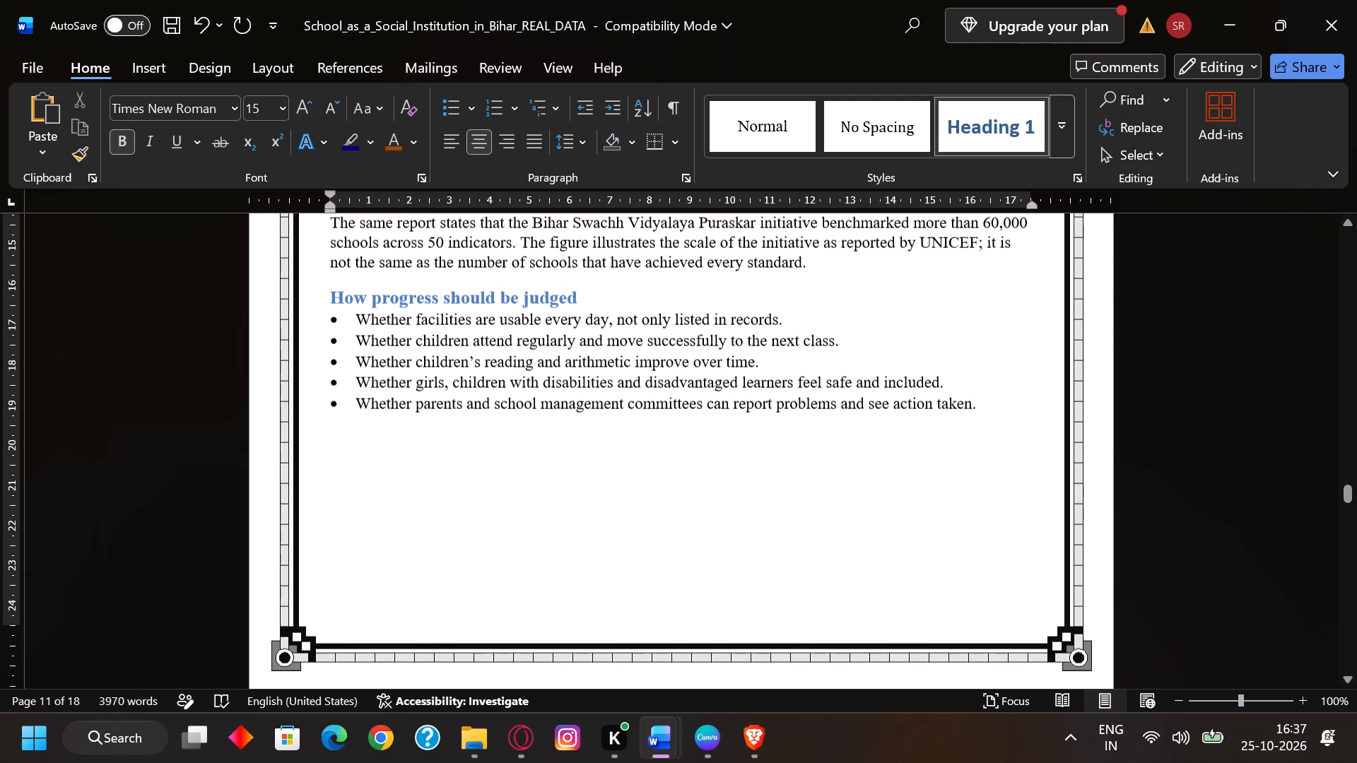
Review the graphical representation sections 9 and 10 and the photograph entries in section 11, Real-World Photo Documentation.
scroll(710, 474, "down", 3)
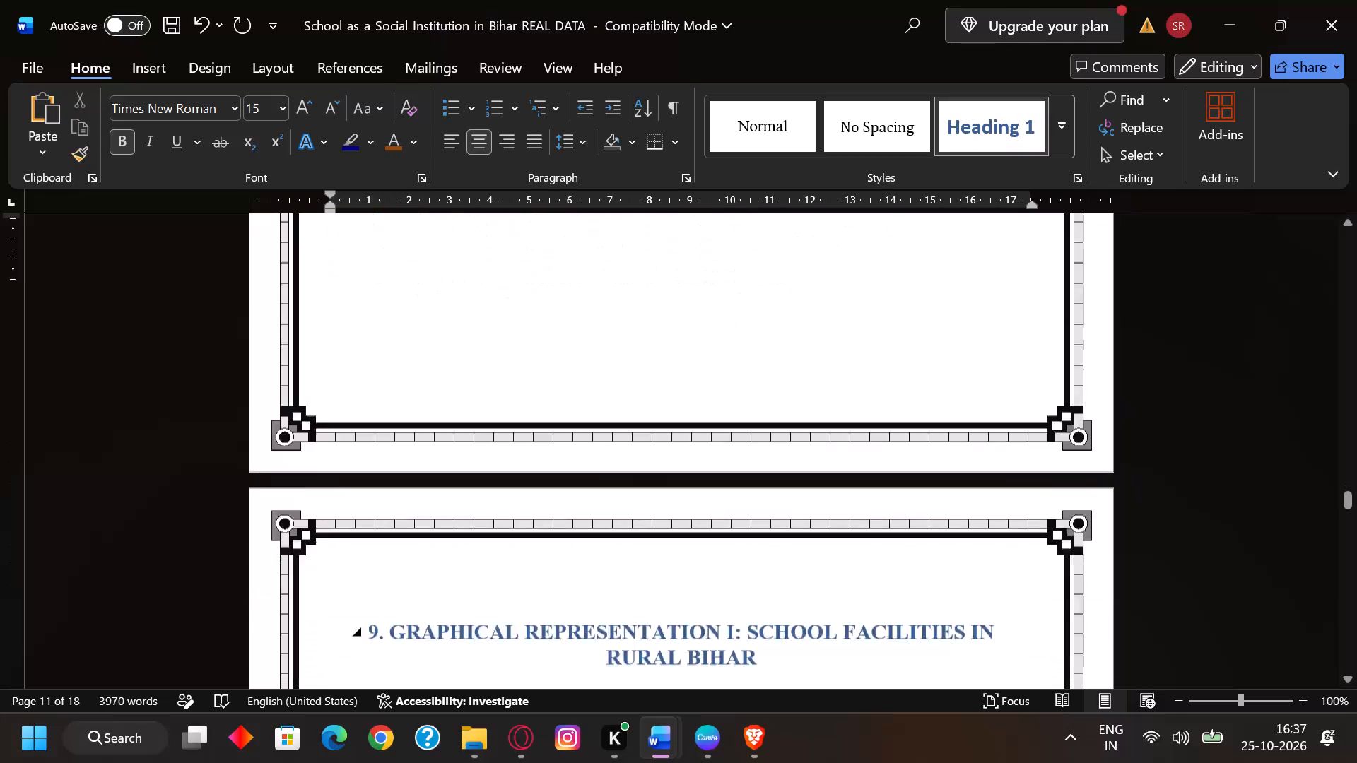
scroll(710, 473, "down", 8)
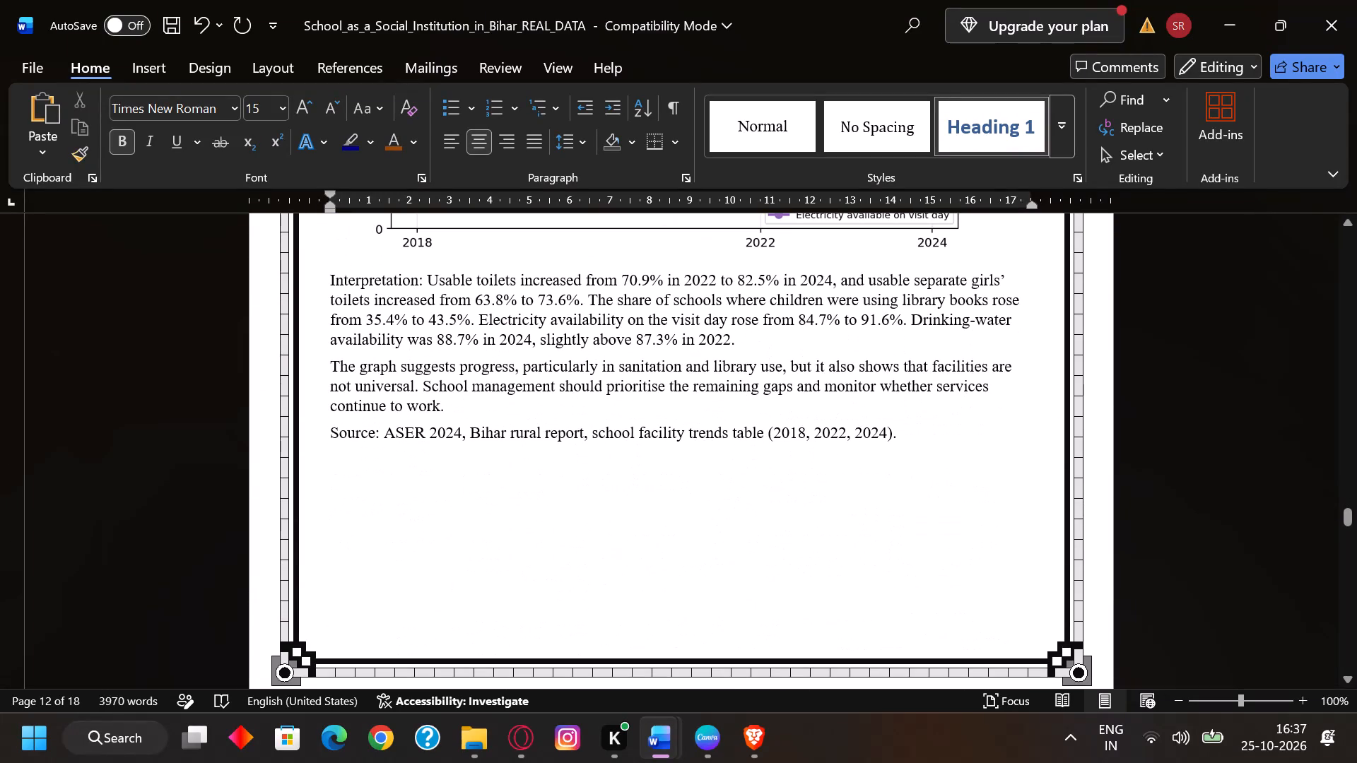
scroll(710, 473, "down", 3)
scroll(710, 473, "up", 4)
scroll(710, 471, "down", 3)
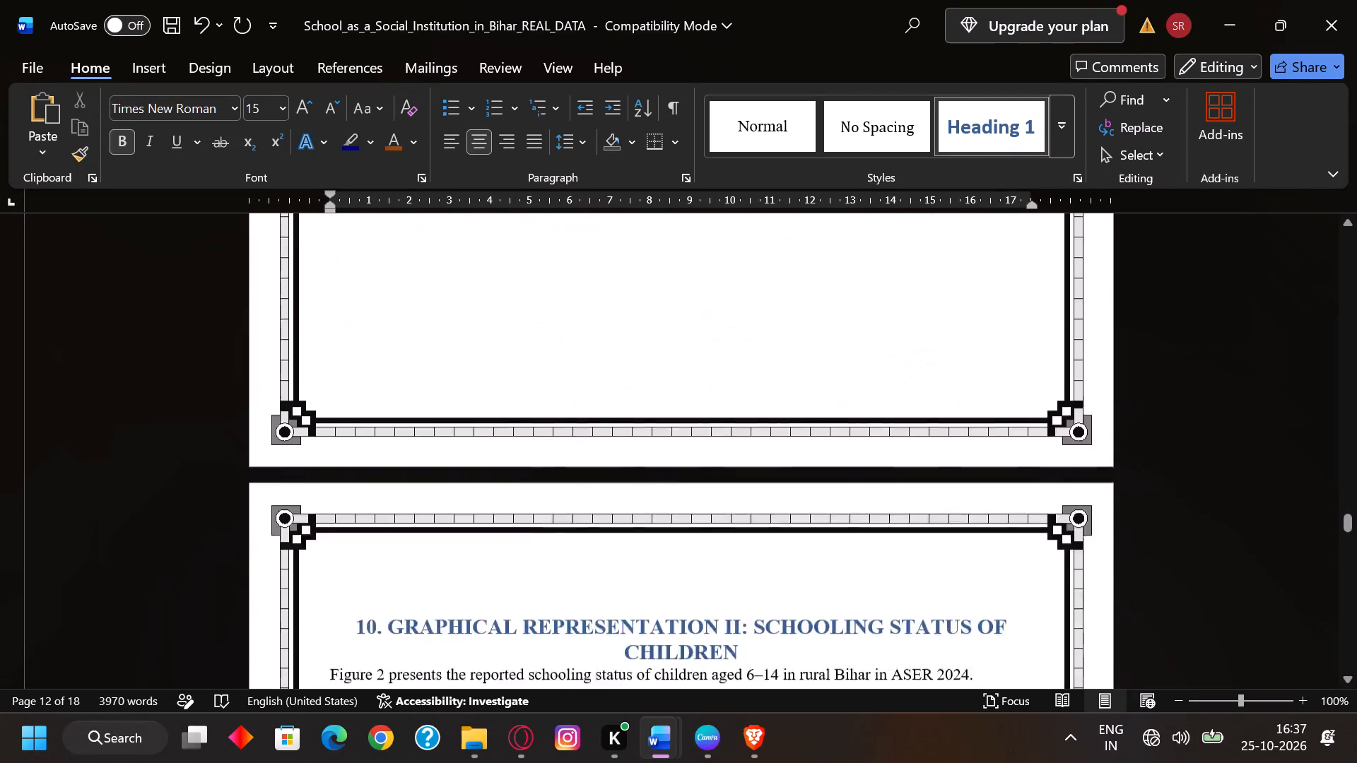
scroll(710, 471, "down", 10)
scroll(710, 471, "up", 1)
scroll(710, 470, "down", 9)
scroll(711, 466, "up", 2)
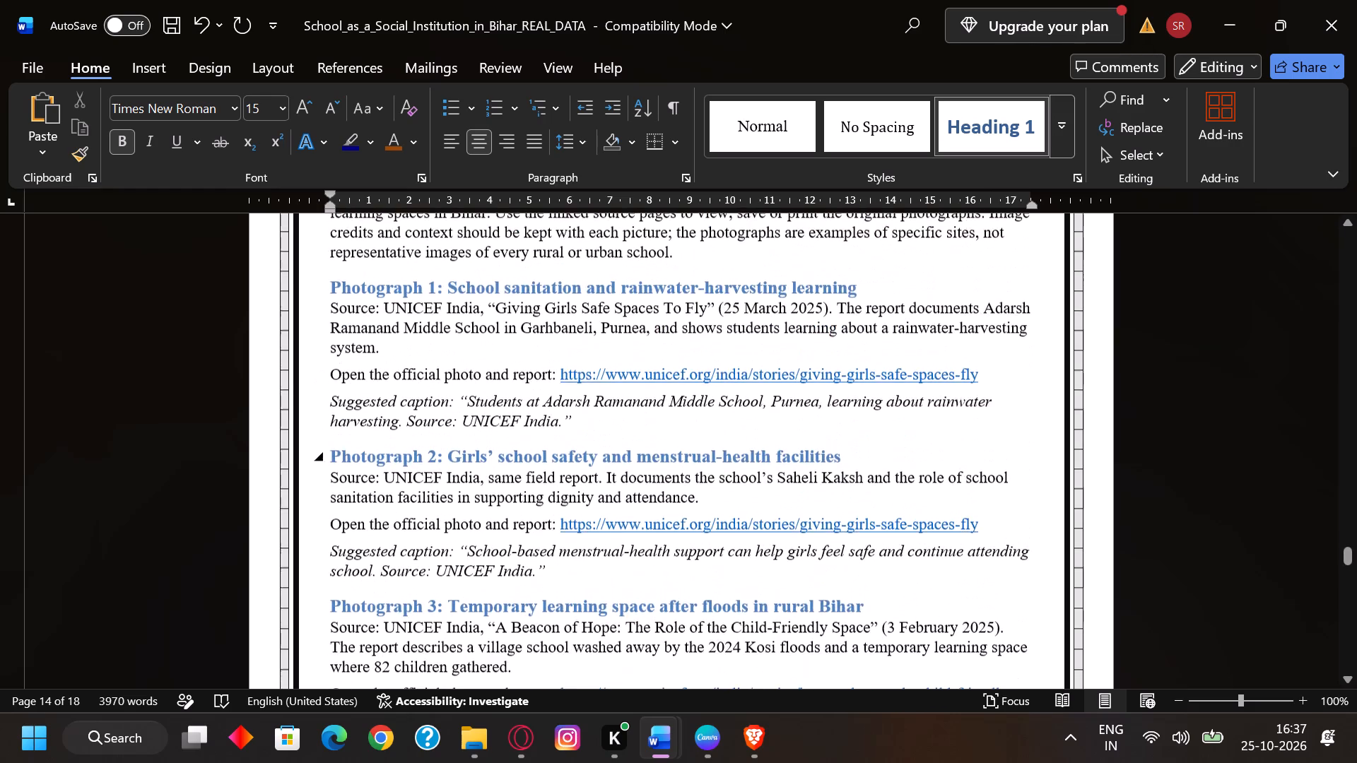
scroll(711, 466, "up", 1)
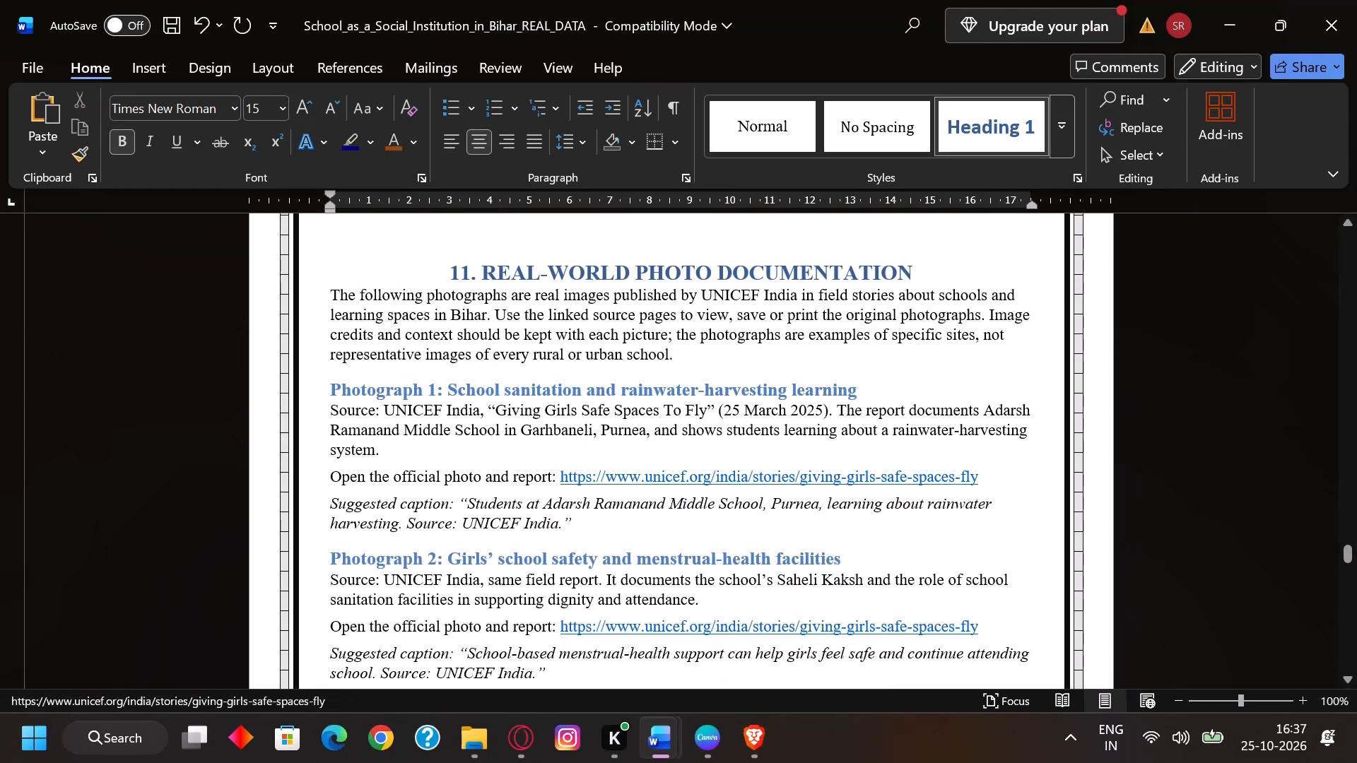
Open the linked UNICEF report for Photograph 1 in the browser.
left_click(683, 478)
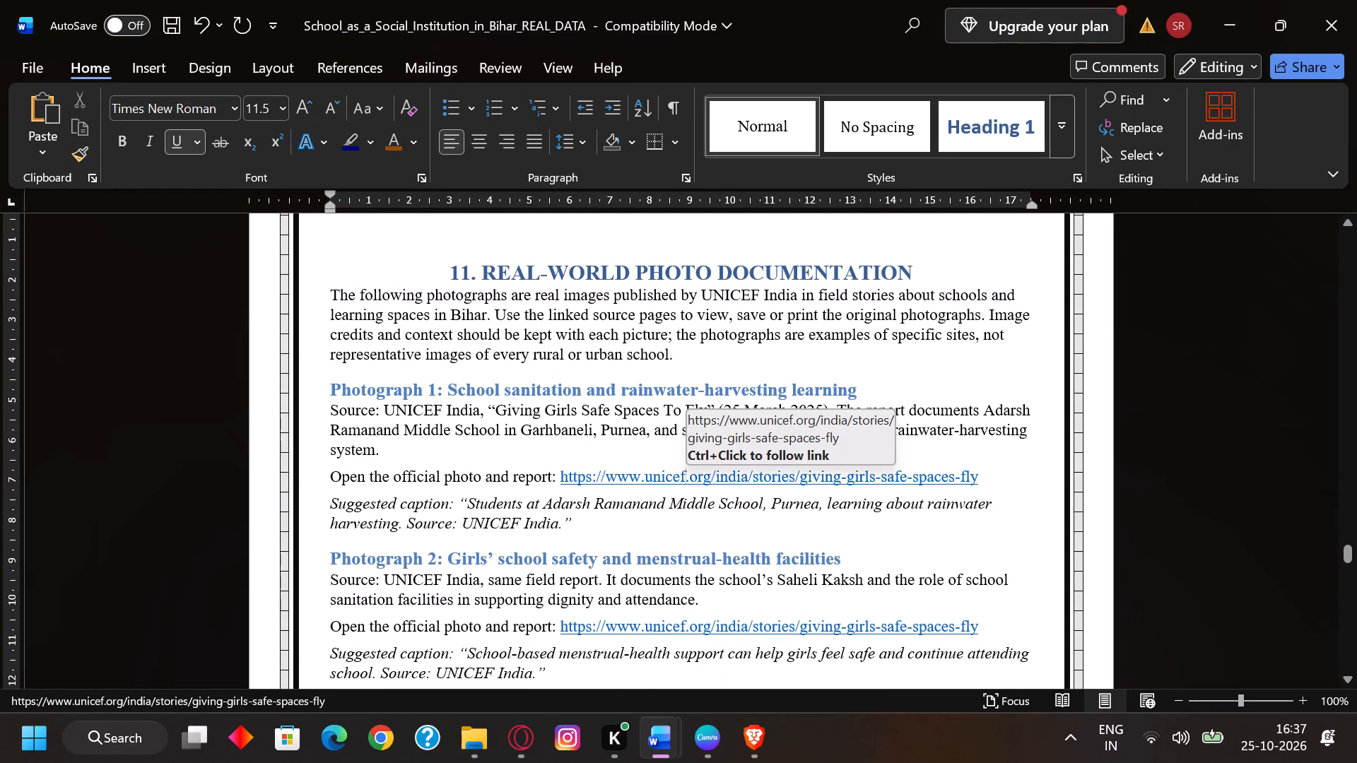
left_click(762, 479, "ctrl")
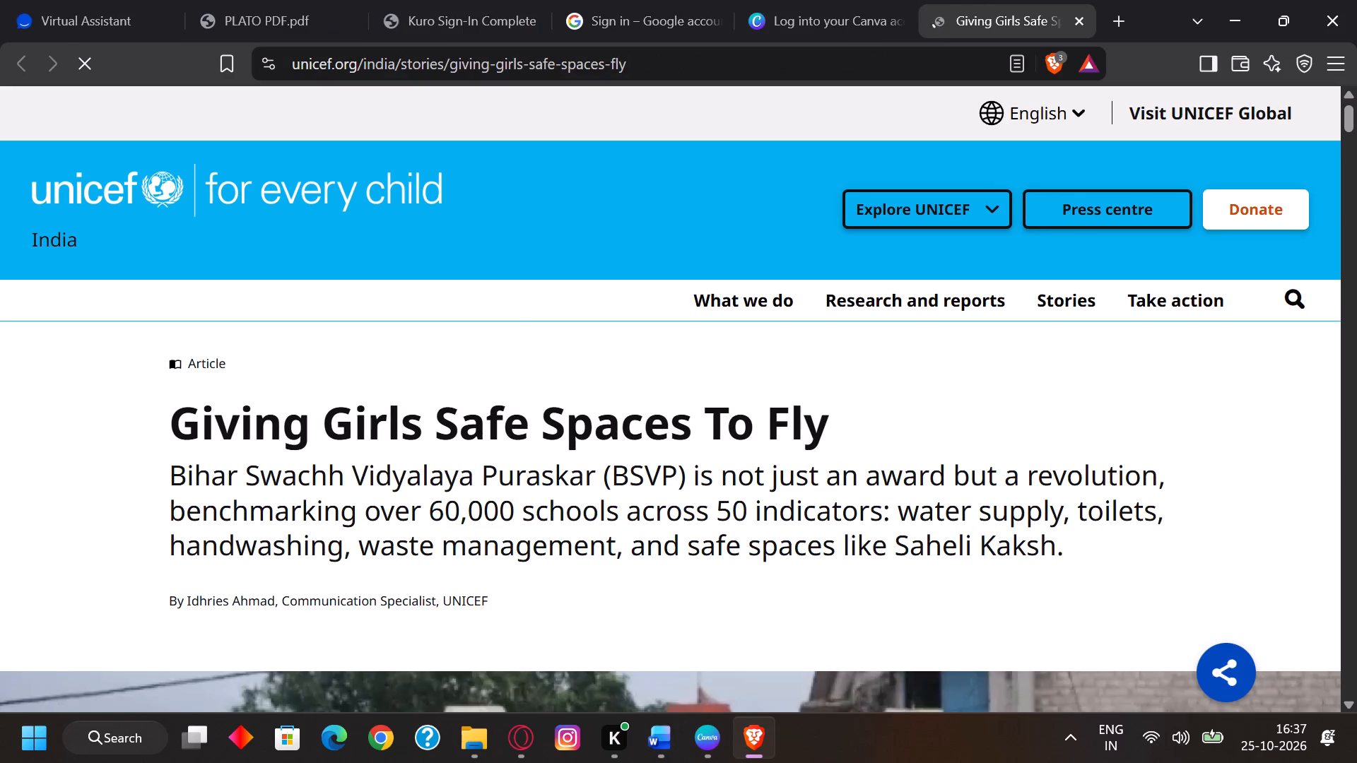
Look through the UNICEF article "Giving Girls Safe Spaces To Fly" for school photographs suitable for the photo documentation section.
scroll(599, 432, "down", 5)
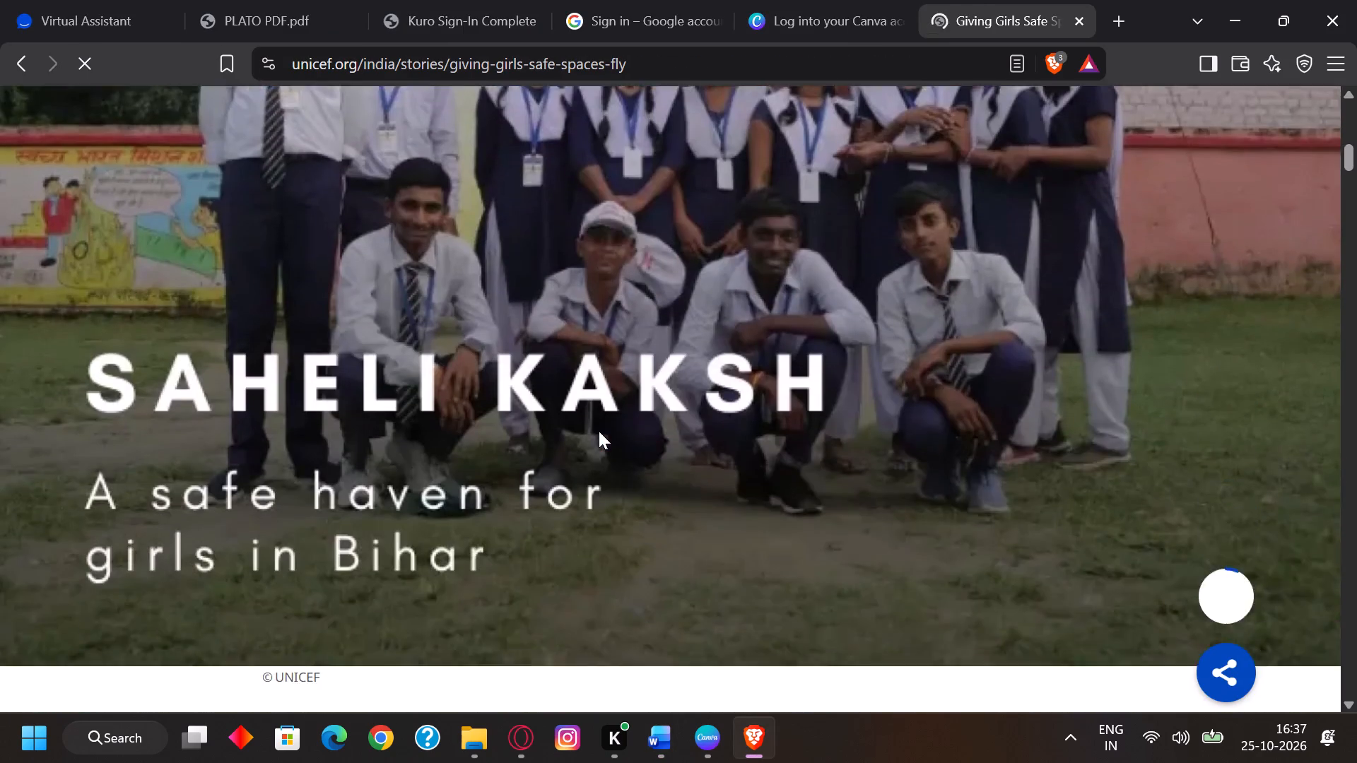
scroll(599, 418, "up", 3)
scroll(600, 396, "down", 2)
scroll(603, 380, "up", 1)
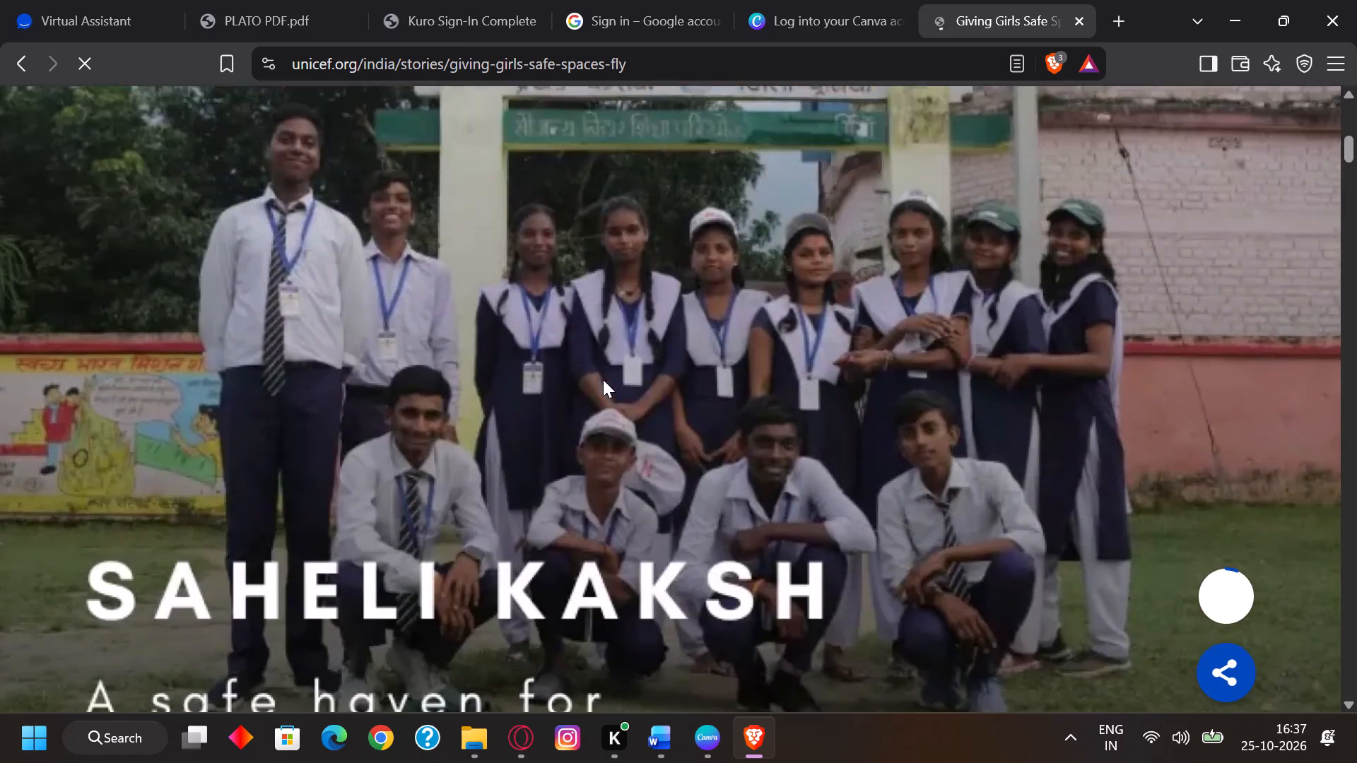
scroll(603, 379, "down", 8)
scroll(606, 361, "up", 1)
scroll(606, 361, "down", 3)
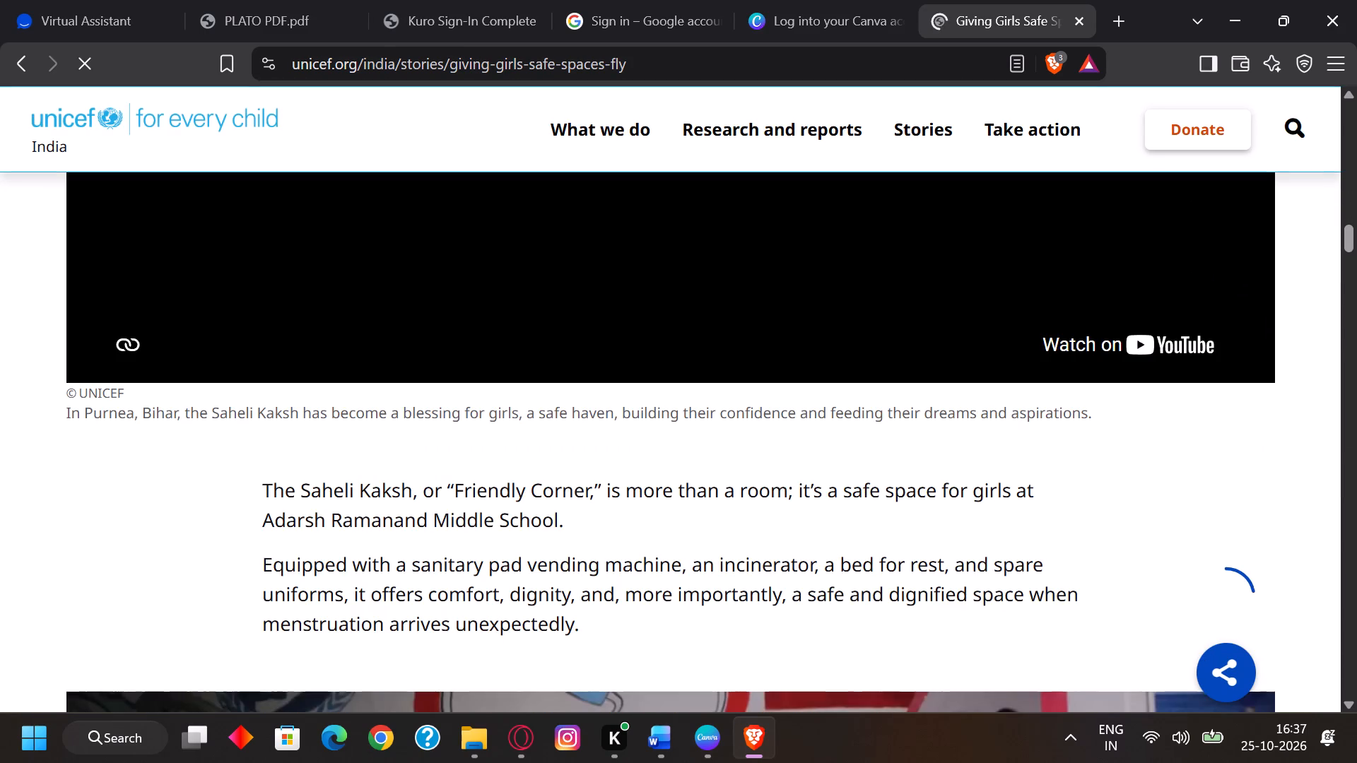
scroll(606, 361, "up", 3)
scroll(606, 357, "down", 7)
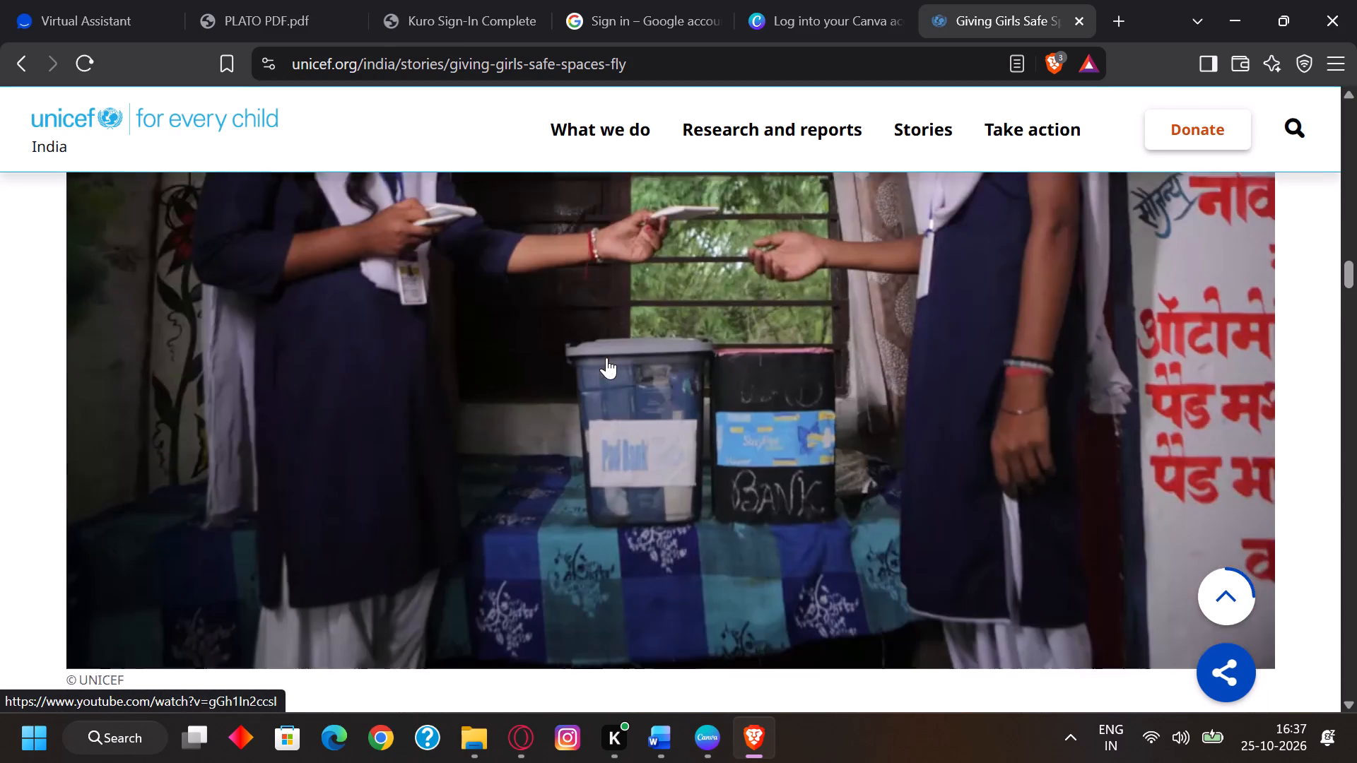
scroll(606, 357, "down", 3)
scroll(606, 357, "up", 6)
scroll(607, 357, "down", 2)
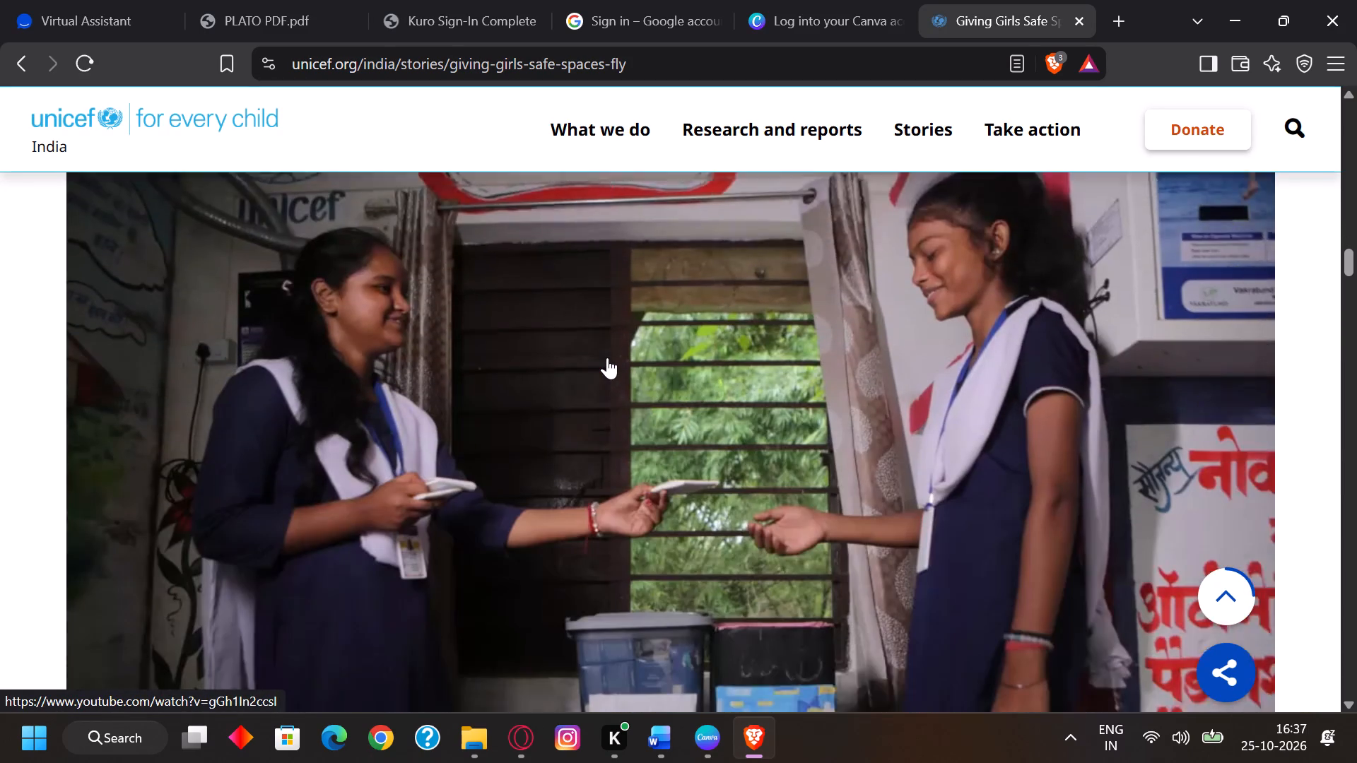
scroll(607, 357, "down", 3)
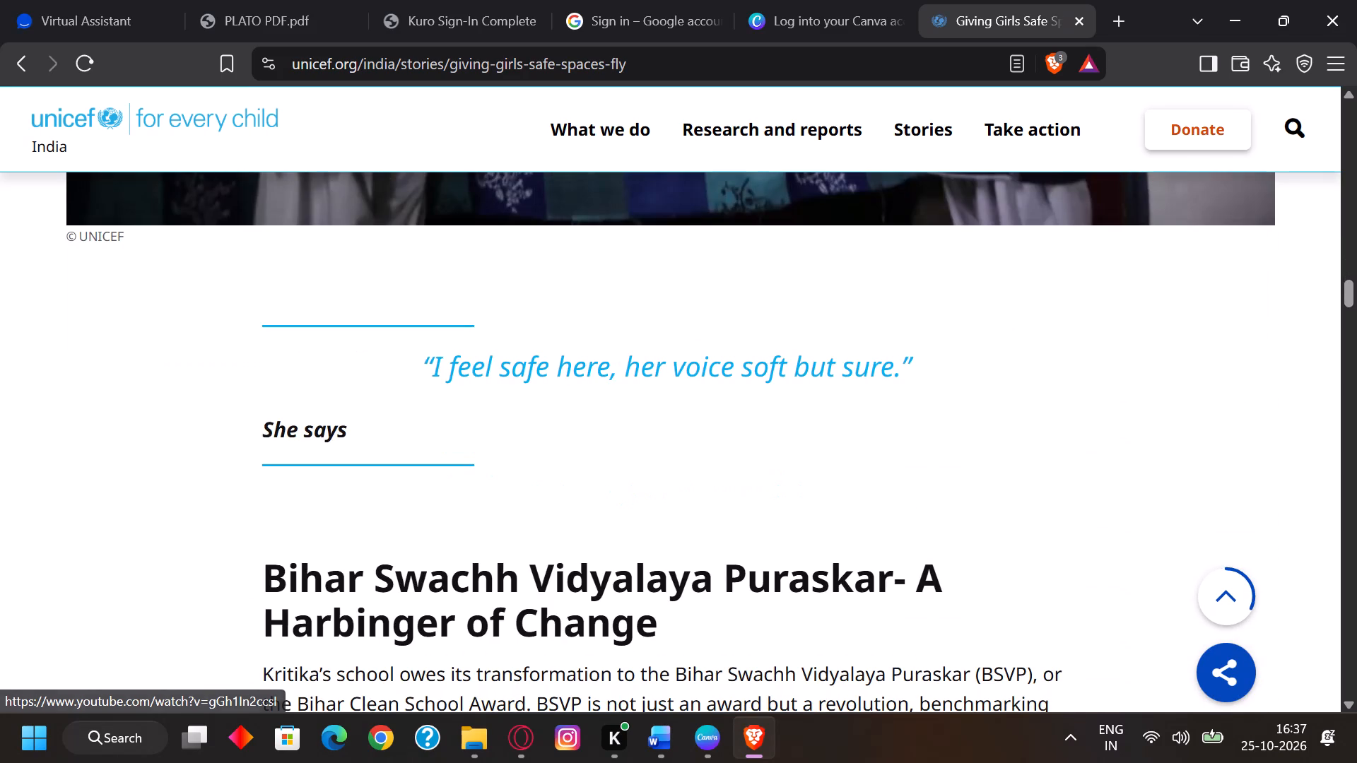
scroll(609, 351, "up", 4)
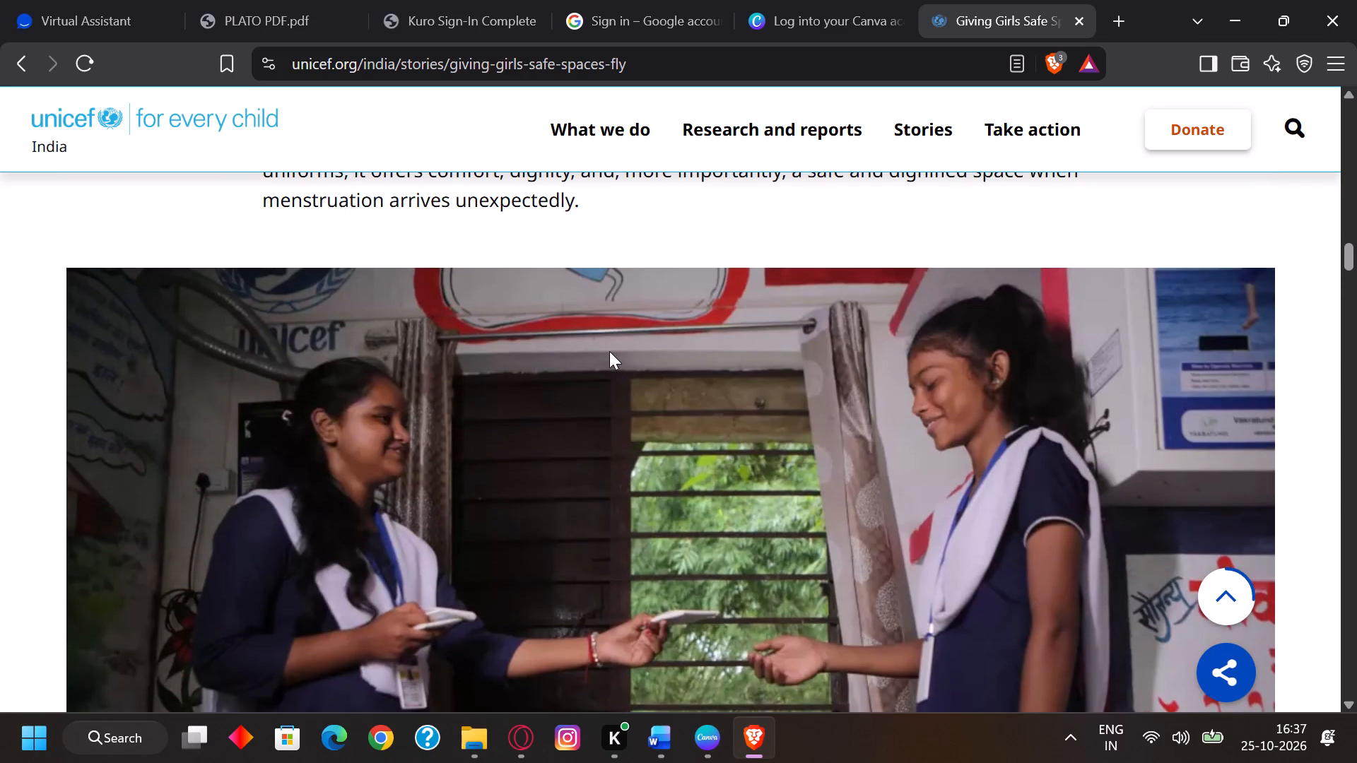
scroll(609, 351, "up", 1)
scroll(616, 359, "down", 2)
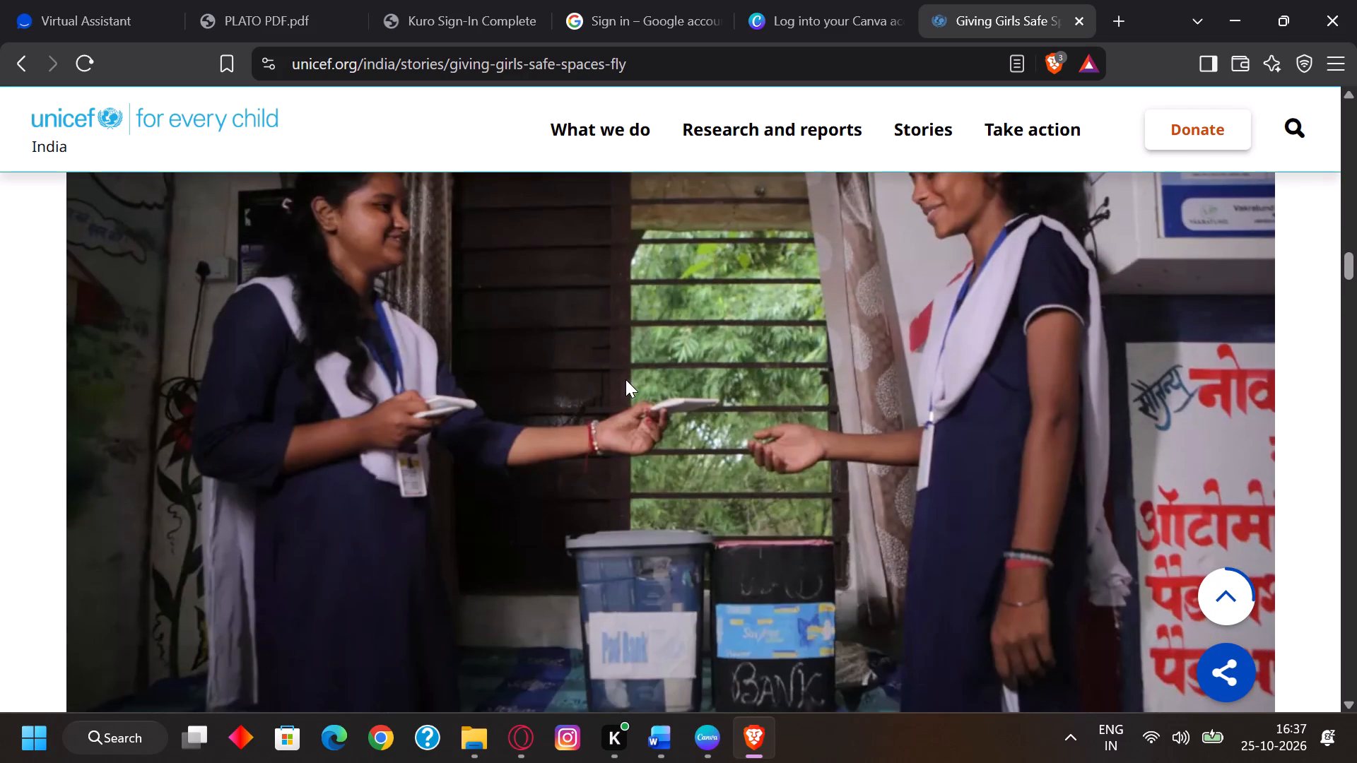
scroll(626, 392, "up", 1, "ctrl")
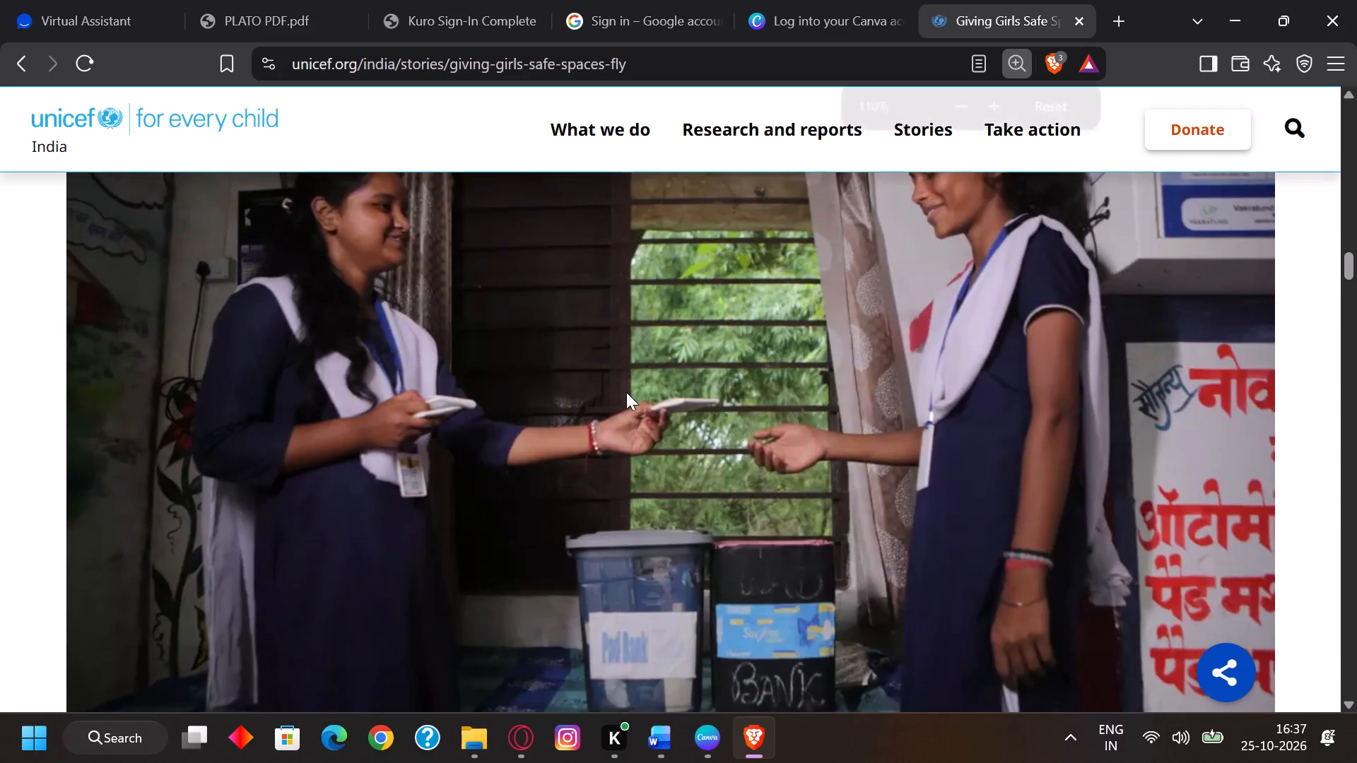
scroll(626, 392, "up", 2, "ctrl")
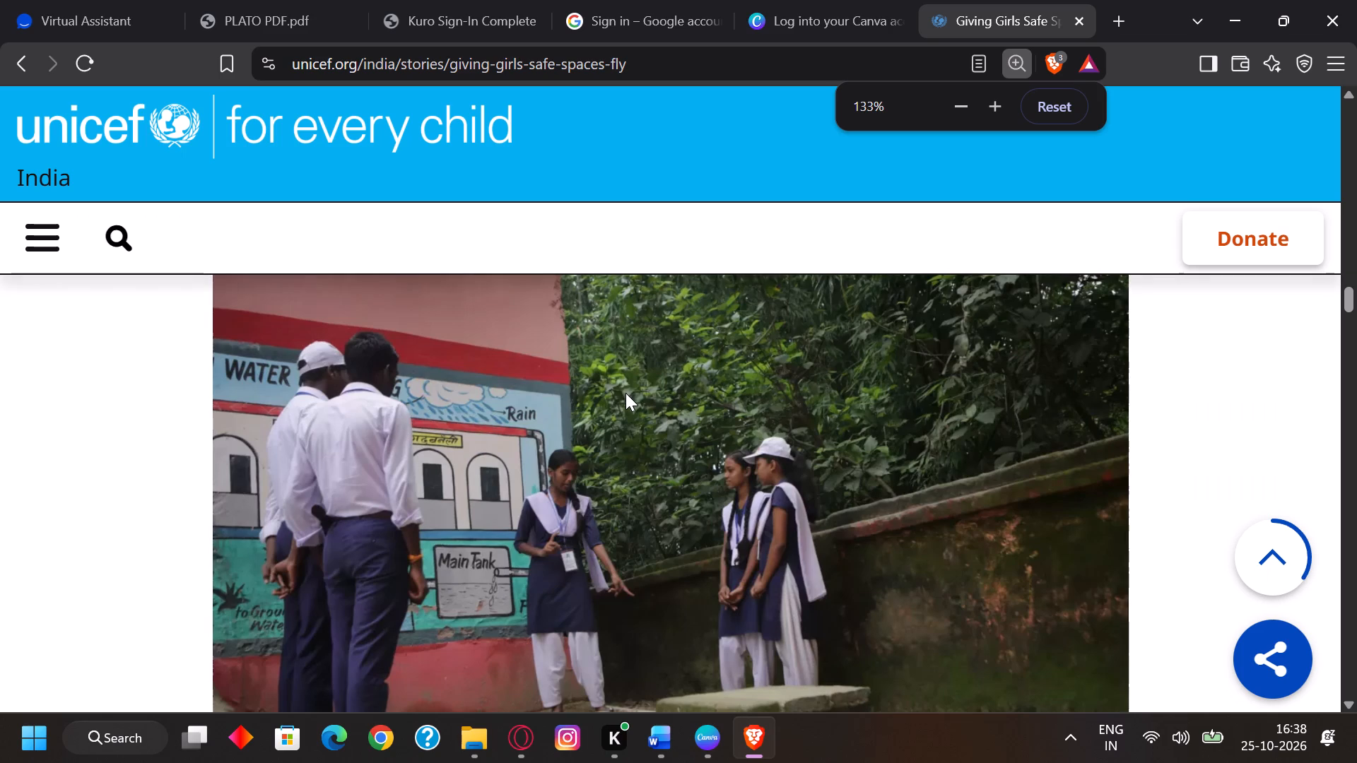
scroll(613, 418, "up", 9)
scroll(613, 416, "down", 2)
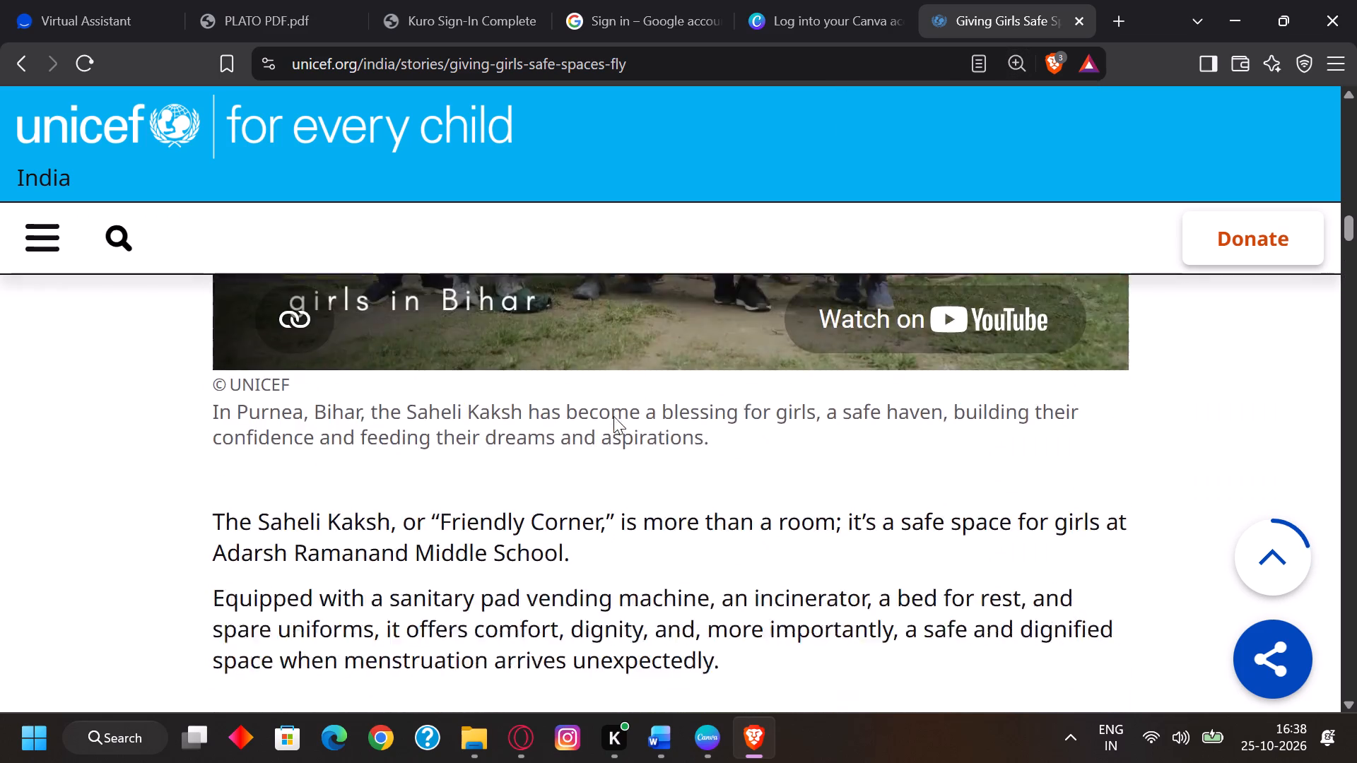
scroll(613, 416, "down", 4)
scroll(613, 413, "up", 2)
scroll(613, 413, "down", 1)
scroll(613, 413, "up", 2)
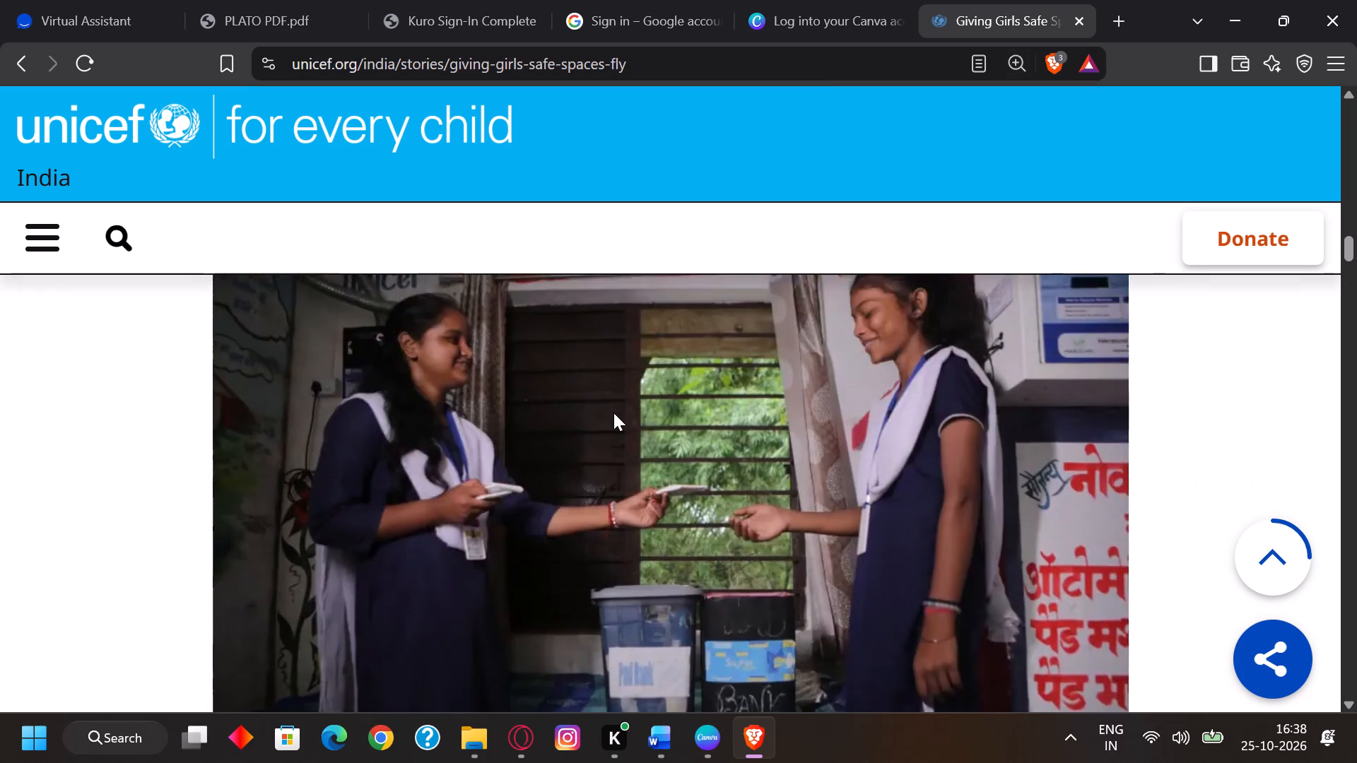
scroll(613, 413, "down", 2)
scroll(613, 413, "up", 2)
scroll(613, 413, "down", 1)
Save the article's photograph of two schoolgirls beside the pad bank to the Downloads folder as "UNICEF 1" in webp format.
left_click(613, 405)
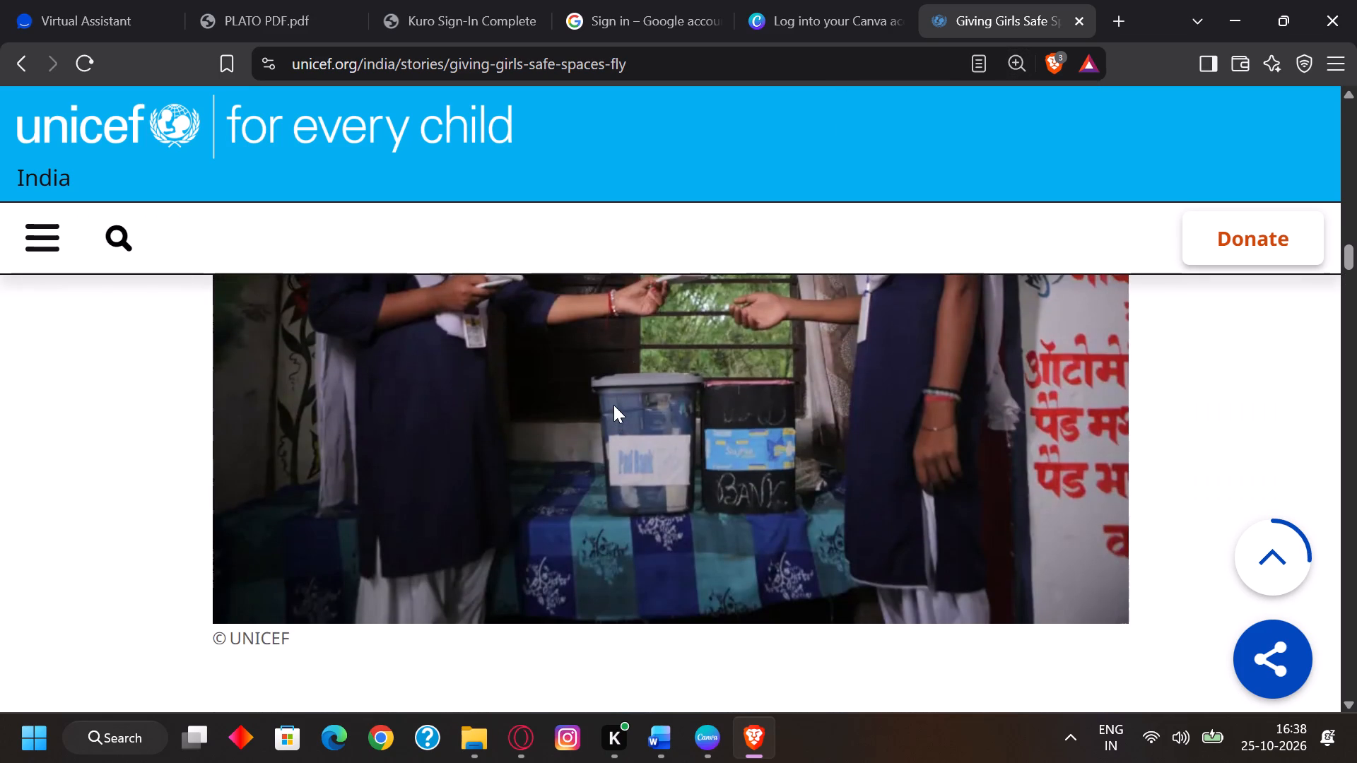
right_click(613, 391)
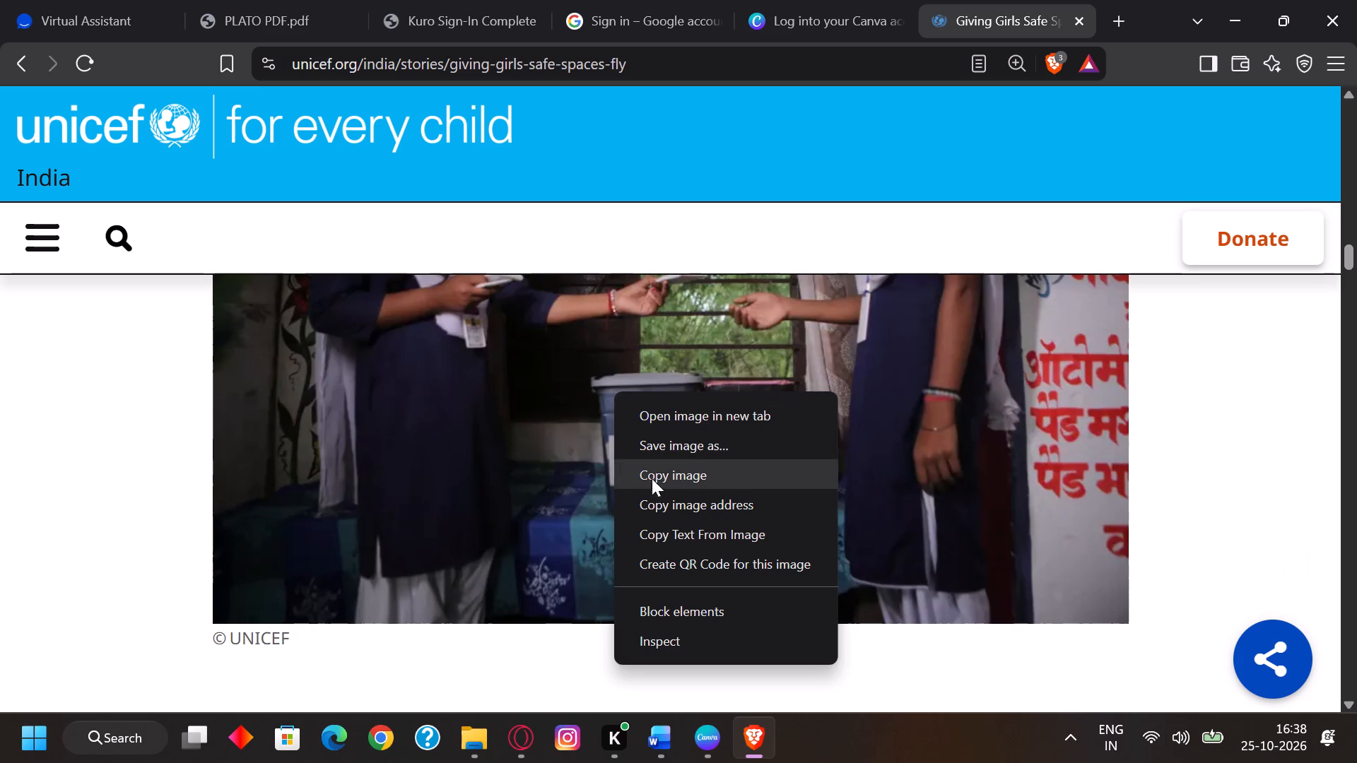
left_click(702, 451)
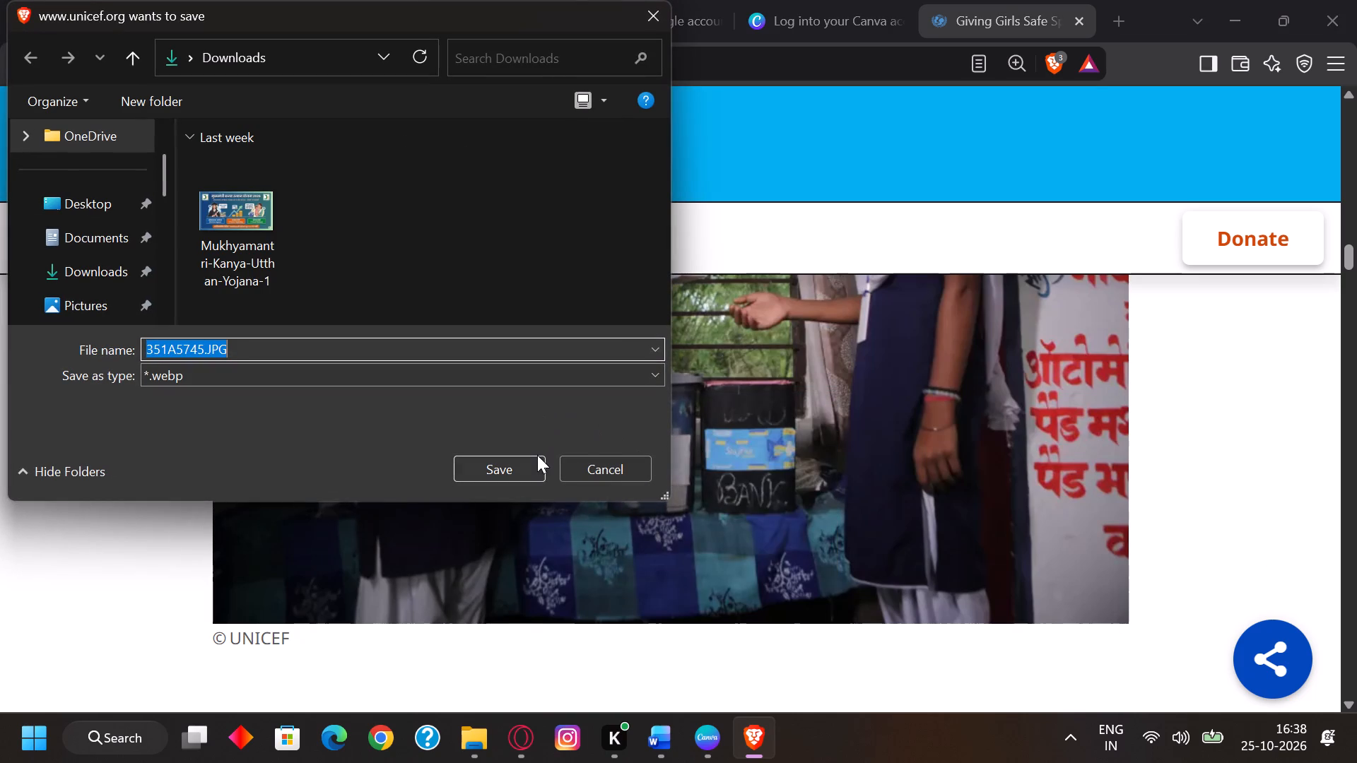
key("BackSpace")
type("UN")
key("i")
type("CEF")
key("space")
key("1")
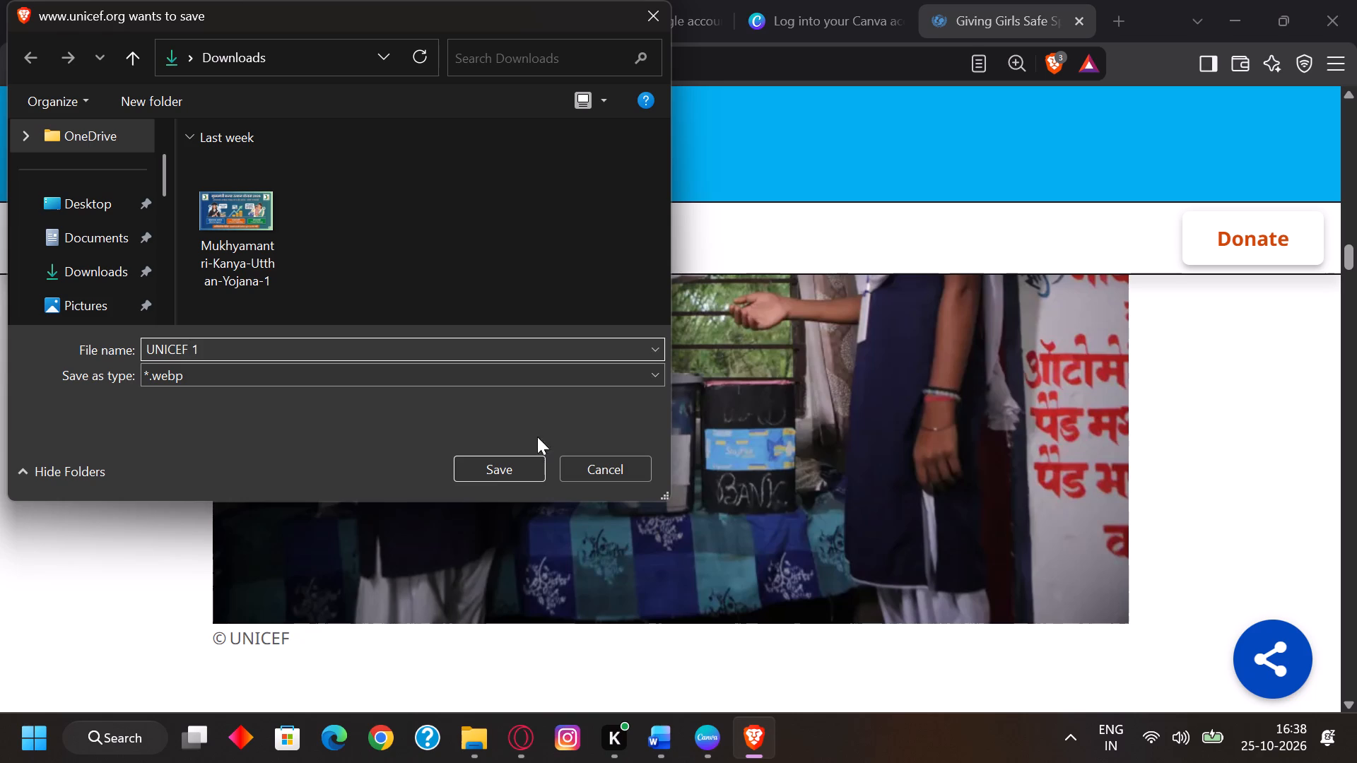
left_click(509, 469)
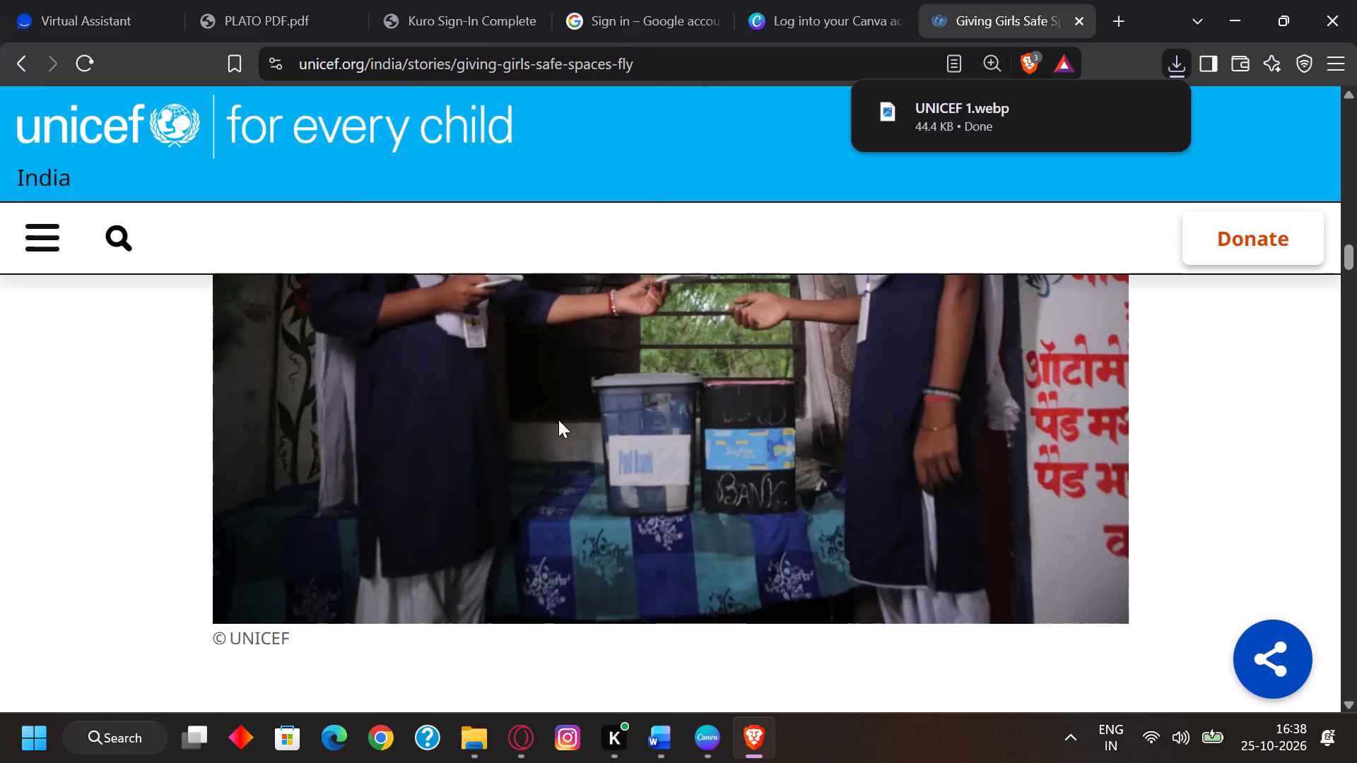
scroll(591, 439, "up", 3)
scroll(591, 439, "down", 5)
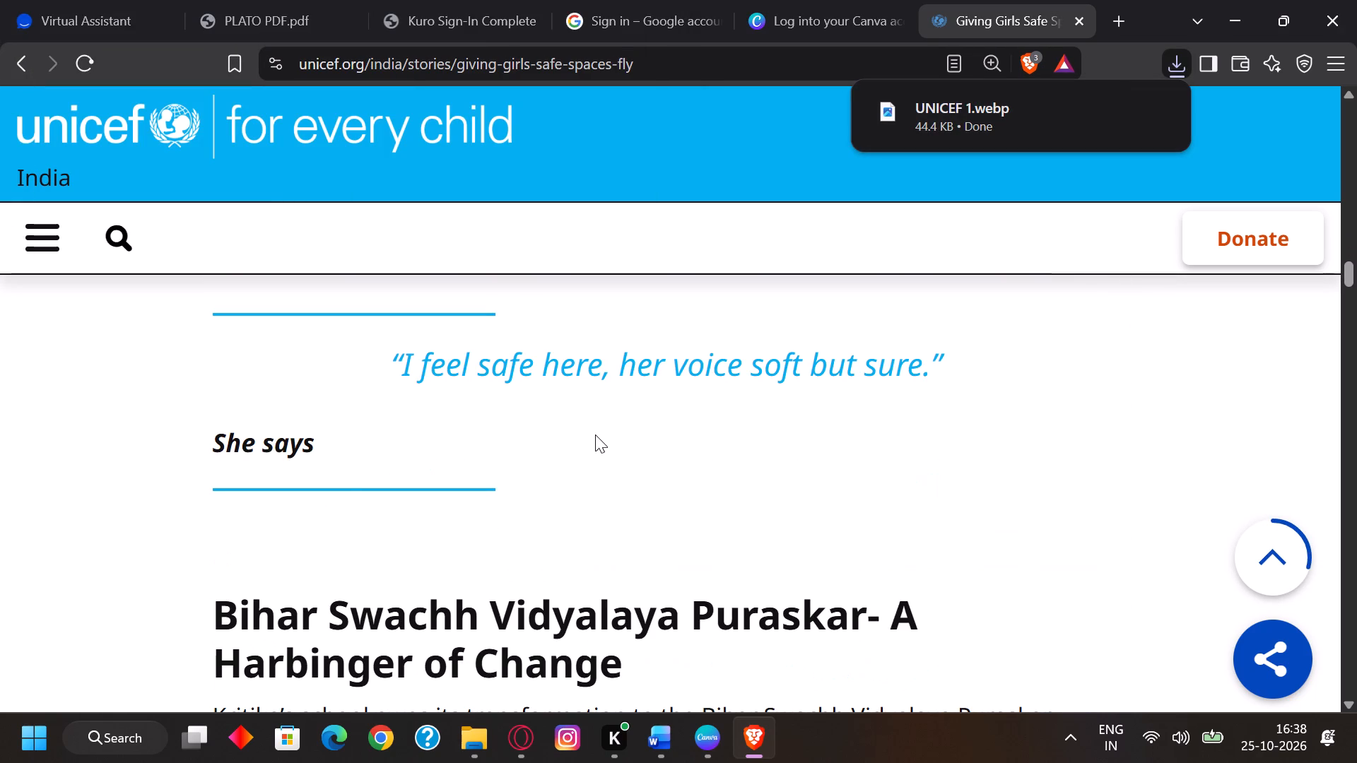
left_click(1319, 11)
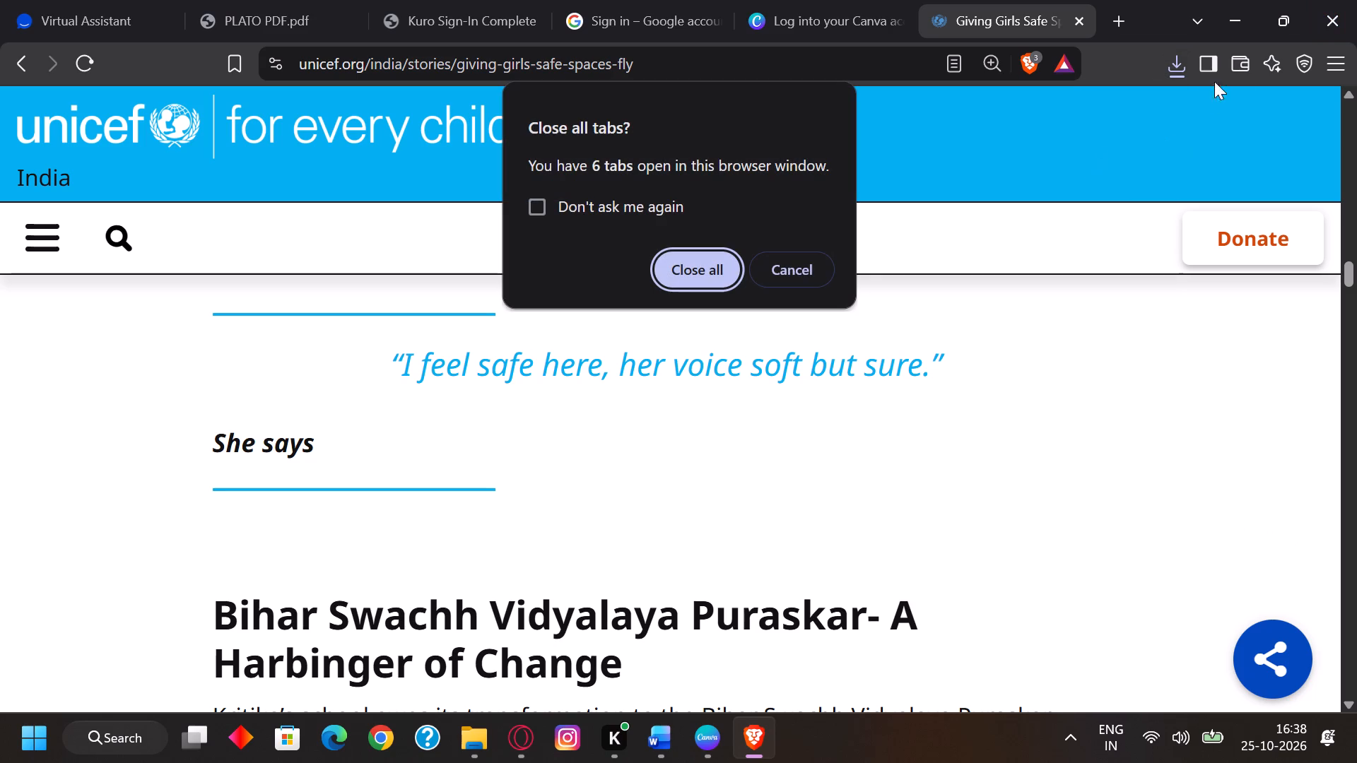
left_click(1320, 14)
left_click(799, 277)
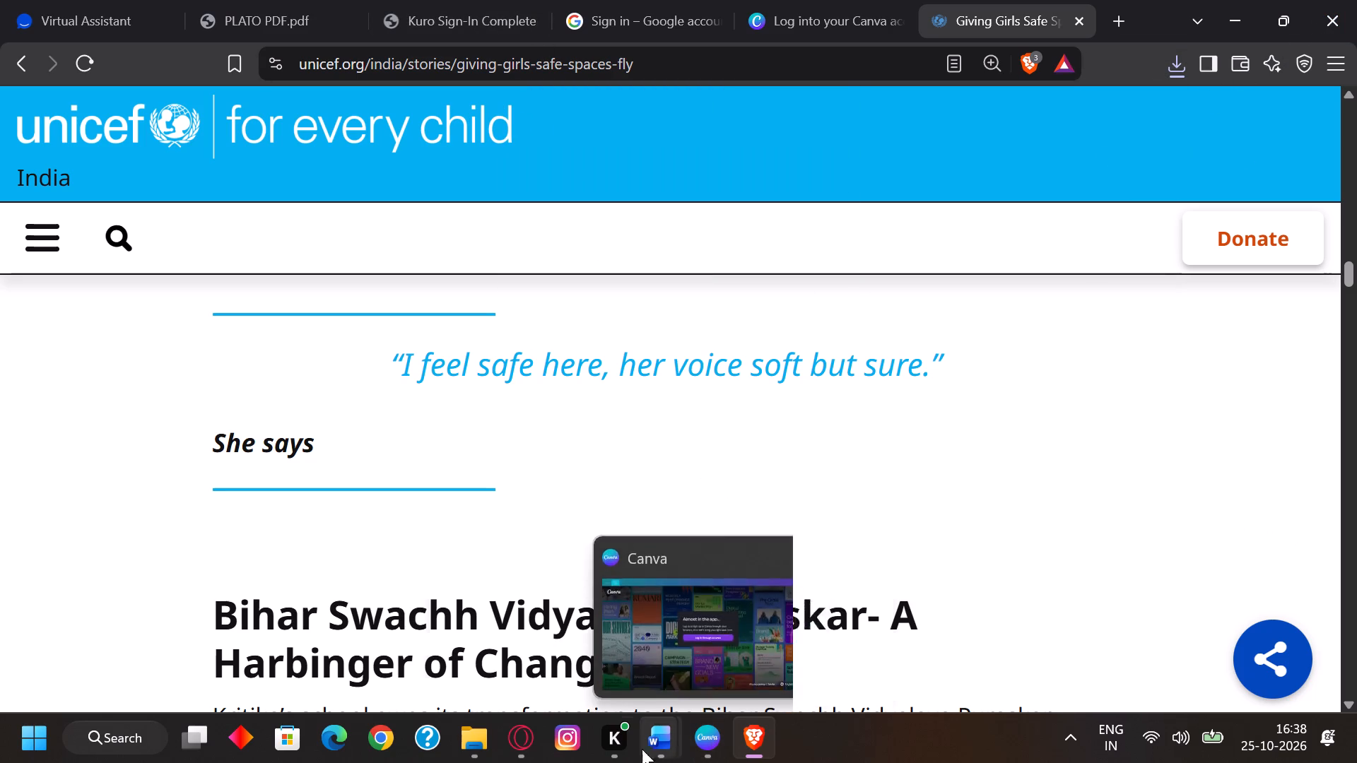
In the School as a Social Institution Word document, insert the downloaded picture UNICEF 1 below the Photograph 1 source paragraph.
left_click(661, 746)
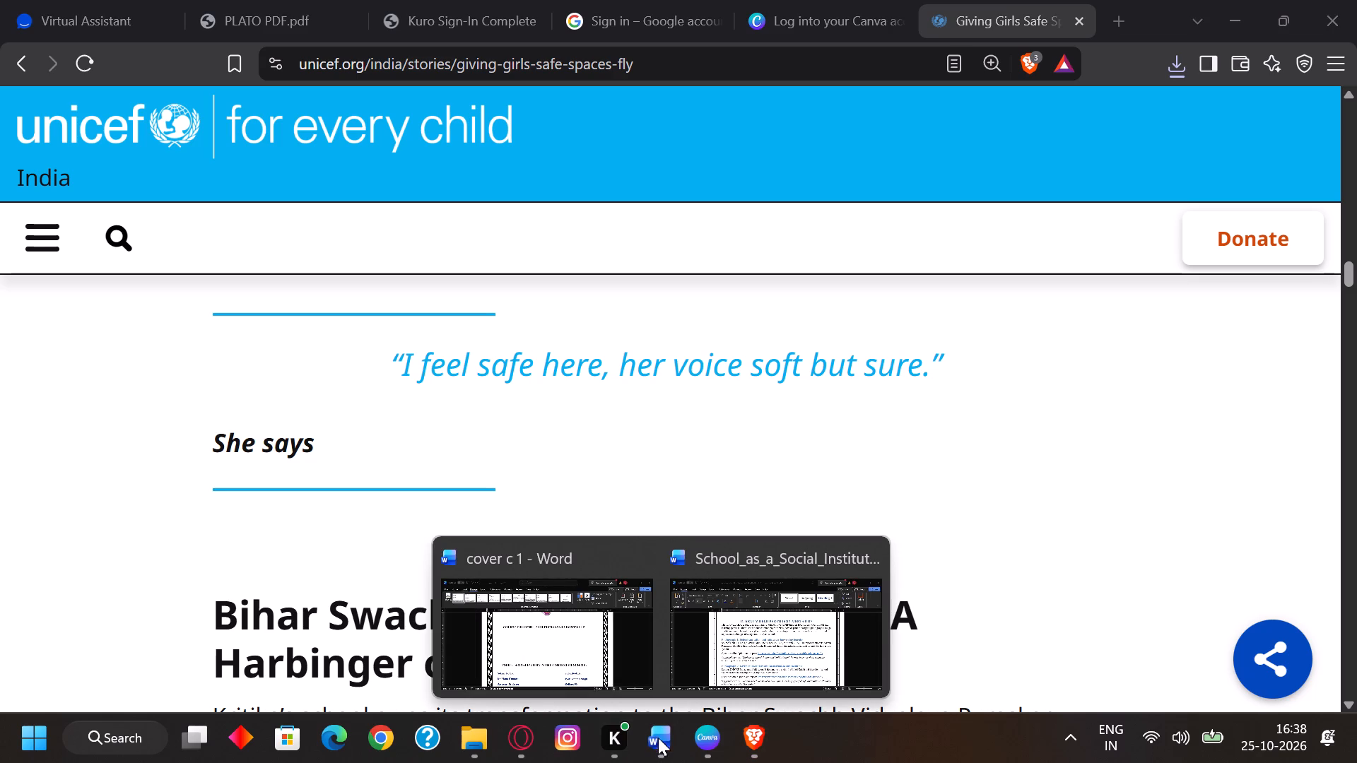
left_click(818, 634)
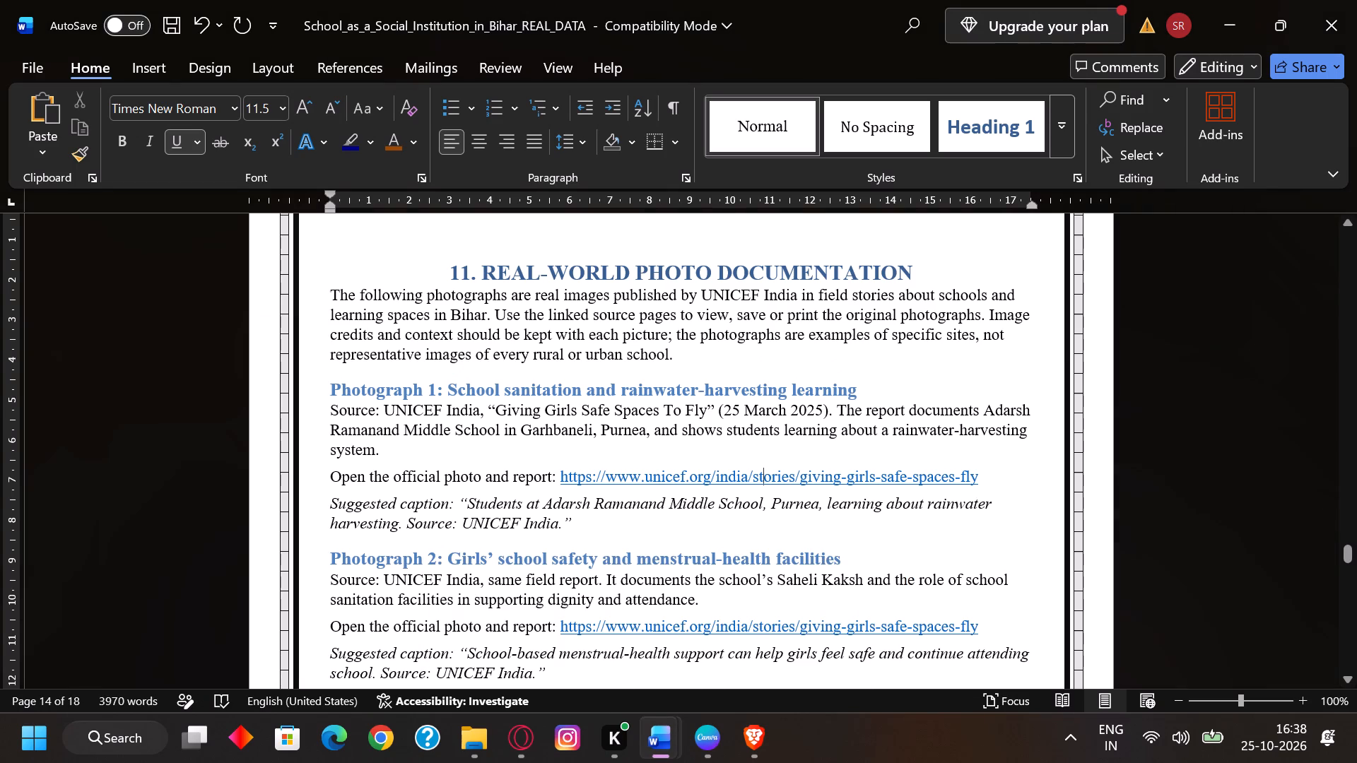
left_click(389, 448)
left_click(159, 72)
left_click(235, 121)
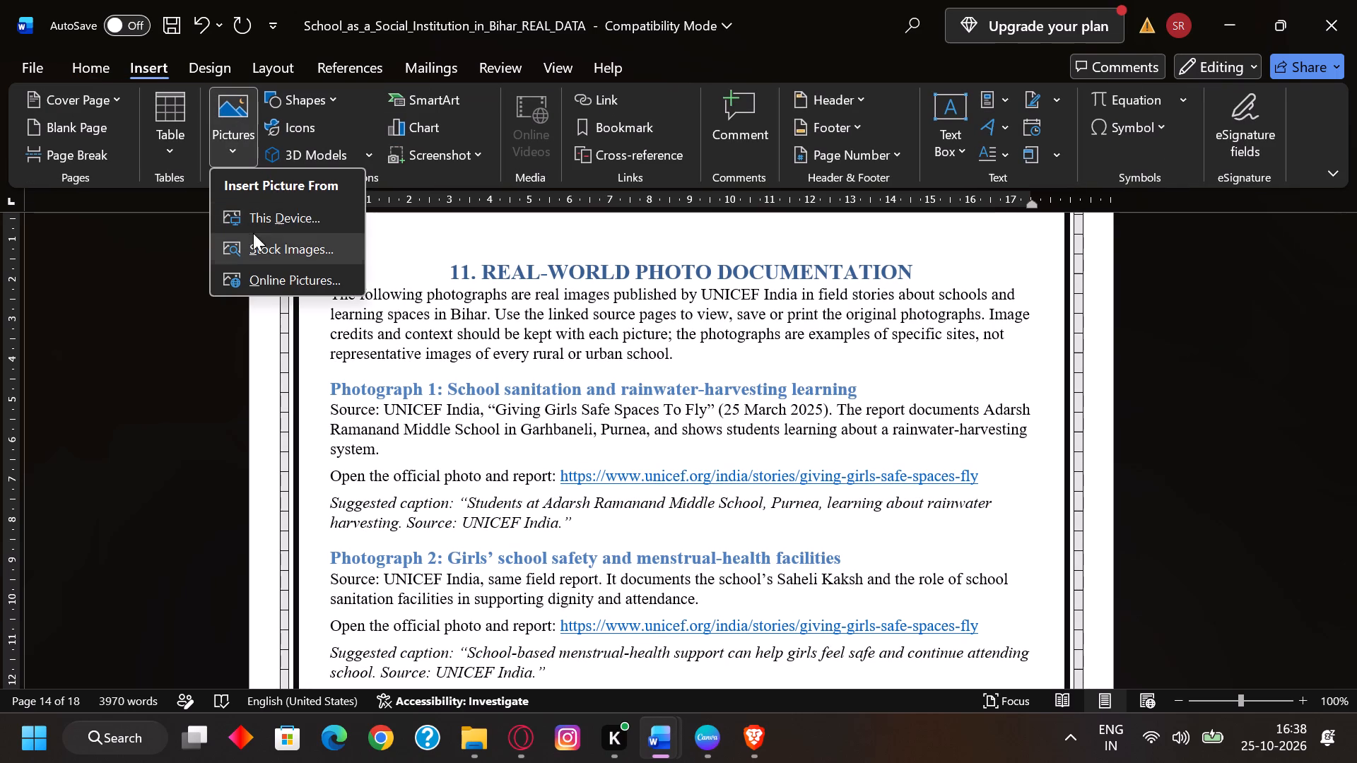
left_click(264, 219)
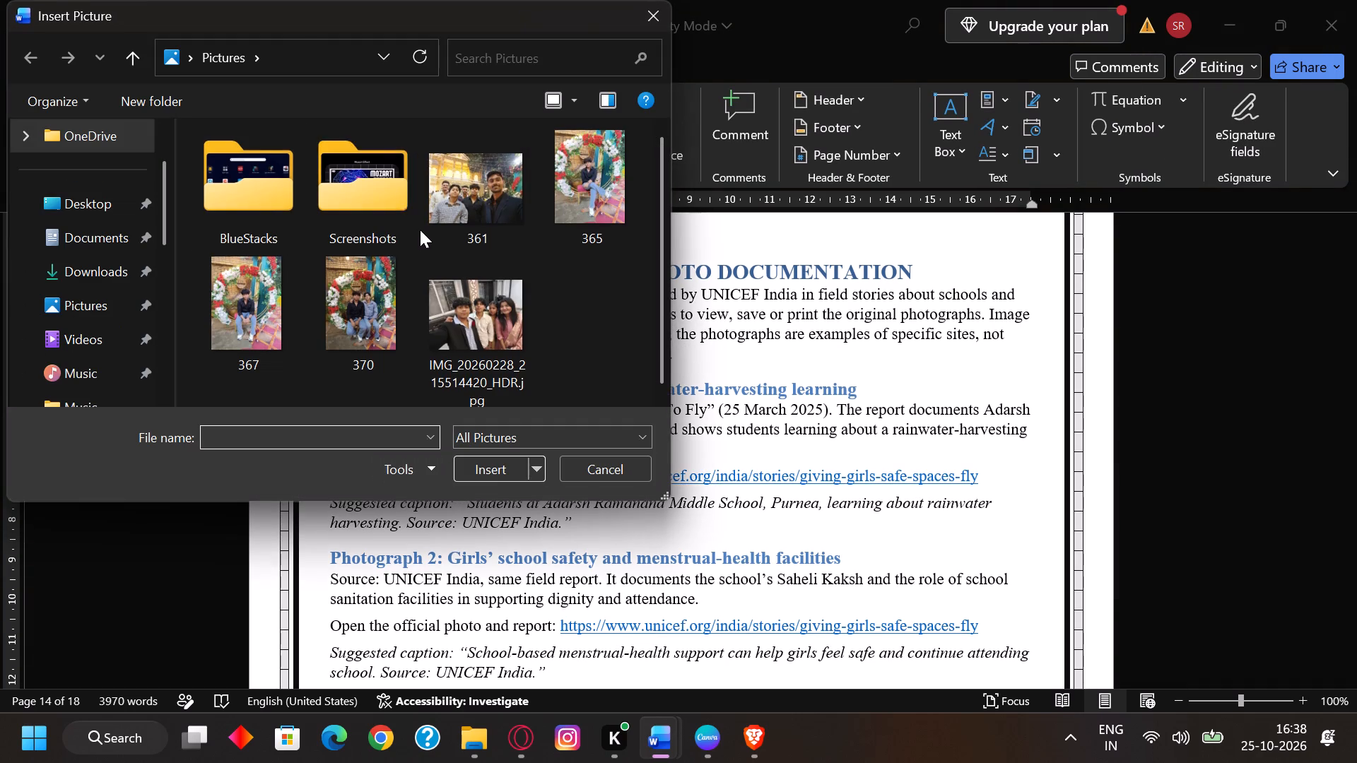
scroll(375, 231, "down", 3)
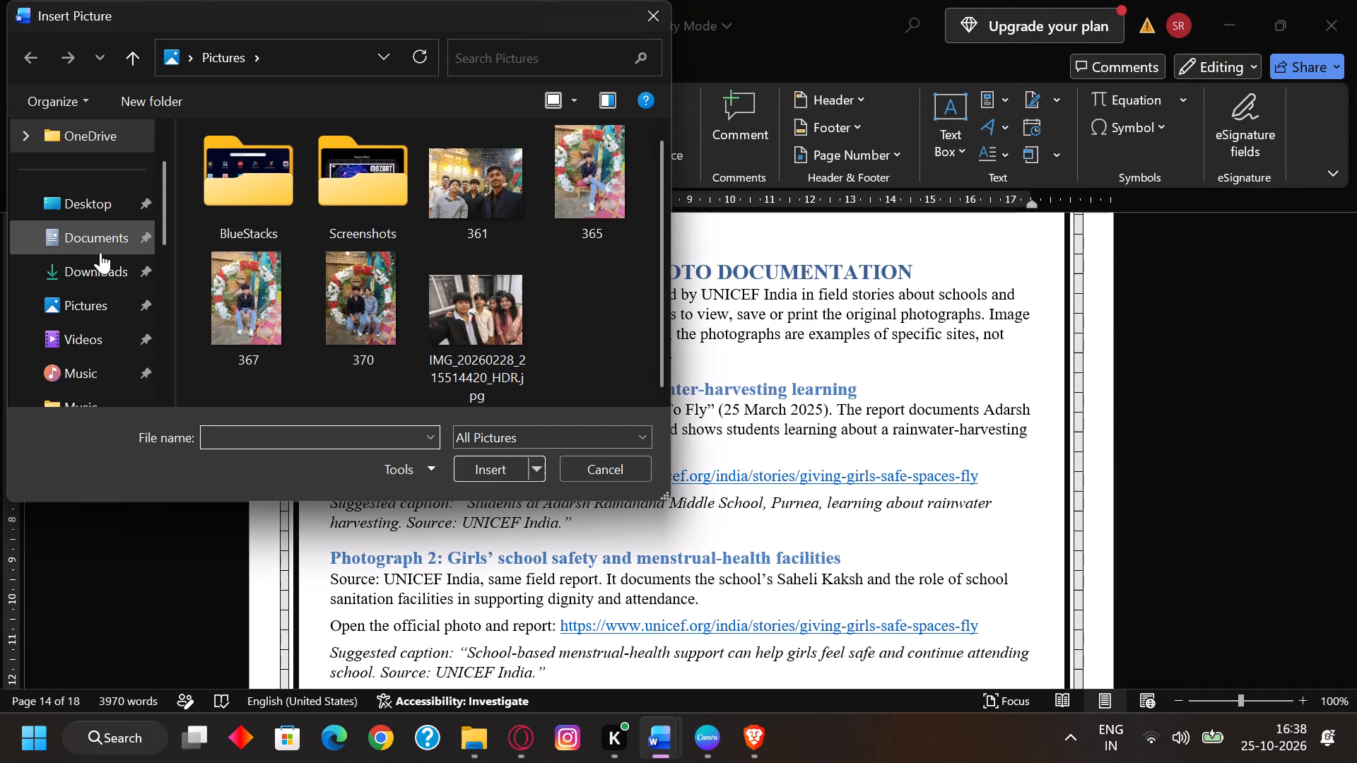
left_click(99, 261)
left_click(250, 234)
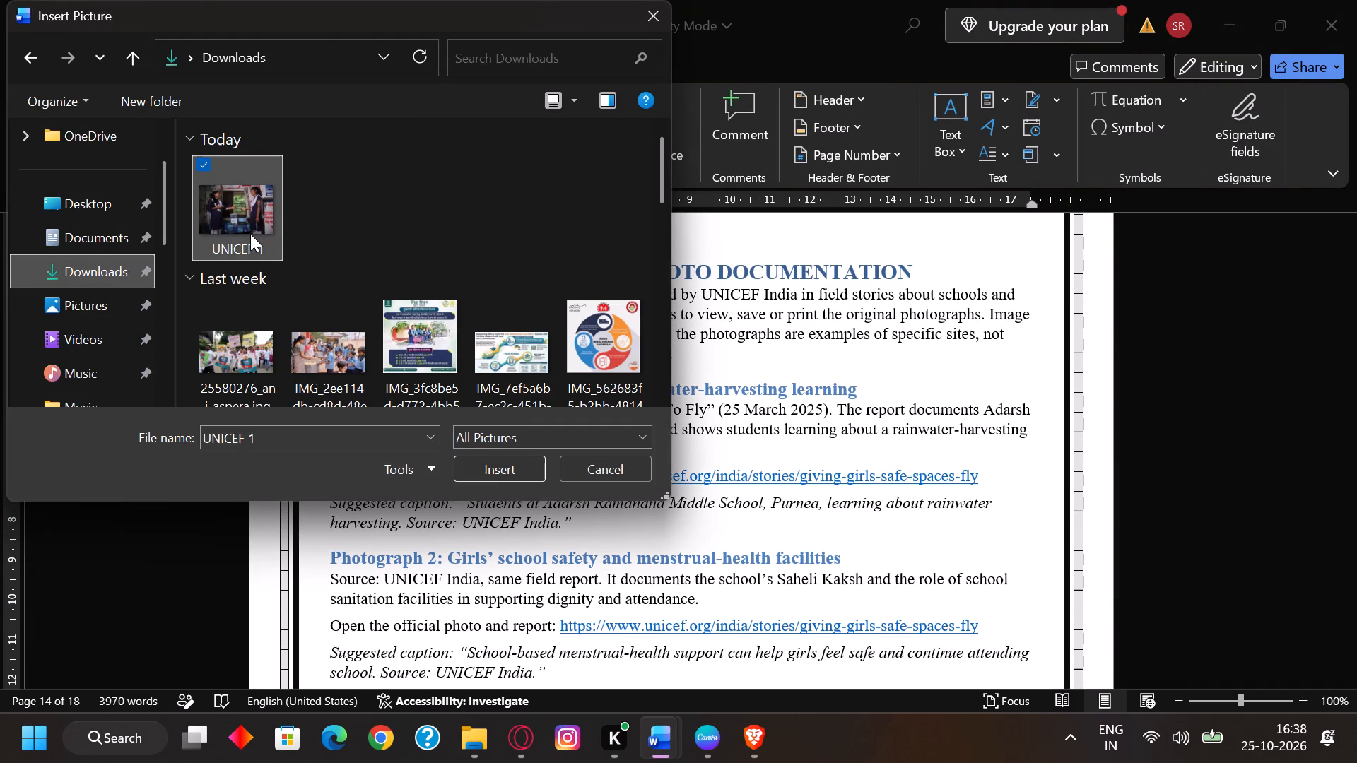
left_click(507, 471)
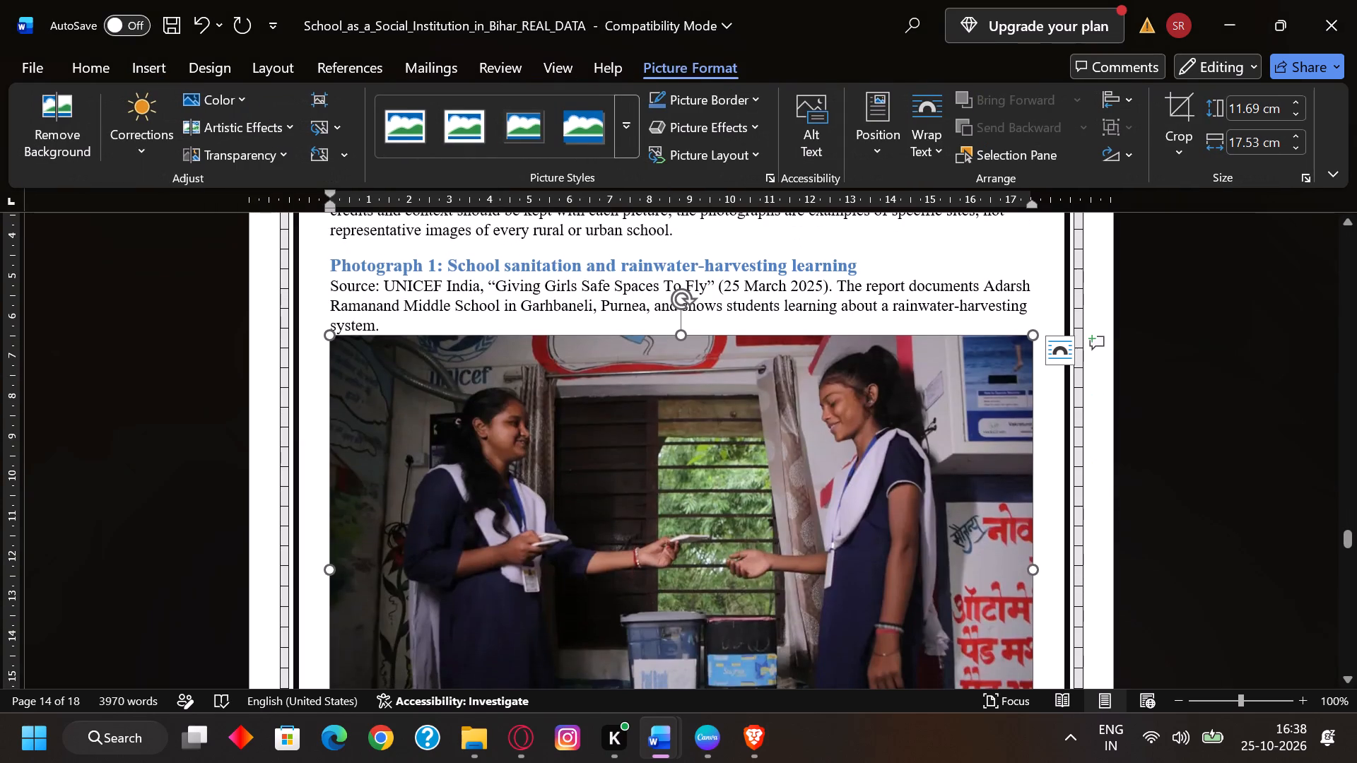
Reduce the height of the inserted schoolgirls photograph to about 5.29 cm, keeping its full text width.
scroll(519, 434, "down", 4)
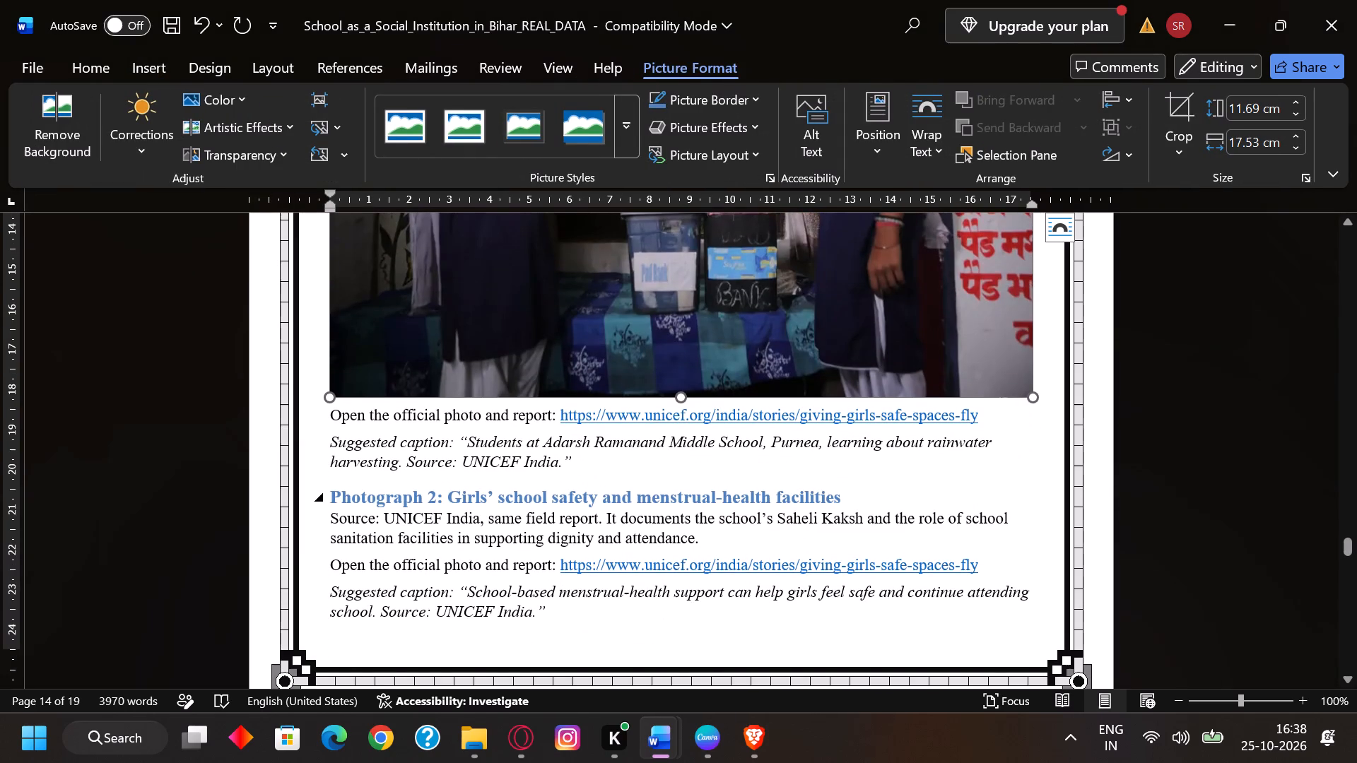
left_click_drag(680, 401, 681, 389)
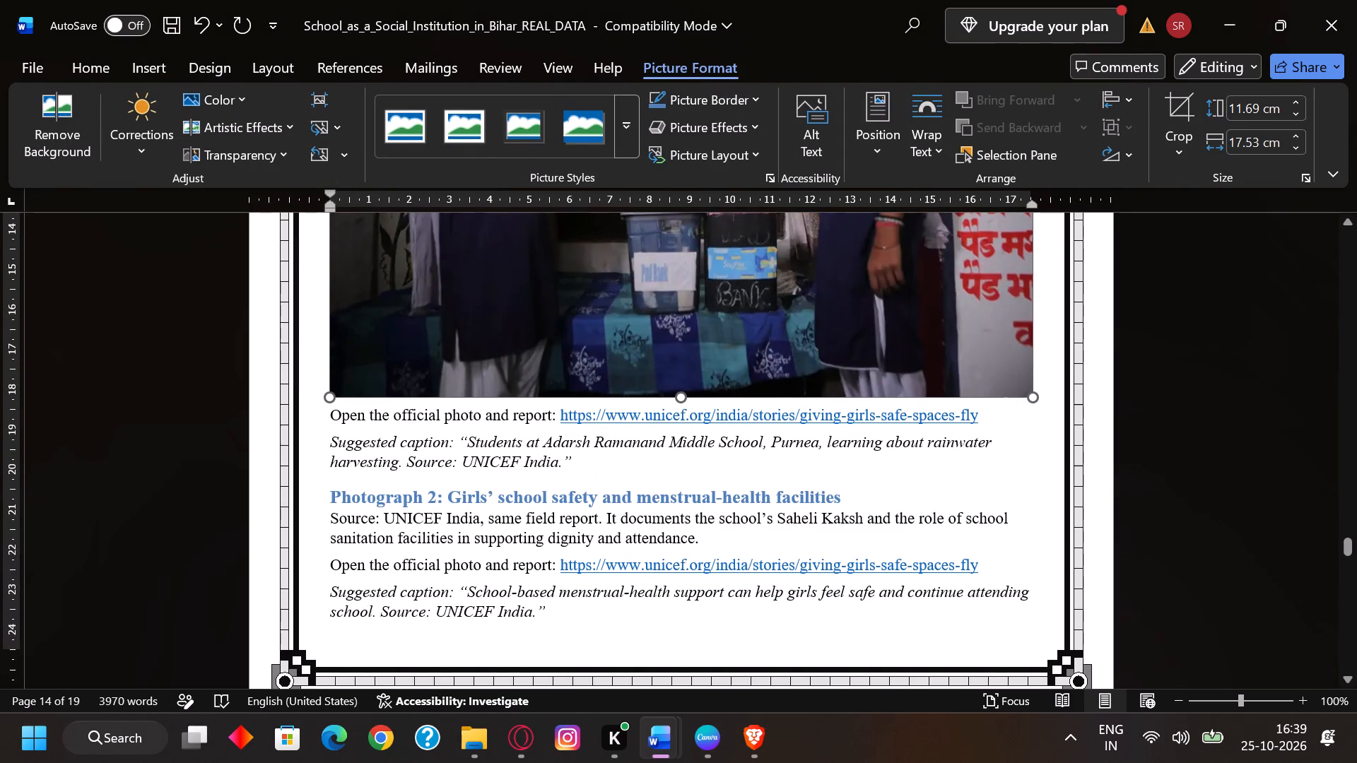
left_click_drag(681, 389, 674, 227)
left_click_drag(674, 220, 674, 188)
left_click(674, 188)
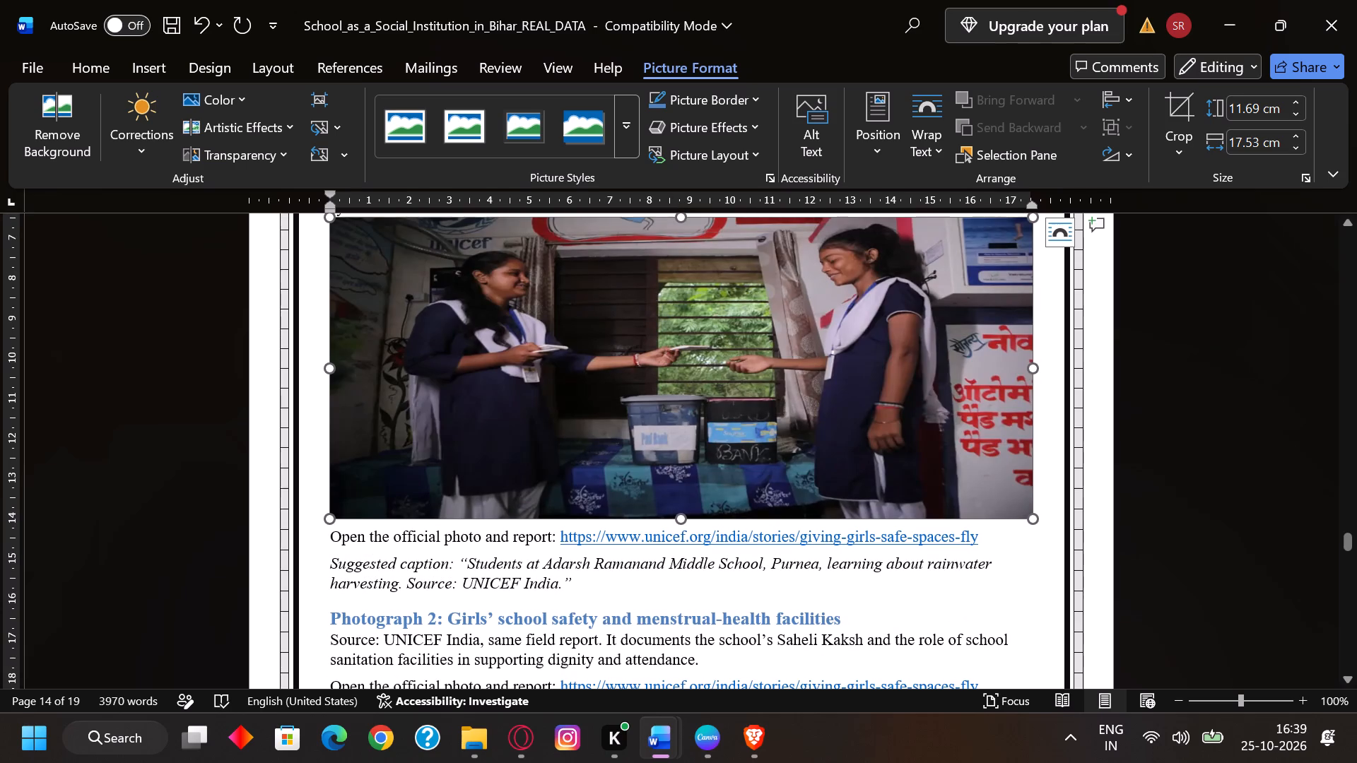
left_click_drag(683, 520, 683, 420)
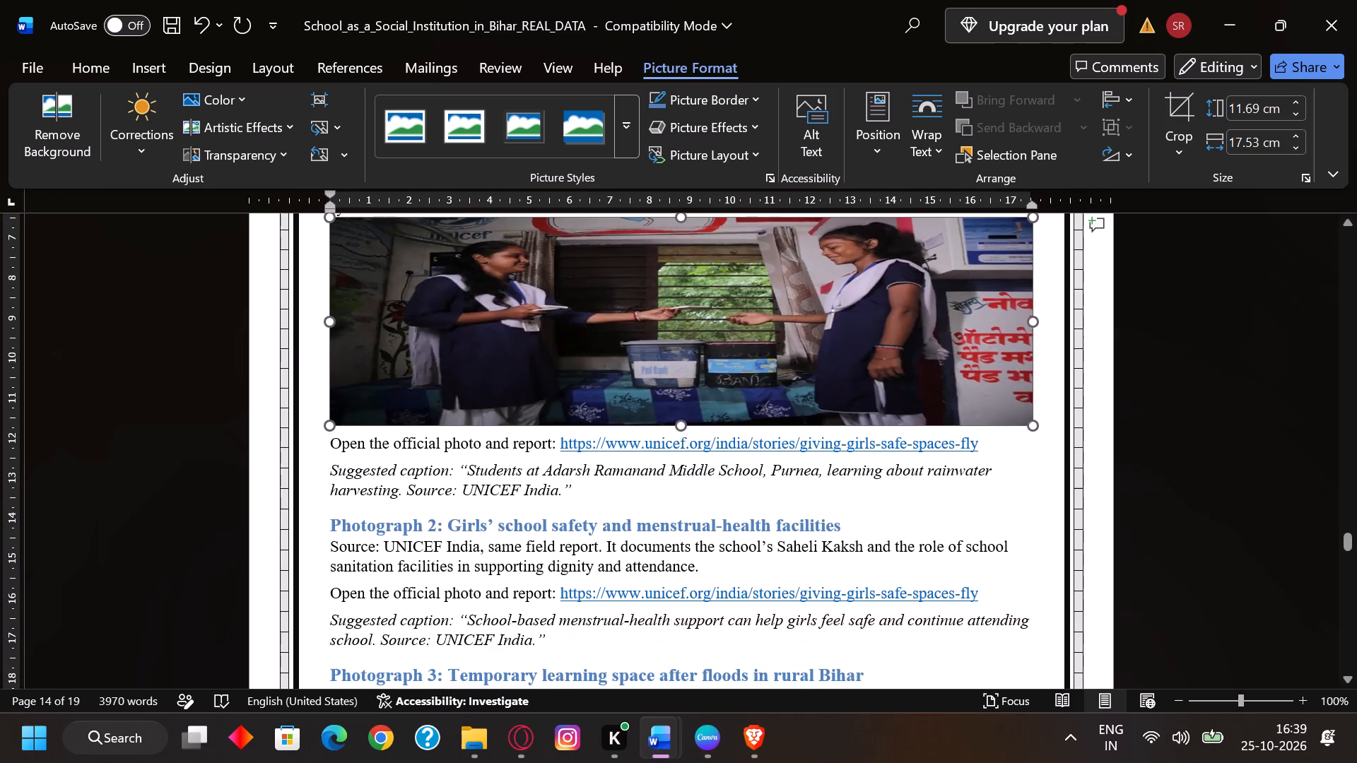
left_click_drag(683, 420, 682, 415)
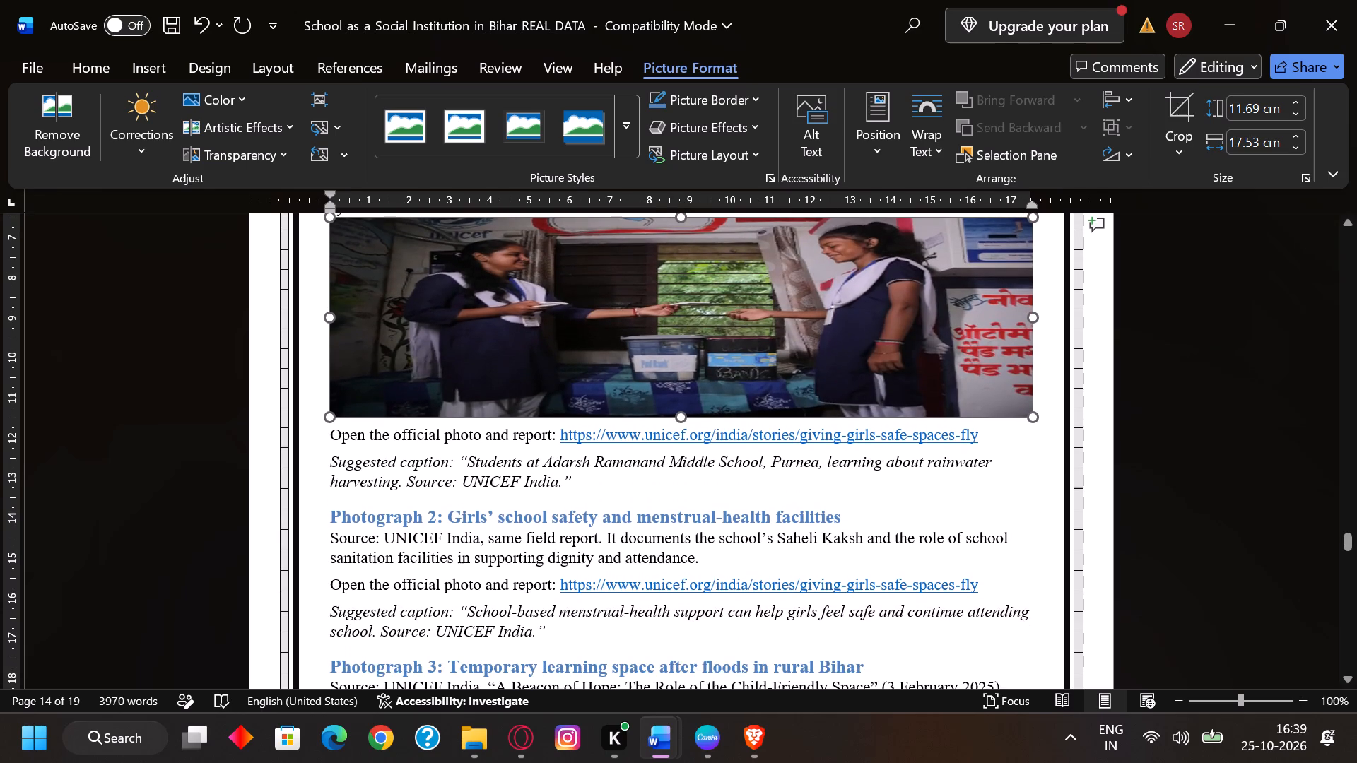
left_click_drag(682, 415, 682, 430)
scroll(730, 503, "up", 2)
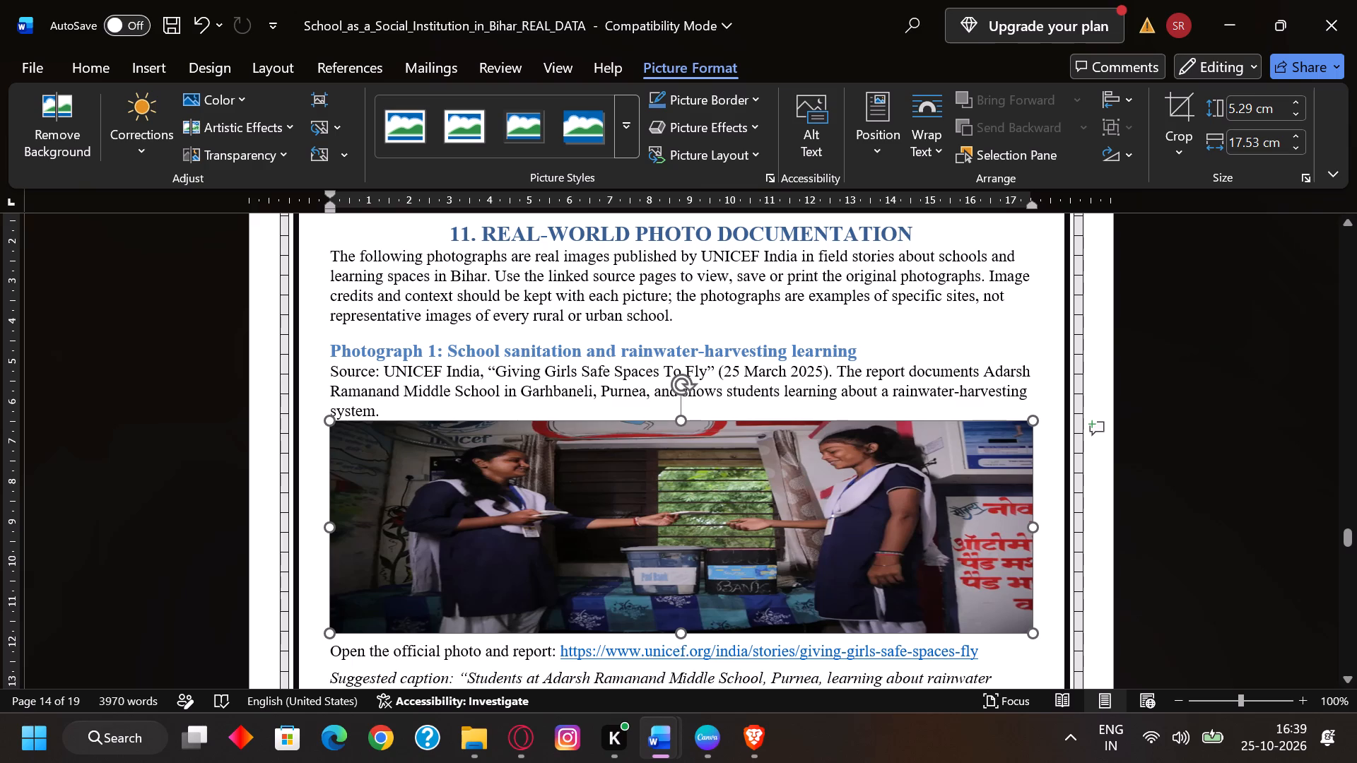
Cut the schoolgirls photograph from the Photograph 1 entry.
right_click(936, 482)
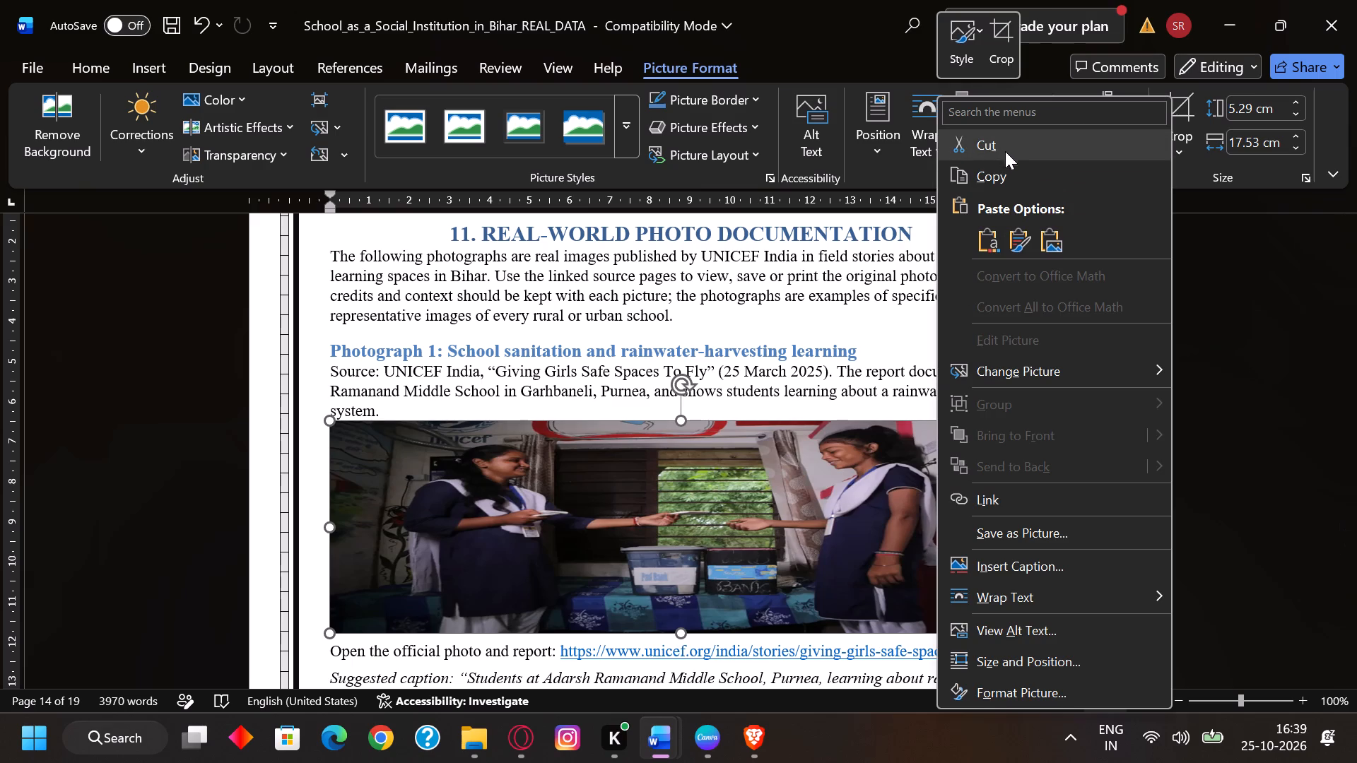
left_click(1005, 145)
Review the photograph entries in section 11 to check which source and caption each picture needs.
scroll(777, 459, "down", 2)
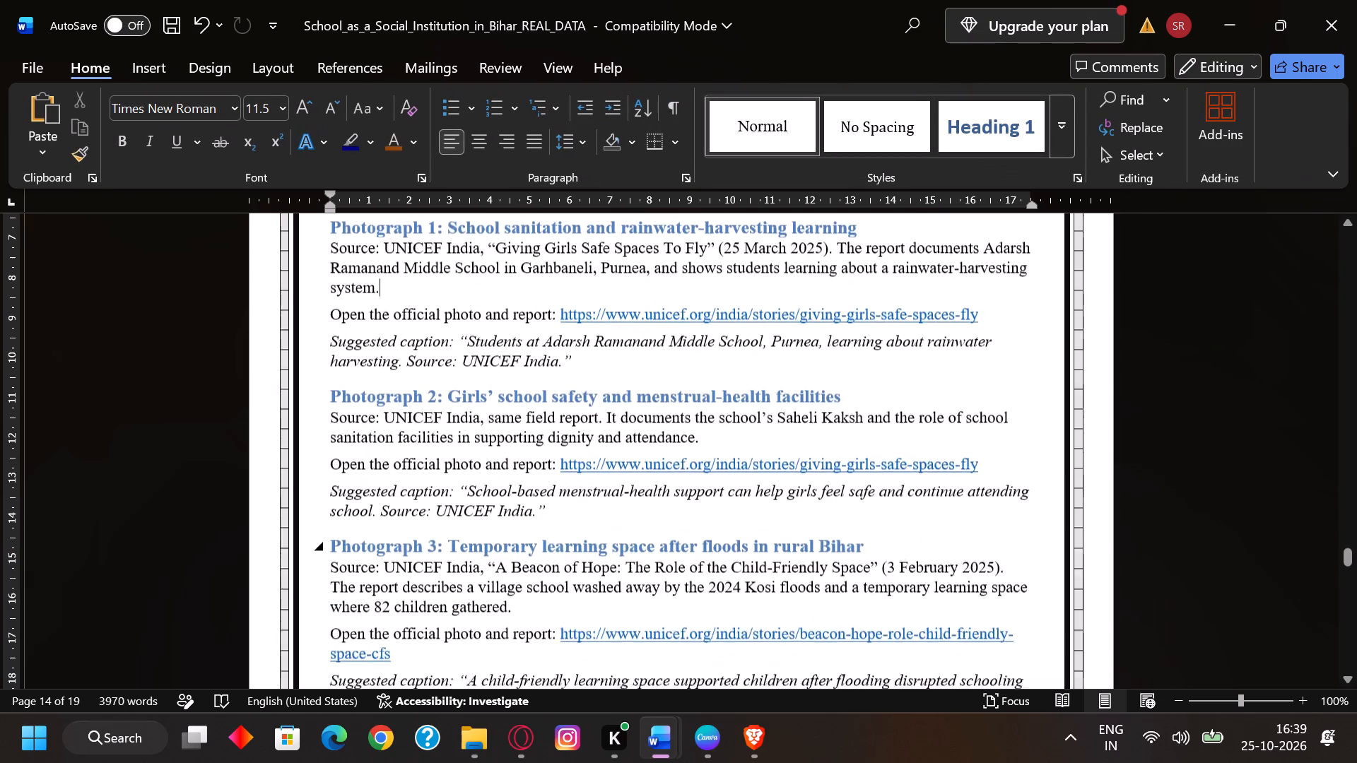
scroll(777, 459, "down", 8)
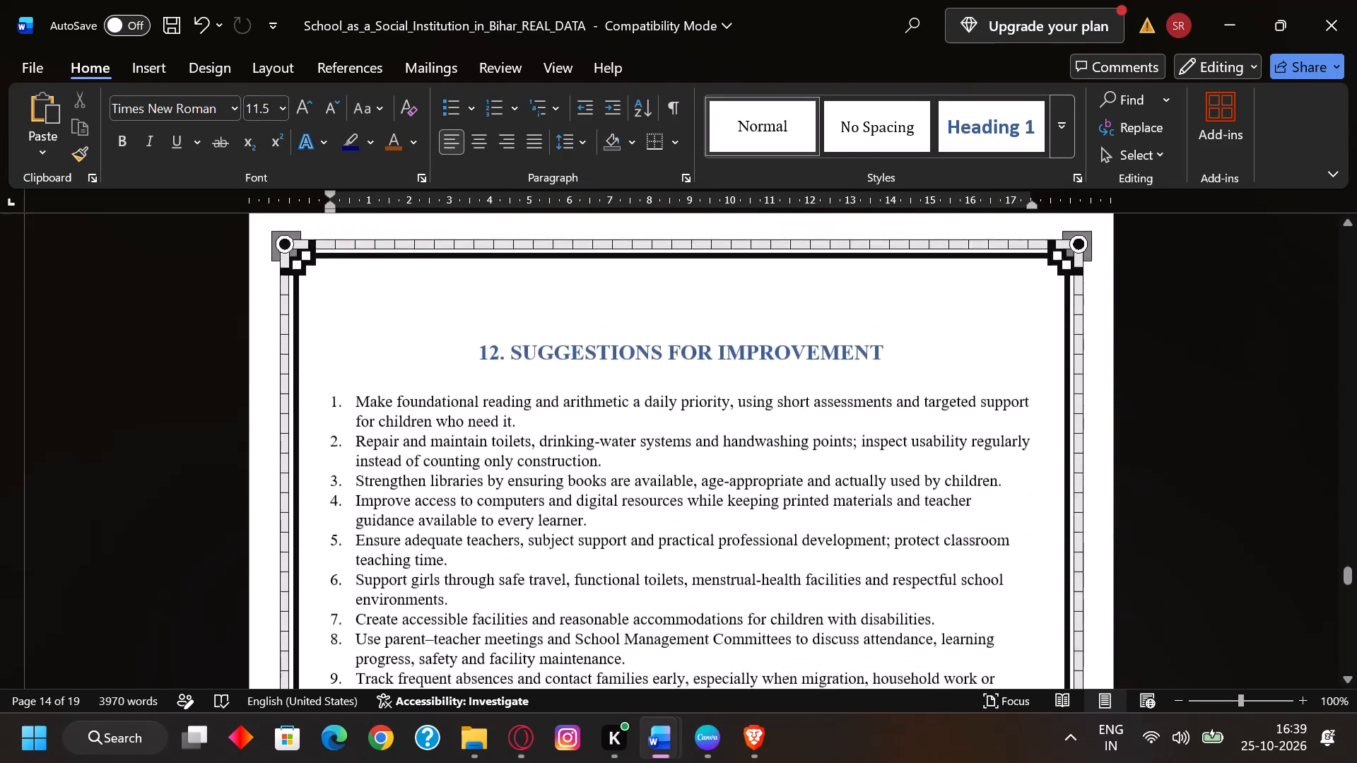
scroll(776, 445, "up", 9)
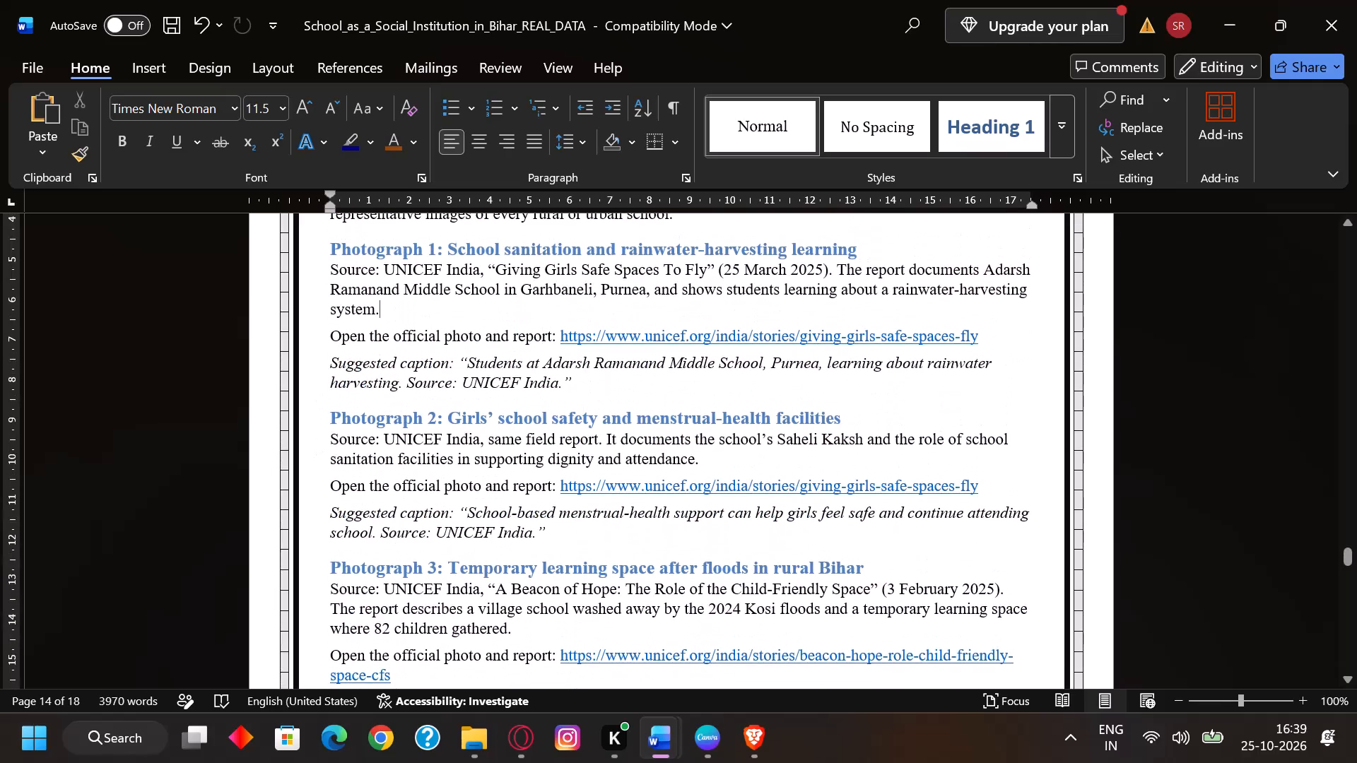
scroll(776, 445, "down", 1)
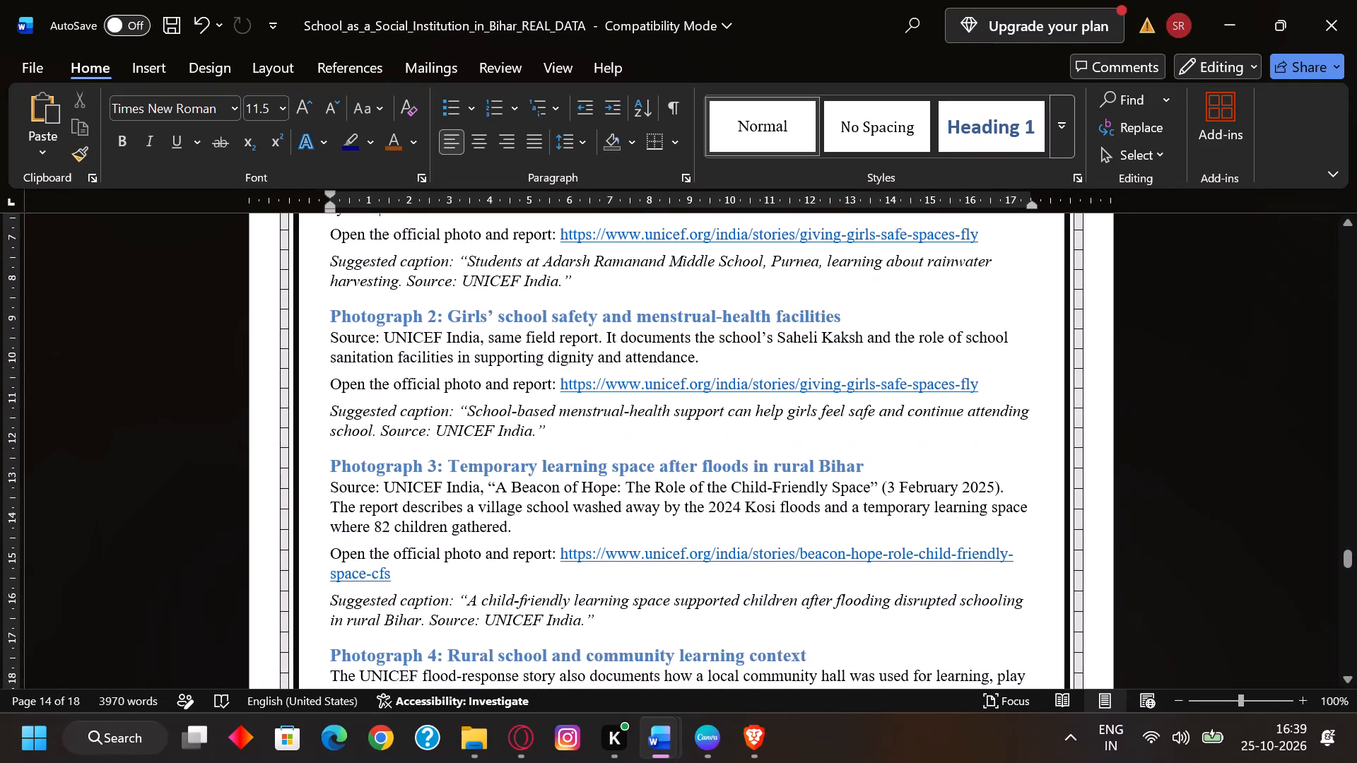
scroll(609, 390, "up", 2)
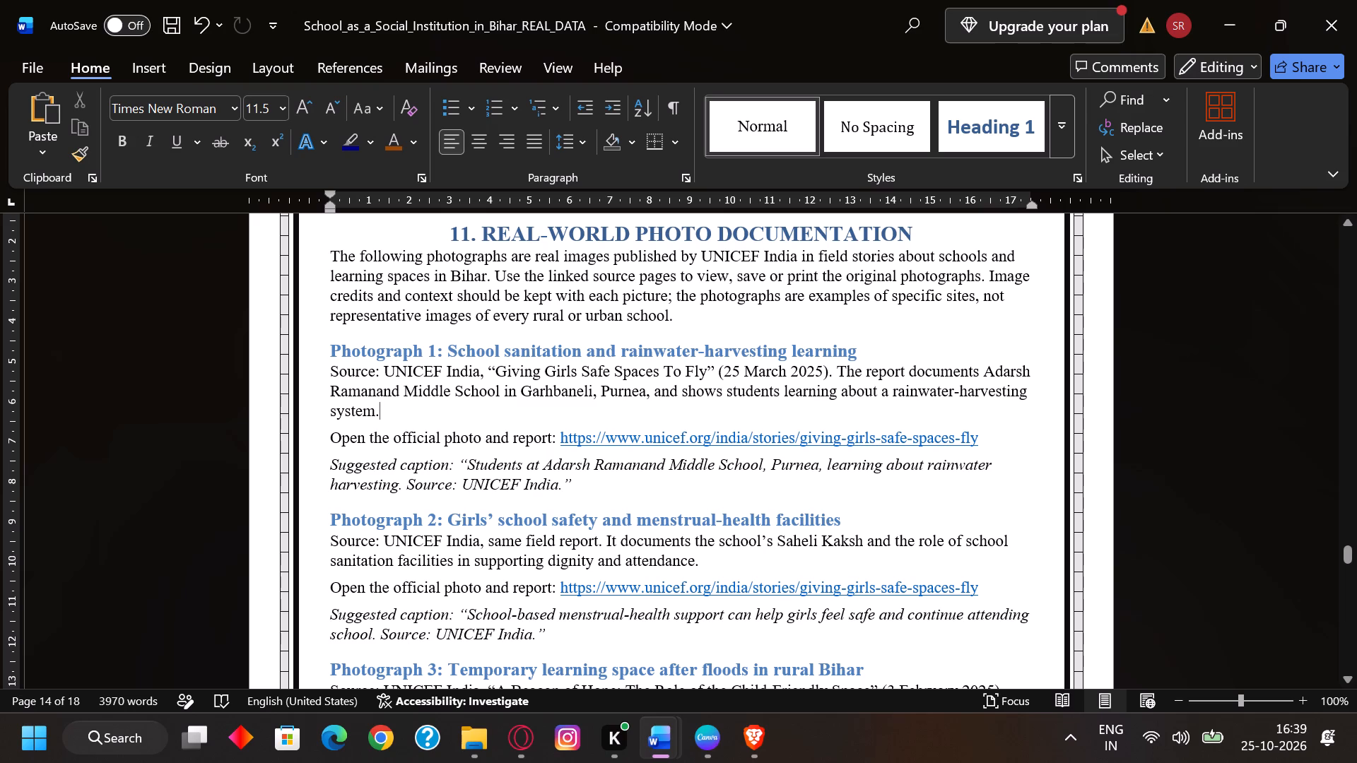
Open the linked UNICEF report for Photograph 1 in the browser.
left_click(665, 442, "ctrl")
Look through the UNICEF report Giving Girls Safe Spaces To Fly, checking its photographs and captions for pictures that suit section 11.
scroll(665, 442, "down", 9)
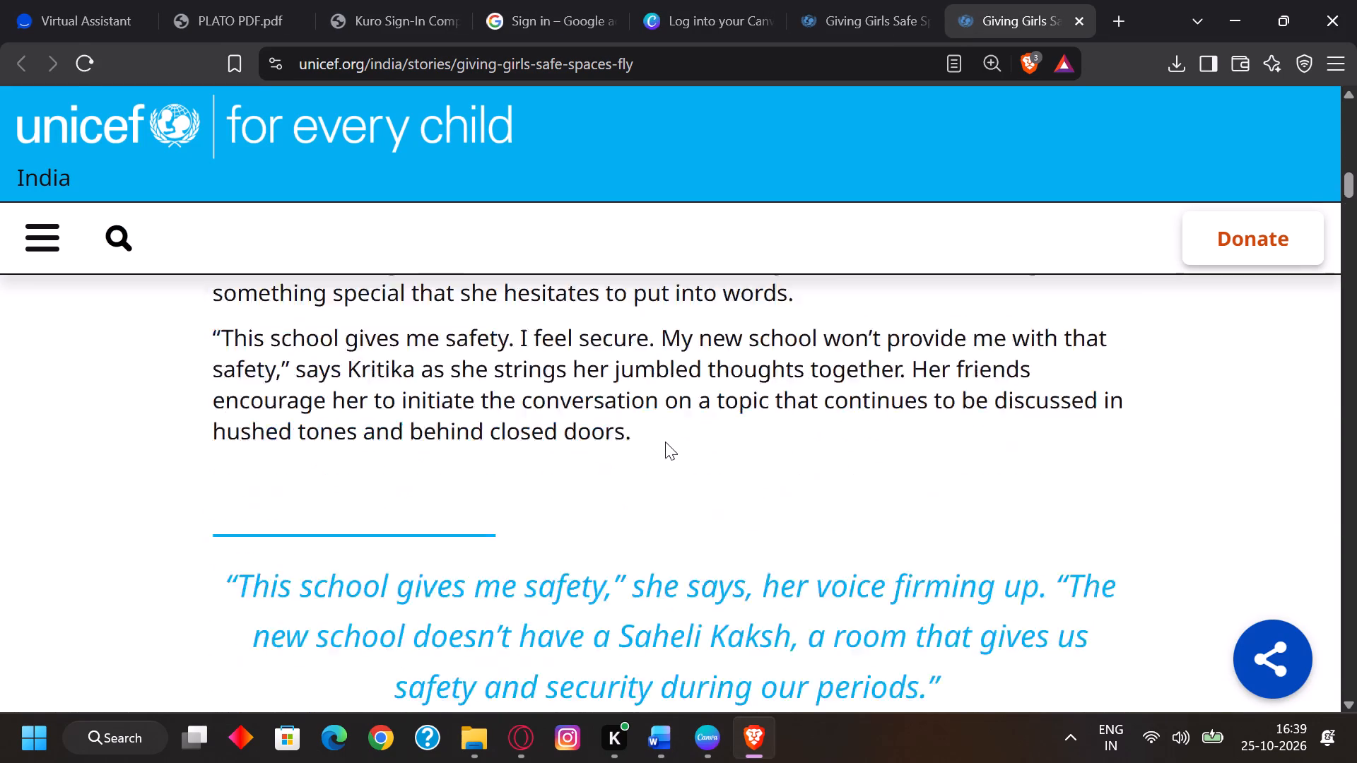
scroll(665, 442, "down", 11)
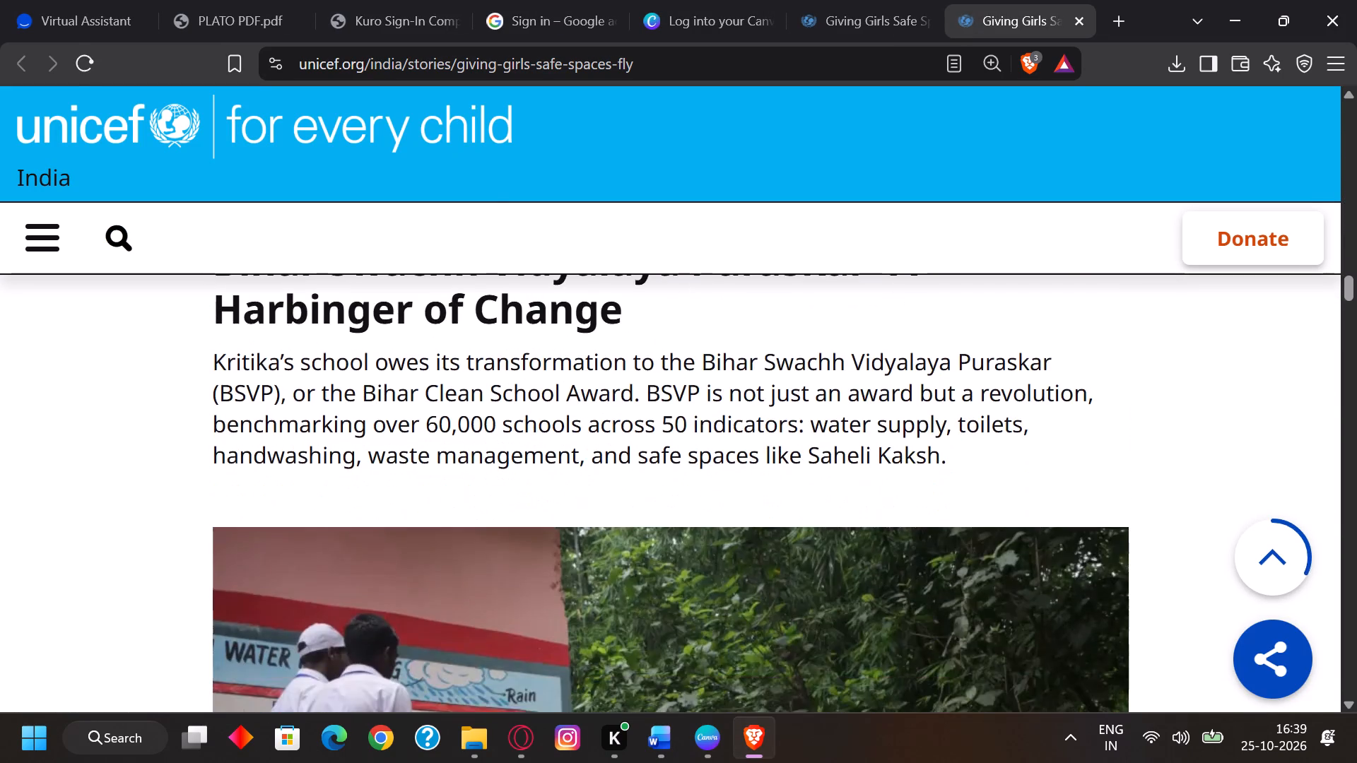
scroll(665, 440, "up", 4)
scroll(665, 439, "down", 7)
scroll(665, 439, "up", 3)
scroll(665, 439, "down", 2)
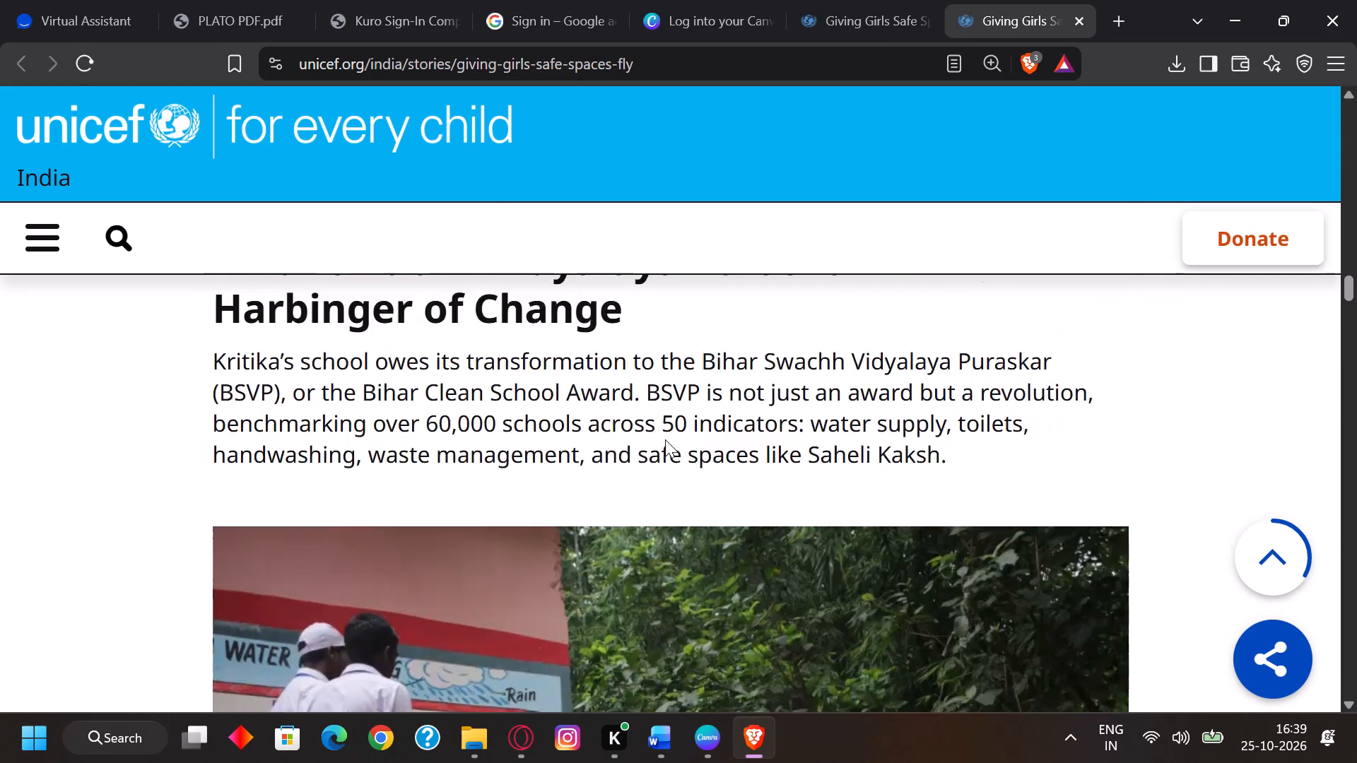
scroll(665, 439, "down", 9)
scroll(665, 439, "up", 15)
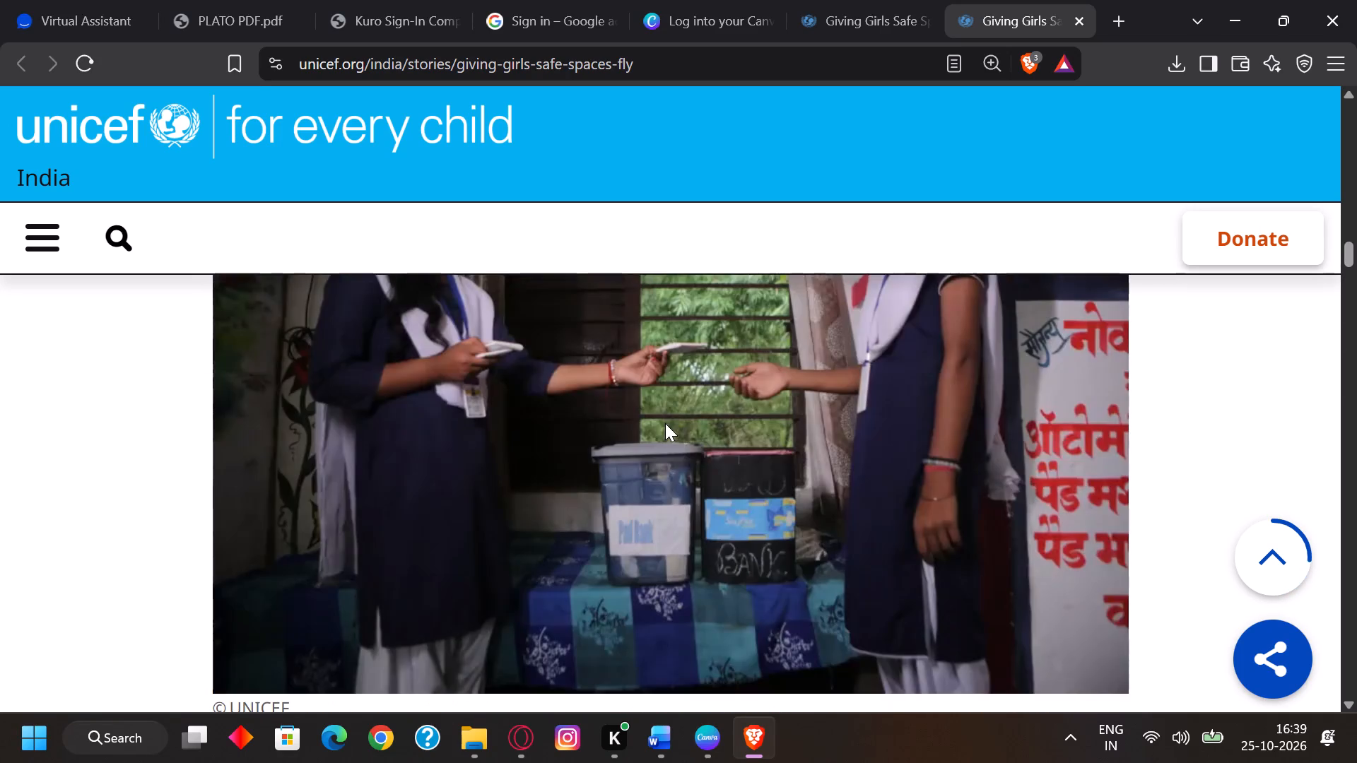
scroll(665, 423, "up", 2)
scroll(665, 423, "down", 1)
scroll(665, 422, "up", 1)
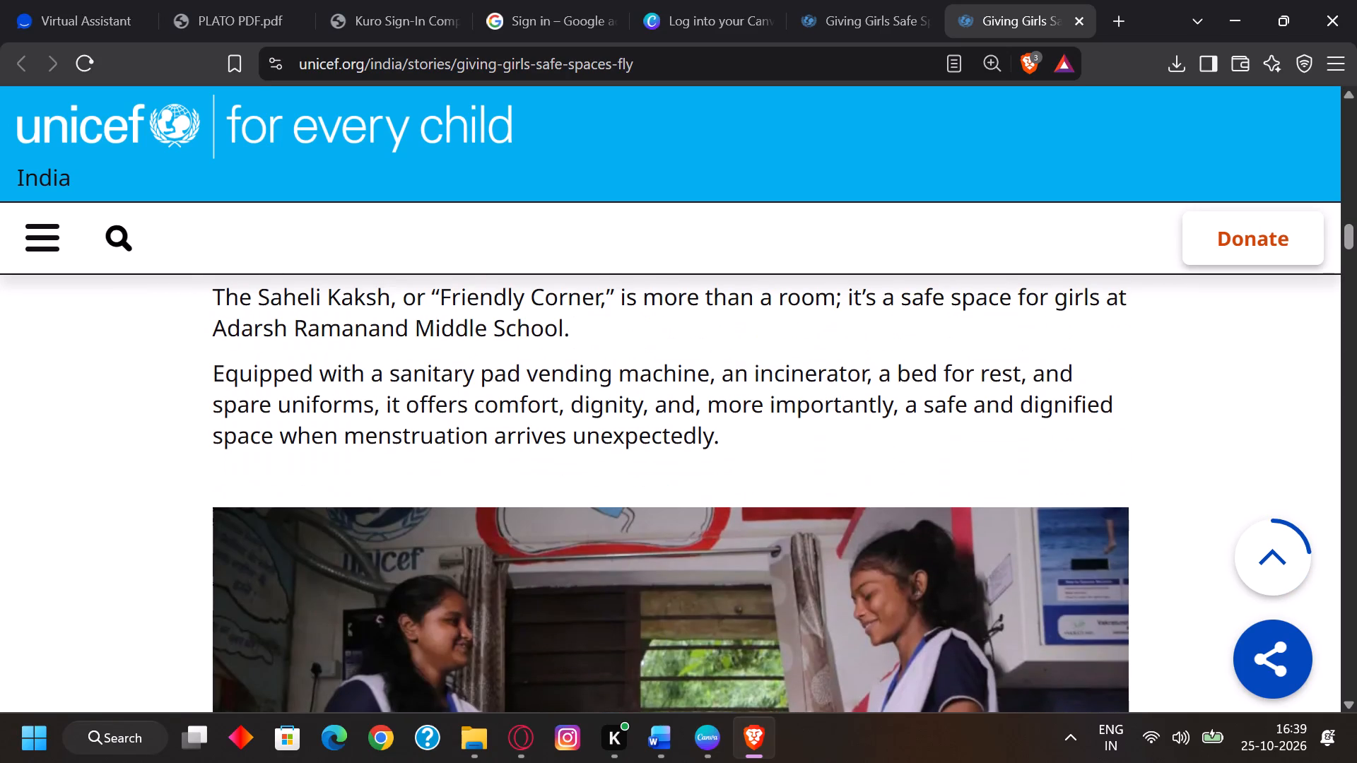
scroll(665, 422, "down", 3)
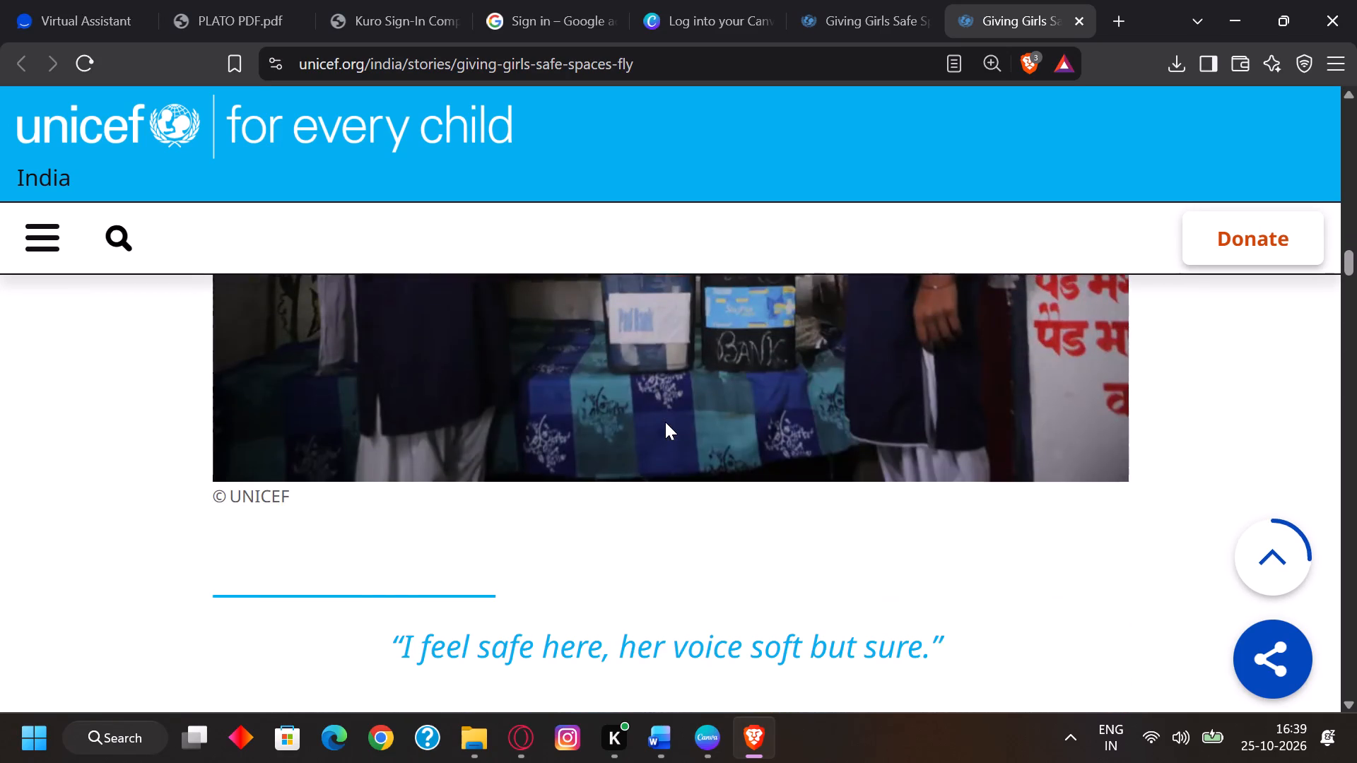
scroll(665, 422, "down", 7)
scroll(665, 422, "up", 2)
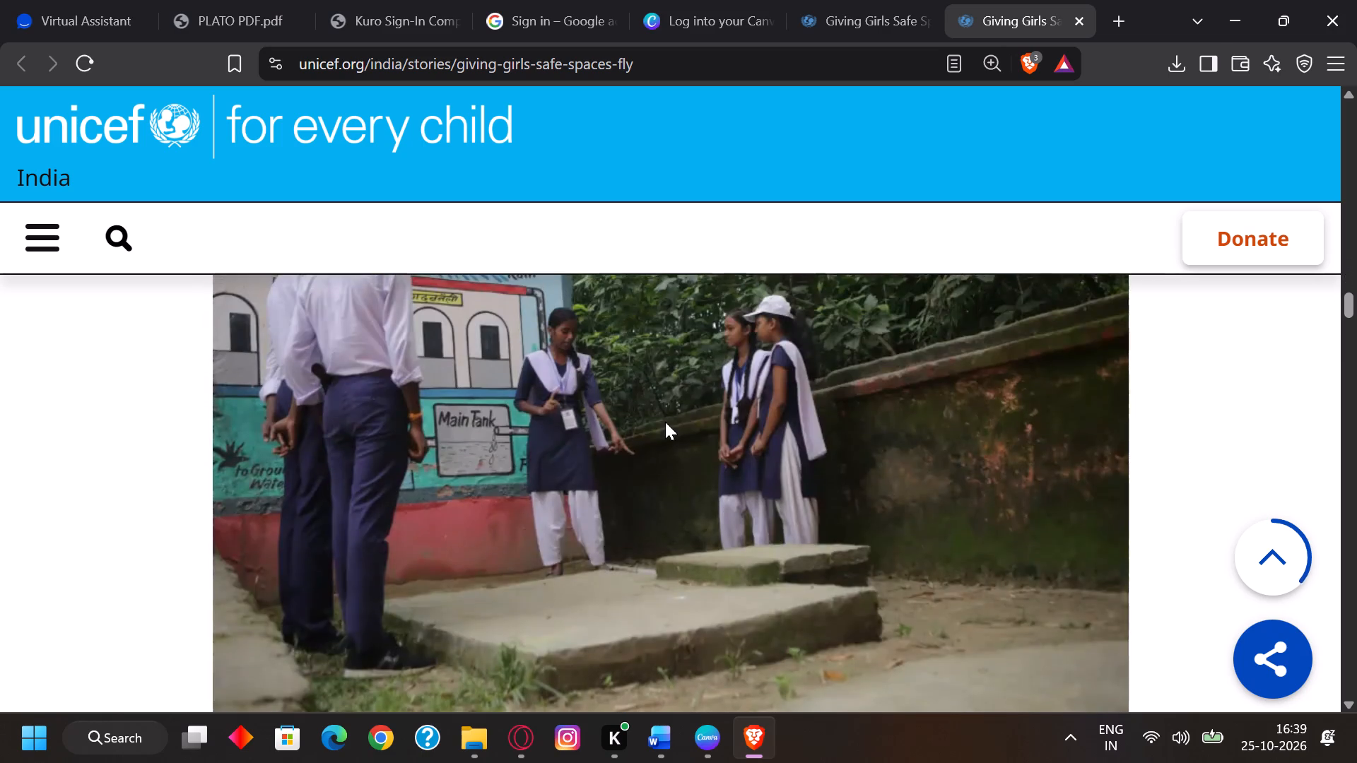
scroll(665, 422, "up", 1)
scroll(665, 422, "down", 5)
scroll(665, 422, "up", 3)
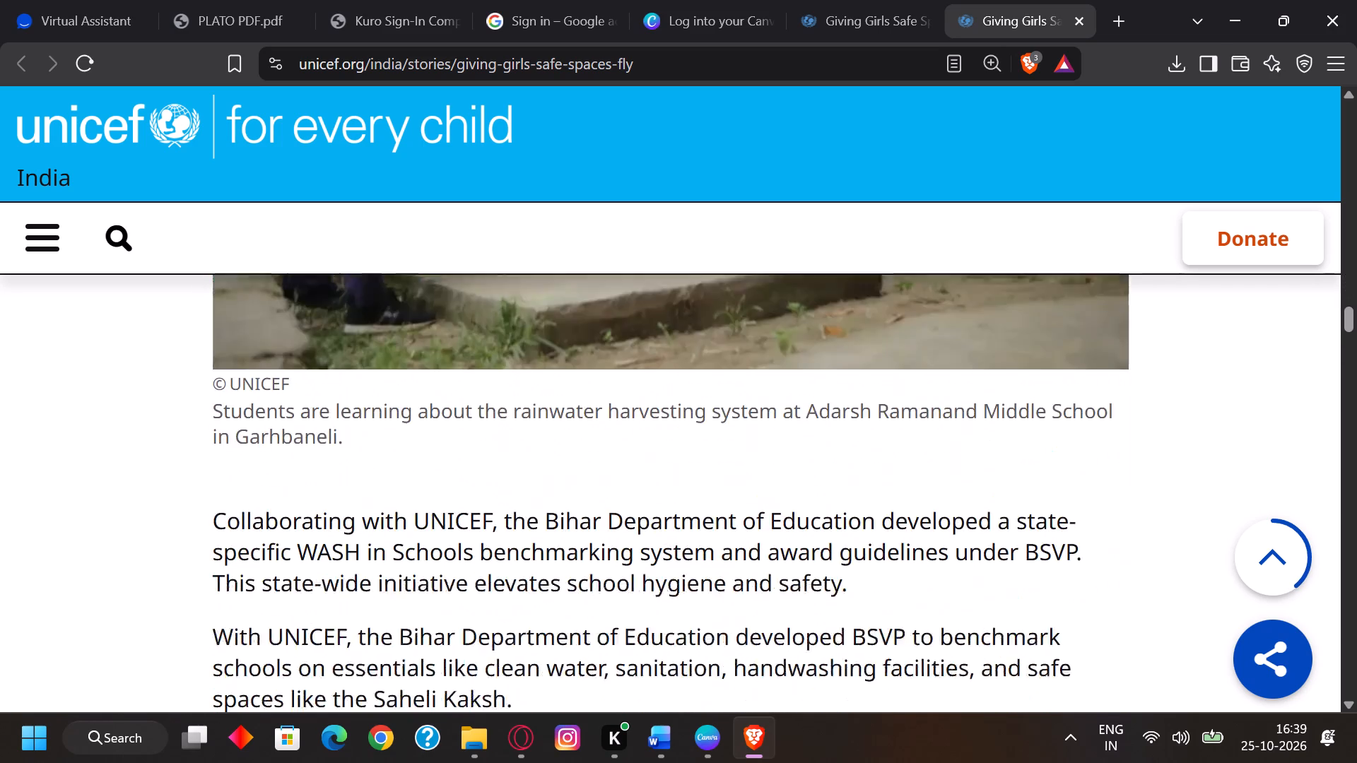
scroll(665, 422, "down", 7)
scroll(665, 421, "up", 3)
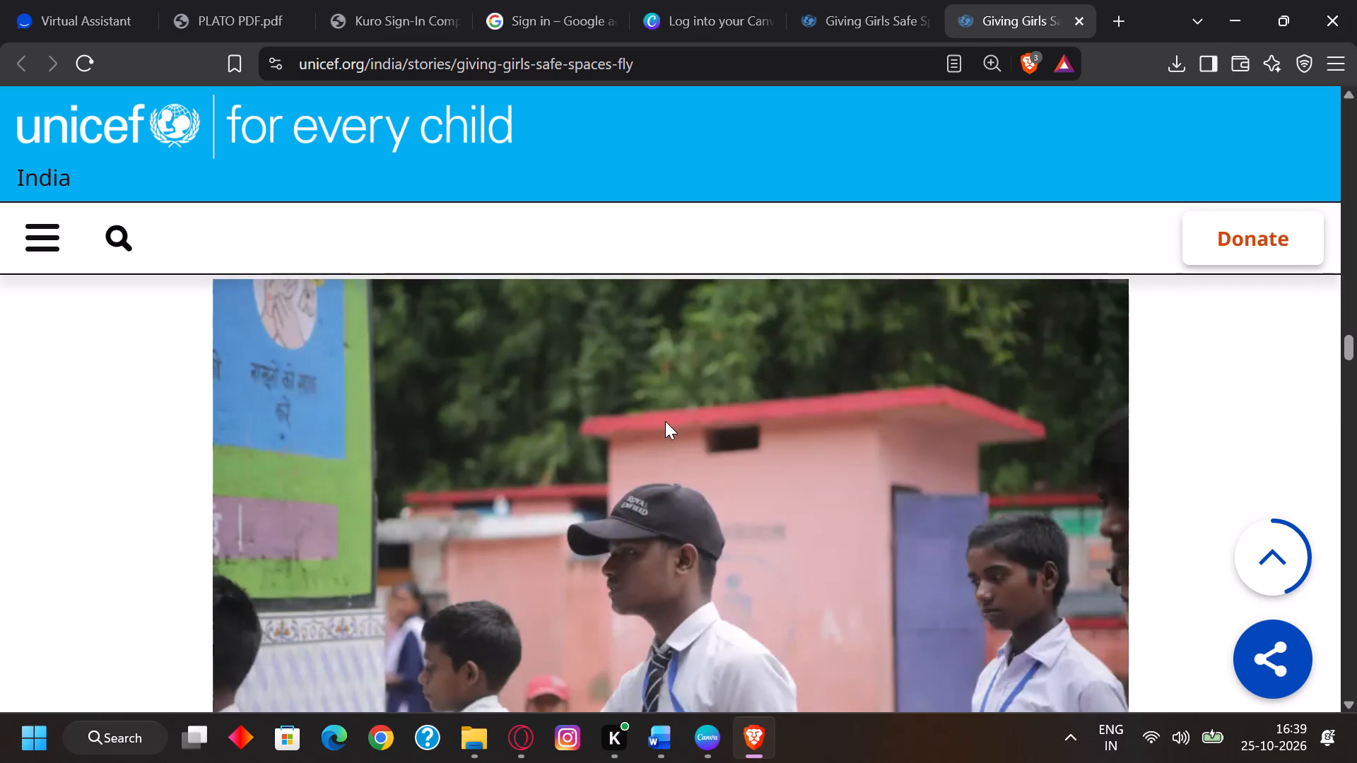
scroll(665, 421, "down", 8)
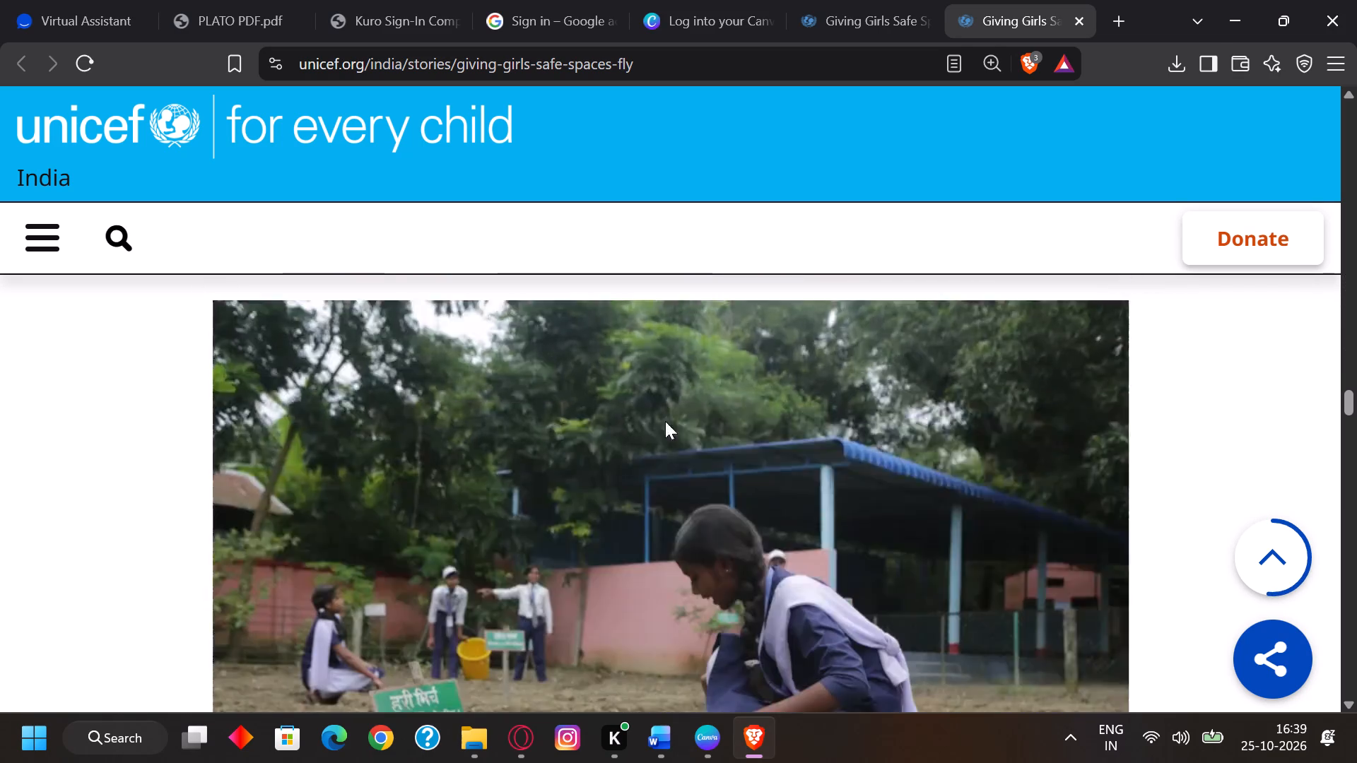
scroll(665, 420, "up", 3)
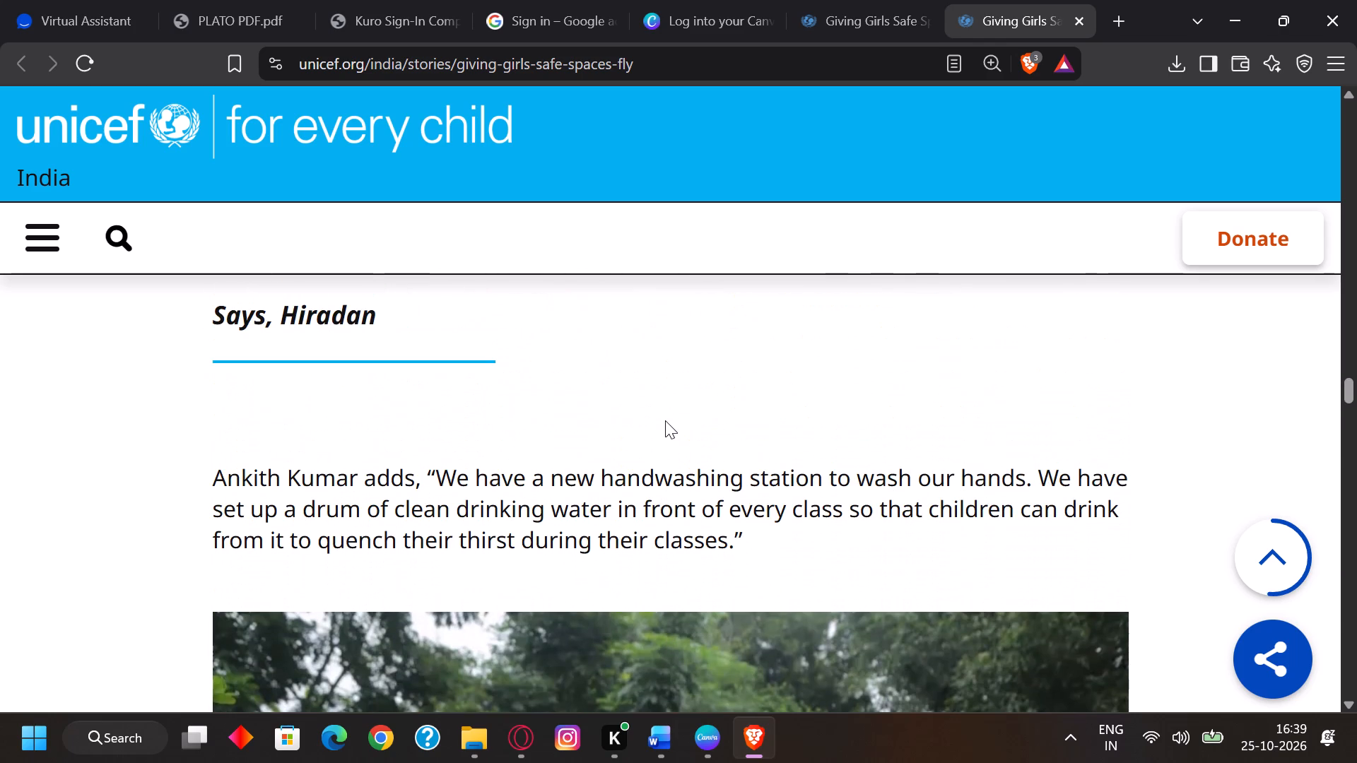
scroll(665, 420, "down", 6)
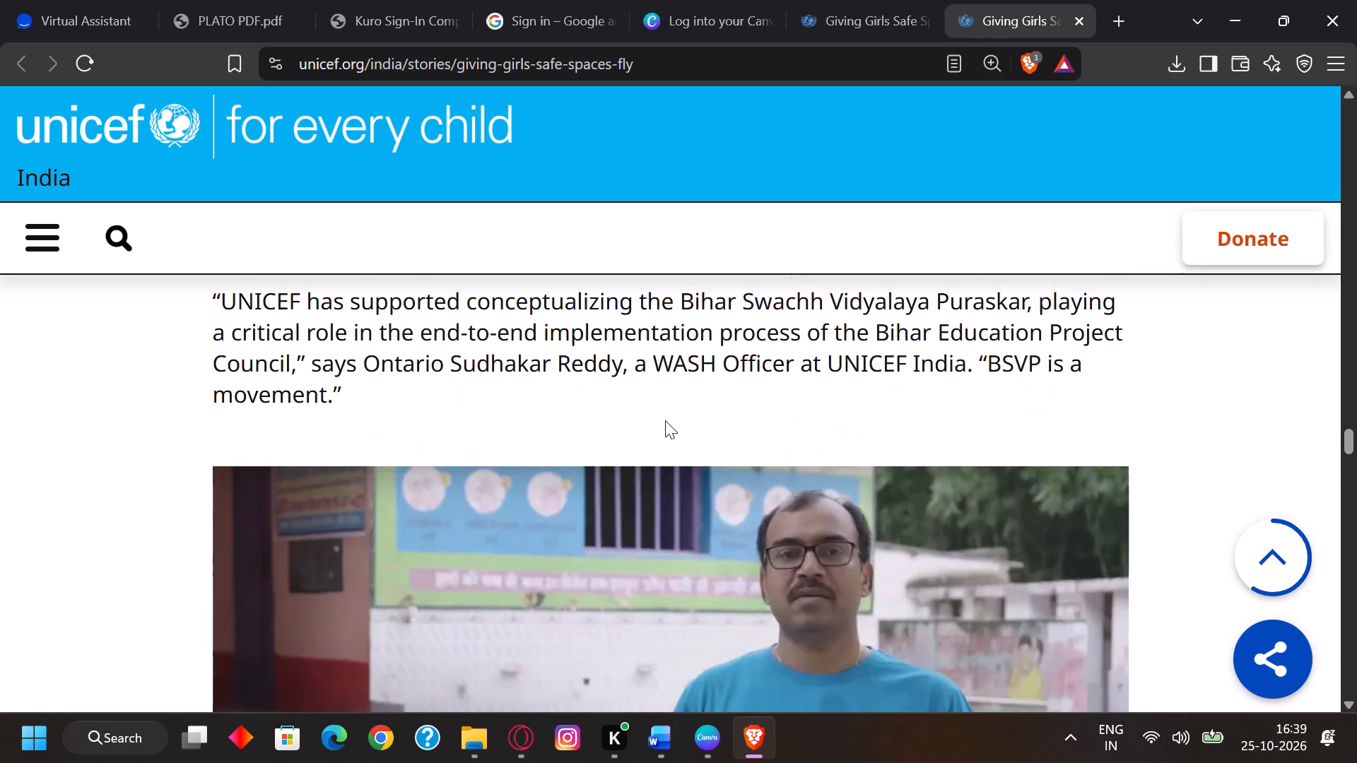
scroll(665, 420, "down", 12)
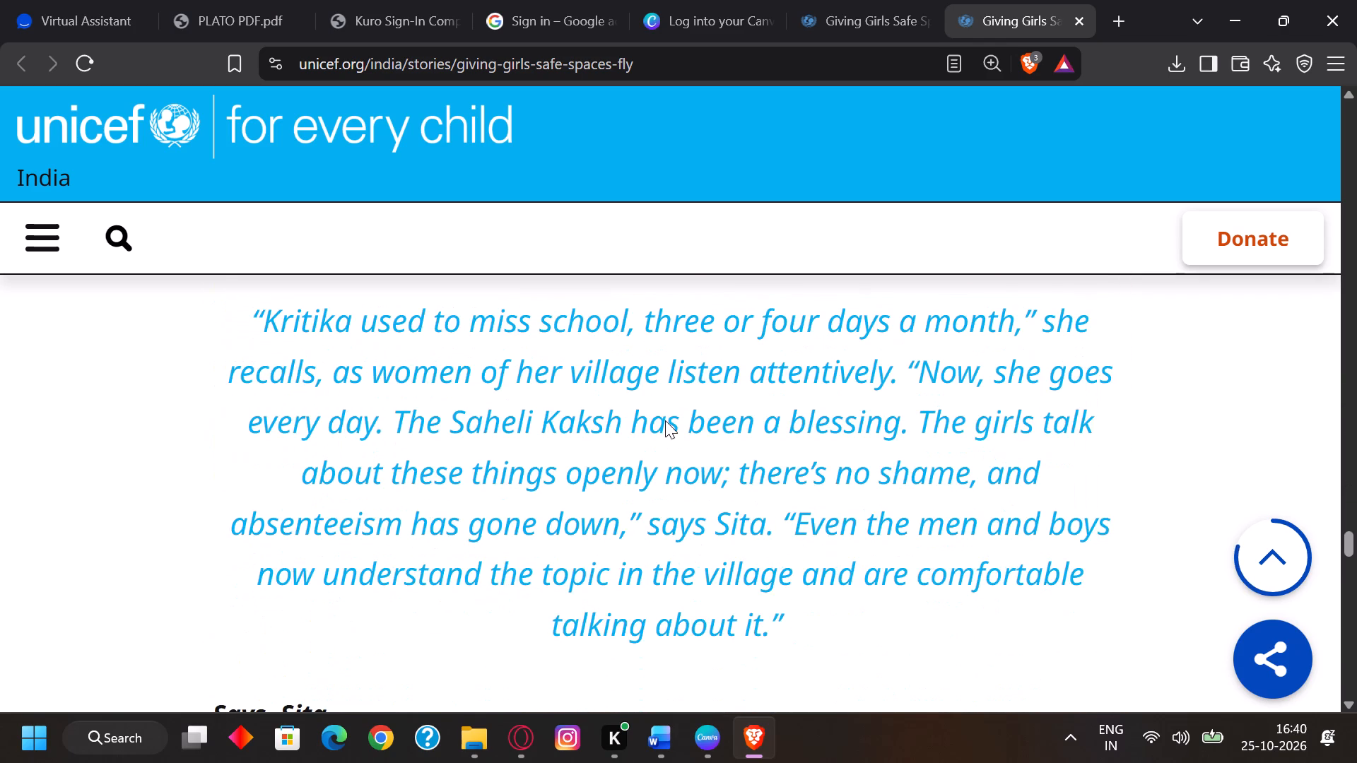
scroll(665, 420, "up", 1)
scroll(665, 420, "down", 10)
scroll(665, 420, "up", 4)
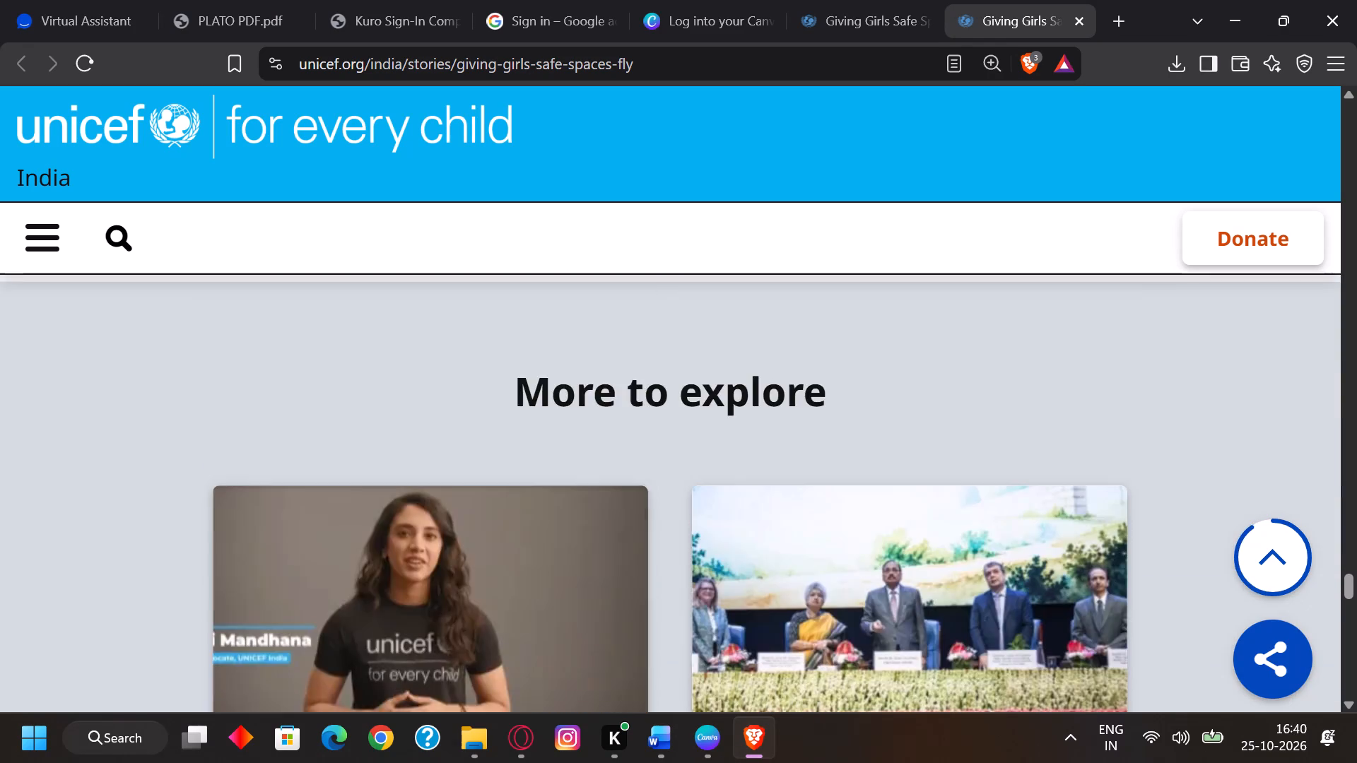
Go back over the report's Saheli Kaksh, rainwater-harvesting and handwashing photographs to compare them as candidates for the assignment.
scroll(665, 420, "up", 18)
scroll(703, 419, "up", 7)
scroll(733, 529, "up", 4)
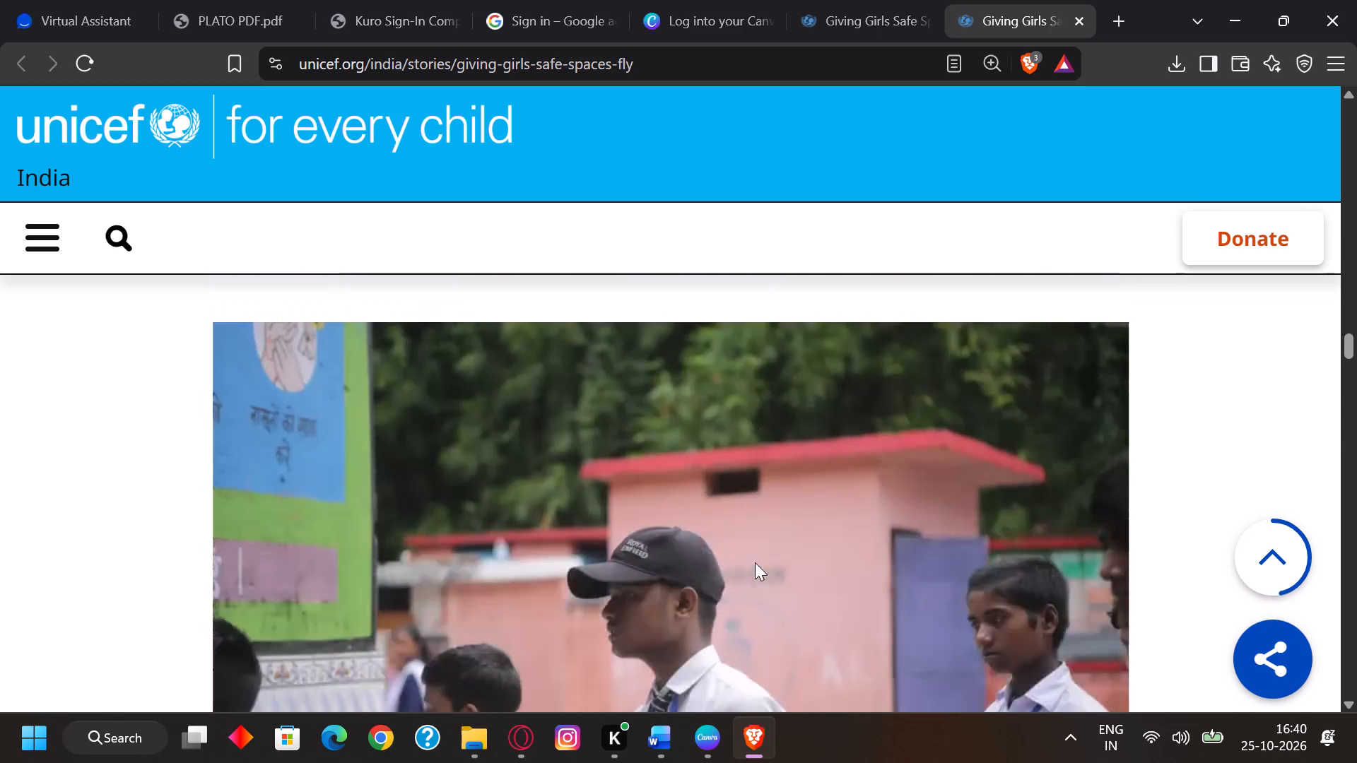
scroll(755, 562, "up", 11)
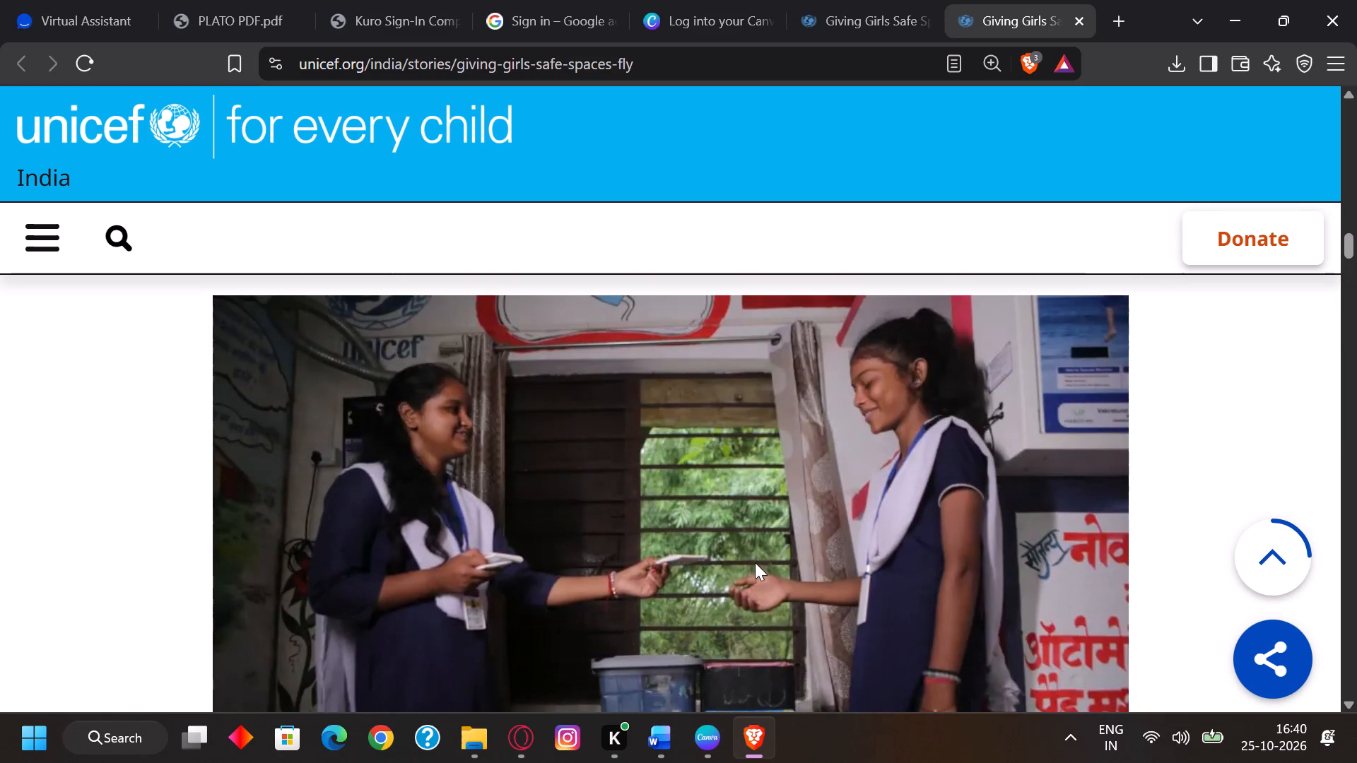
scroll(755, 562, "up", 3)
scroll(755, 562, "down", 11)
scroll(755, 562, "up", 4)
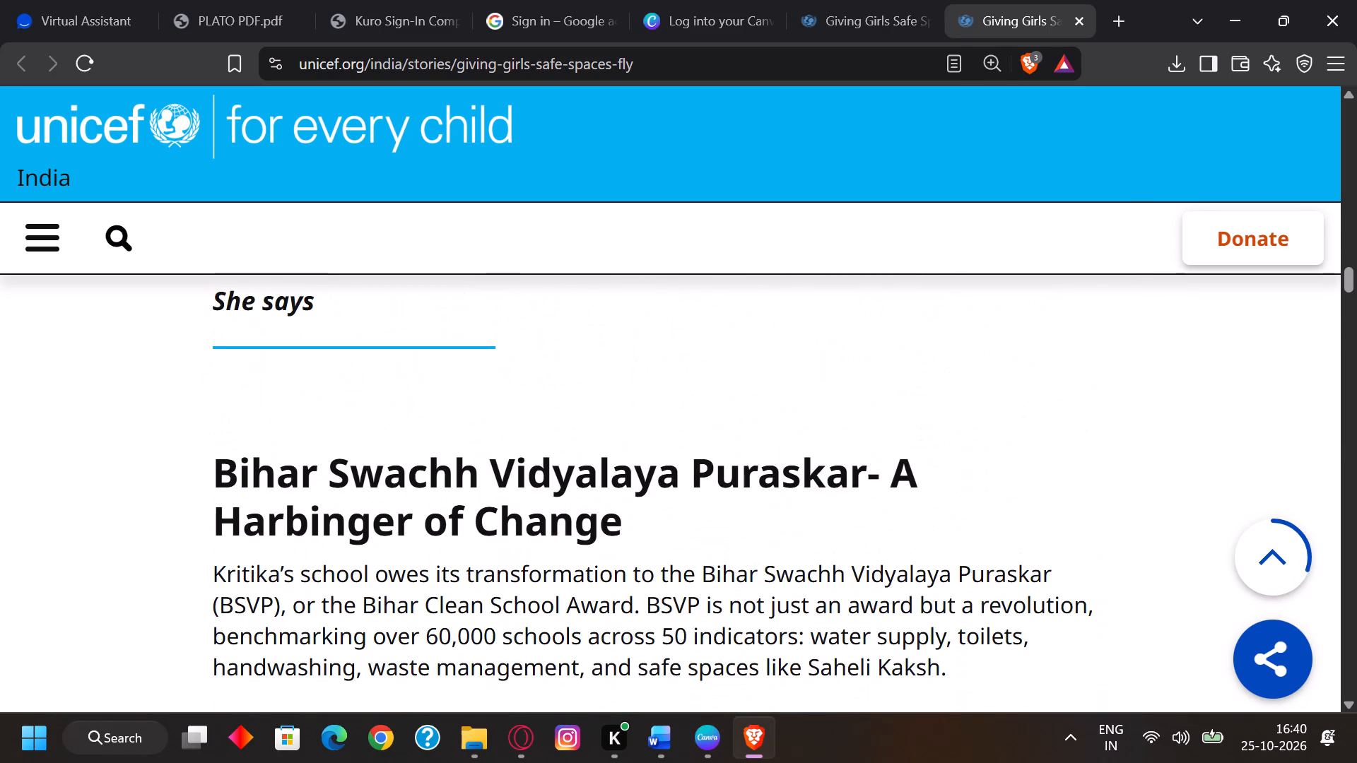
scroll(755, 563, "down", 6)
scroll(758, 568, "up", 1)
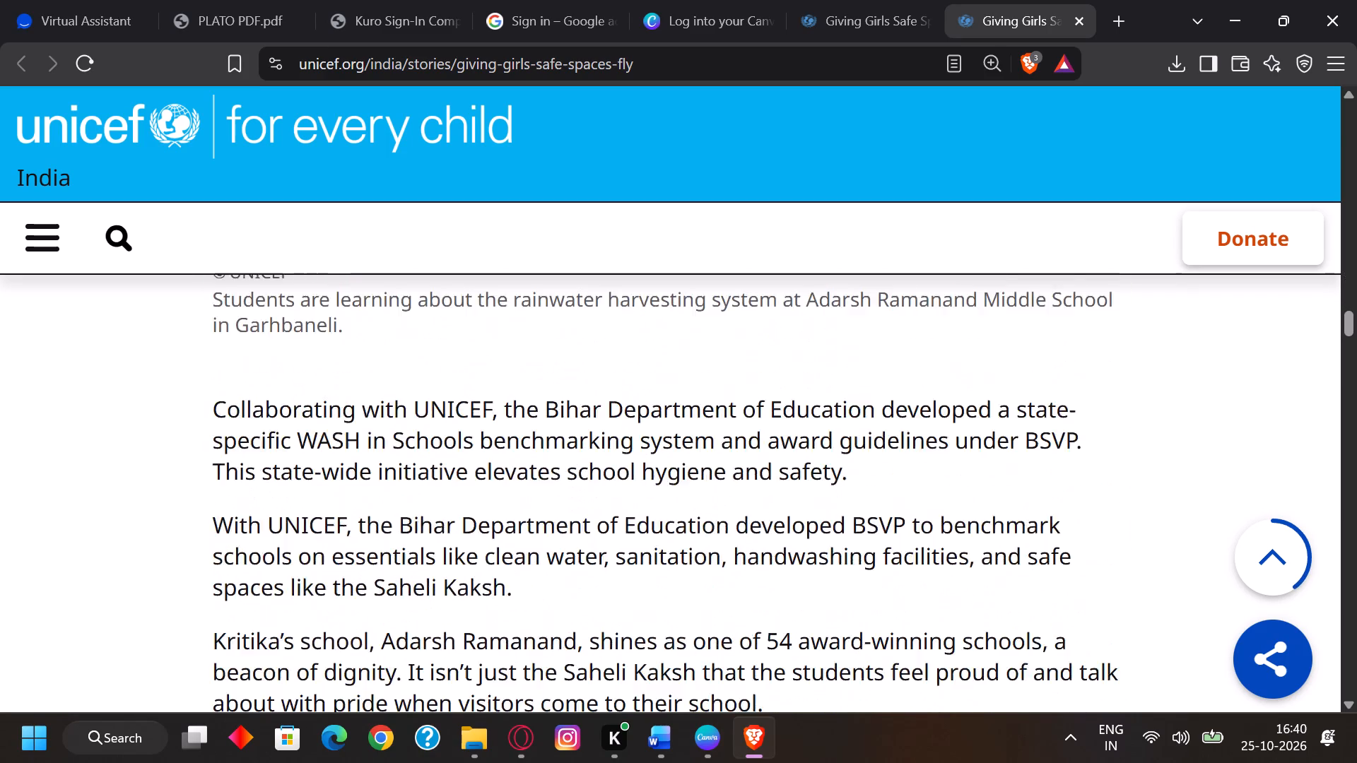
scroll(758, 568, "up", 1)
scroll(758, 568, "down", 2)
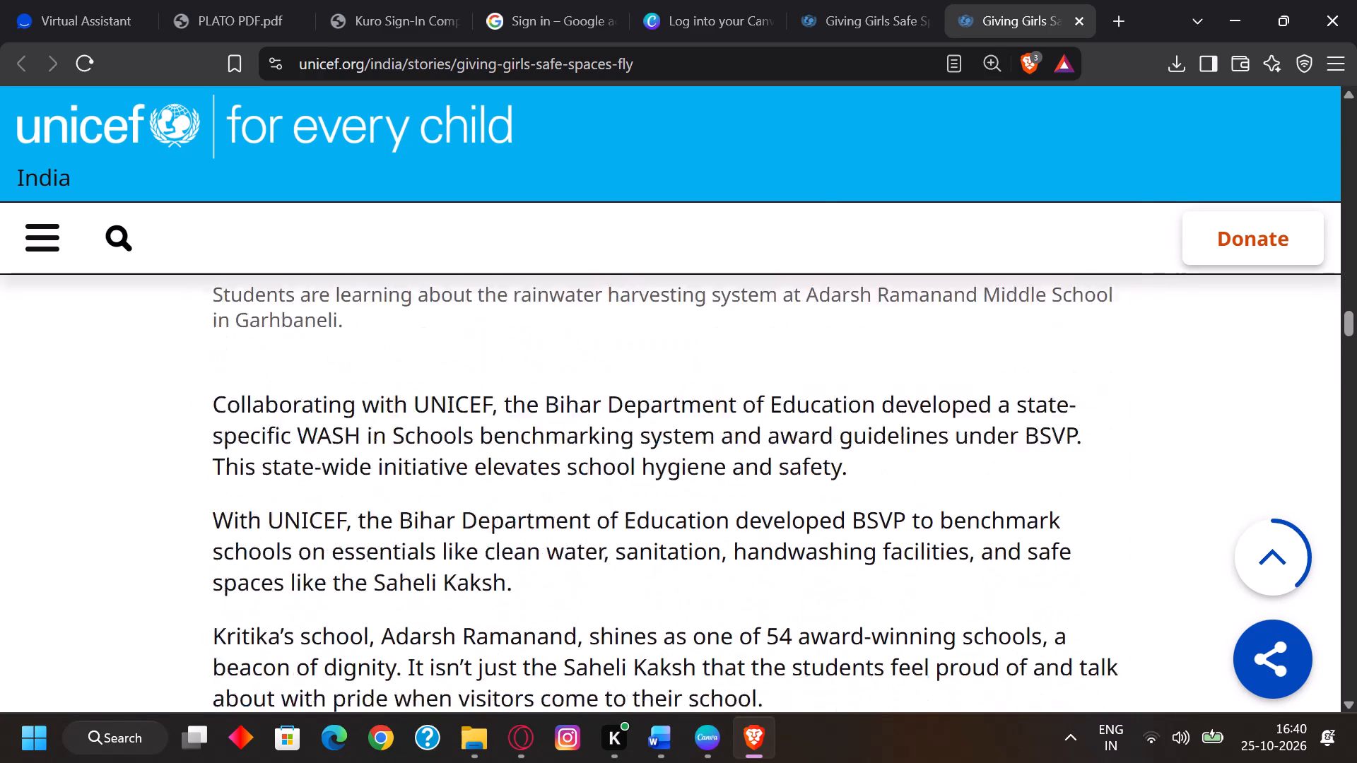
scroll(758, 568, "down", 4)
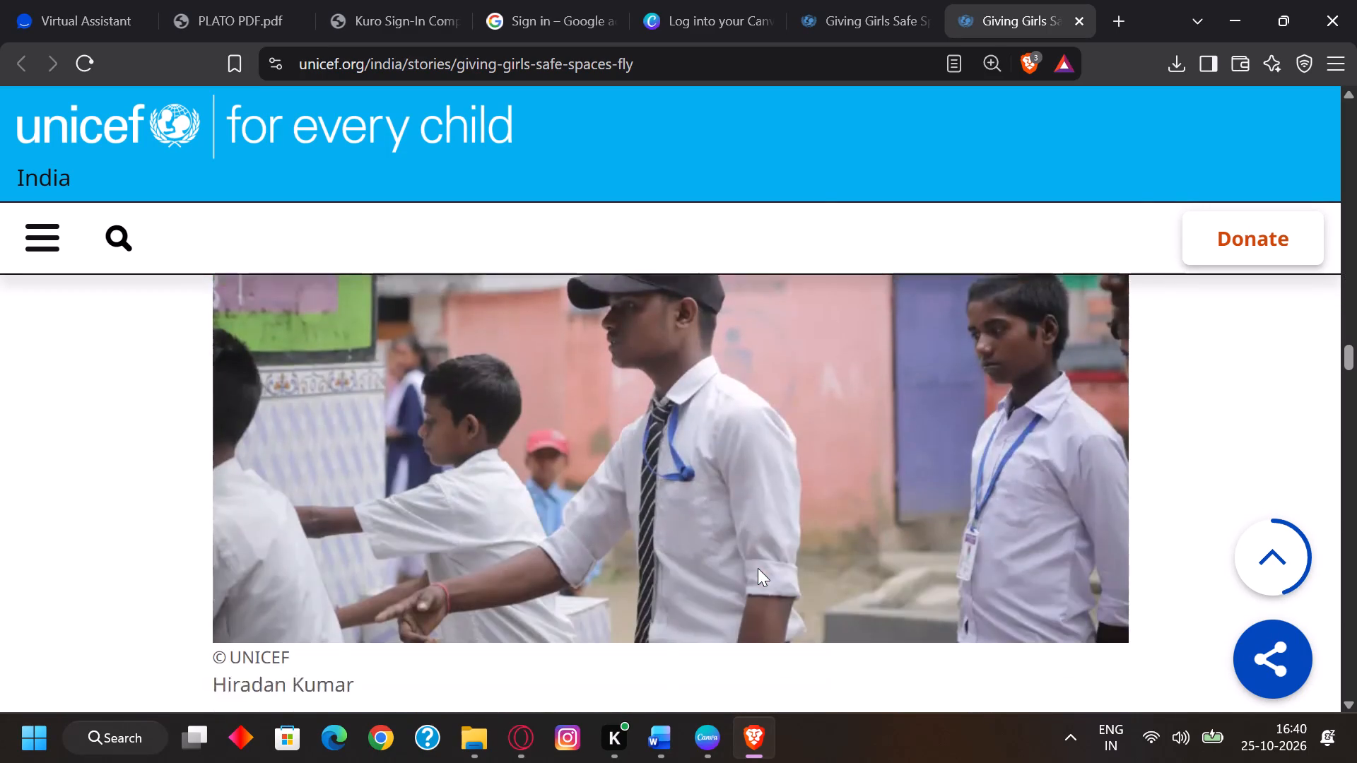
scroll(758, 568, "up", 3)
scroll(758, 568, "down", 3)
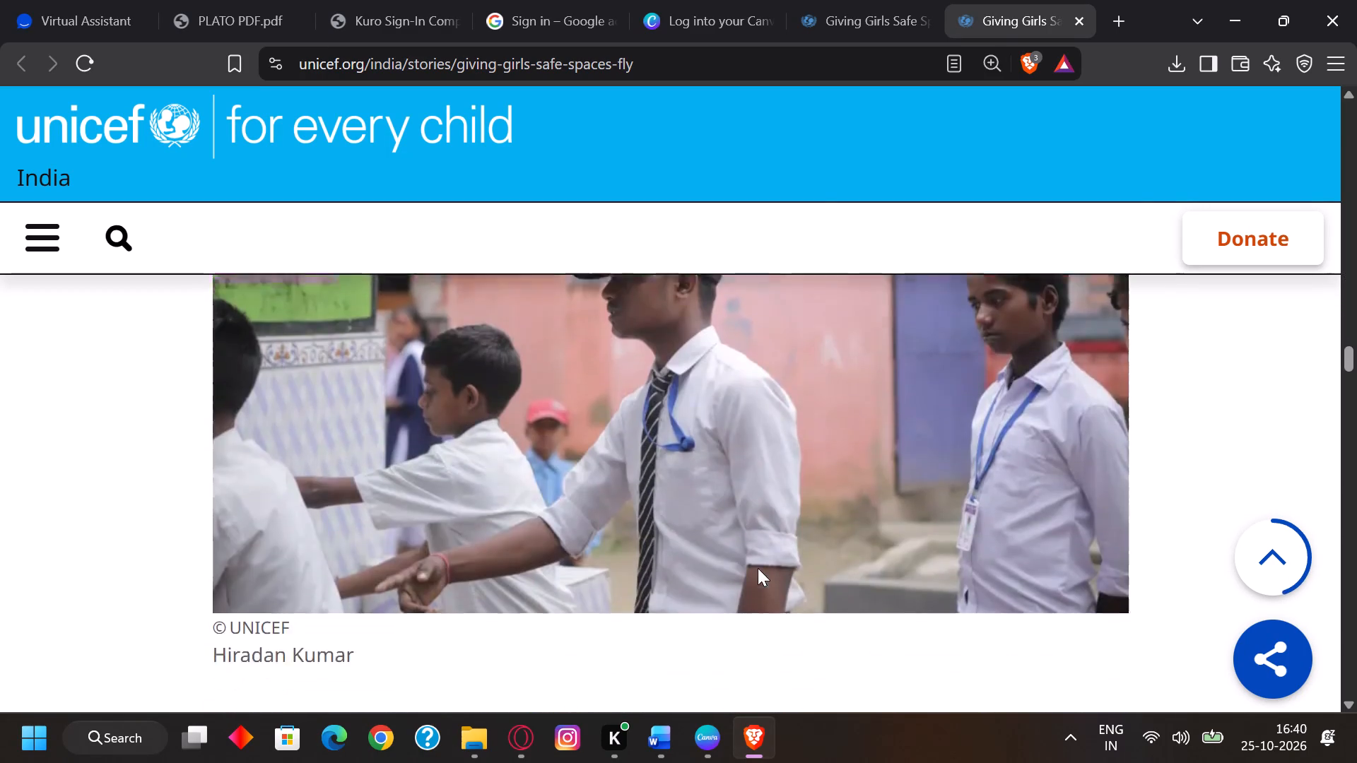
Save the report's photograph of students working in the school compost garden to Downloads as UNICEF 2.
scroll(758, 568, "down", 3)
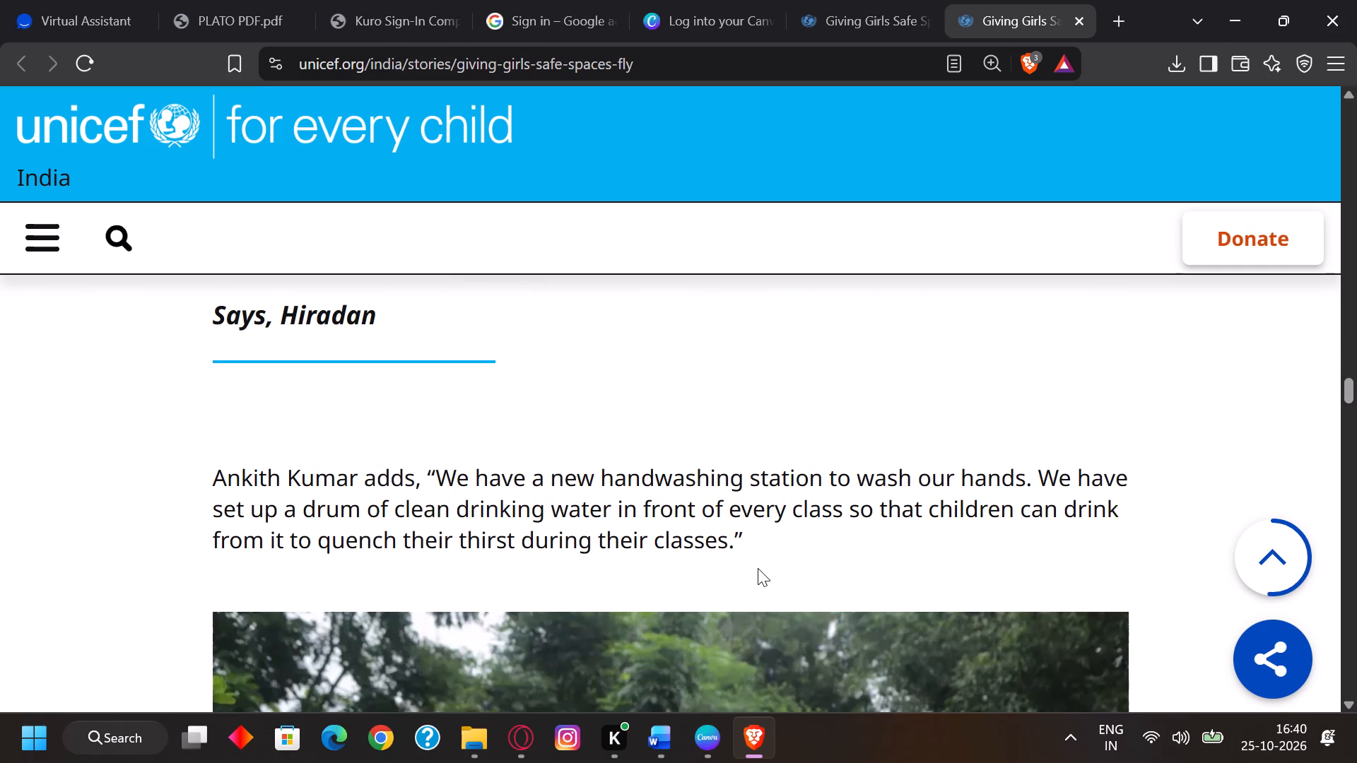
scroll(758, 568, "down", 2)
scroll(758, 568, "up", 1)
scroll(758, 568, "down", 3)
scroll(758, 568, "up", 1)
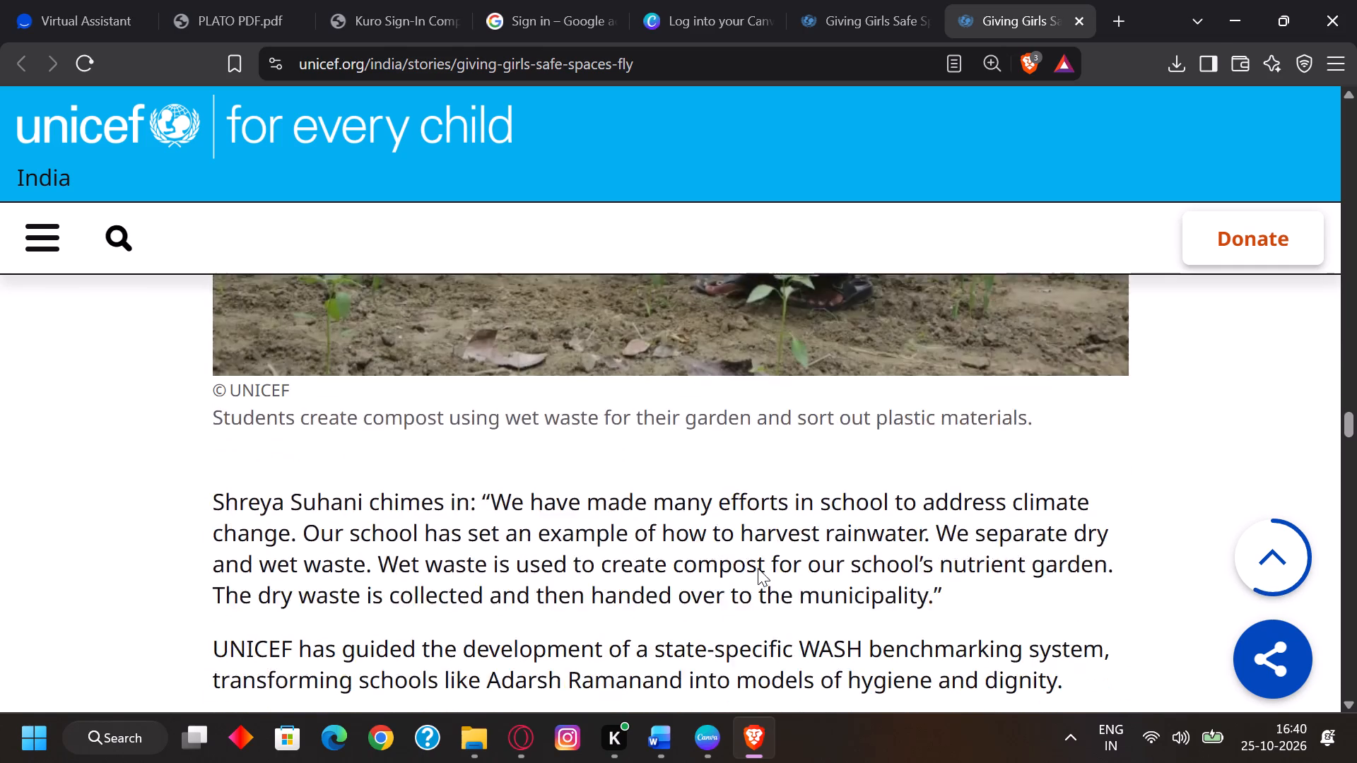
scroll(758, 568, "down", 2)
scroll(758, 568, "up", 3)
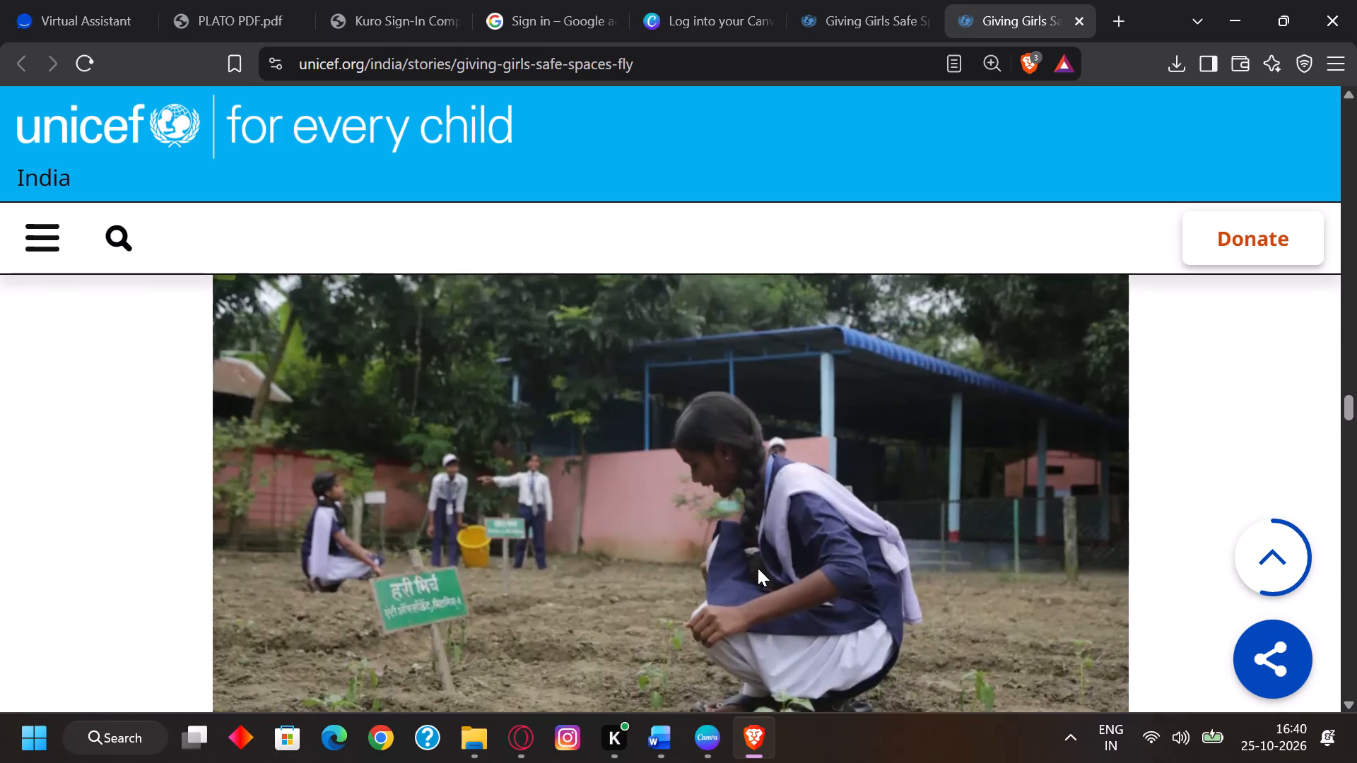
right_click(755, 568)
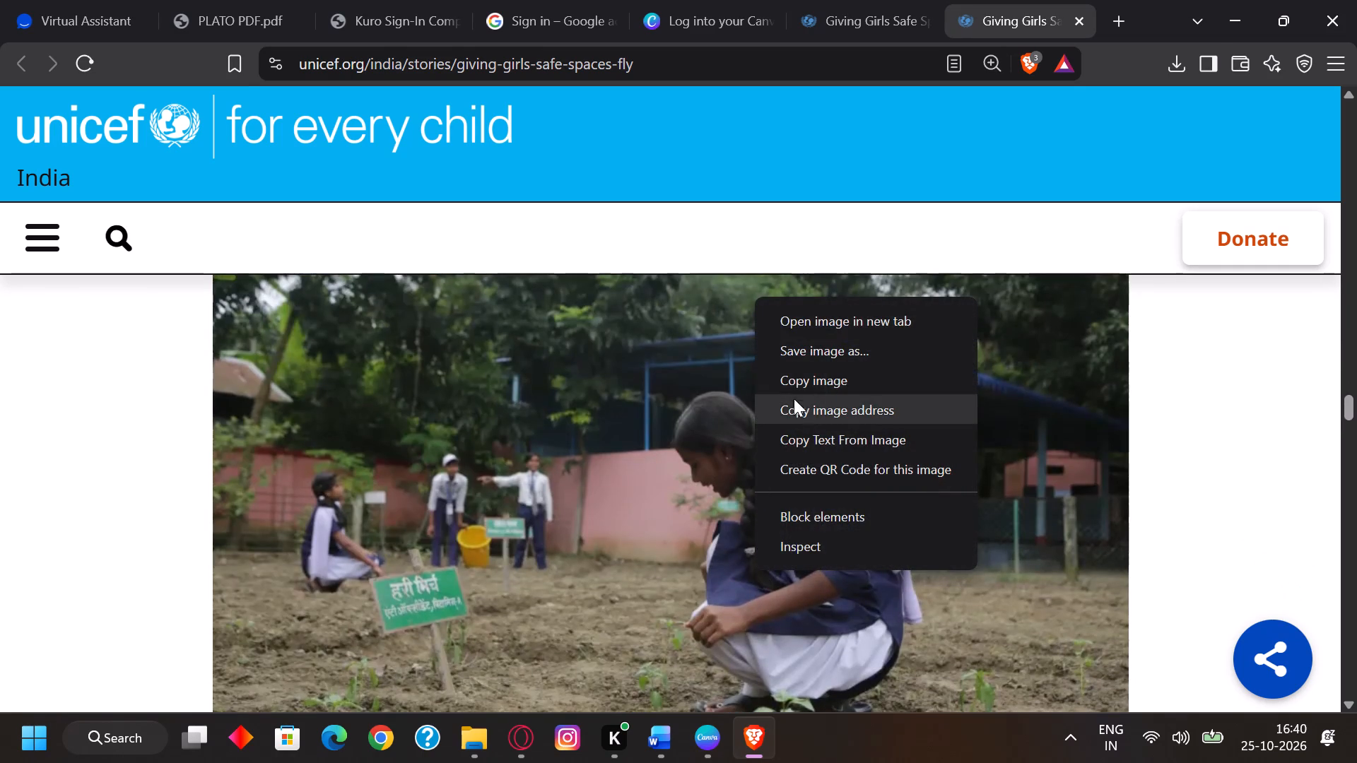
left_click(840, 357)
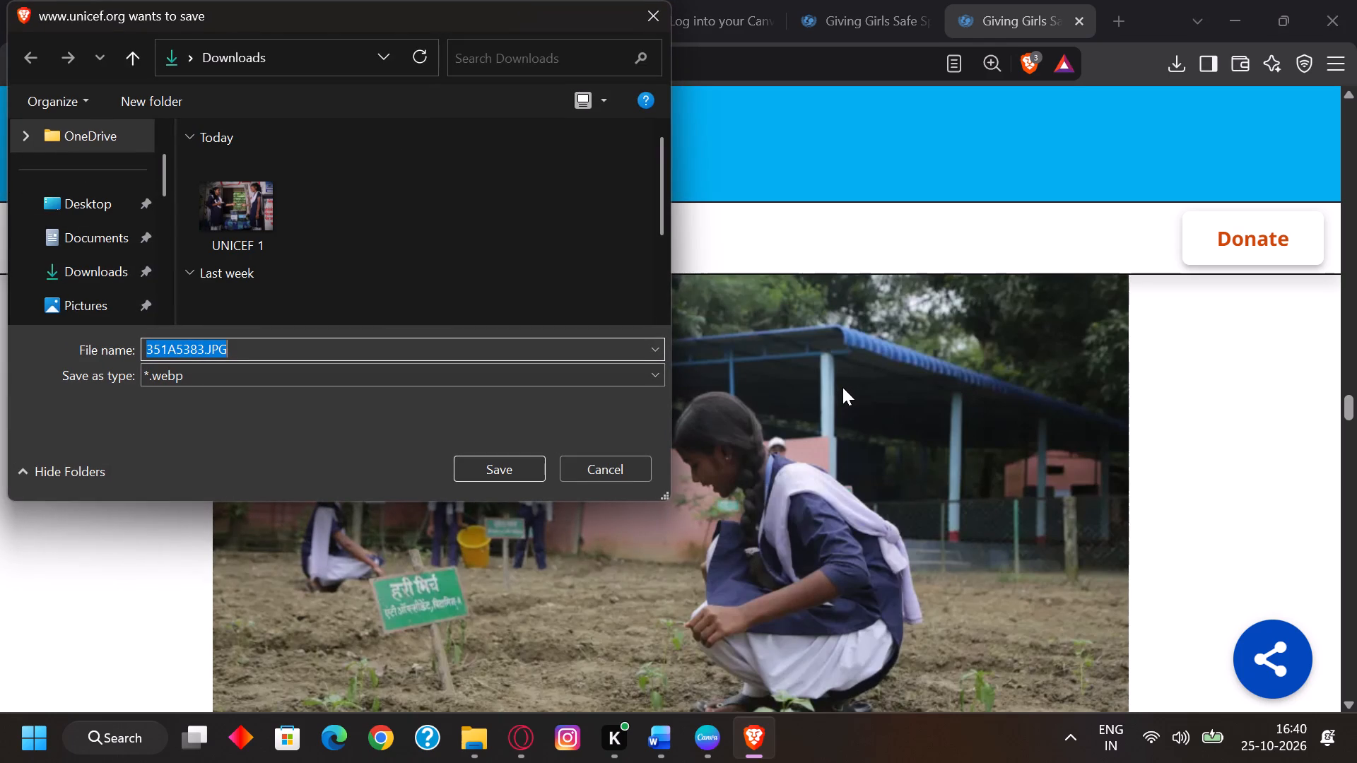
key("BackSpace")
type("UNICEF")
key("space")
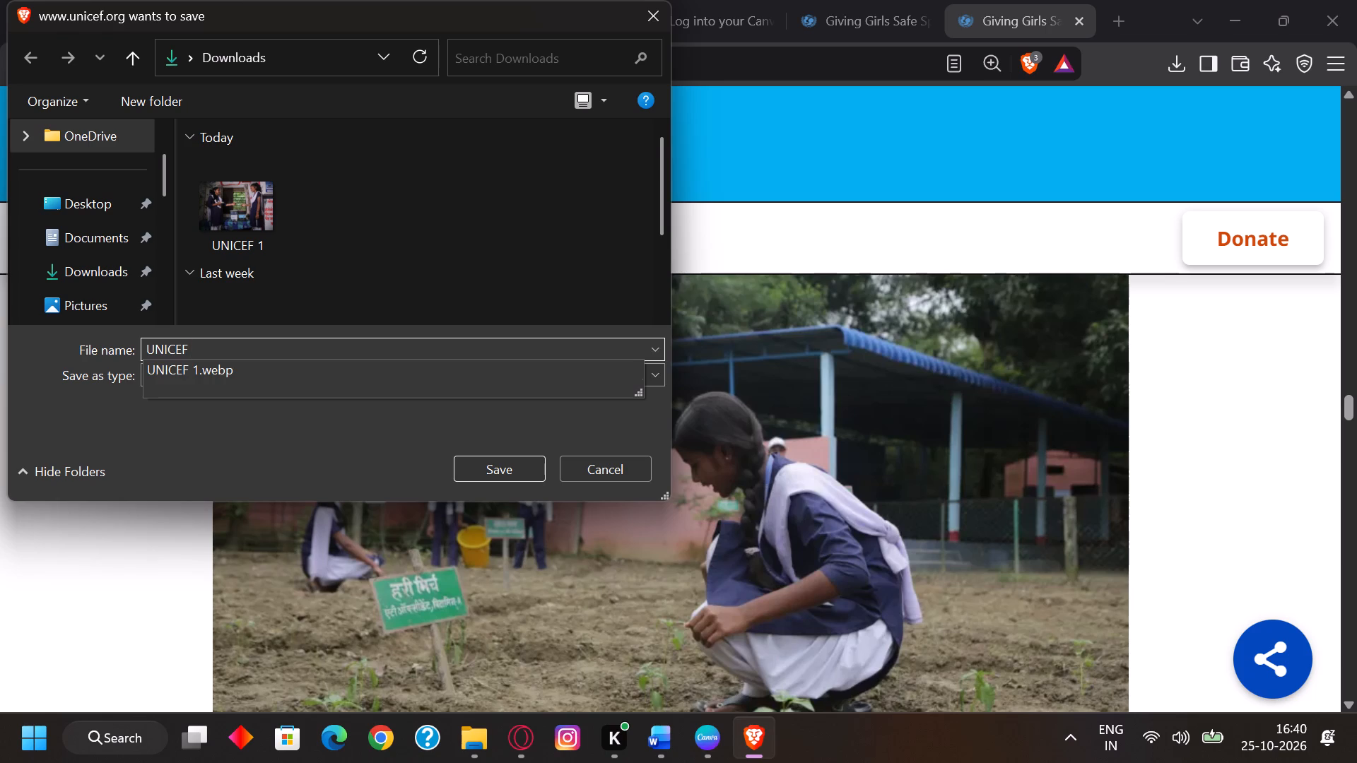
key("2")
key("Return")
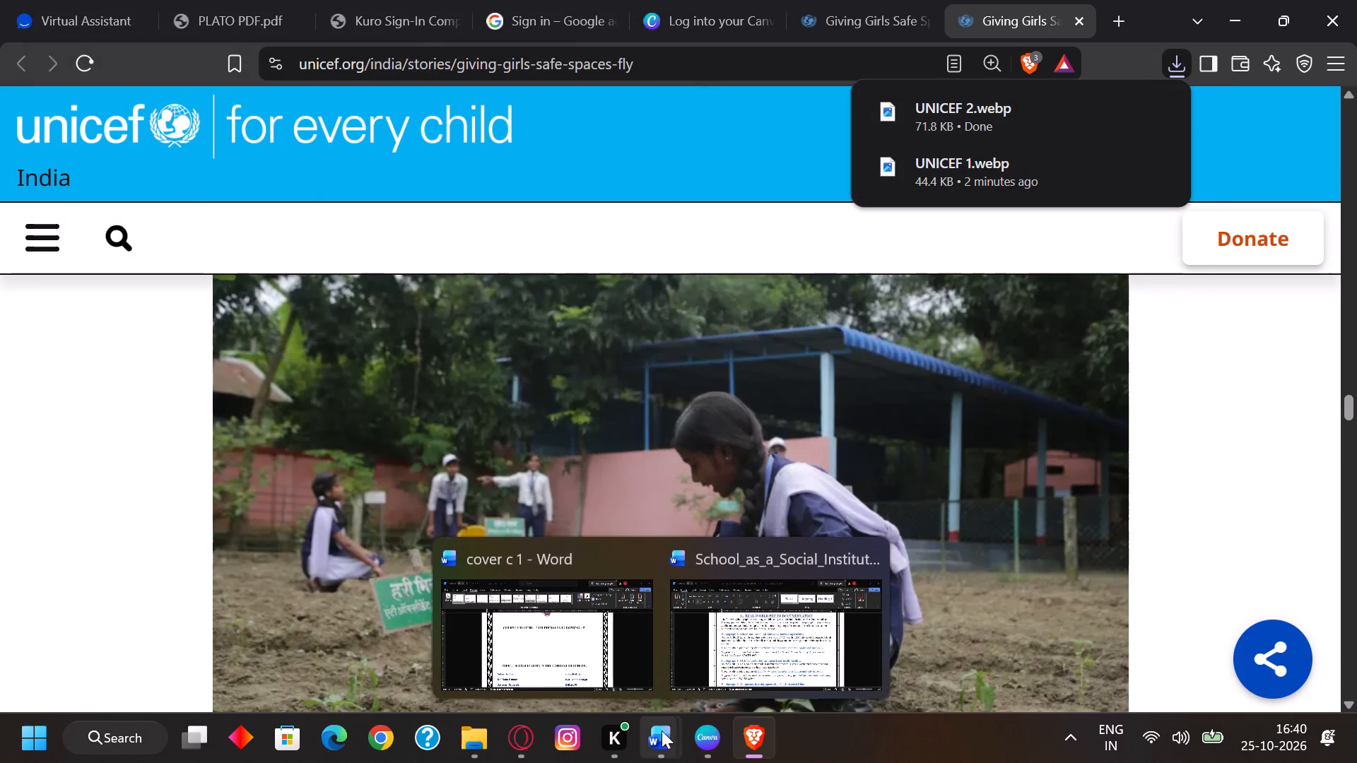
Return to the assignment in Word, open the linked UNICEF report for Photograph 2 and look through its pictures.
left_click(729, 666)
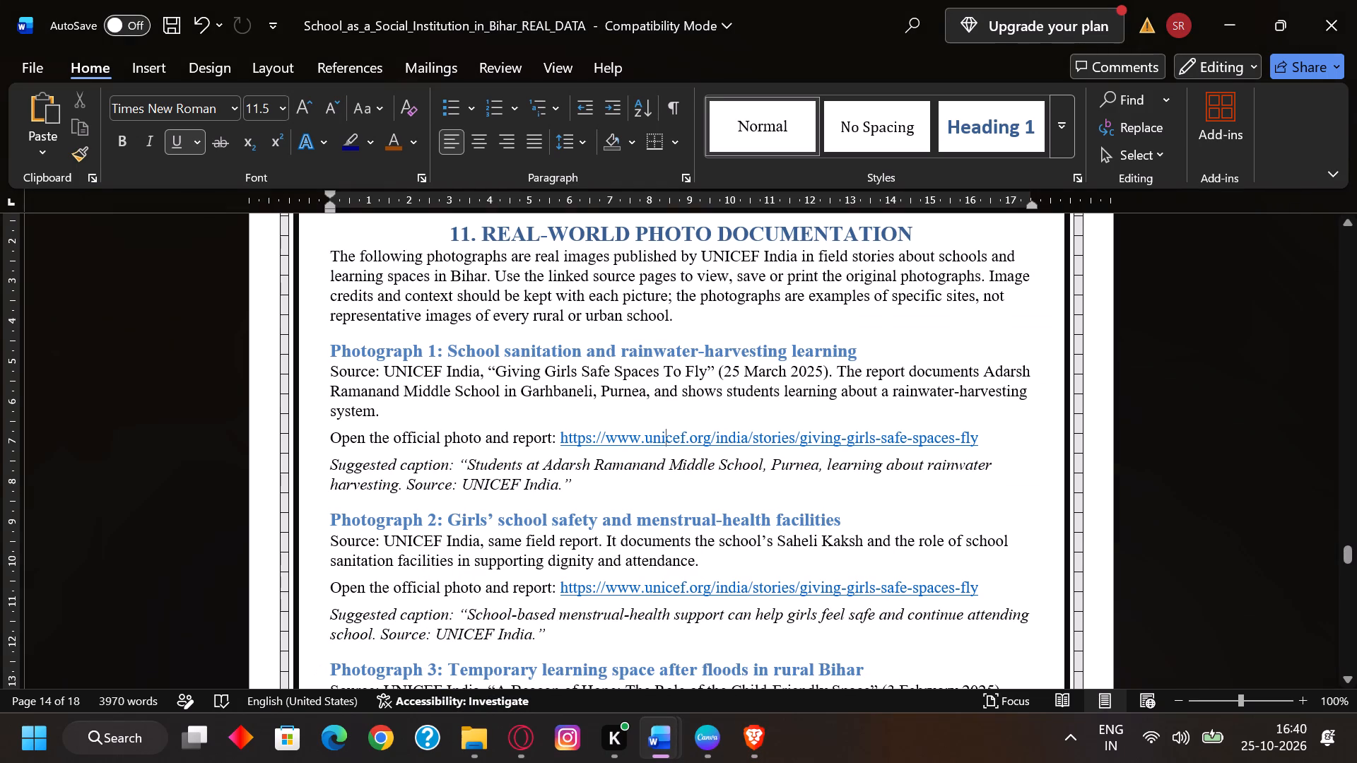
scroll(669, 574, "down", 2)
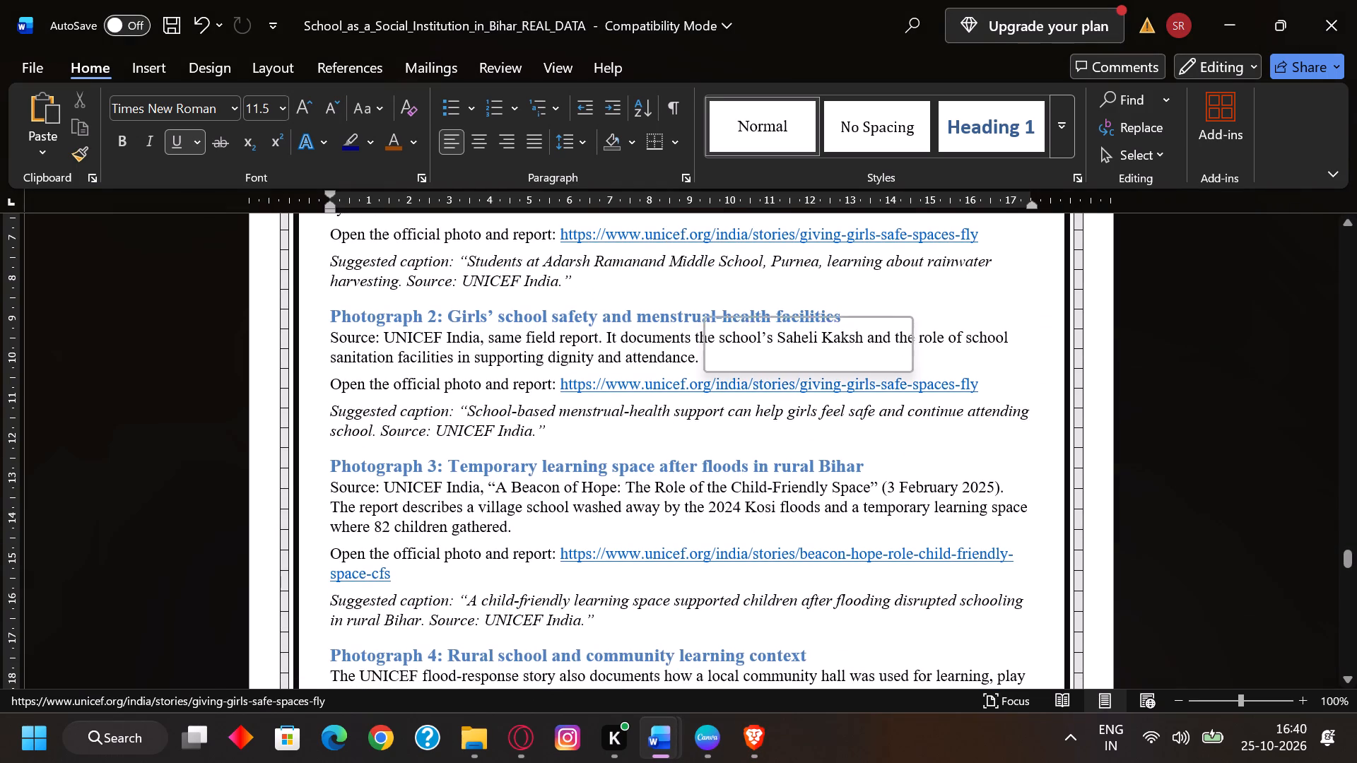
left_click(713, 377, "ctrl")
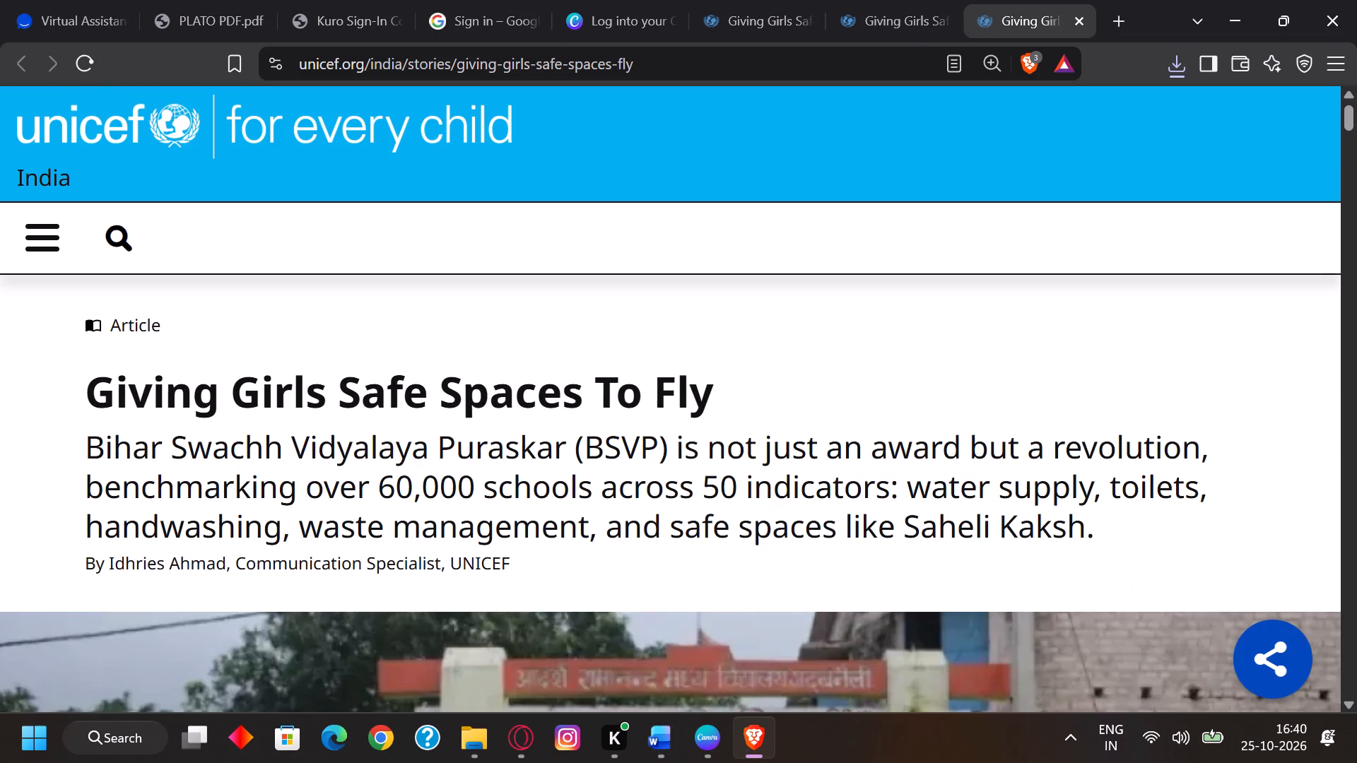
scroll(654, 469, "down", 15)
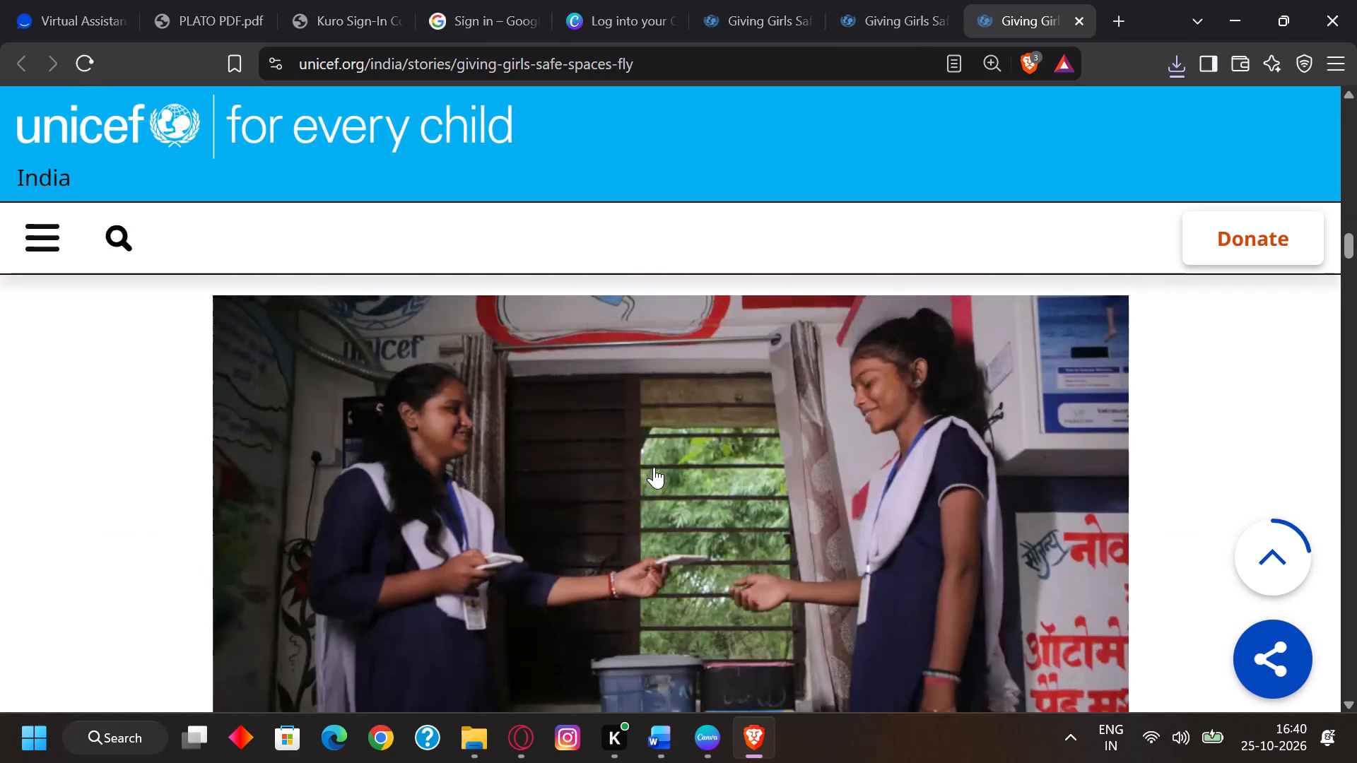
scroll(654, 467, "down", 8)
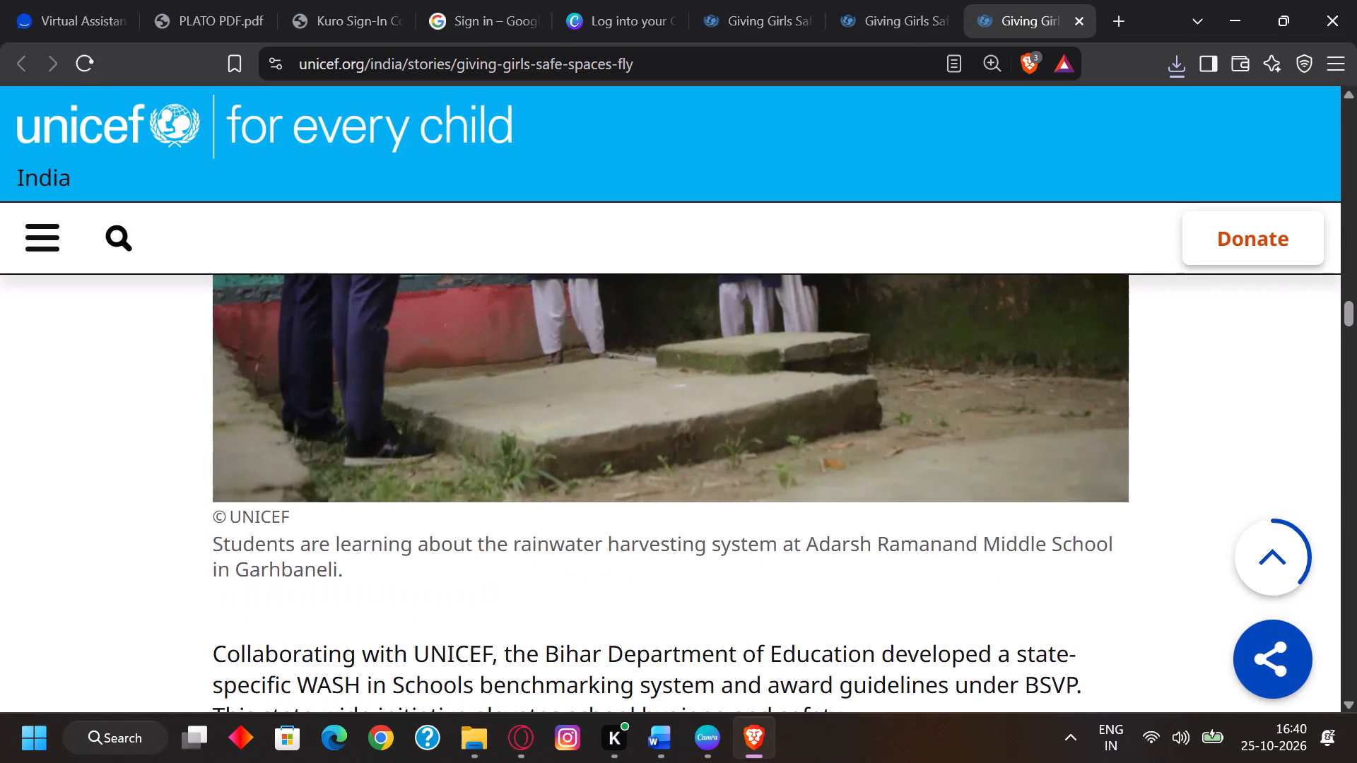
Return to the assignment in Word and open the linked UNICEF report for Photograph 3 in the browser.
left_click(662, 744)
left_click(763, 581)
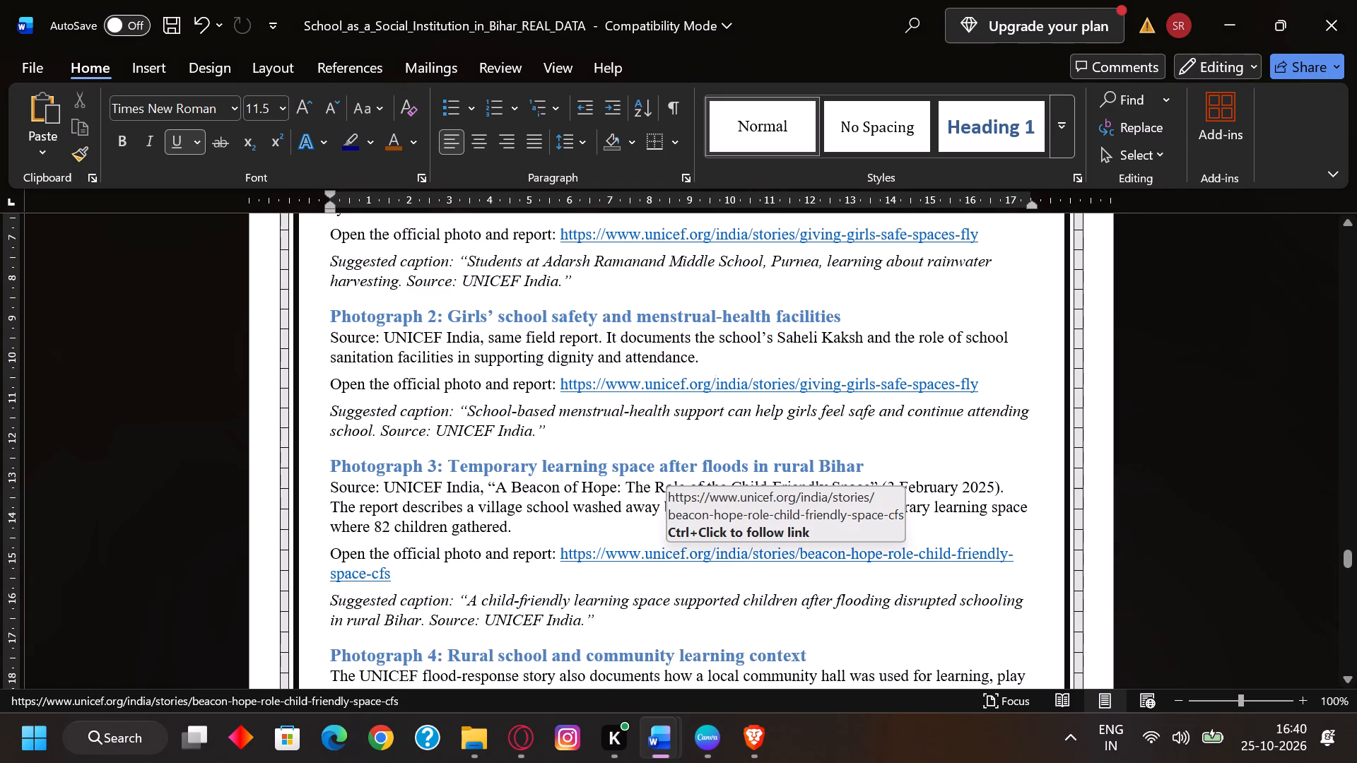
left_click(666, 553, "ctrl")
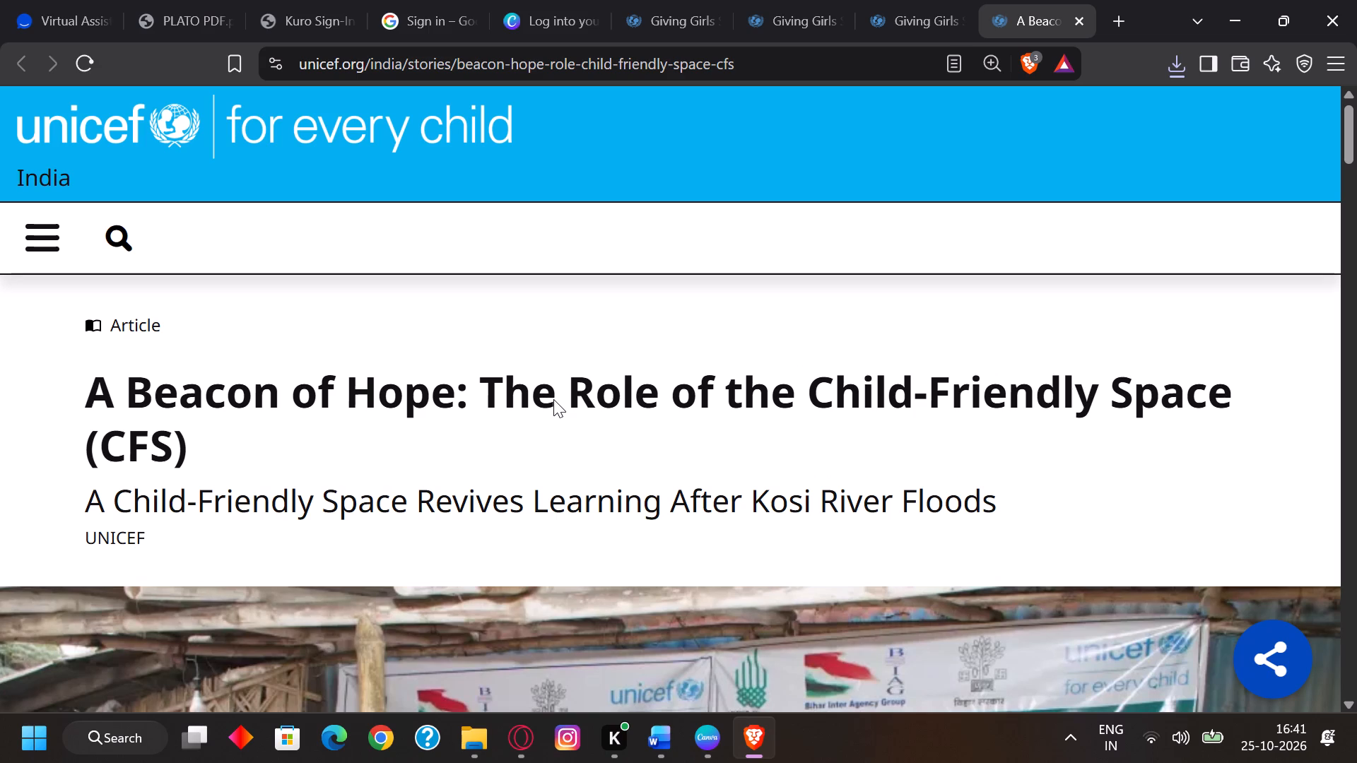
Look through the UNICEF Child-Friendly Space article and compare its photographs as candidates for Photograph 3 of the assignment.
scroll(493, 389, "down", 1)
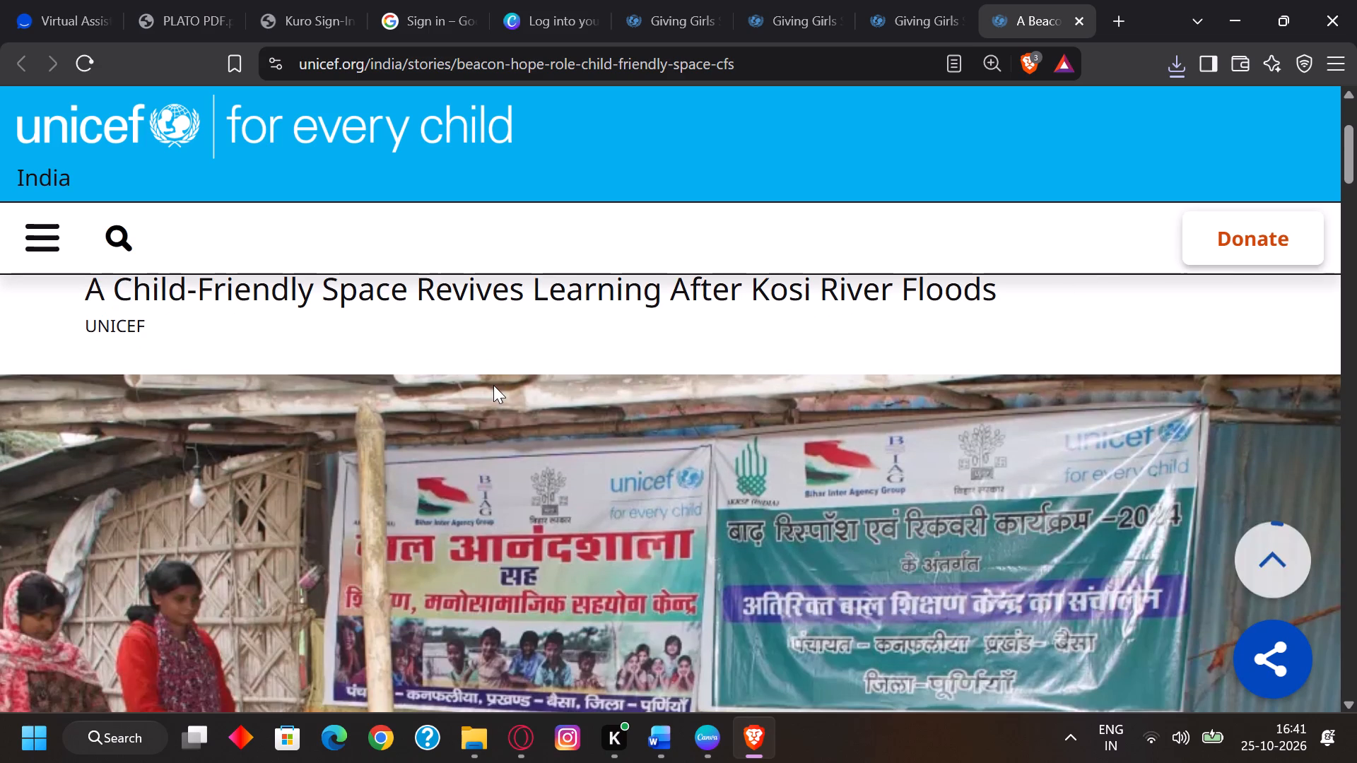
scroll(495, 377, "up", 1)
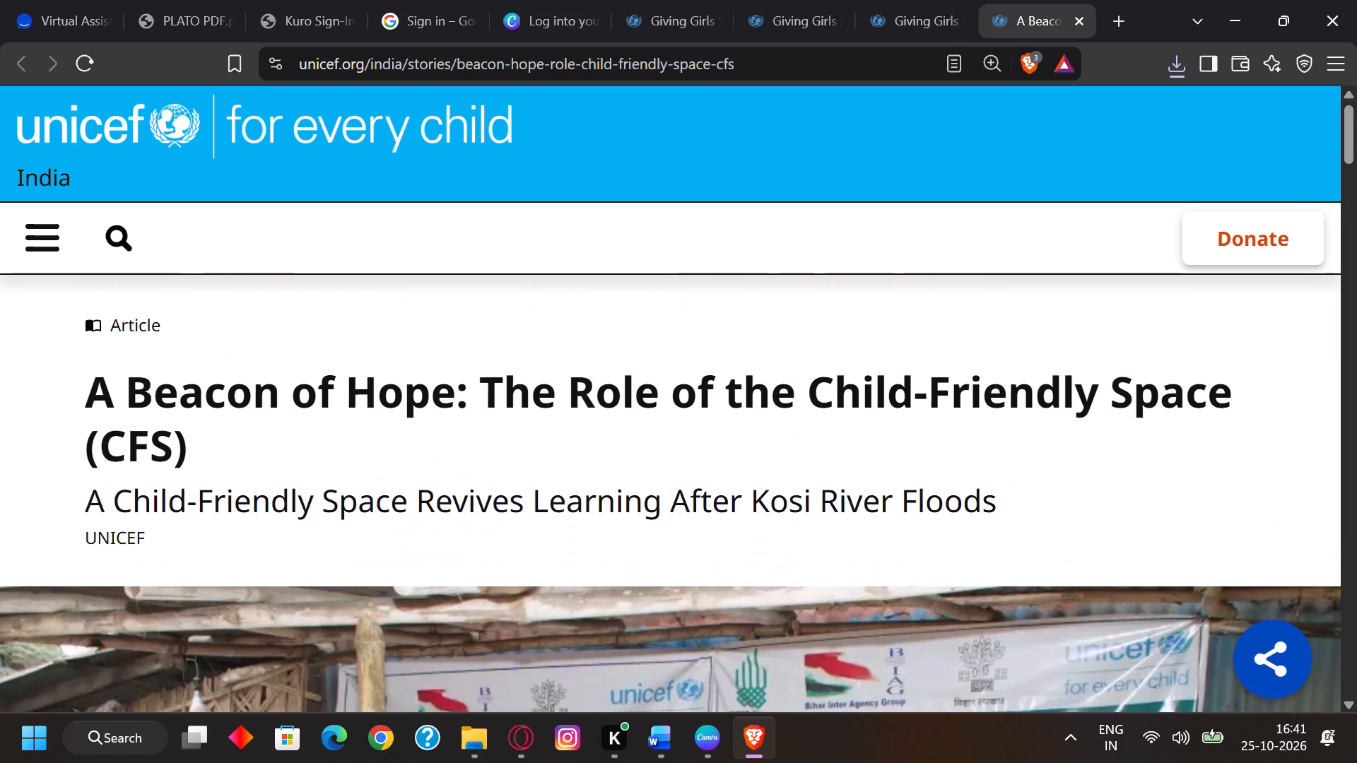
scroll(495, 377, "down", 10)
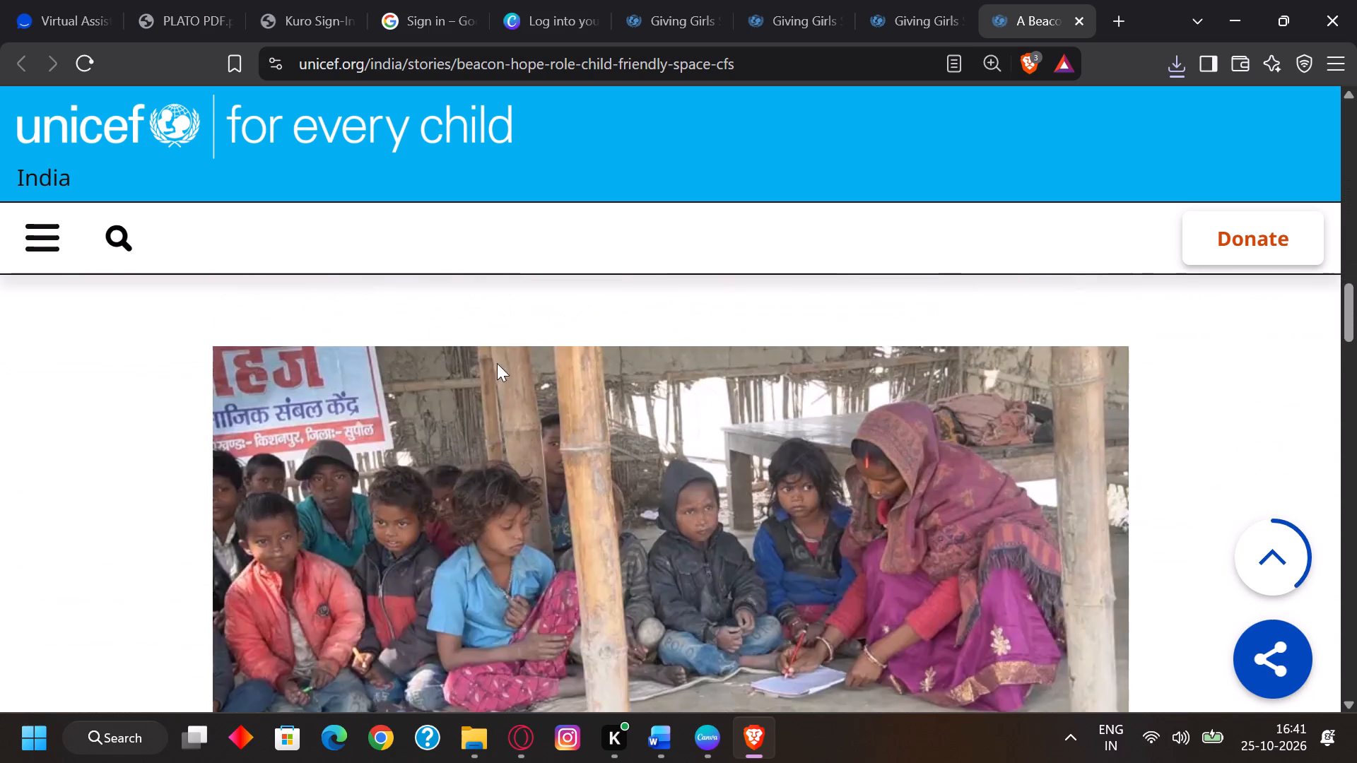
scroll(497, 363, "down", 3)
scroll(497, 362, "up", 4)
scroll(498, 361, "down", 2)
scroll(498, 361, "up", 1)
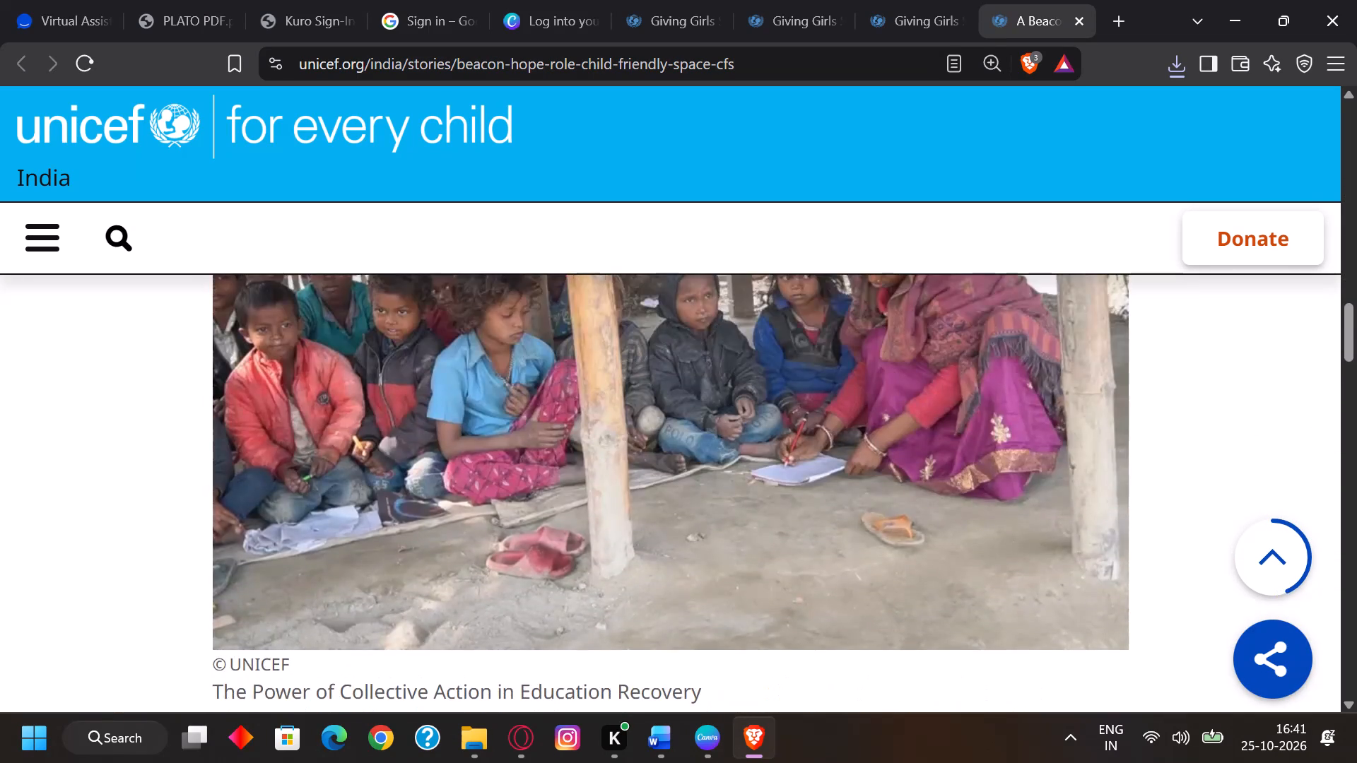
scroll(498, 361, "up", 5)
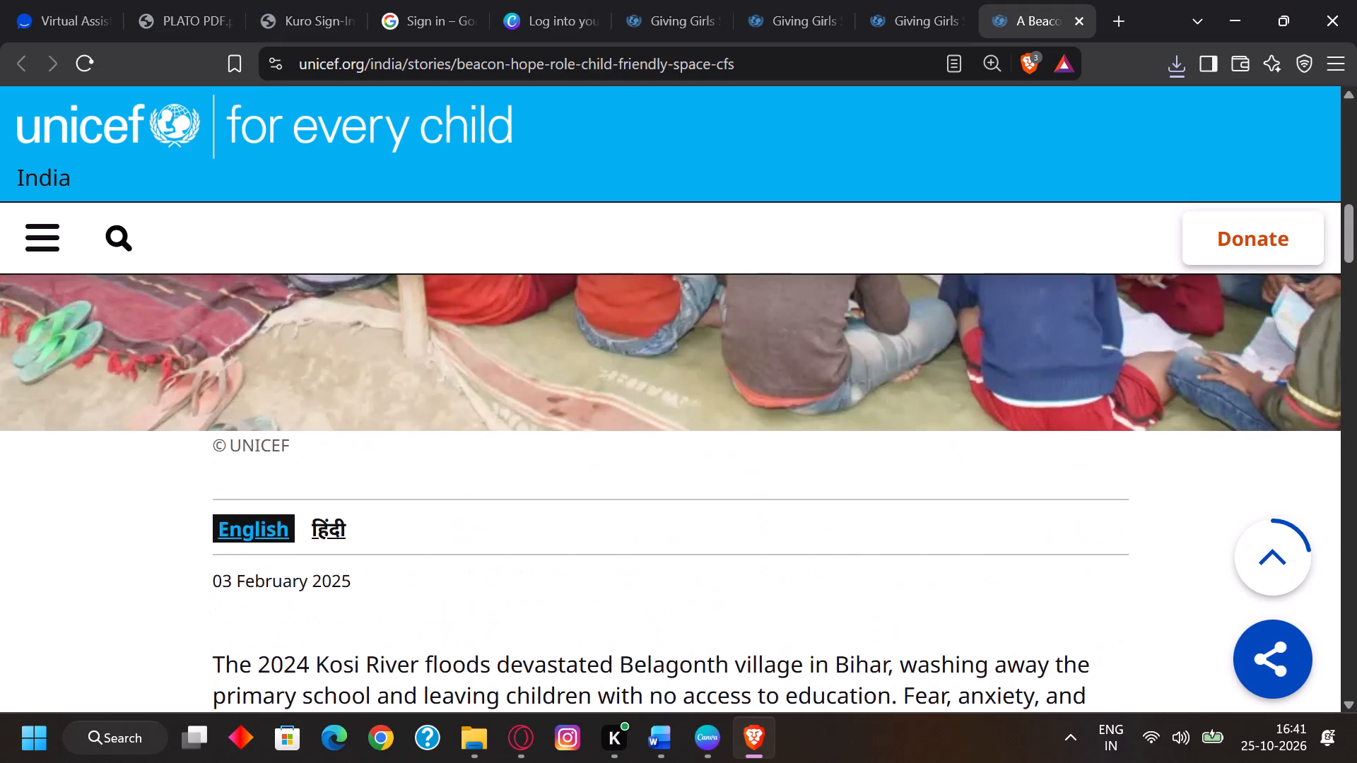
scroll(498, 354, "down", 2)
scroll(498, 354, "up", 1)
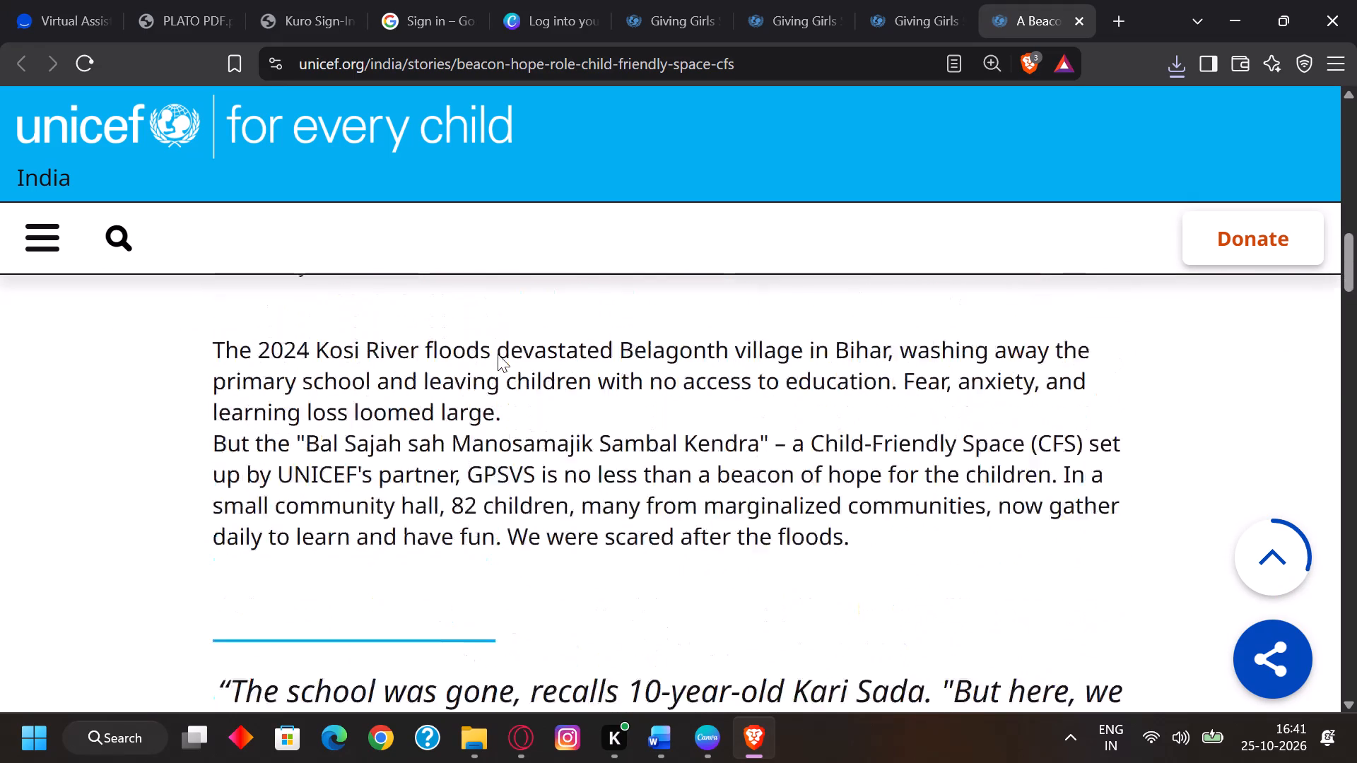
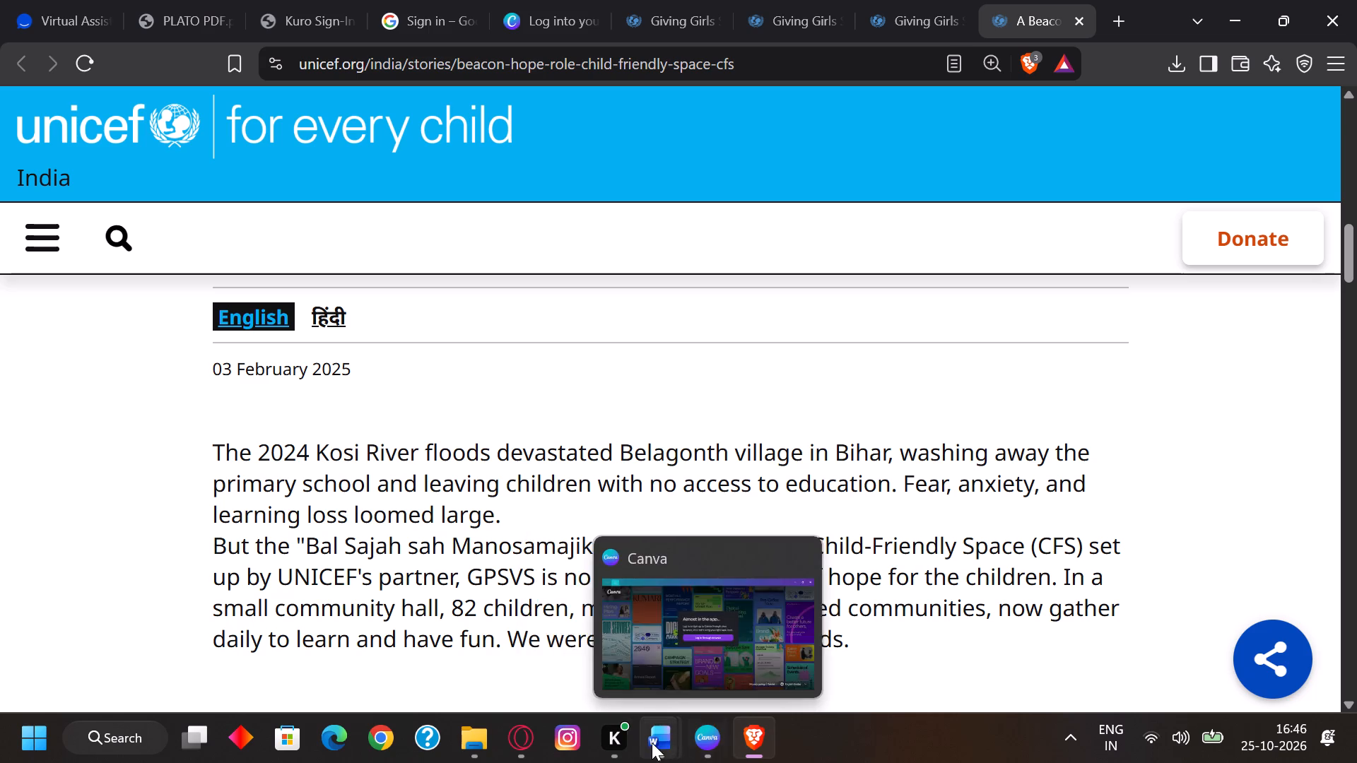
Examine the UNICEF Child-Friendly Space story, then switch to the School_as_a_Social_Institution_in_Bihar_REAL_DATA document in Word and review its section 11 photograph entries.
scroll(563, 486, "down", 1)
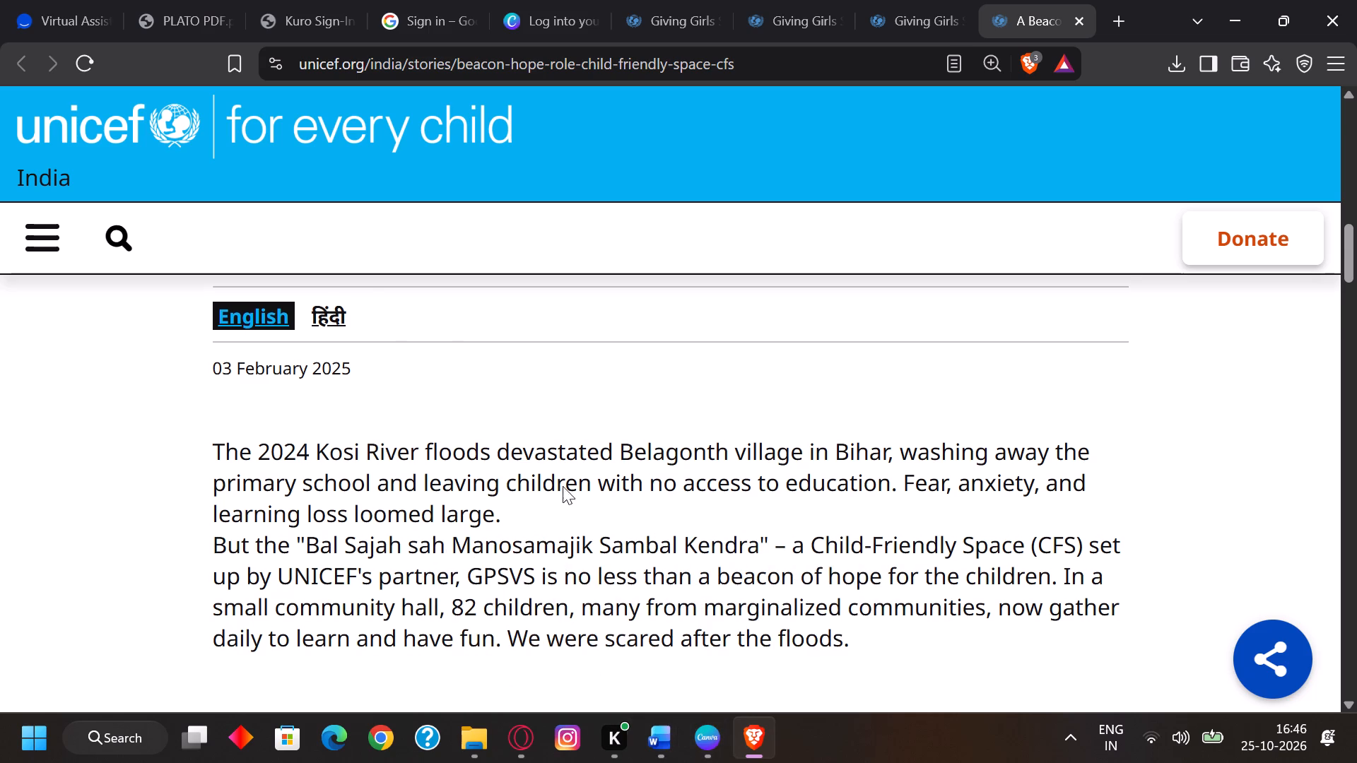
scroll(563, 486, "down", 1)
left_click(659, 738)
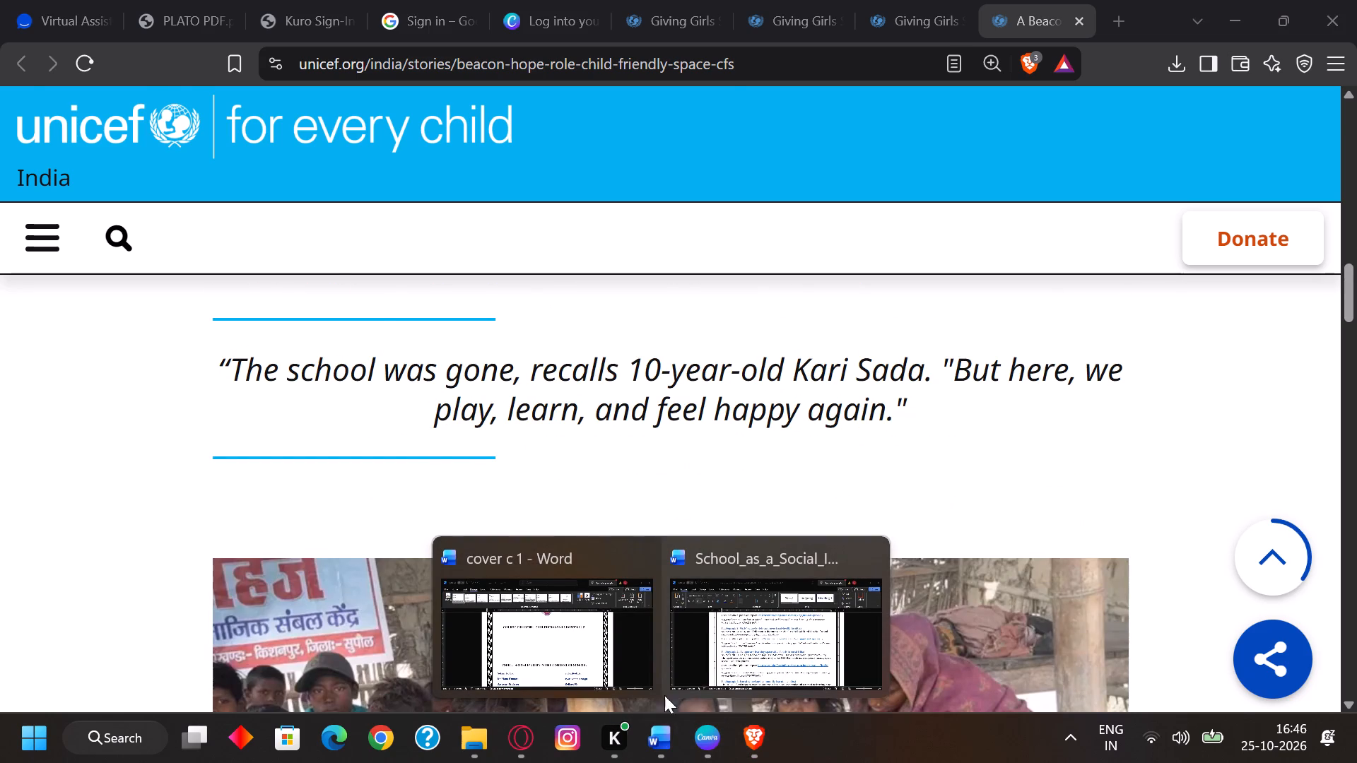
left_click(712, 670)
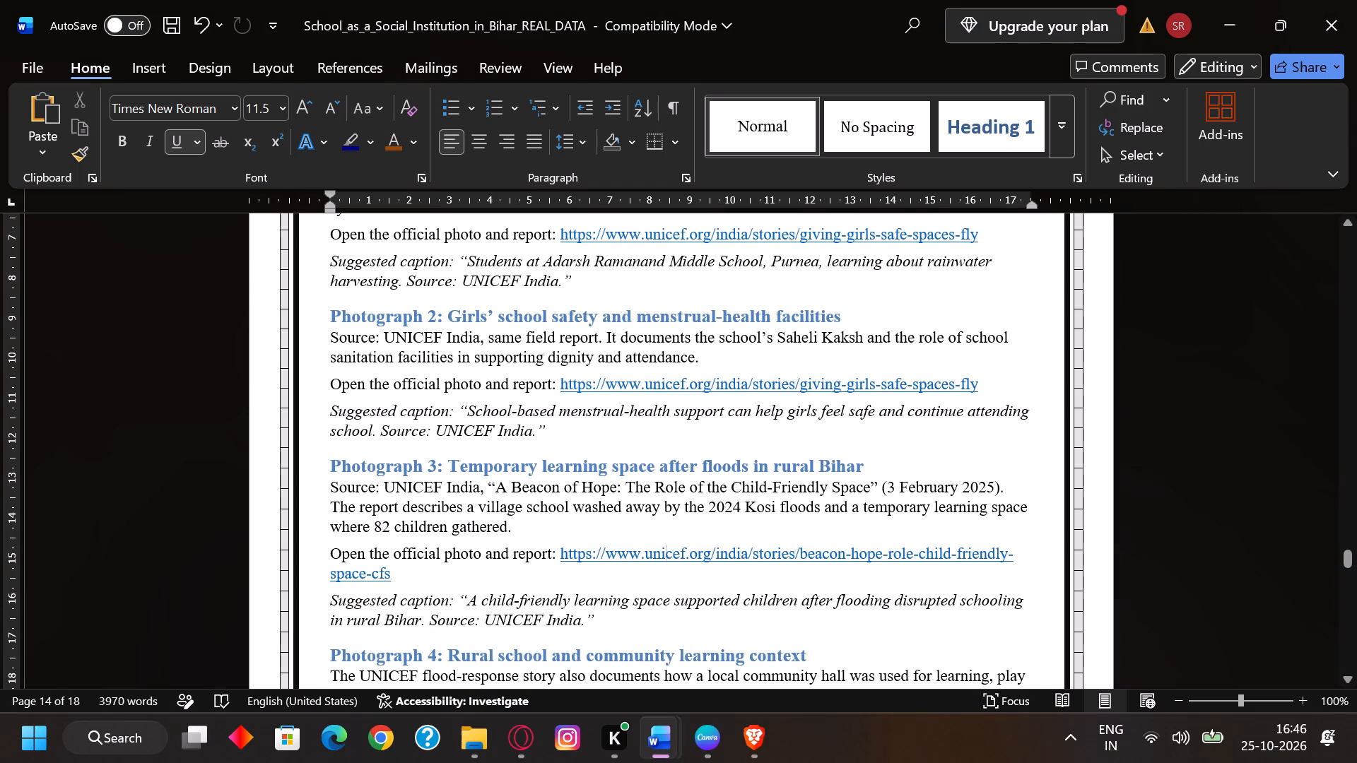
scroll(556, 394, "up", 2)
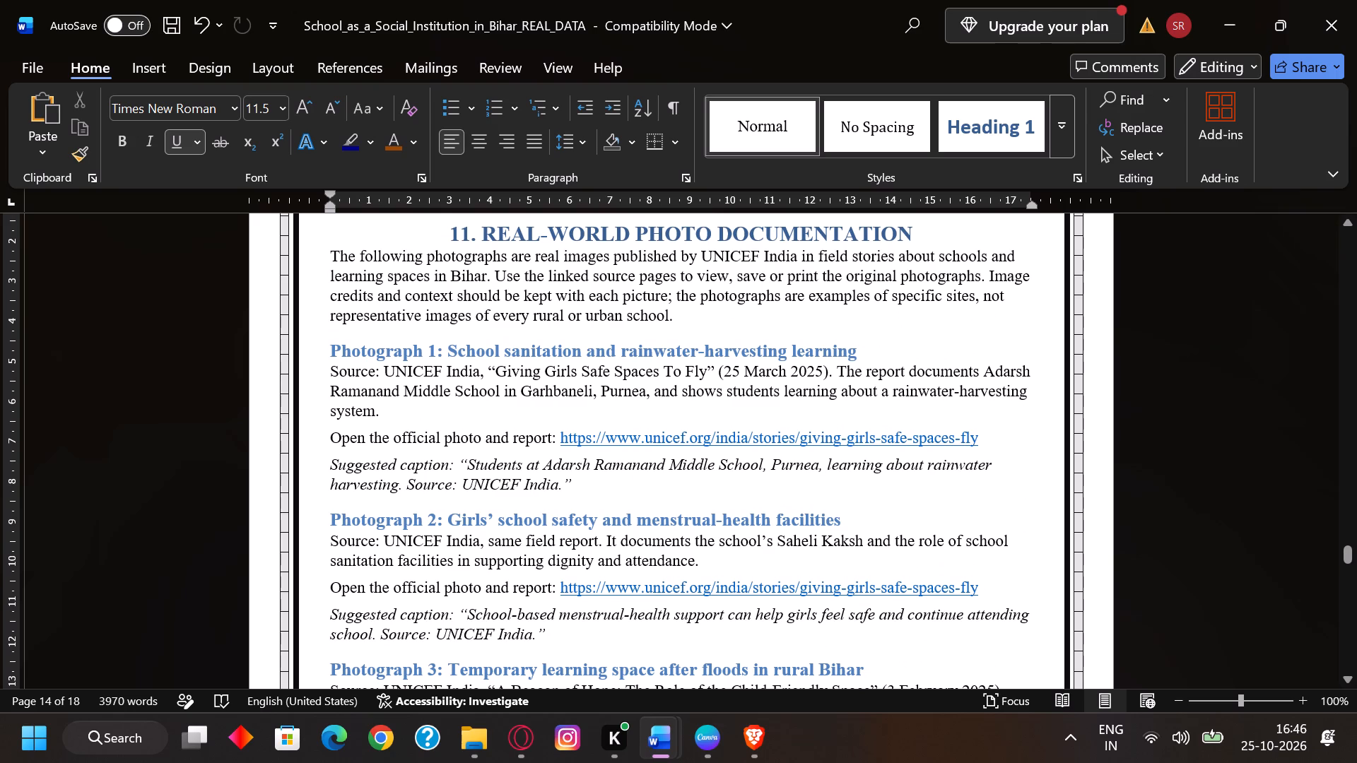
scroll(685, 552, "down", 2)
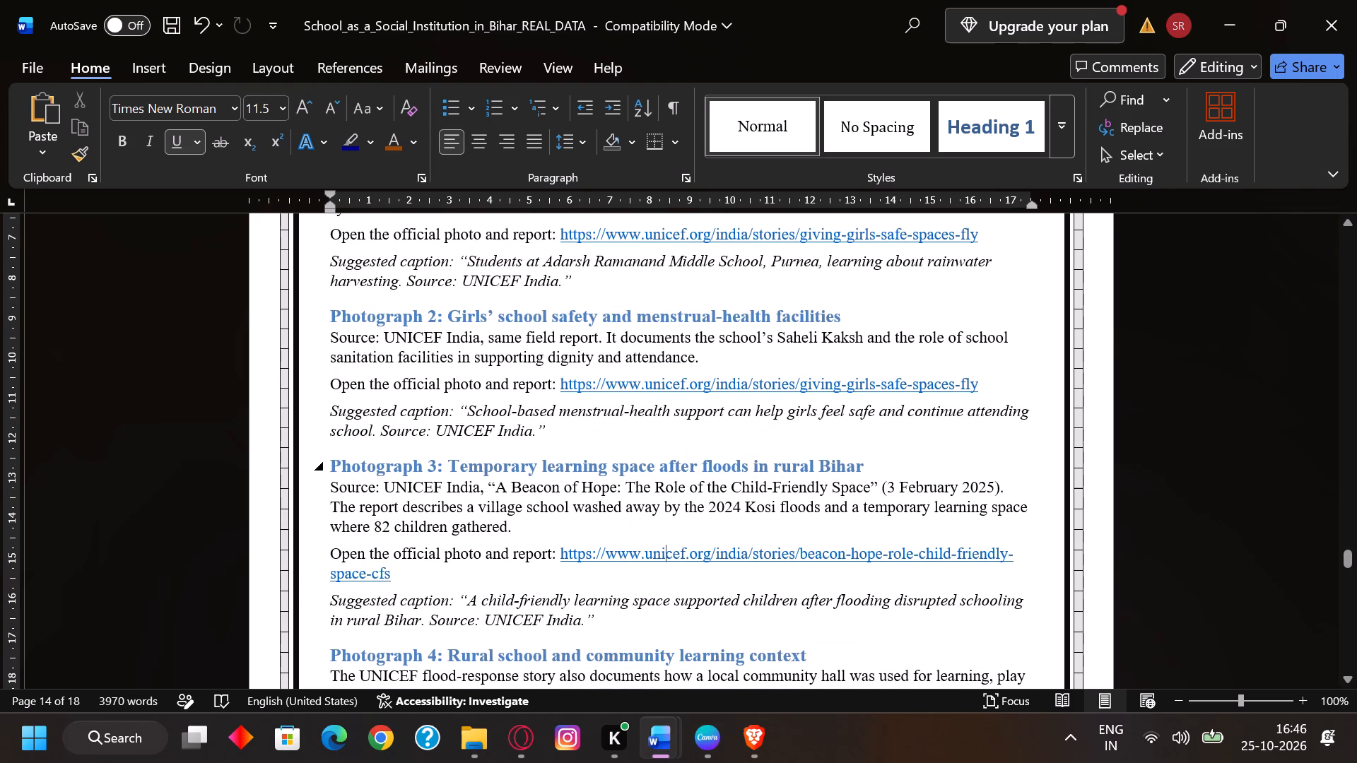
scroll(695, 471, "down", 1)
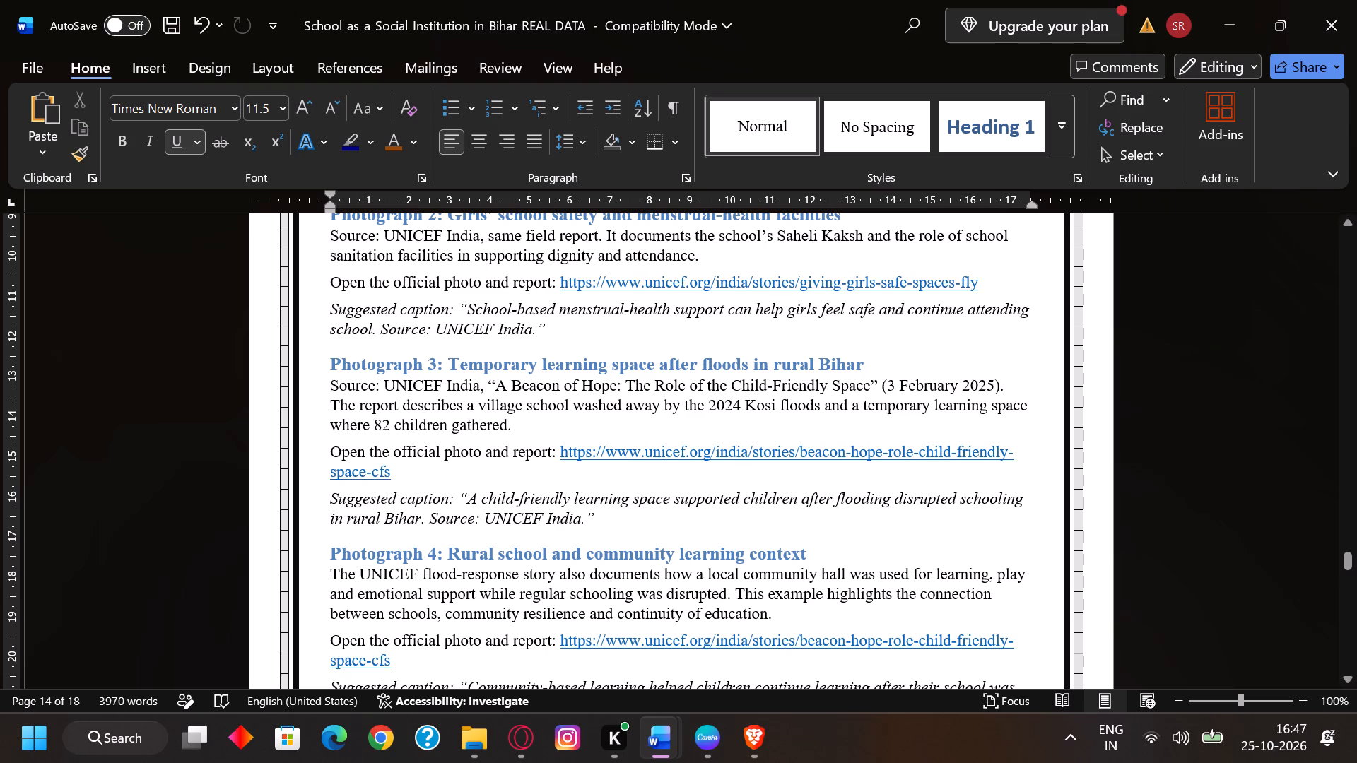
scroll(437, 307, "down", 1)
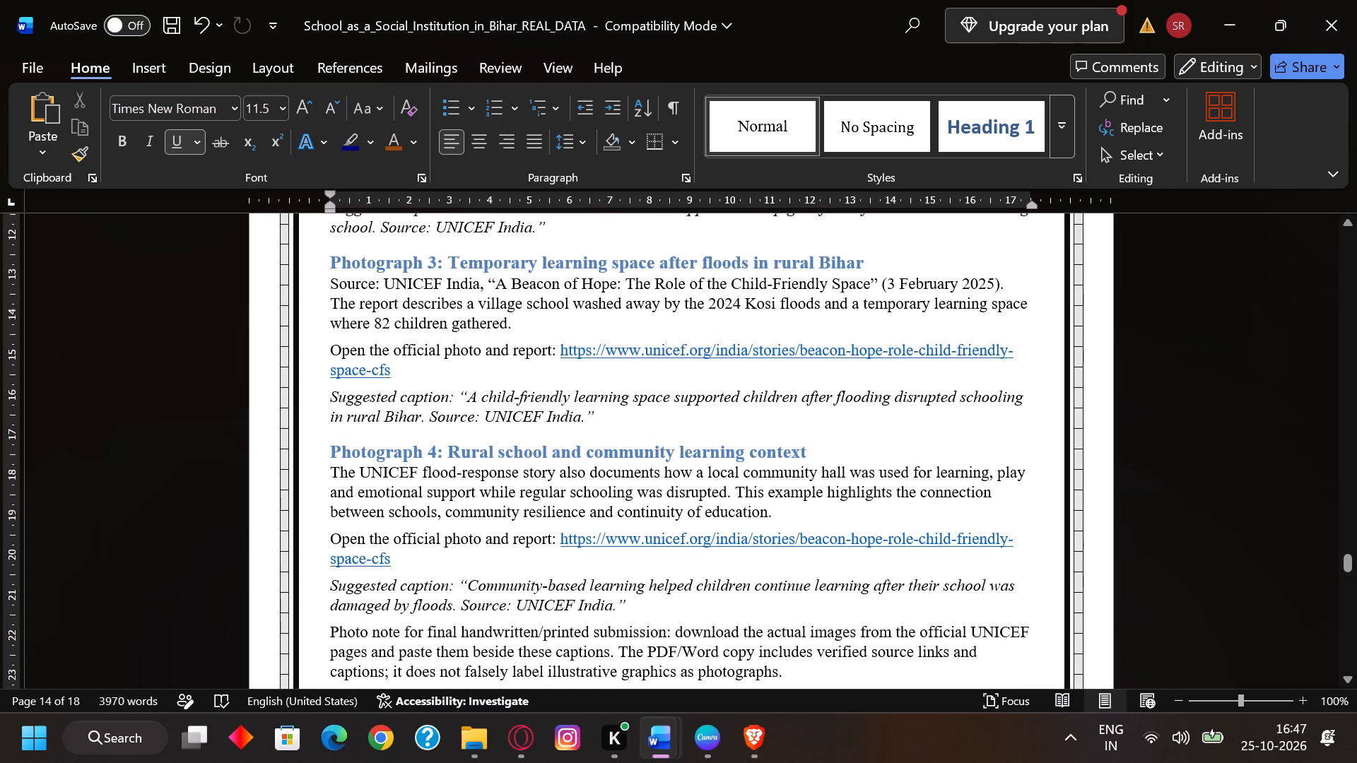
Open the official photo and report link under Photograph 3 in the browser and view the story's photograph.
right_click(633, 355, "ctrl")
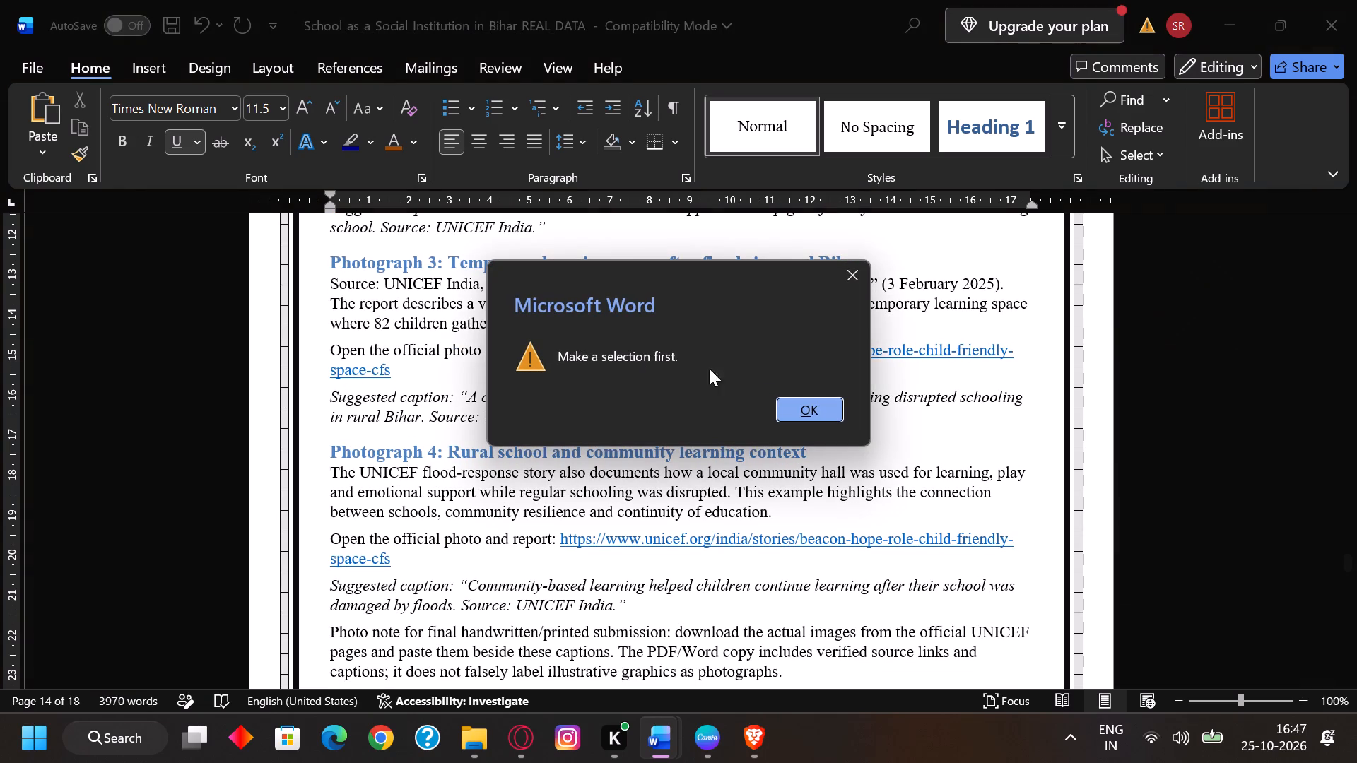
left_click(845, 272)
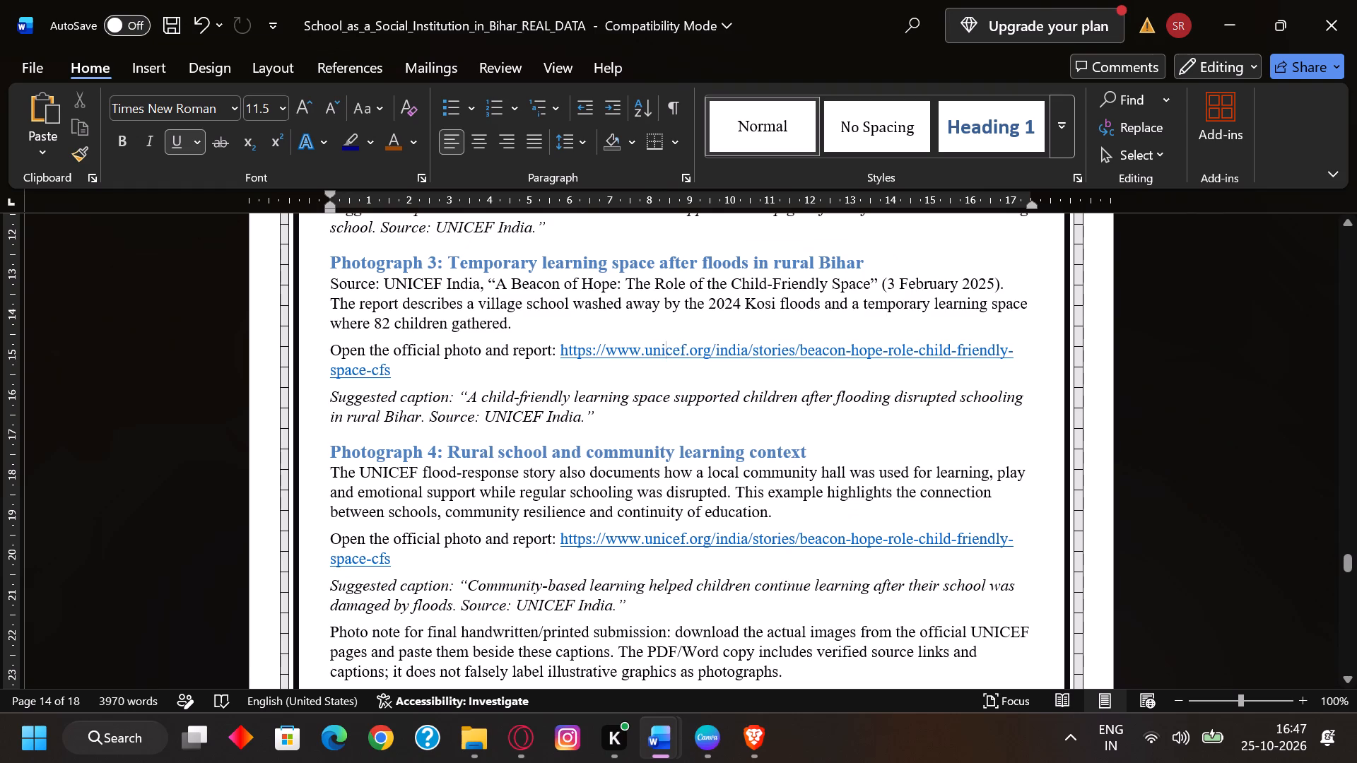
left_click(724, 360, "ctrl")
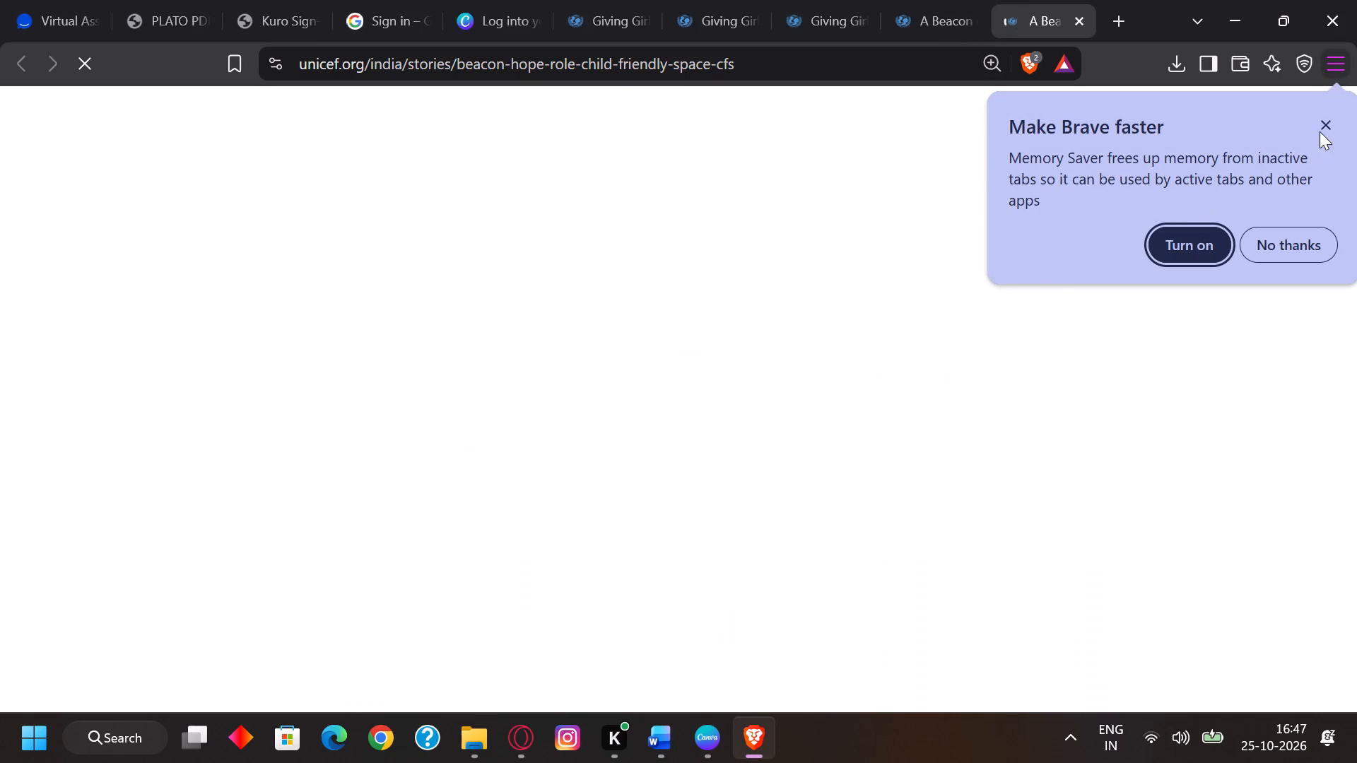
left_click(1324, 122)
scroll(647, 395, "down", 3)
scroll(647, 394, "up", 1)
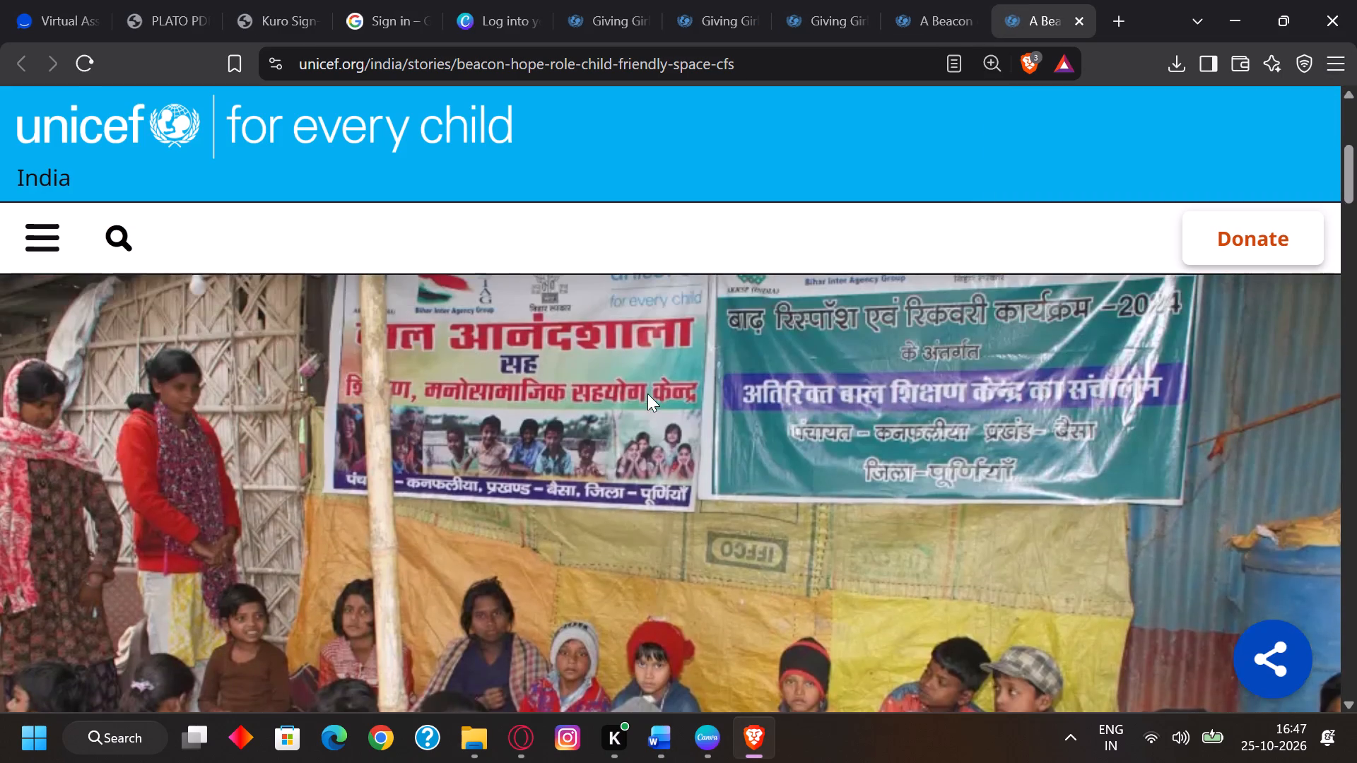
Switch back to the School_as_a_Social_Institution_in_Bihar_REAL_DATA document in Word and review the Photograph 3 and Photograph 4 entries.
left_click(654, 735)
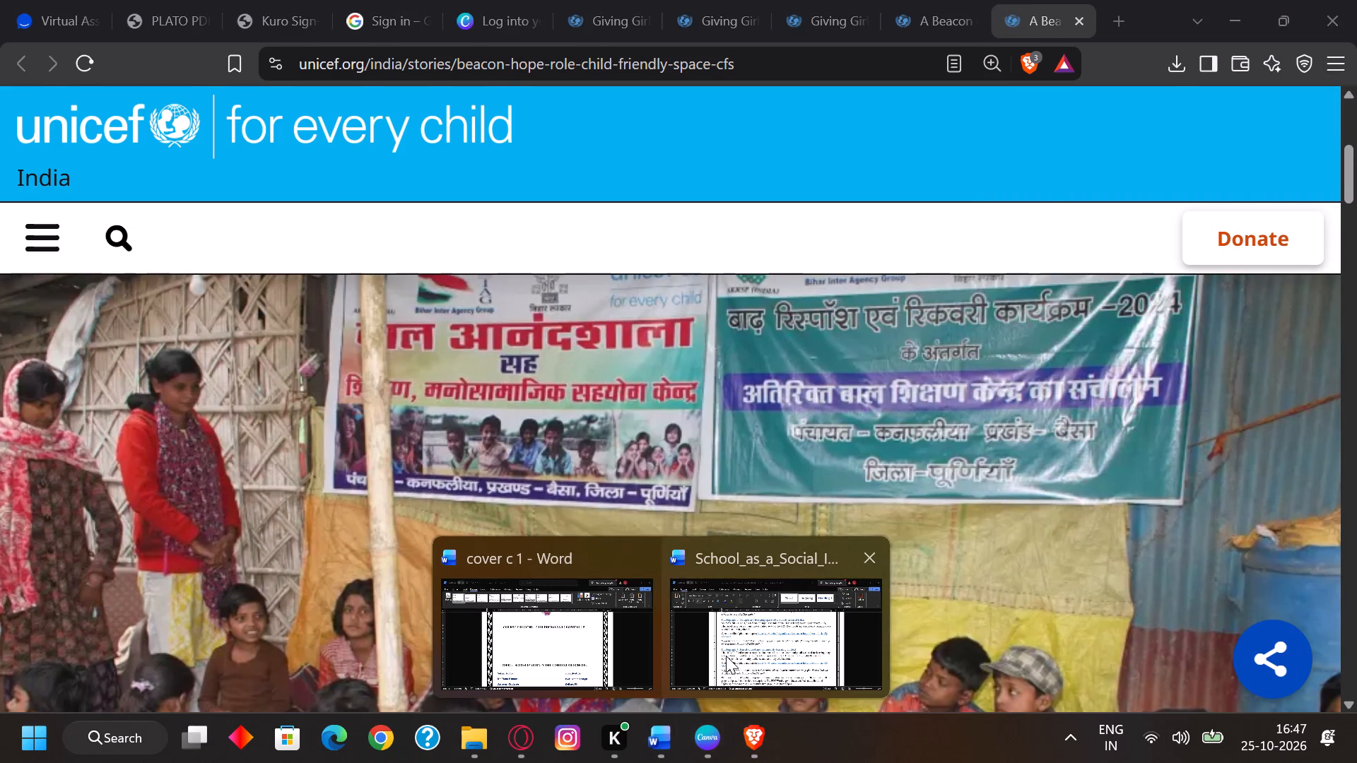
left_click(726, 656)
scroll(606, 468, "up", 2)
scroll(606, 468, "down", 1)
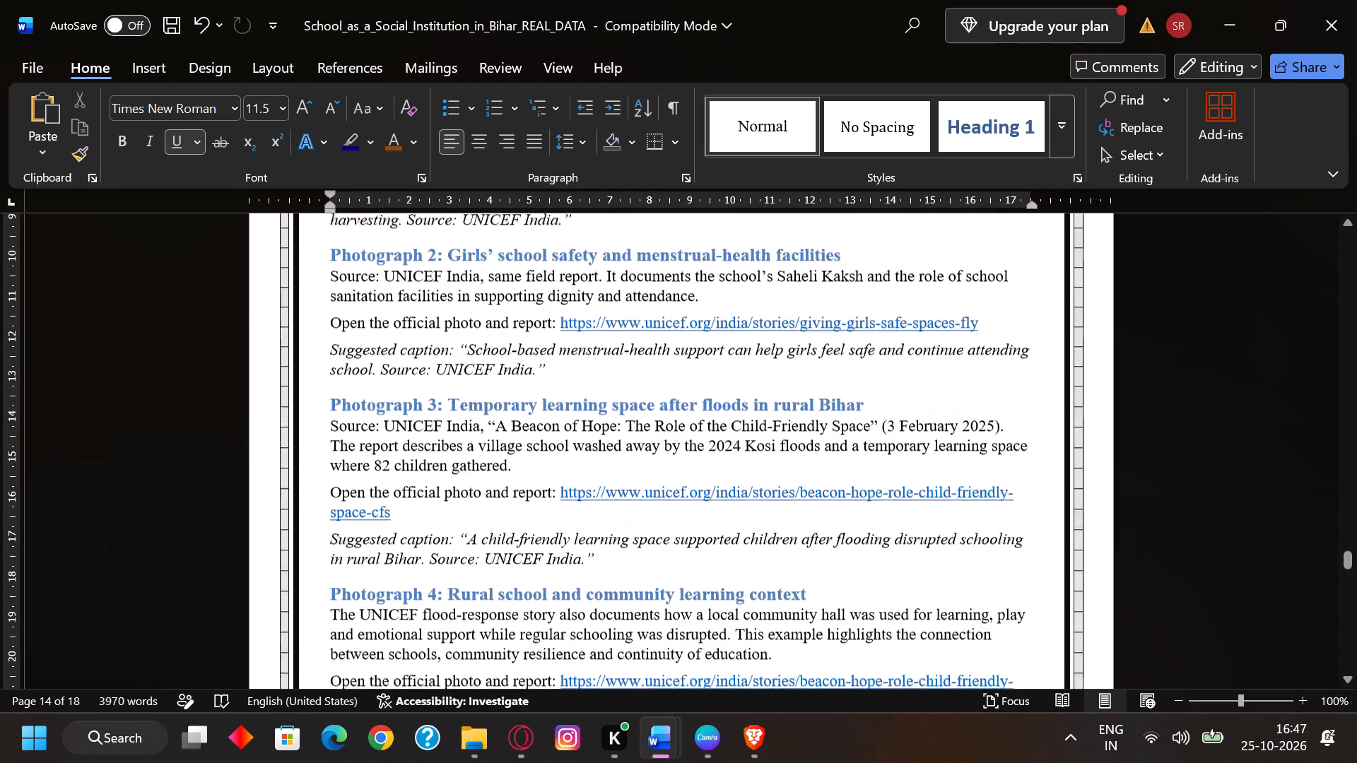
scroll(606, 468, "down", 1)
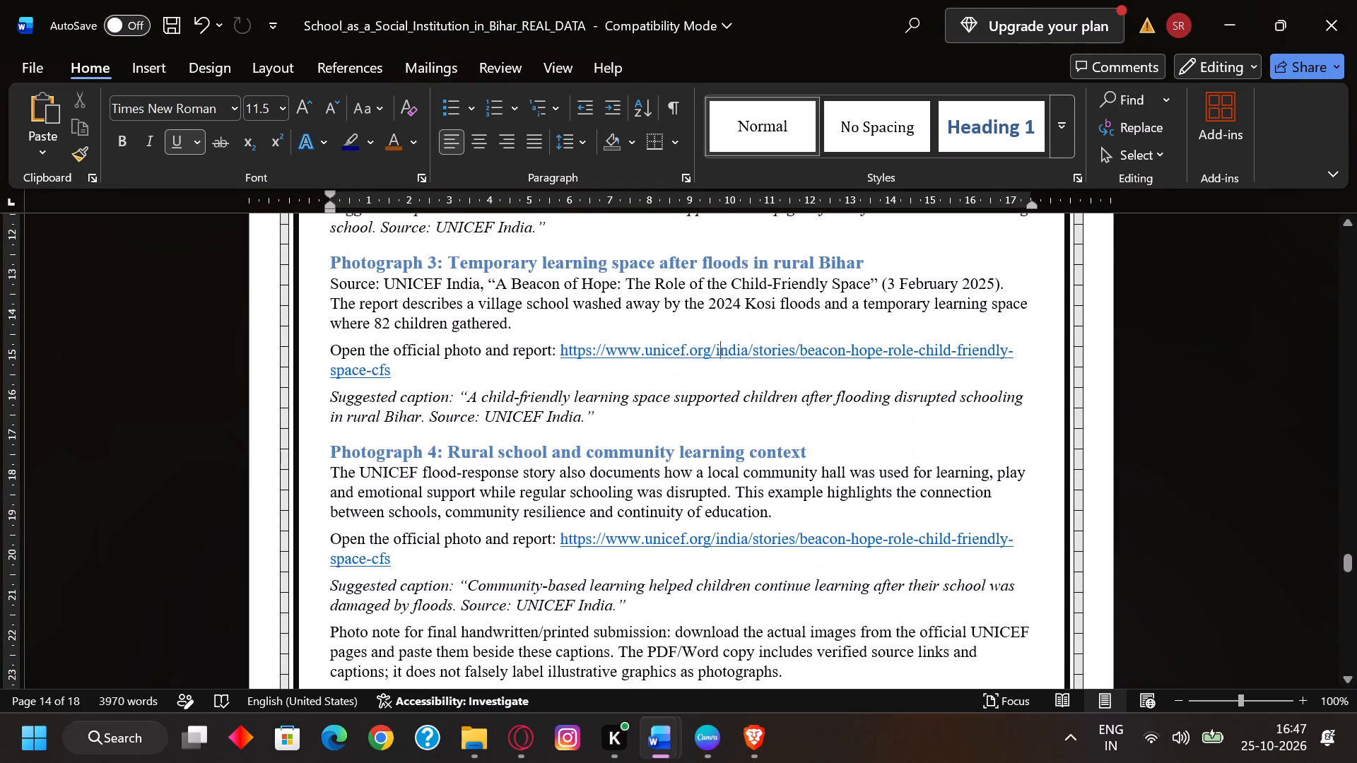
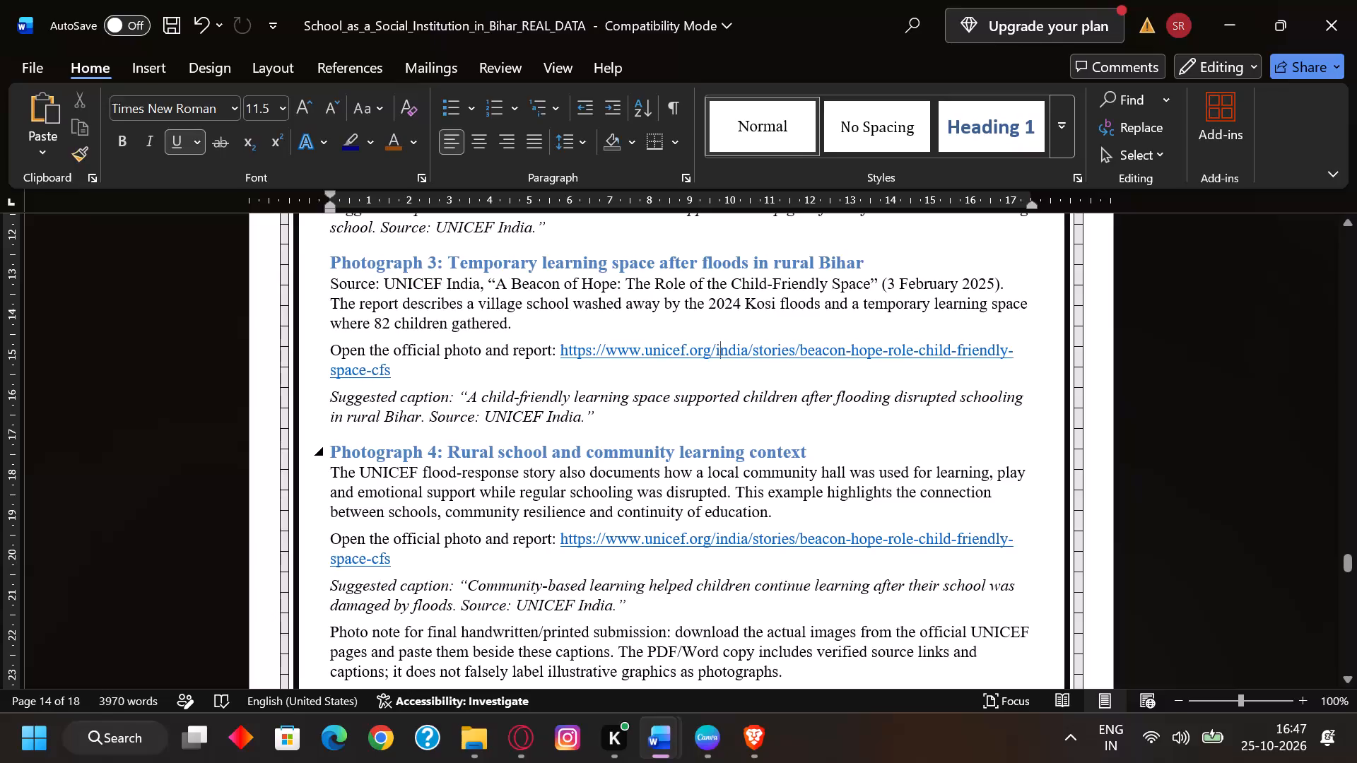
Open the official photo and report link under Photograph 3 in the browser.
scroll(572, 446, "down", 1)
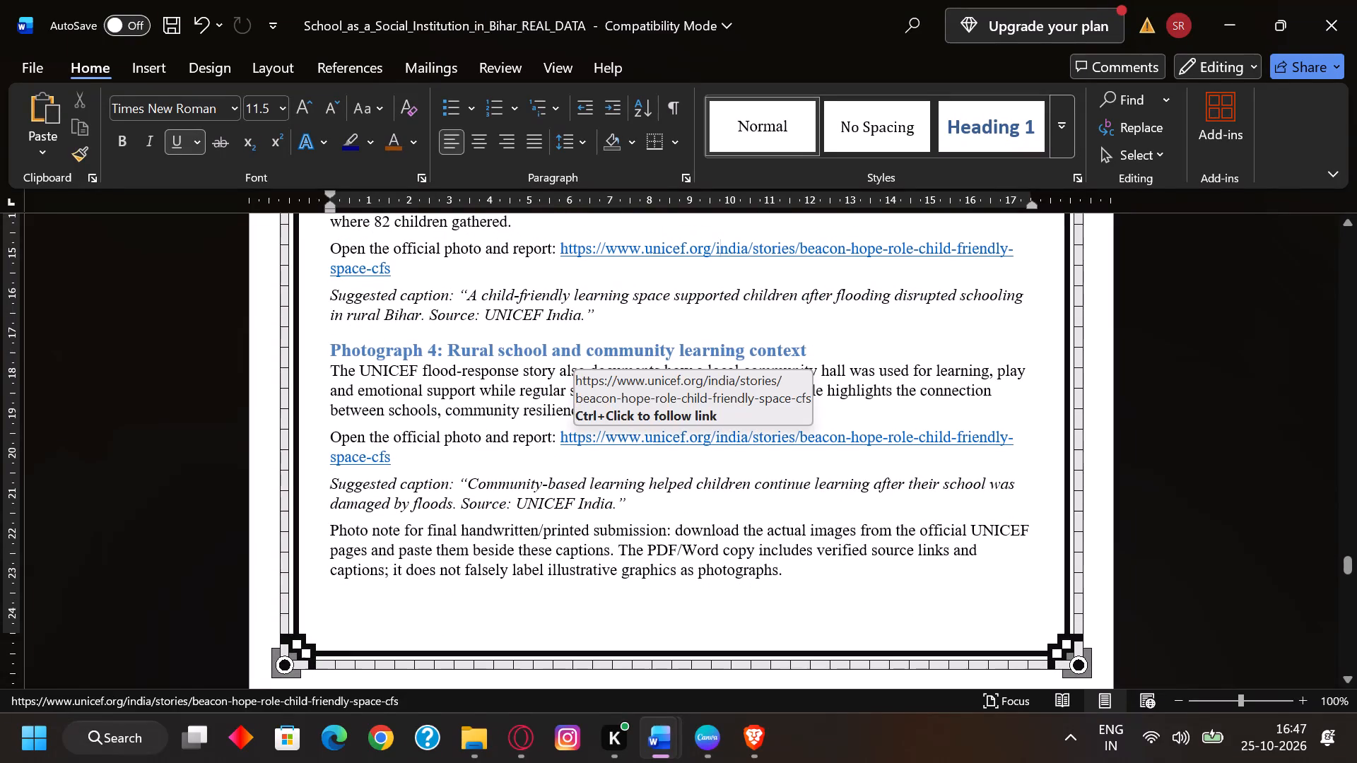
scroll(572, 437, "up", 3)
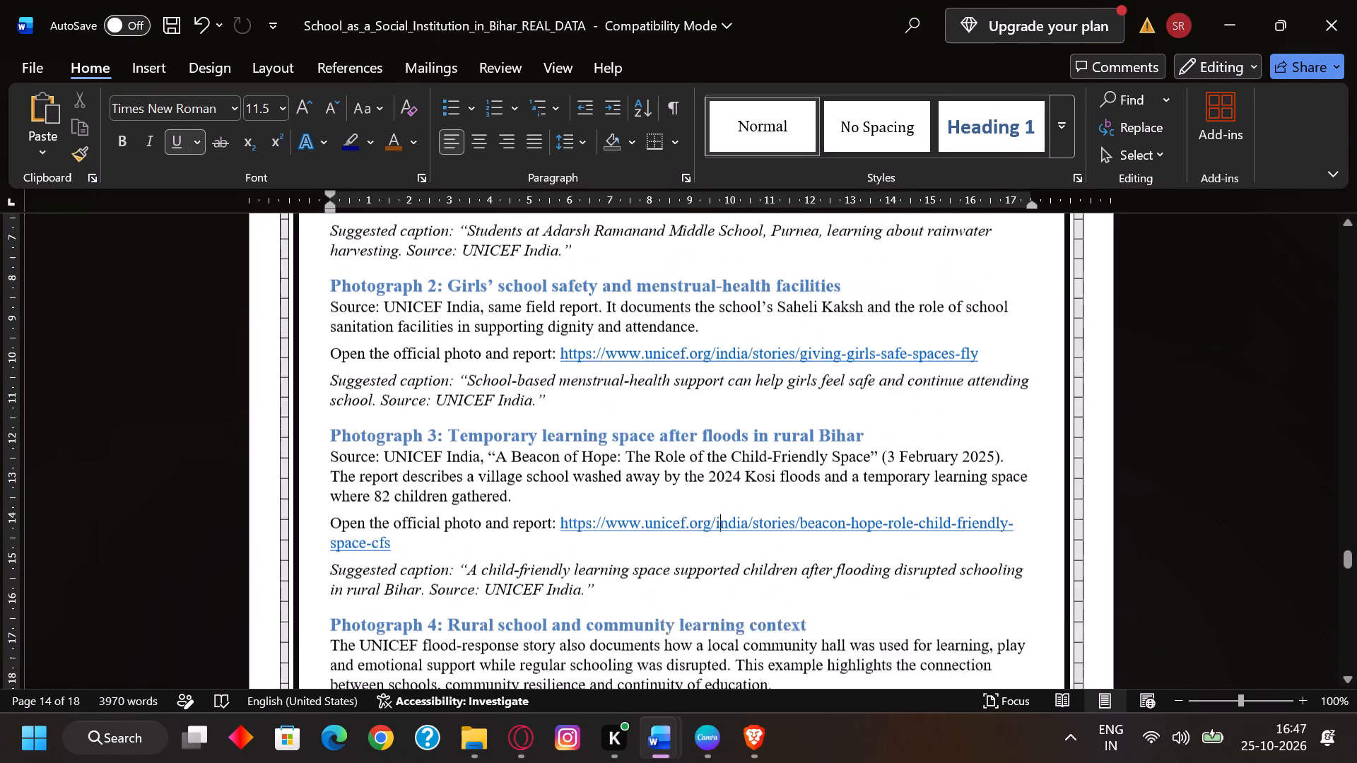
scroll(611, 400, "down", 1)
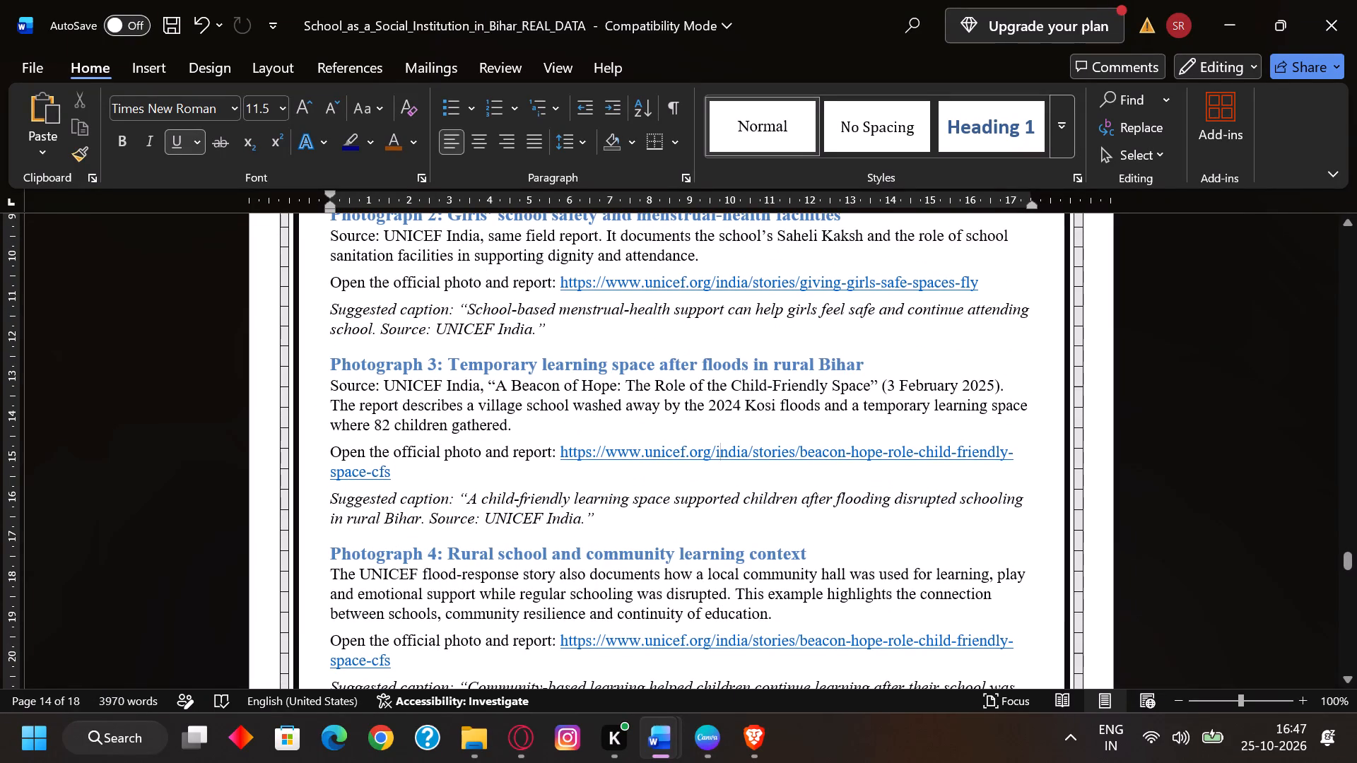
scroll(611, 396, "down", 1)
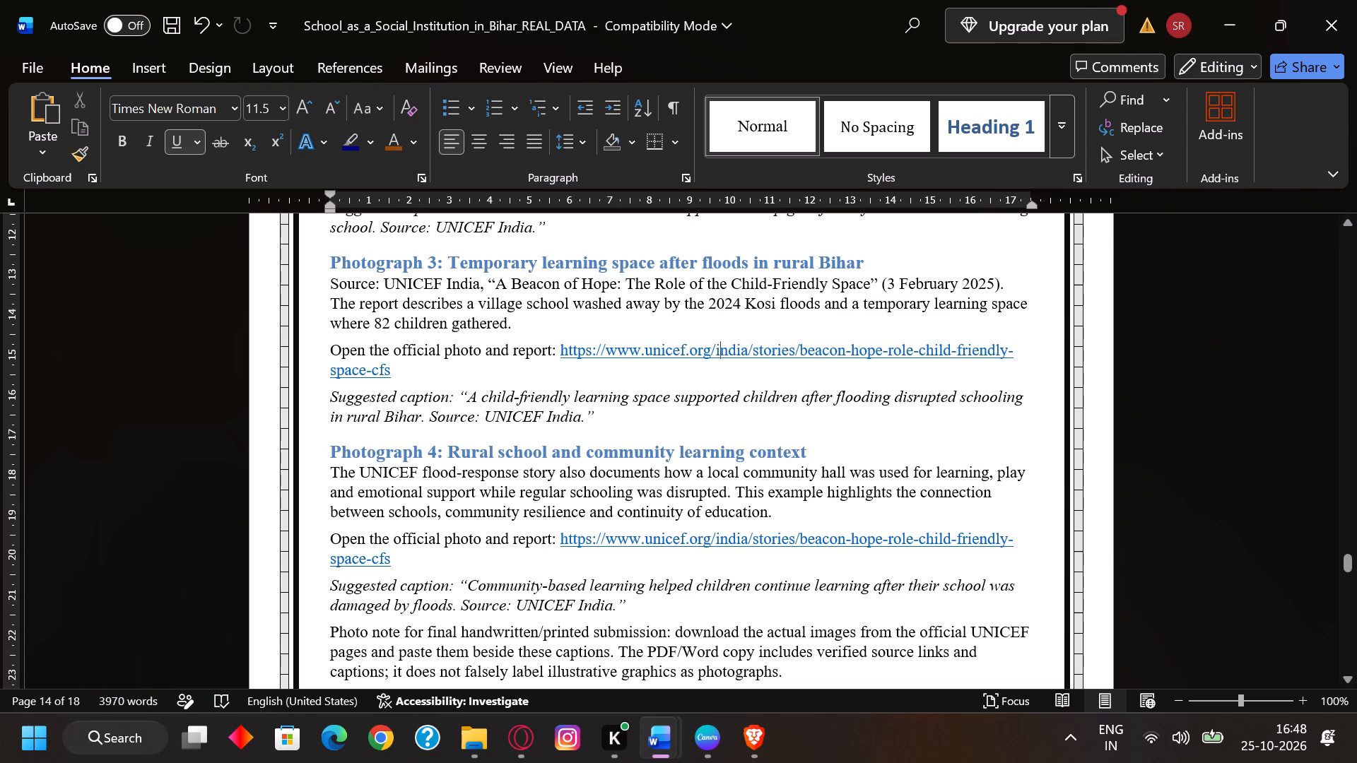
left_click(668, 348, "ctrl")
Save the story's lead photograph of the children seated in a circle to Downloads as PHOTO 3.
scroll(648, 442, "down", 4)
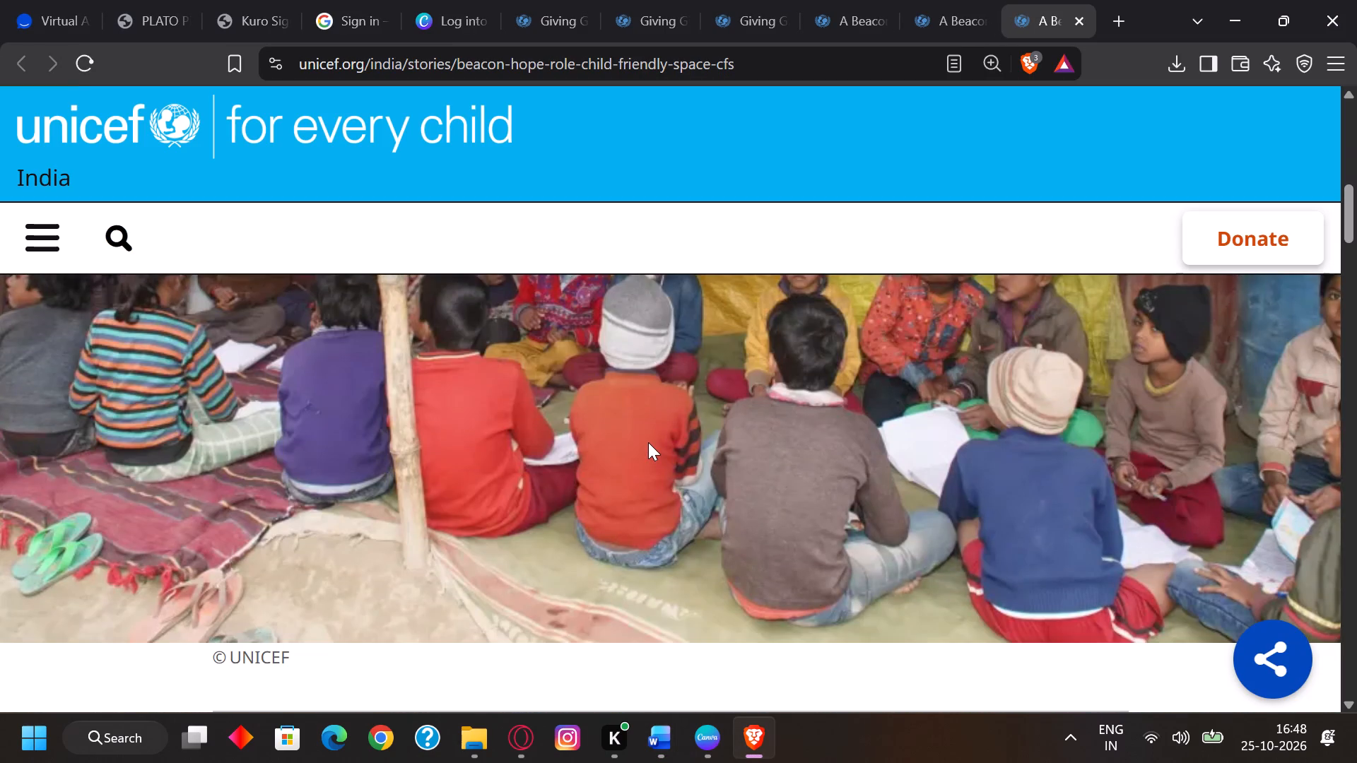
scroll(648, 442, "down", 1)
scroll(648, 441, "up", 4)
scroll(648, 441, "down", 2)
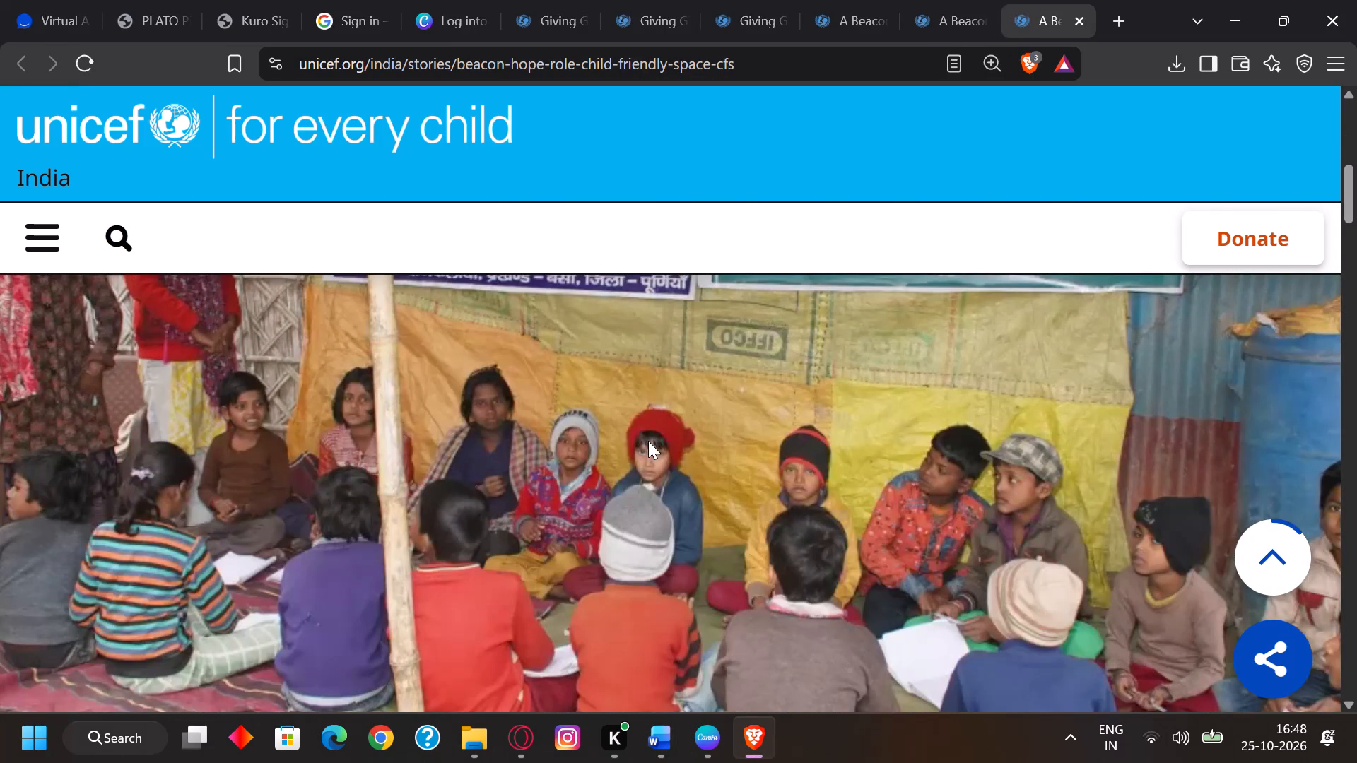
right_click(645, 404)
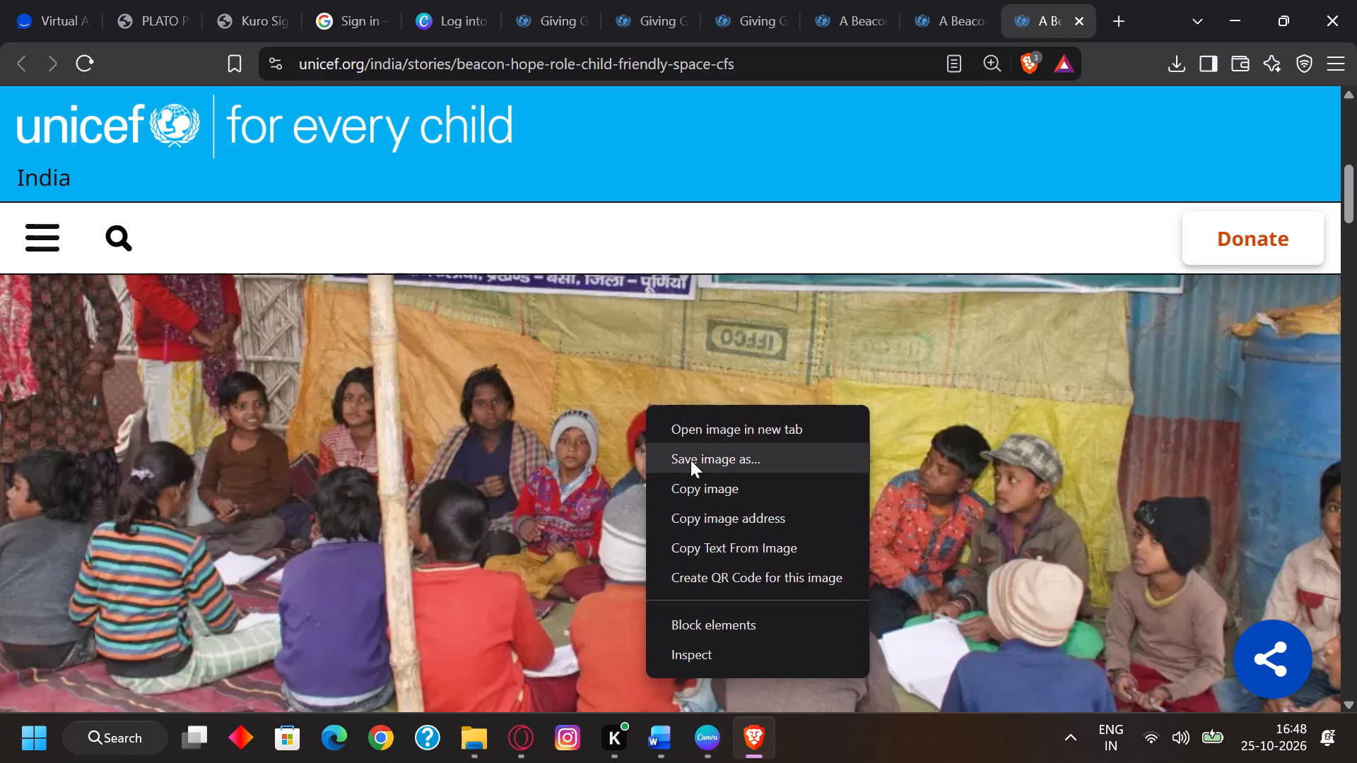
left_click(703, 454)
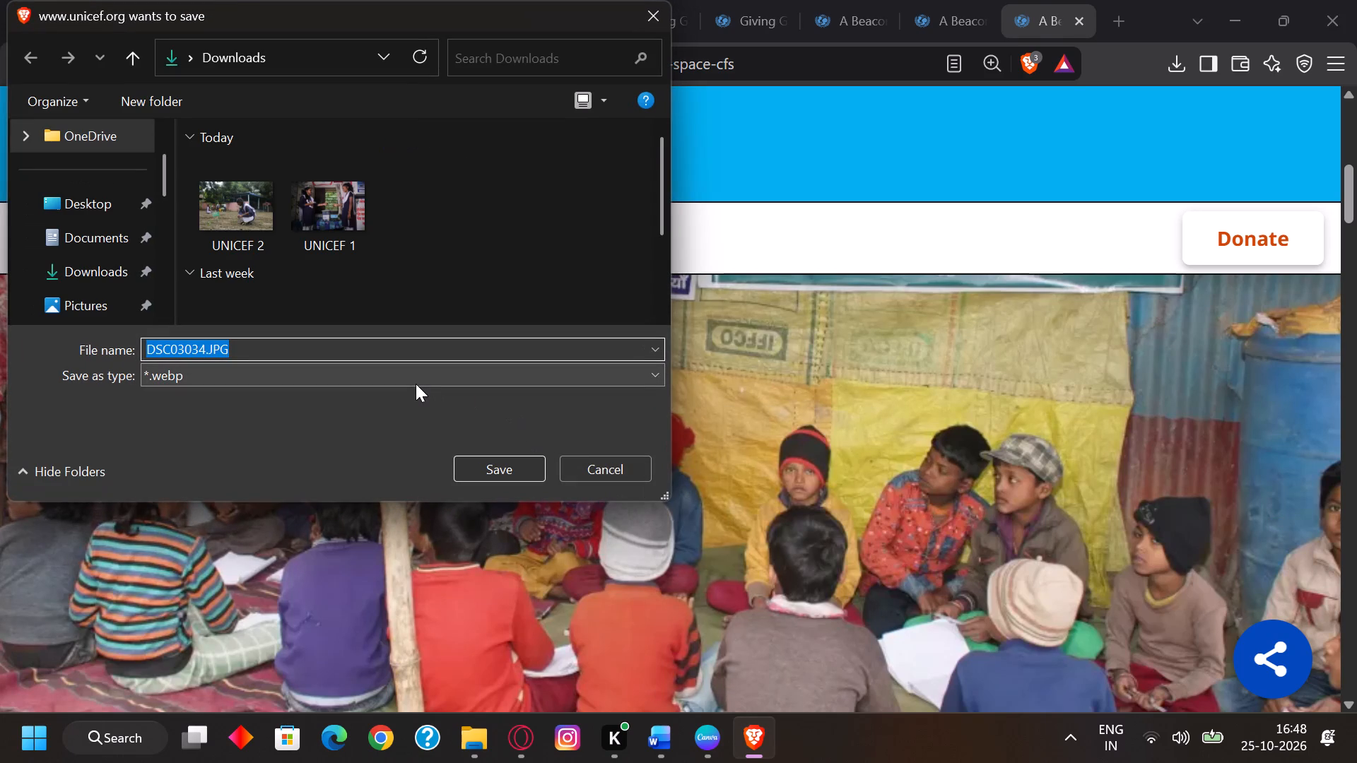
key("BackSpace")
type("PHOTO")
key("space")
type("3")
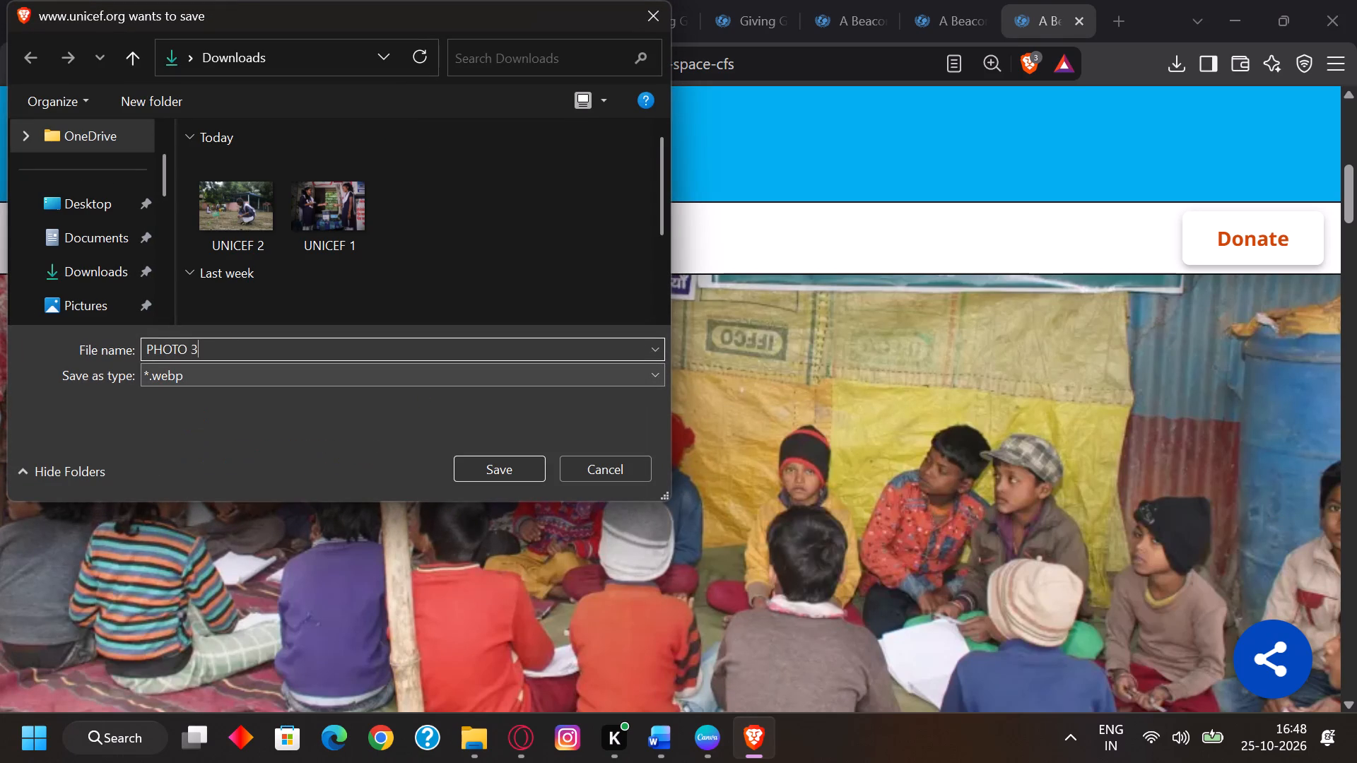
key("Return")
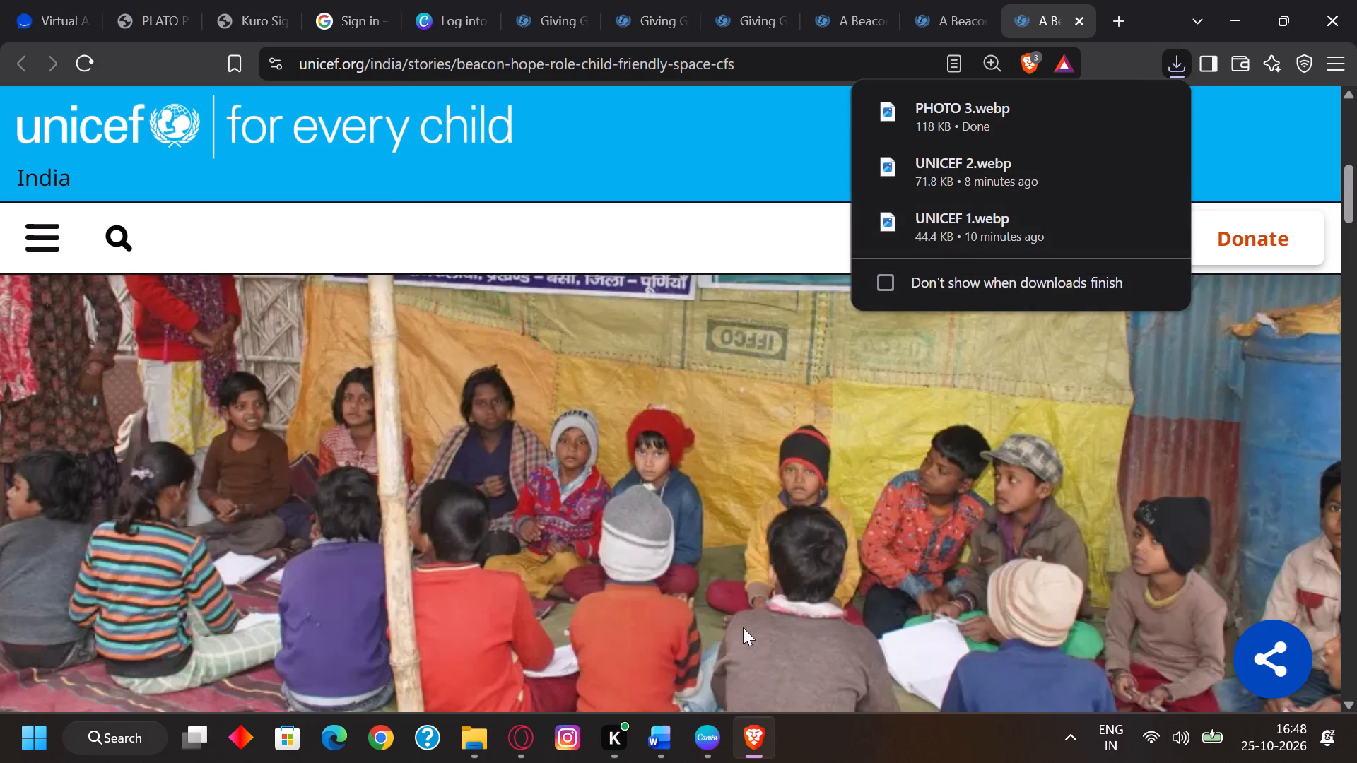
Switch back to the School_as_a_Social_Institution_in_Bihar_REAL_DATA document in Word and open the official photo and report link under Photograph 4.
left_click(654, 736)
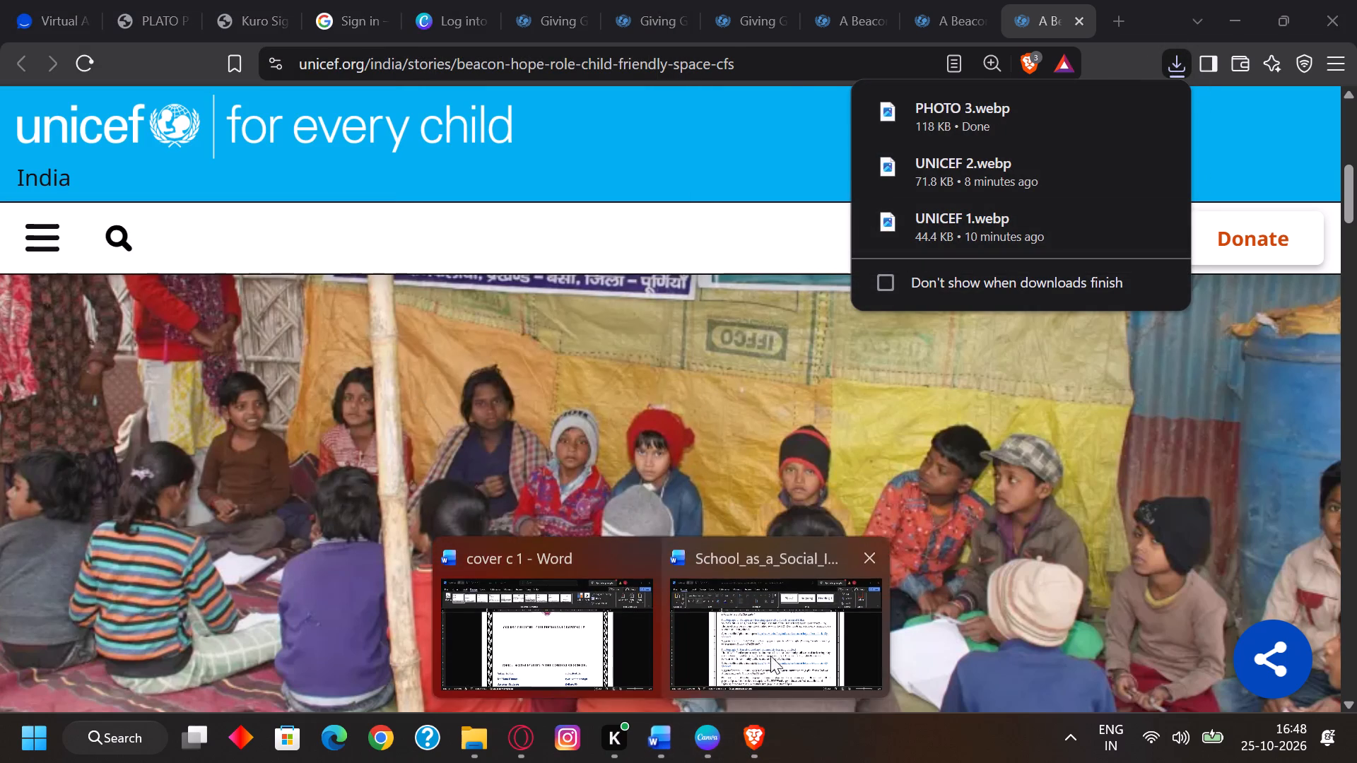
left_click(787, 622)
scroll(662, 540, "down", 1)
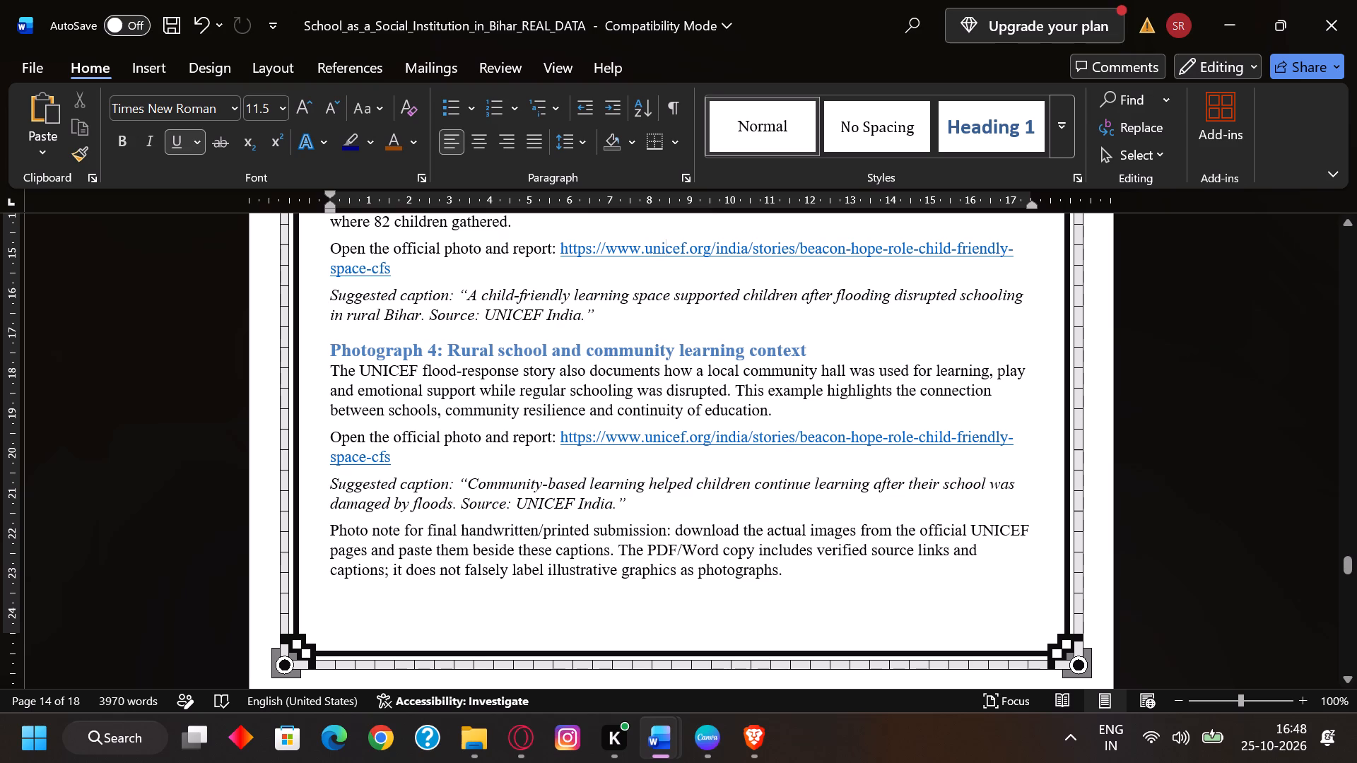
left_click(713, 446)
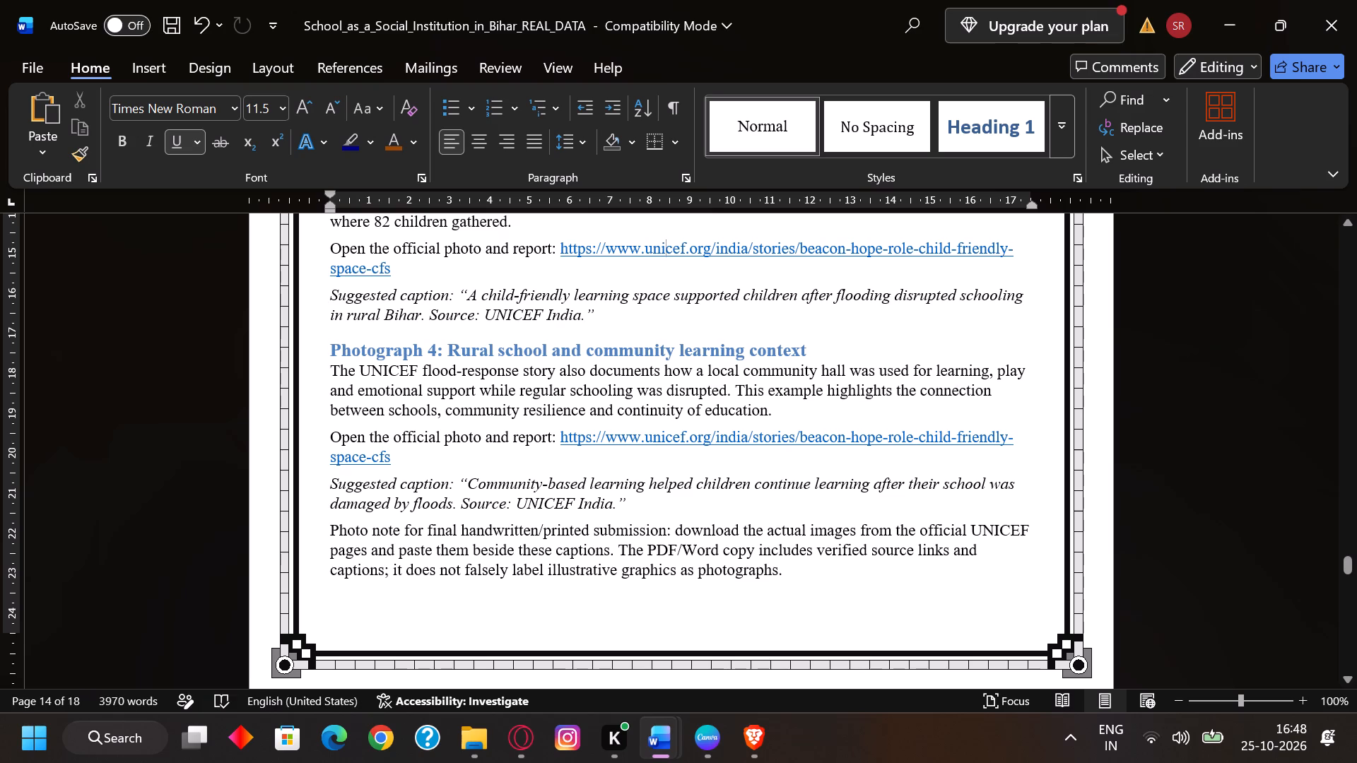
left_click(713, 446, "ctrl")
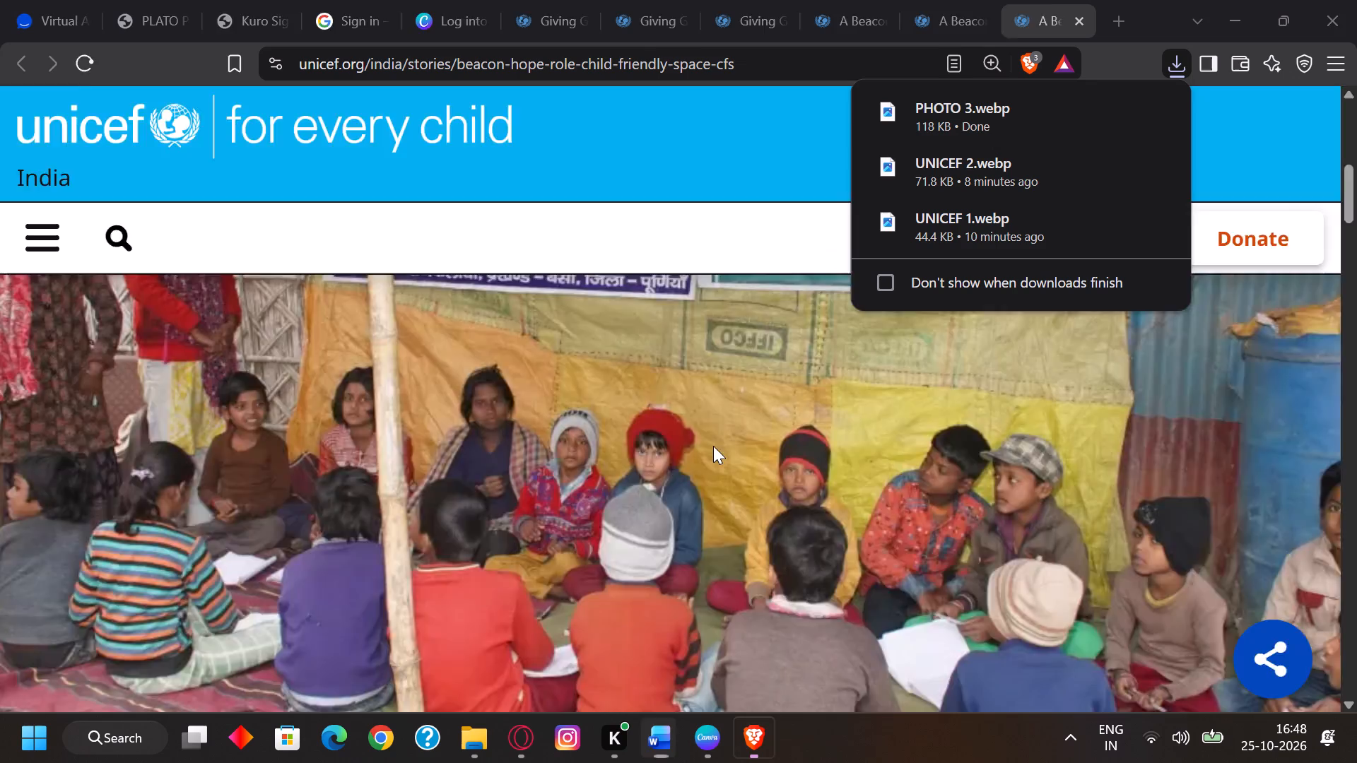
Examine the UNICEF Child-Friendly Space story for a second photograph that suits the Photograph 4 entry.
scroll(712, 450, "down", 7)
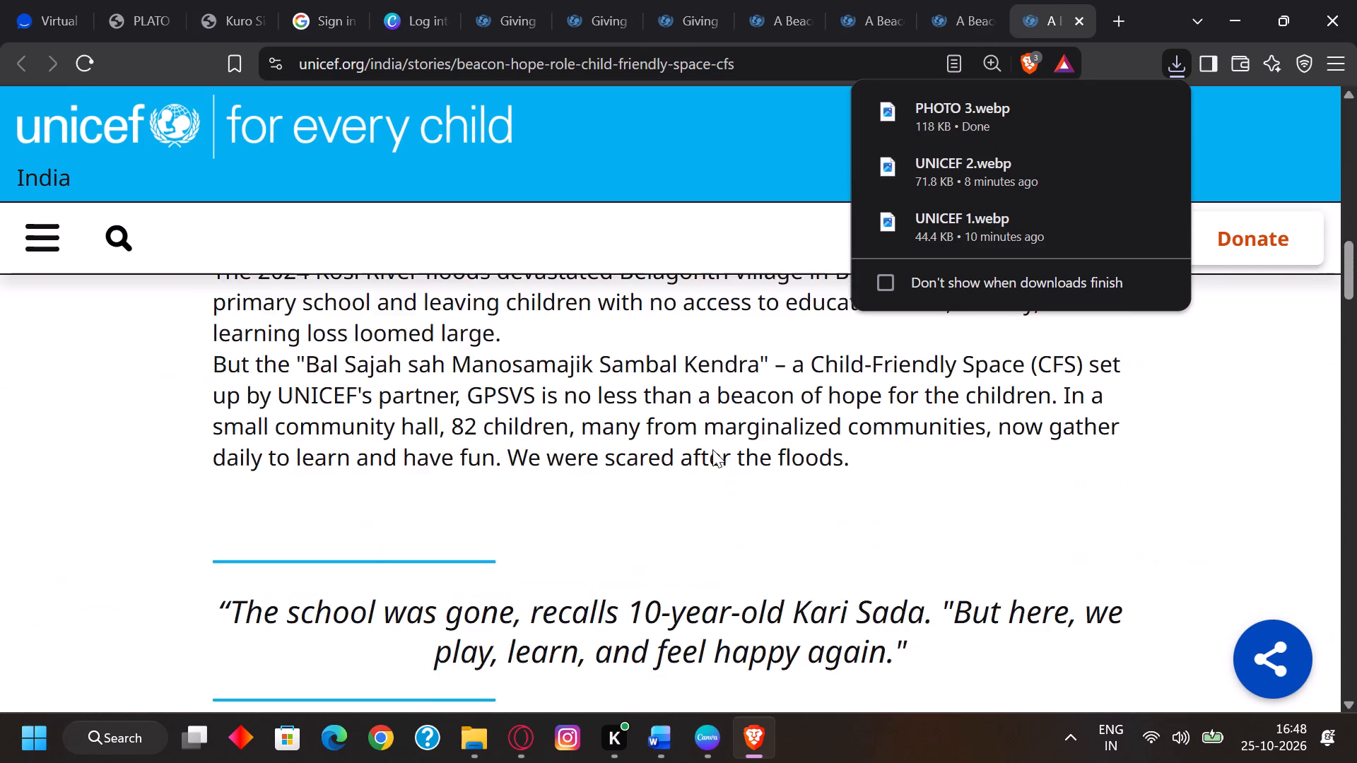
scroll(712, 449, "down", 7)
scroll(712, 449, "up", 5)
scroll(712, 448, "down", 4)
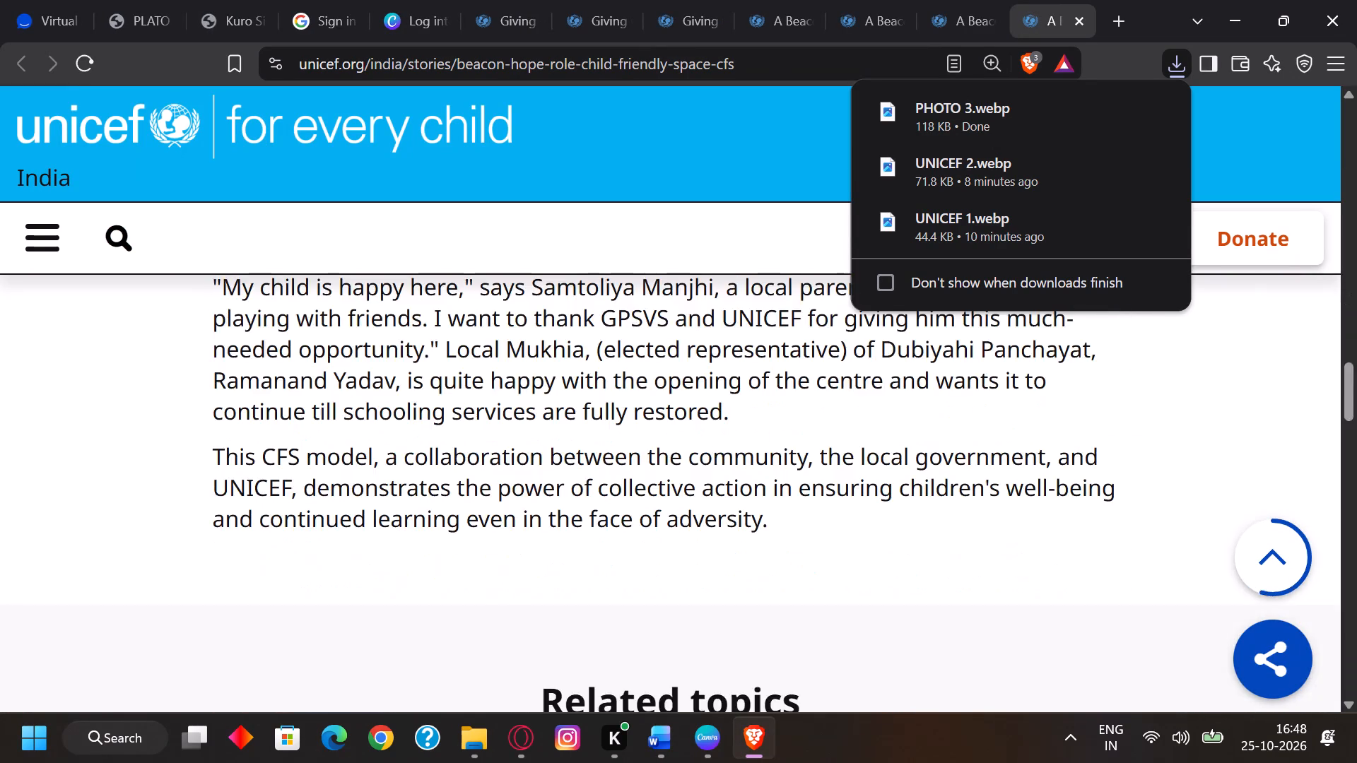
scroll(712, 441, "down", 18)
scroll(712, 441, "up", 17)
scroll(711, 485, "up", 5)
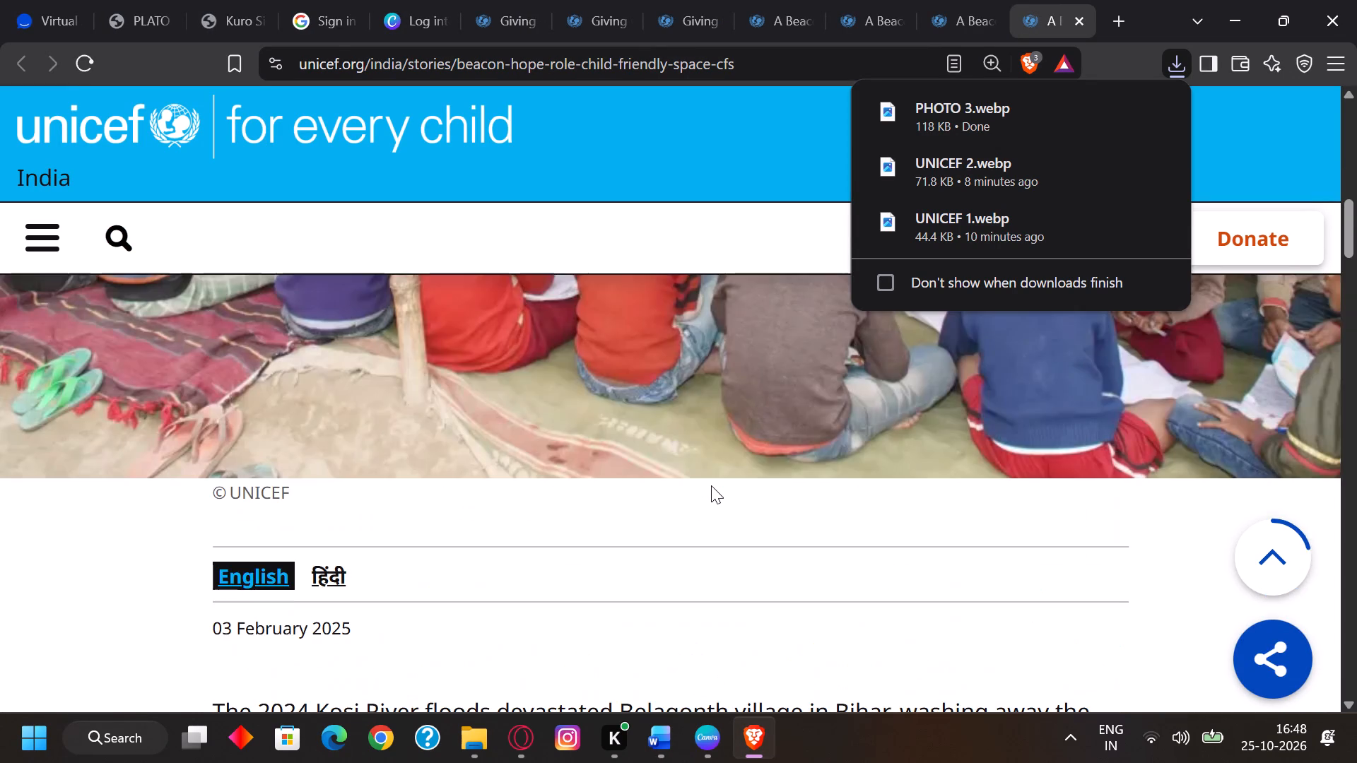
scroll(711, 485, "up", 8)
scroll(710, 483, "down", 5)
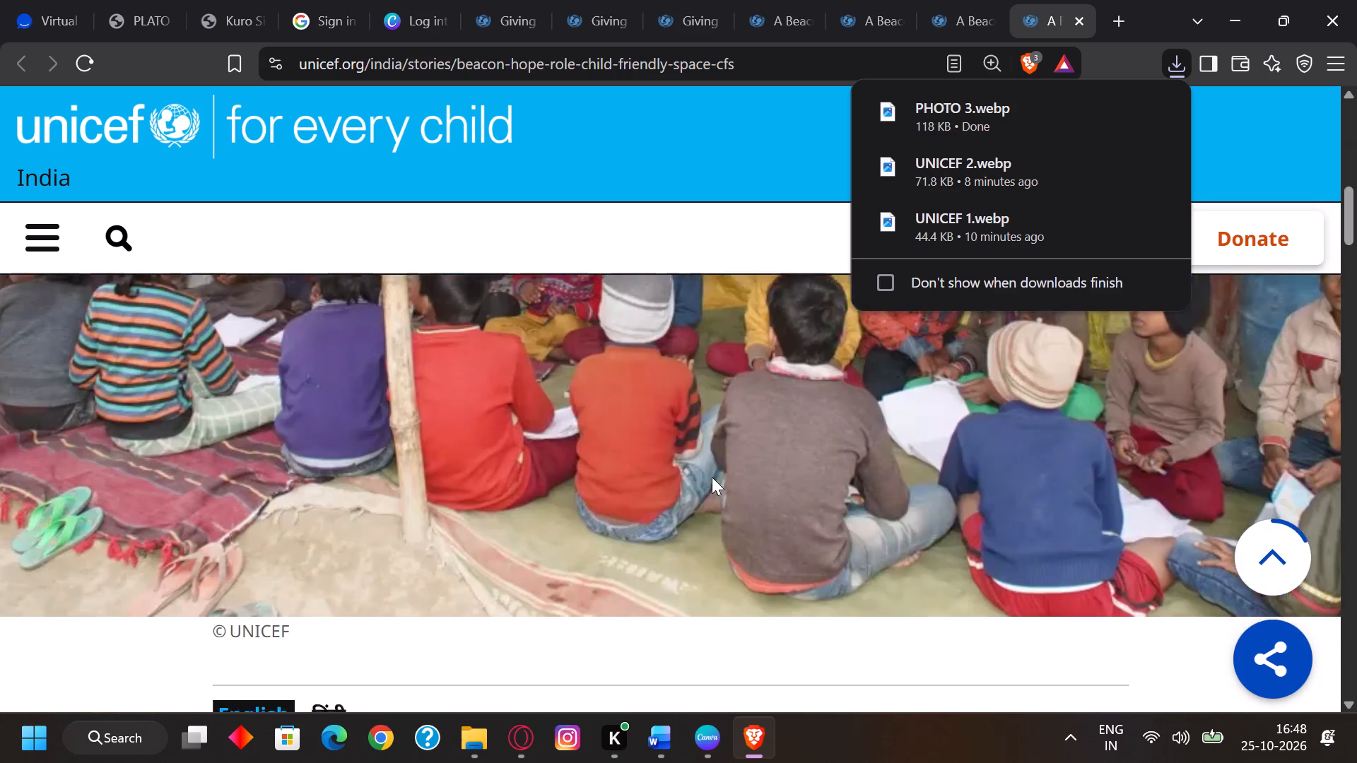
scroll(712, 477, "down", 1)
scroll(712, 477, "up", 2)
scroll(712, 477, "down", 4)
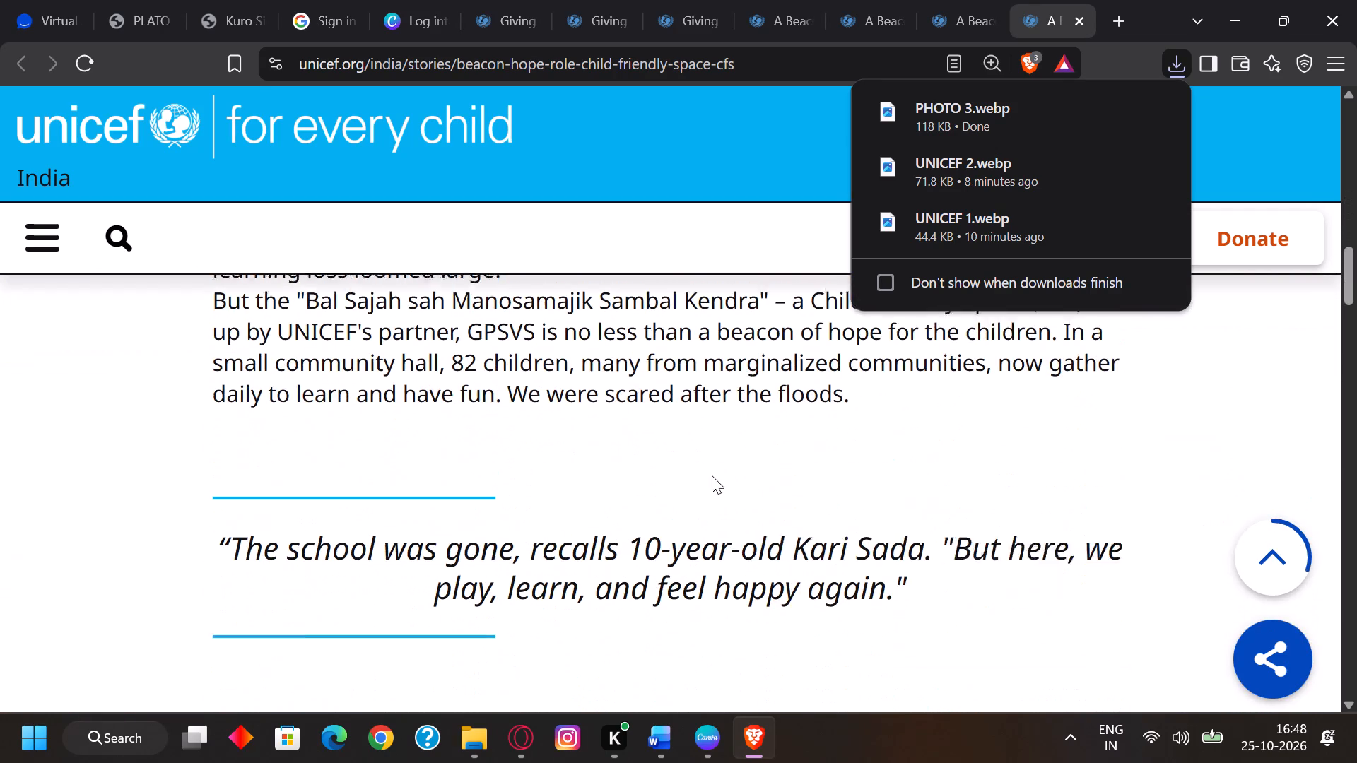
scroll(712, 475, "down", 2)
scroll(712, 475, "up", 3)
scroll(712, 475, "down", 6)
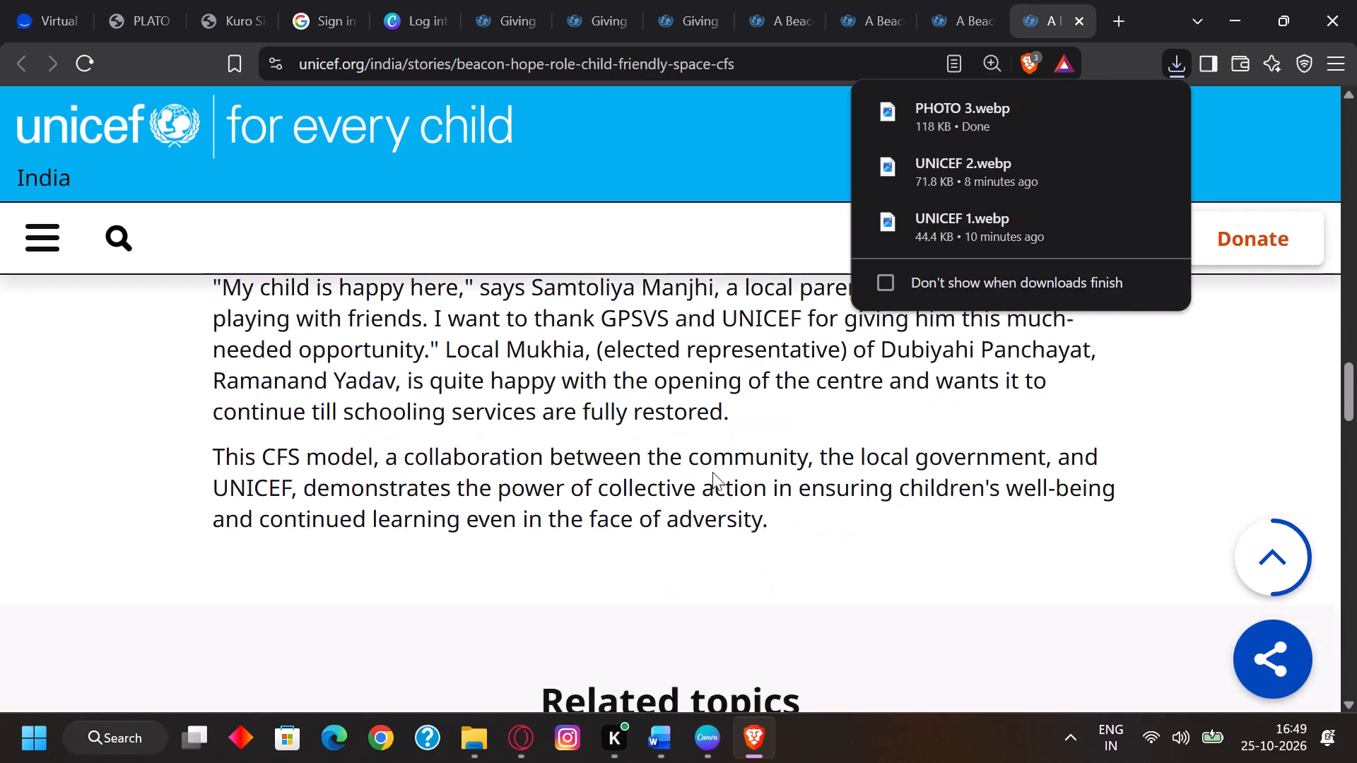
scroll(712, 472, "down", 3)
scroll(712, 471, "up", 5)
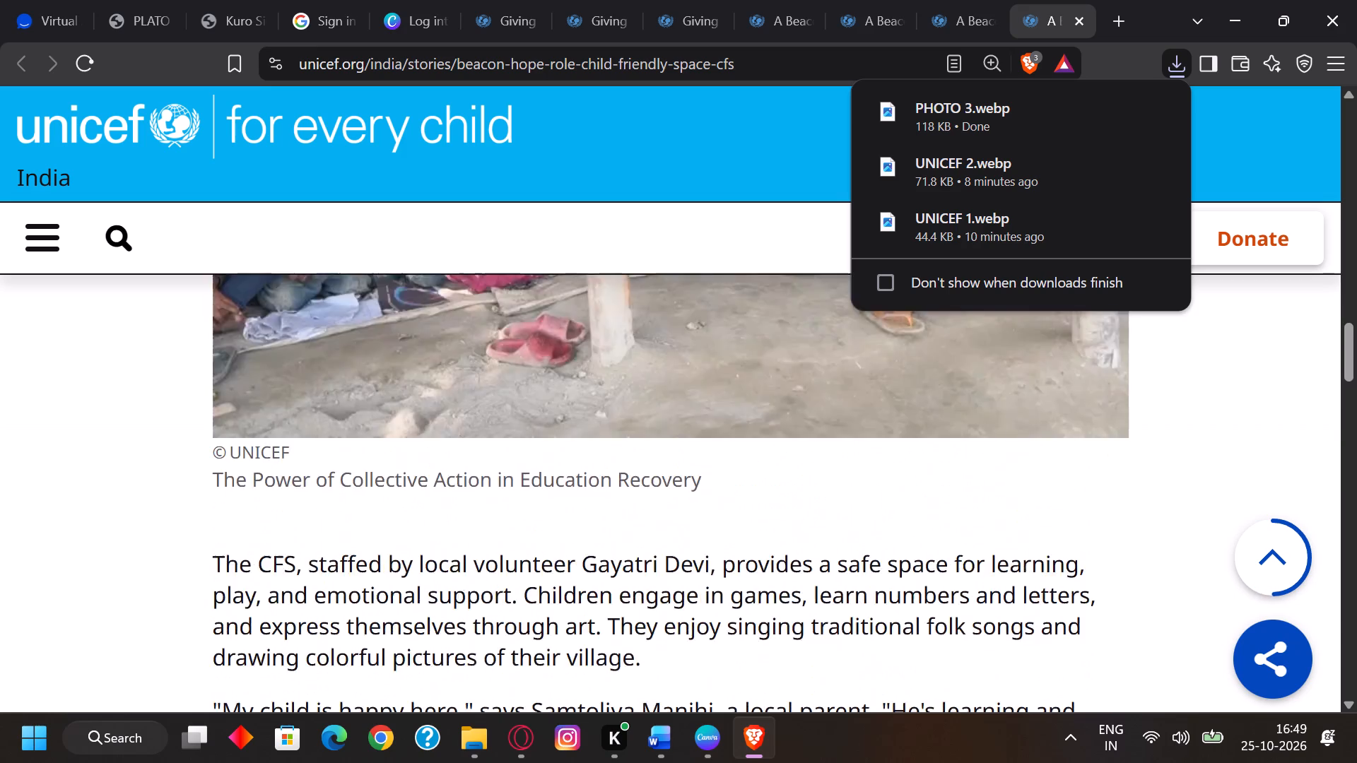
scroll(714, 463, "down", 4)
scroll(714, 463, "up", 6)
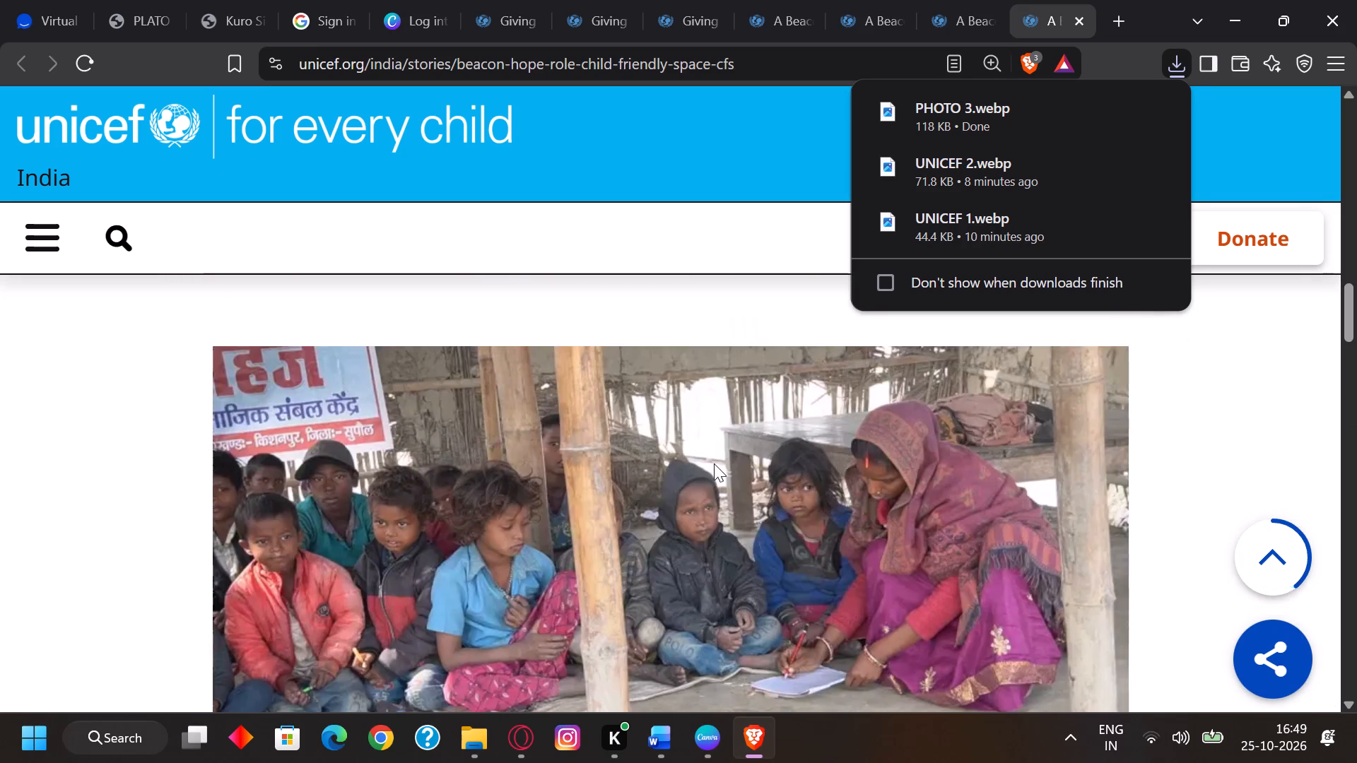
scroll(714, 463, "up", 6)
scroll(714, 463, "down", 5)
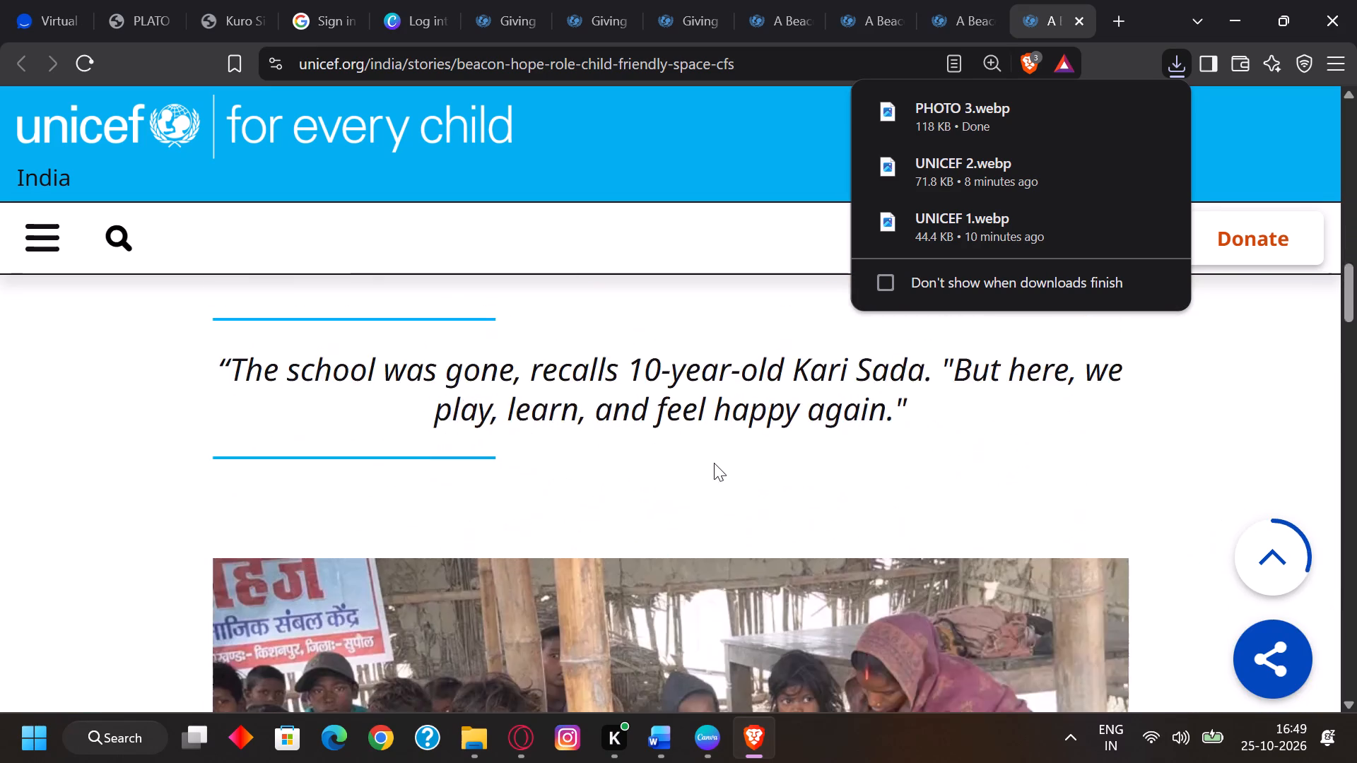
Save the story's photograph of the woman in a purple sari teaching children to Downloads as 4.
scroll(714, 463, "down", 3)
scroll(714, 463, "up", 2)
right_click(714, 463)
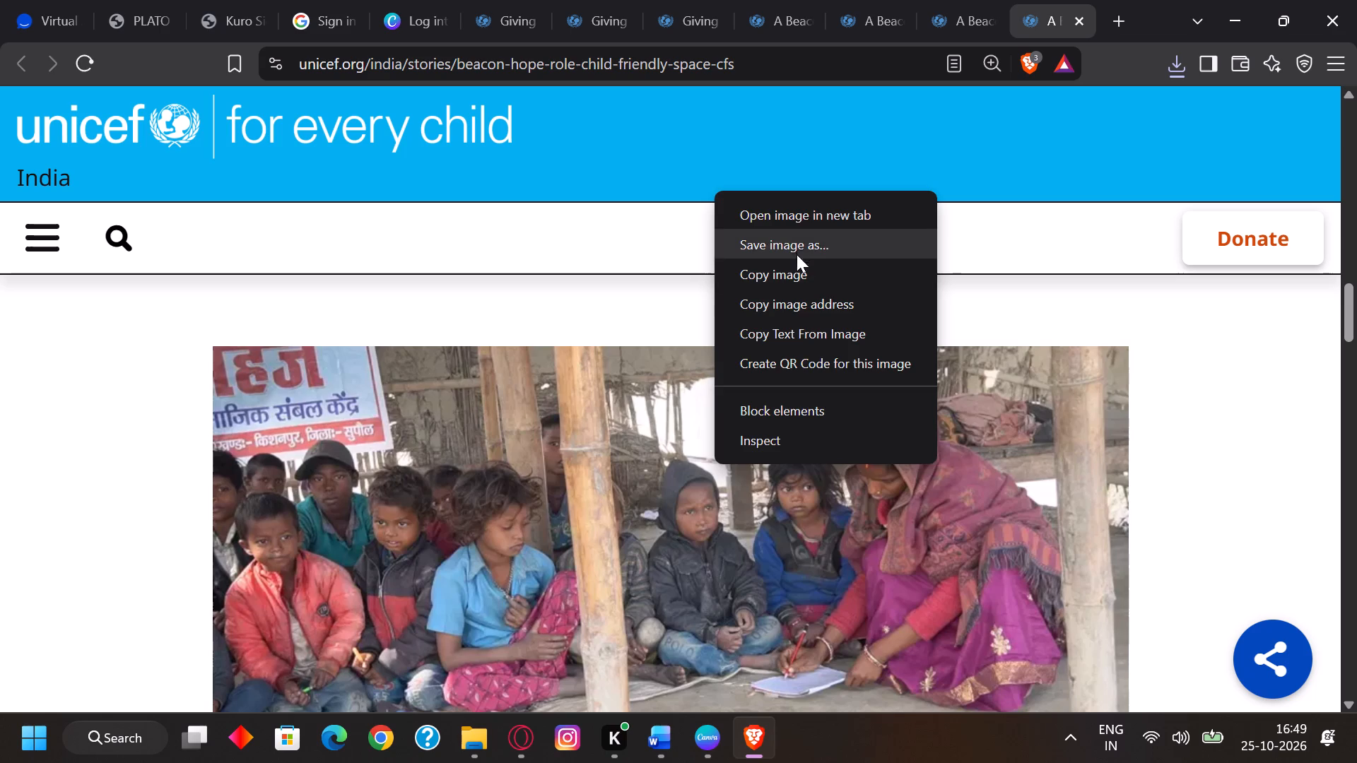
left_click(797, 247)
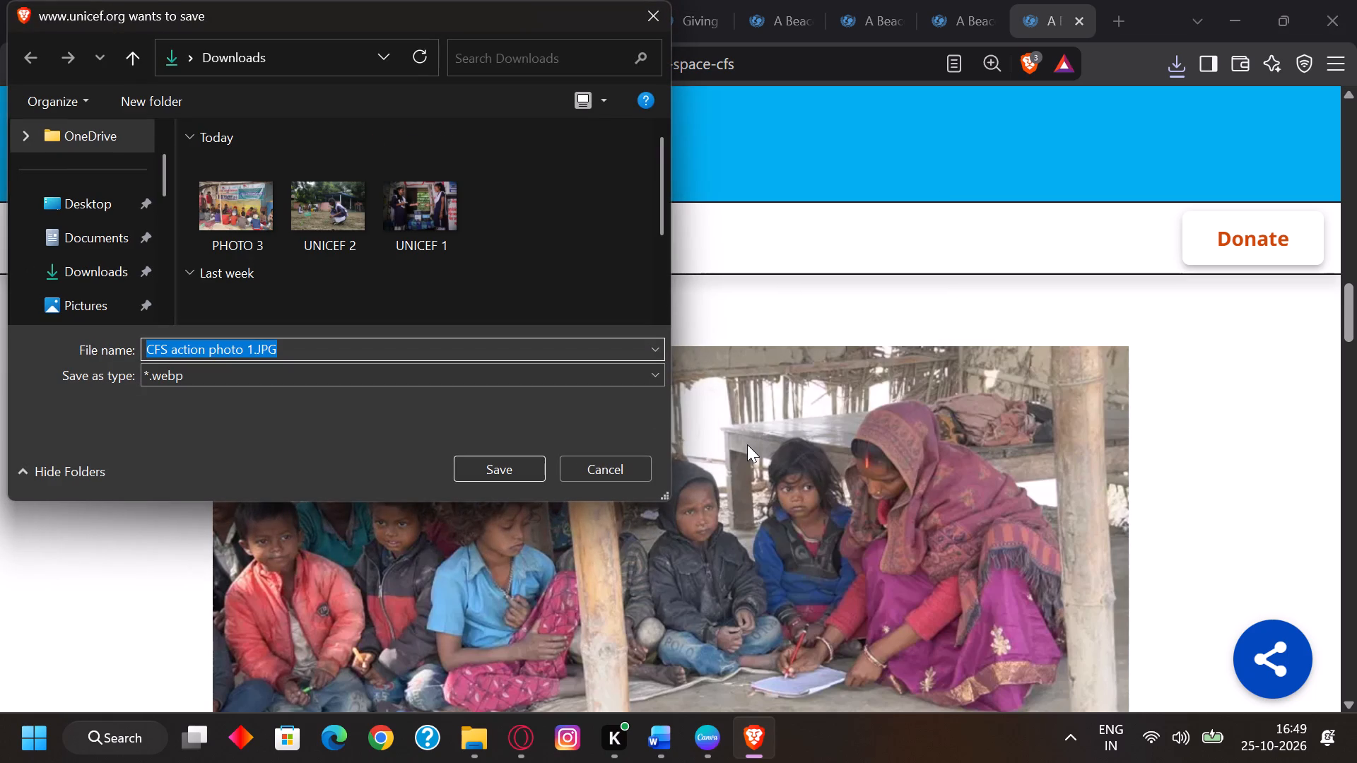
key("4")
key("Return")
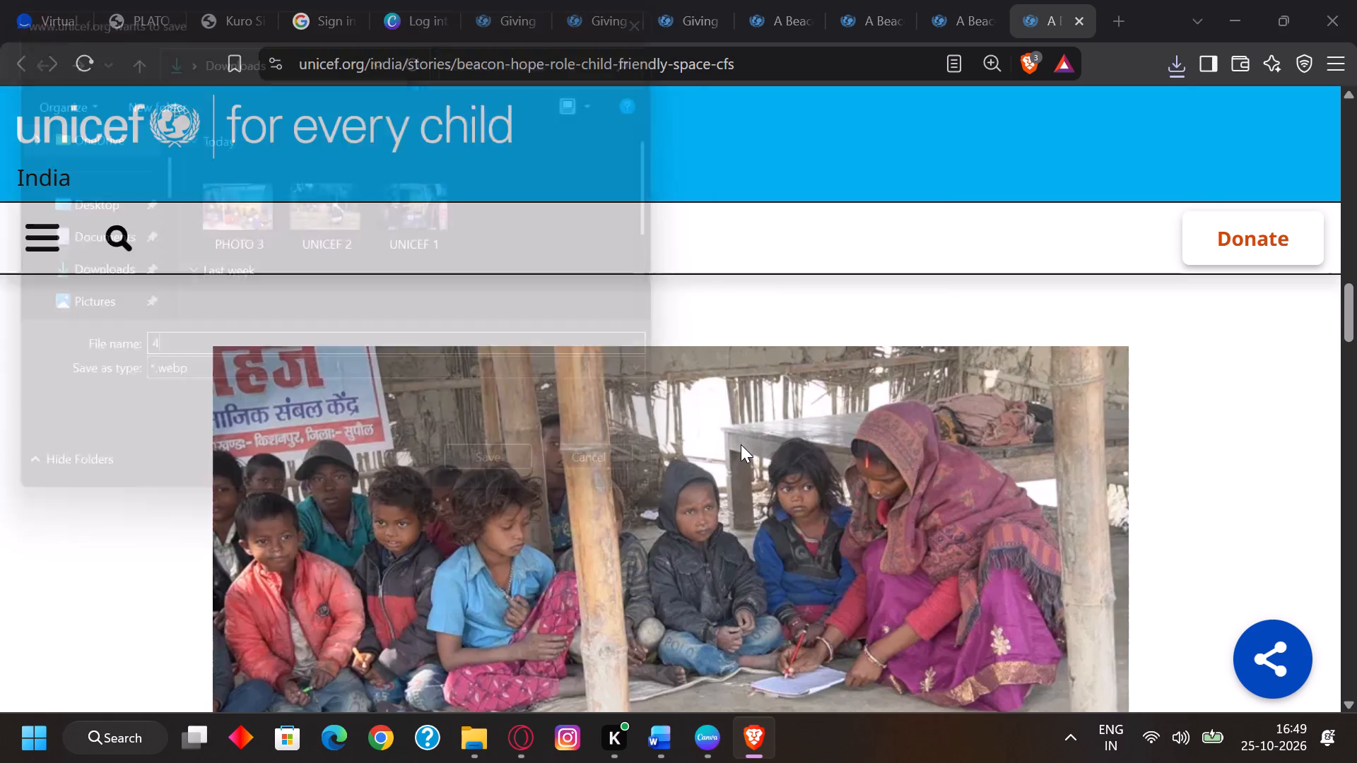
Close the browser window together with all its open tabs.
scroll(606, 603, "down", 4)
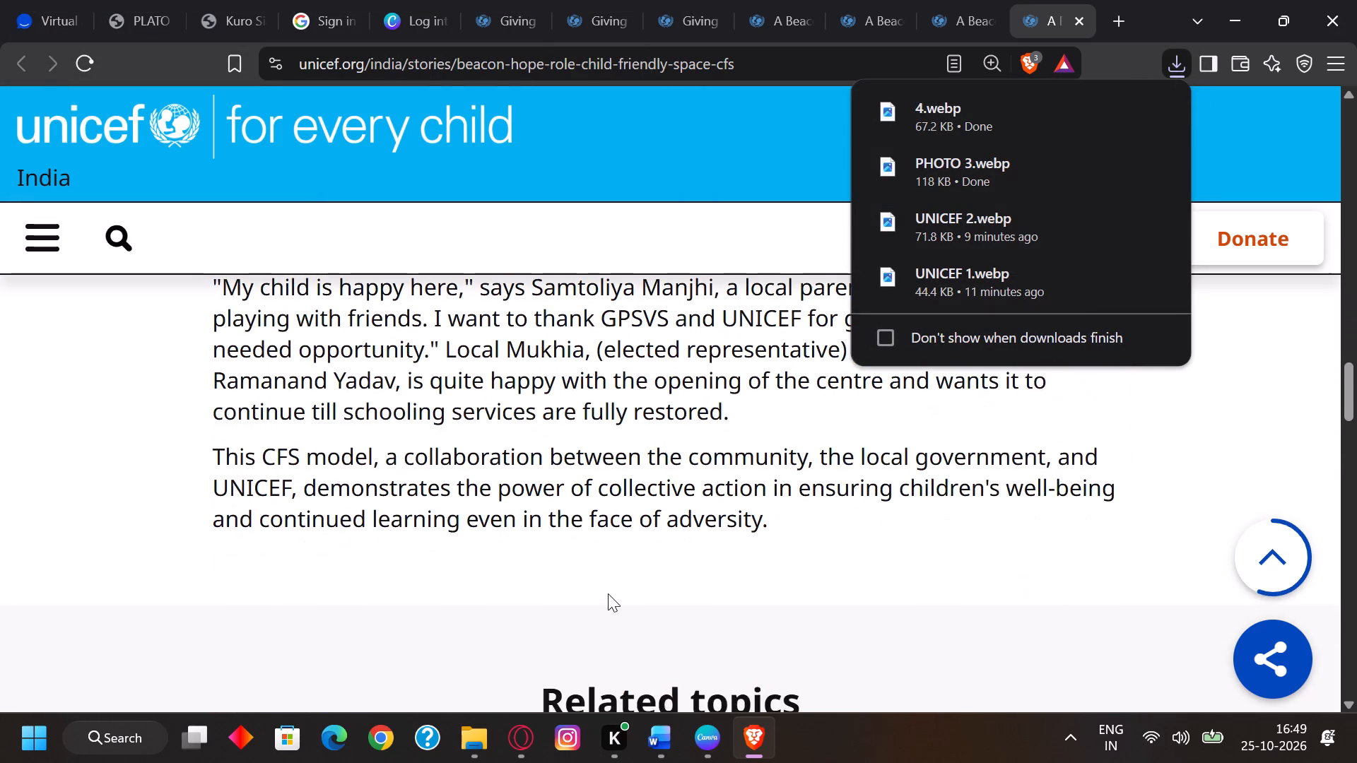
scroll(608, 593, "up", 3)
left_click(1345, 20)
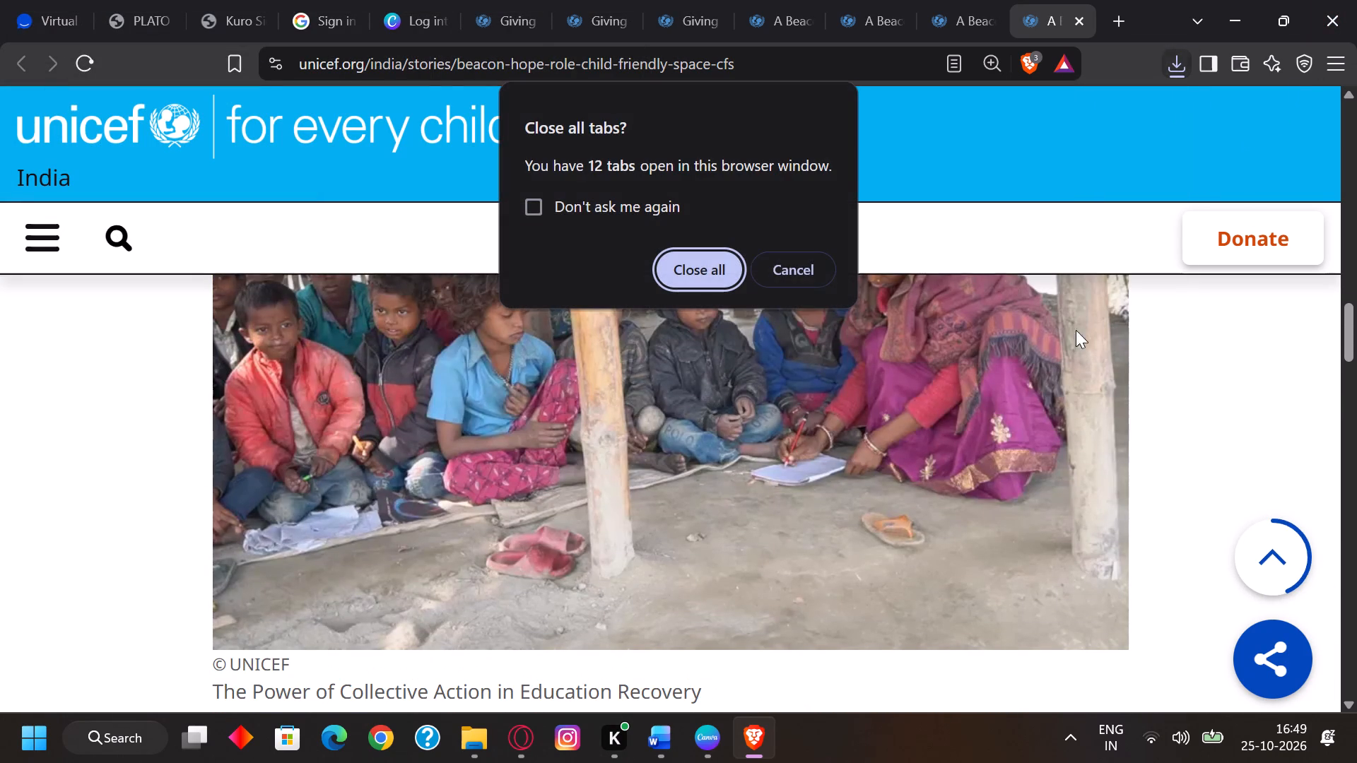
left_click(710, 264)
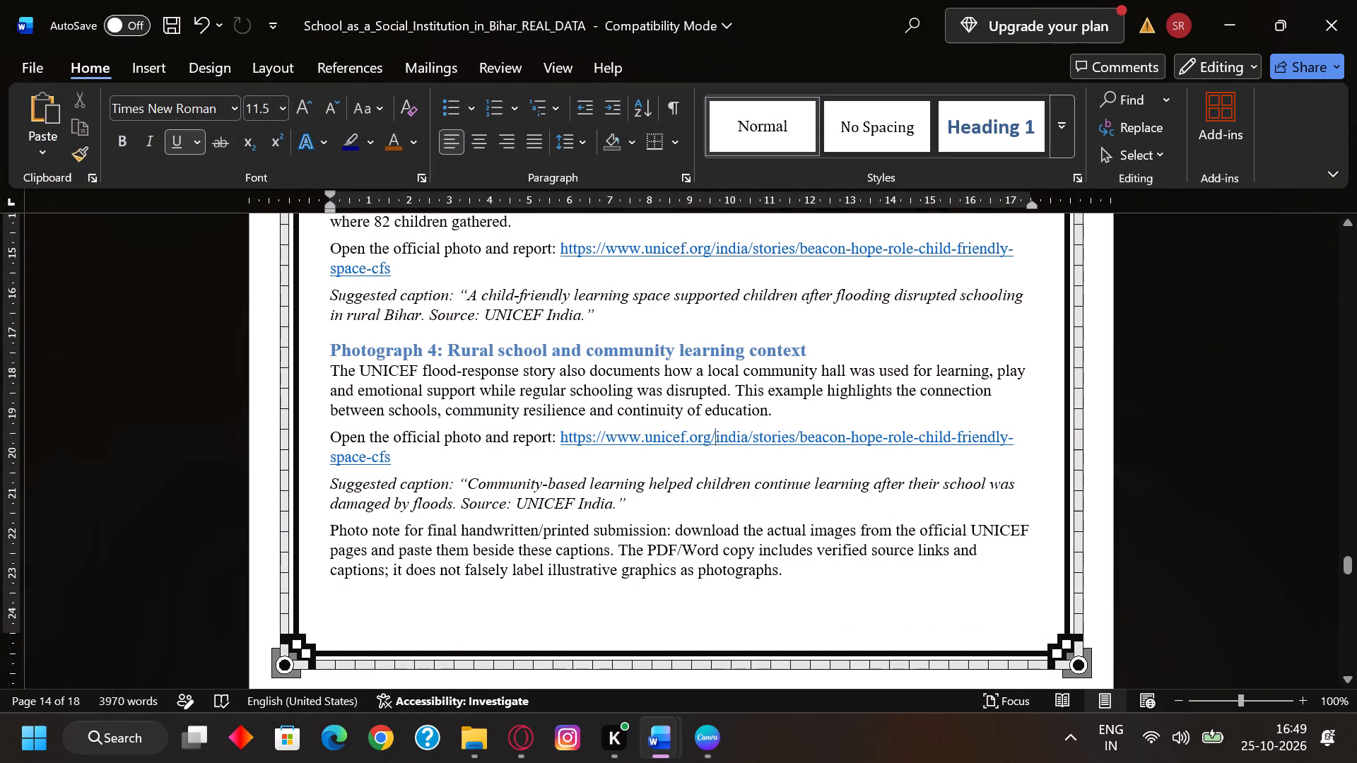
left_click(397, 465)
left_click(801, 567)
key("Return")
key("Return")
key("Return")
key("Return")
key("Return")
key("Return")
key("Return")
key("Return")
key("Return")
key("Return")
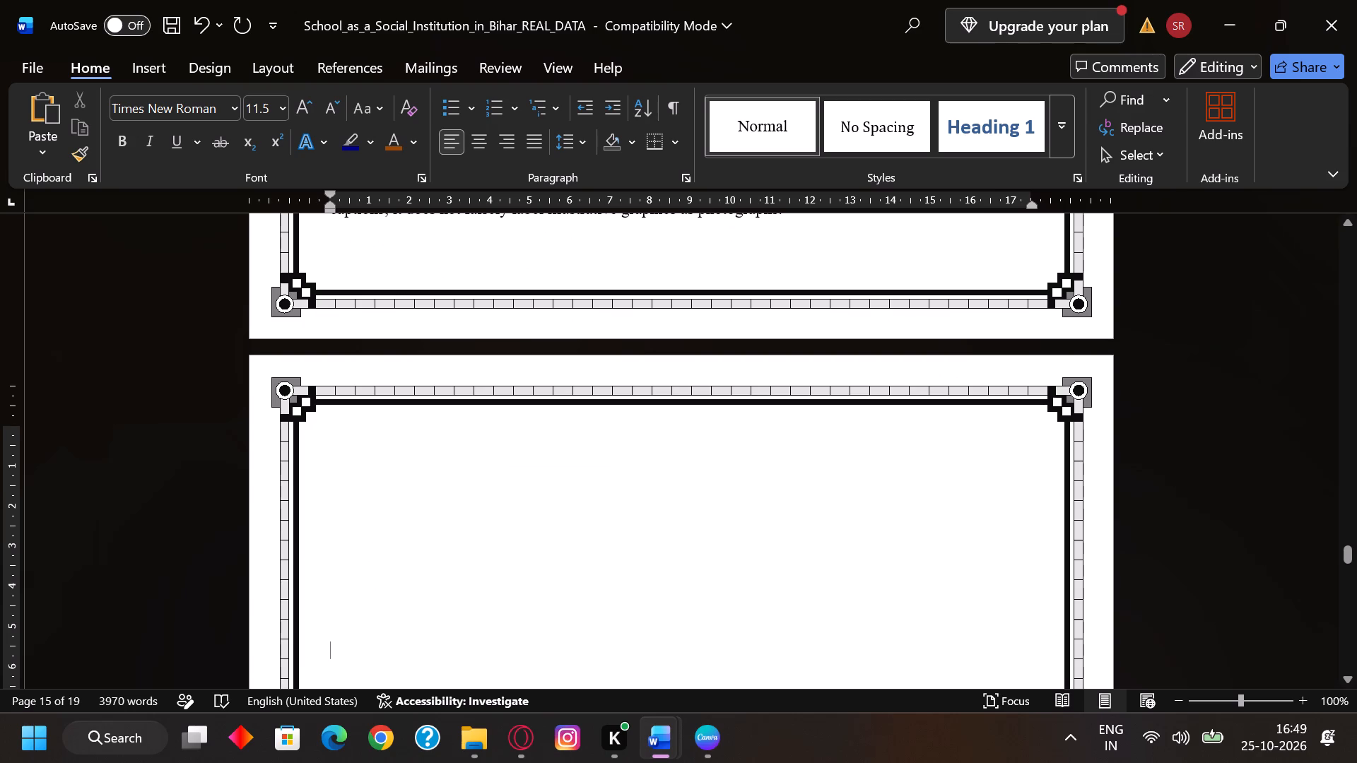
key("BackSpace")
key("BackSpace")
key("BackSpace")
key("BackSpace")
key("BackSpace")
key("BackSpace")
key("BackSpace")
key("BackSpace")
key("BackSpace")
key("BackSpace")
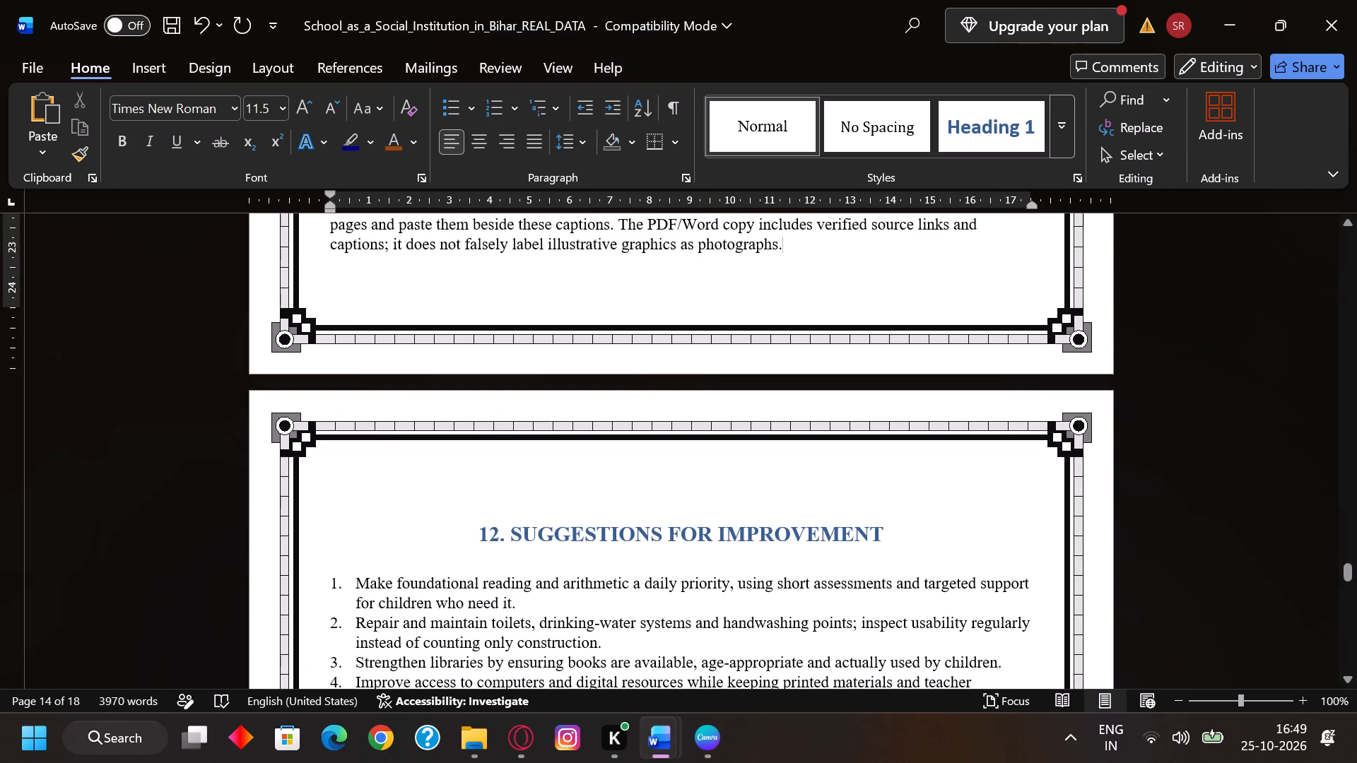
Delete the whole "Photo note for final handwritten/printed submission" paragraph below the Photograph 4 caption.
key("BackSpace")
key("BackSpace")
key("BackSpace")
key("BackSpace")
key("BackSpace")
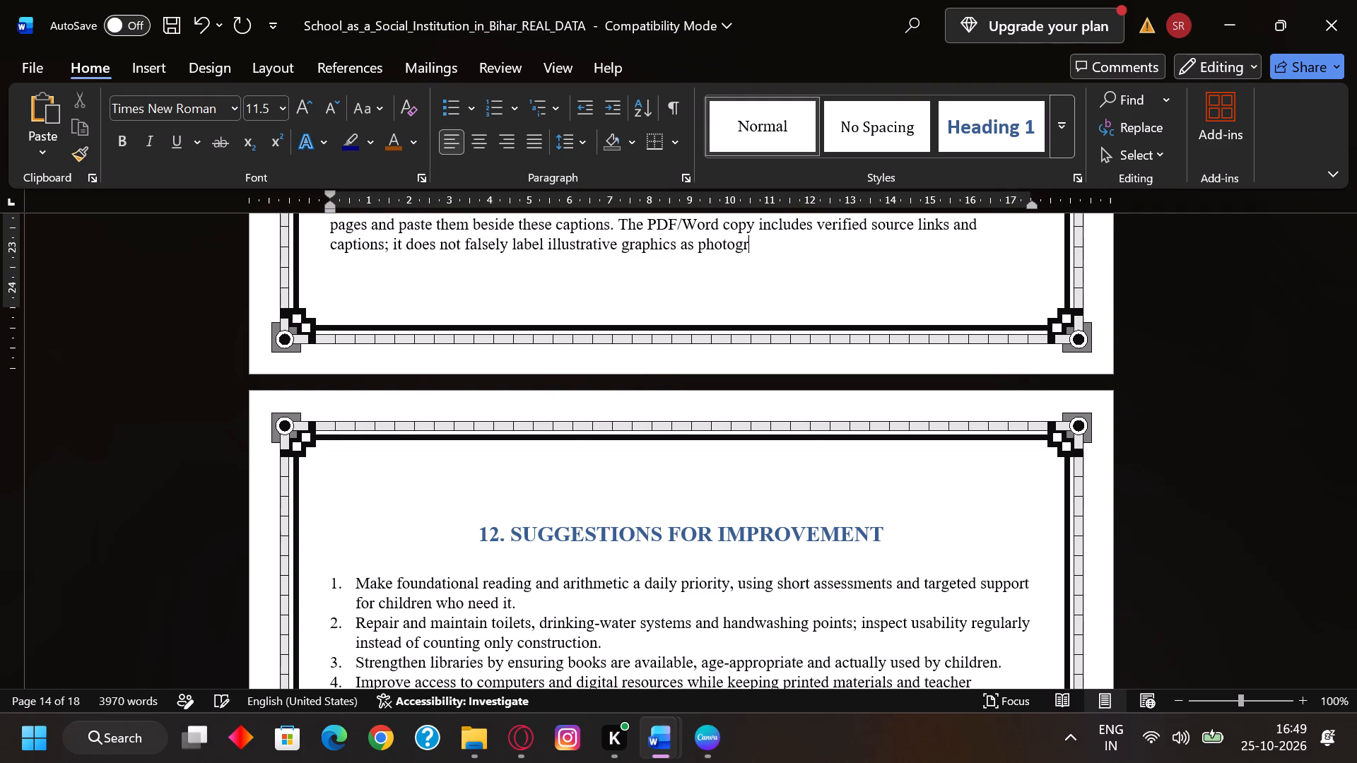
key("BackSpace")
key("BackSpace")
key("BackSpace")
key("BackSpace")
key("BackSpace")
key("BackSpace")
key("BackSpace")
key("BackSpace")
key("BackSpace")
key("BackSpace")
key("BackSpace")
key("BackSpace")
key("BackSpace")
key("BackSpace")
key("BackSpace")
key("BackSpace")
key("BackSpace")
key("BackSpace")
key("BackSpace")
key("BackSpace")
key("BackSpace")
key("BackSpace")
key("BackSpace")
key("BackSpace")
key("BackSpace")
key("BackSpace")
key("BackSpace")
key("BackSpace")
key("BackSpace")
key("BackSpace")
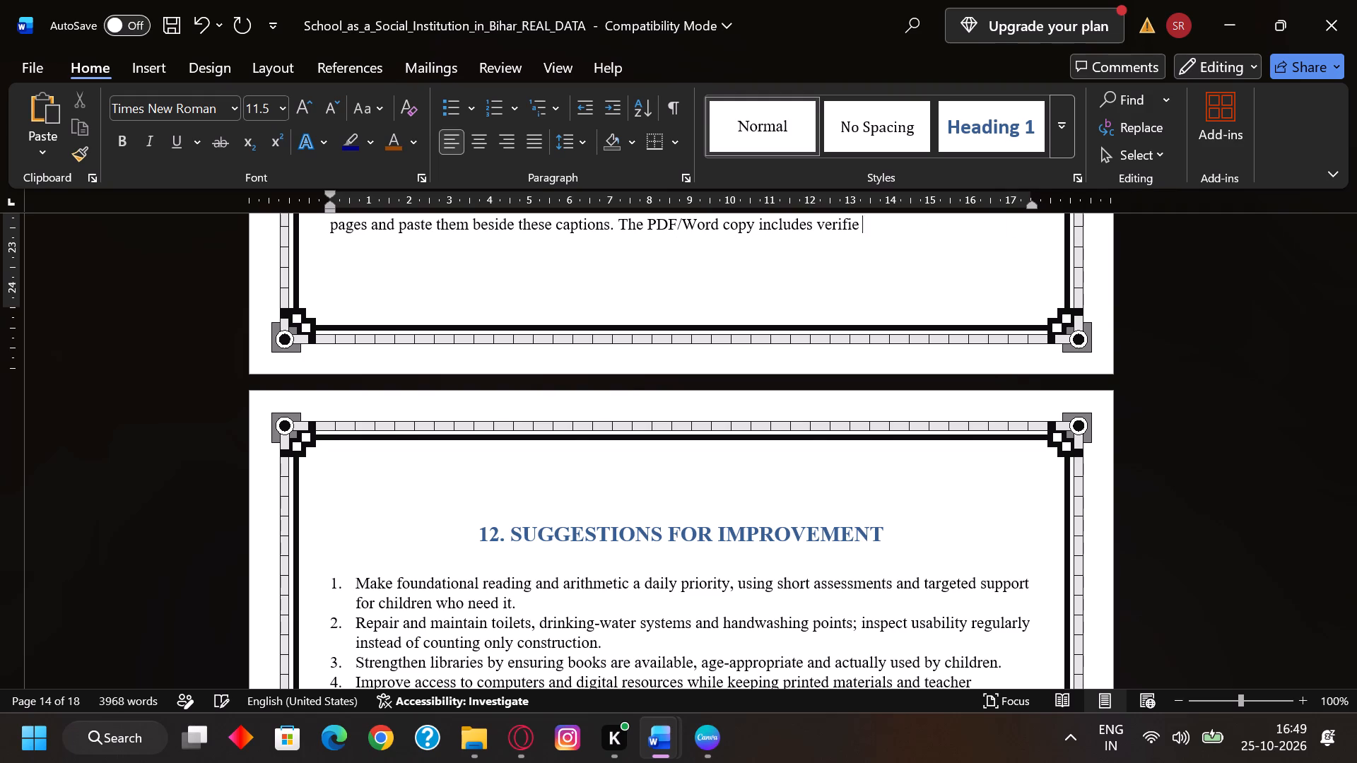
scroll(815, 586, "up", 1)
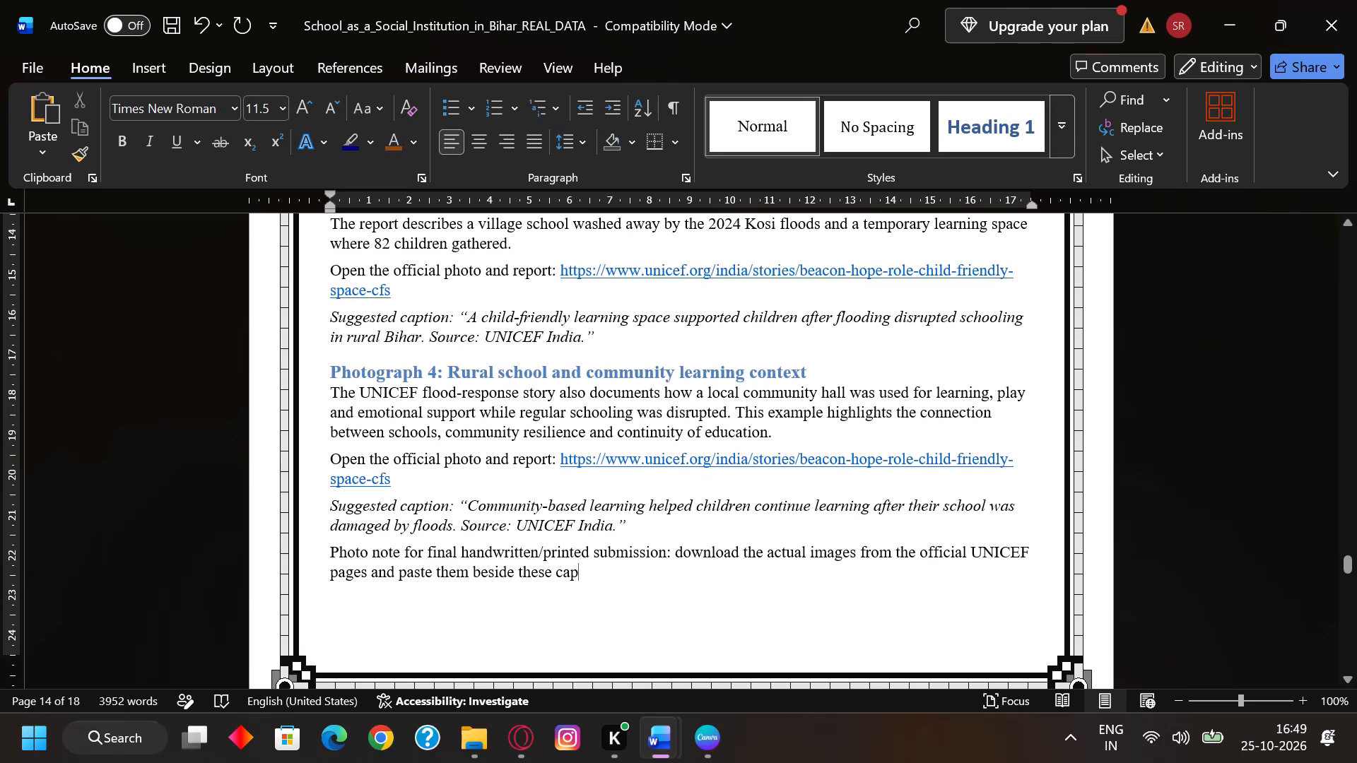
key("BackSpace")
key("BackSpace")
key("BackSpace")
key("BackSpace")
key("BackSpace")
key("BackSpace")
key("BackSpace")
key("BackSpace")
key("BackSpace")
key("BackSpace")
key("BackSpace")
key("BackSpace")
key("BackSpace")
key("BackSpace")
key("BackSpace")
key("BackSpace")
key("BackSpace")
key("BackSpace")
key("BackSpace")
key("BackSpace")
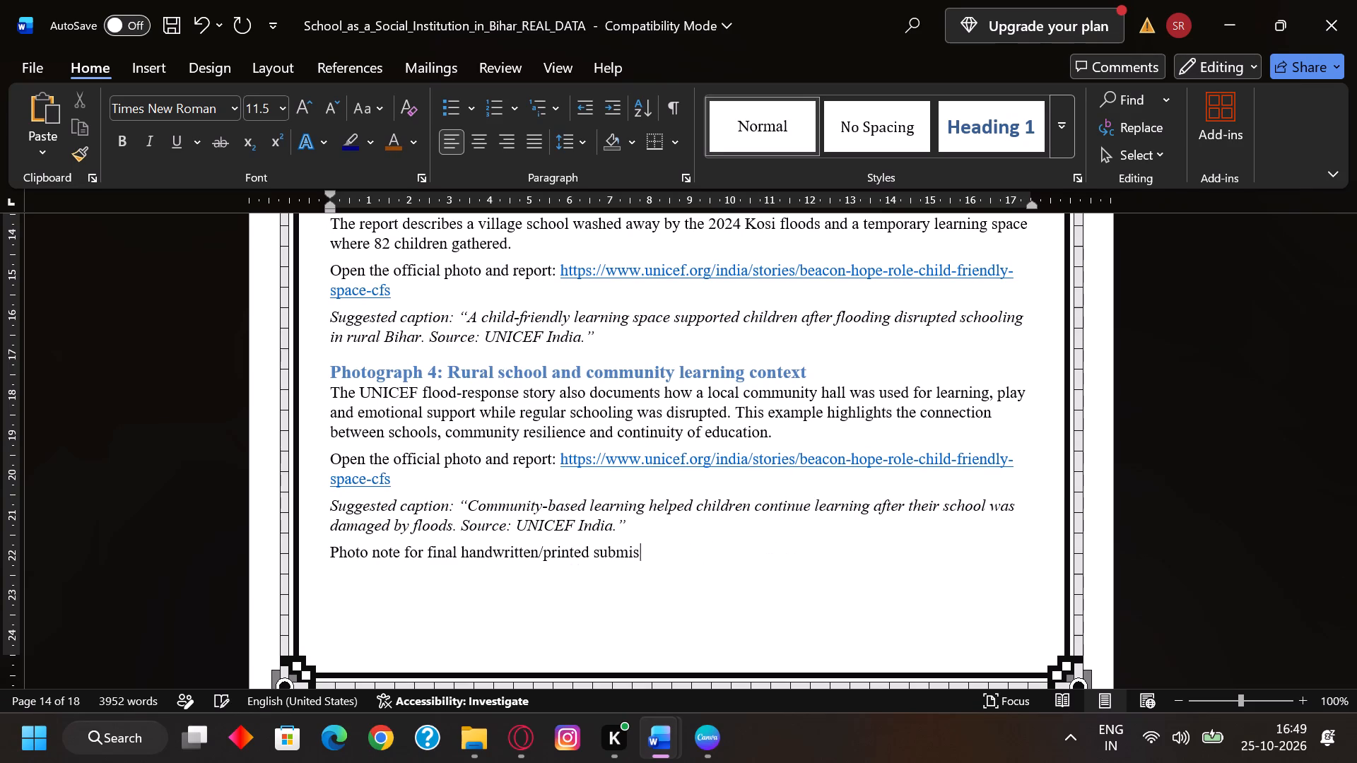
key("BackSpace")
key("BackSpace")
key("BackSpace")
key("BackSpace")
key("BackSpace")
key("BackSpace")
key("BackSpace")
key("BackSpace")
key("BackSpace")
key("BackSpace")
key("BackSpace")
key("BackSpace")
key("BackSpace")
key("BackSpace")
key("BackSpace")
key("BackSpace")
key("BackSpace")
key("BackSpace")
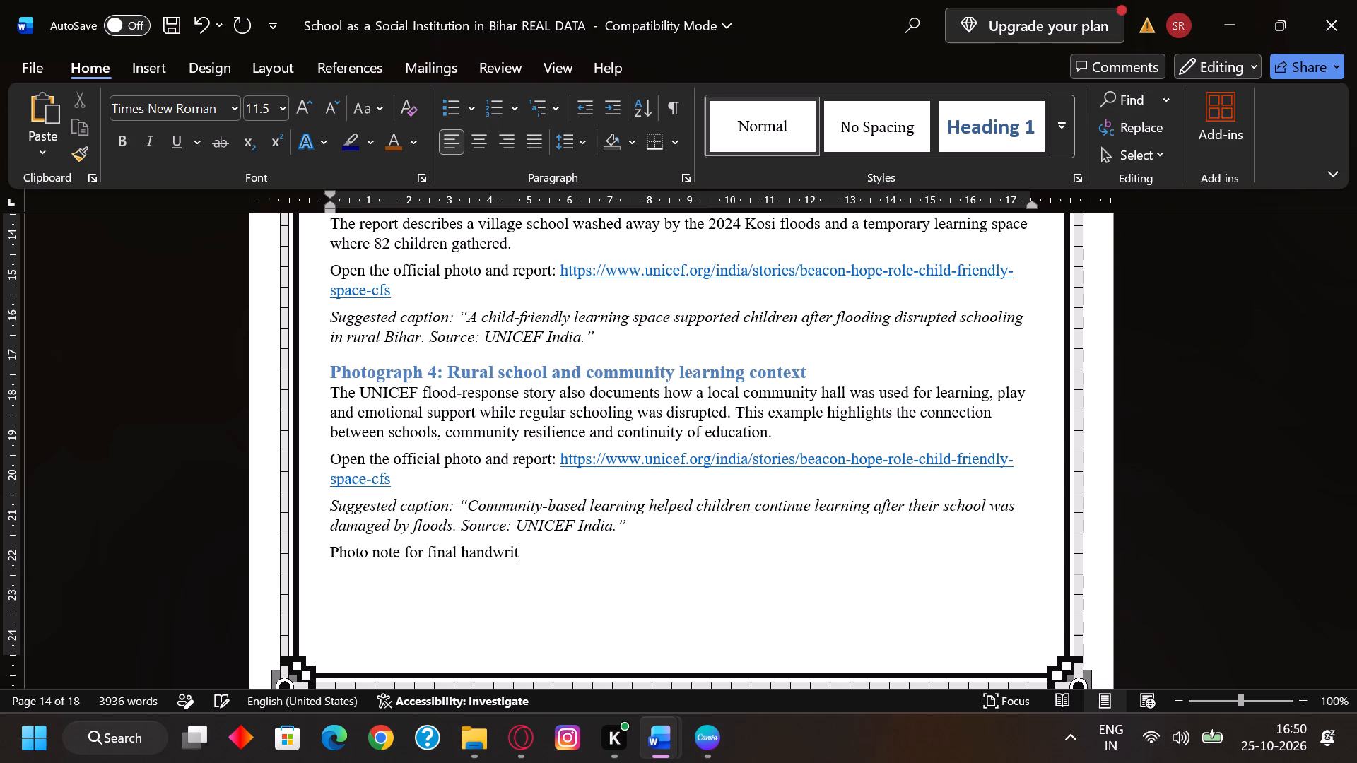
key("BackSpace")
key("BackSpace")
key("BackSpace")
key("BackSpace")
key("BackSpace")
key("BackSpace")
key("BackSpace")
key("BackSpace")
key("BackSpace")
key("BackSpace")
key("BackSpace")
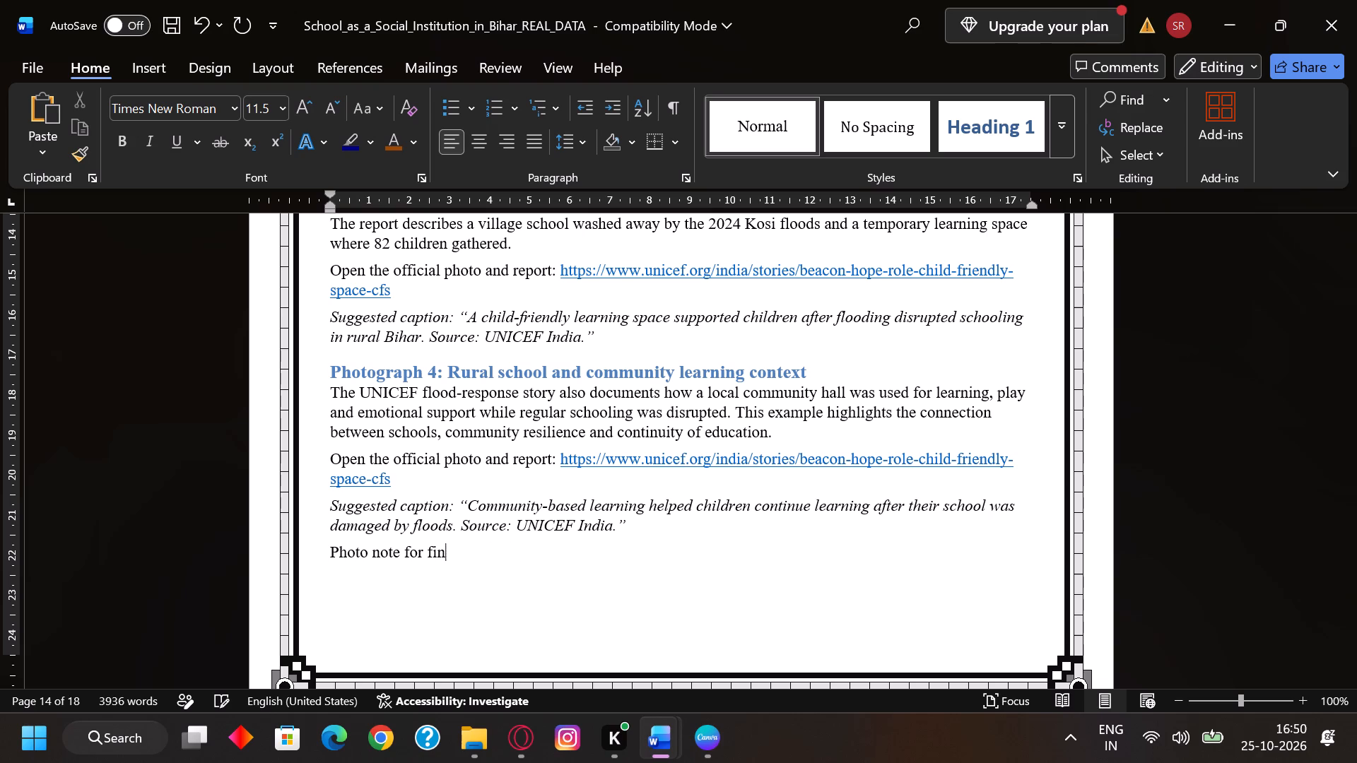
key("BackSpace")
key("BackSpace")
key("BackSpace")
key("BackSpace")
key("BackSpace")
key("BackSpace")
key("BackSpace")
key("BackSpace")
key("BackSpace")
key("BackSpace")
key("BackSpace")
key("BackSpace")
key("BackSpace")
key("BackSpace")
key("BackSpace")
key("BackSpace")
key("BackSpace")
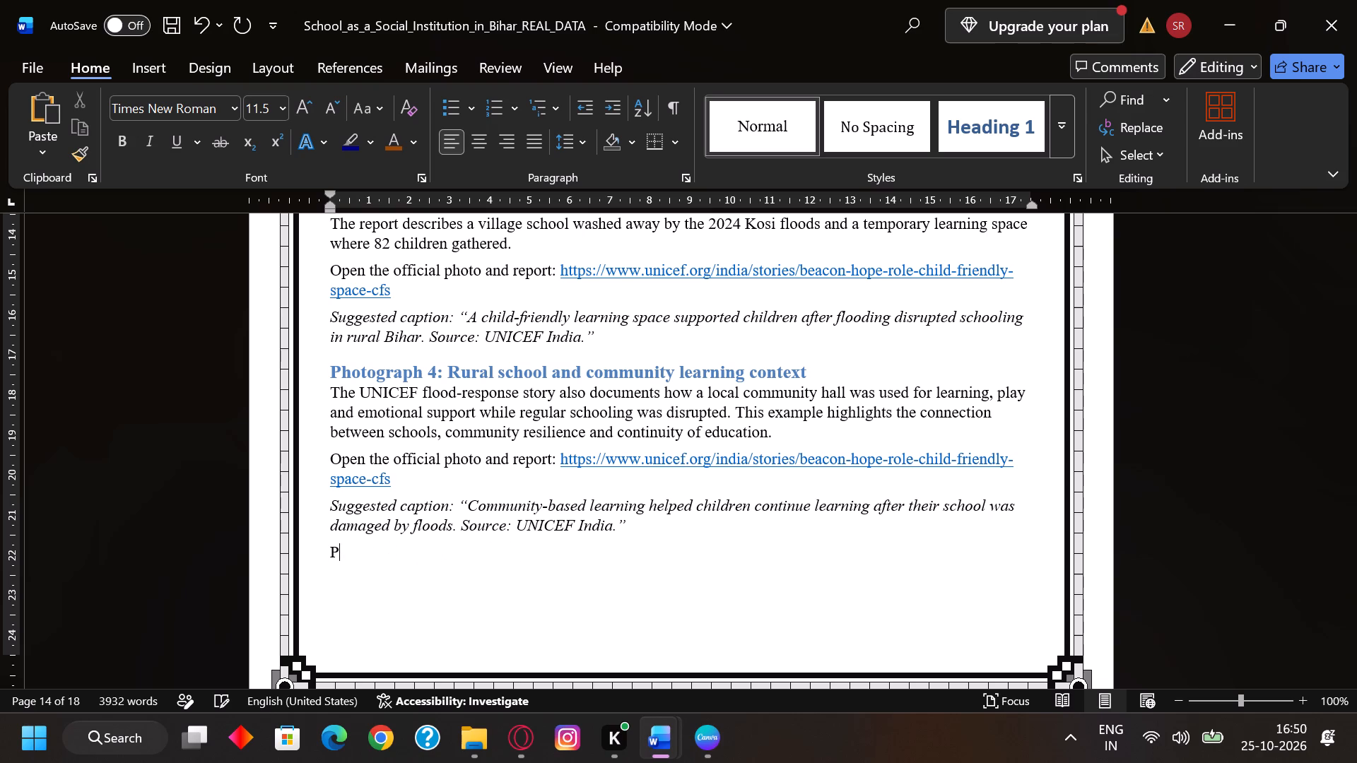
key("BackSpace")
key("BackSpace")
Remove the "Suggested caption:" label from the Photograph 4 caption, keeping the quoted caption text.
key("Up")
key("Left")
key("Left")
key("Left")
key("Left")
key("Left")
key("Left")
key("Left")
key("Left")
key("Left")
key("Left")
key("Left")
key("Left")
key("Left")
key("Left")
key("Left")
key("Left")
key("Left")
key("Left")
key("Left")
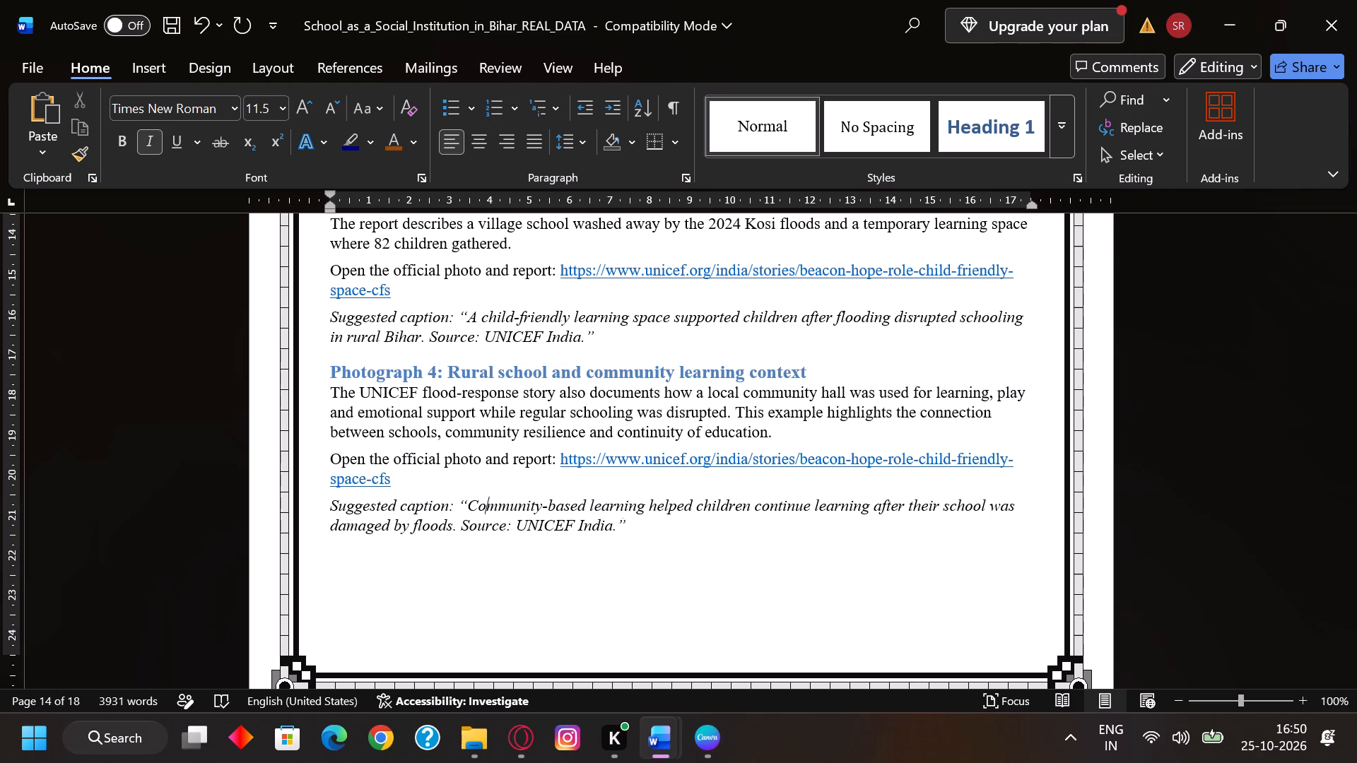
key("Left")
key("Left")
key("Left")
key("Left")
key("BackSpace")
key("BackSpace")
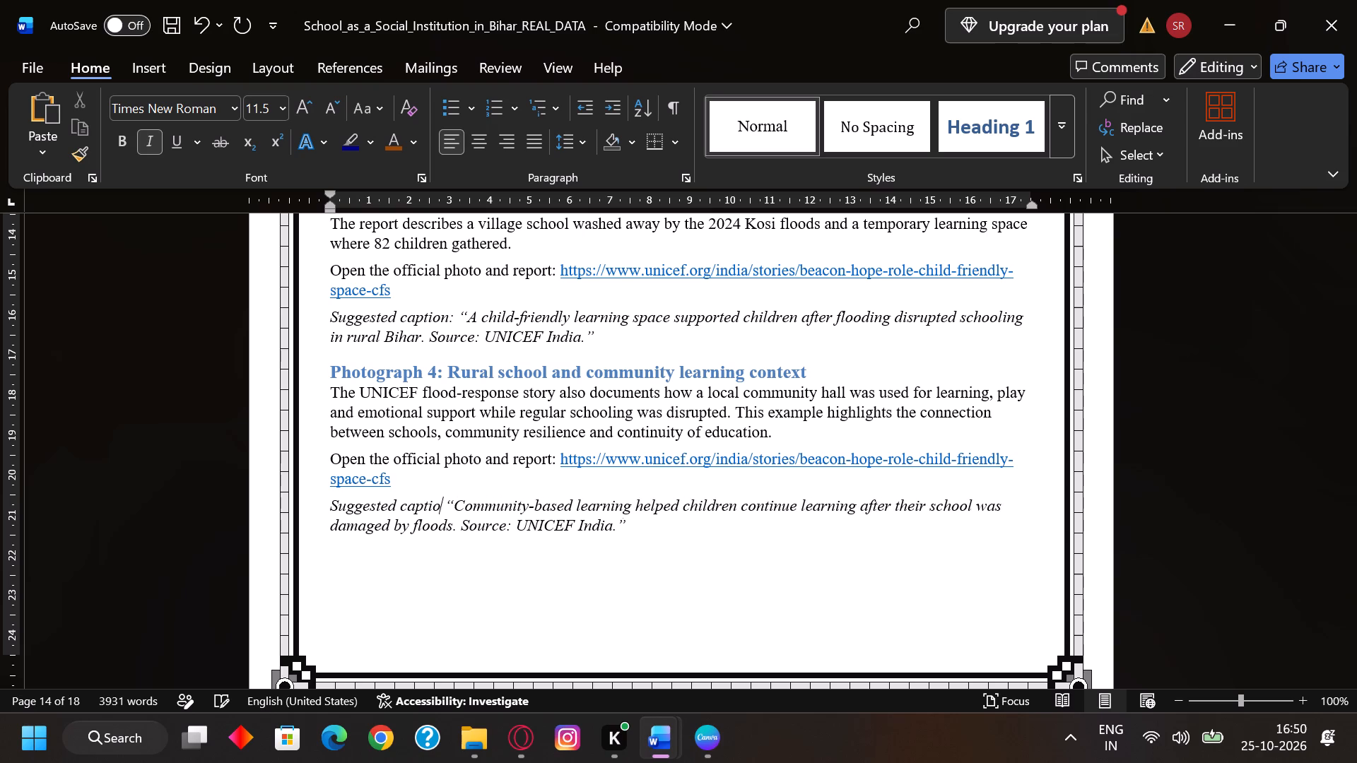
key("BackSpace")
key("BackSpace")
key("BackSpace")
key("BackSpace")
key("BackSpace")
key("BackSpace")
key("BackSpace")
key("BackSpace")
key("BackSpace")
key("BackSpace")
key("BackSpace")
key("BackSpace")
key("BackSpace")
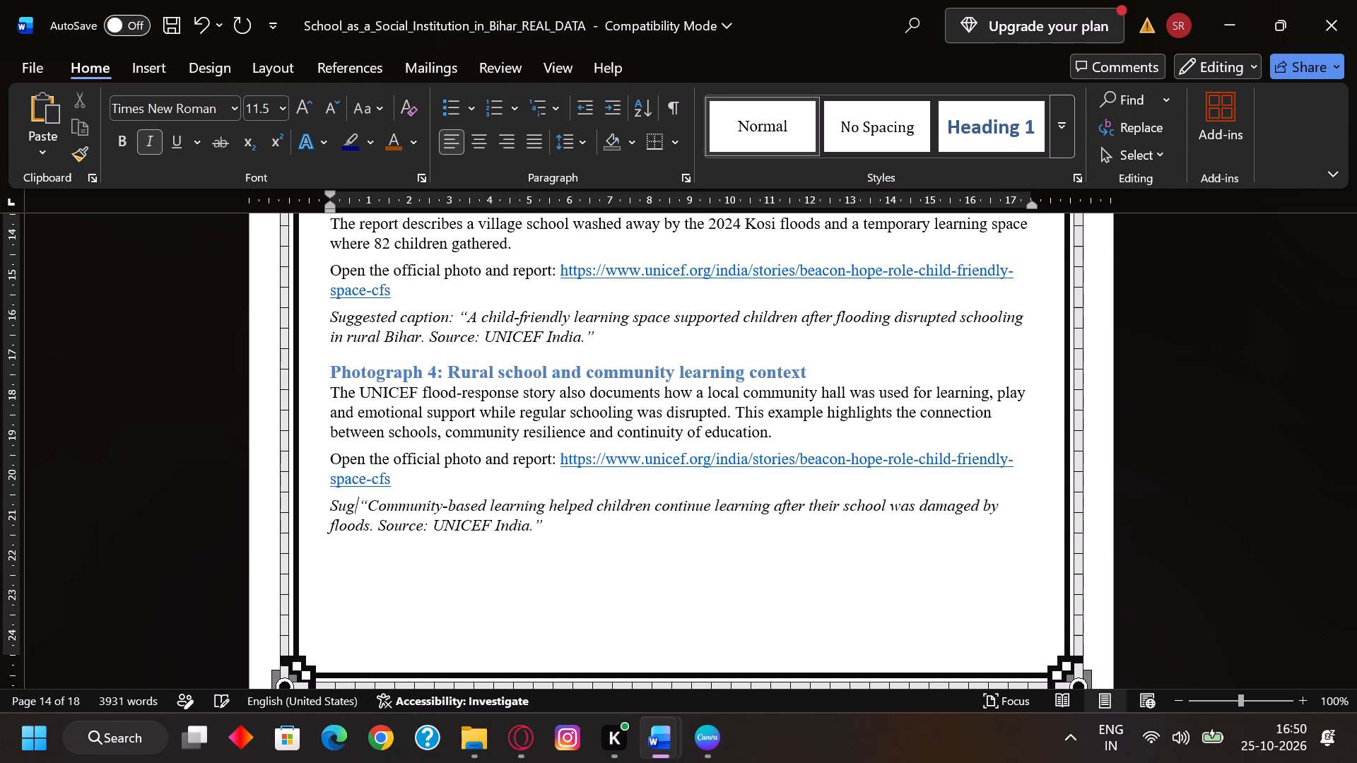
key("BackSpace")
key("BackSpace")
key("BackSpace")
Delete the "Open the official photo and report" line with its link under Photograph 4, keeping the quoted caption as its own paragraph.
key("BackSpace")
key("BackSpace")
key("BackSpace")
key("BackSpace")
key("BackSpace")
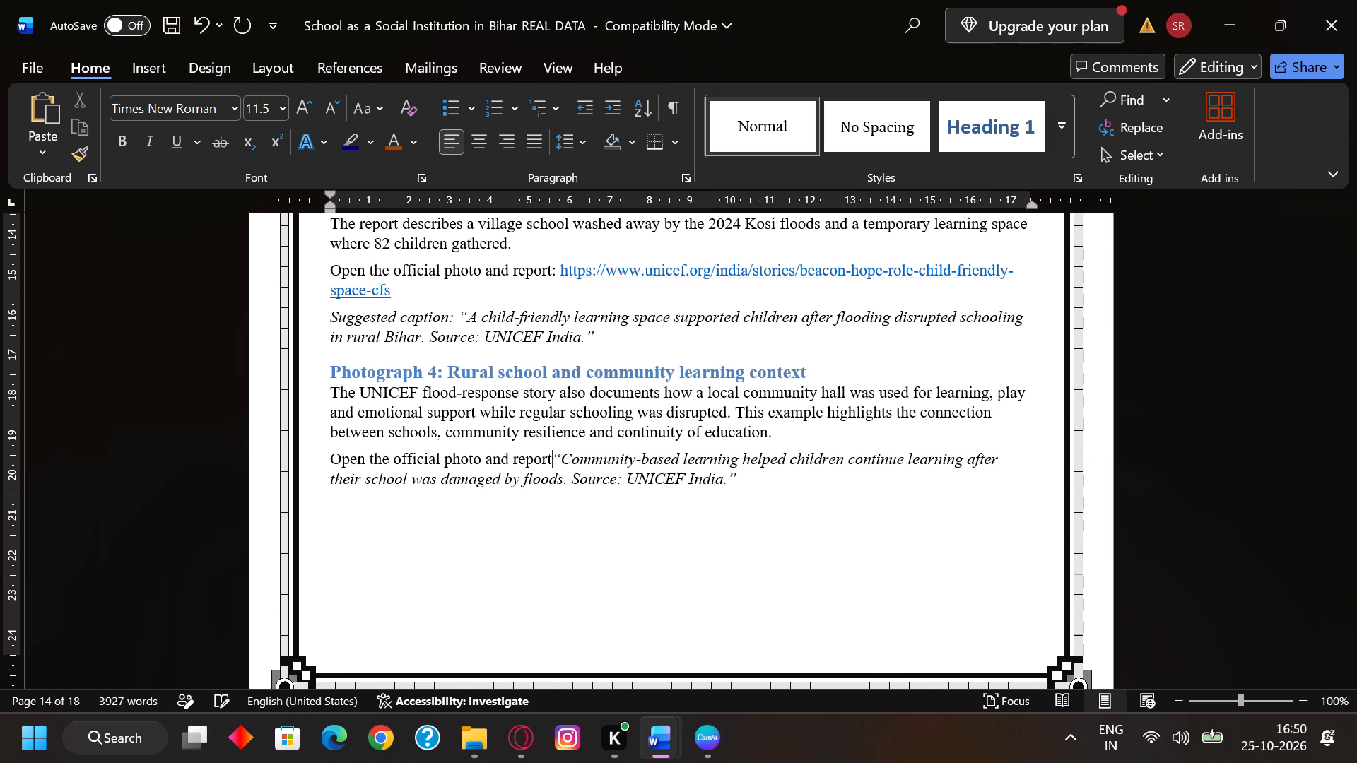
key("BackSpace")
key("BackSpace")
key("BackSpace")
key("BackSpace")
key("BackSpace")
key("BackSpace")
key("BackSpace")
key("BackSpace")
key("BackSpace")
key("BackSpace")
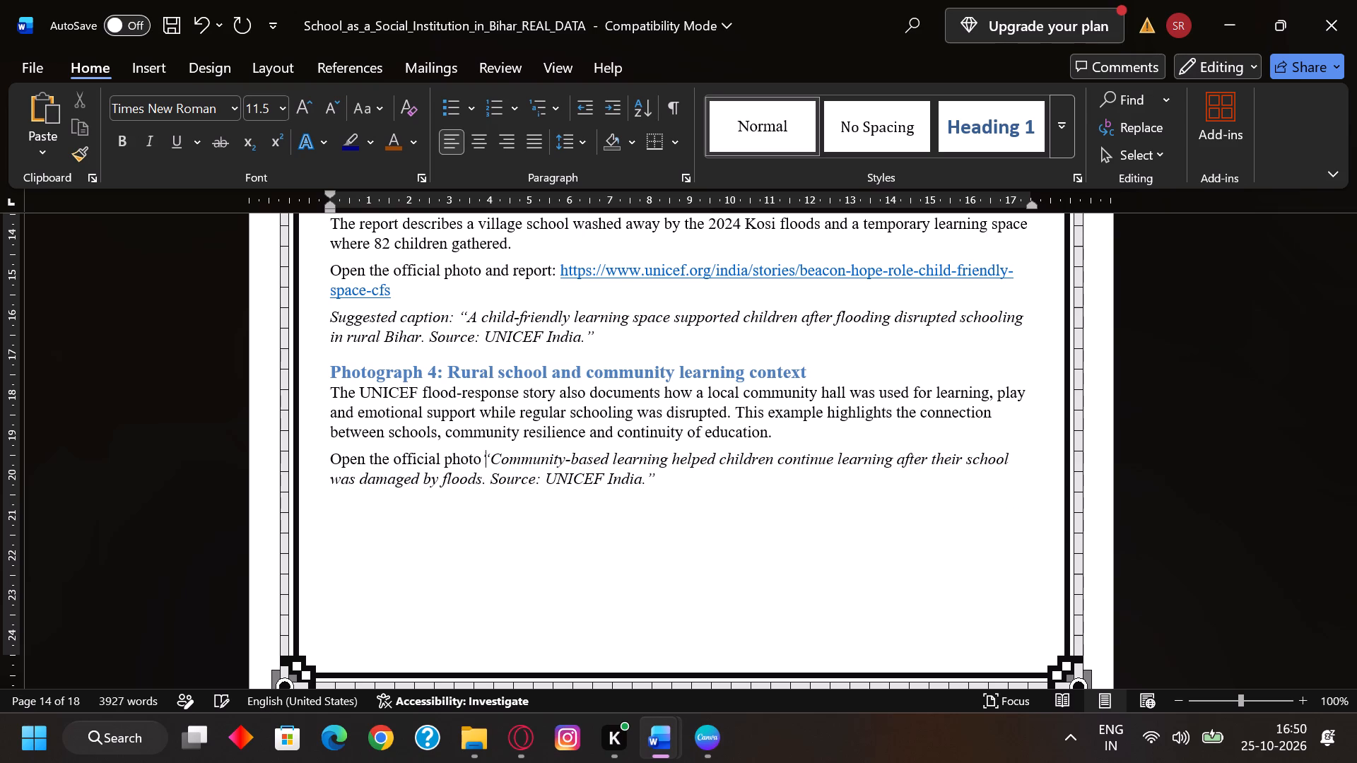
key("BackSpace")
key("BackSpace")
key("BackSpace")
key("BackSpace")
key("BackSpace")
key("BackSpace")
key("BackSpace")
key("BackSpace")
key("BackSpace")
key("BackSpace")
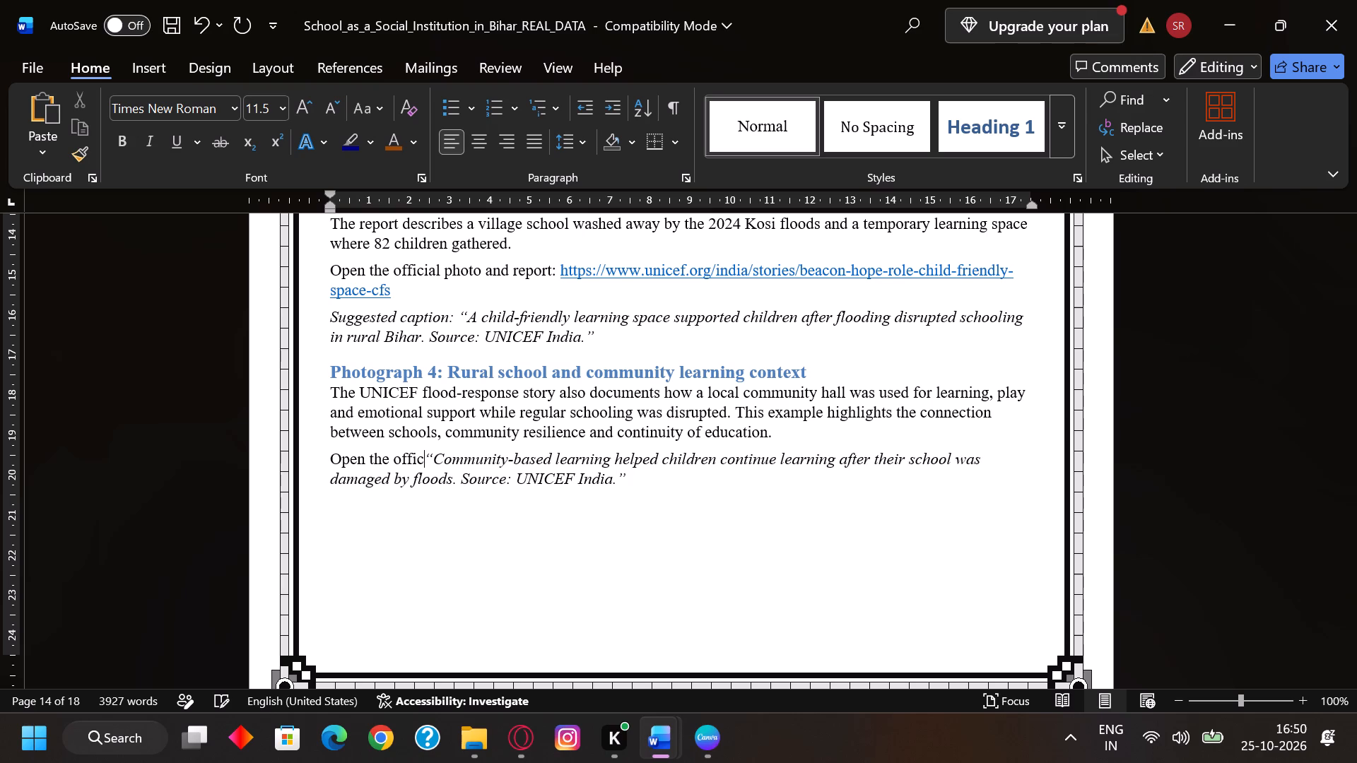
key("BackSpace")
key("BackSpace")
key("BackSpace")
key("BackSpace")
key("BackSpace")
key("BackSpace")
key("BackSpace")
key("BackSpace")
key("BackSpace")
key("BackSpace")
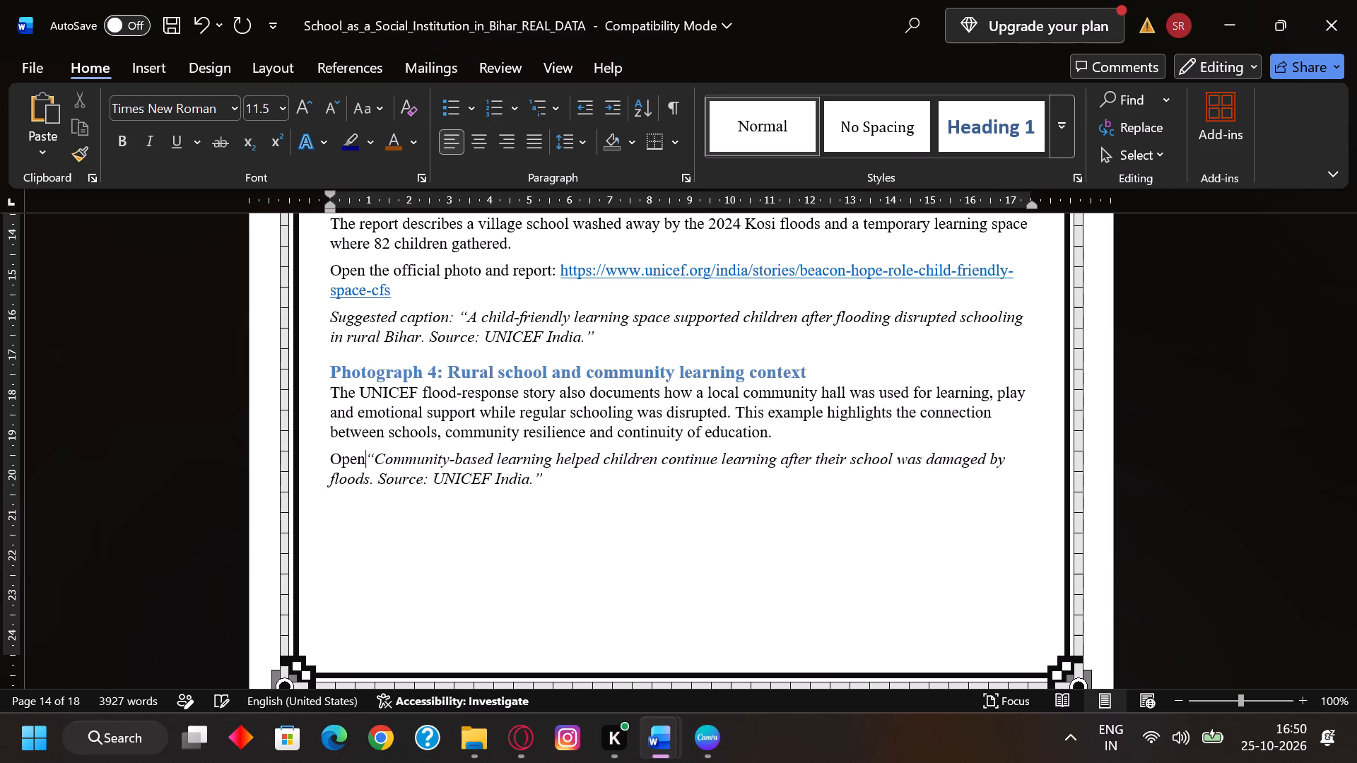
key("BackSpace")
key("BackSpace")
key("BackSpace")
key("BackSpace")
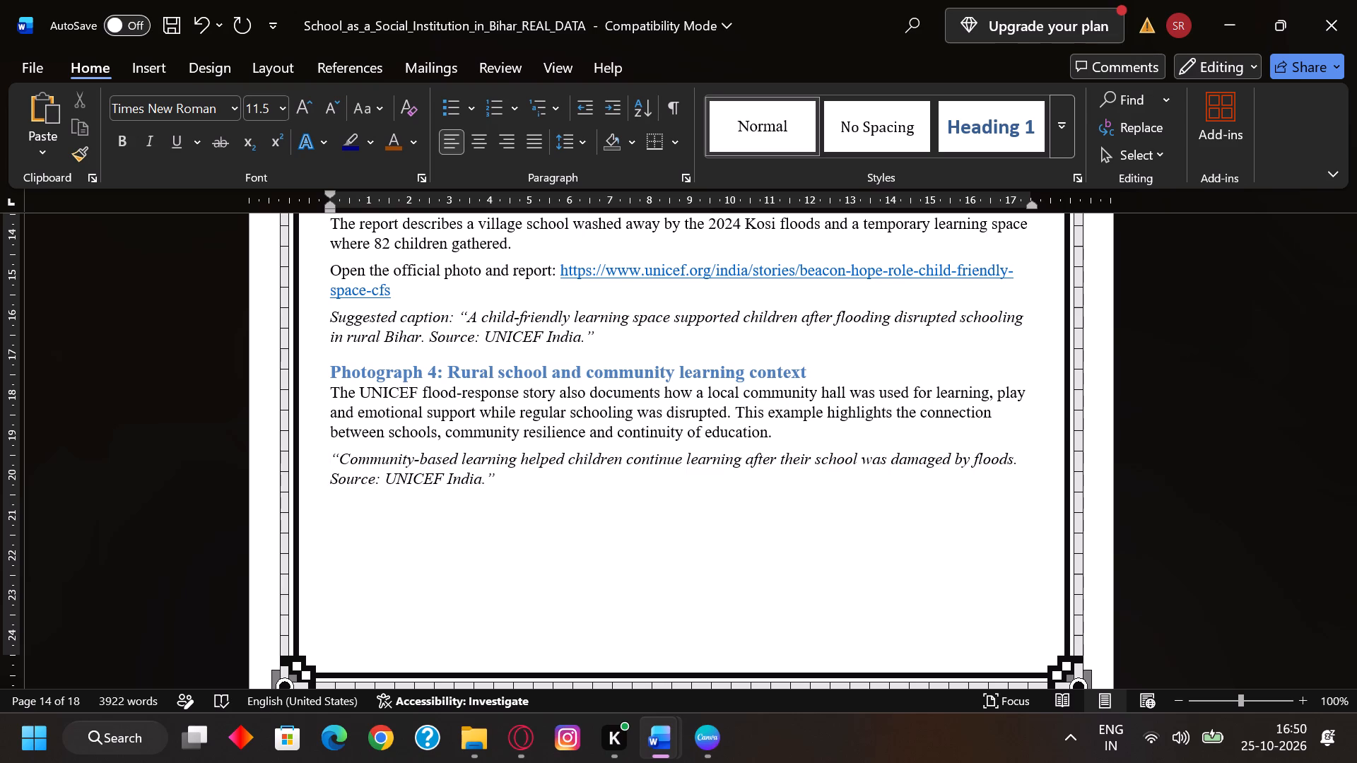
key("BackSpace")
key("Return")
Delete the "Suggested caption:" label and the "Open the official photo and report" link line under Photograph 3, keeping the quoted caption.
left_click(460, 318)
key("BackSpace")
key("BackSpace")
key("BackSpace")
key("BackSpace")
key("BackSpace")
key("BackSpace")
key("BackSpace")
key("BackSpace")
key("BackSpace")
key("BackSpace")
key("BackSpace")
key("BackSpace")
key("BackSpace")
key("BackSpace")
key("BackSpace")
key("BackSpace")
key("BackSpace")
key("BackSpace")
key("BackSpace")
key("BackSpace")
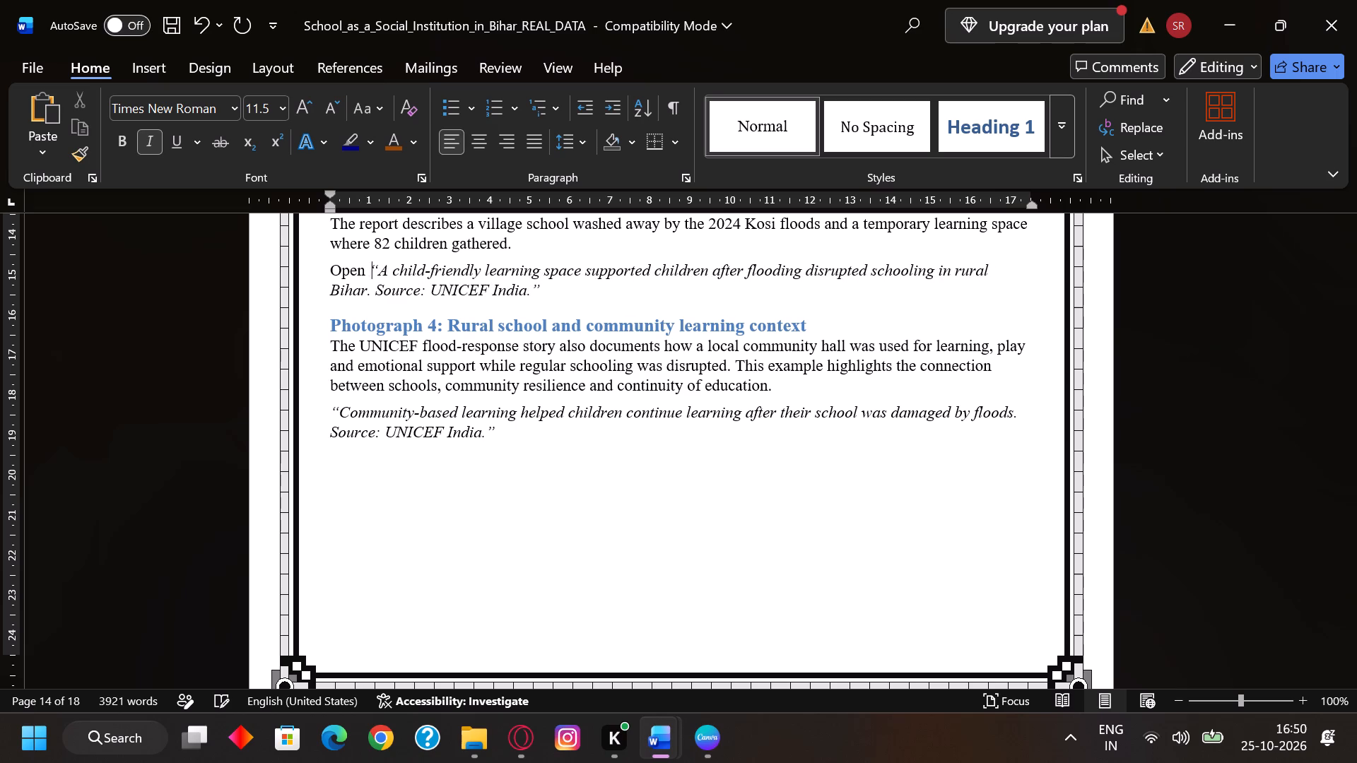
key("BackSpace")
key("BackSpace")
key("BackSpace")
key("BackSpace")
key("BackSpace")
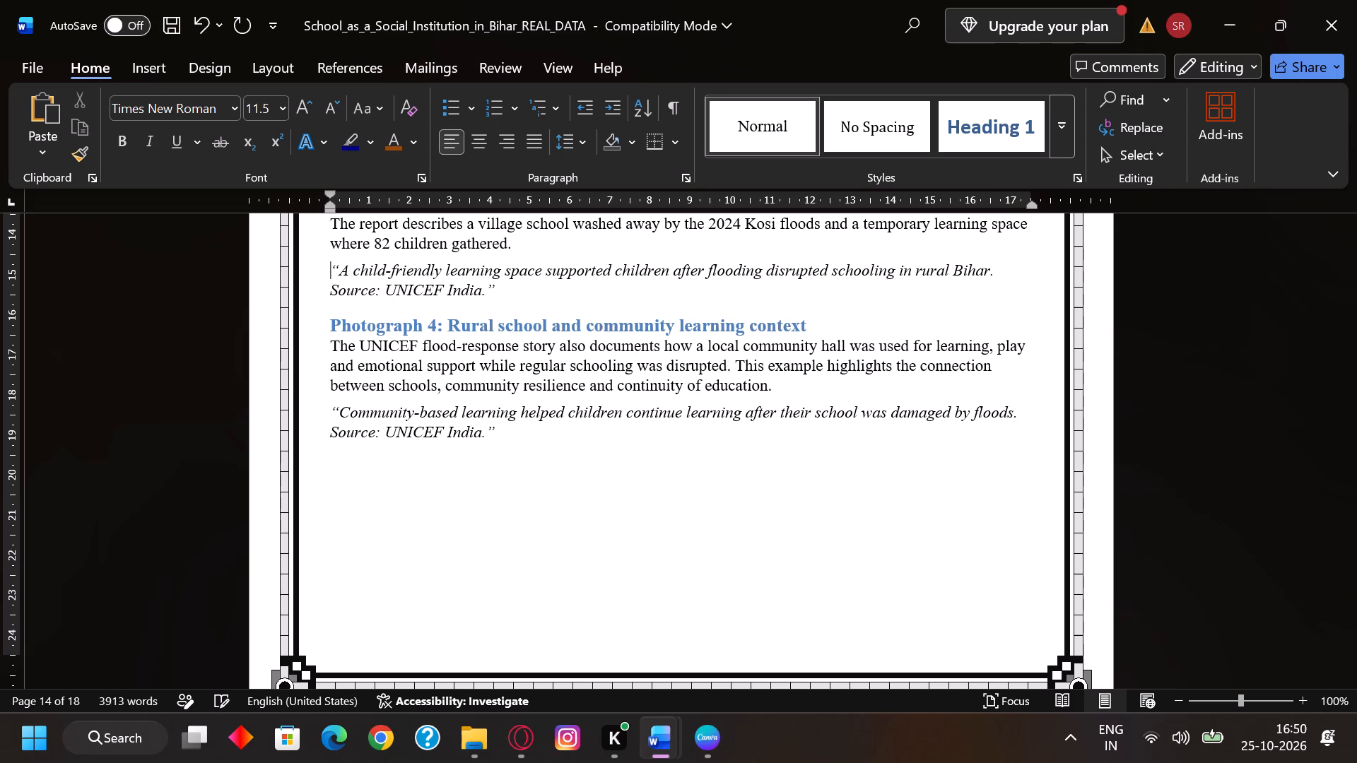
Delete the "Suggested caption:" label and the official photo link line under Photograph 2, keeping the quoted caption as its own paragraph.
scroll(548, 449, "up", 3)
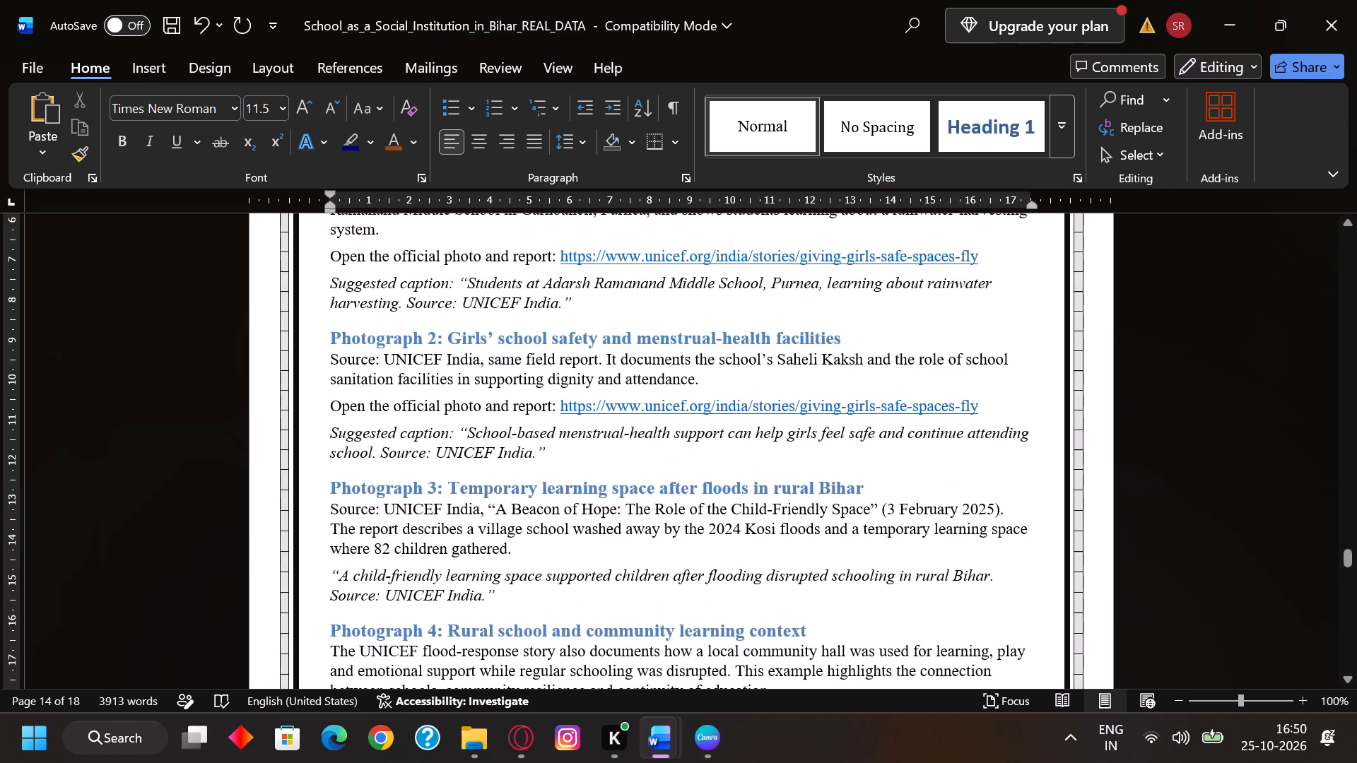
scroll(548, 449, "up", 1)
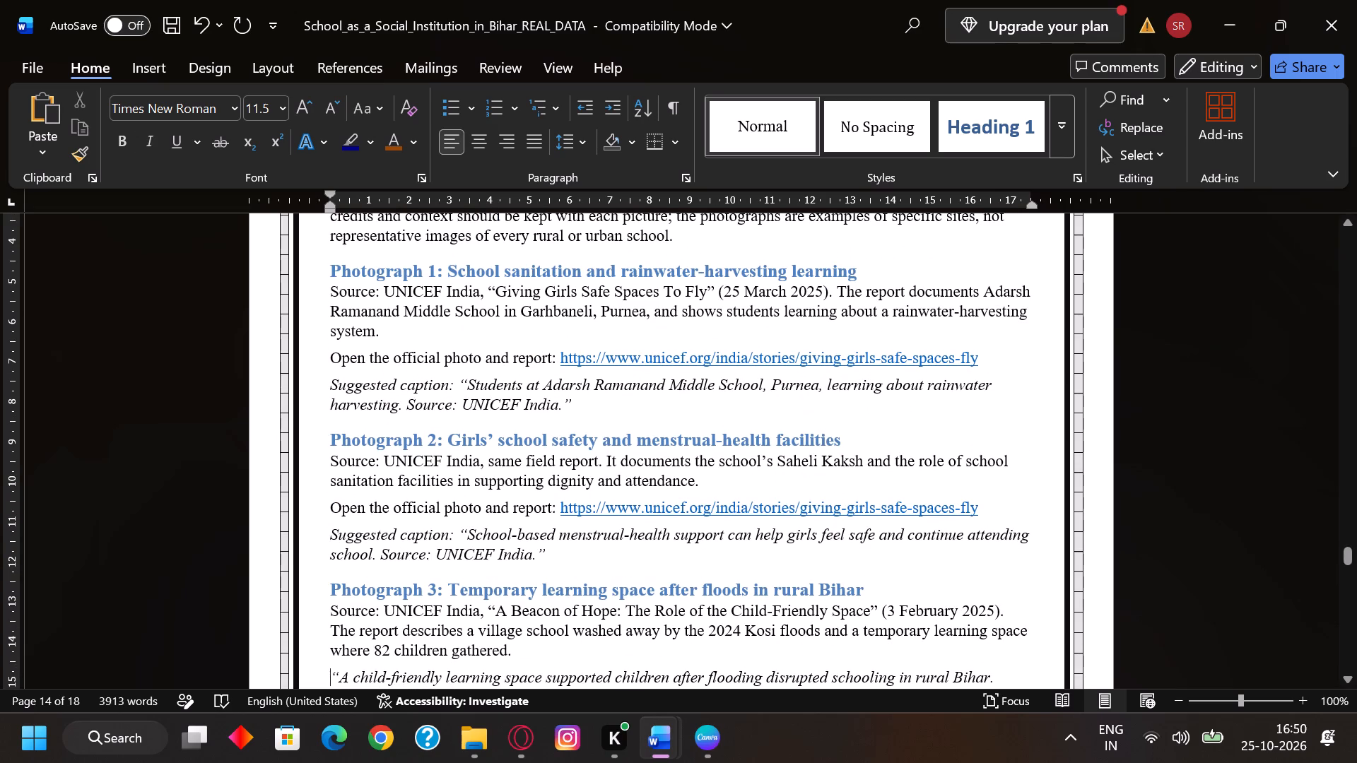
left_click(453, 533)
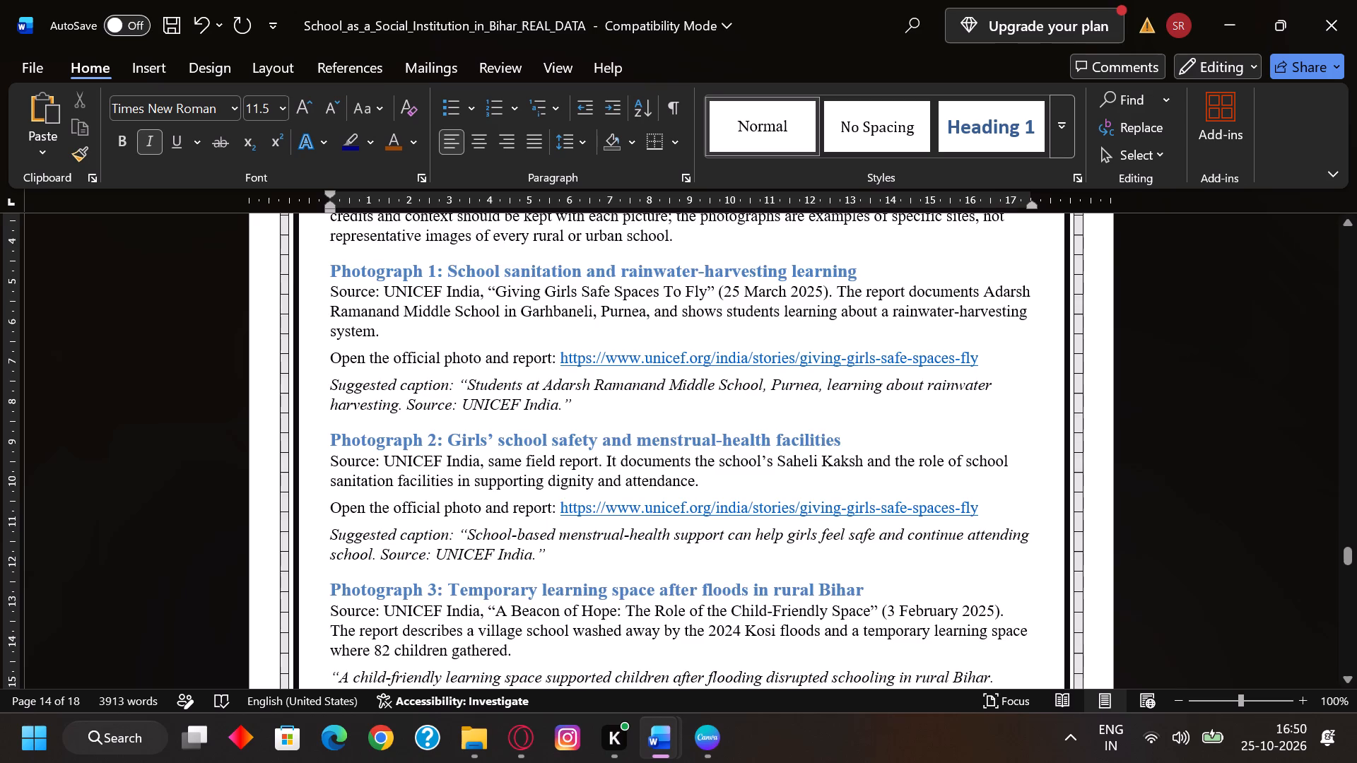
scroll(500, 548, "down", 1)
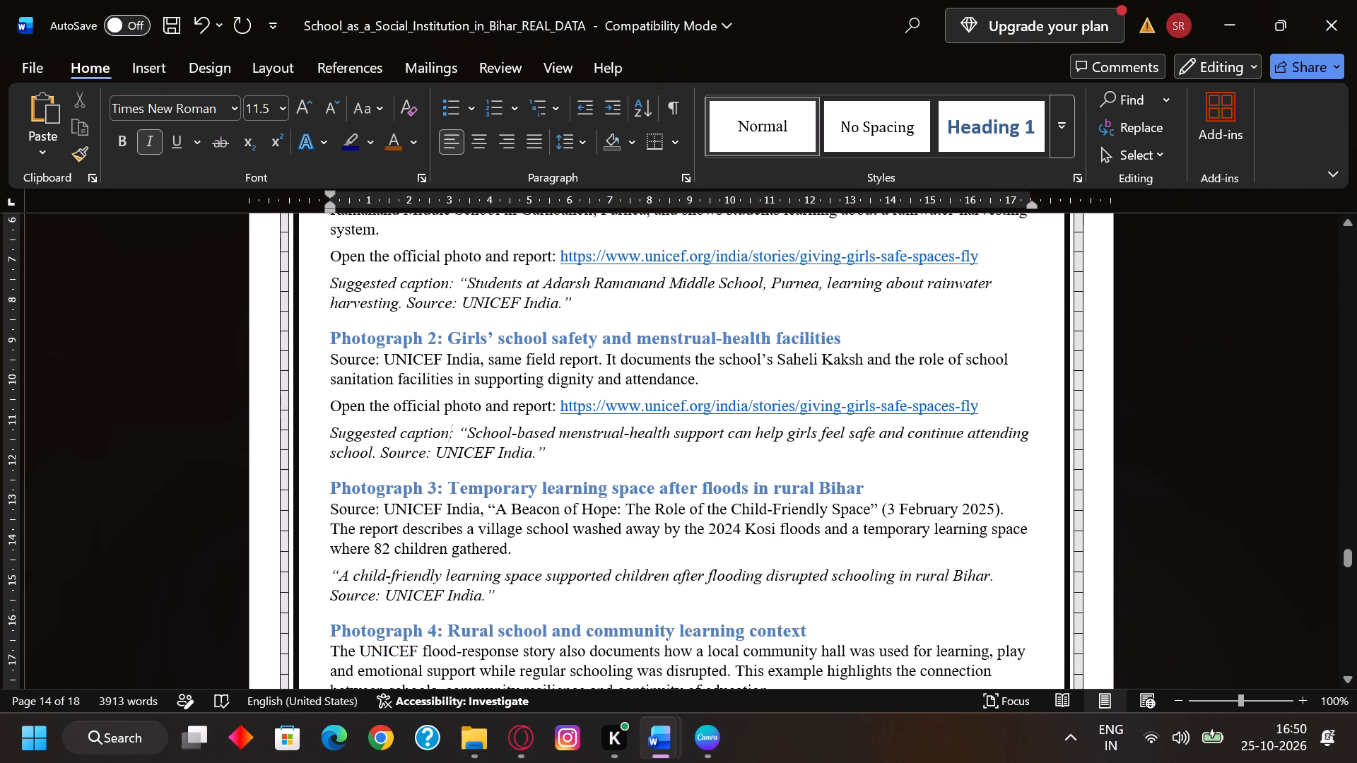
left_click(459, 434)
key("BackSpace")
key("BackSpace")
key("BackSpace")
key("BackSpace")
key("BackSpace")
key("BackSpace")
key("BackSpace")
key("BackSpace")
key("BackSpace")
key("BackSpace")
key("BackSpace")
key("BackSpace")
key("BackSpace")
key("BackSpace")
key("BackSpace")
key("BackSpace")
key("BackSpace")
key("BackSpace")
key("BackSpace")
key("BackSpace")
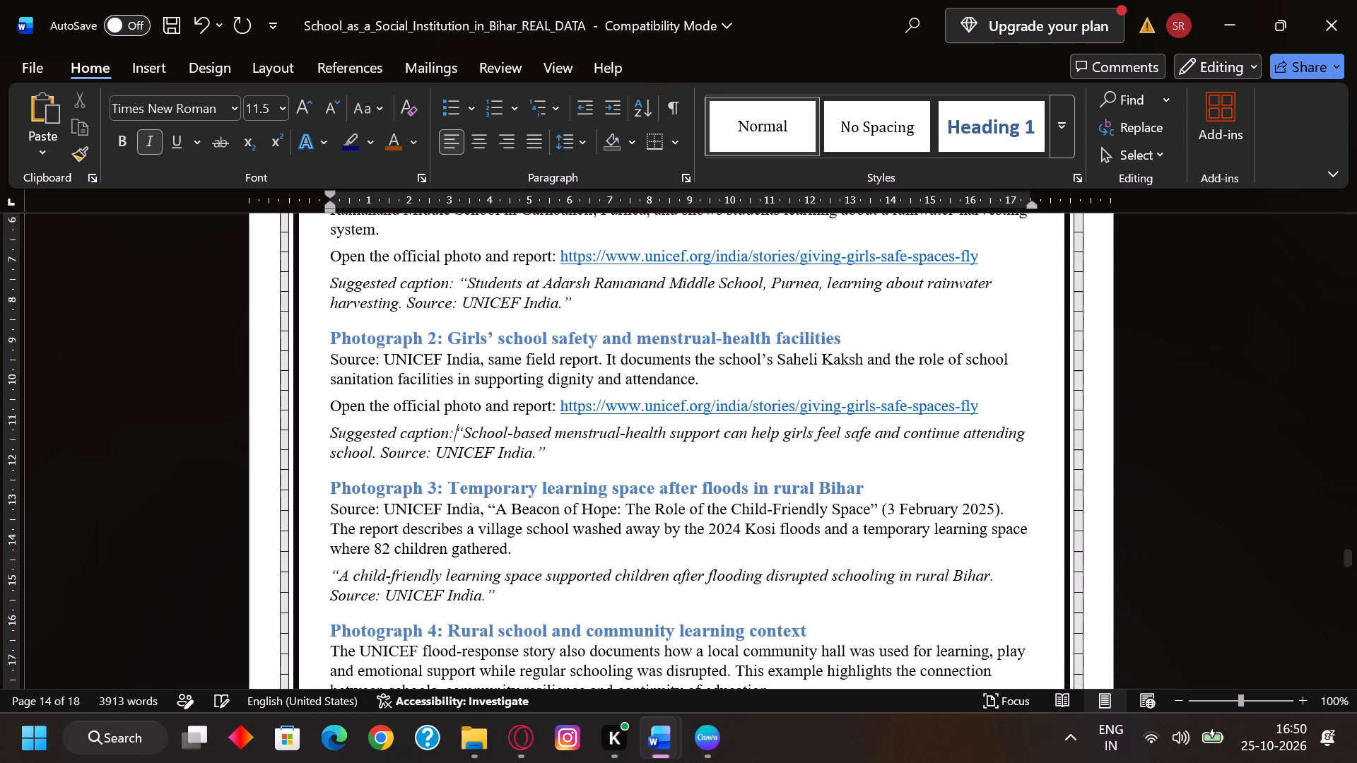
key("BackSpace")
key("BackSpace")
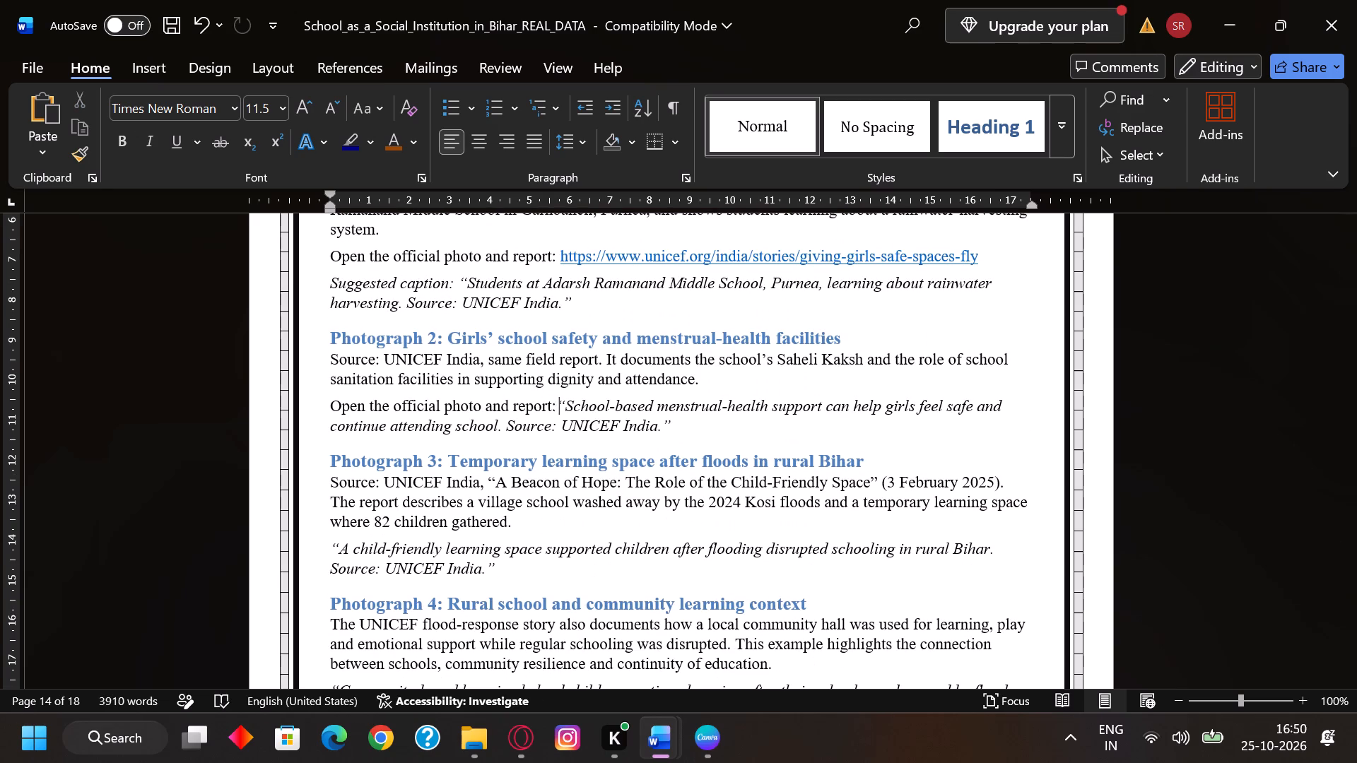
key("BackSpace")
key("BackSpace")
key("BackSpace")
key("BackSpace")
key("BackSpace")
key("BackSpace")
key("BackSpace")
key("BackSpace")
key("BackSpace")
key("BackSpace")
key("BackSpace")
key("BackSpace")
key("BackSpace")
key("BackSpace")
key("BackSpace")
key("BackSpace")
key("BackSpace")
key("BackSpace")
key("BackSpace")
key("BackSpace")
key("BackSpace")
key("BackSpace")
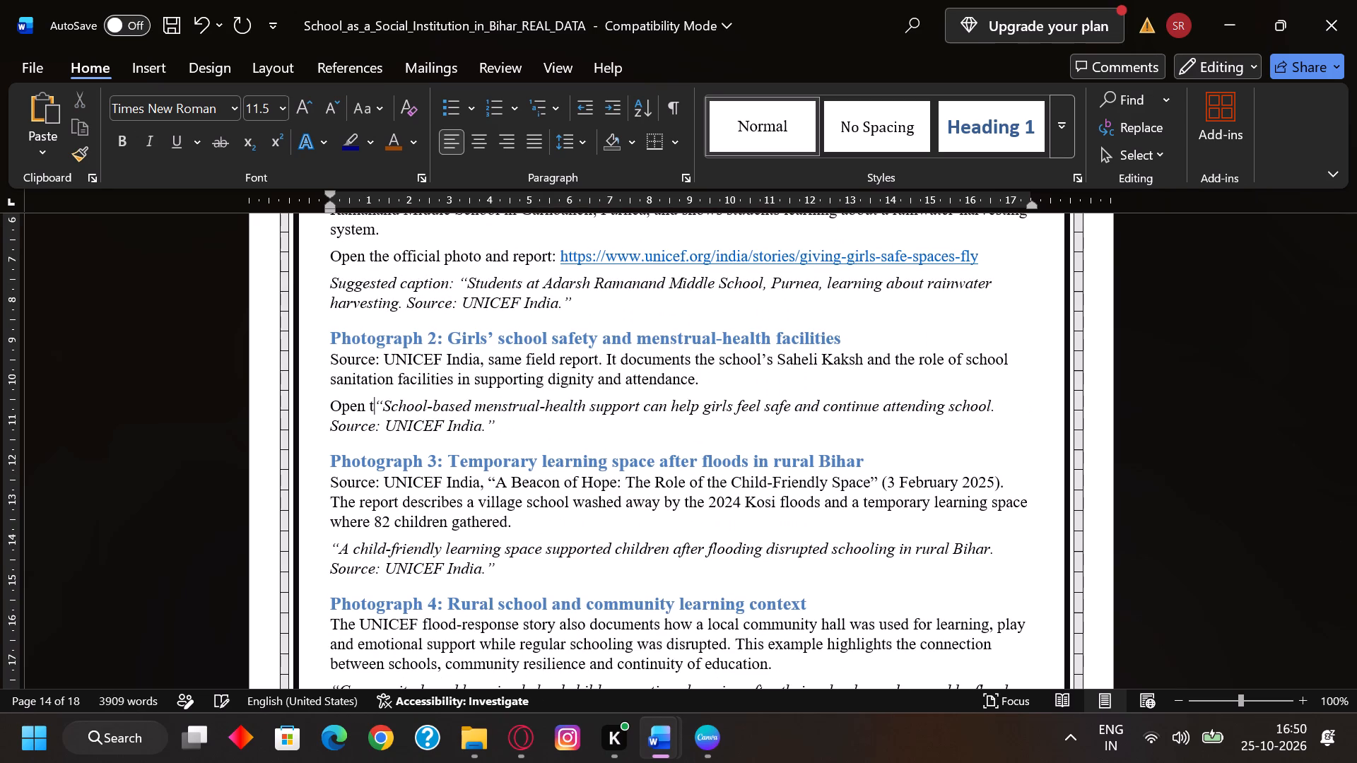
key("BackSpace")
key("BackSpace")
key("BackSpace")
key("BackSpace")
key("BackSpace")
key("BackSpace")
key("BackSpace")
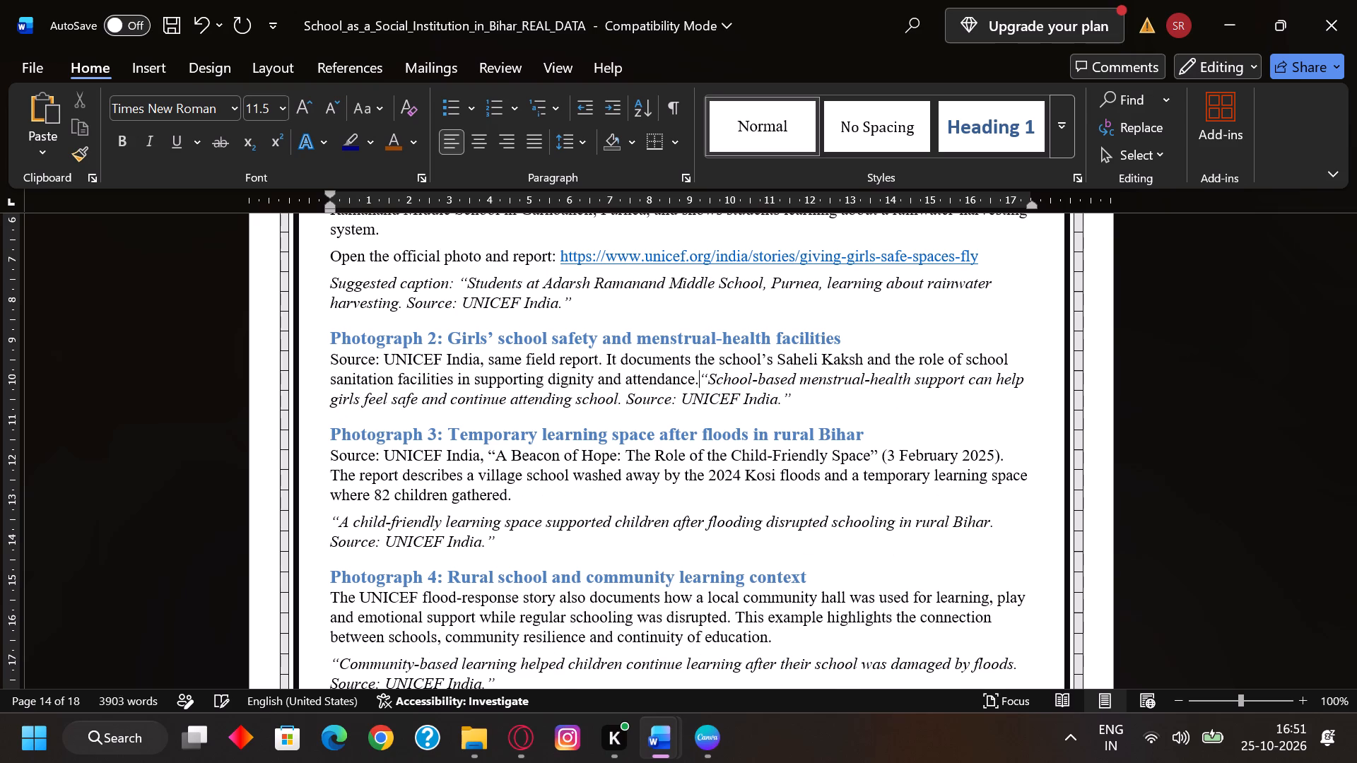
key("Return")
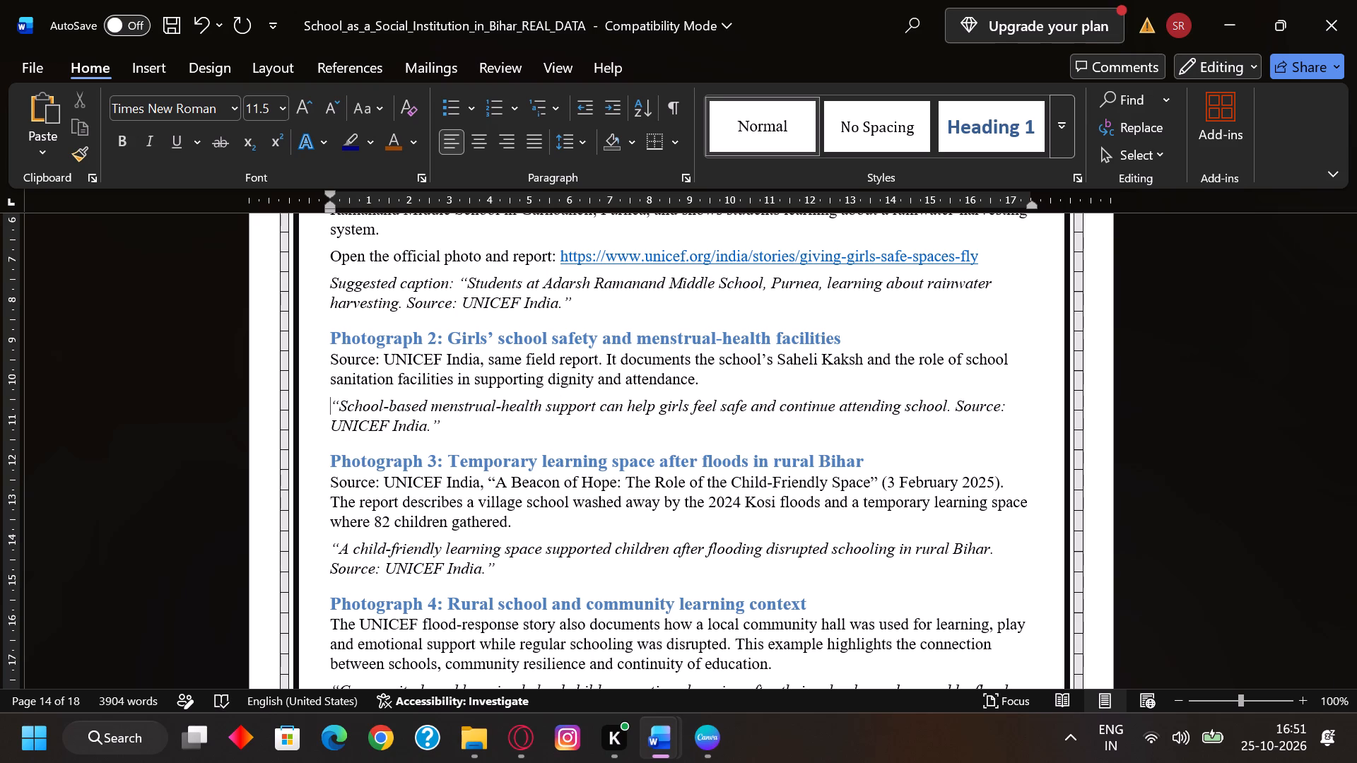
Delete the "Suggested caption:" label and the "Open the official photo and report" link line under Photograph 1, keeping the quoted caption.
scroll(546, 521, "up", 1)
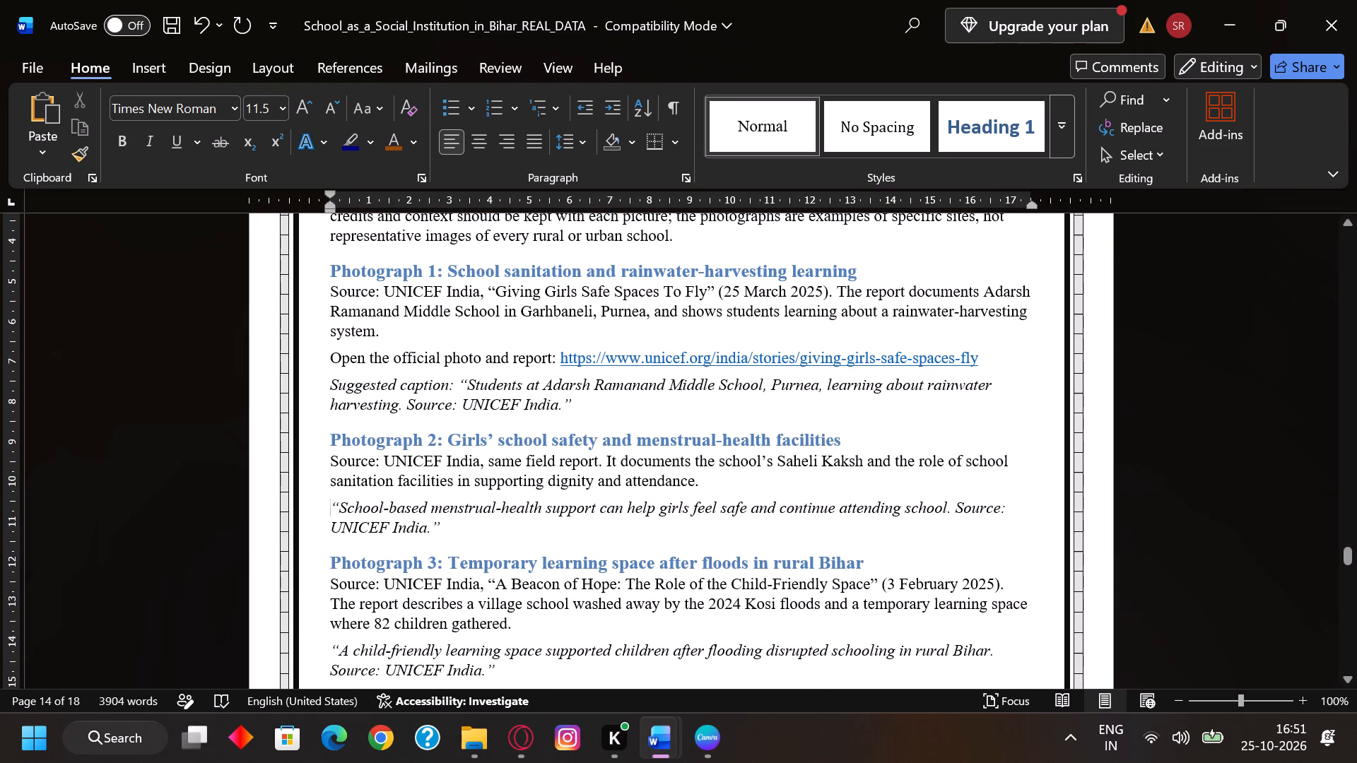
left_click(455, 384)
key("BackSpace")
key("BackSpace")
key("BackSpace")
key("BackSpace")
key("BackSpace")
key("BackSpace")
key("BackSpace")
key("BackSpace")
key("BackSpace")
key("BackSpace")
key("BackSpace")
key("BackSpace")
key("BackSpace")
key("BackSpace")
key("BackSpace")
key("BackSpace")
key("BackSpace")
key("BackSpace")
key("BackSpace")
key("BackSpace")
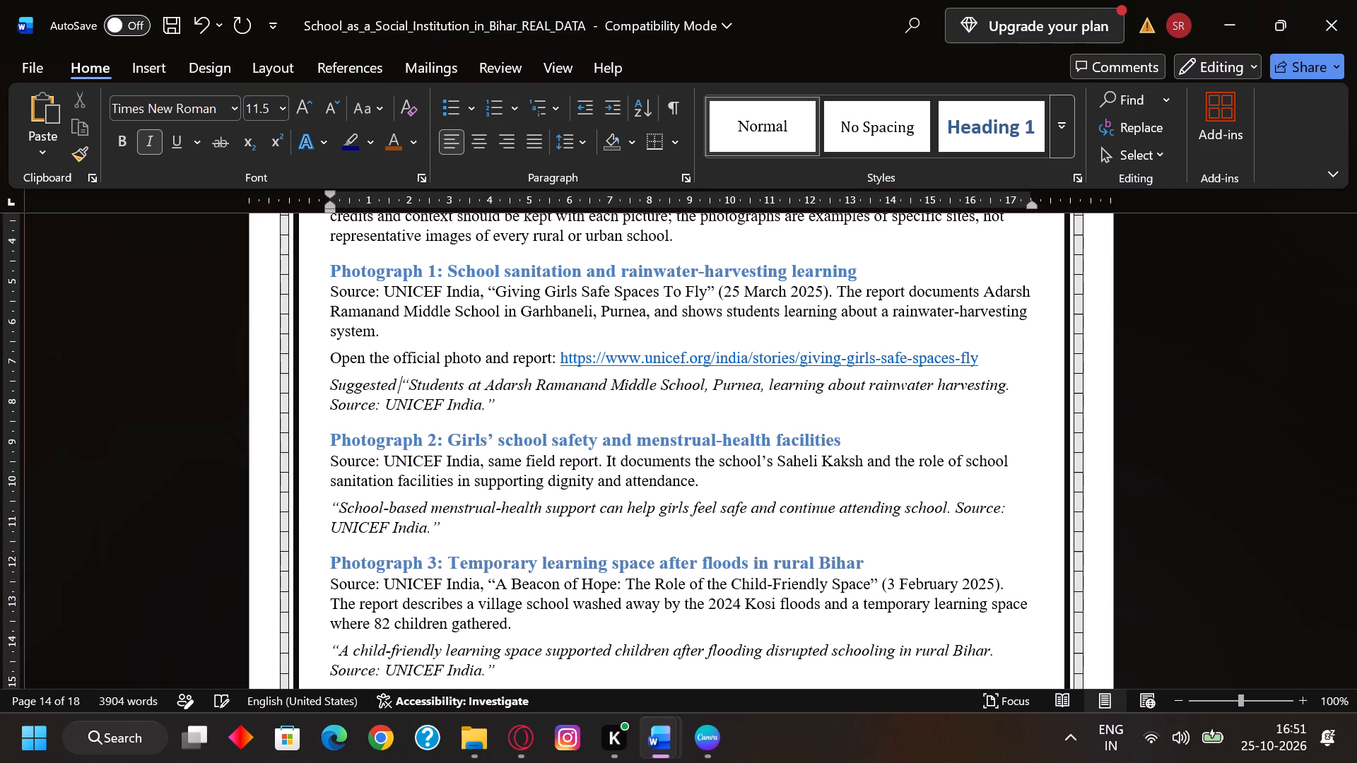
key("BackSpace")
key("BackSpace")
key("BackSpace")
key("BackSpace")
key("BackSpace")
key("BackSpace")
key("BackSpace")
key("BackSpace")
key("BackSpace")
key("BackSpace")
key("BackSpace")
key("BackSpace")
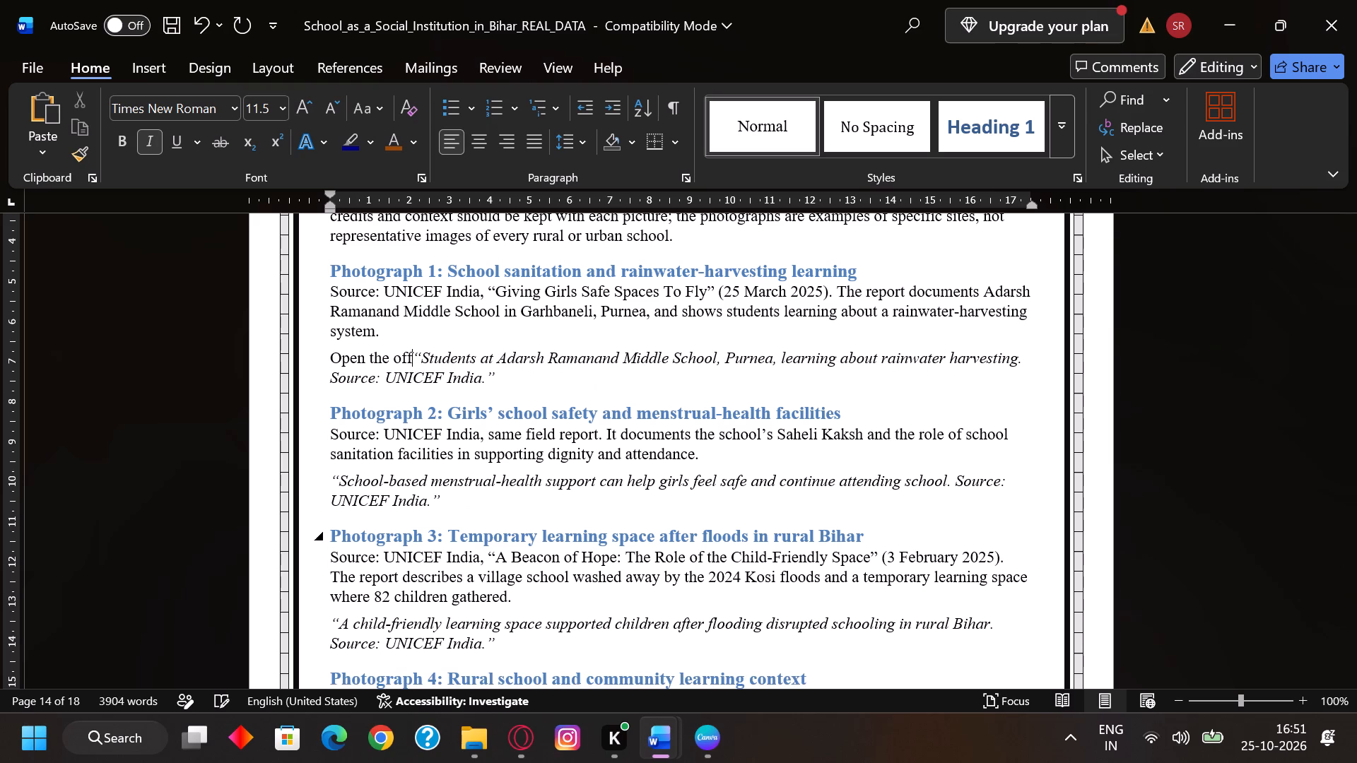
key("BackSpace")
key("BackSpace")
key("BackSpace")
key("BackSpace")
key("BackSpace")
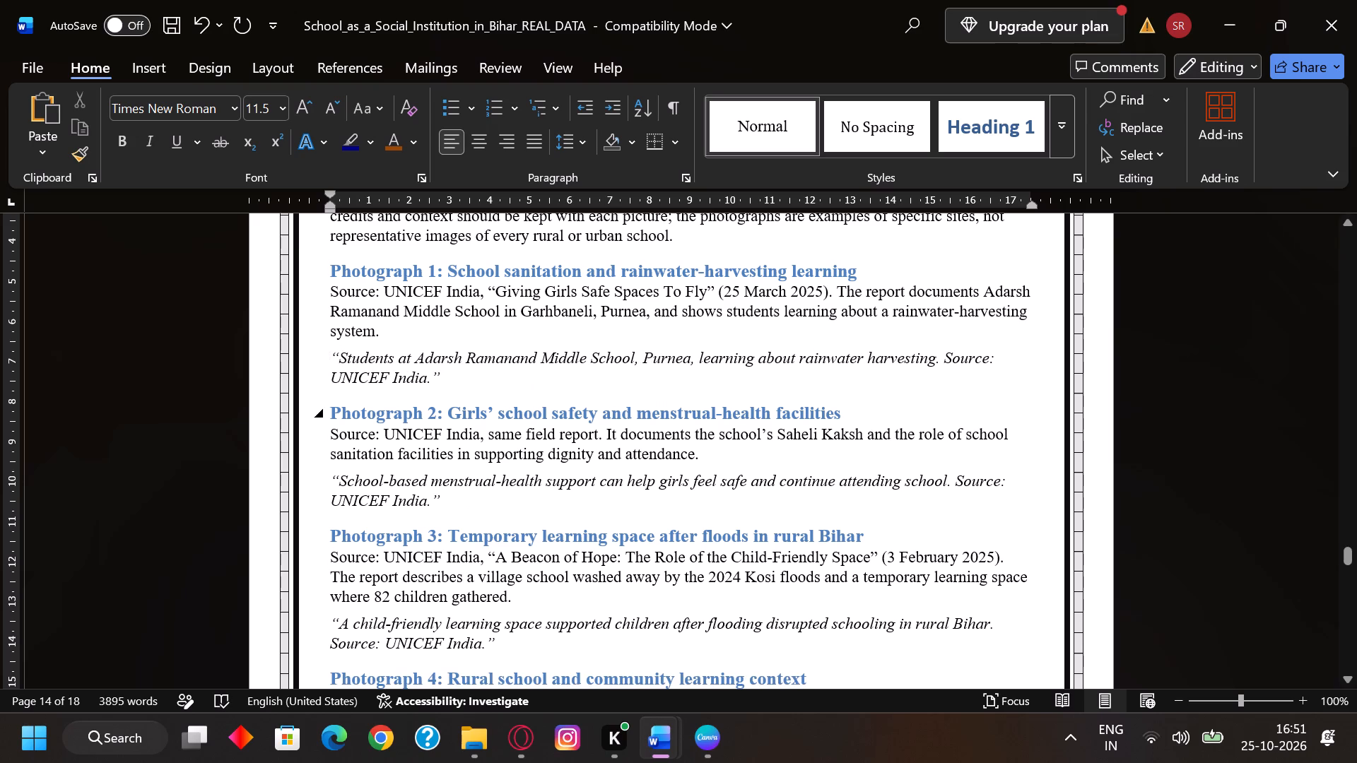
Delete the section 11 intro text from "Use the linked source pages" through "kept with each picture;".
scroll(530, 411, "up", 3)
scroll(530, 411, "down", 3)
scroll(536, 314, "up", 2)
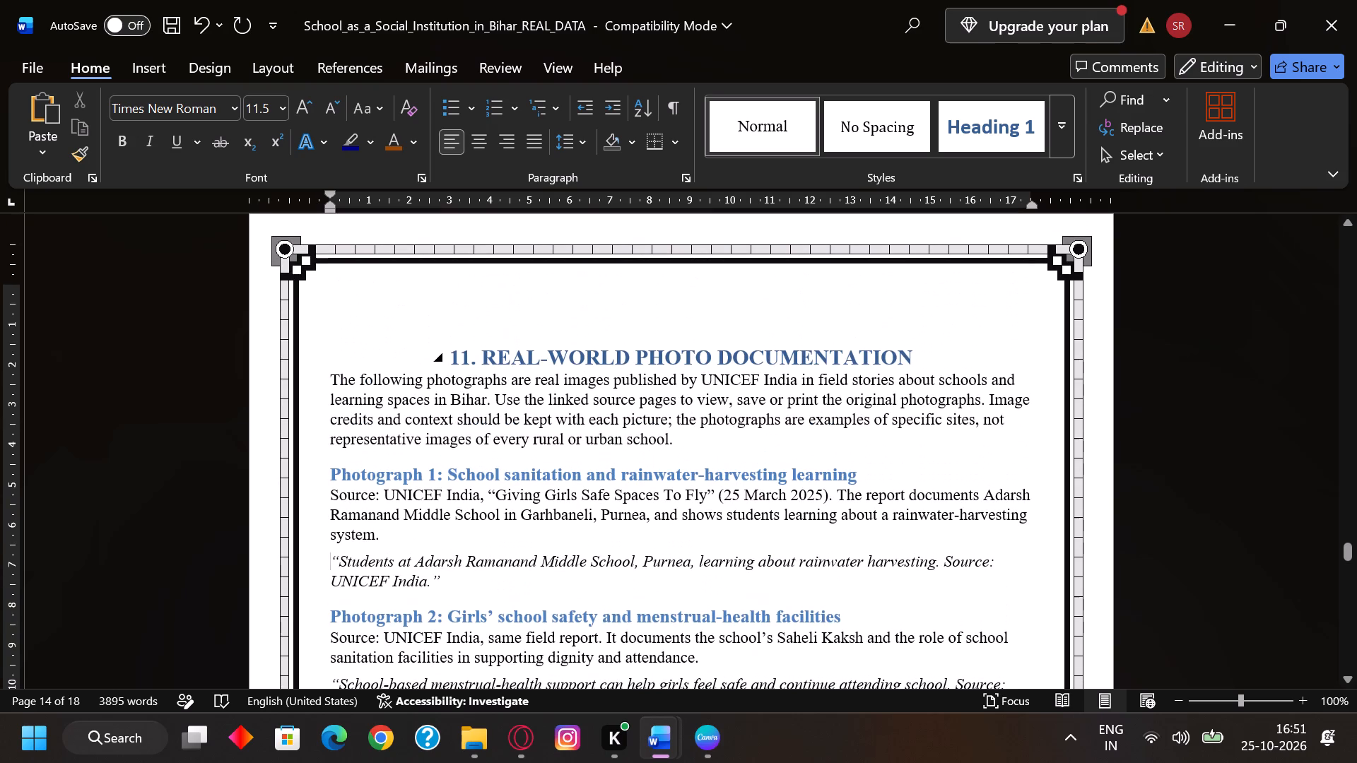
scroll(536, 314, "down", 1)
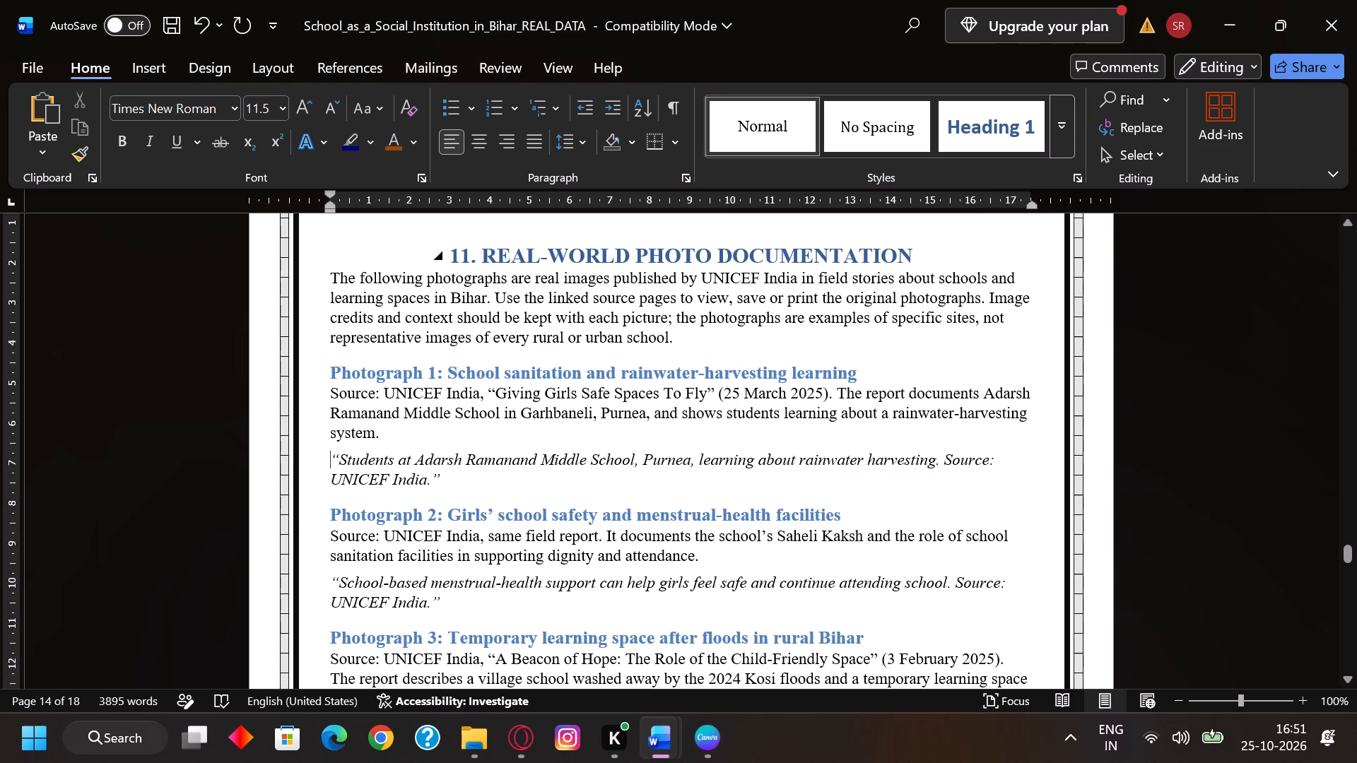
scroll(886, 324, "up", 1)
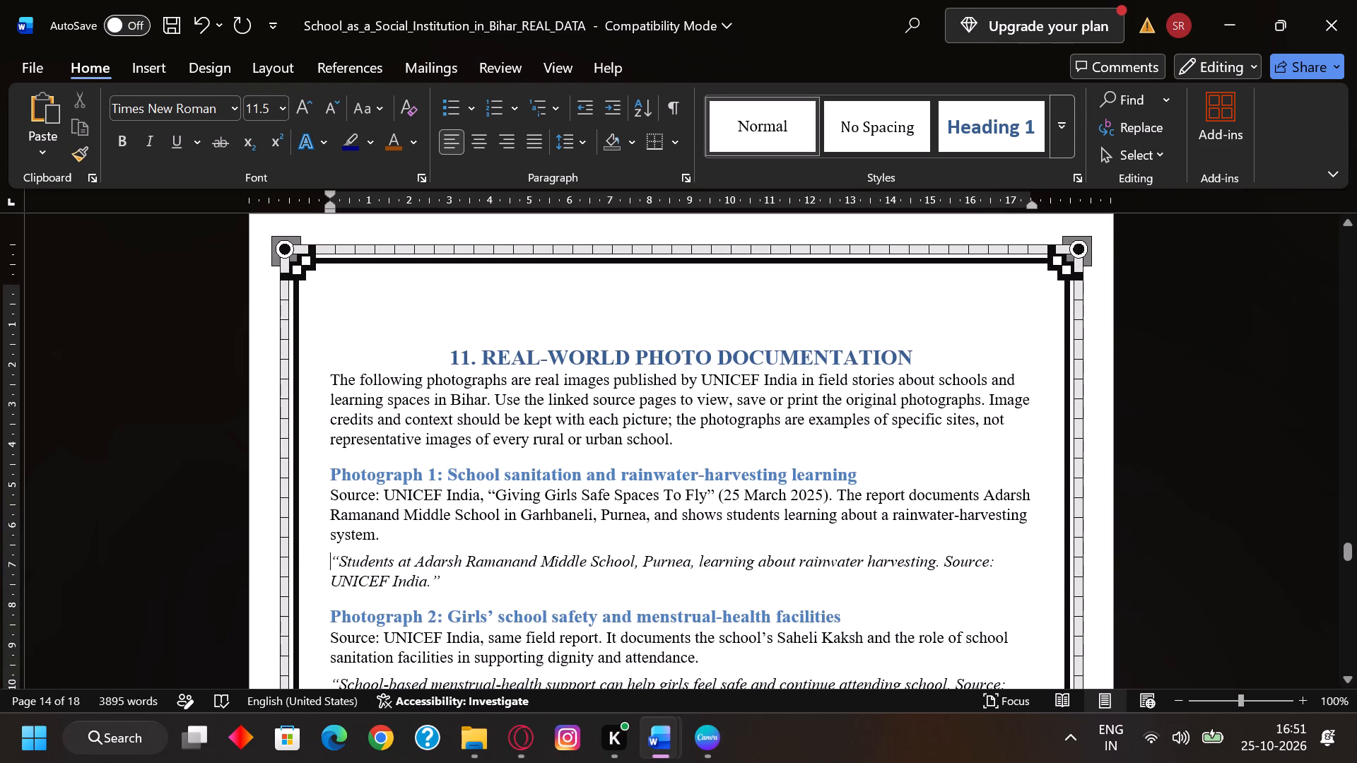
scroll(974, 441, "down", 1)
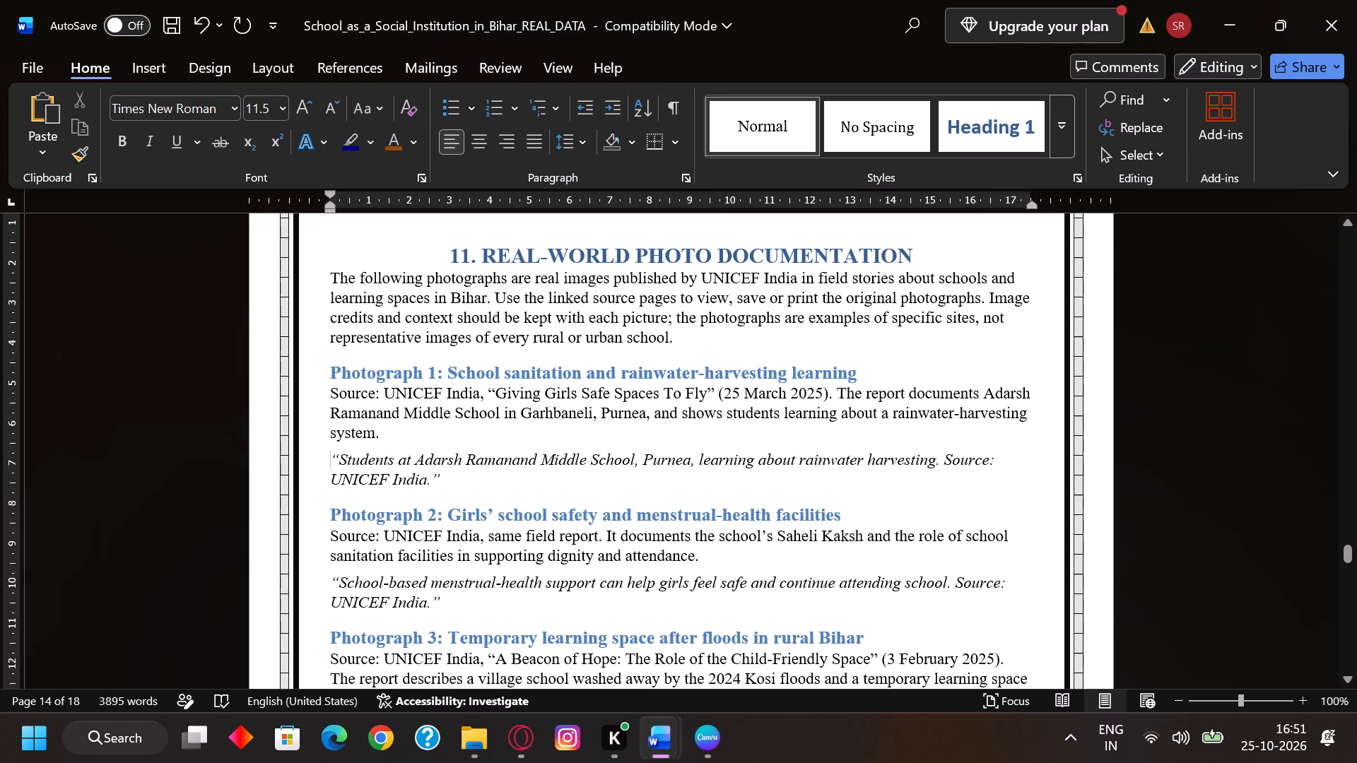
left_click(678, 339)
left_click(671, 319)
key("BackSpace")
key("BackSpace")
key("BackSpace")
key("BackSpace")
key("BackSpace")
key("BackSpace")
key("BackSpace")
key("BackSpace")
key("BackSpace")
key("BackSpace")
key("BackSpace")
key("BackSpace")
key("BackSpace")
key("BackSpace")
key("BackSpace")
key("BackSpace")
key("BackSpace")
key("BackSpace")
key("BackSpace")
key("BackSpace")
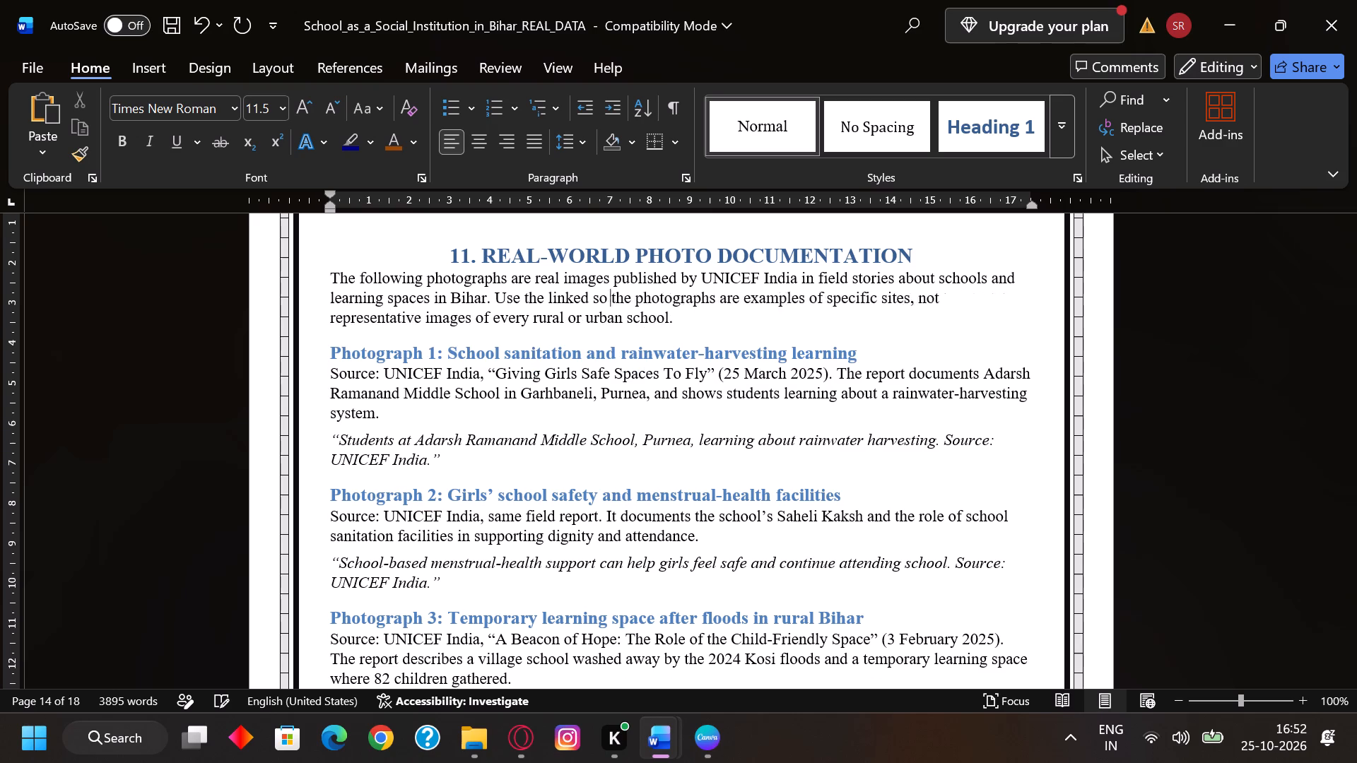
key("BackSpace")
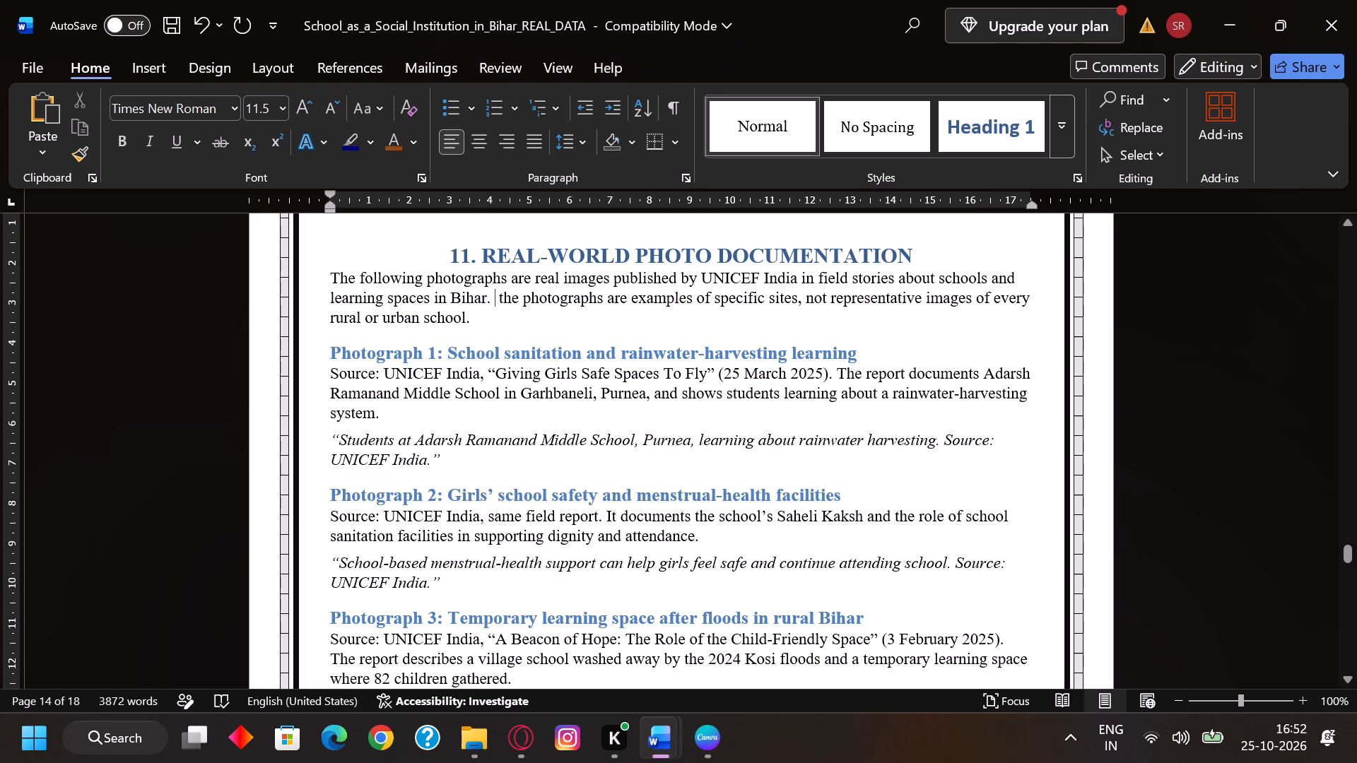
Delete ", not representative images" from the section 11 intro, leaving "examples of specific sites of every rural or urban school.".
left_click(972, 300)
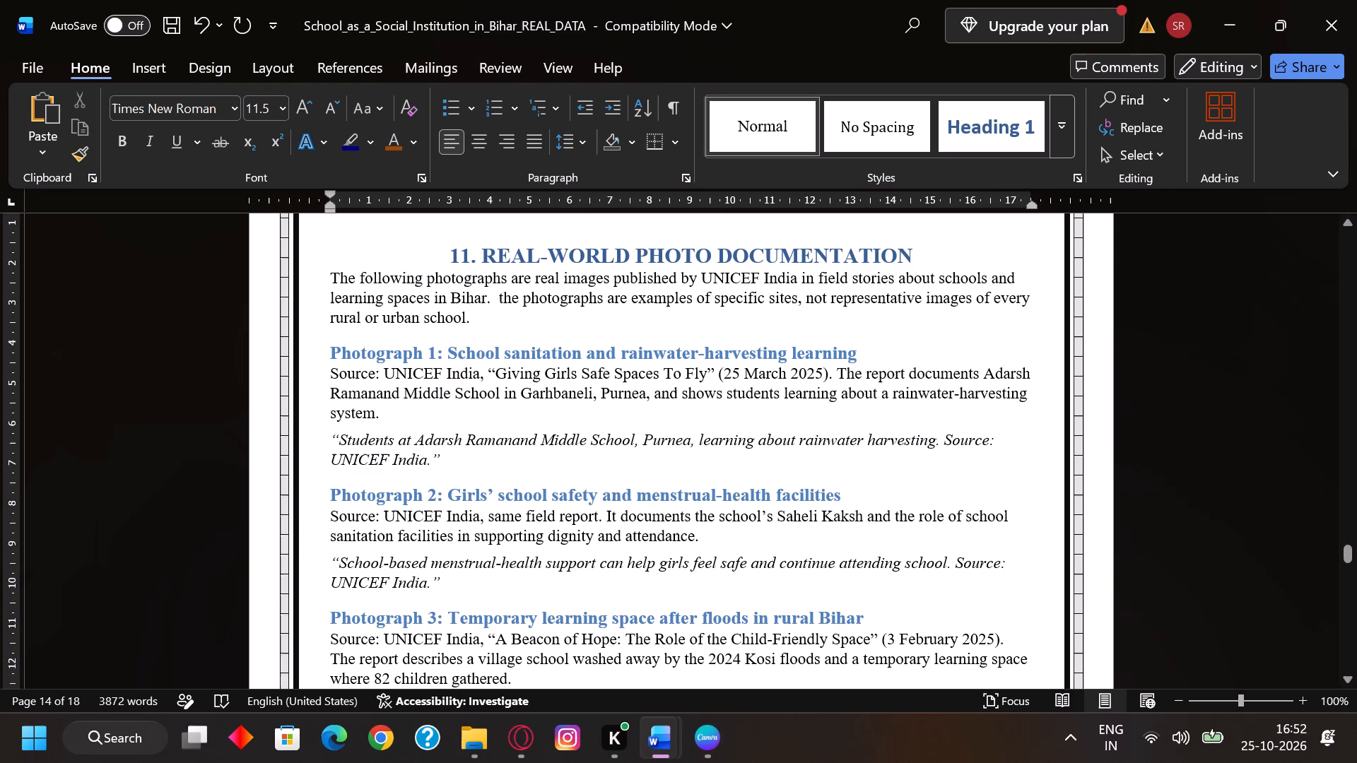
key("BackSpace")
key("BackSpace")
key("BackSpace")
key("BackSpace")
key("BackSpace")
key("BackSpace")
key("BackSpace")
key("BackSpace")
key("BackSpace")
key("BackSpace")
key("BackSpace")
key("BackSpace")
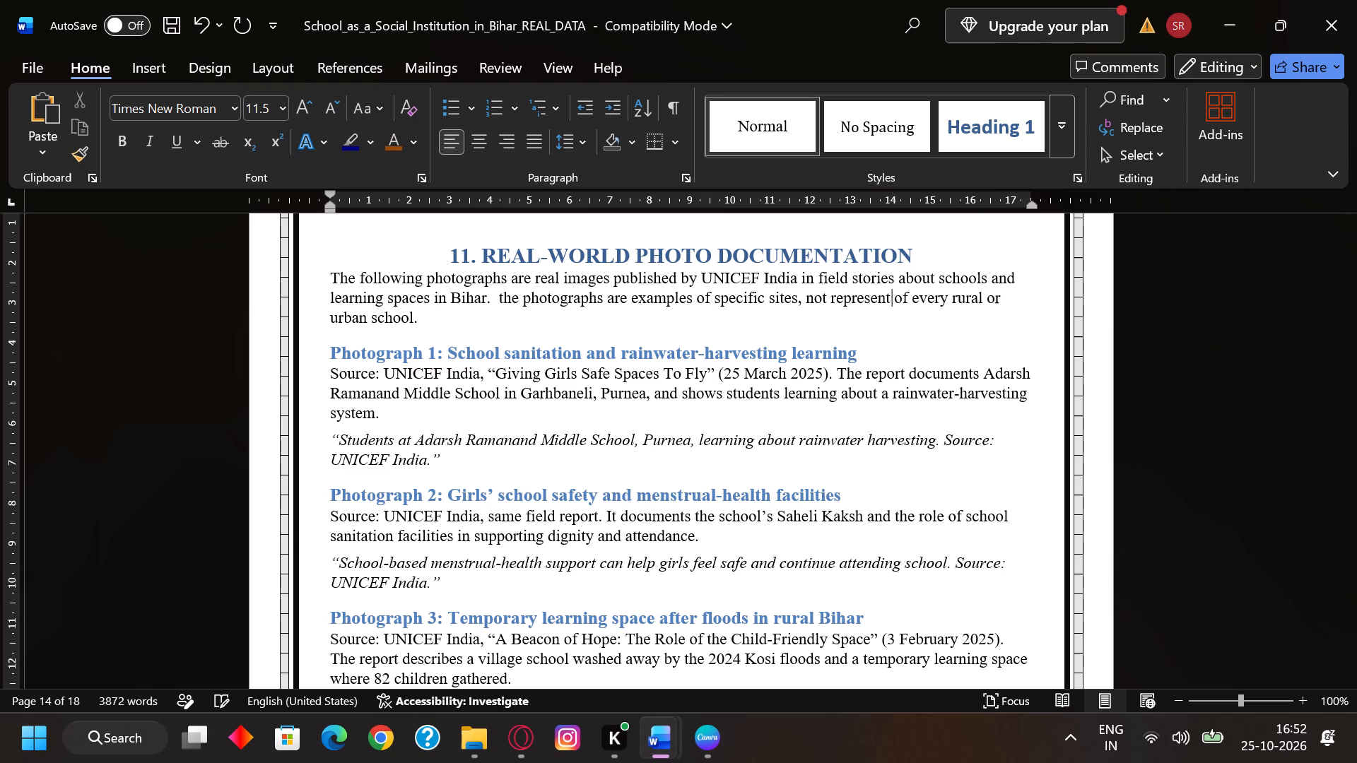
key("BackSpace")
key("BackSpace")
key("BackSpace")
key("BackSpace")
key("BackSpace")
key("BackSpace")
key("BackSpace")
key("BackSpace")
key("BackSpace")
key("BackSpace")
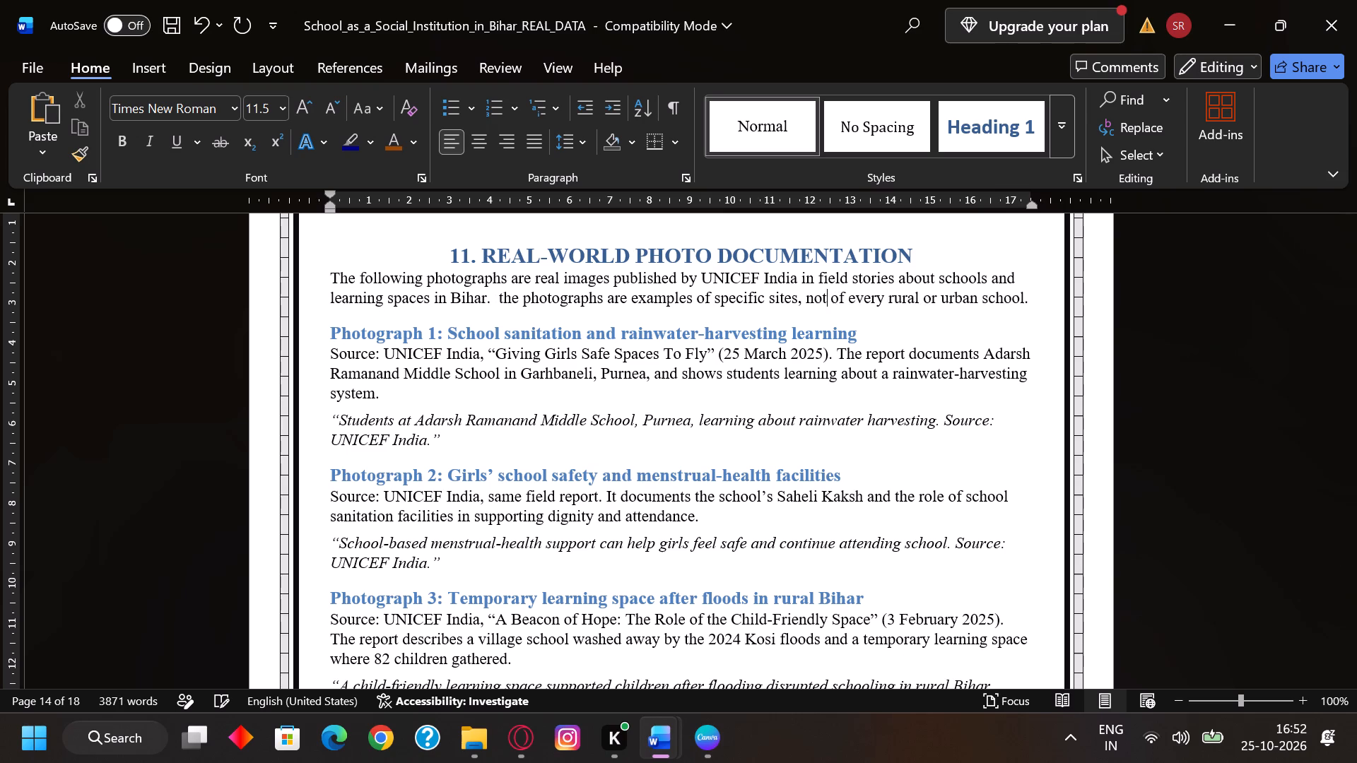
key("BackSpace")
key("BackSpace")
key("BackSpace")
key("BackSpace")
key("BackSpace")
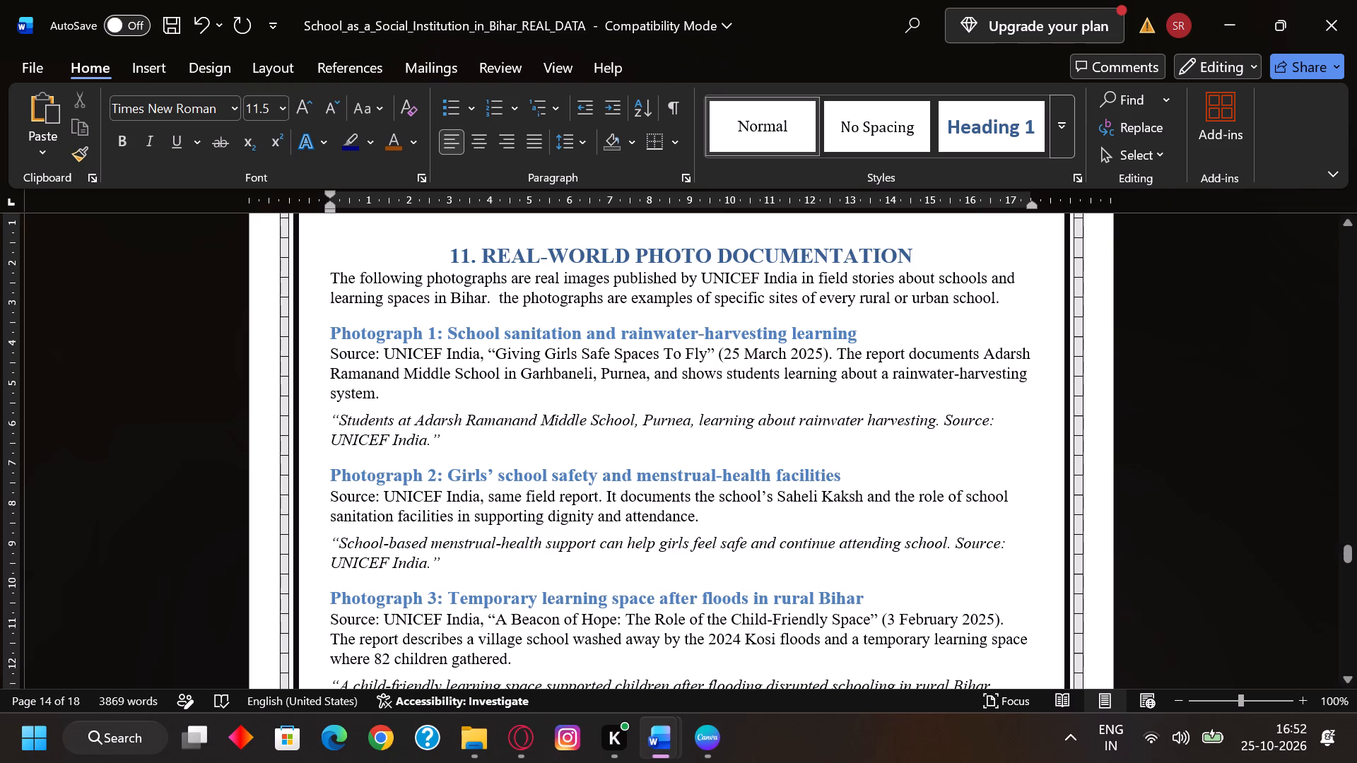
Remove the "Source: UNICEF India" credit from the end of the Photograph 1 caption, keeping its closing period and quotation mark.
scroll(457, 508, "down", 1)
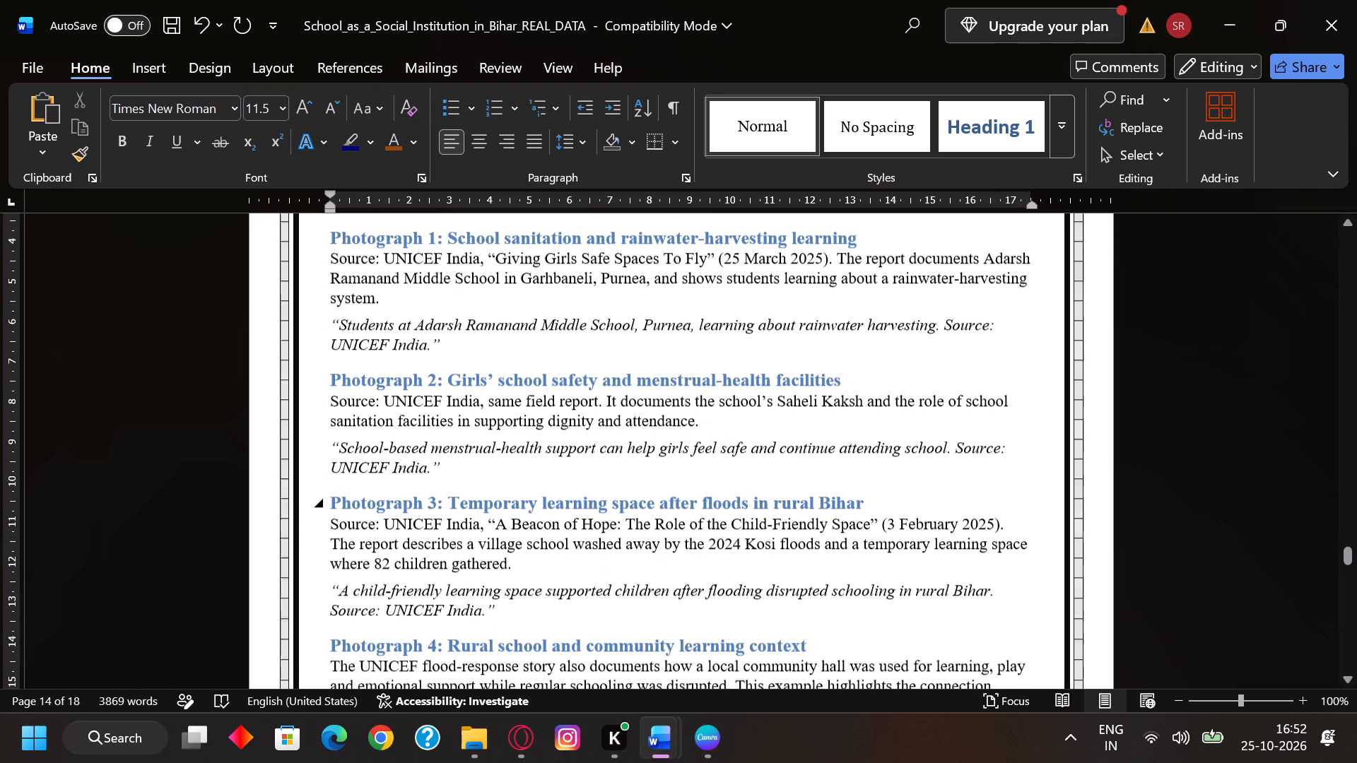
scroll(457, 507, "up", 2)
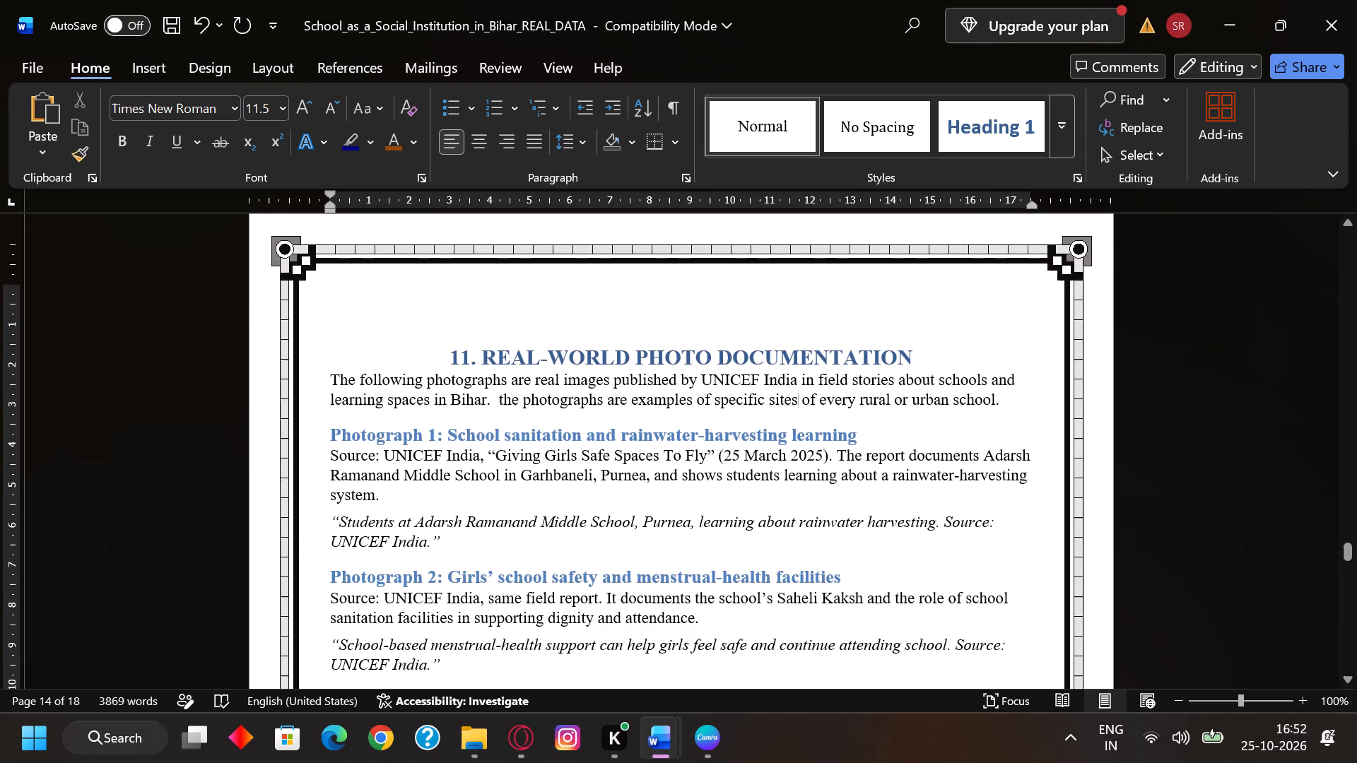
scroll(459, 487, "down", 2)
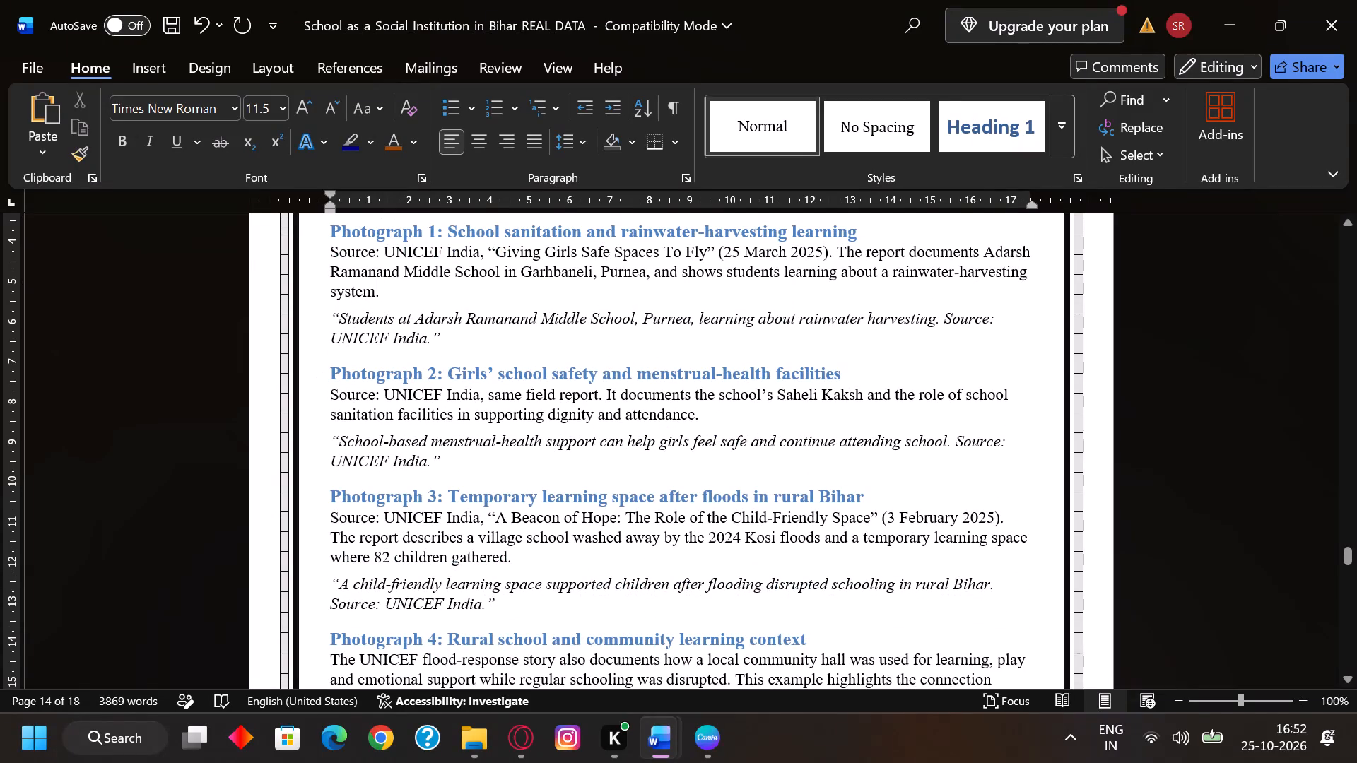
left_click(430, 335)
key("BackSpace")
key("BackSpace")
key("BackSpace")
key("BackSpace")
key("BackSpace")
key("BackSpace")
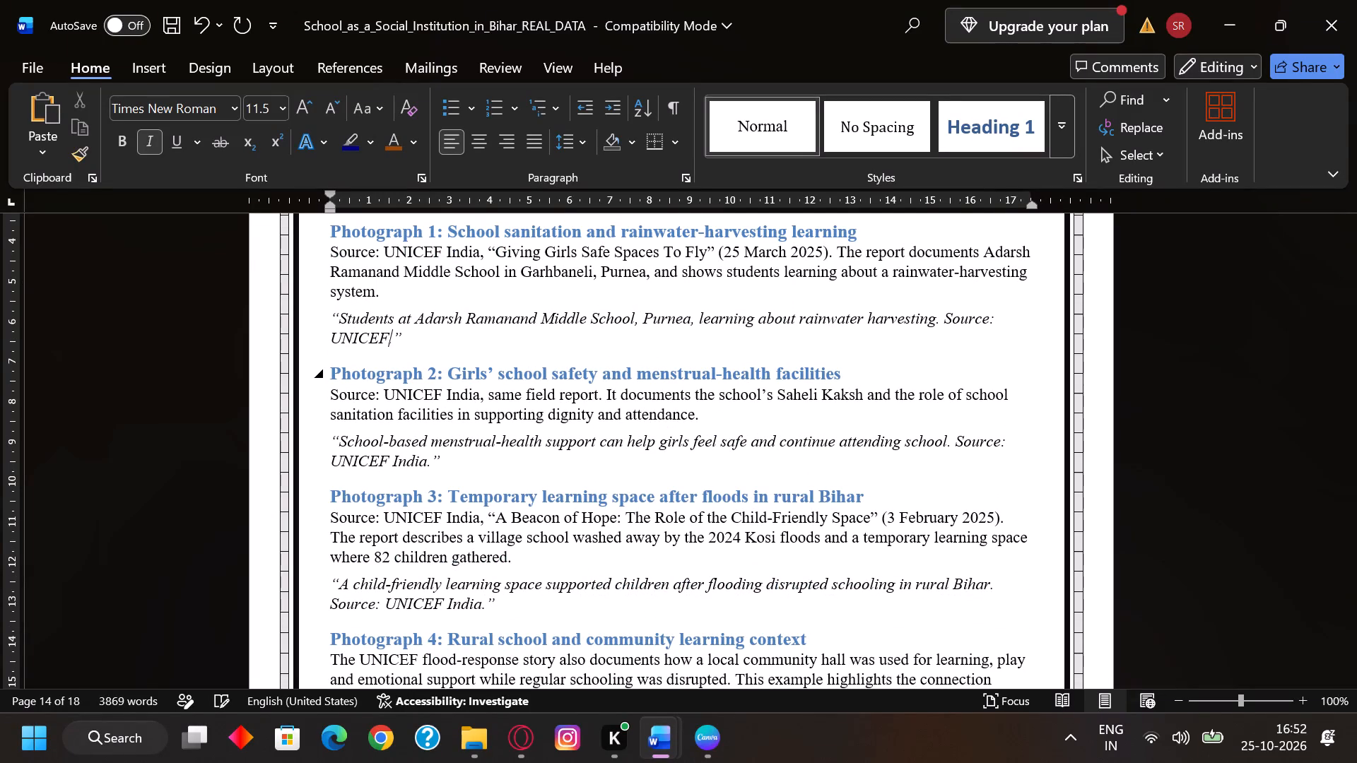
key("BackSpace")
key("BackSpace")
key("BackSpace")
key("BackSpace")
key("BackSpace")
key("BackSpace")
key("BackSpace")
key("BackSpace")
key("BackSpace")
key("BackSpace")
key("BackSpace")
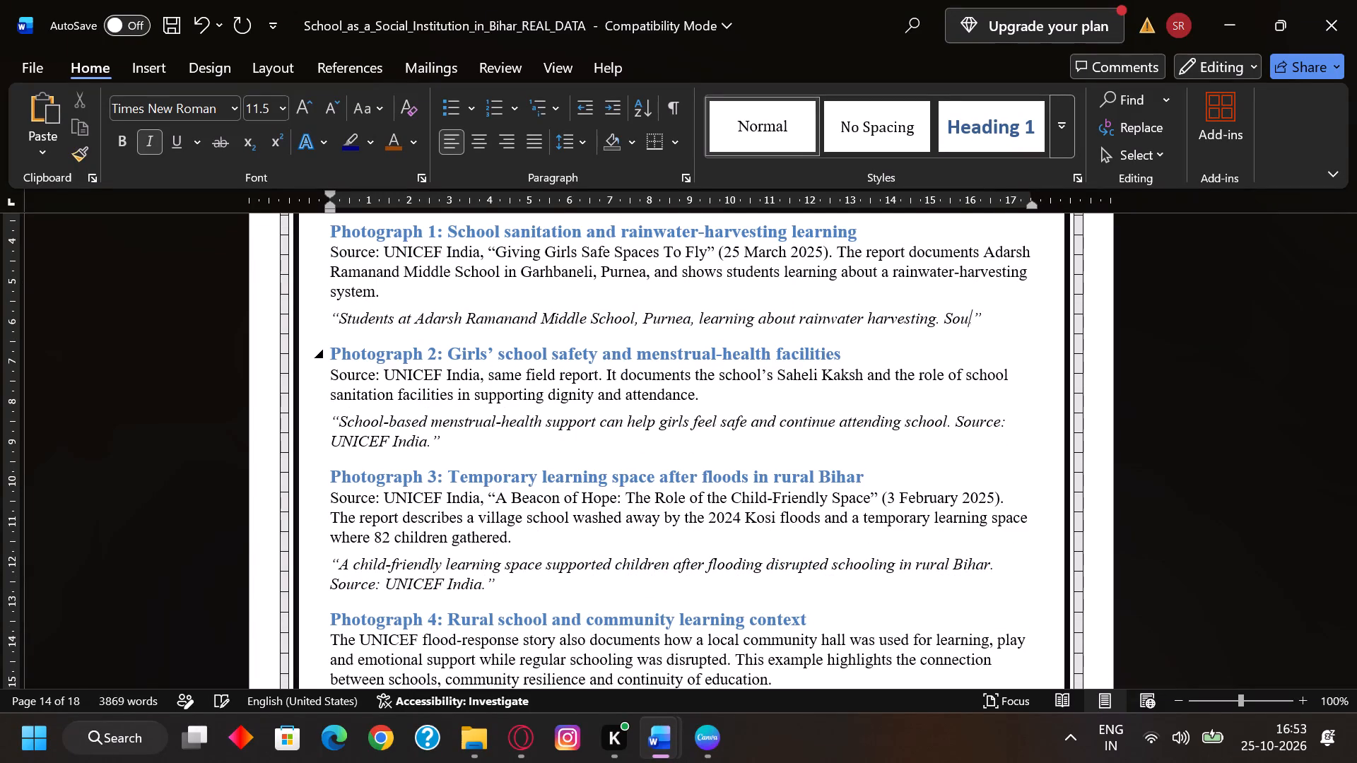
key("BackSpace")
key("BackSpace")
key("BackSpace")
key("BackSpace")
key("BackSpace")
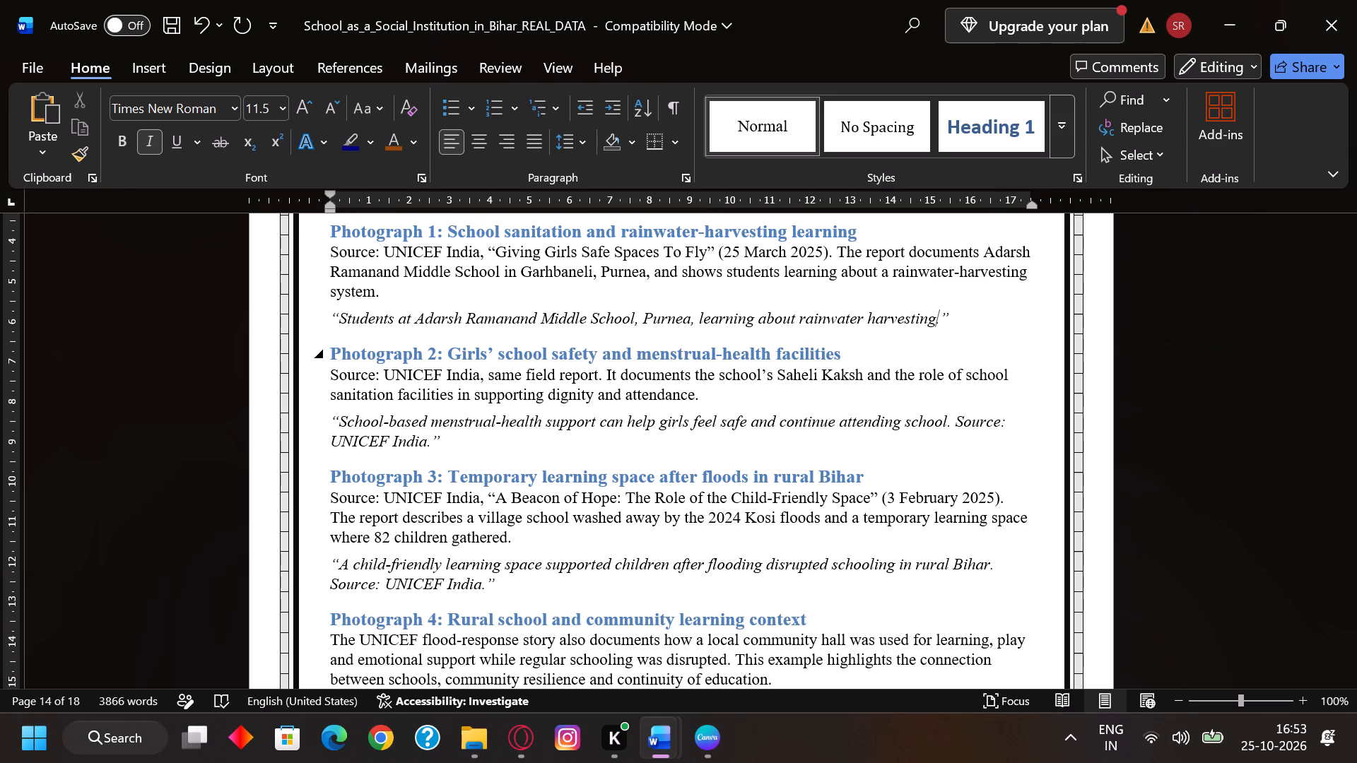
Remove the "Source: UNICEF India" credit from the Photograph 2 caption so it ends with "continue attending school." inside the quotation marks.
left_click(428, 441)
key("BackSpace")
key("BackSpace")
key("BackSpace")
key("BackSpace")
key("BackSpace")
key("BackSpace")
key("BackSpace")
key("BackSpace")
key("BackSpace")
key("BackSpace")
key("BackSpace")
key("BackSpace")
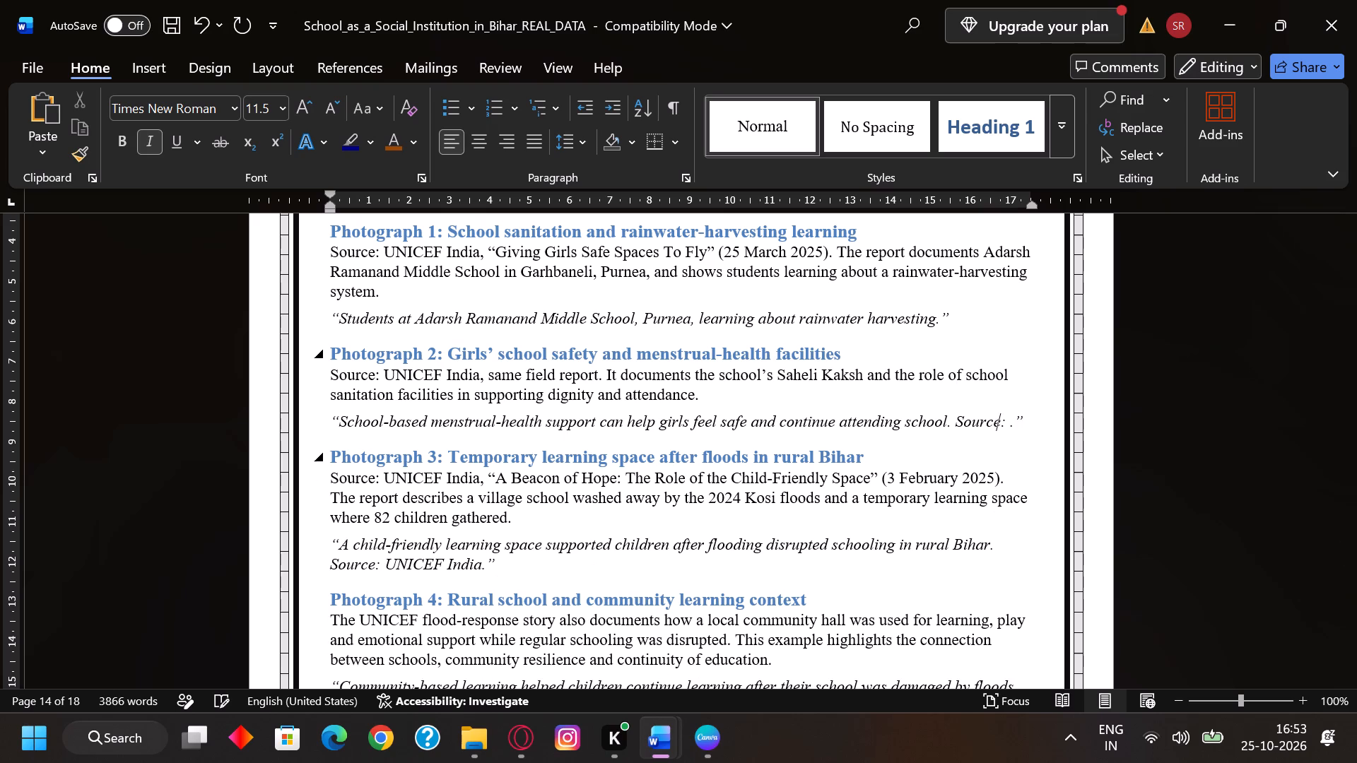
key("BackSpace")
key("BackSpace")
key("BackSpace")
key("BackSpace")
key("BackSpace")
key("BackSpace")
key("BackSpace")
key("BackSpace")
key("BackSpace")
key("BackSpace")
key("BackSpace")
key("BackSpace")
key("ctrl+z")
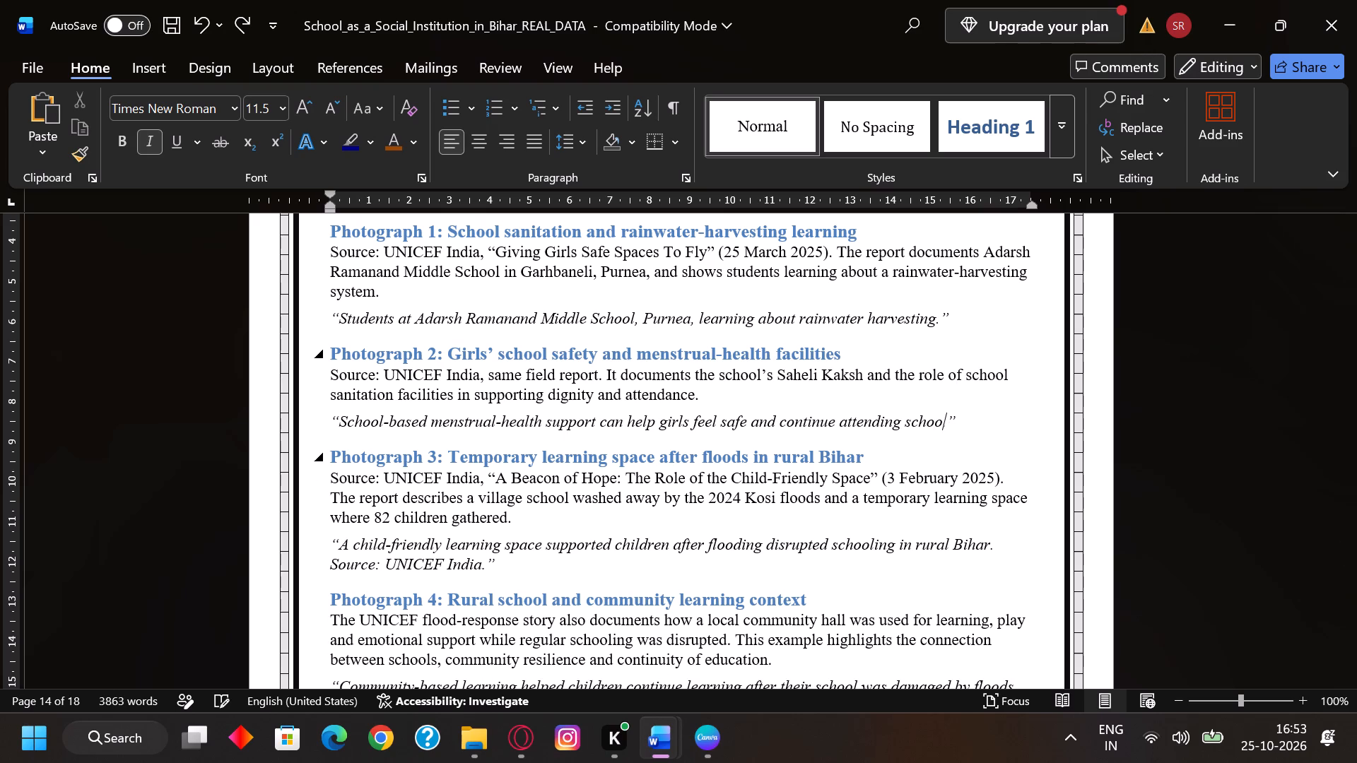
key("ctrl+z")
Remove the "Source: UNICEF India." credit from the Photograph 3 caption so it ends with "schooling in rural Bihar." inside the quotation marks.
scroll(462, 396, "down", 1)
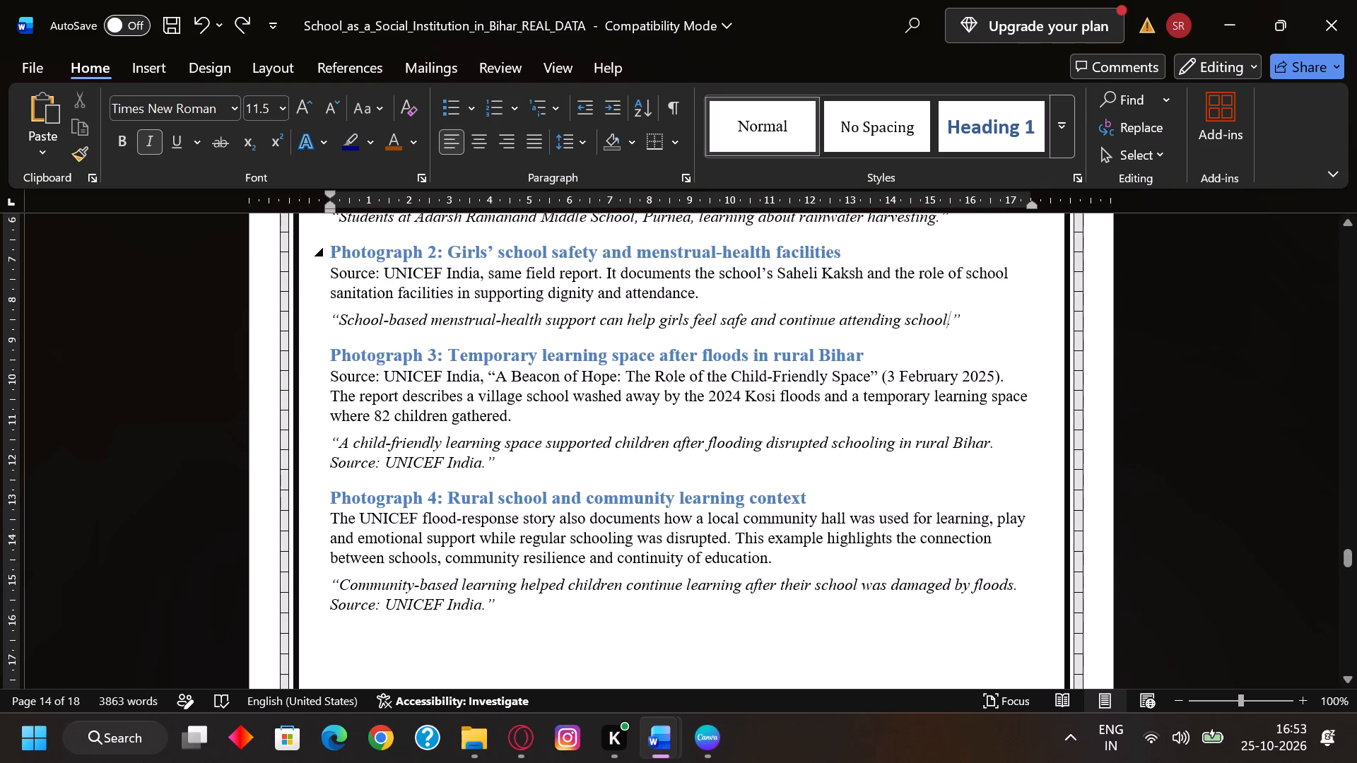
left_click(486, 463)
key("BackSpace")
key("BackSpace")
key("BackSpace")
key("BackSpace")
key("BackSpace")
key("BackSpace")
key("BackSpace")
key("BackSpace")
key("BackSpace")
key("BackSpace")
key("BackSpace")
key("BackSpace")
key("BackSpace")
key("BackSpace")
key("BackSpace")
key("BackSpace")
key("BackSpace")
key("BackSpace")
key("BackSpace")
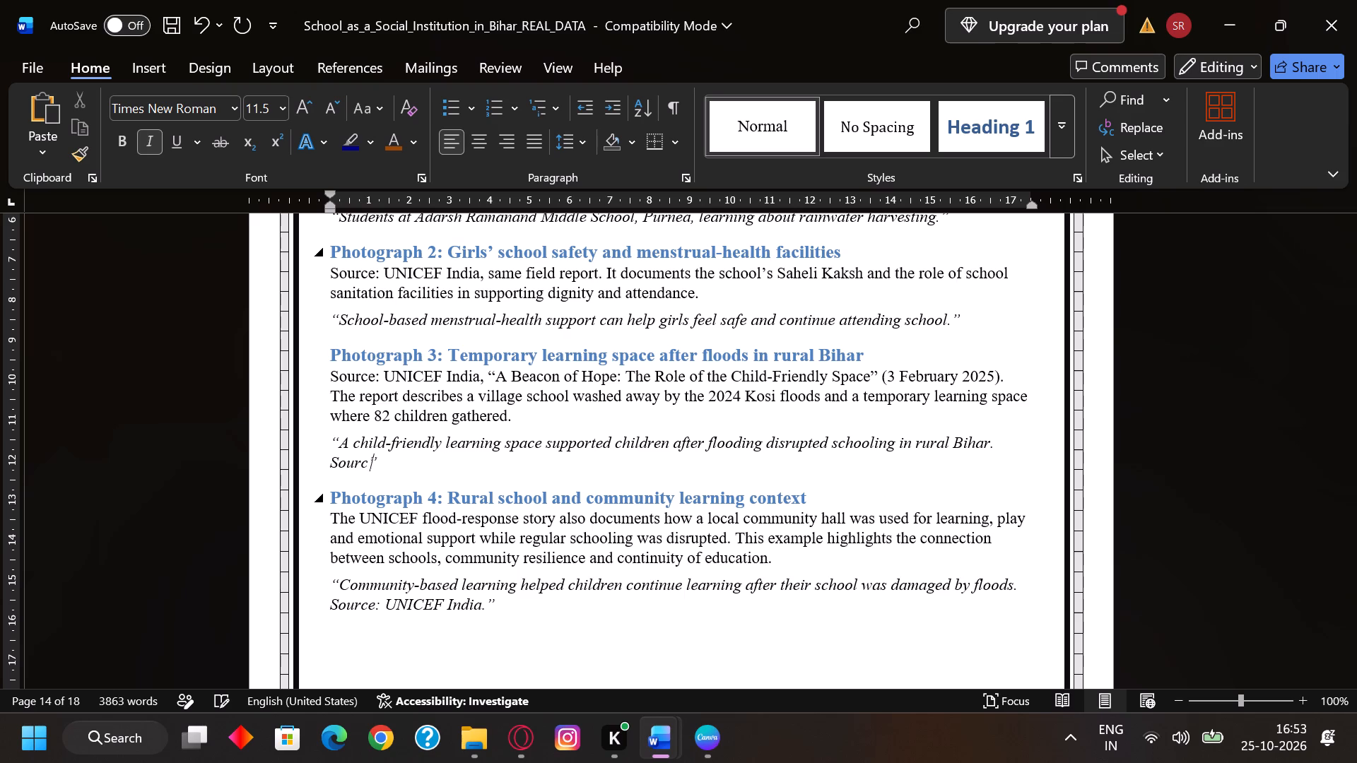
key("BackSpace")
key("BackSpace")
key("BackSpace")
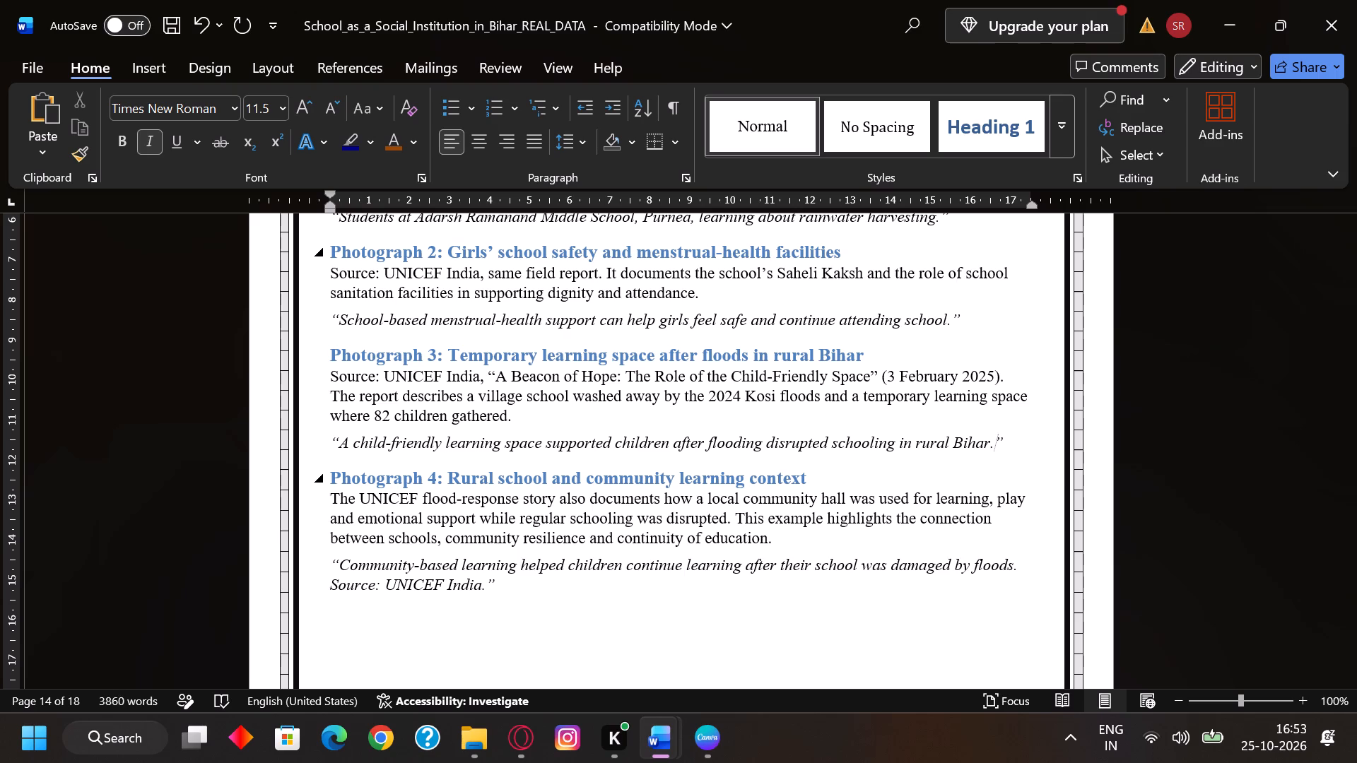
Remove the "Source: UNICEF India." credit from the Photograph 4 caption so it ends with "damaged by floods." inside the quotation marks.
scroll(494, 486, "down", 1)
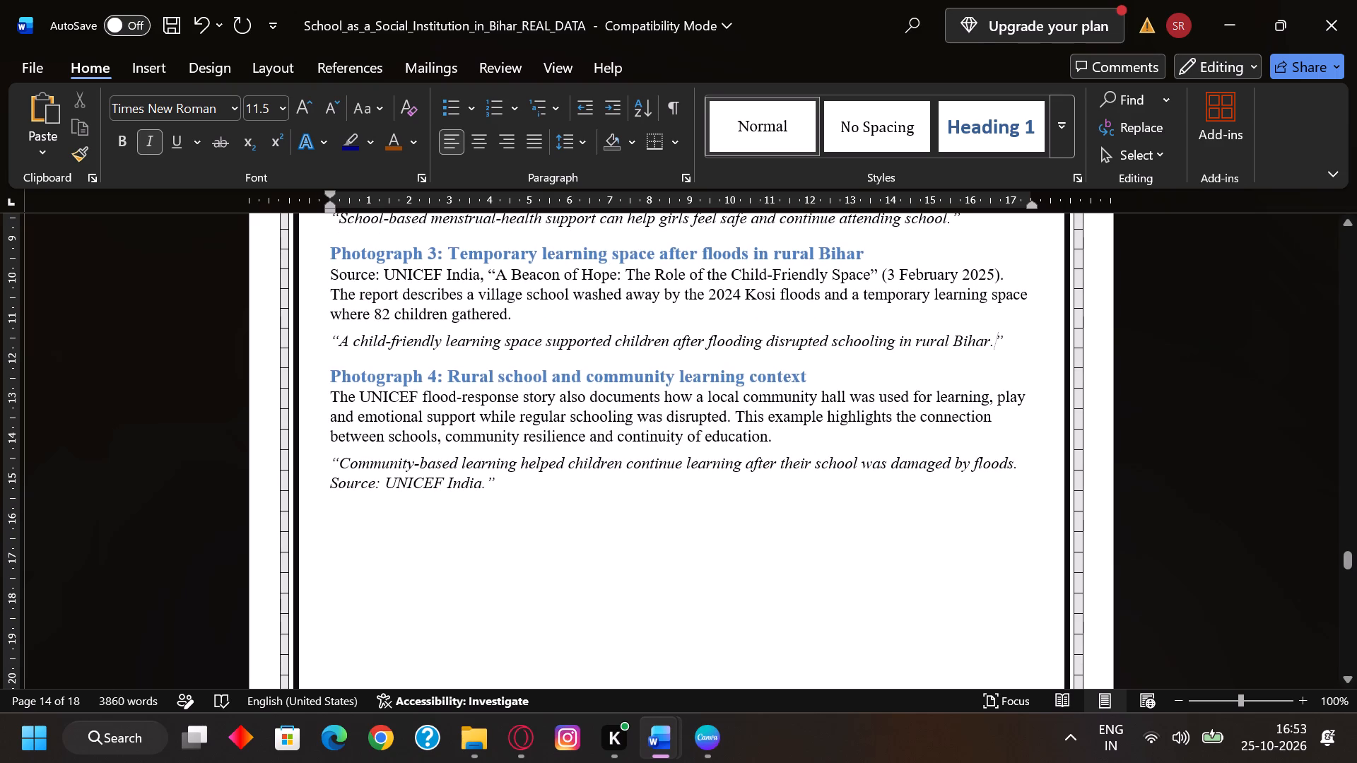
left_click(486, 485)
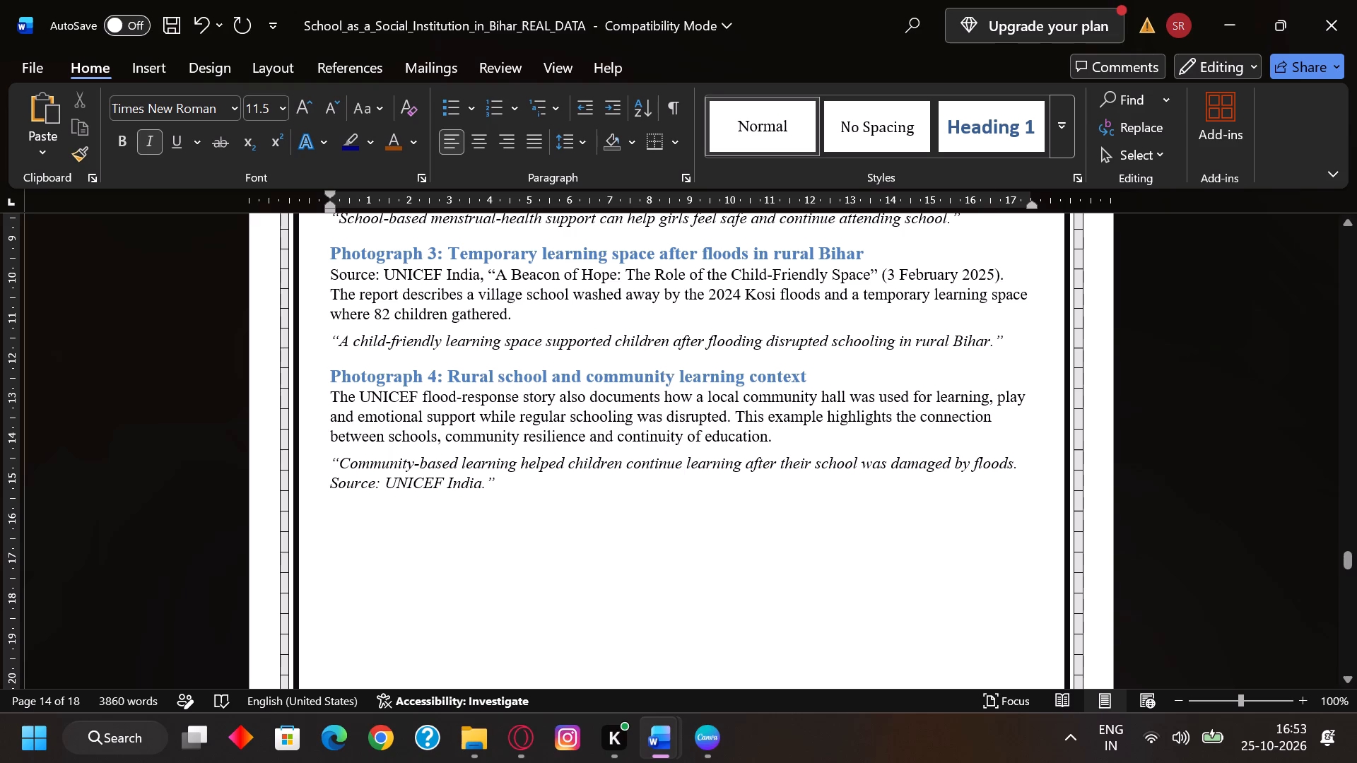
key("BackSpace")
key("BackSpace")
key("BackSpace")
key("BackSpace")
key("BackSpace")
key("BackSpace")
key("BackSpace")
key("BackSpace")
key("BackSpace")
key("BackSpace")
key("BackSpace")
key("BackSpace")
key("BackSpace")
key("BackSpace")
key("BackSpace")
key("BackSpace")
key("BackSpace")
key("BackSpace")
key("BackSpace")
key("BackSpace")
key("BackSpace")
key("BackSpace")
key("BackSpace")
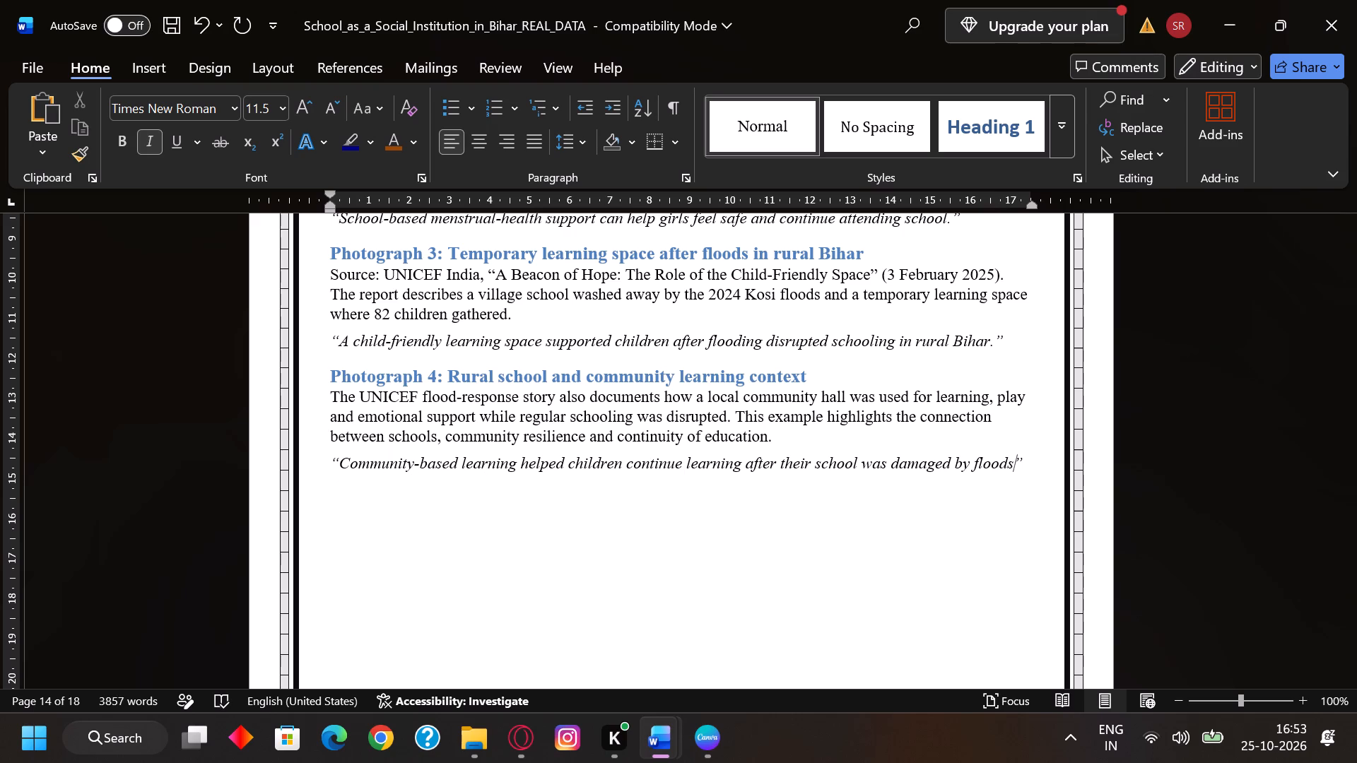
key("period")
Review the section 11 intro and all four photograph entries with their captions.
scroll(503, 492, "down", 1)
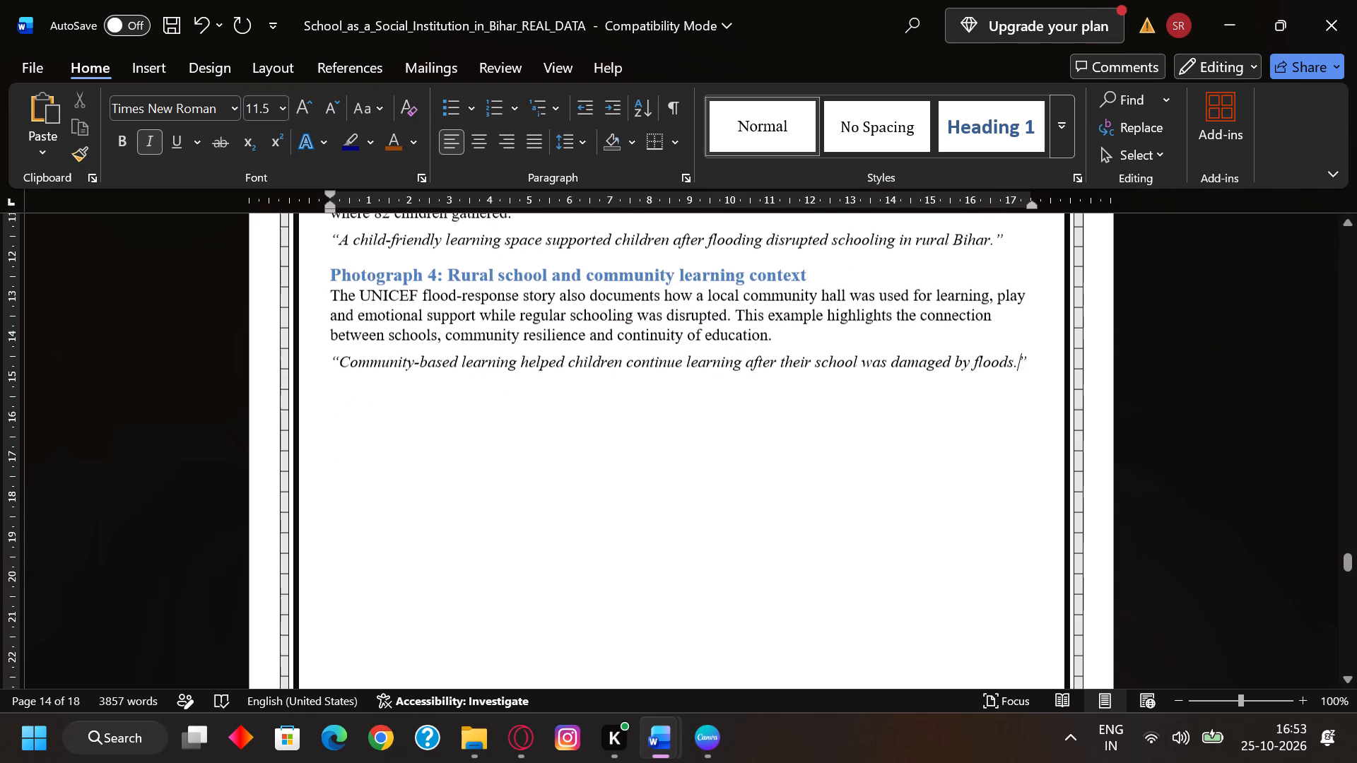
scroll(503, 497, "up", 7)
scroll(503, 481, "down", 4)
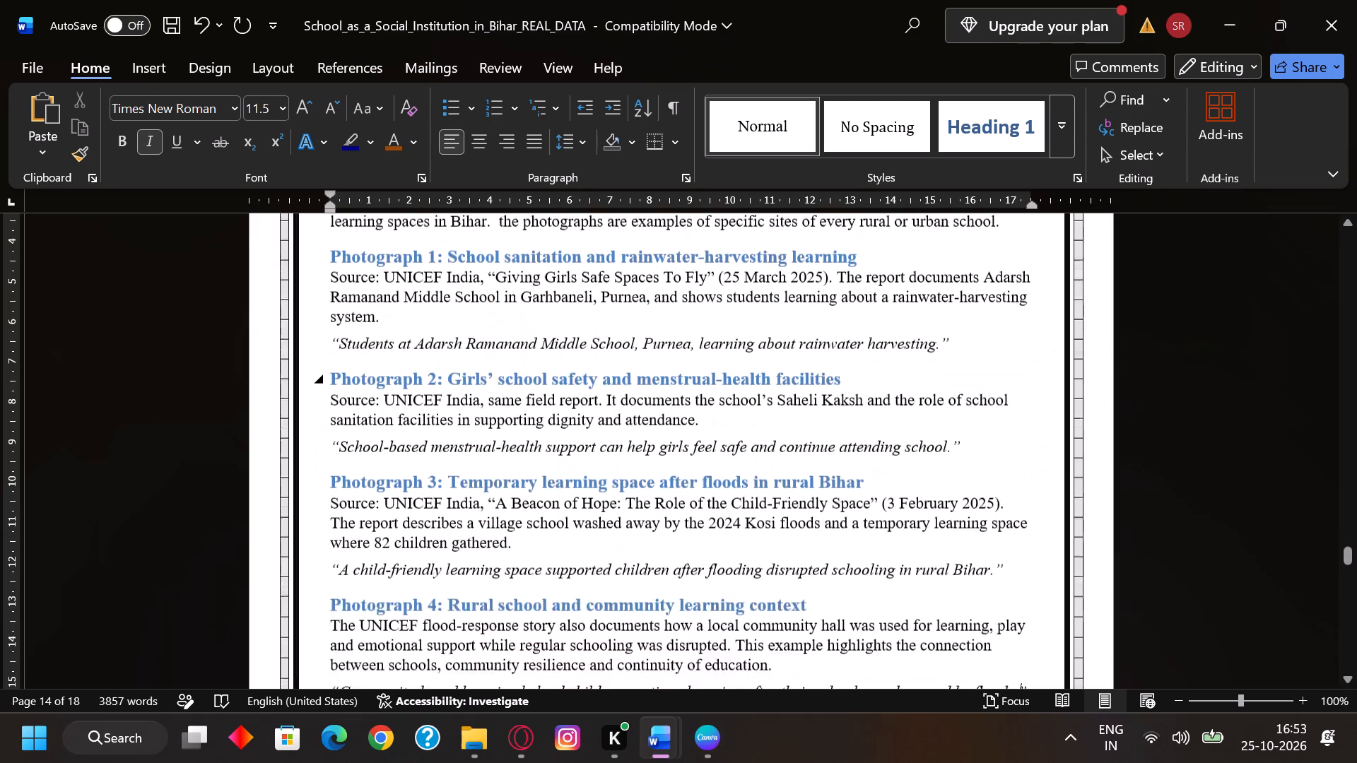
scroll(503, 479, "down", 5)
scroll(503, 478, "up", 3)
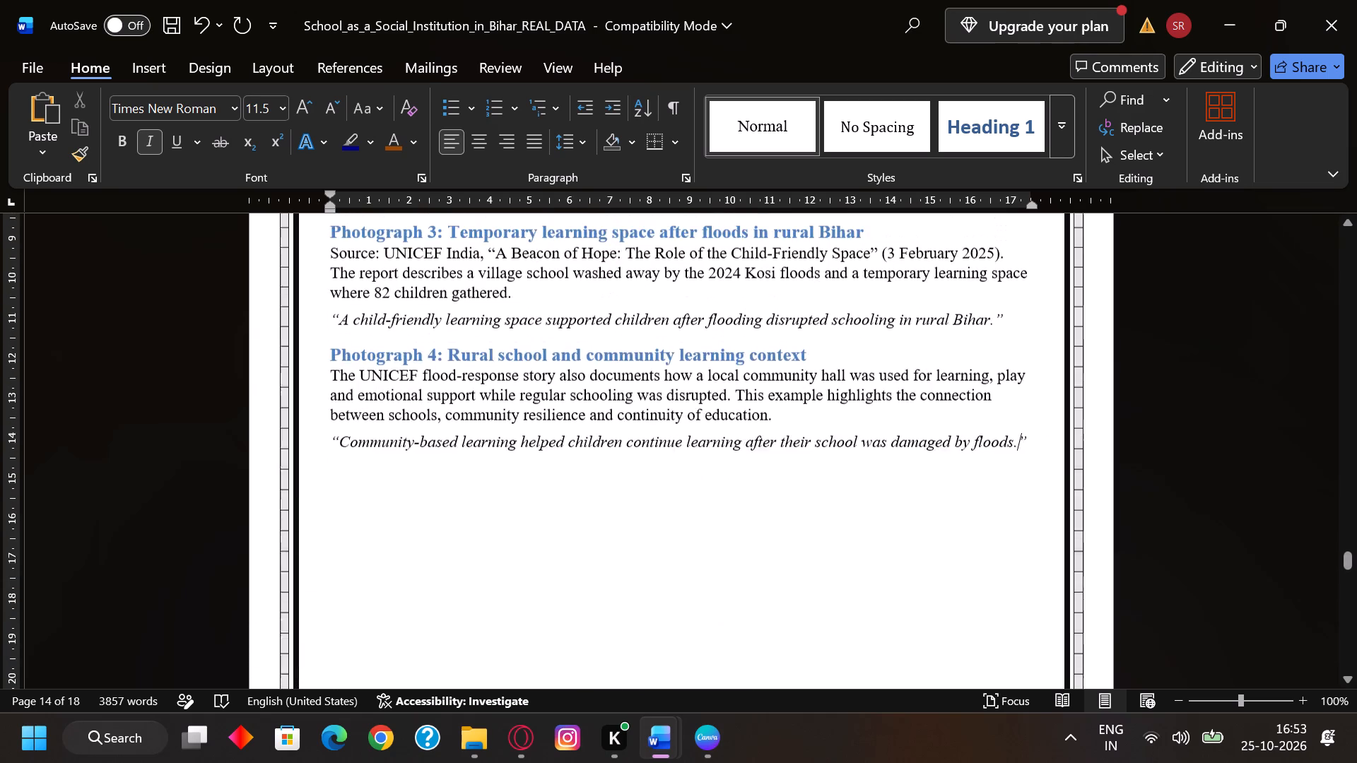
scroll(503, 478, "down", 1)
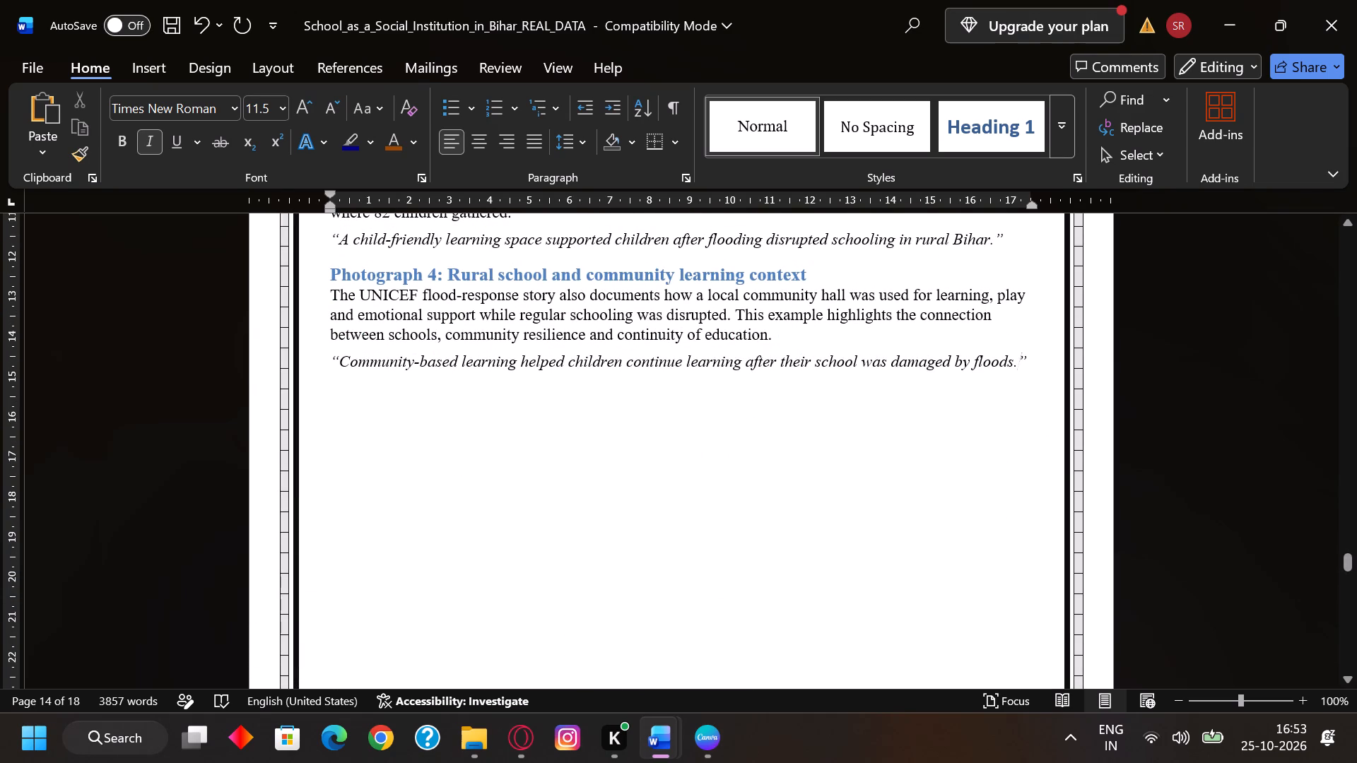
scroll(478, 428, "up", 1)
scroll(478, 428, "down", 1)
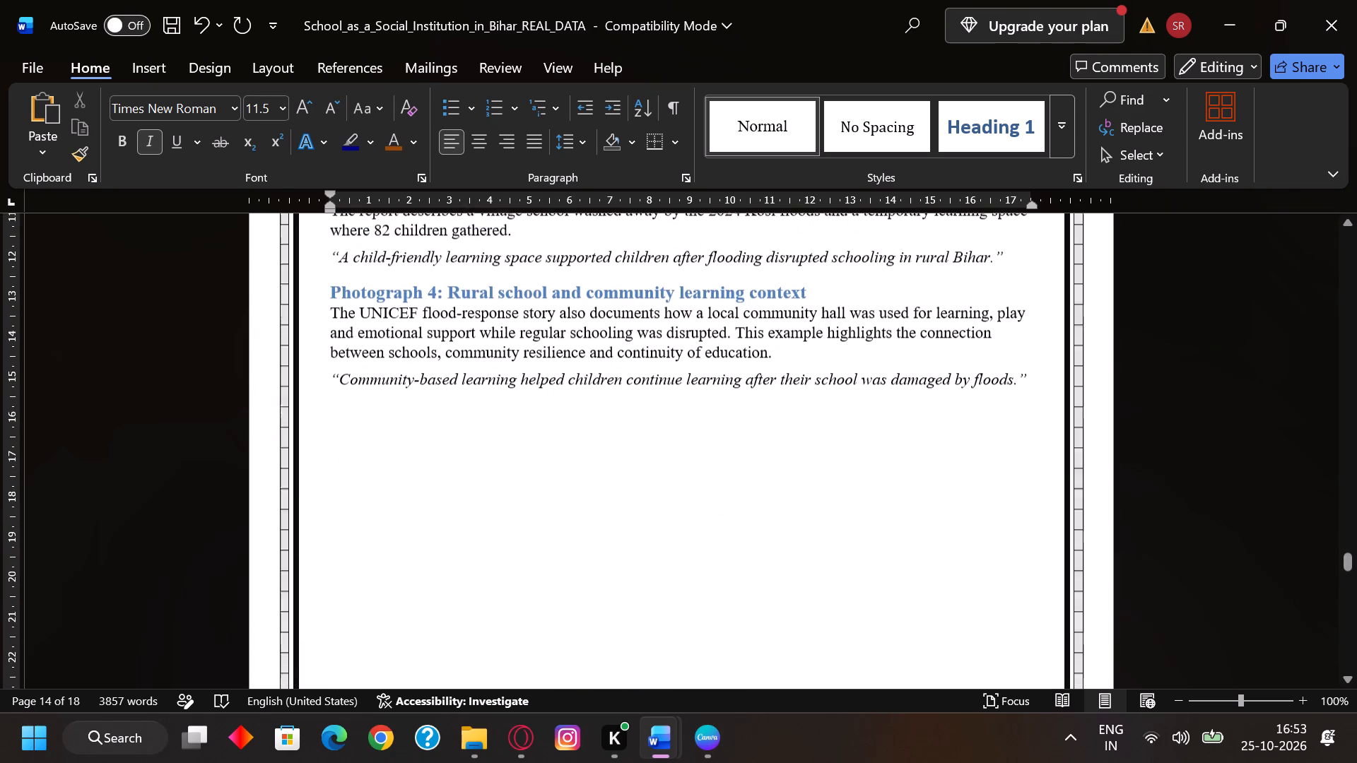
scroll(478, 428, "down", 1)
scroll(478, 426, "up", 5)
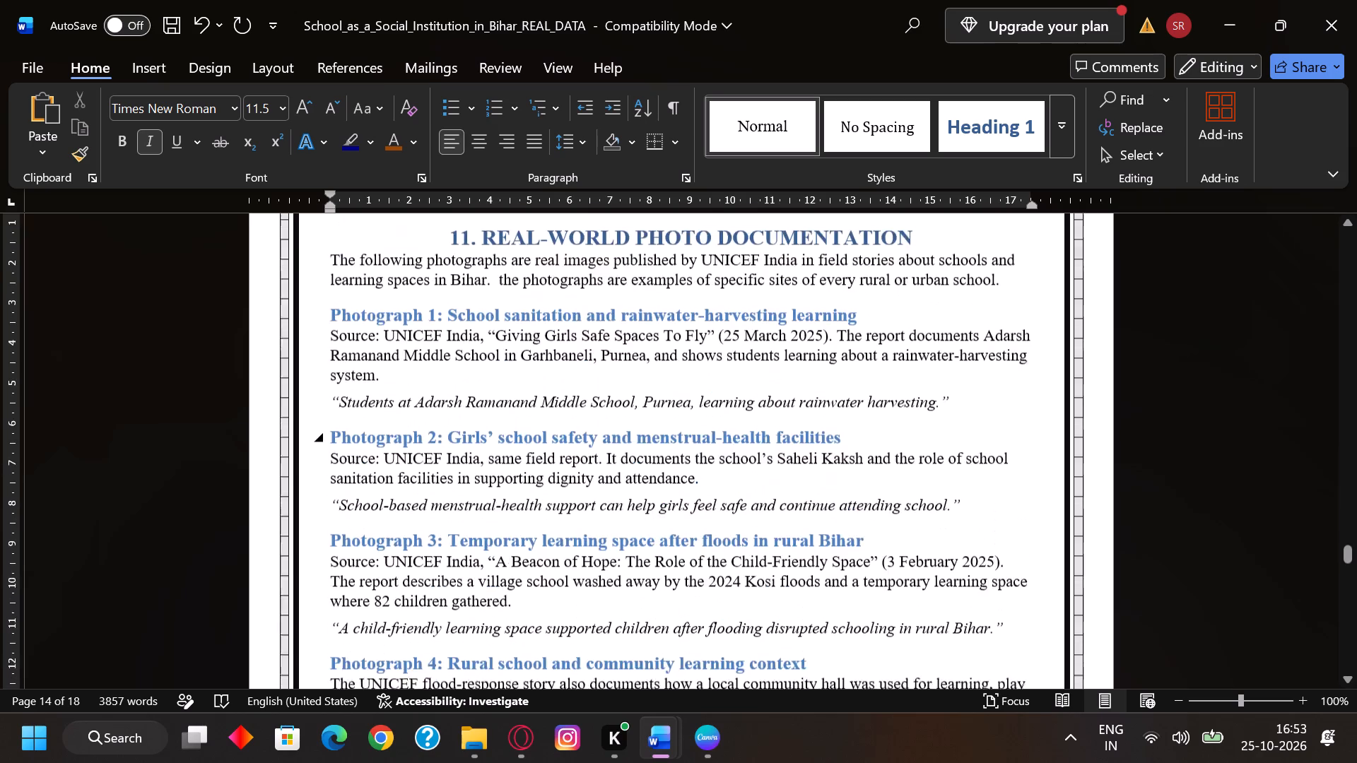
scroll(478, 426, "up", 1)
scroll(478, 426, "down", 2)
scroll(478, 426, "up", 2)
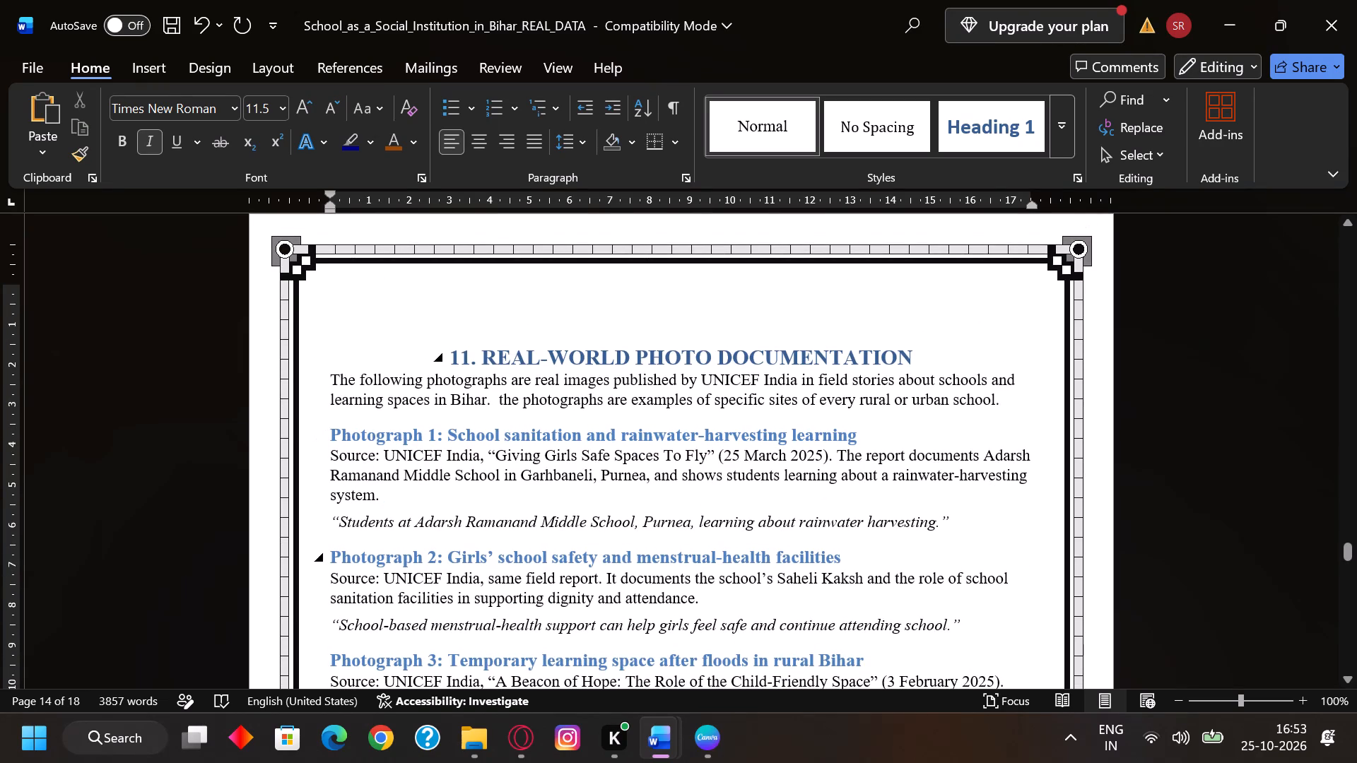
Insert two blank lines below the "11. REAL-WORLD PHOTO DOCUMENTATION" heading, undoing the automatic numbering so the heading keeps its format.
left_click(917, 350)
key("Return")
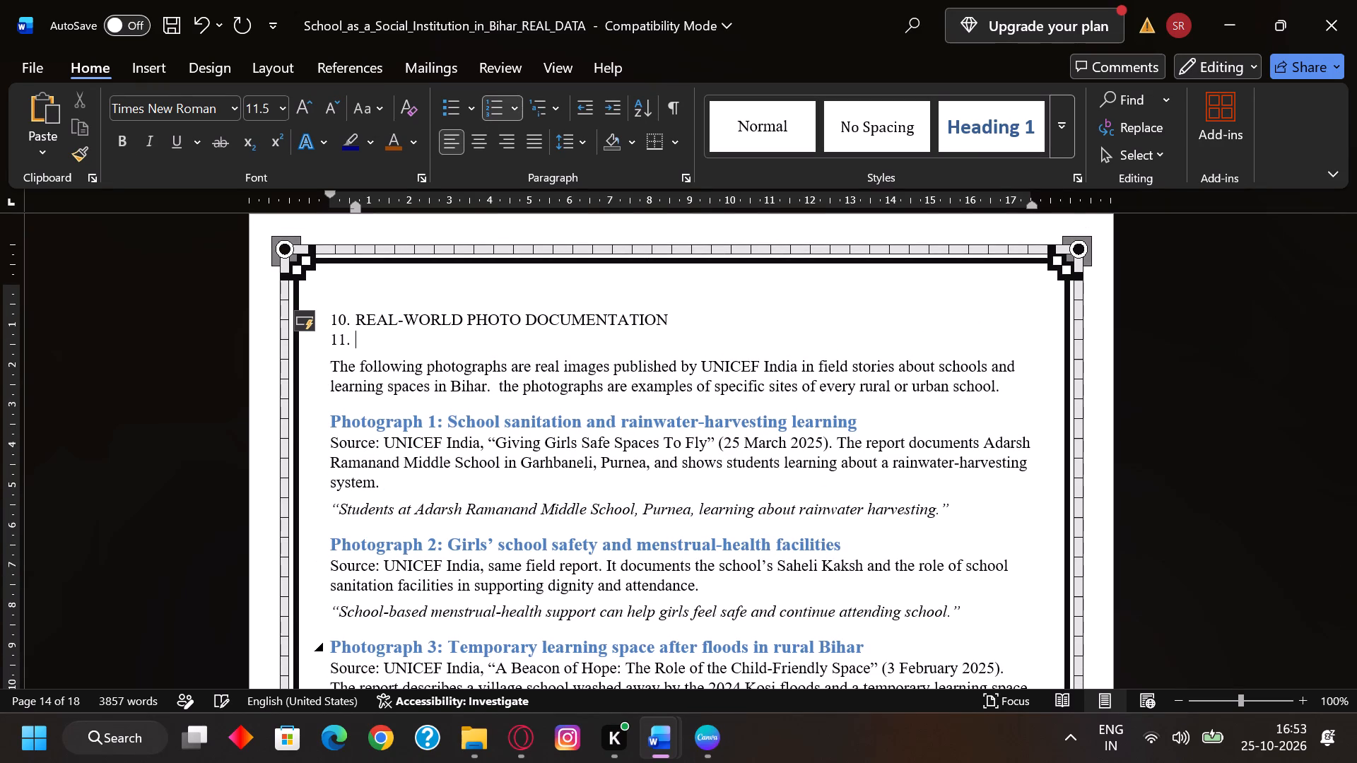
key("BackSpace")
key("BackSpace")
key("ctrl+z")
key("ctrl+z")
key("ctrl+z")
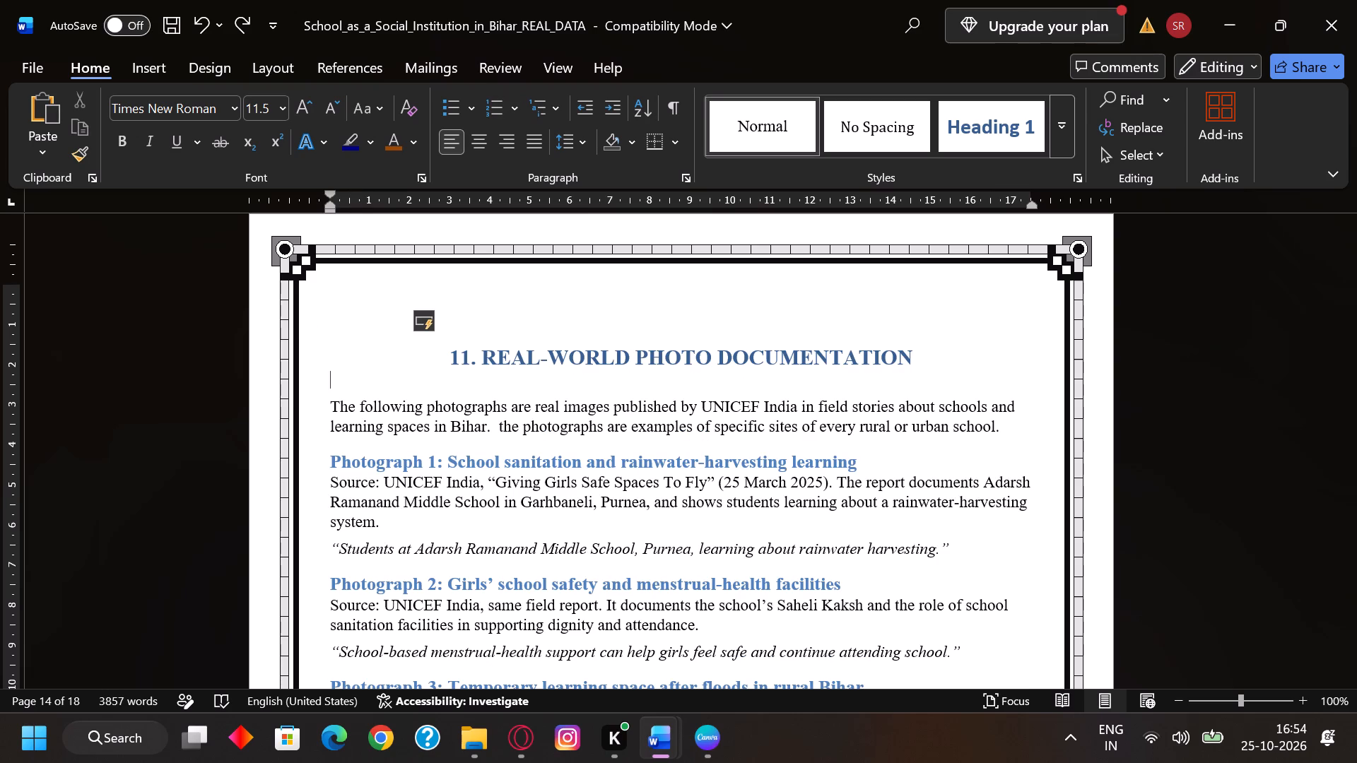
left_click(951, 353)
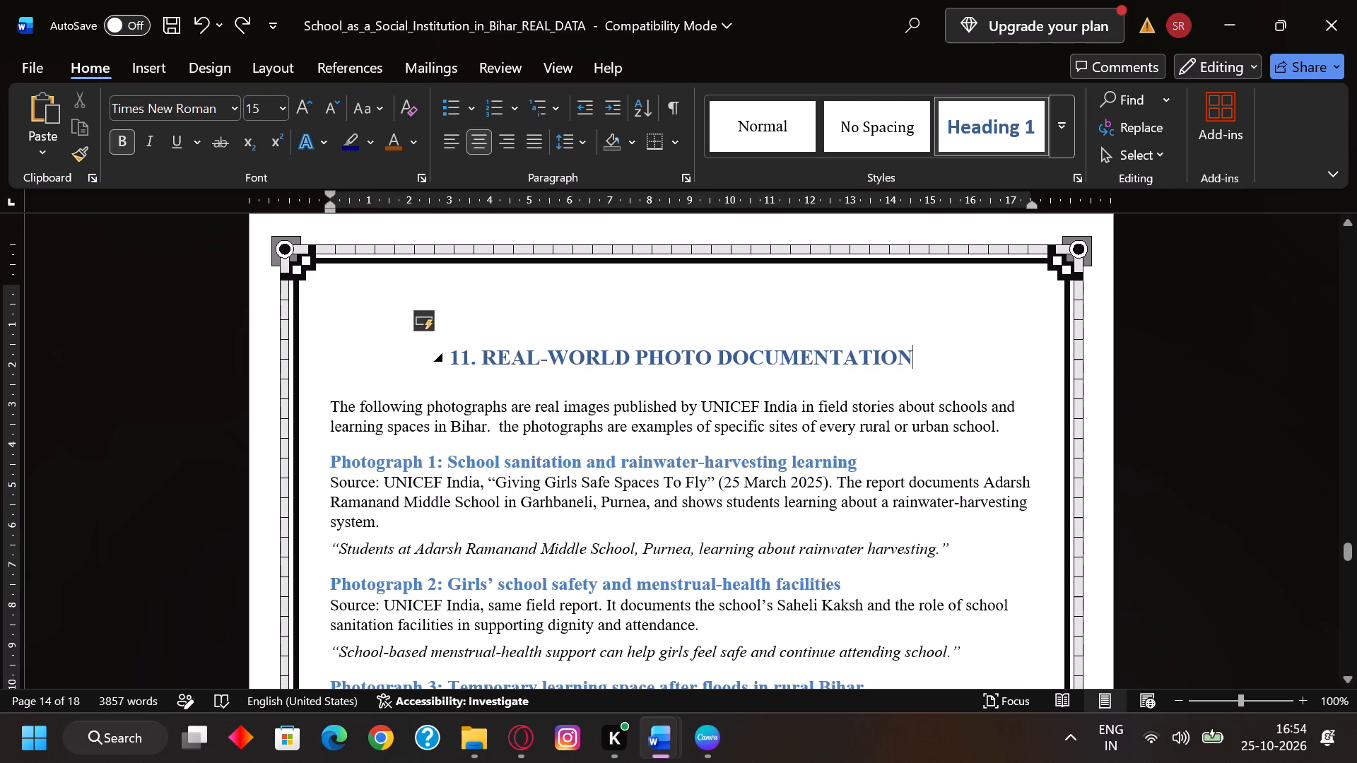
left_click(945, 360)
key("Return")
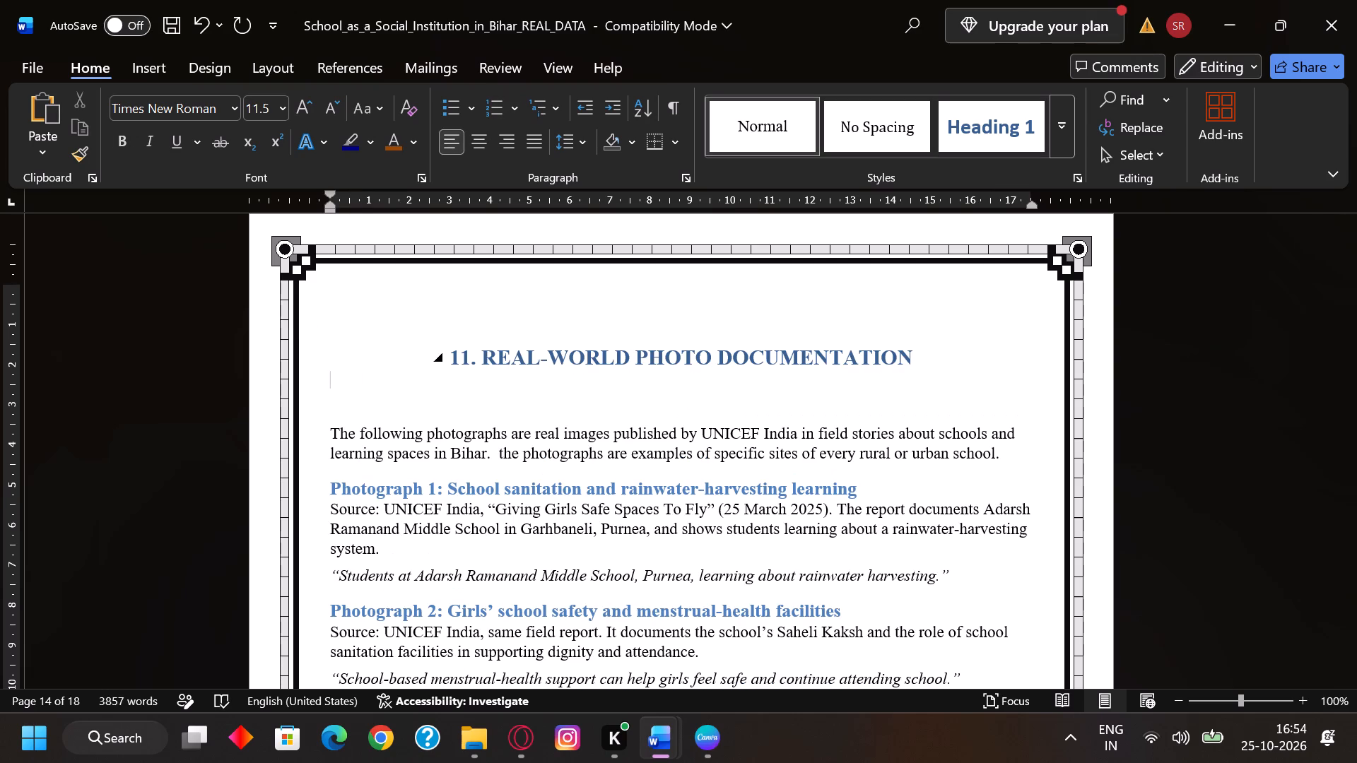
Check the layout from the end of section 11 to the start of section 12, including the empty space after Photograph 4.
scroll(959, 357, "down", 1)
scroll(705, 322, "down", 5)
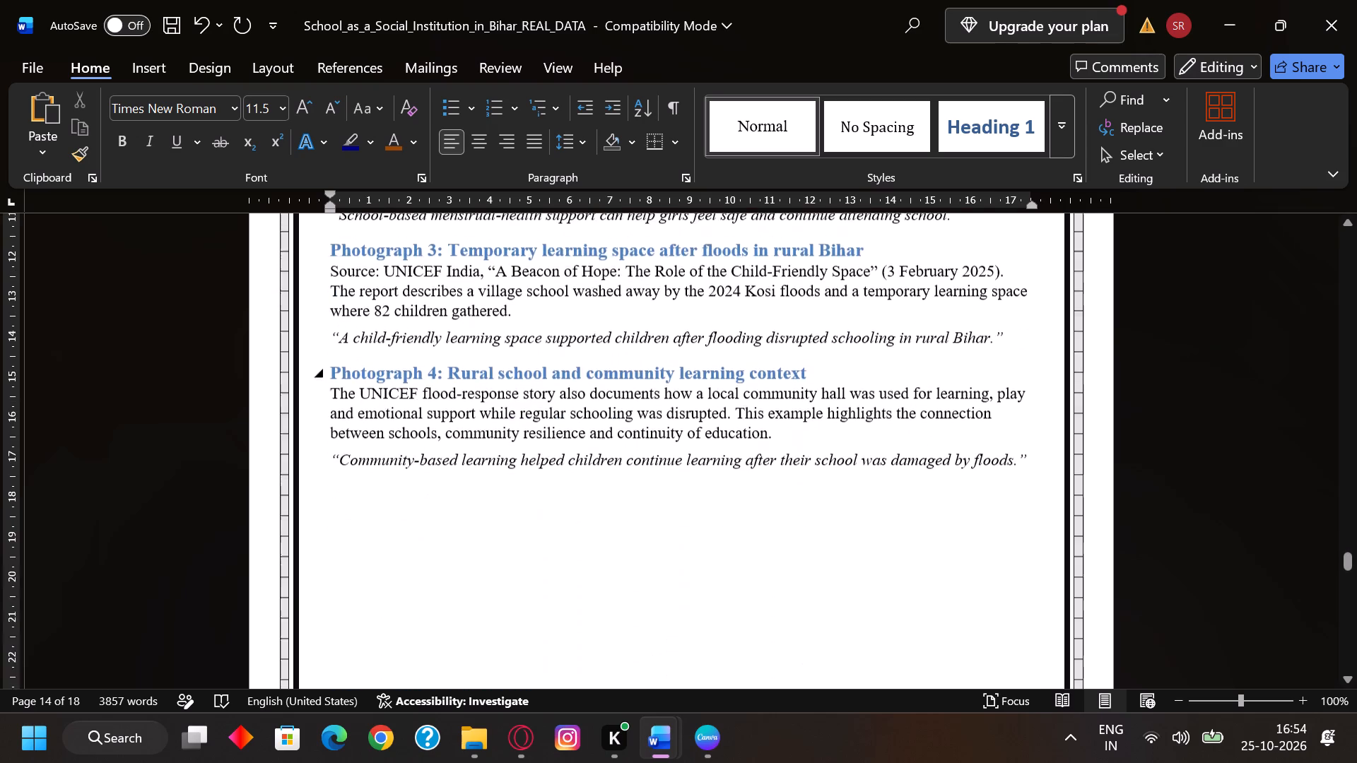
scroll(705, 321, "down", 1)
scroll(705, 319, "up", 2)
scroll(704, 317, "down", 7)
scroll(704, 317, "up", 2)
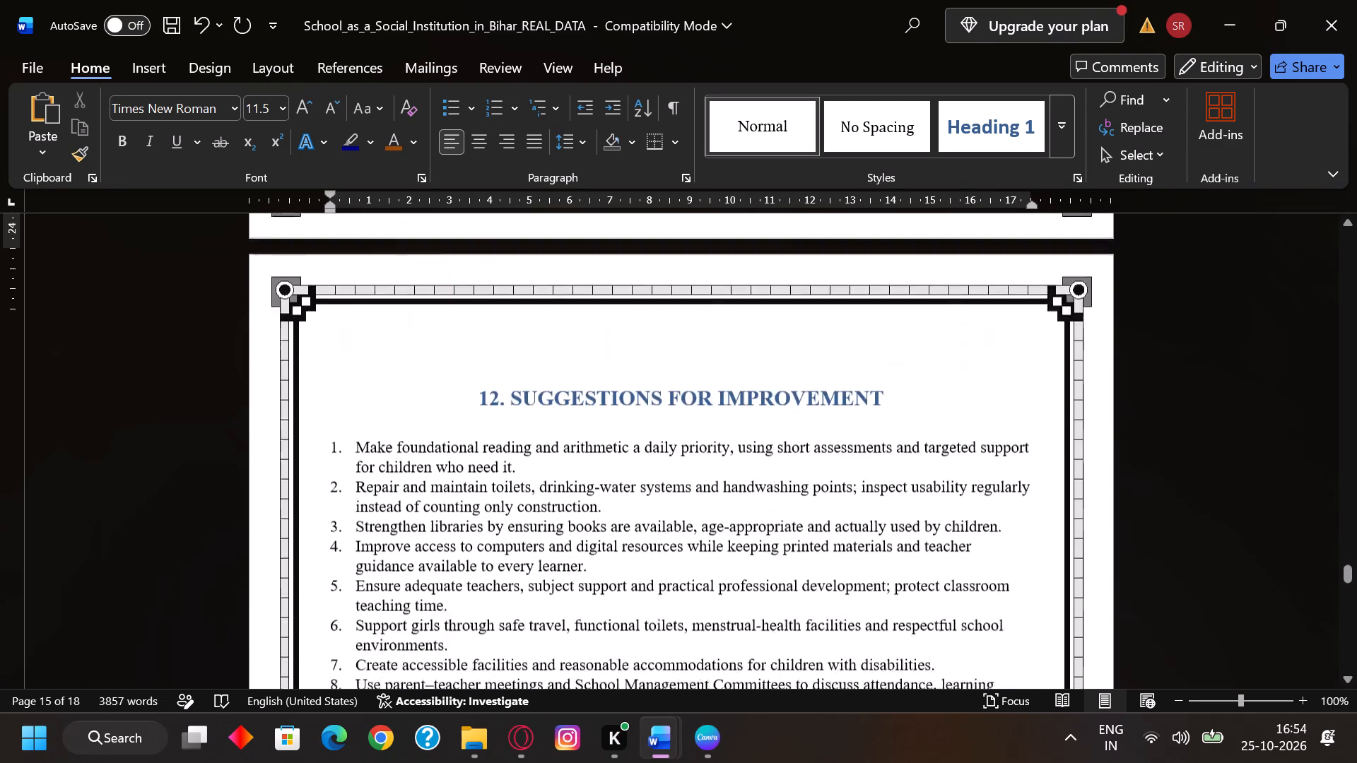
scroll(703, 317, "up", 3)
left_click(671, 445)
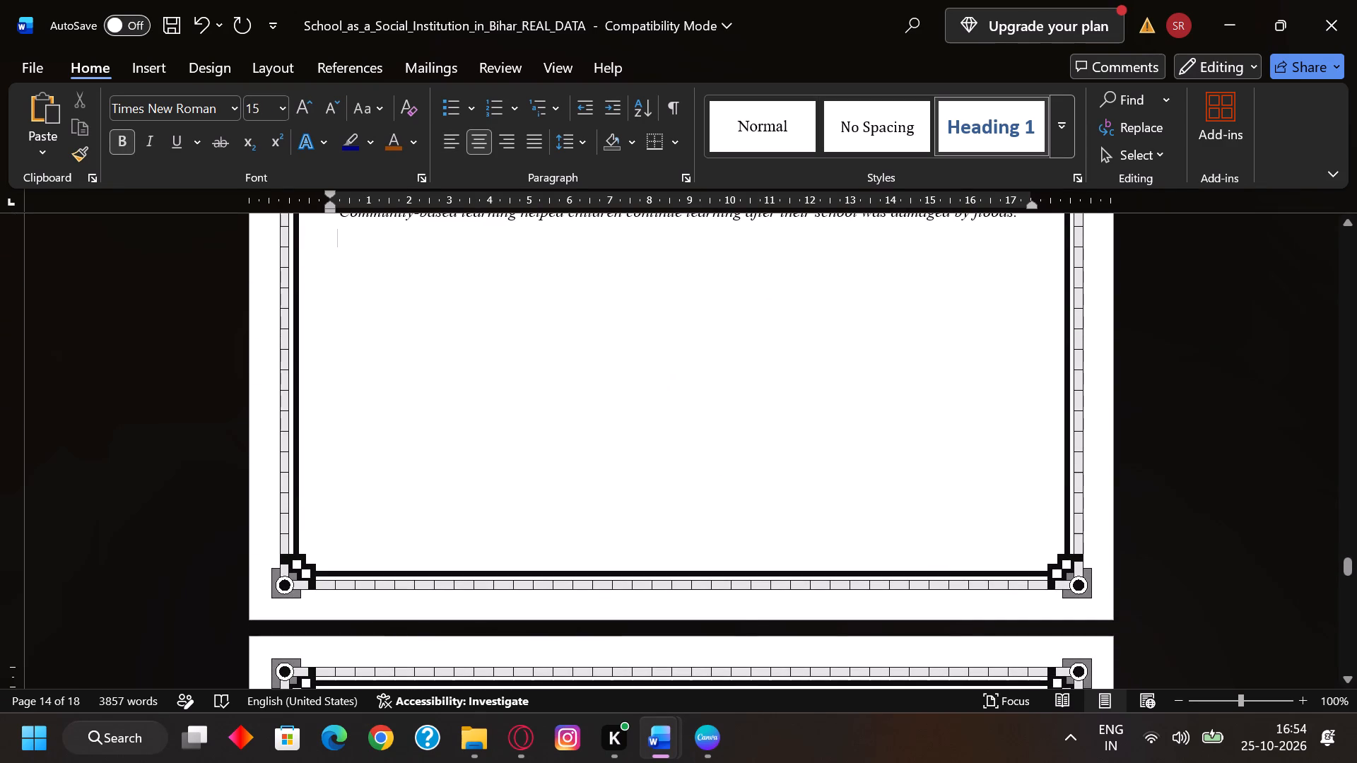
double_click(519, 357)
Look back through the report's pages from section 11 to the cover page, ending at the "PATNA WOMEN'S COLLEGE" title line.
scroll(859, 345, "up", 6)
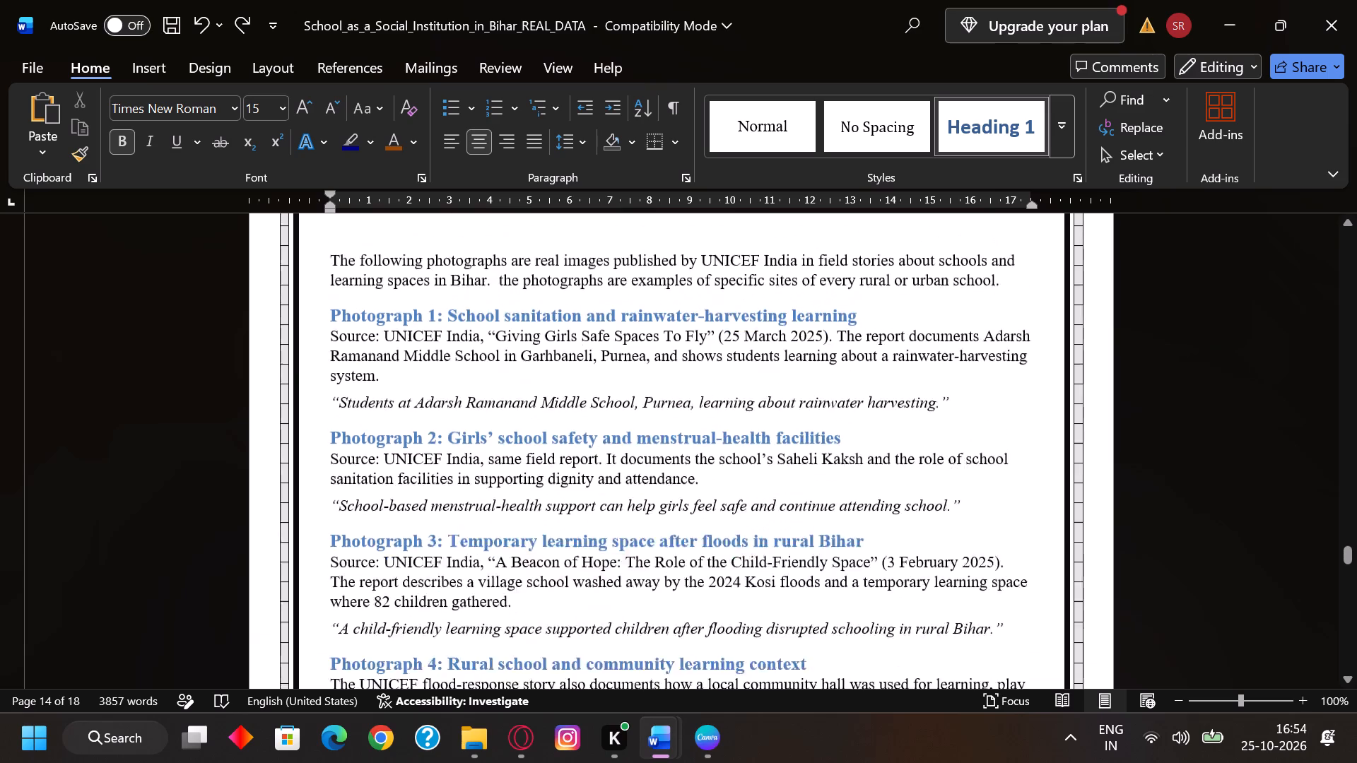
scroll(850, 333, "up", 8)
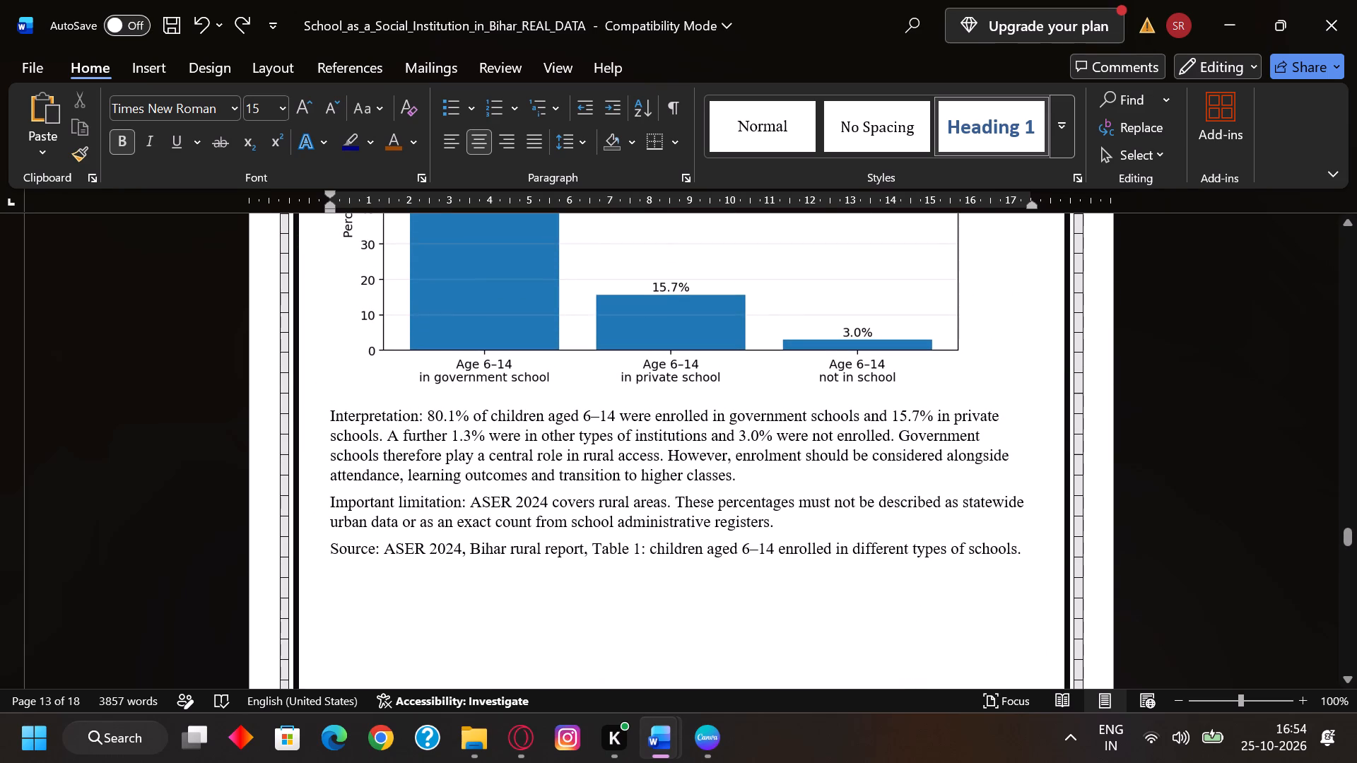
scroll(676, 408, "down", 3)
scroll(676, 408, "up", 12)
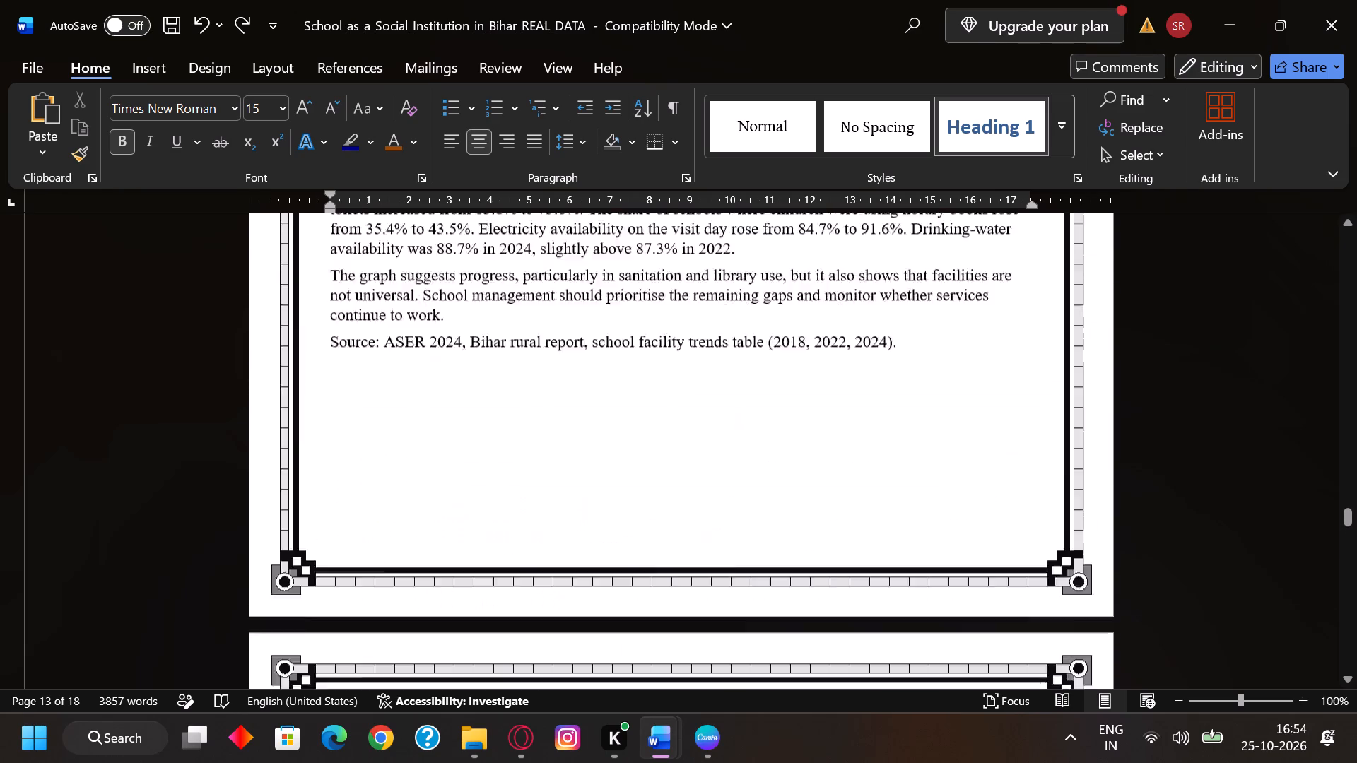
scroll(676, 403, "up", 19)
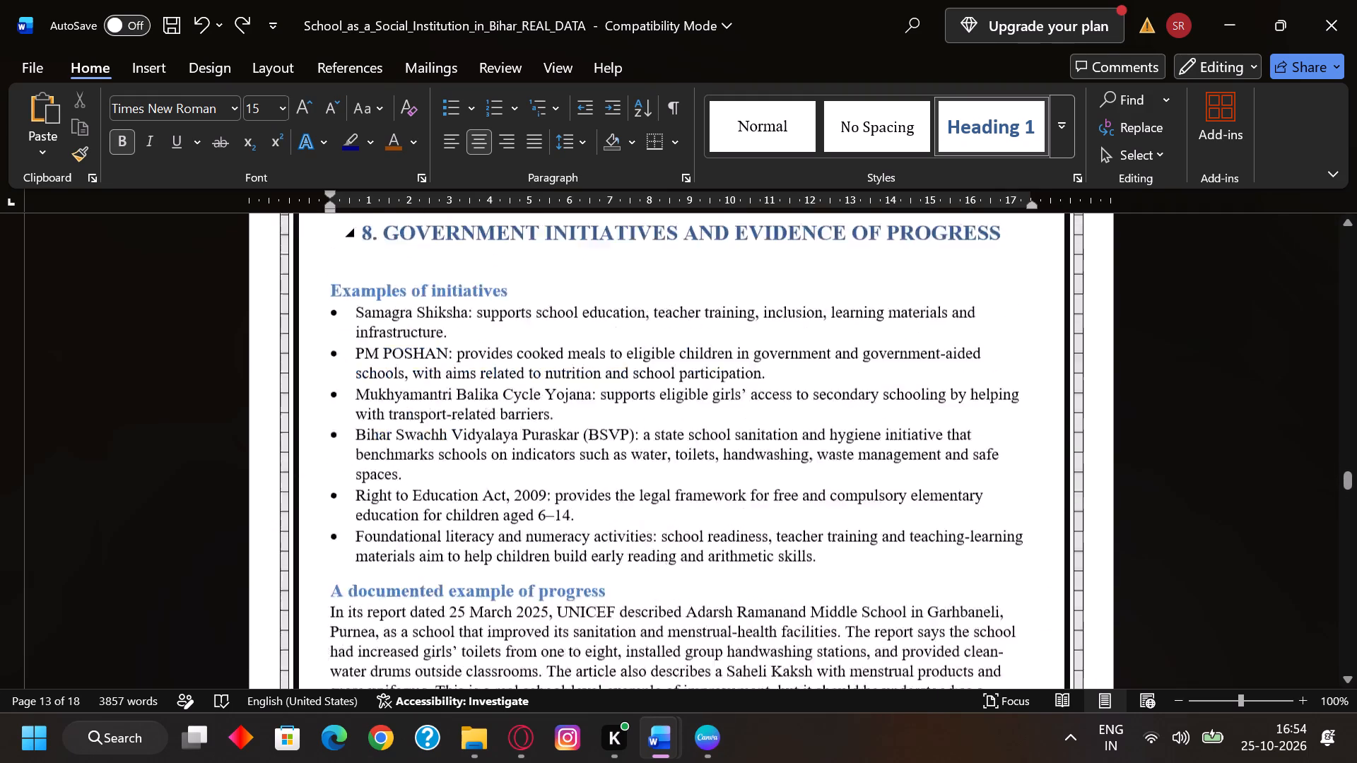
scroll(679, 401, "up", 19)
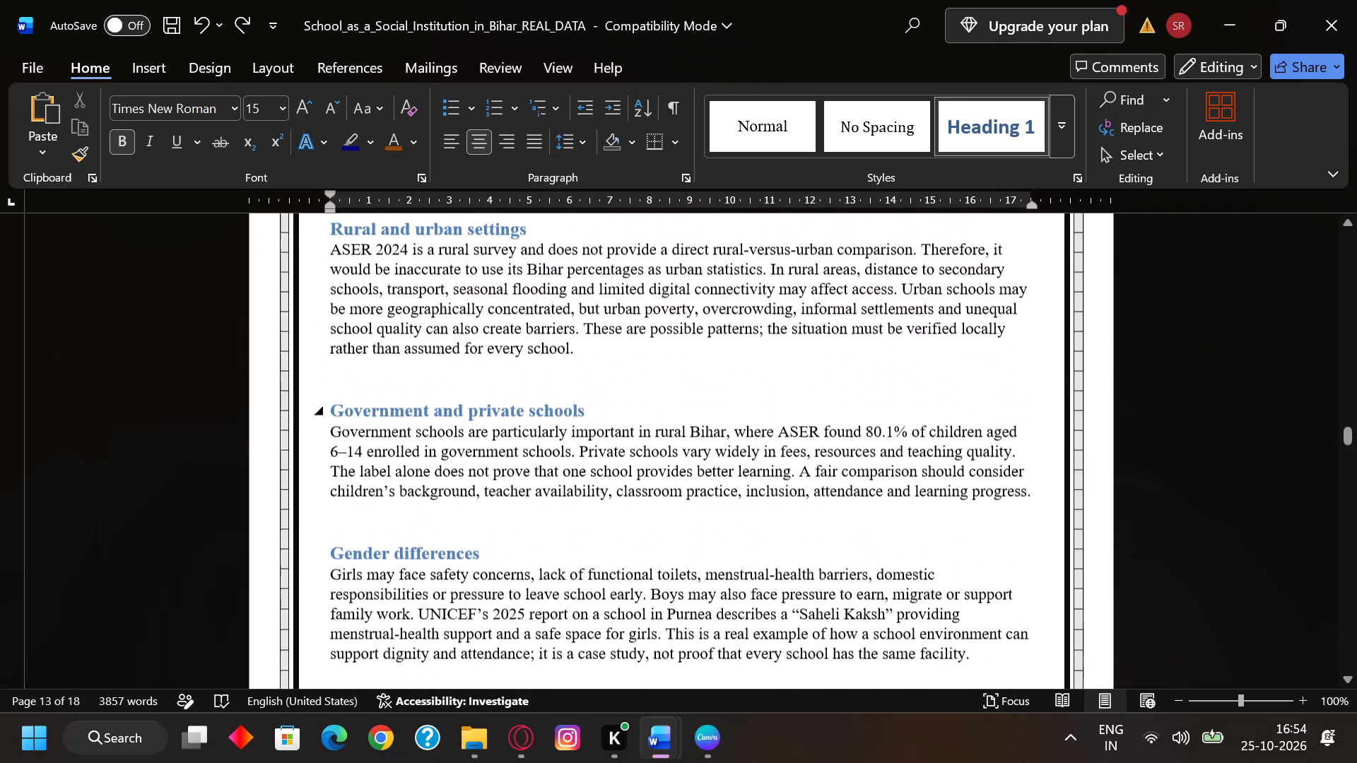
scroll(681, 399, "up", 18)
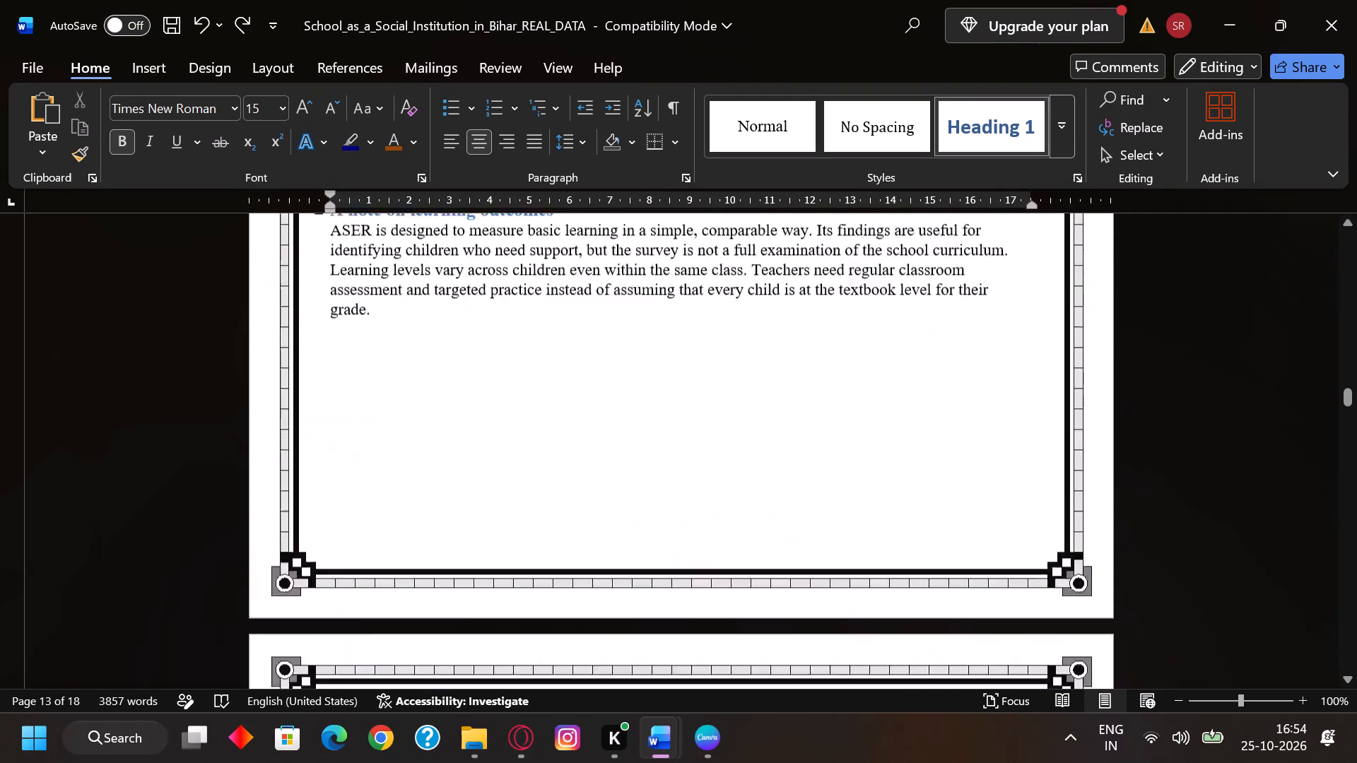
scroll(683, 396, "up", 20)
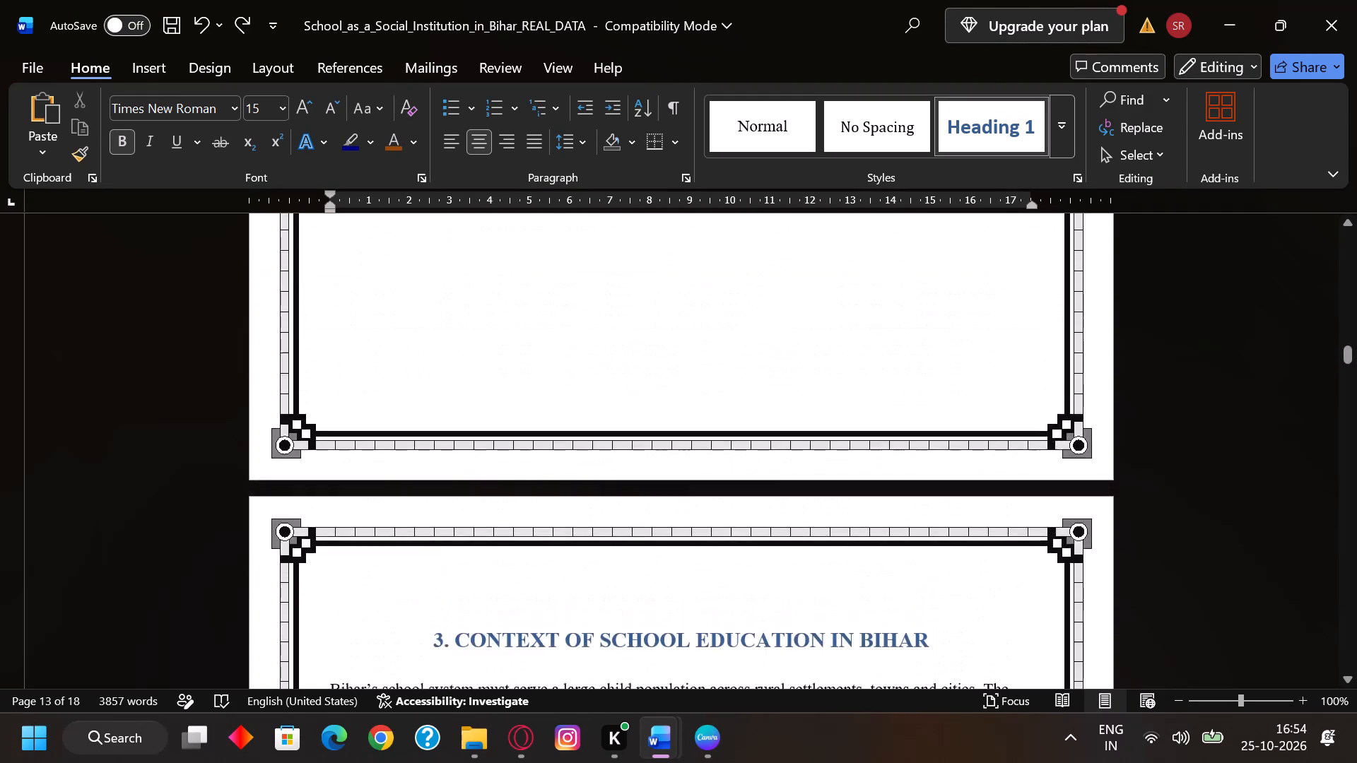
scroll(688, 389, "up", 13)
scroll(688, 388, "up", 9)
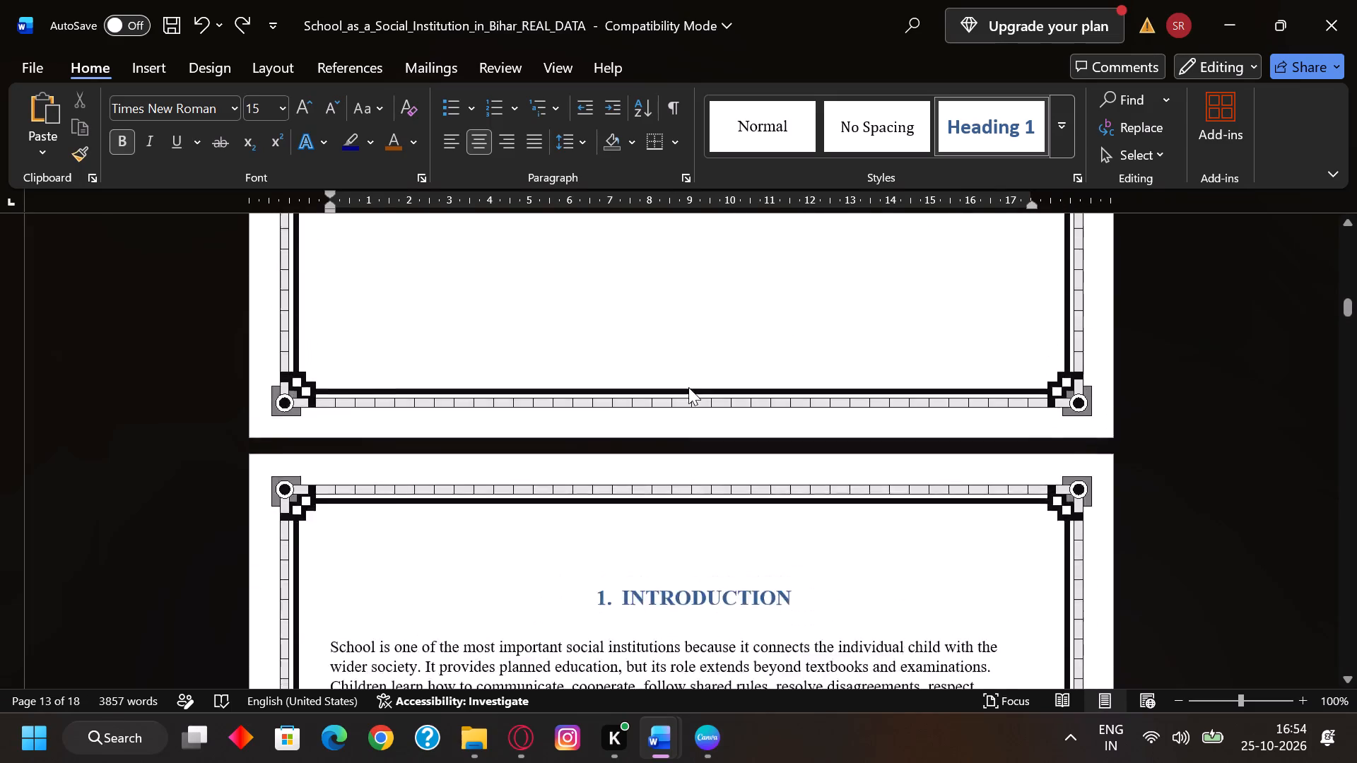
scroll(688, 387, "up", 18)
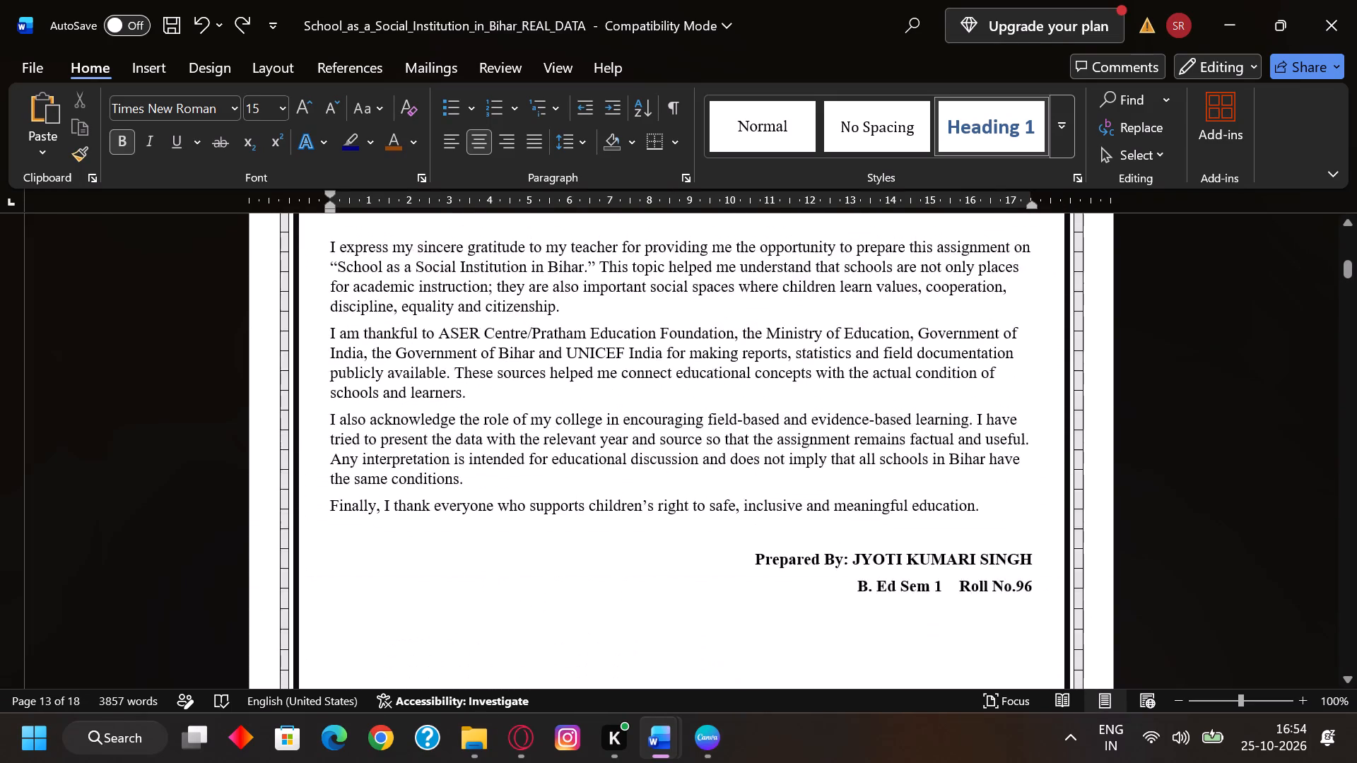
scroll(688, 387, "up", 14)
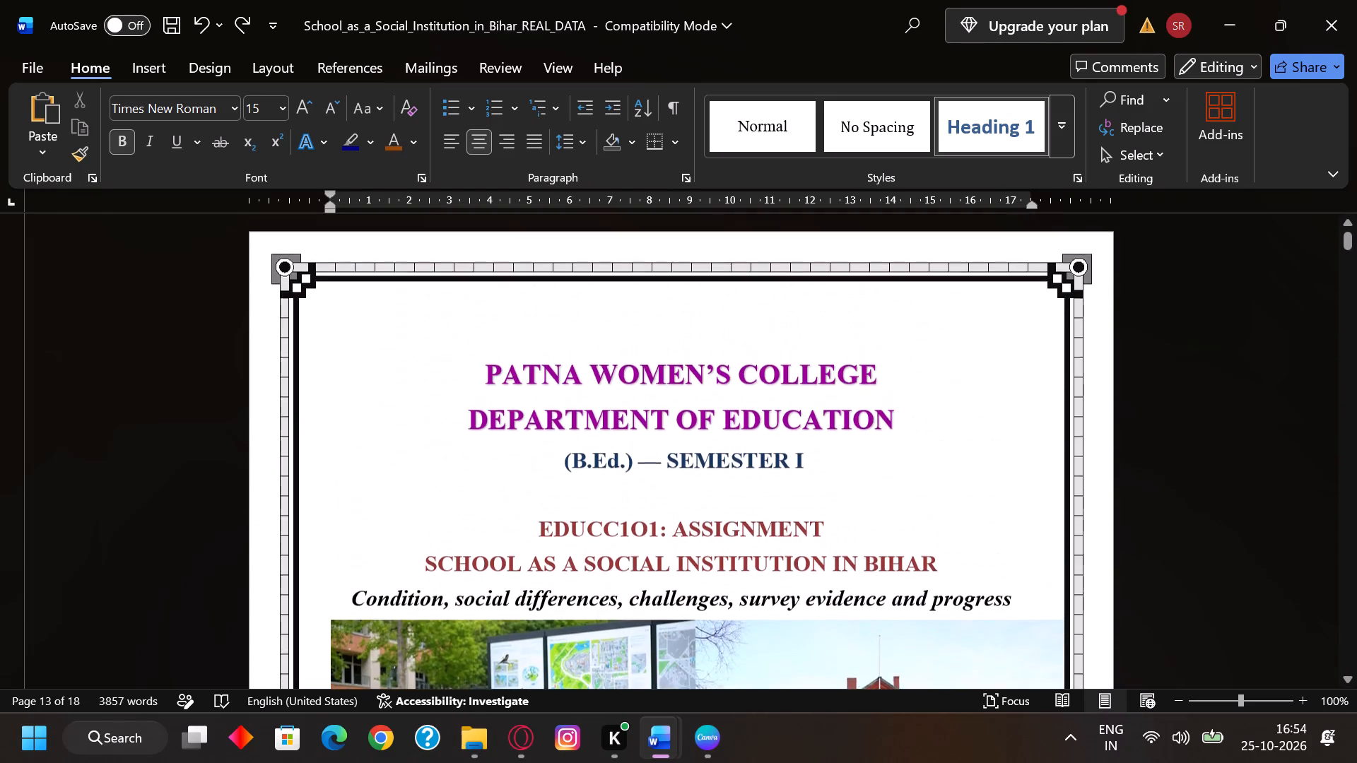
scroll(691, 377, "down", 3)
scroll(691, 376, "up", 3)
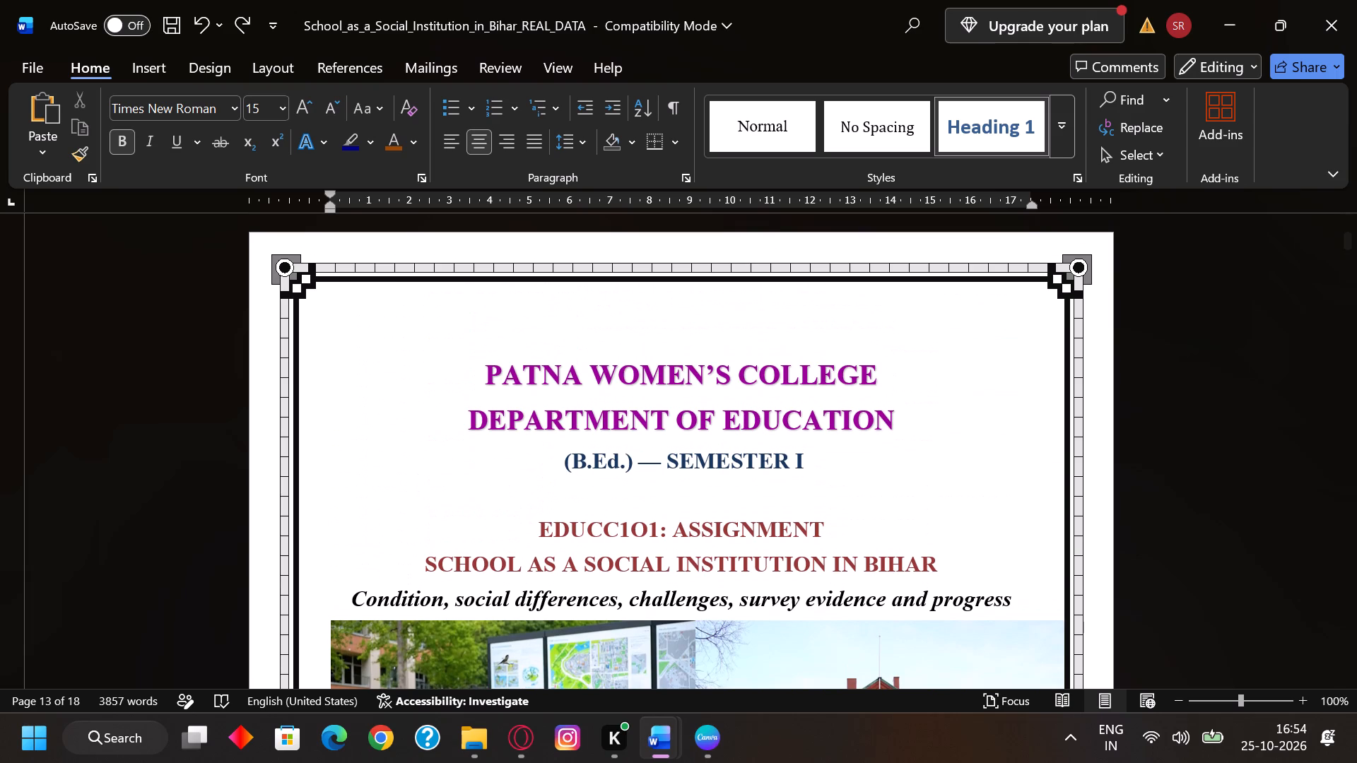
scroll(747, 259, "down", 1)
left_click(891, 259)
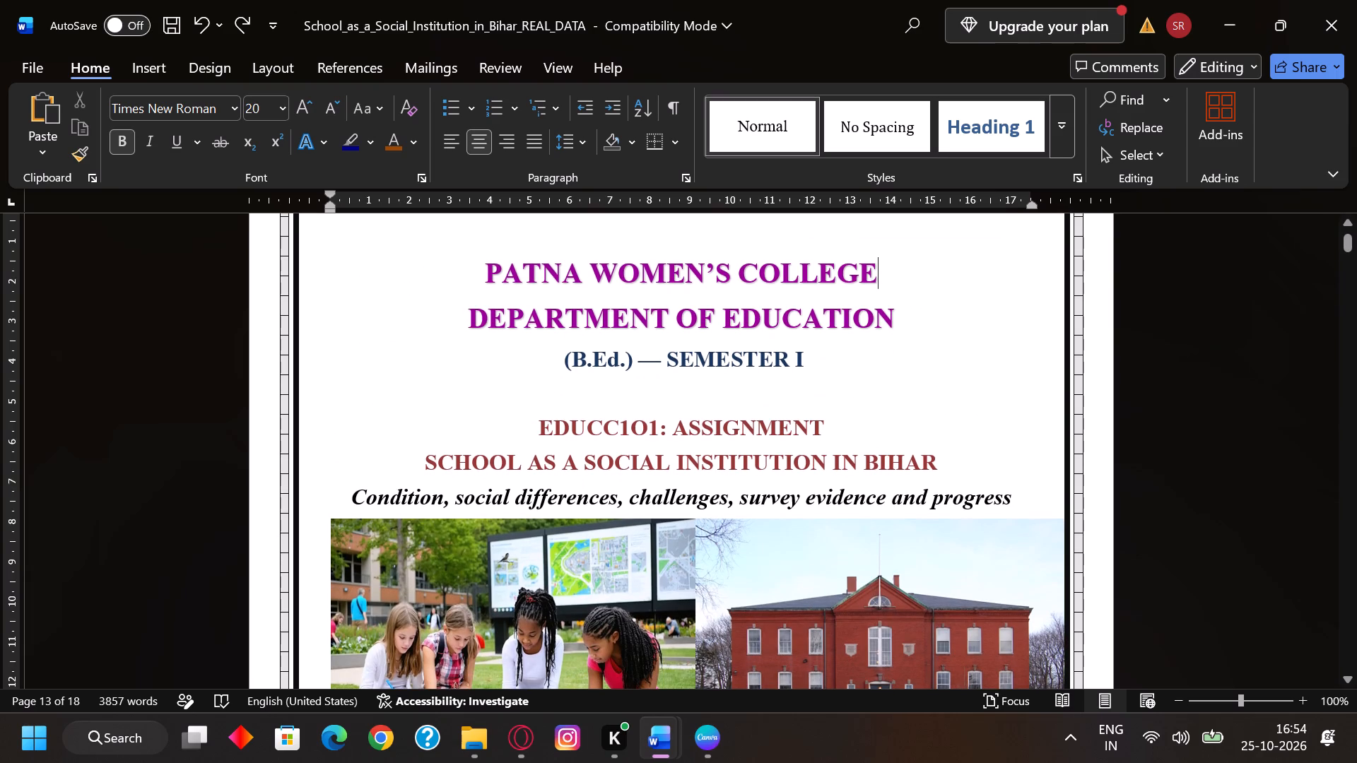
Add the line "AUTONOMOUS" between "PATNA WOMEN'S COLLEGE" and "DEPARTMENT OF EDUCATION" on the cover page.
key("Return")
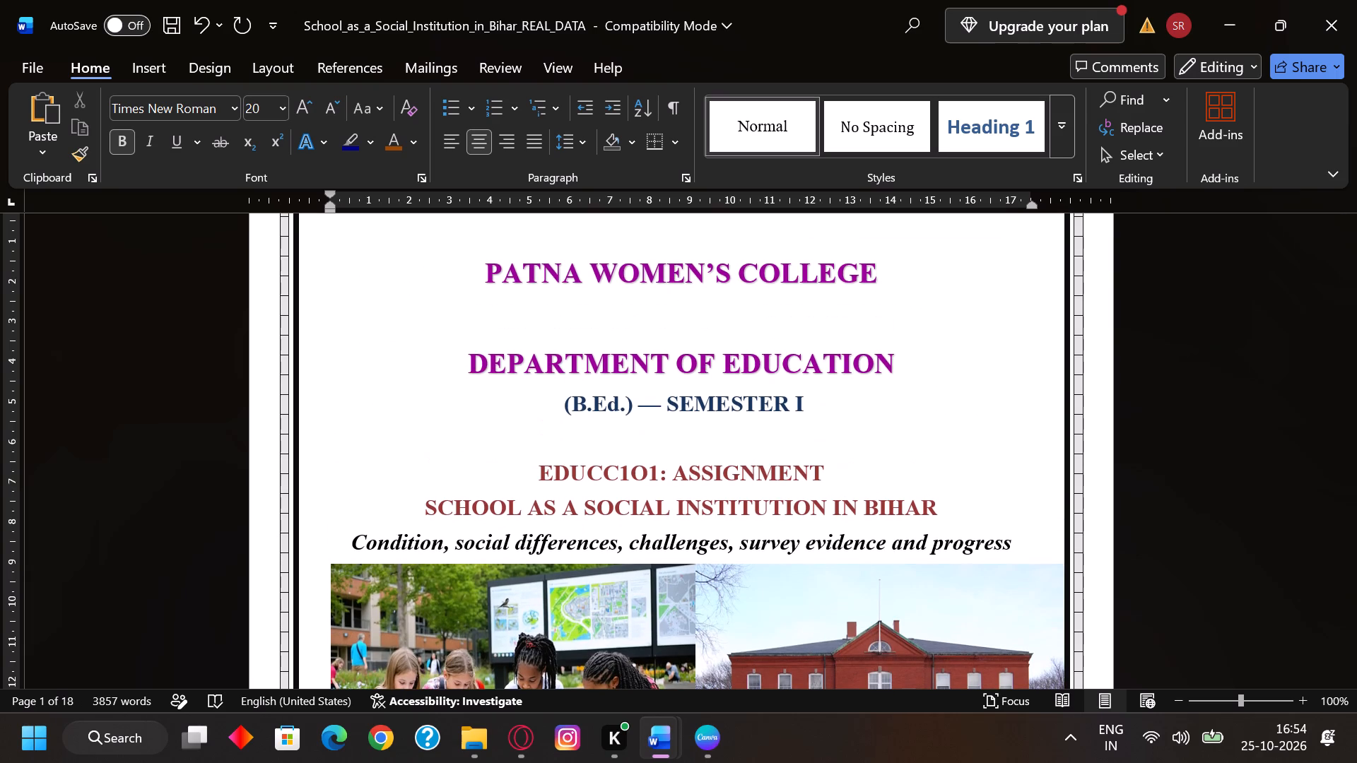
key("a")
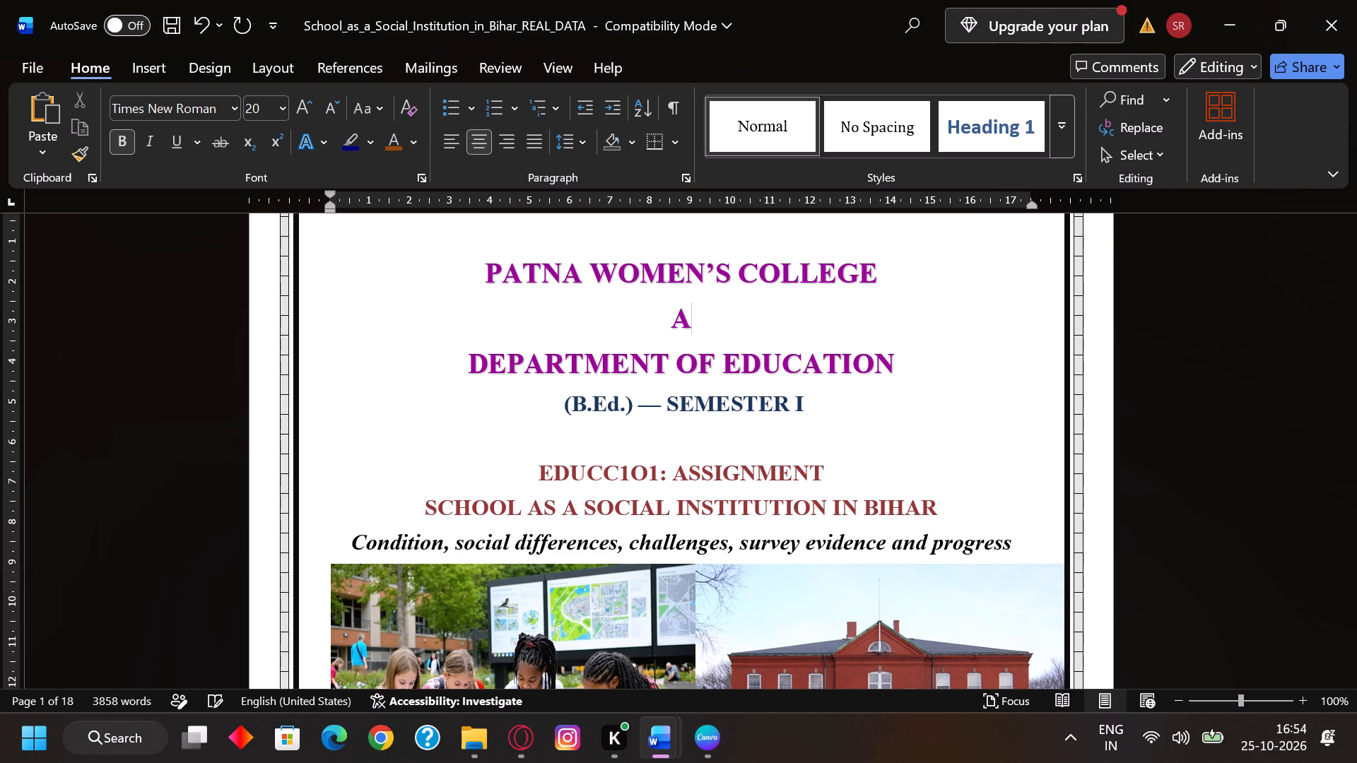
type("UTONOMUS")
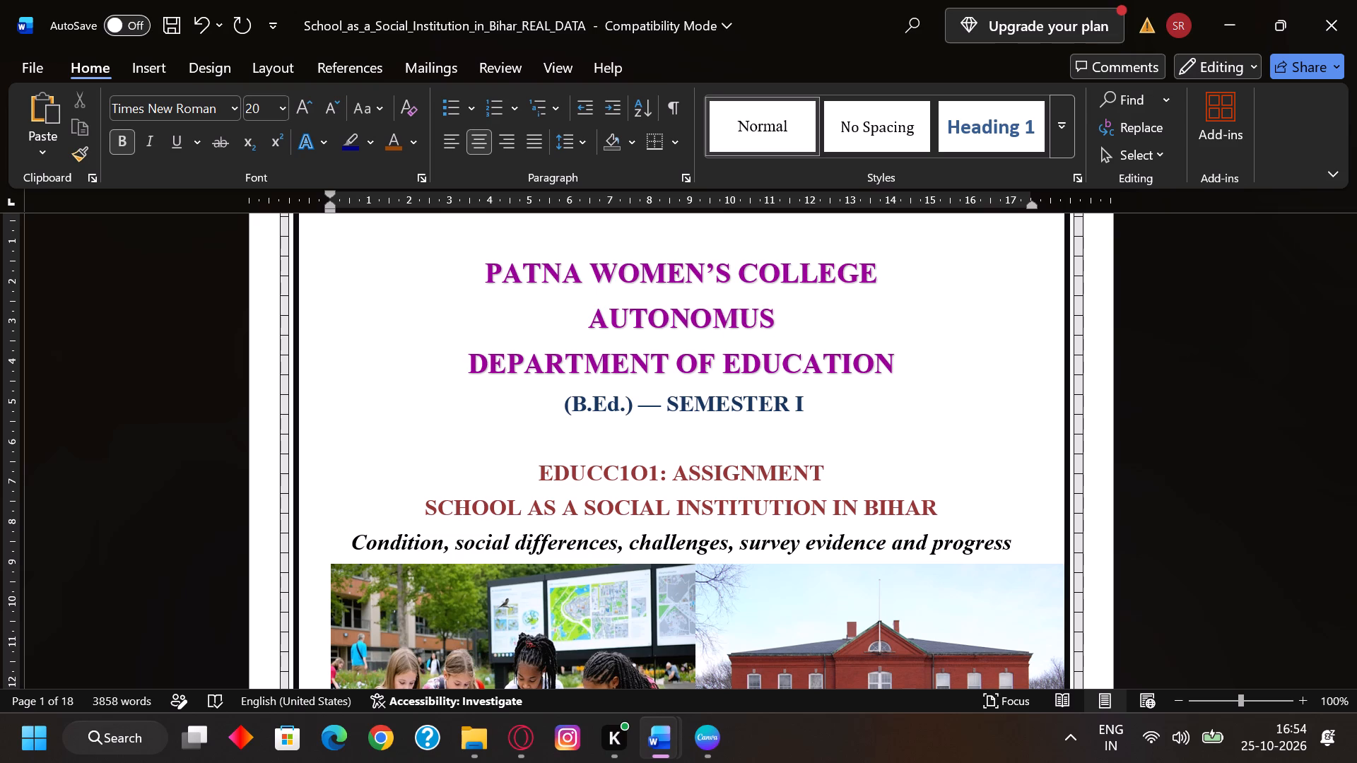
key("space")
key("BackSpace")
key("Left")
key("Left")
key("o")
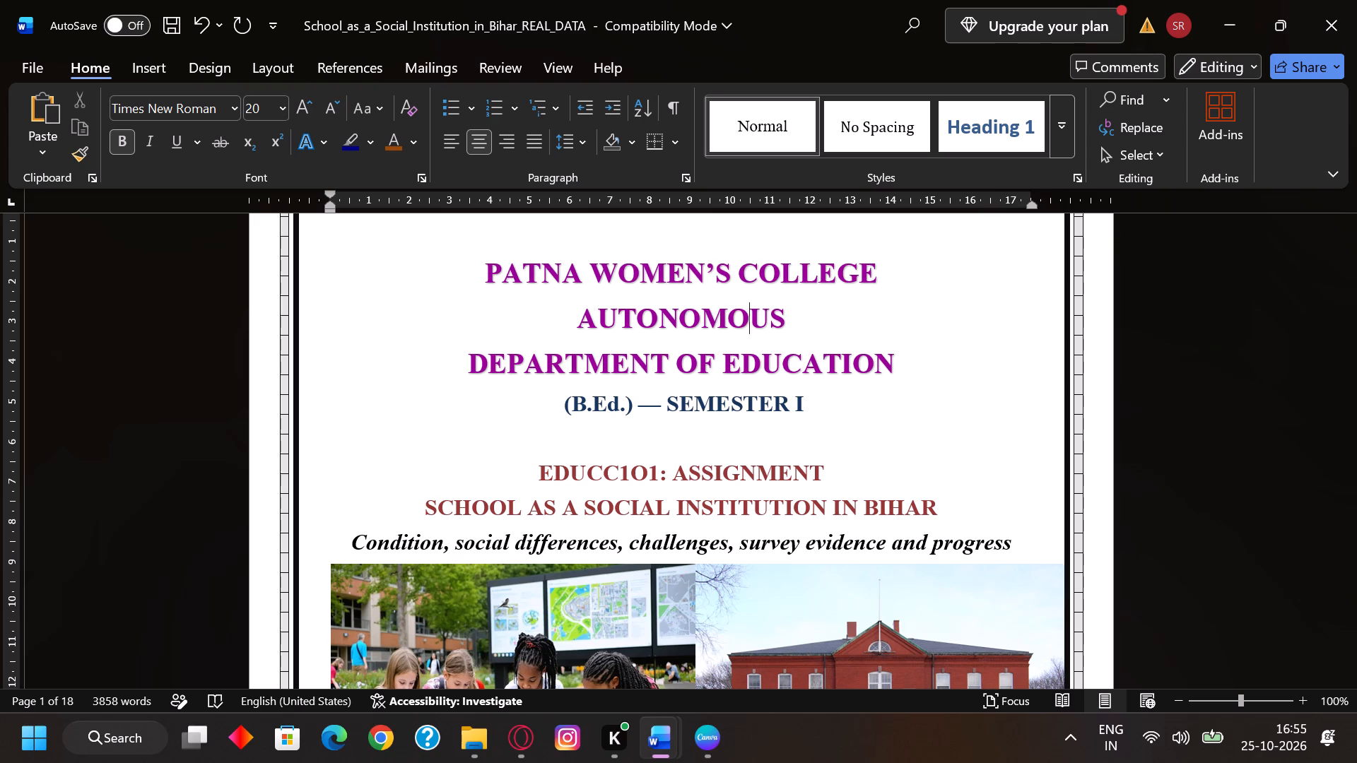
scroll(785, 370, "down", 2)
scroll(785, 370, "up", 4)
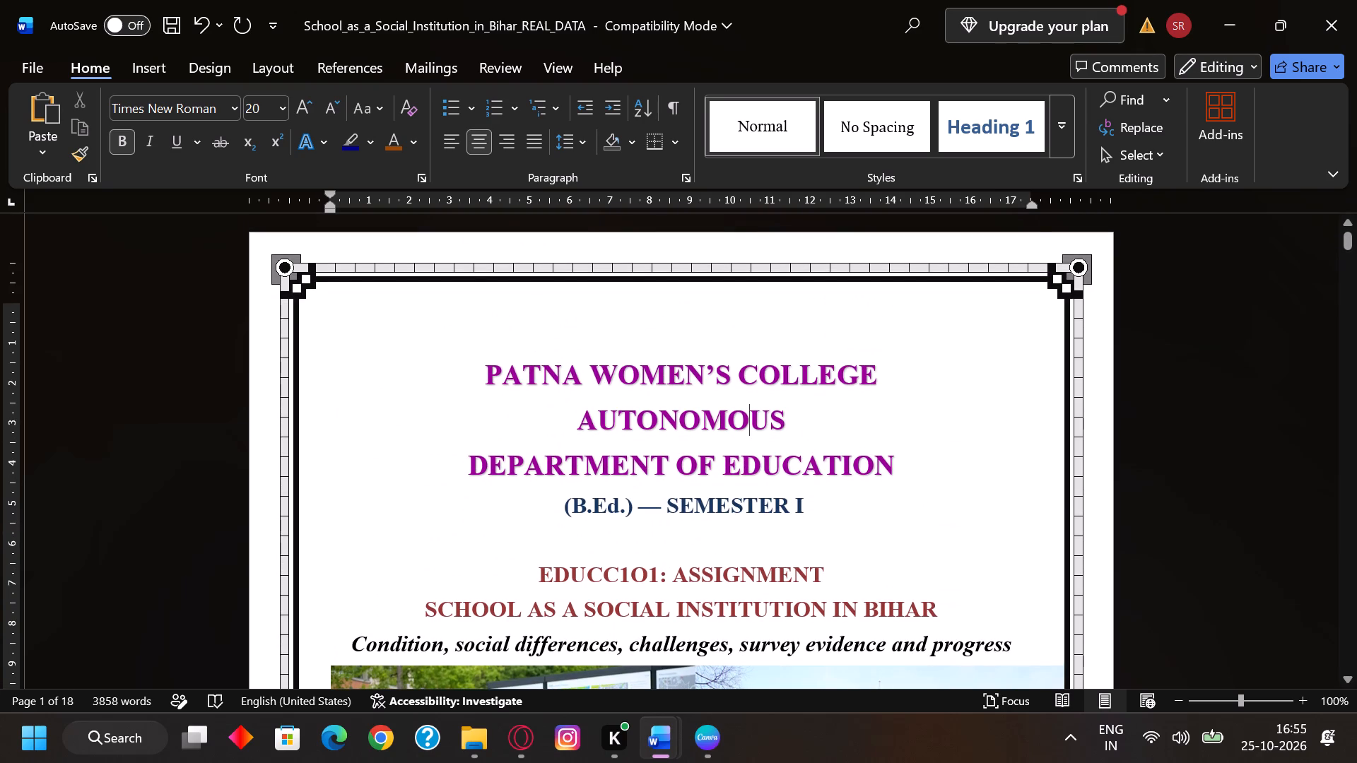
left_click(882, 367)
scroll(566, 492, "up", 4)
Change the end year of the academic session on the cover page to 2028.
scroll(665, 459, "down", 6)
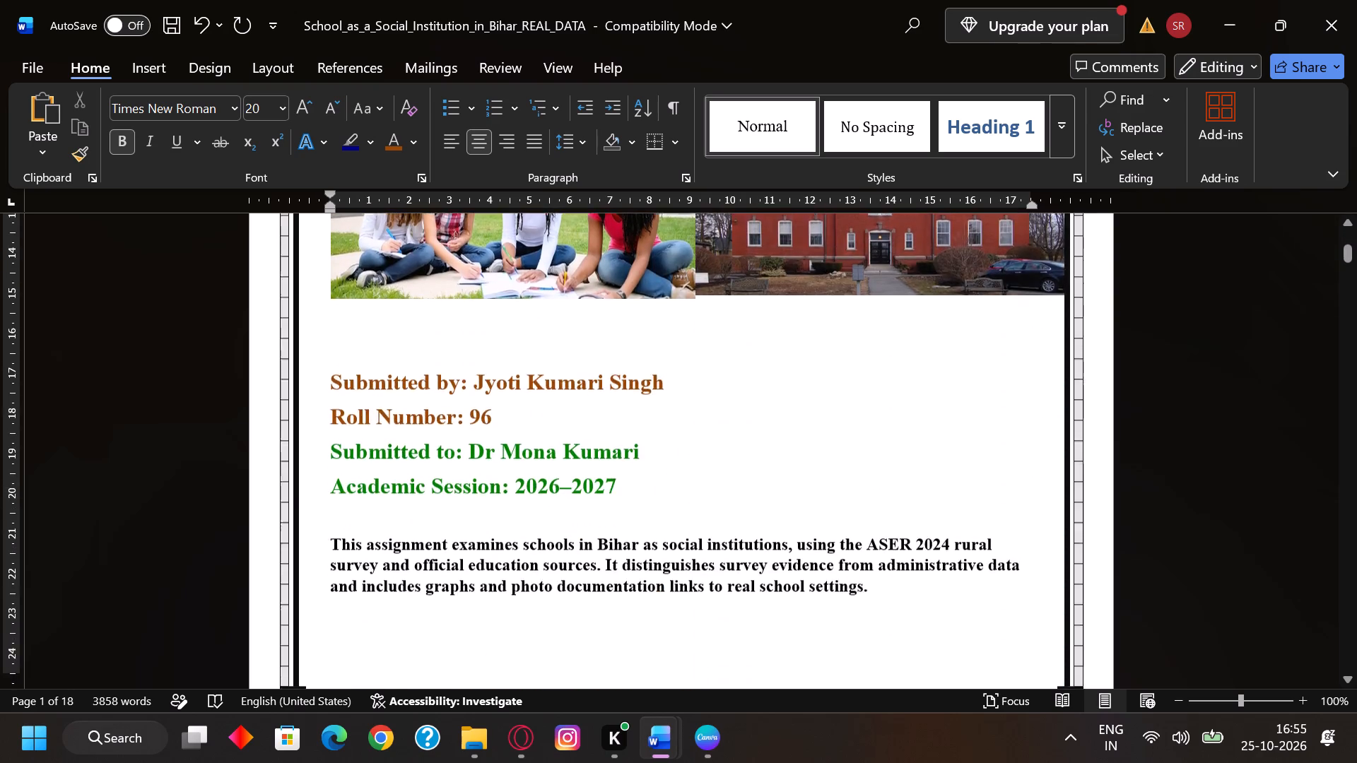
scroll(671, 444, "down", 2)
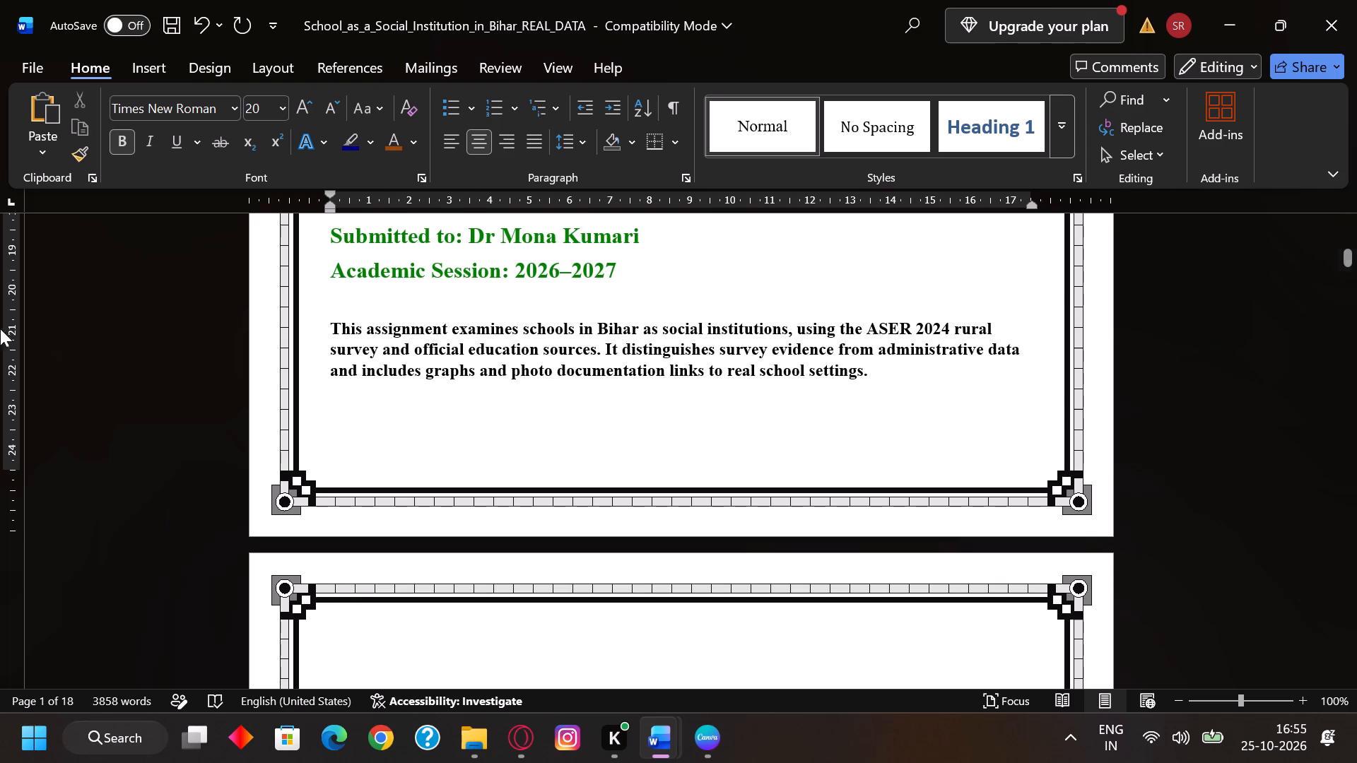
left_click(618, 267)
key("BackSpace")
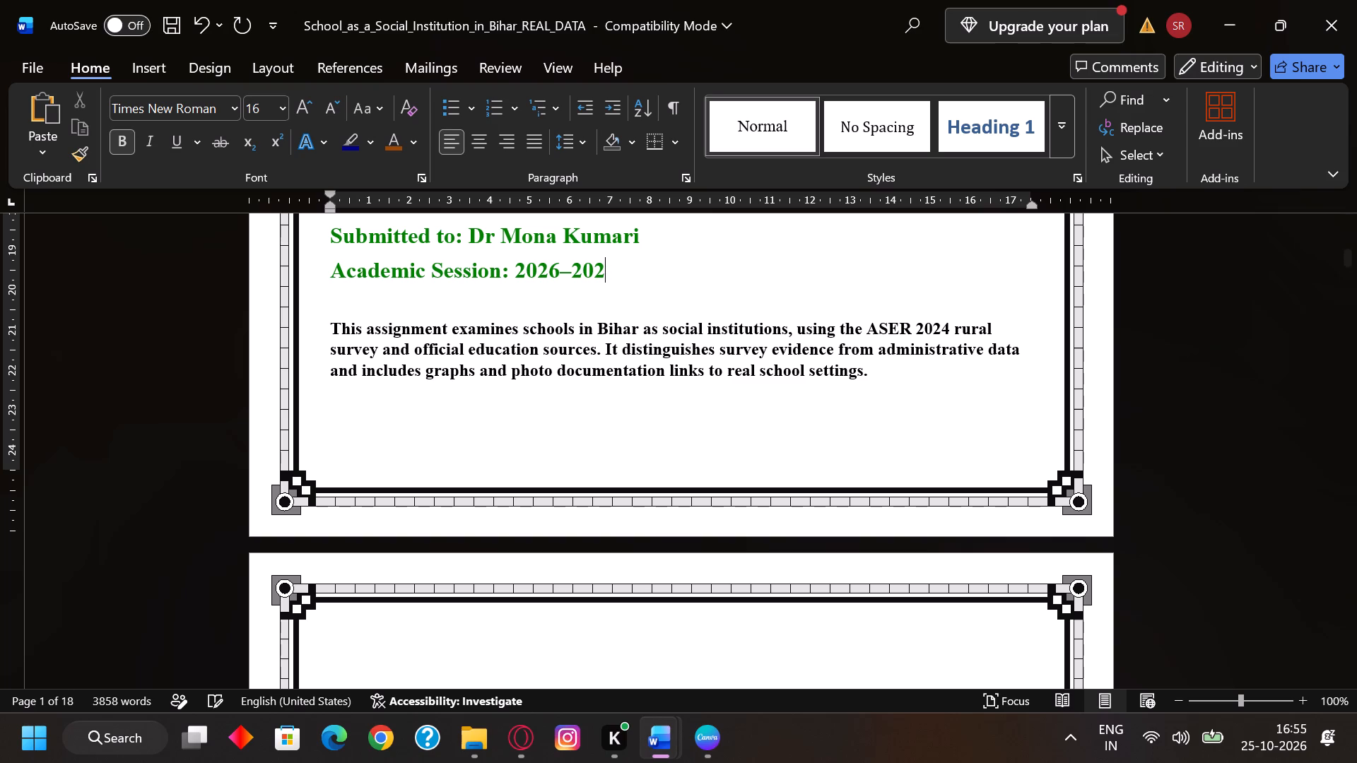
key("8")
Delete the word "Academic" from the session line so its label reads "Session:".
scroll(645, 413, "up", 2)
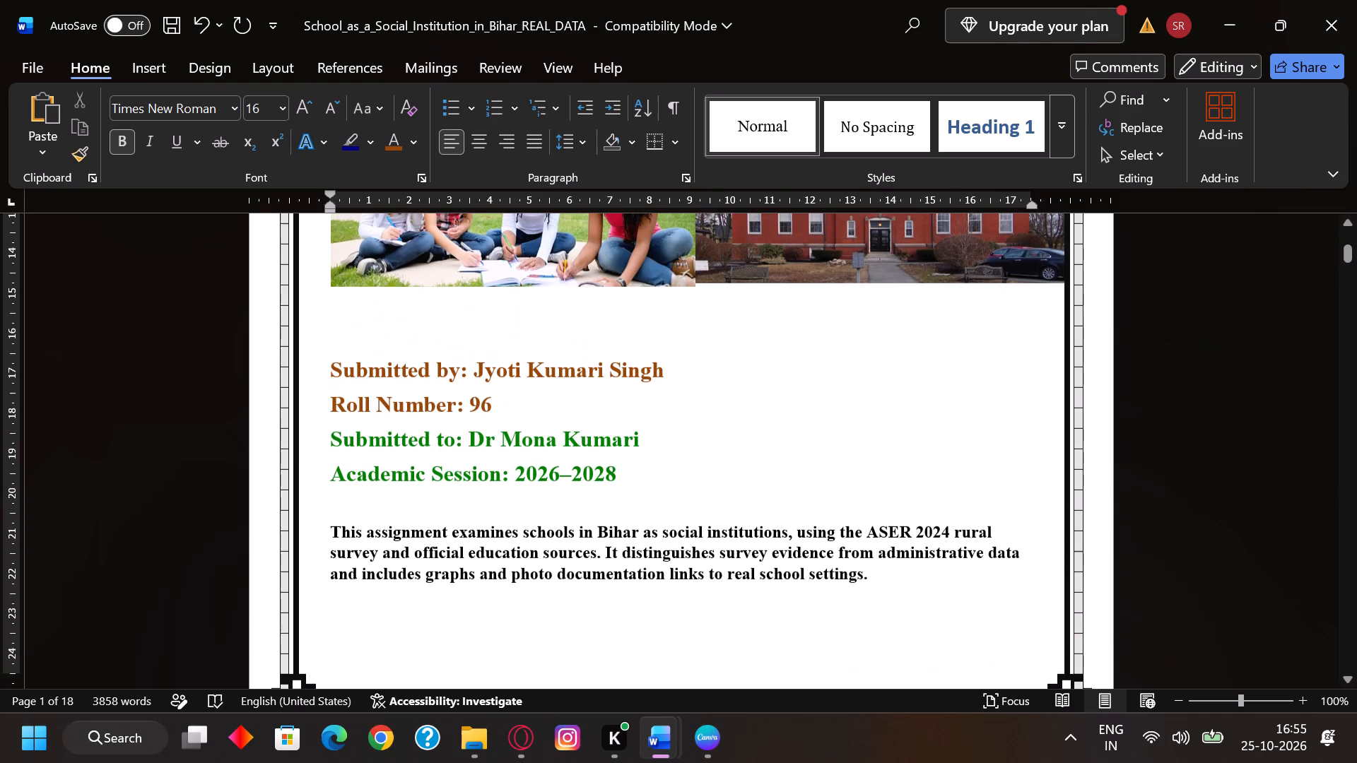
left_click(429, 468)
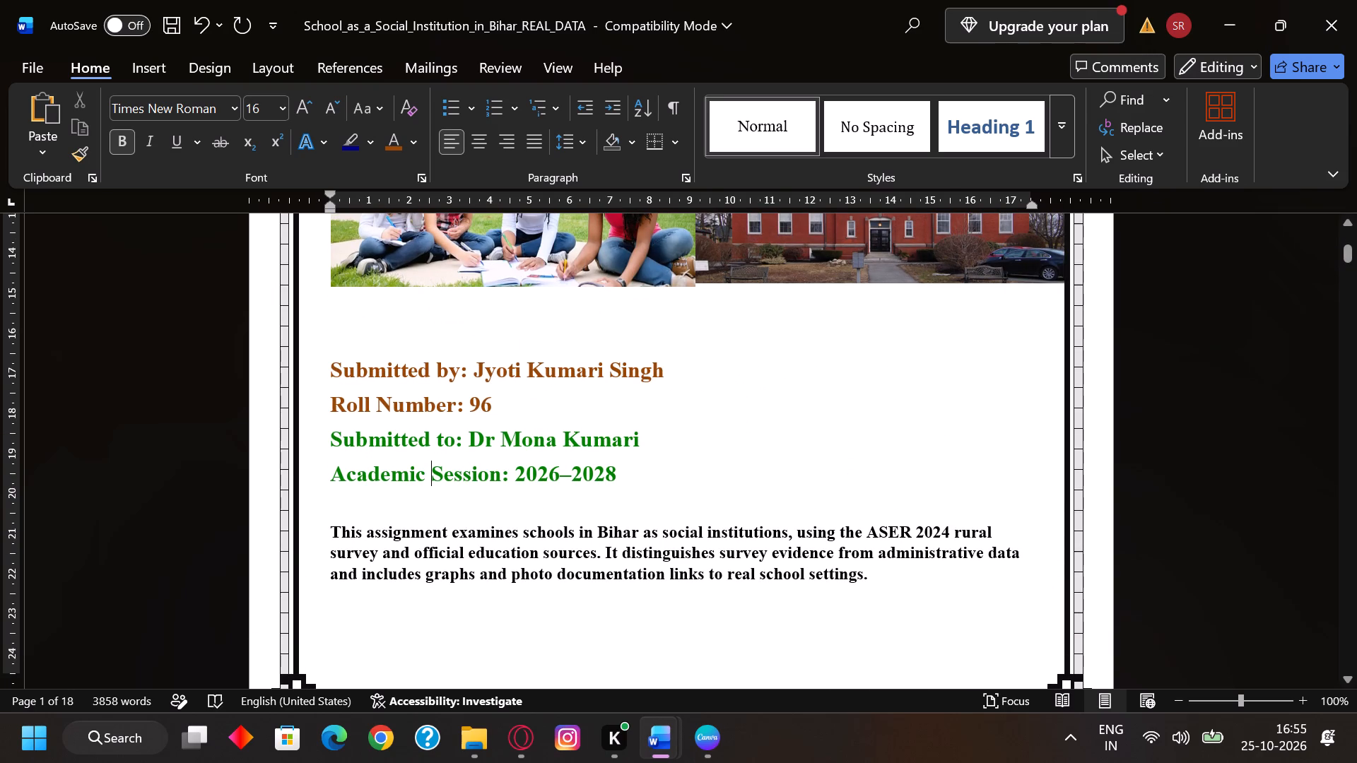
key("BackSpace")
key("BackSpace")
key("BackSpace")
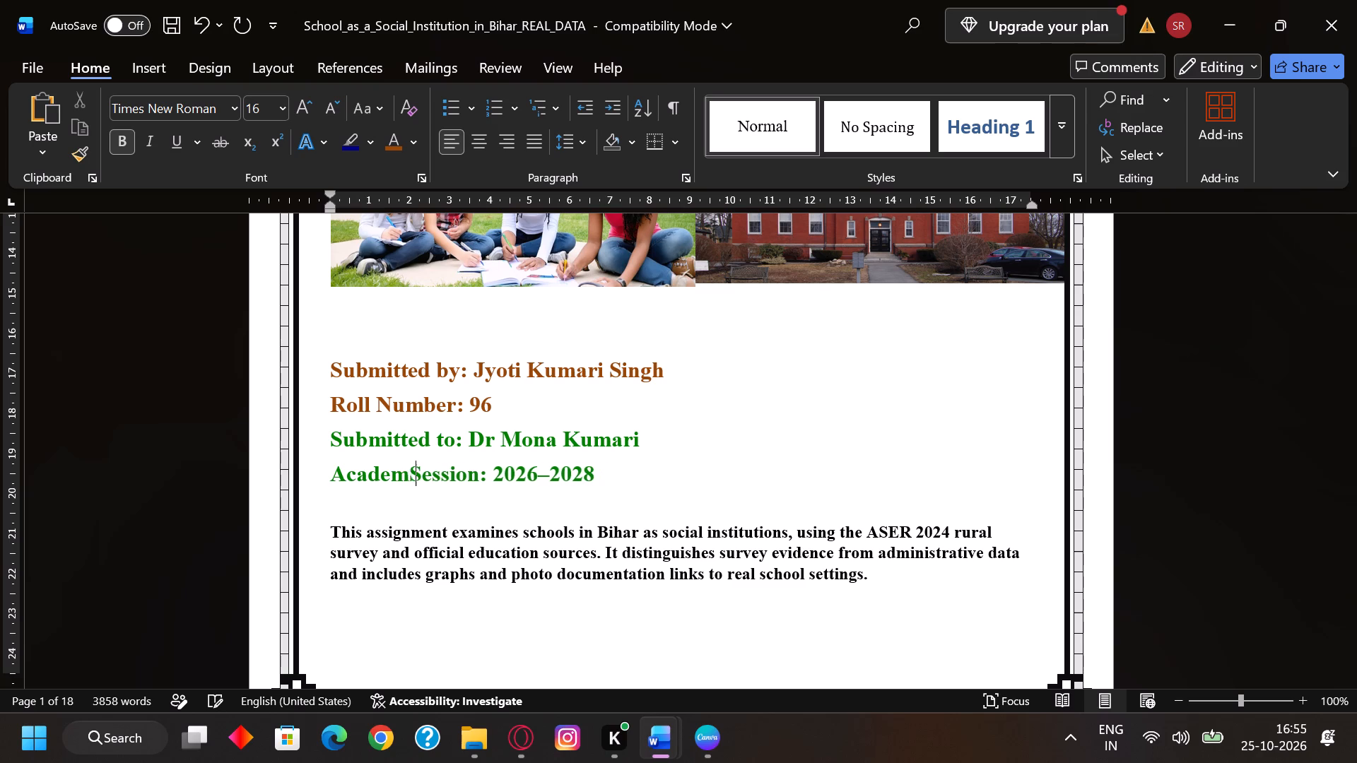
key("BackSpace")
key("BackSpace")
key("BackSpace")
key("BackSpace")
key("BackSpace")
key("BackSpace")
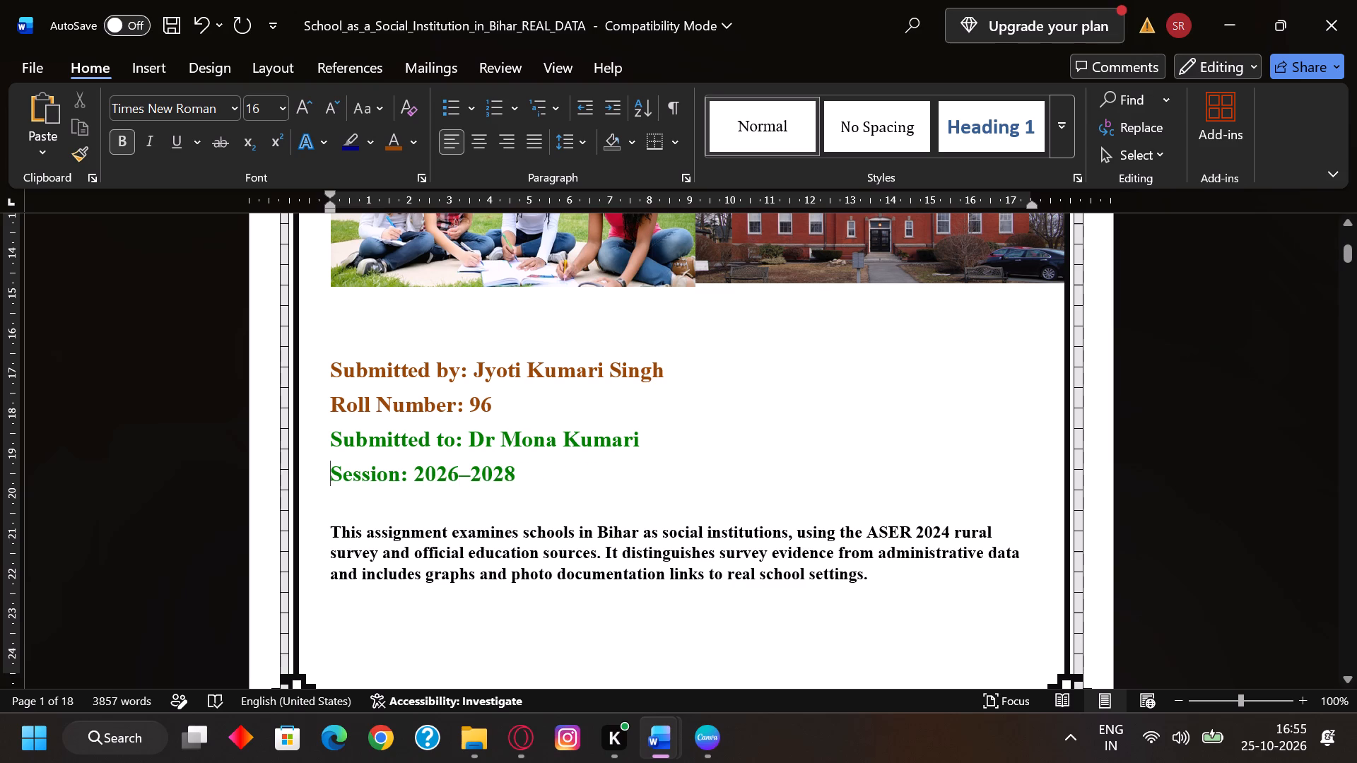
Insert "TOPIC: " before "SCHOOL AS A SOCIAL INSTITUTION IN BIHAR" on the cover page.
scroll(539, 425, "up", 3)
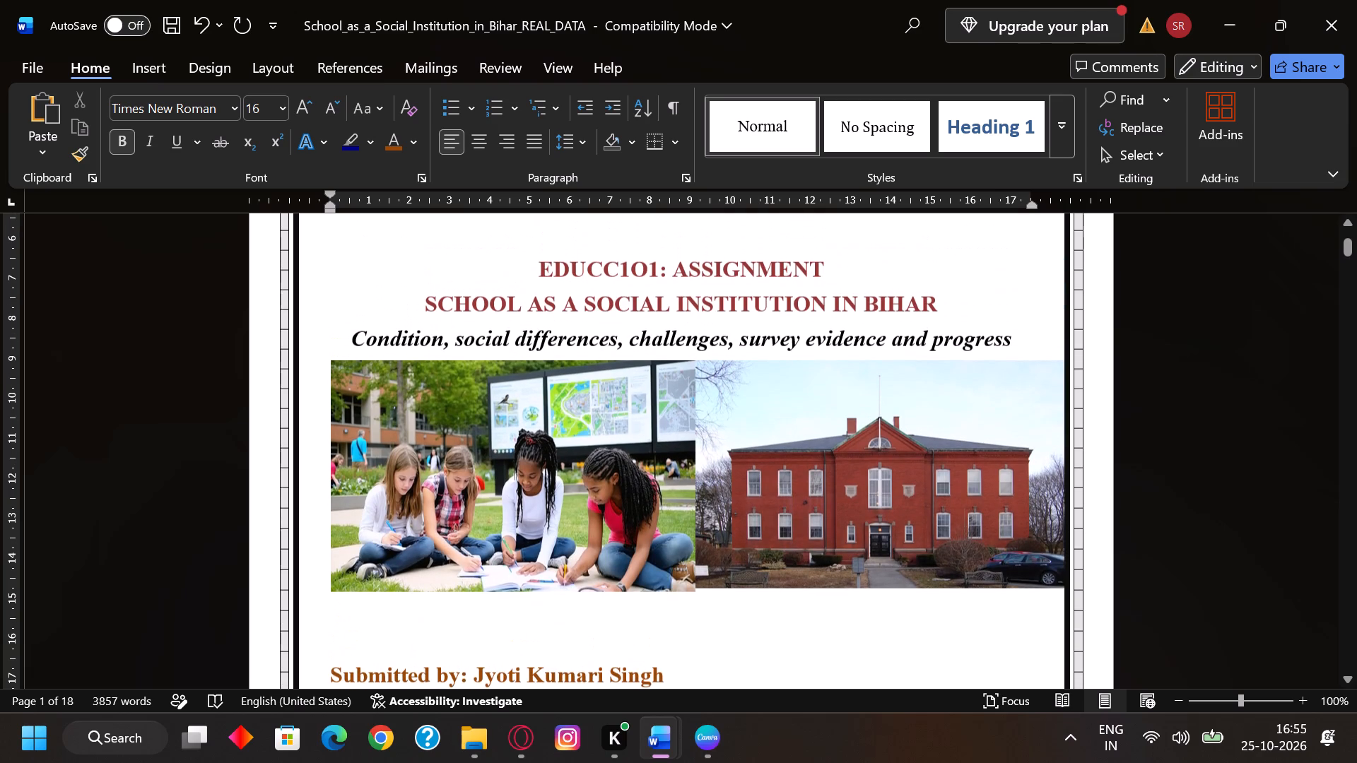
scroll(539, 425, "up", 2)
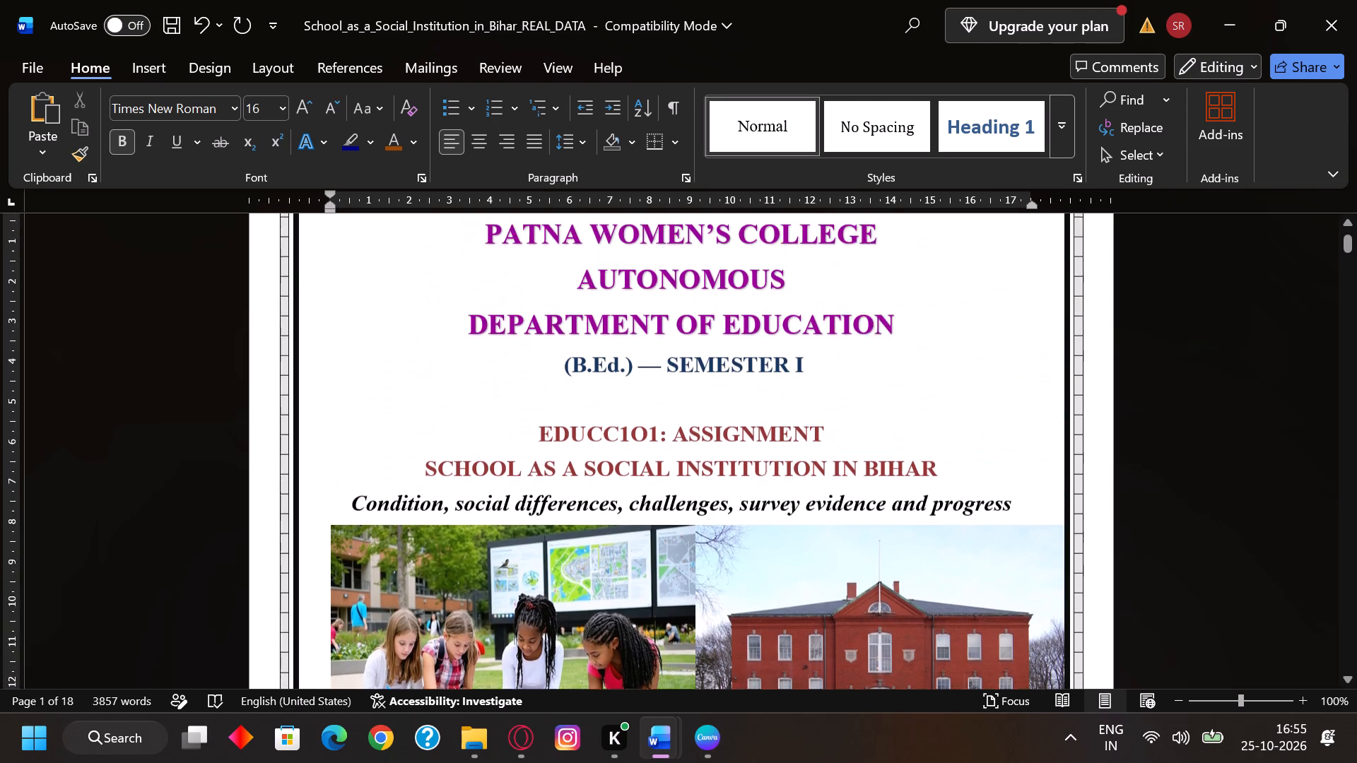
scroll(539, 425, "up", 1)
scroll(536, 425, "down", 1)
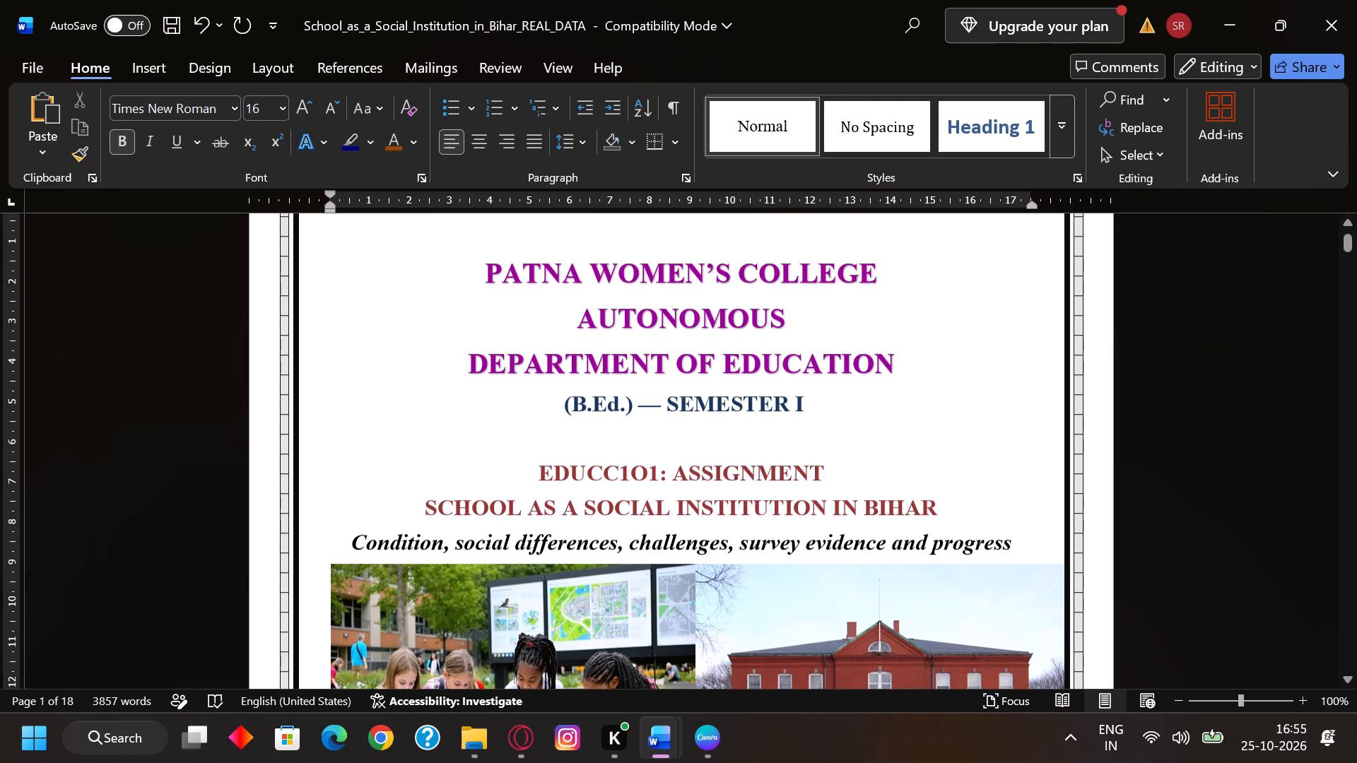
left_click(425, 506)
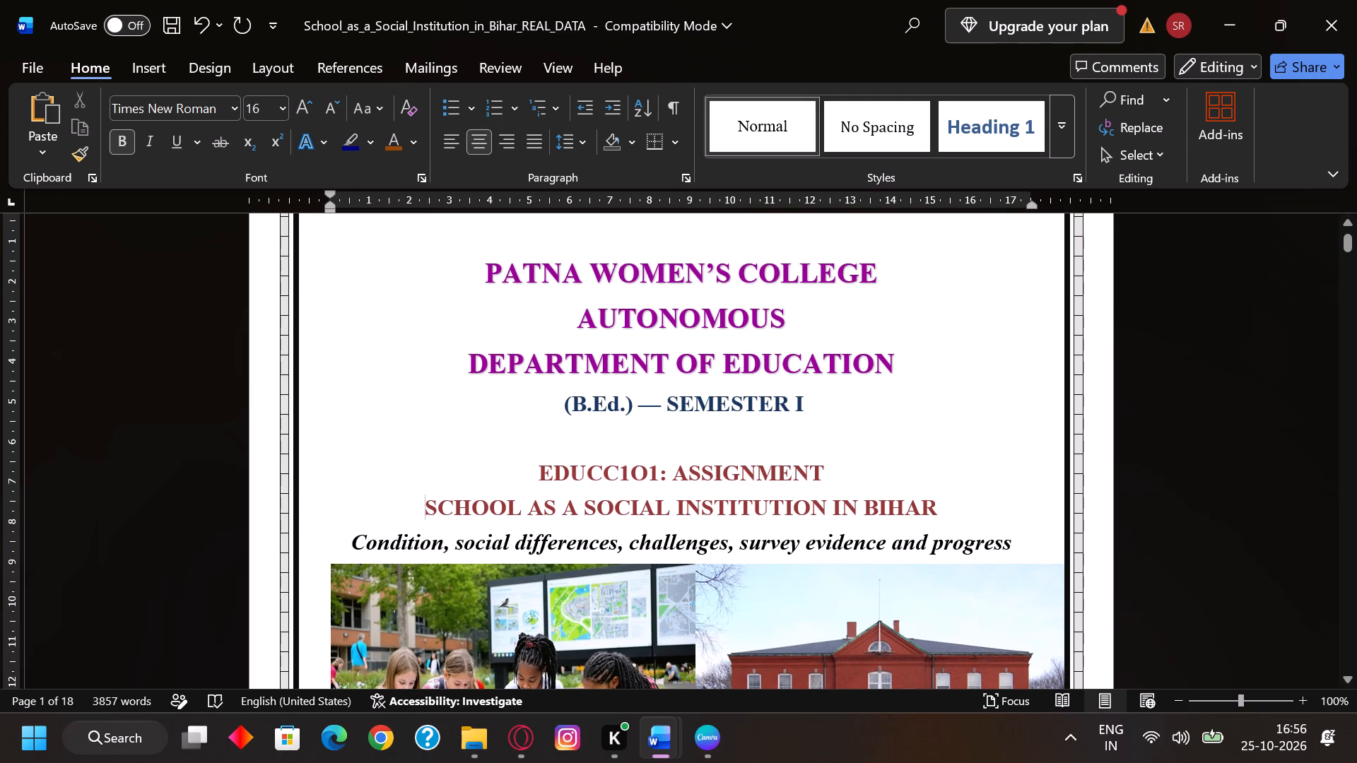
key("t")
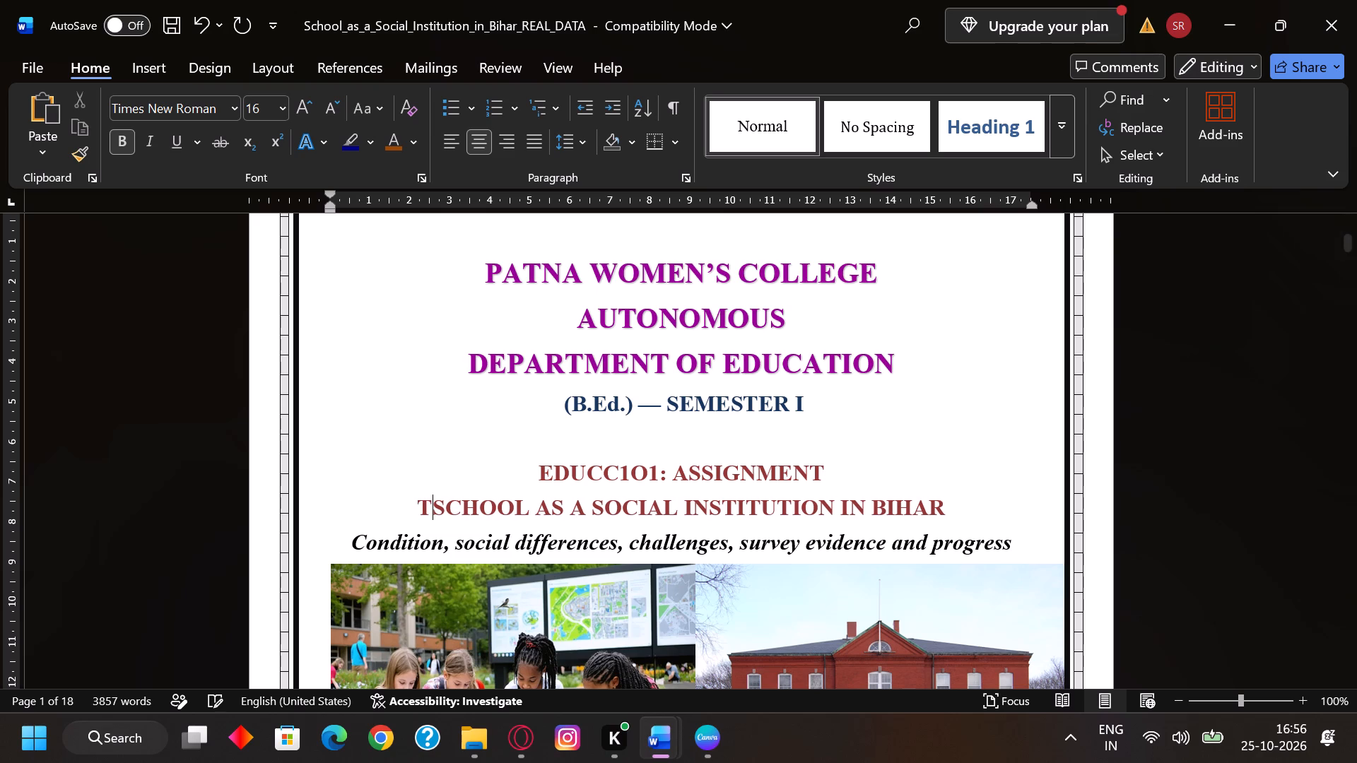
type("OPI")
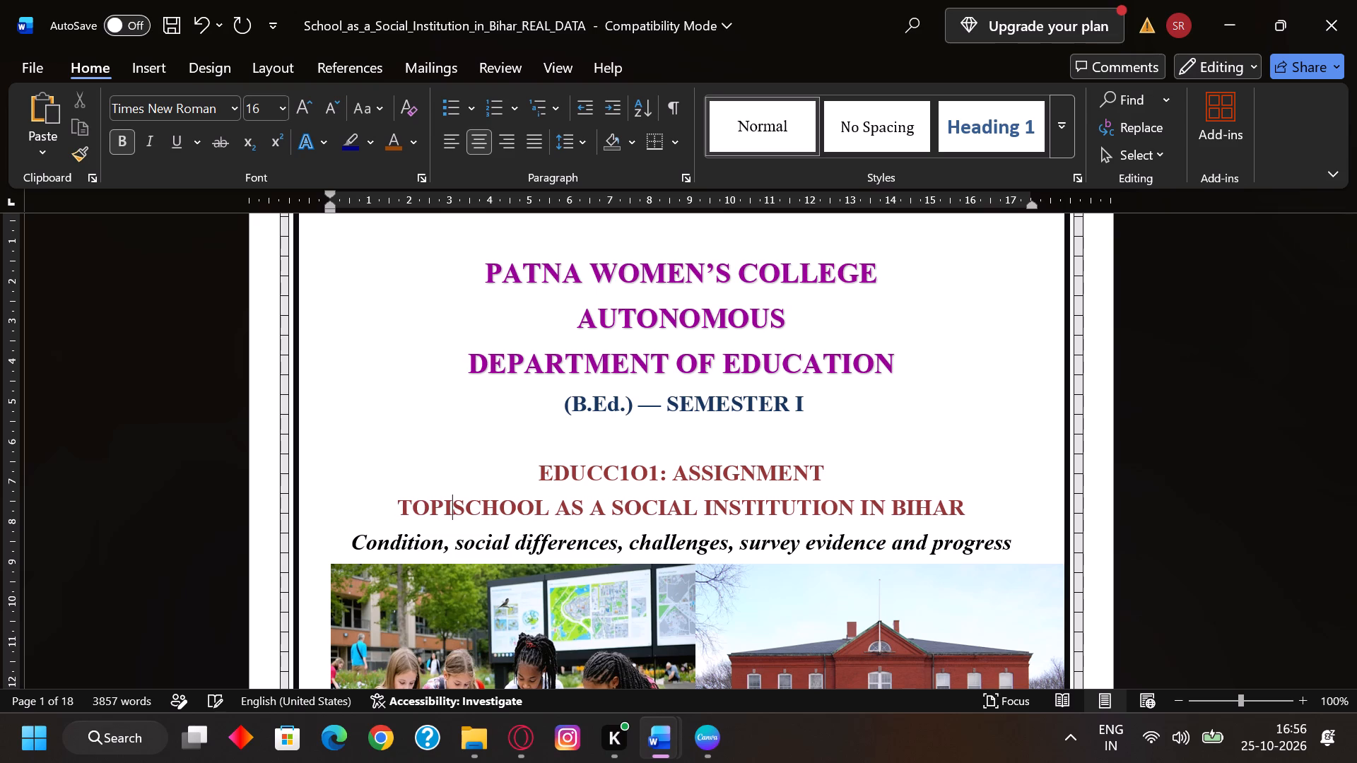
key("c")
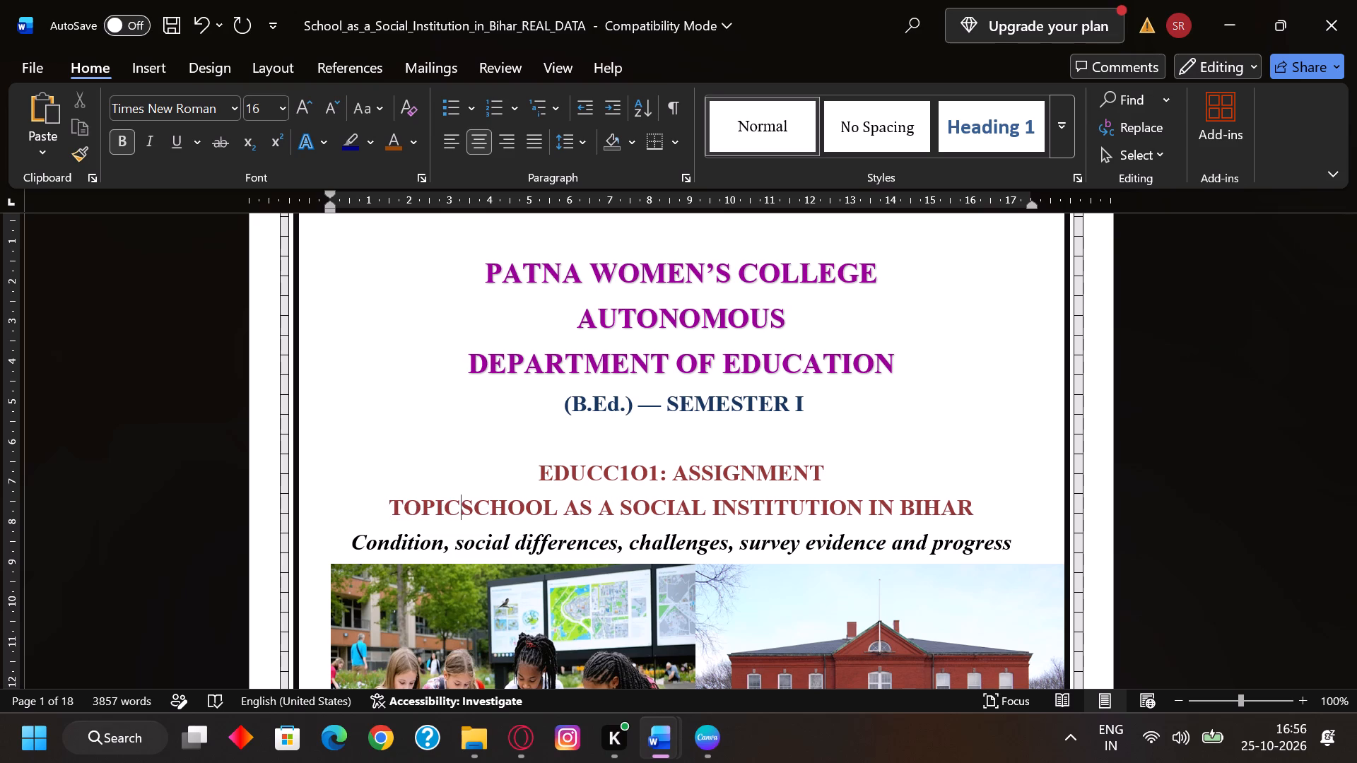
key("shift+colon")
key("space")
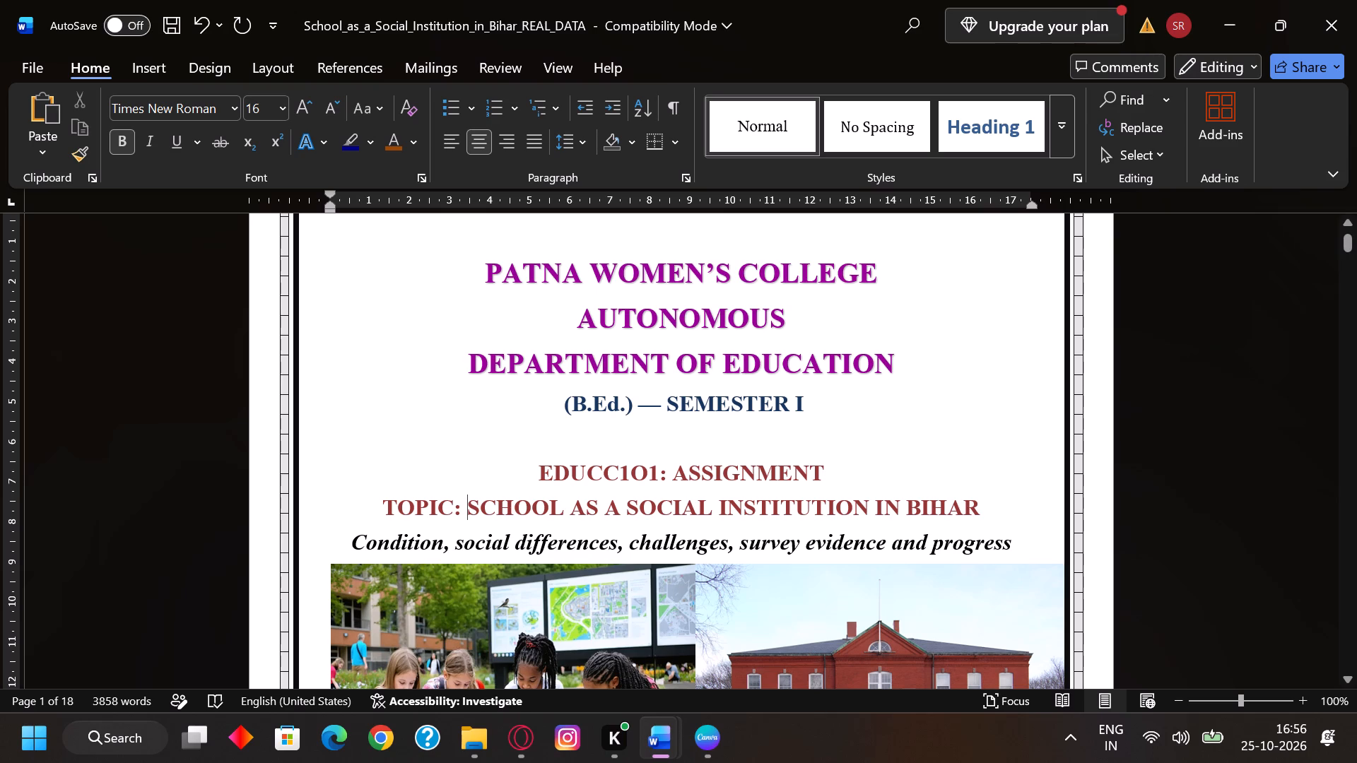
Review the cover page from title to submission details, the page after it, and the contents list with its closing note.
scroll(584, 497, "up", 5)
scroll(584, 497, "down", 1)
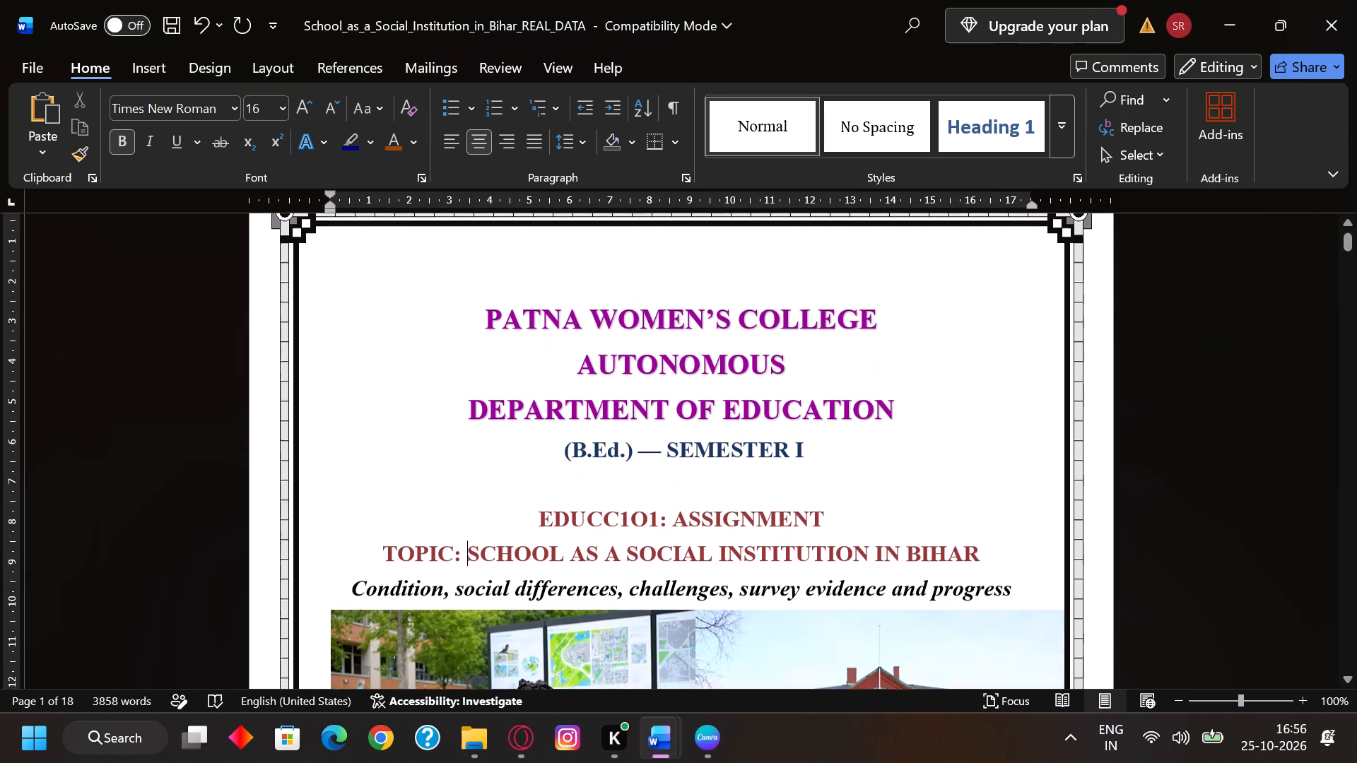
scroll(584, 497, "down", 5)
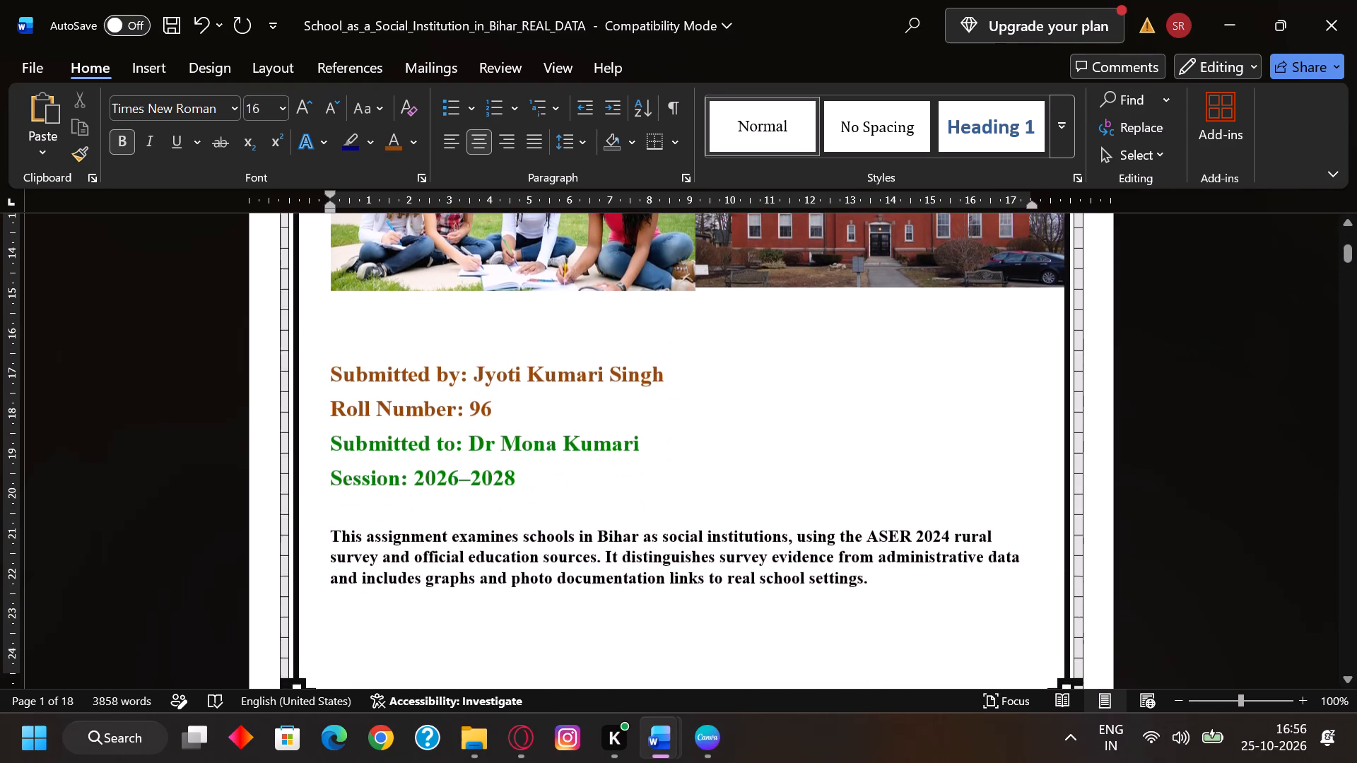
scroll(584, 497, "up", 4)
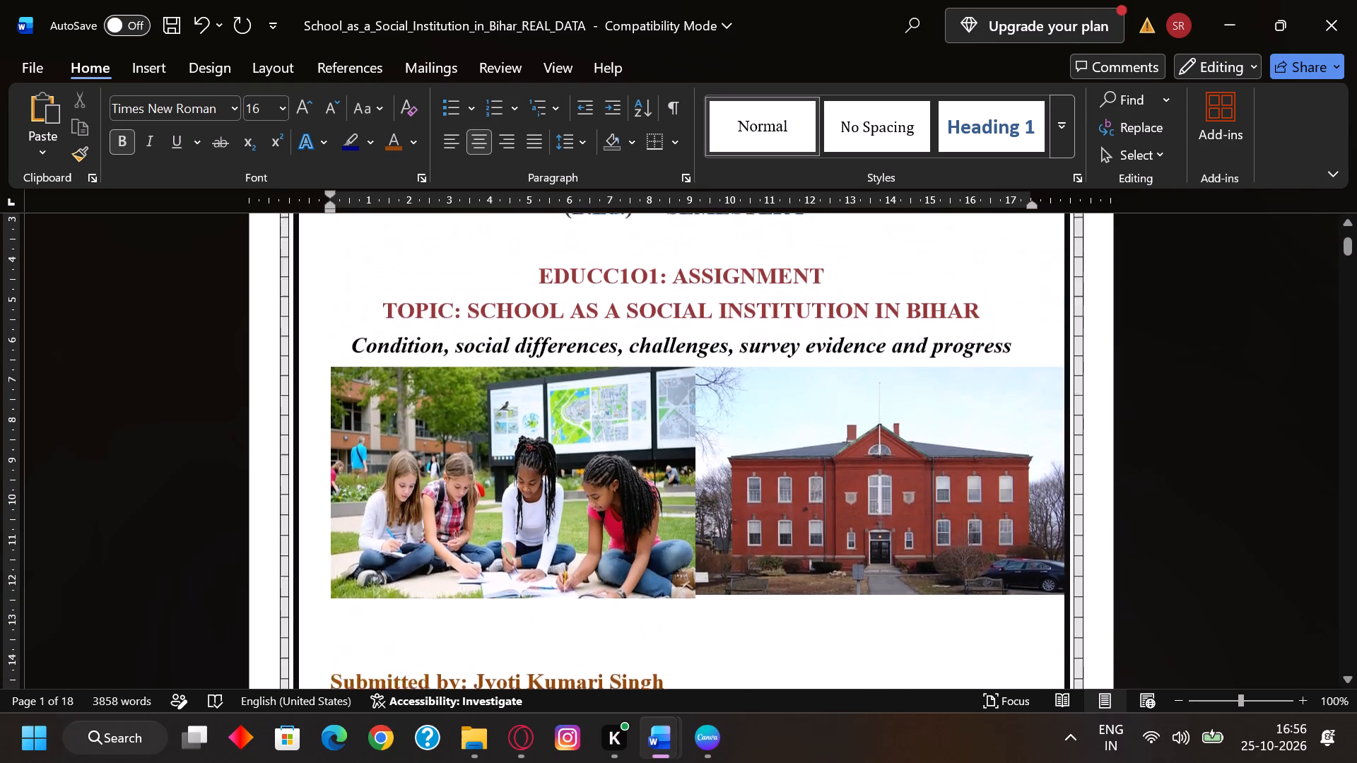
scroll(584, 497, "down", 16)
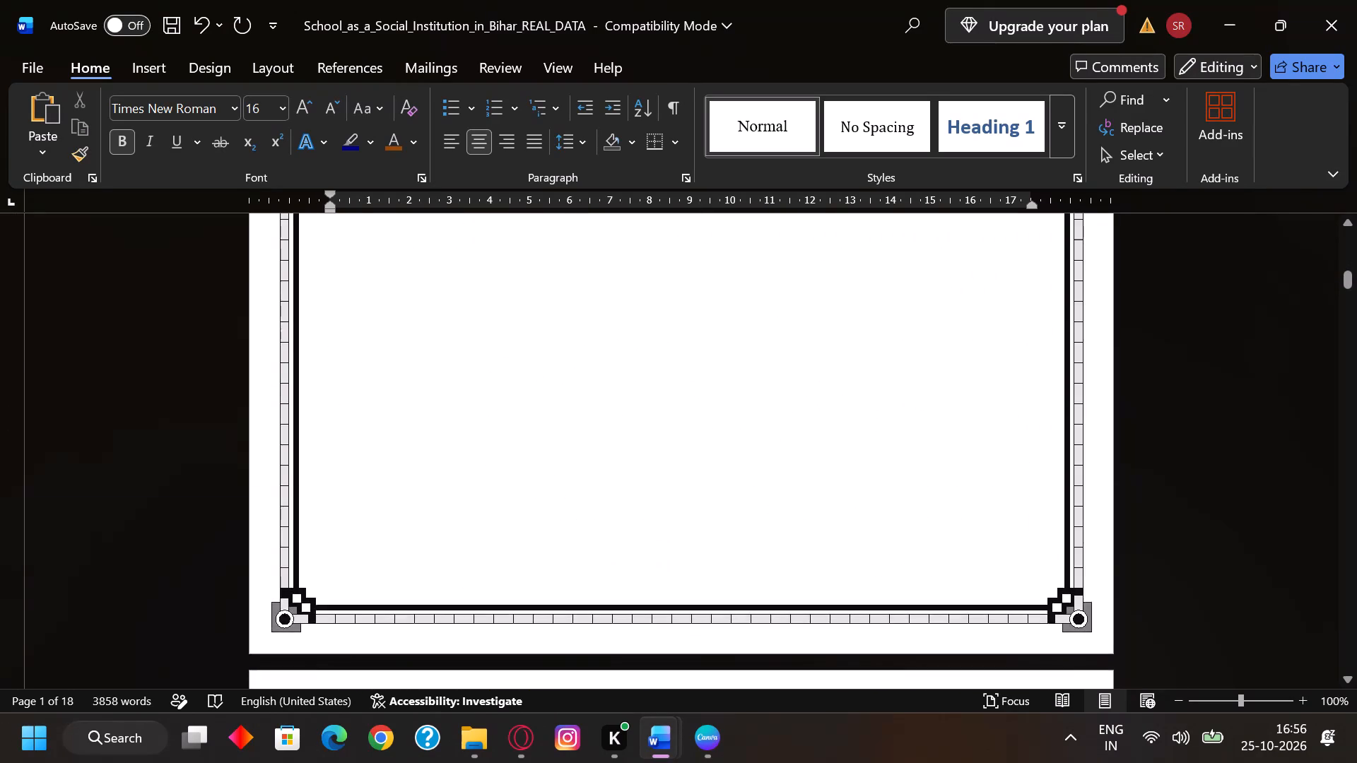
scroll(584, 497, "up", 5)
scroll(584, 497, "down", 10)
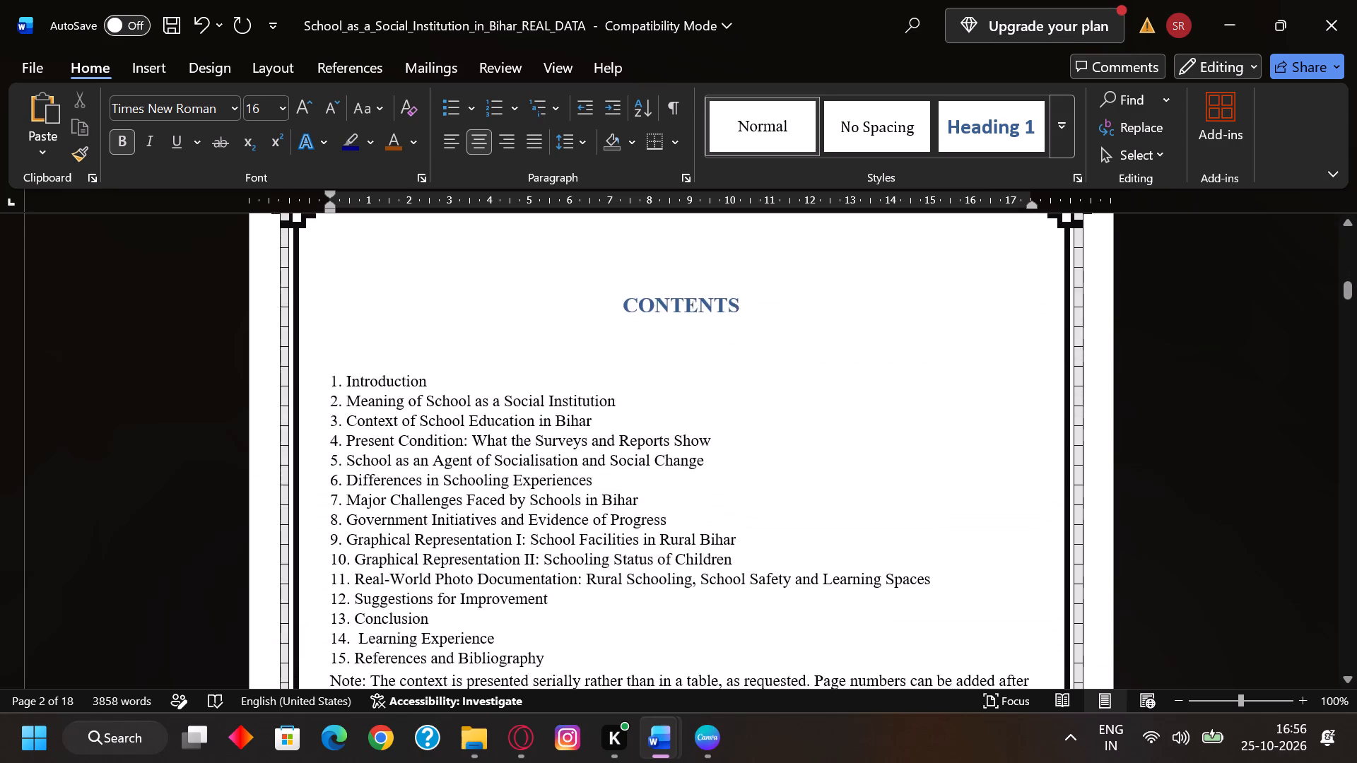
scroll(584, 497, "down", 2)
scroll(584, 497, "up", 2)
scroll(584, 497, "down", 4)
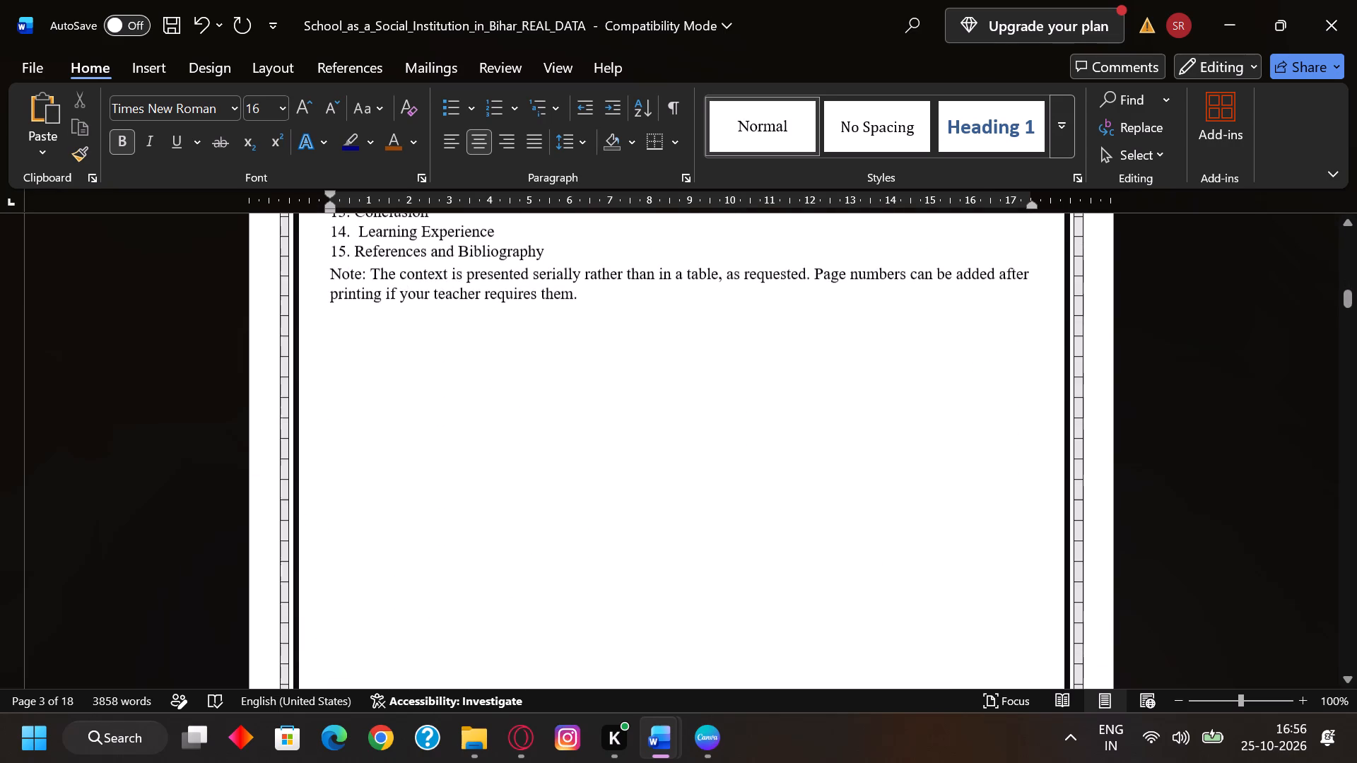
scroll(584, 497, "up", 3)
scroll(584, 497, "down", 2)
scroll(584, 497, "up", 2)
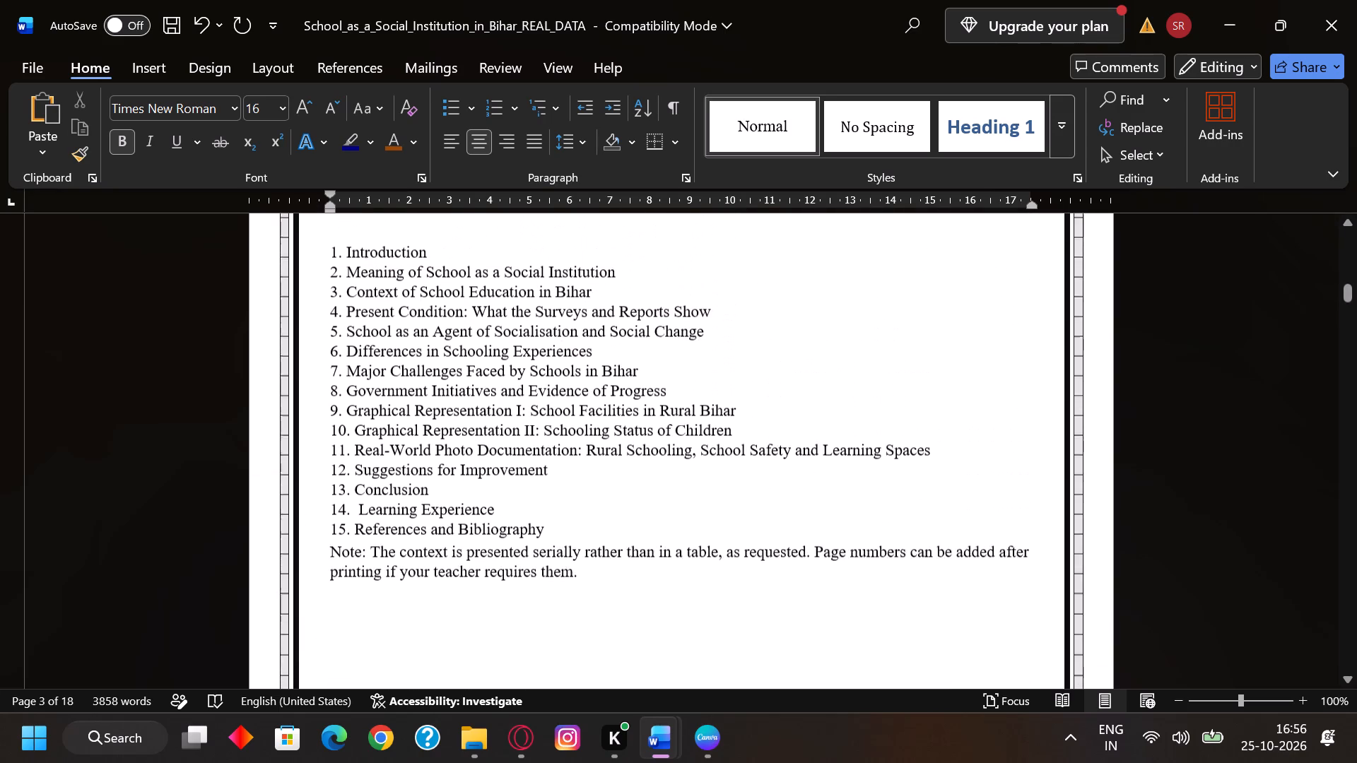
scroll(574, 480, "up", 1)
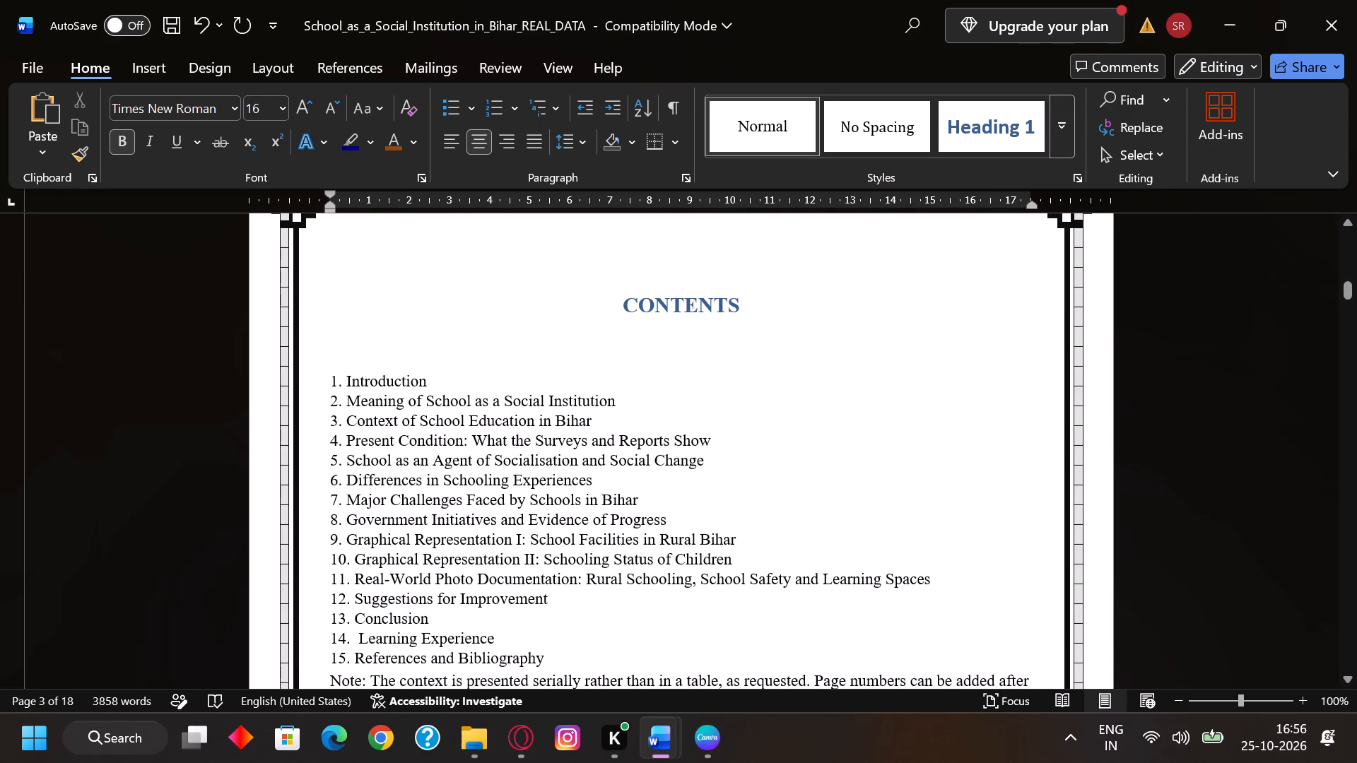
Make all 15 contents entries and the closing note below them bold.
left_click_drag(351, 381, 519, 476)
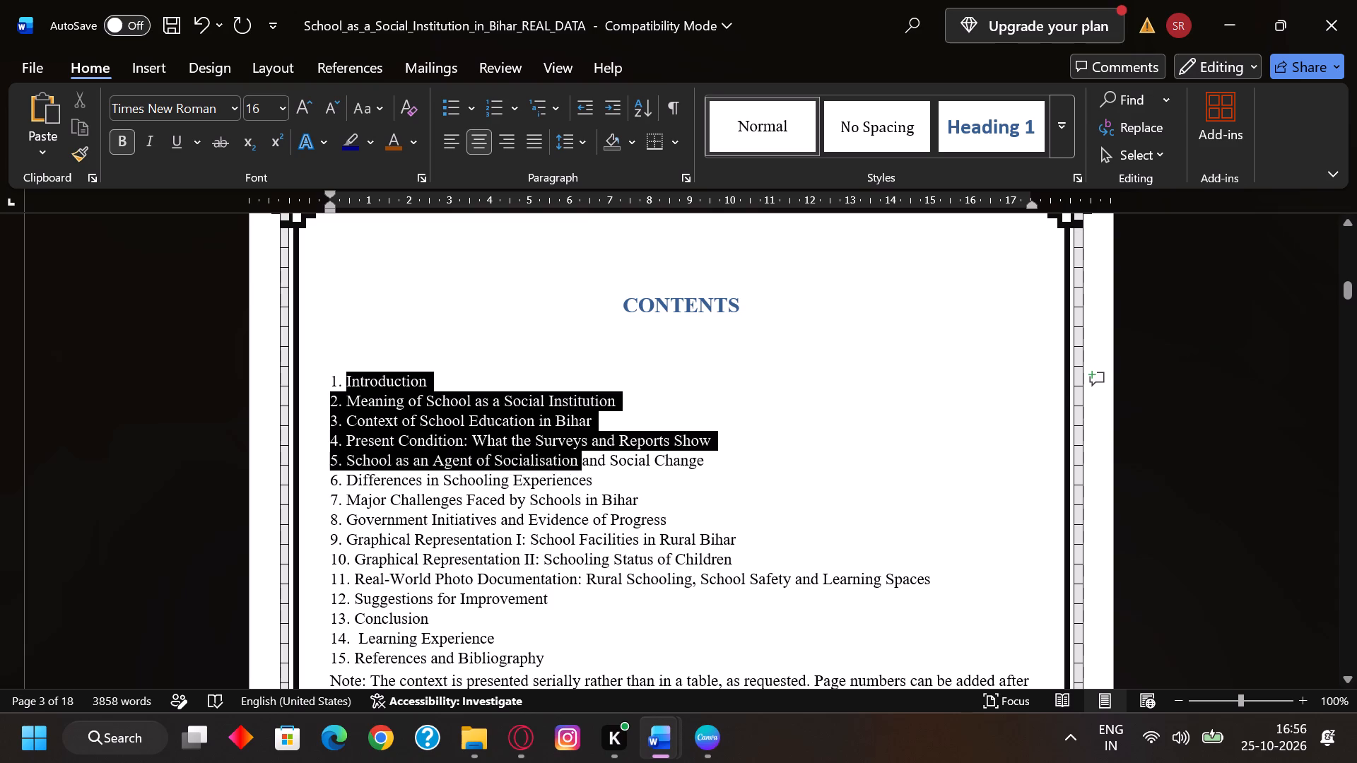
left_click_drag(519, 476, 623, 347)
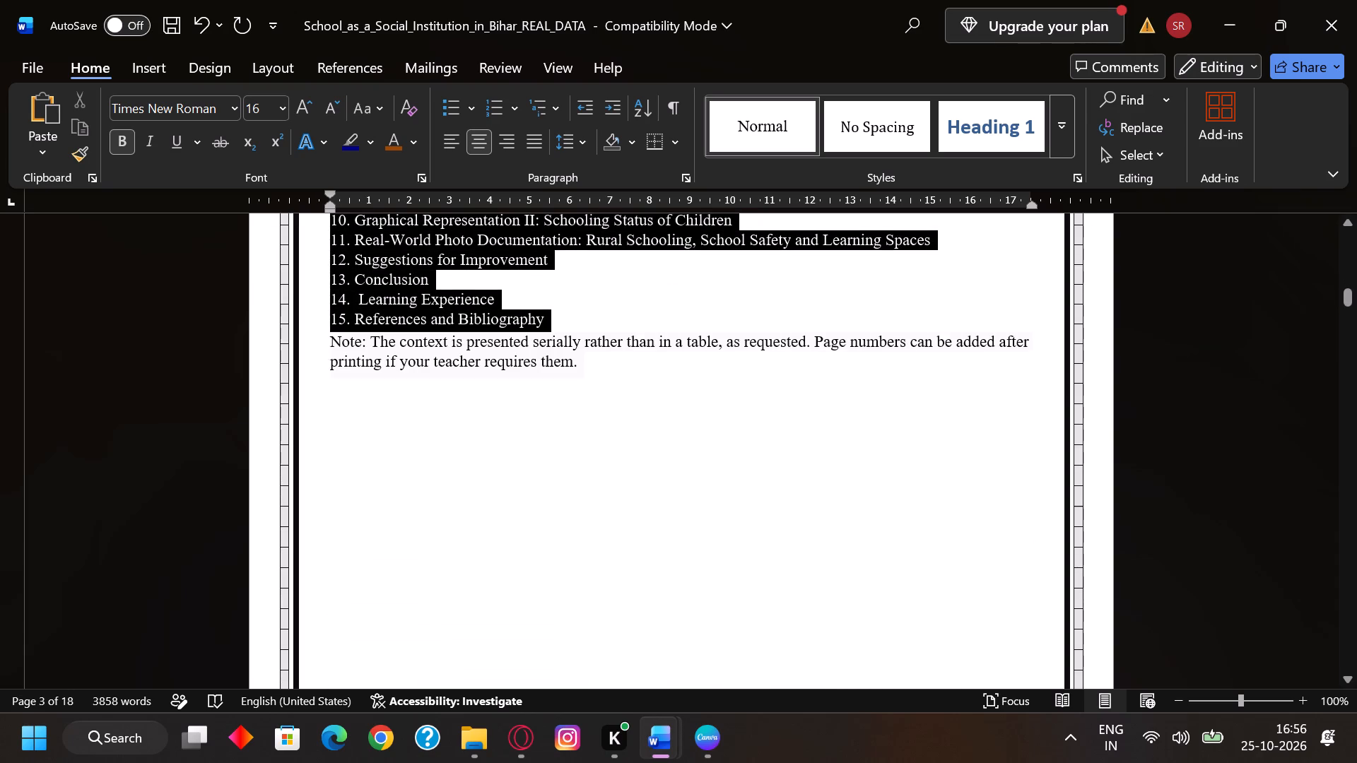
left_click_drag(623, 347, 631, 389)
scroll(623, 427, "up", 3)
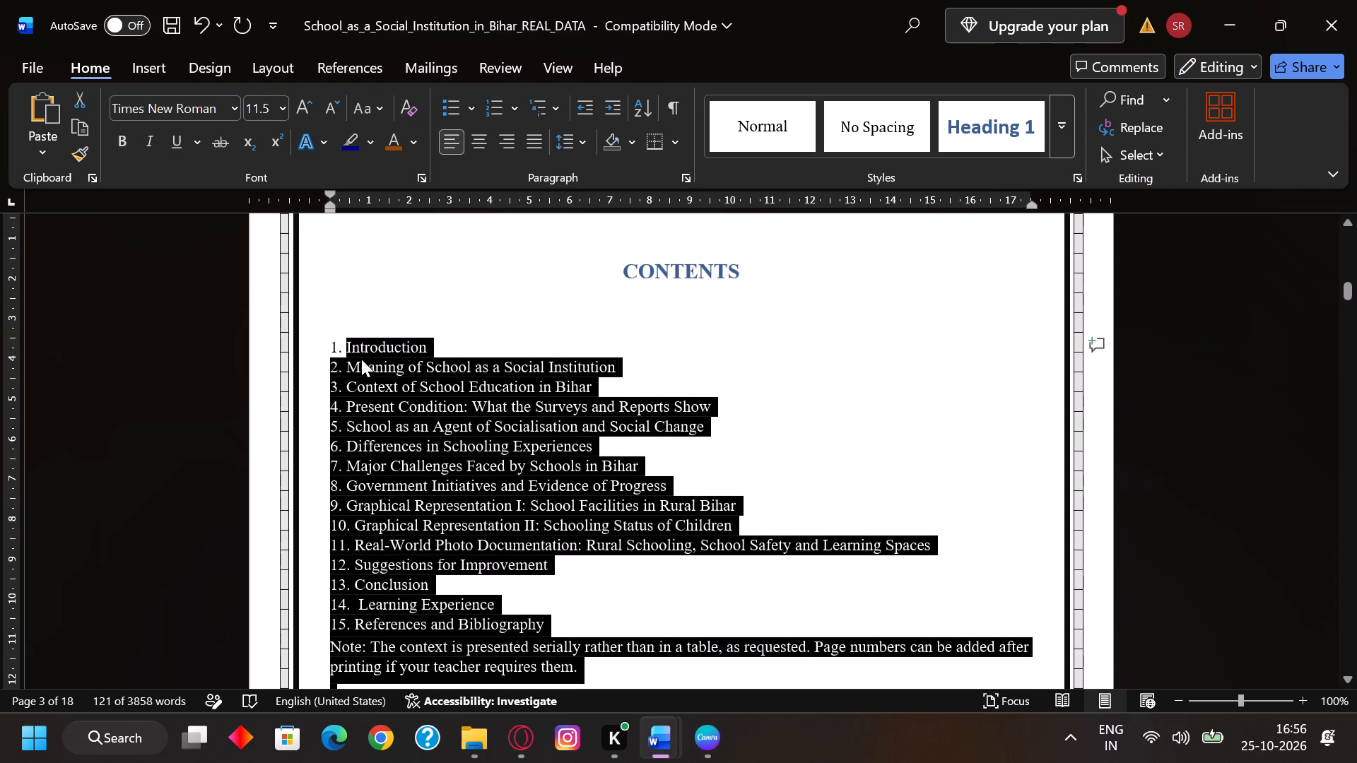
left_click_drag(324, 340, 394, 365)
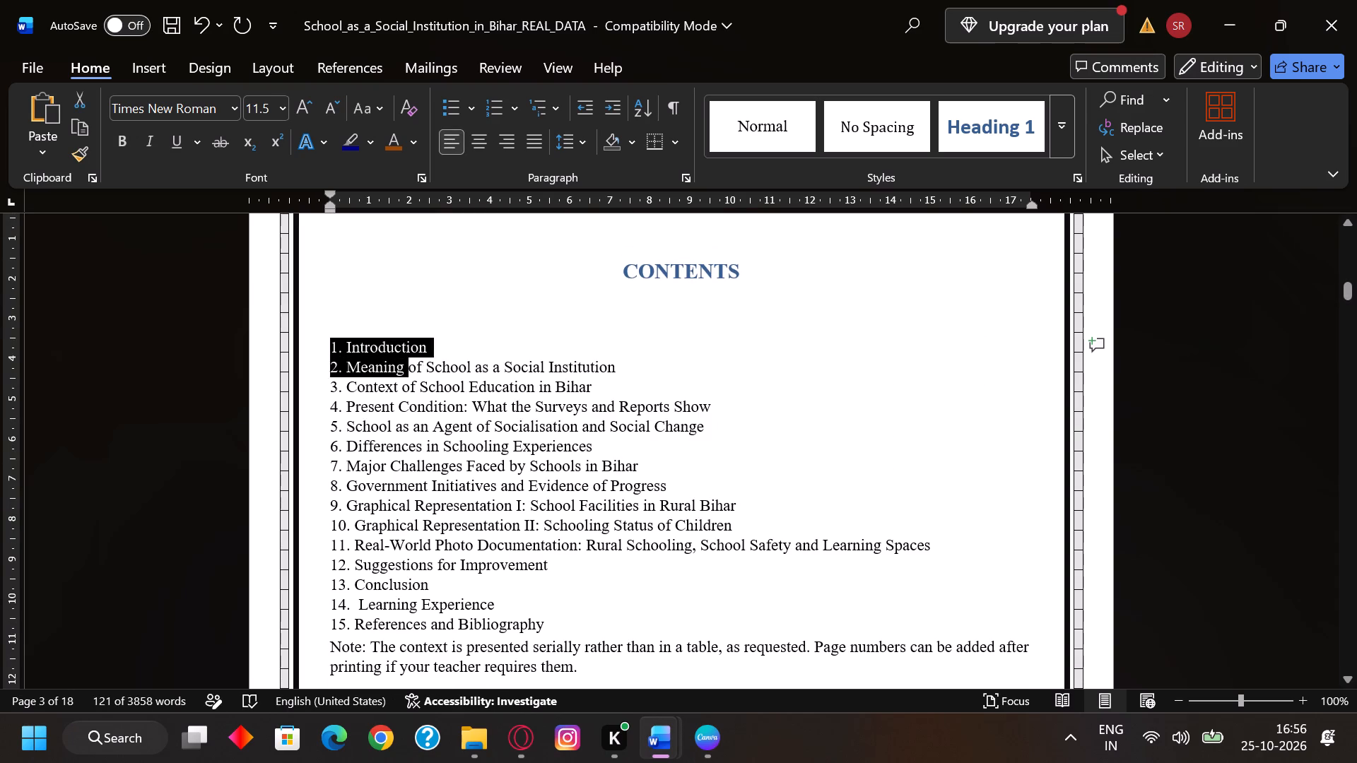
left_click_drag(394, 365, 570, 658)
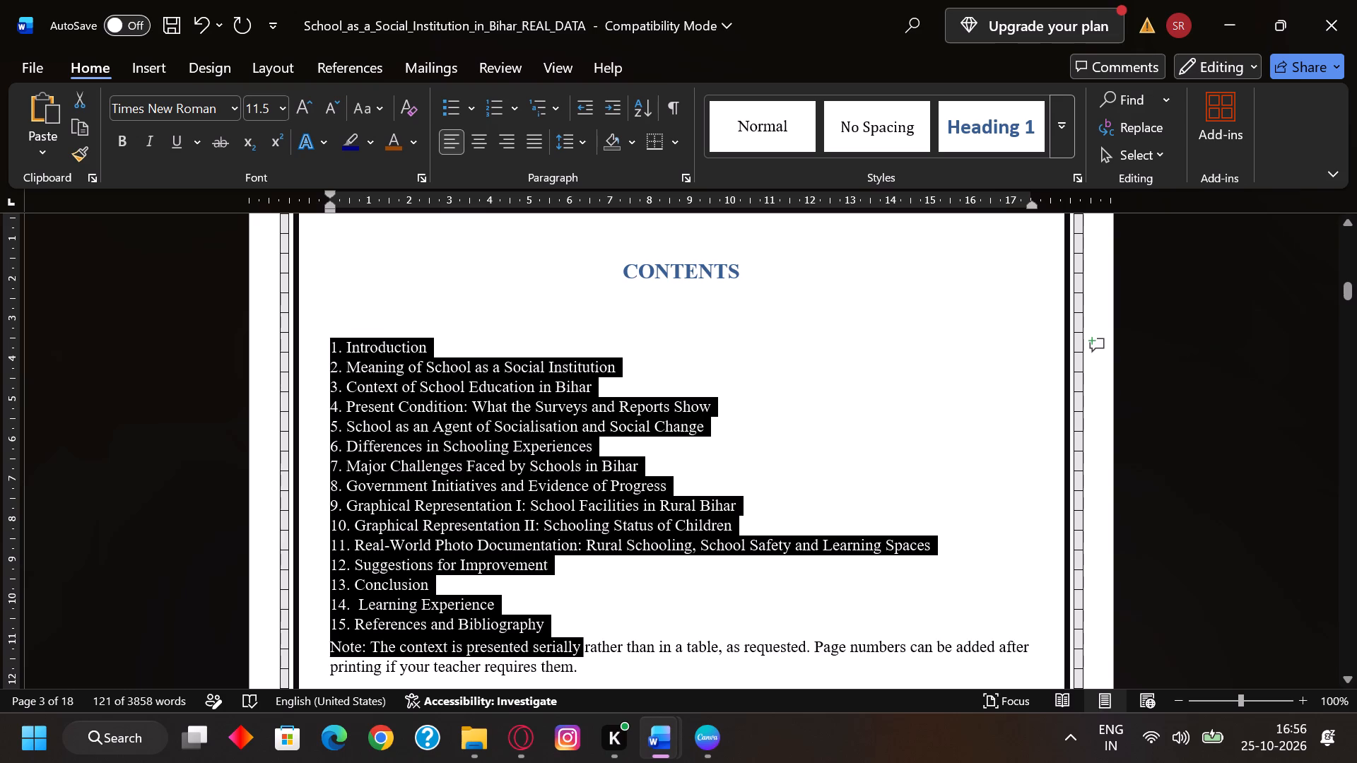
left_click_drag(570, 658, 623, 569)
left_click(640, 533)
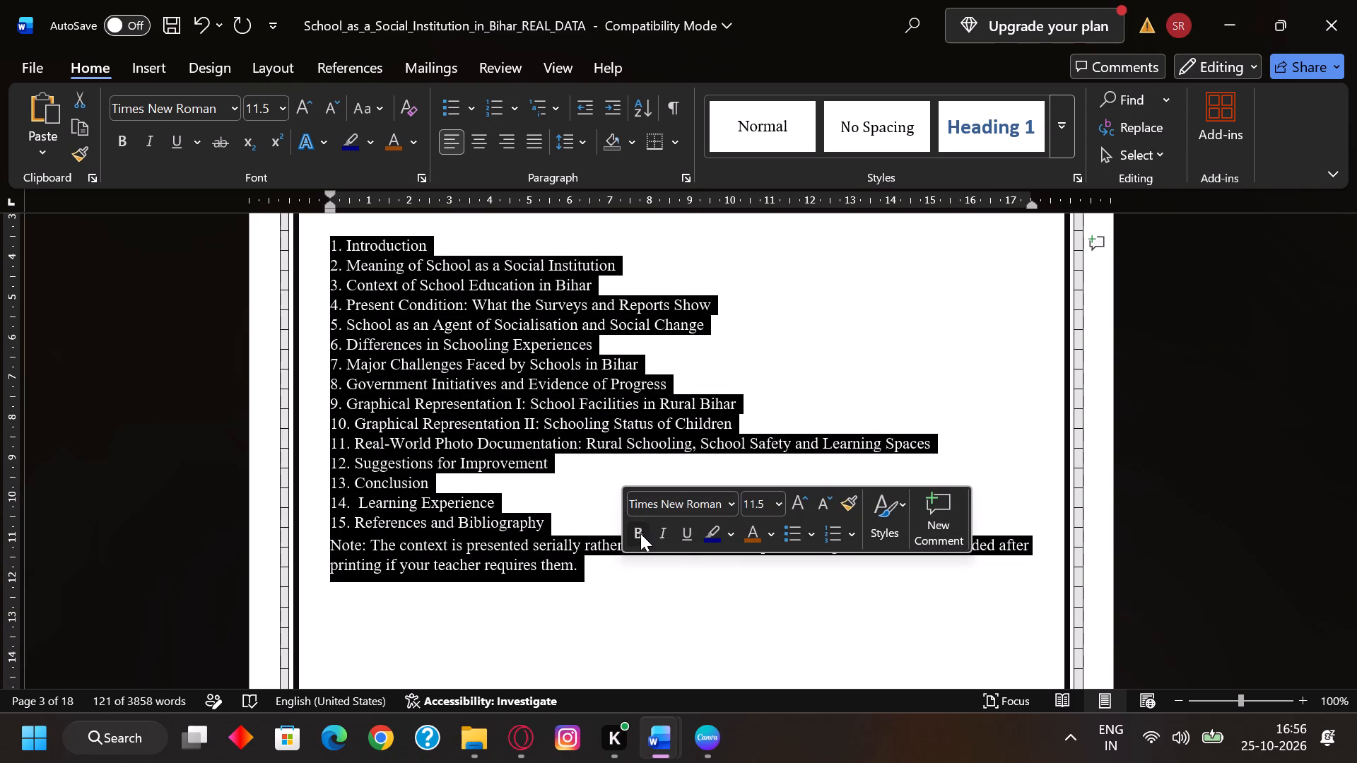
left_click(811, 346)
scroll(710, 416, "up", 2)
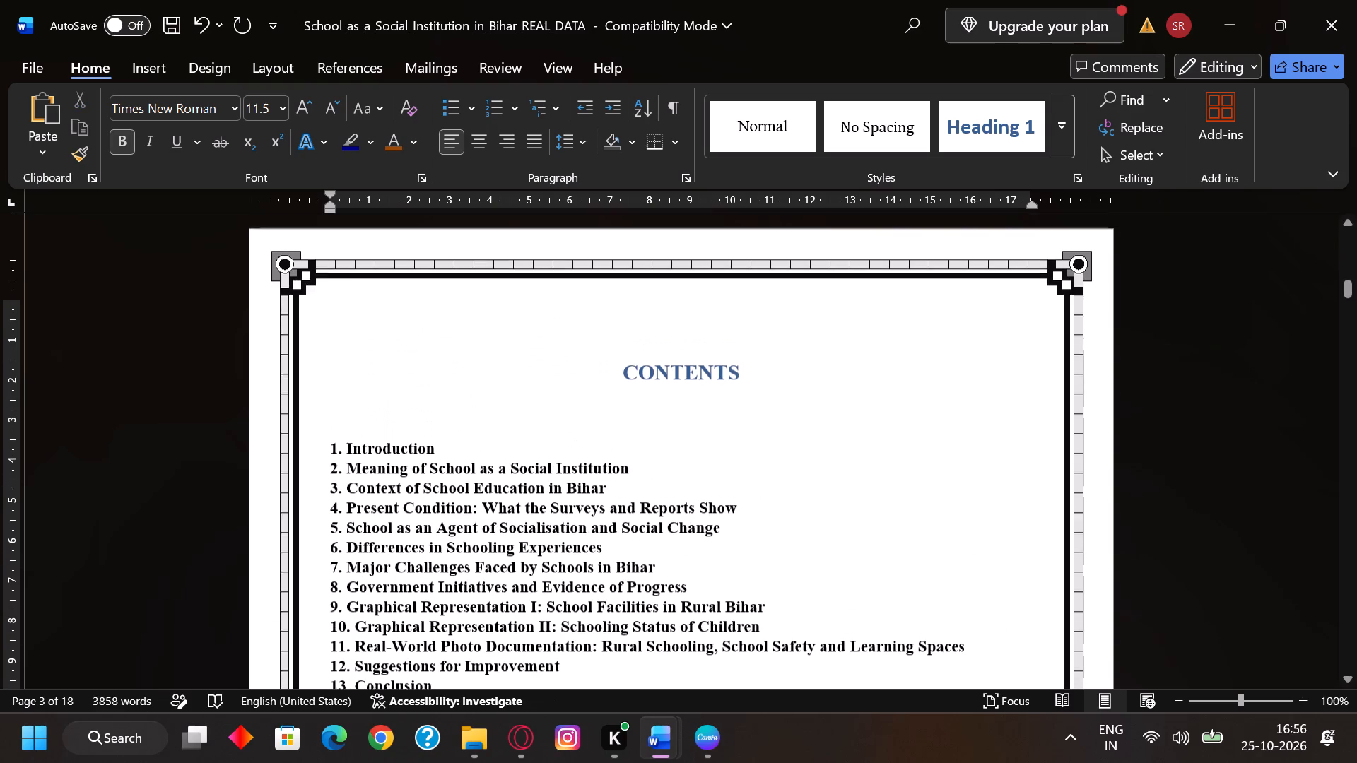
scroll(707, 418, "down", 1)
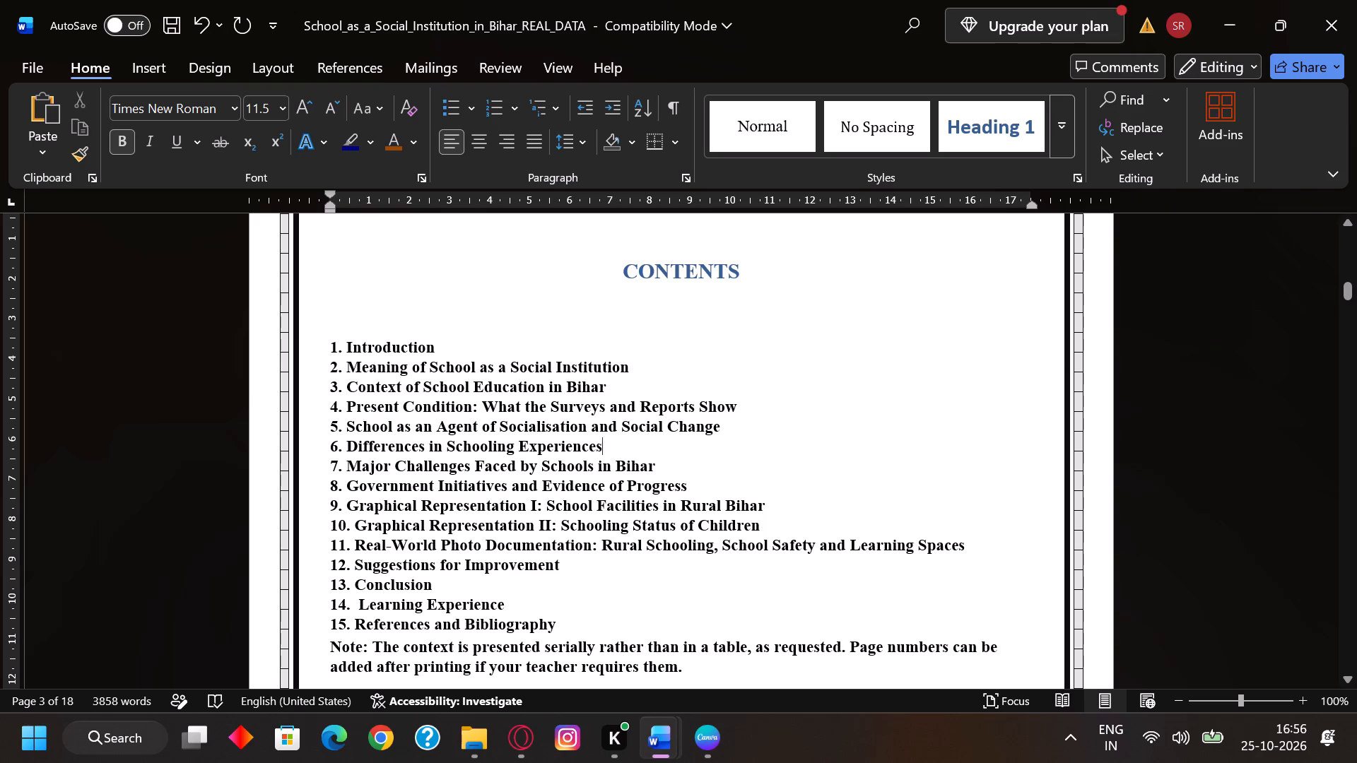
Delete the two blank lines between the CONTENTS heading and the Introduction entry.
left_click(331, 348)
key("BackSpace")
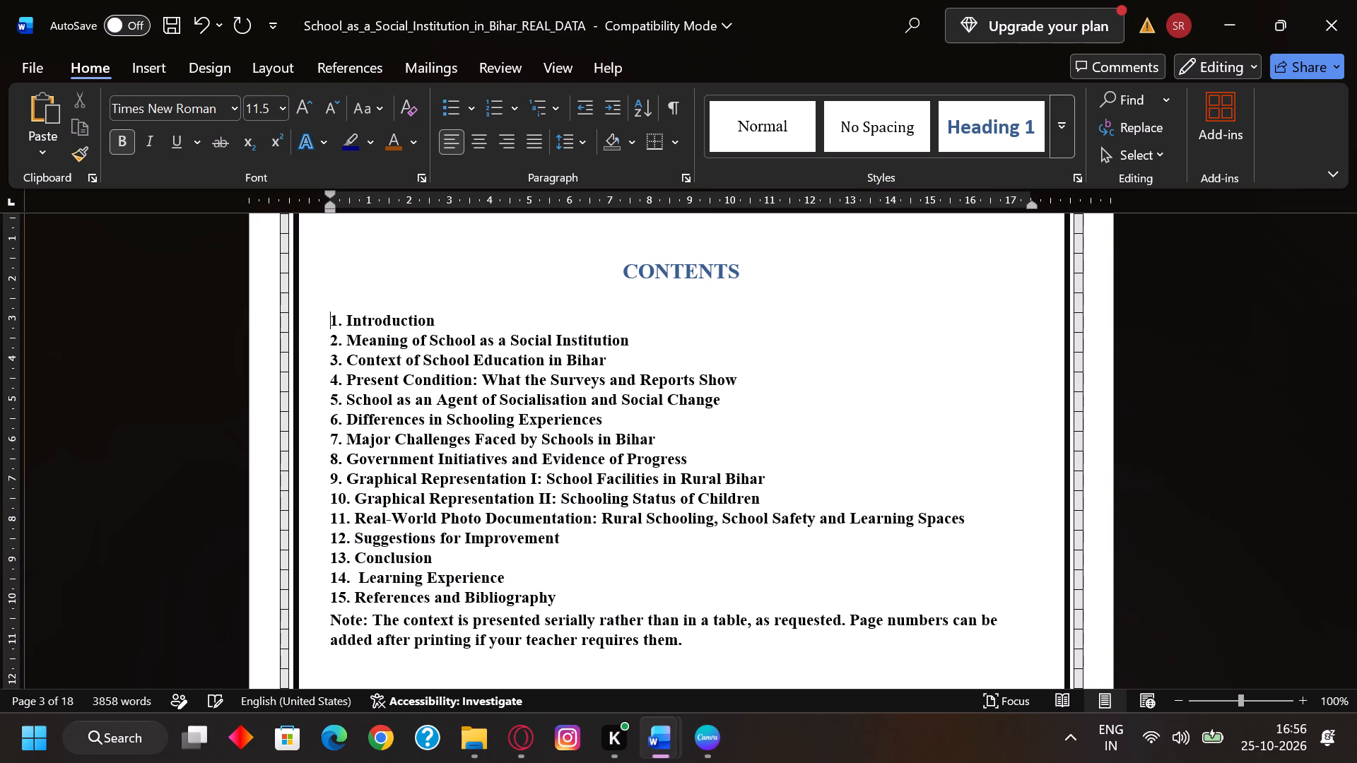
key("BackSpace")
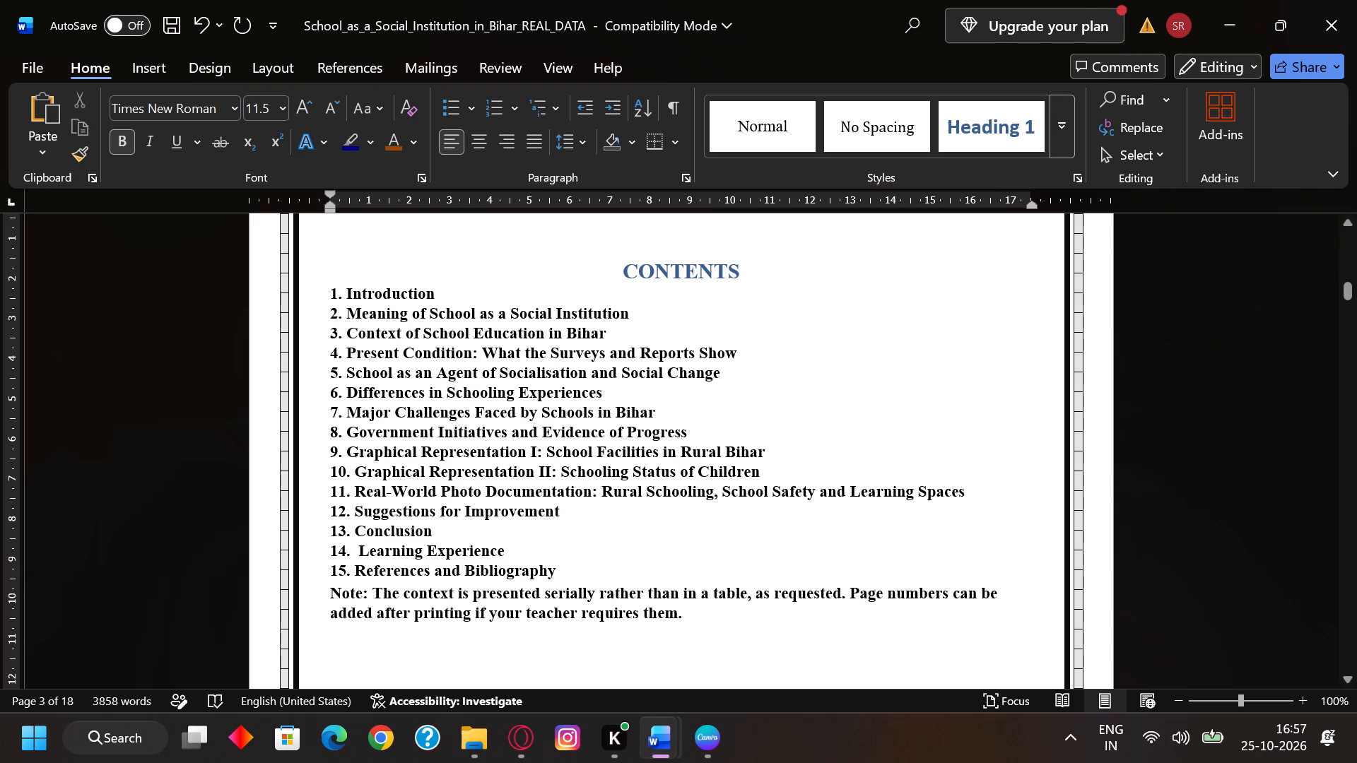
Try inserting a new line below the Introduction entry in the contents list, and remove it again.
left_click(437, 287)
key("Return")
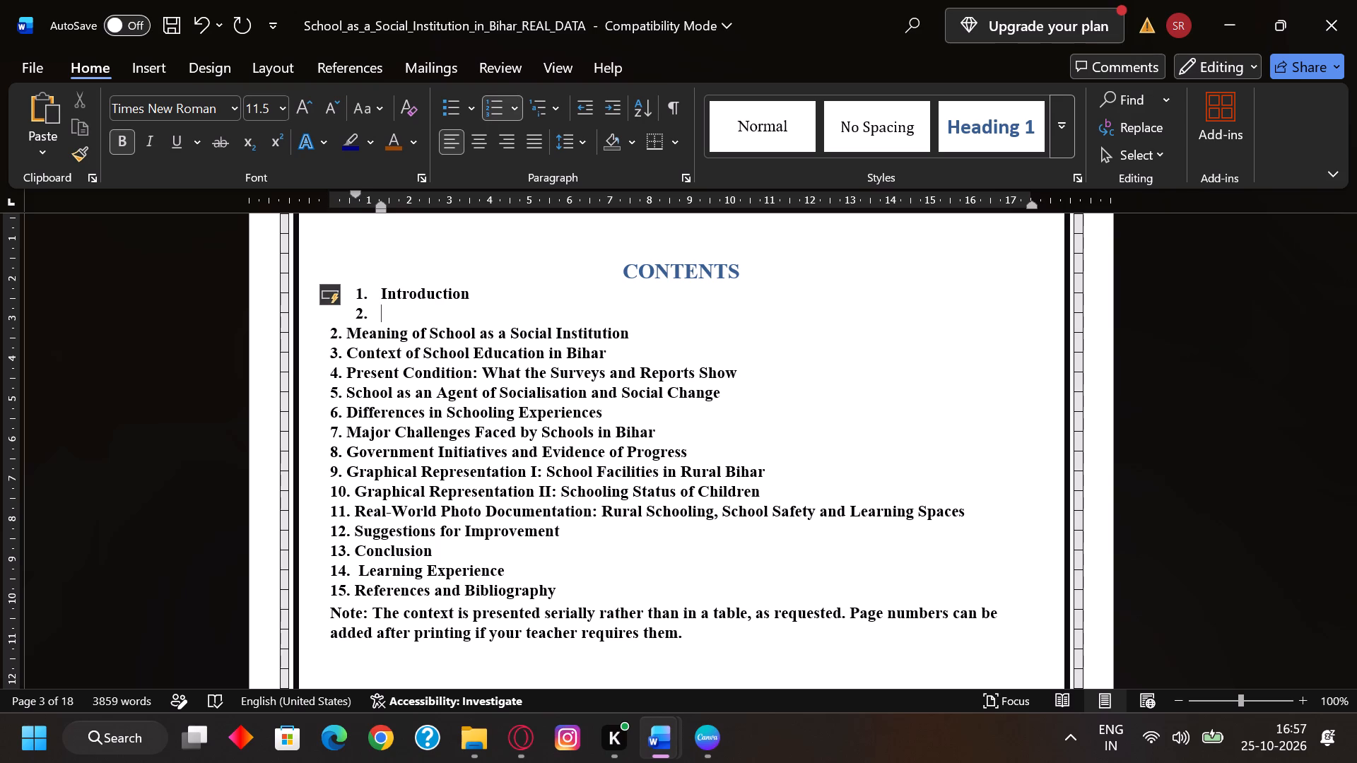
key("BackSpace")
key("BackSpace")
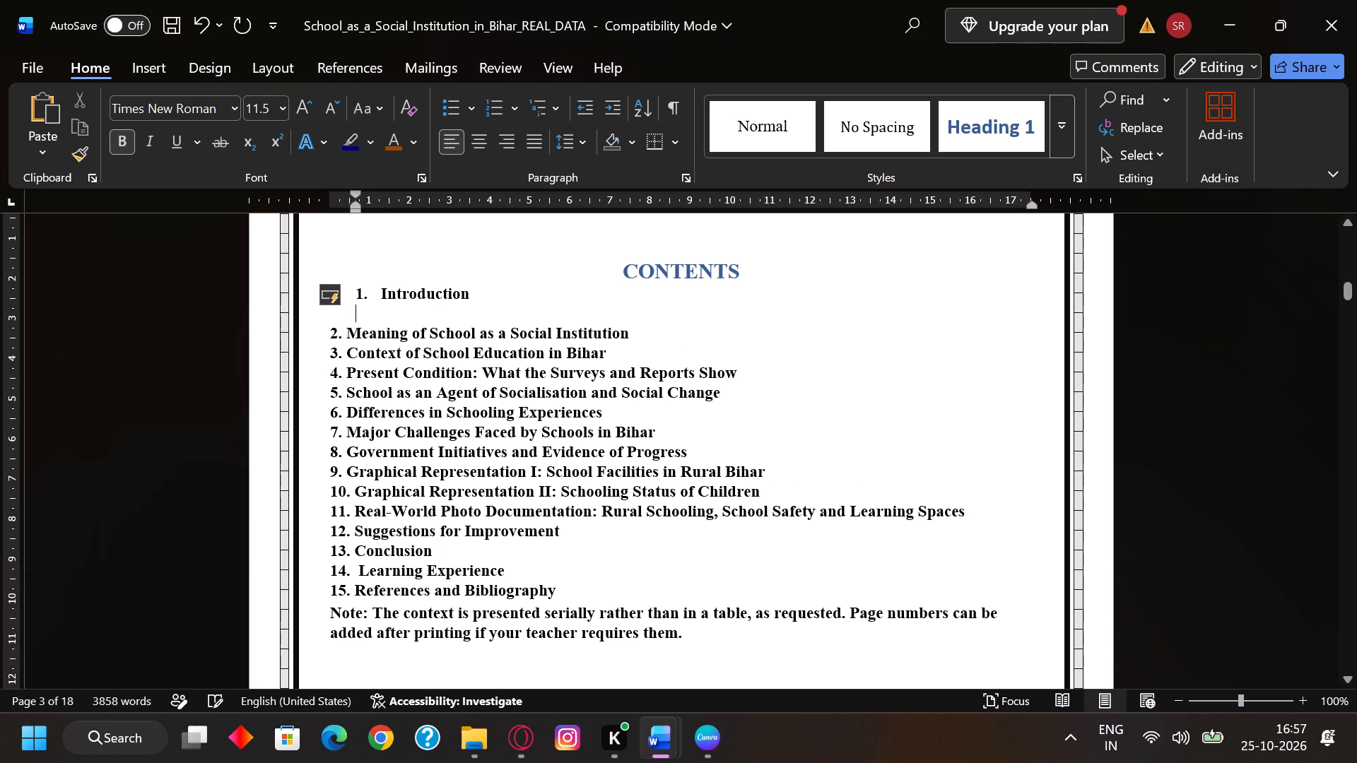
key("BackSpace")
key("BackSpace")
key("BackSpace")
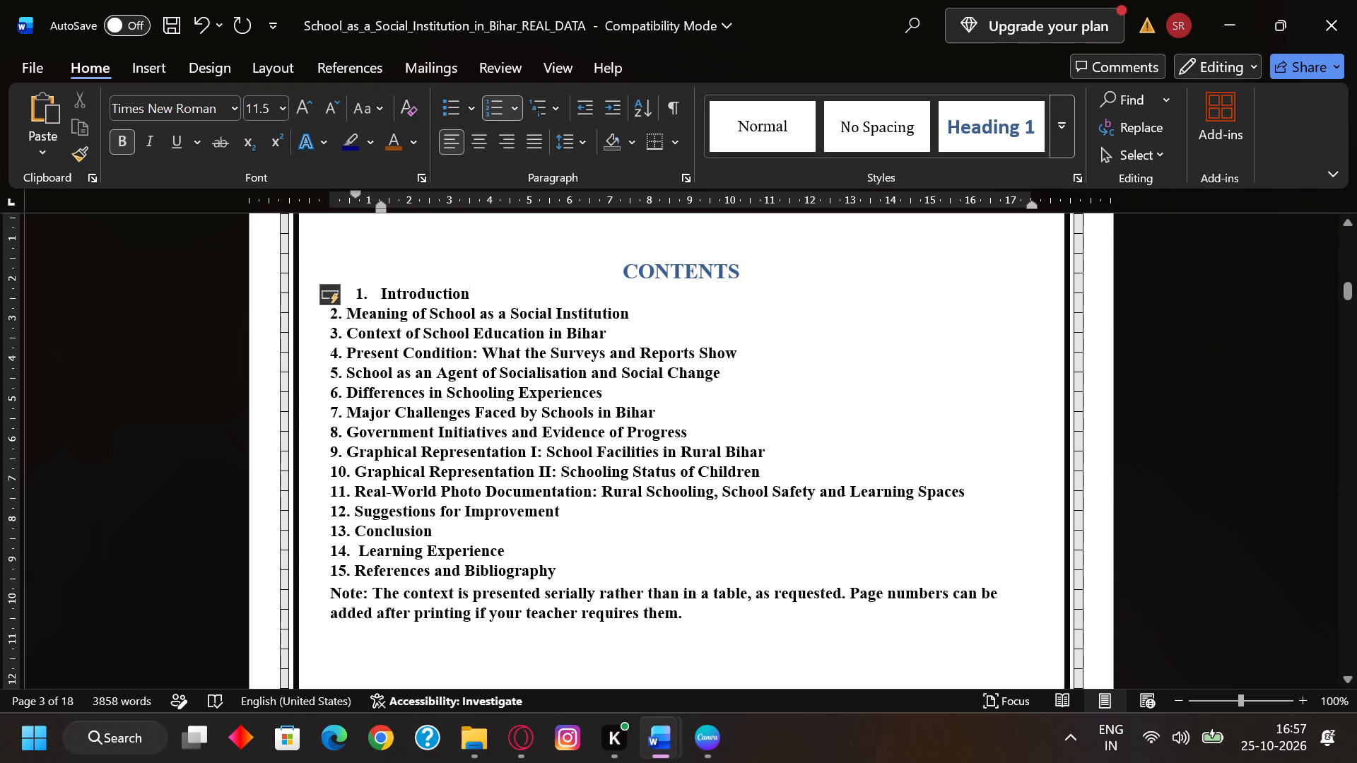
Format all the contents entries from Introduction to References and Bibliography as one automatic numbered list, leaving out the note.
left_click_drag(355, 288, 566, 587)
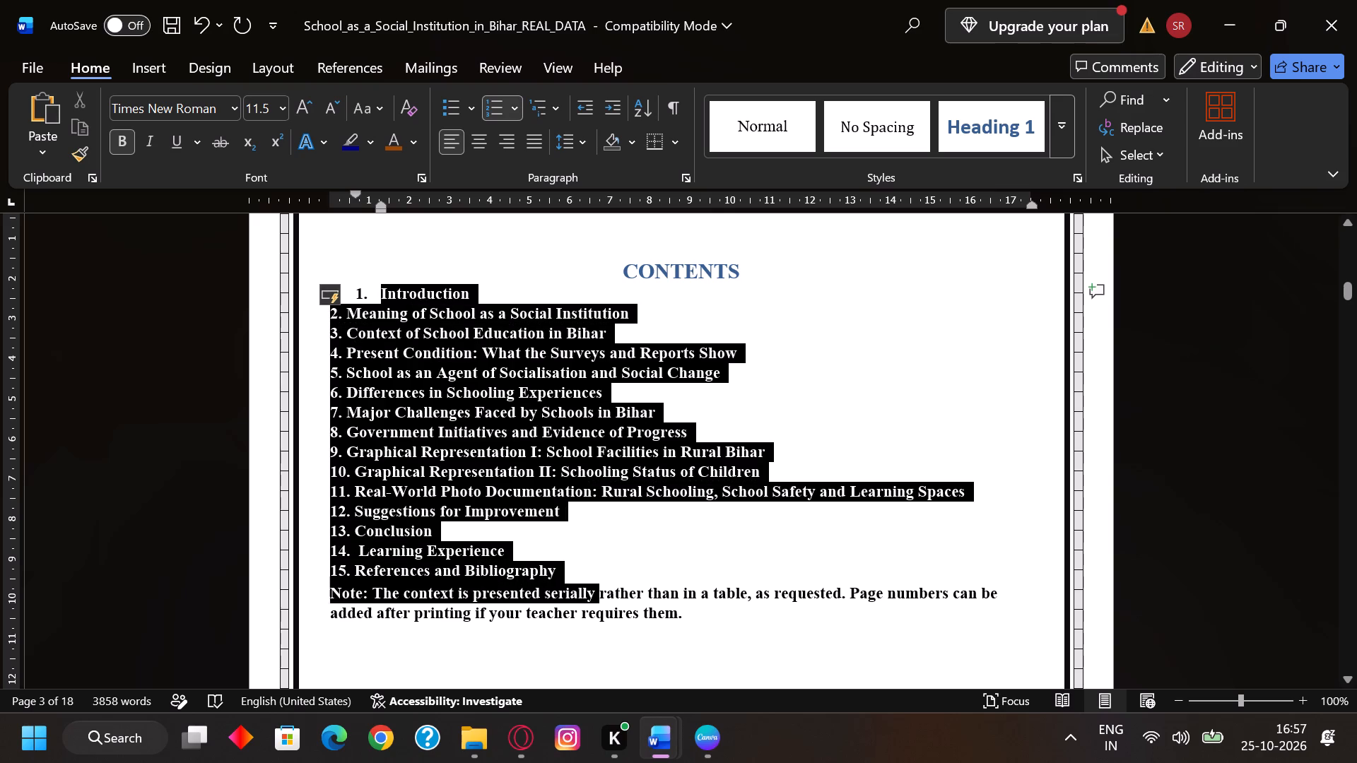
left_click_drag(566, 587, 666, 574)
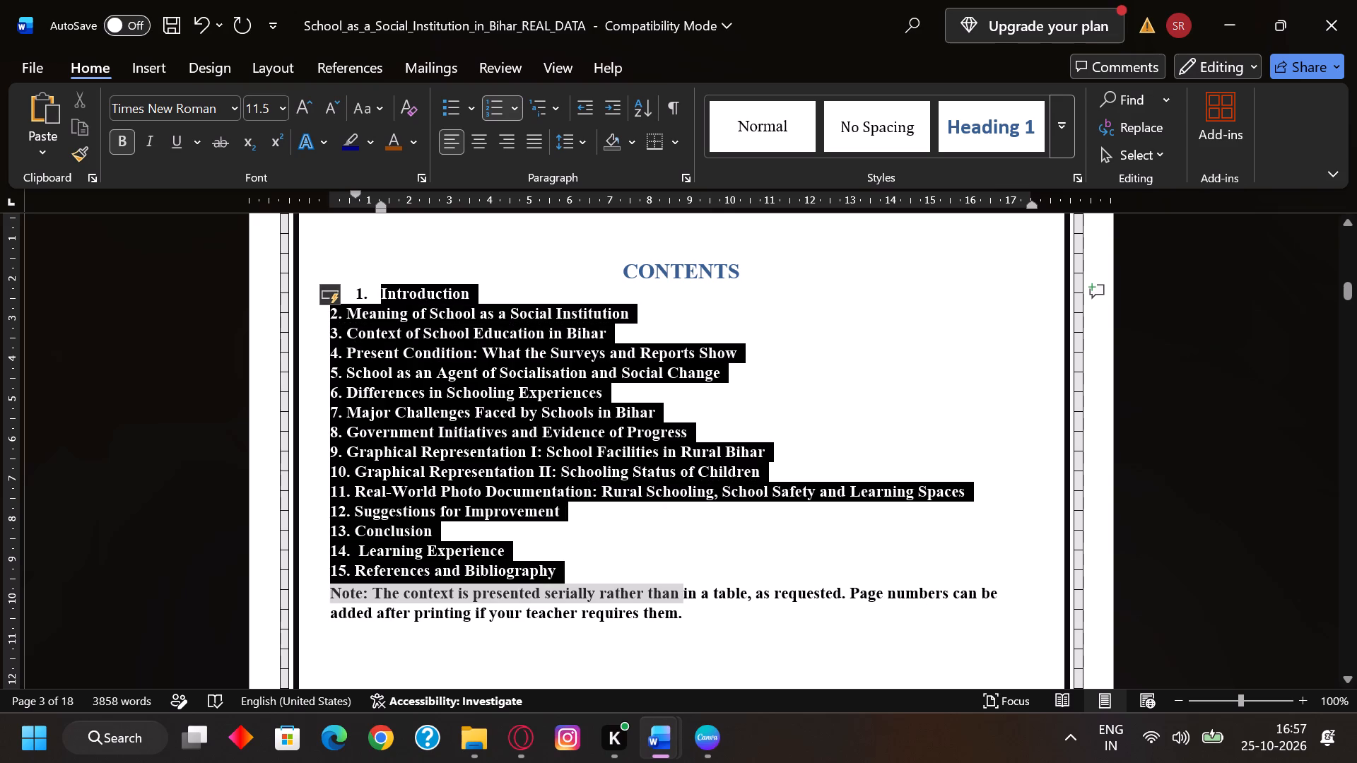
left_click_drag(666, 574, 669, 576)
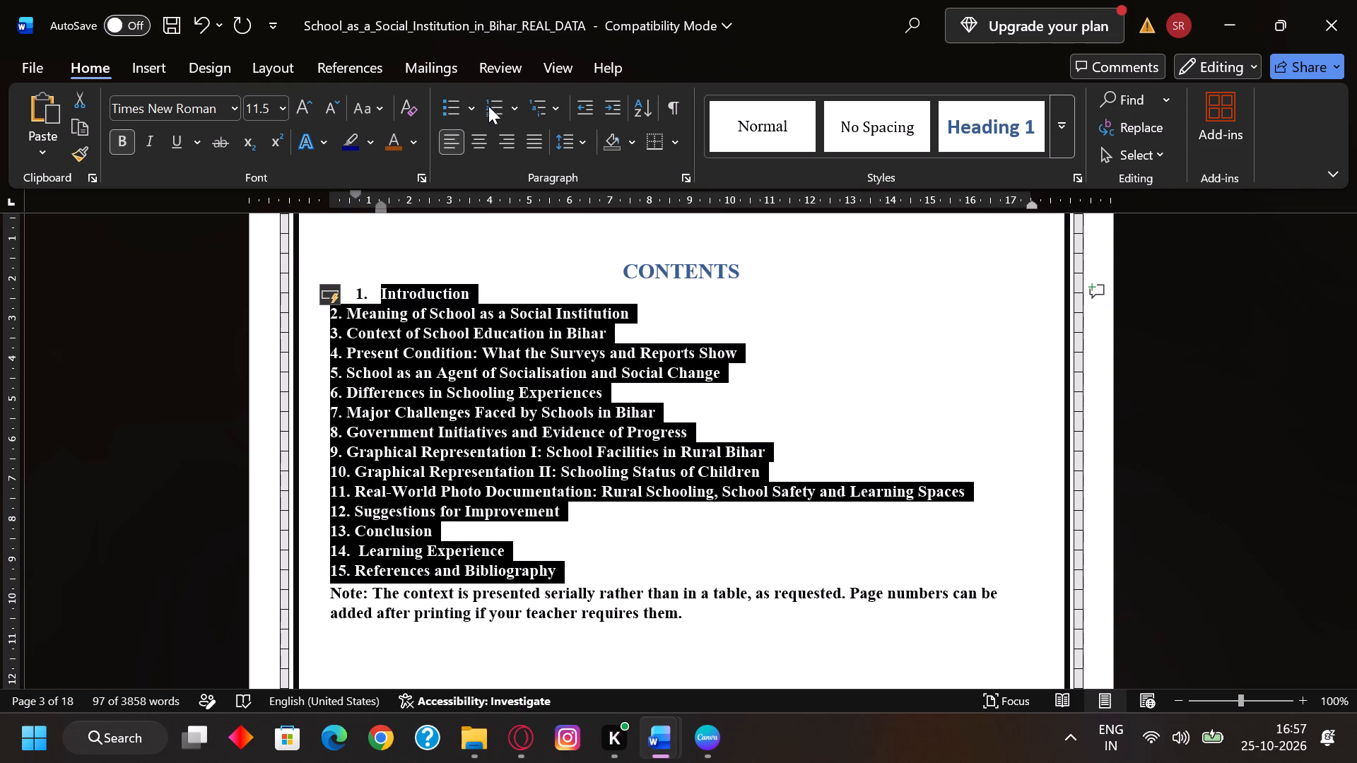
left_click(488, 106)
scroll(440, 425, "up", 1)
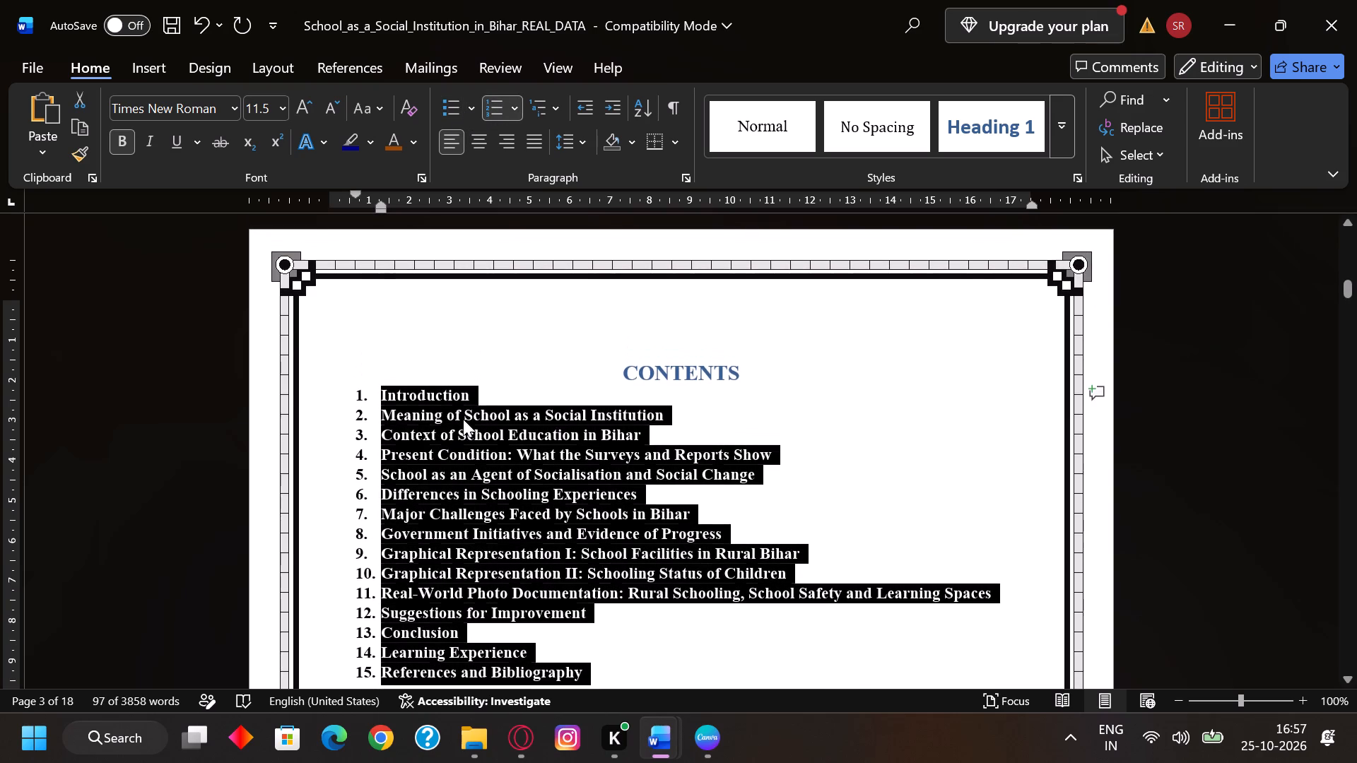
left_click(558, 303)
Compare the contents page with the acknowledgement page before it, checking the heading spacing and text layout.
scroll(490, 572, "up", 1)
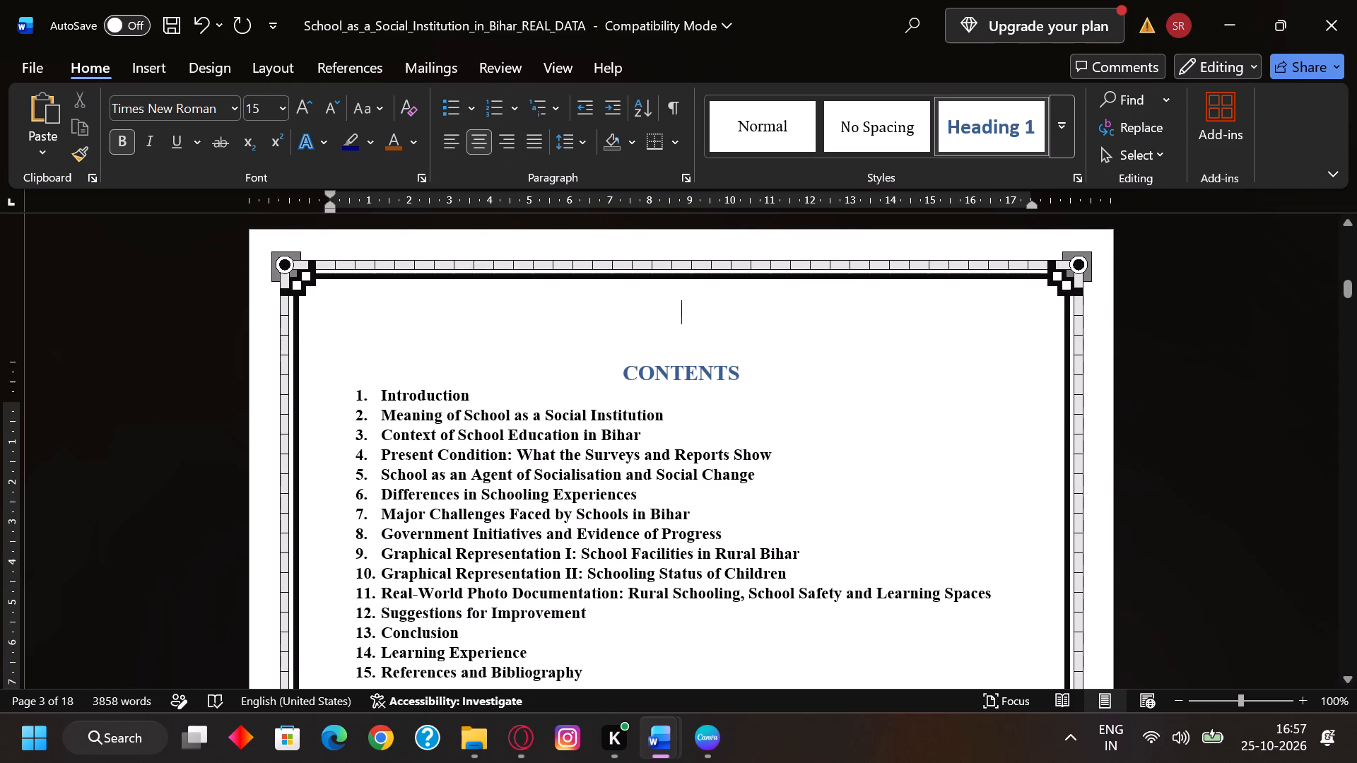
scroll(490, 572, "up", 1)
scroll(490, 572, "down", 3)
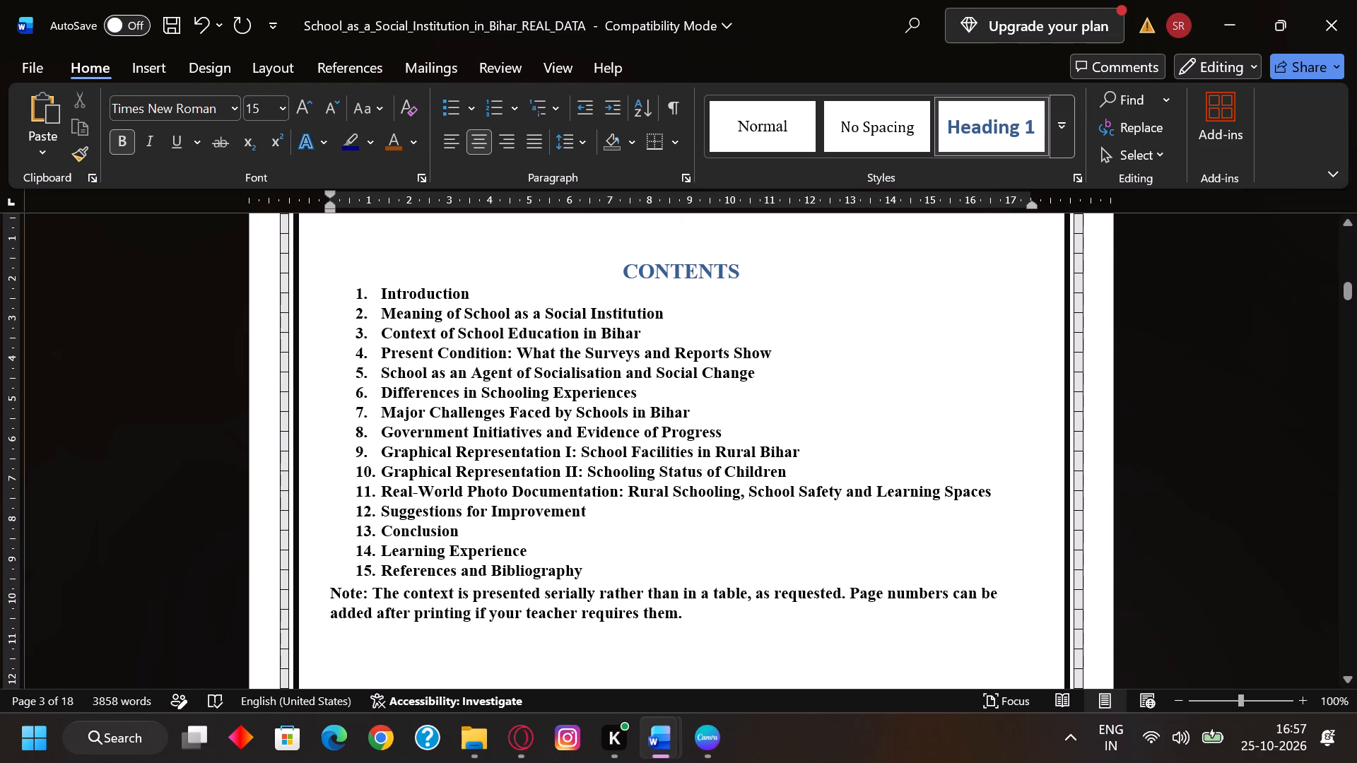
scroll(461, 359, "up", 10)
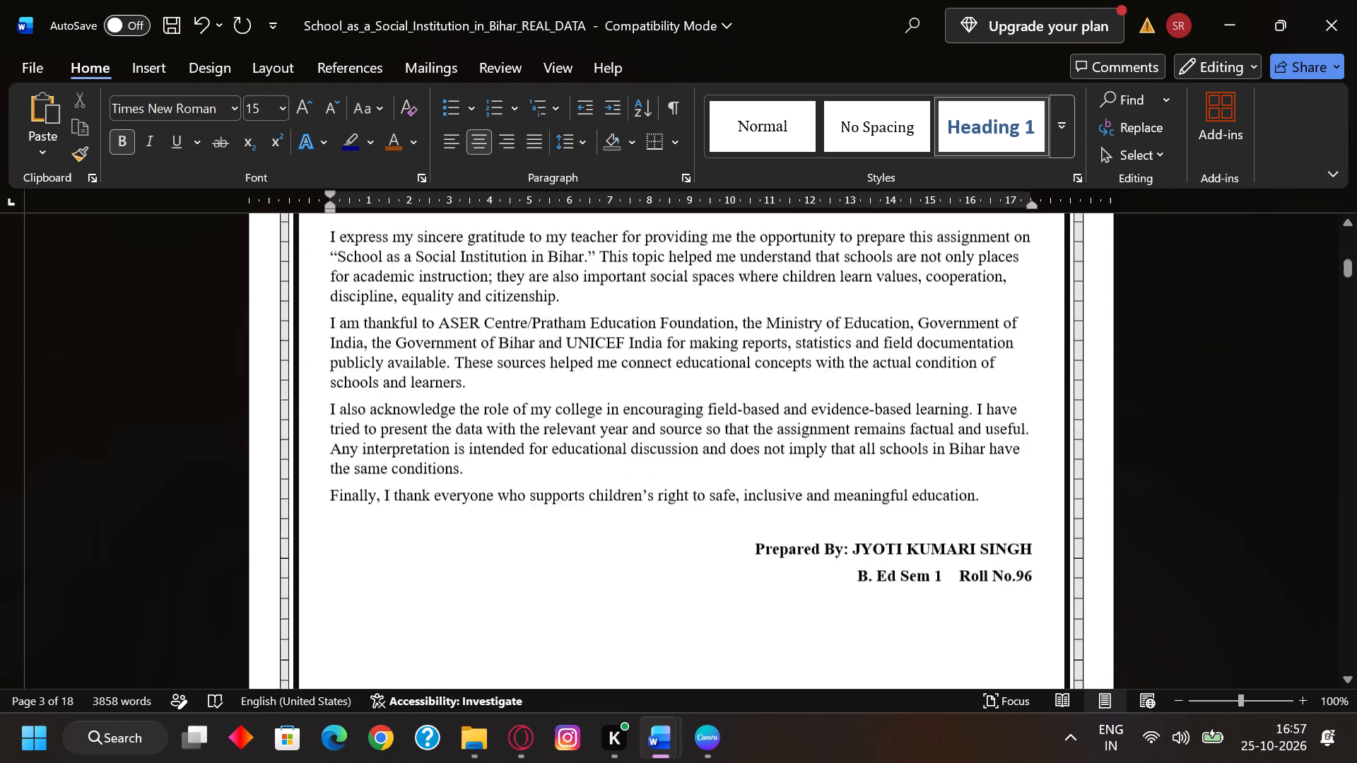
scroll(461, 359, "up", 2)
scroll(461, 359, "down", 2)
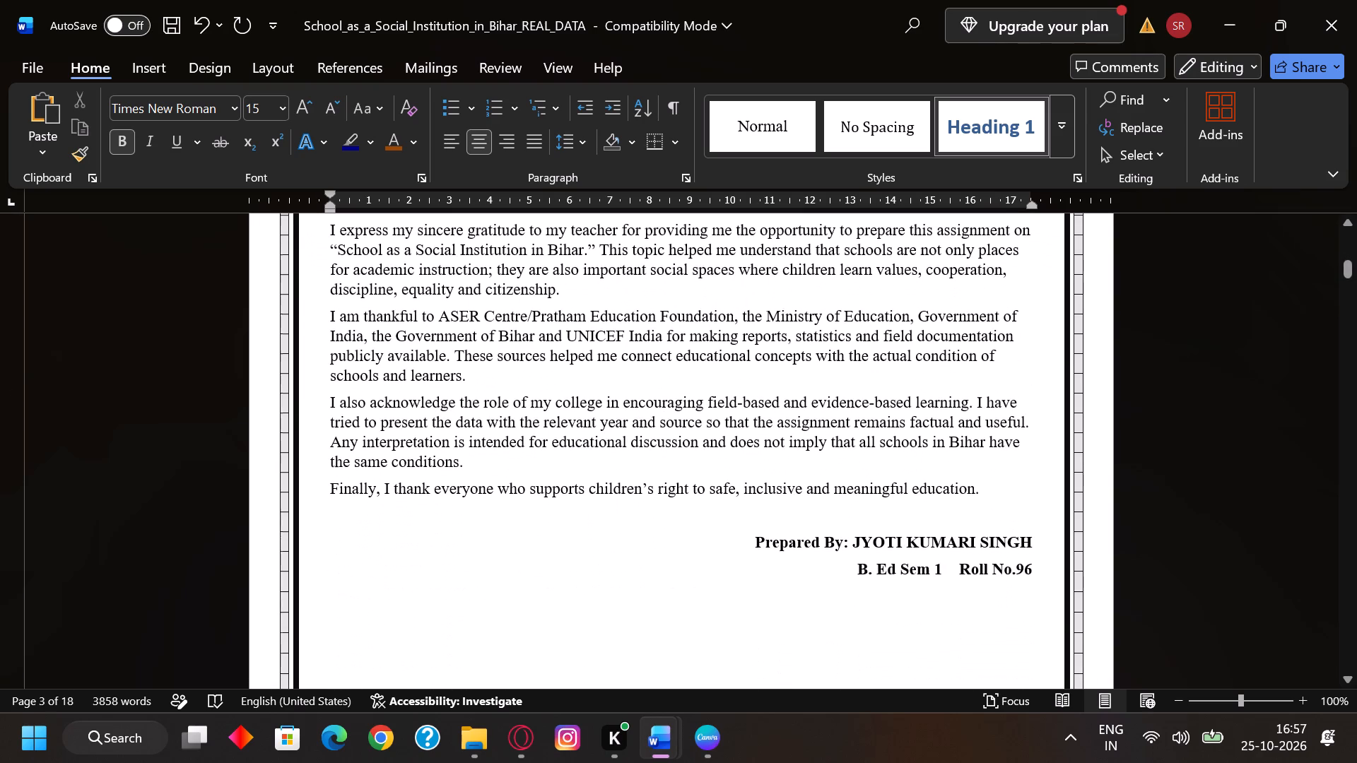
scroll(461, 359, "up", 1)
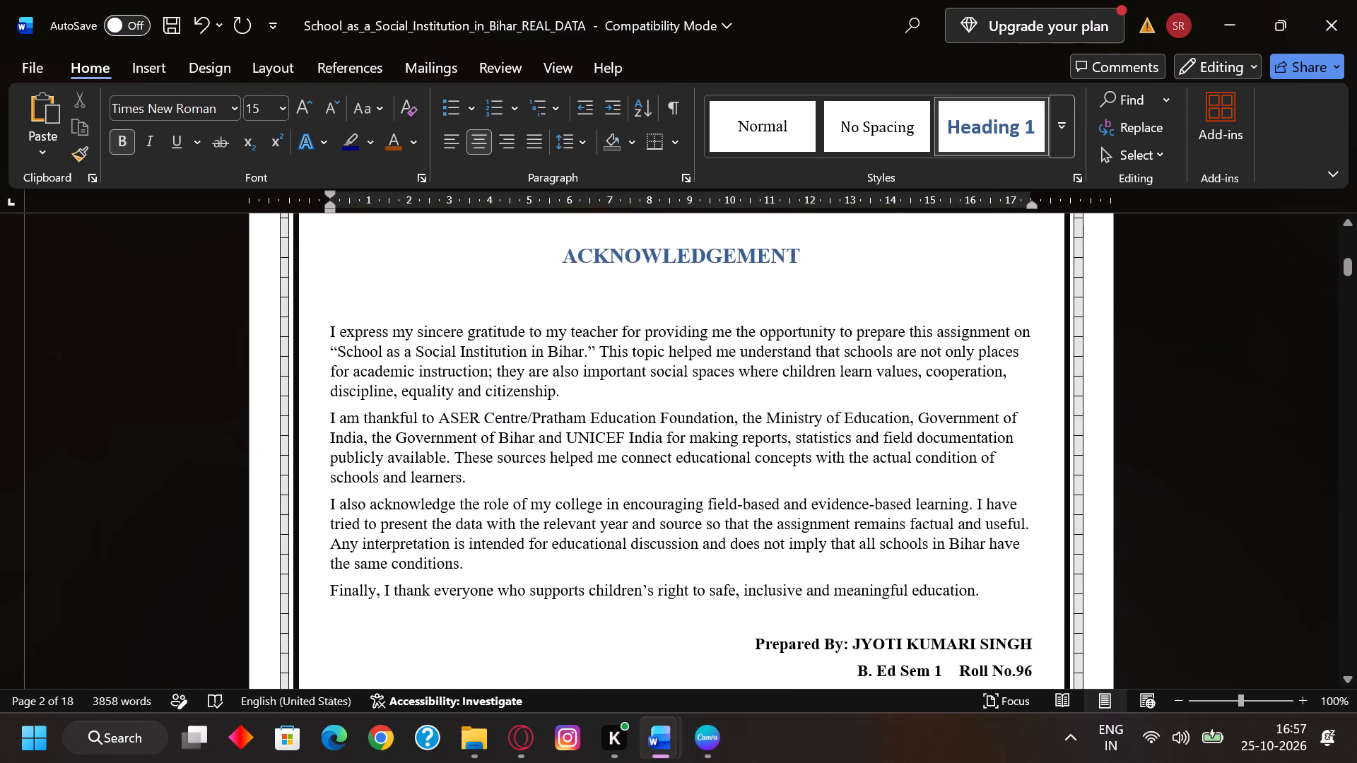
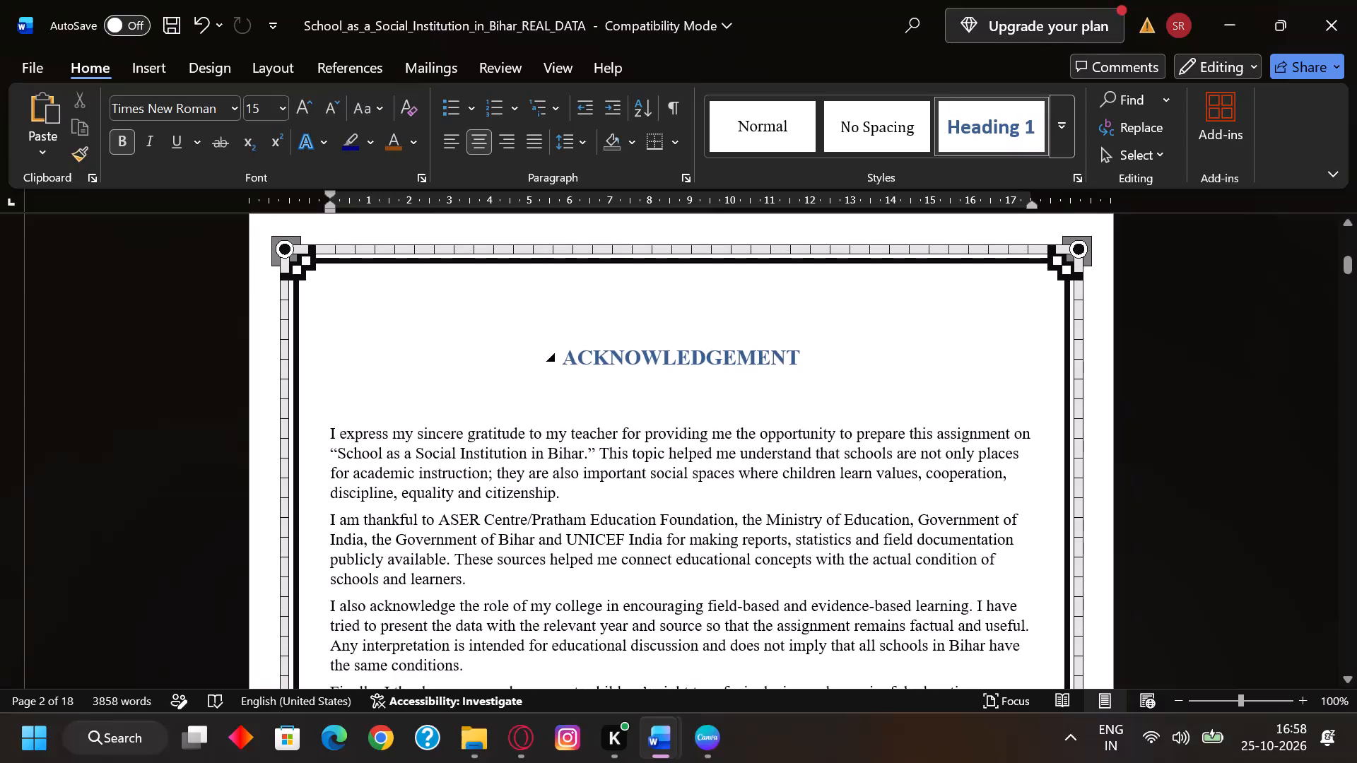
Insert the college abbreviation "(PWC)" after "my college" in the third paragraph of the acknowledgement.
scroll(539, 401, "down", 1)
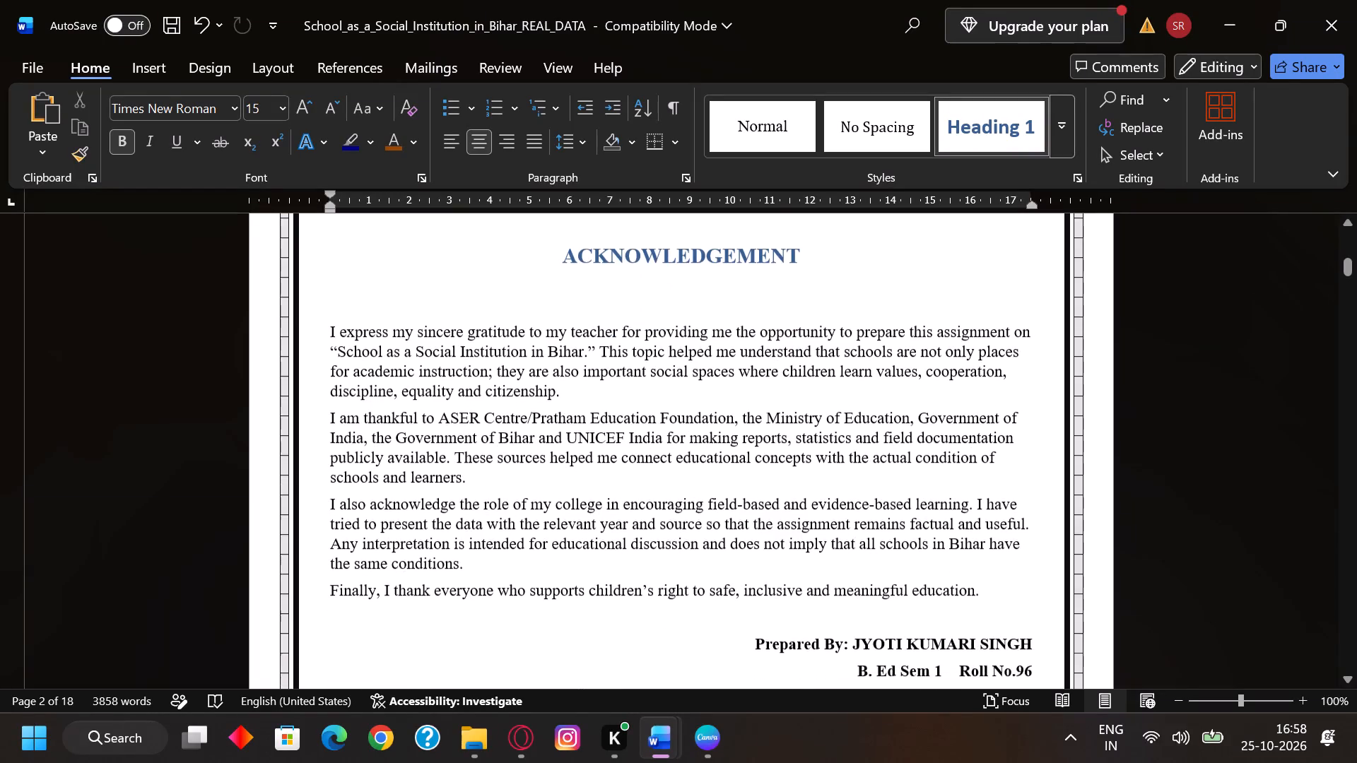
scroll(539, 401, "down", 1)
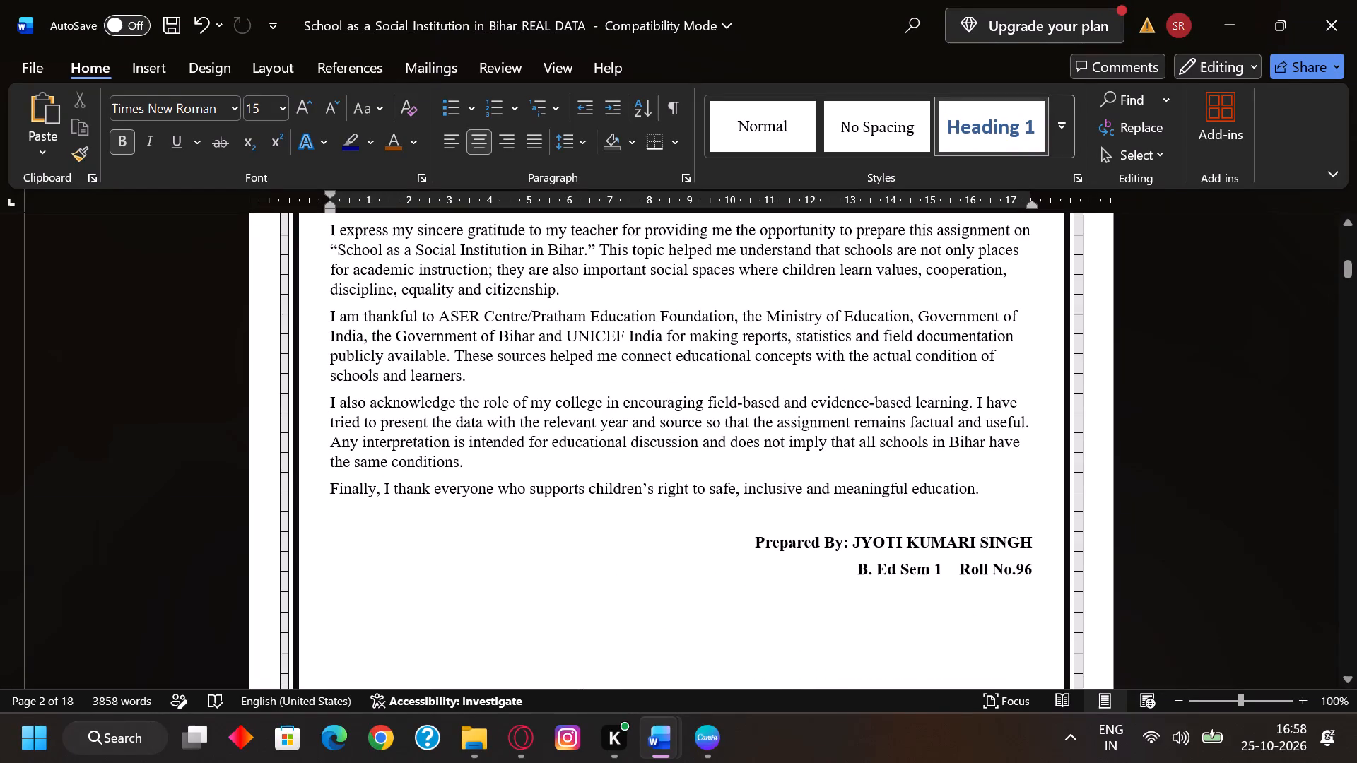
left_click(601, 401)
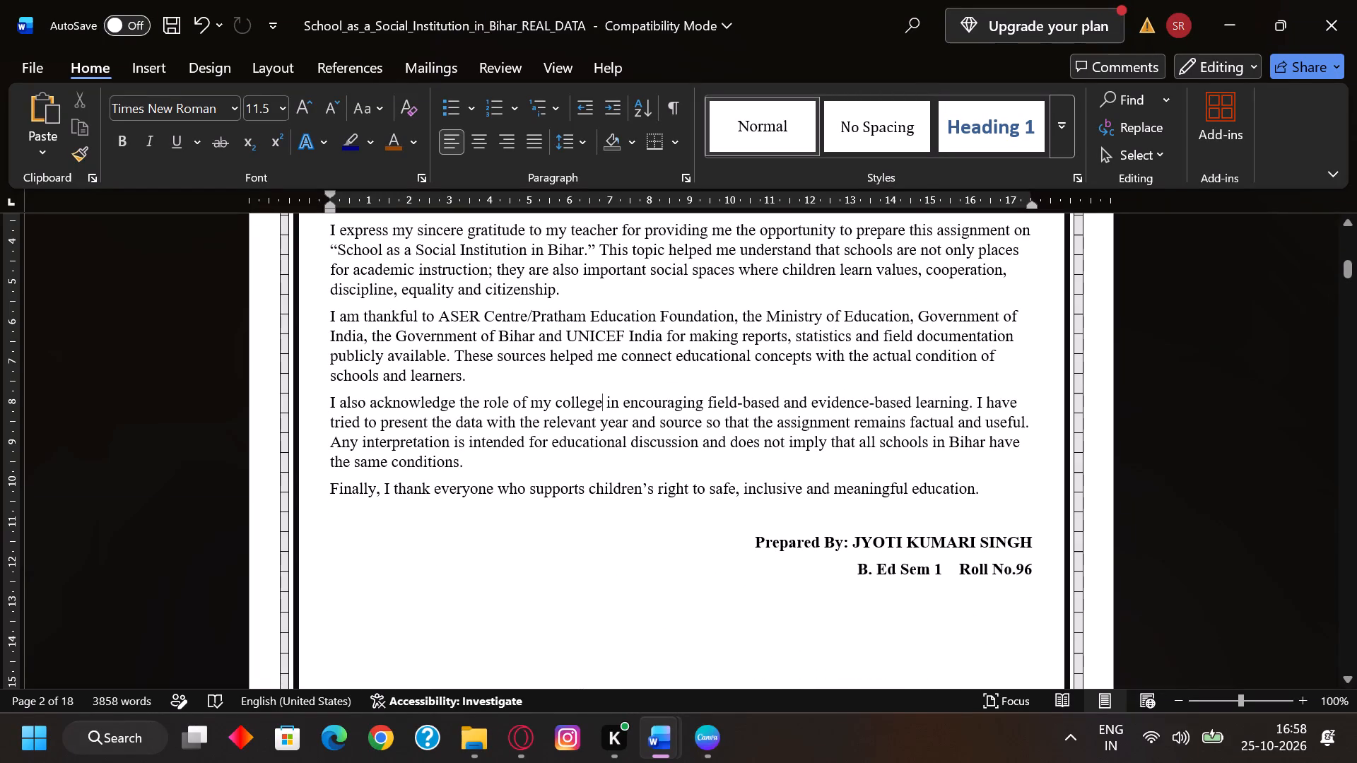
key("space")
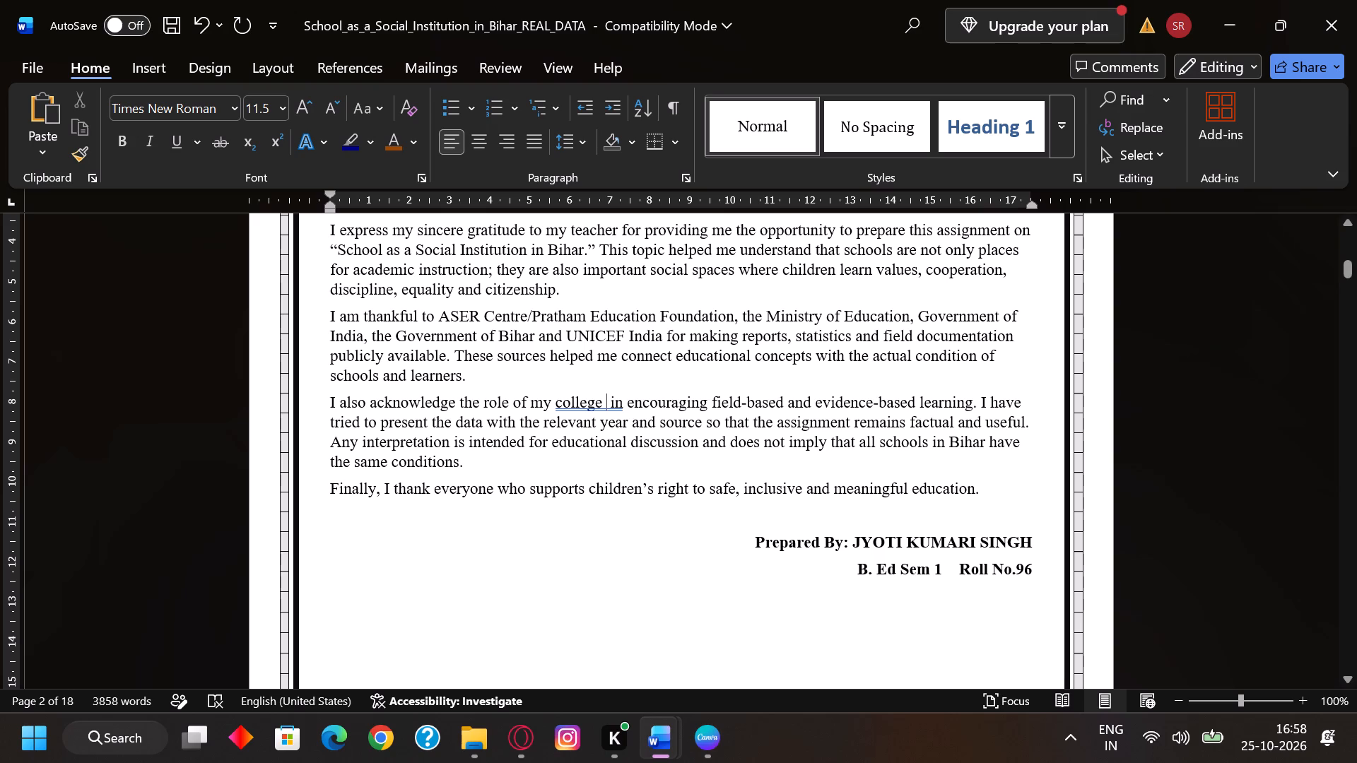
key("shift+parenleft")
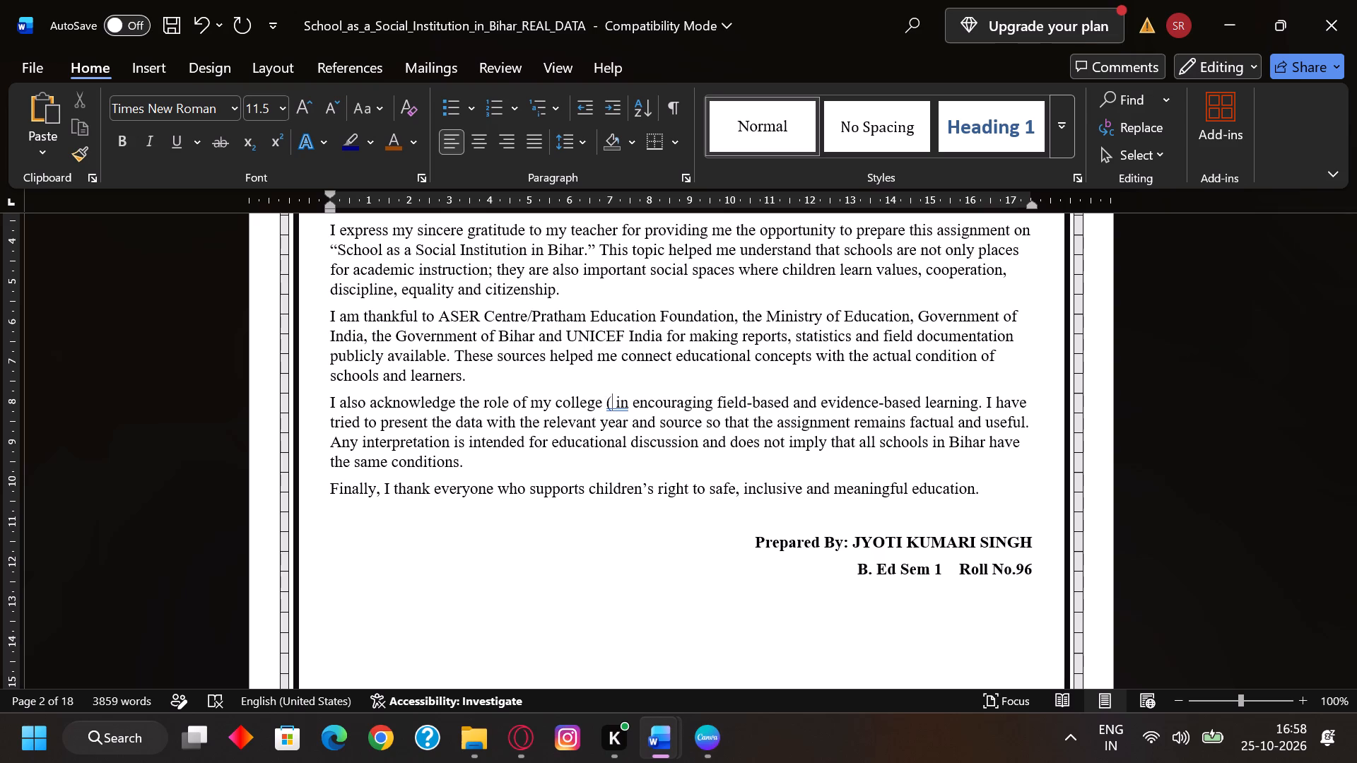
type("PWC")
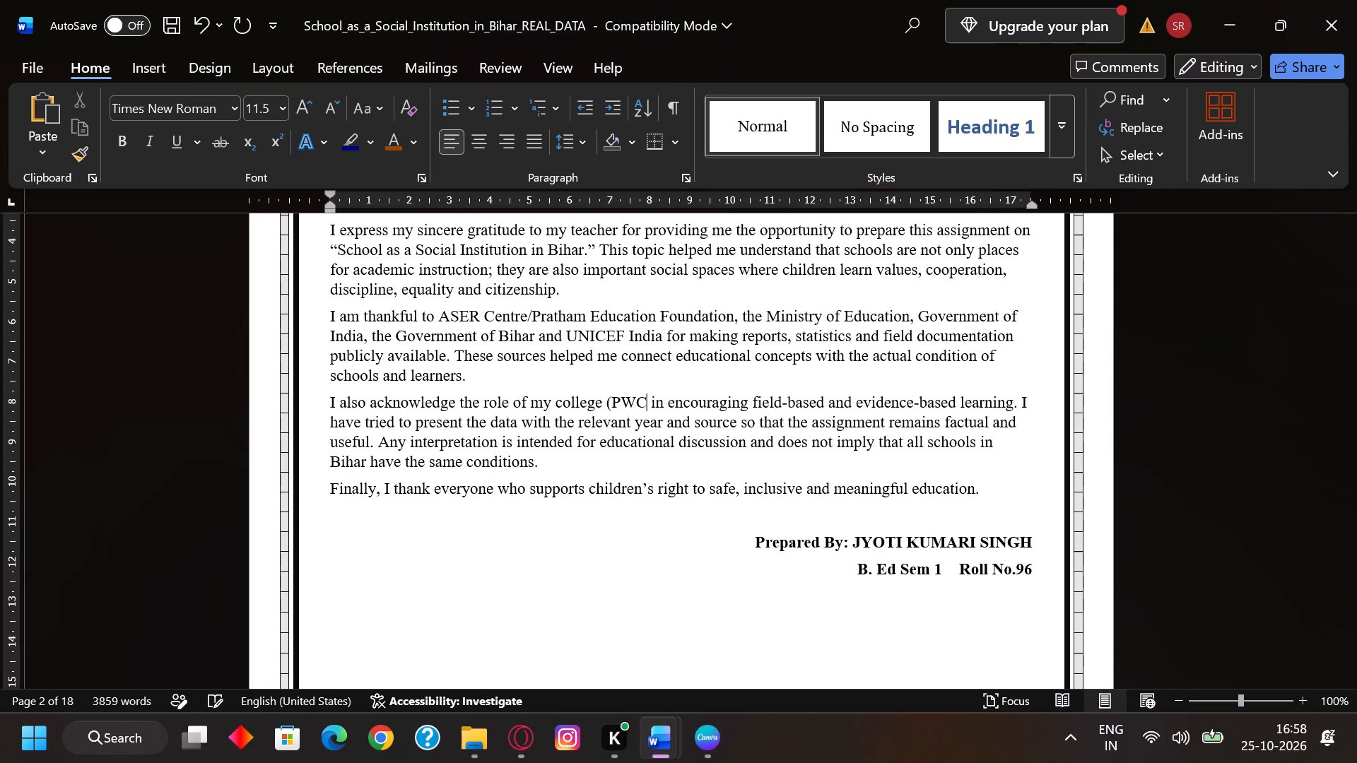
key("shift+parenright")
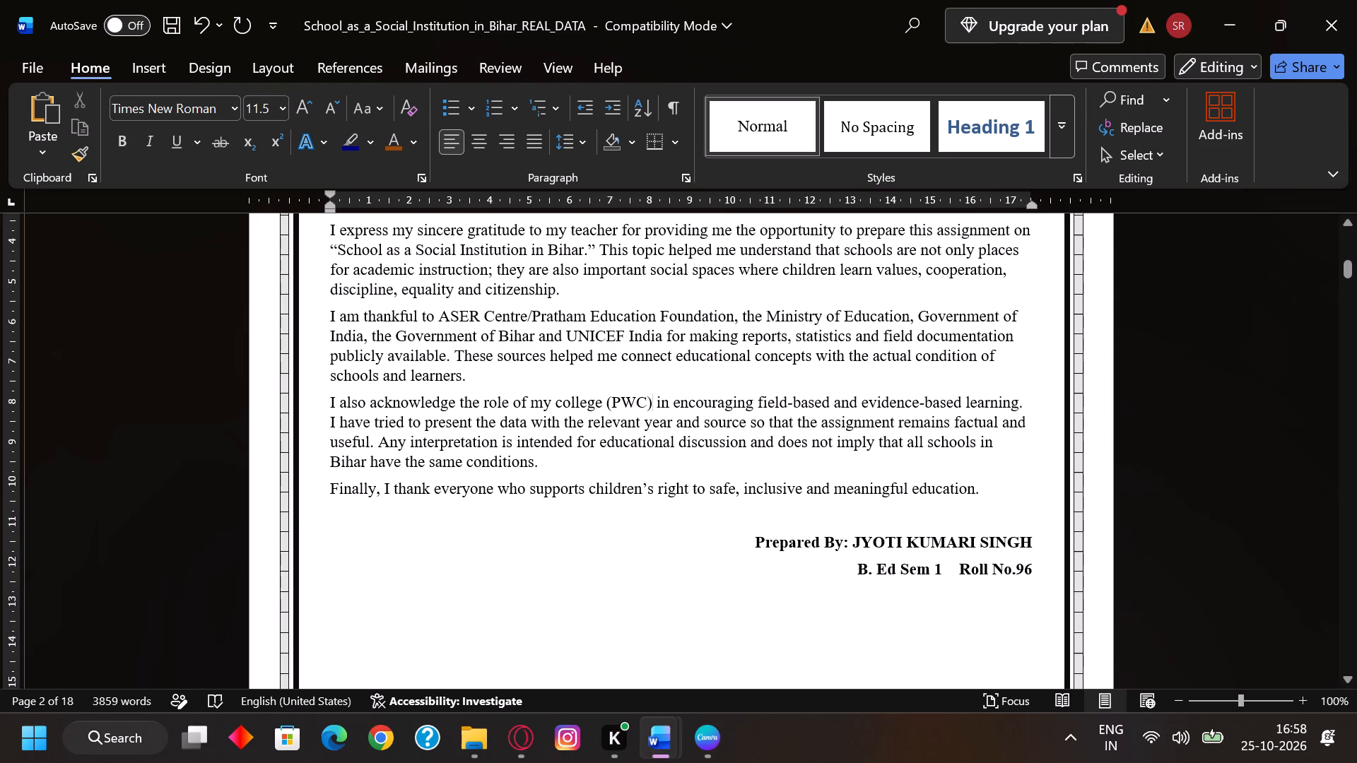
Make the abbreviation PWC bold inside its brackets in the third acknowledgement paragraph.
scroll(720, 438, "up", 2)
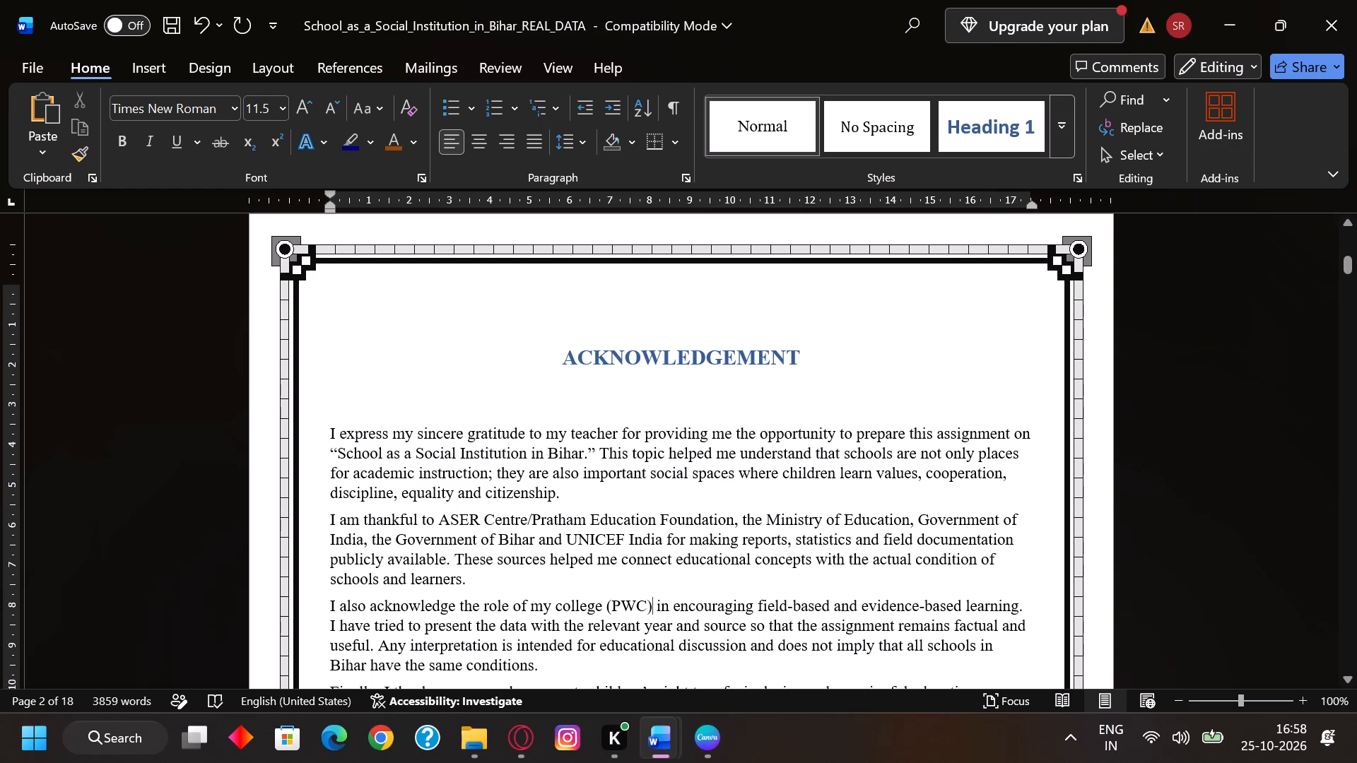
scroll(667, 511, "down", 1)
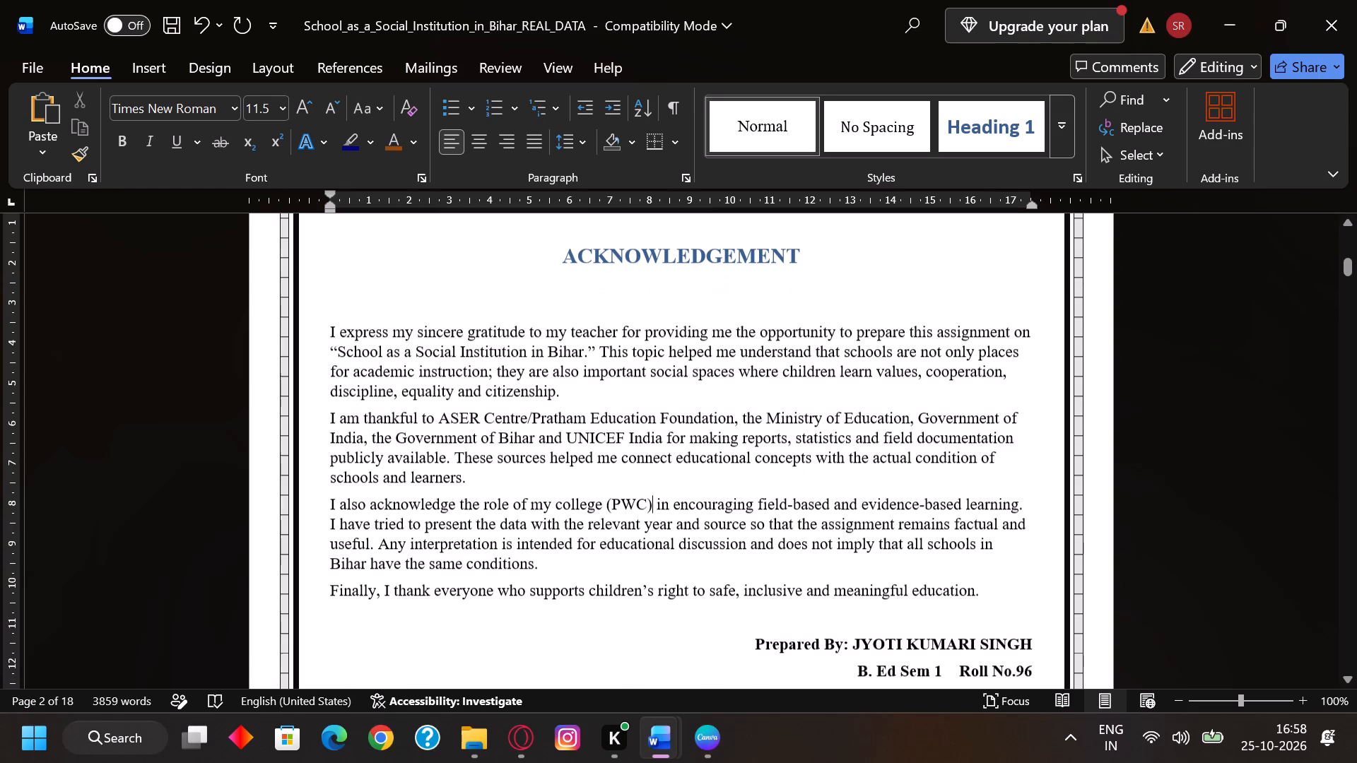
left_click(621, 330)
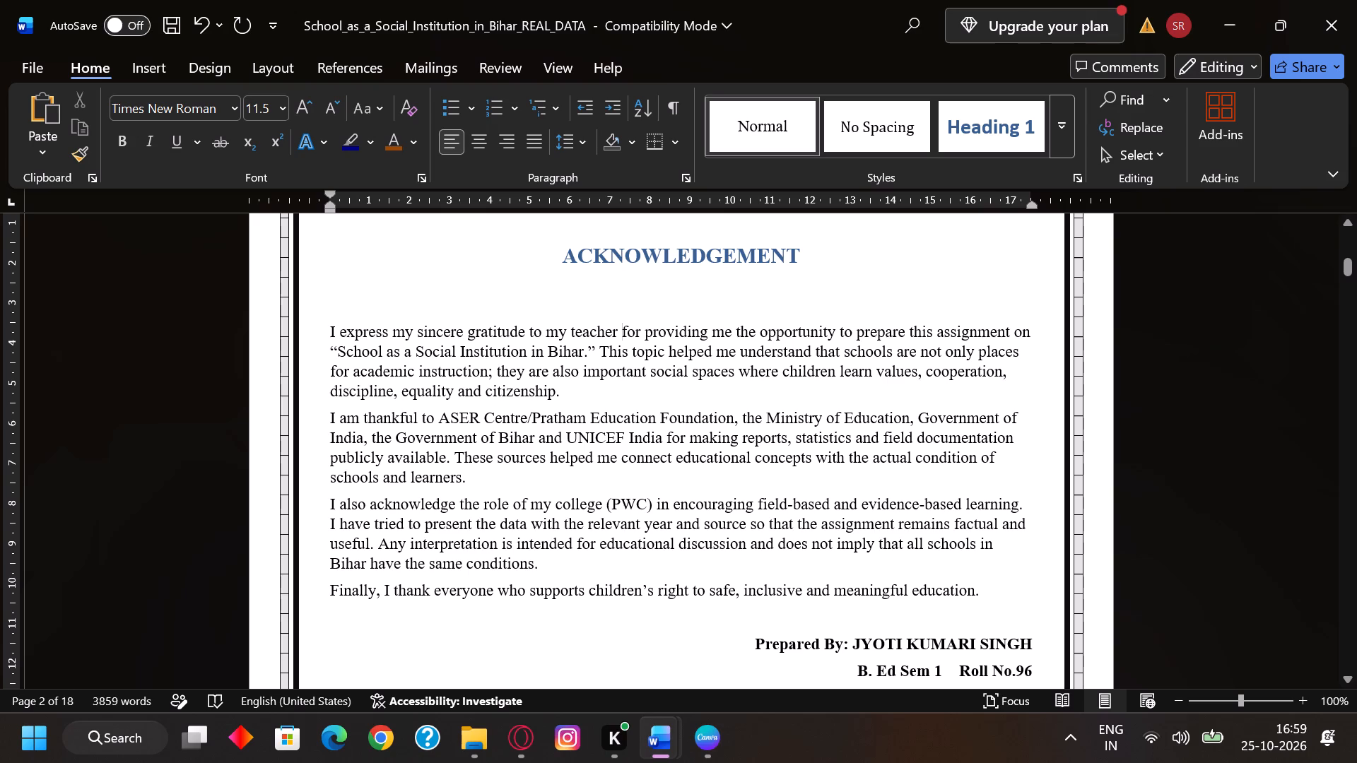
left_click_drag(613, 504, 644, 503)
left_click(666, 471)
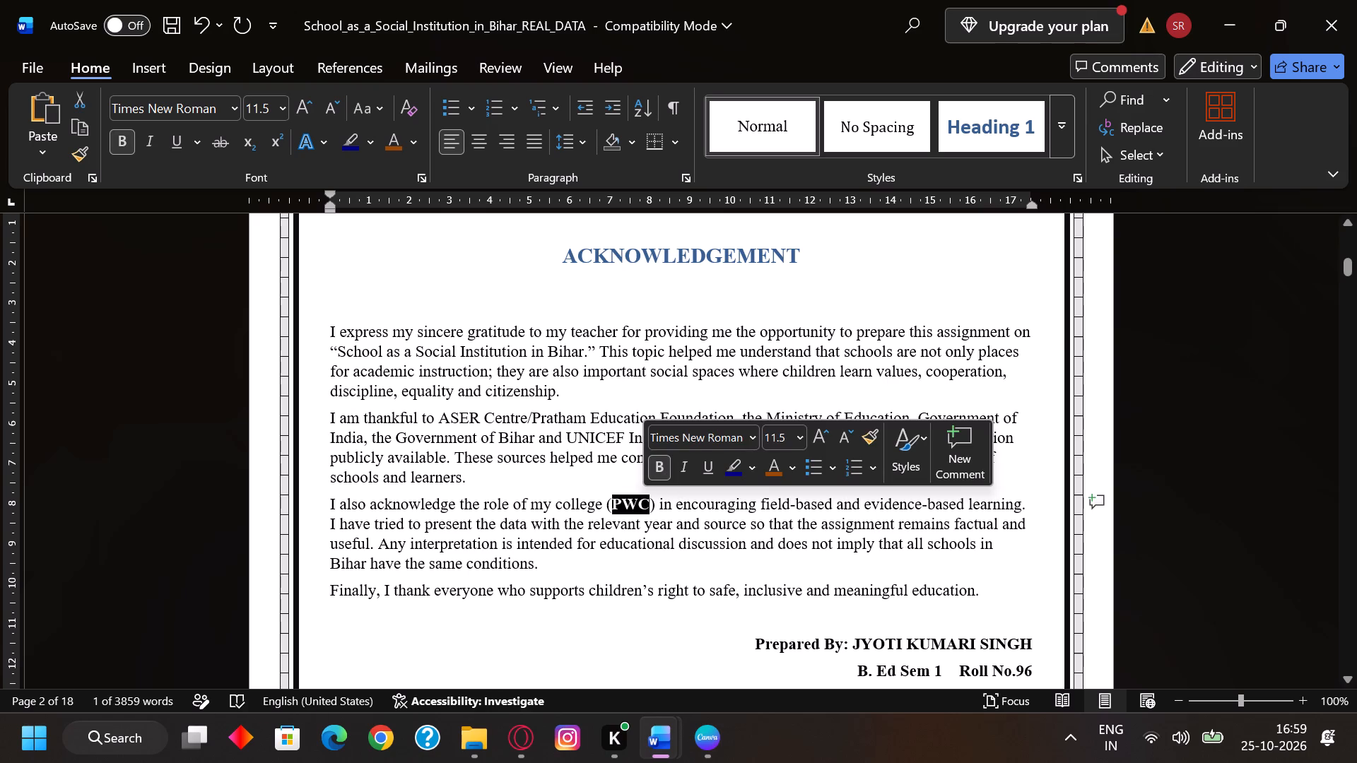
scroll(659, 596, "up", 2)
scroll(659, 596, "down", 1)
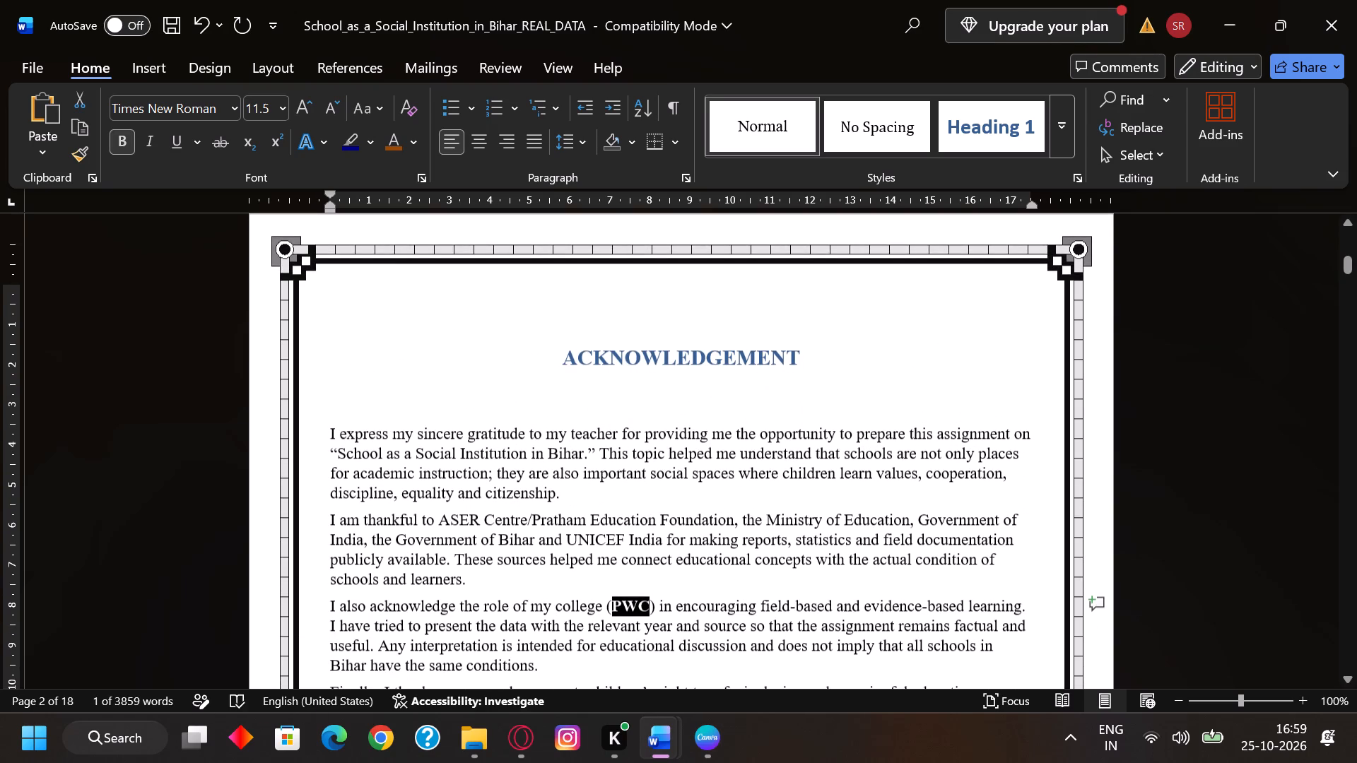
left_click(616, 432)
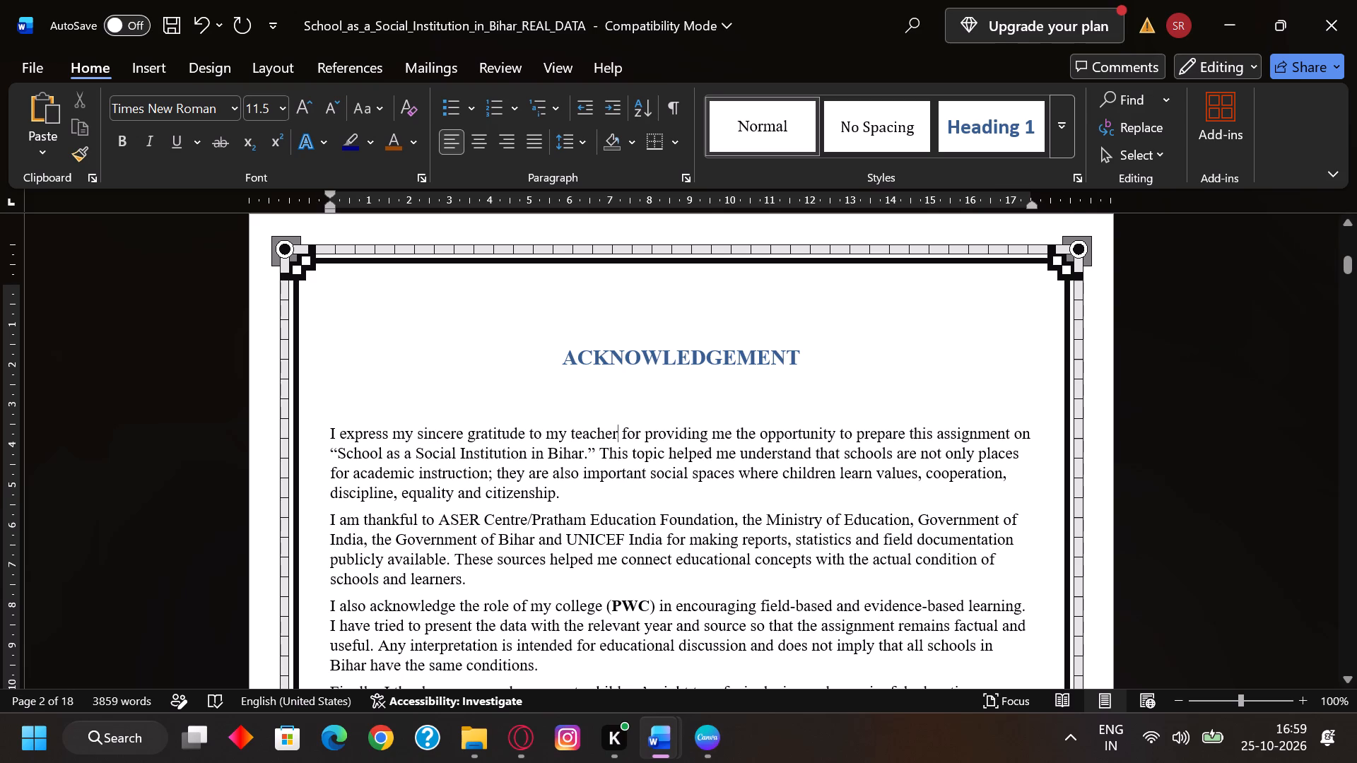
Review the rest of the acknowledgement page and the contents page after it for text and layout still needing correction.
scroll(659, 524, "down", 1)
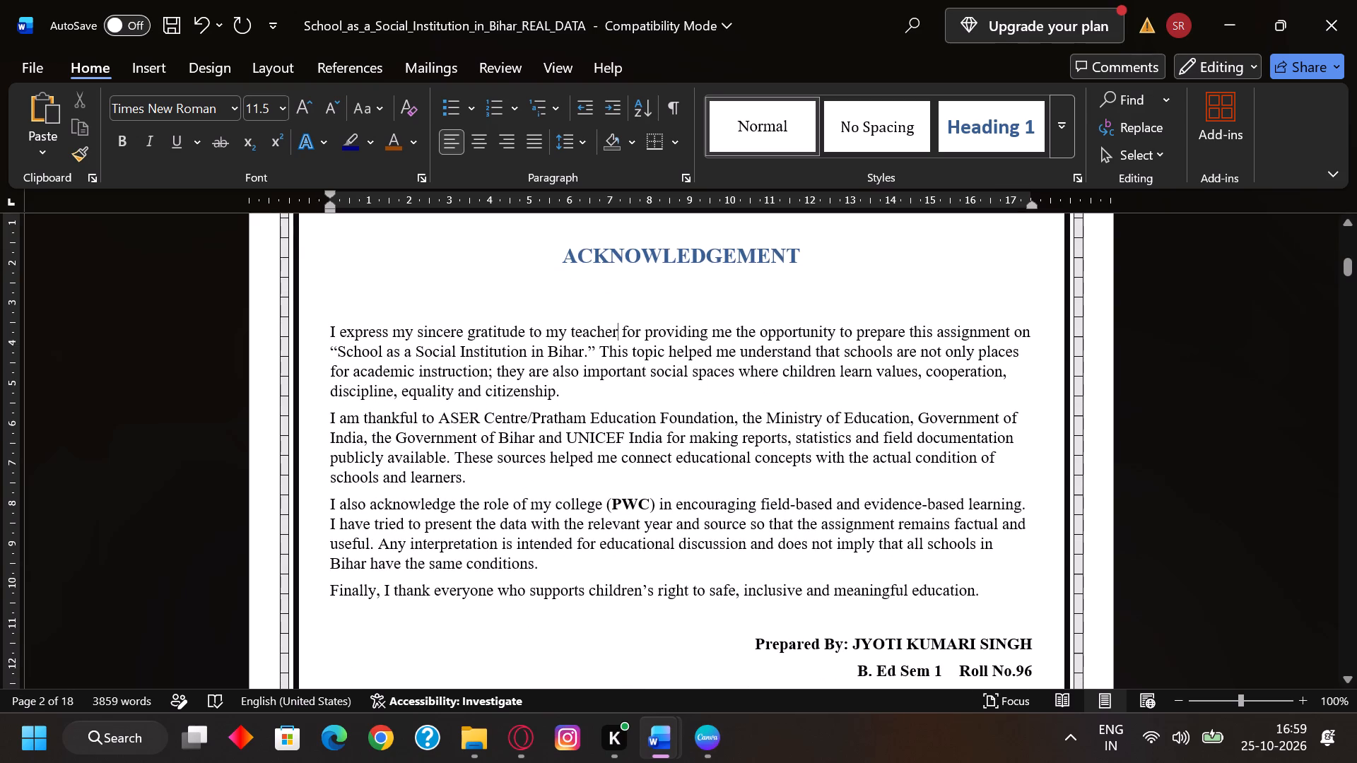
left_click(994, 590)
scroll(598, 523, "down", 1)
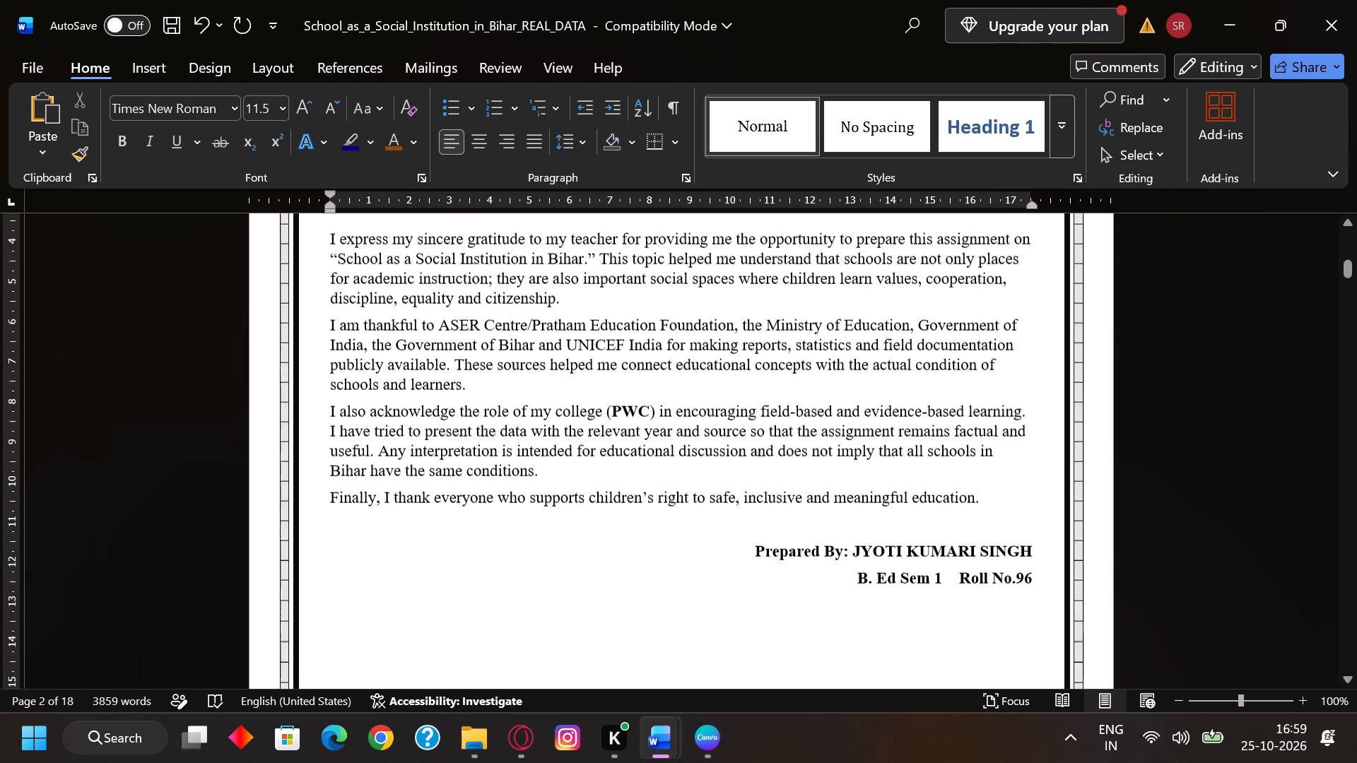
scroll(598, 523, "down", 1)
scroll(598, 523, "up", 2)
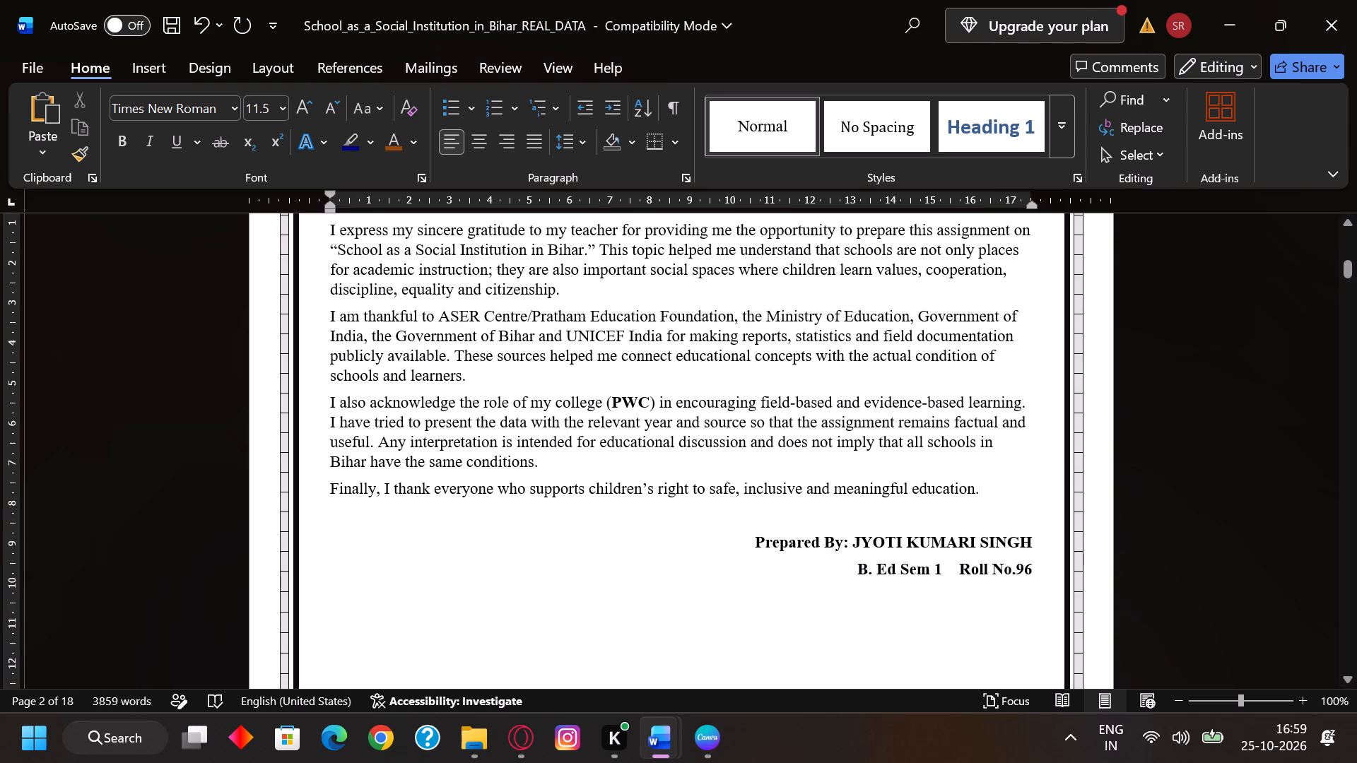
scroll(598, 523, "up", 1)
scroll(598, 523, "down", 1)
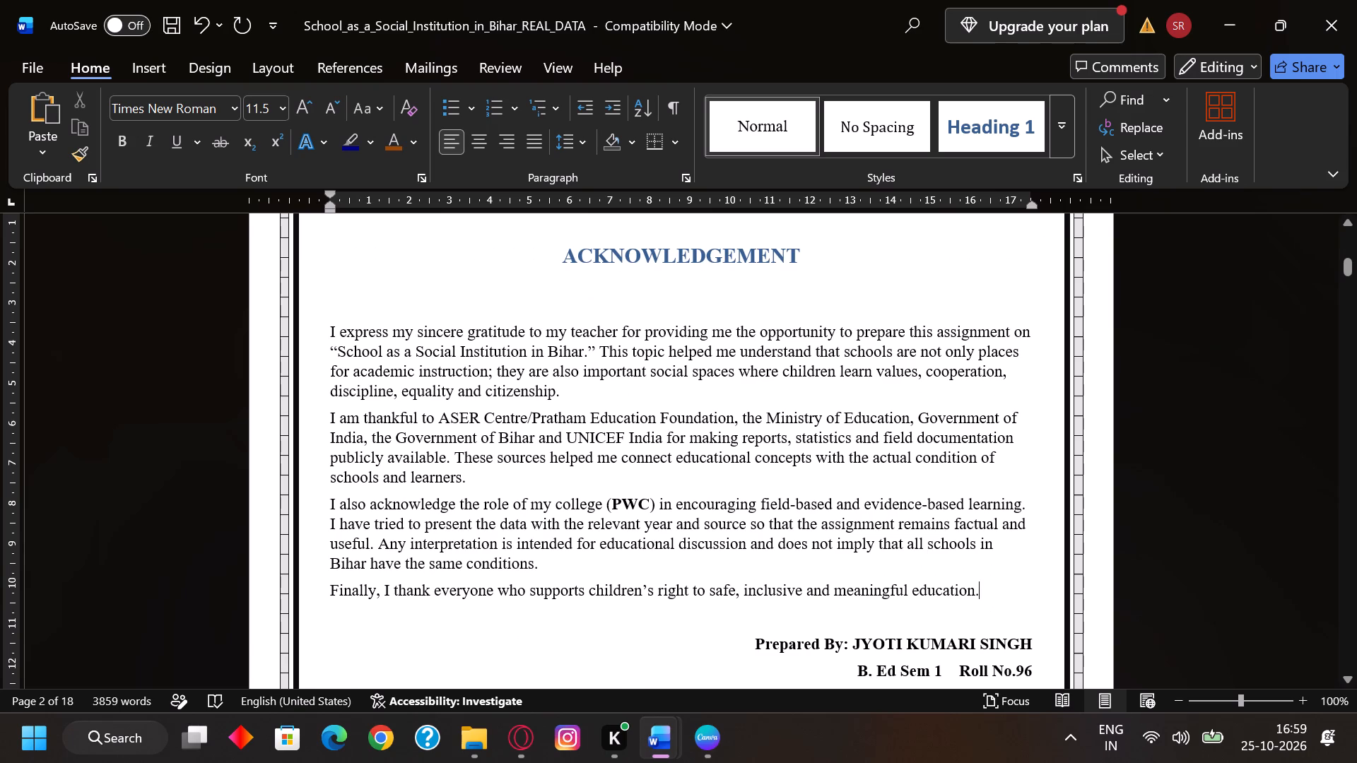
scroll(1032, 527, "down", 1)
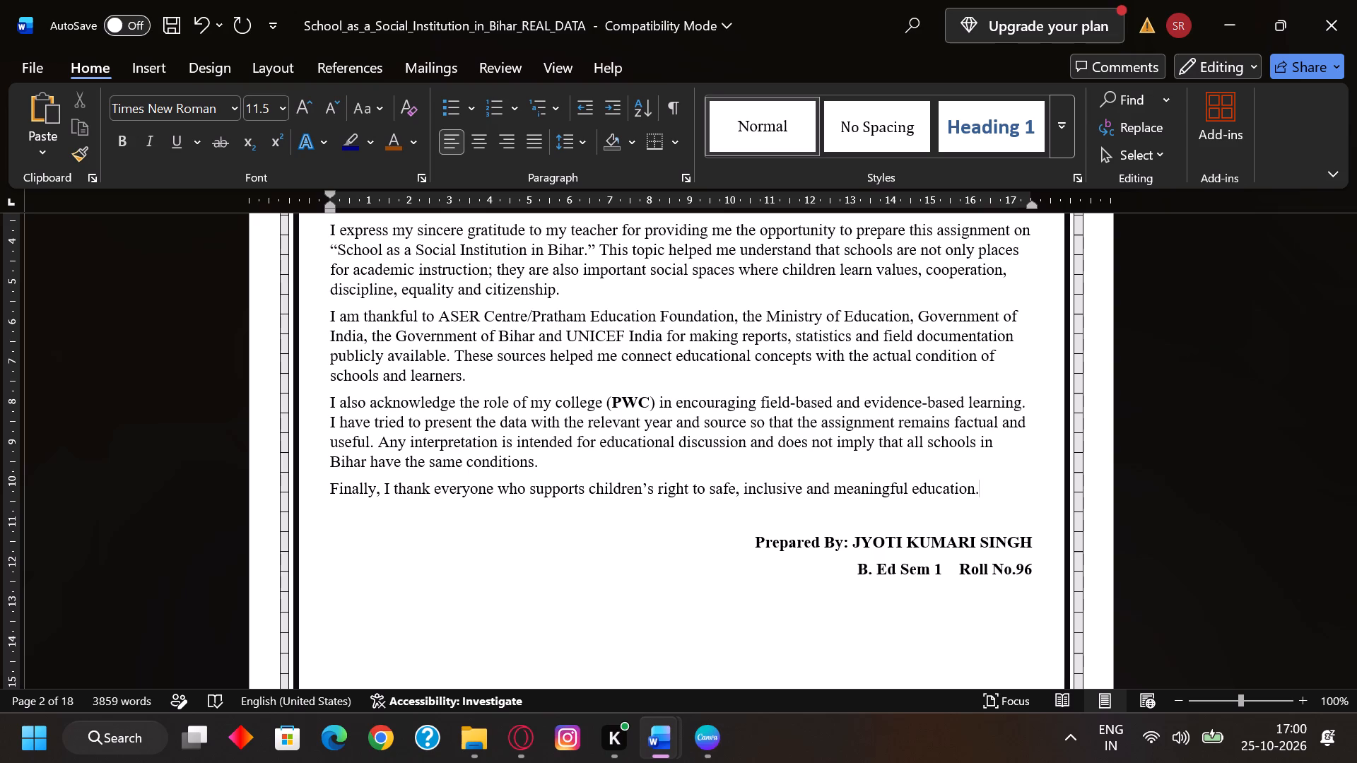
scroll(880, 504, "down", 4)
scroll(880, 504, "up", 2)
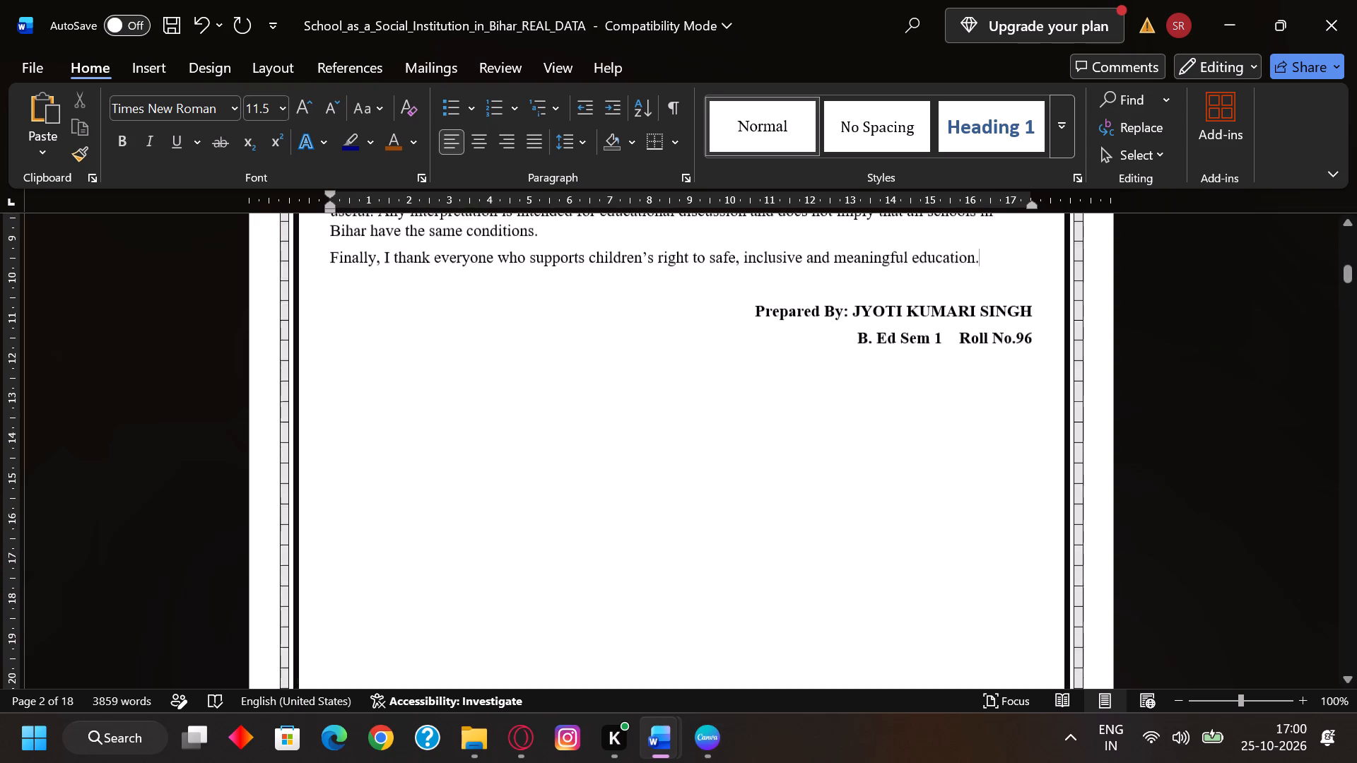
scroll(880, 504, "down", 9)
scroll(880, 504, "up", 1)
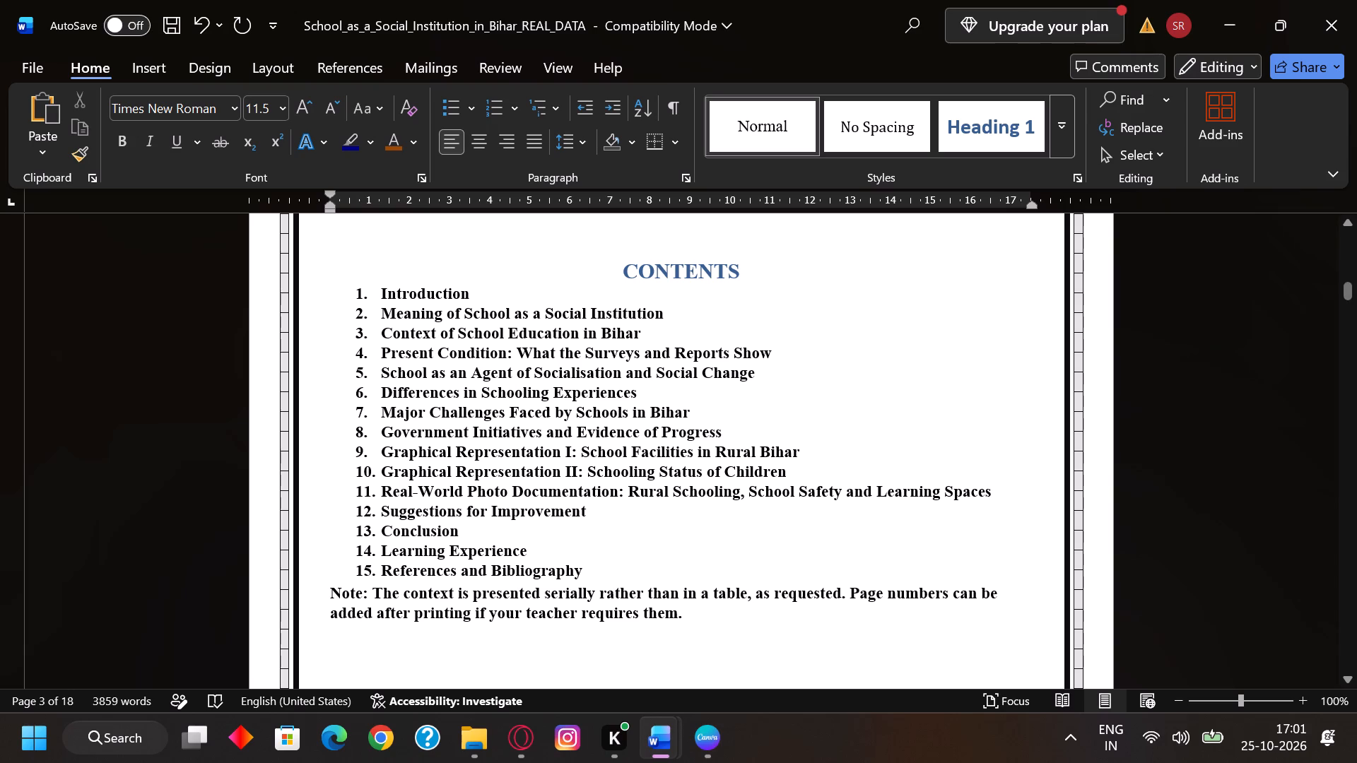
Delete the whole note about serial presentation and page numbers below the References and Bibliography entry on the contents page.
scroll(732, 492, "down", 1)
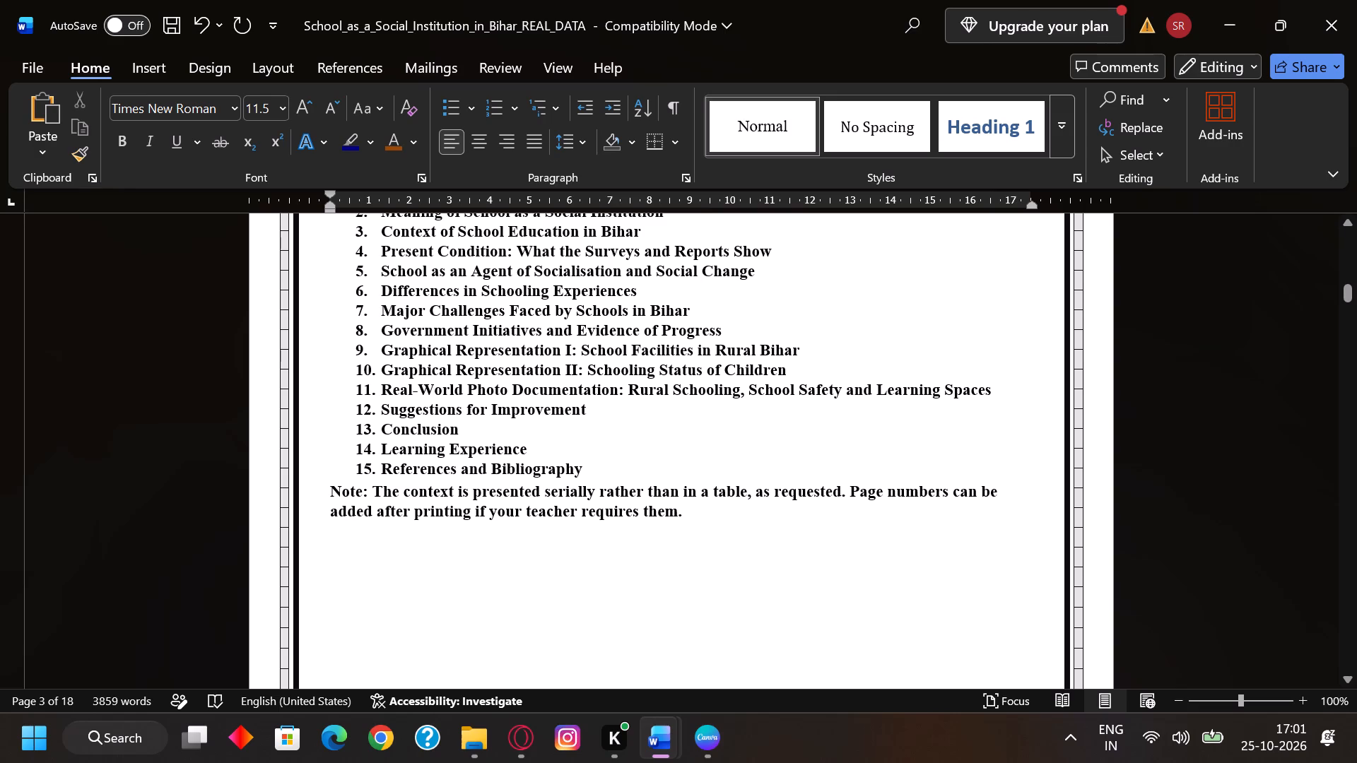
scroll(683, 396, "down", 1)
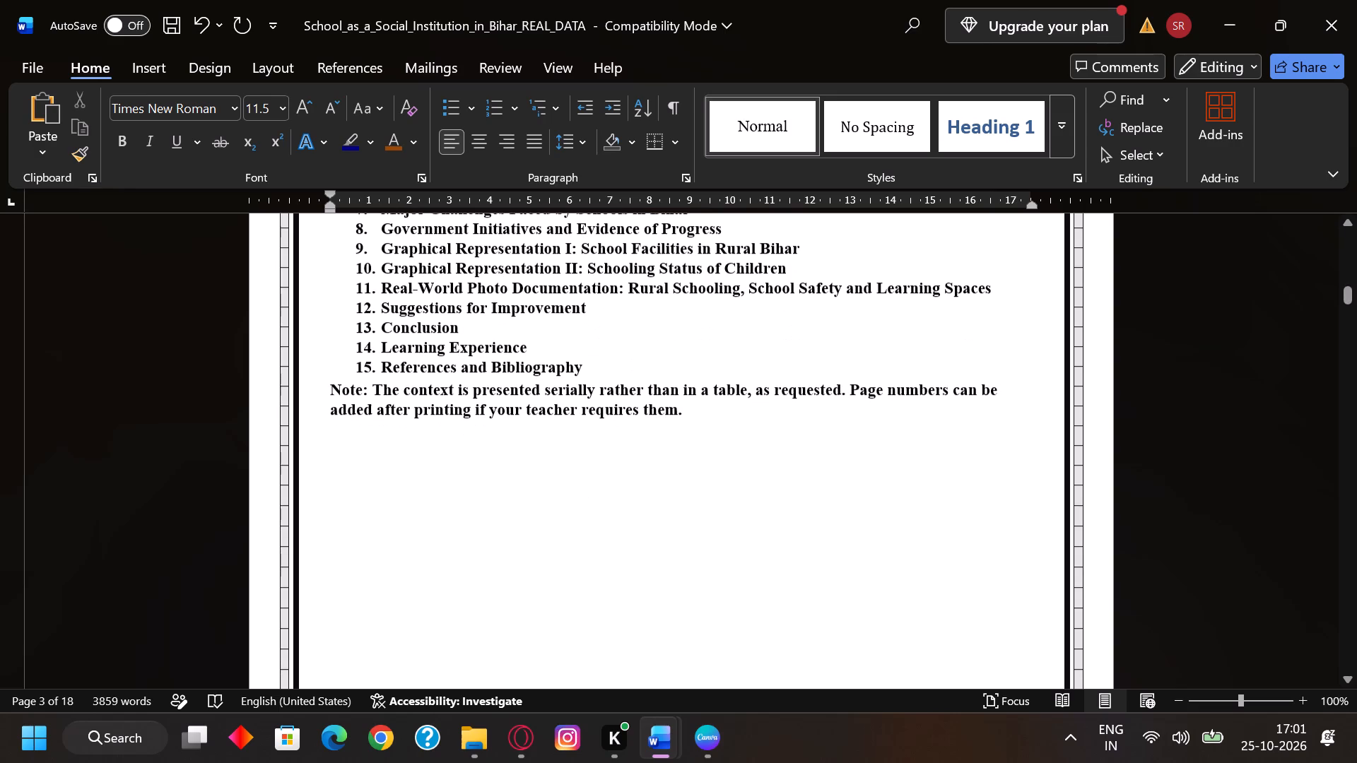
scroll(680, 398, "down", 1)
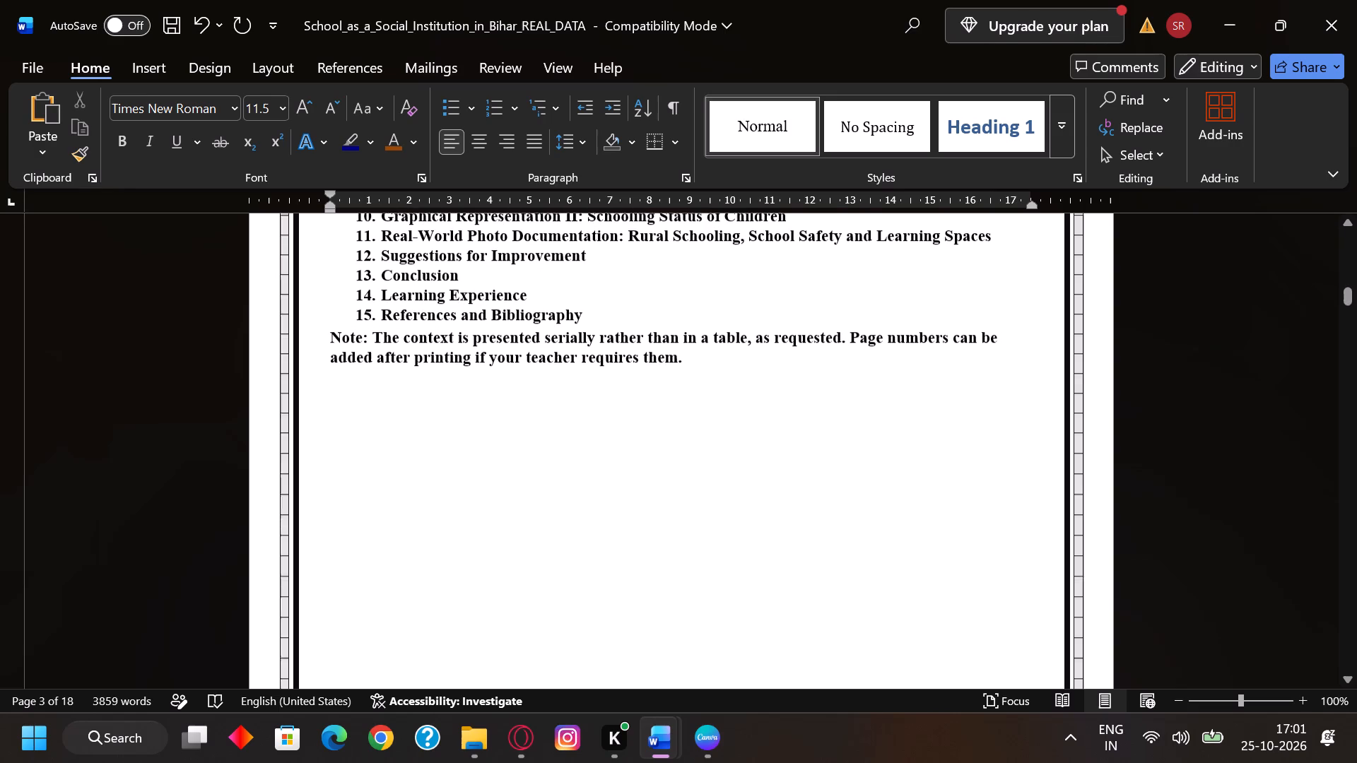
scroll(680, 398, "up", 4)
scroll(680, 398, "down", 2)
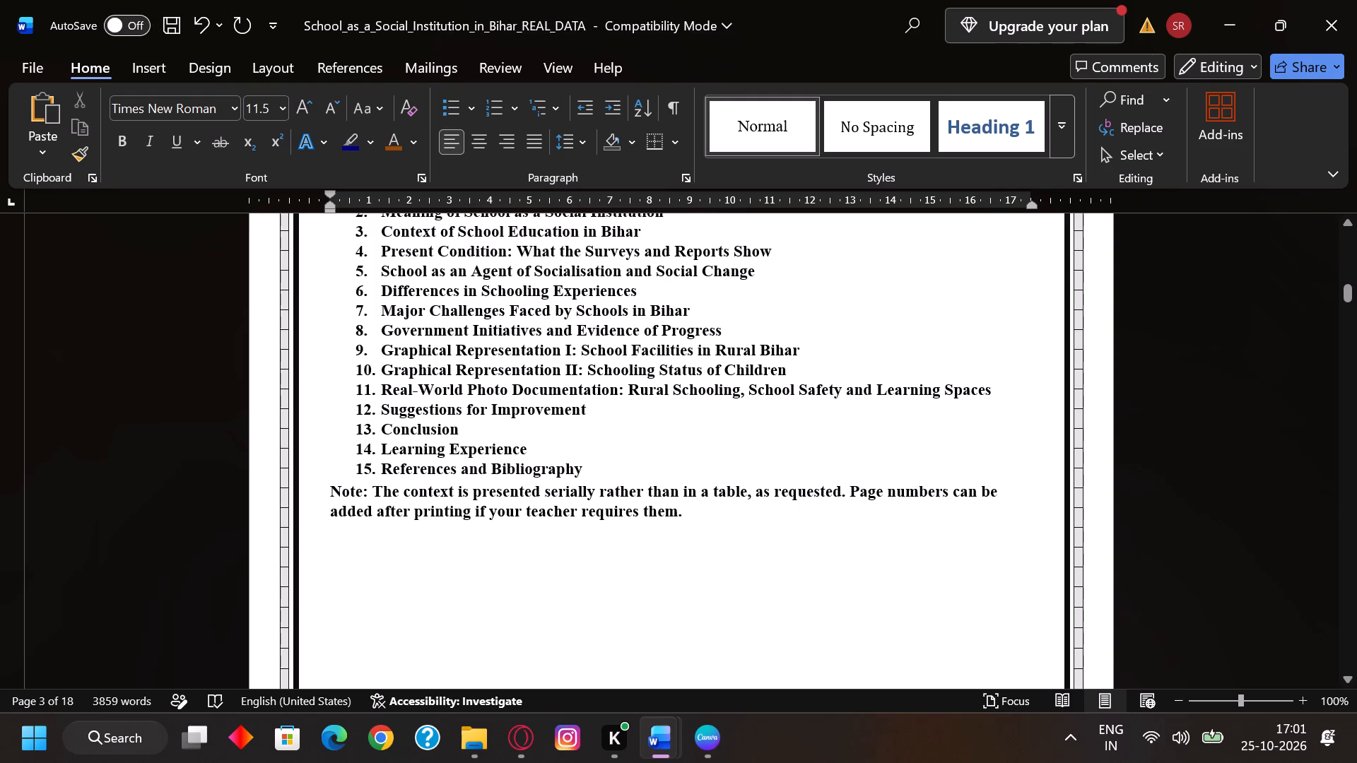
left_click_drag(329, 488, 513, 518)
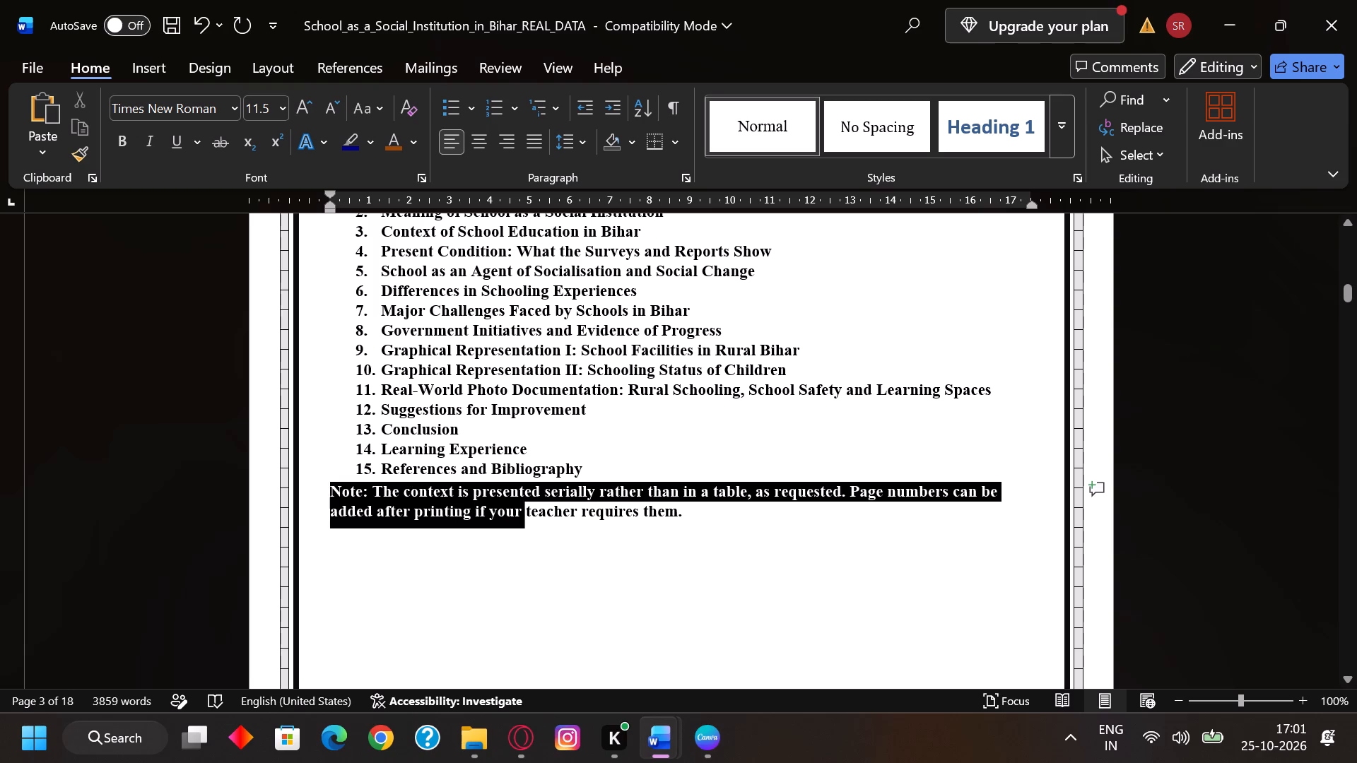
left_click_drag(513, 518, 691, 521)
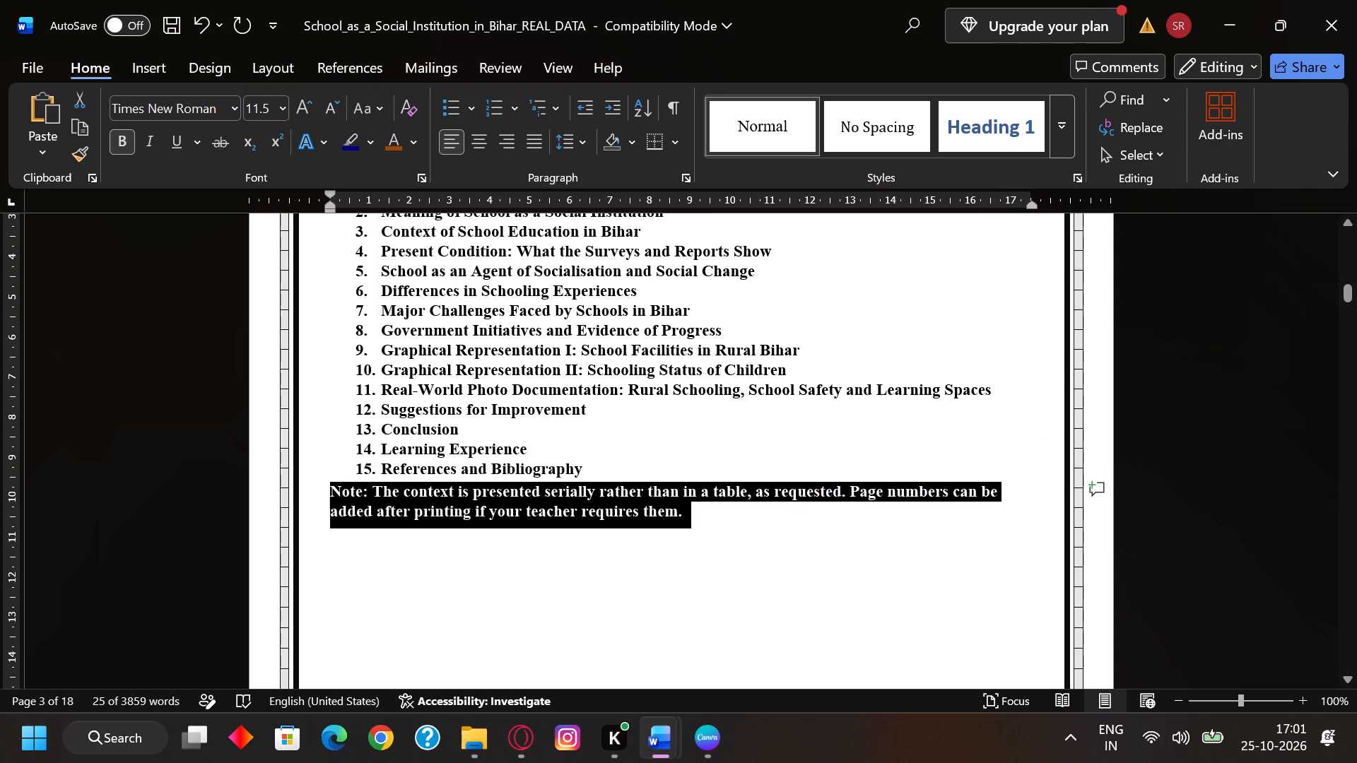
key("Delete")
scroll(600, 507, "up", 1)
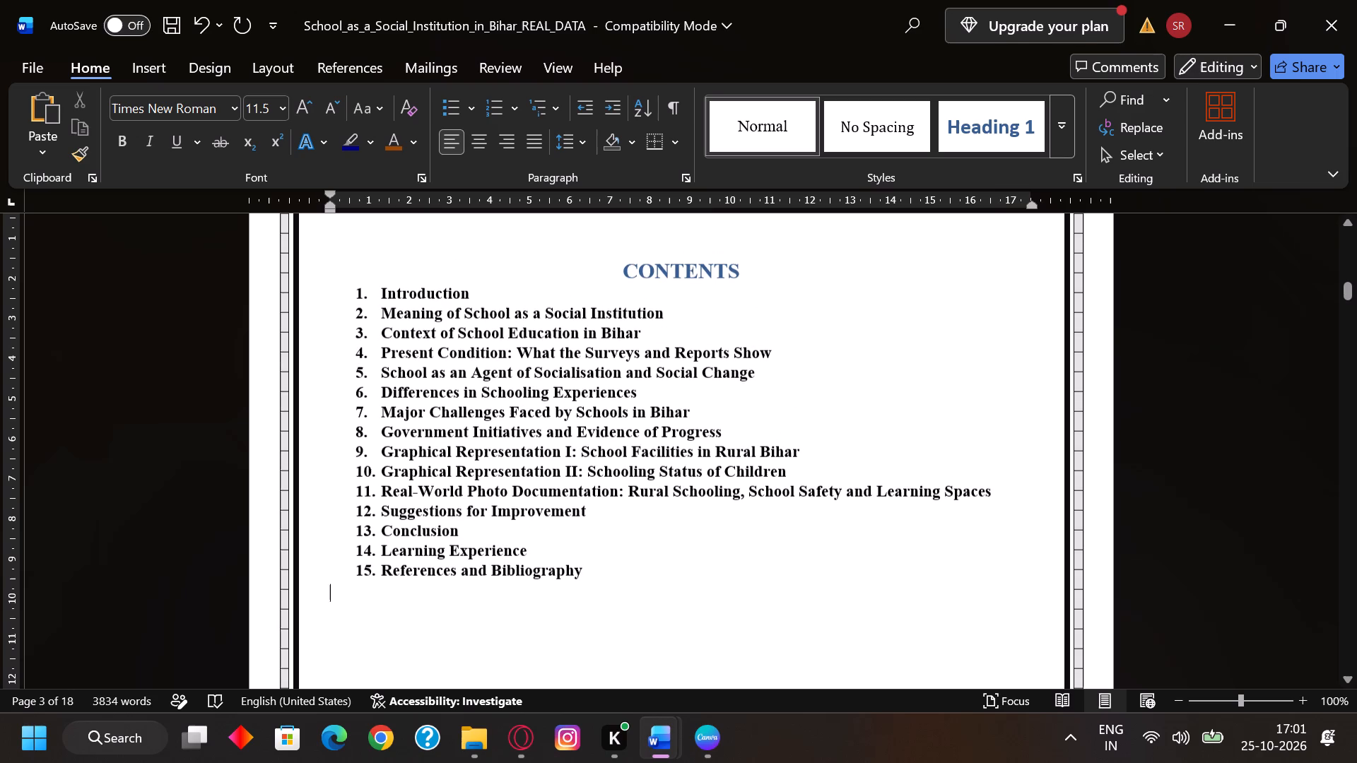
scroll(600, 506, "down", 1)
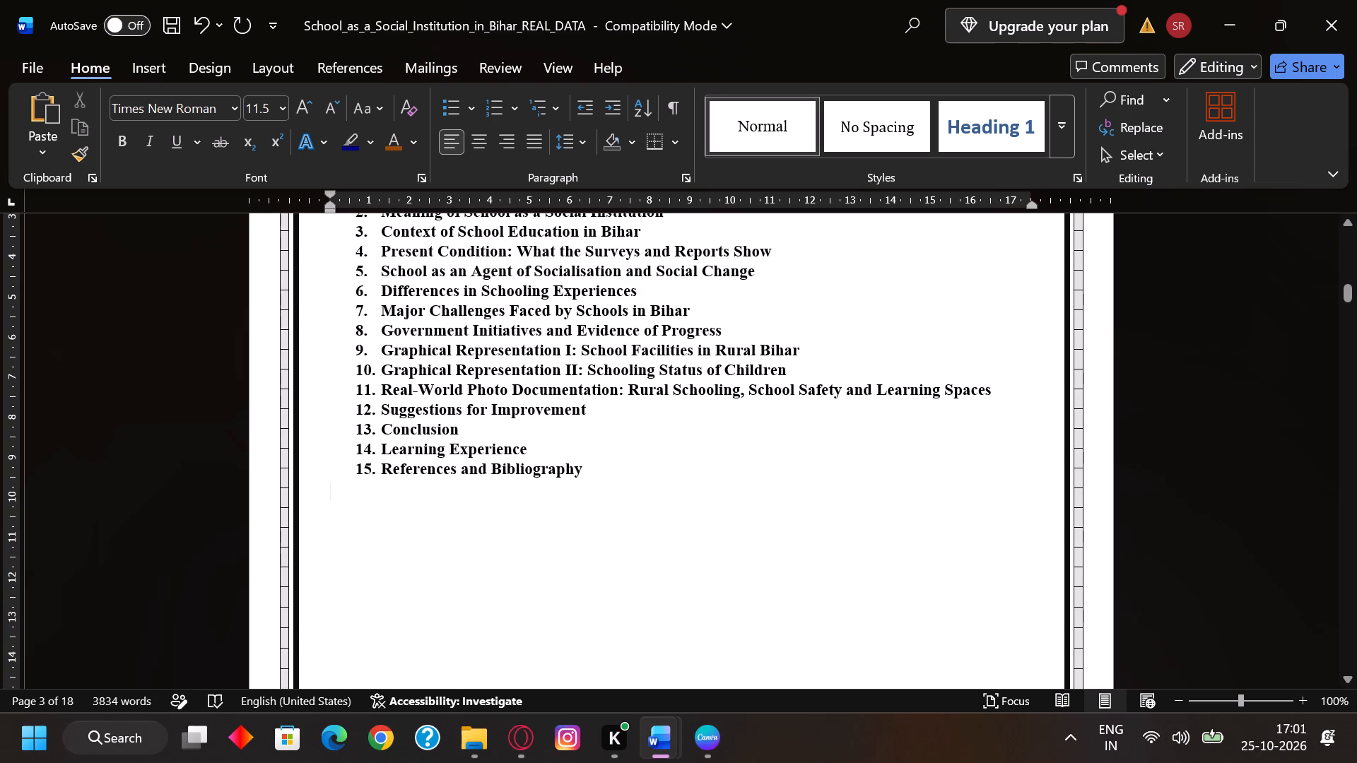
scroll(600, 506, "up", 1)
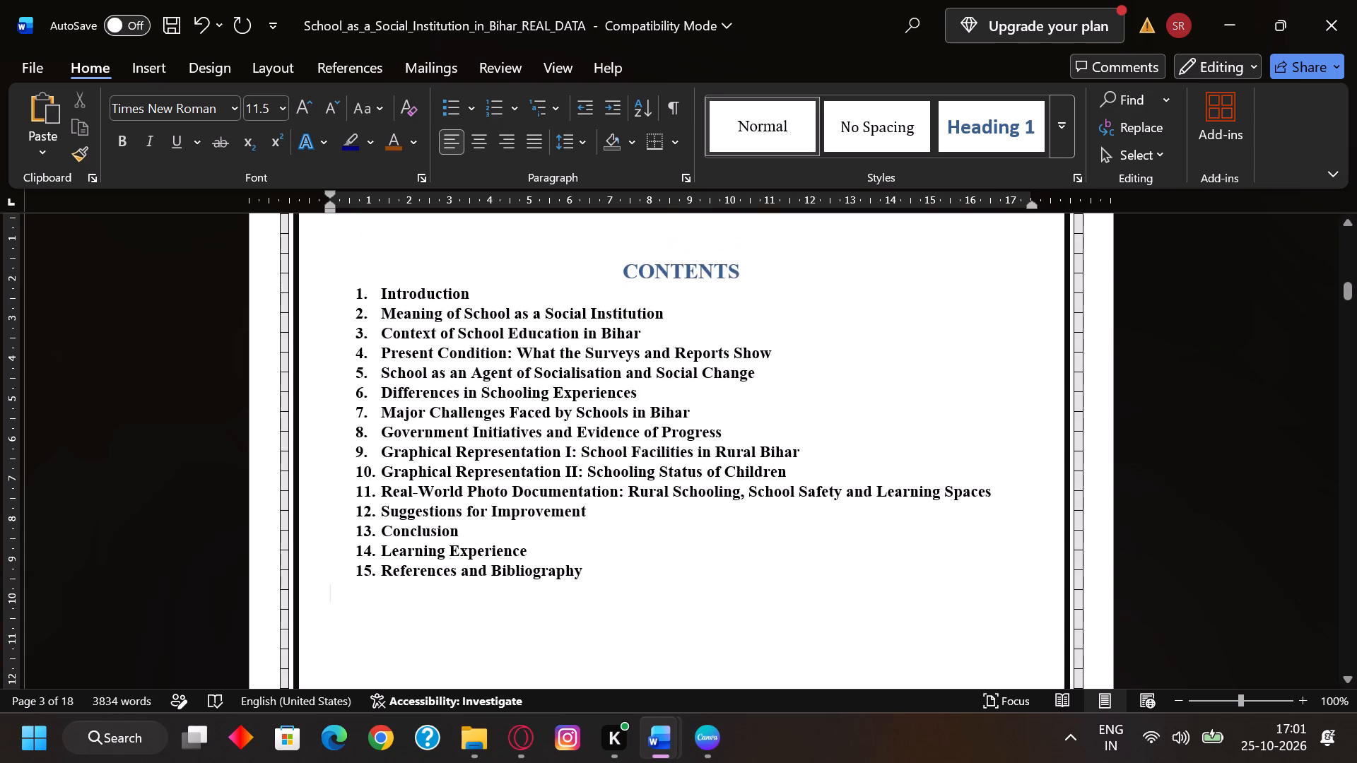
Examine the Introduction page, reading its paragraphs and the start of the Objectives list.
scroll(600, 505, "down", 10)
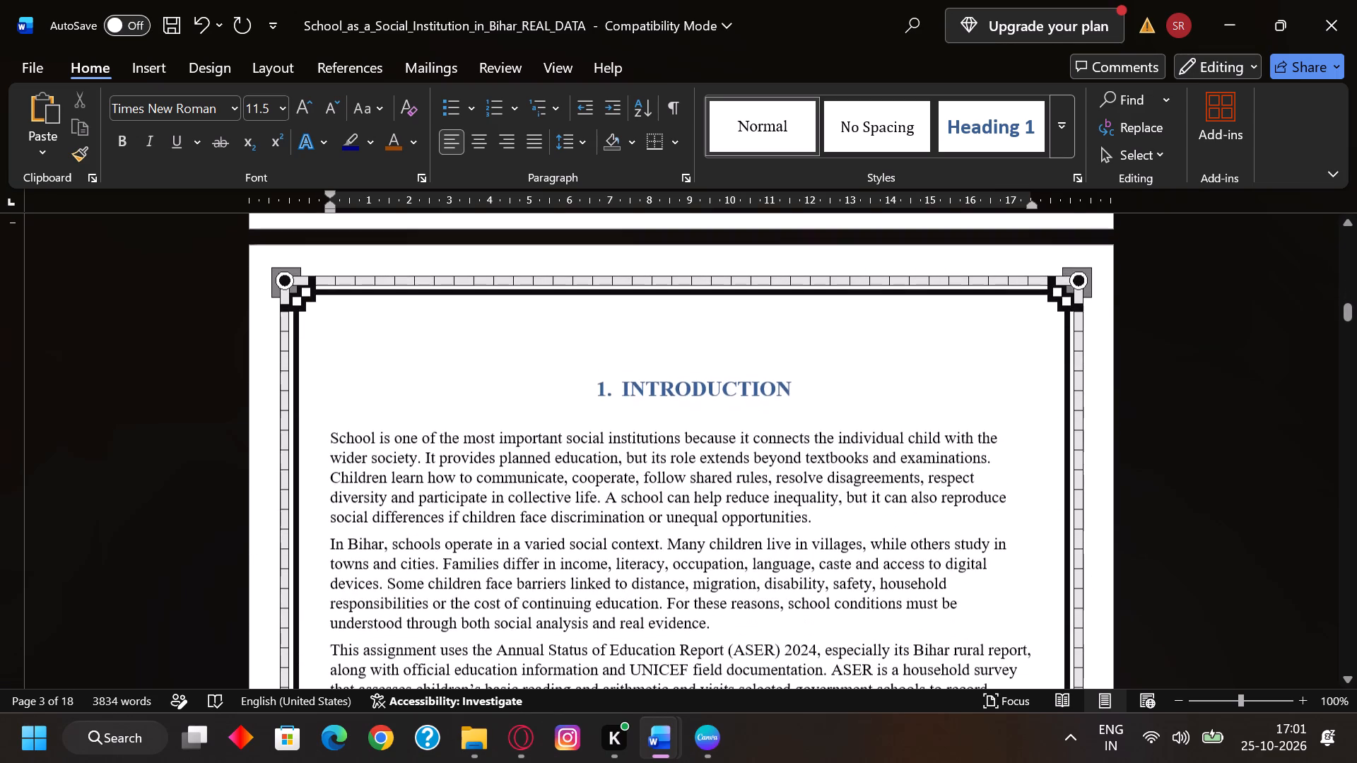
scroll(600, 503, "down", 2)
scroll(600, 502, "up", 1)
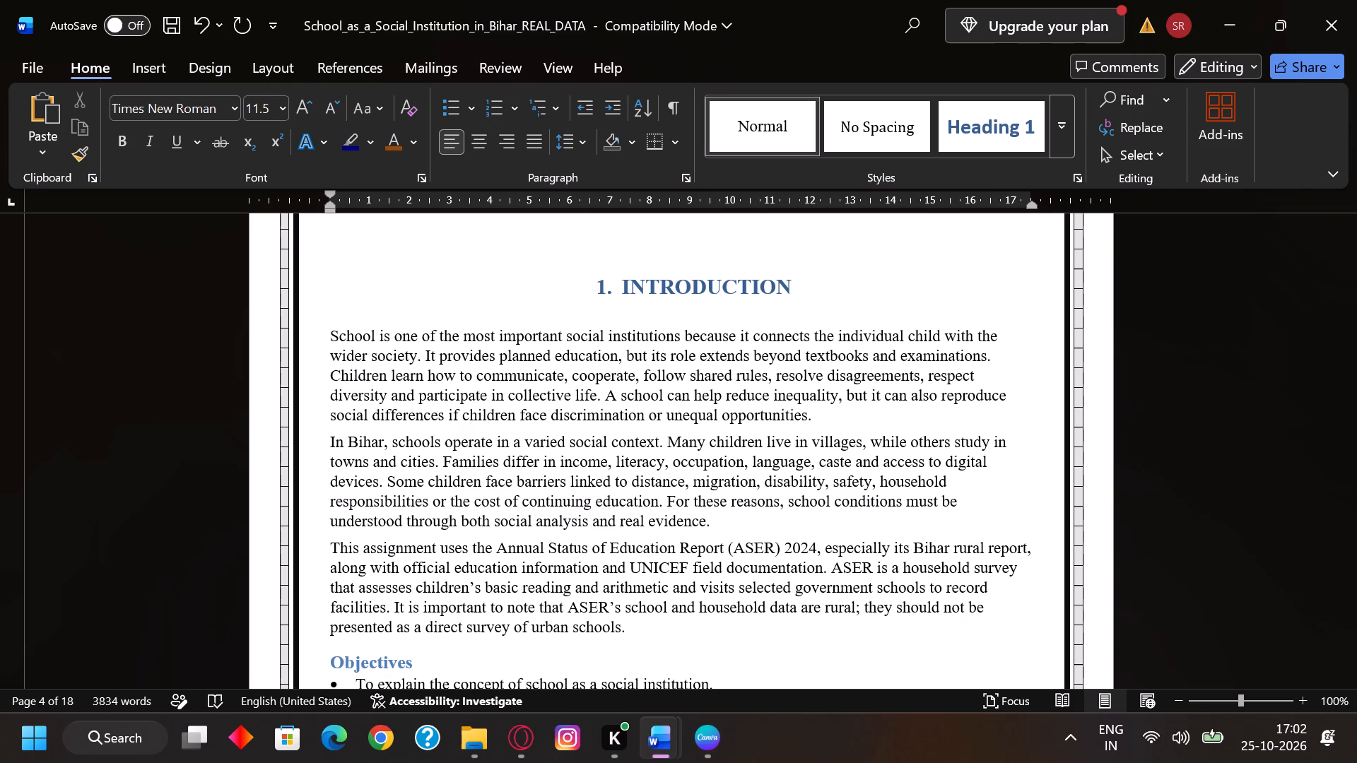
scroll(642, 487, "down", 1)
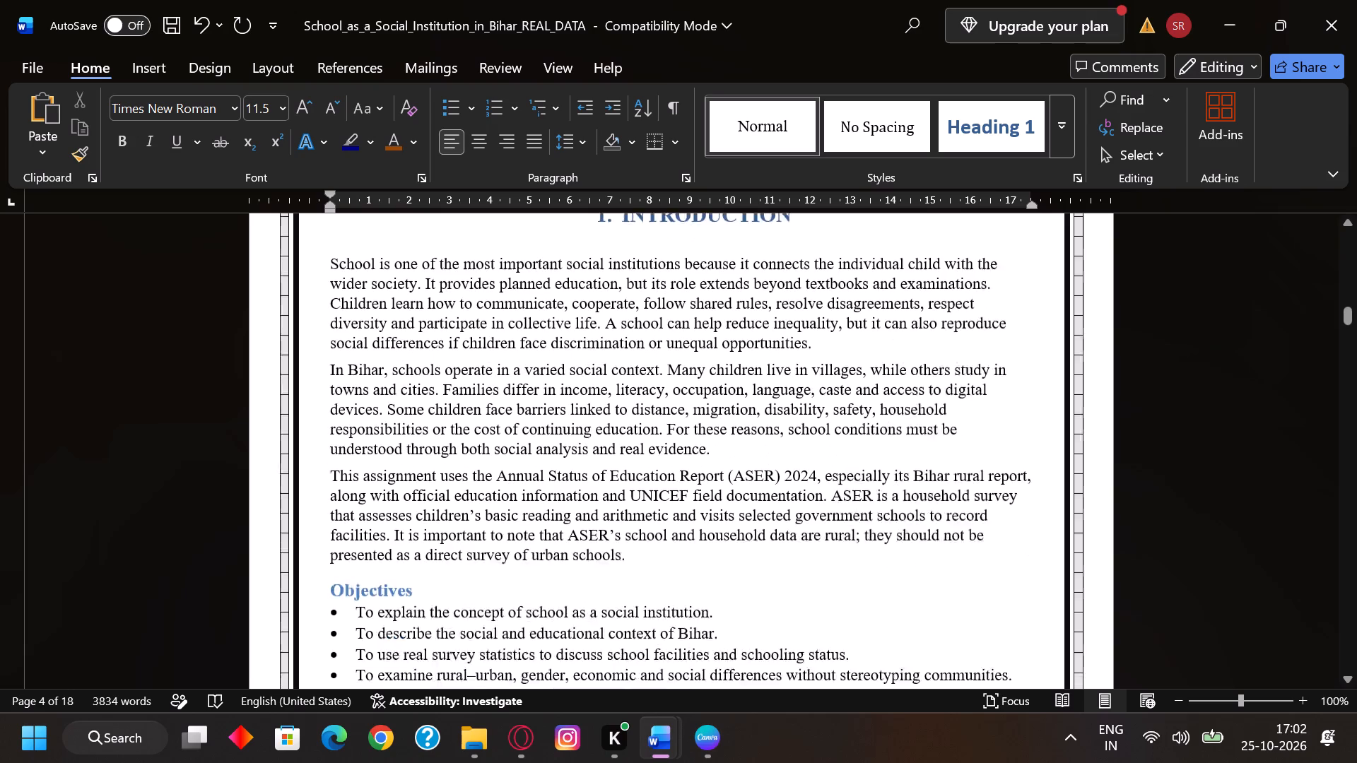
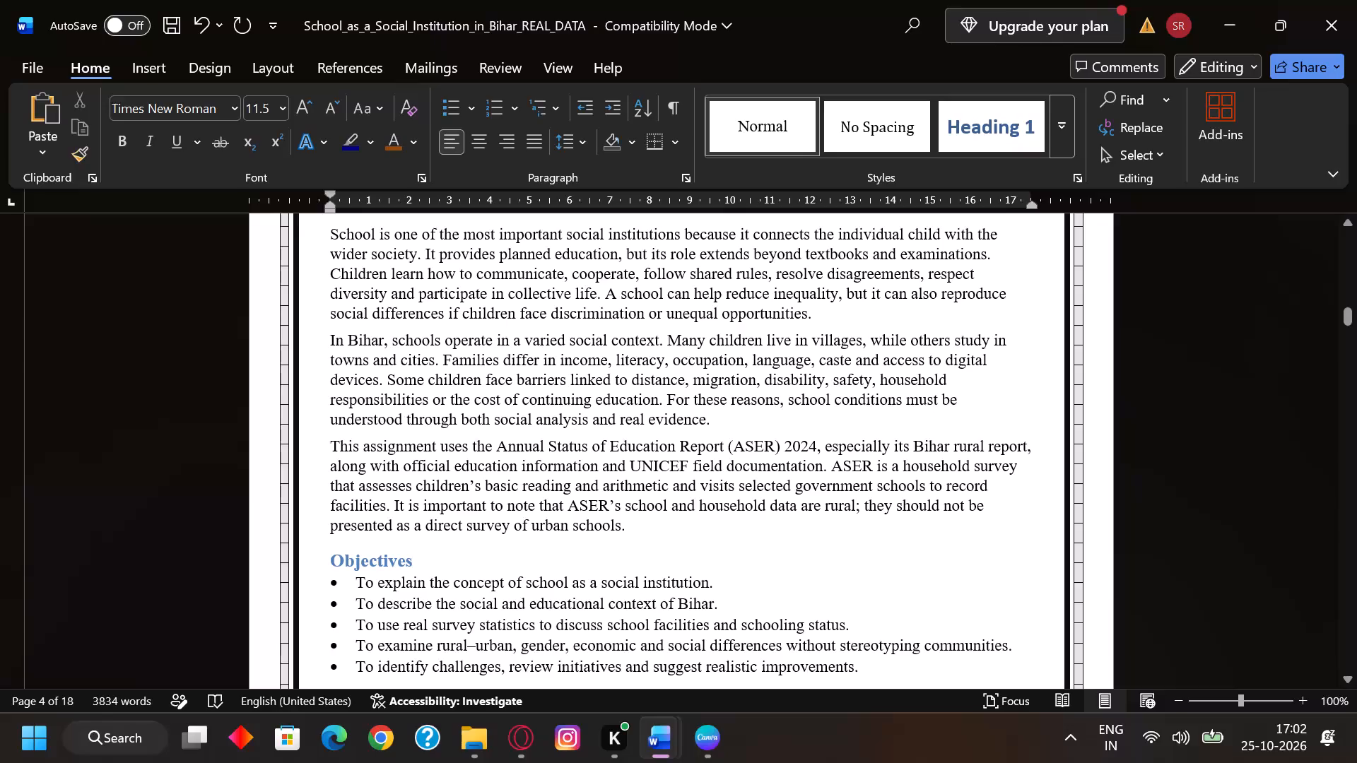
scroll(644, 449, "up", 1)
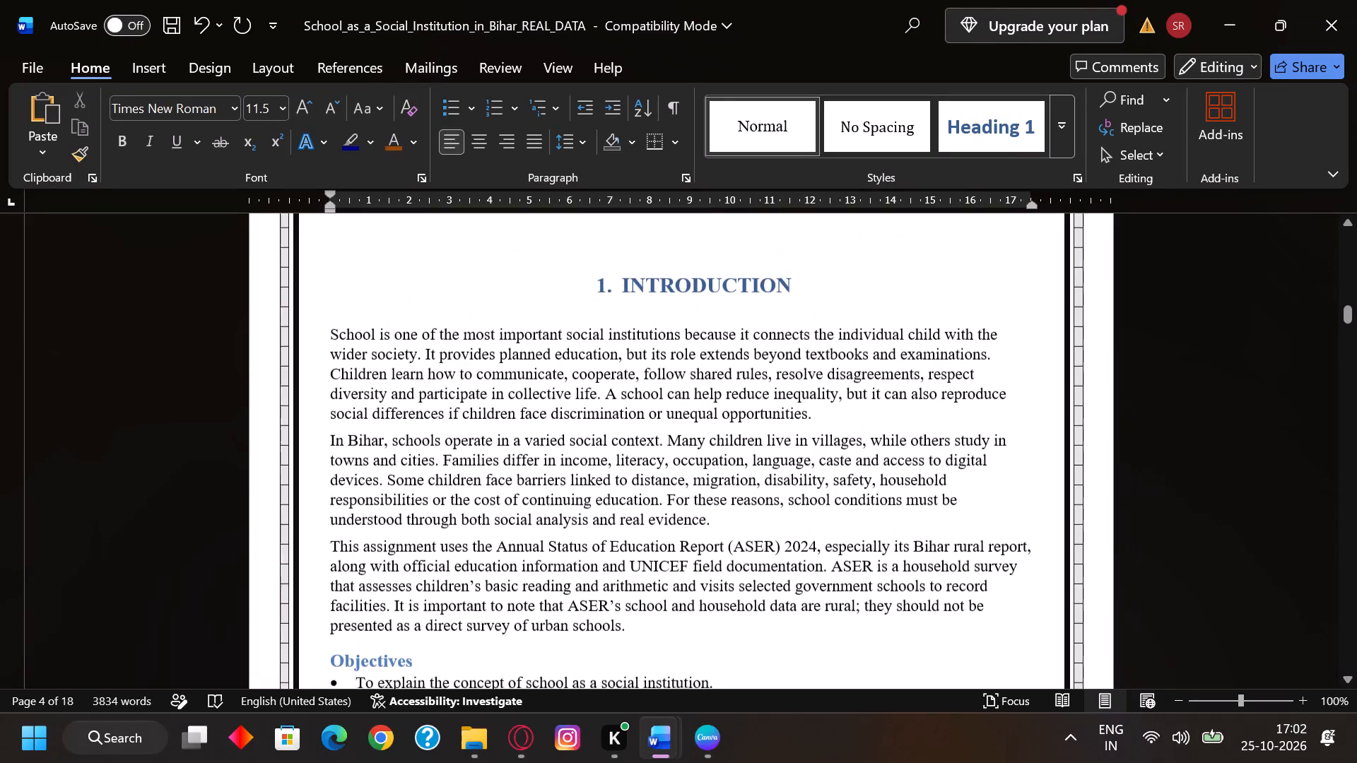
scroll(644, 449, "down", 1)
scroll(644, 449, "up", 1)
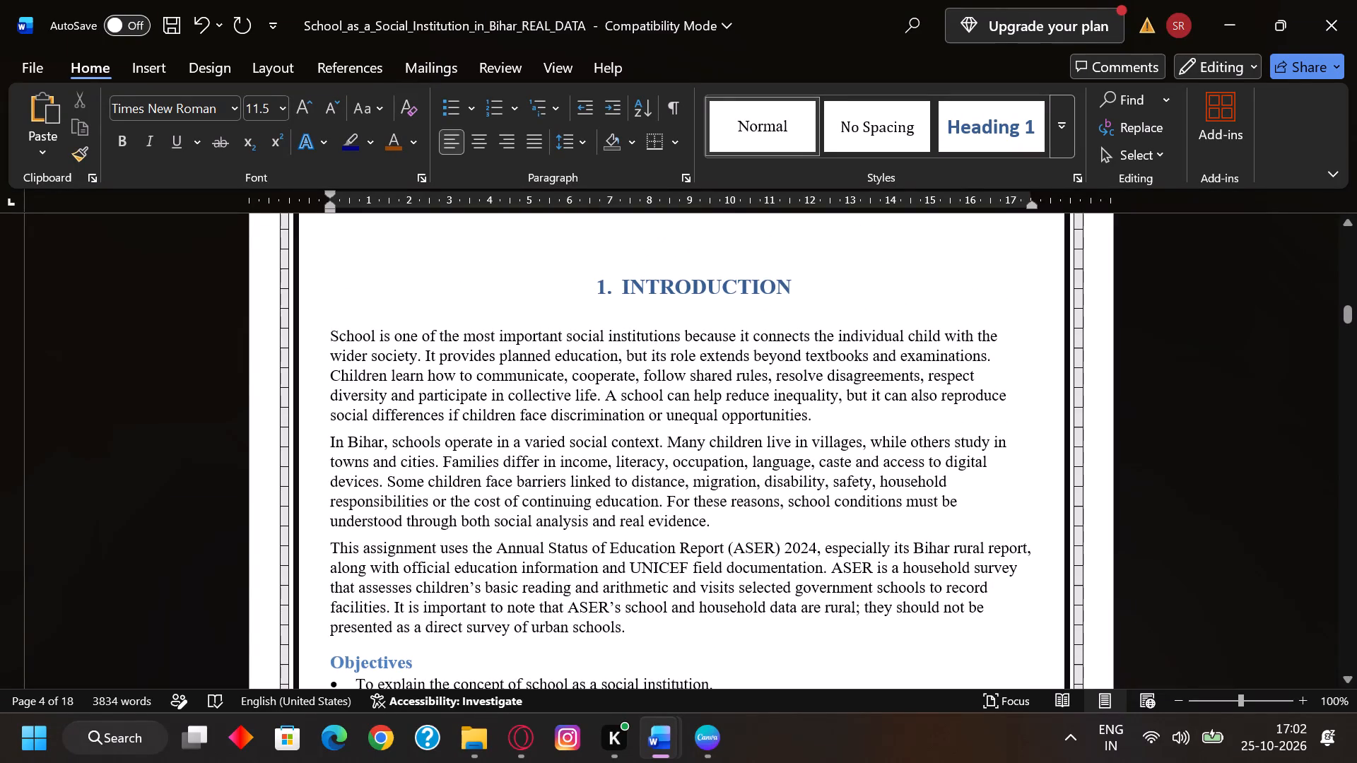
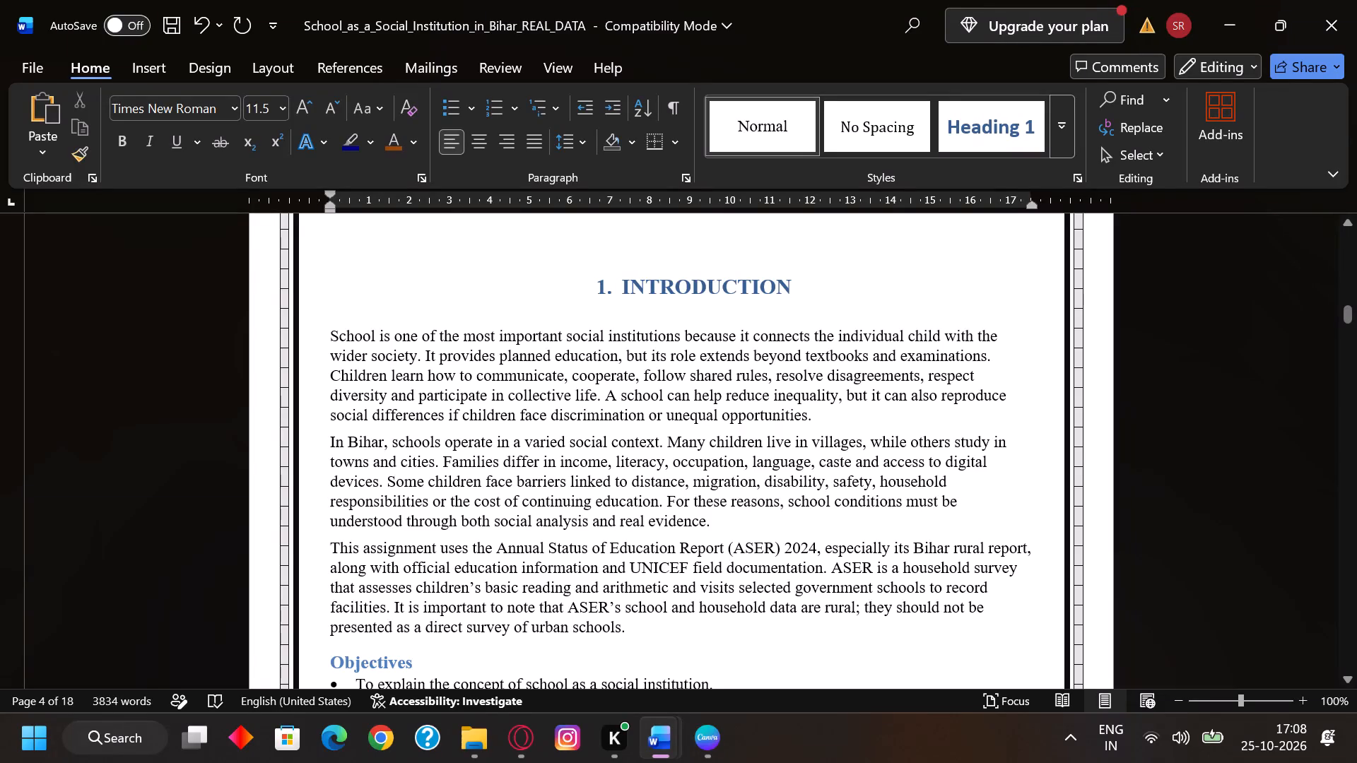
Review the Introduction page, checking its body paragraphs, the Objectives list and the layout down to the page end.
scroll(577, 338, "down", 1)
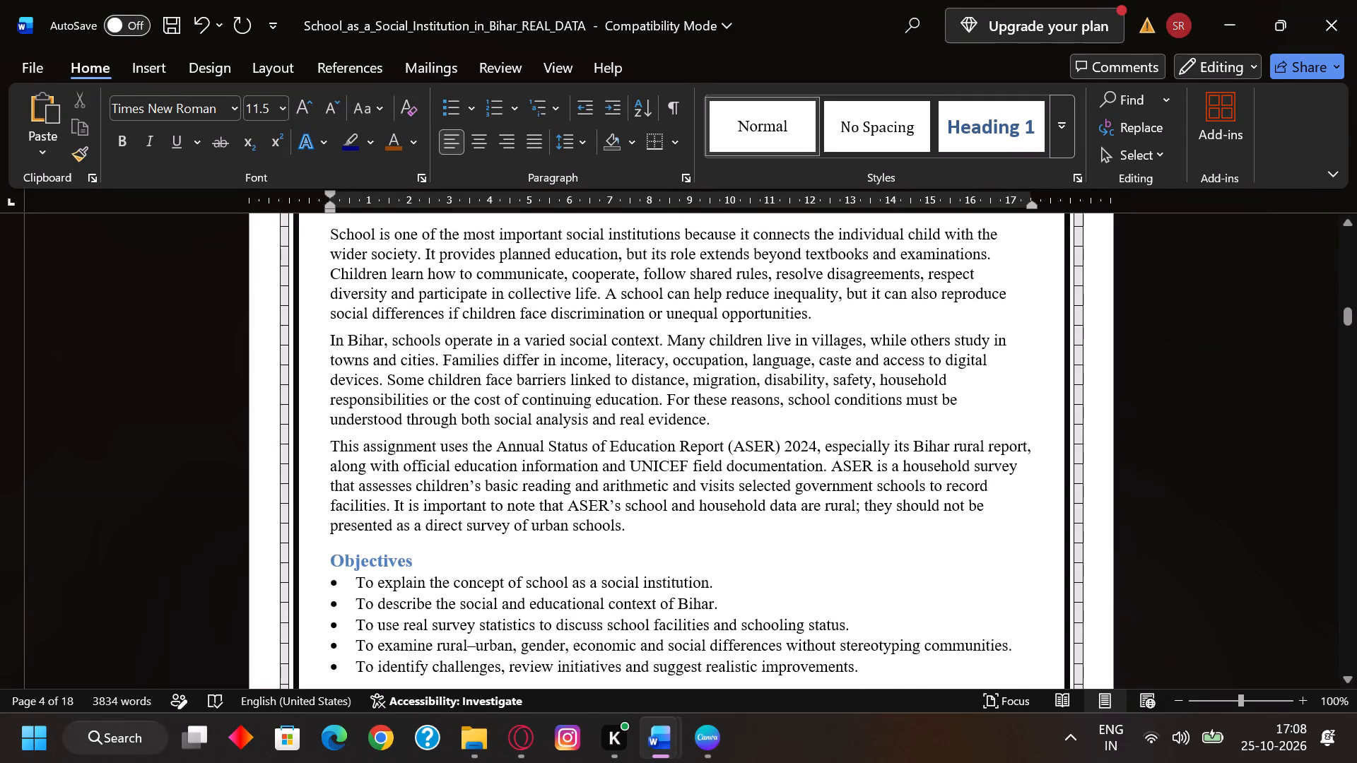
scroll(577, 341, "down", 1)
scroll(577, 341, "up", 2)
scroll(577, 341, "down", 4)
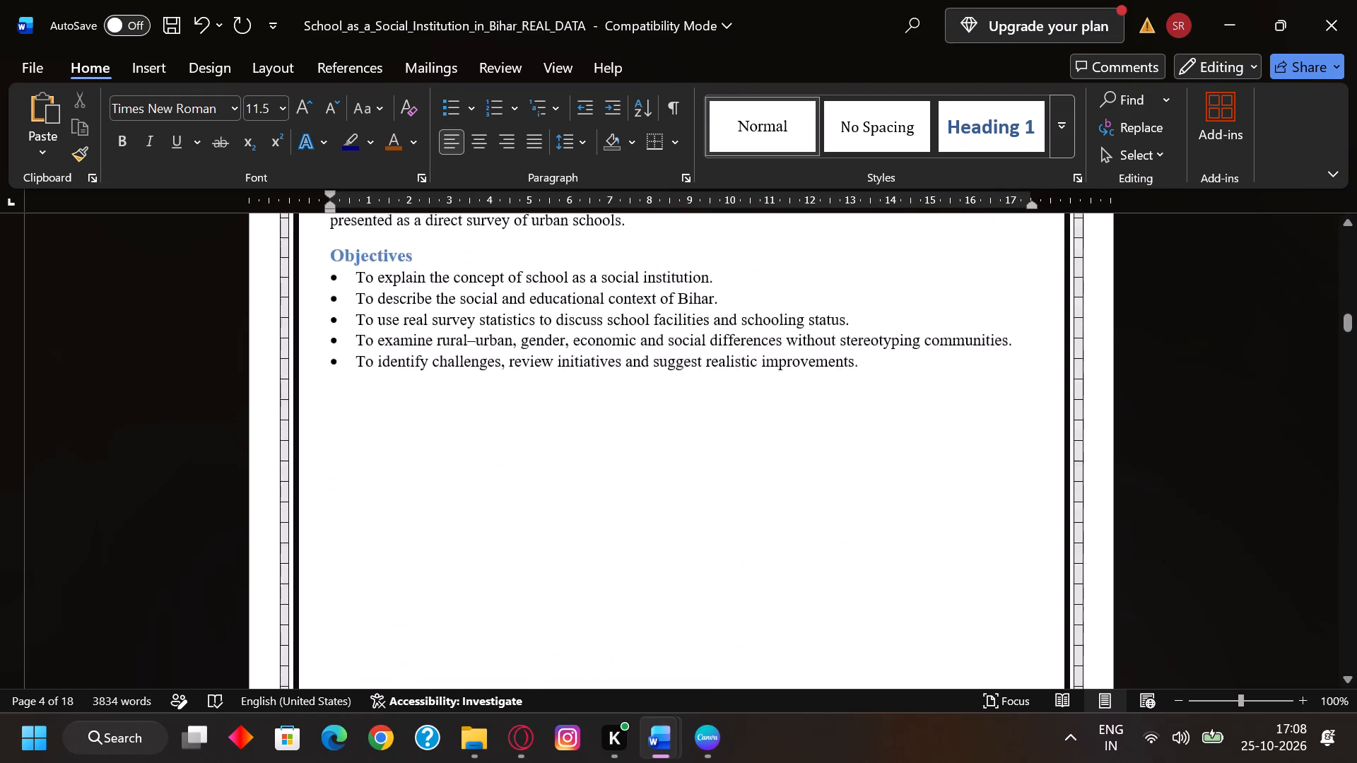
scroll(577, 341, "up", 4)
scroll(577, 341, "down", 1)
scroll(577, 341, "up", 1)
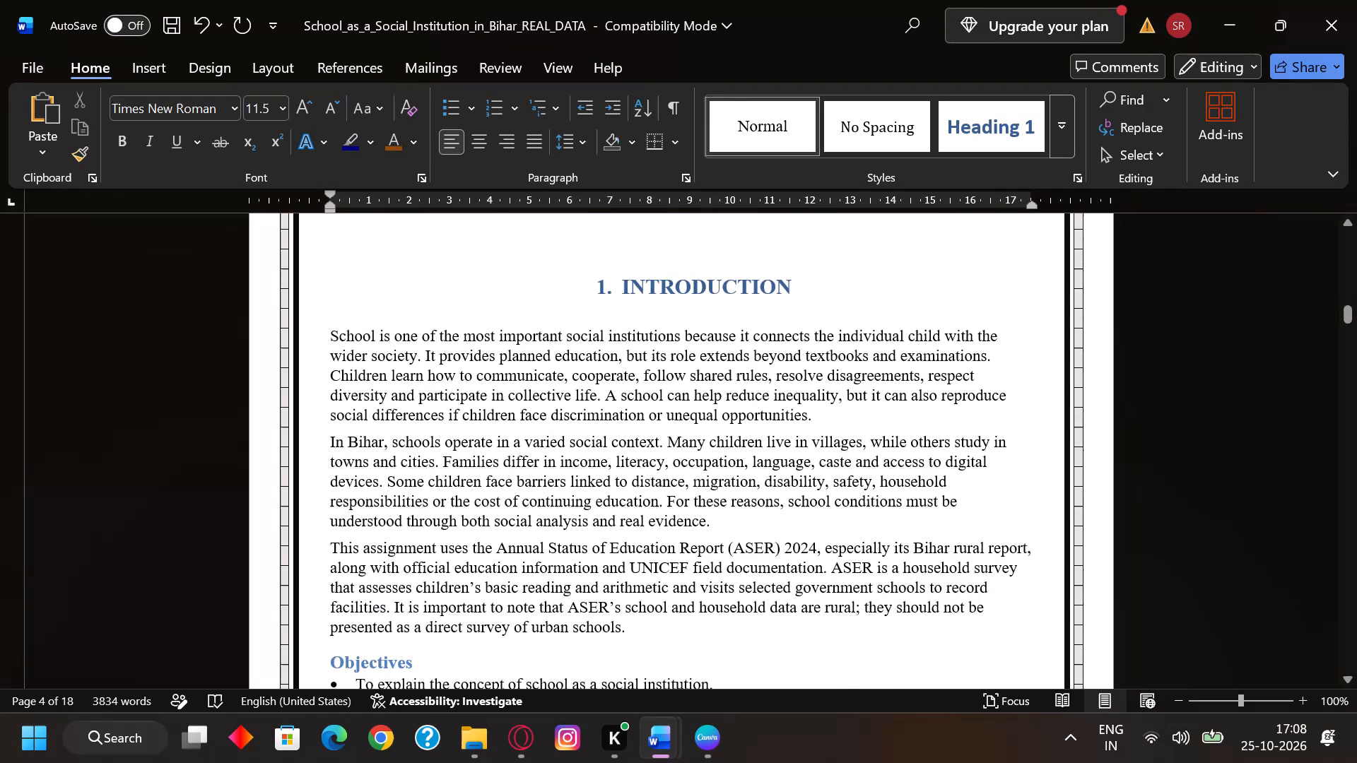
scroll(577, 341, "down", 1)
scroll(577, 341, "up", 1)
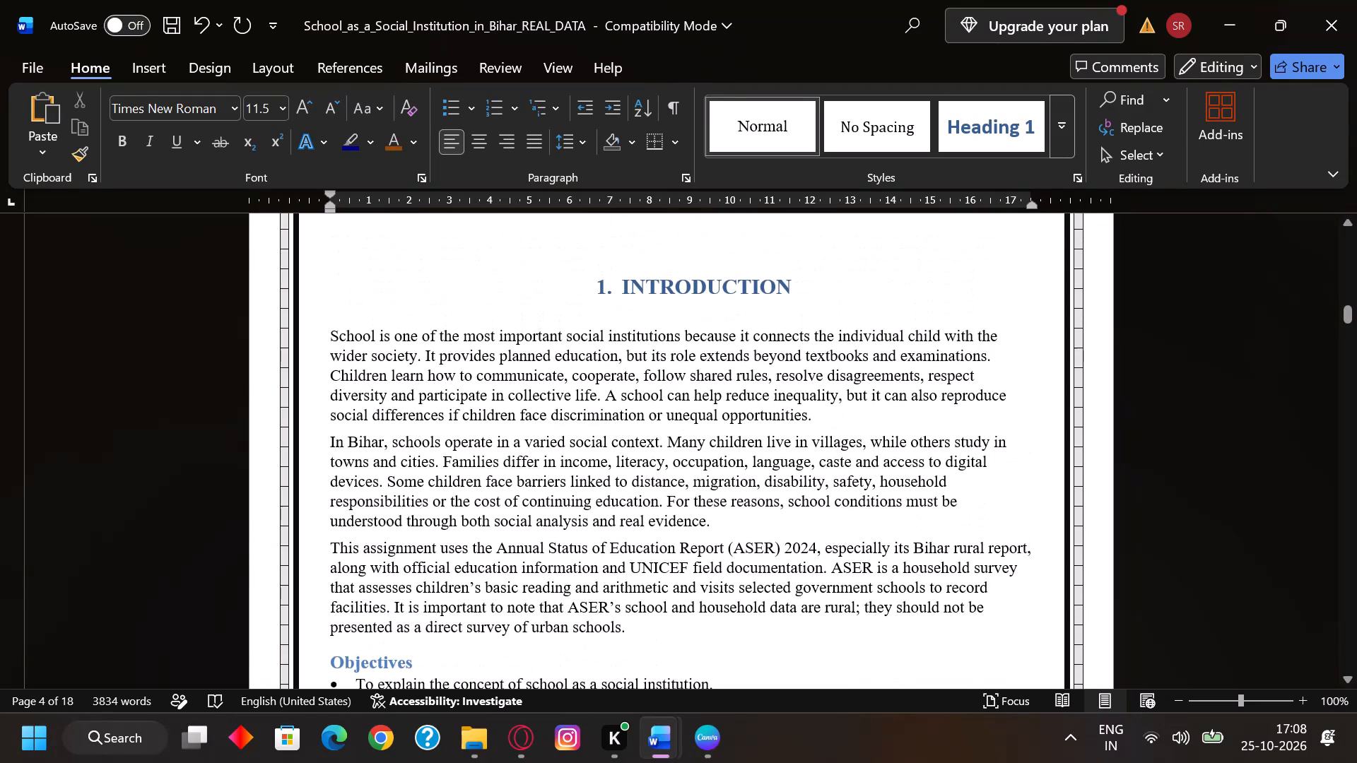
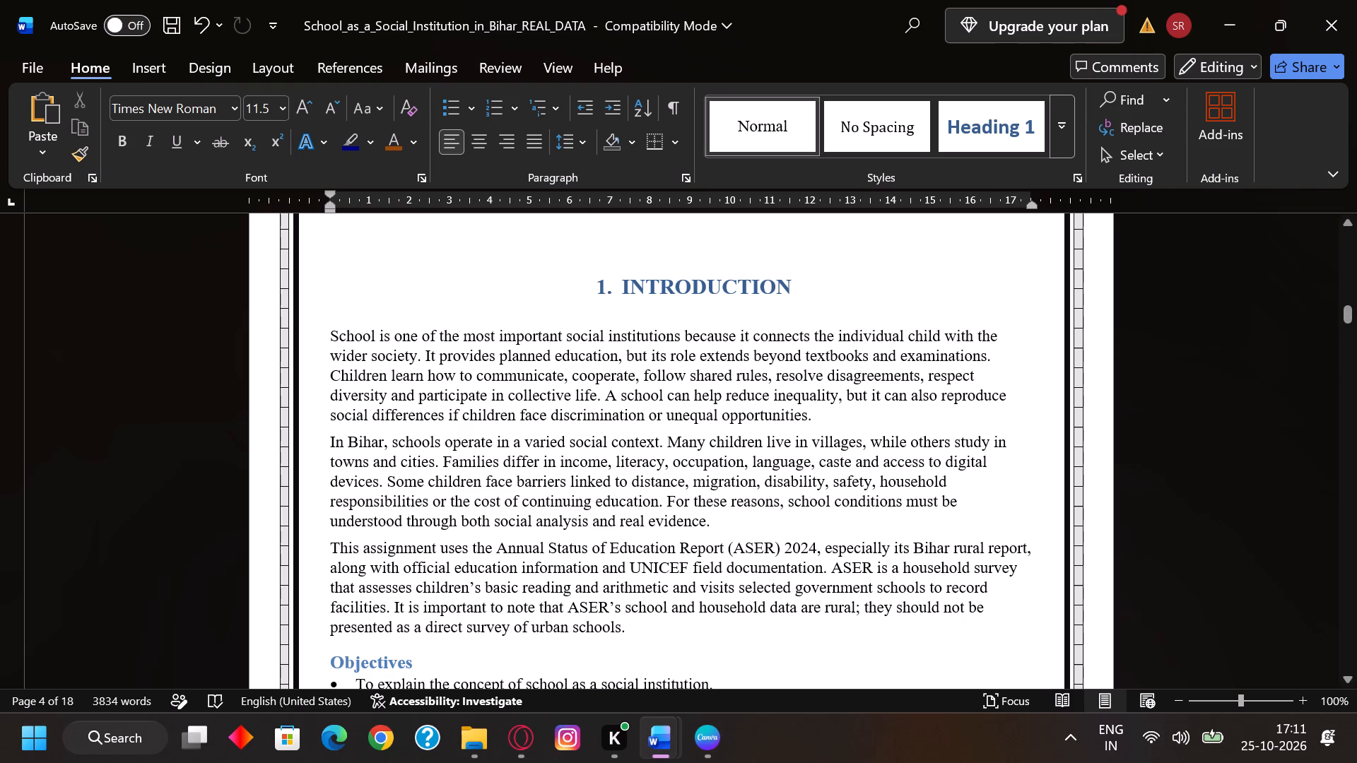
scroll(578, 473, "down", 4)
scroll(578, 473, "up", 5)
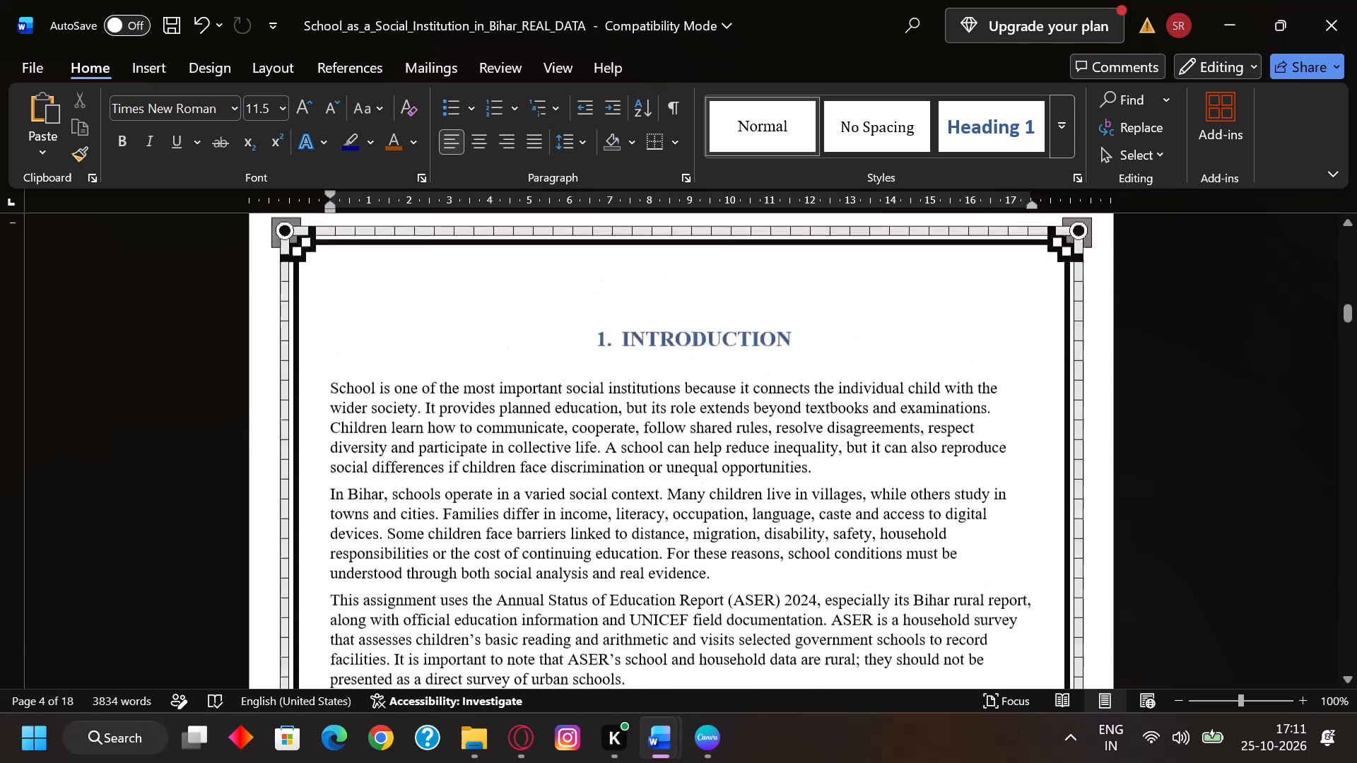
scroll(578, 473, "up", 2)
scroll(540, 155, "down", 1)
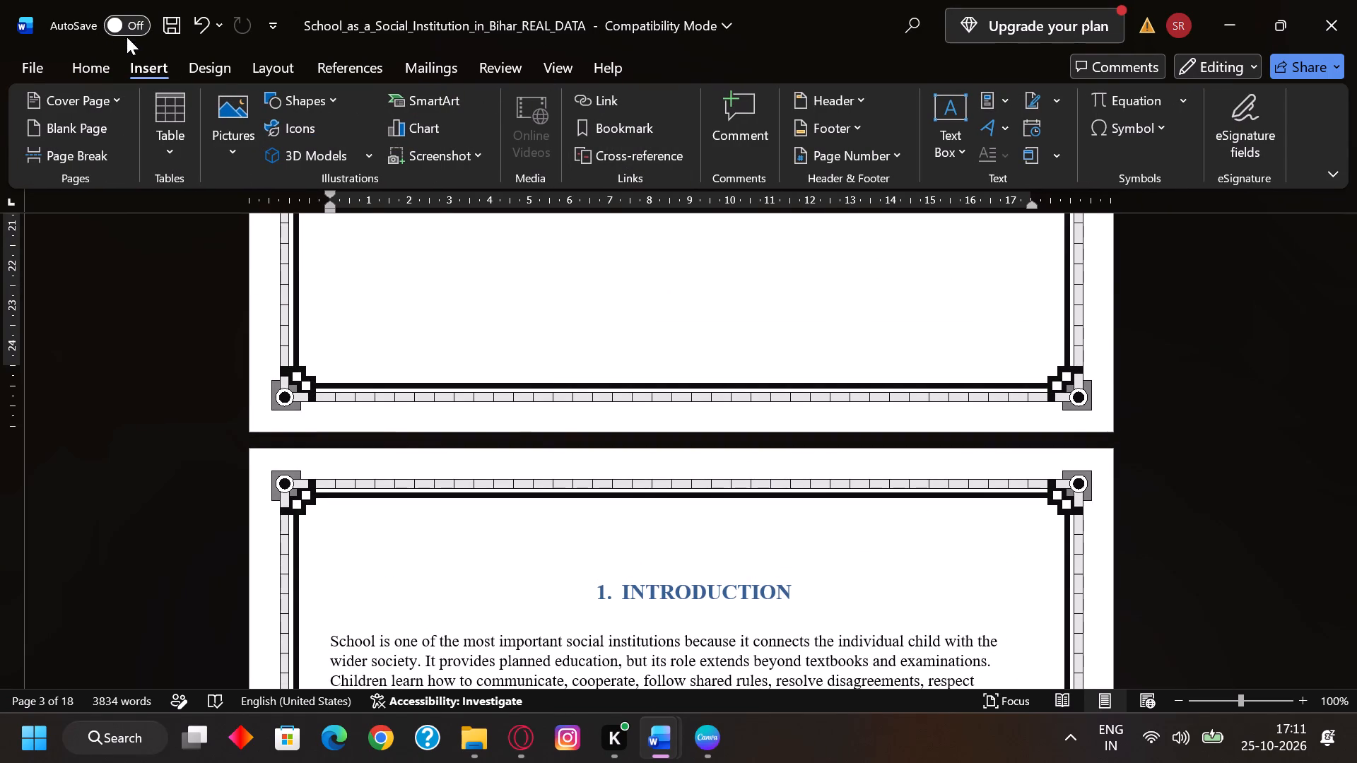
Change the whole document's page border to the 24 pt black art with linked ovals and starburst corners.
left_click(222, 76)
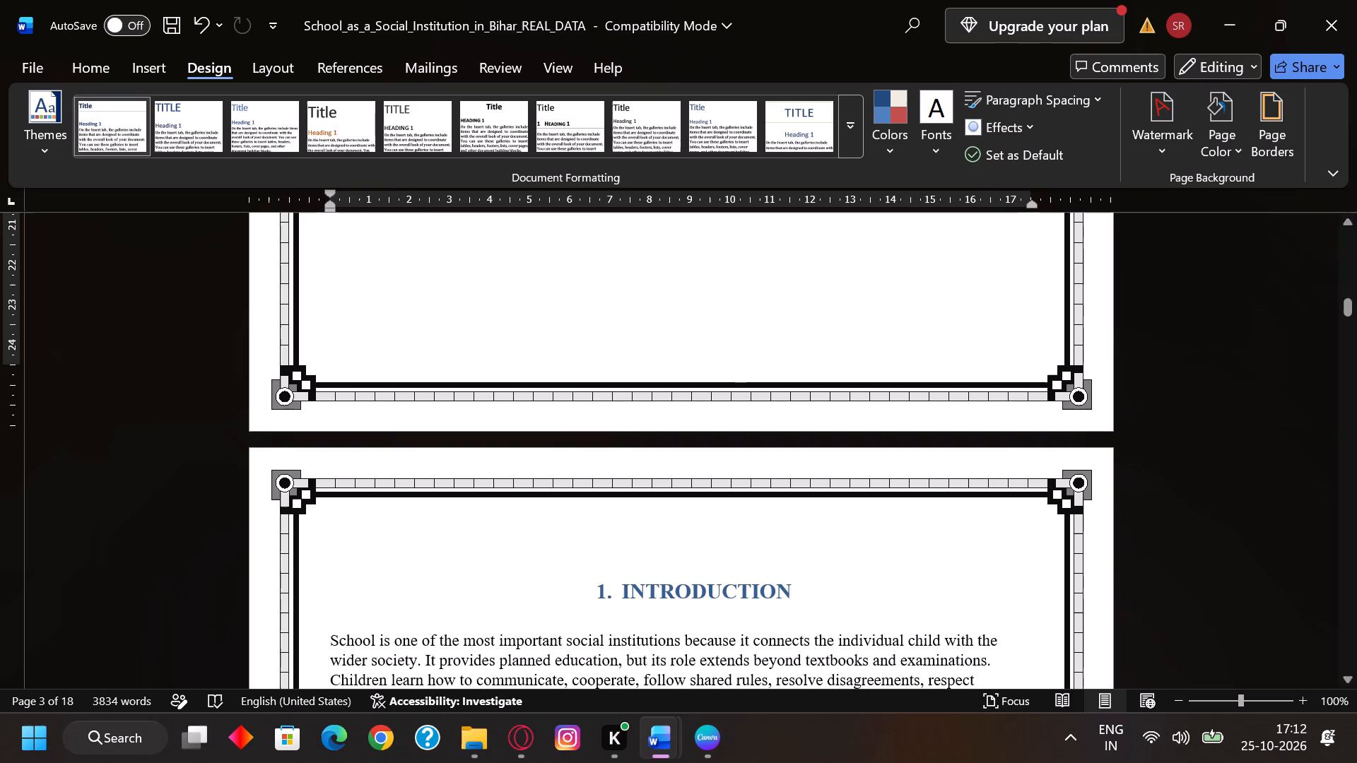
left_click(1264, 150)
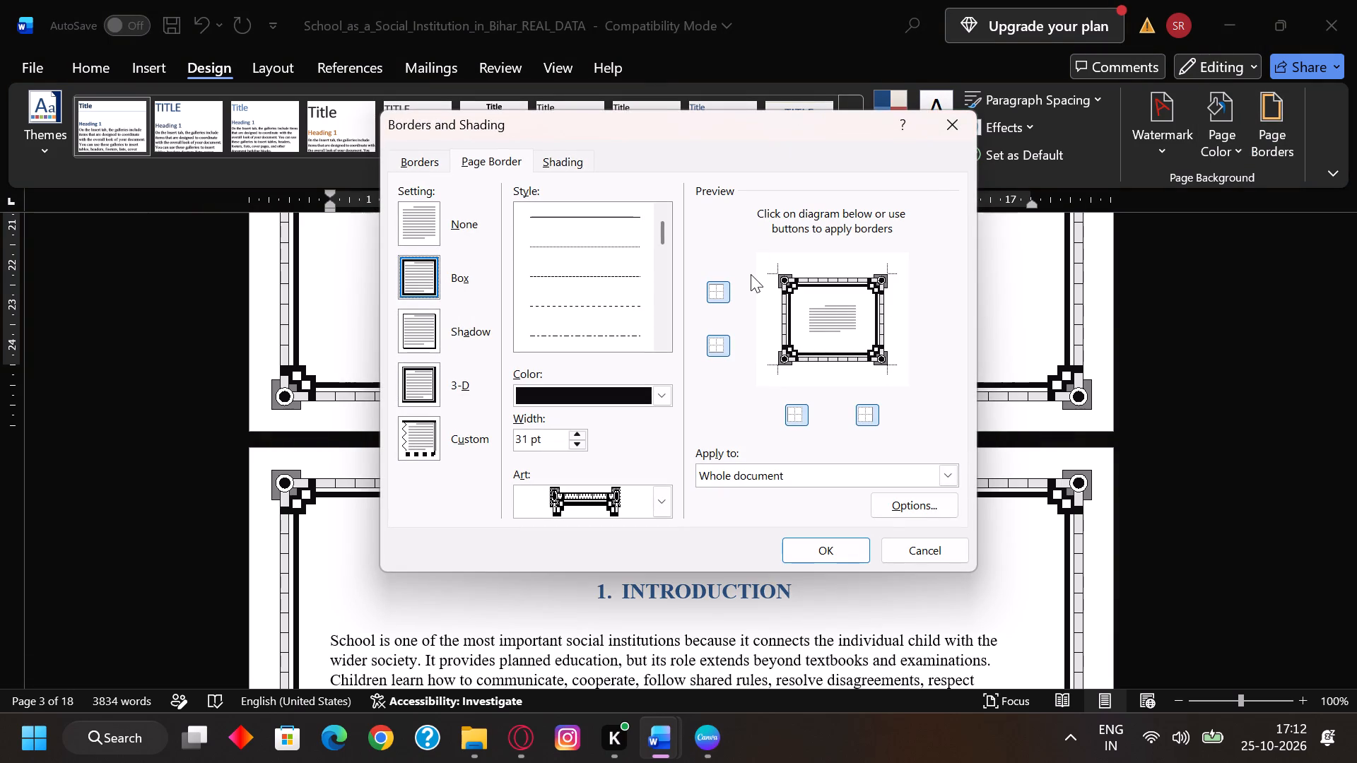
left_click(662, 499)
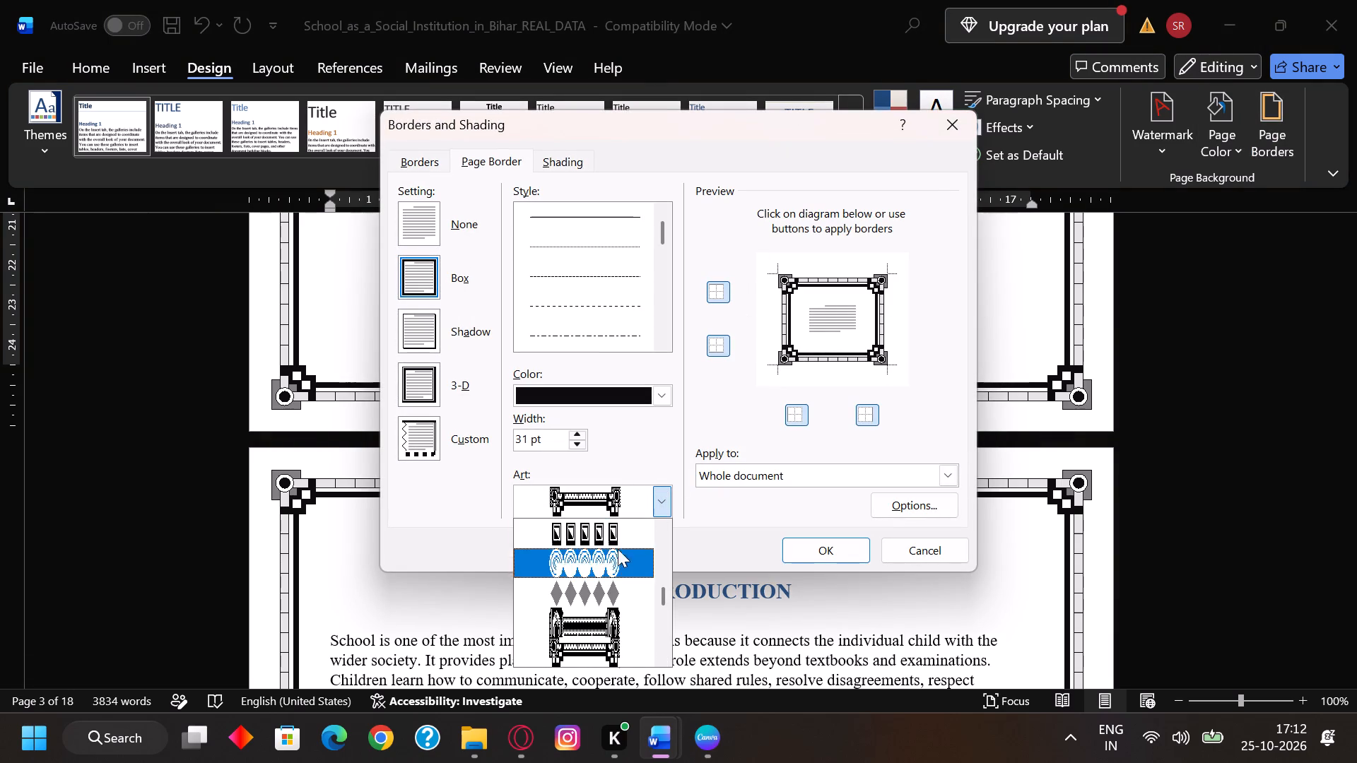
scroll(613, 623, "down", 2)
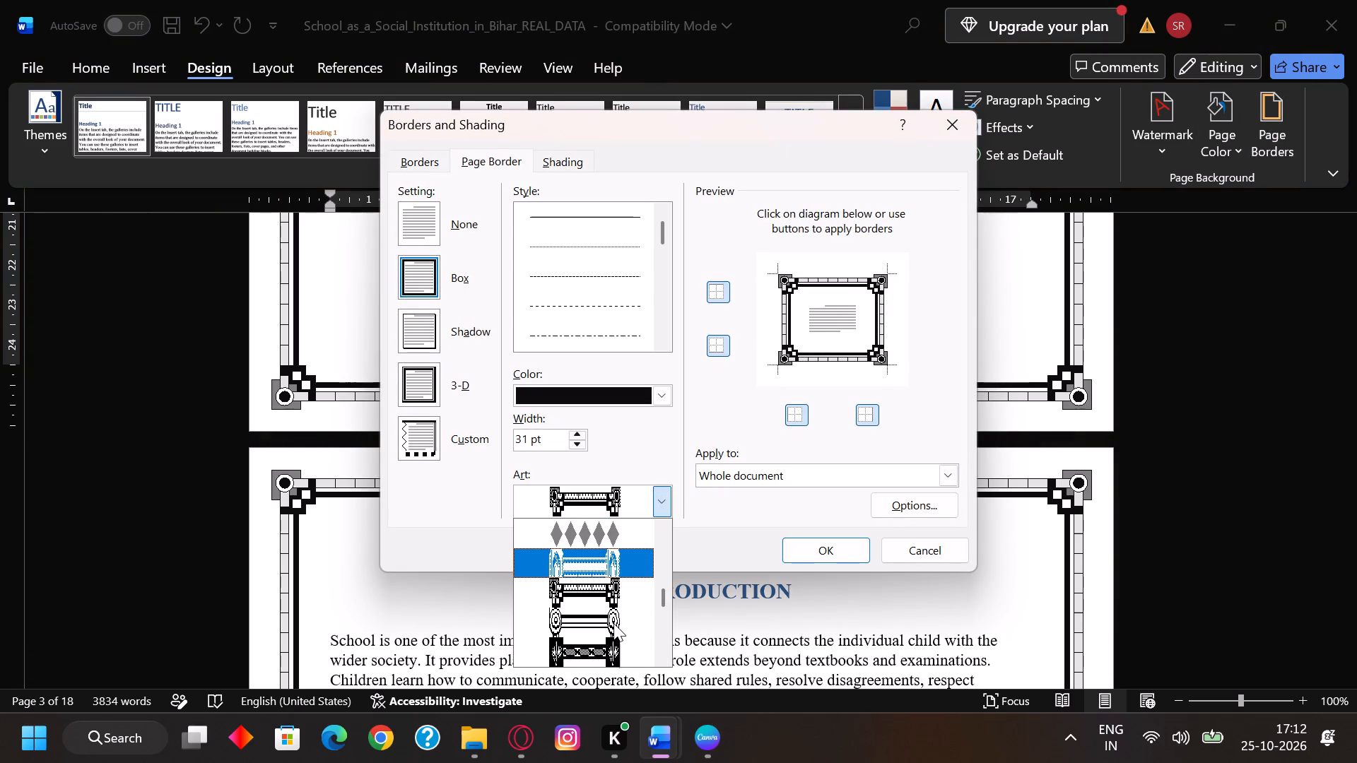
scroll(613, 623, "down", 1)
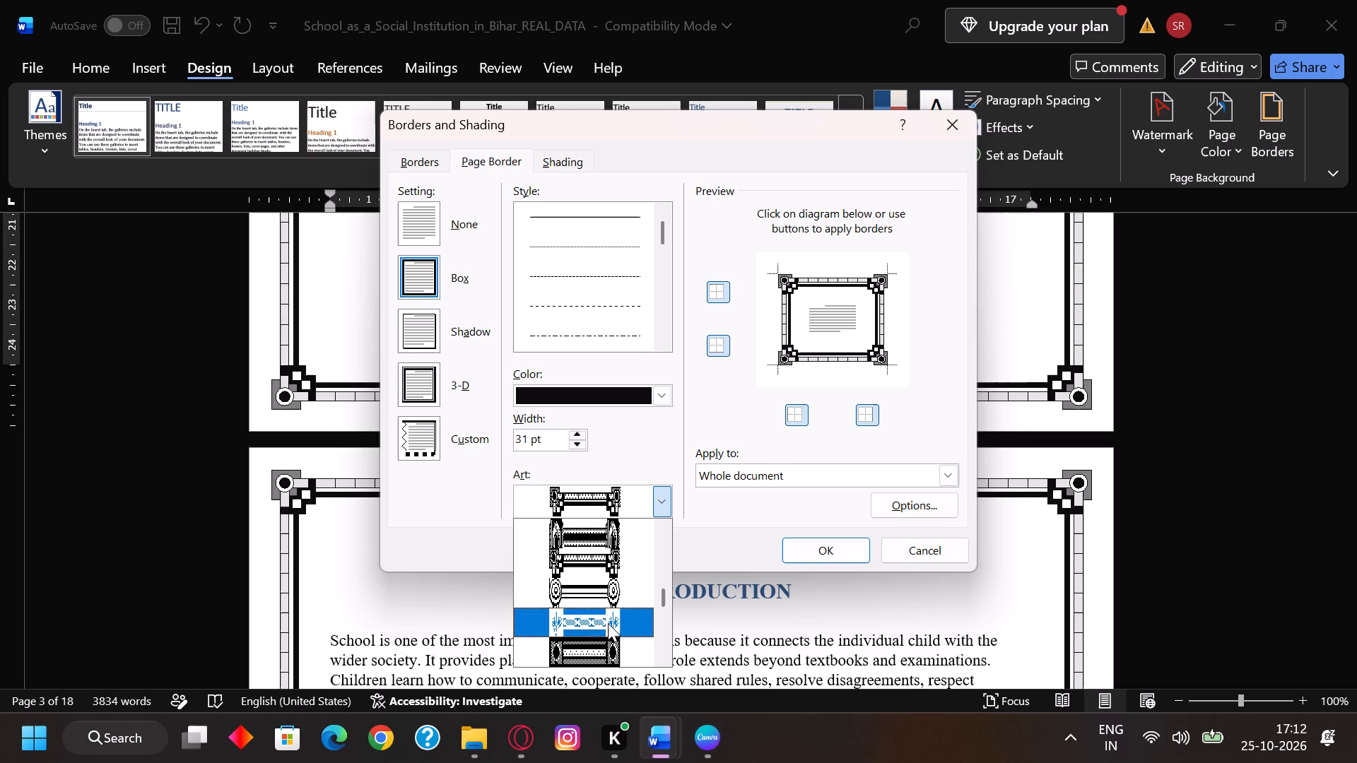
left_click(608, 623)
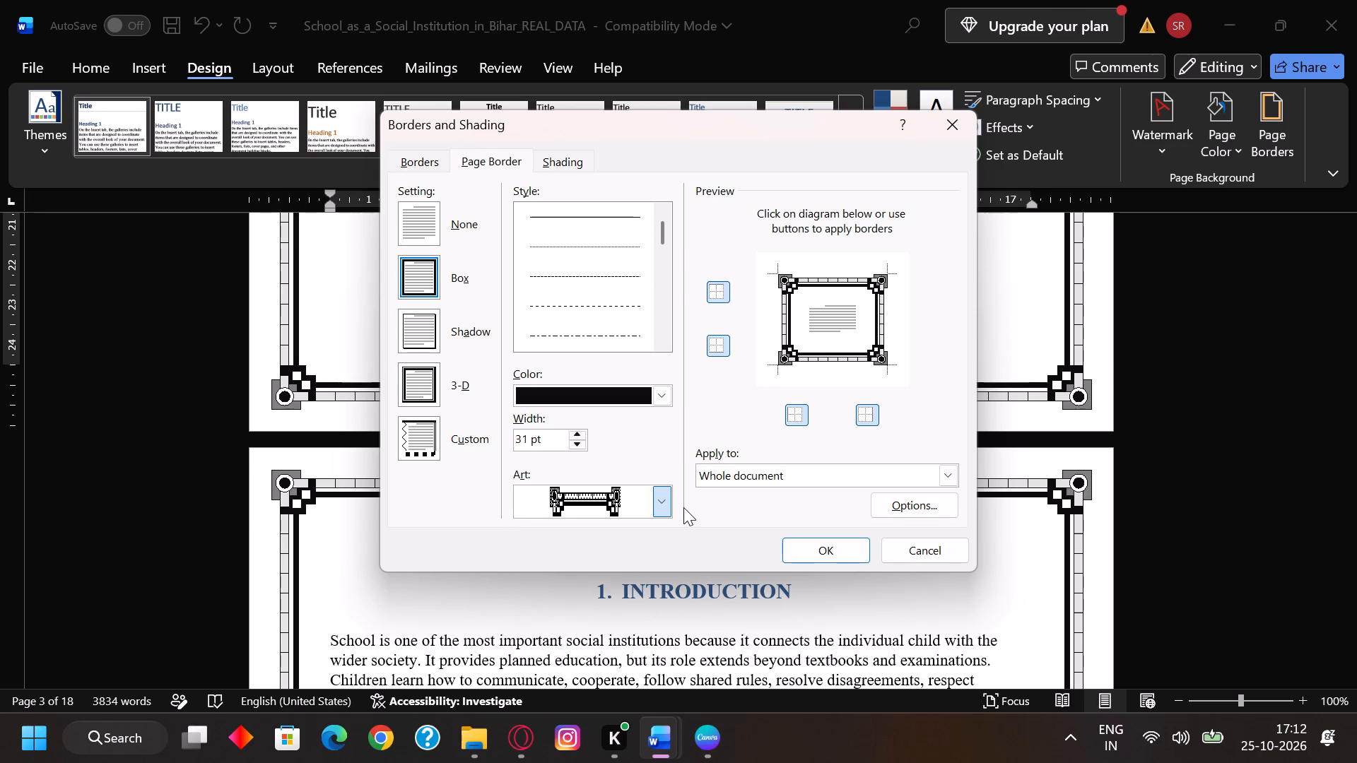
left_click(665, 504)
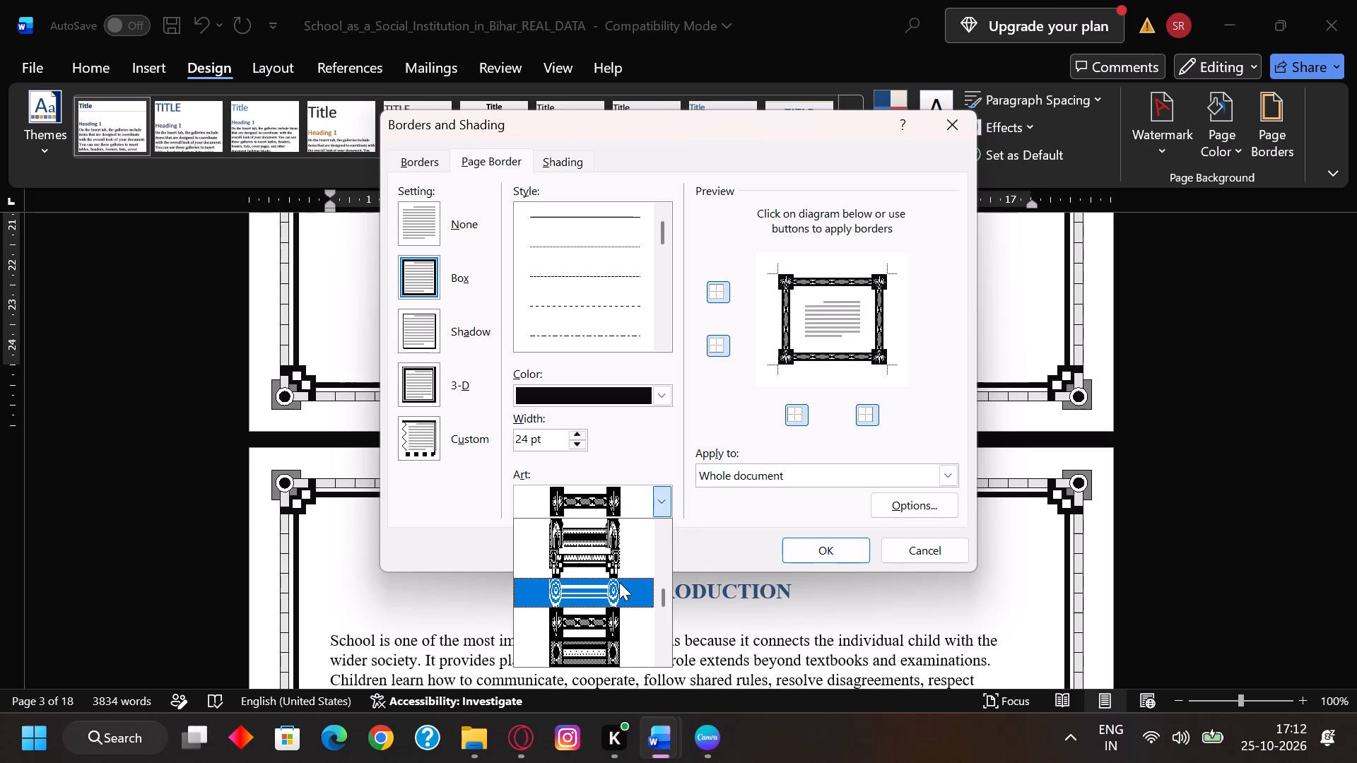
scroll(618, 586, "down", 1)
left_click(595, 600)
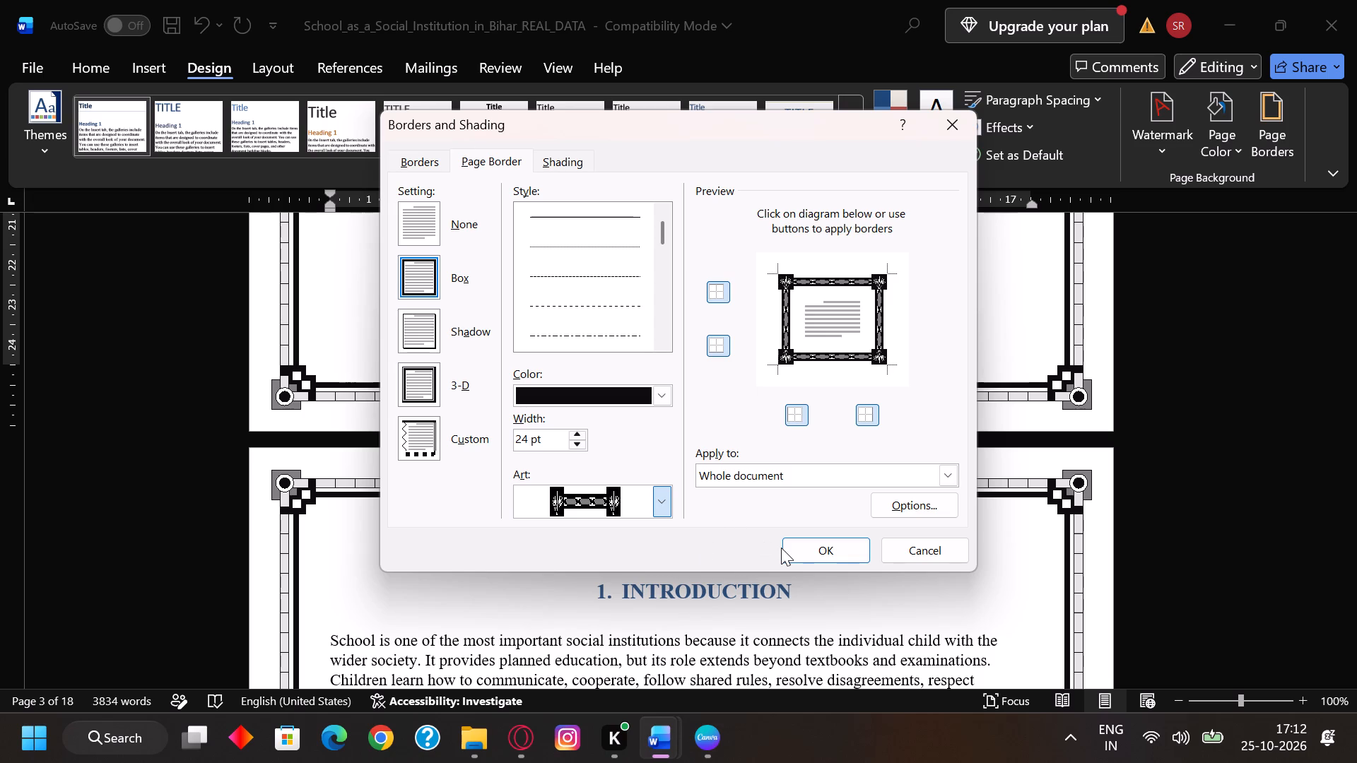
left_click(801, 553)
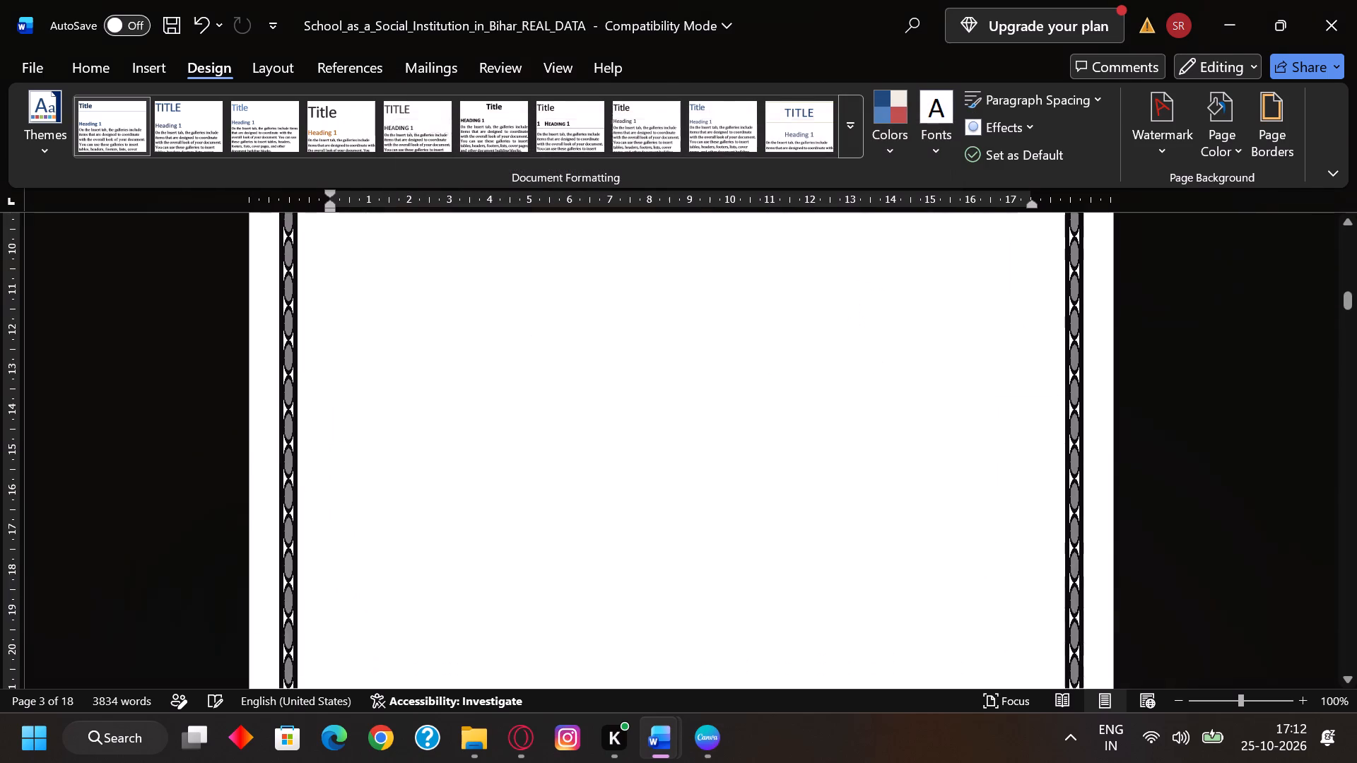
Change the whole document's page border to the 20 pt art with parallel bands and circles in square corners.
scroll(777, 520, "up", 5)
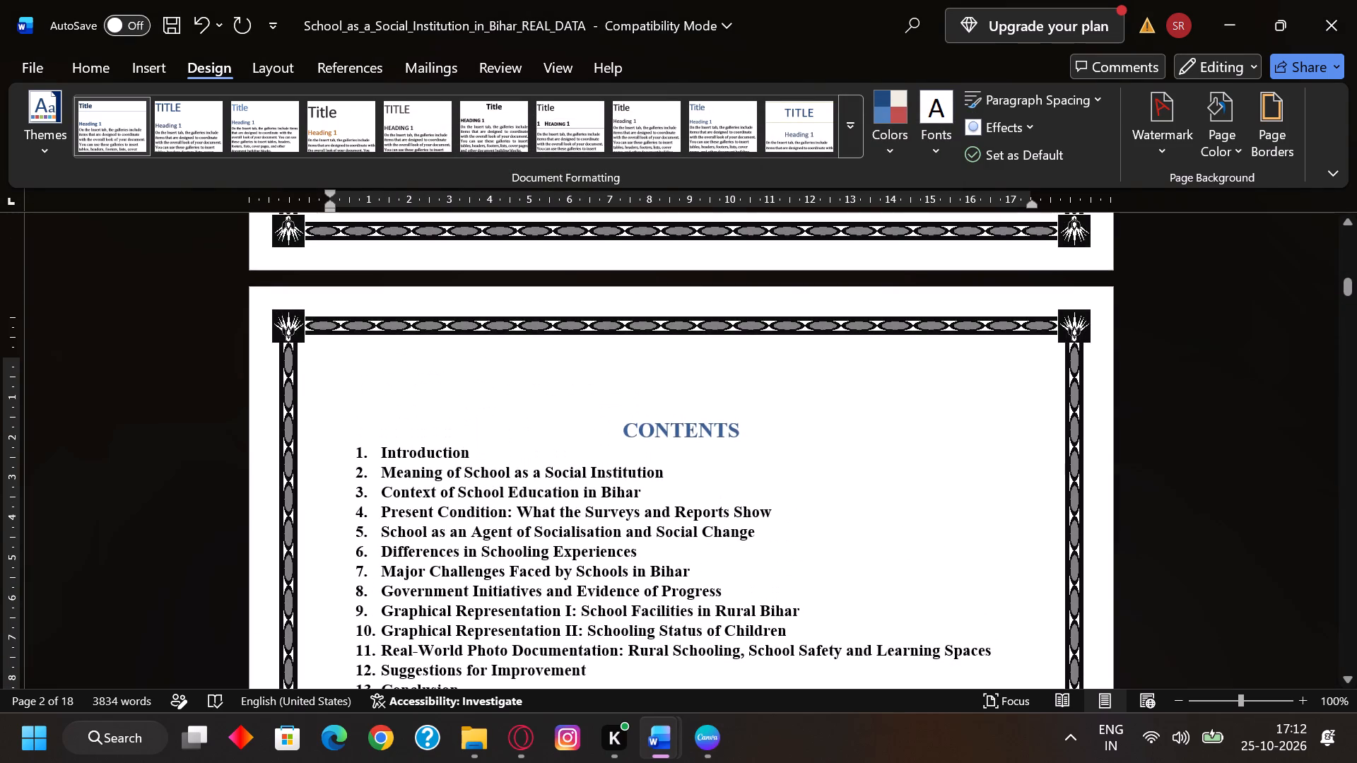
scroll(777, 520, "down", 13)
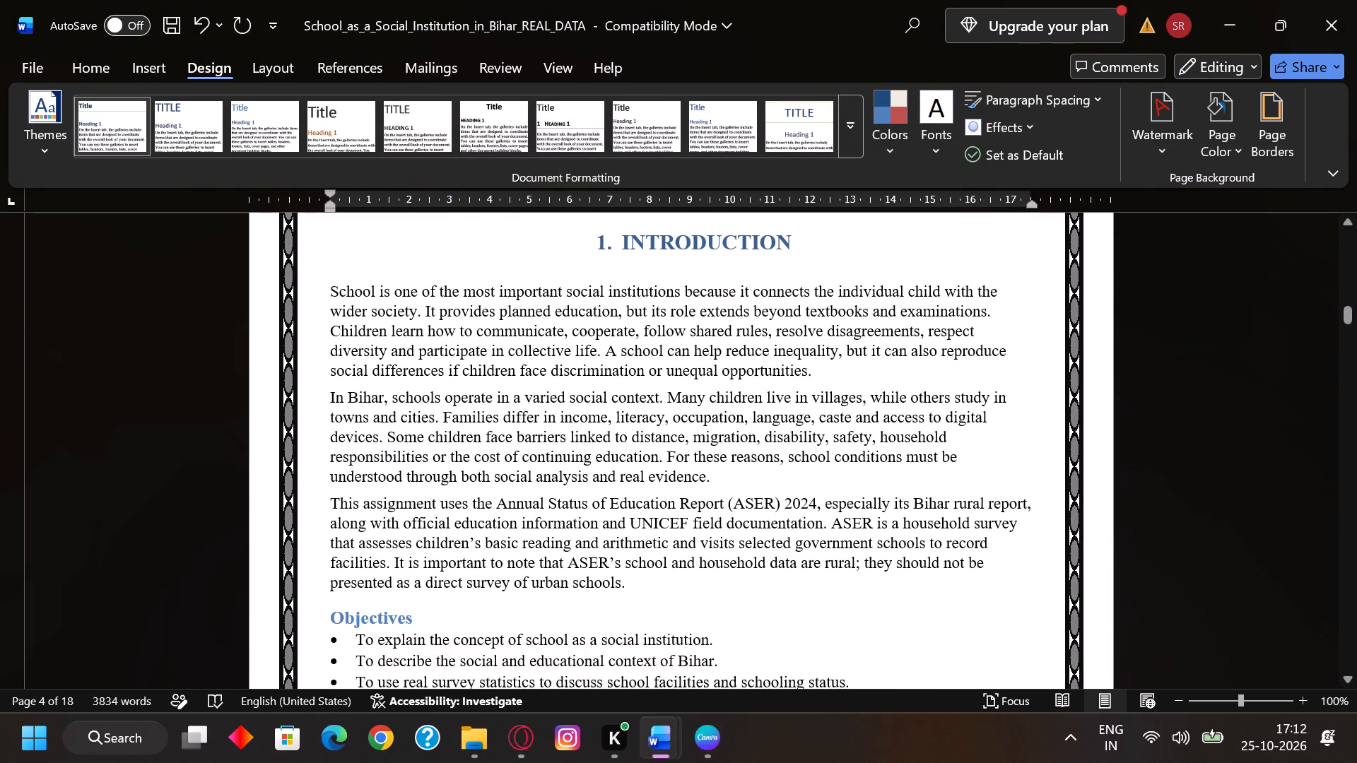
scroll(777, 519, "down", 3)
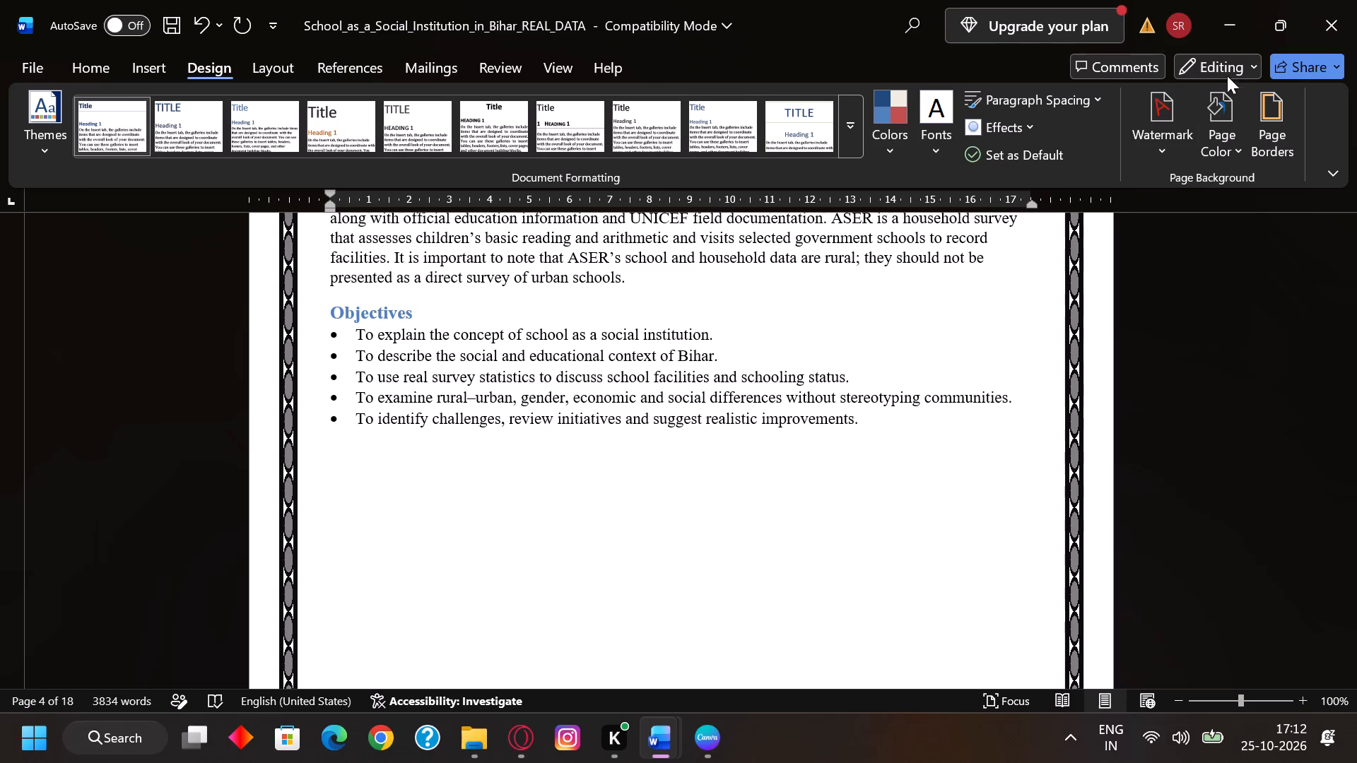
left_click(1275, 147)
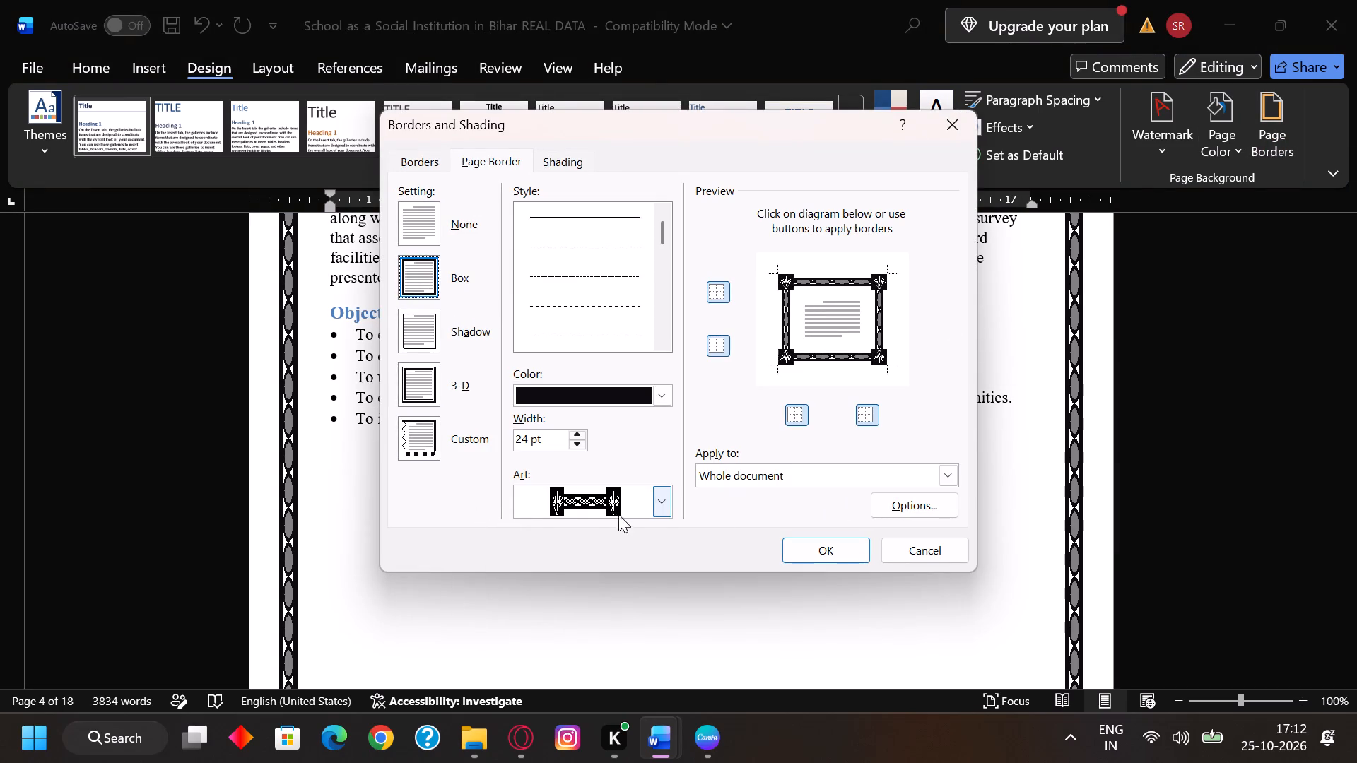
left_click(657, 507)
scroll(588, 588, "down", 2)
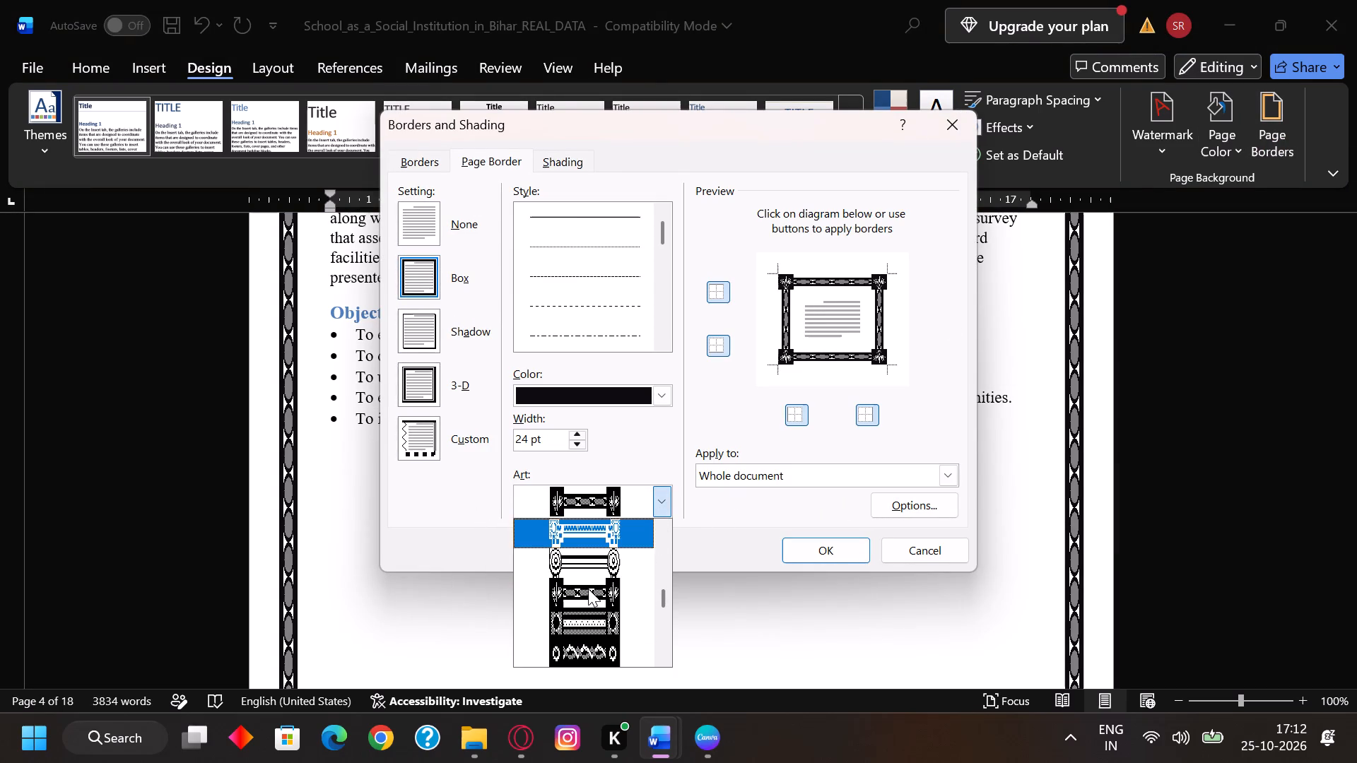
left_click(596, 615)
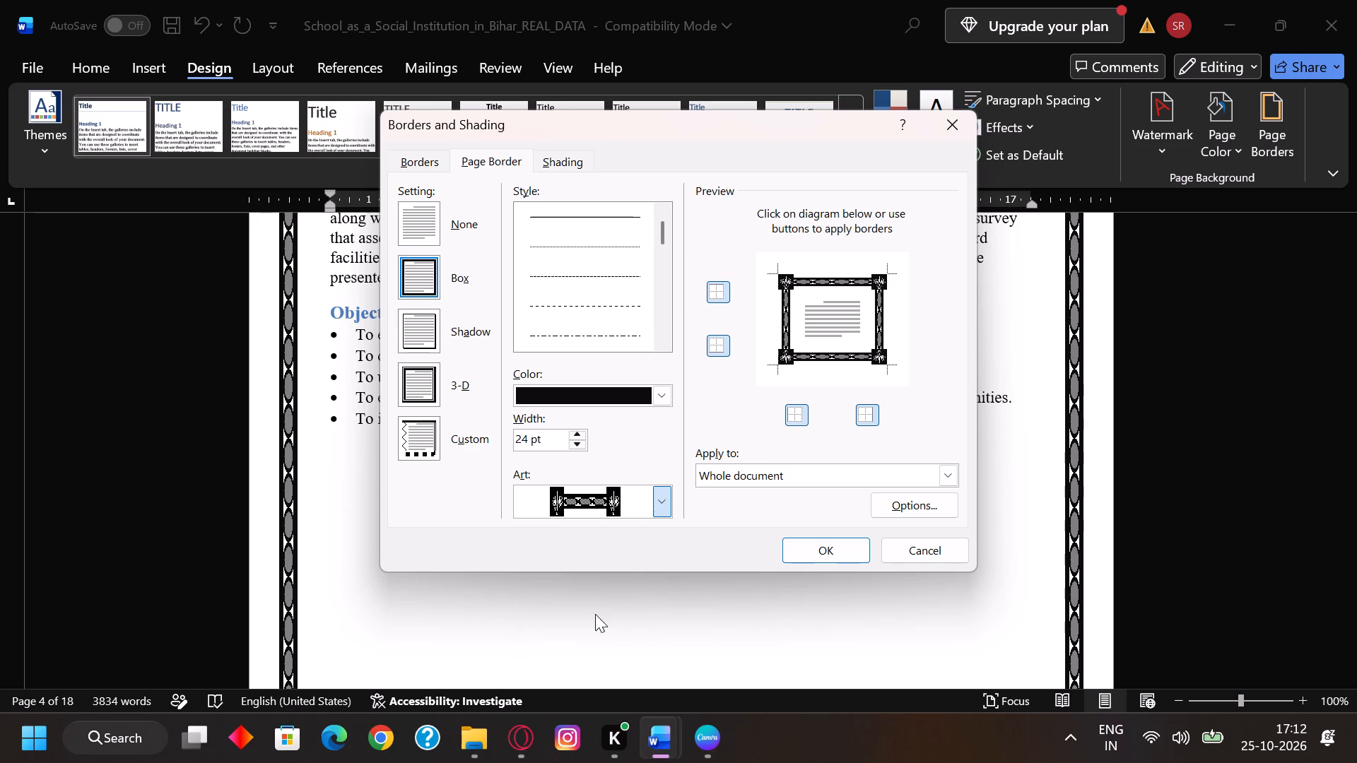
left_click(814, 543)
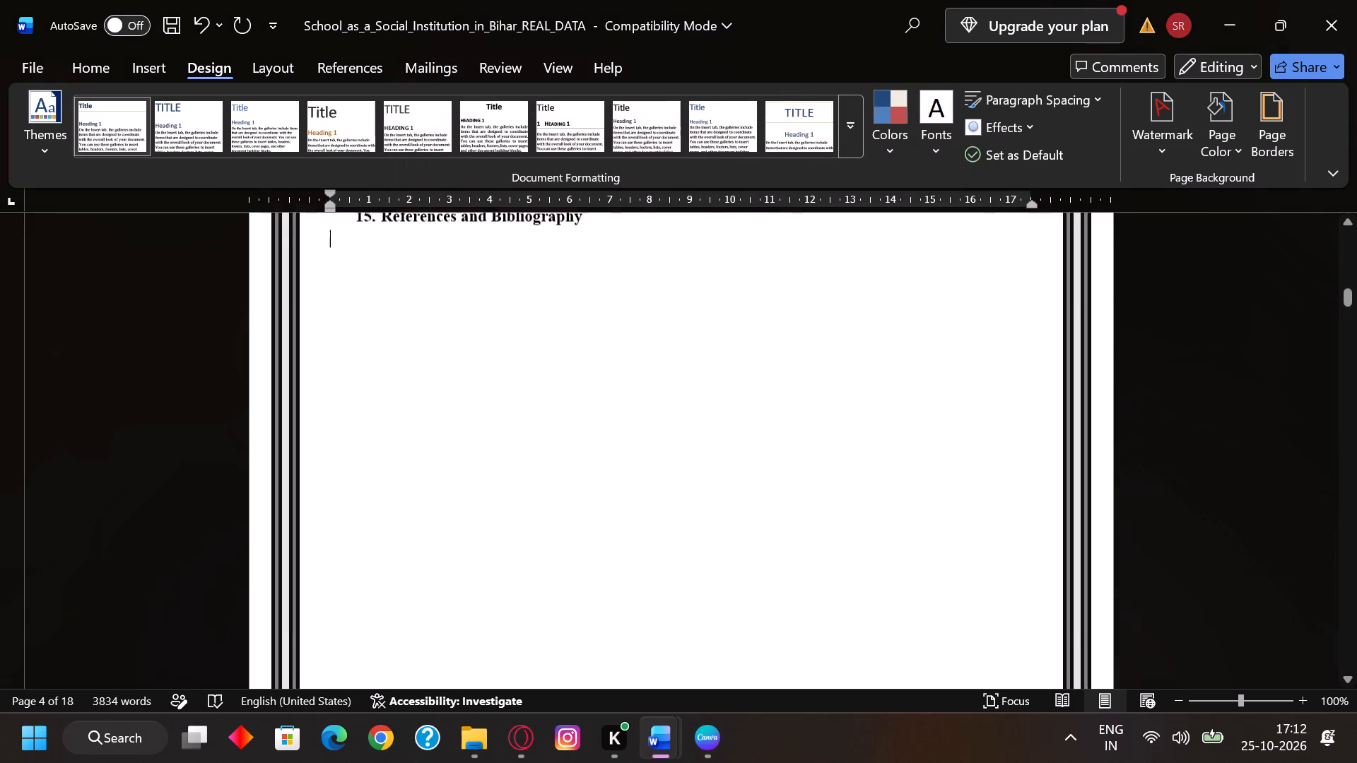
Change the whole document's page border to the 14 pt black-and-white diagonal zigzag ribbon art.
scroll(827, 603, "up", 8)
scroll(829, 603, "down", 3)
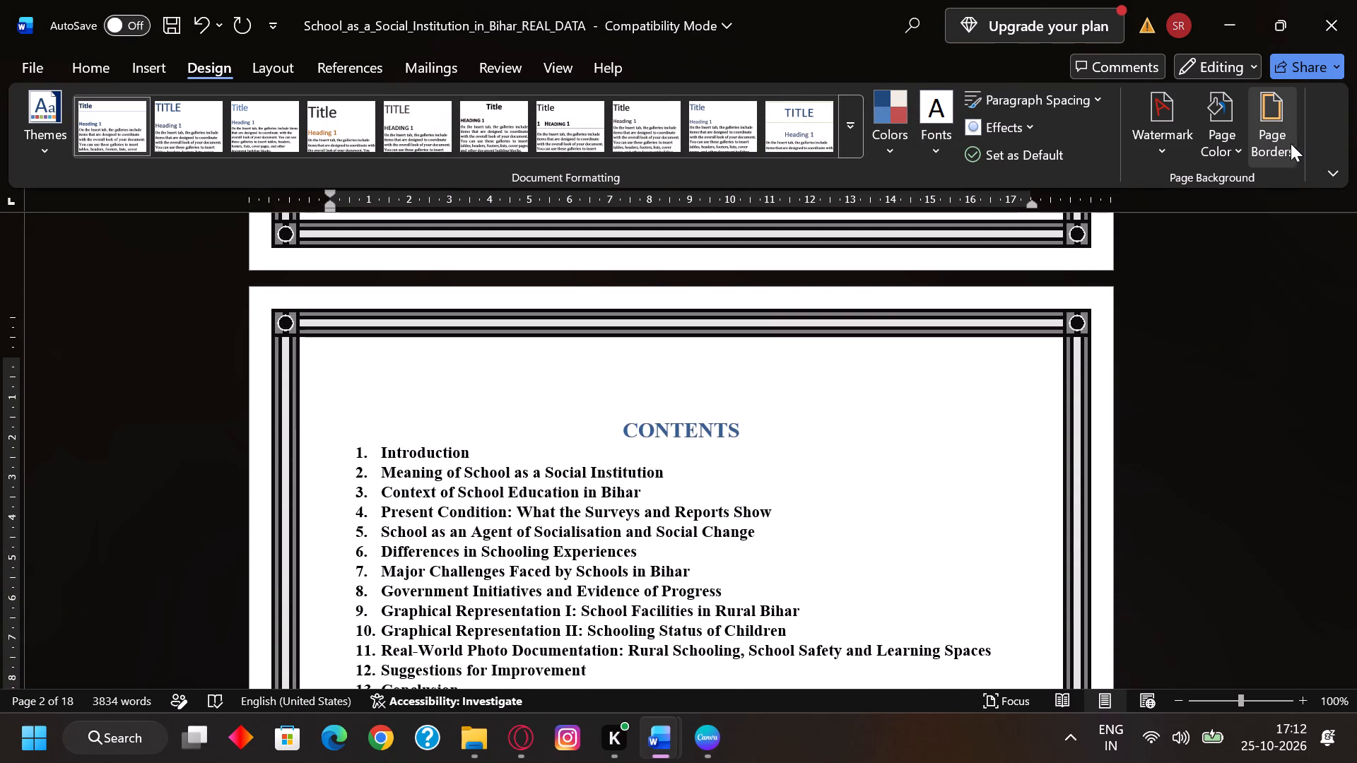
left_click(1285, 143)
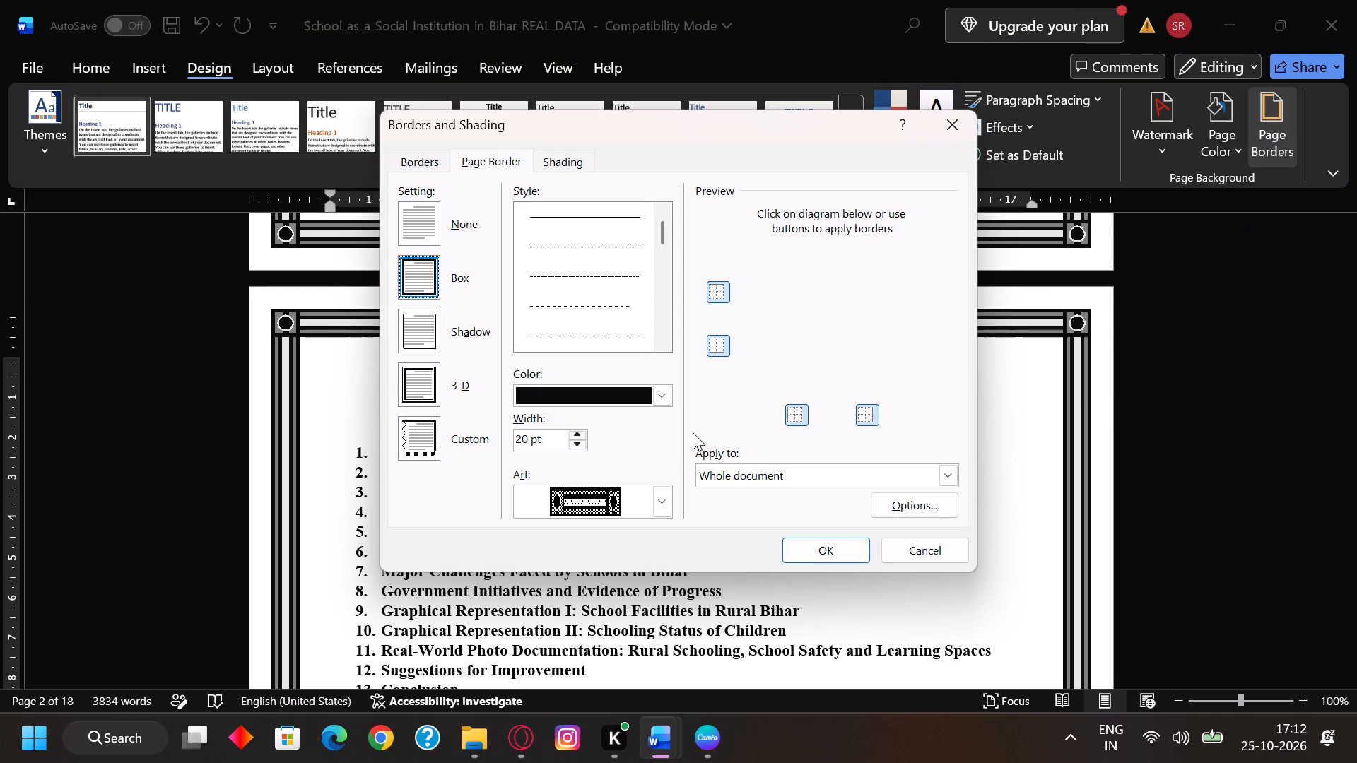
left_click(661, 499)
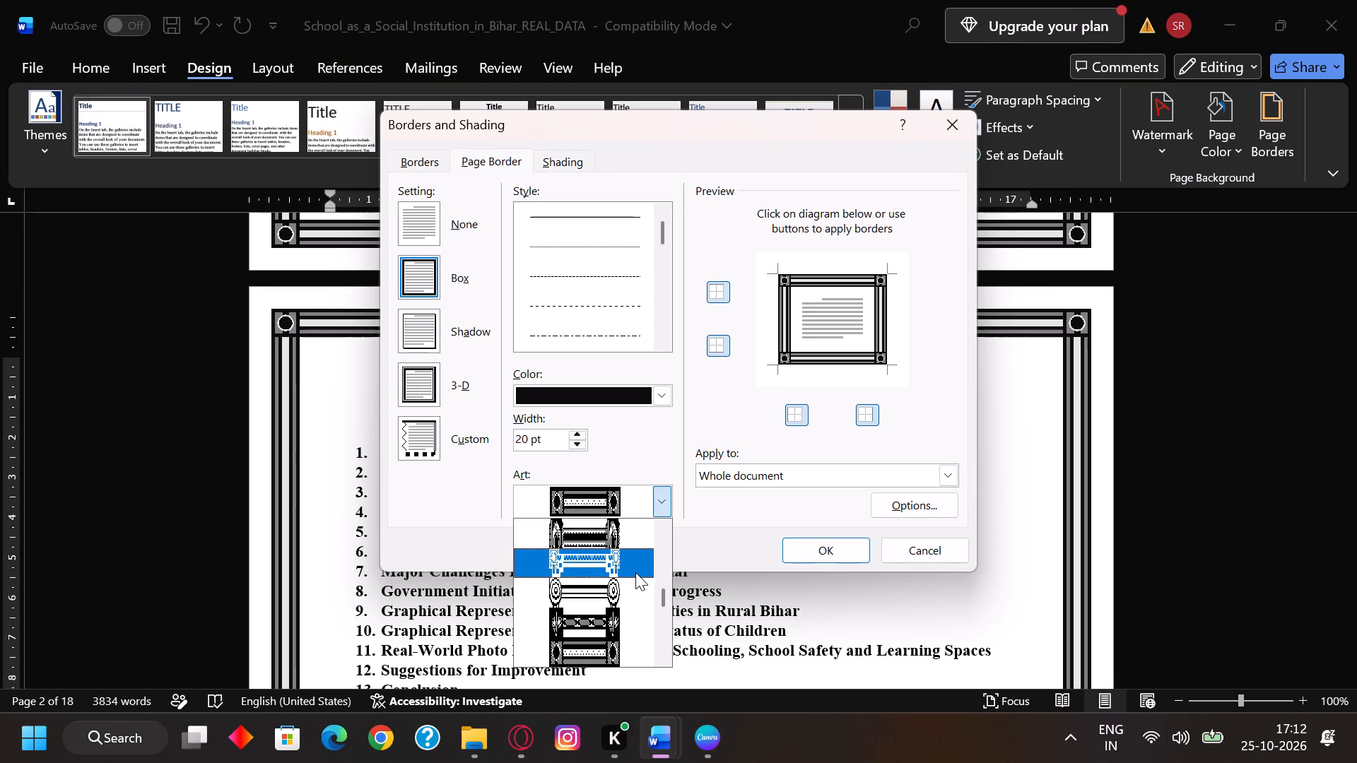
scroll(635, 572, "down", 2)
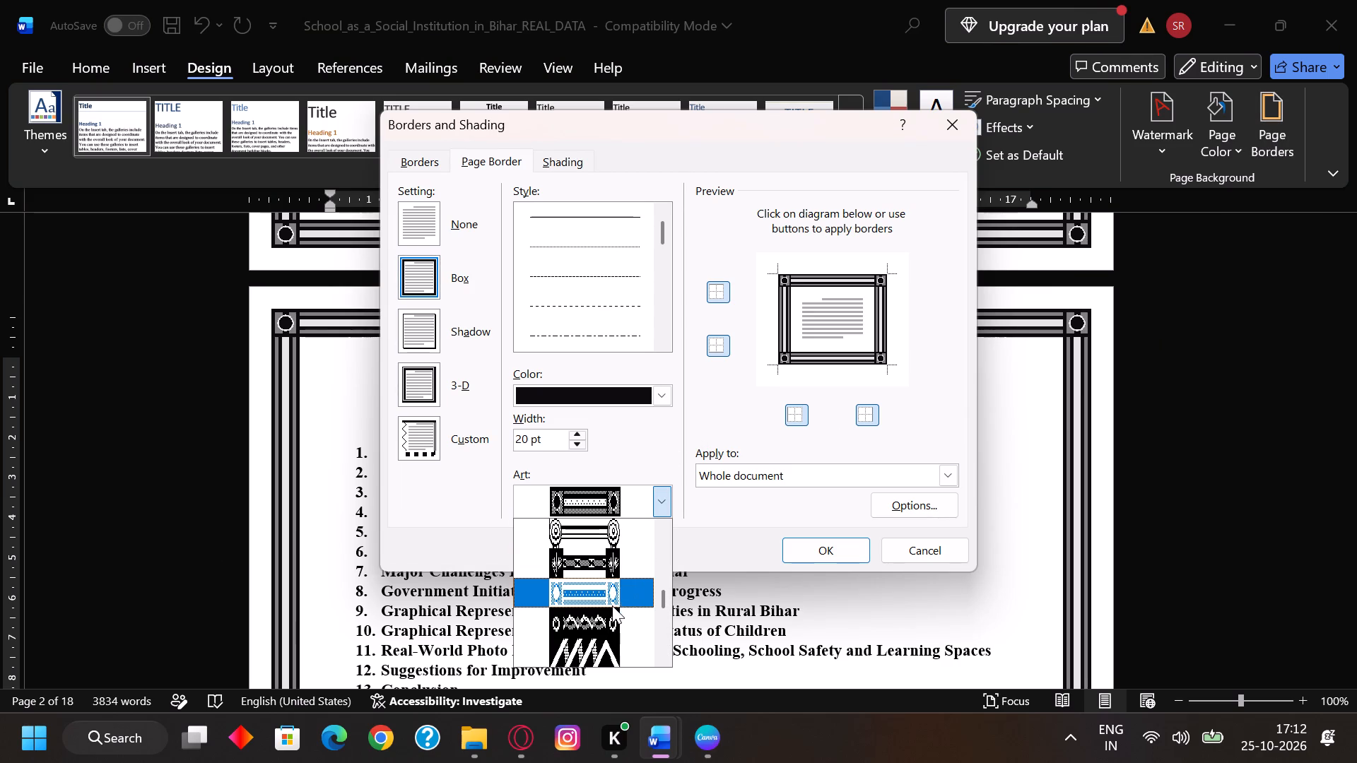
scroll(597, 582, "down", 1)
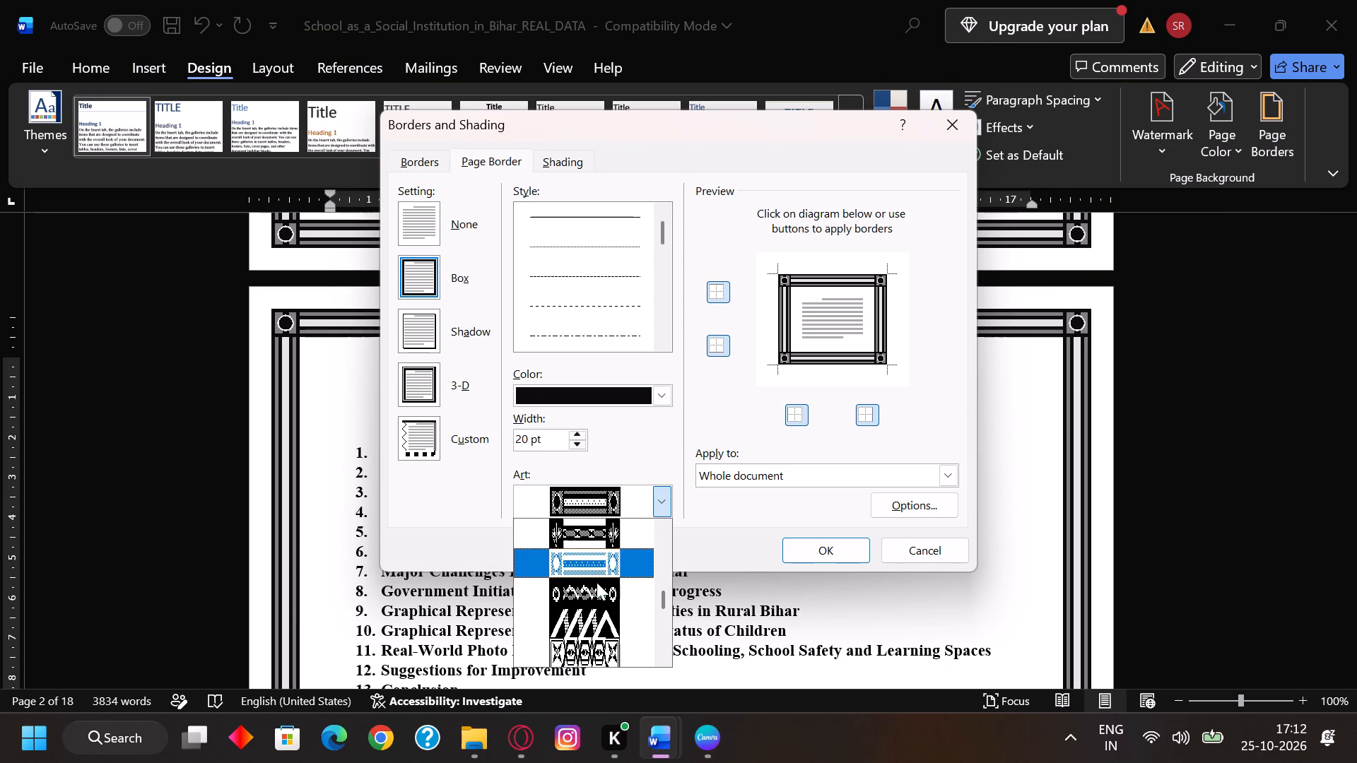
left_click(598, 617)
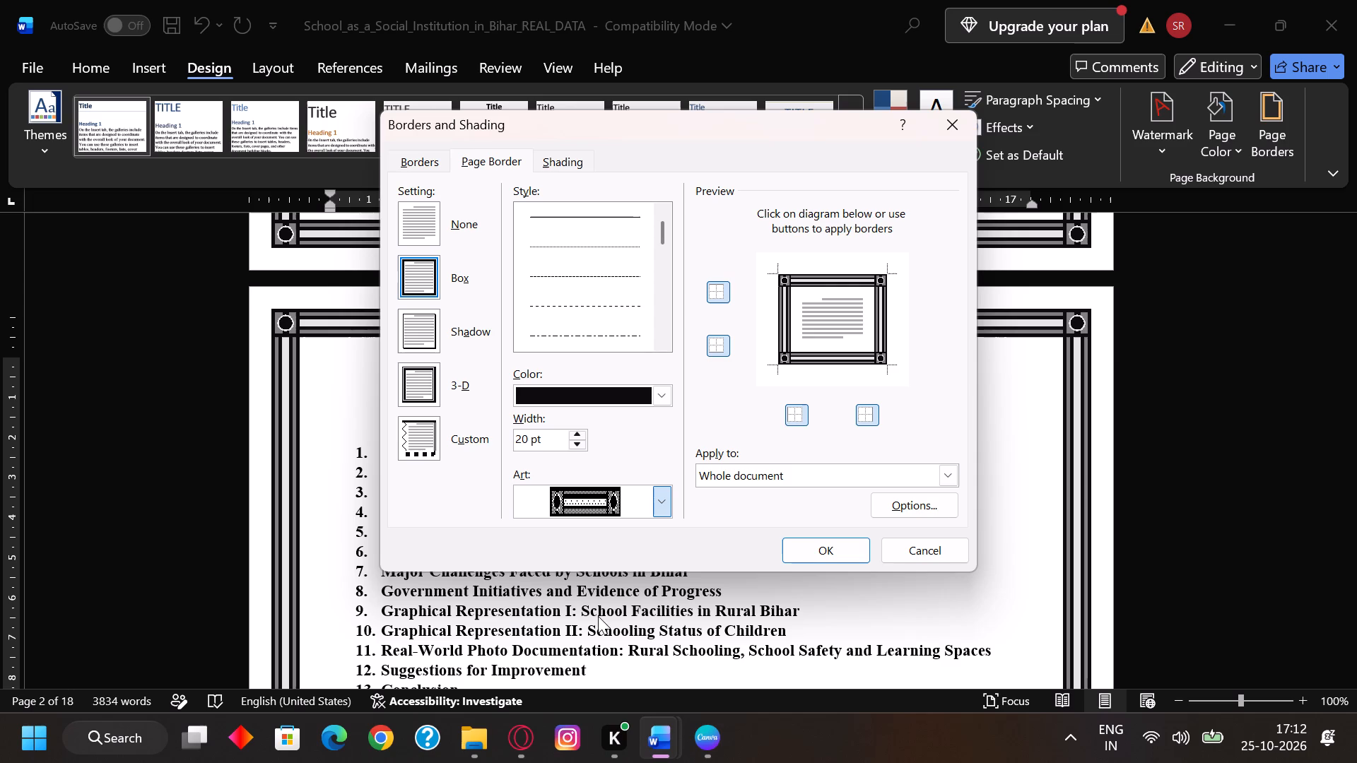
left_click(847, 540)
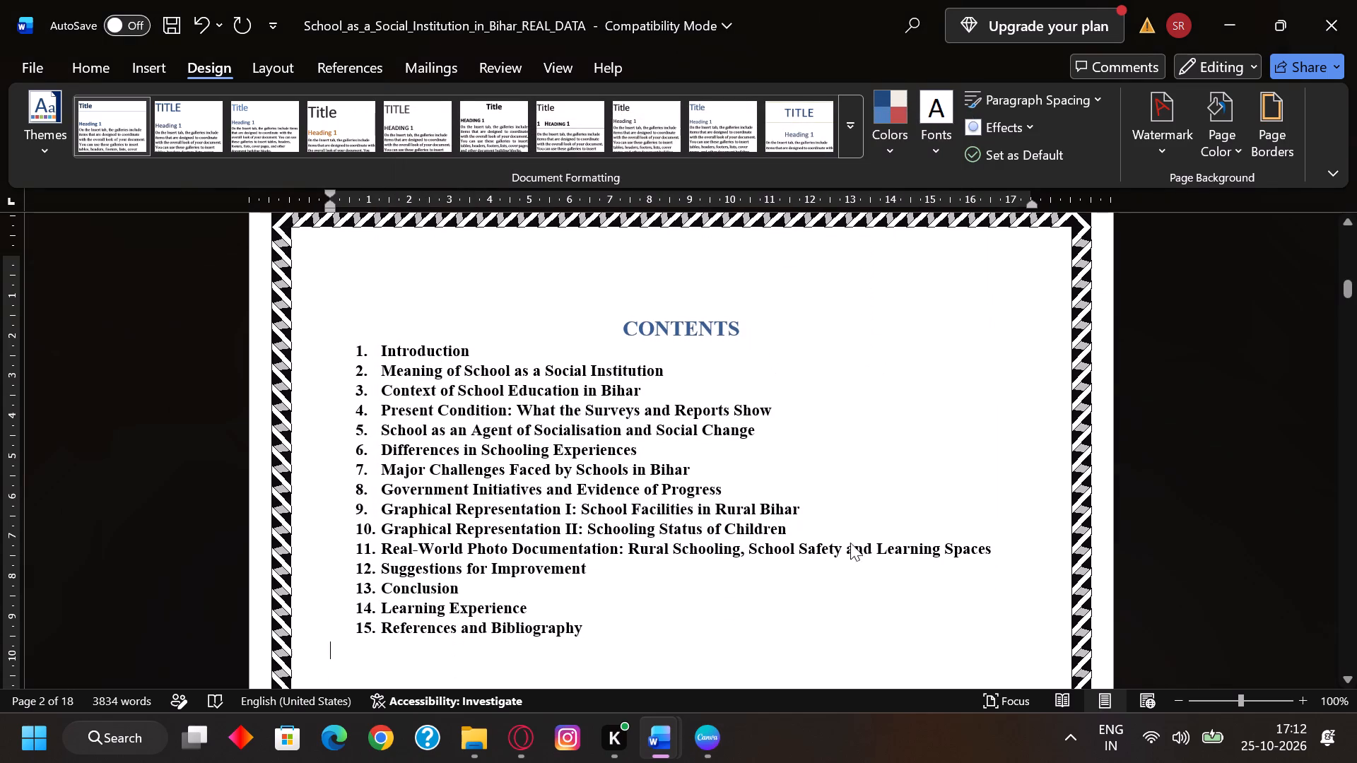
Change the whole document's page border to the 30 pt art with rows of birds along the page top and bottom.
scroll(857, 547, "up", 1)
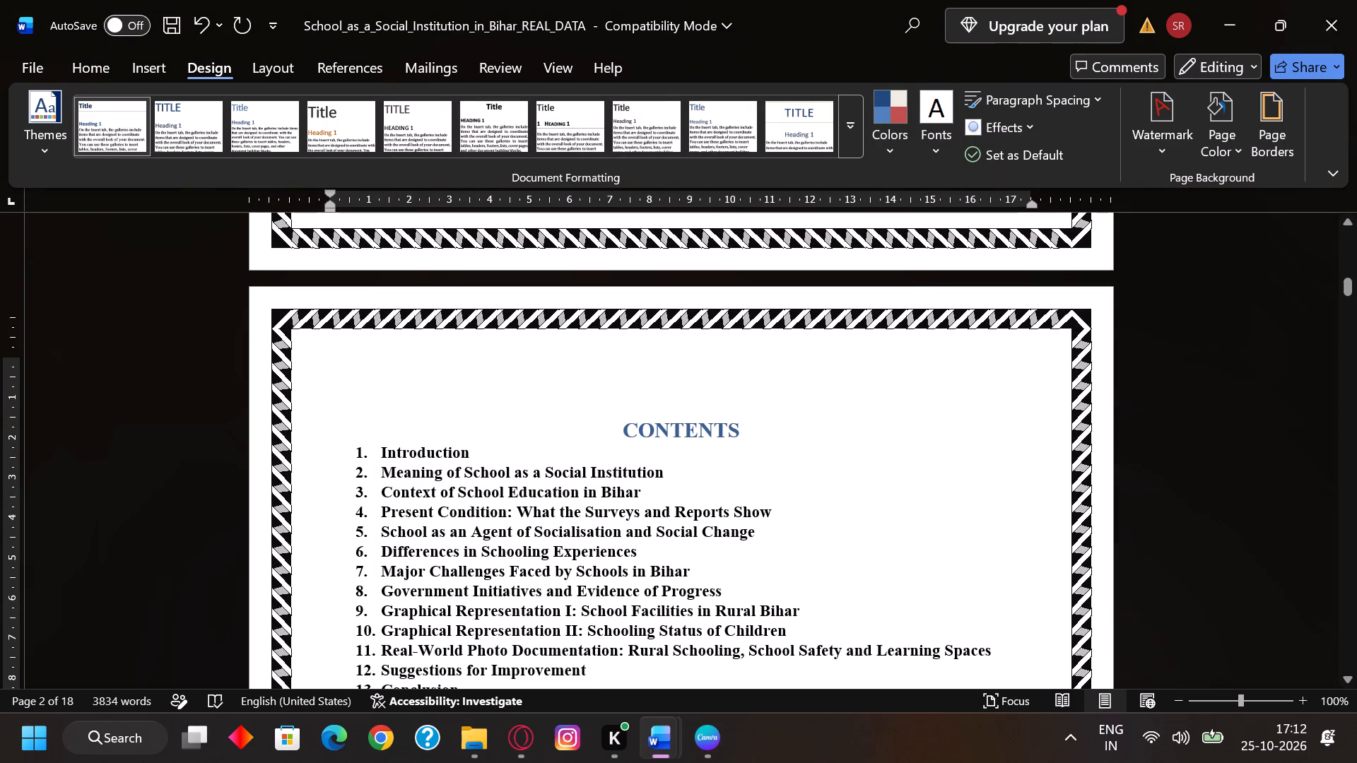
left_click(1284, 146)
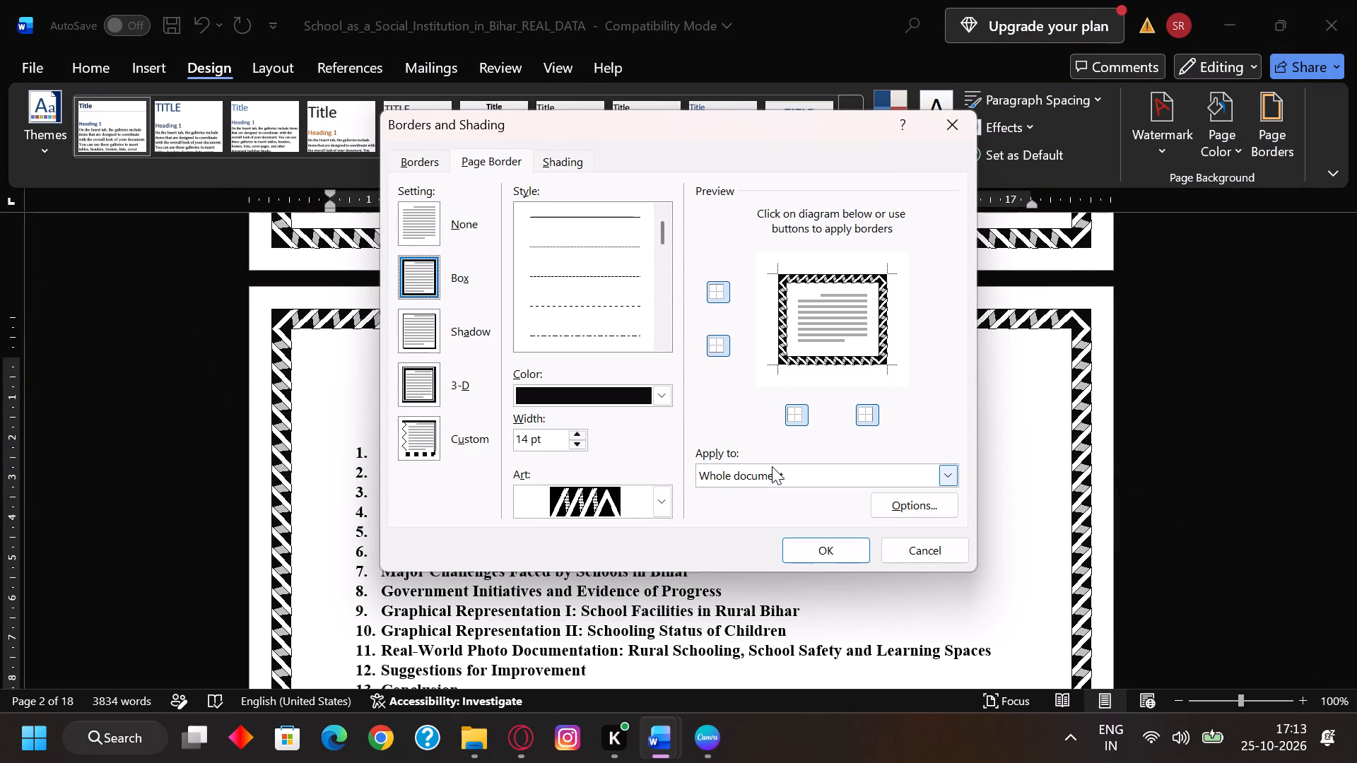
left_click(669, 502)
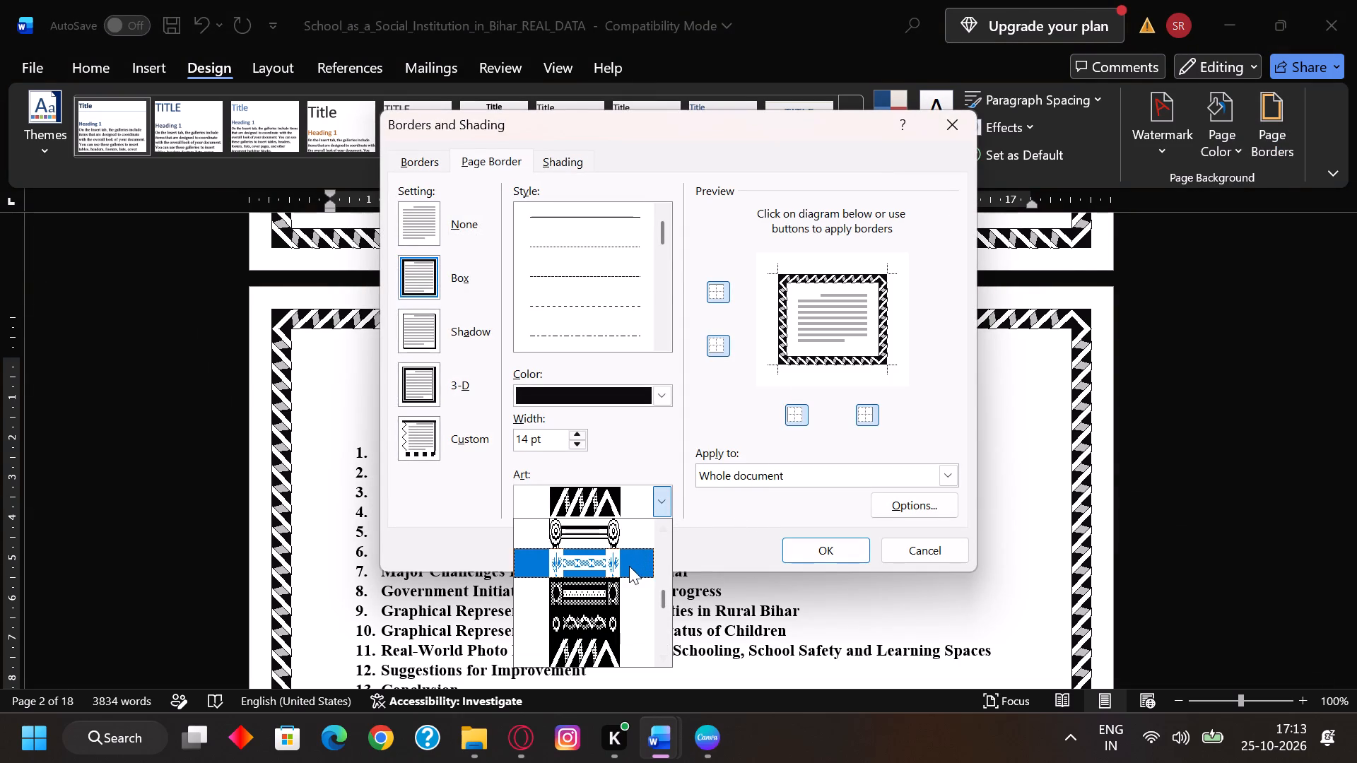
scroll(629, 566, "down", 6)
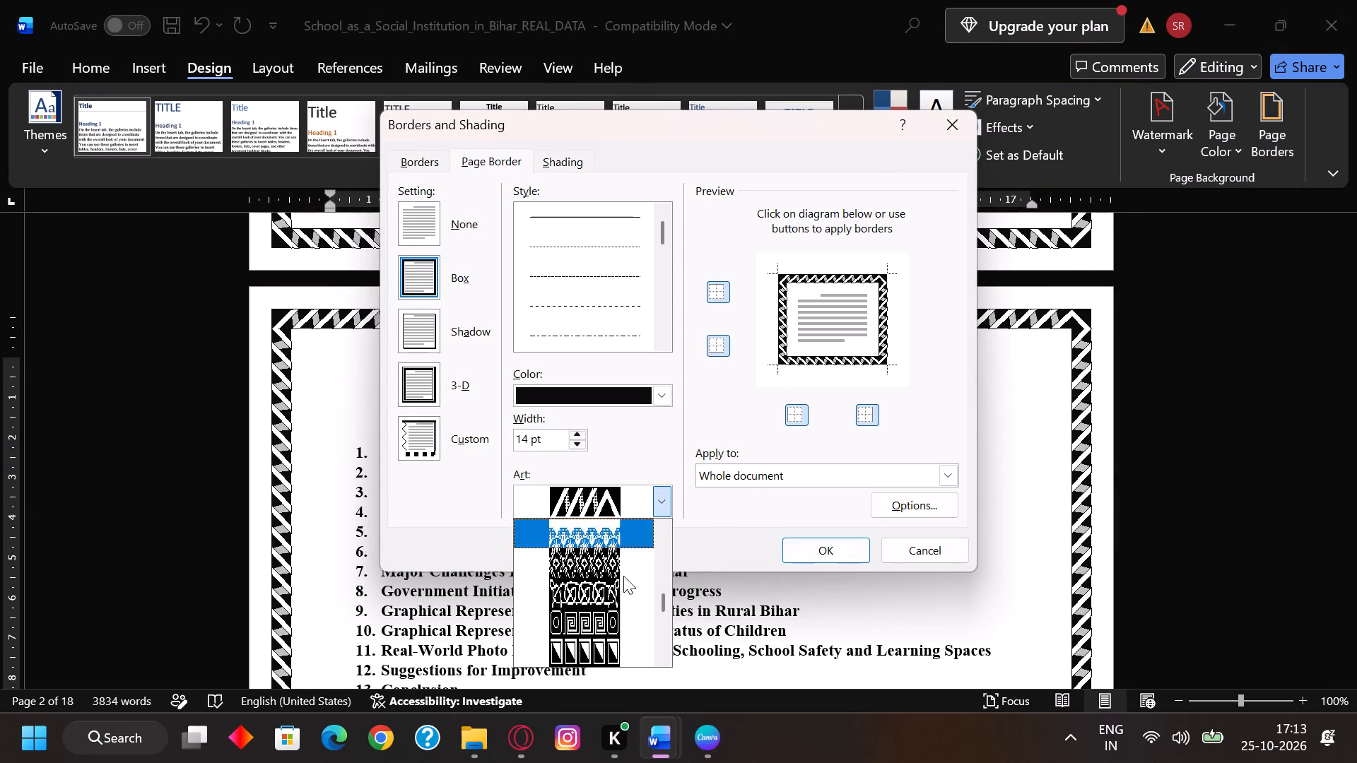
scroll(611, 591, "down", 1)
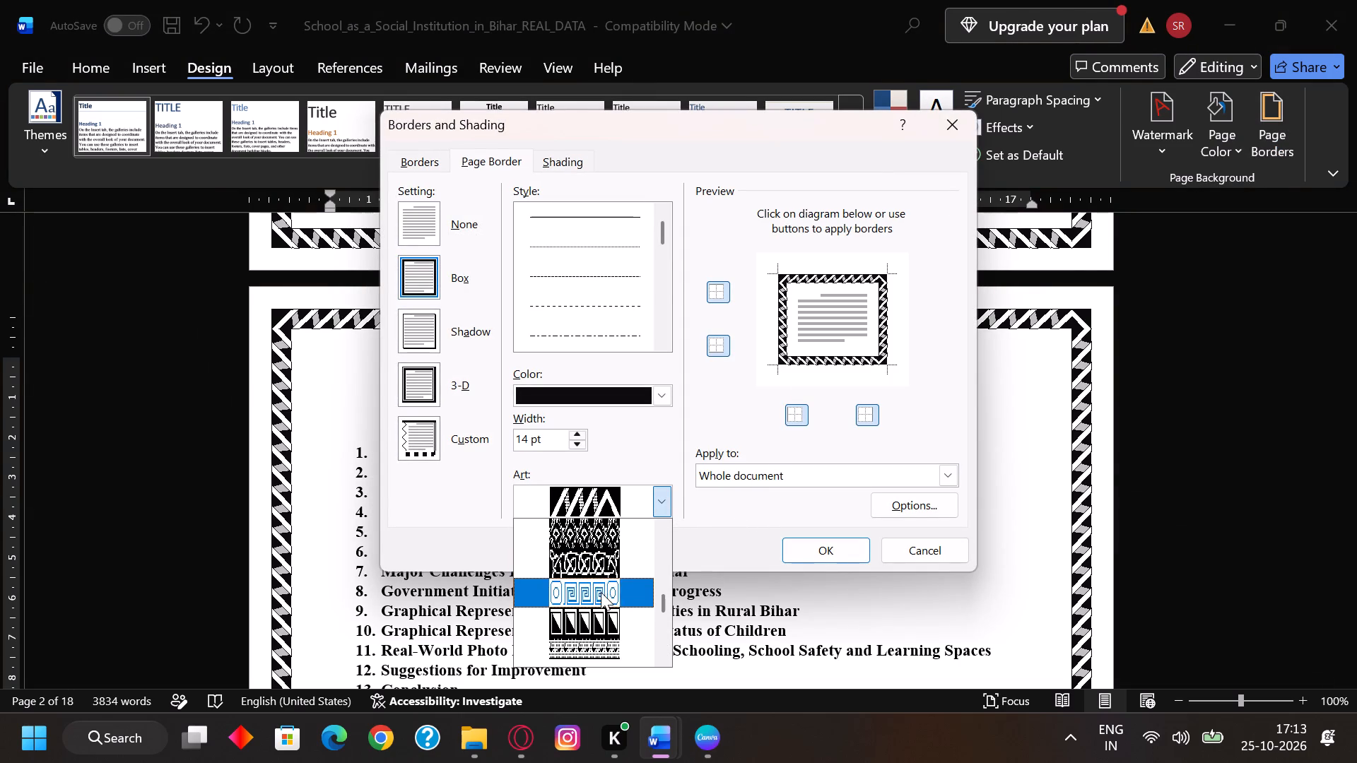
left_click(587, 625)
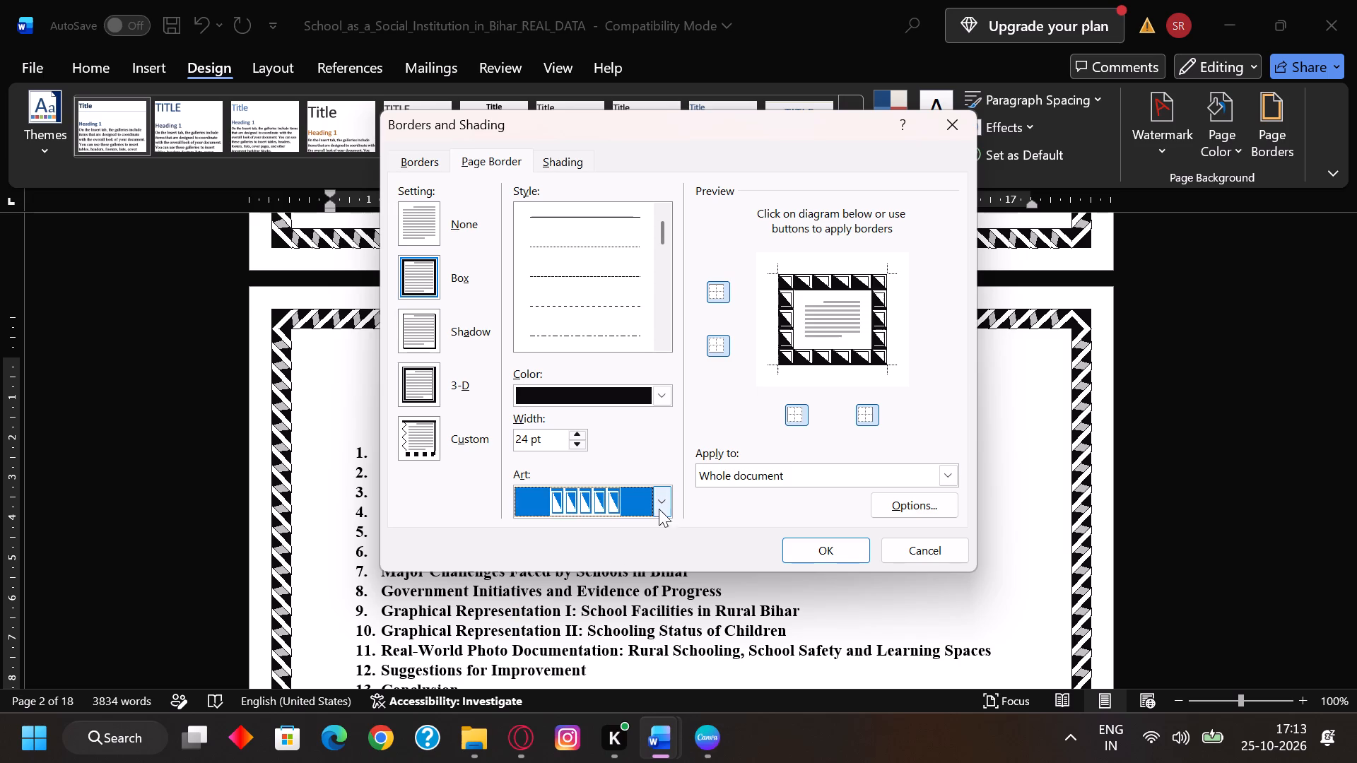
left_click(670, 501)
scroll(618, 586, "down", 1)
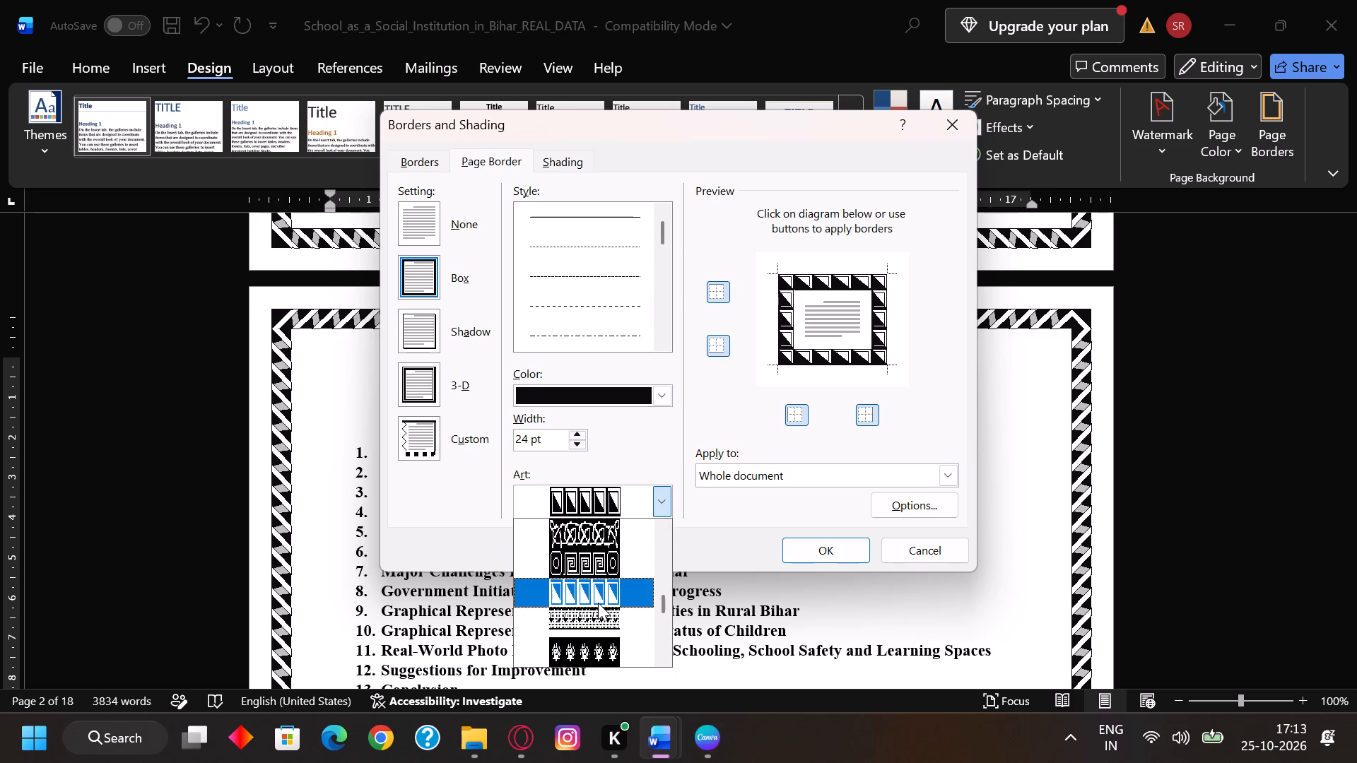
left_click(593, 610)
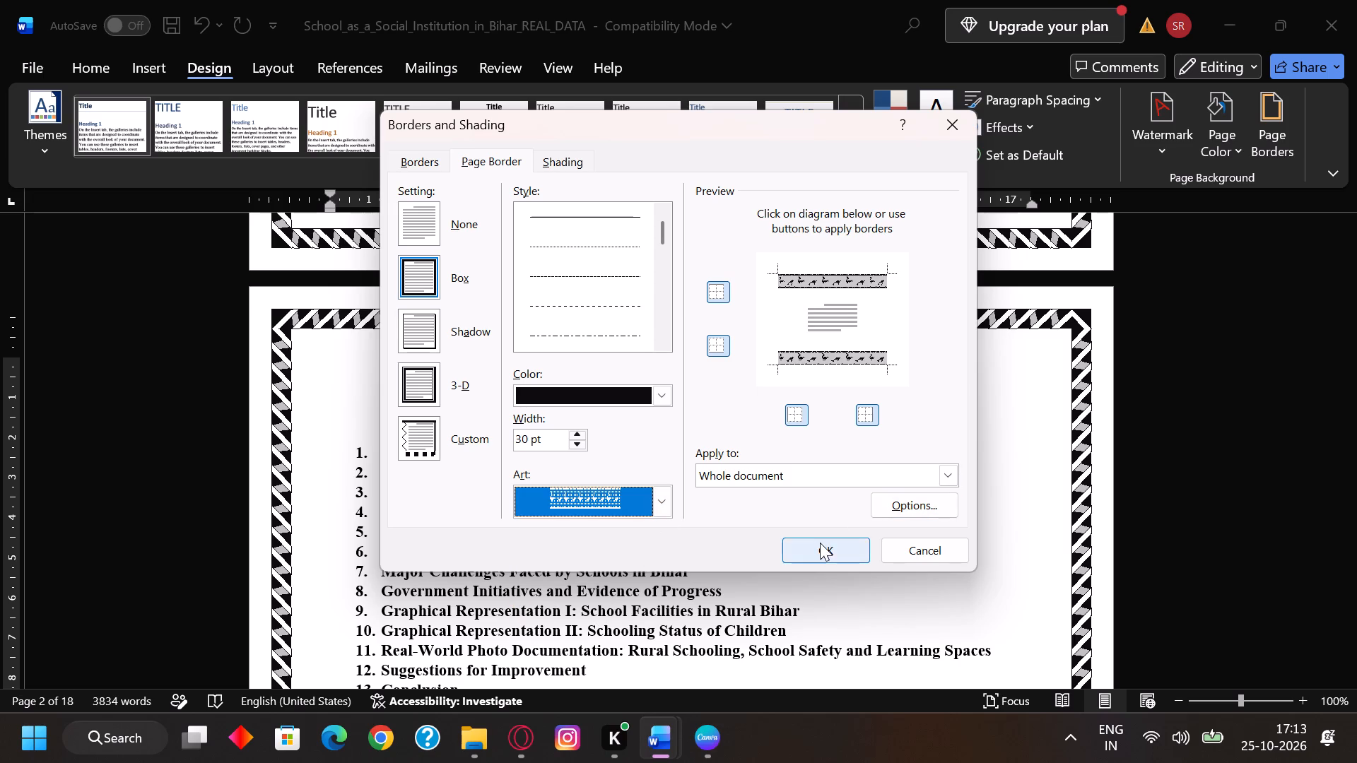
left_click(818, 545)
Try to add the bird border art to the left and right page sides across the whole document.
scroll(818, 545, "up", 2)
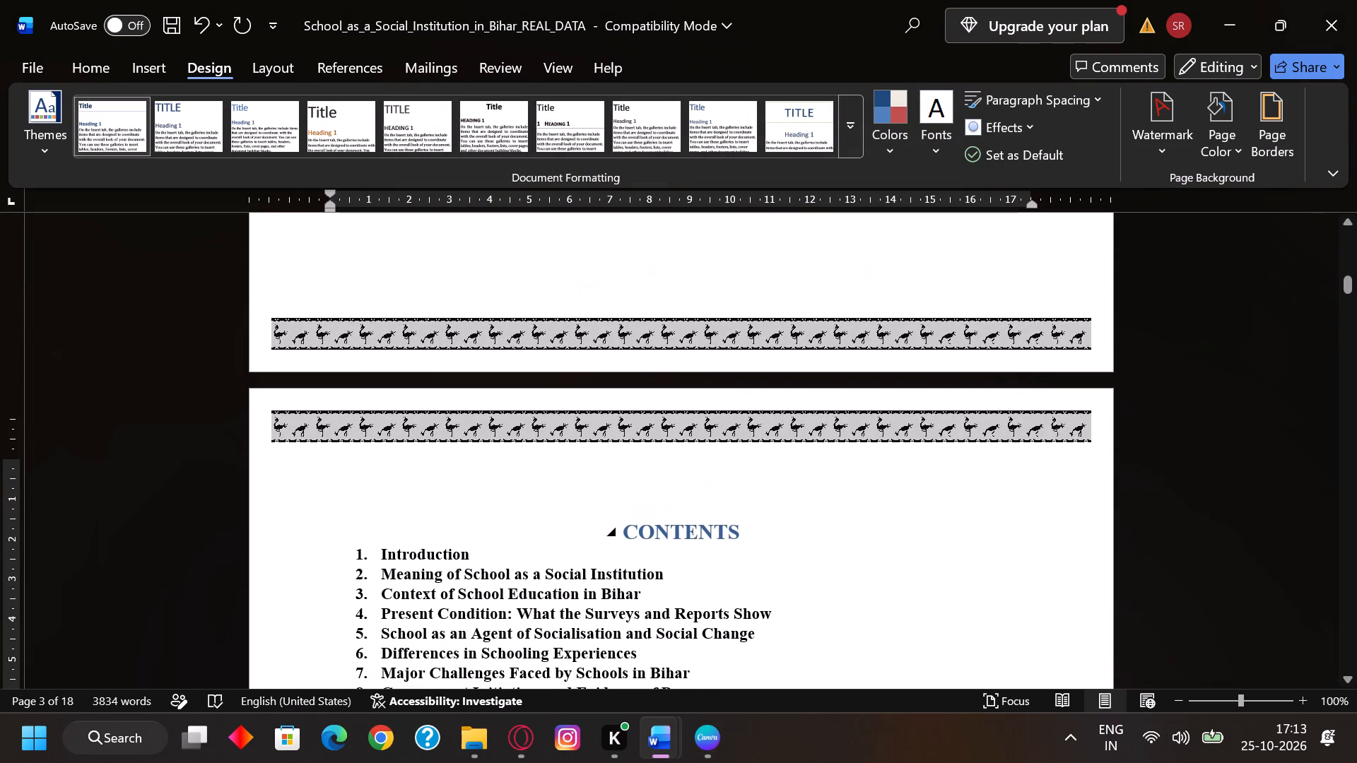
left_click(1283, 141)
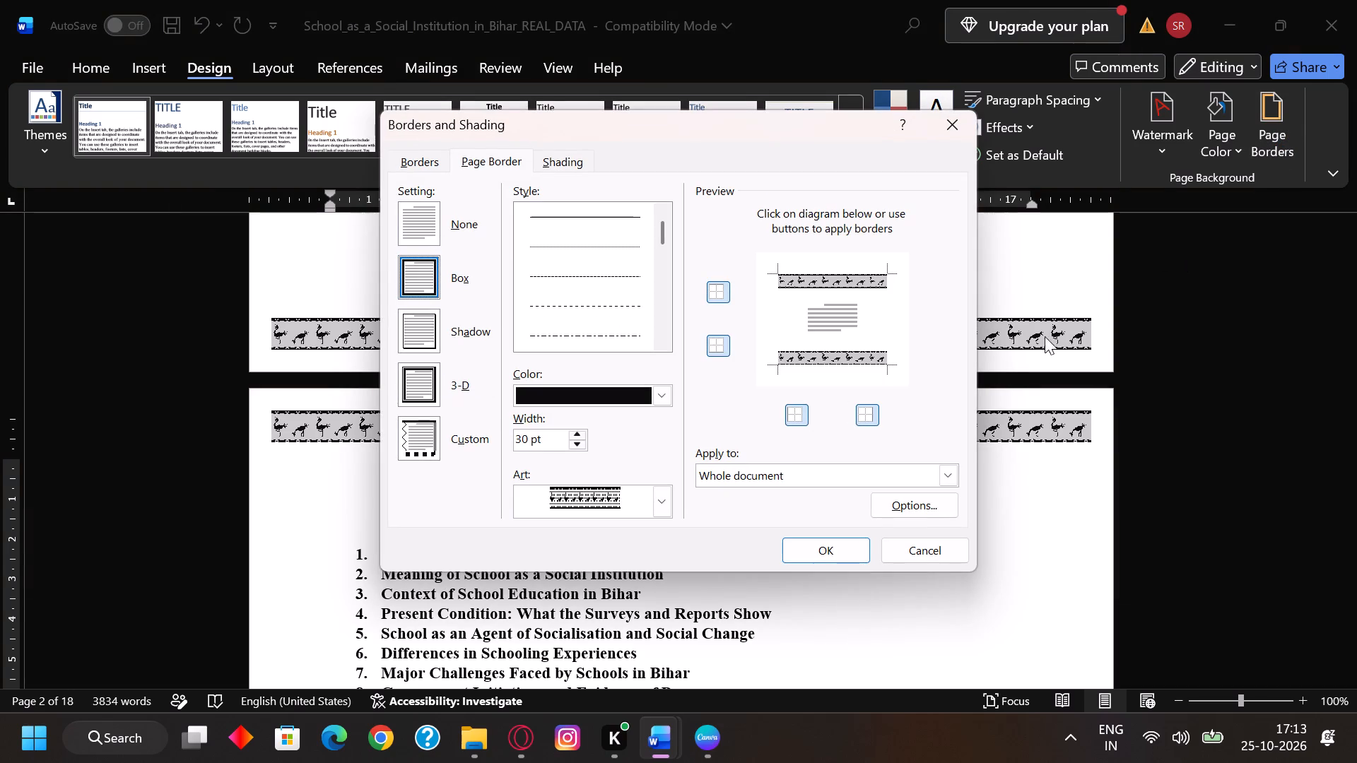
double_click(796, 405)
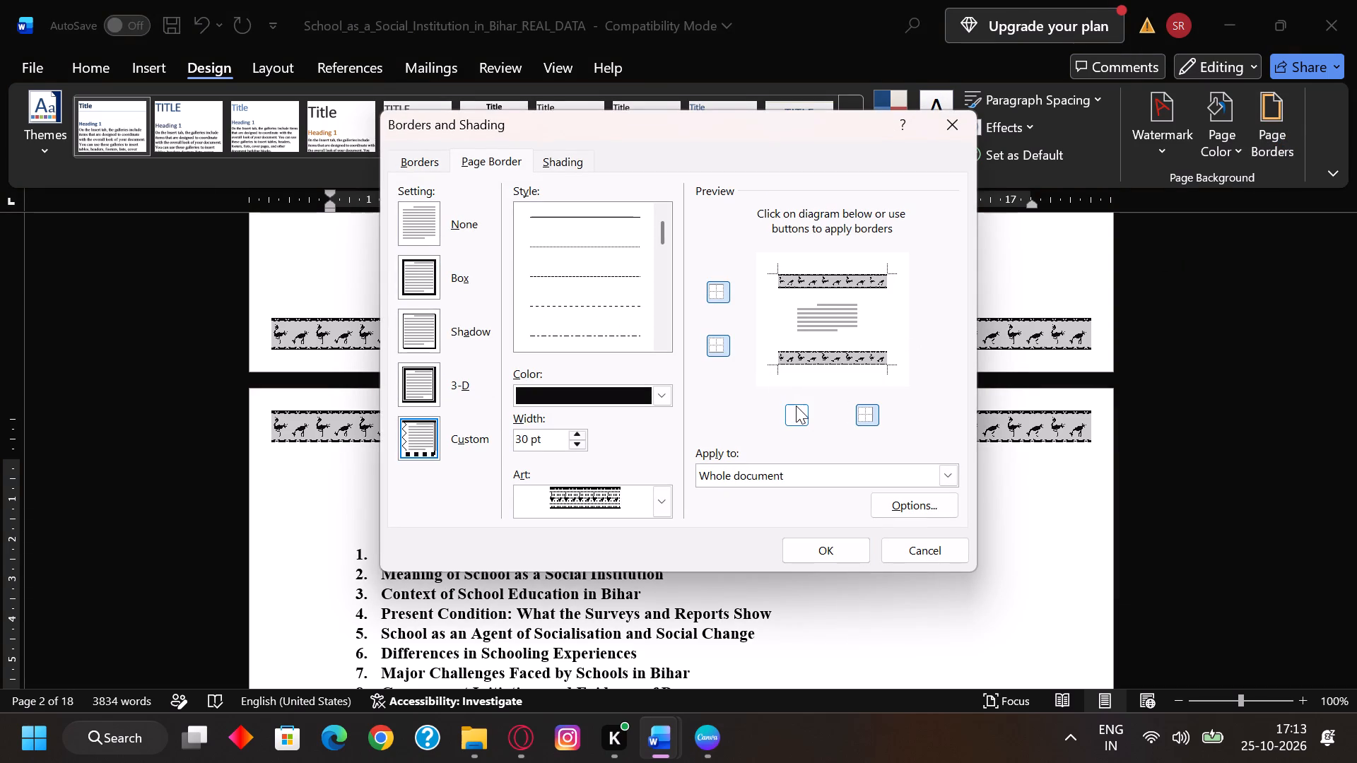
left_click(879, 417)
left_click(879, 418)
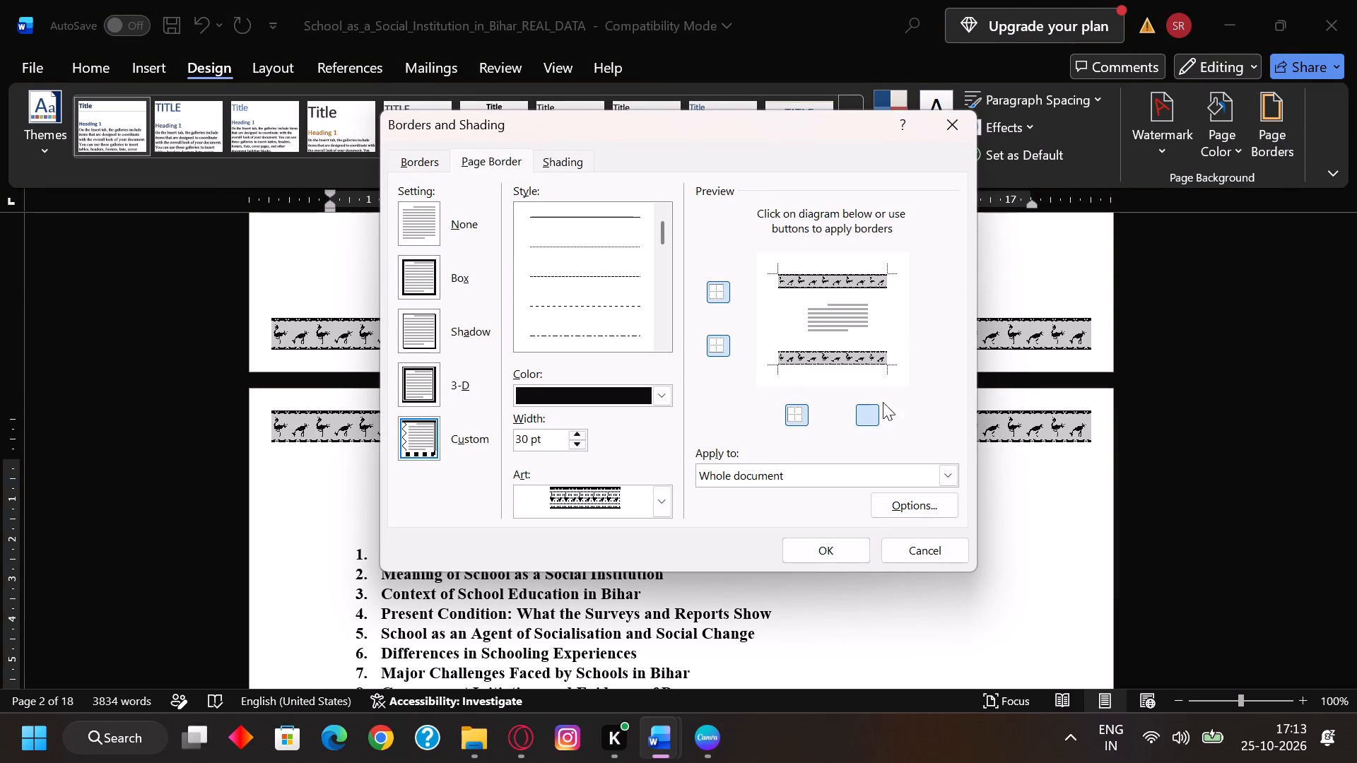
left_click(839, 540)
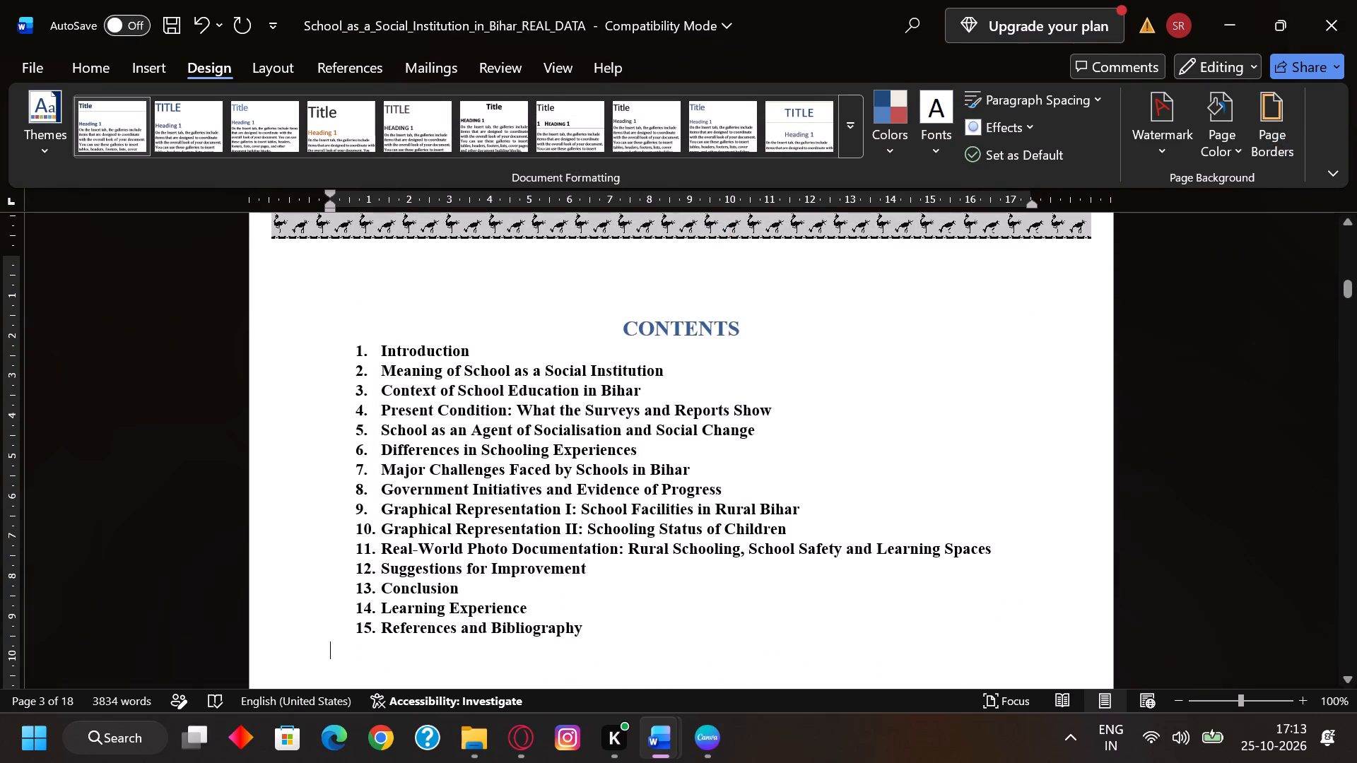
Open the page border settings again.
left_click(1279, 129)
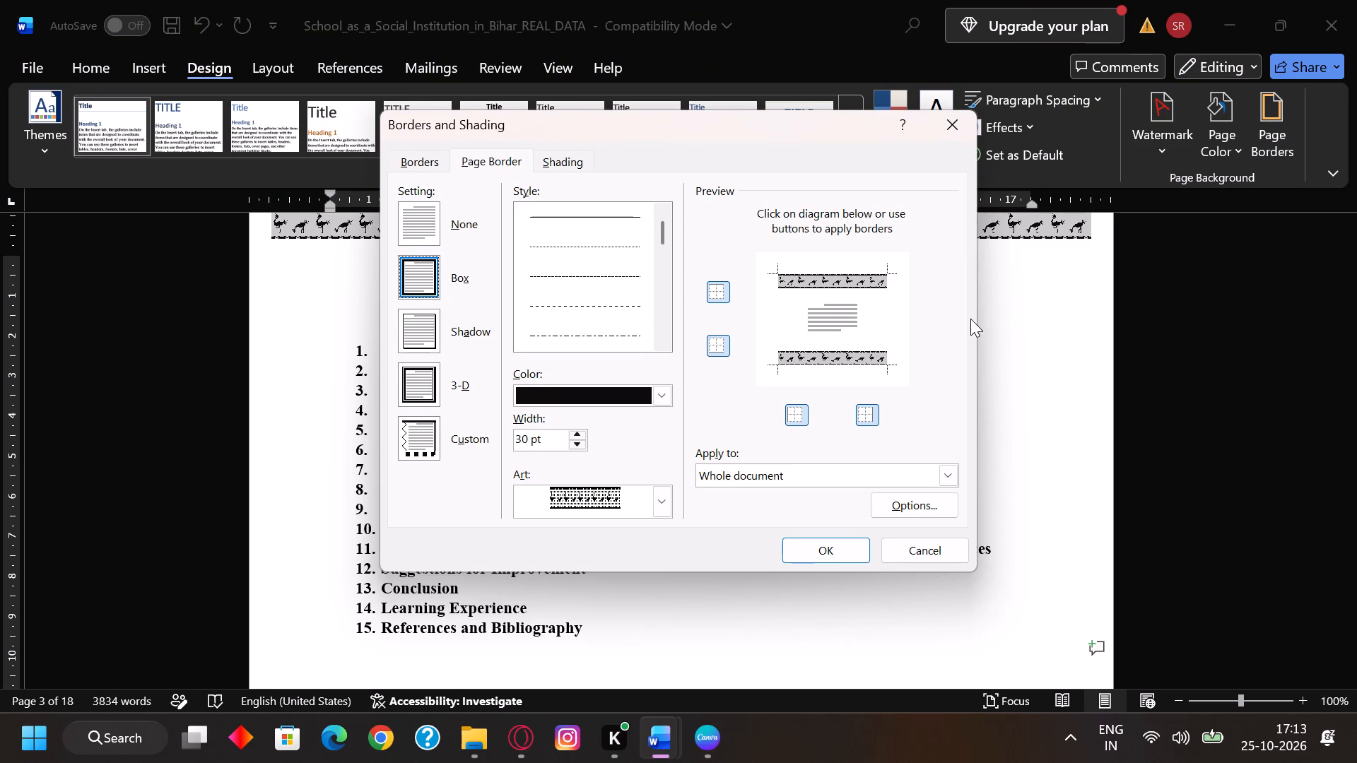
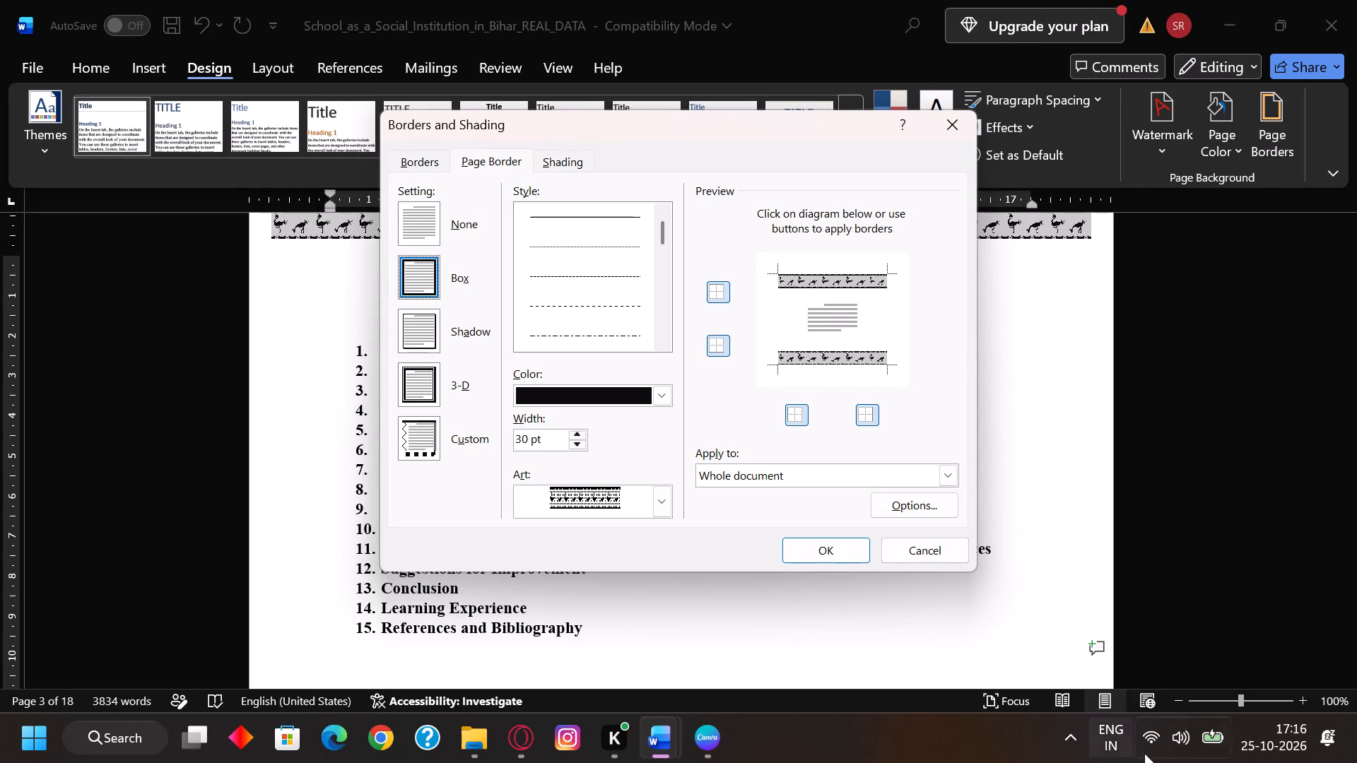
Toggle the computer's Night light display setting.
left_click(1163, 755)
left_click(1169, 458)
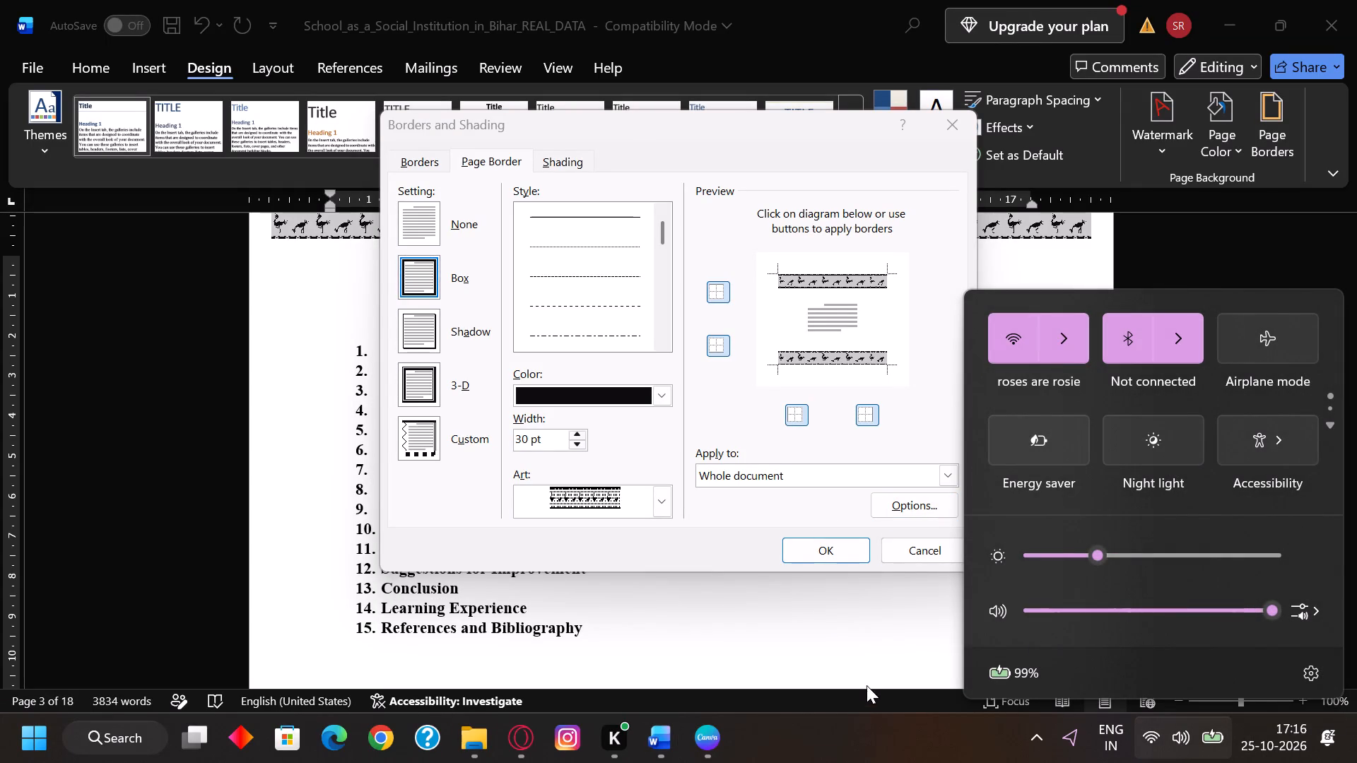
left_click(855, 624)
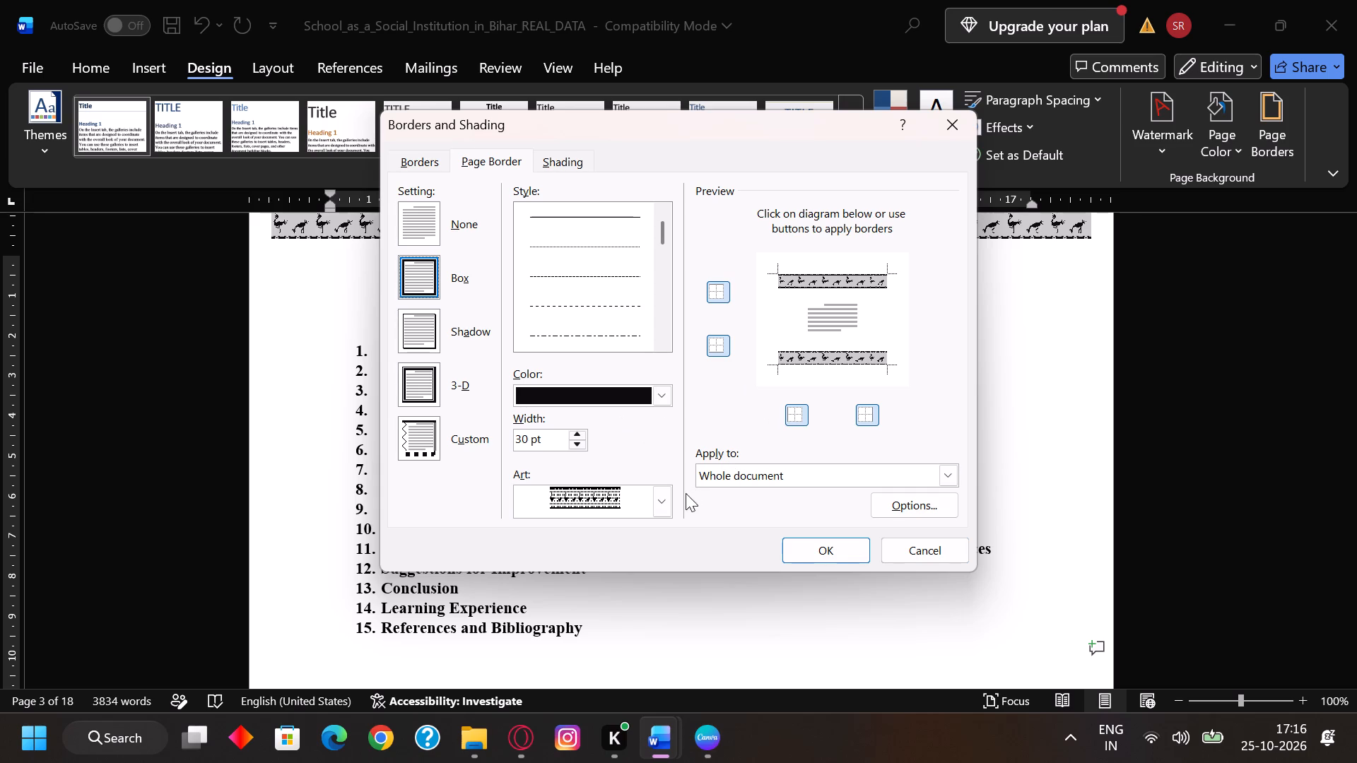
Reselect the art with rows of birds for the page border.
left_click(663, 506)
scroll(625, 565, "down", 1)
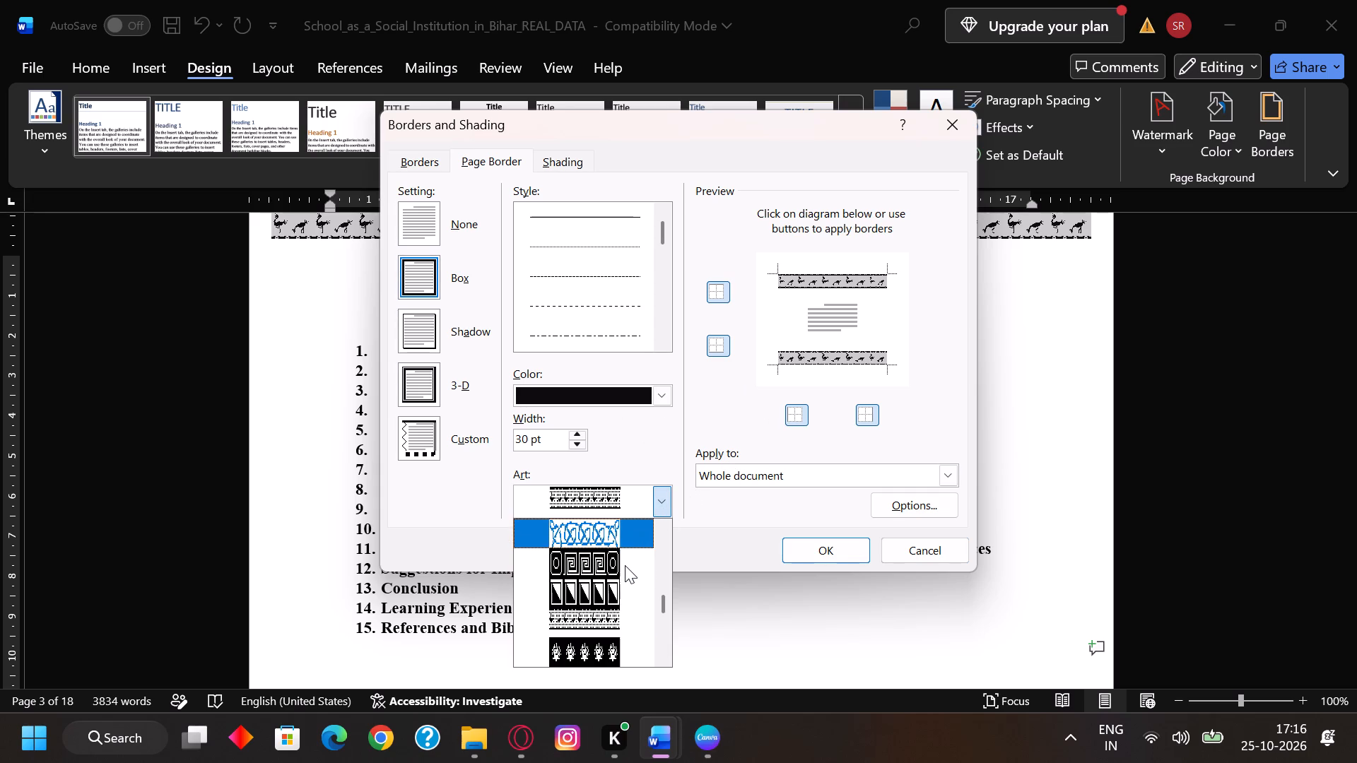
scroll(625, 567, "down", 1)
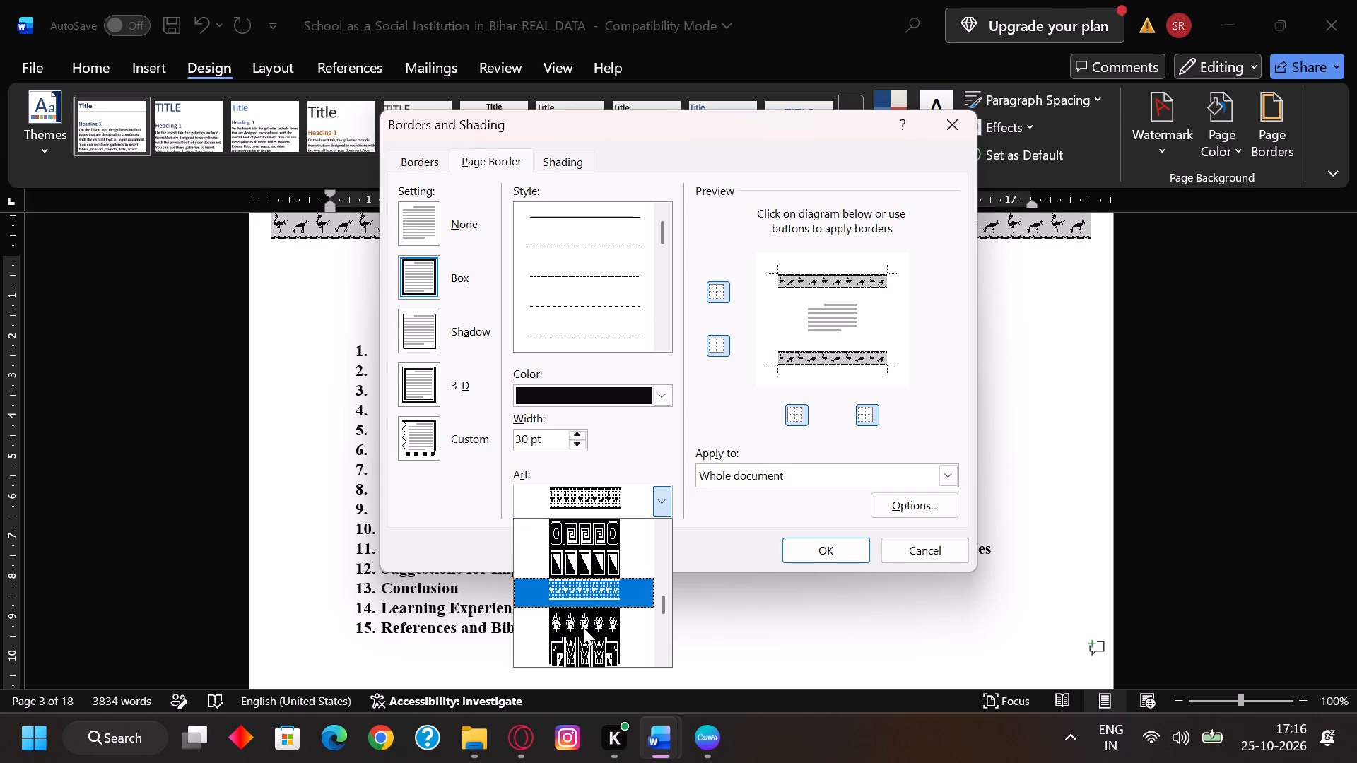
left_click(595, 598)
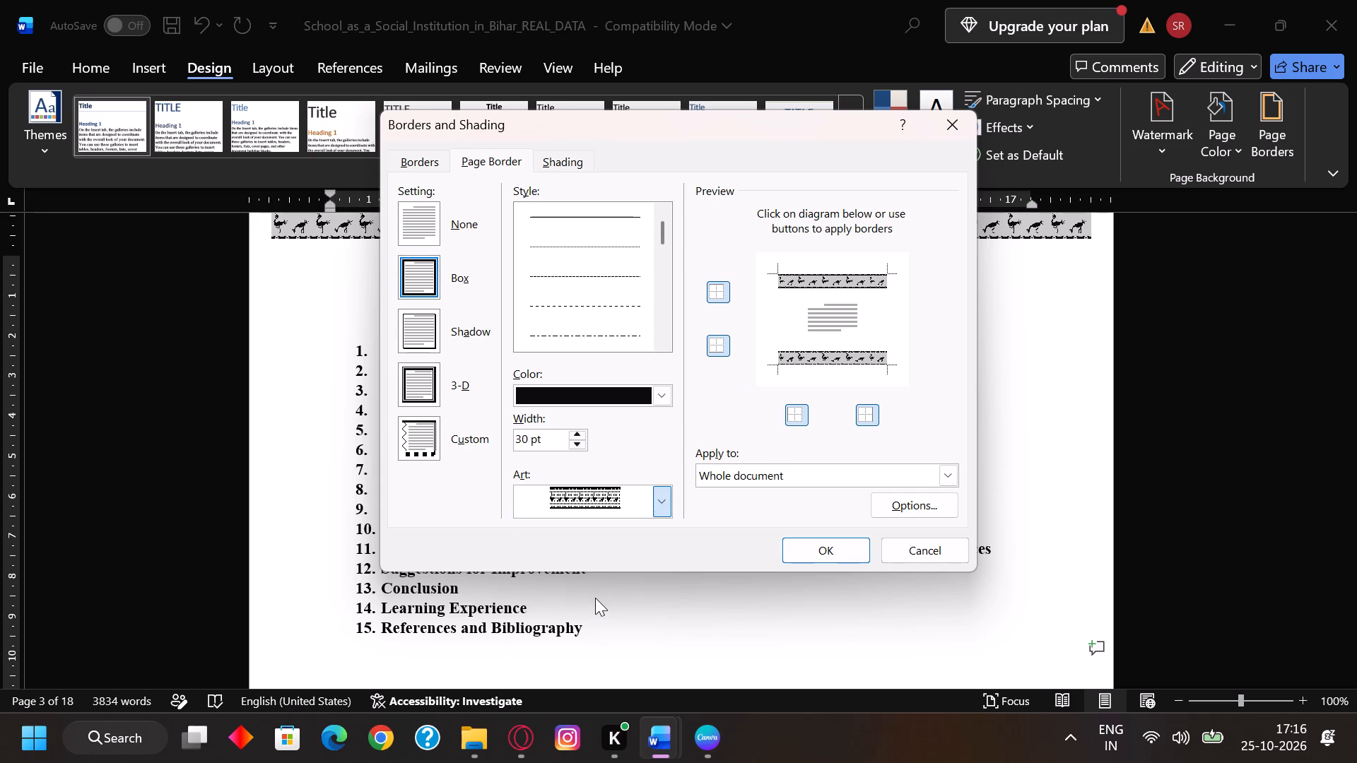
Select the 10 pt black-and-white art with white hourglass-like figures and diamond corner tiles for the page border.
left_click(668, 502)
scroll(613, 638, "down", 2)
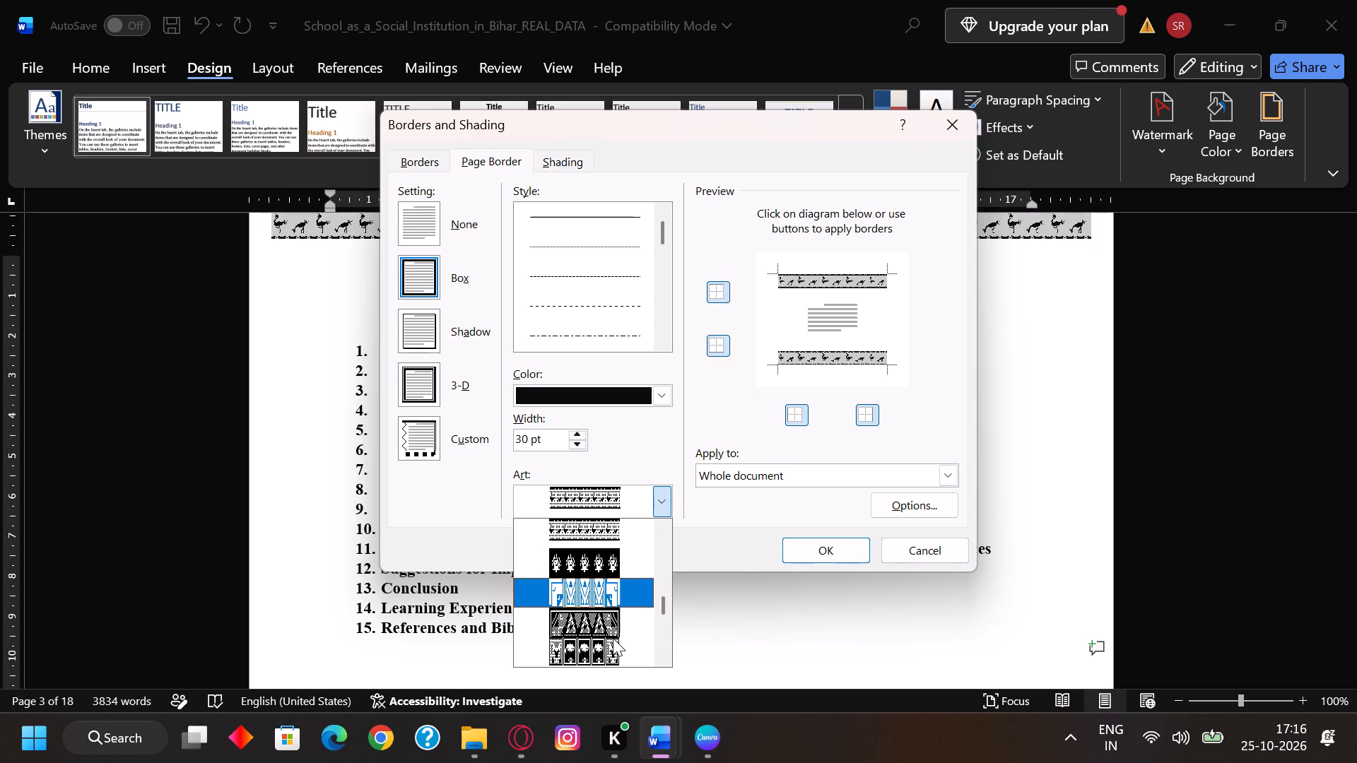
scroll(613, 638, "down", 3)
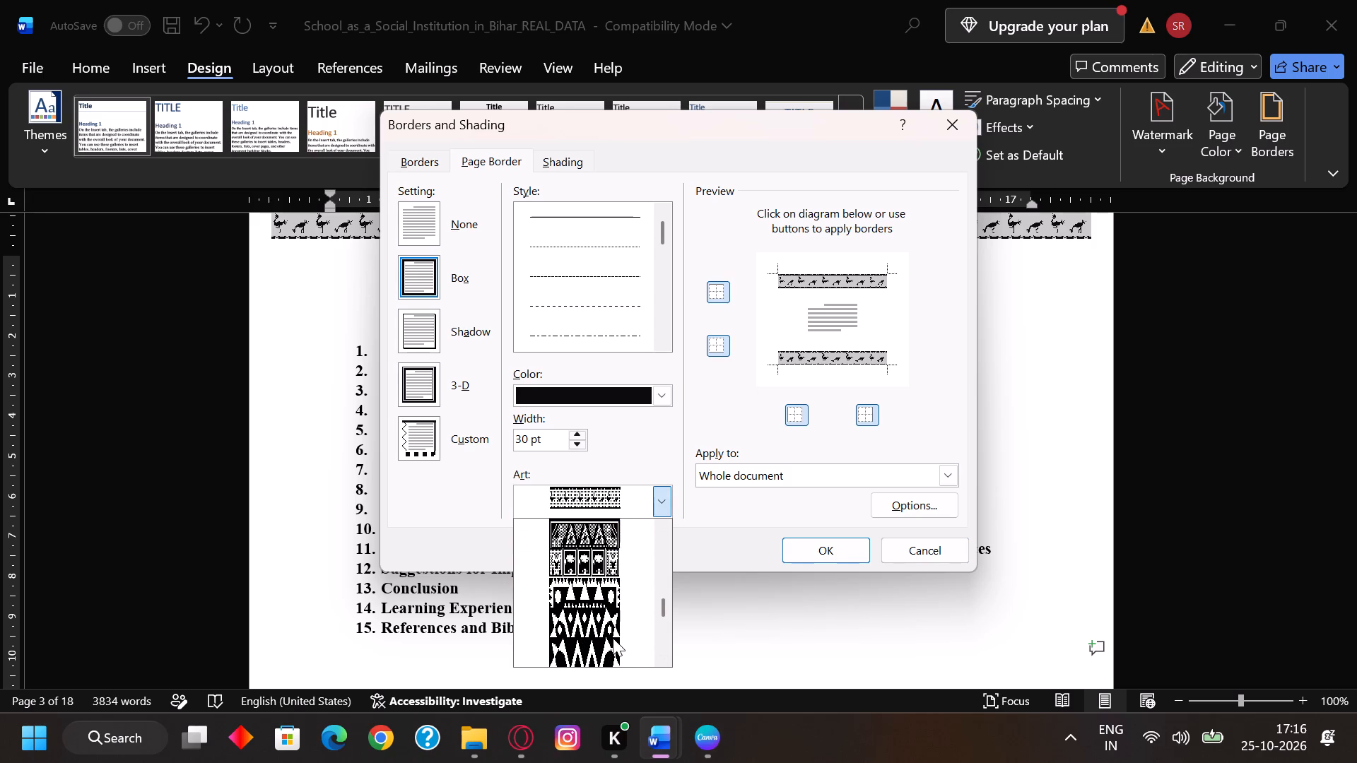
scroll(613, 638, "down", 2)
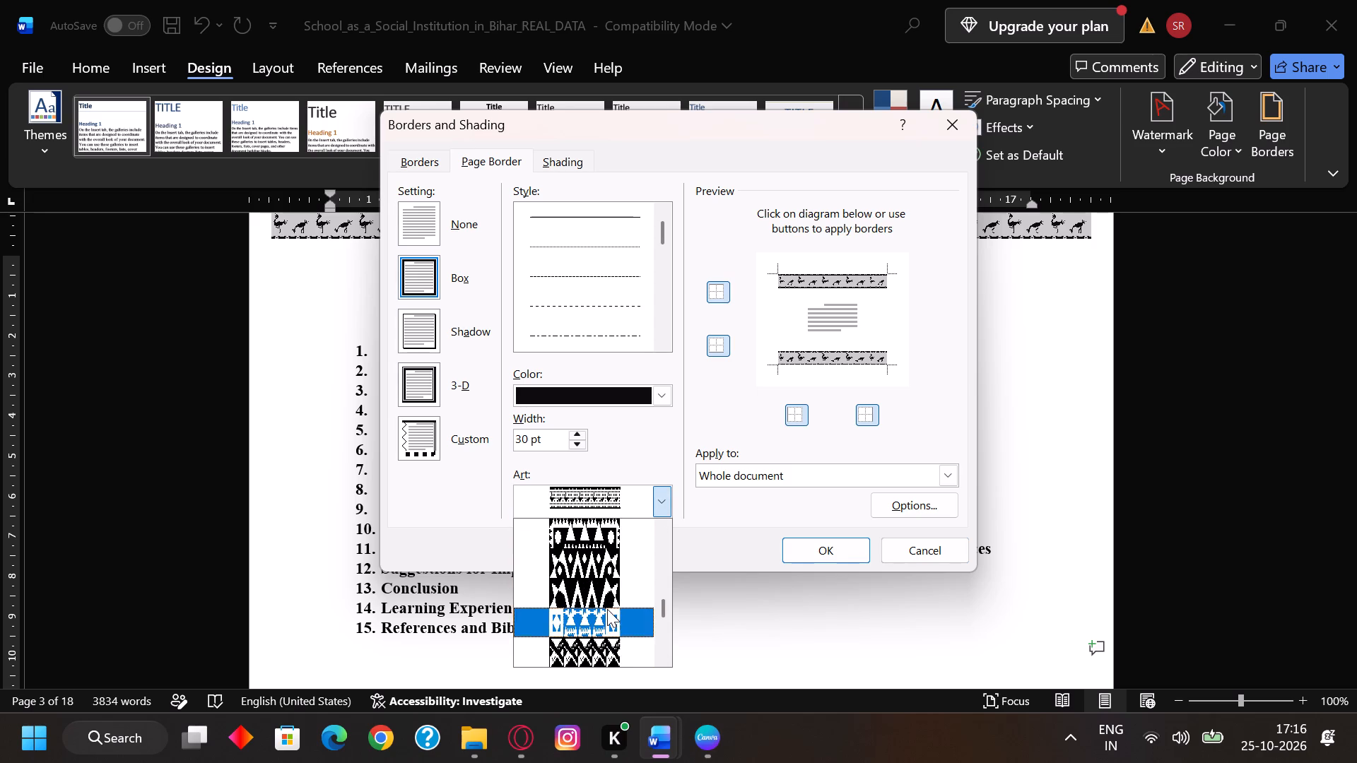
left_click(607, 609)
Change the whole document's page border to the black-and-white art with nested straight lines and an inner row of triangles.
left_click(670, 502)
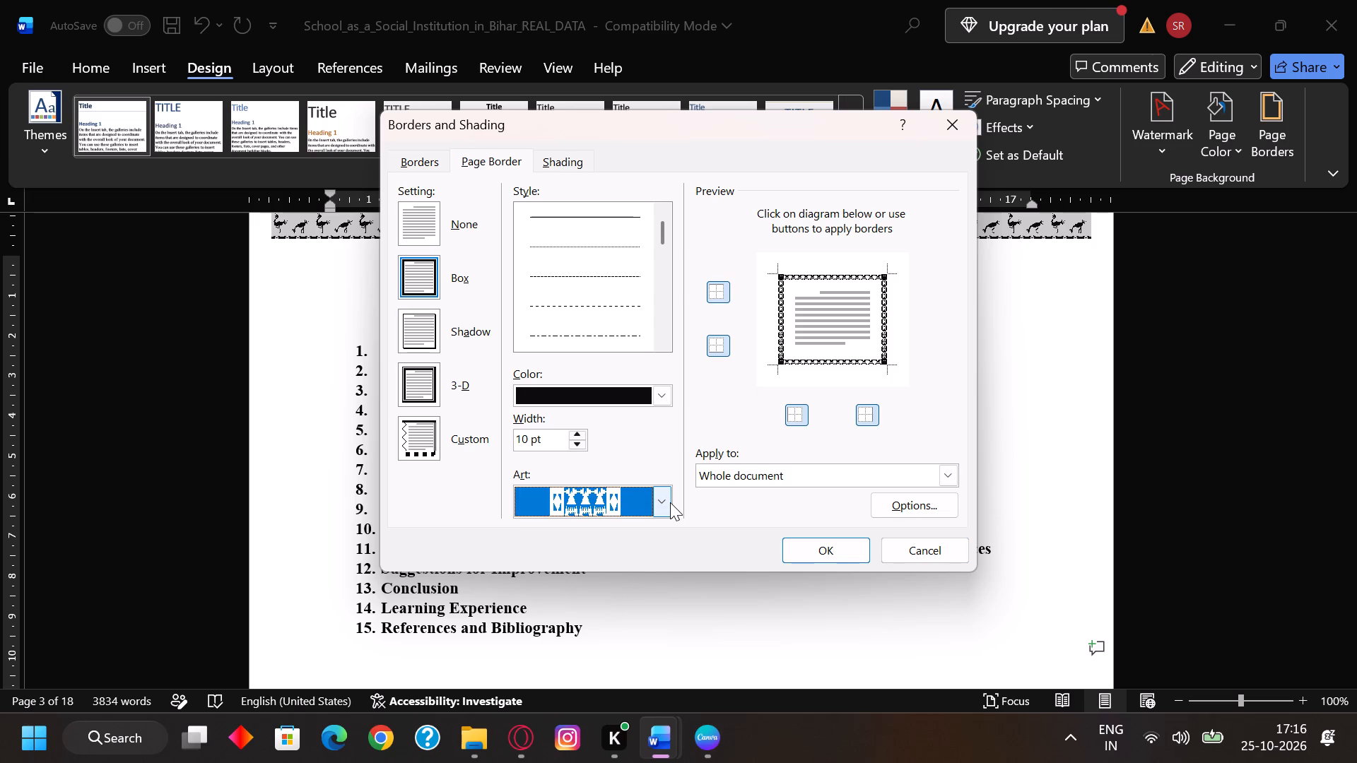
scroll(645, 579, "down", 2)
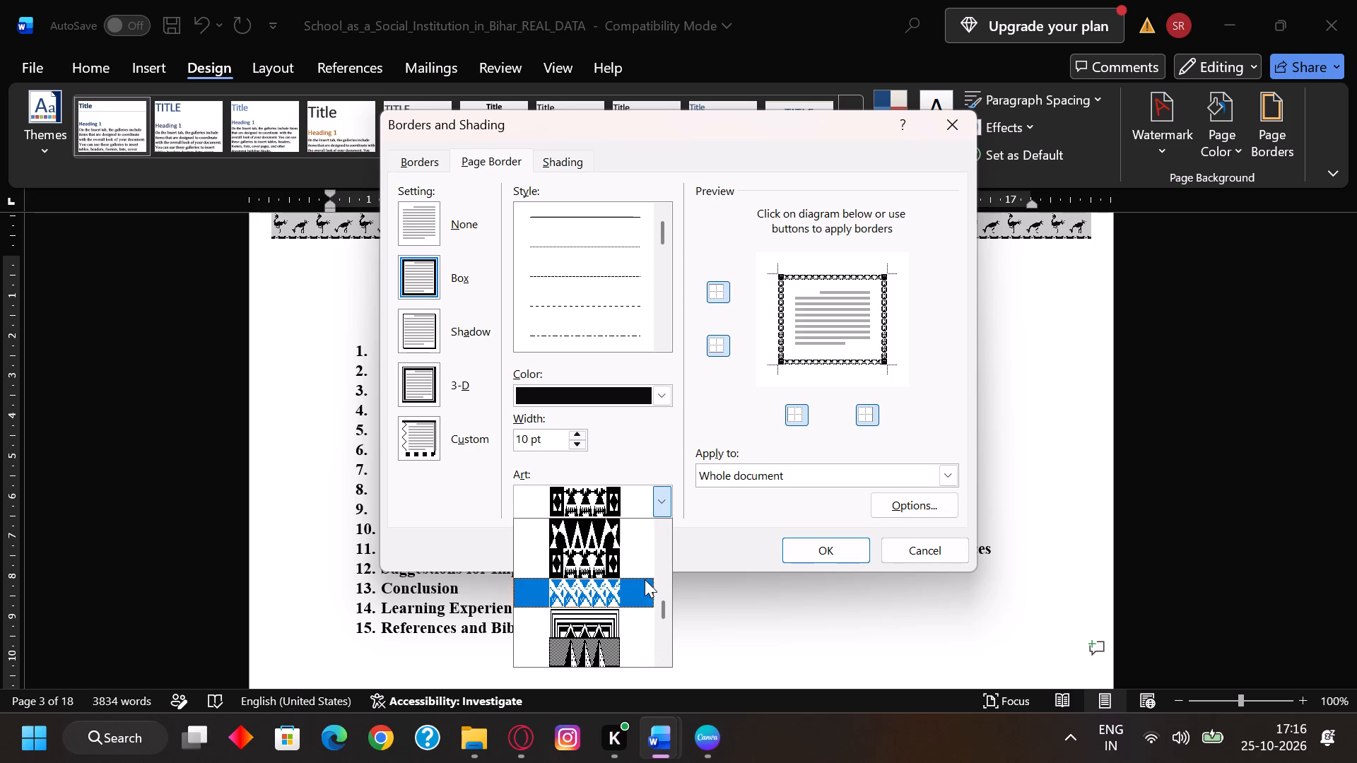
left_click(588, 613)
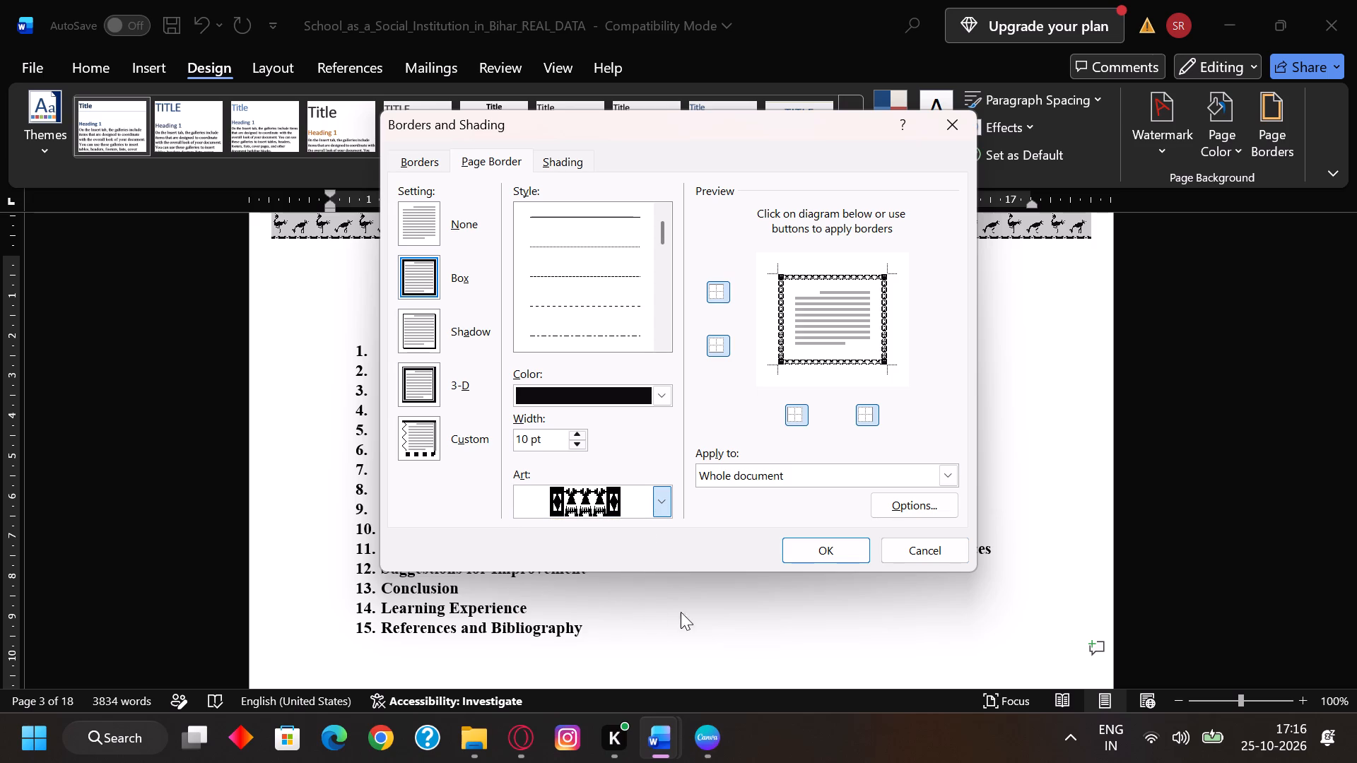
left_click(822, 545)
Examine the page border on the cover, contents page and opening sections of the report.
scroll(847, 603, "up", 1)
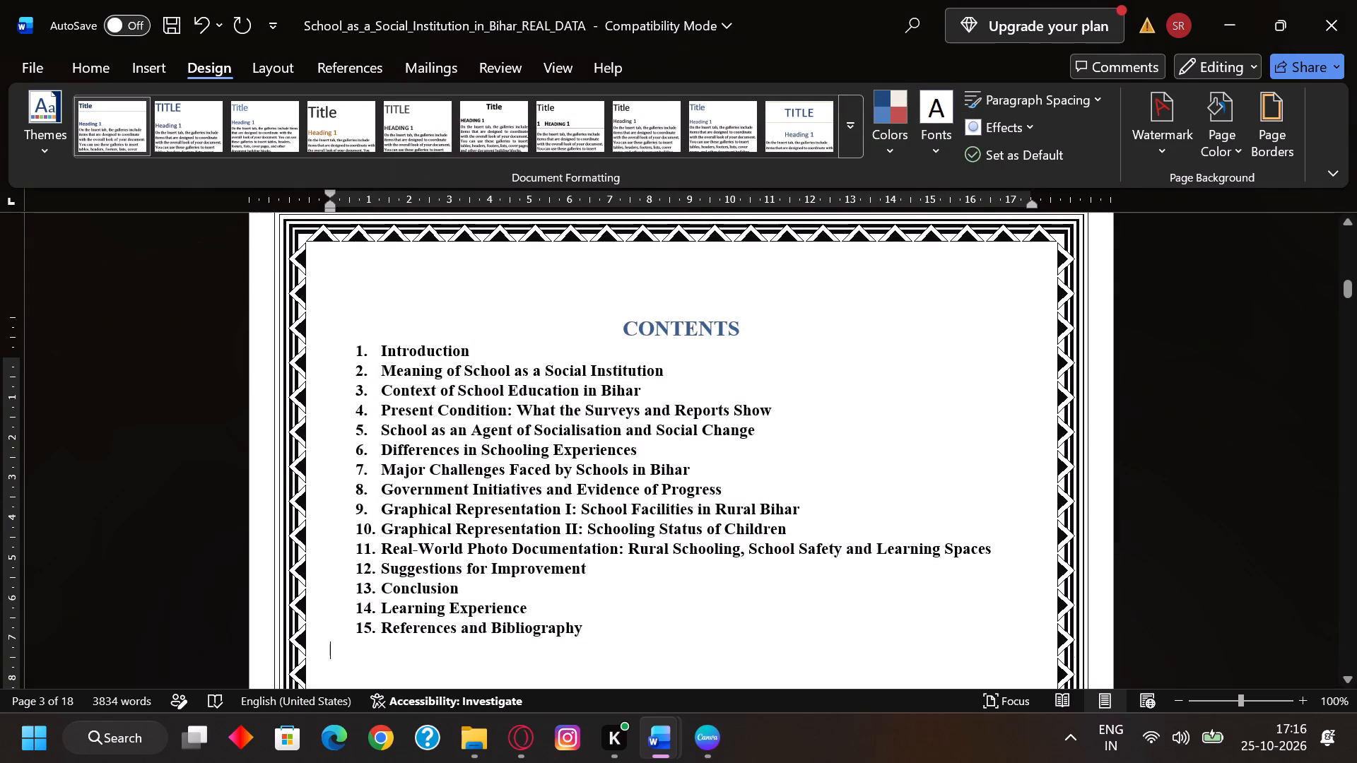
scroll(847, 603, "down", 3)
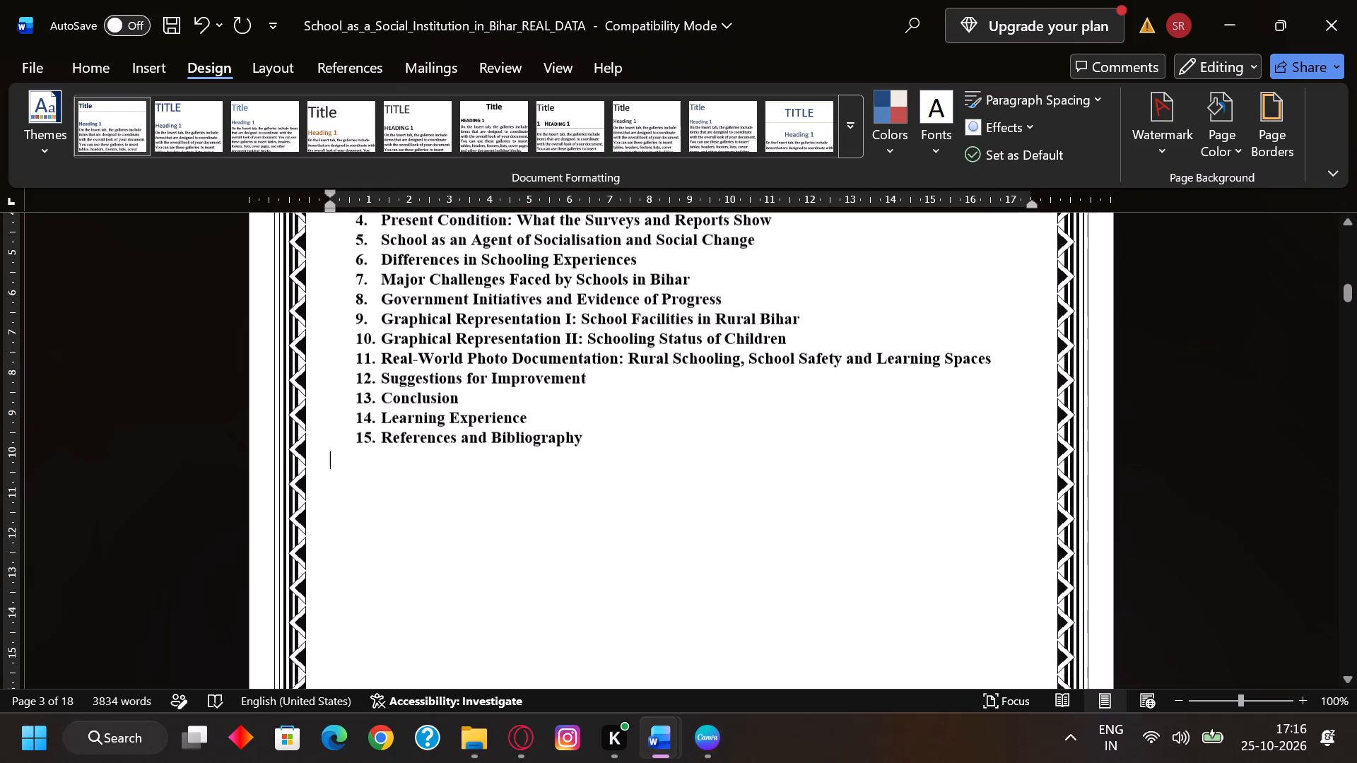
scroll(847, 603, "up", 19)
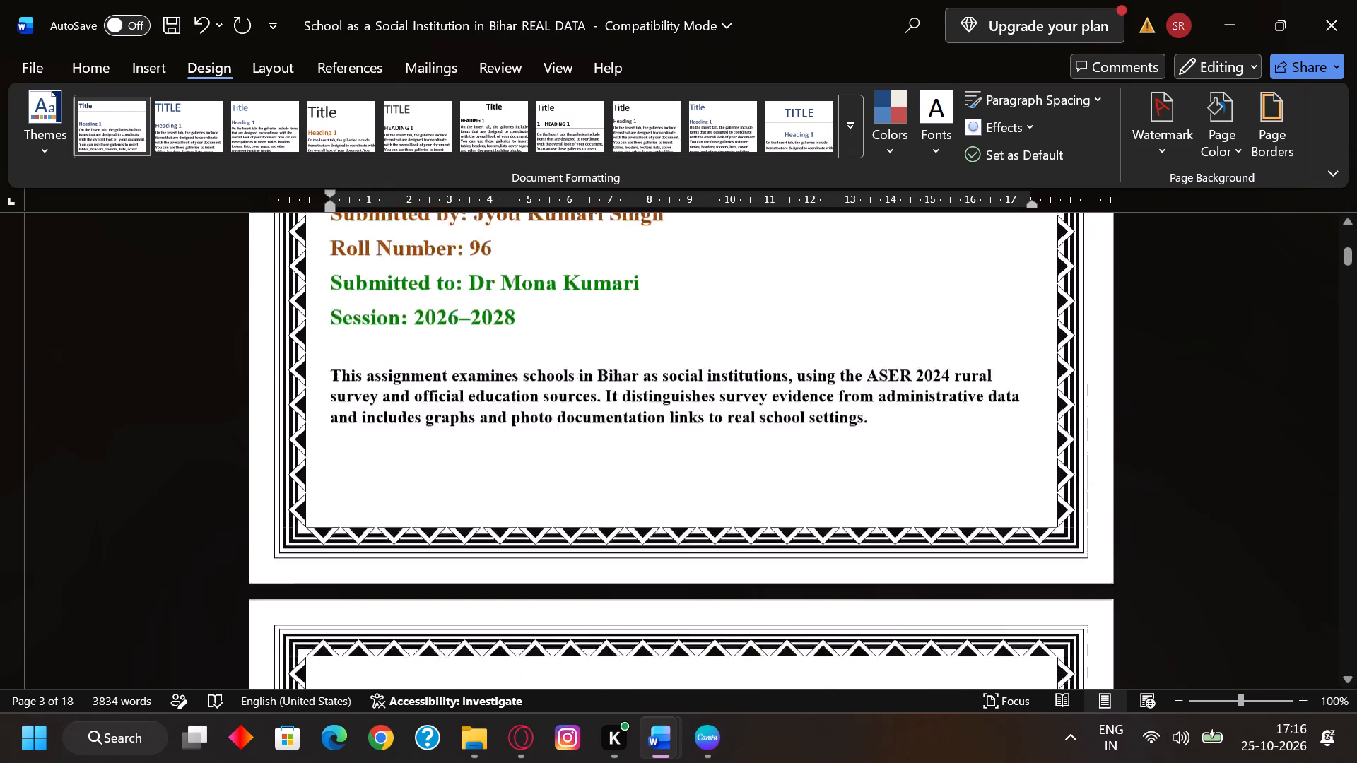
scroll(847, 603, "up", 11)
scroll(847, 603, "down", 5)
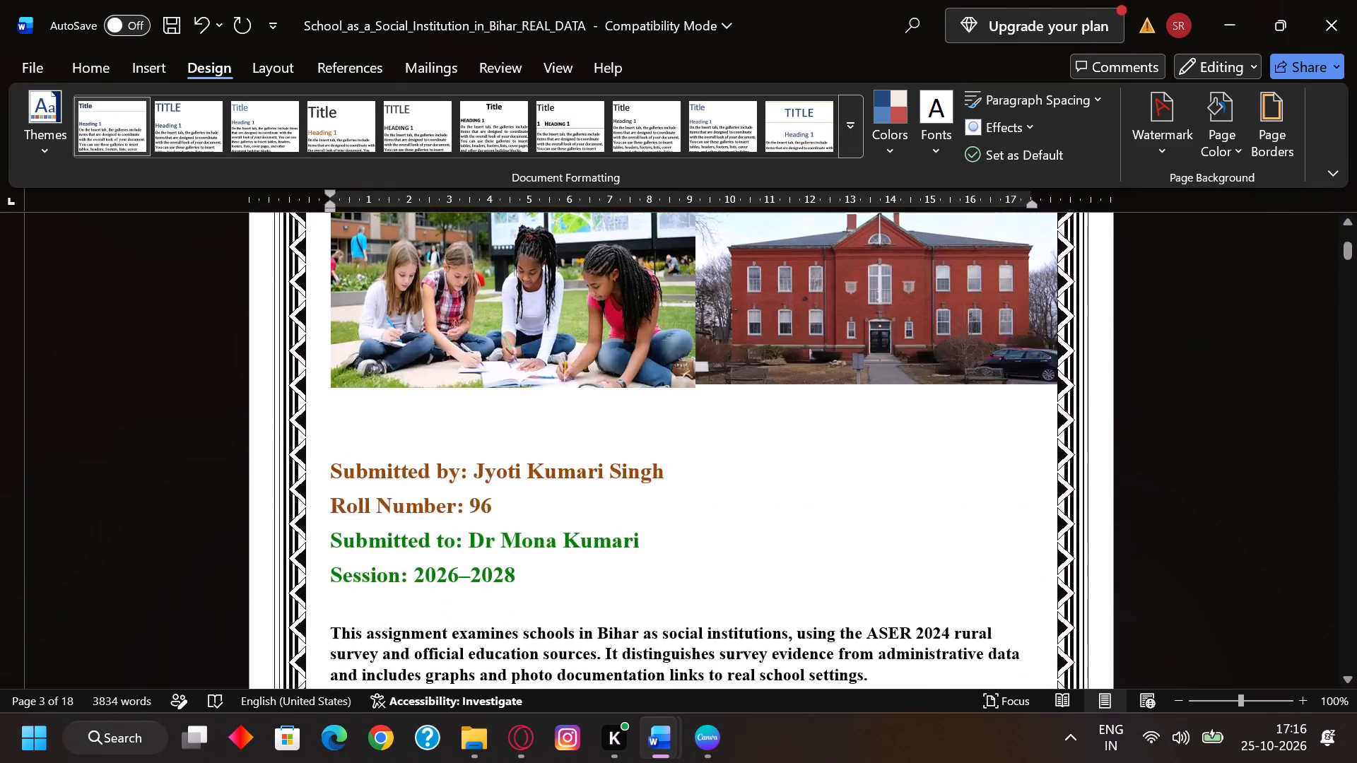
scroll(847, 603, "down", 18)
scroll(847, 603, "down", 12)
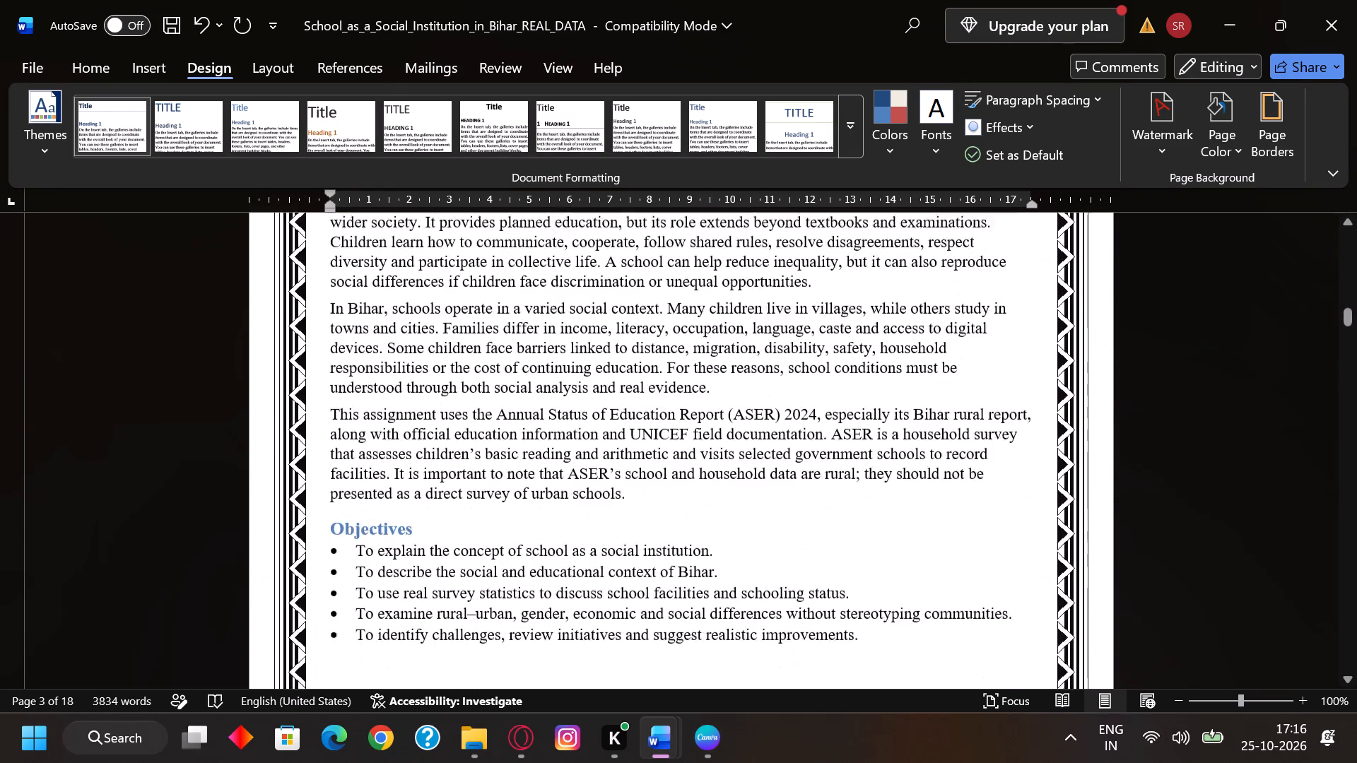
scroll(847, 603, "down", 20)
scroll(847, 603, "down", 16)
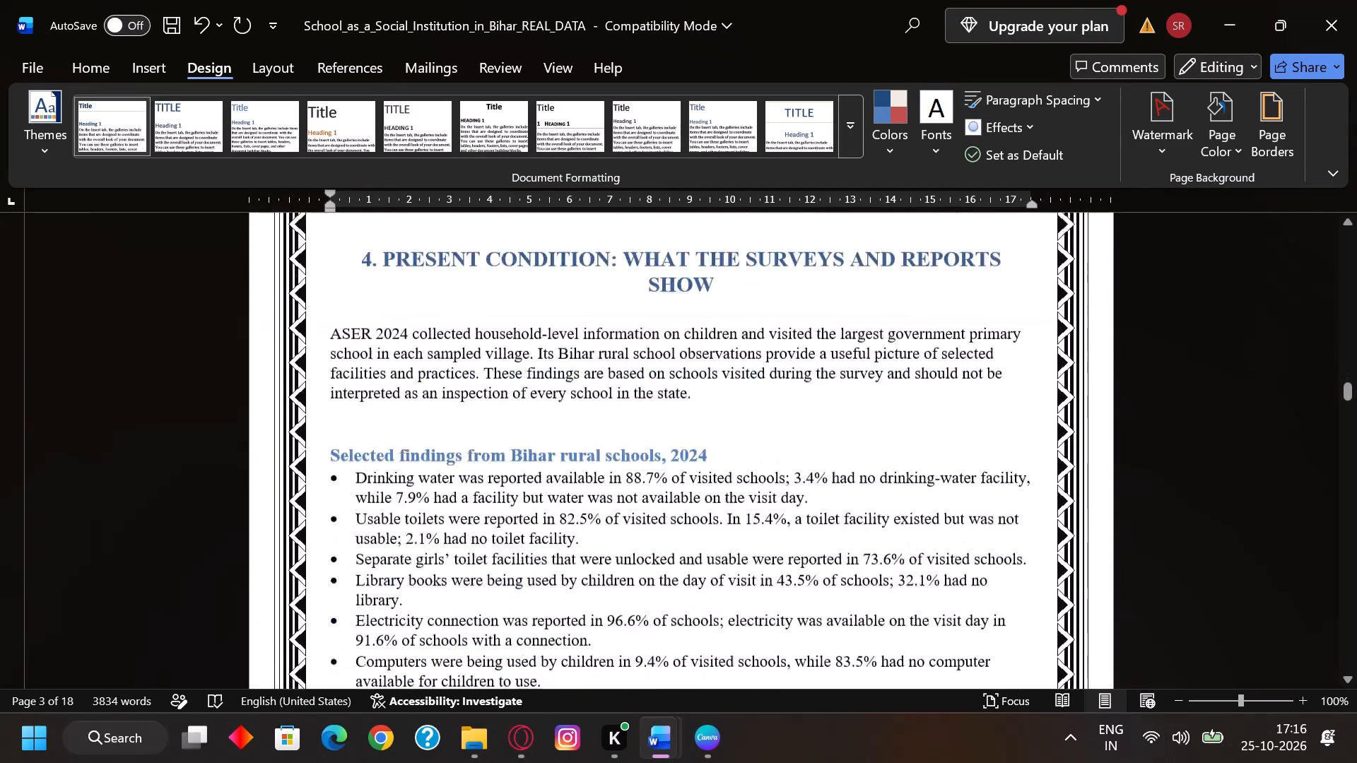
scroll(847, 603, "down", 6)
scroll(847, 603, "up", 17)
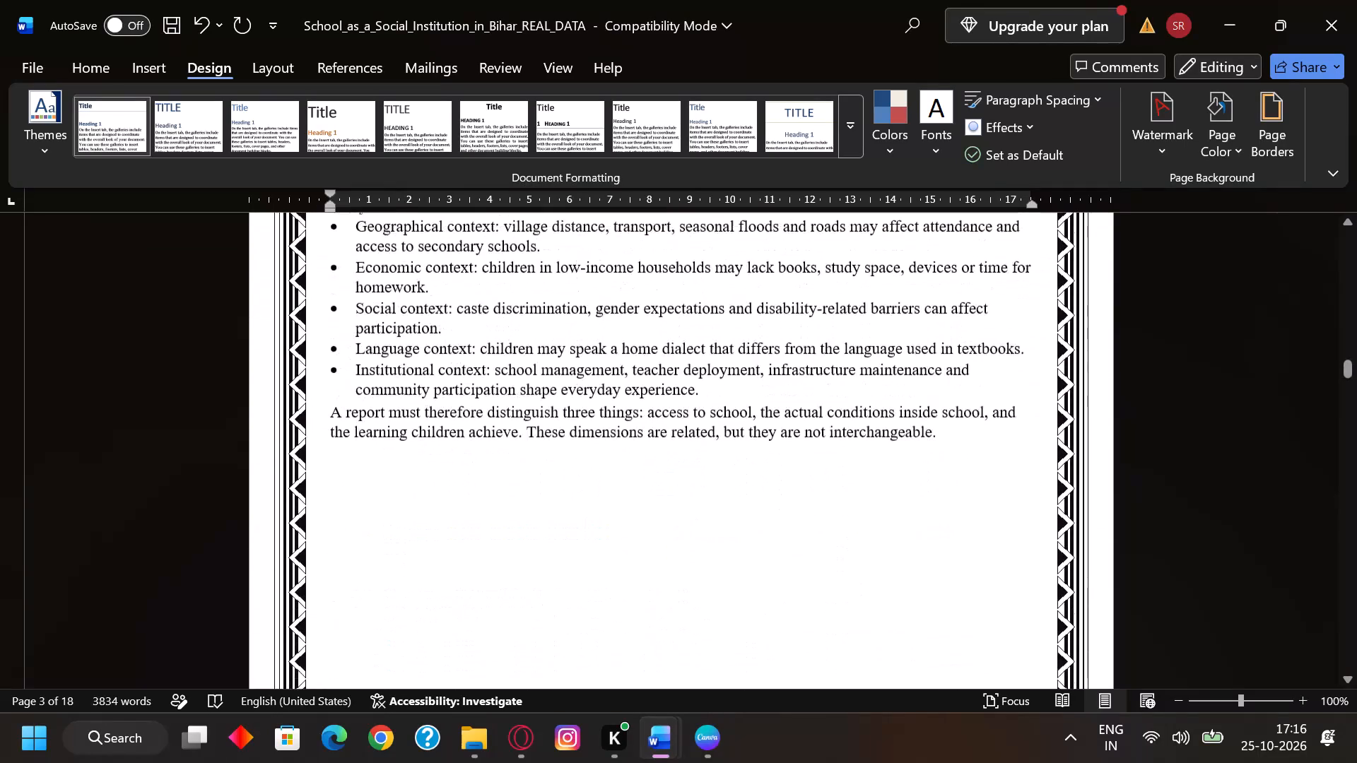
scroll(847, 603, "up", 17)
scroll(847, 604, "up", 9)
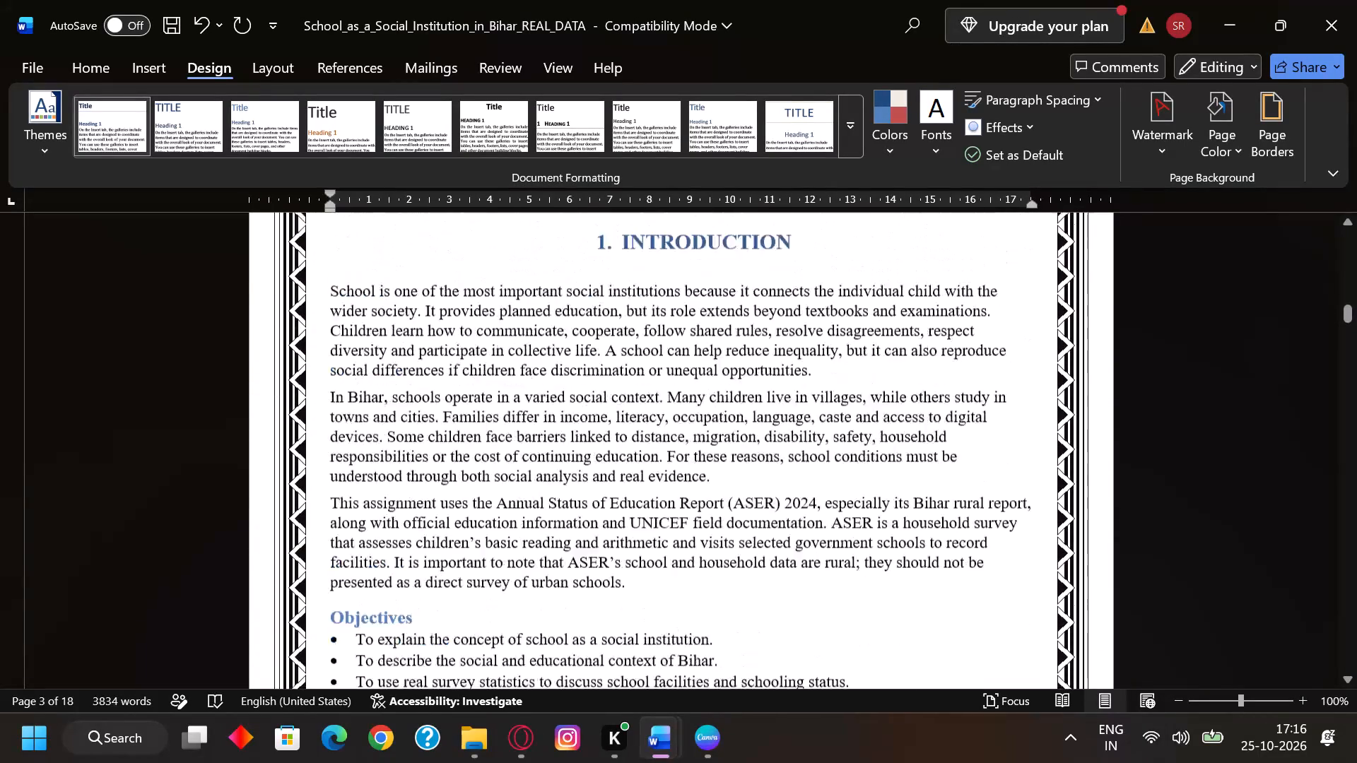
scroll(847, 604, "up", 11)
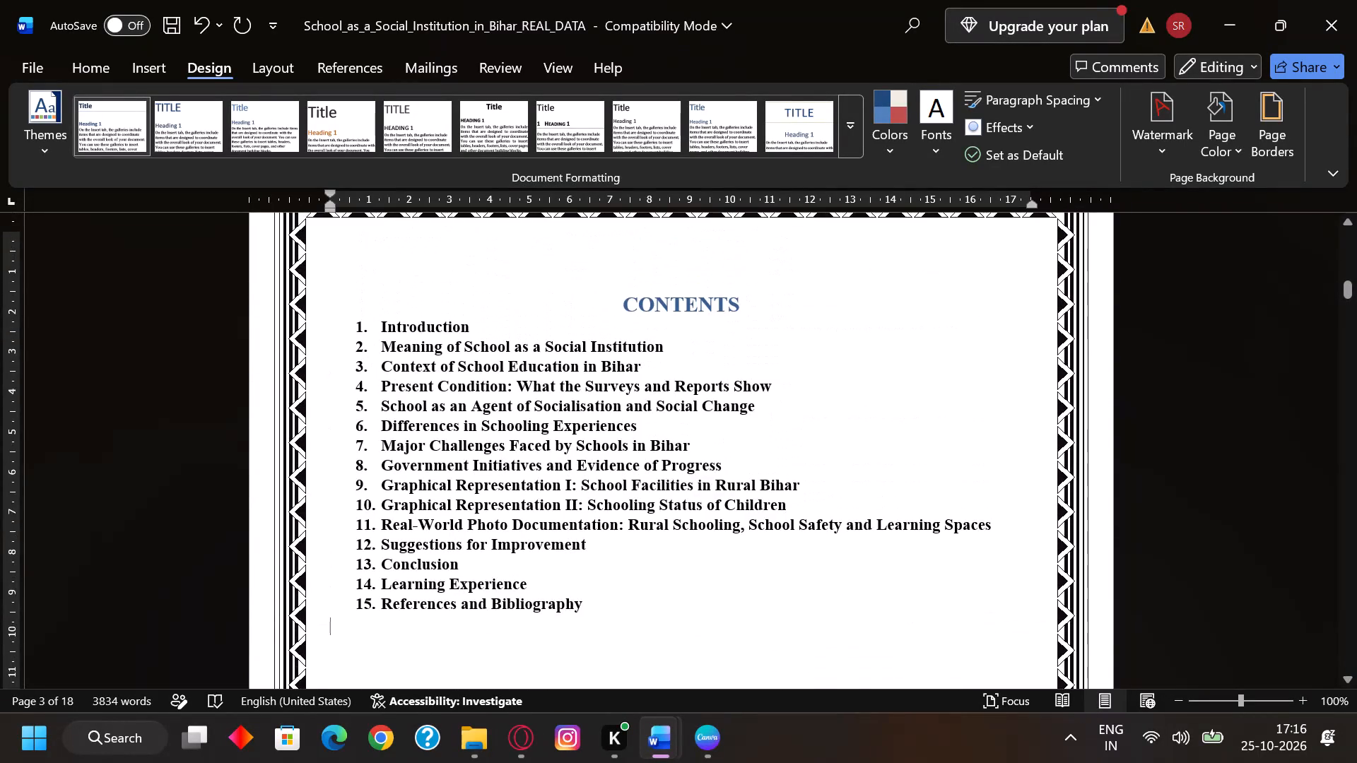
Review the page border and layout from the Introduction through the later sections, including the suggestions and conclusion.
scroll(847, 604, "down", 11)
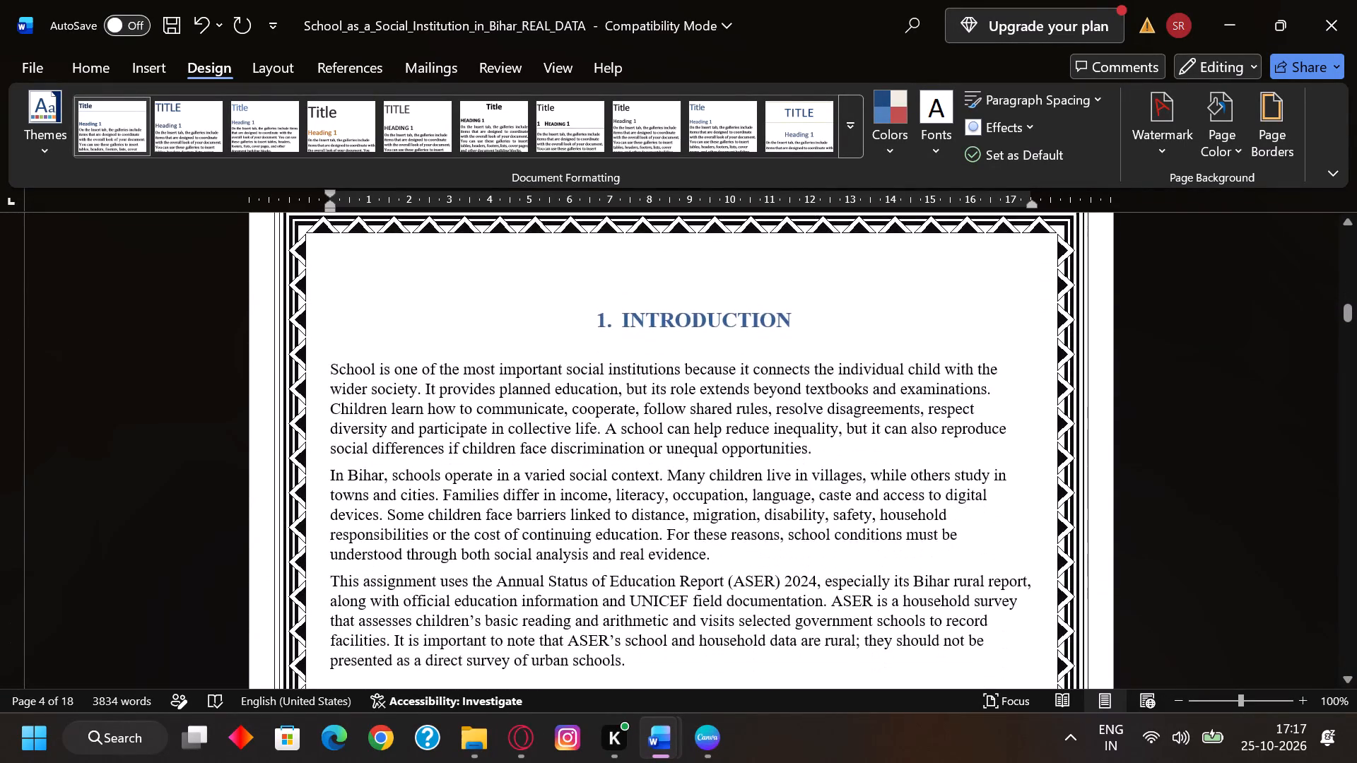
scroll(847, 604, "down", 2)
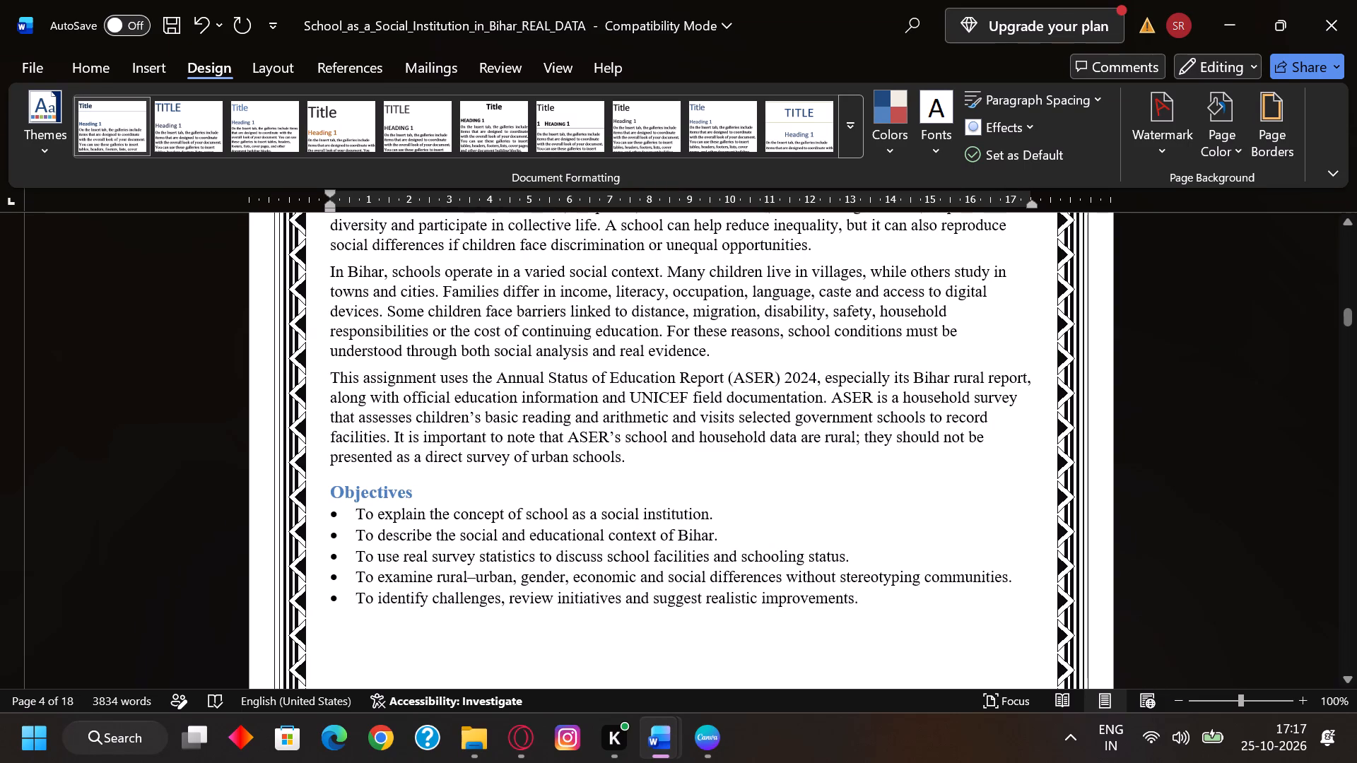
scroll(717, 526, "up", 4)
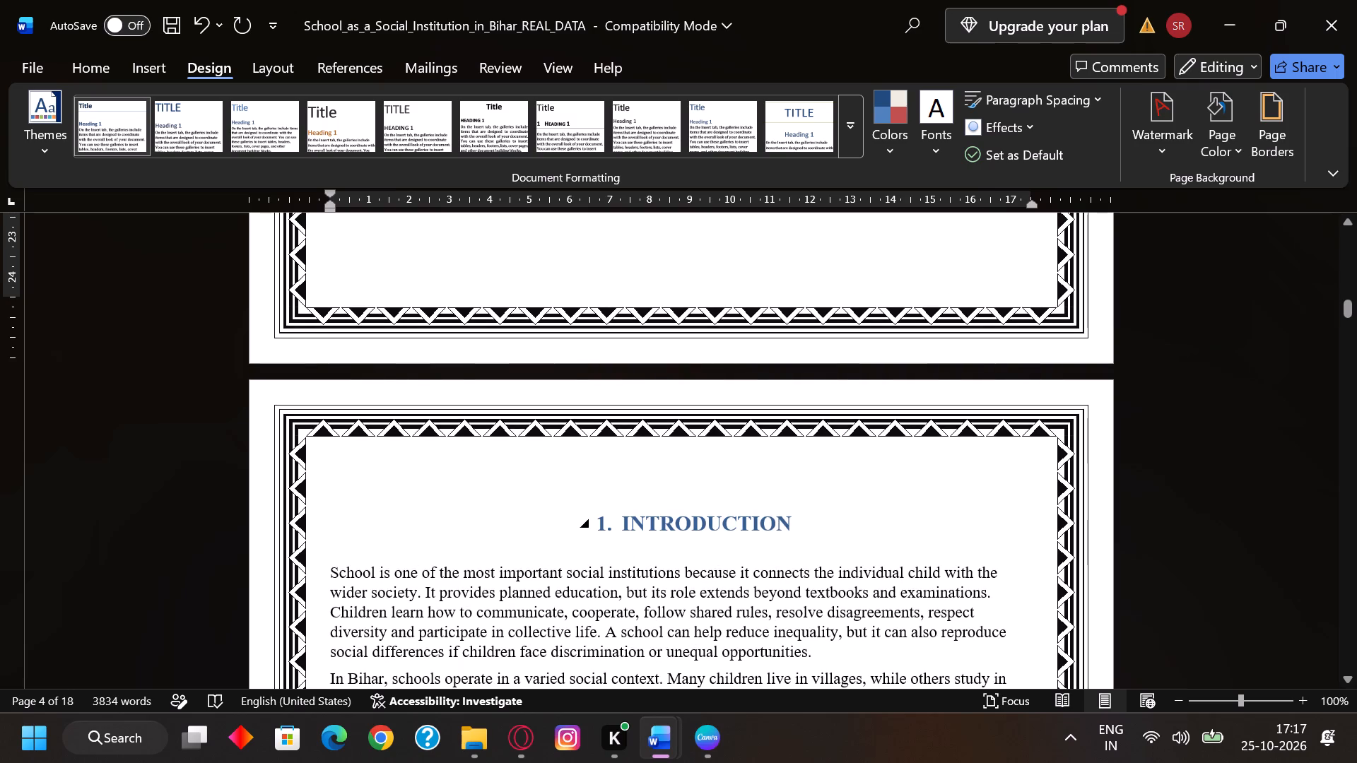
scroll(717, 526, "down", 2)
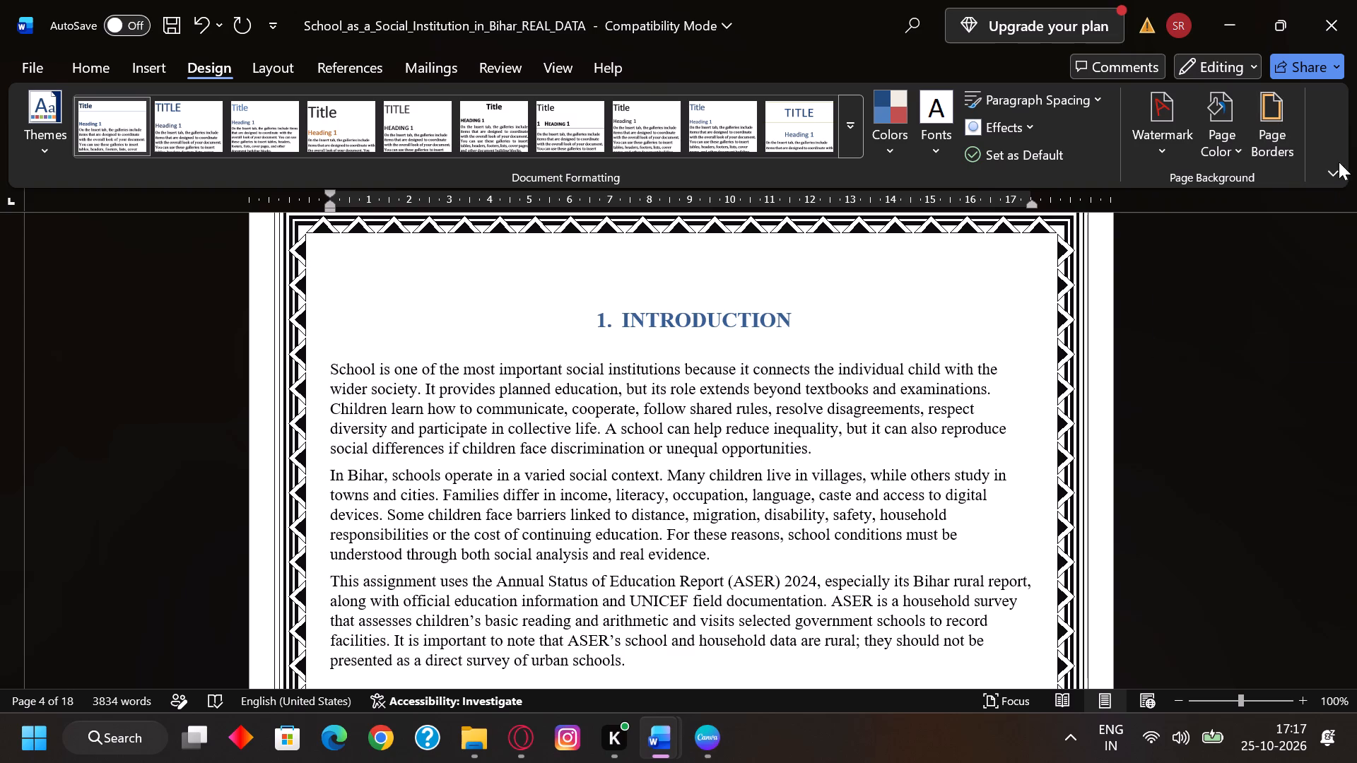
scroll(891, 561, "down", 3)
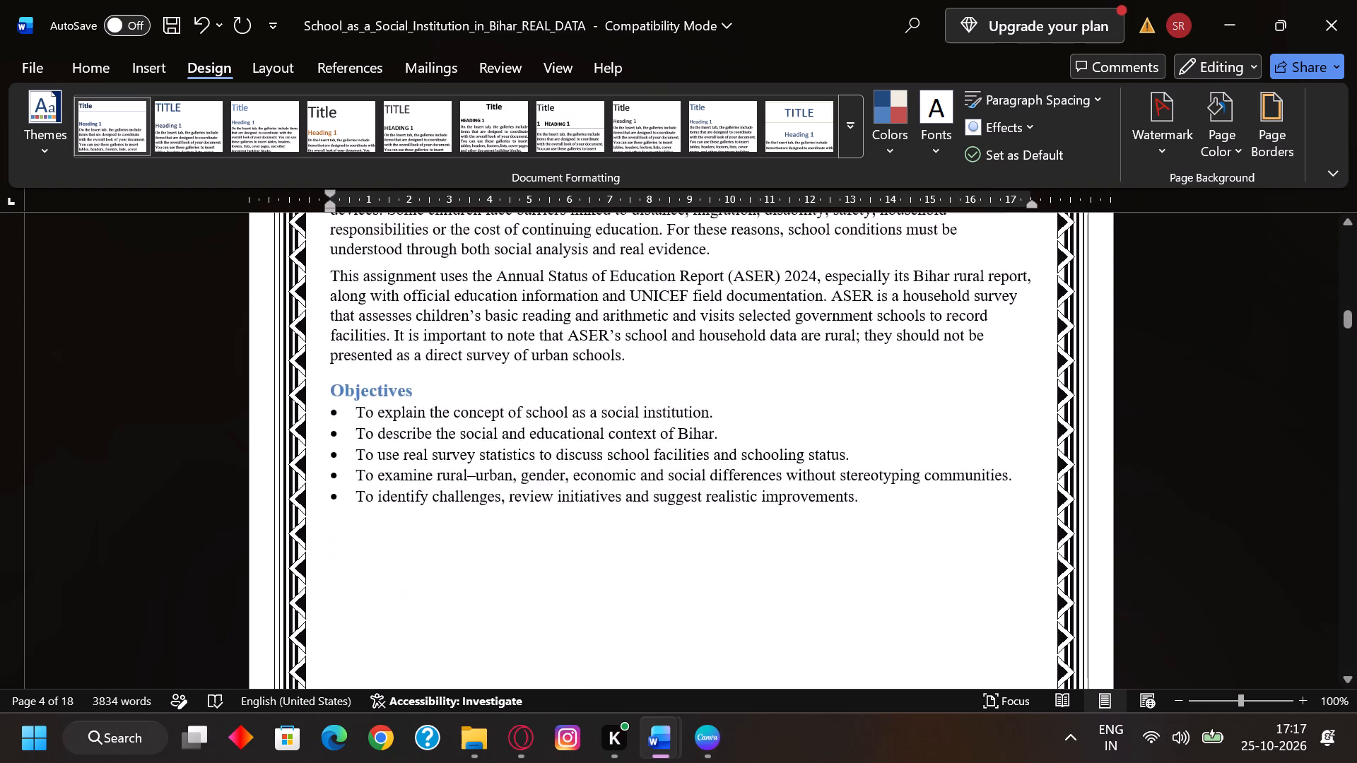
scroll(891, 560, "down", 11)
scroll(891, 560, "down", 12)
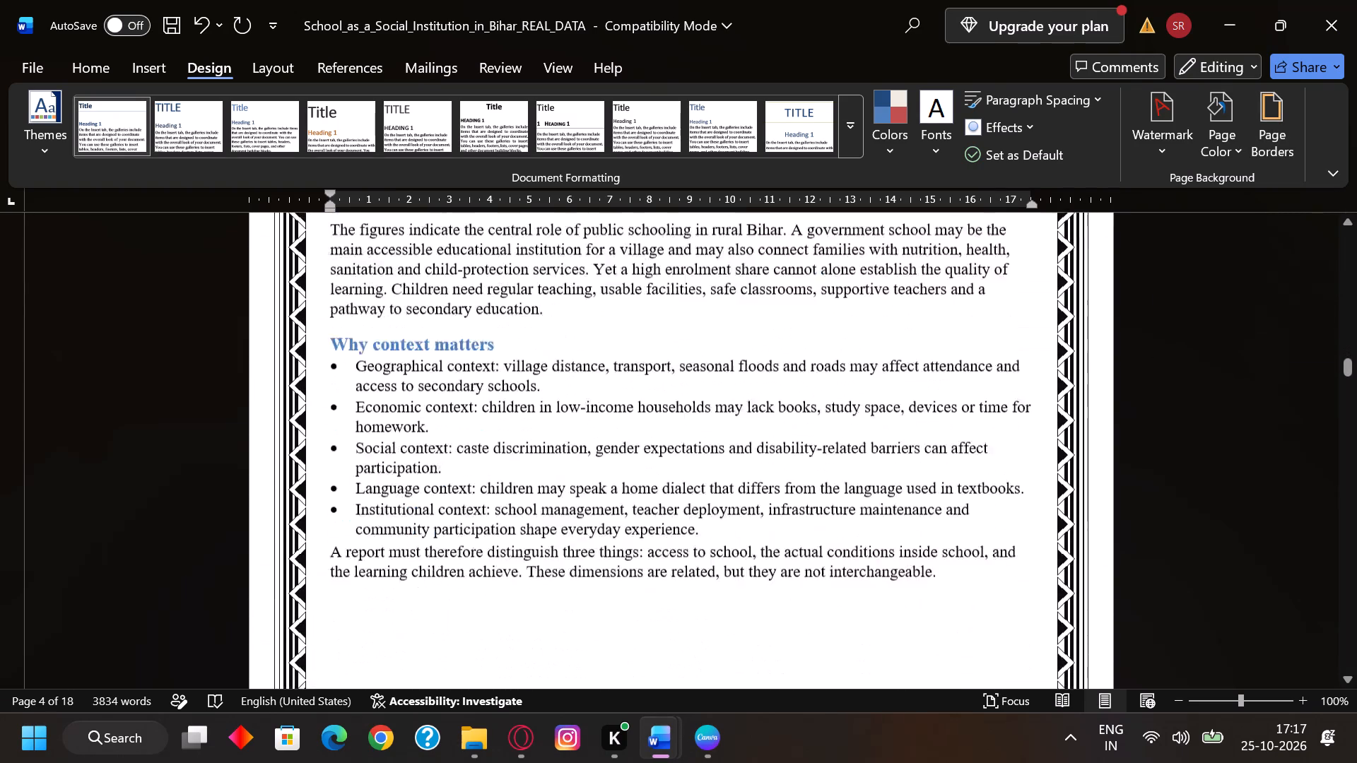
scroll(891, 561, "down", 11)
scroll(879, 569, "up", 1)
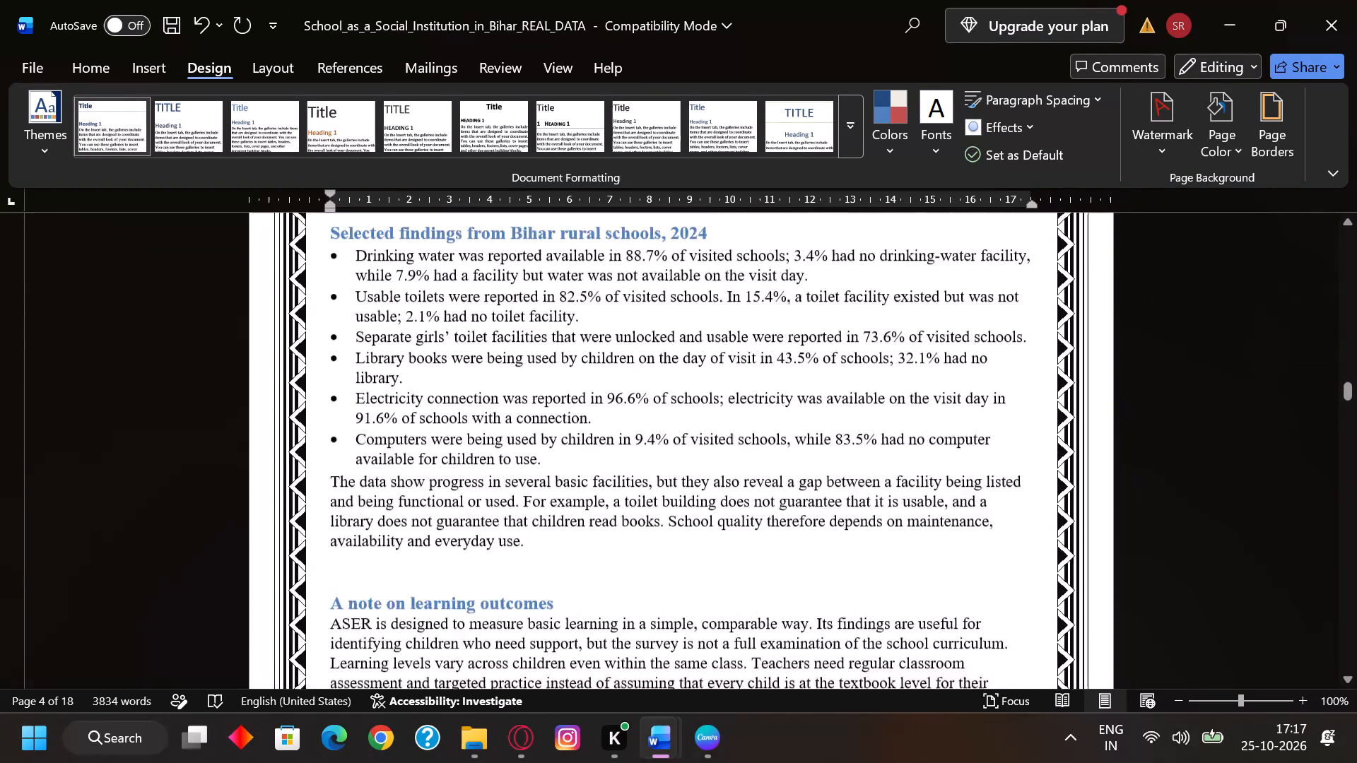
scroll(879, 569, "up", 2)
scroll(879, 568, "down", 20)
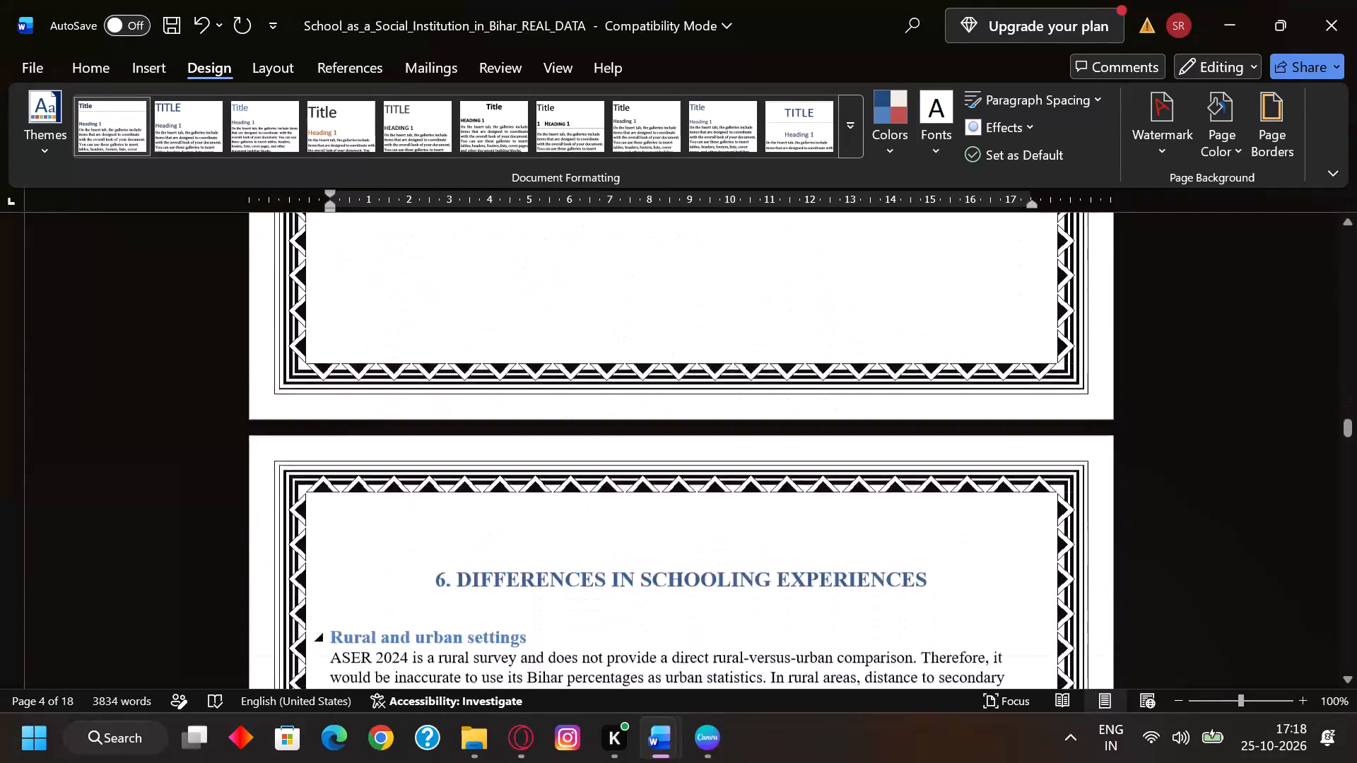
scroll(879, 568, "up", 8)
scroll(879, 568, "down", 12)
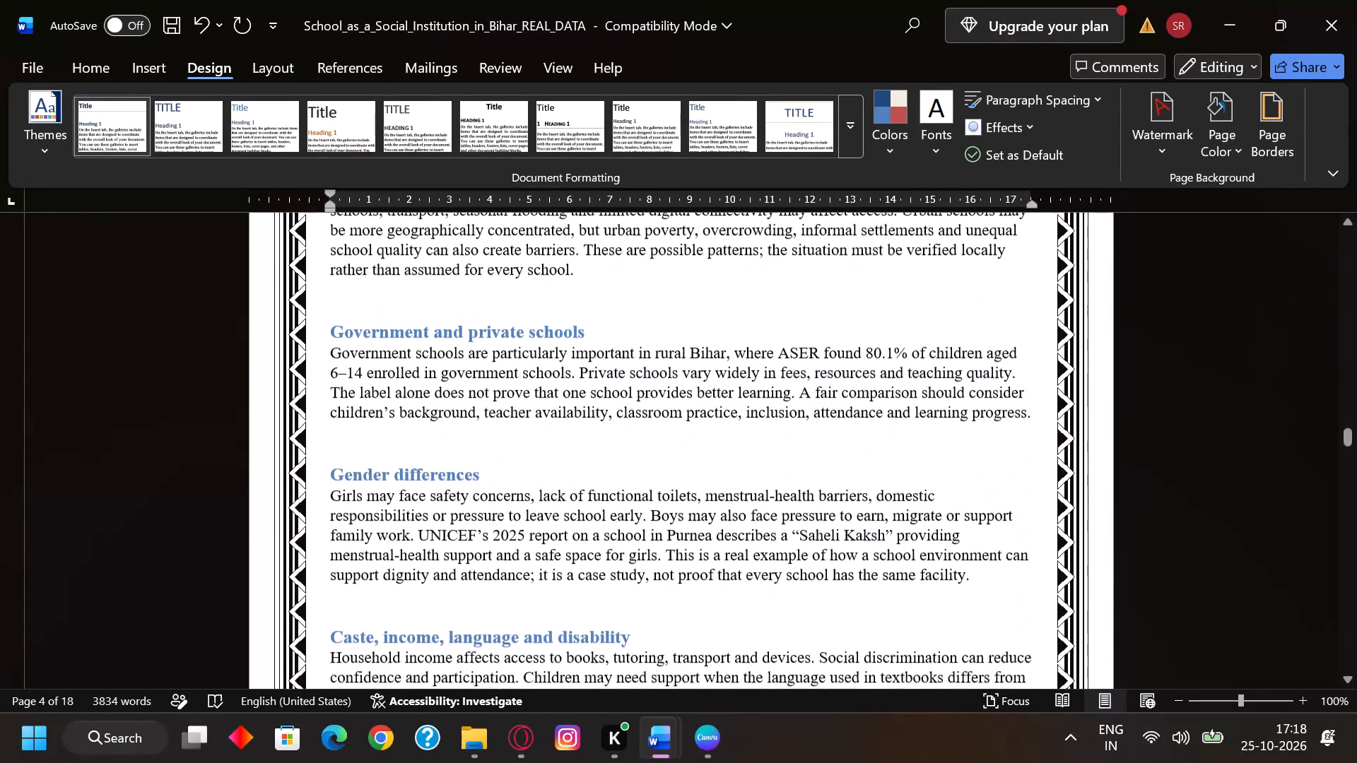
scroll(879, 568, "up", 2)
scroll(879, 568, "down", 19)
scroll(881, 568, "down", 5)
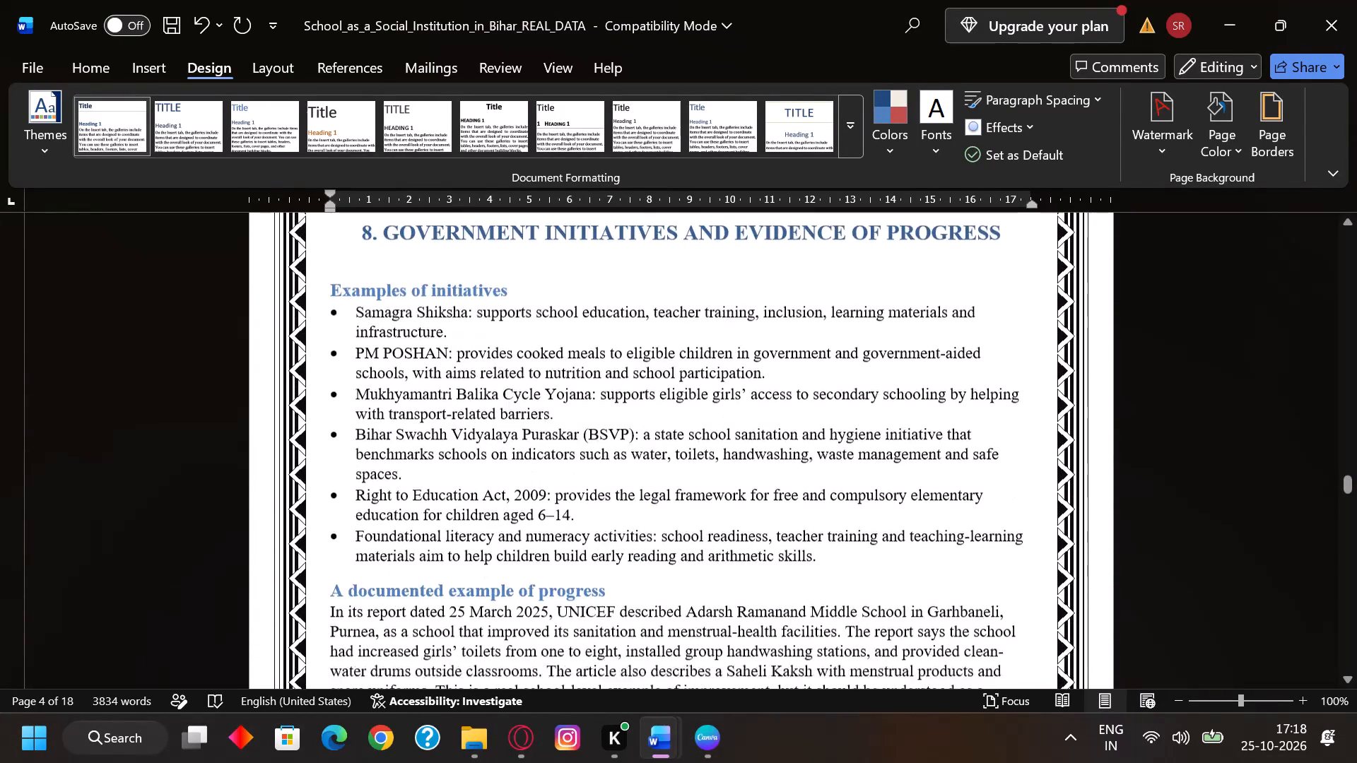
scroll(881, 568, "down", 20)
scroll(881, 568, "down", 8)
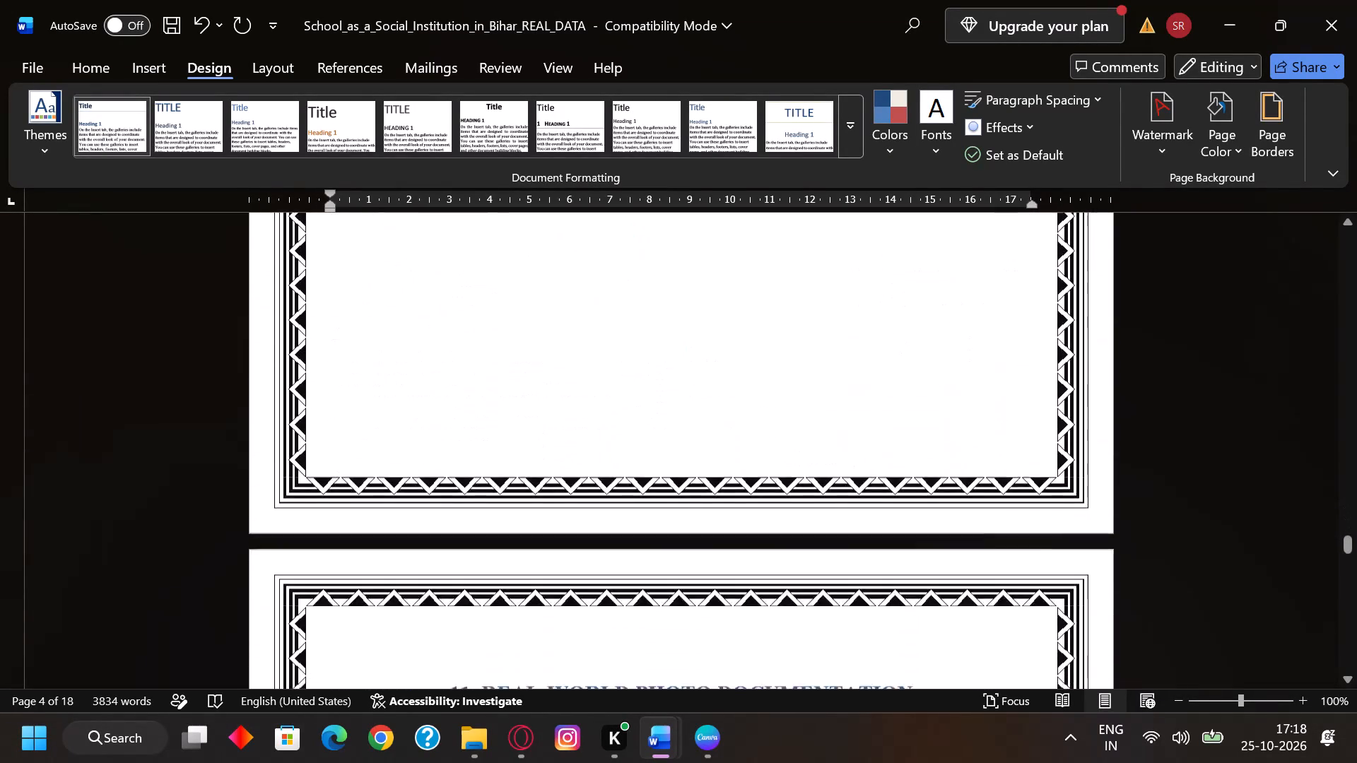
scroll(886, 569, "down", 18)
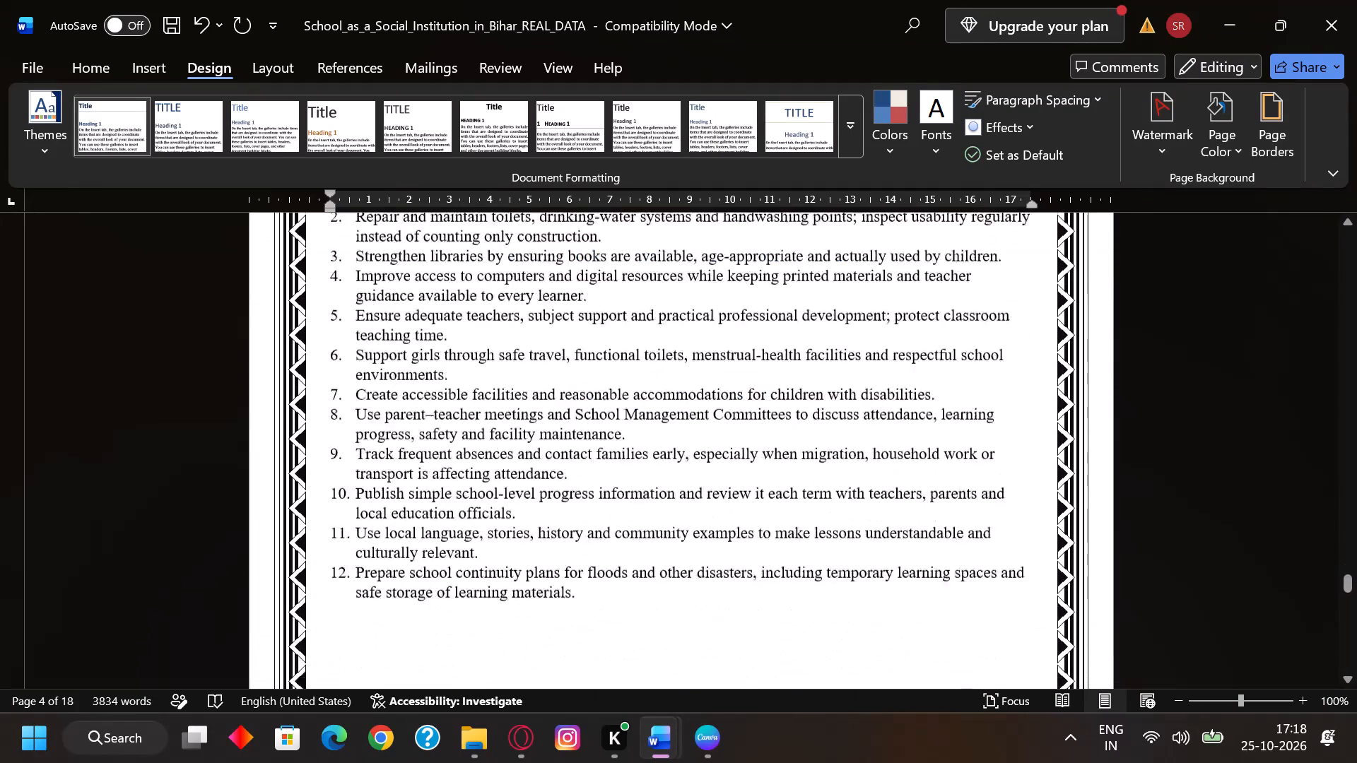
scroll(889, 570, "down", 13)
scroll(893, 573, "up", 3)
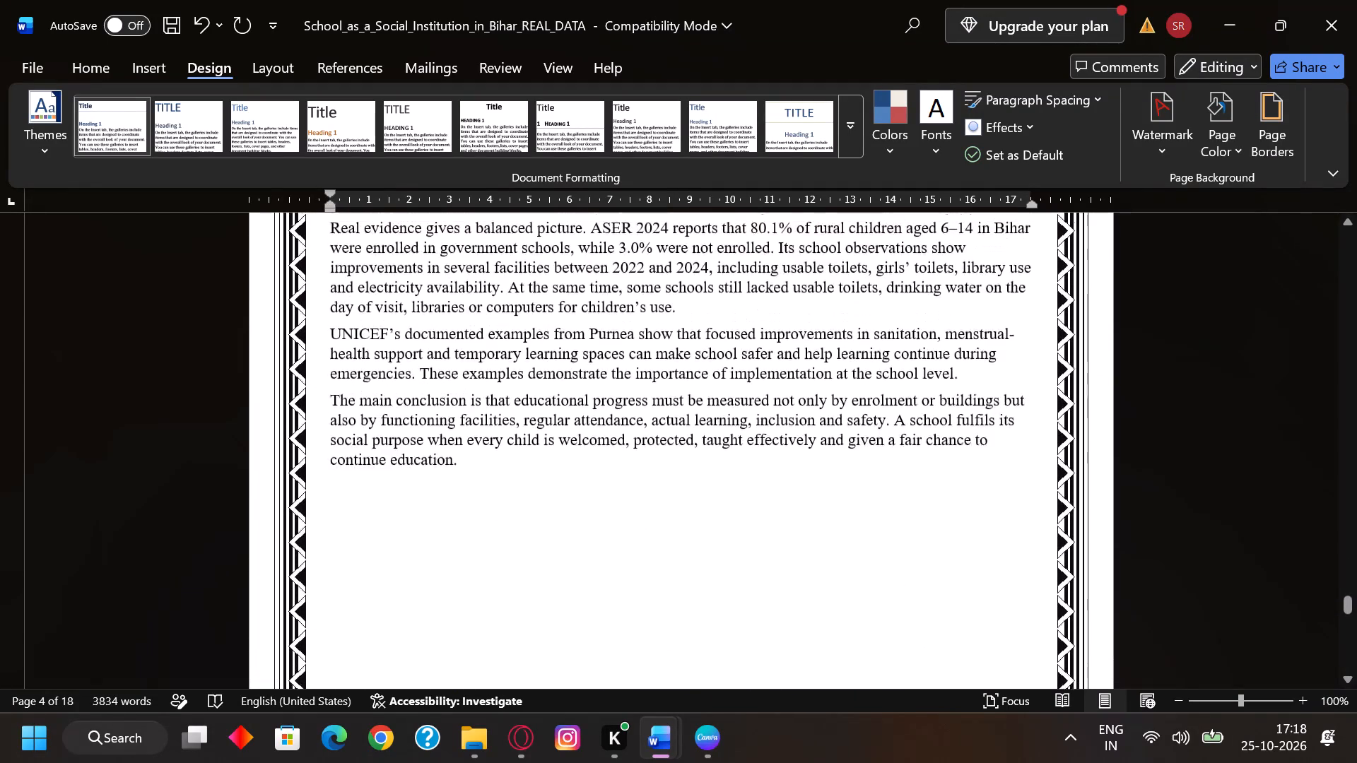
scroll(893, 573, "up", 13)
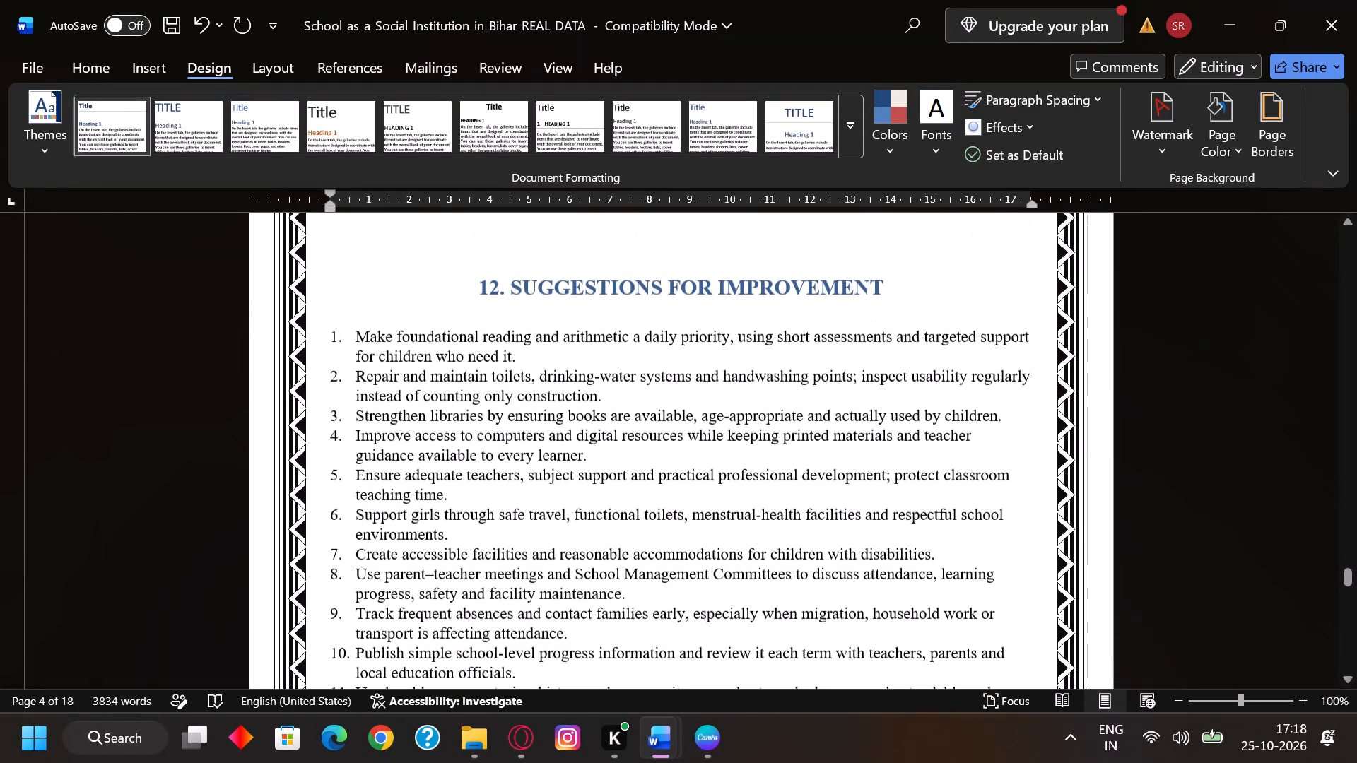
scroll(894, 574, "down", 1)
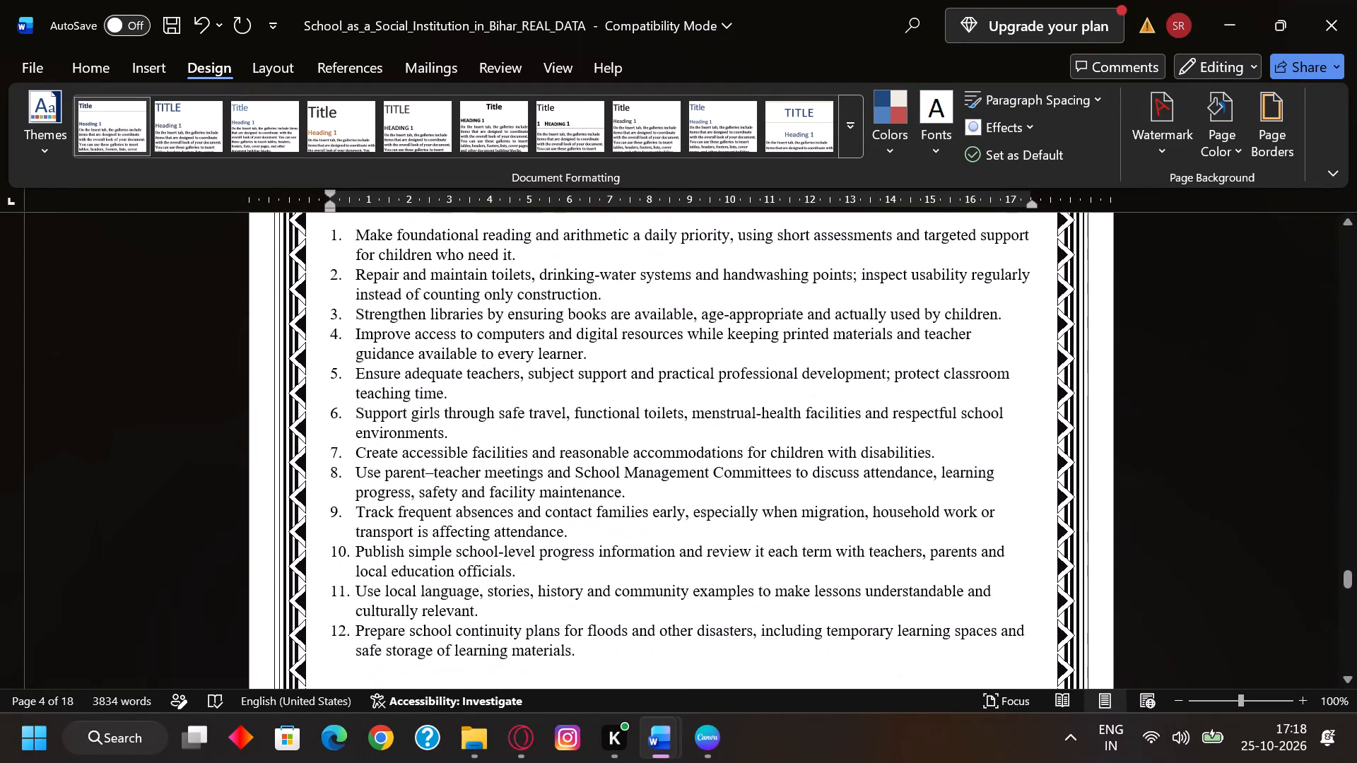
Examine the layout from the end of the suggestions list to section 14, What I Learned / Learning Experience.
scroll(894, 574, "down", 20)
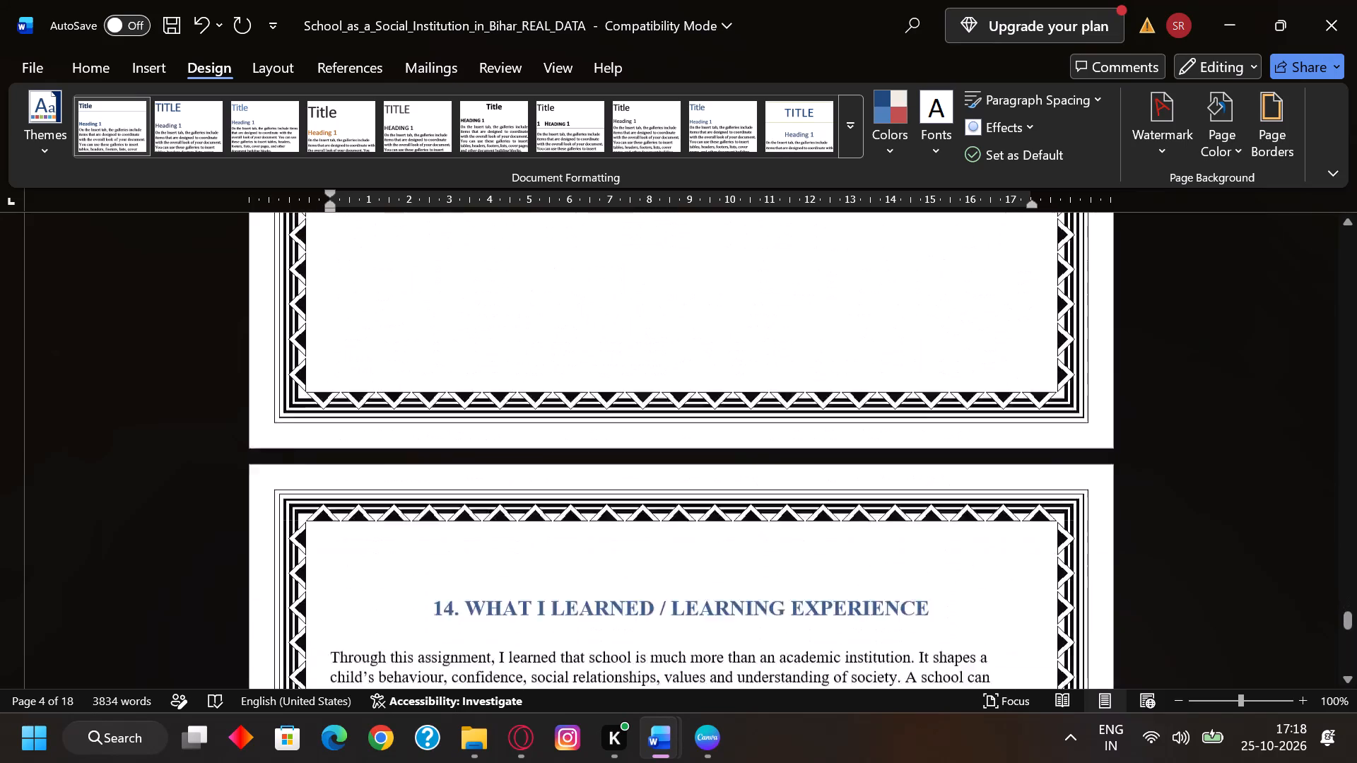
scroll(894, 574, "down", 5)
scroll(894, 574, "up", 5)
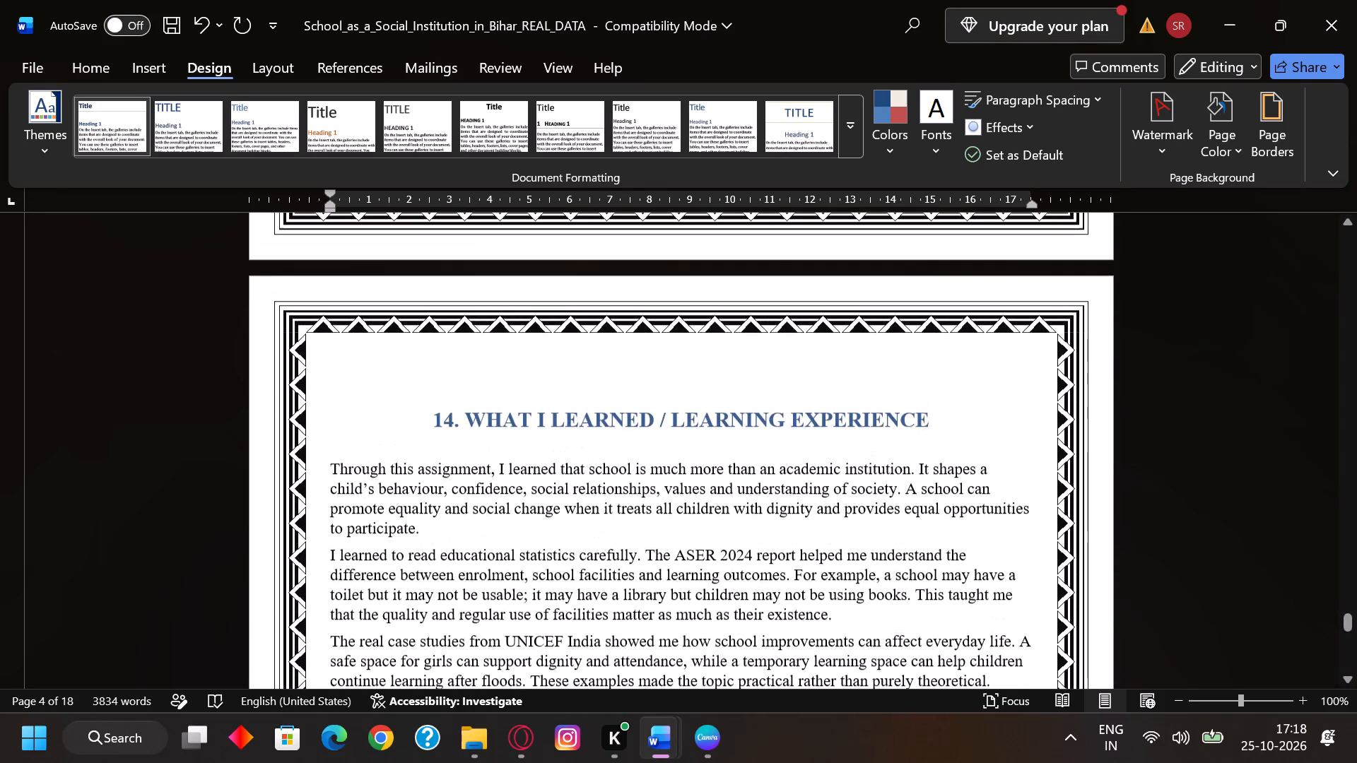
scroll(894, 574, "down", 1)
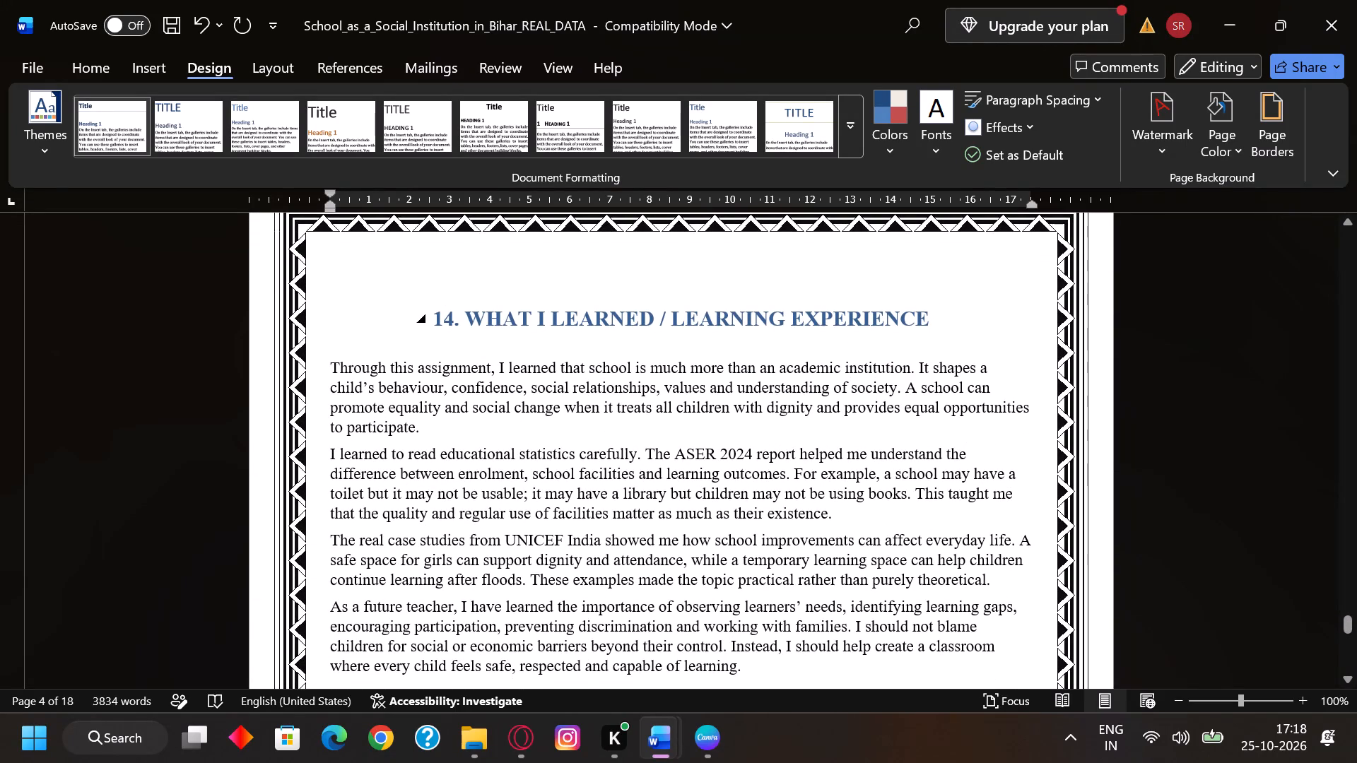
left_click(669, 317)
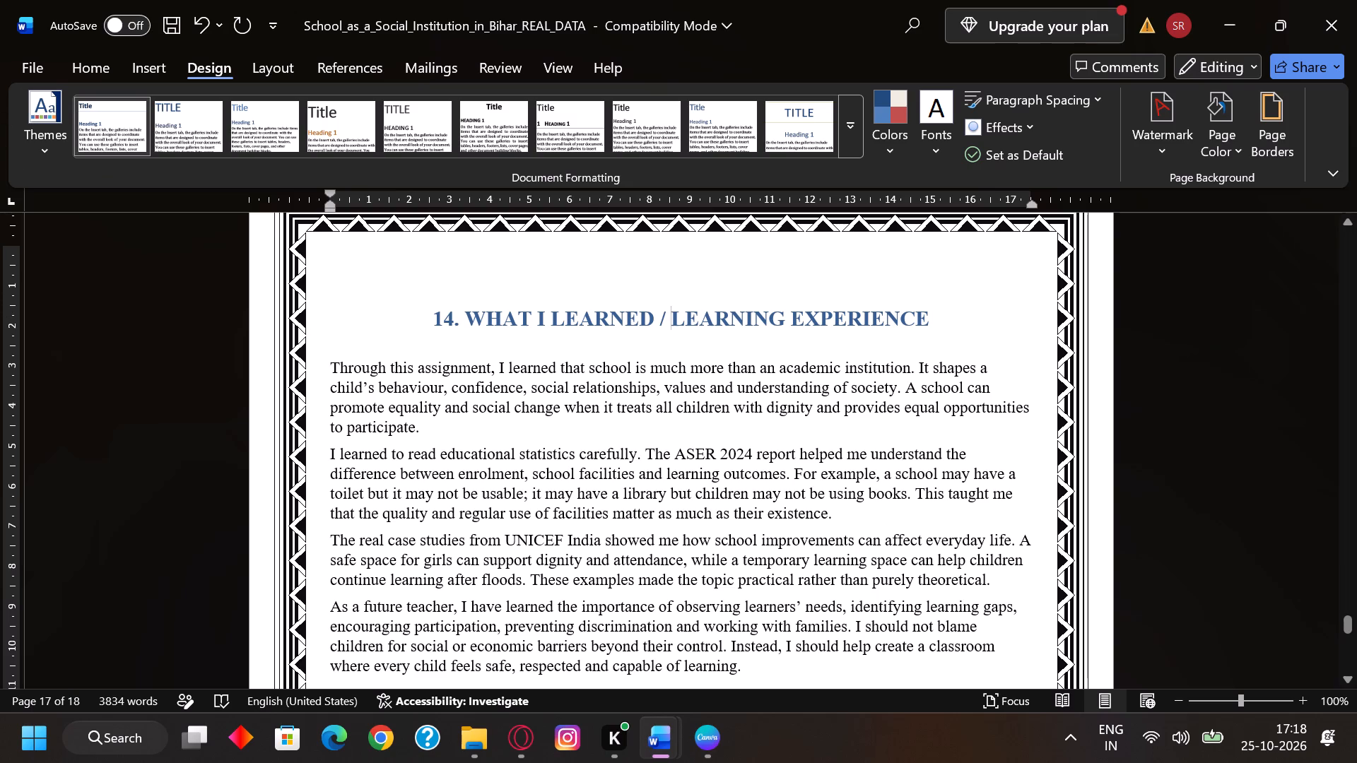
Review the page border and layout backwards from the suggestions through the photographs, graphs and earlier sections to the Introduction and Objectives.
scroll(139, 379, "up", 18)
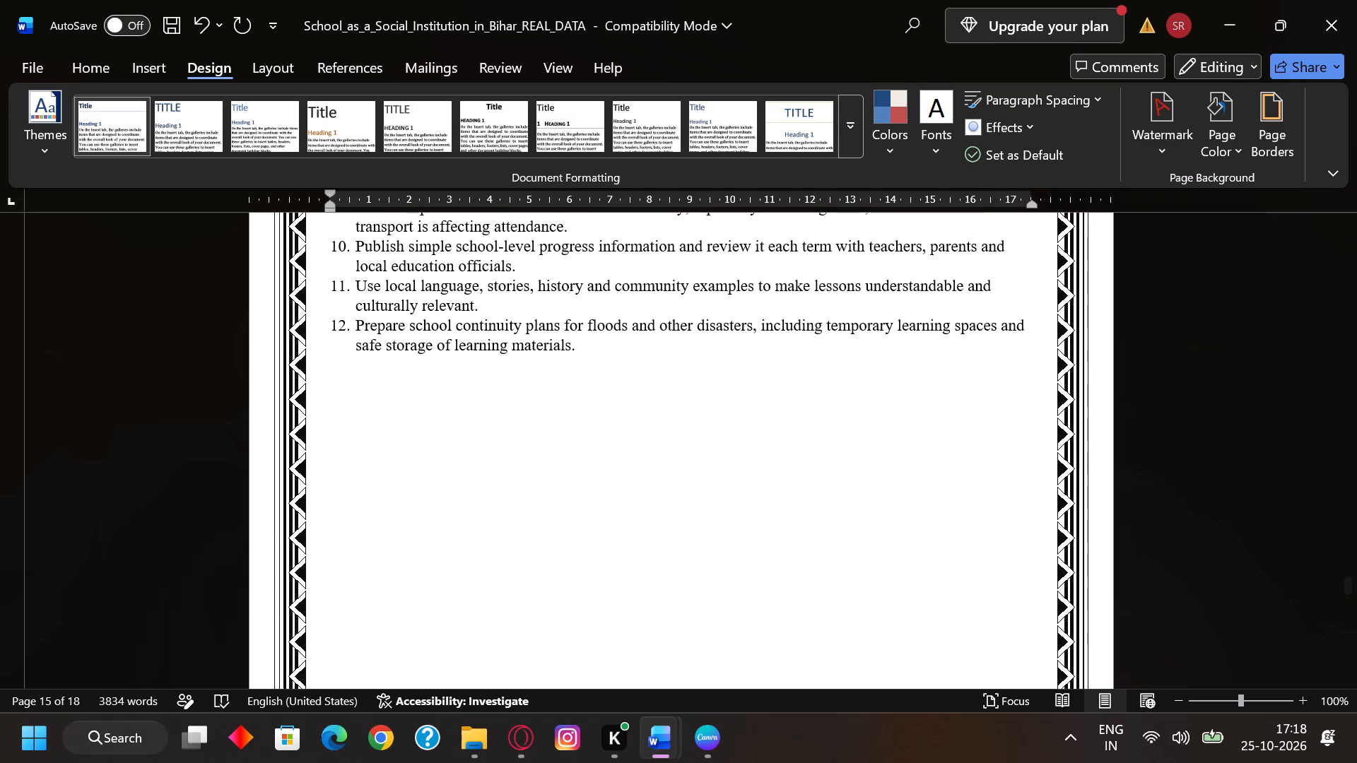
scroll(435, 396, "up", 13)
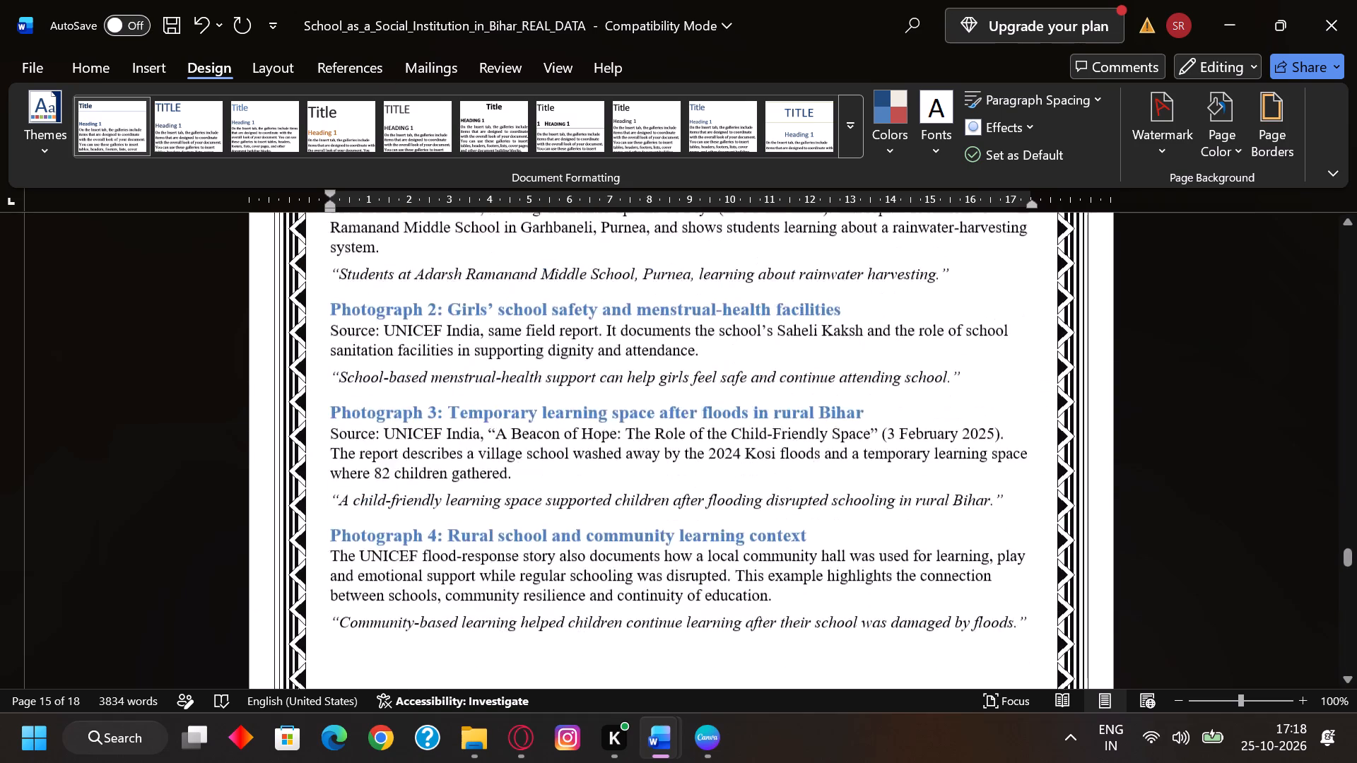
scroll(436, 397, "up", 16)
scroll(449, 408, "up", 10)
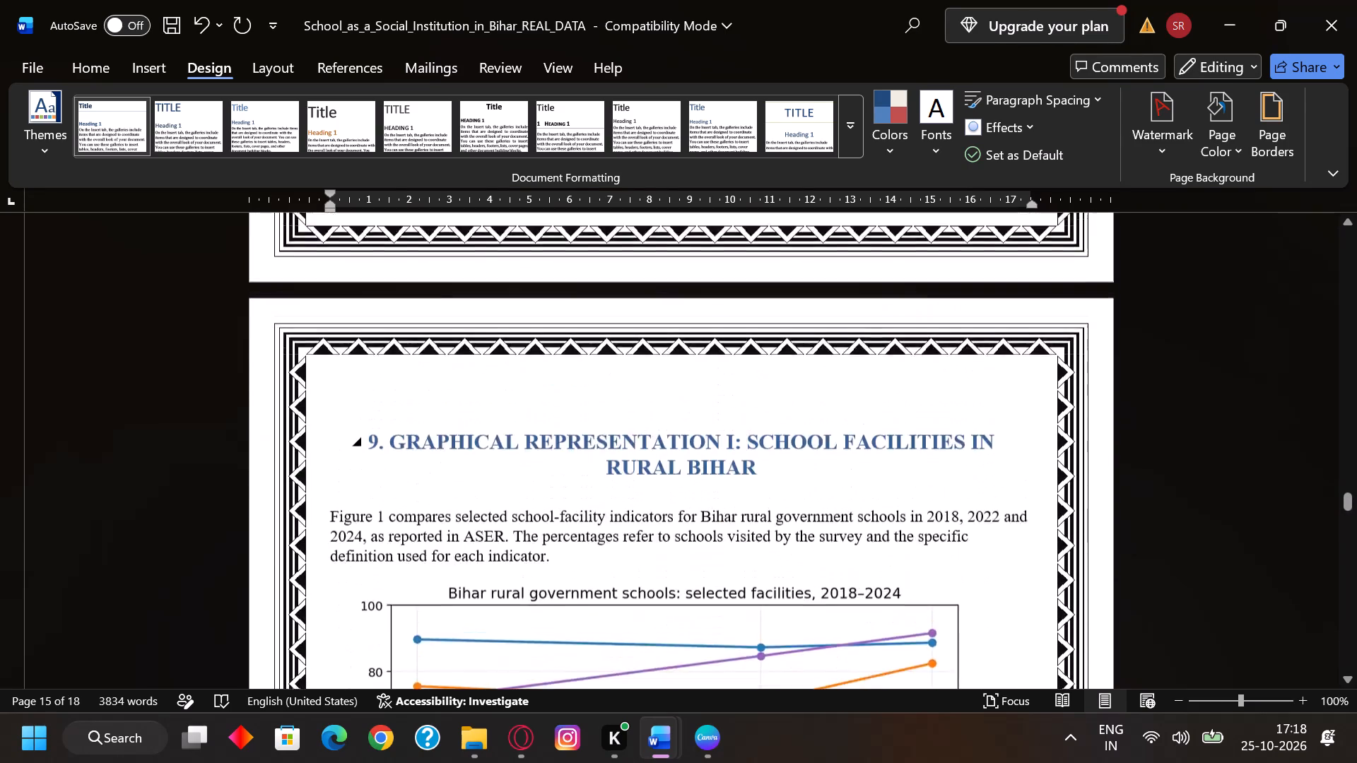
scroll(449, 432, "up", 15)
scroll(449, 430, "up", 11)
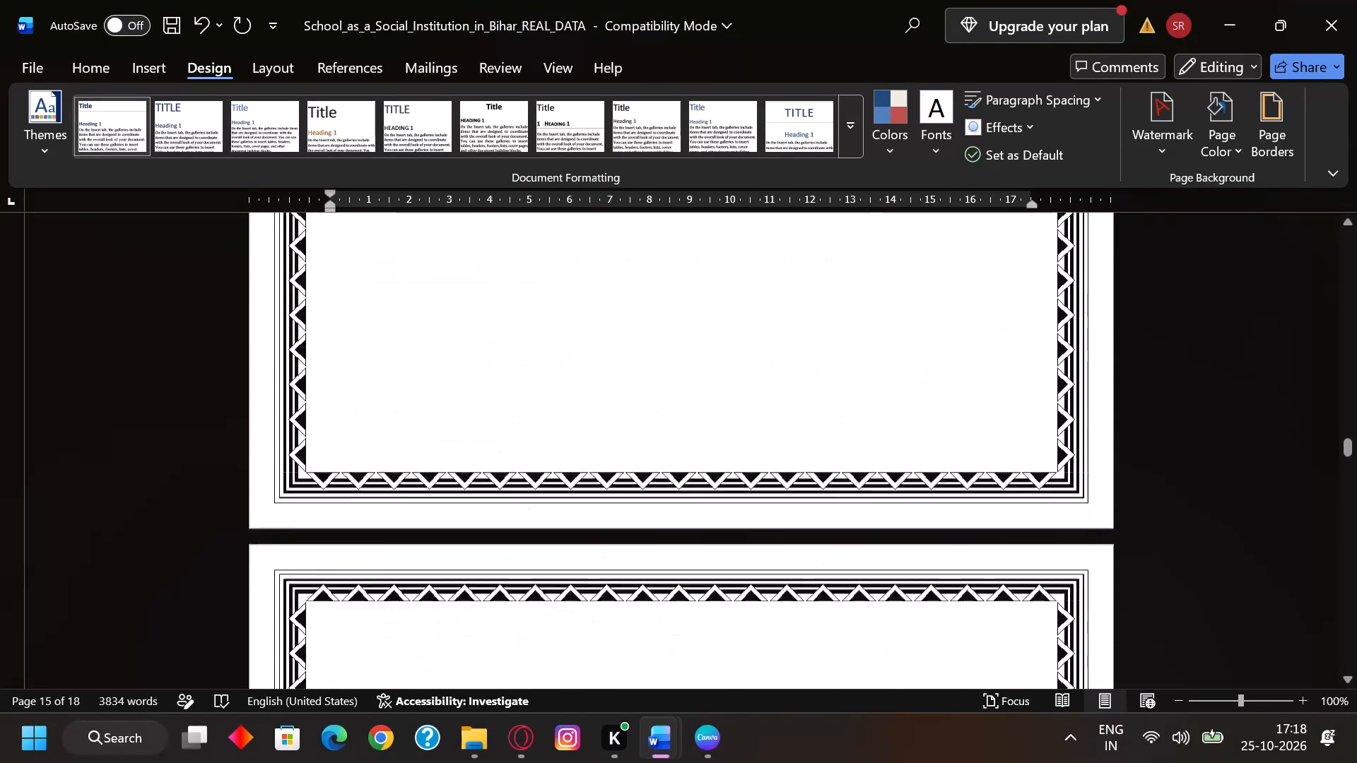
scroll(449, 430, "up", 16)
scroll(450, 428, "up", 5)
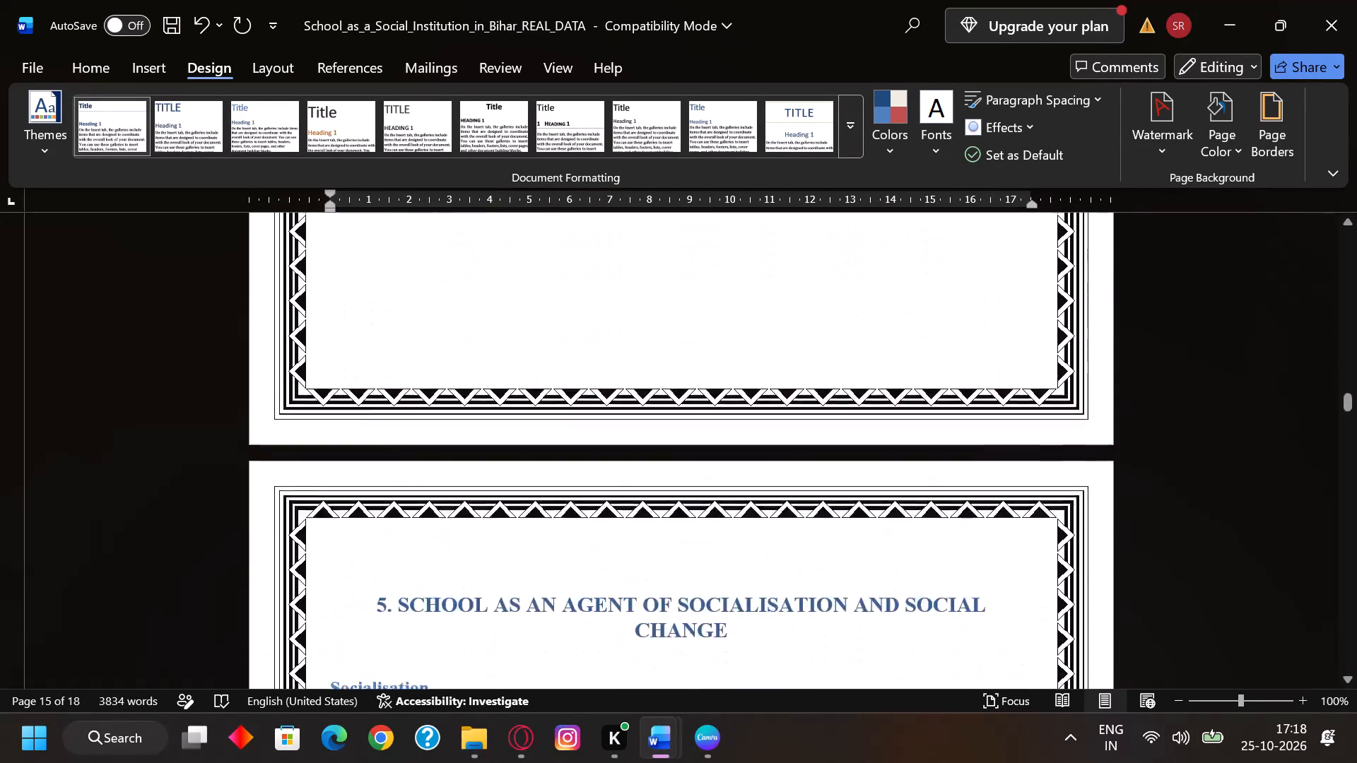
scroll(457, 425, "up", 12)
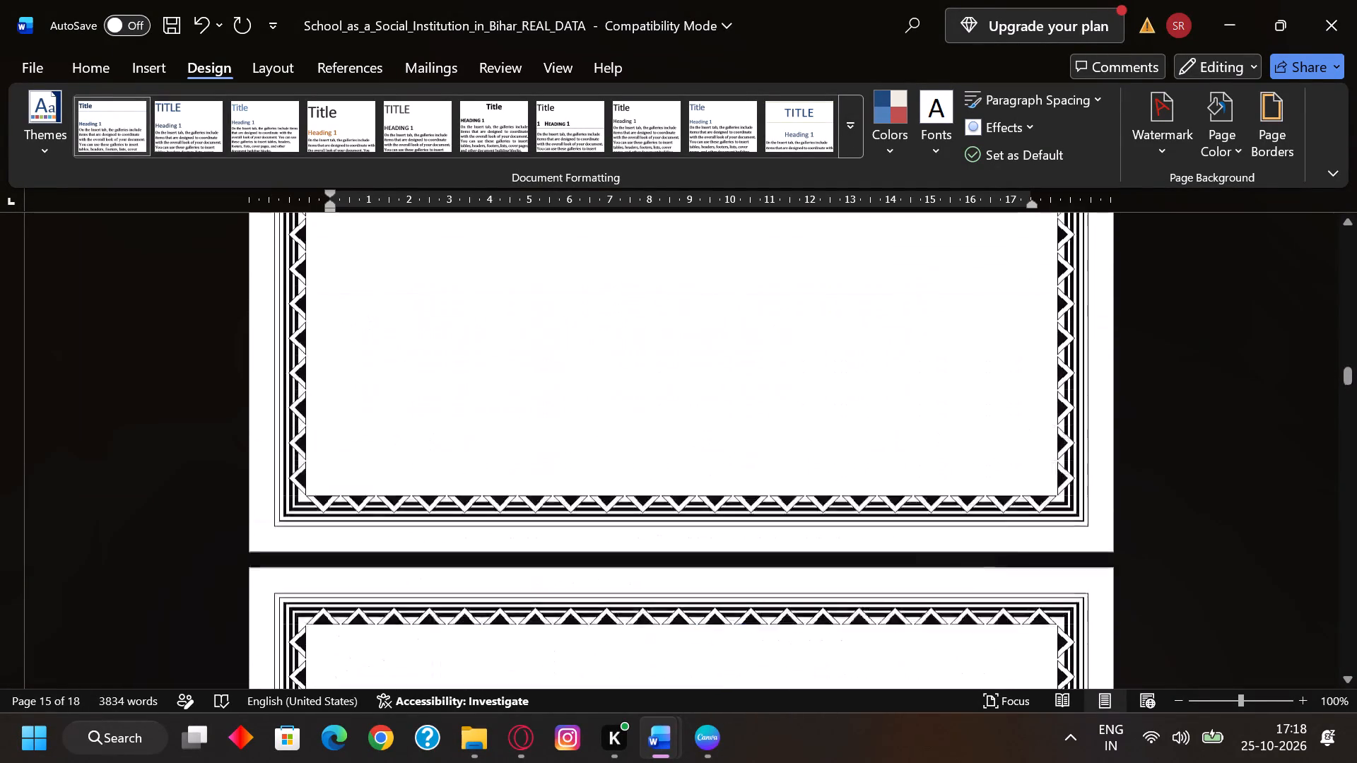
scroll(471, 413, "up", 7)
scroll(491, 470, "up", 20)
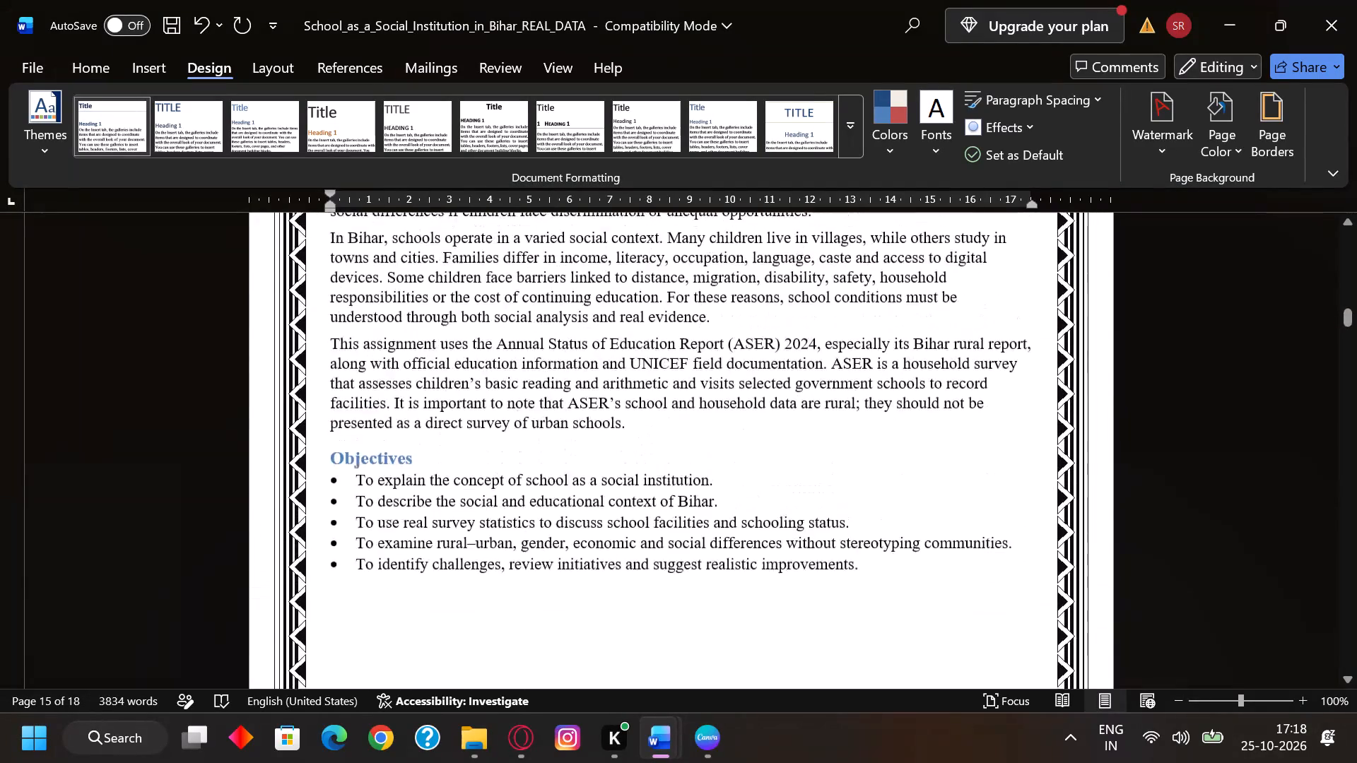
scroll(487, 472, "up", 8)
scroll(486, 473, "down", 9)
scroll(486, 473, "up", 2)
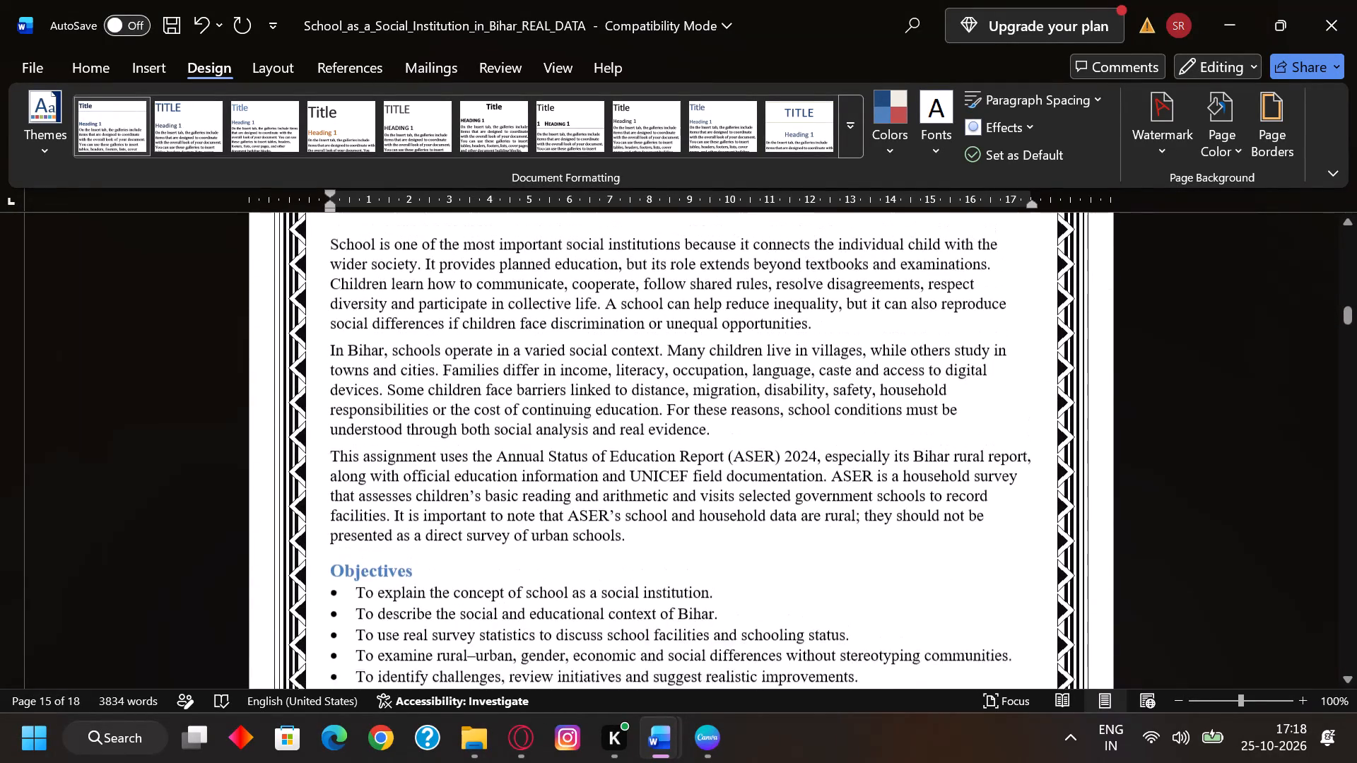
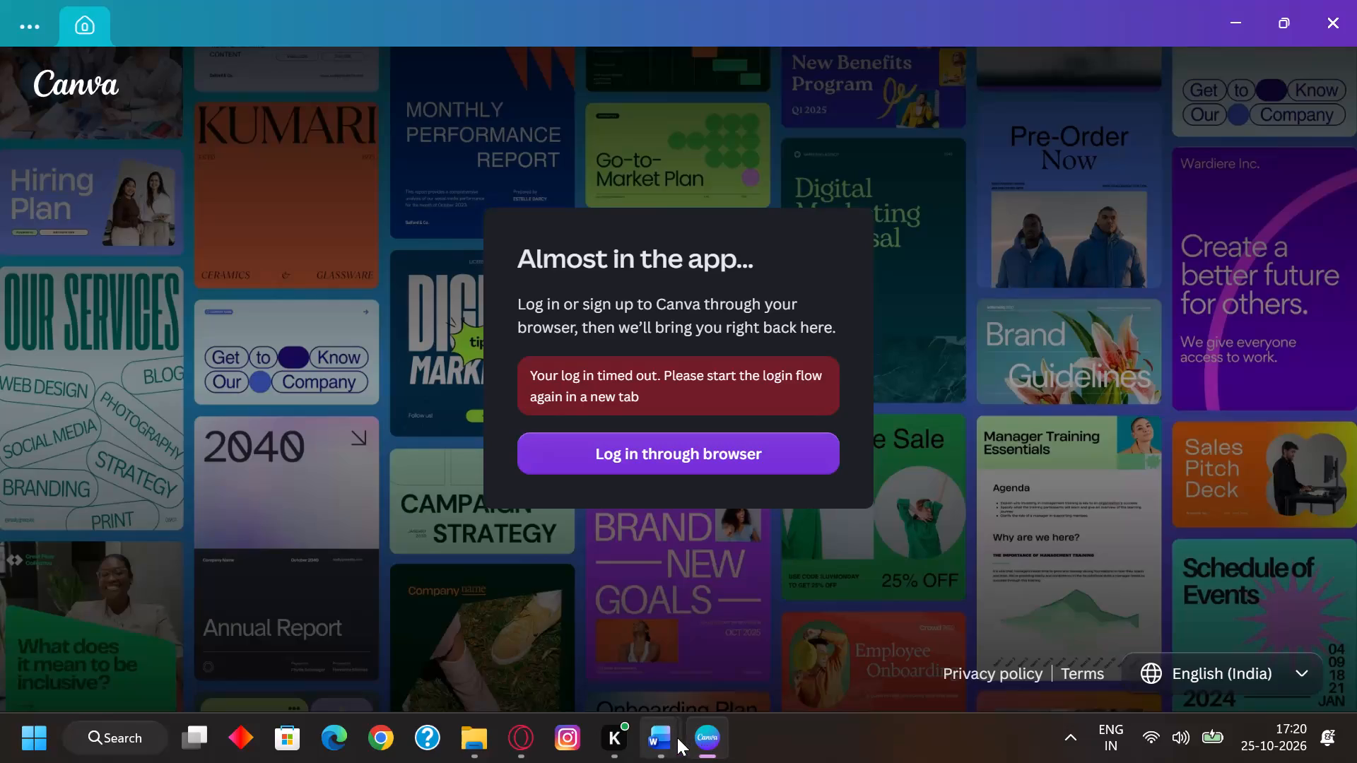
Switch from Canva to the Word report School_as_a_Social_Institution_in_Bihar_REAL_DATA.
left_click(665, 731)
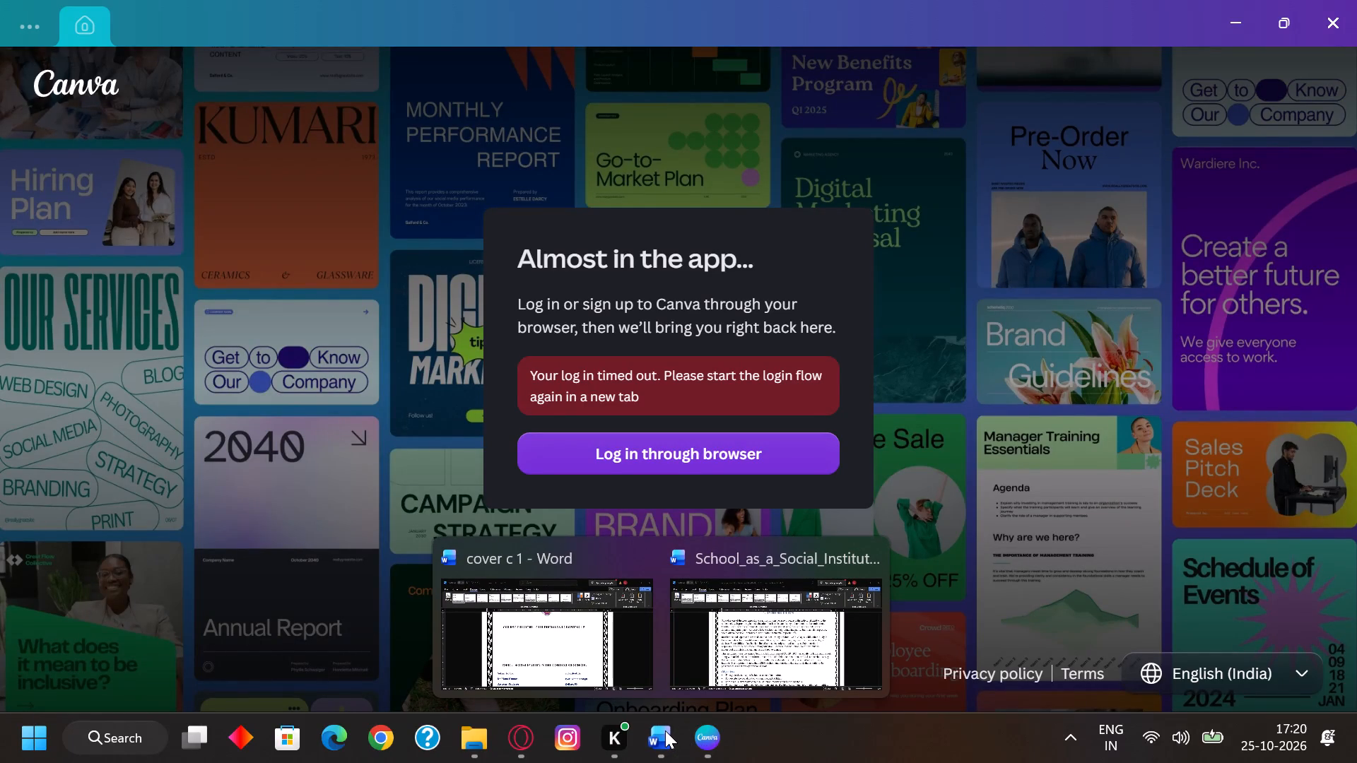
left_click(665, 731)
left_click(770, 643)
Review the page border and layout between the Contents page and the Introduction.
scroll(689, 505, "up", 3)
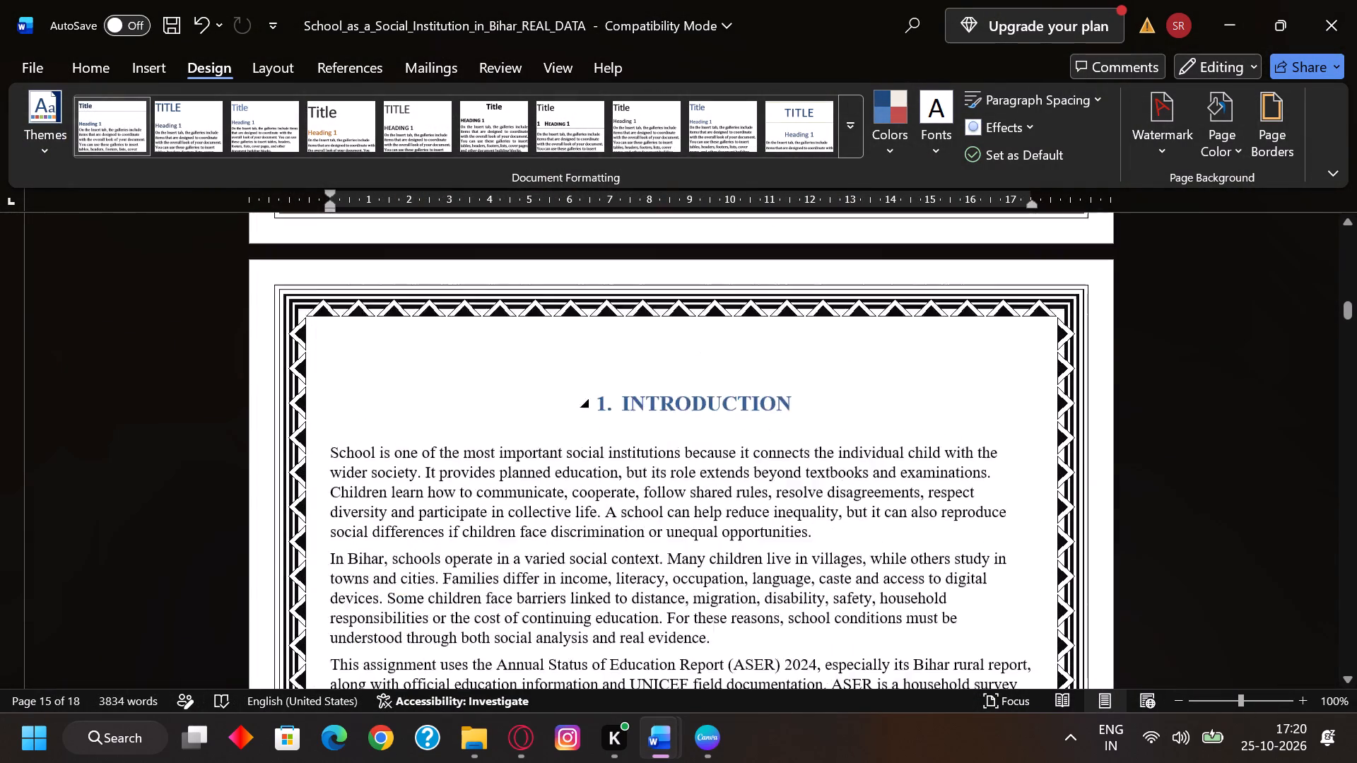
scroll(689, 505, "up", 10)
scroll(681, 503, "down", 10)
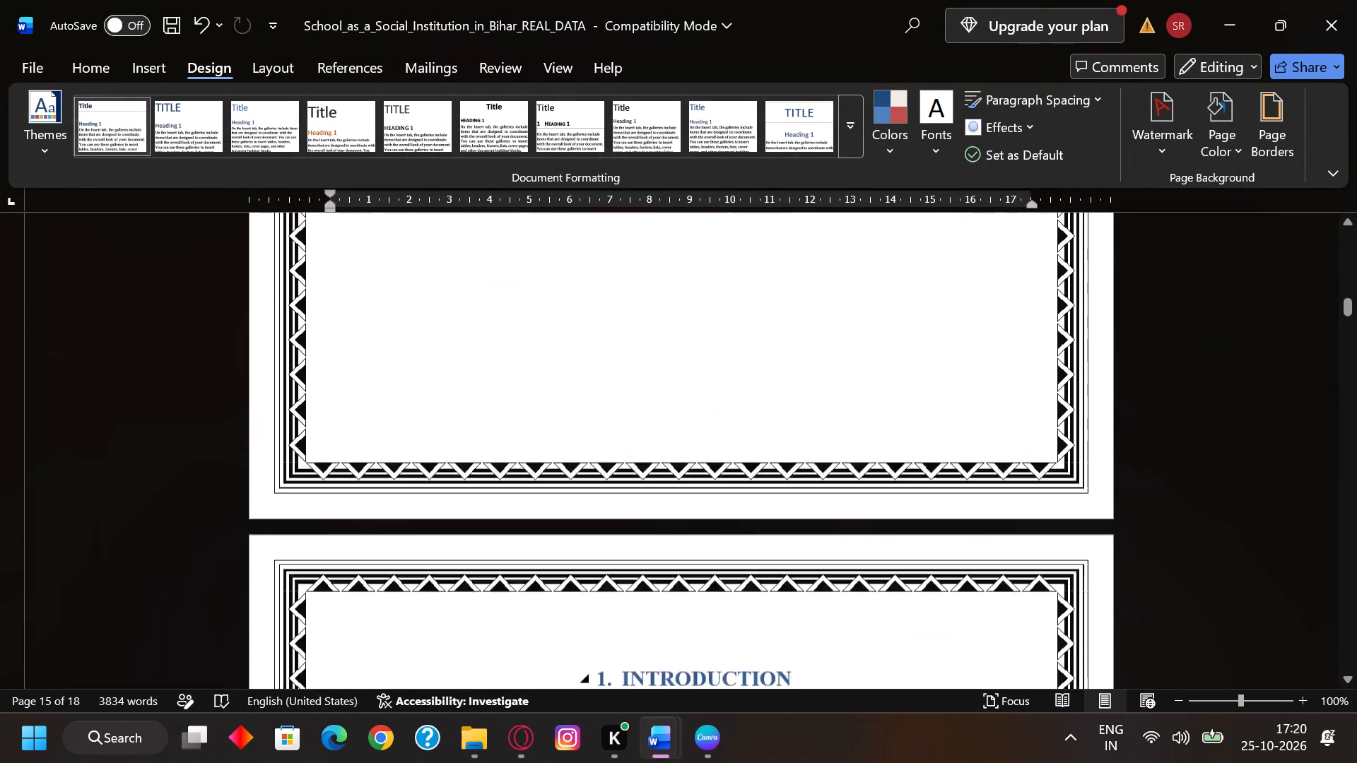
scroll(681, 499, "up", 9)
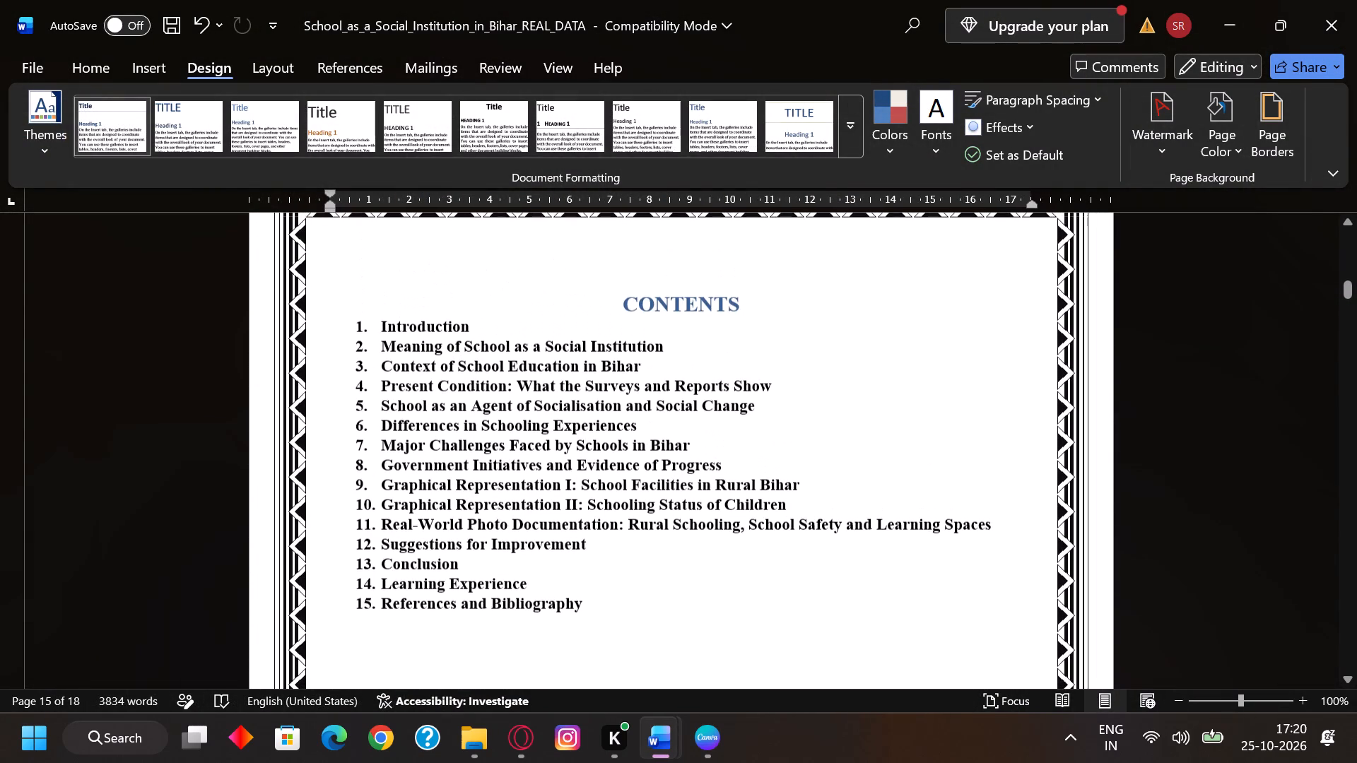
scroll(682, 497, "down", 11)
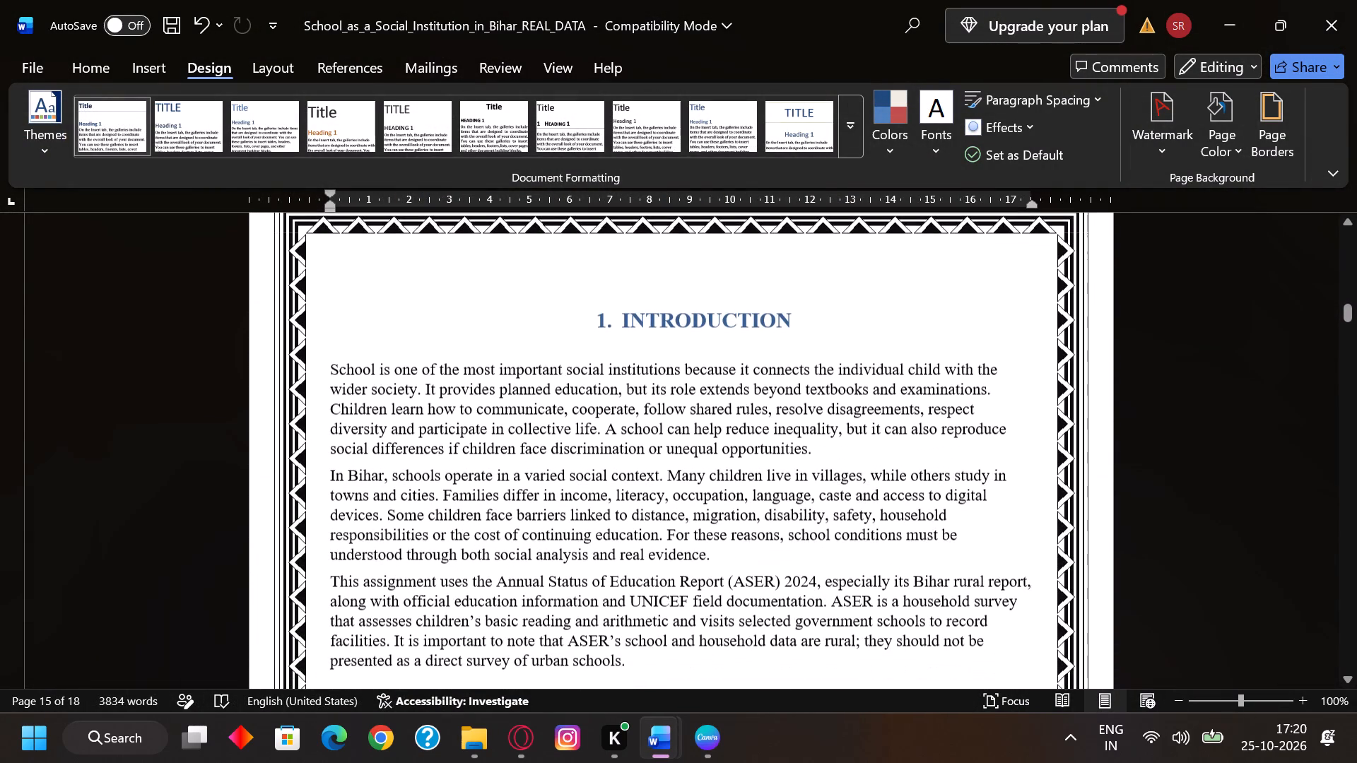
scroll(686, 492, "down", 1)
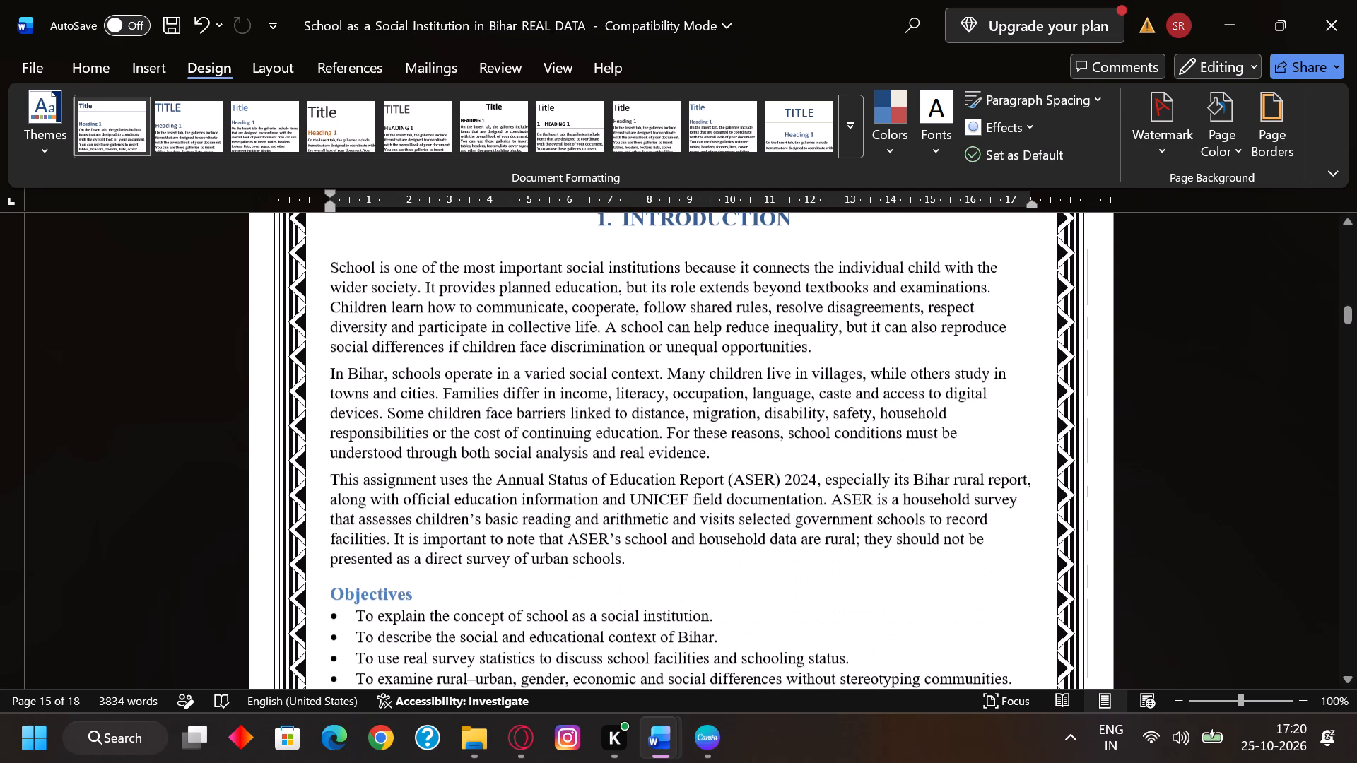
Save the report.
key("ctrl+s")
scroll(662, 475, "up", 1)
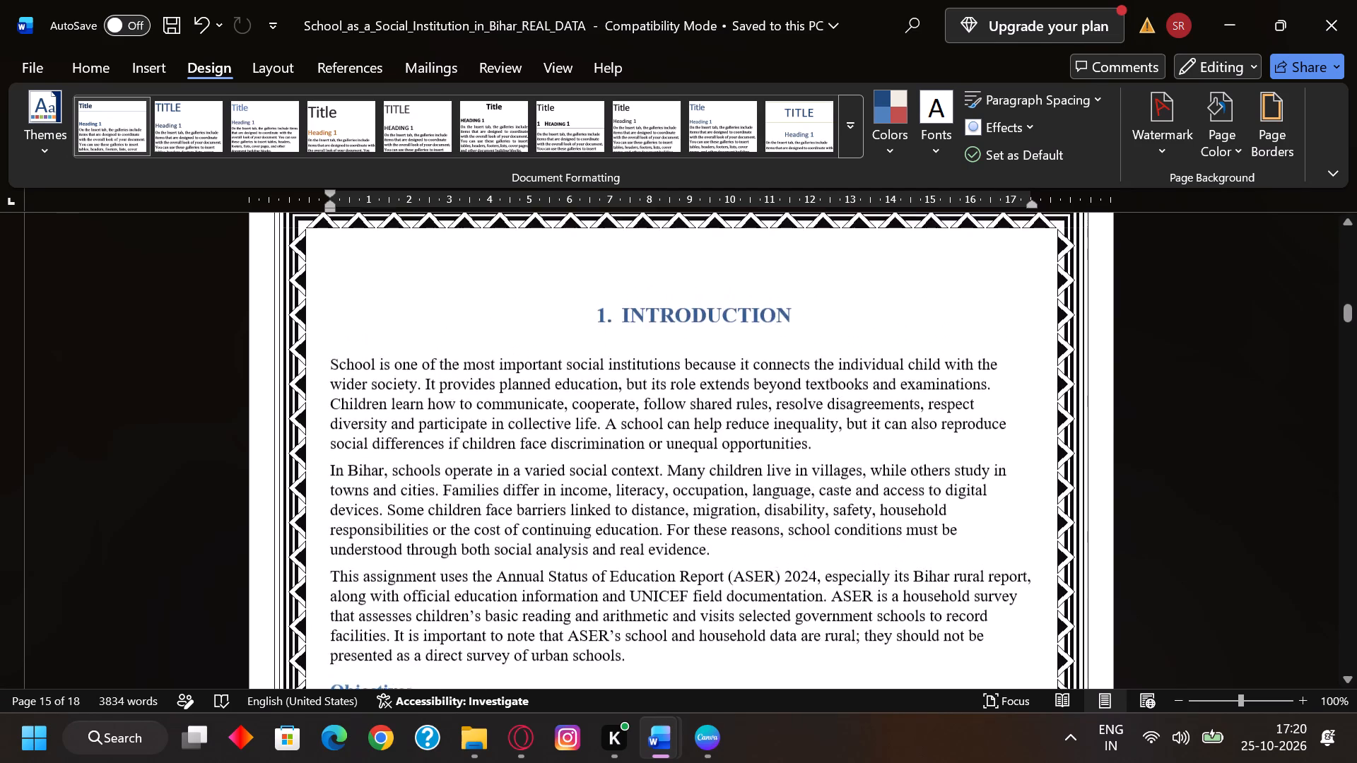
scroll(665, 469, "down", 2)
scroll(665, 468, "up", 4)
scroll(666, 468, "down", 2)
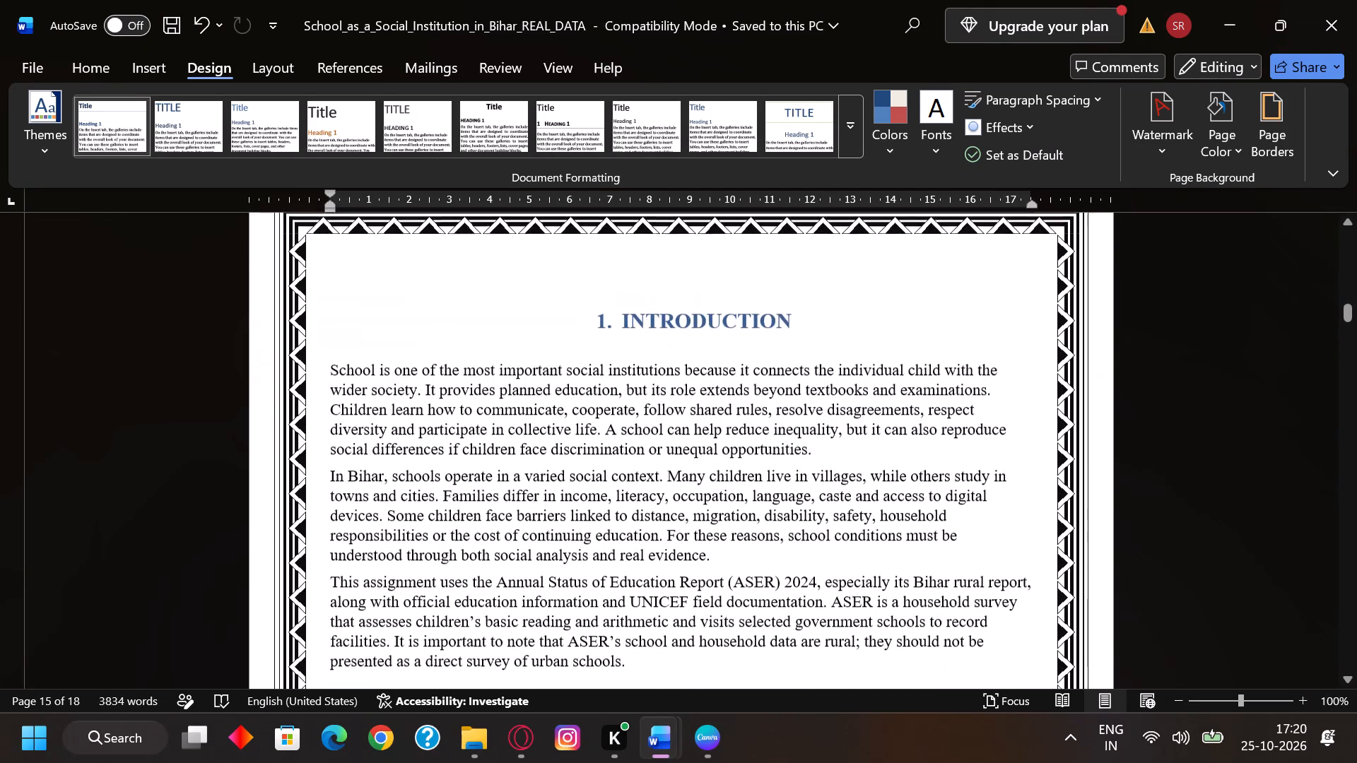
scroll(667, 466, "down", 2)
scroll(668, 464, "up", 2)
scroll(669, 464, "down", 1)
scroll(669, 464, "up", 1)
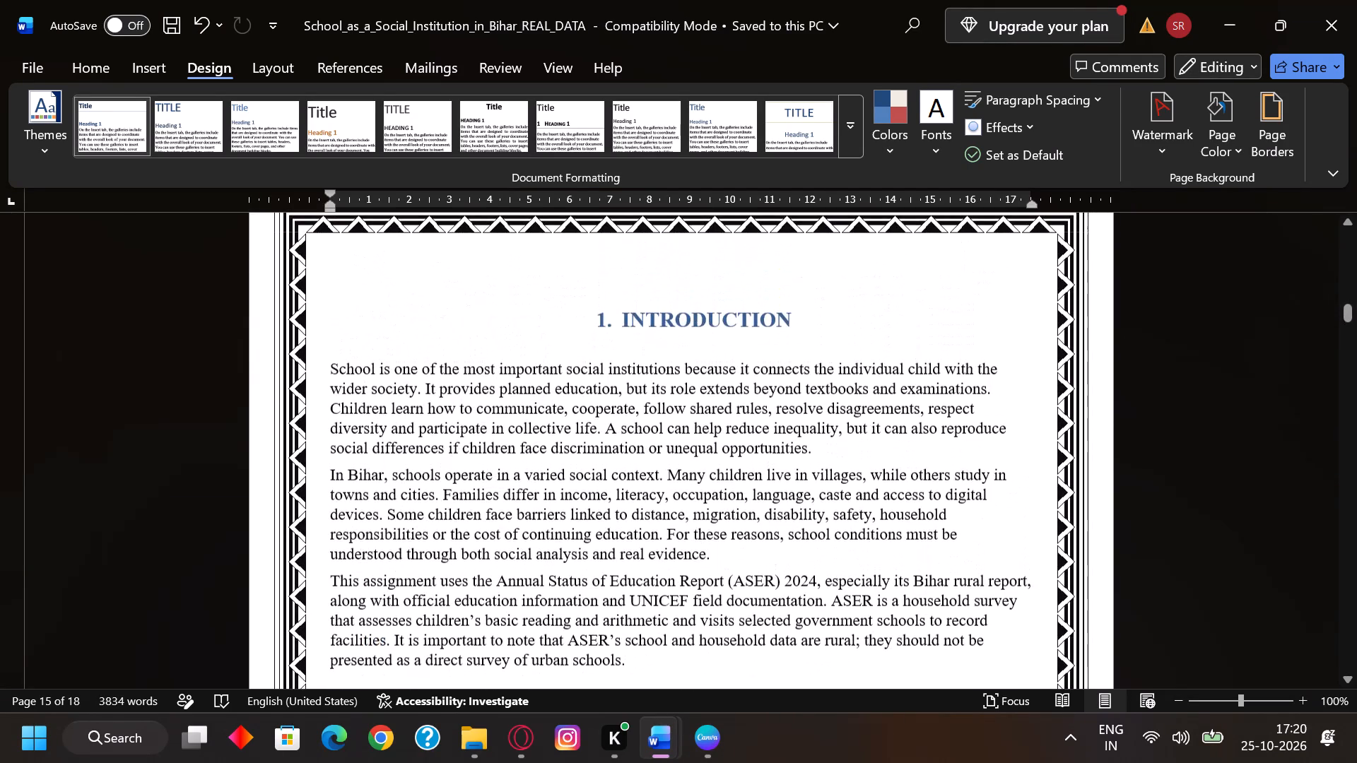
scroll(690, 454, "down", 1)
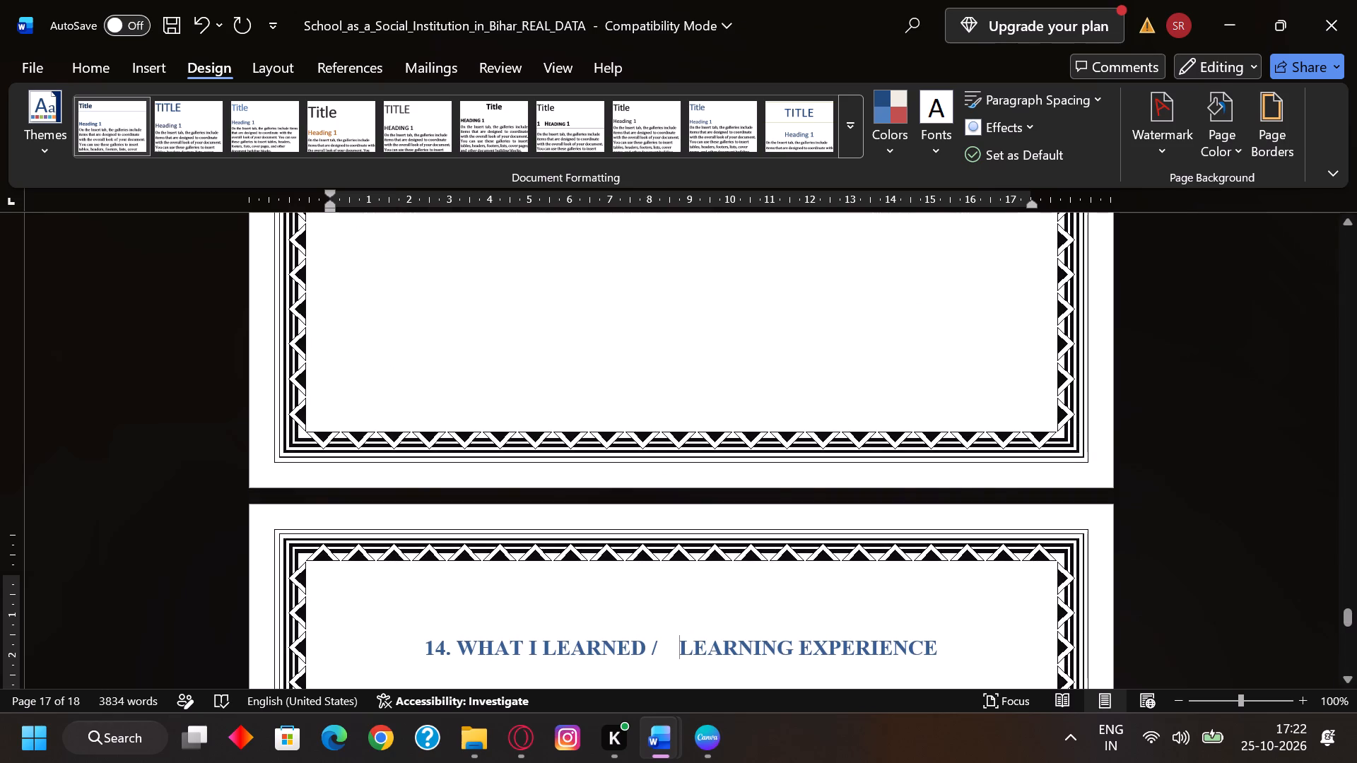
On the cover page, stretch the red school building photo slightly downward so its bottom edge lines up with the students' photo.
scroll(568, 461, "up", 8)
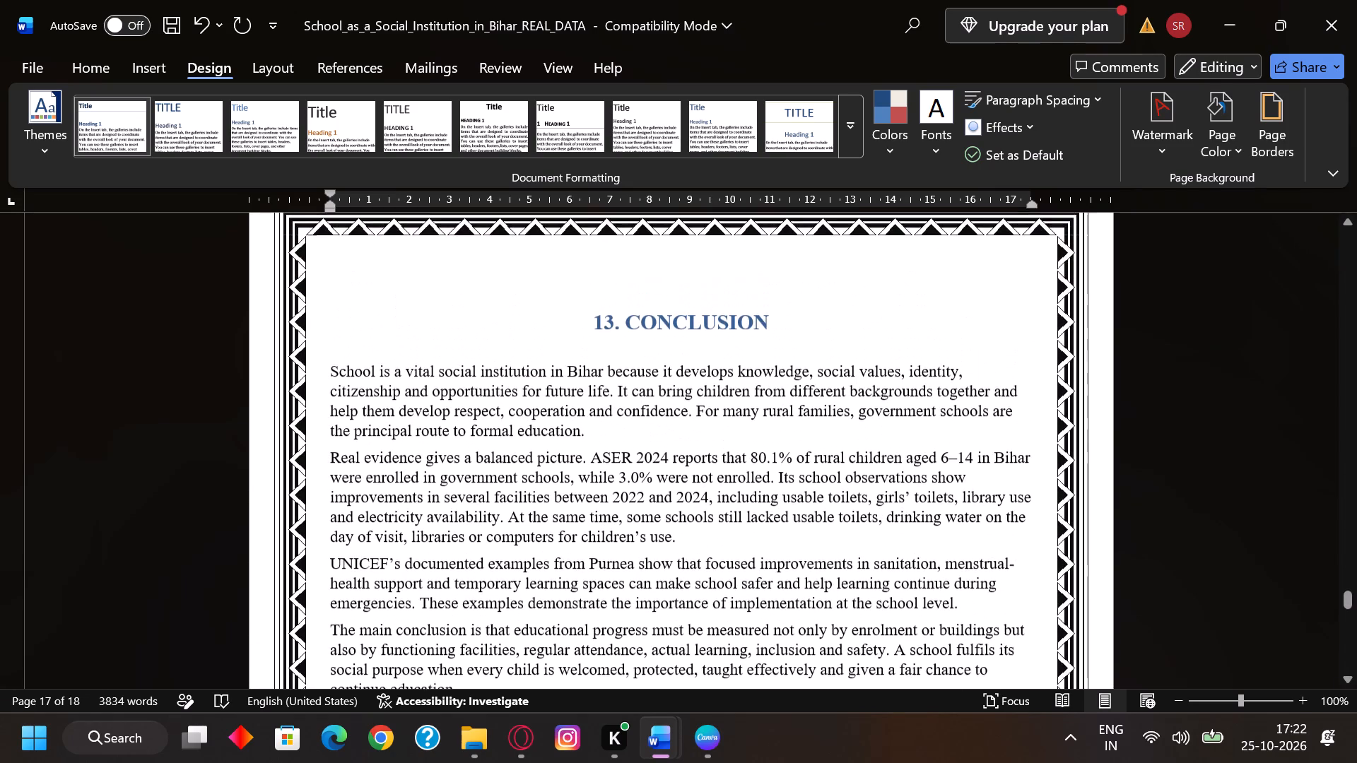
scroll(587, 430, "down", 2)
scroll(587, 430, "up", 8)
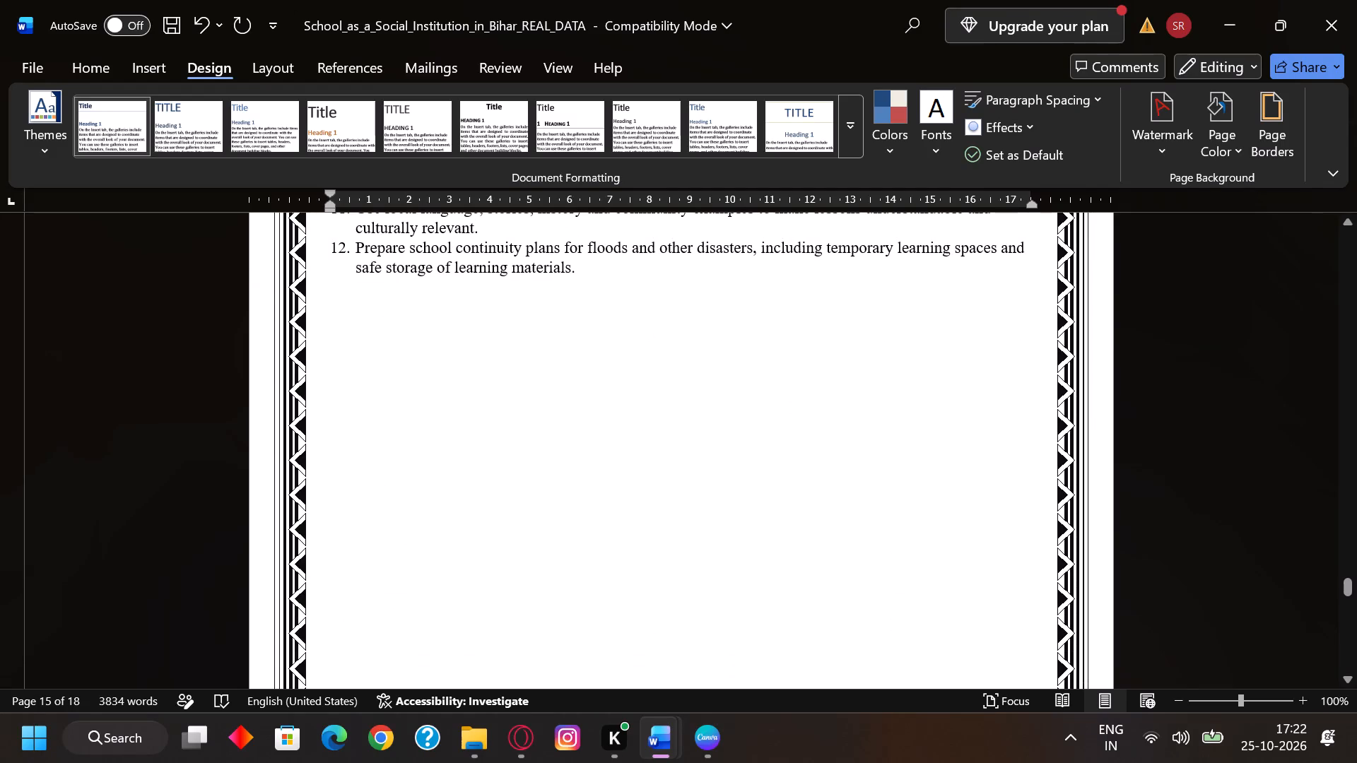
left_click_drag(1347, 588, 1347, 579)
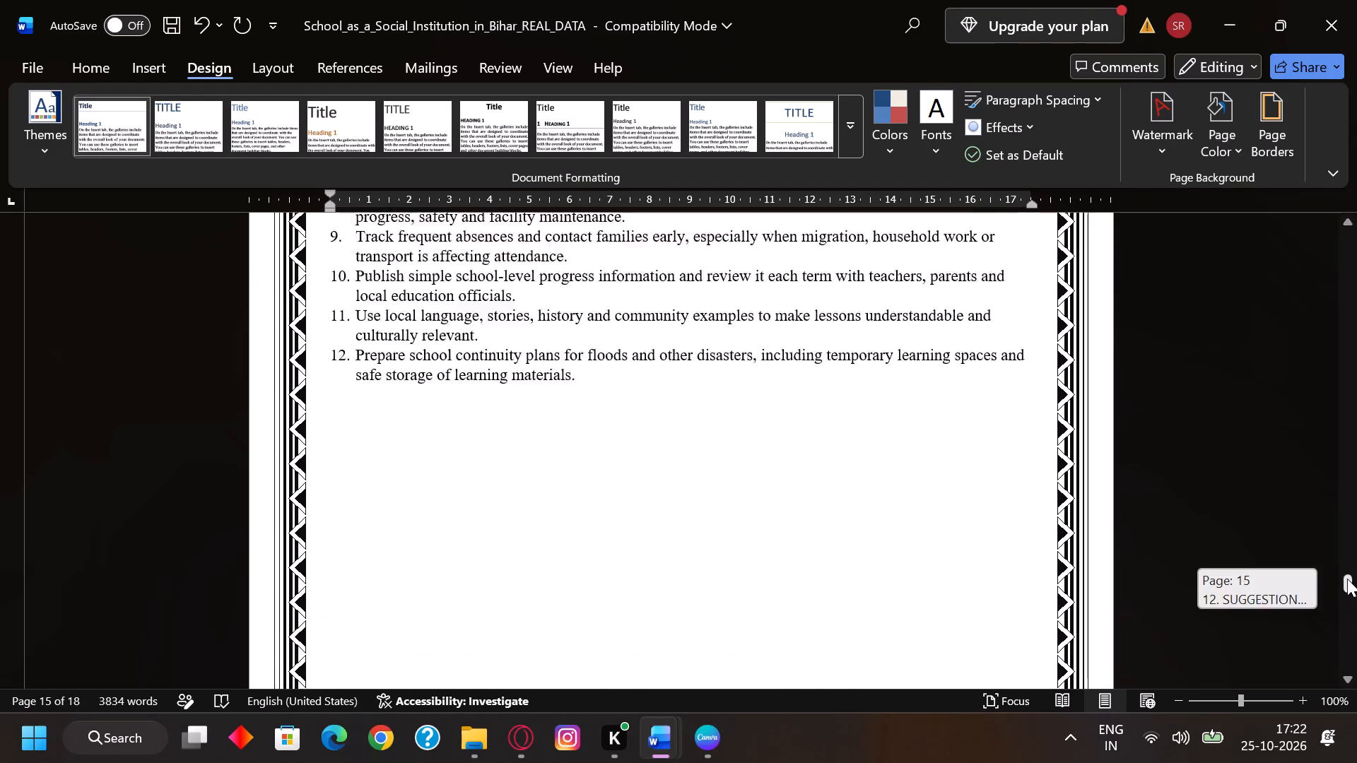
left_click_drag(1347, 579, 1344, 233)
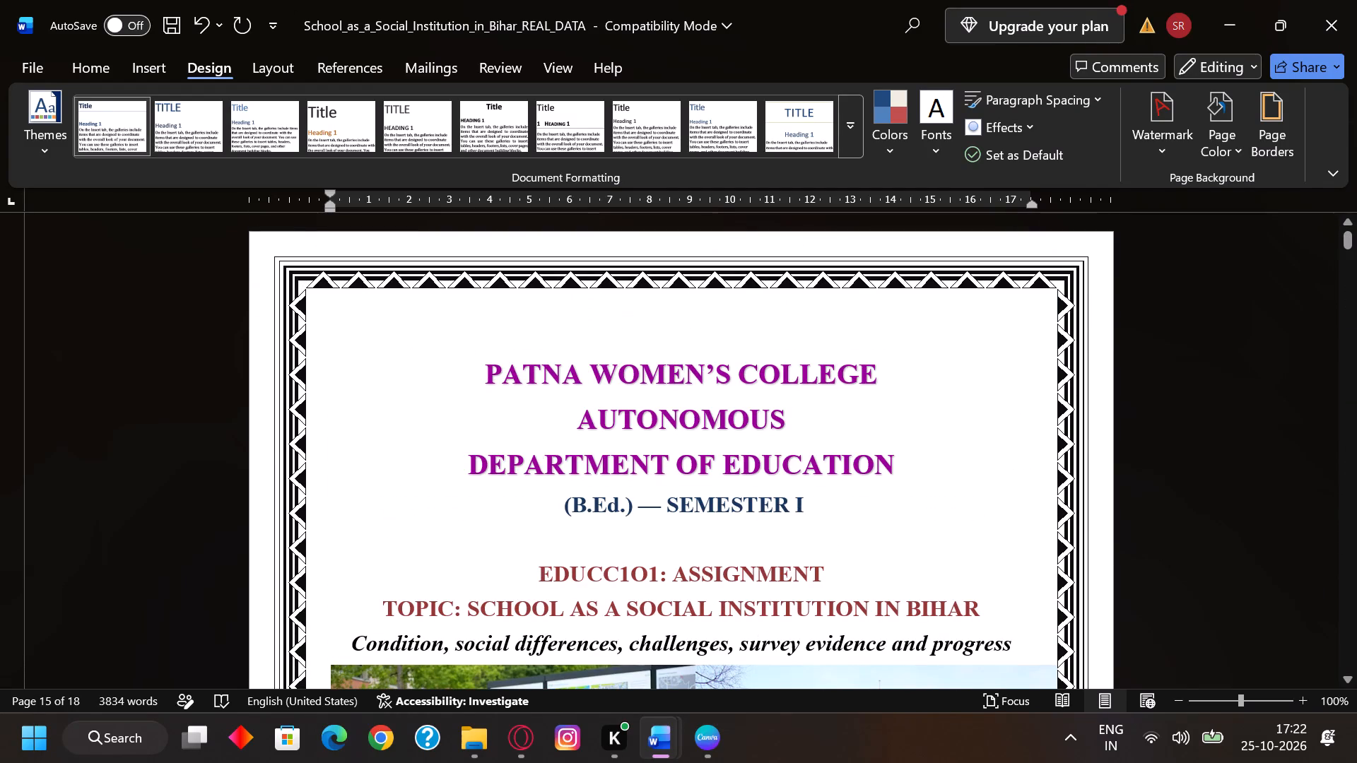
scroll(851, 579, "down", 3)
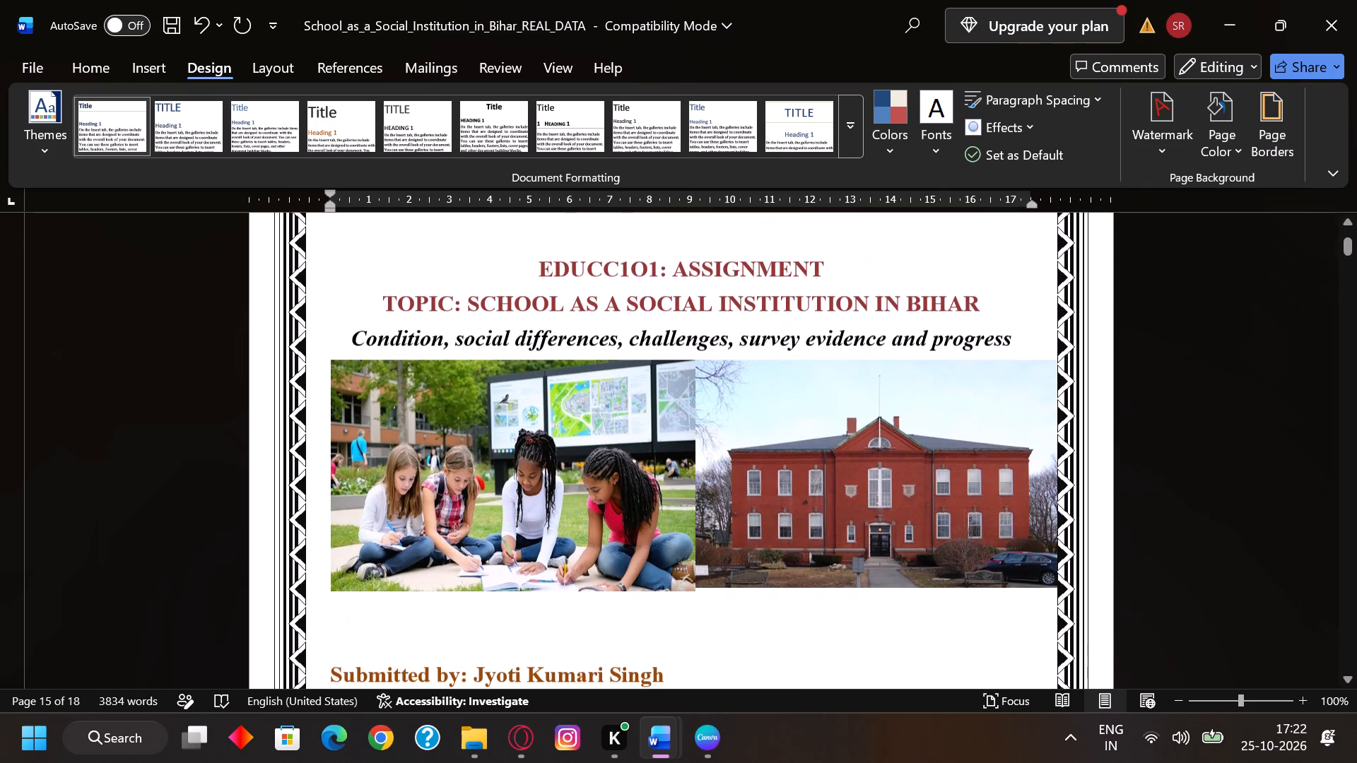
scroll(857, 564, "down", 2)
scroll(826, 413, "up", 1)
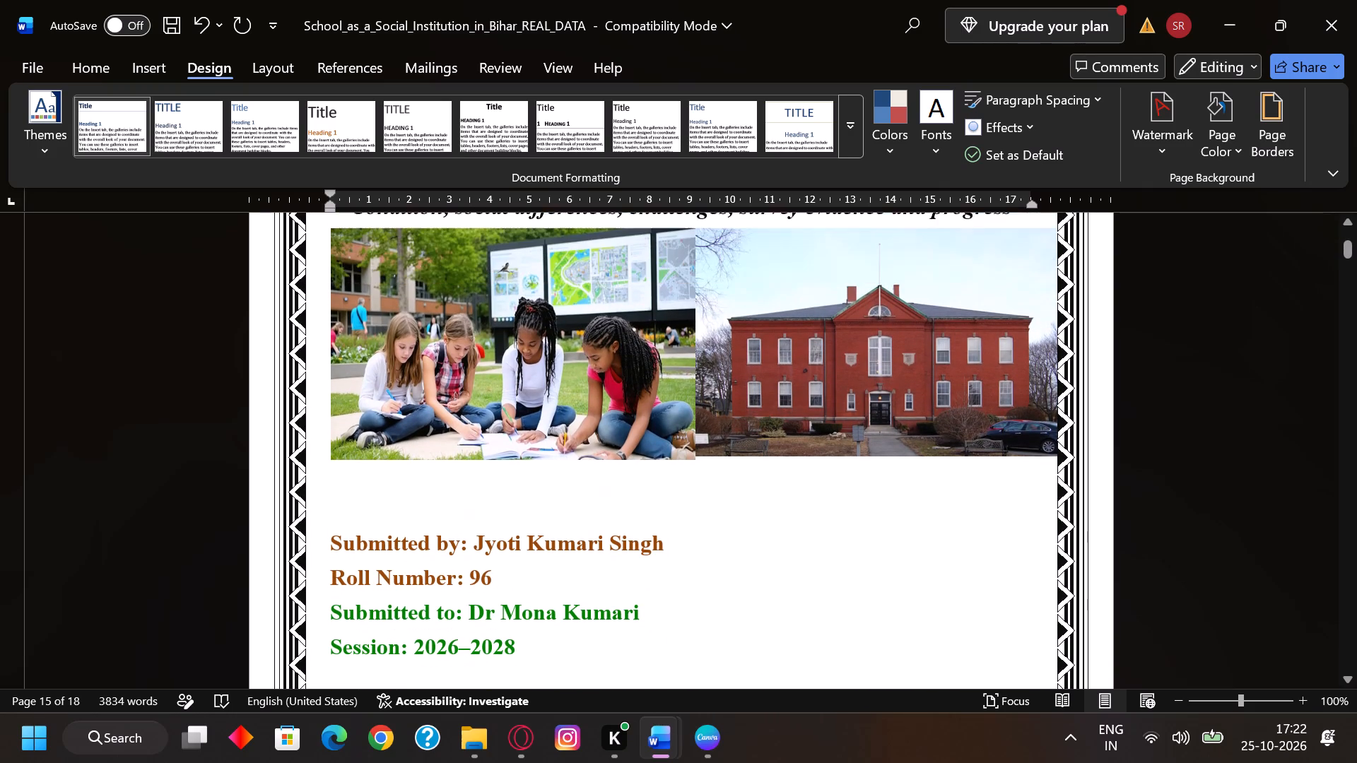
left_click(806, 369)
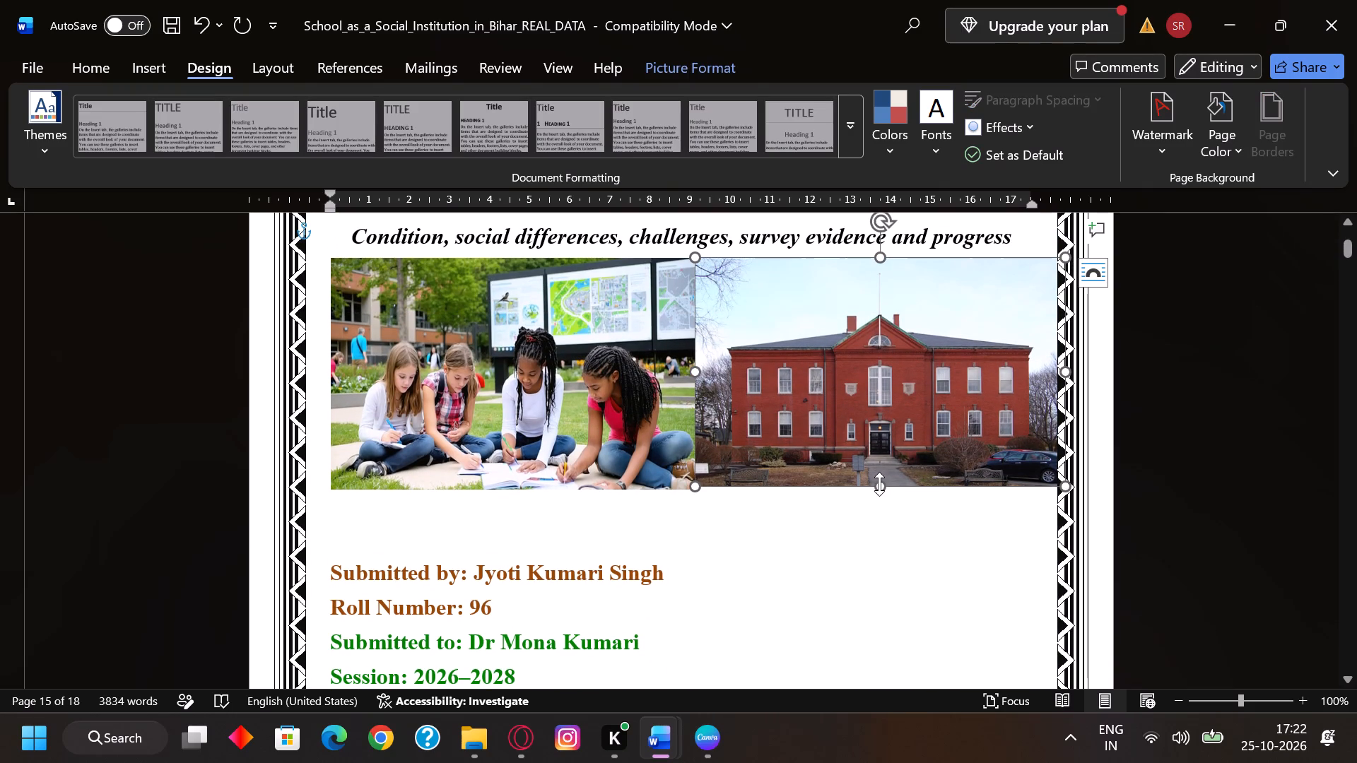
left_click_drag(881, 484, 882, 492)
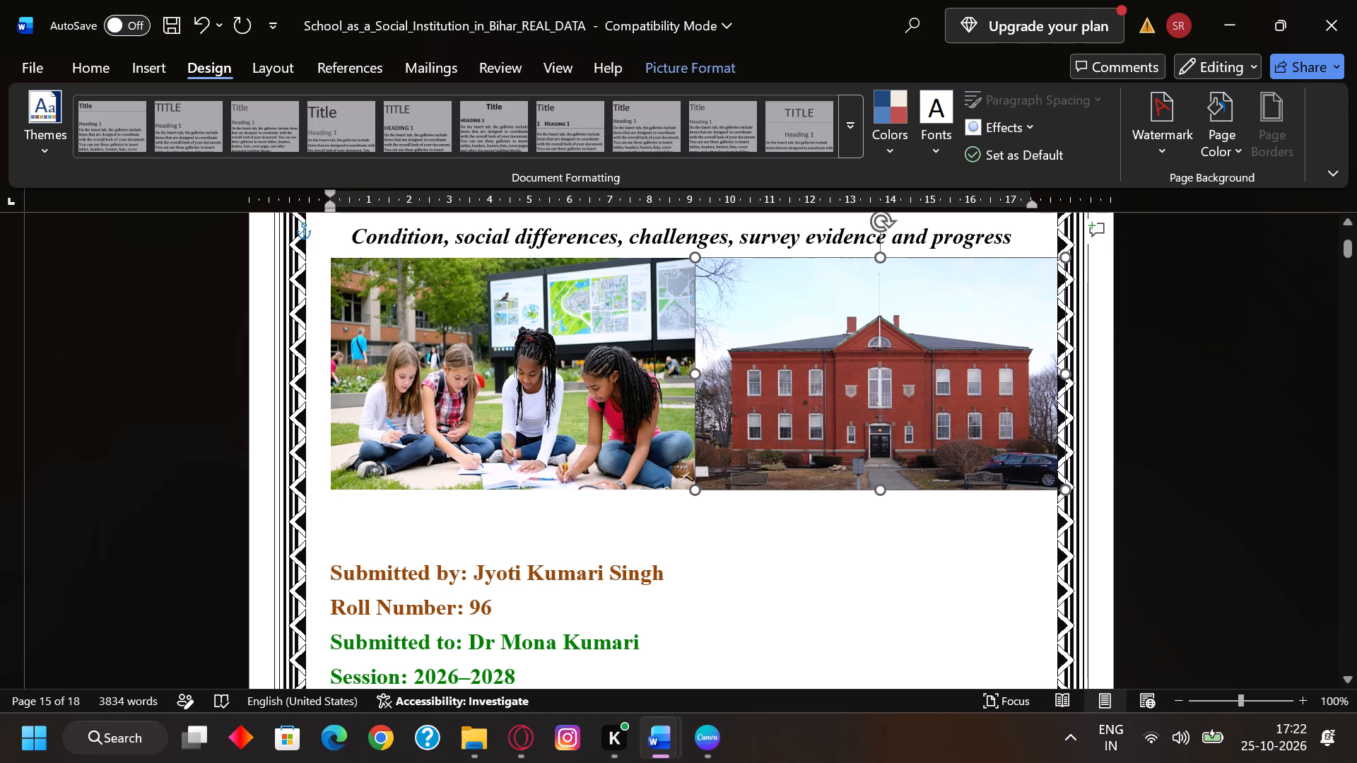
left_click_drag(882, 492, 882, 488)
left_click_drag(882, 488, 882, 490)
left_click(796, 571)
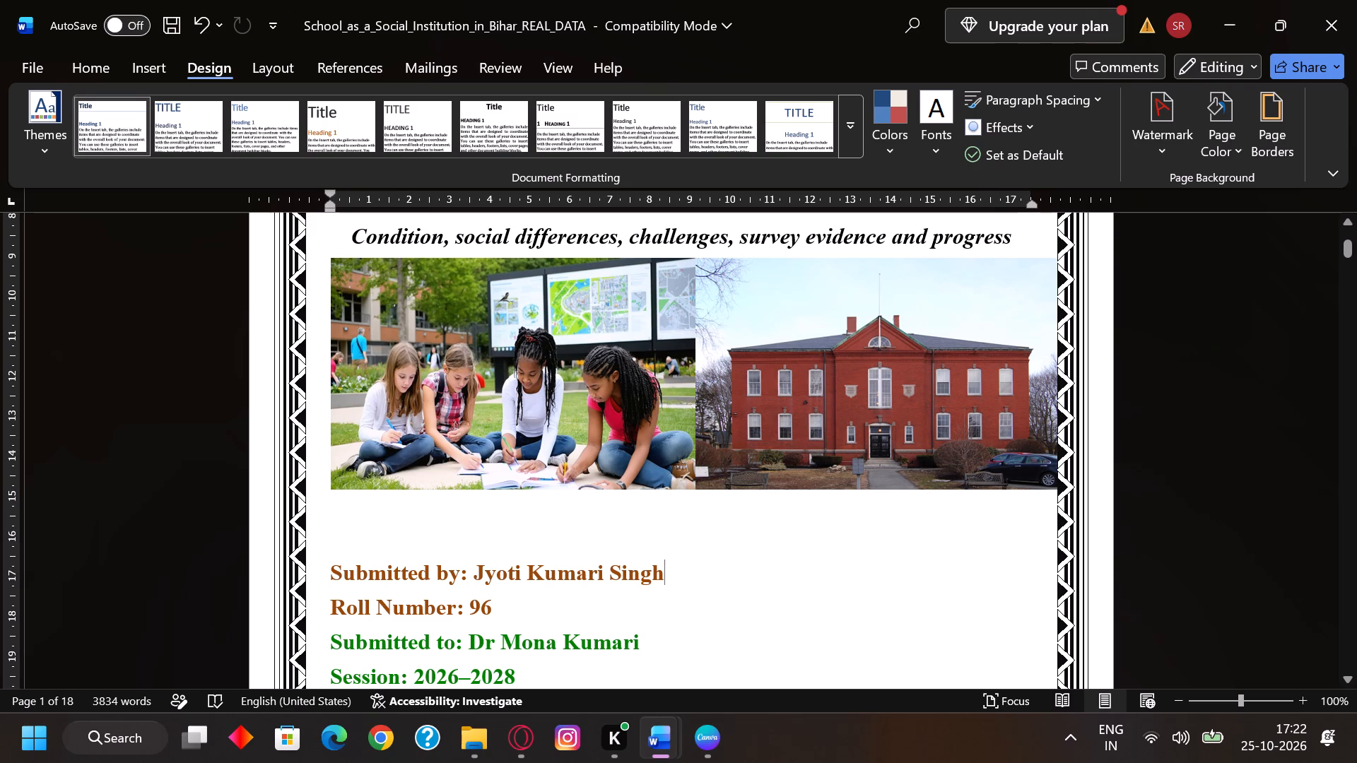
Examine the cover page layout from the college heading through the two photos and submission details to the closing summary paragraph.
scroll(858, 513, "up", 3)
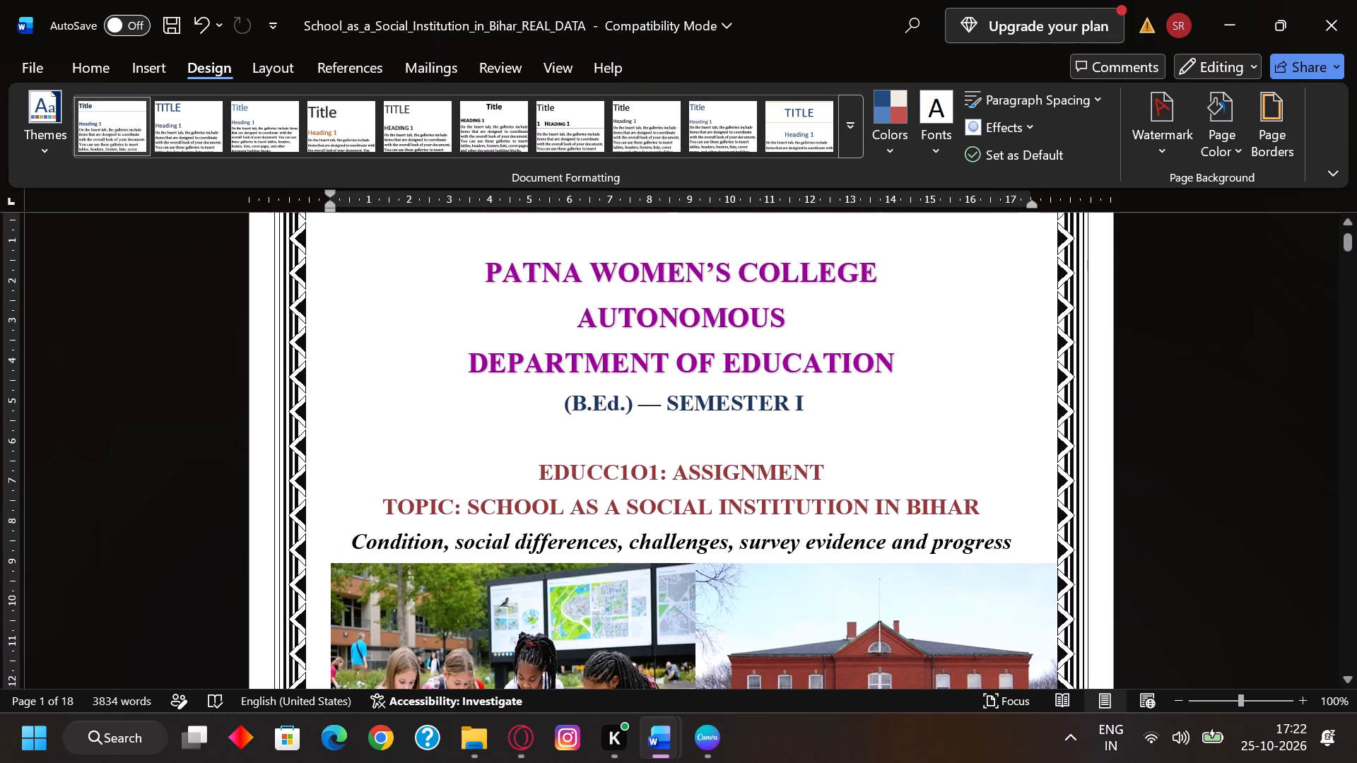
scroll(841, 501, "down", 1)
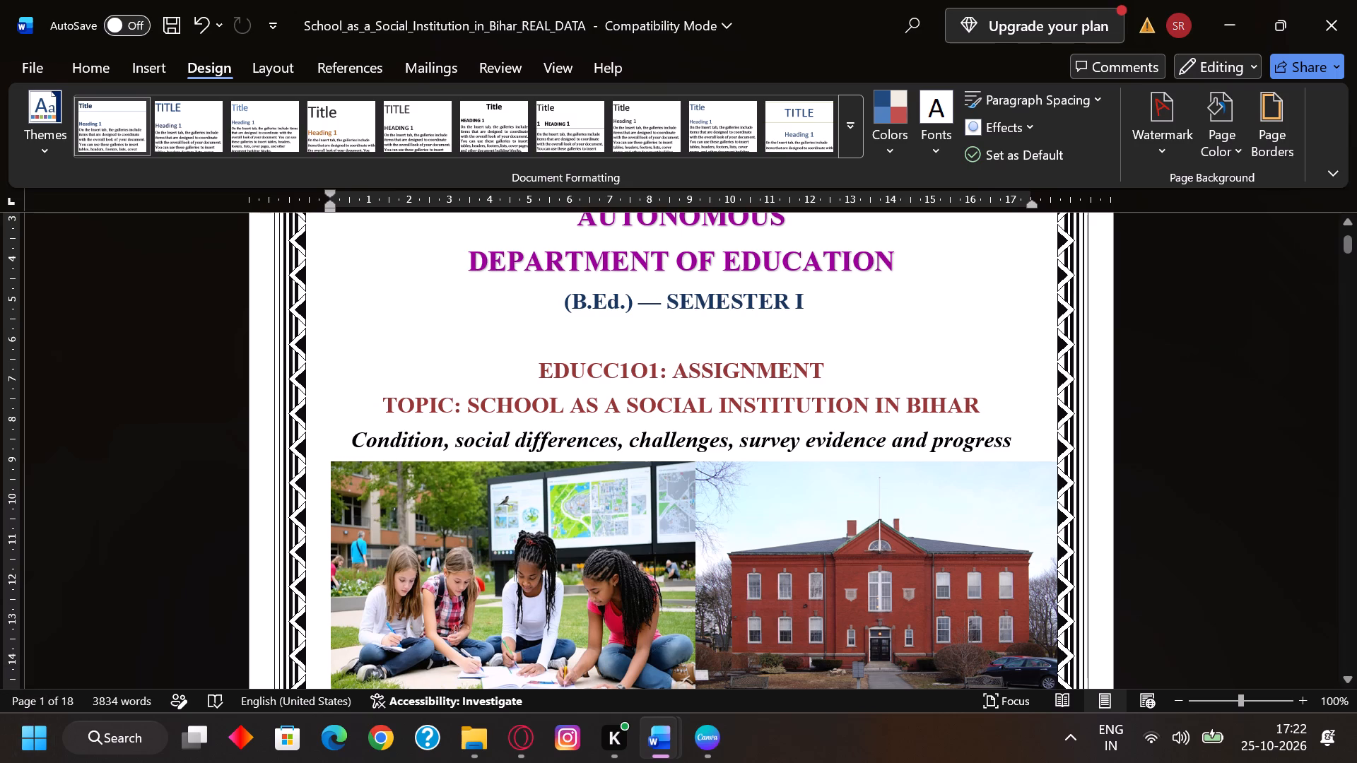
scroll(811, 596, "down", 4)
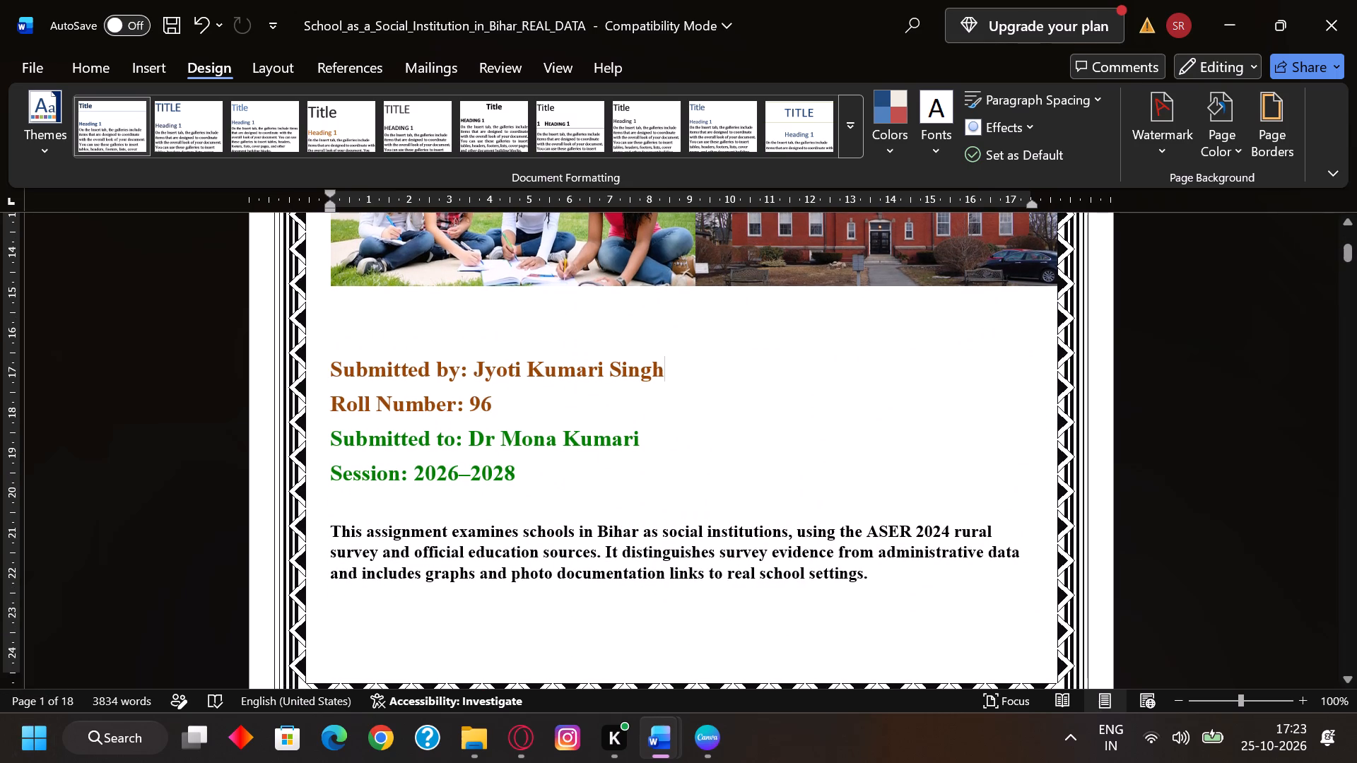
scroll(811, 613, "up", 1)
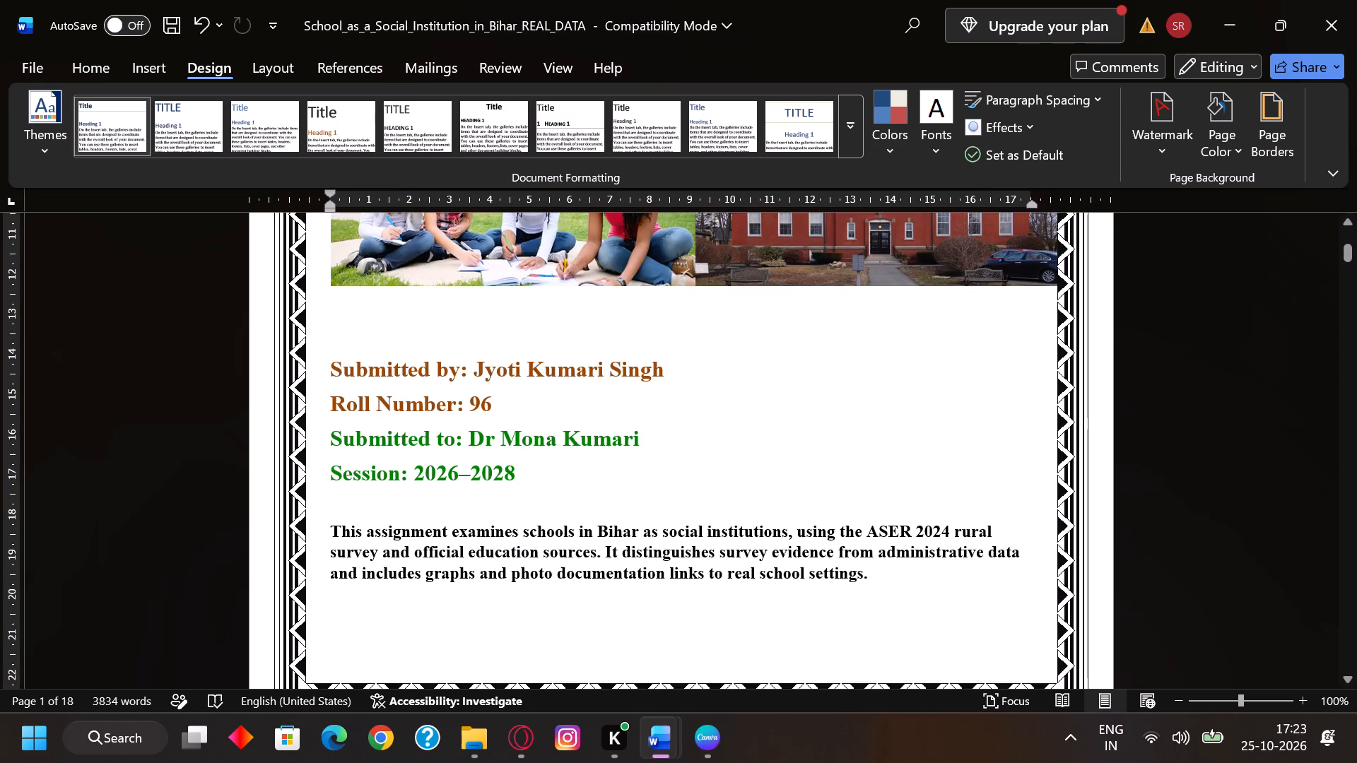
scroll(811, 613, "up", 5)
scroll(811, 613, "down", 2)
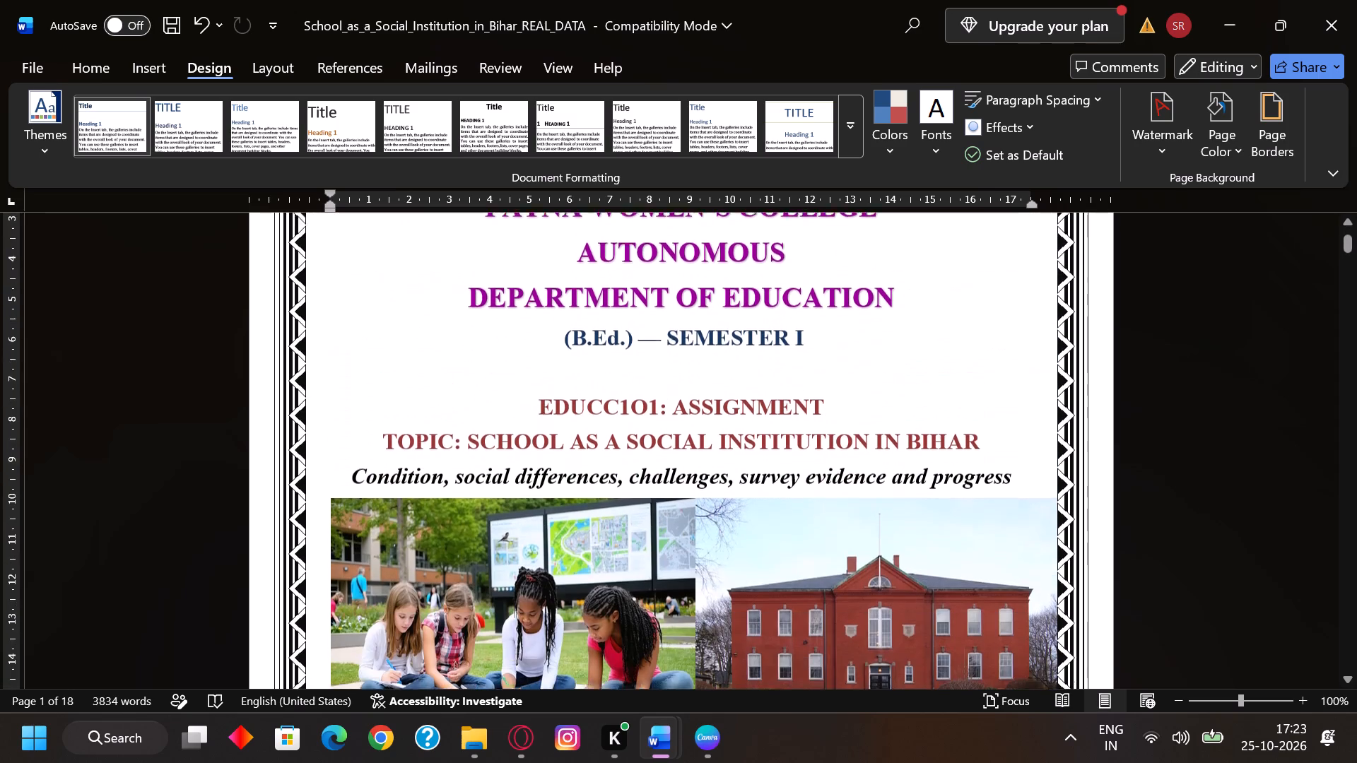
scroll(811, 613, "down", 7)
scroll(811, 613, "up", 1)
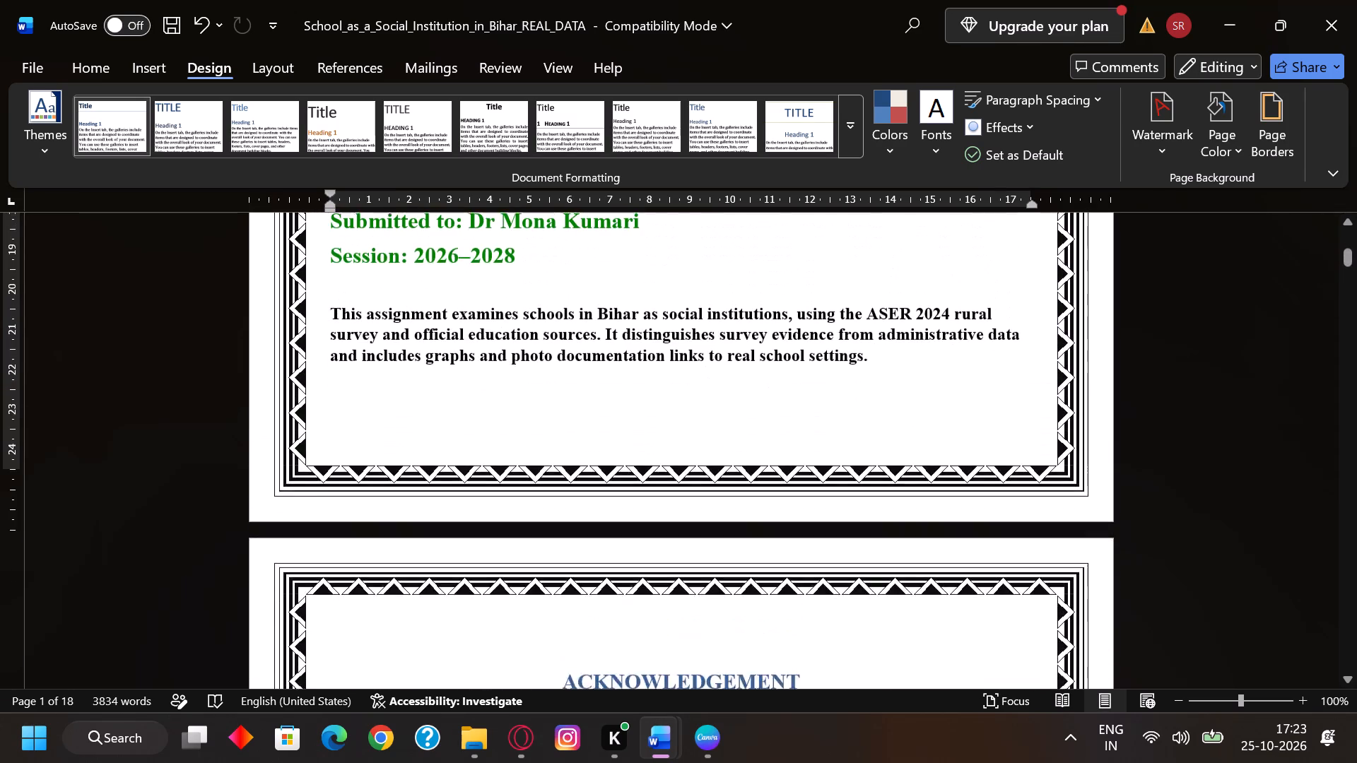
scroll(812, 613, "up", 2)
scroll(812, 613, "down", 3)
scroll(812, 613, "up", 3)
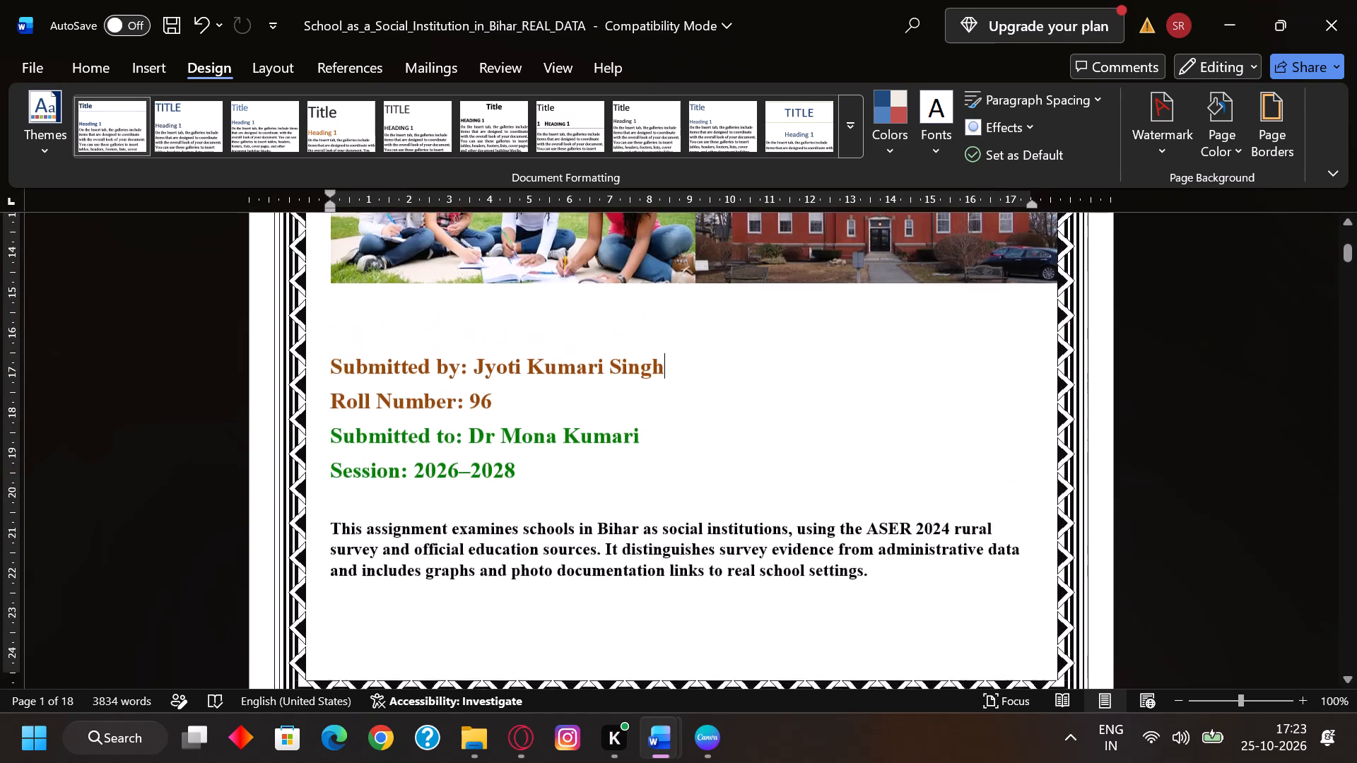
scroll(812, 613, "up", 3)
scroll(812, 613, "down", 1)
scroll(812, 613, "up", 1)
scroll(812, 613, "down", 2)
scroll(812, 613, "up", 3)
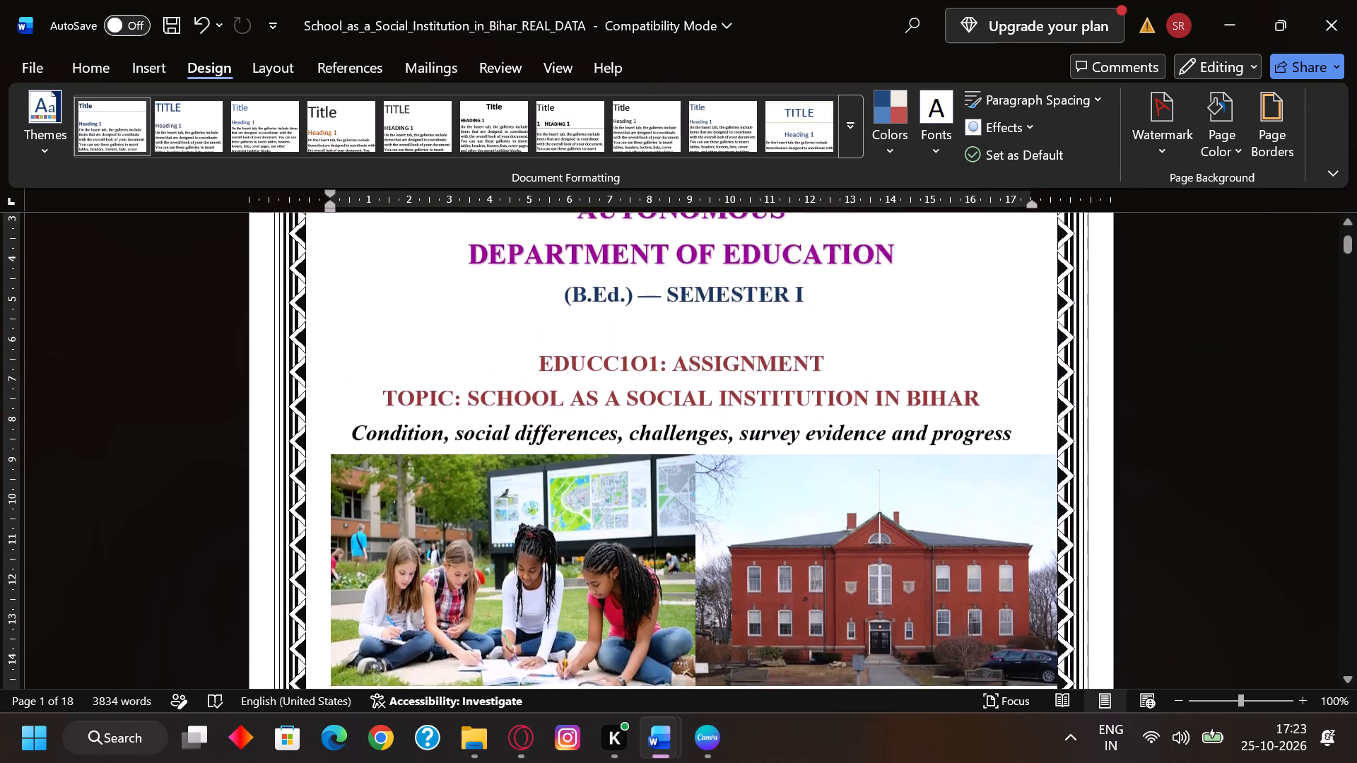
scroll(812, 613, "up", 4)
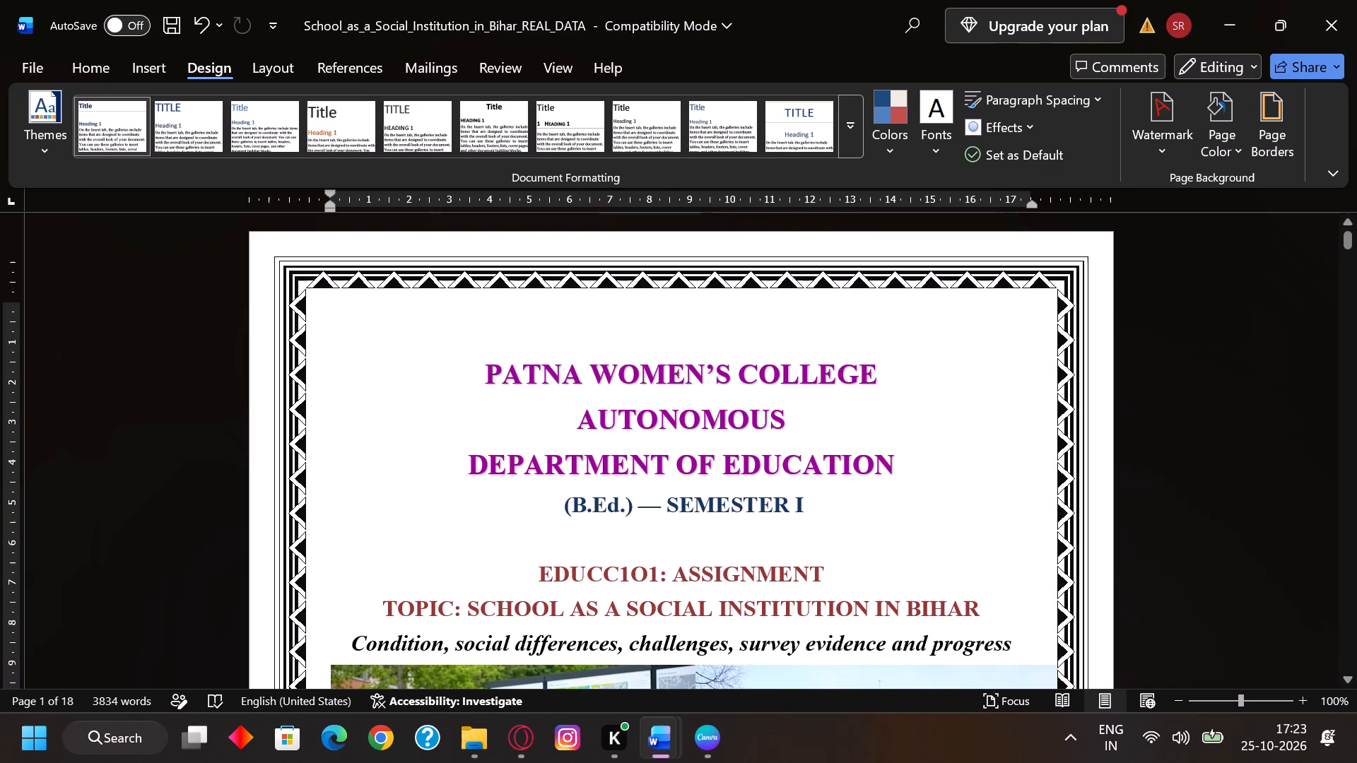
scroll(769, 401, "down", 6)
scroll(769, 401, "up", 2)
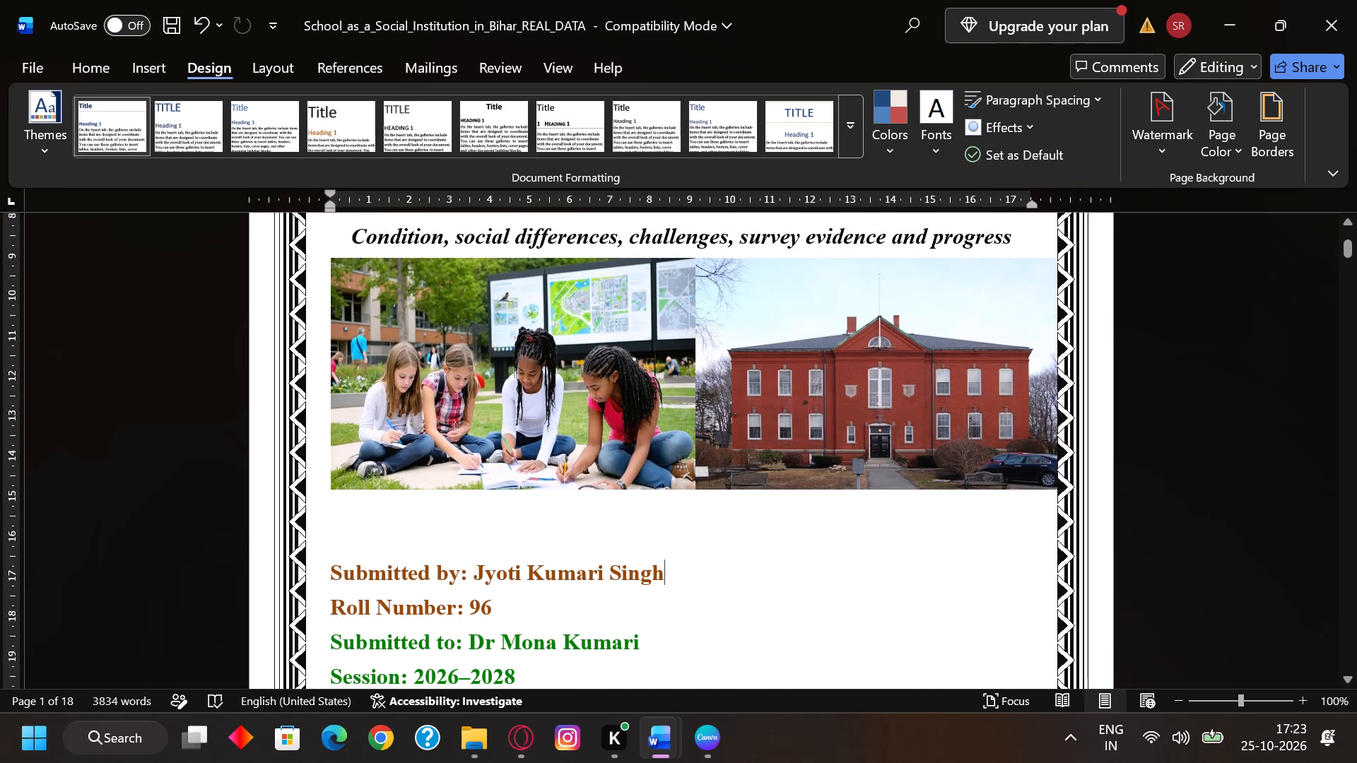
scroll(623, 480, "up", 5)
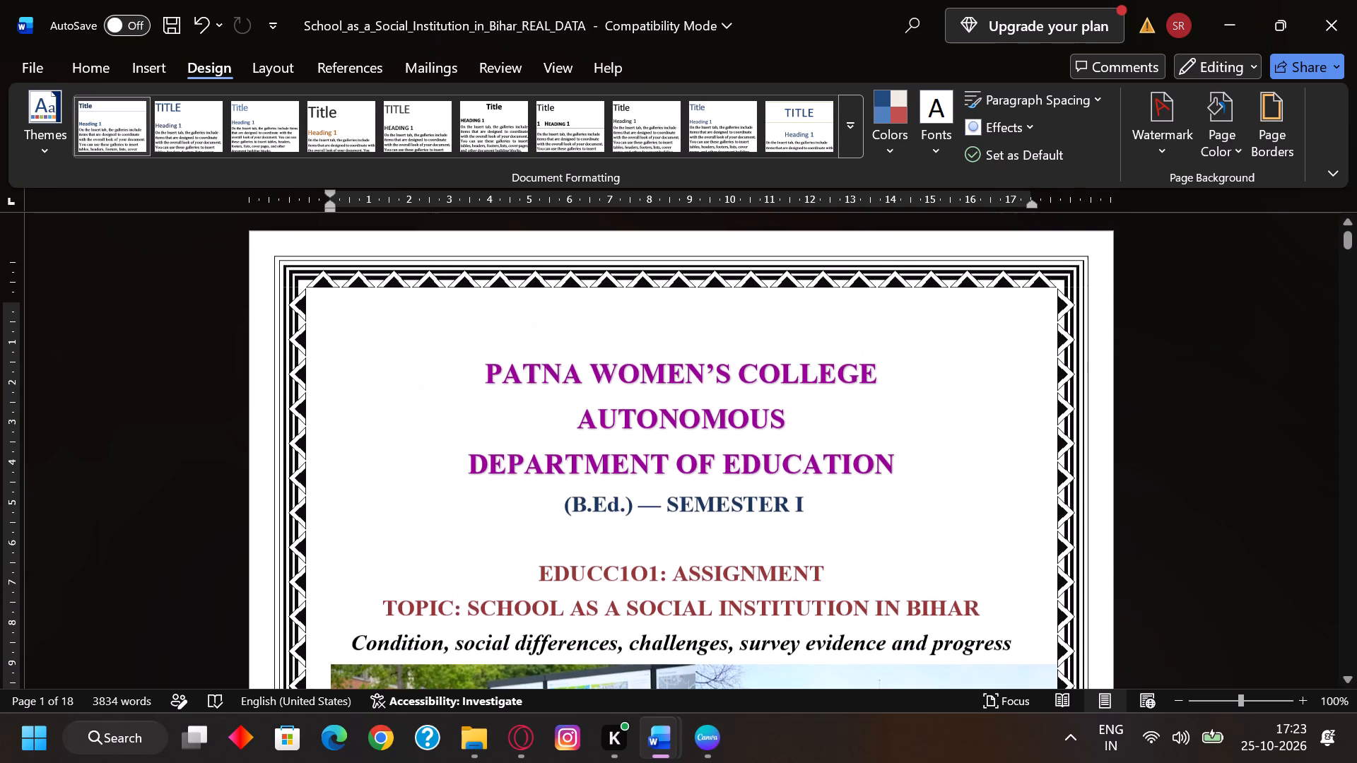
scroll(623, 480, "down", 1)
scroll(623, 480, "up", 1)
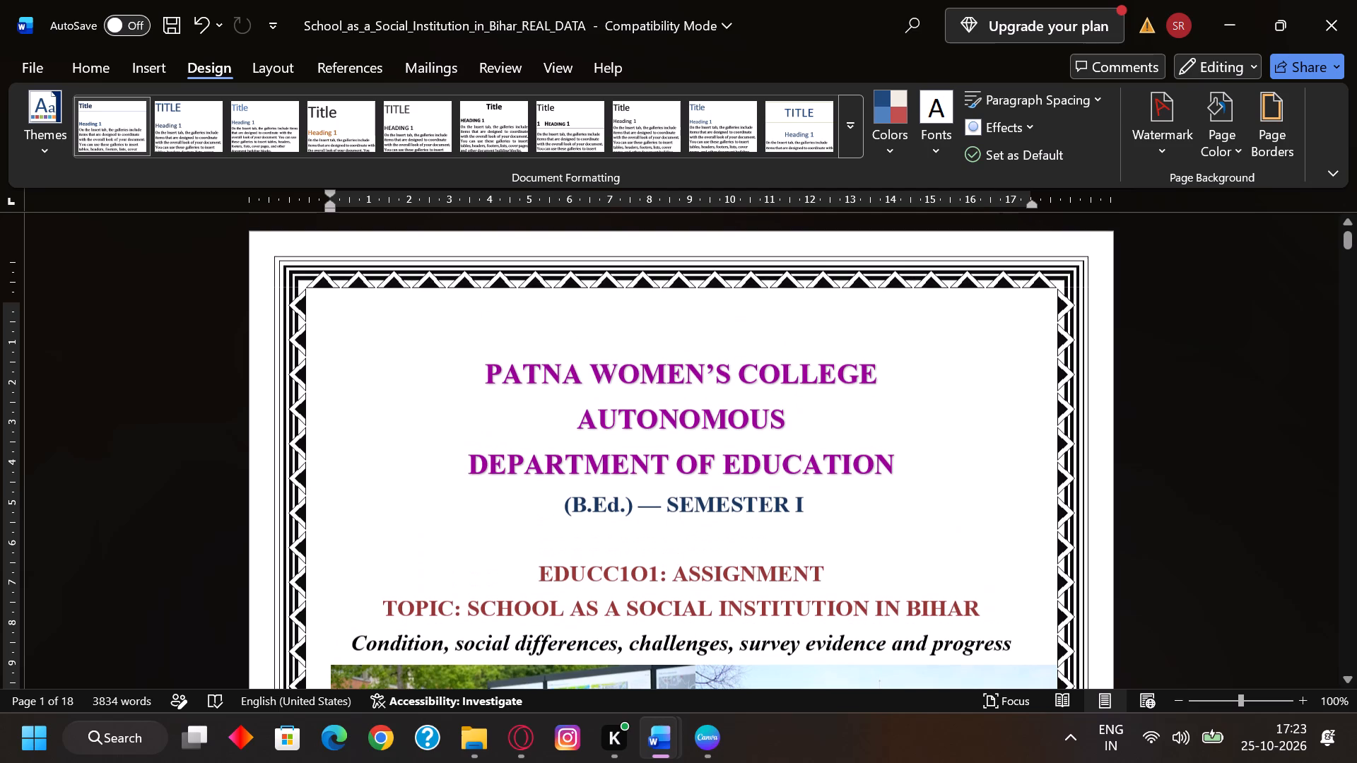
scroll(623, 480, "down", 1)
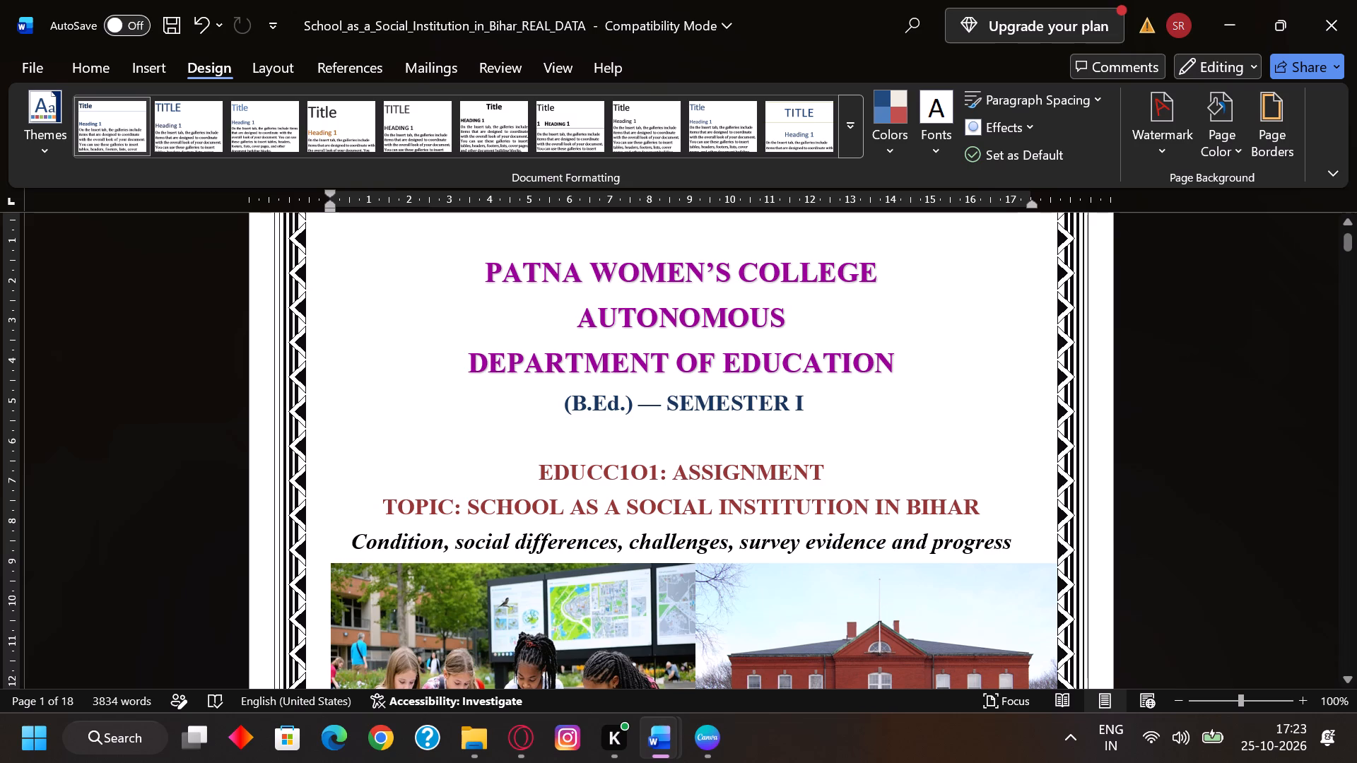
scroll(873, 644, "down", 4)
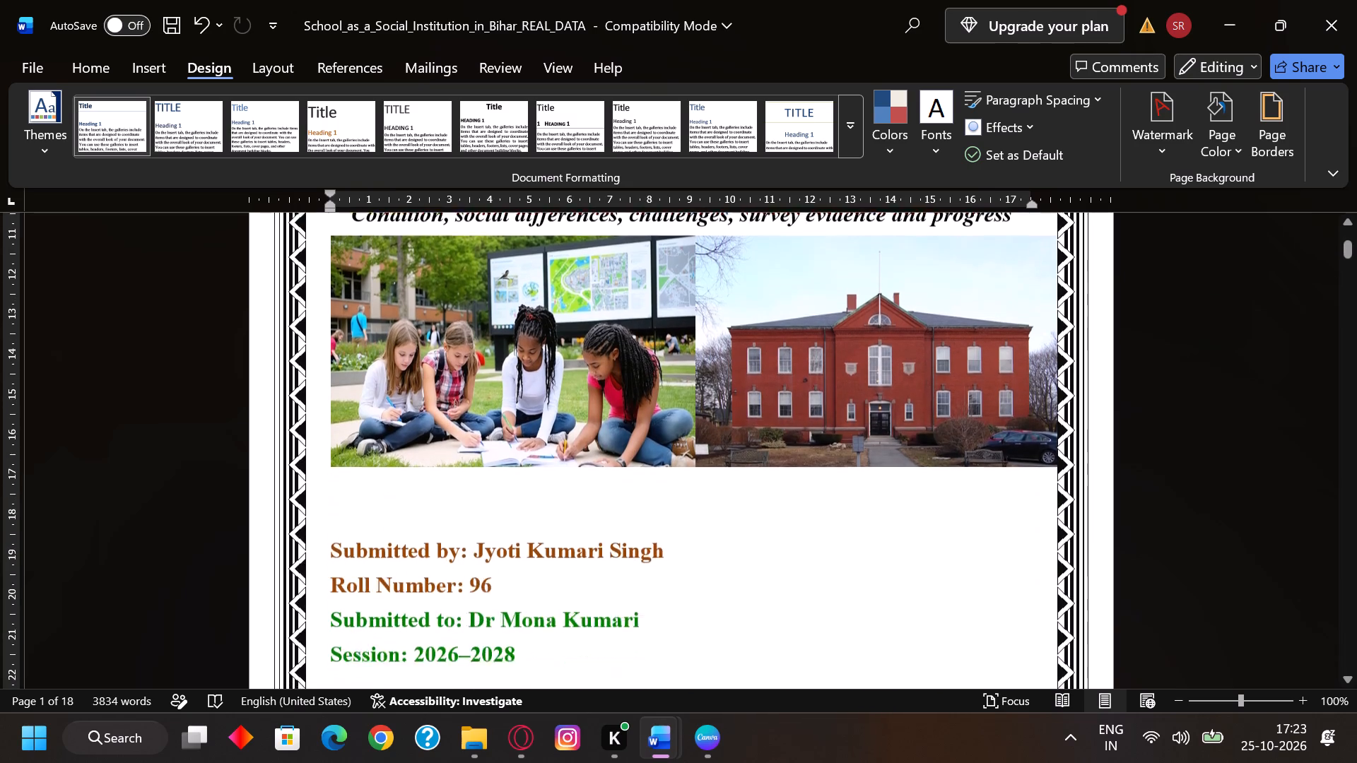
Review the layout and page border from the cover page's photos and submission details through the Acknowledgement page's text and closing signature lines.
scroll(873, 644, "down", 4)
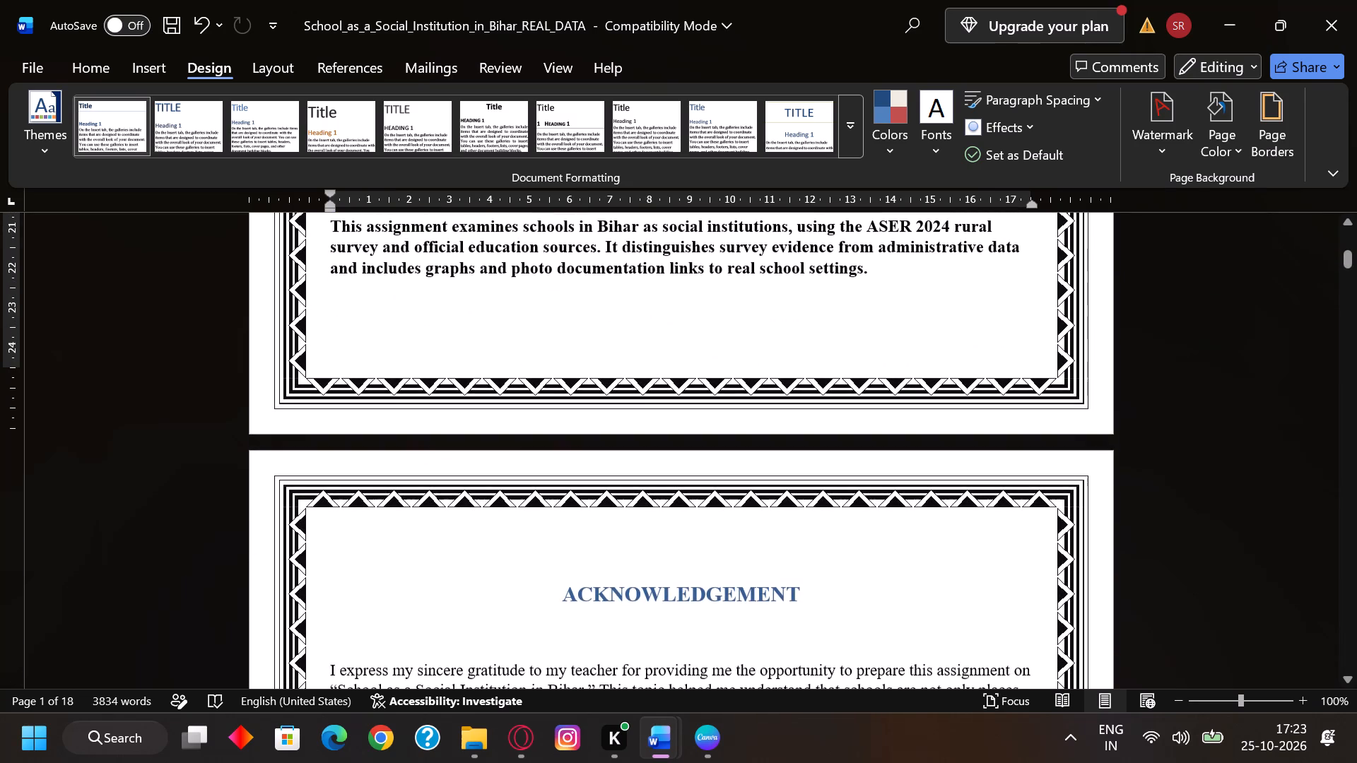
scroll(873, 644, "up", 1)
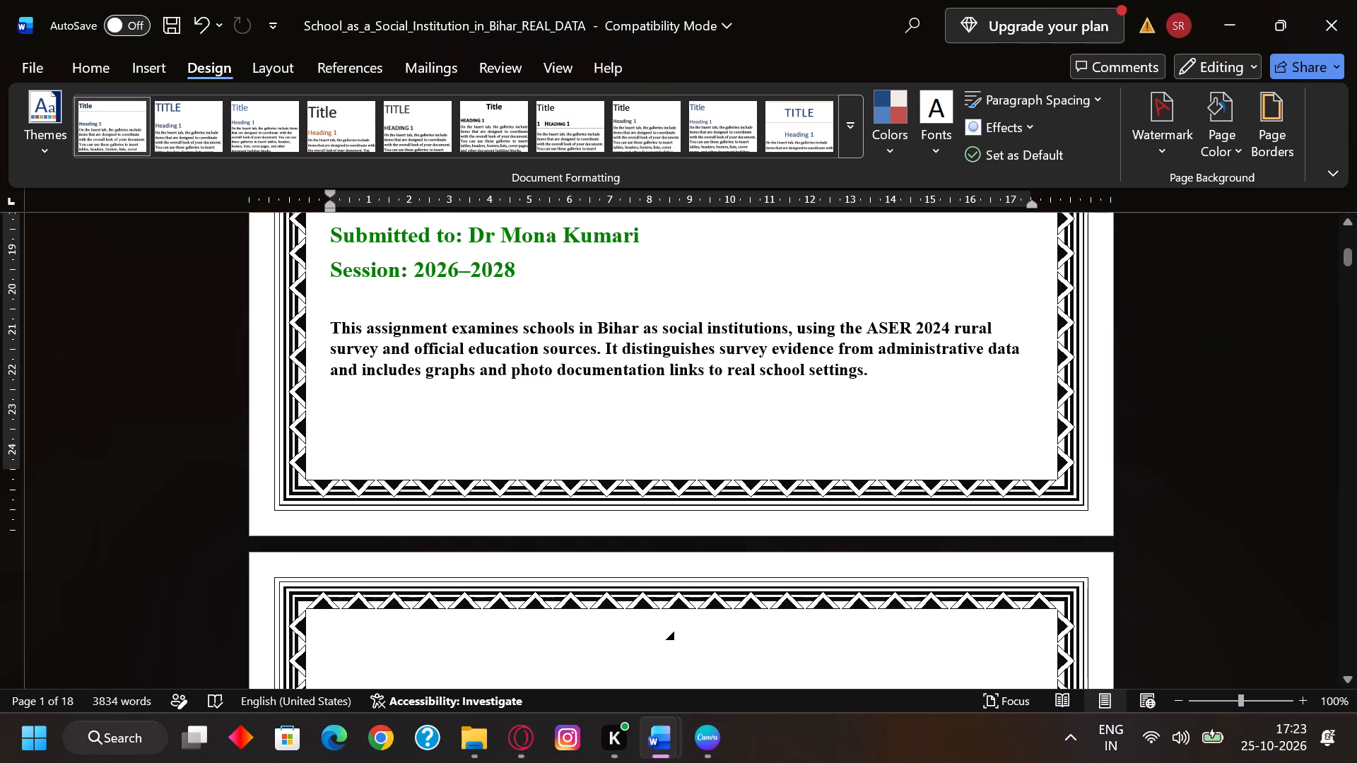
scroll(723, 442, "down", 1)
scroll(723, 442, "up", 1)
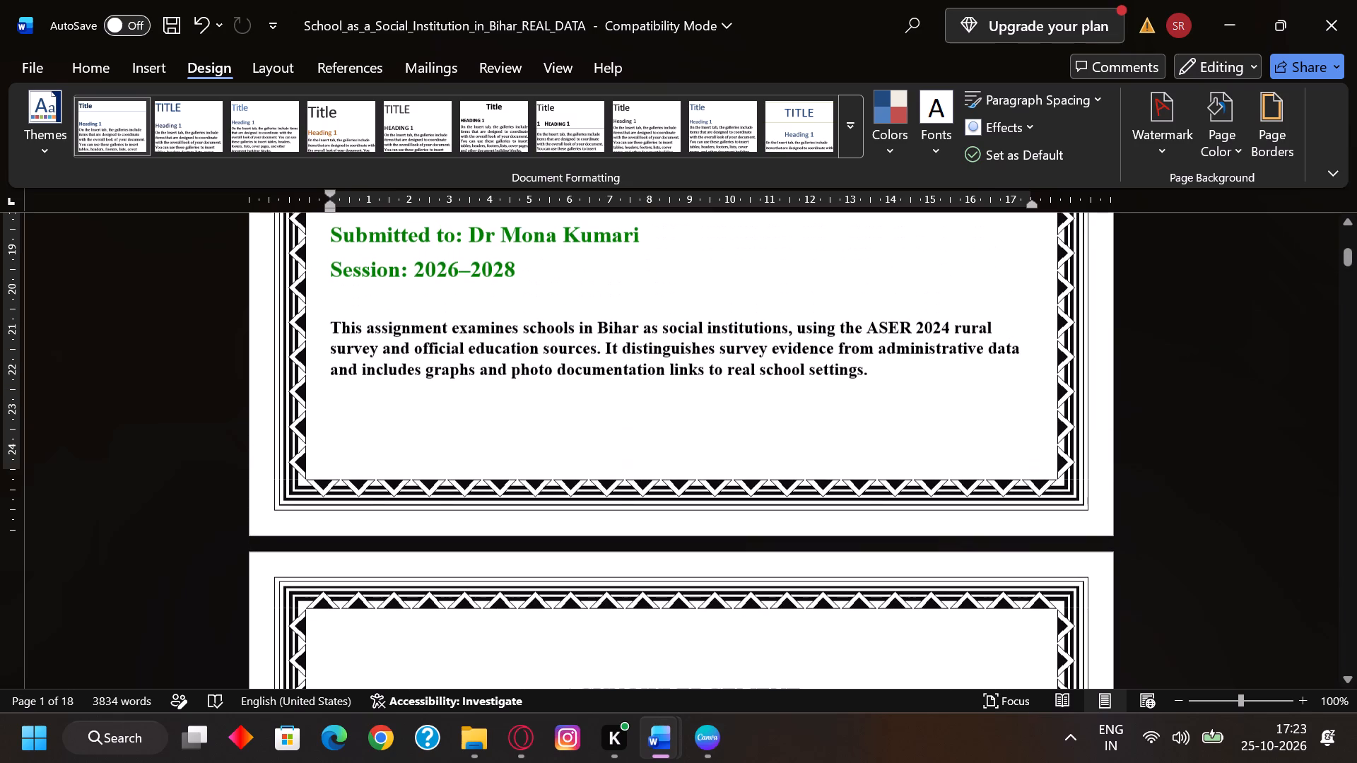
scroll(723, 442, "up", 6)
scroll(723, 442, "down", 3)
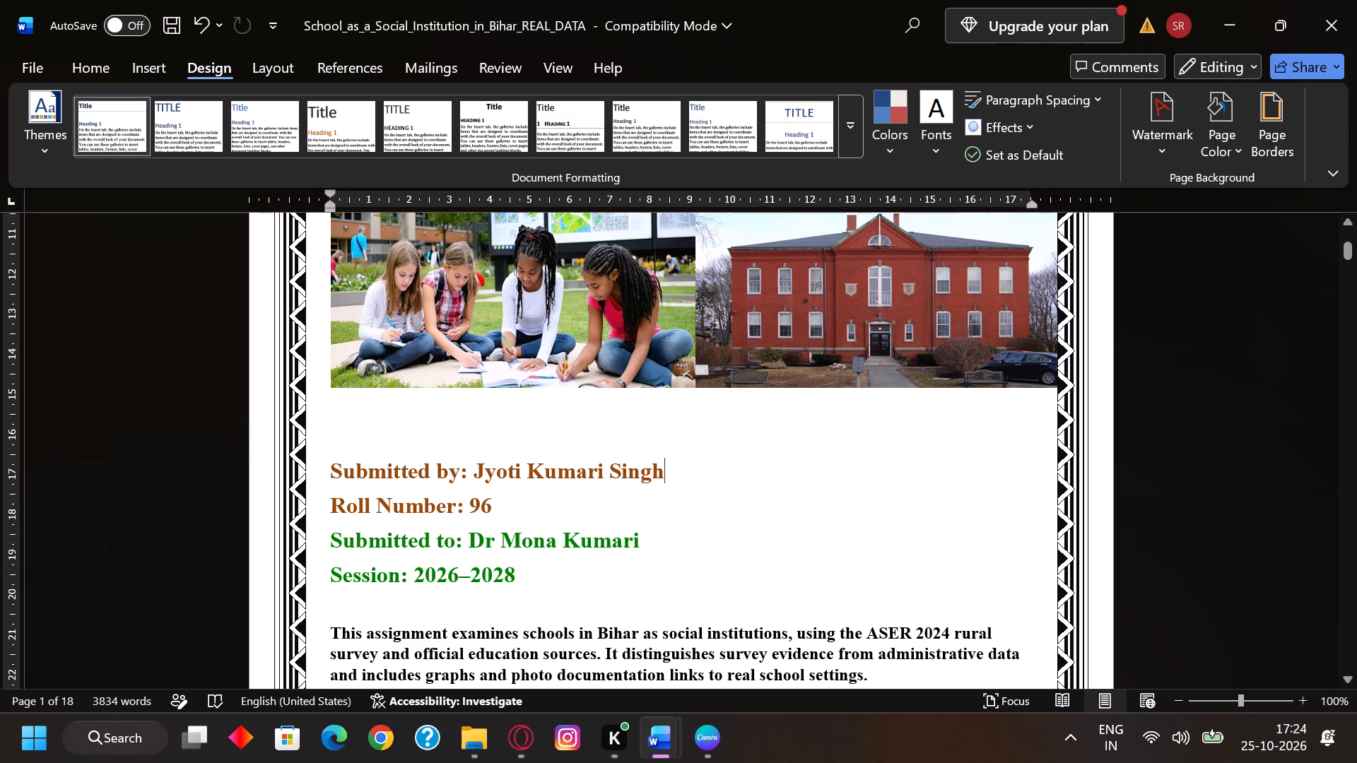
scroll(669, 542, "down", 7)
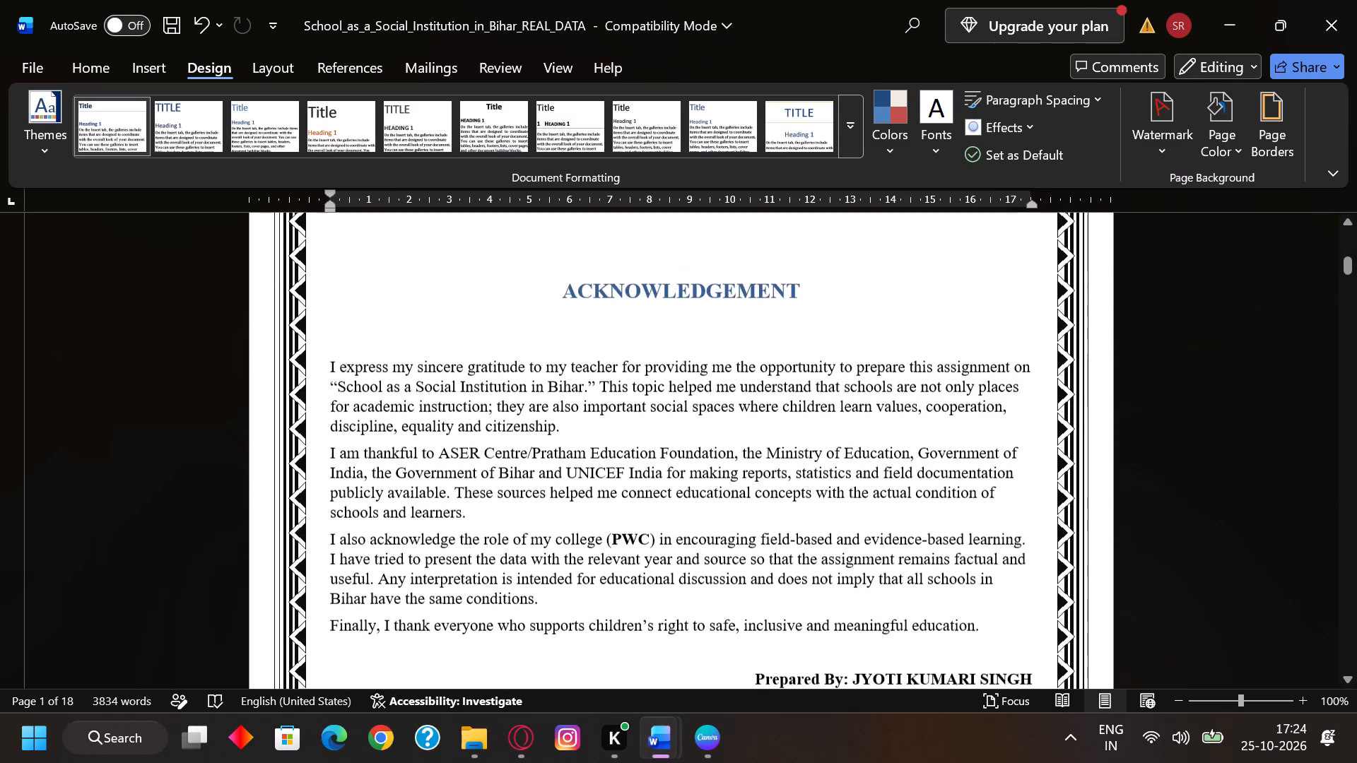
scroll(669, 542, "down", 2)
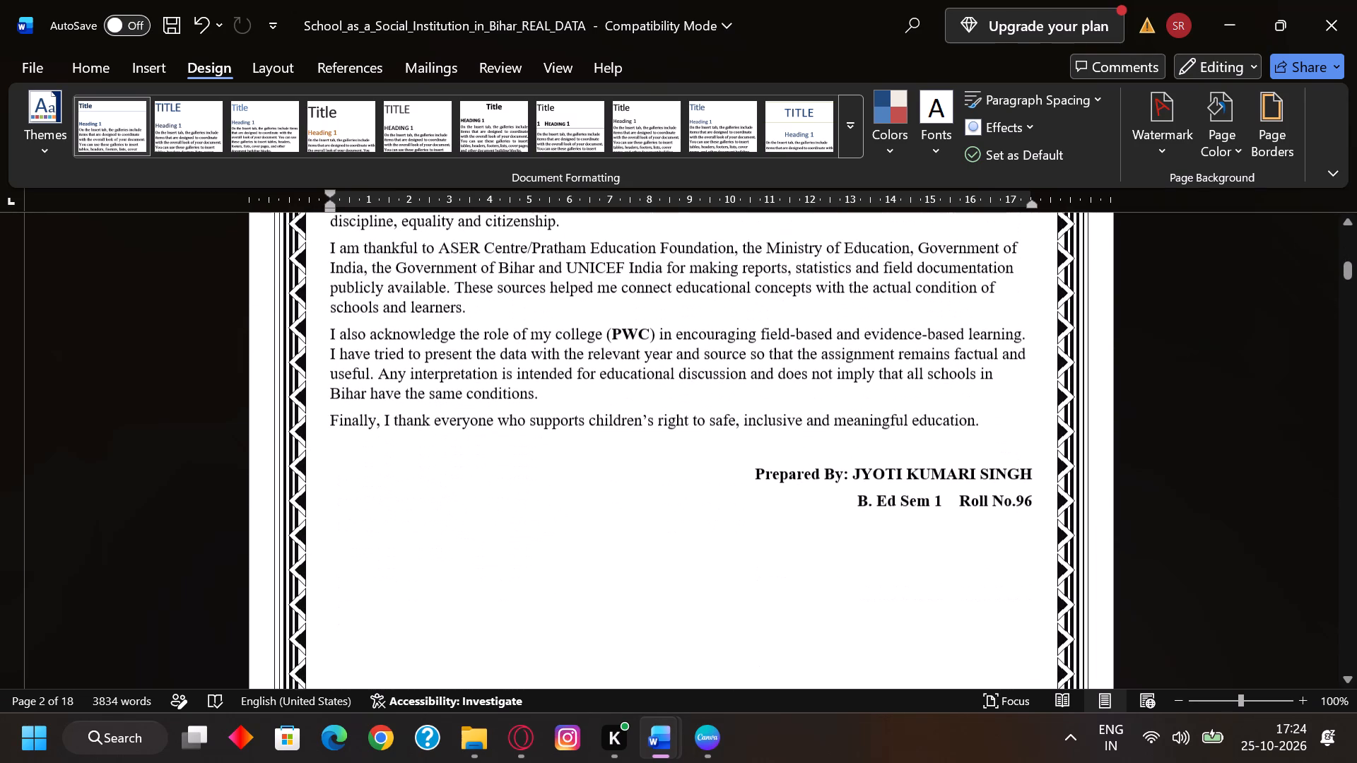
scroll(669, 542, "up", 2)
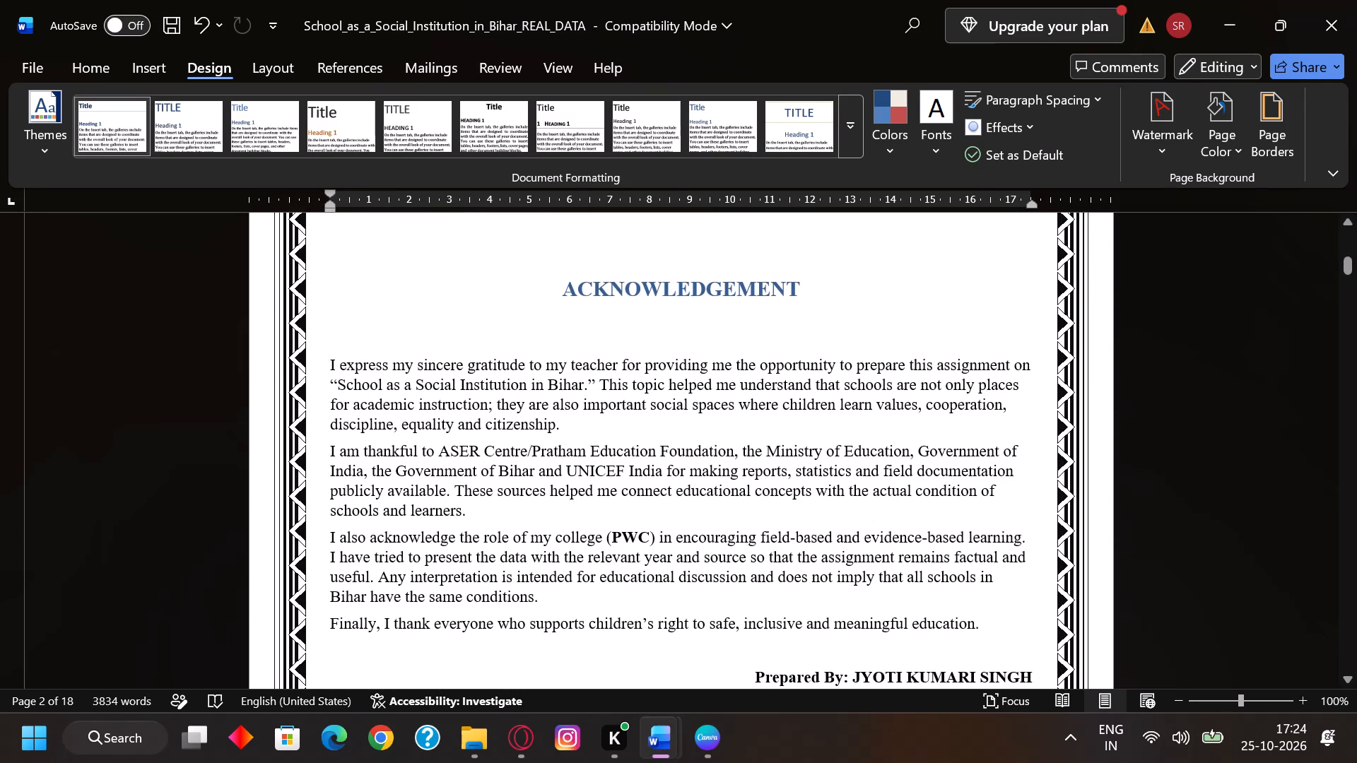
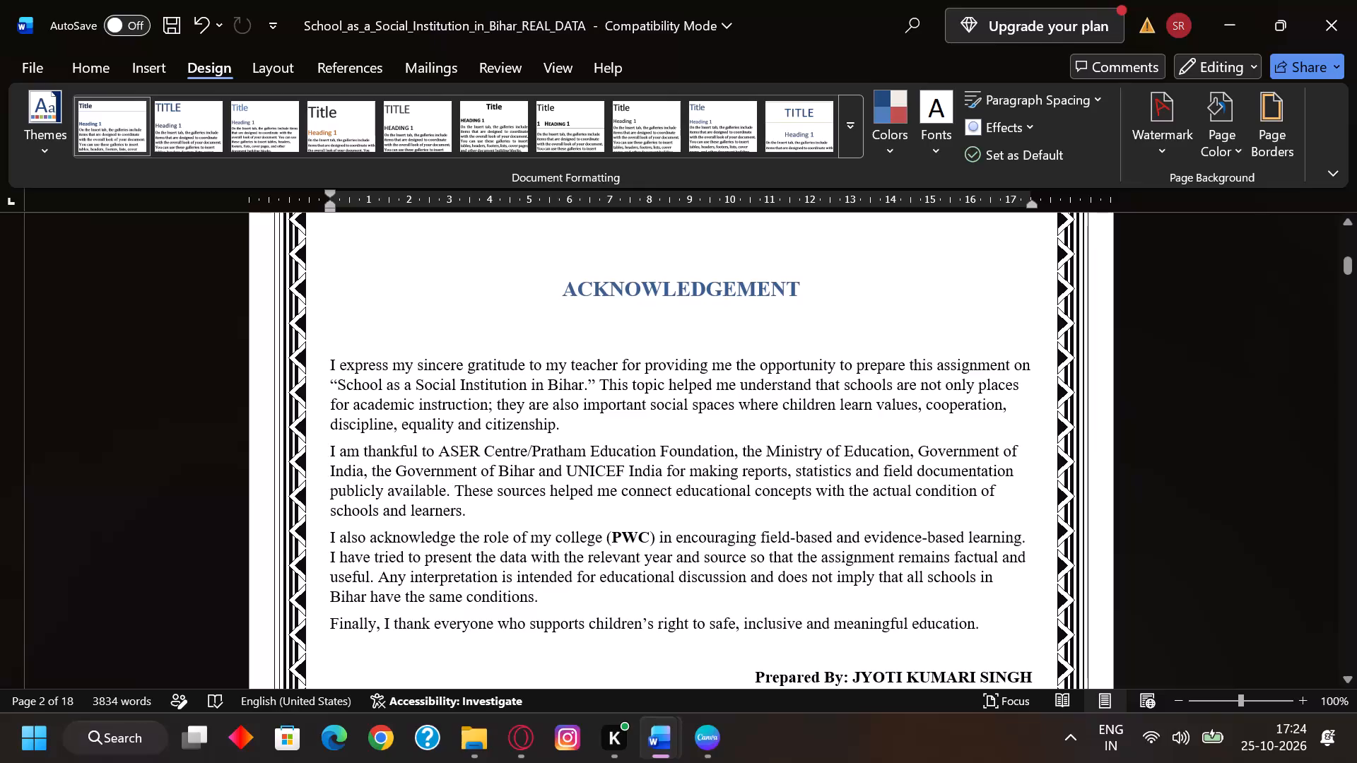
Recheck the page layout and border from the cover page's headings, photos and submission details through the end of the Acknowledgement page.
scroll(729, 507, "down", 3)
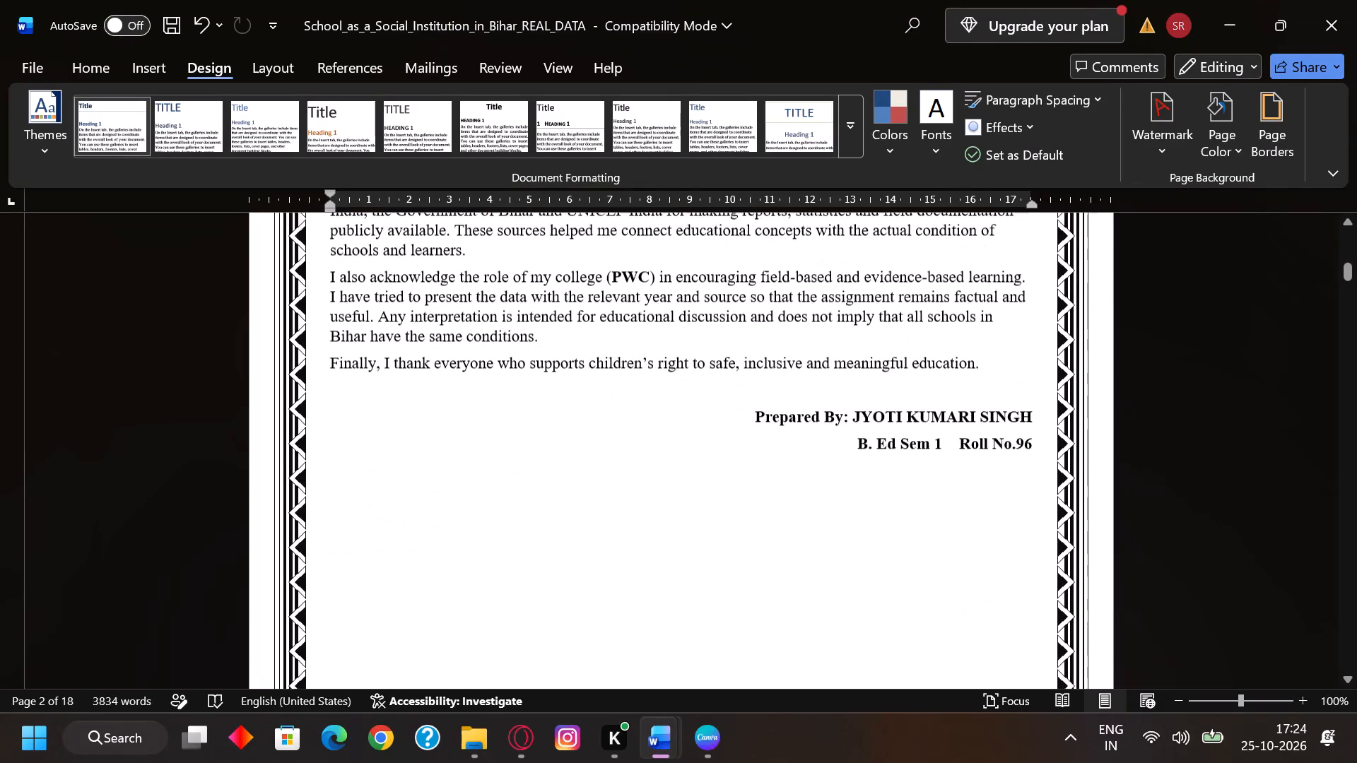
scroll(729, 507, "down", 7)
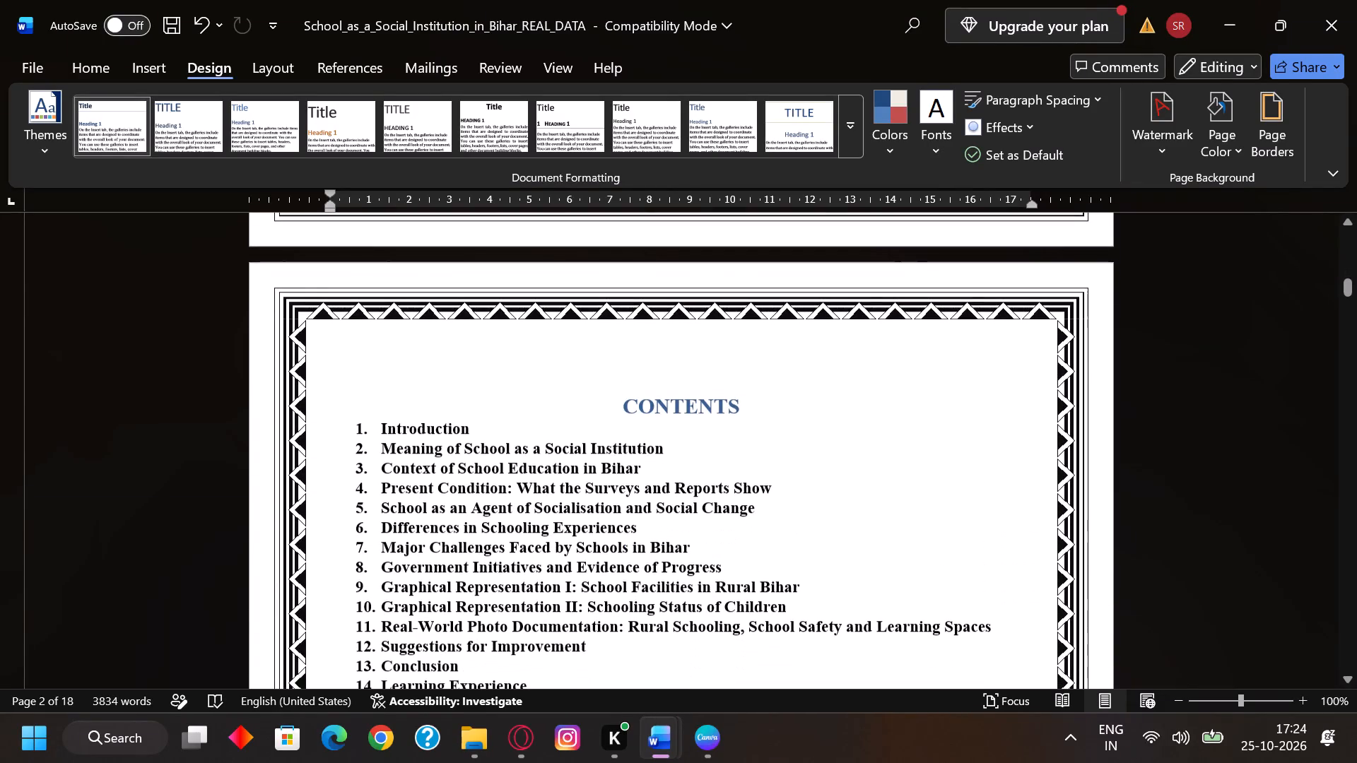
scroll(729, 507, "up", 17)
scroll(729, 507, "up", 5)
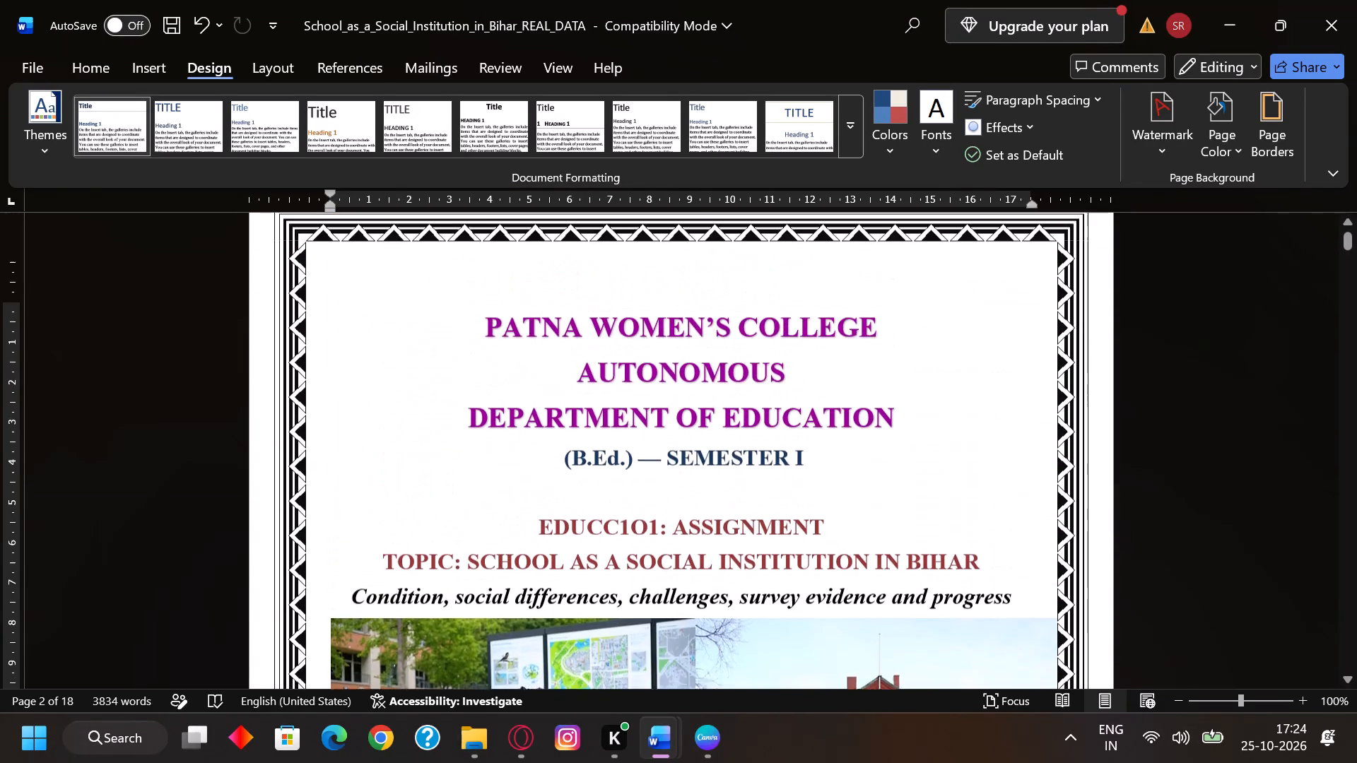
scroll(729, 507, "down", 4)
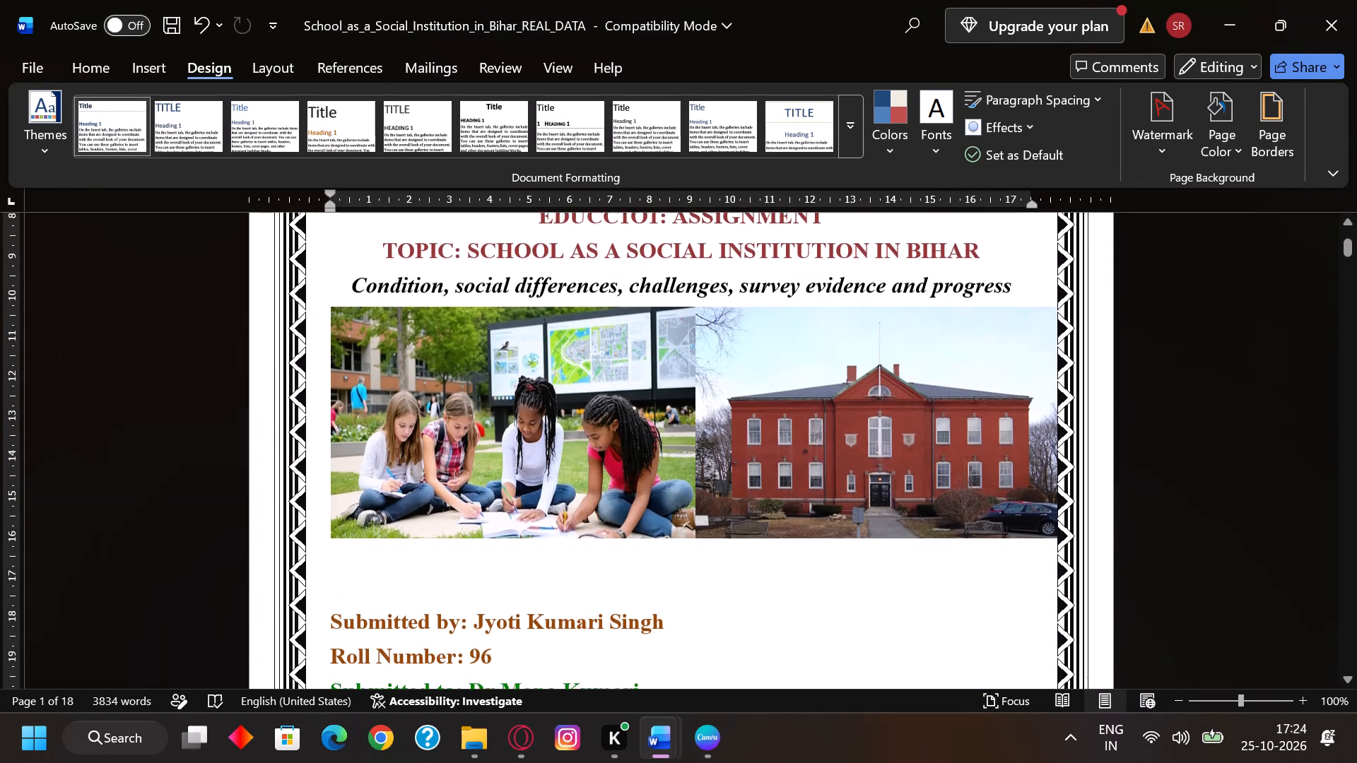
scroll(729, 507, "down", 3)
scroll(729, 507, "up", 8)
scroll(729, 507, "down", 3)
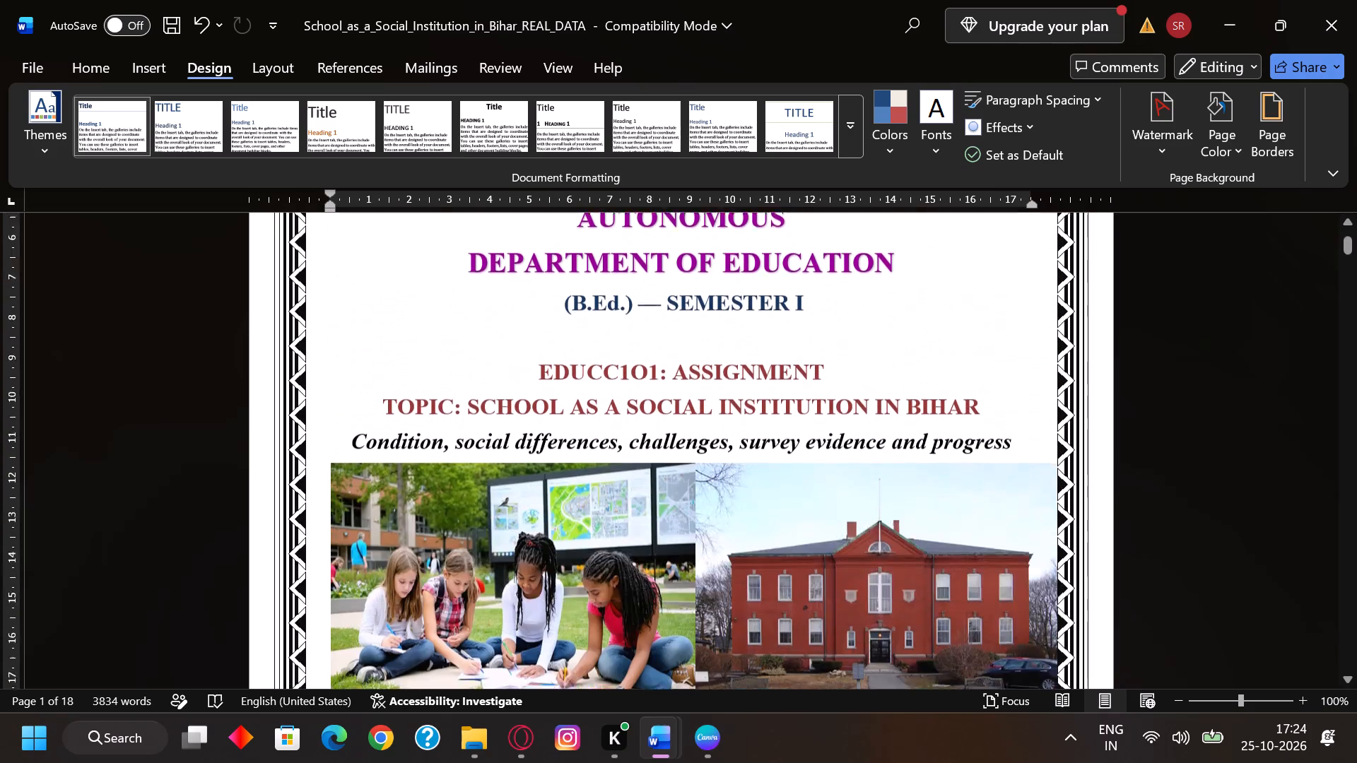
scroll(729, 507, "down", 4)
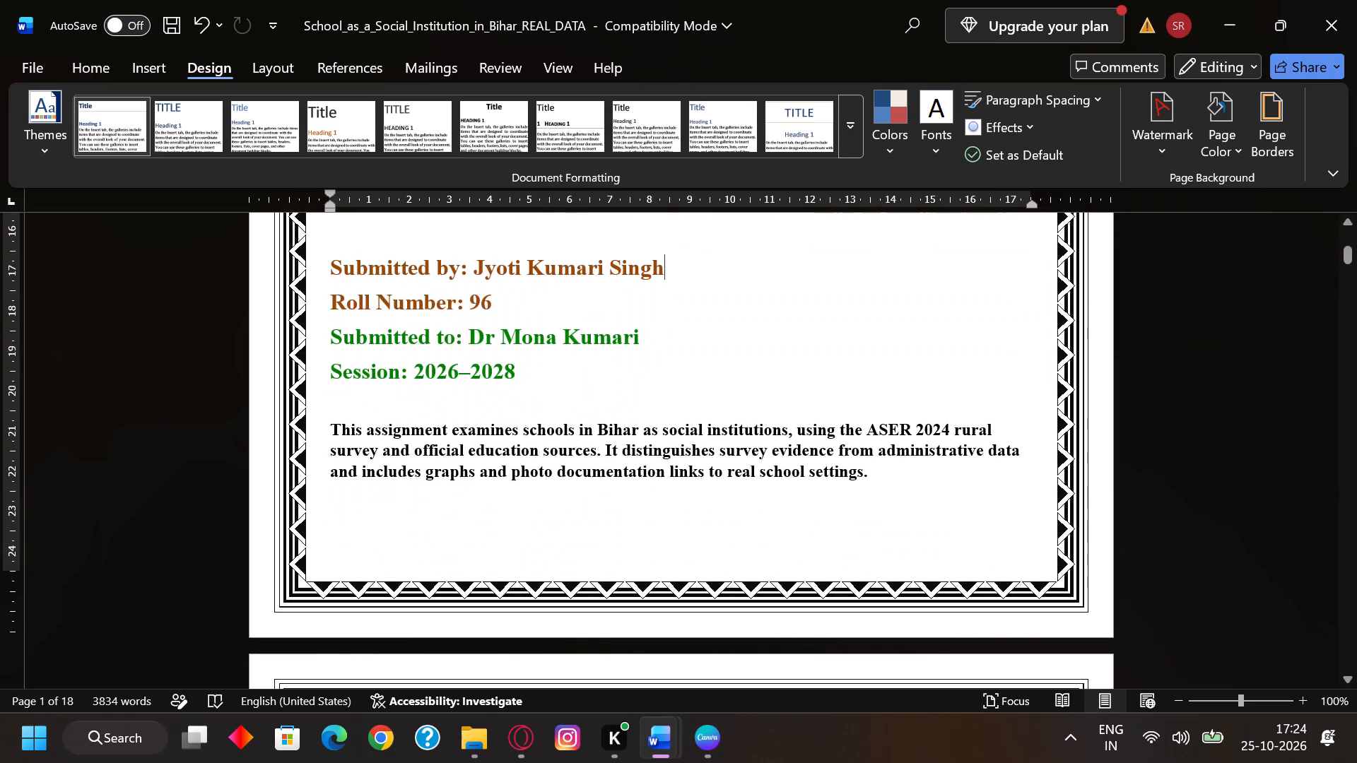
scroll(729, 507, "down", 1)
scroll(729, 507, "up", 2)
scroll(729, 507, "down", 7)
scroll(729, 507, "up", 1)
scroll(729, 507, "down", 1)
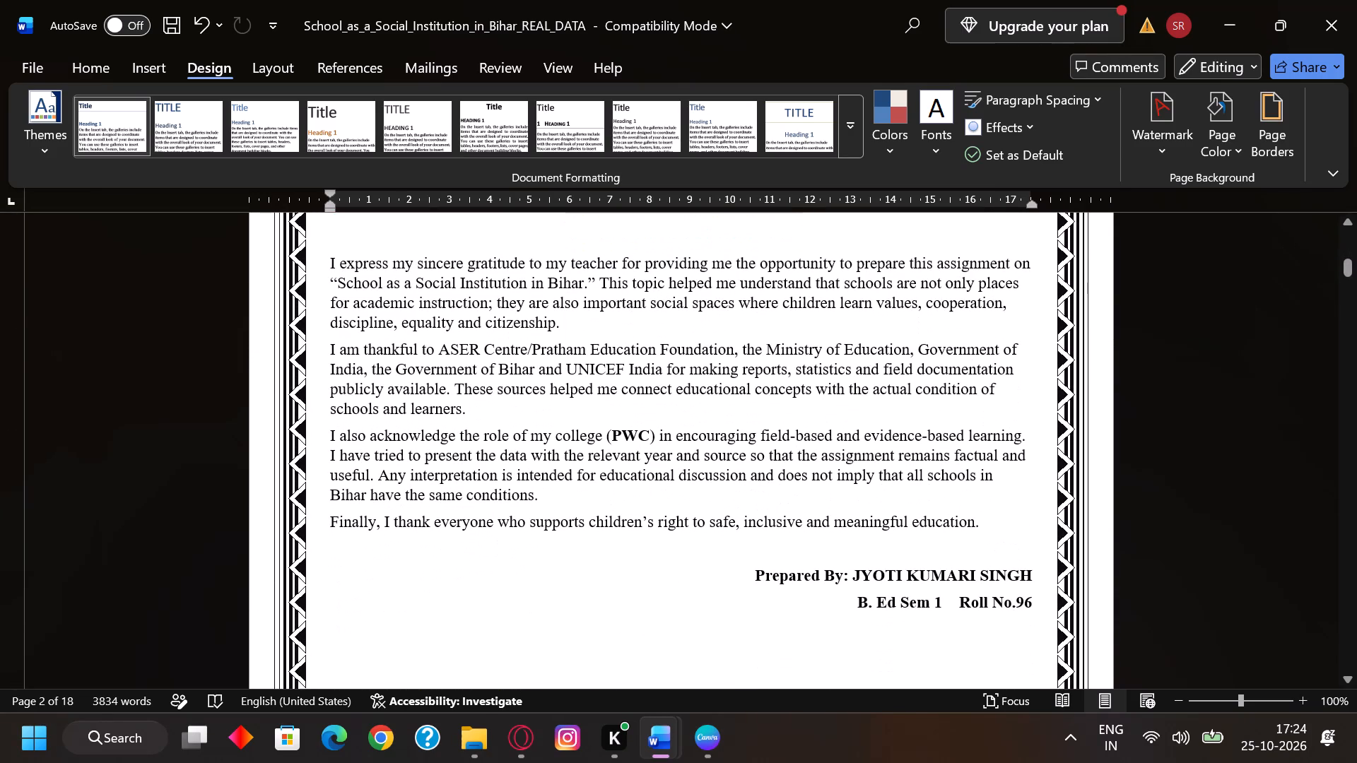
scroll(729, 507, "down", 2)
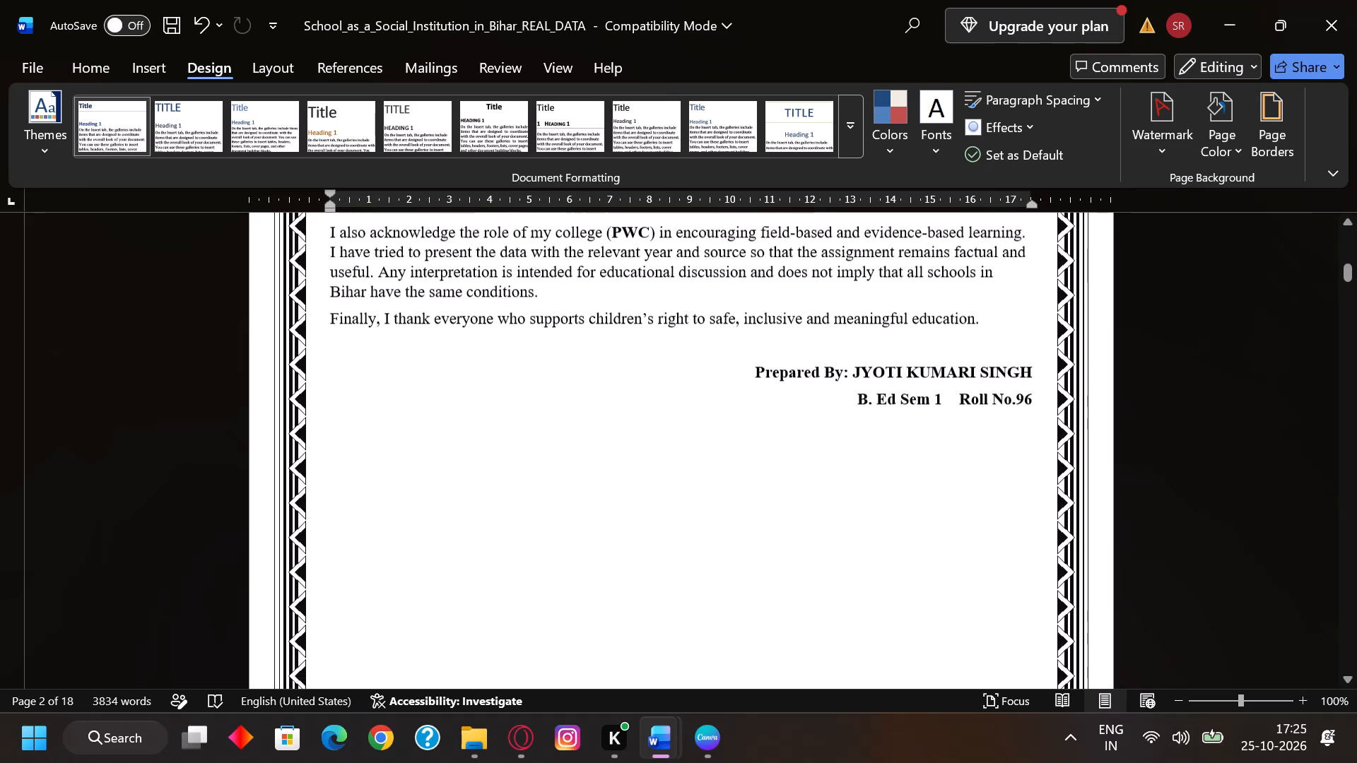
Examine the Contents list and the Introduction page's heading, paragraphs and objectives for layout and spacing.
scroll(729, 507, "down", 8)
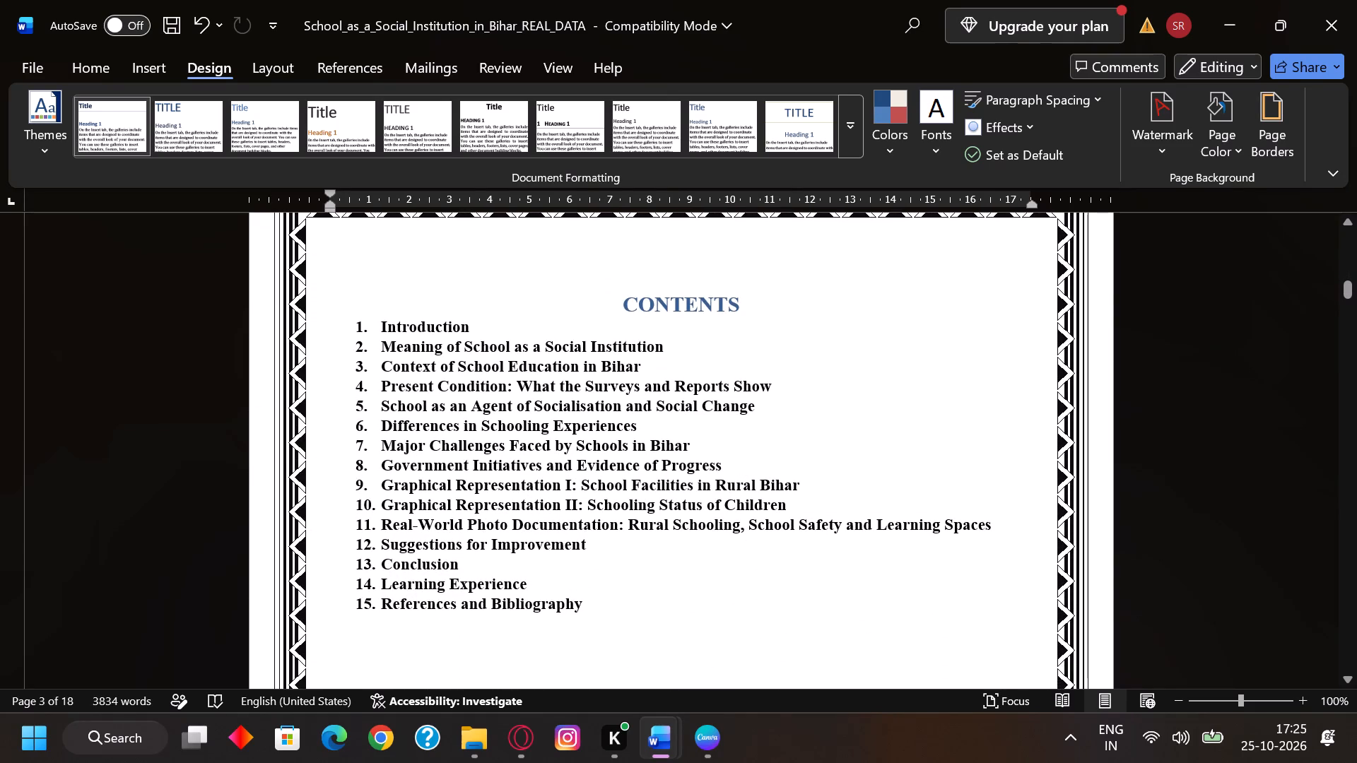
scroll(729, 507, "down", 9)
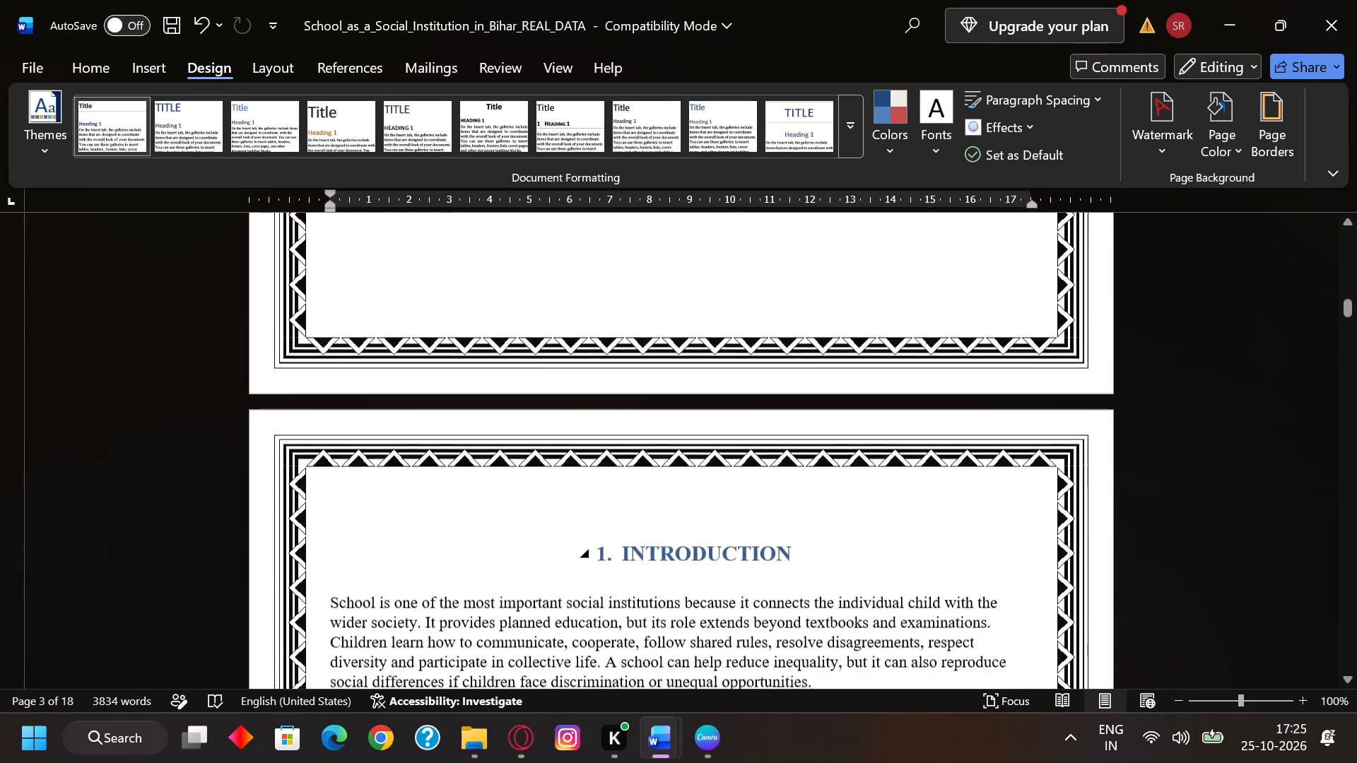
scroll(729, 507, "down", 4)
scroll(729, 507, "up", 11)
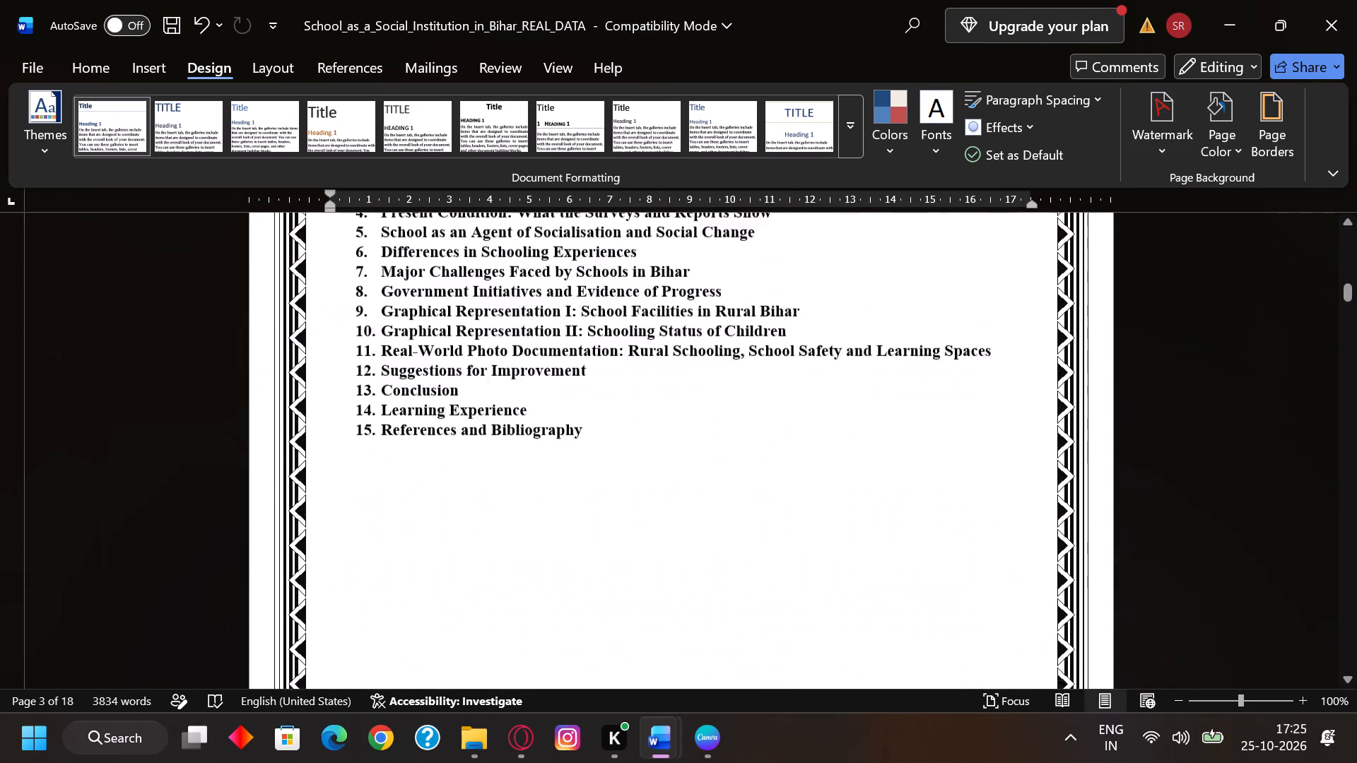
scroll(729, 507, "up", 2)
scroll(729, 507, "down", 6)
scroll(729, 507, "up", 6)
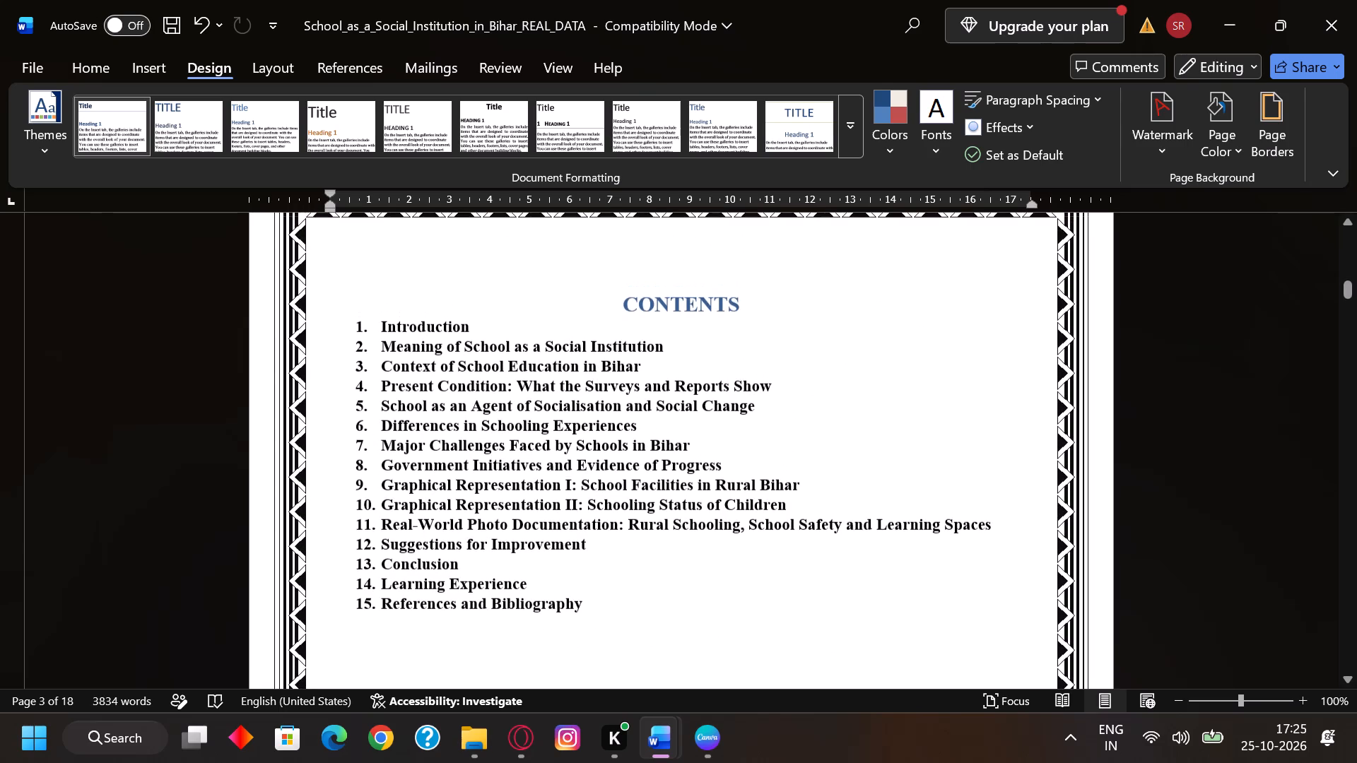
scroll(729, 507, "down", 11)
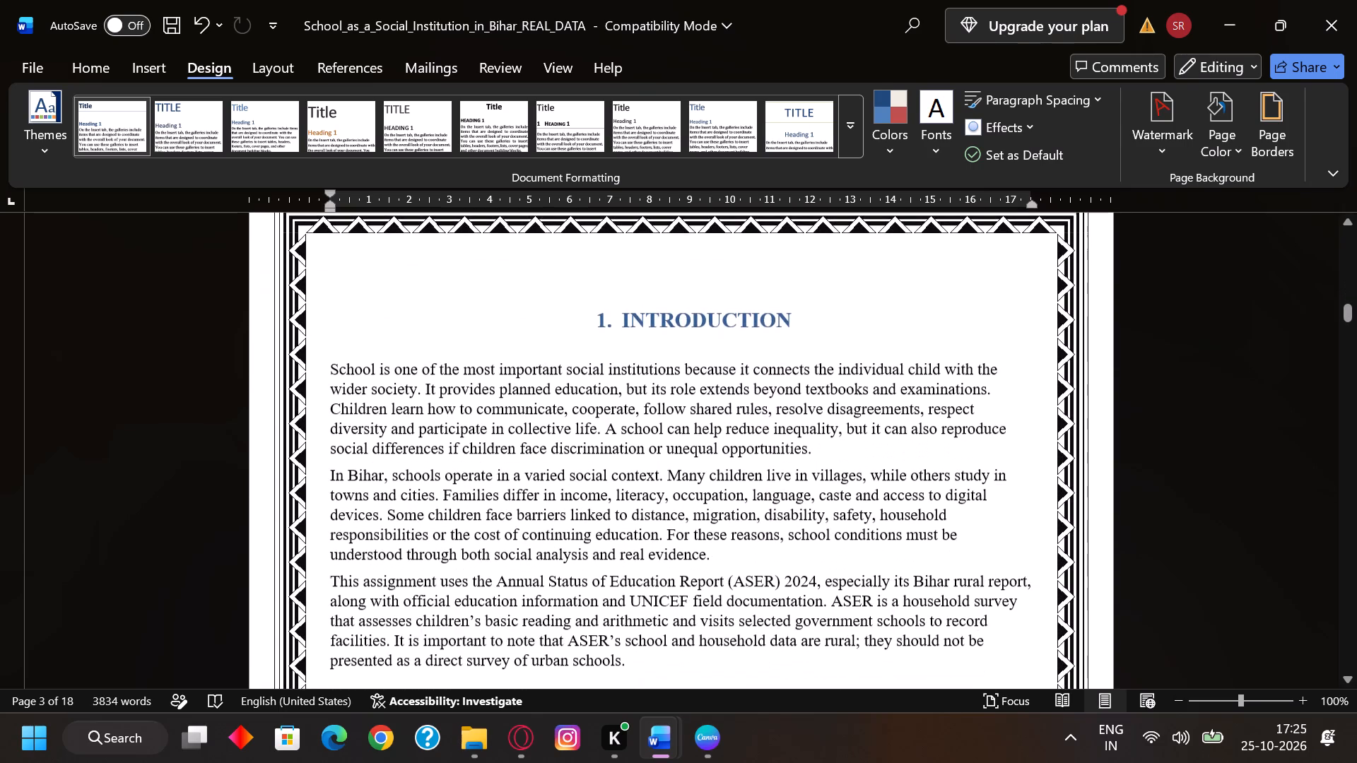
scroll(729, 508, "down", 2)
scroll(729, 508, "up", 1)
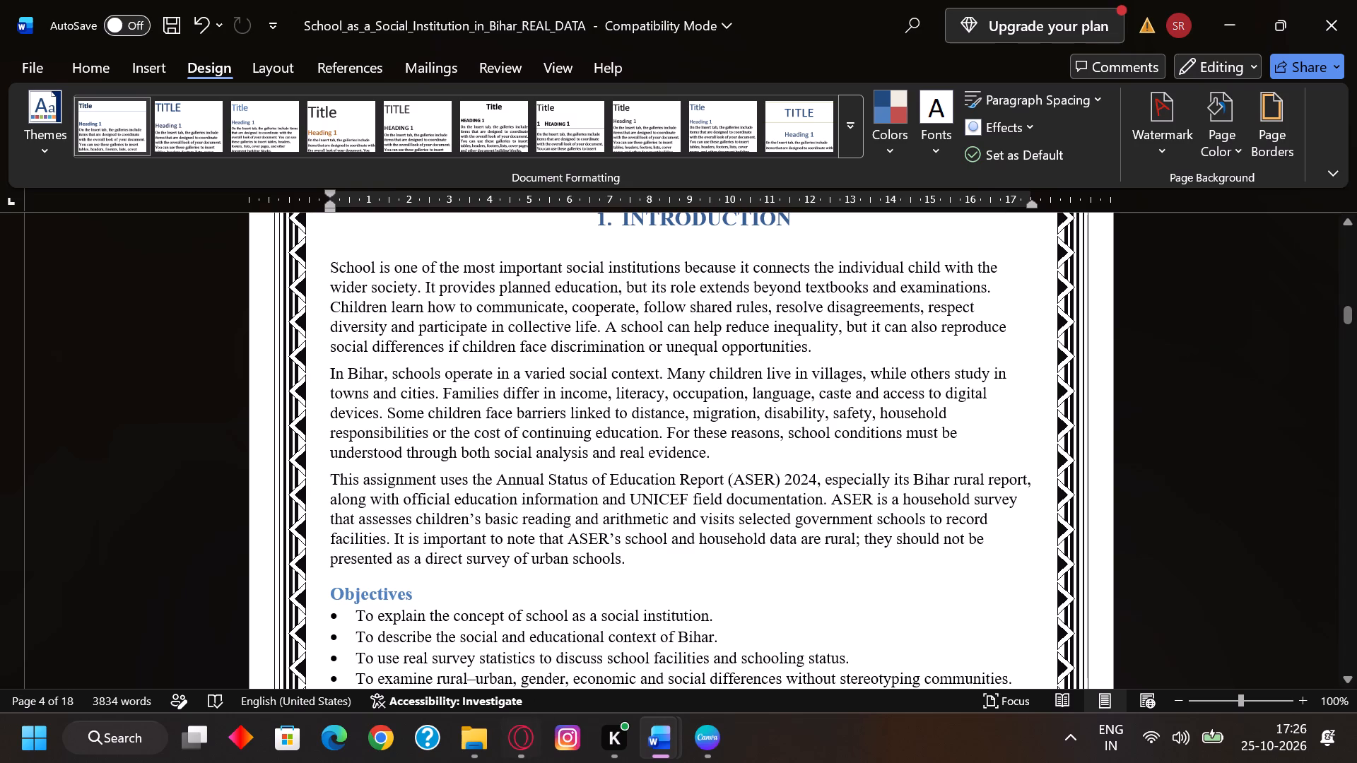
Bold the phrase "a varied social context" in the Introduction's second paragraph.
left_click(534, 377)
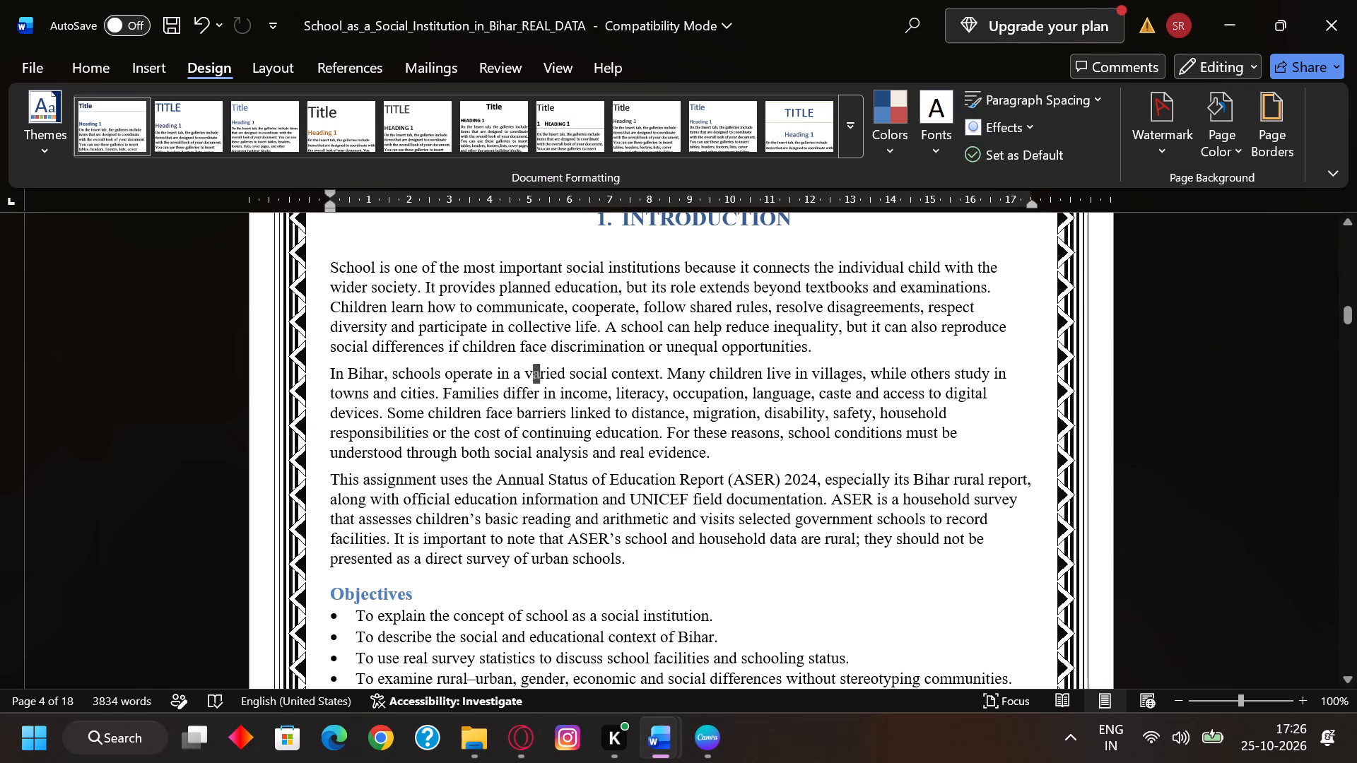
left_click_drag(521, 376, 558, 376)
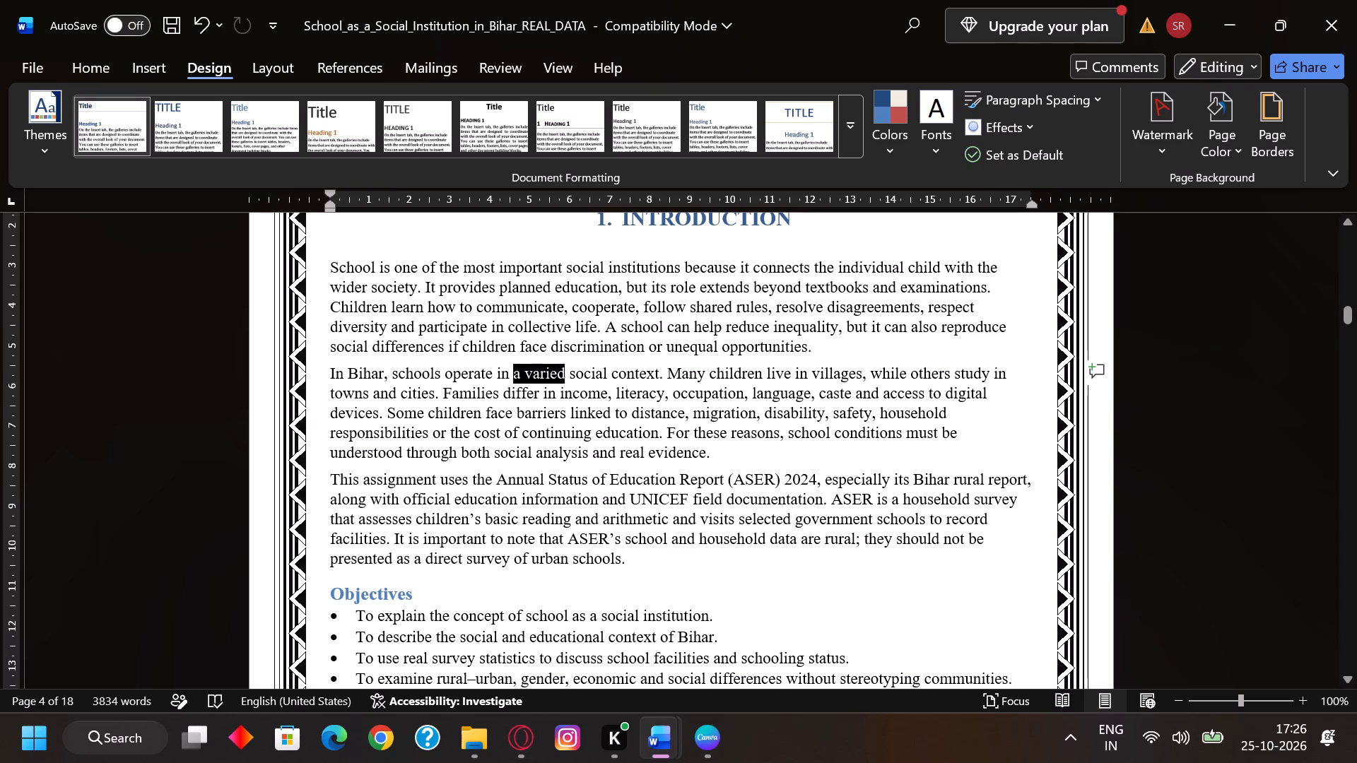
left_click_drag(558, 376, 634, 374)
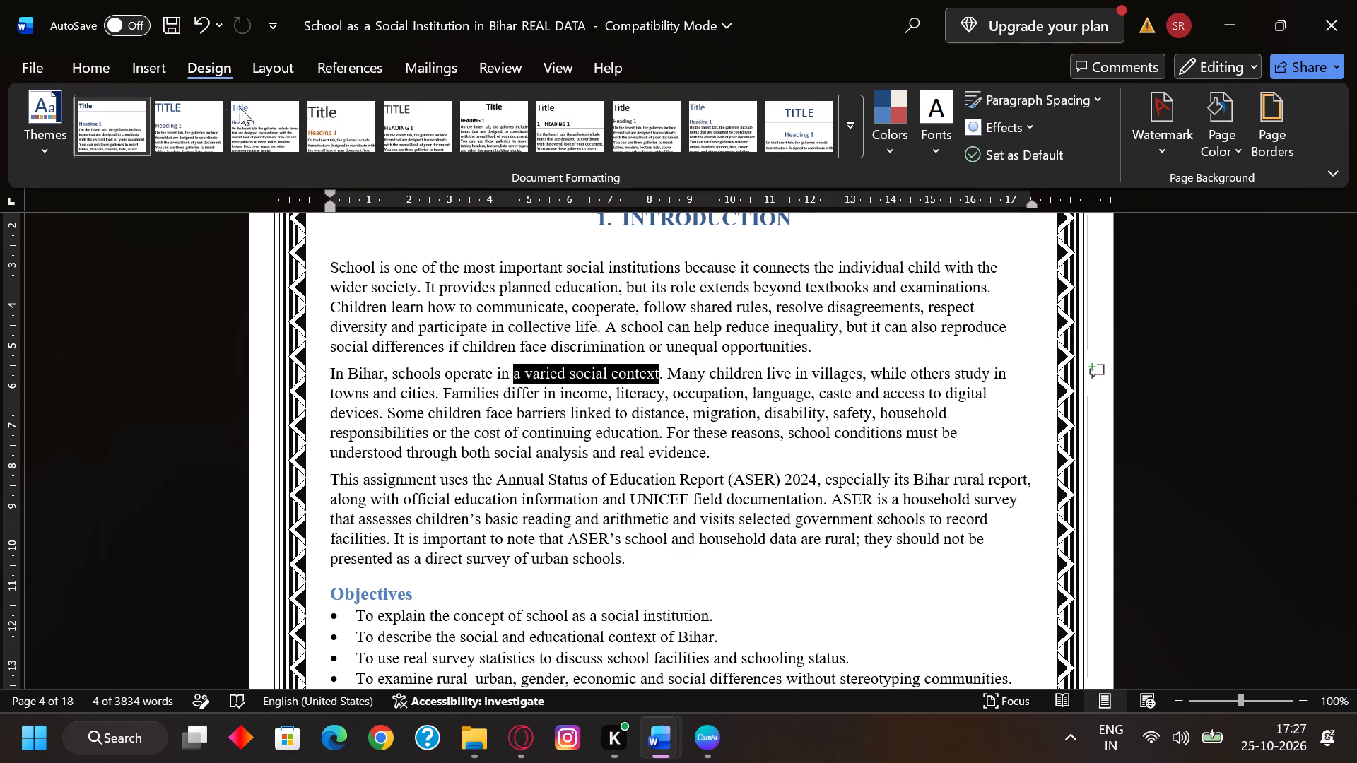
left_click(112, 71)
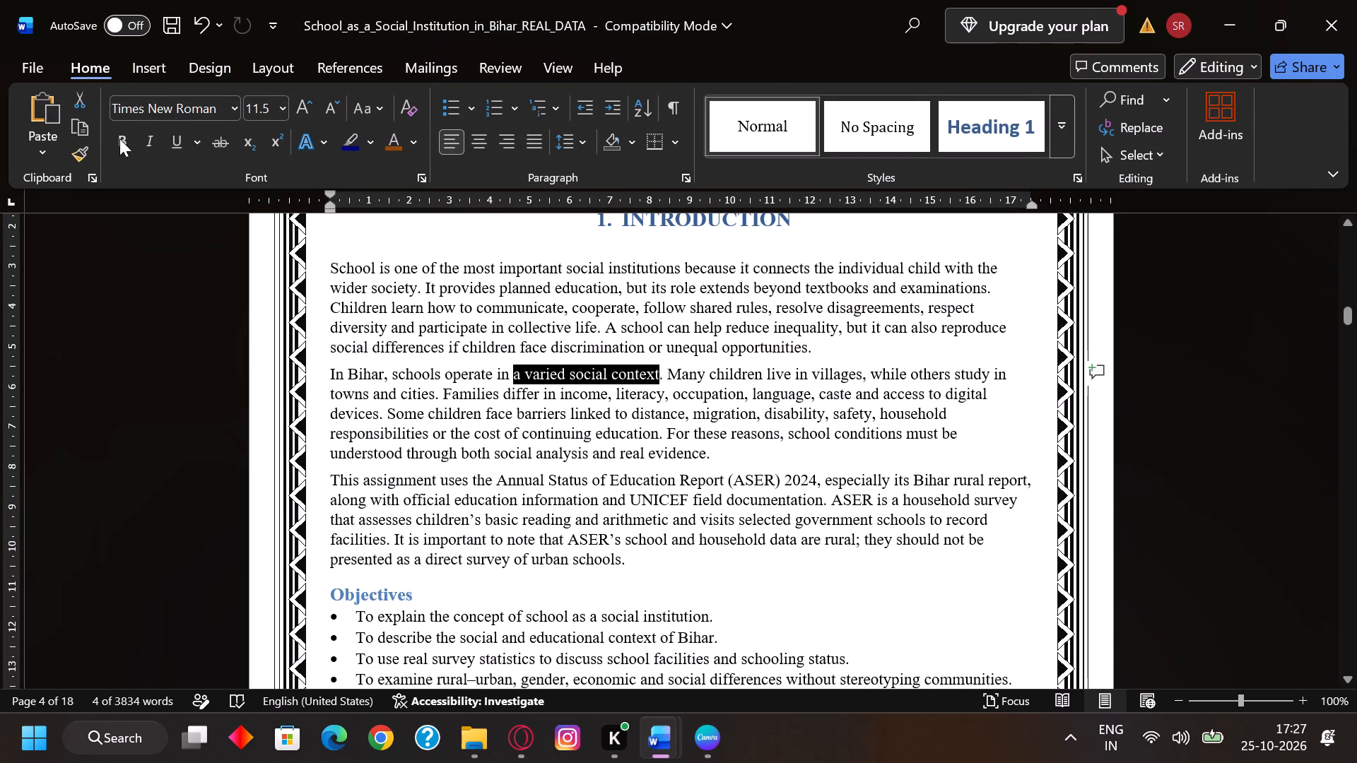
left_click(119, 138)
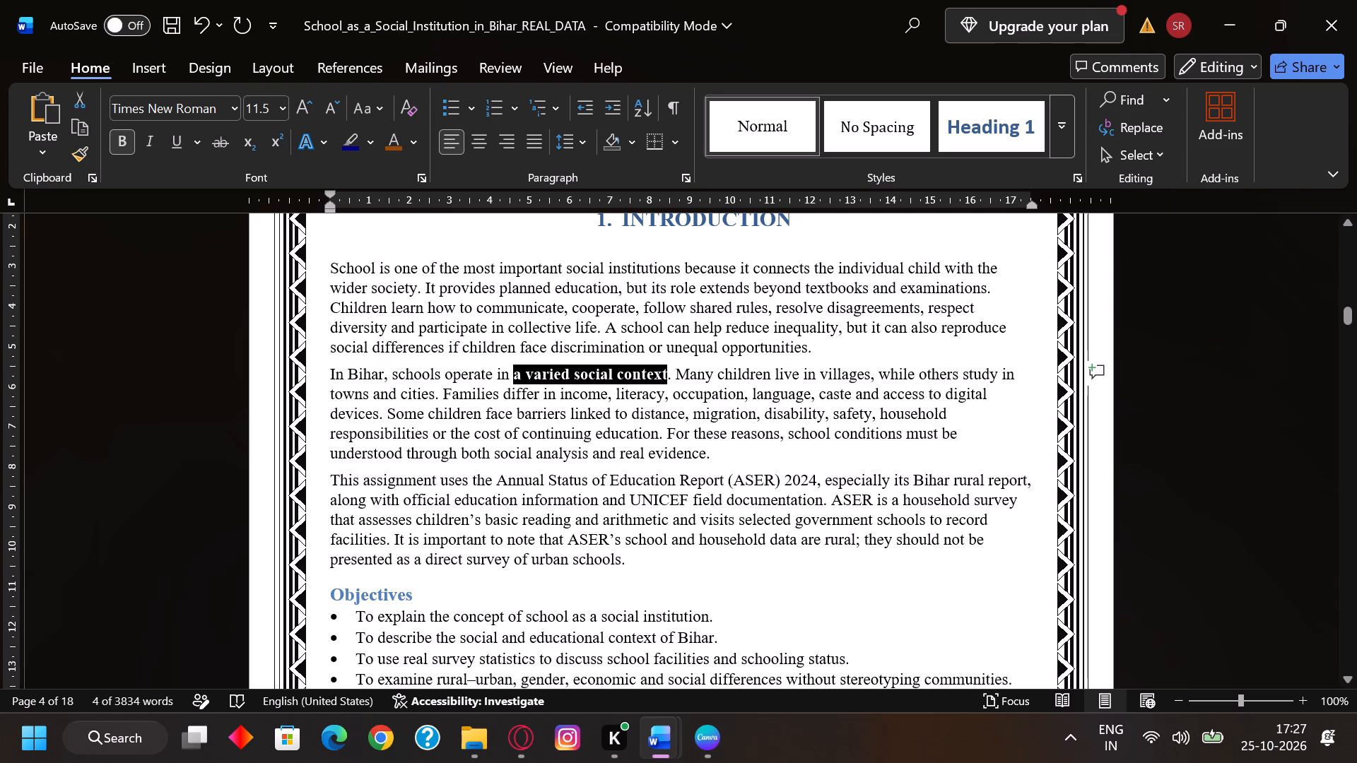
Bold "income, literacy, occupation, language, caste and access to digital devices." in the Introduction's second paragraph.
left_click_drag(560, 396, 719, 406)
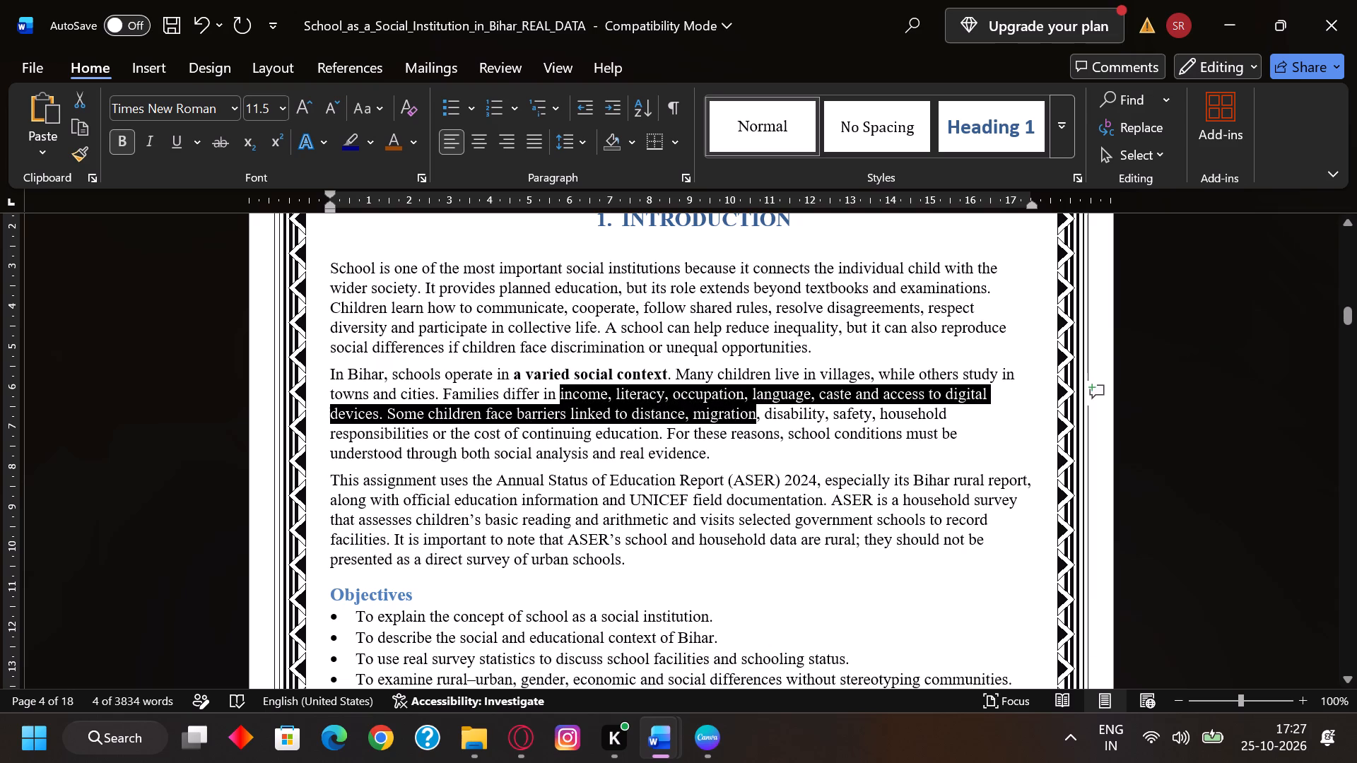
left_click_drag(719, 406, 606, 409)
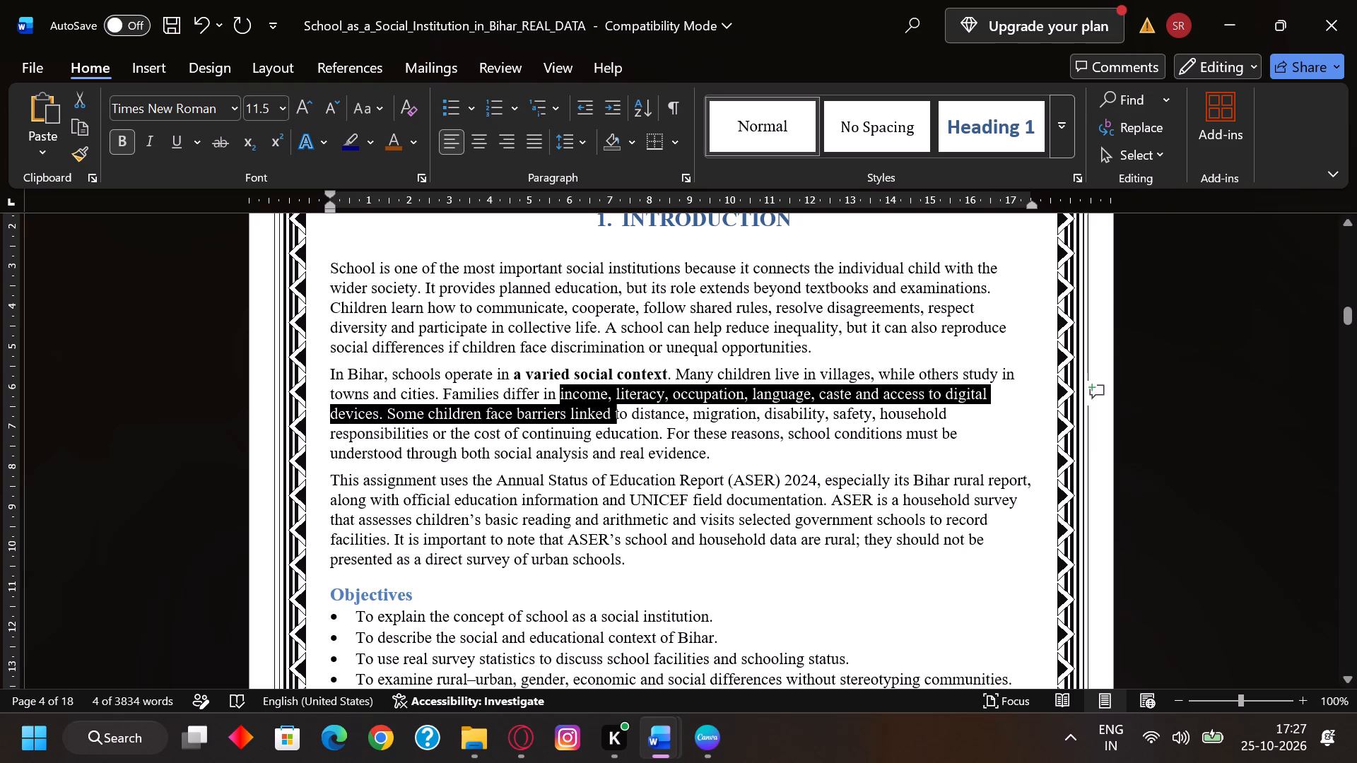
left_click_drag(606, 409, 385, 409)
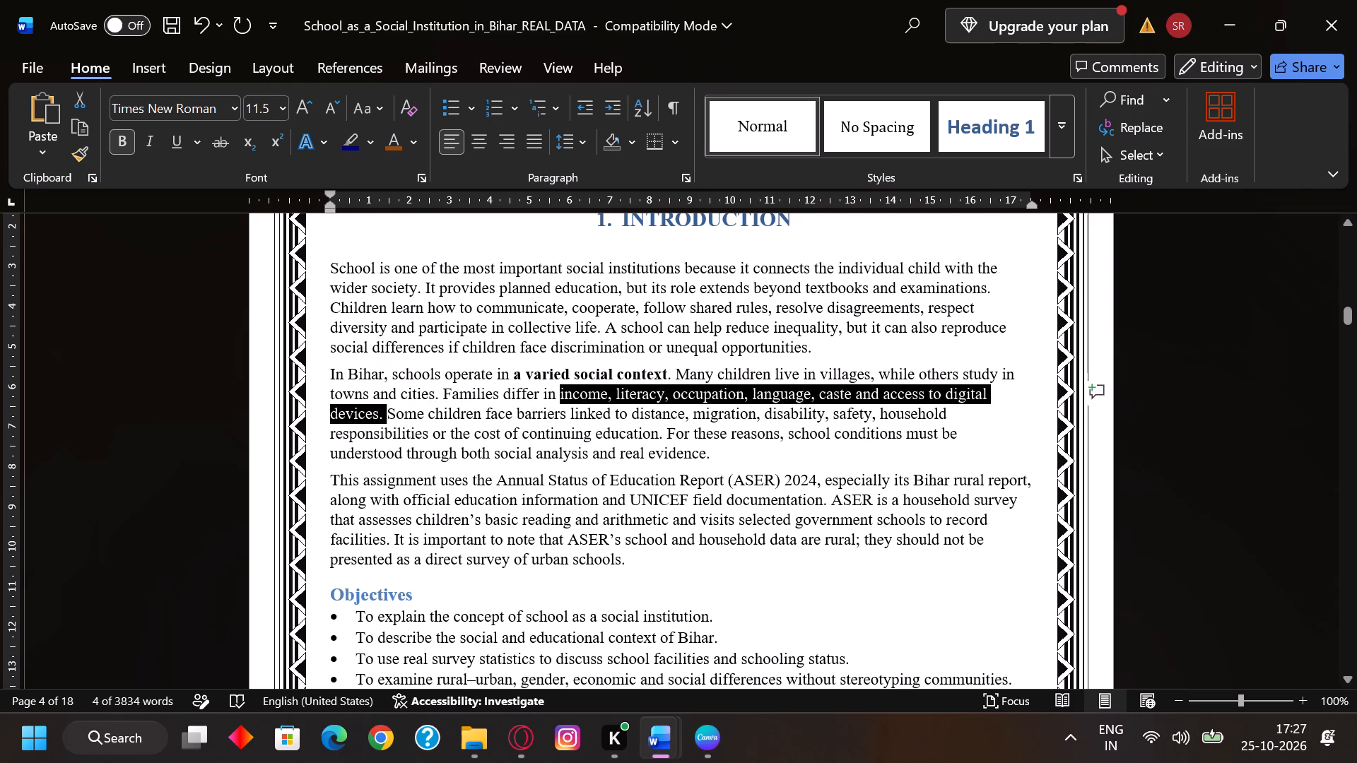
left_click_drag(385, 409, 383, 409)
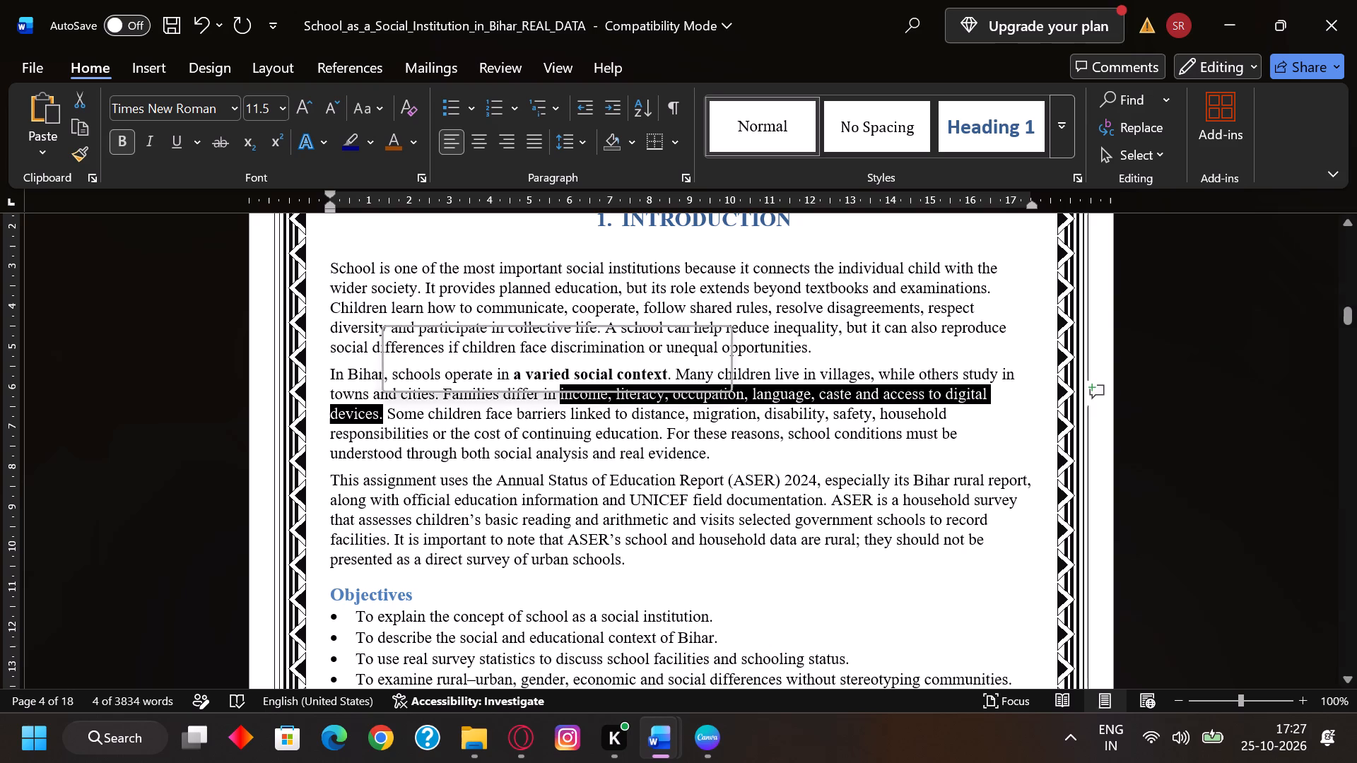
left_click(399, 375)
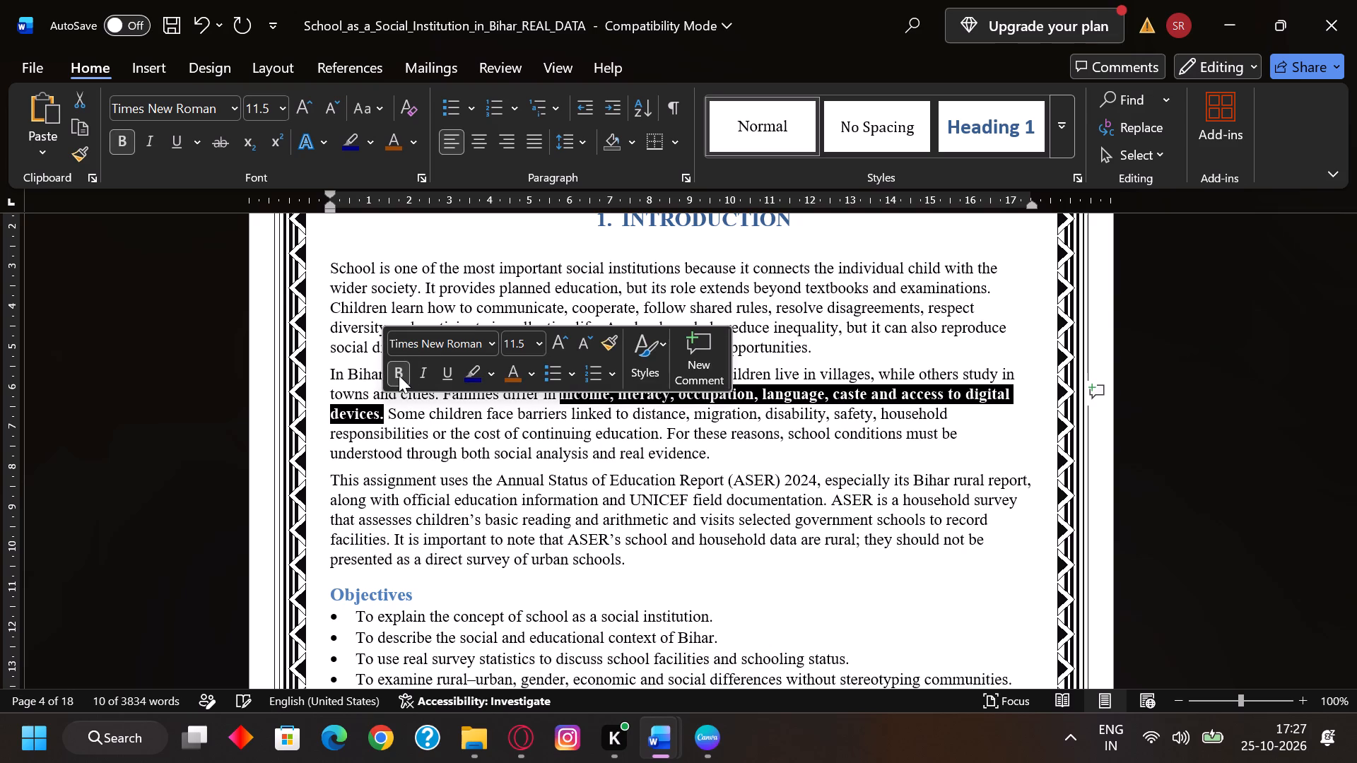
scroll(582, 534, "down", 1)
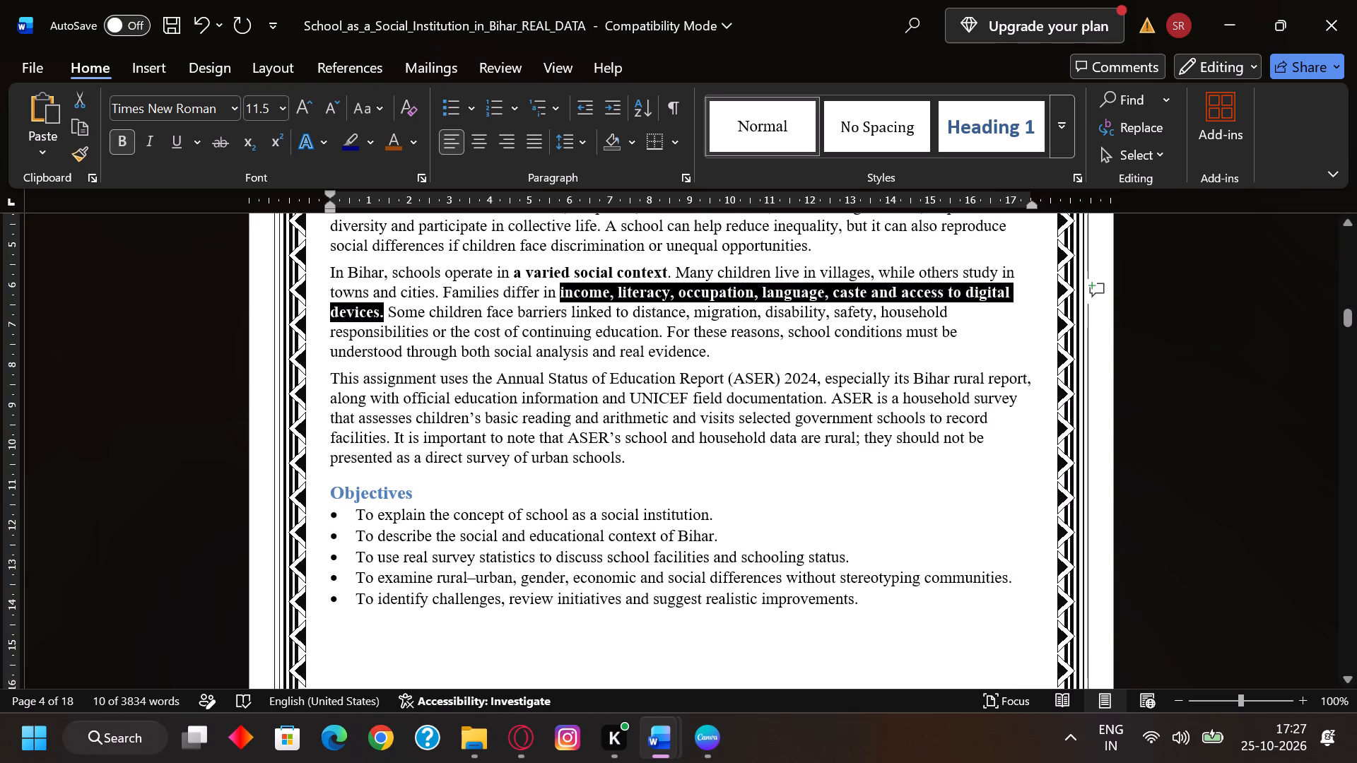
left_click(636, 465)
scroll(646, 514, "up", 1)
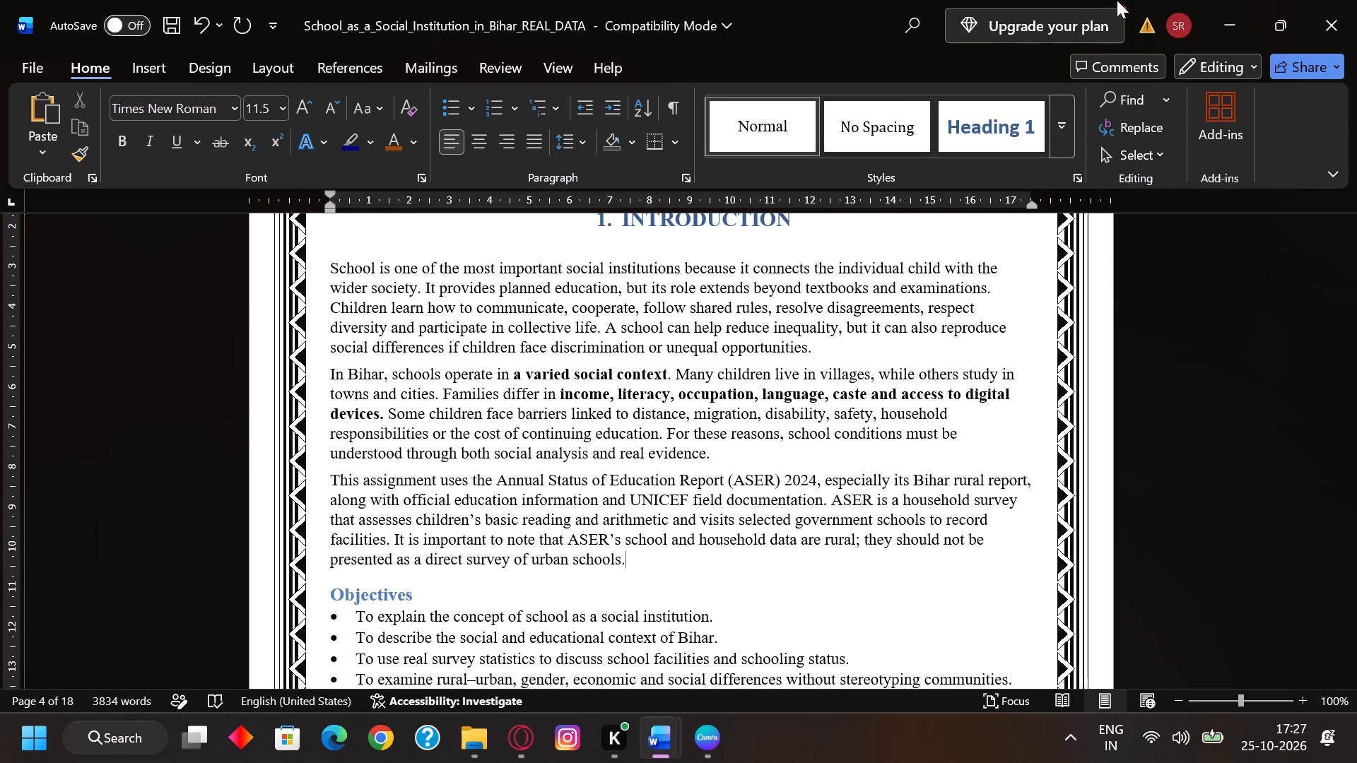
scroll(885, 0, "down", 1)
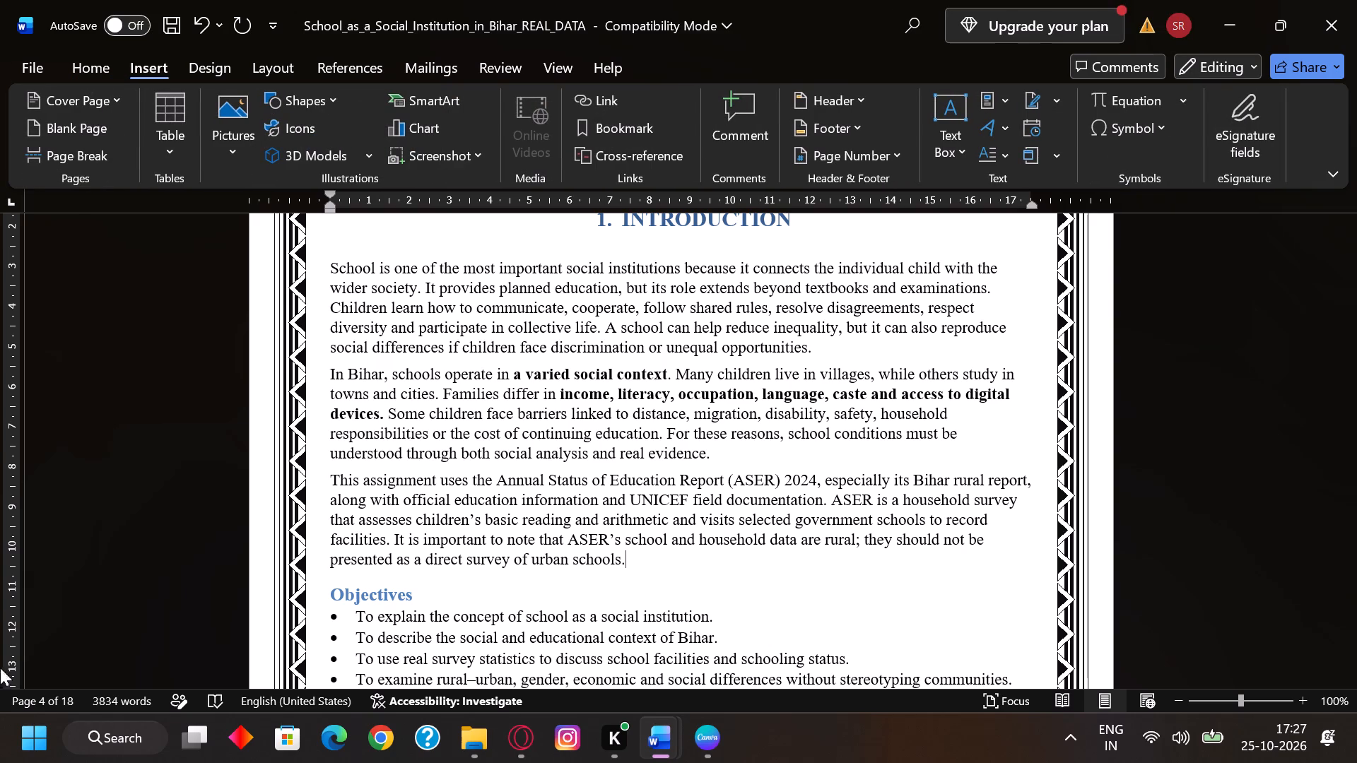
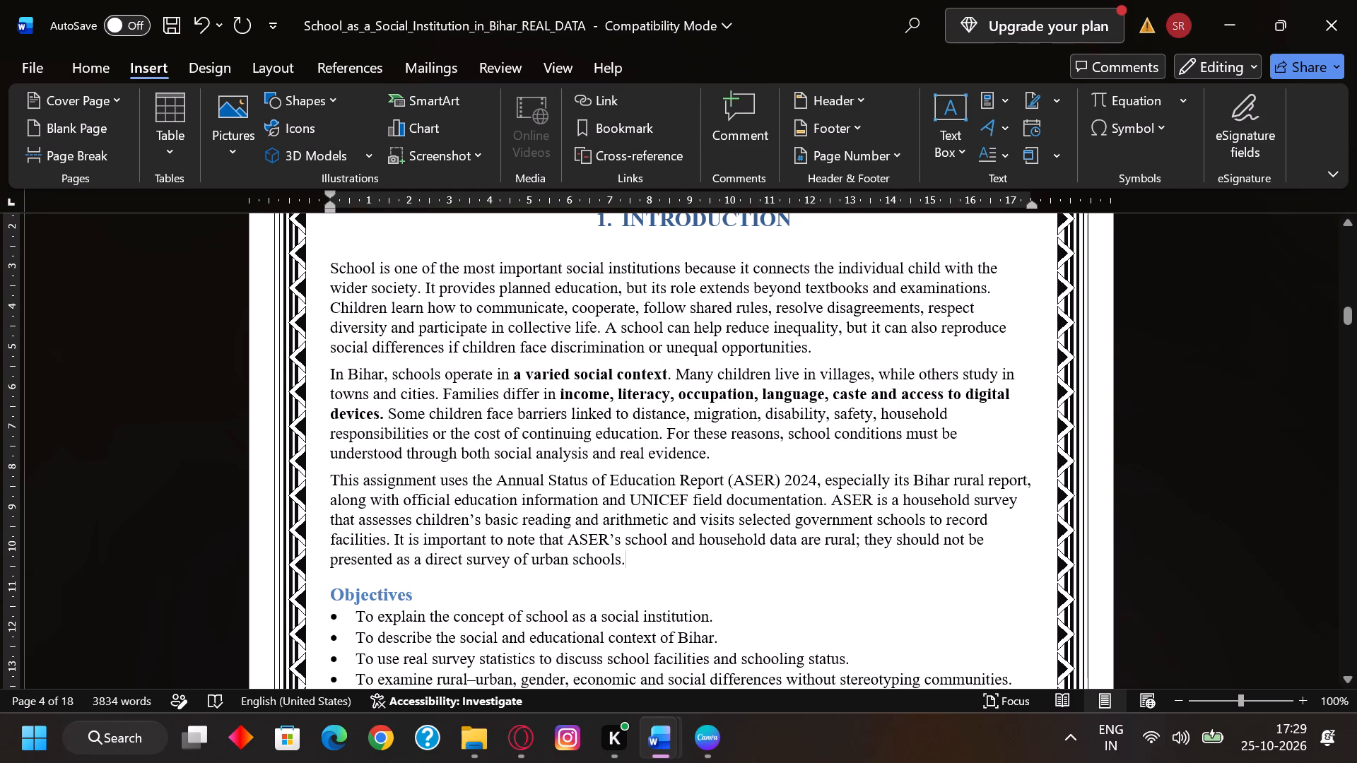
Delete the closing sentence of the Introduction's third paragraph, from "It is important to note" through "urban schools.", so it ends at "facilities.".
scroll(369, 546, "down", 2)
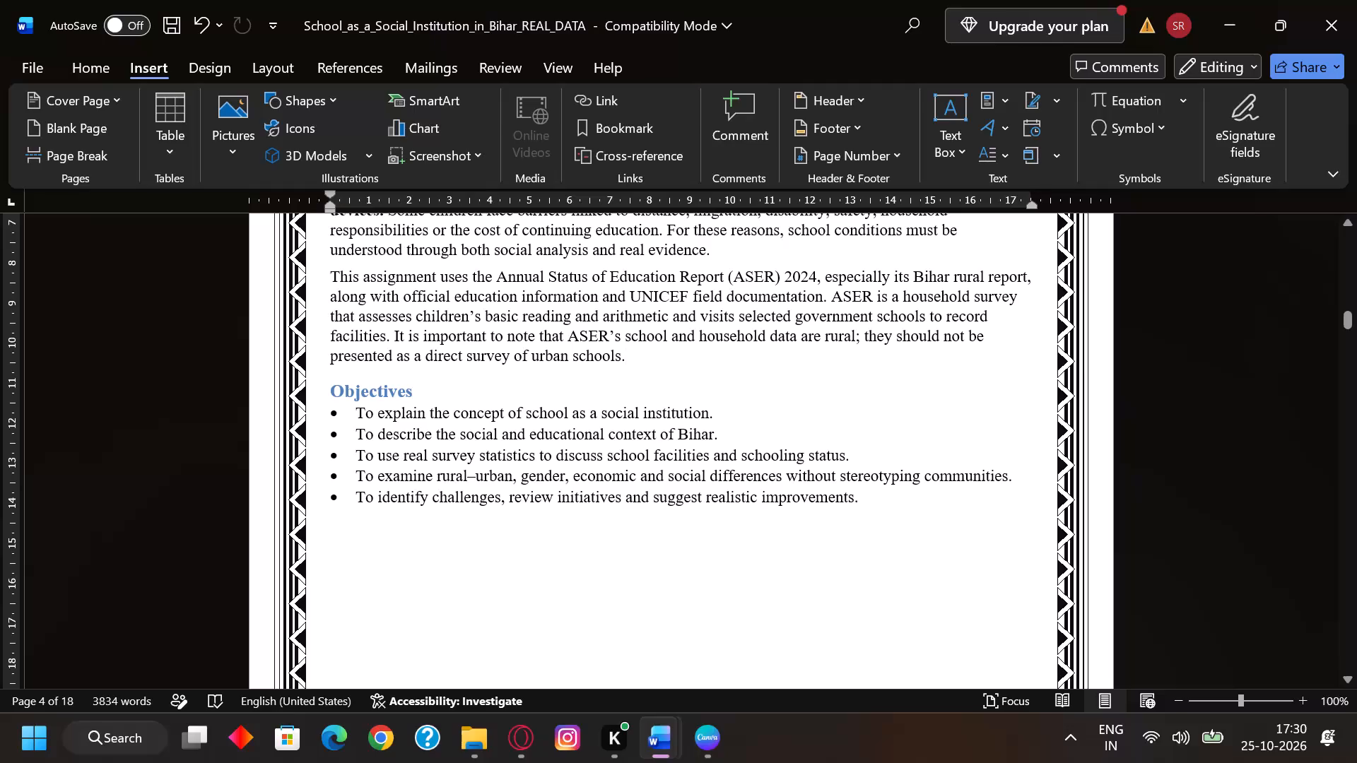
key("BackSpace")
key("BackSpace")
key("BackSpace")
key("BackSpace")
key("BackSpace")
key("BackSpace")
key("BackSpace")
key("BackSpace")
key("BackSpace")
key("BackSpace")
key("BackSpace")
key("BackSpace")
key("BackSpace")
key("BackSpace")
key("BackSpace")
key("BackSpace")
key("BackSpace")
key("BackSpace")
key("BackSpace")
key("BackSpace")
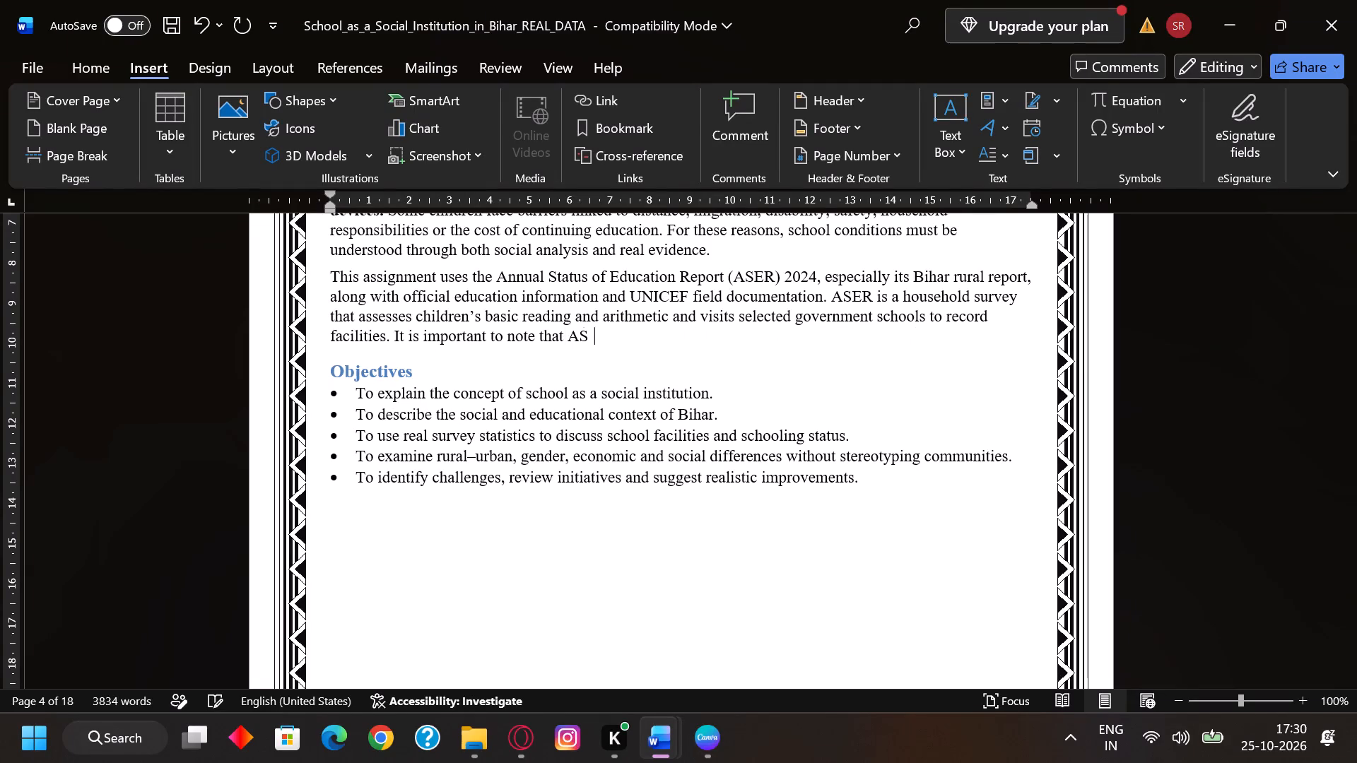
key("BackSpace")
key("BackSpace")
key("BackSpace")
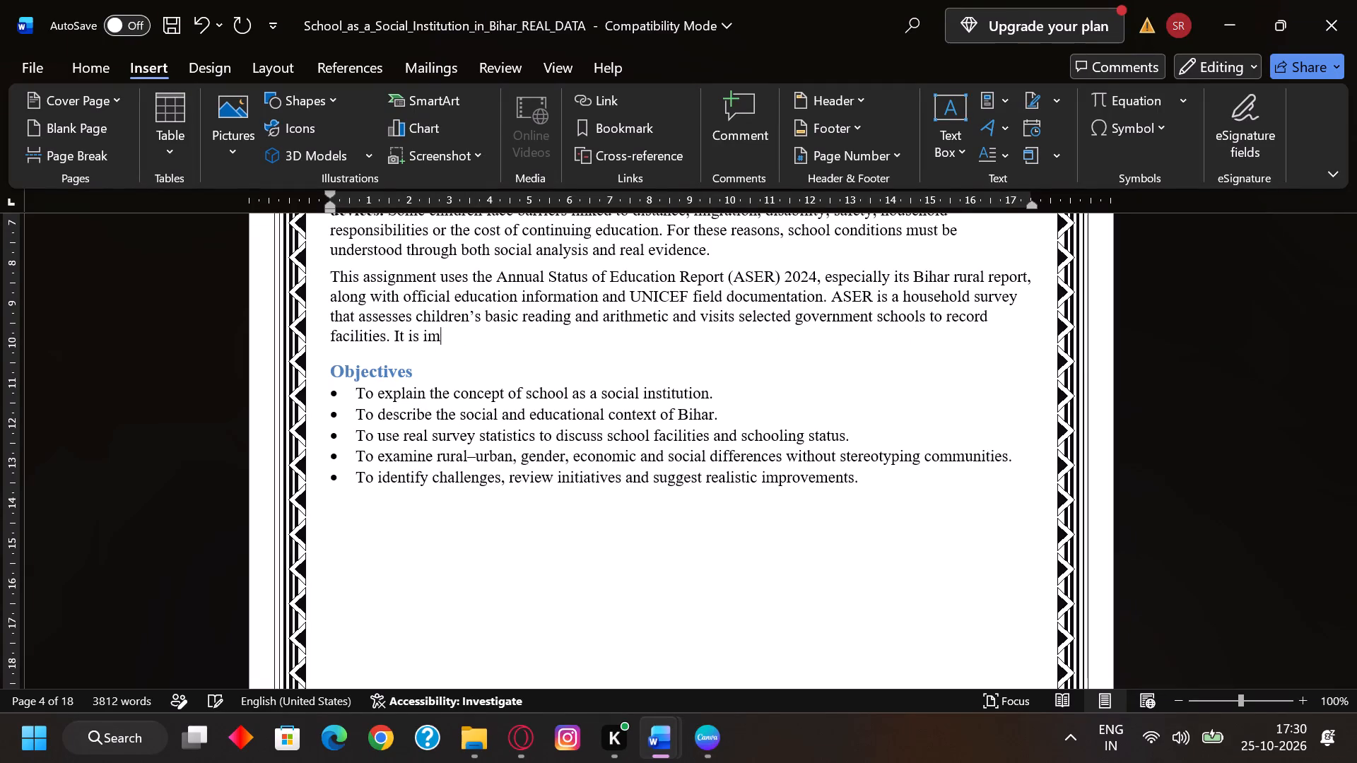
key("BackSpace")
key("BackSpace")
key("BackSpace")
key("BackSpace")
key("BackSpace")
key("BackSpace")
key("BackSpace")
key("BackSpace")
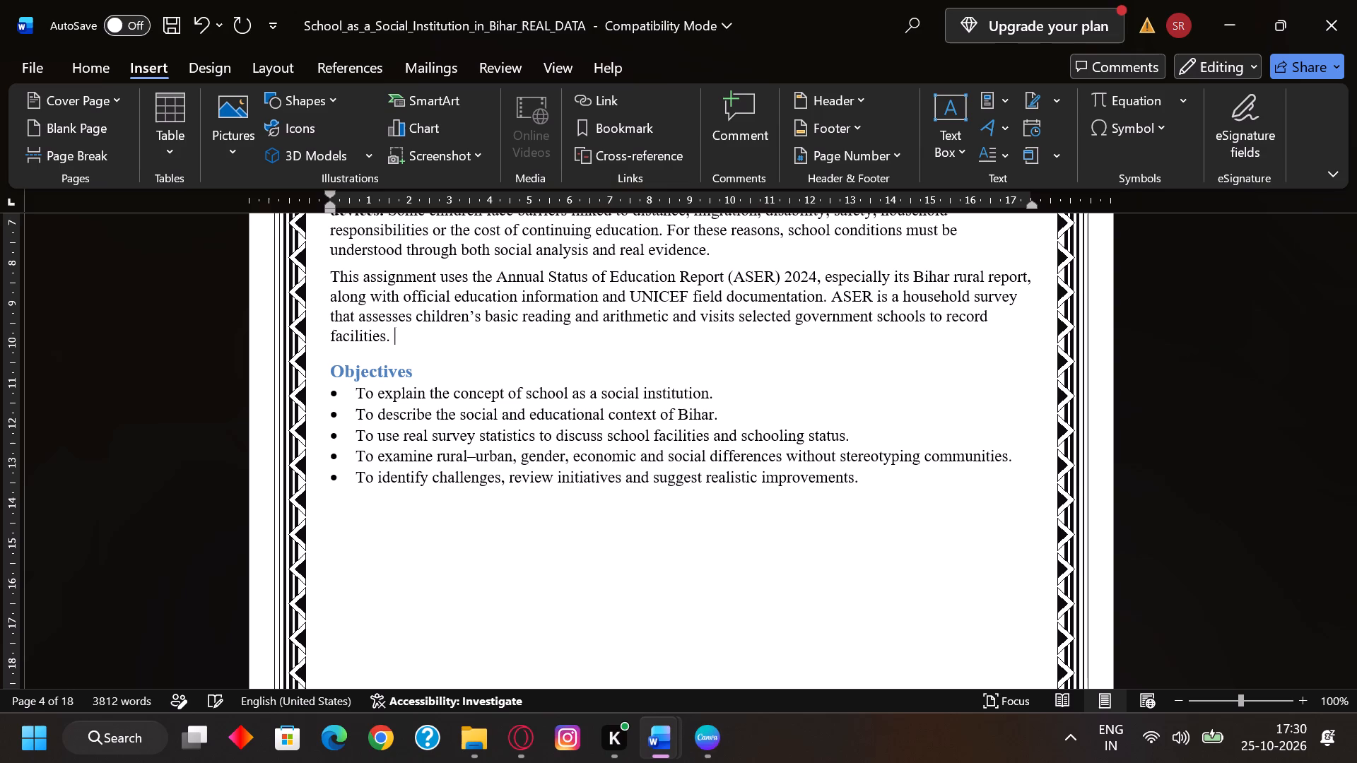
key("BackSpace")
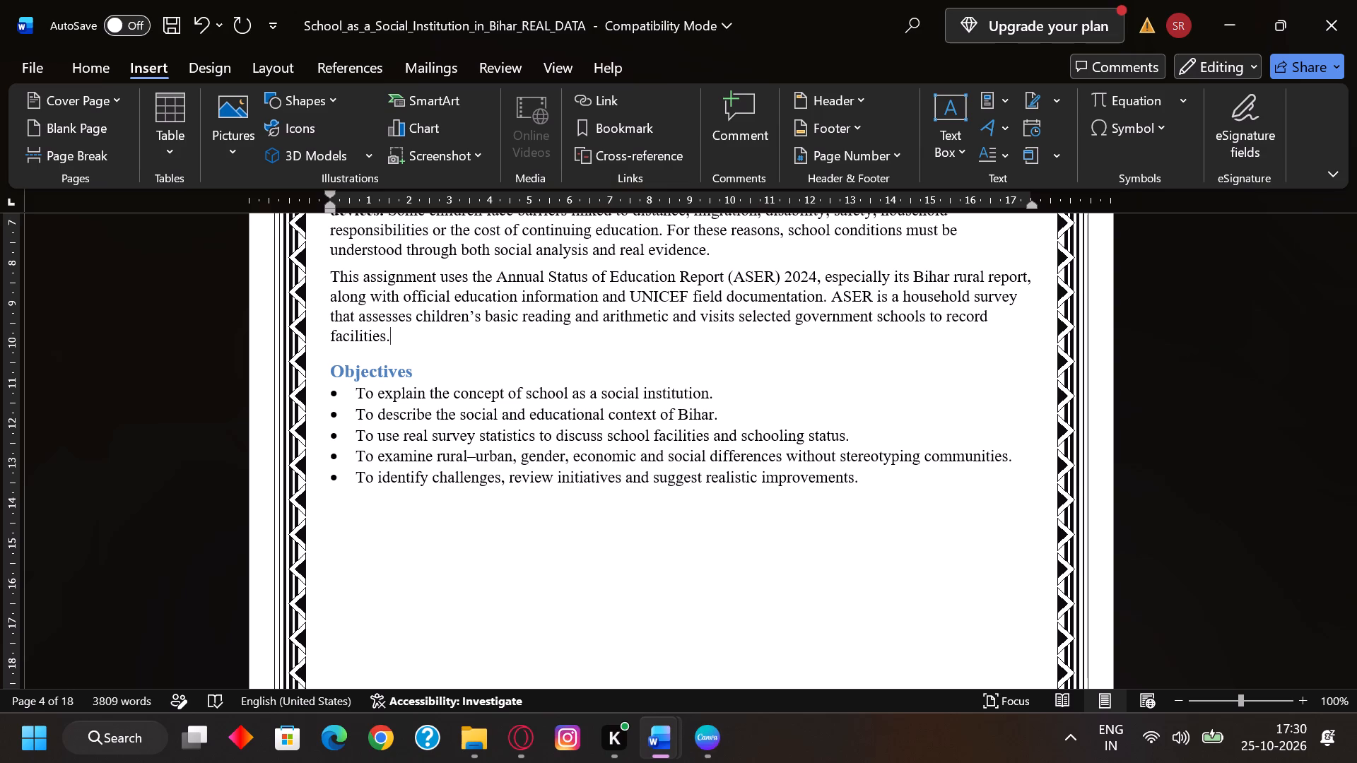